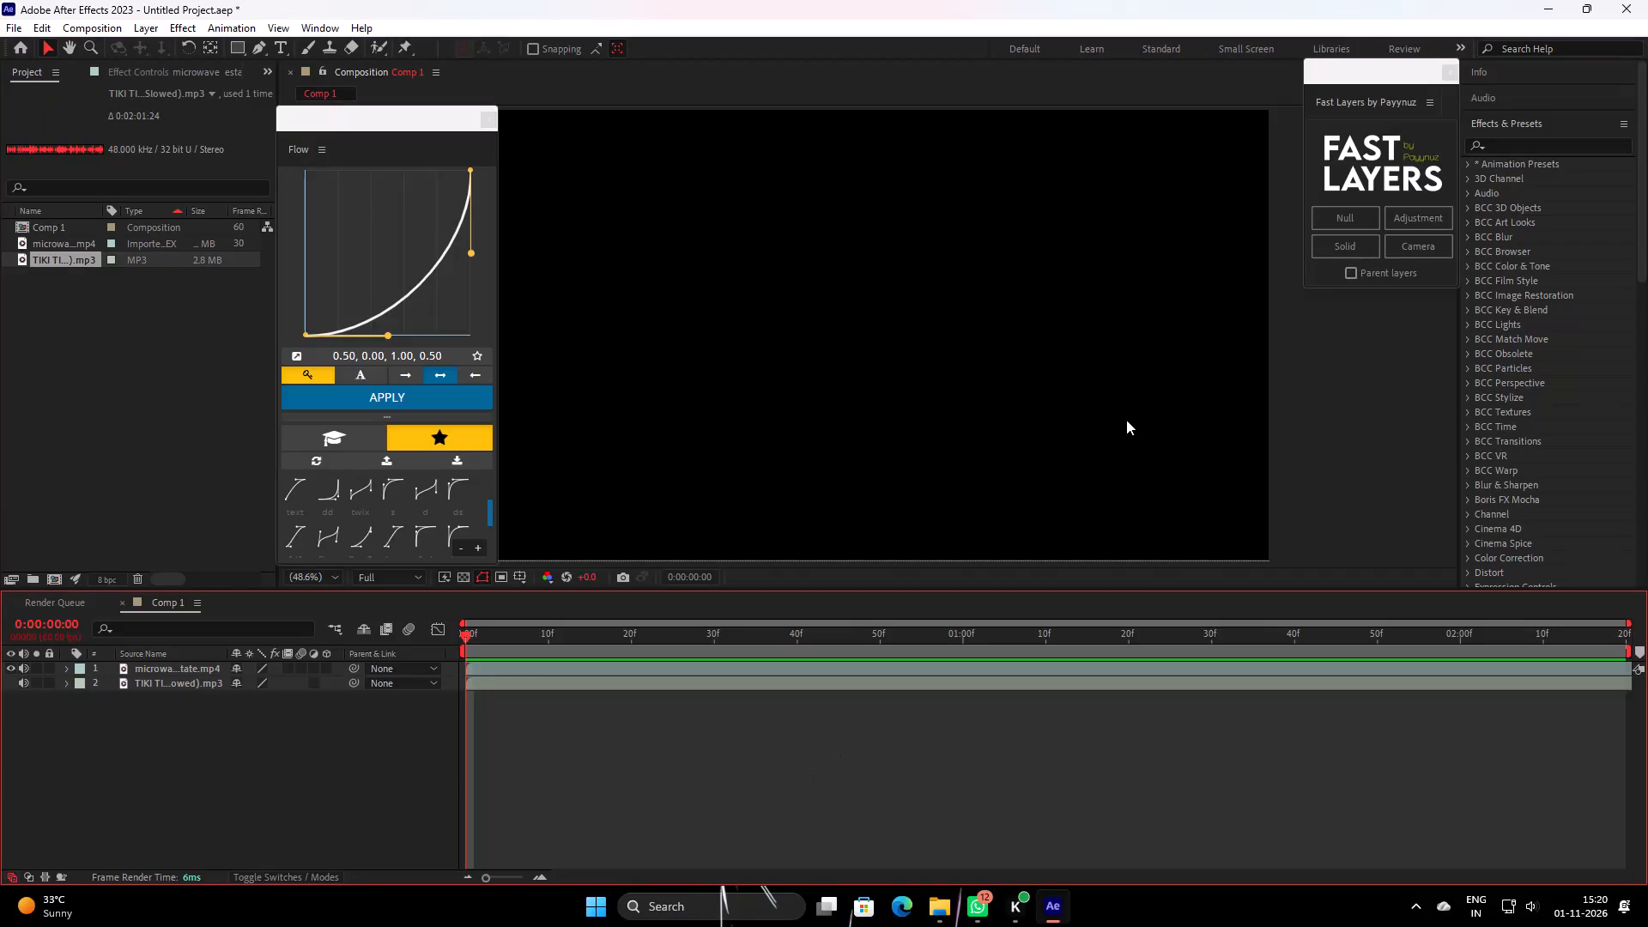
Set Comp 1's width to 1921 px and the seconds of its duration to 50 in the composition settings.
key(space)
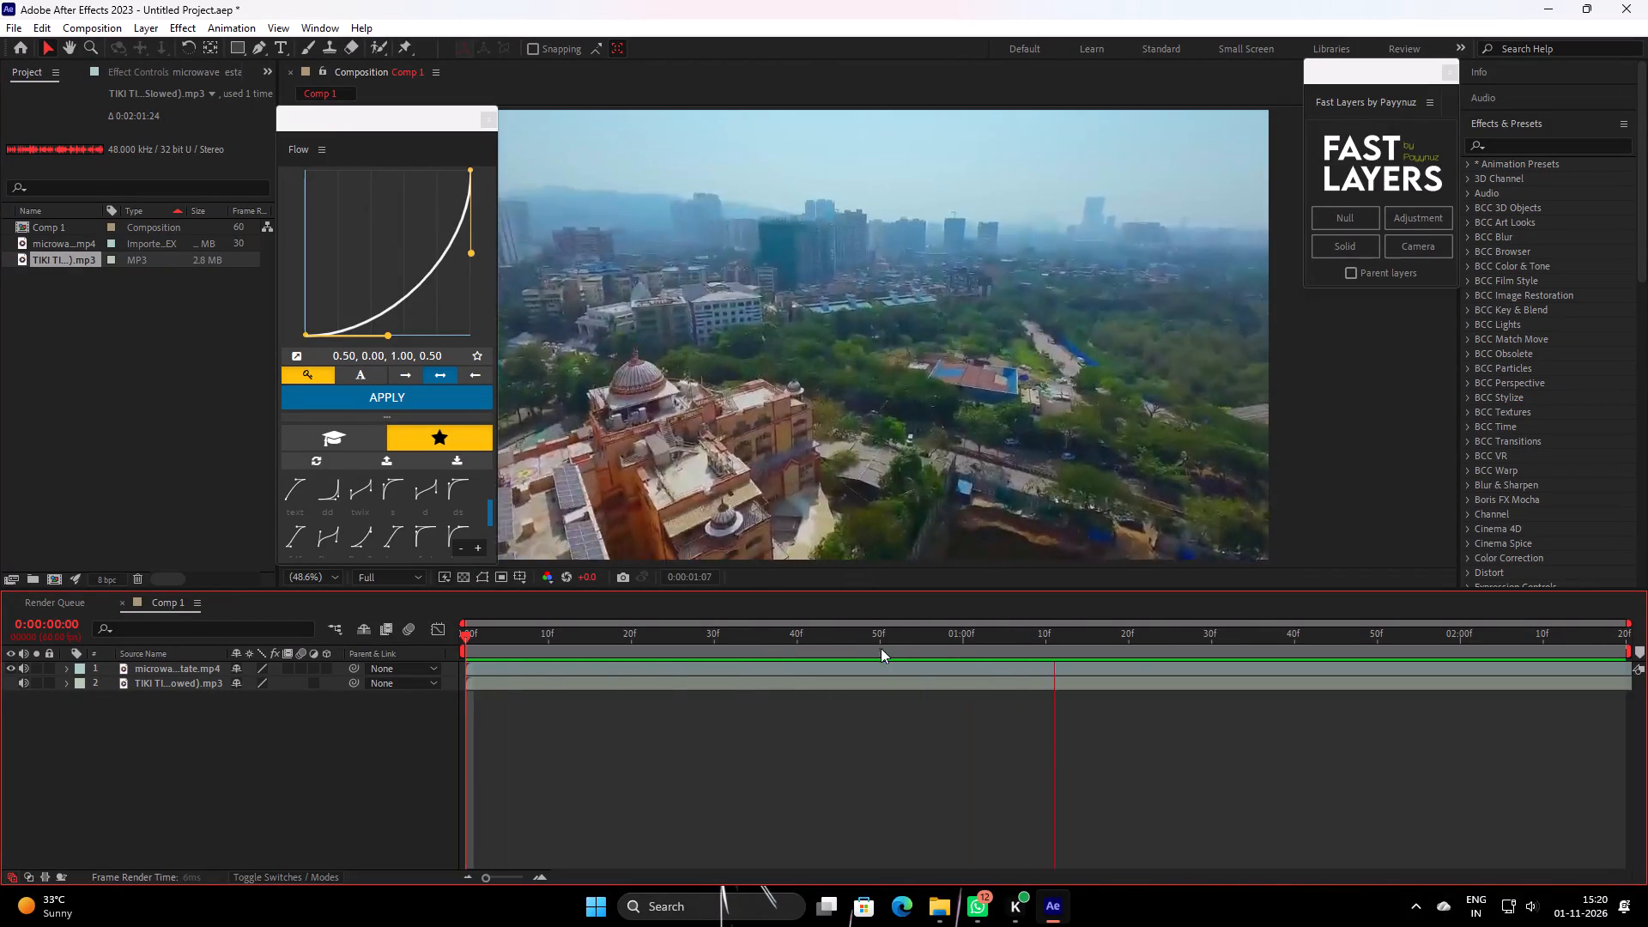
key(space)
right_click(193, 797)
click(283, 608)
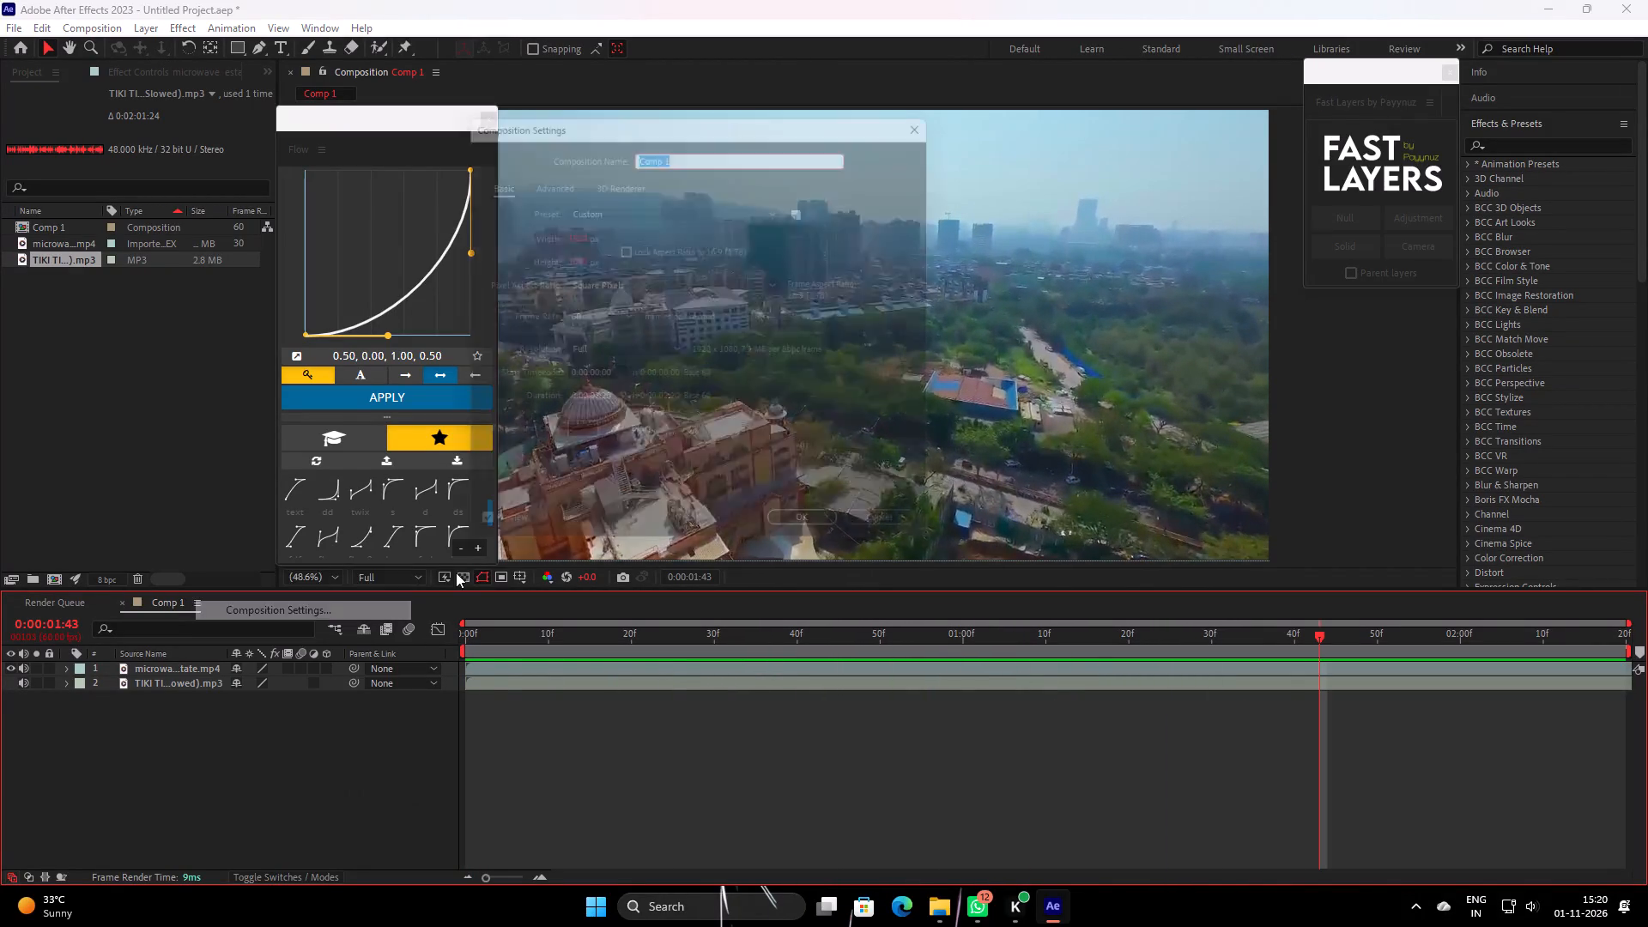
click(578, 227)
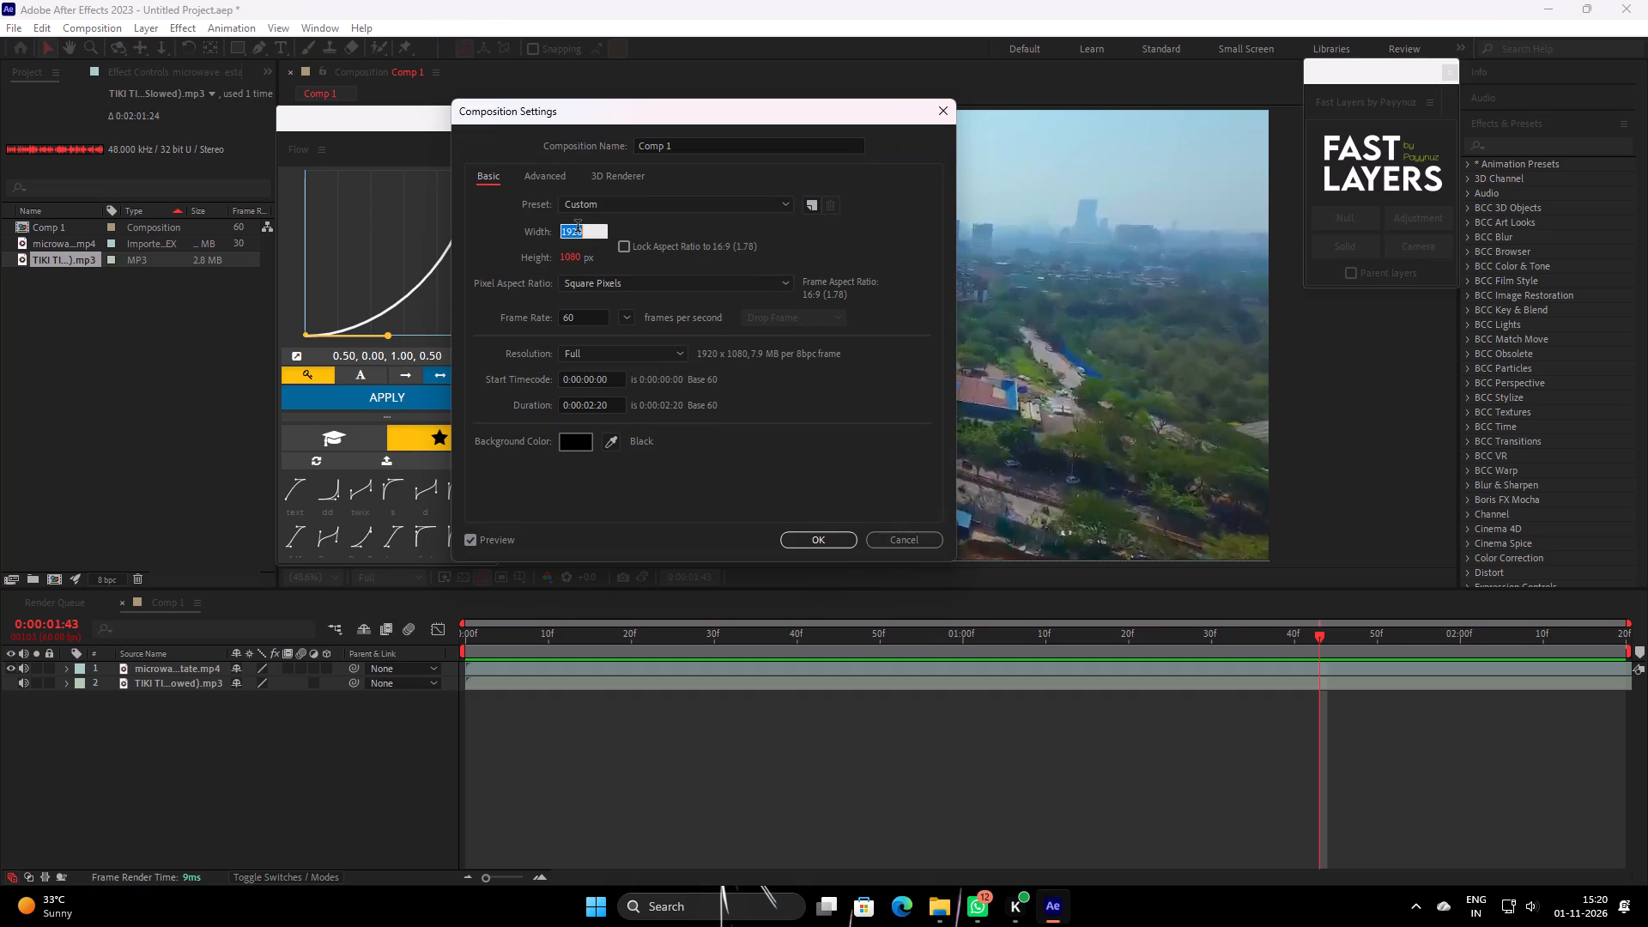
scroll(578, 227, up, 1)
click(582, 404)
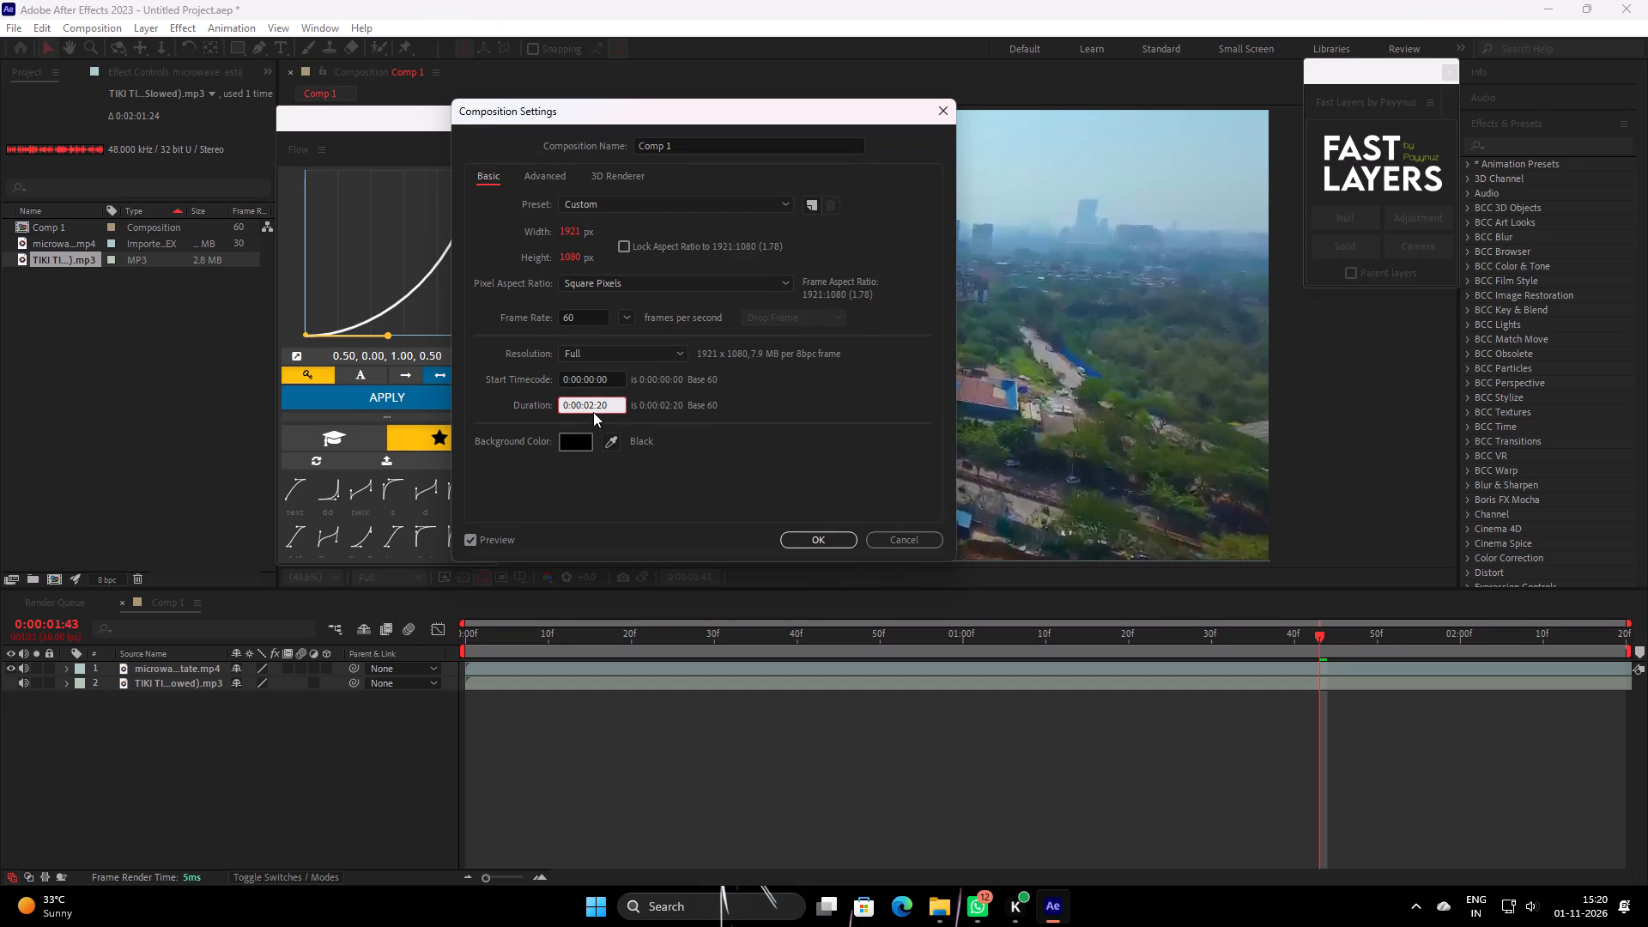
click(591, 408)
click(591, 405)
key(BackSpace)
key(BackSpace)
text(50)
key(Return)
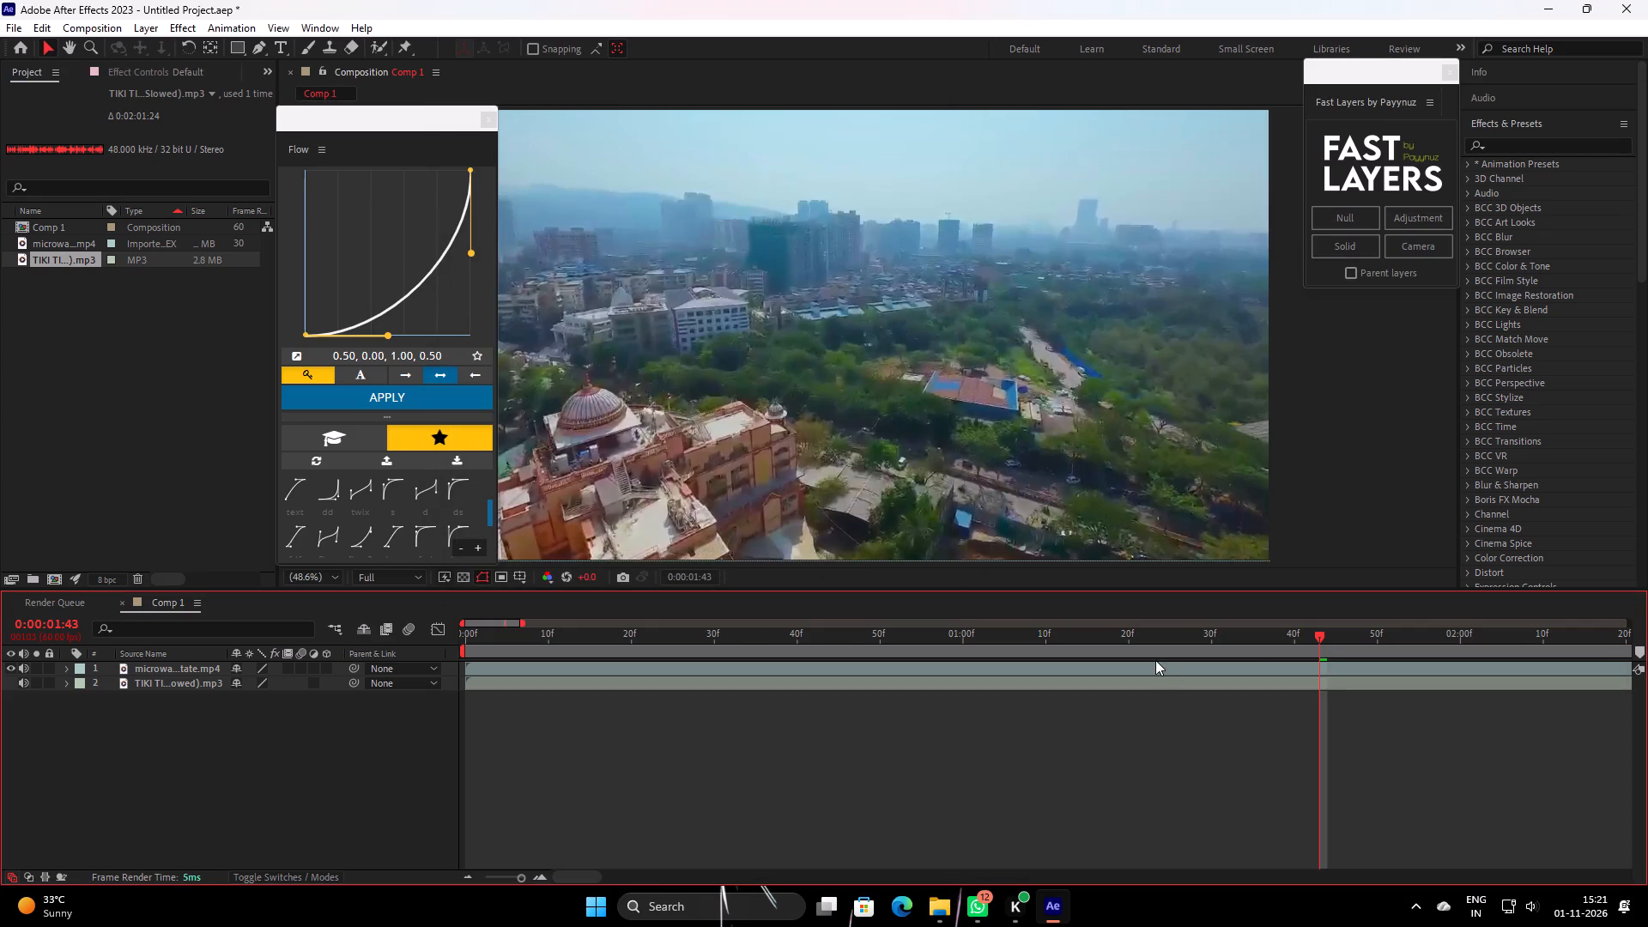
Play and scrub through the video's opening seconds to examine where the intro shot should be cut.
drag(1257, 640, 53, 712)
key(space)
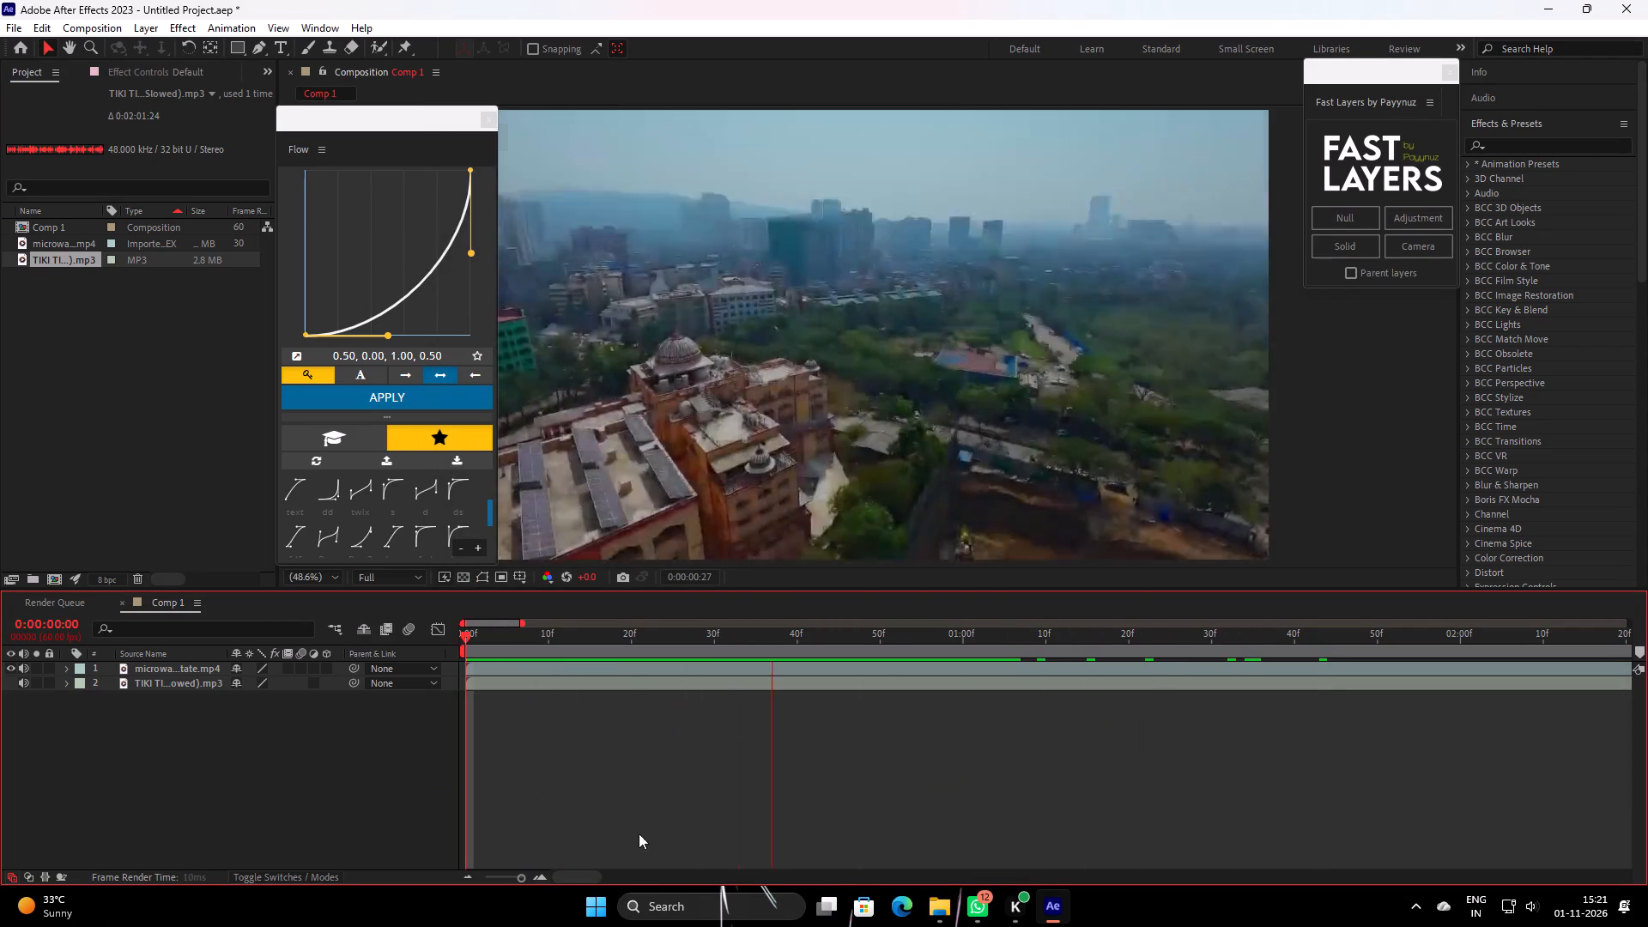
triple_click(463, 874)
click(463, 874)
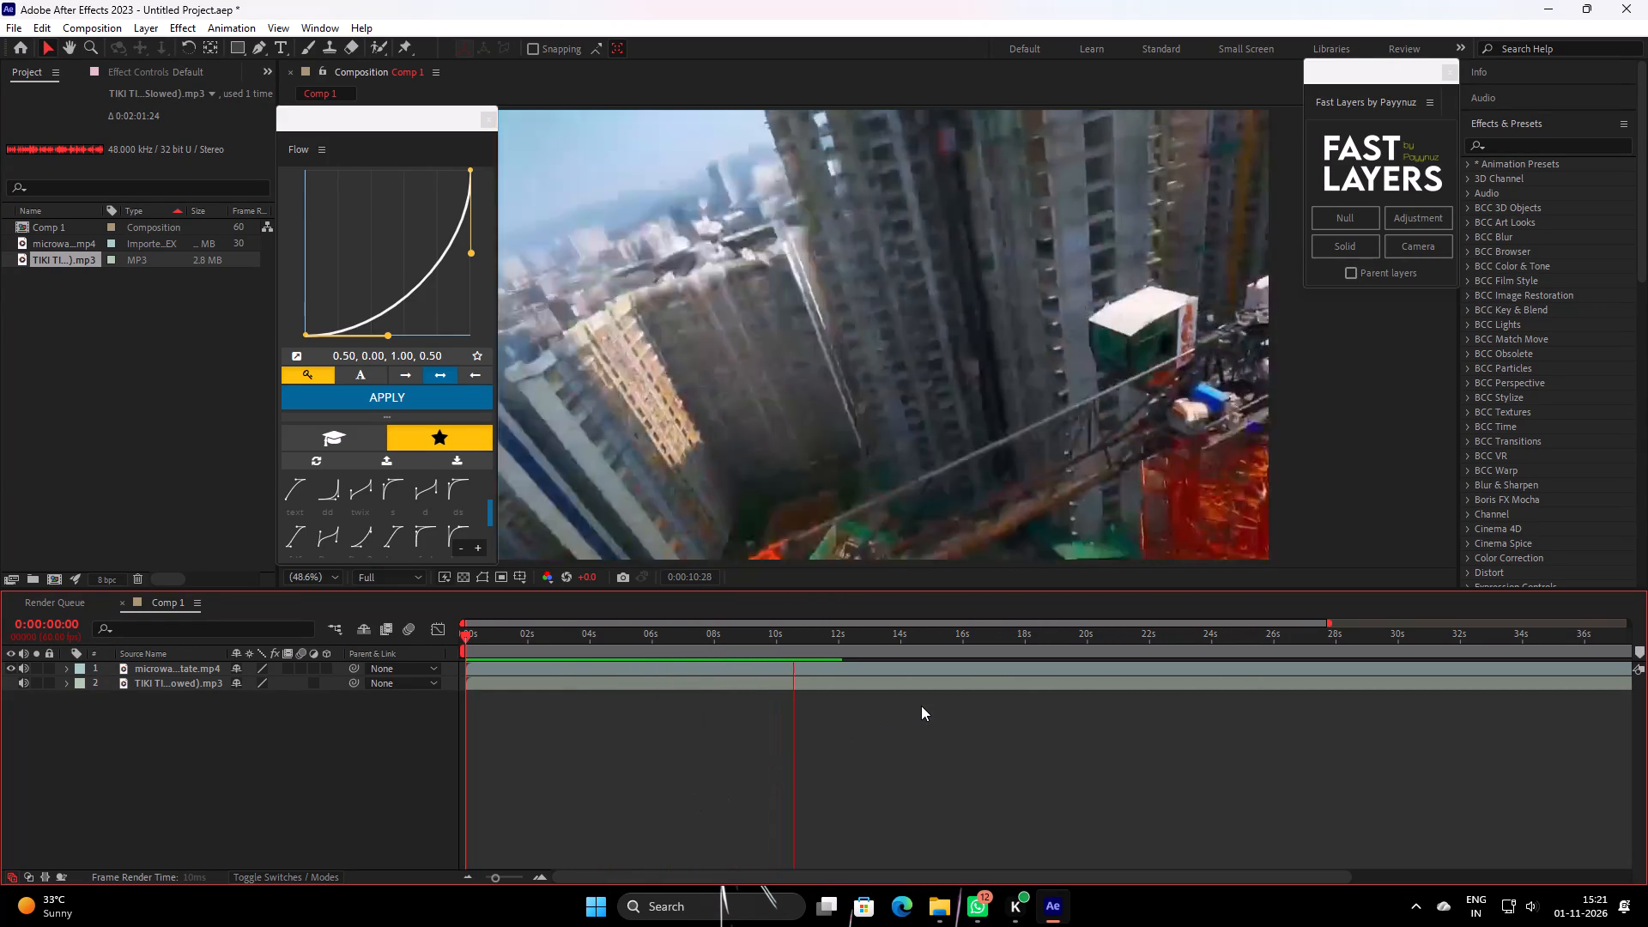
key(space)
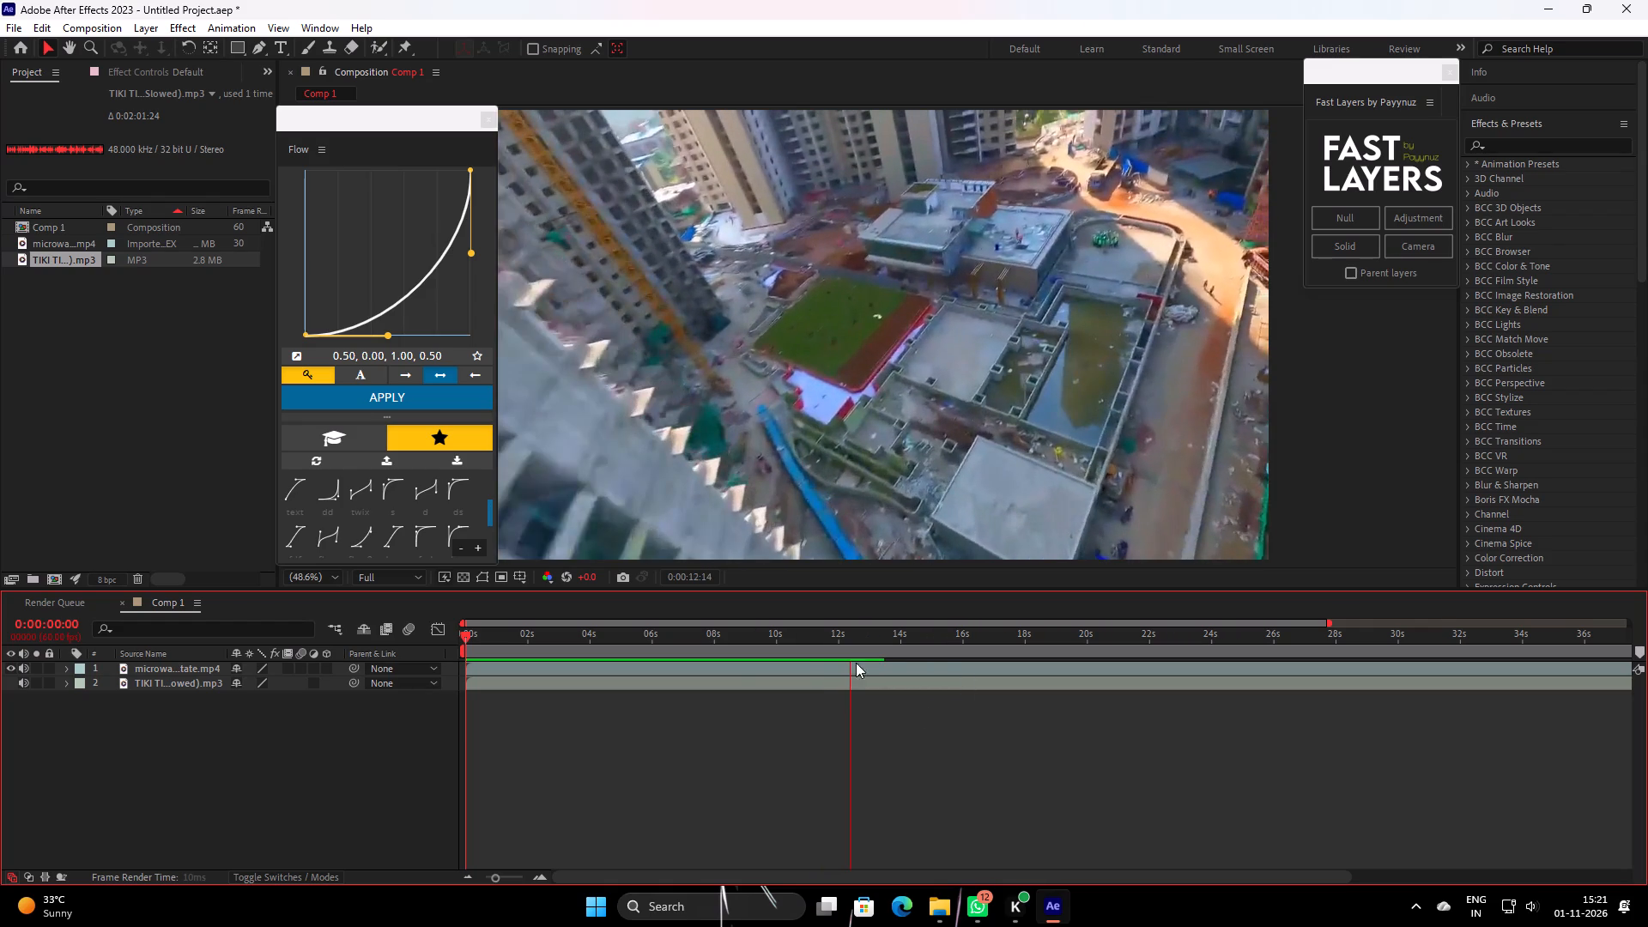
drag(845, 638, 372, 742)
key(space)
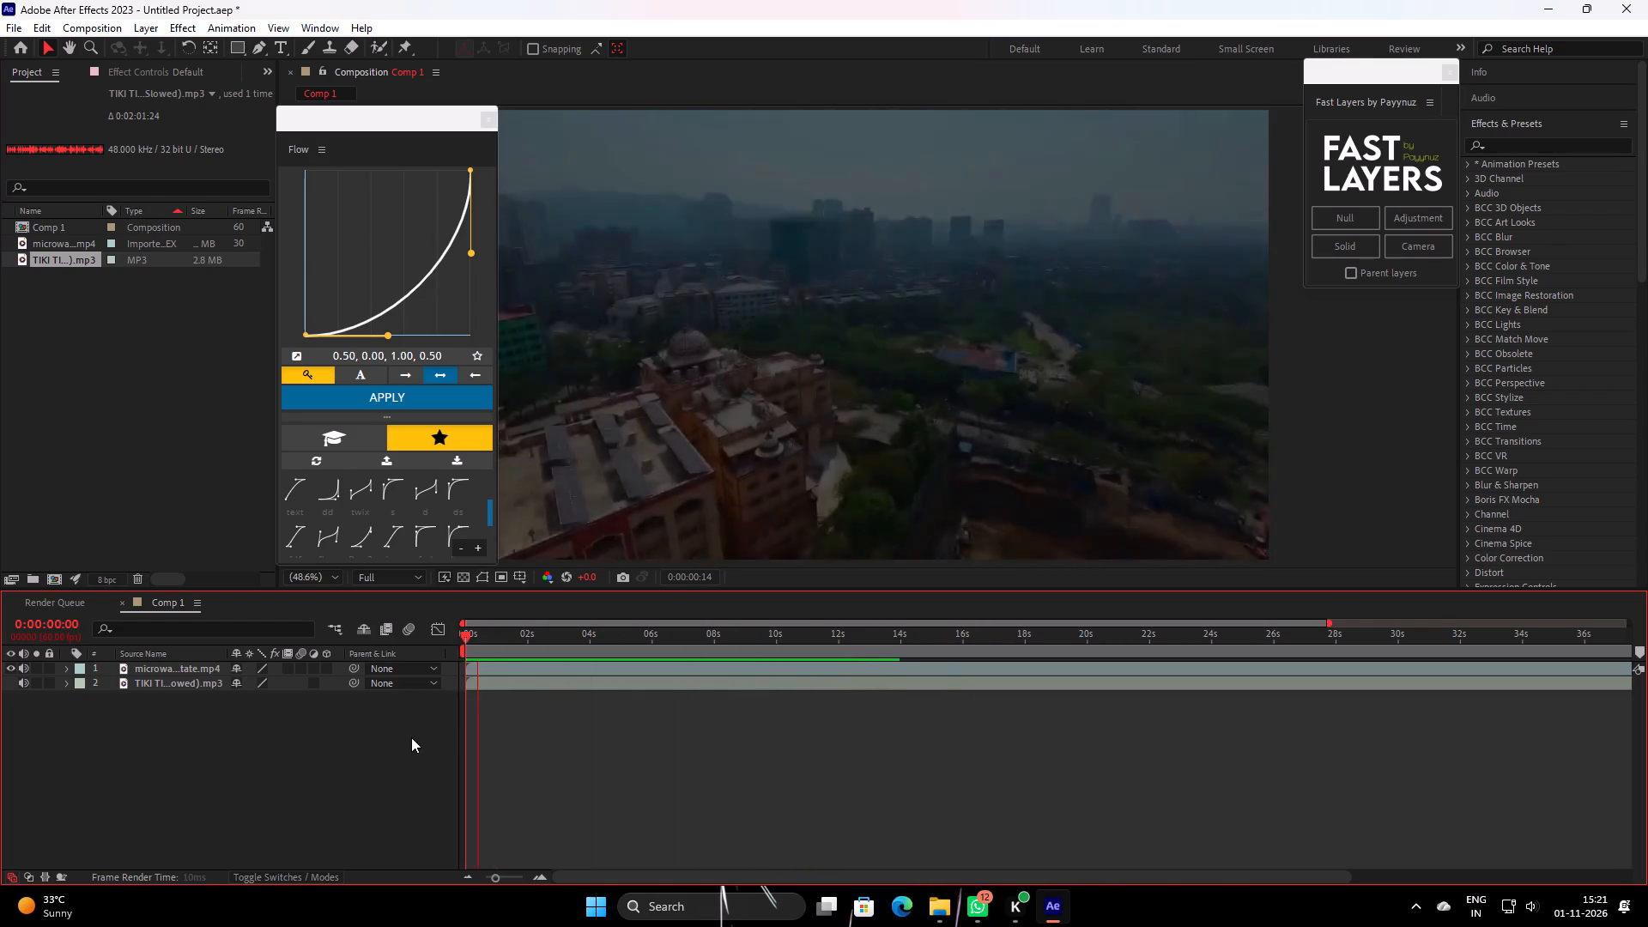
key(space)
drag(548, 657, 609, 654)
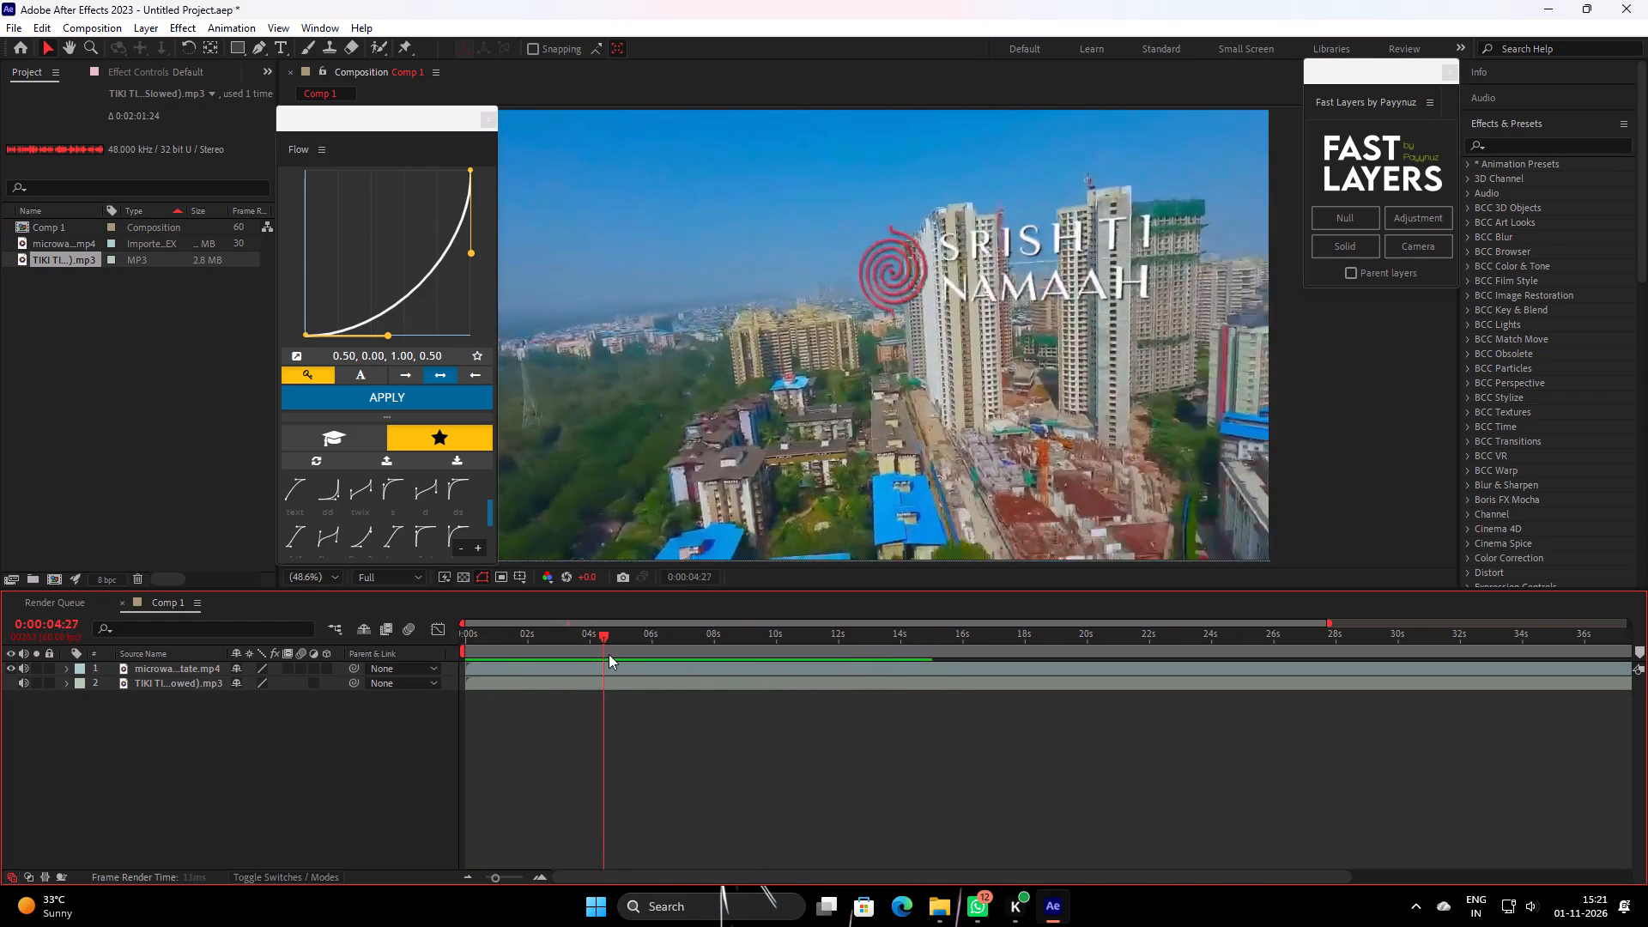
drag(609, 654, 532, 689)
key(space)
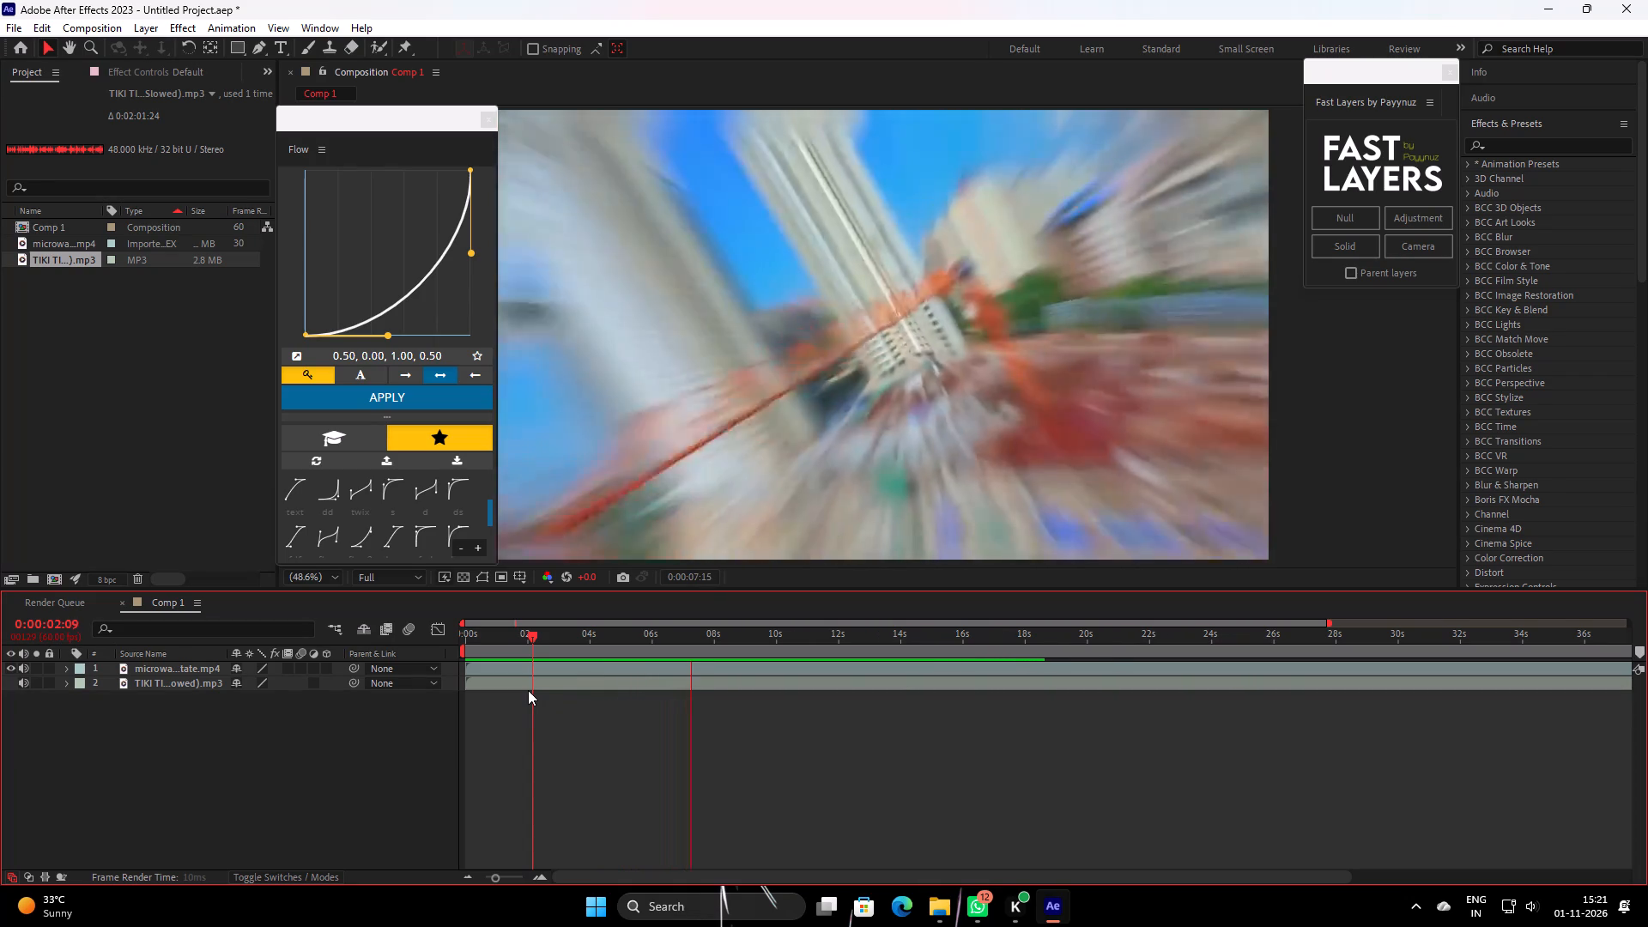
key(space)
drag(655, 642, 560, 704)
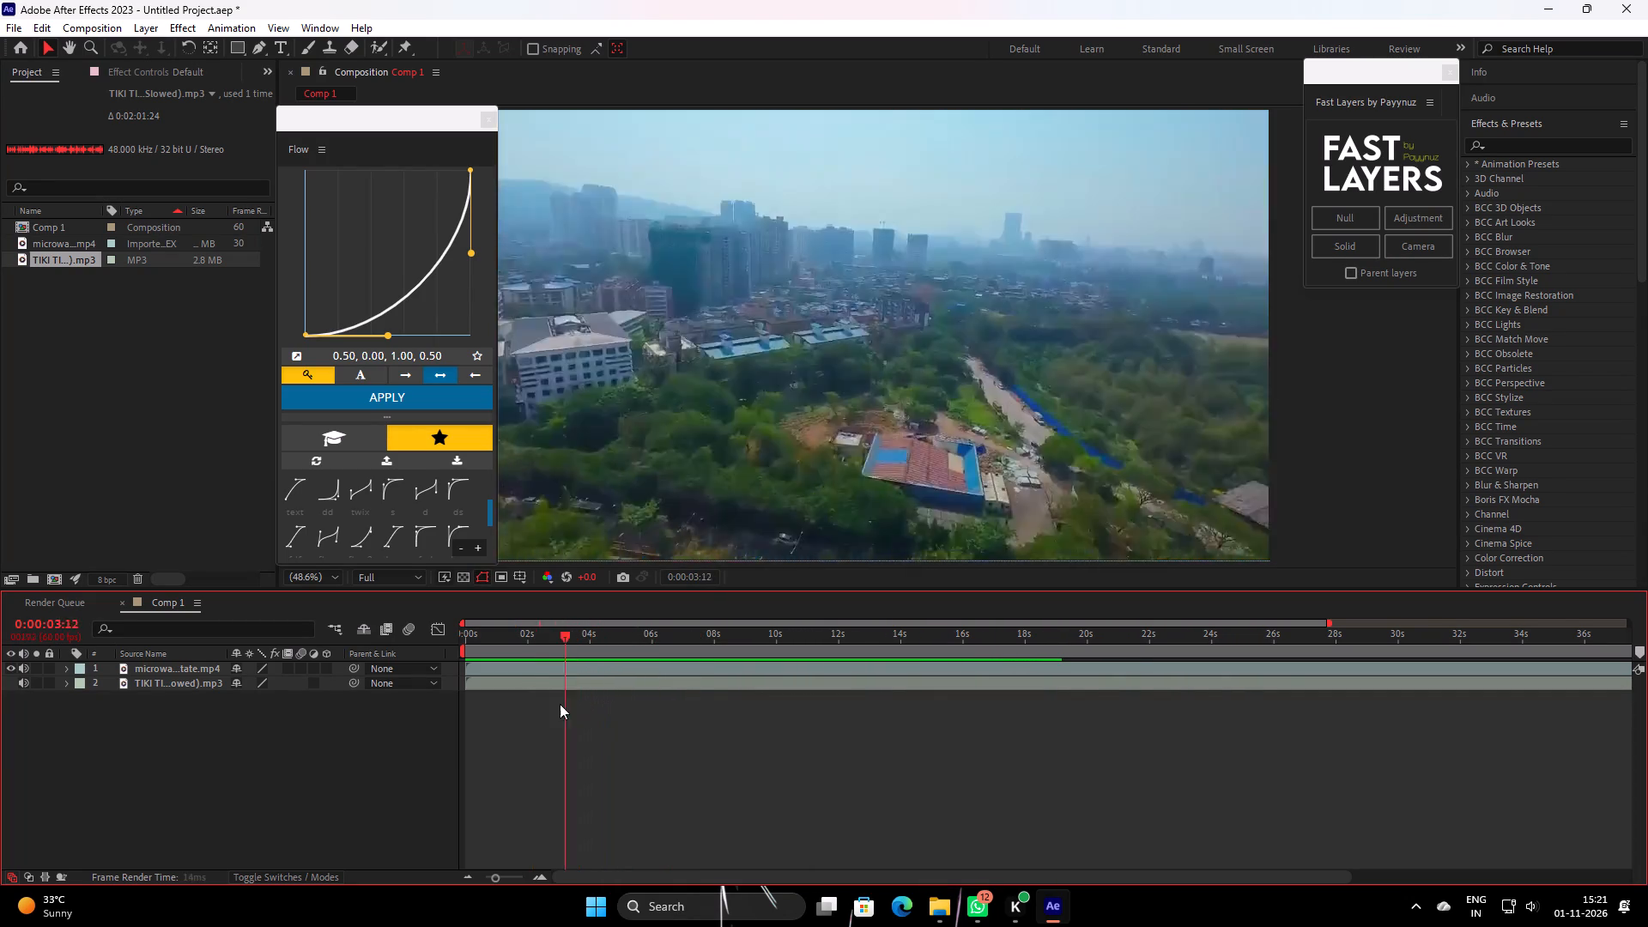
drag(560, 704, 554, 709)
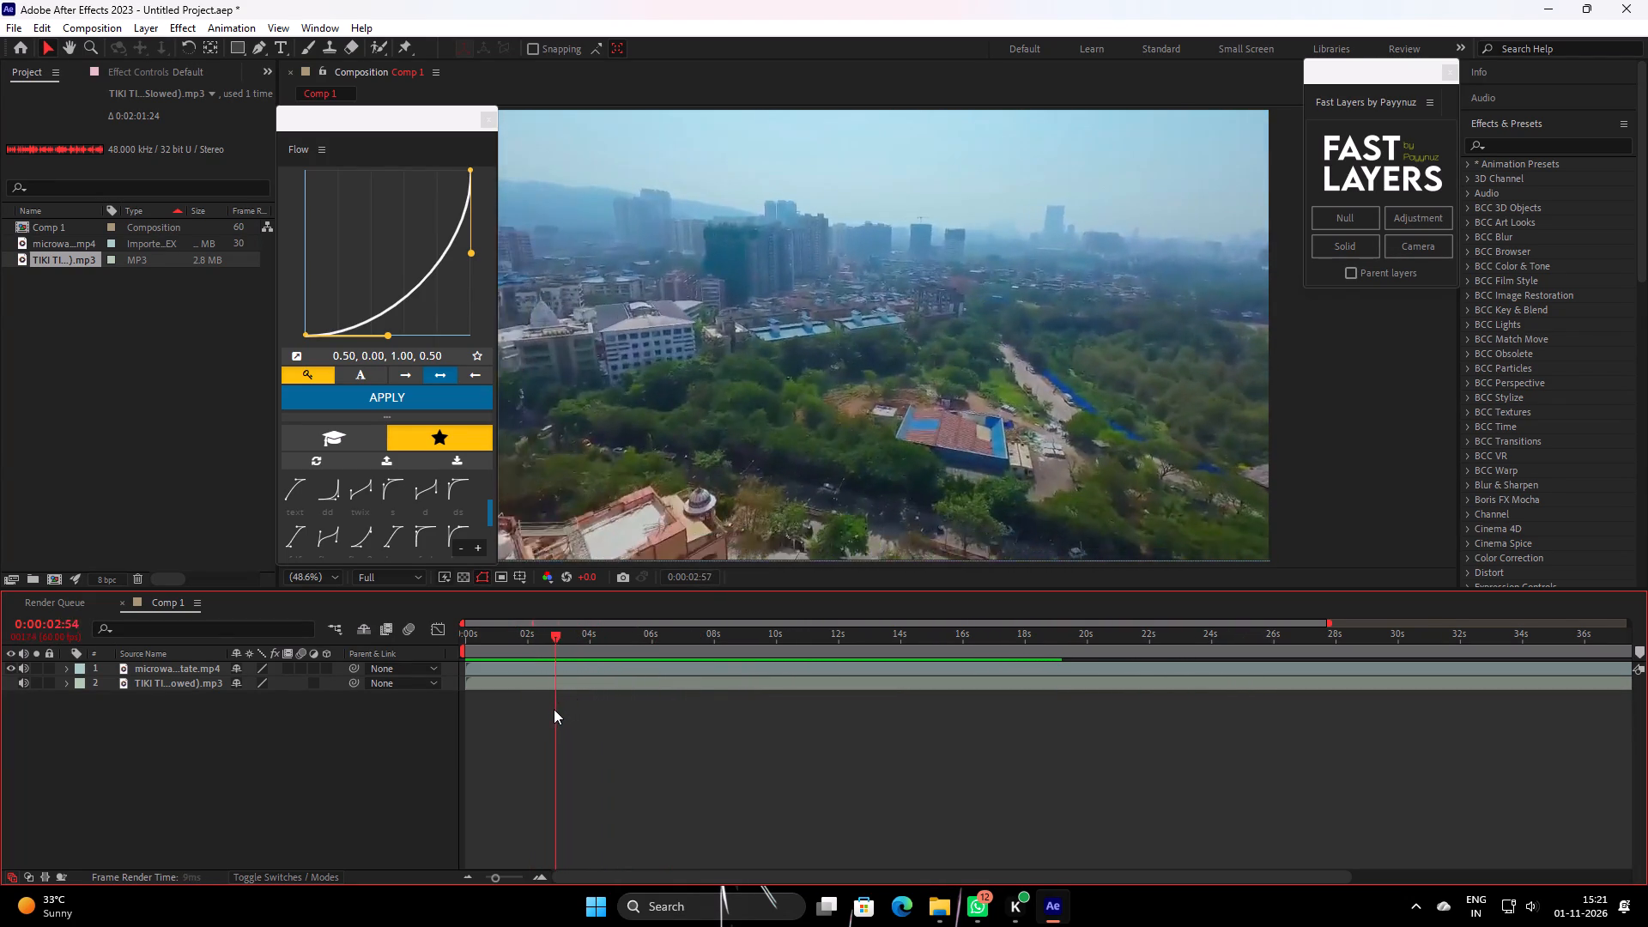
drag(554, 709, 560, 706)
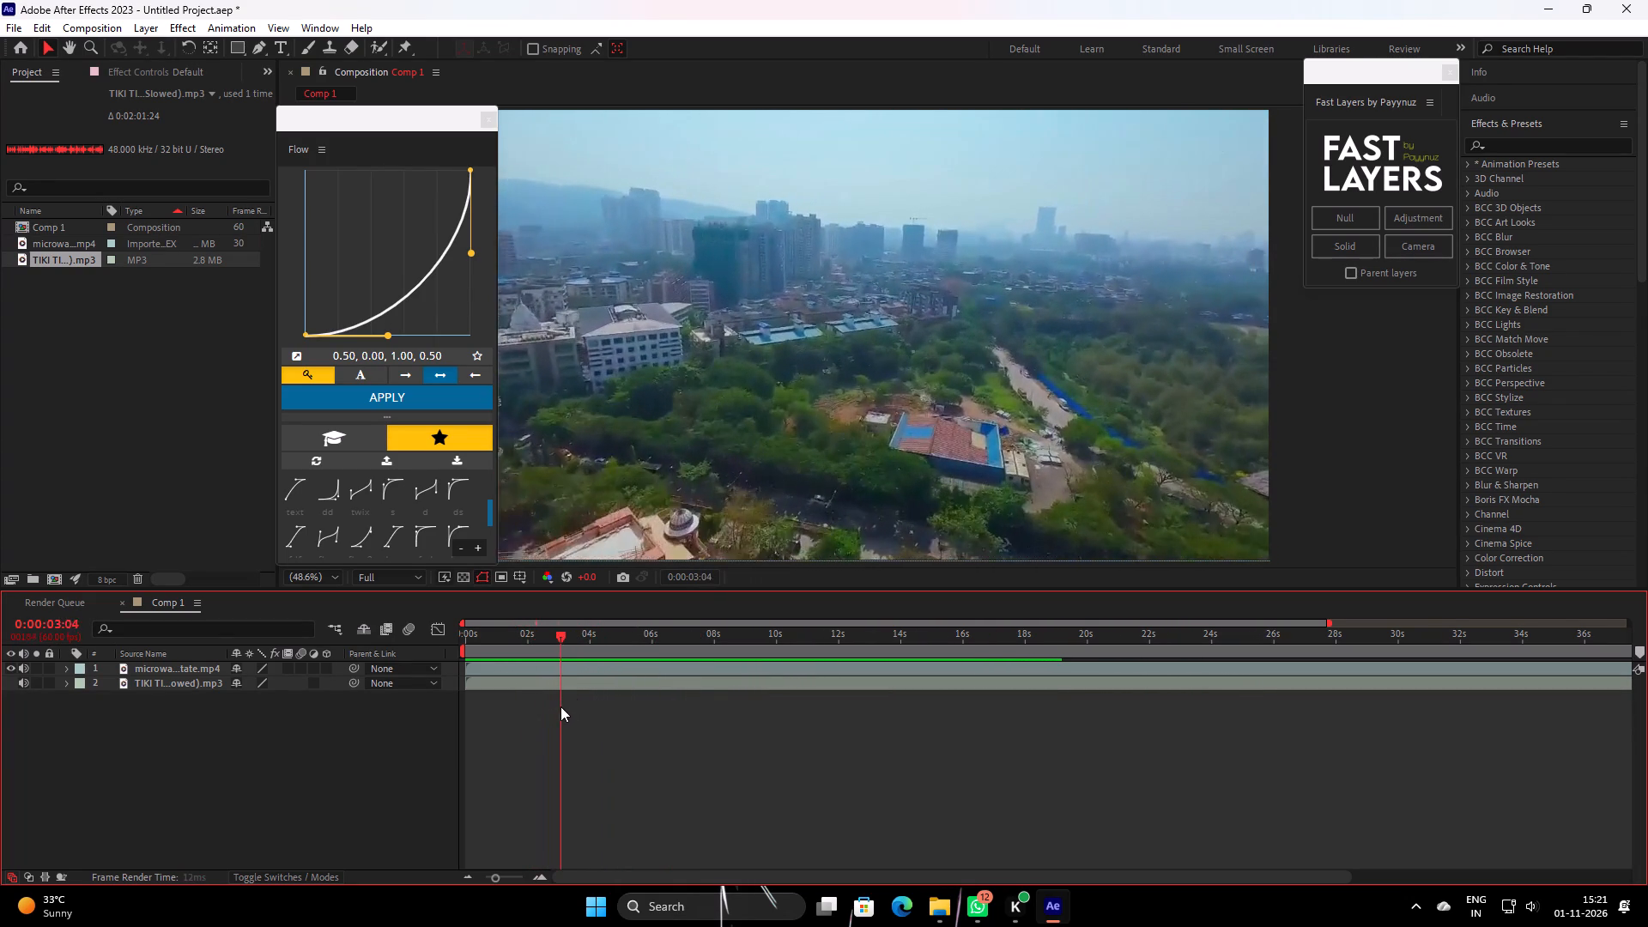
drag(560, 706, 576, 700)
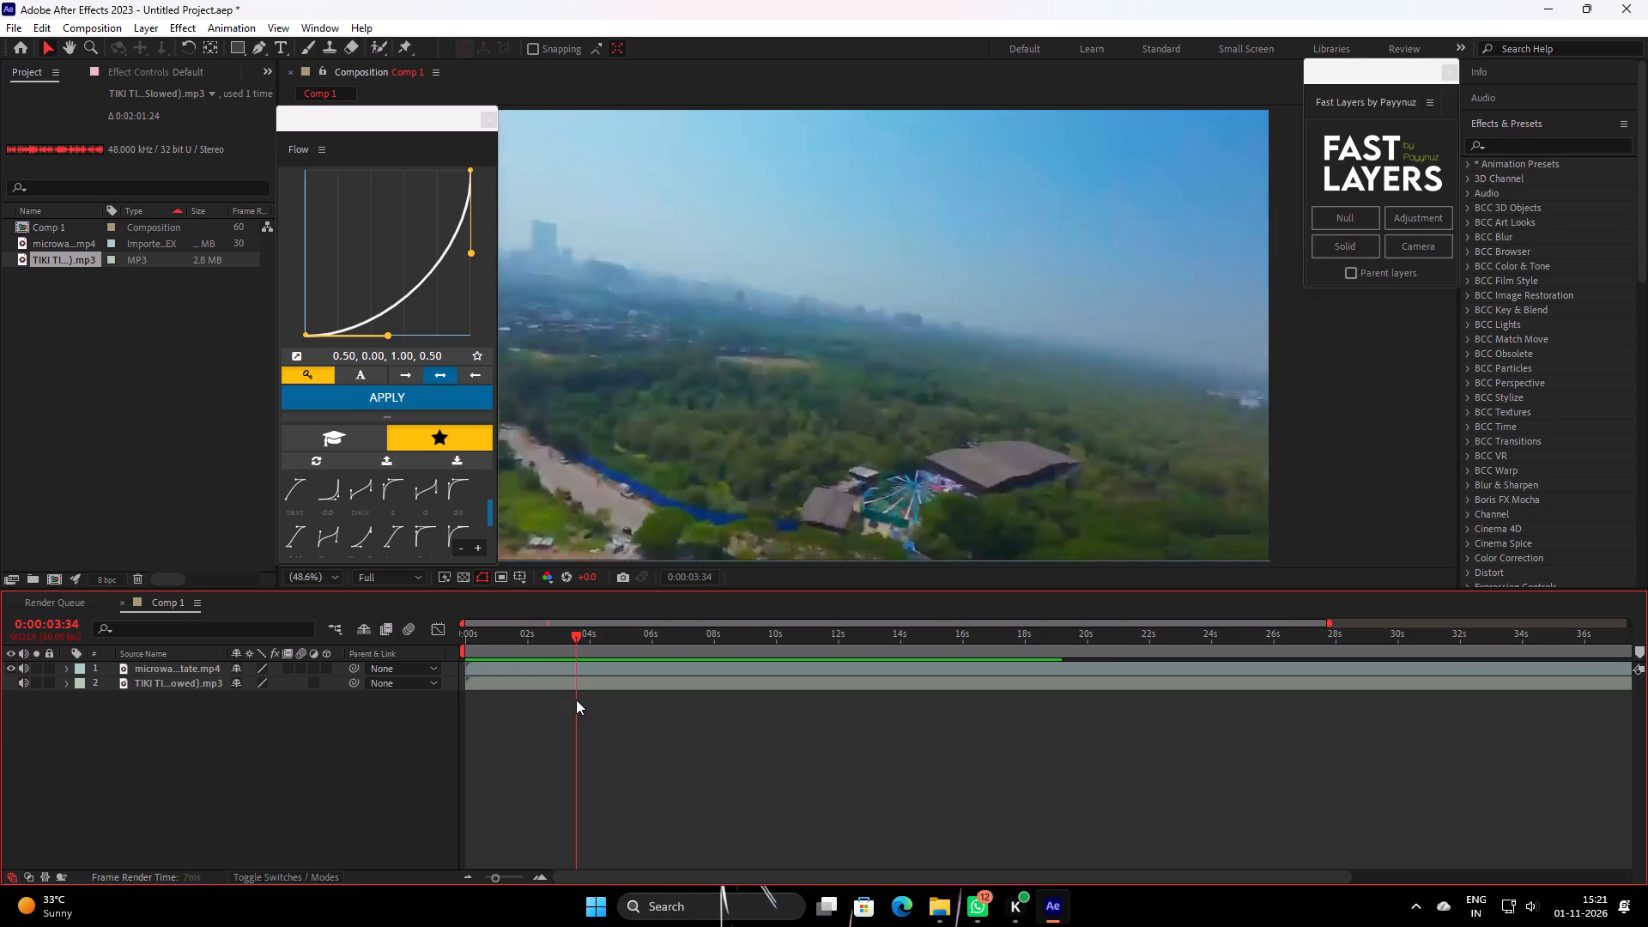
Split the video layer at 0:00:03:20 and delete the opening segment before the cut.
drag(576, 700, 539, 708)
key(ctrl+Right)
key(ctrl+Right)
key(ctrl+Right)
key(ctrl+Right)
key(ctrl+Right)
key(ctrl+Right)
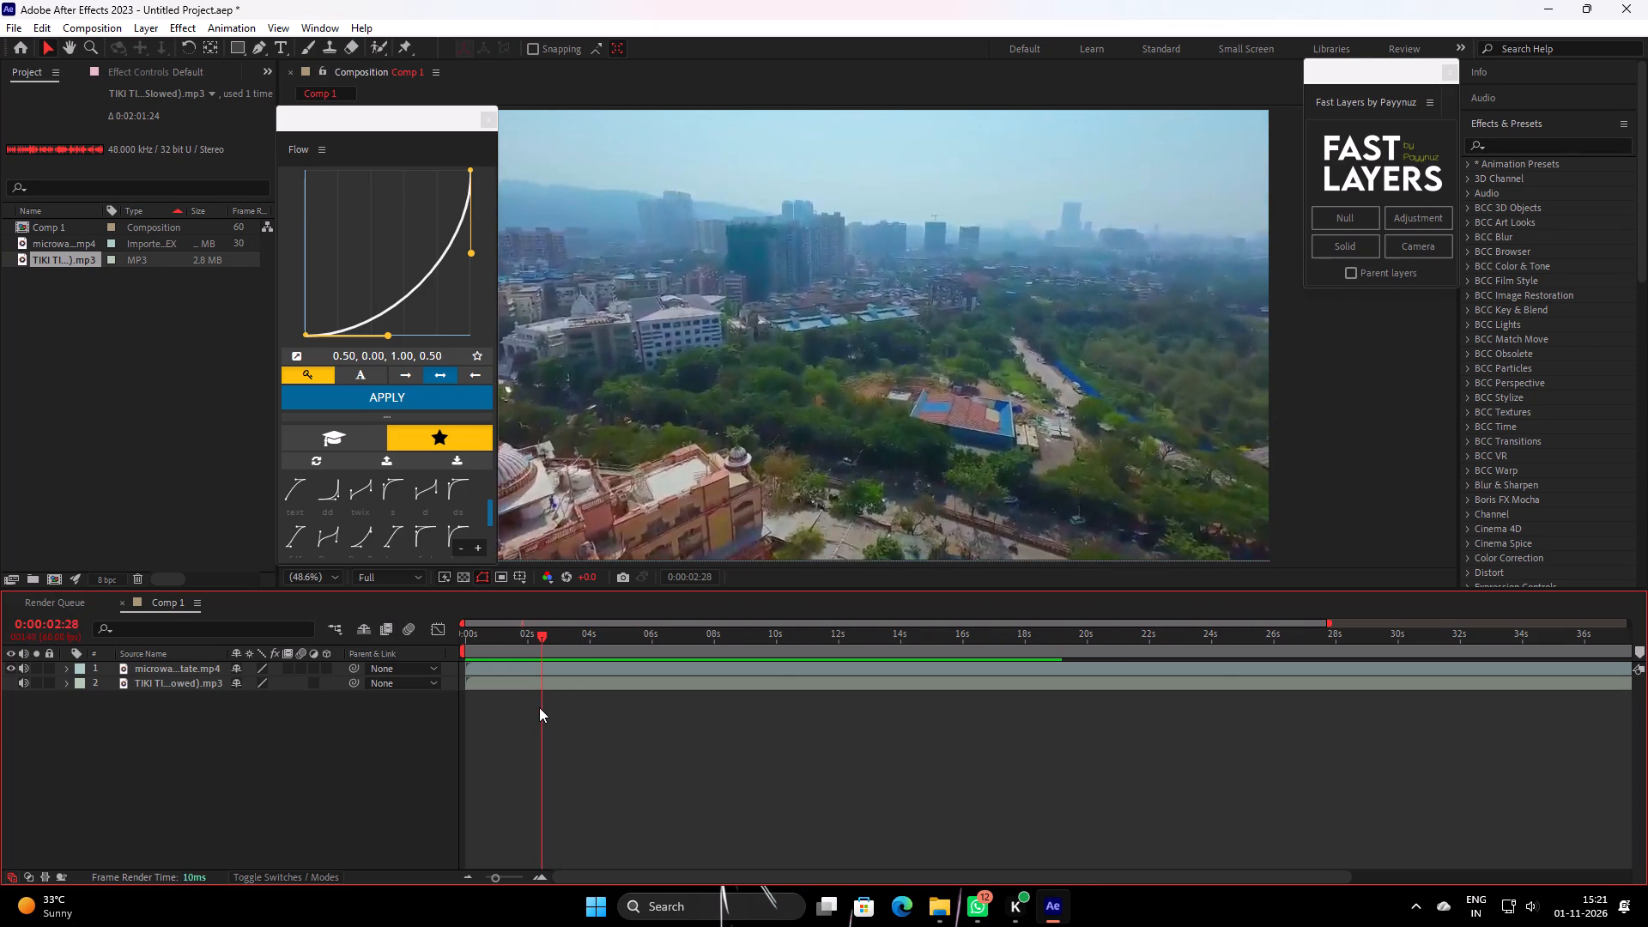
key(ctrl+Right)
key(ctrl+Right)
key(ctrl+Right)
key(ctrl+Right)
key(ctrl+Right)
key(ctrl+Right)
key(ctrl+Right)
key(ctrl+Right)
key(ctrl+Right)
key(ctrl+Right)
key(ctrl+Right)
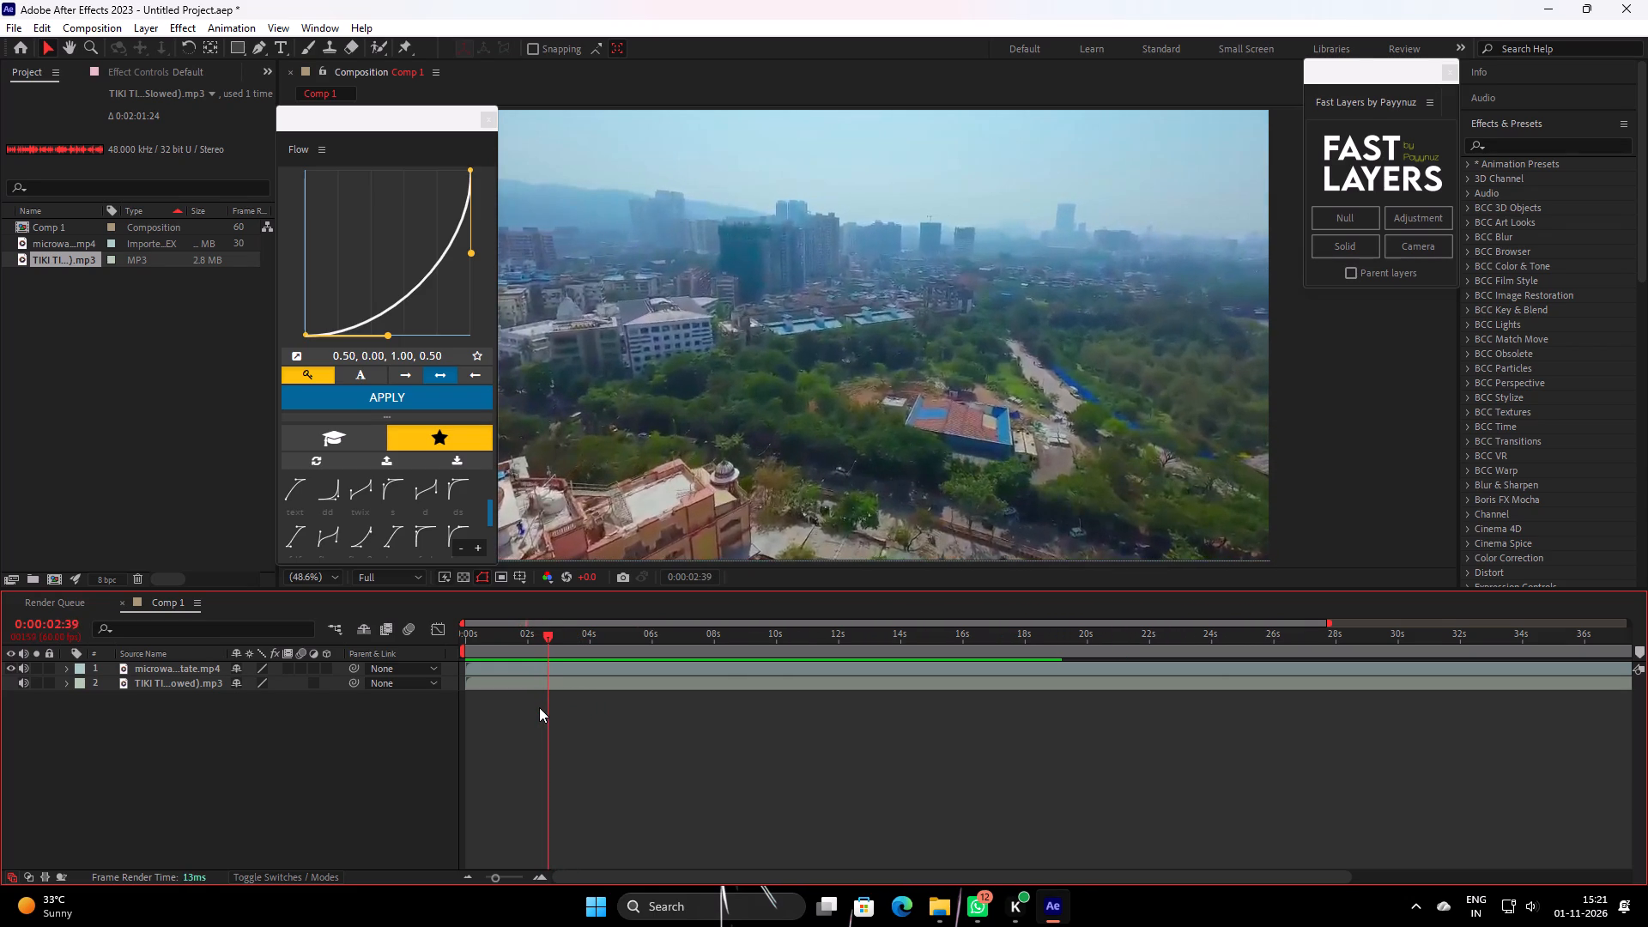
key(ctrl+Right)
key(ctrl+Right)
key(ctrl+Right)
key(ctrl+Right)
key(ctrl+Right)
key(ctrl+Right)
key(ctrl+Right)
key(ctrl+Right)
key(ctrl+Right)
key(ctrl+Right)
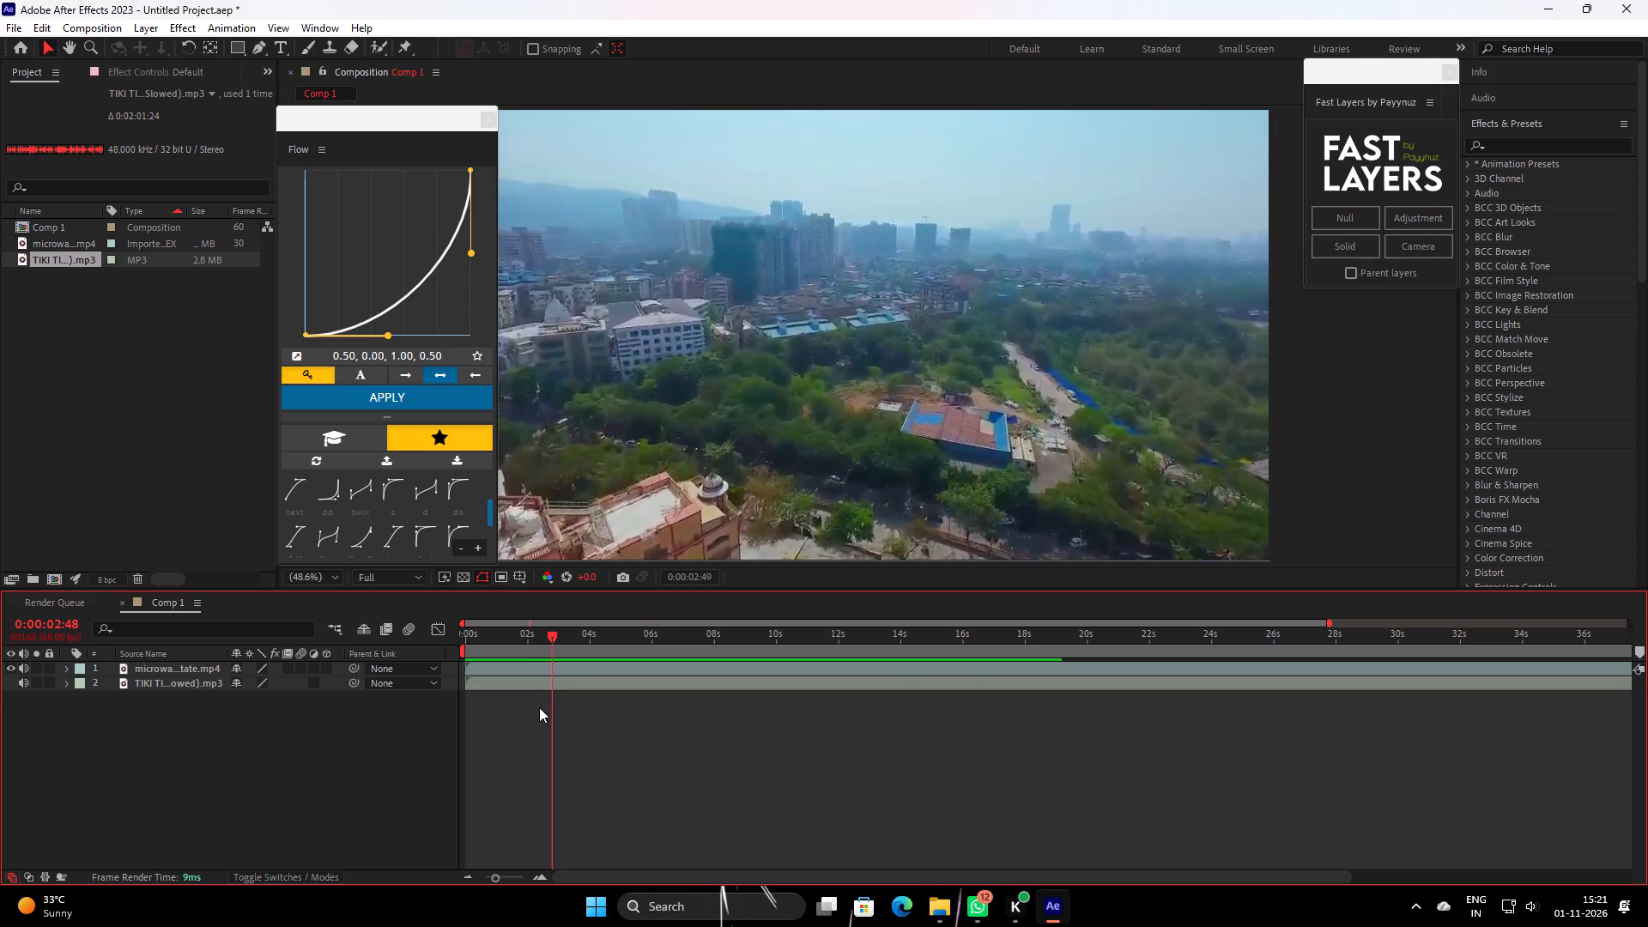
key(ctrl+Right)
key(ctrl+Right)
key(ctrl+Right)
key(ctrl+Right)
key(ctrl+Right)
key(ctrl+Right)
key(ctrl+Right)
key(ctrl+Right)
key(ctrl+Right)
key(ctrl+Right)
key(ctrl+Right)
key(ctrl+Right)
key(ctrl+Right)
key(ctrl+Right)
key(ctrl+Right)
key(ctrl+Right)
key(ctrl+Right)
key(ctrl+Right)
key(ctrl+Right)
key(ctrl+Right)
key(ctrl+Right)
key(ctrl+Right)
key(ctrl+Right)
key(ctrl+Right)
key(ctrl+Right)
key(ctrl+Right)
key(ctrl+Right)
key(ctrl+Right)
key(ctrl+Right)
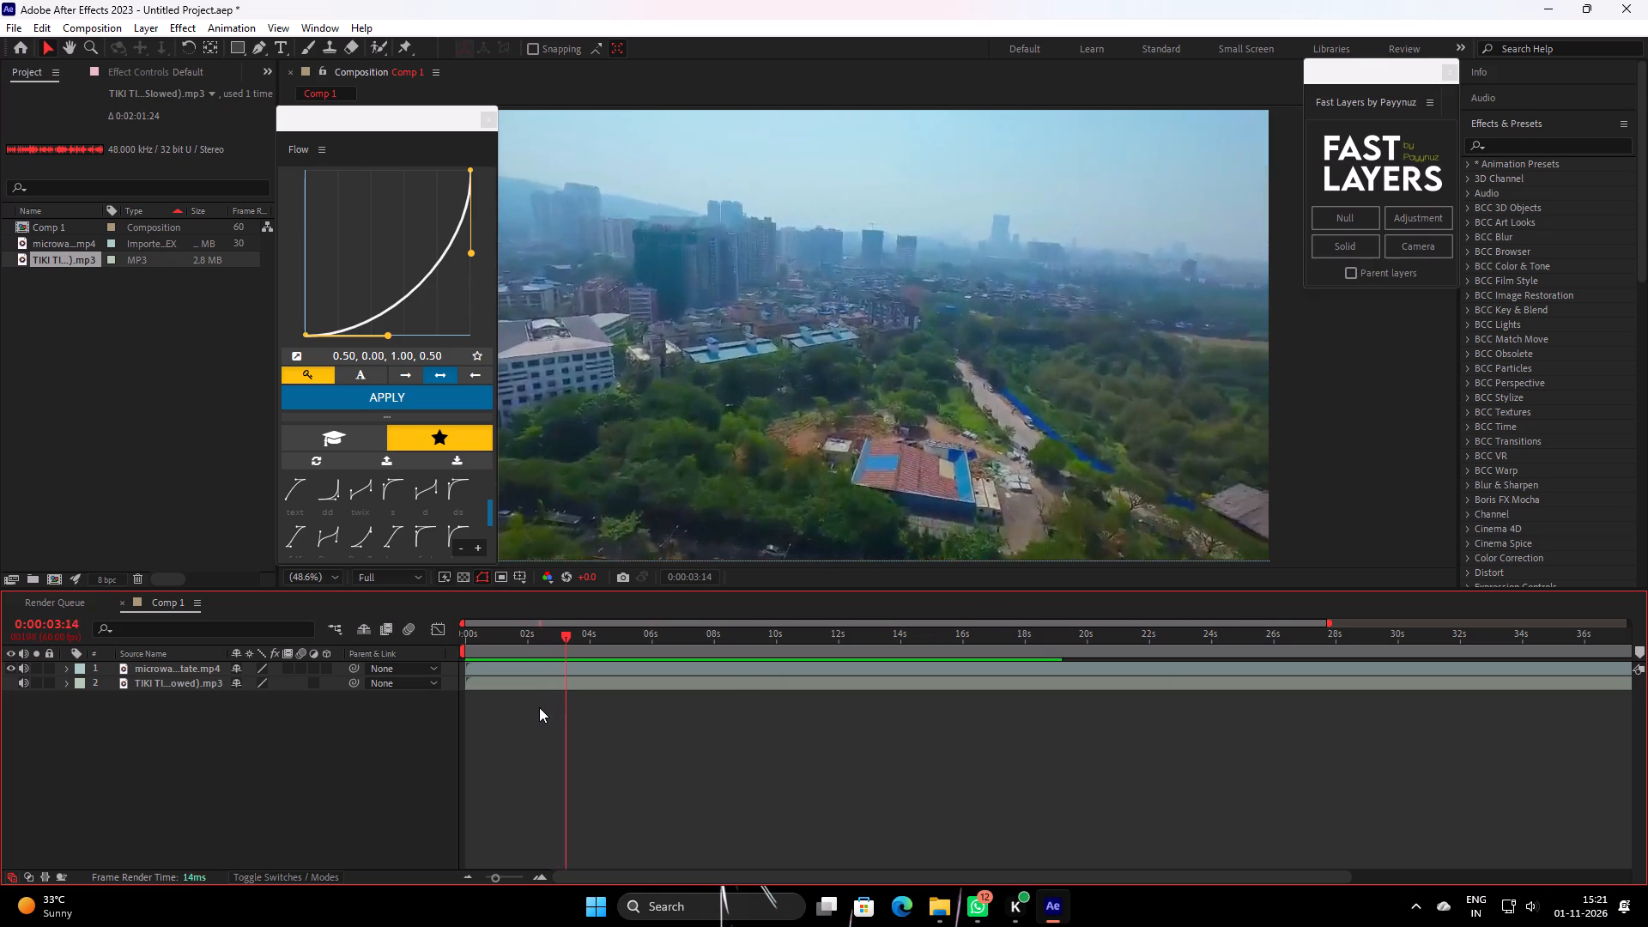
key(ctrl+Left)
key(ctrl+Left)
key(ctrl+Left)
key(ctrl+Left)
key(ctrl+Left)
key(ctrl+Left)
key(ctrl+Right)
key(ctrl+Right)
key(ctrl+Right)
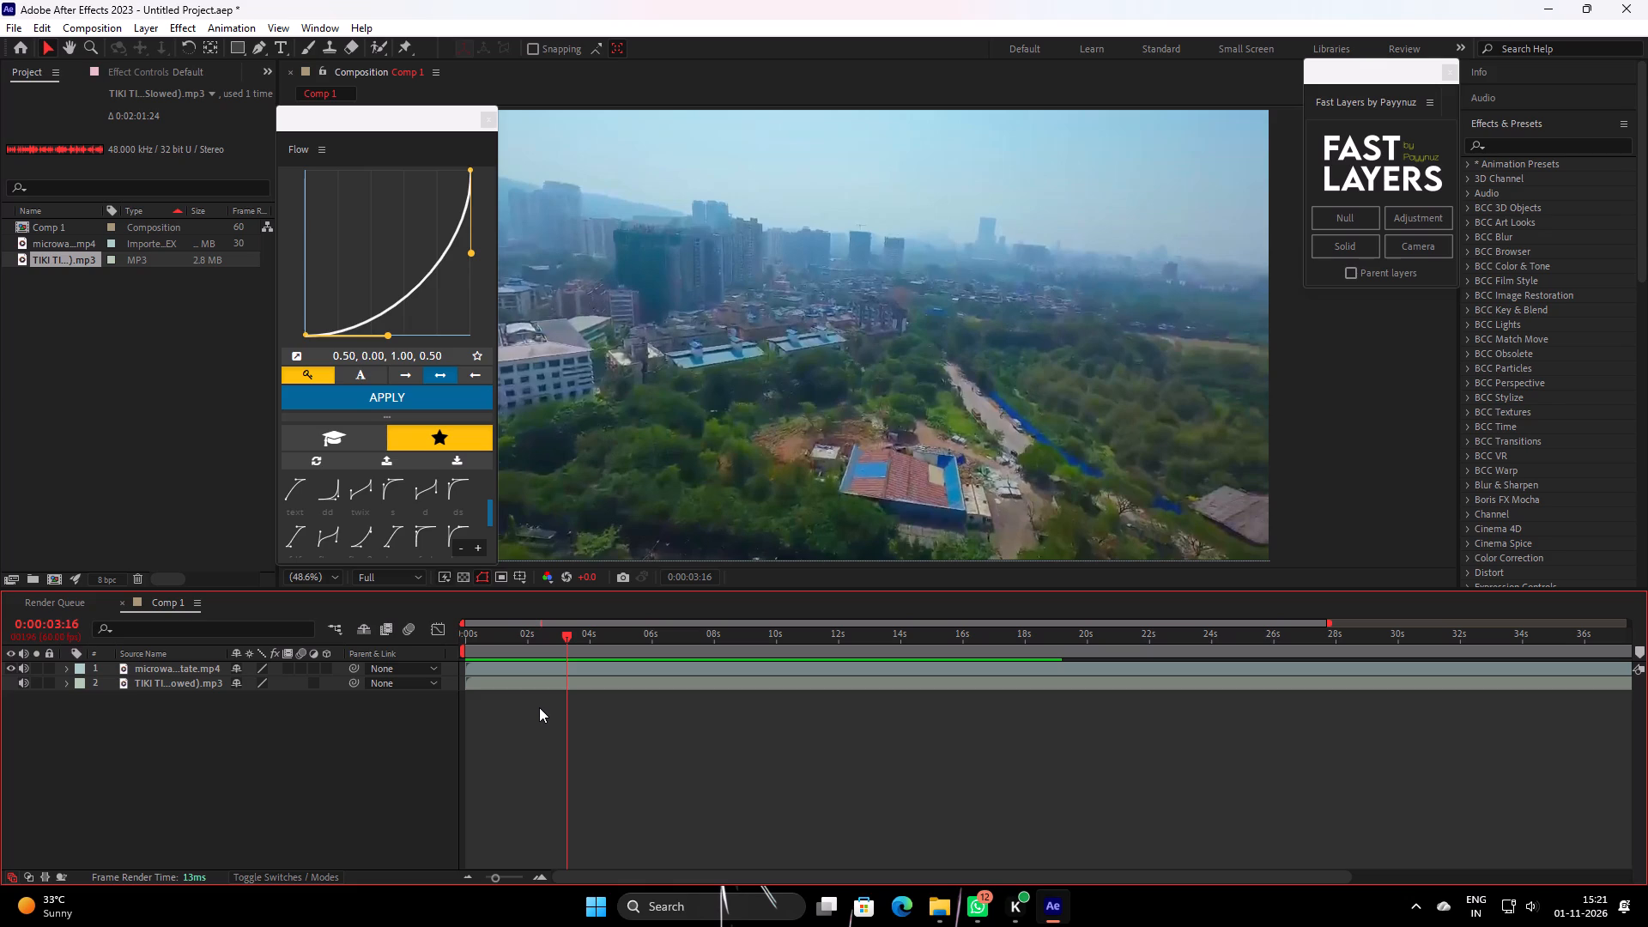
key(ctrl+Right)
key(ctrl+Right)
key(ctrl+Right)
key(ctrl+Right)
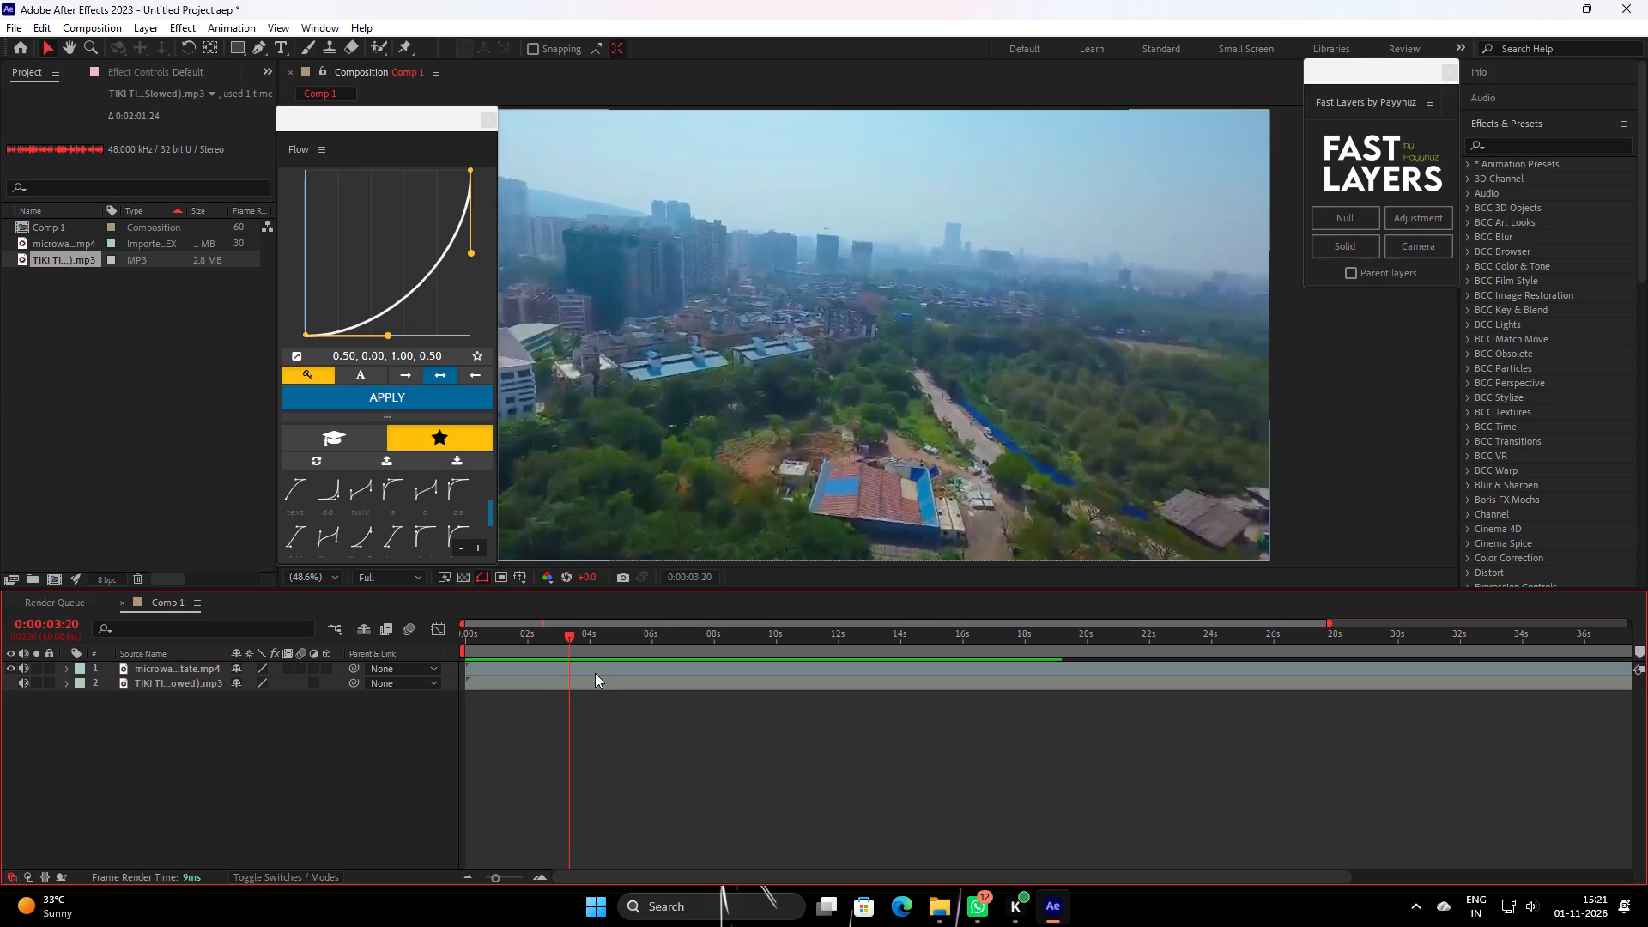
click(591, 668)
key(ctrl+shift+d)
click(557, 686)
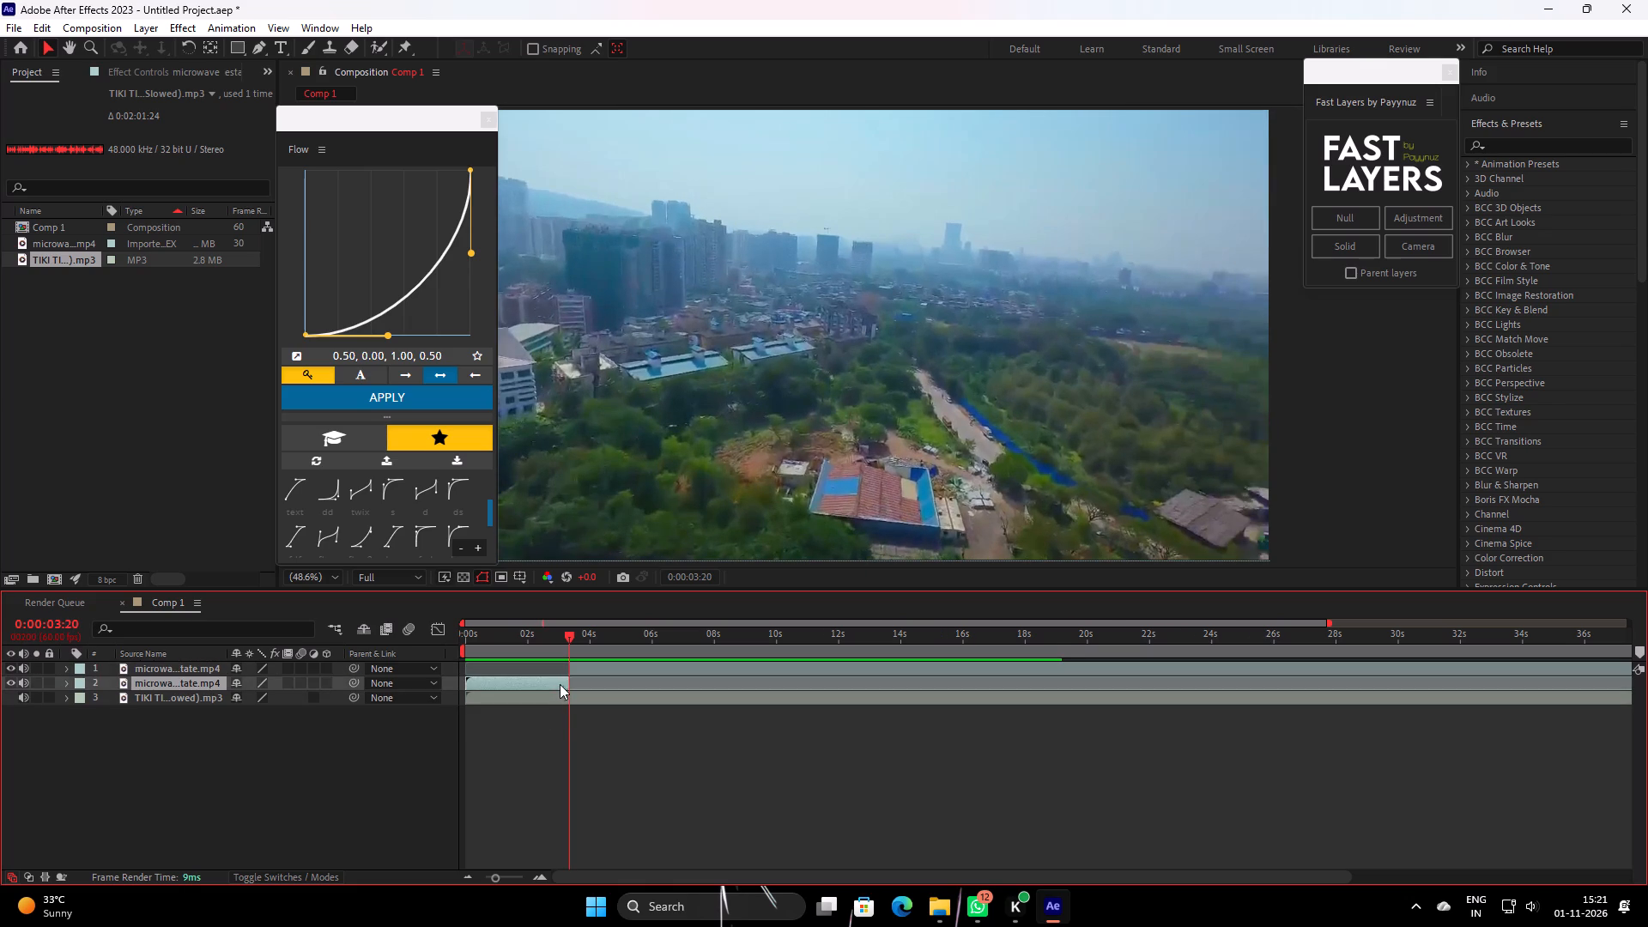
key(BackSpace)
Move the remaining video clip so it starts at 0:00:00:00 and preview it.
drag(579, 643, 39, 750)
click(165, 667)
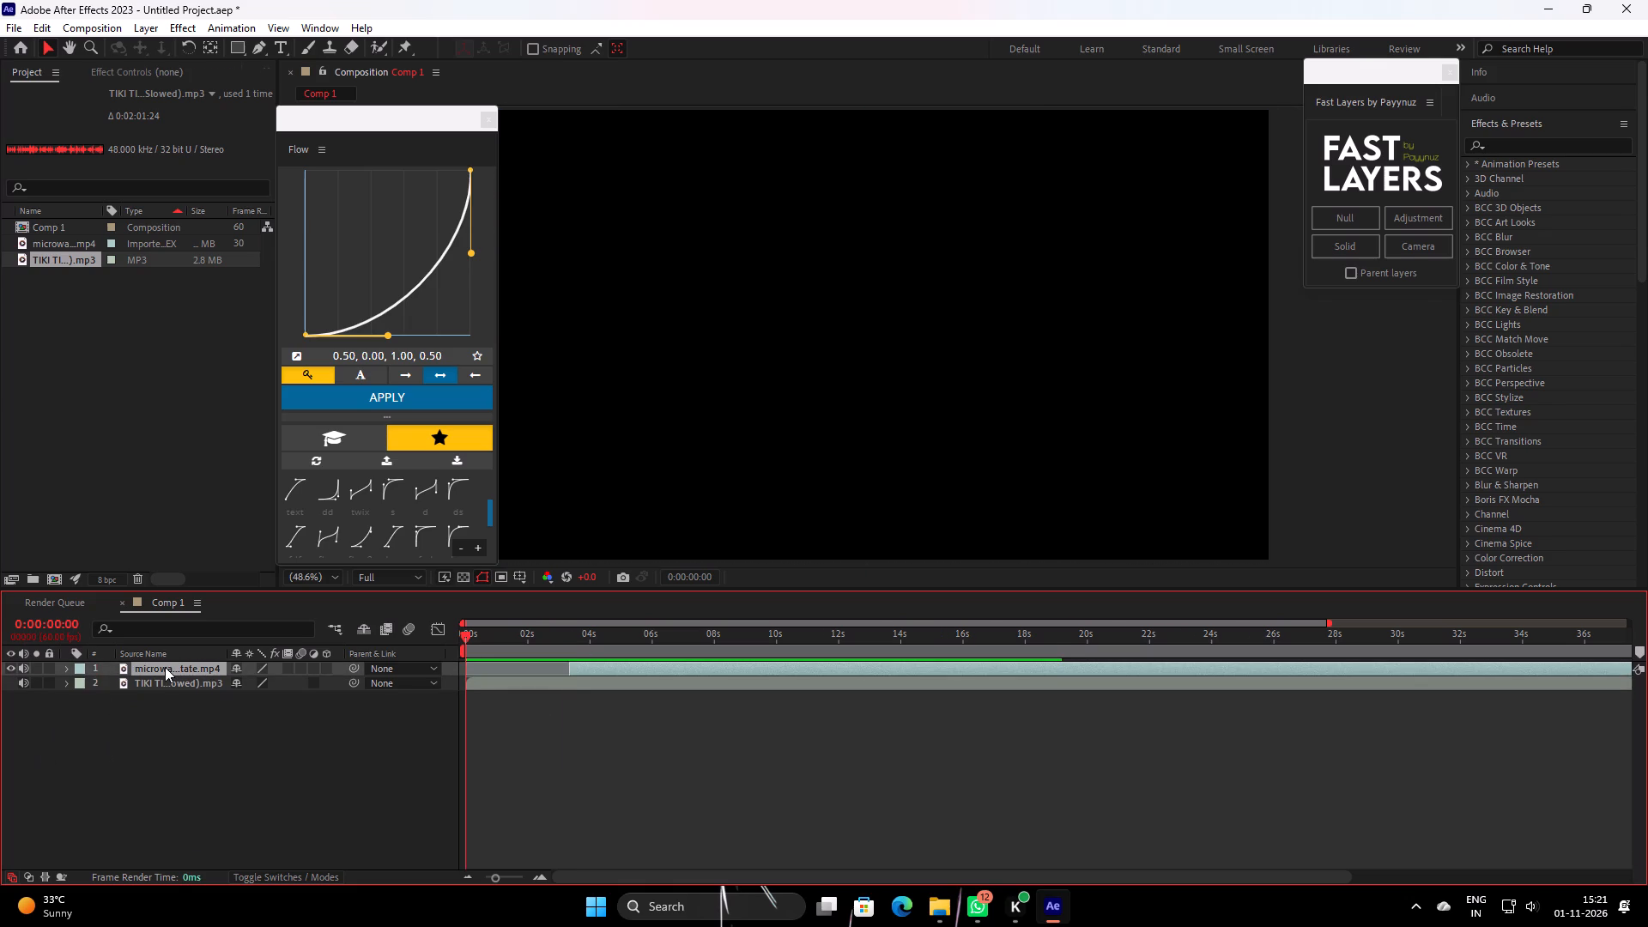
key(bracketleft)
key(space)
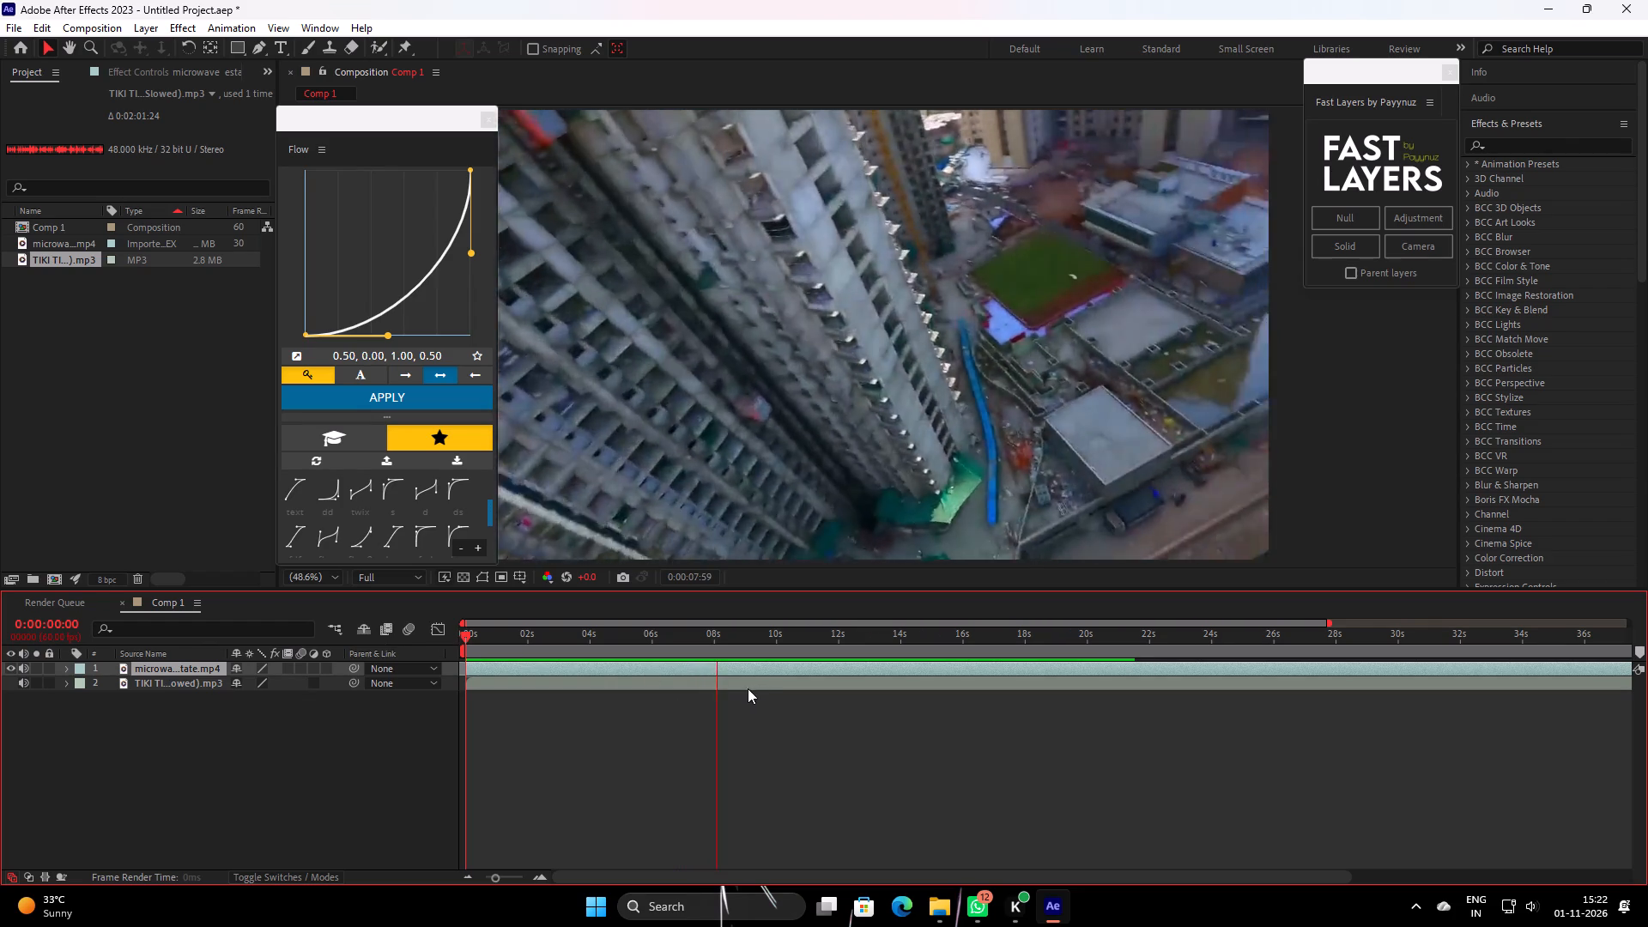
key(space)
Hide the video layer and mute its audio, and play the music on its own up to about 0:00:10:31.
click(15, 670)
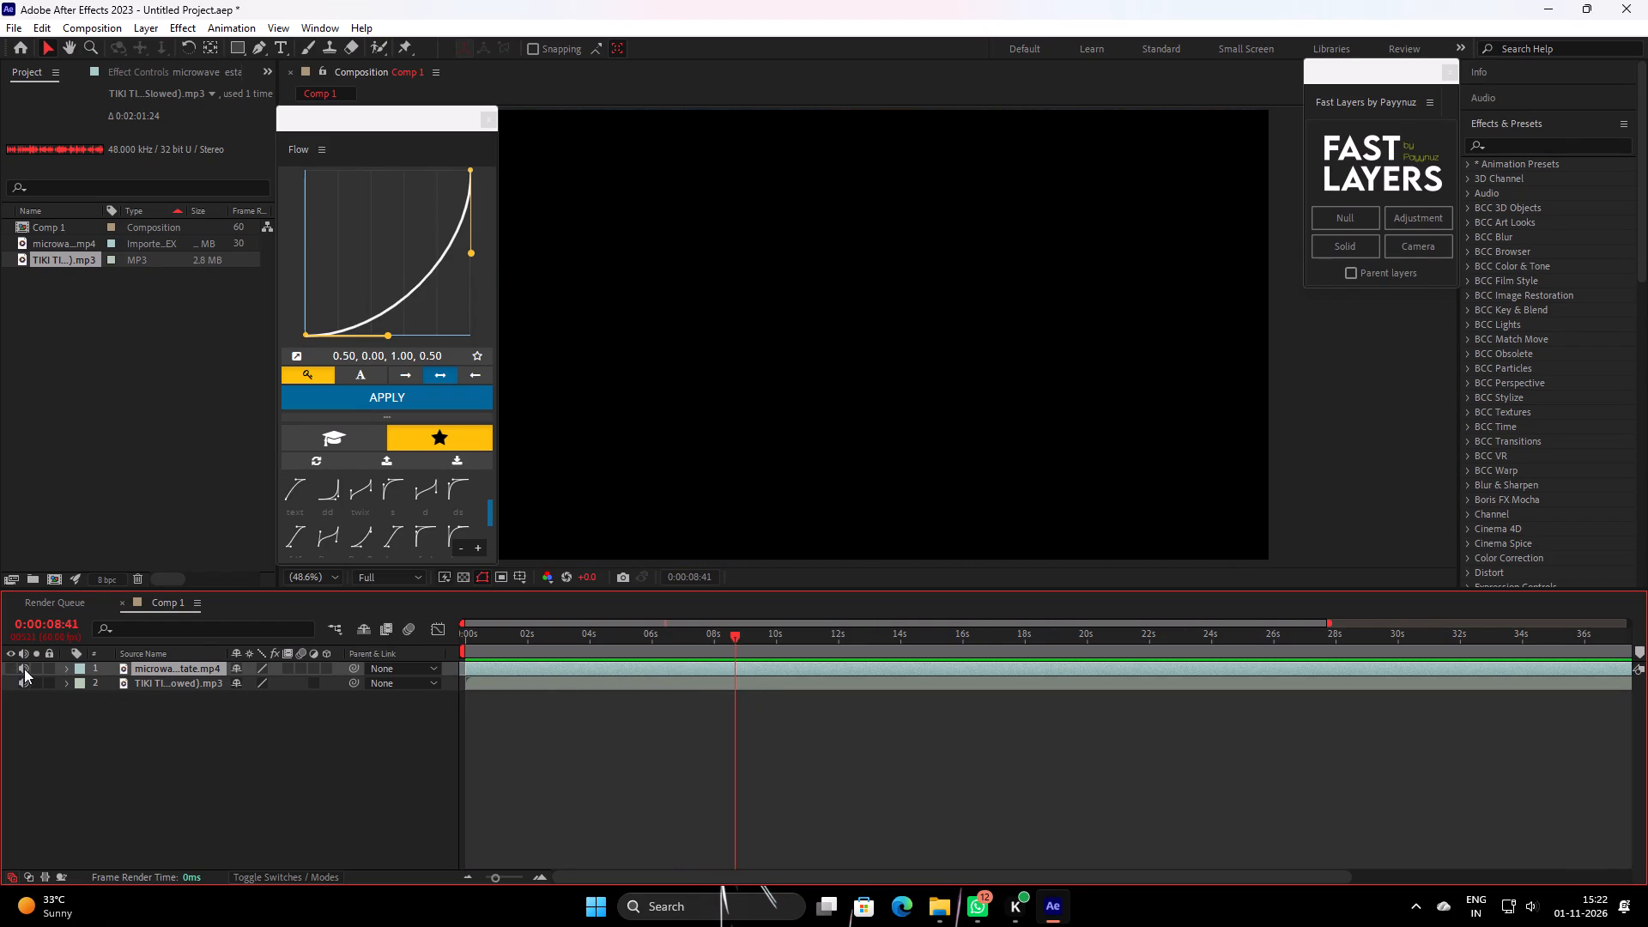
click(24, 669)
key(space)
key(space)
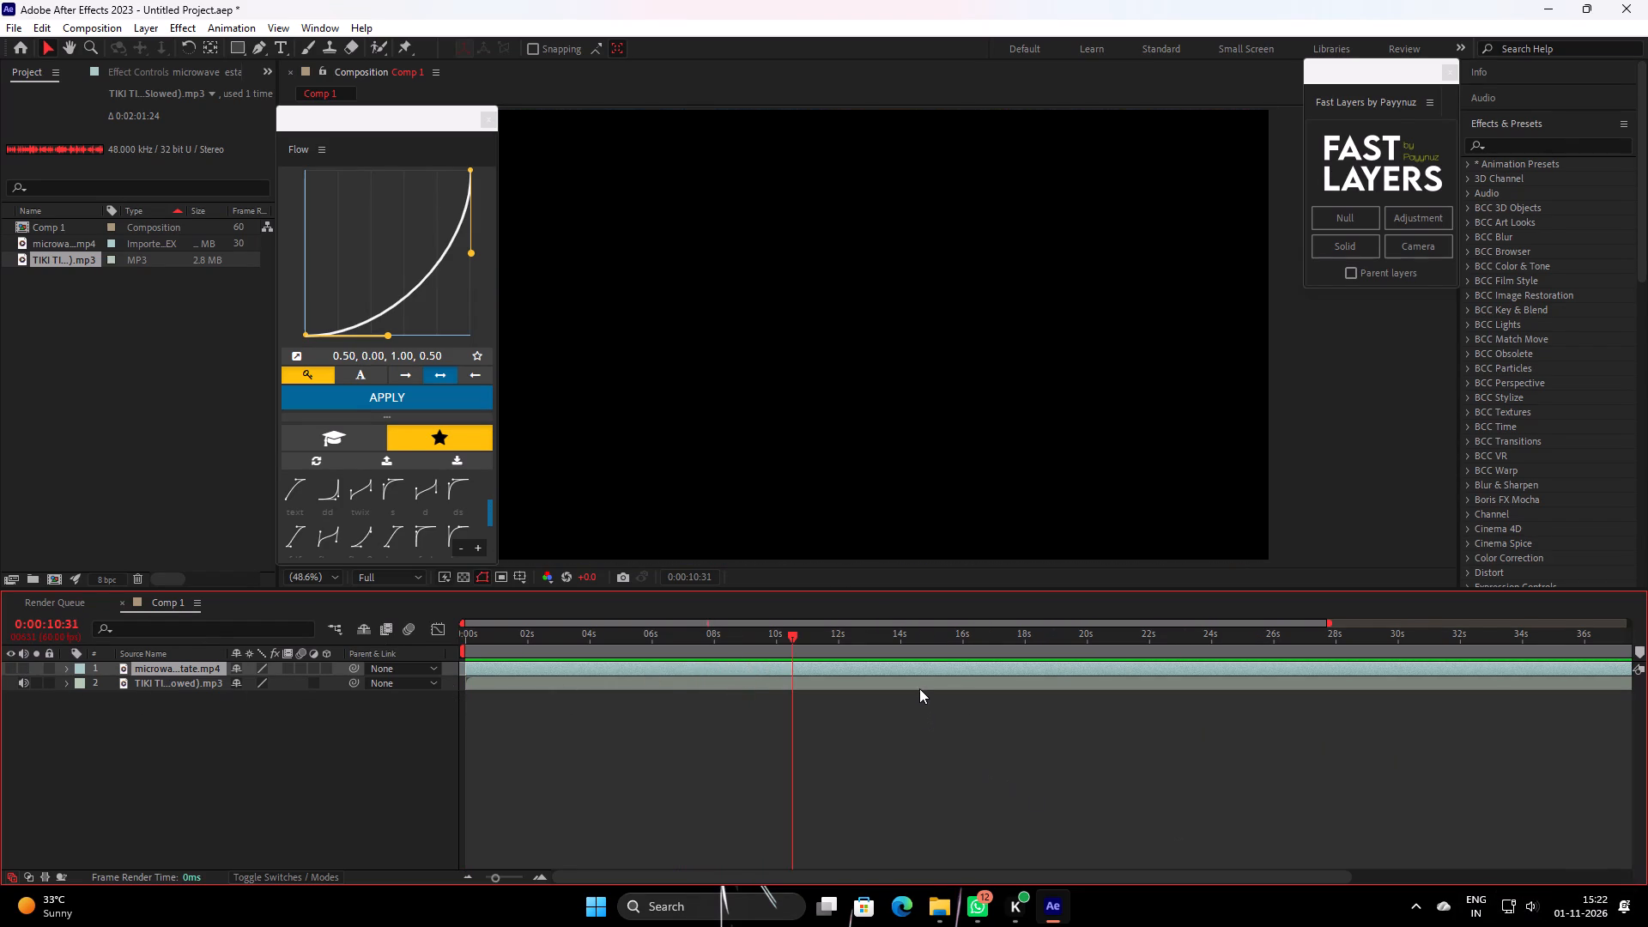
Reveal the audio waveform of the TIKI TIKI music layer.
click(919, 688)
text(ll)
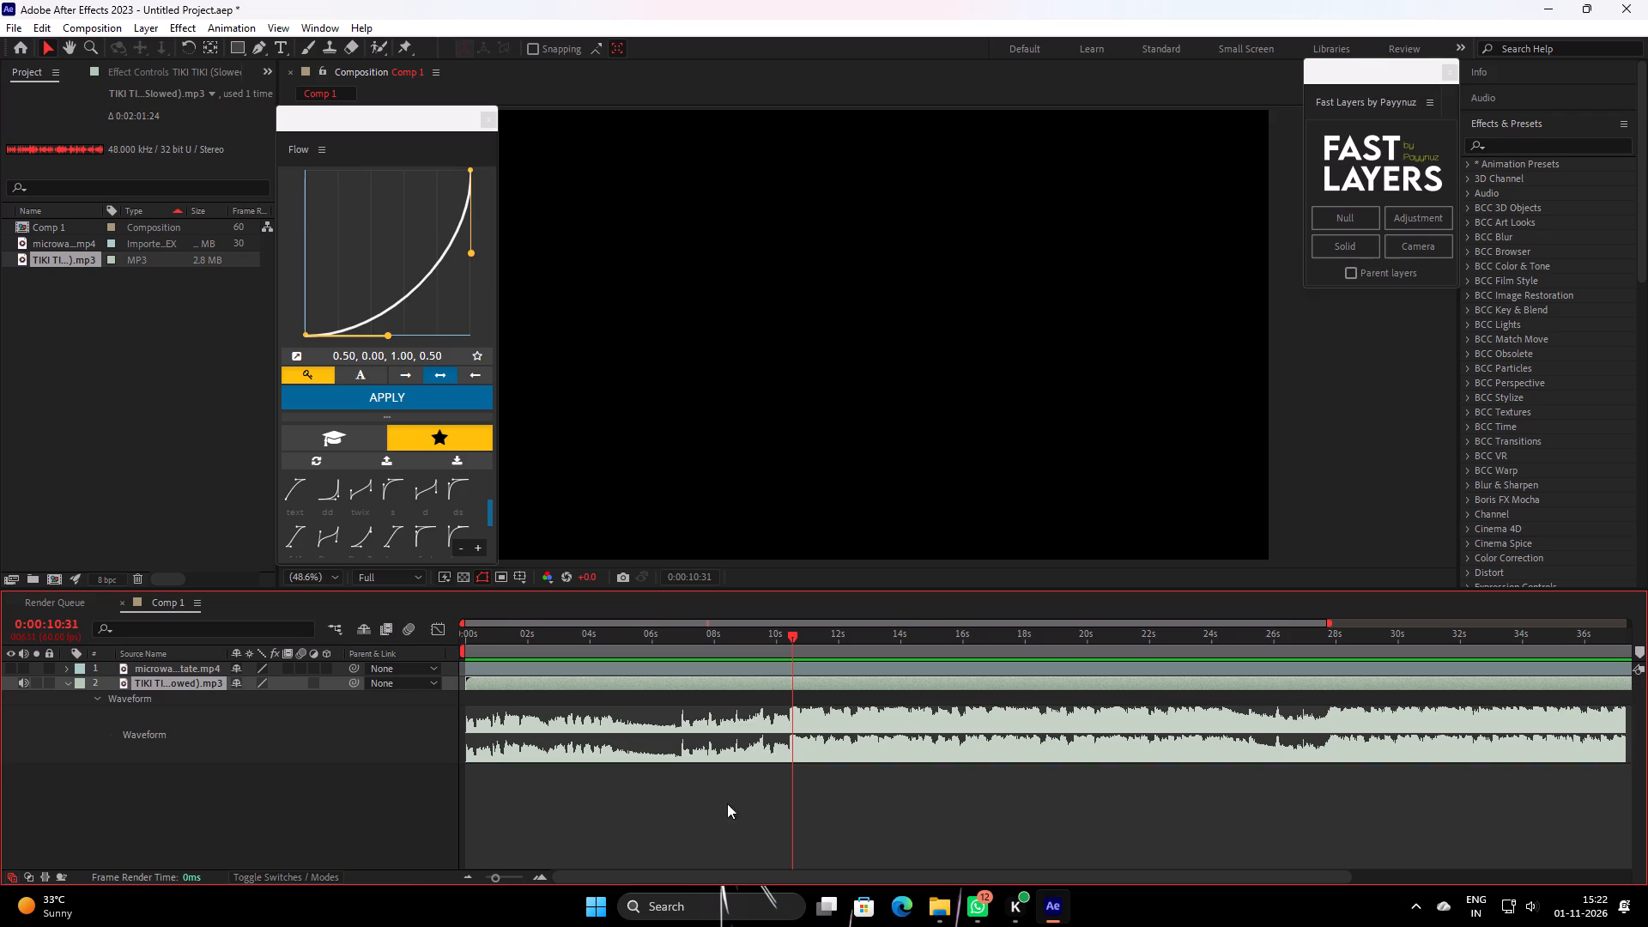
Split the TIKI TIKI music layer at 0:00:06:56, just before the first waveform peak, and delete the opening segment.
double_click(541, 885)
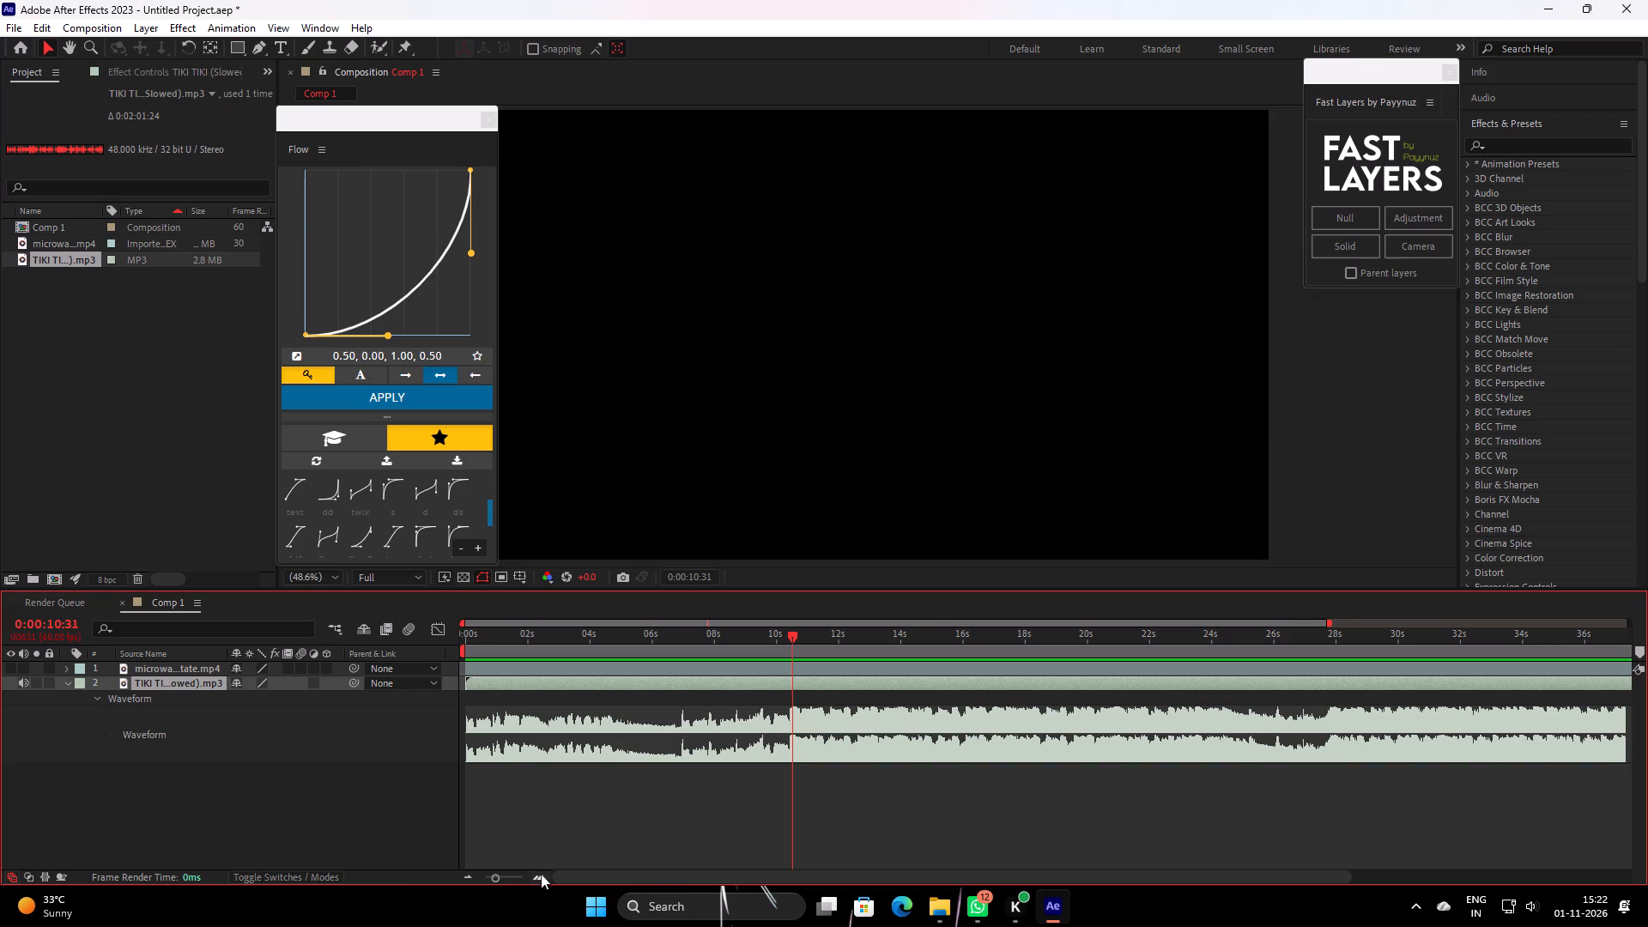
double_click(541, 874)
drag(733, 647, 566, 706)
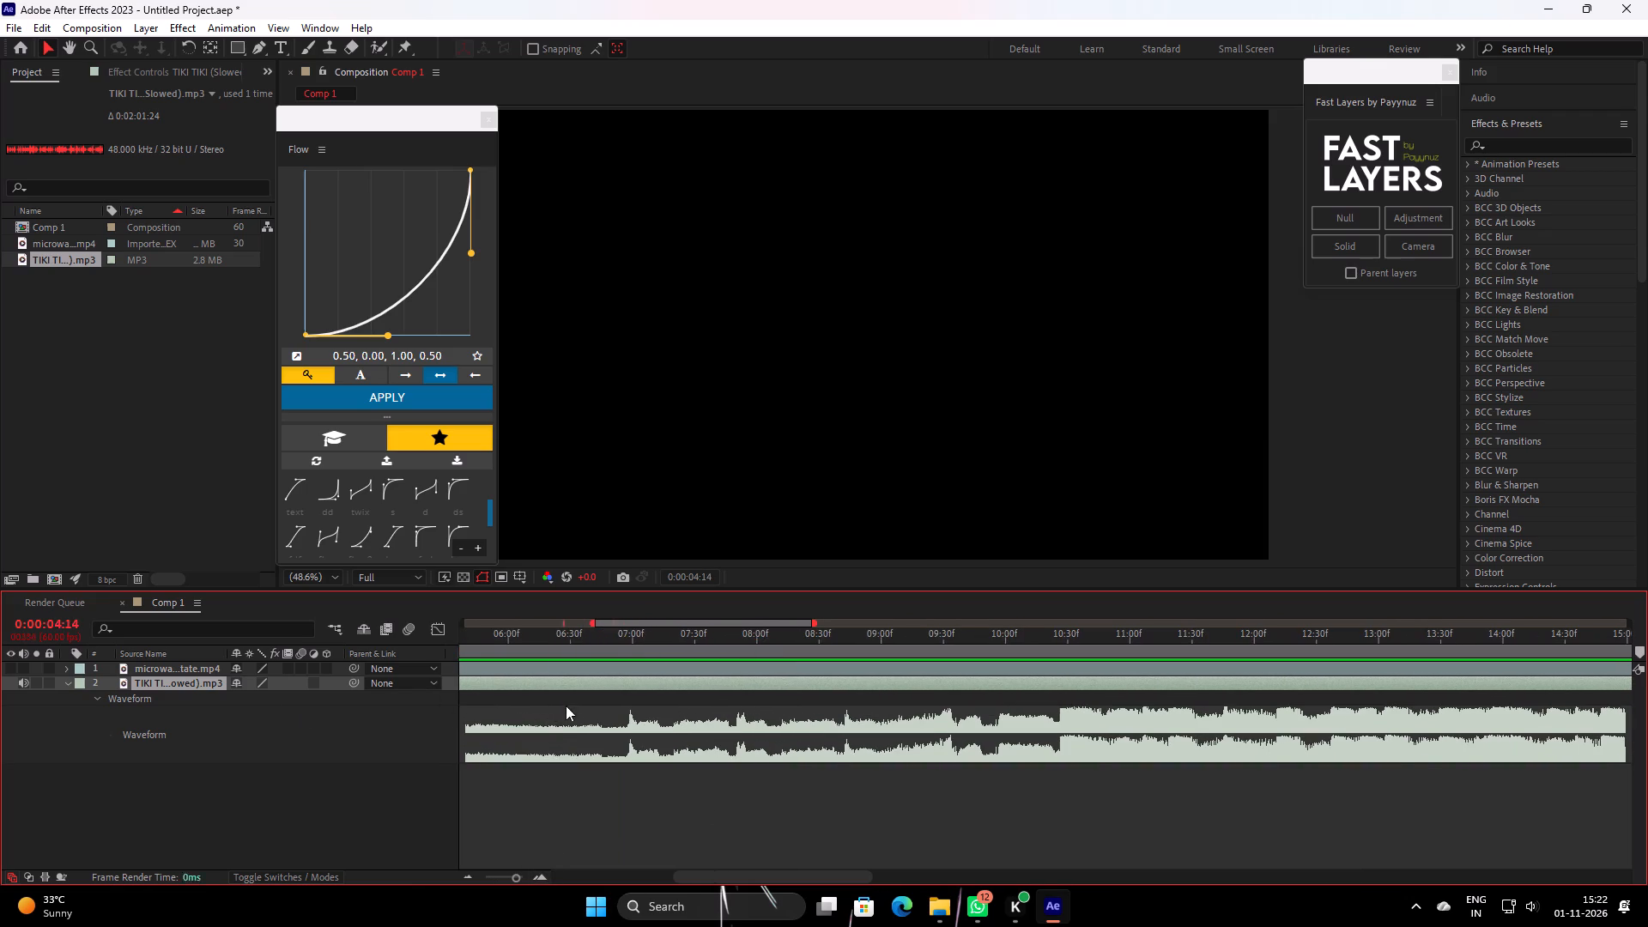
drag(566, 706, 626, 779)
key(space)
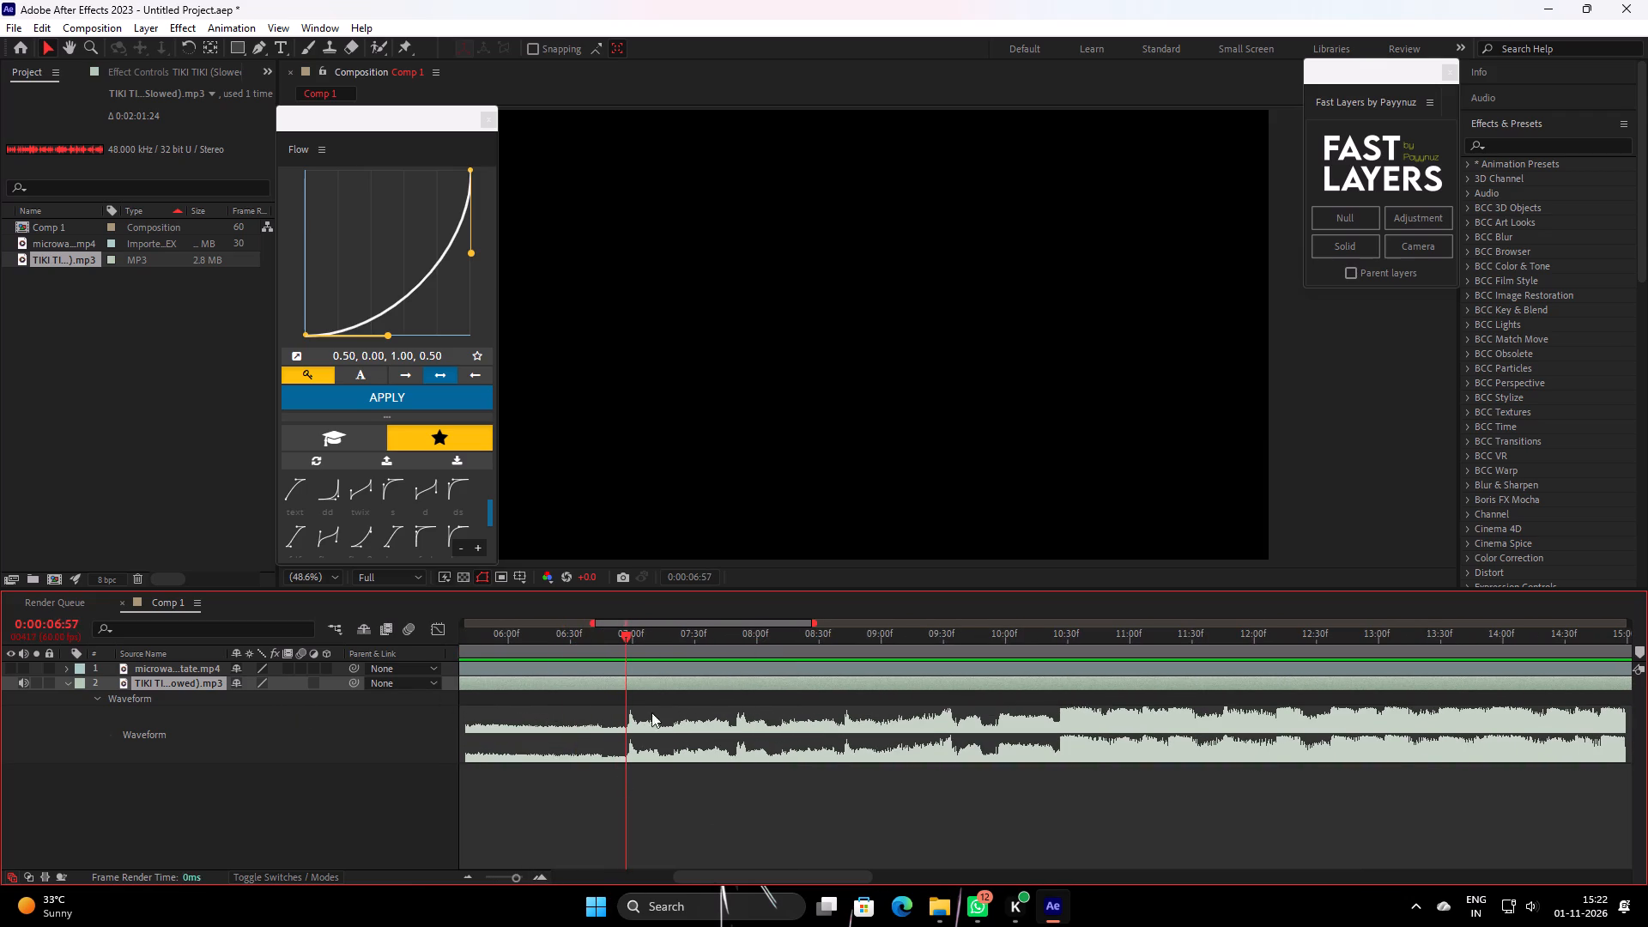
drag(671, 648, 625, 771)
drag(625, 771, 624, 773)
key(ctrl+shift+d)
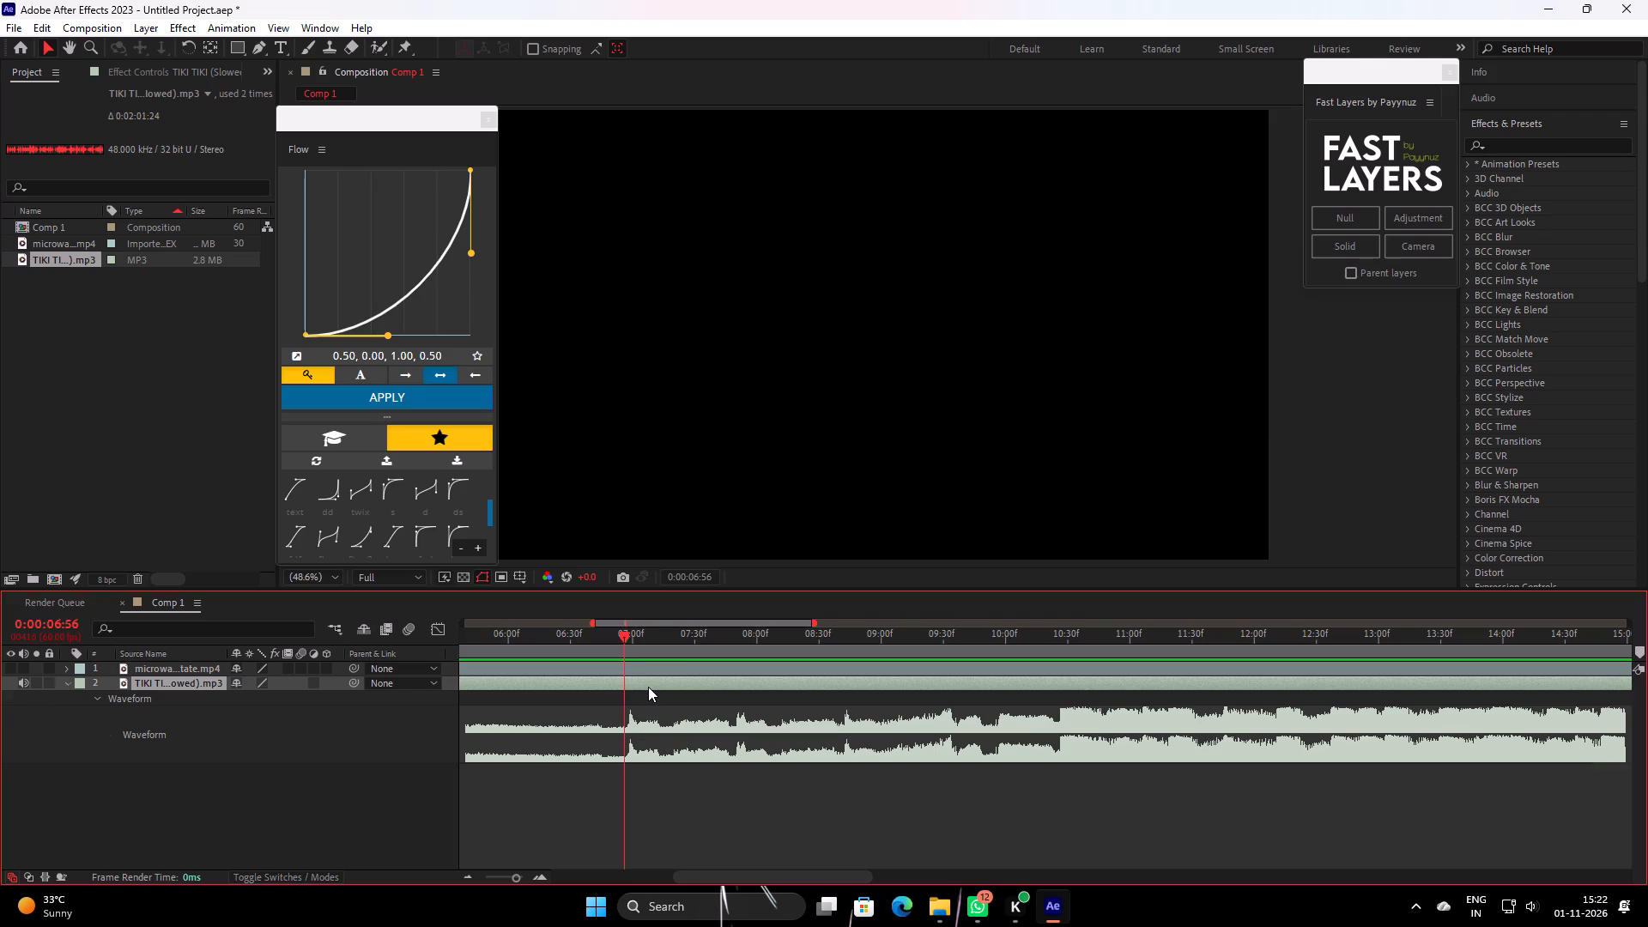
click(593, 698)
key(BackSpace)
Move the remaining music clip so it starts at 0:00:00:00.
drag(603, 641, 0, 711)
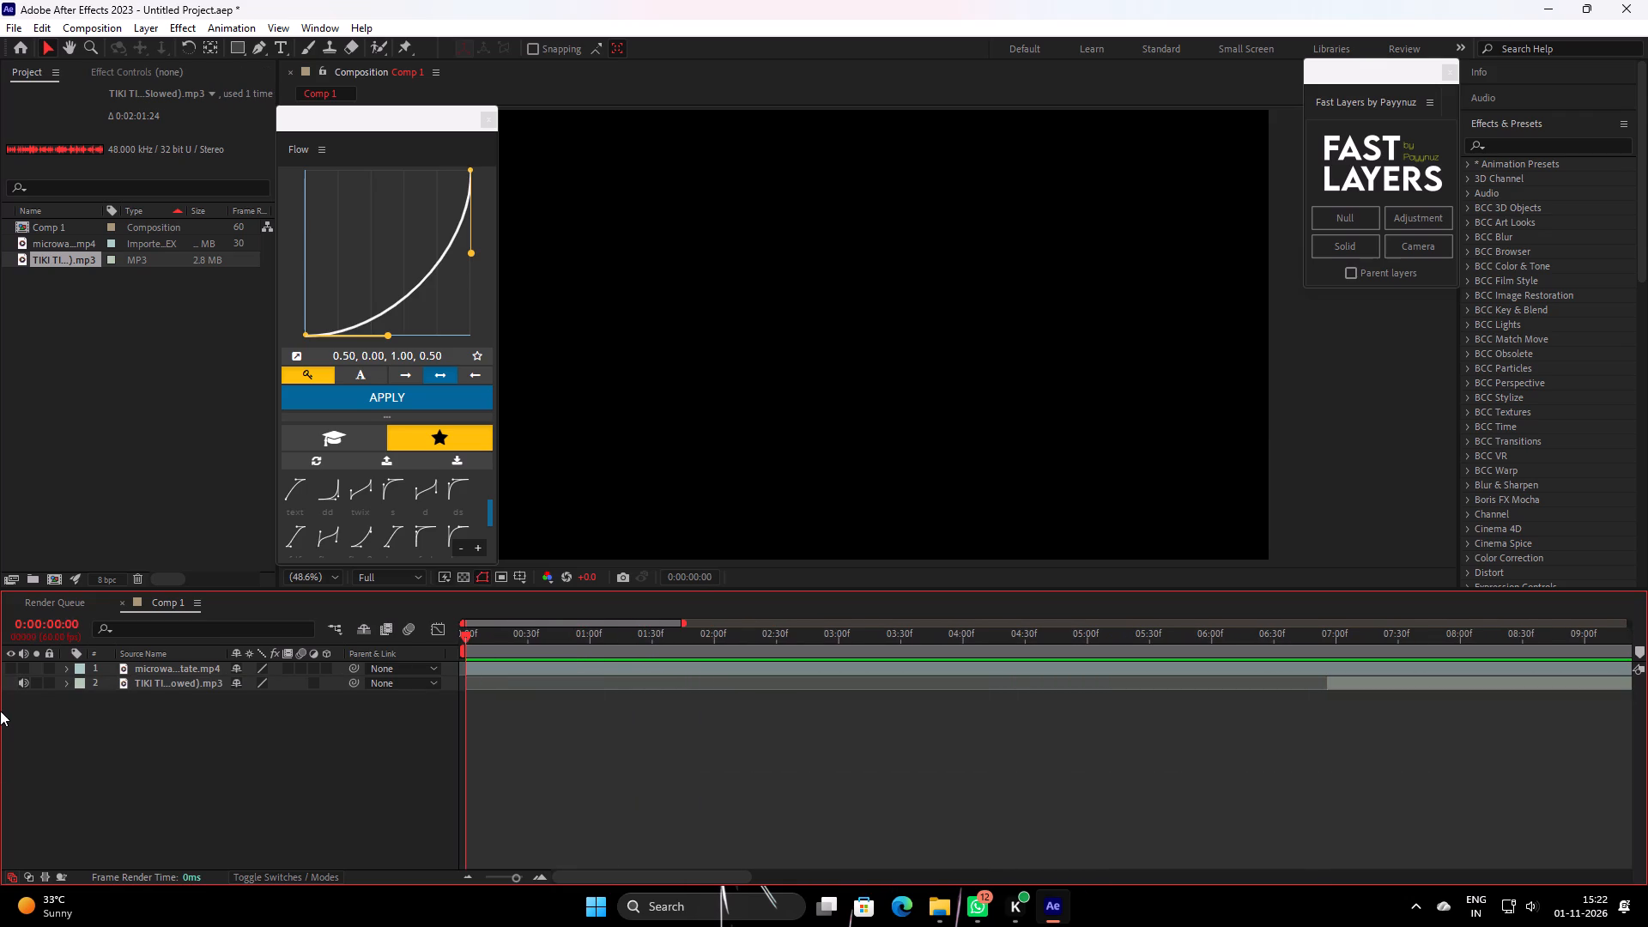
drag(0, 711, 0, 714)
click(155, 687)
key(bracketleft)
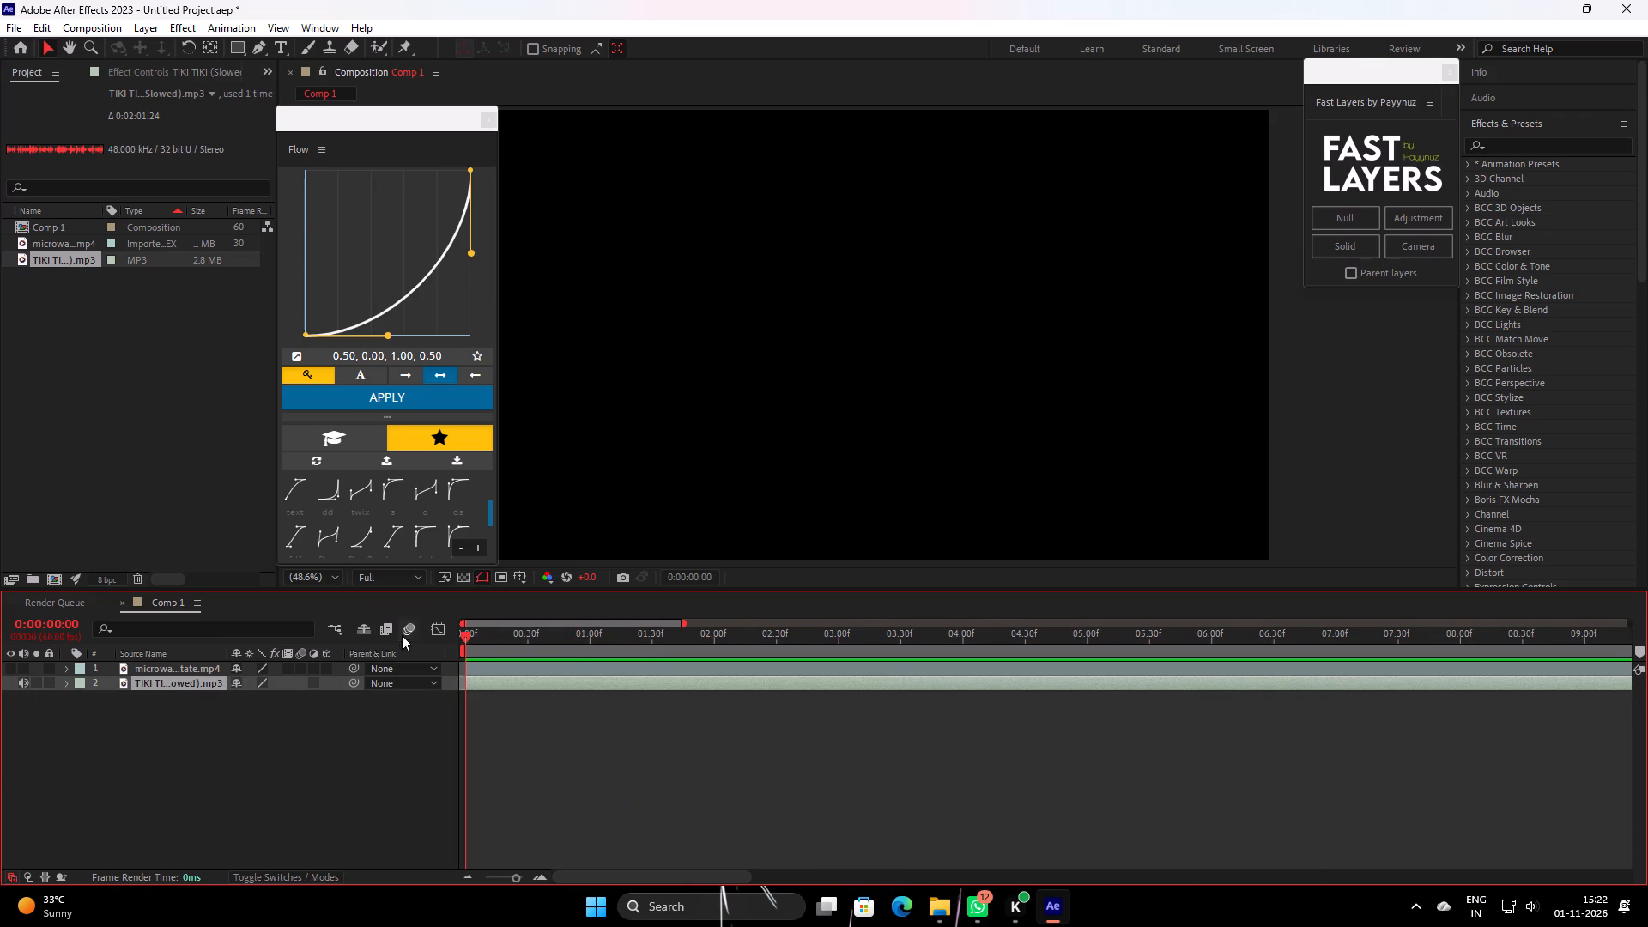
Make the video layer visible again and preview it with the trimmed music from the start.
click(12, 671)
key(space)
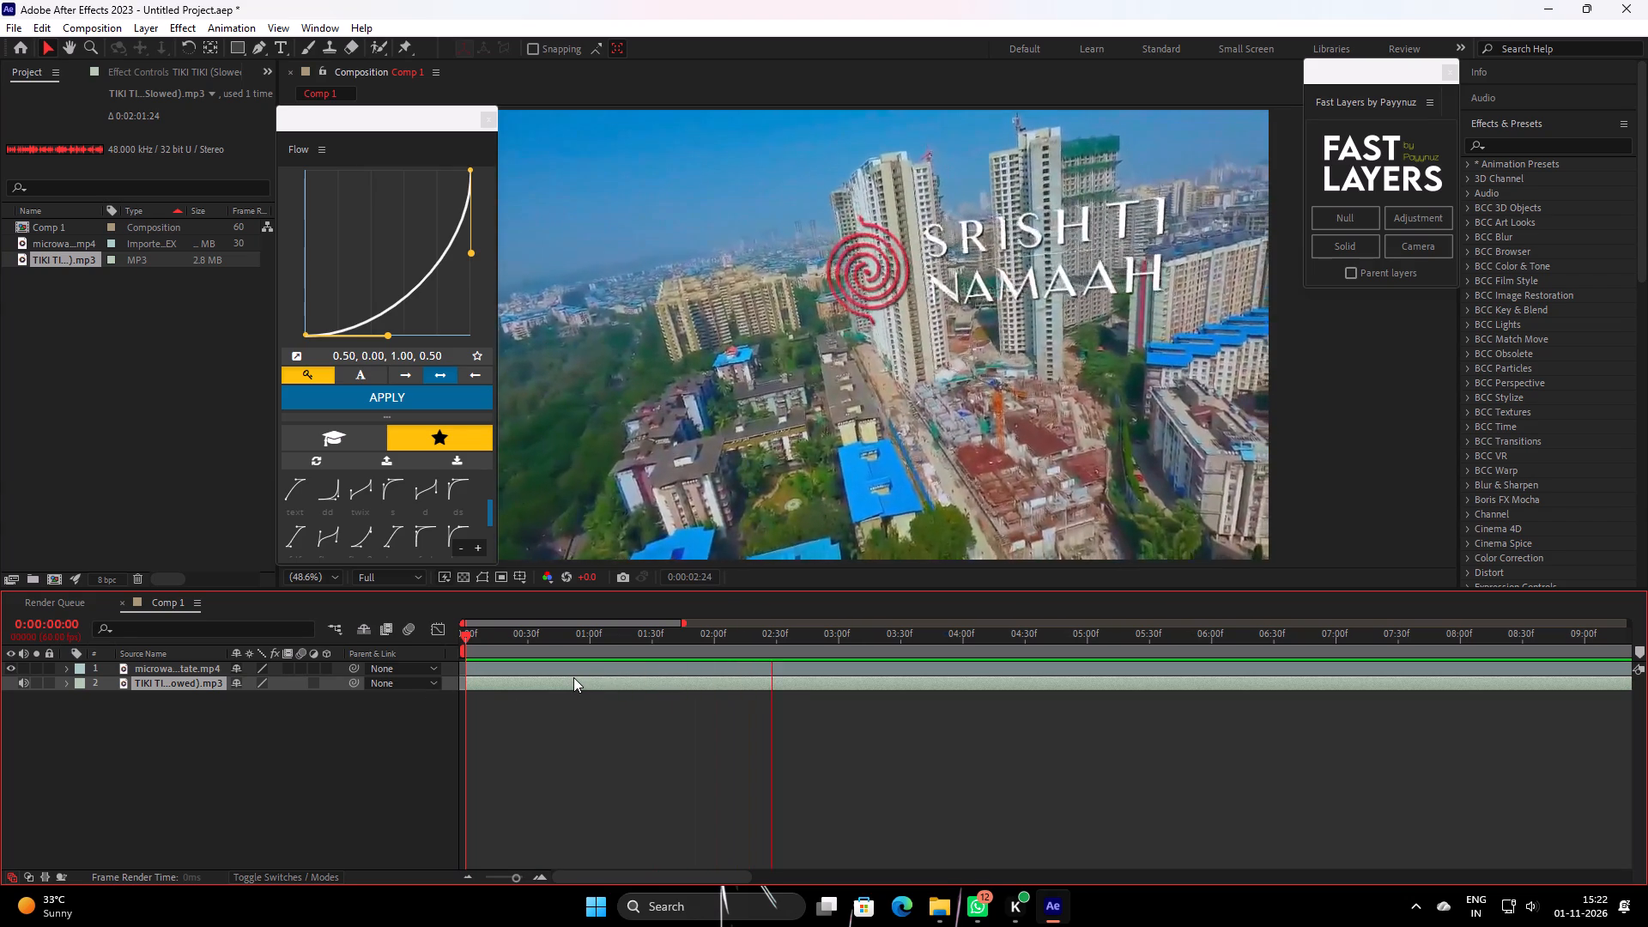
key(space)
drag(707, 642, 227, 742)
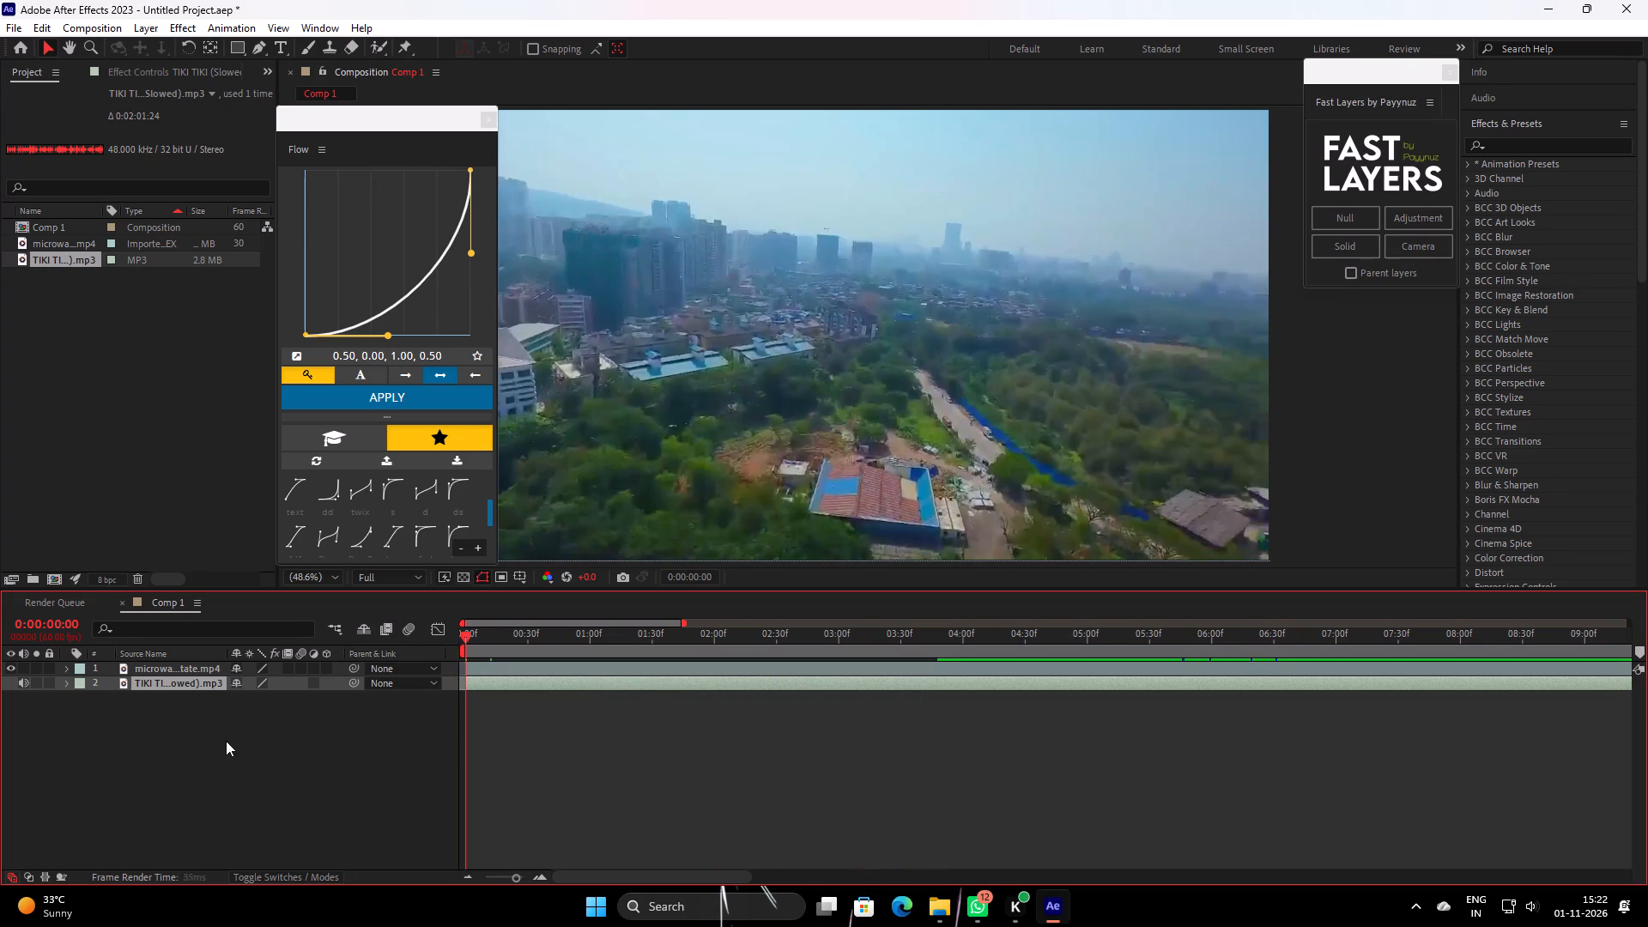
Convert the music layer's audio to keyframes with Keyframe Assistant.
right_click(639, 677)
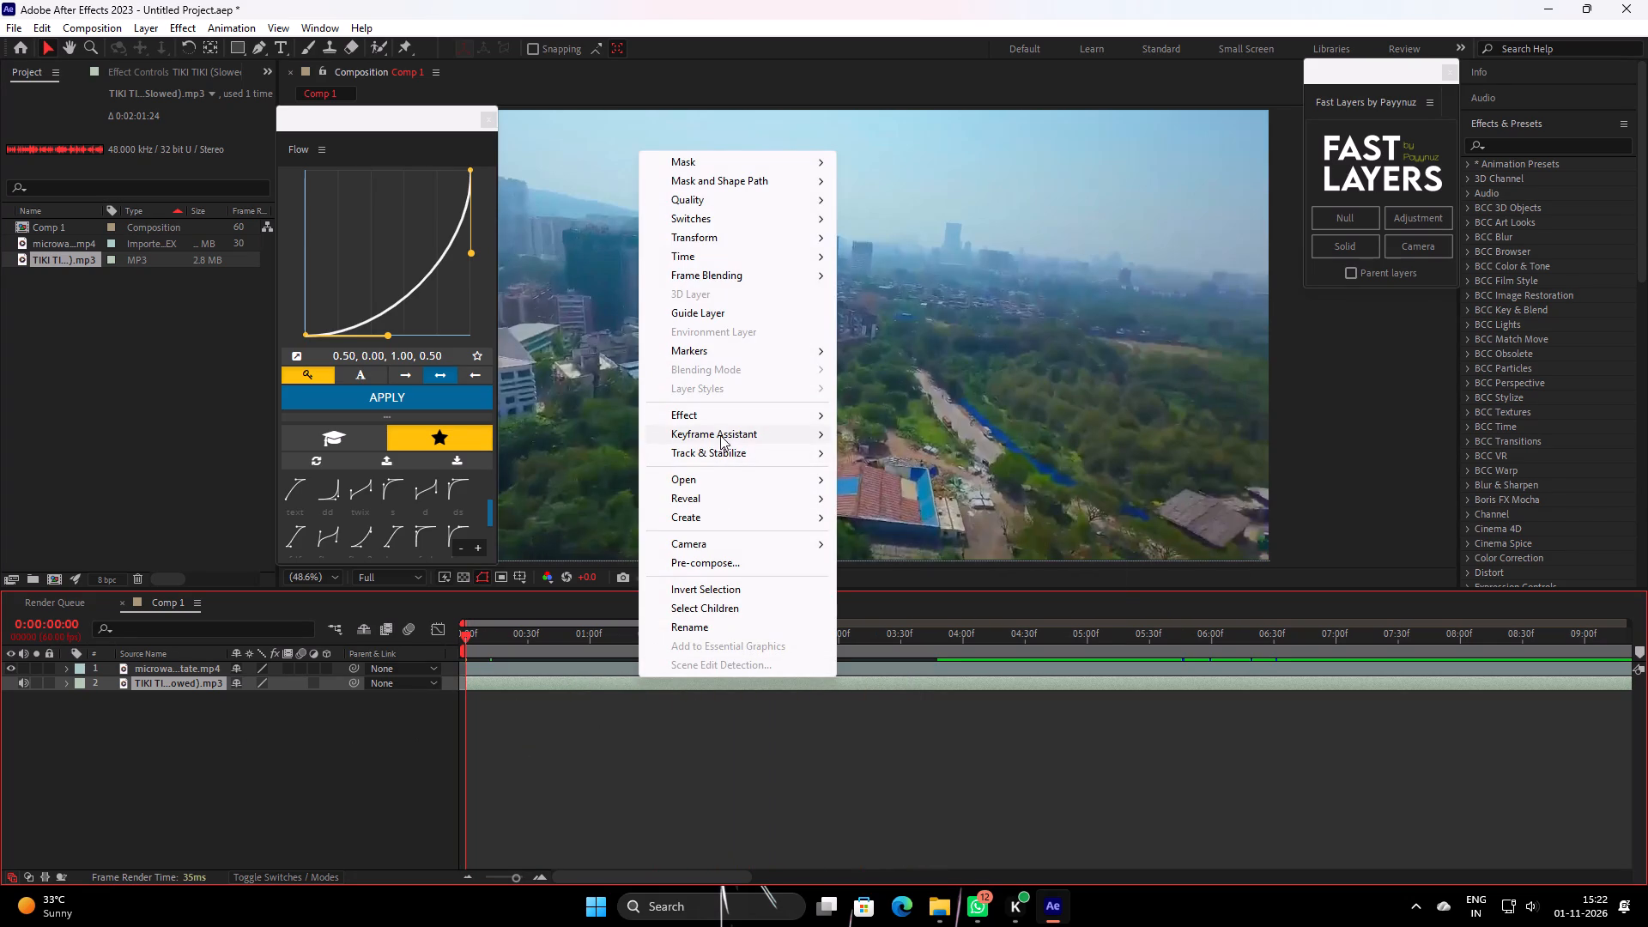
click(720, 435)
click(919, 439)
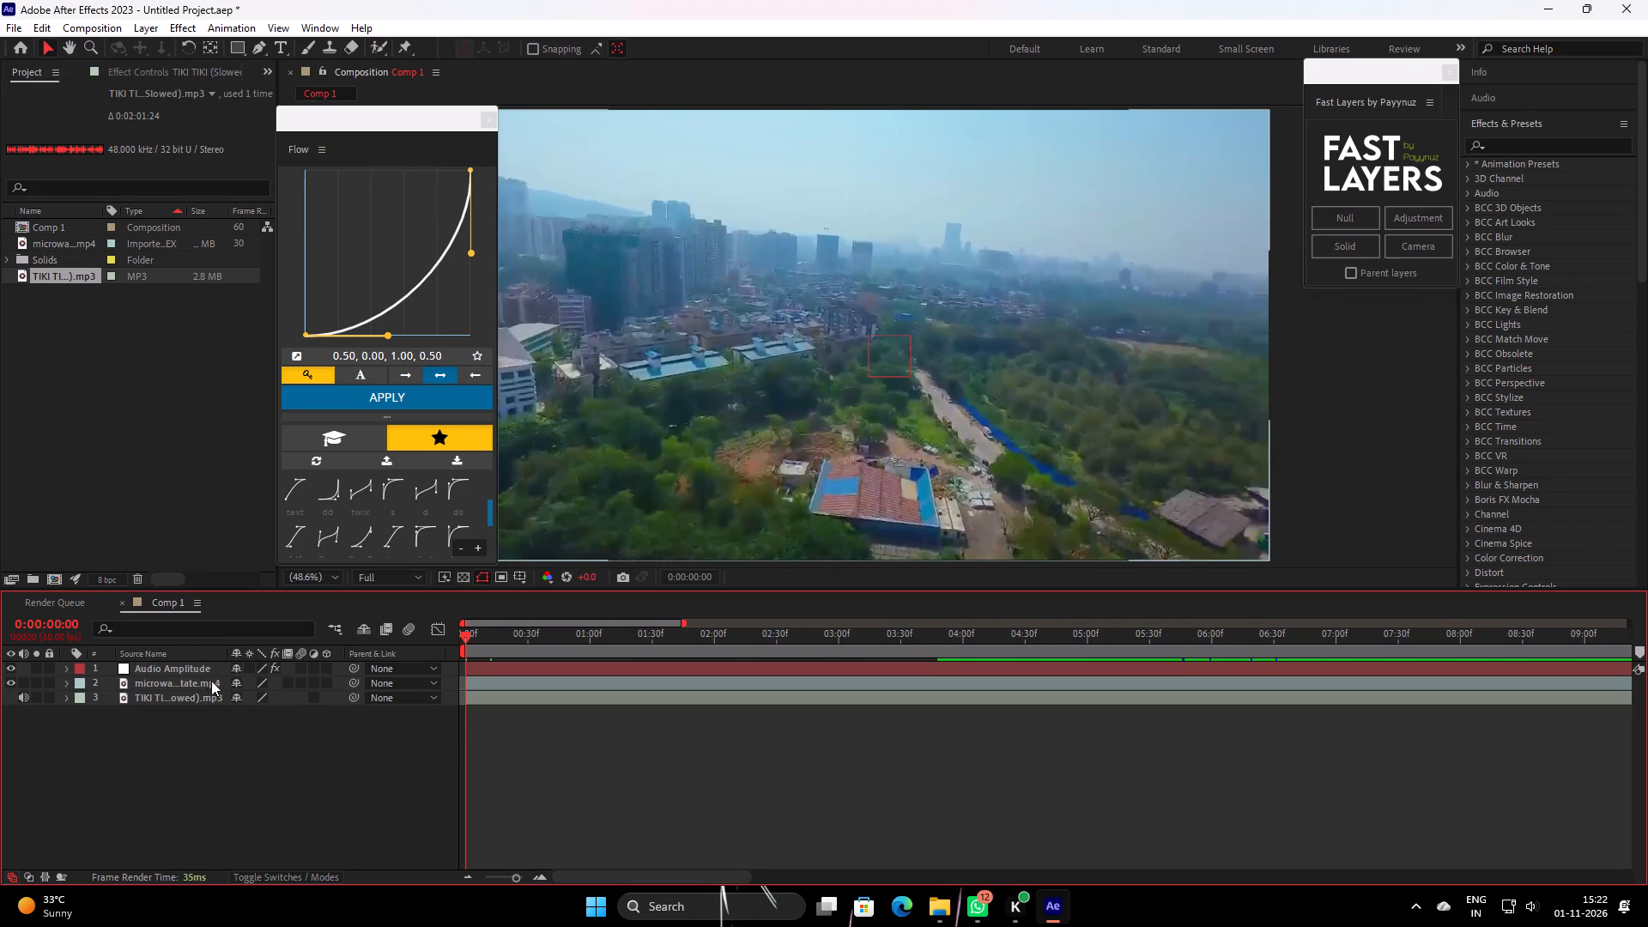
Move the Audio Amplitude layer below the video layer and display its Both Channels slider keyframes in the Graph Editor.
drag(211, 674, 210, 694)
key(u)
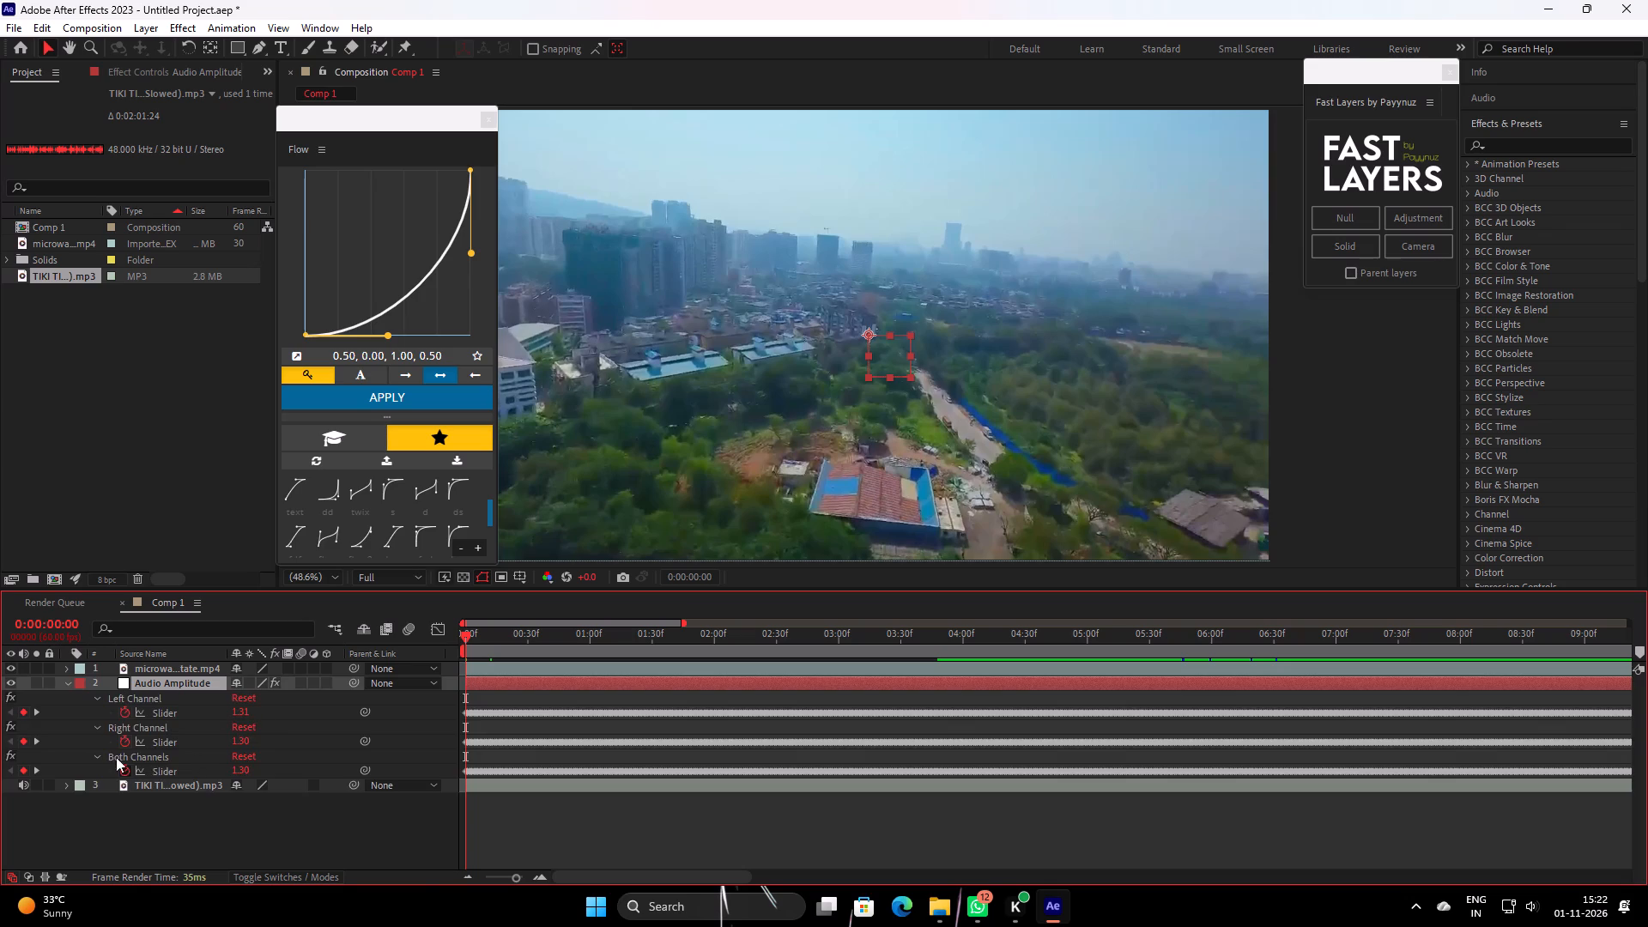
drag(74, 755, 152, 772)
click(441, 635)
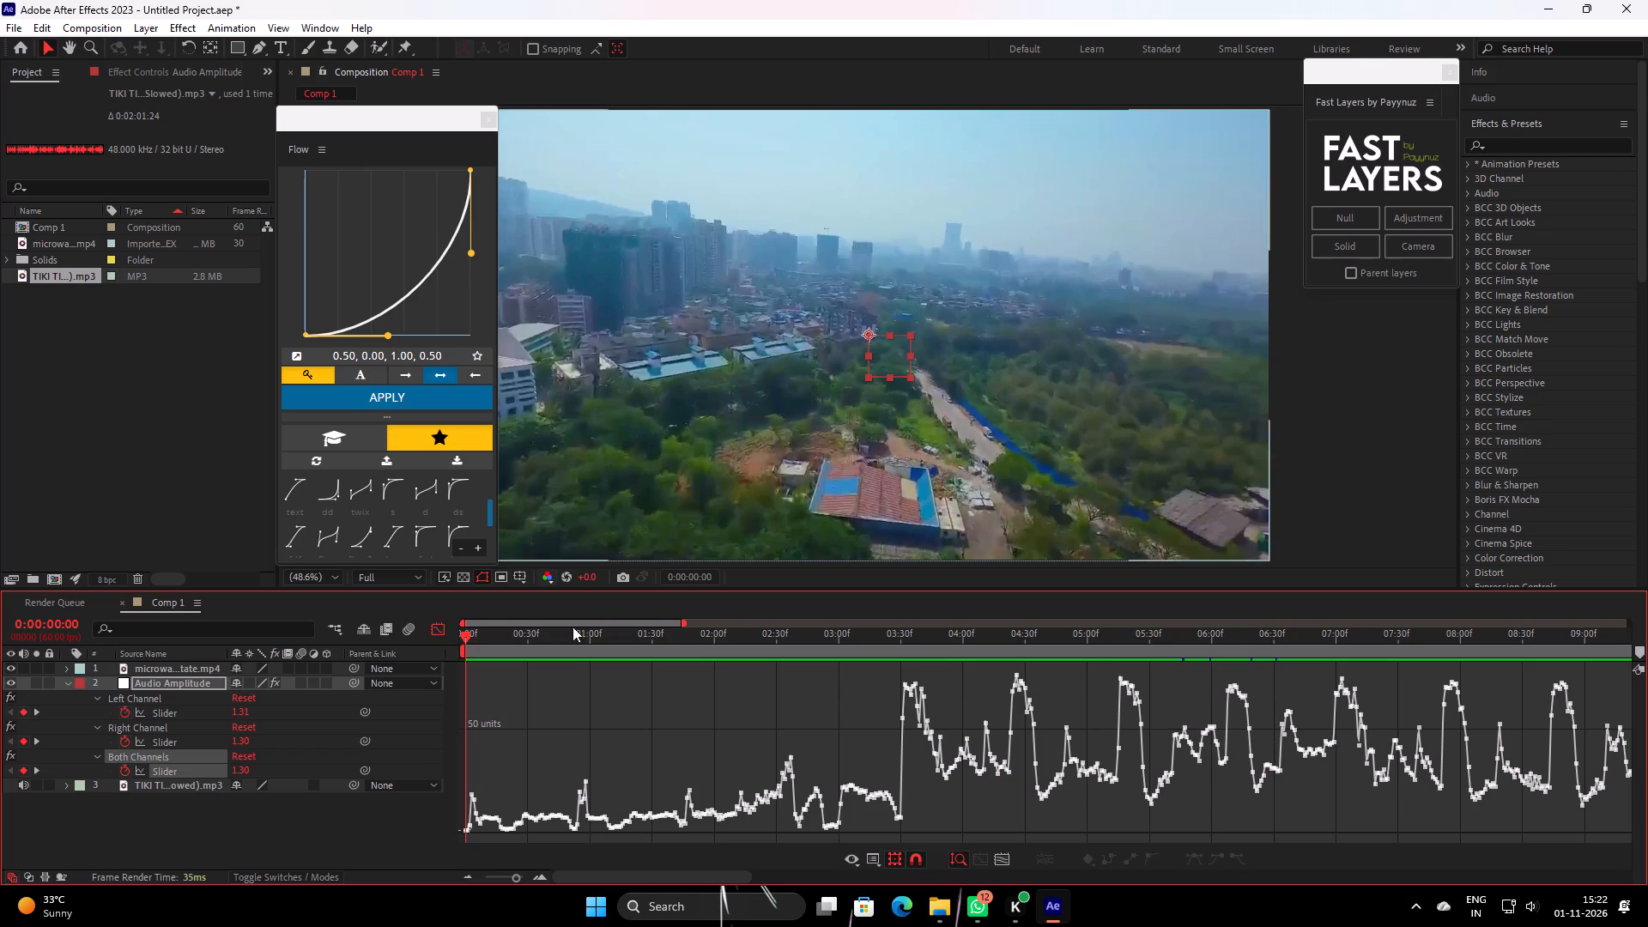
Add composition markers just before three amplitude peaks, at 0:00:00:54, 0:00:01:46 and 0:00:02:32.
key(space)
key(space)
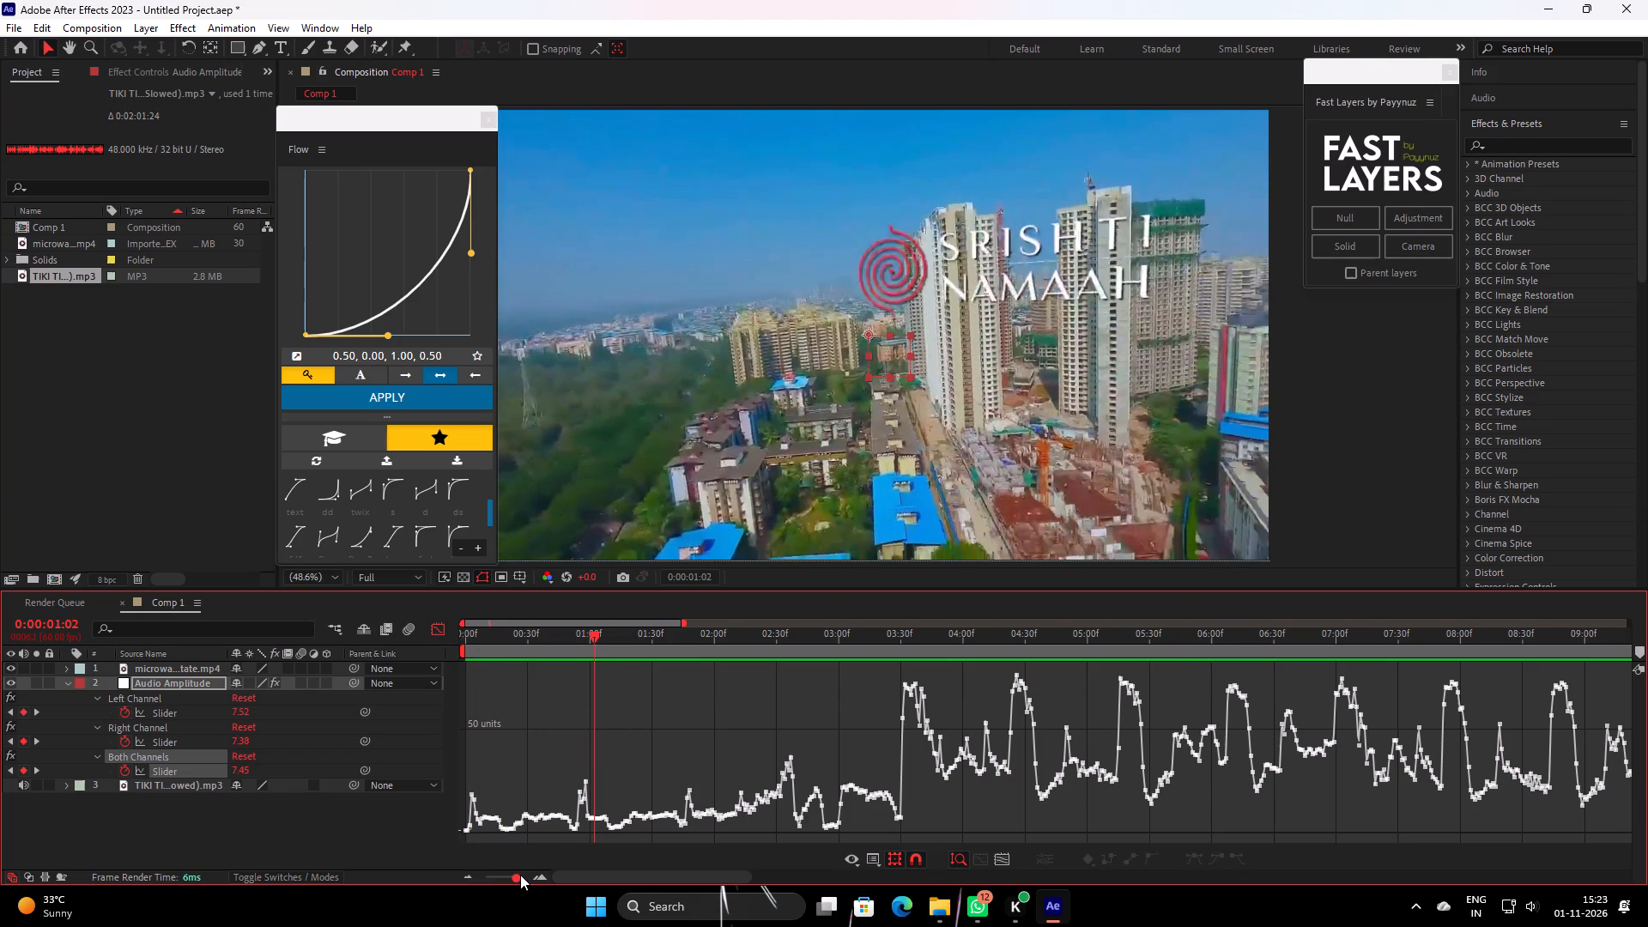
double_click(533, 875)
drag(581, 645, 530, 749)
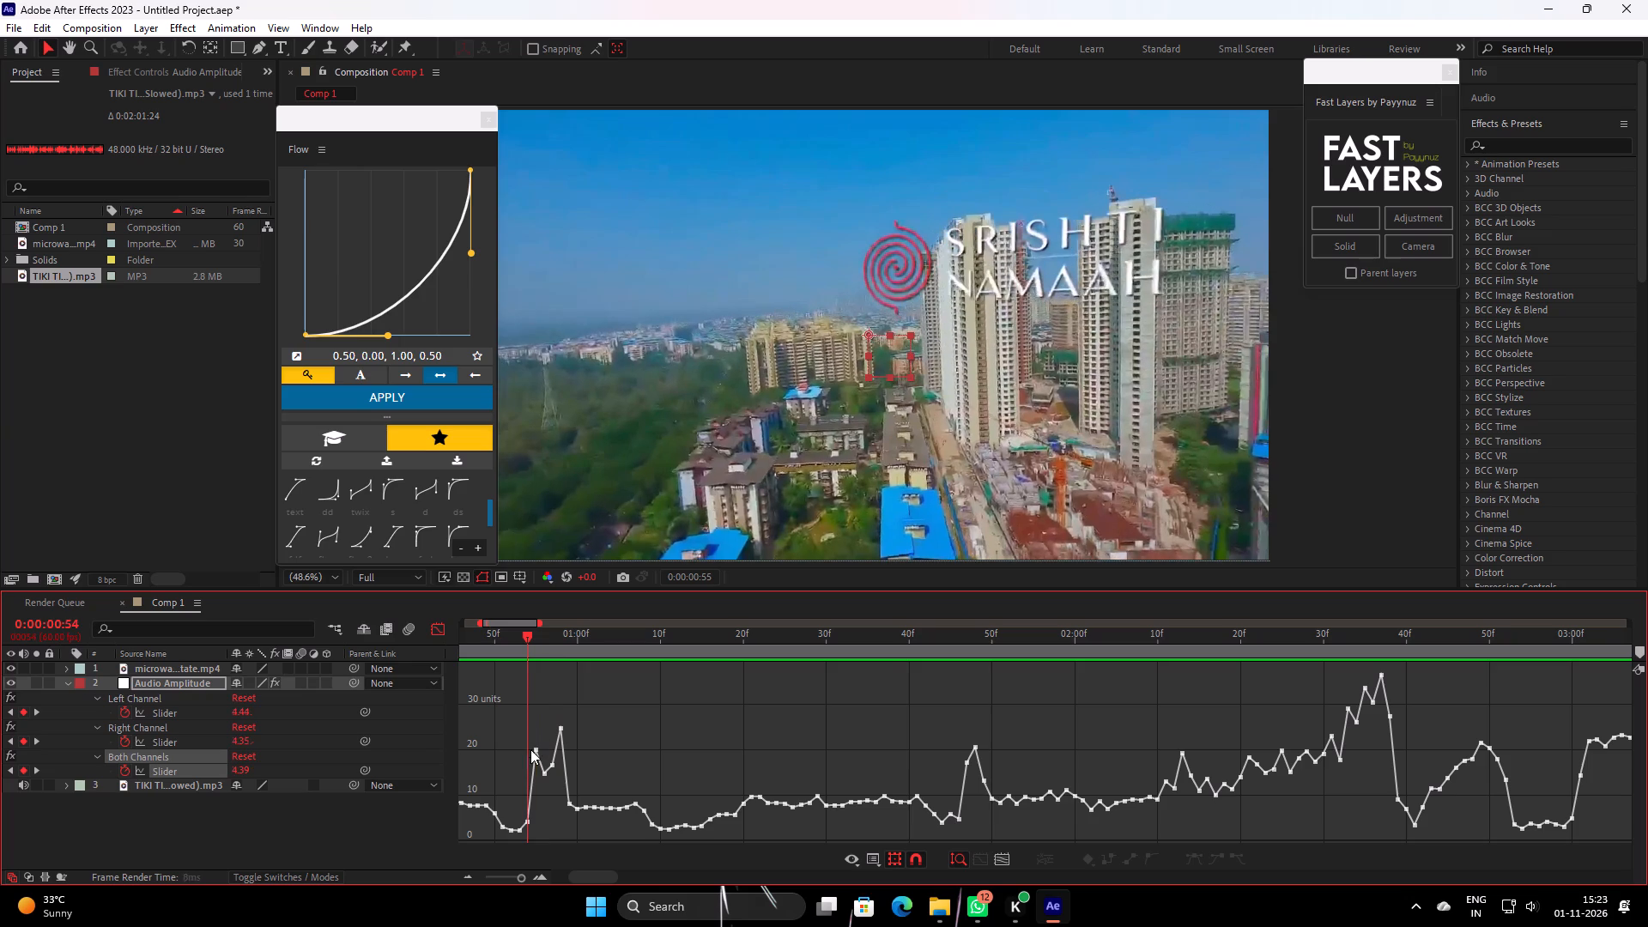
drag(530, 749, 530, 750)
click(1639, 649)
key(space)
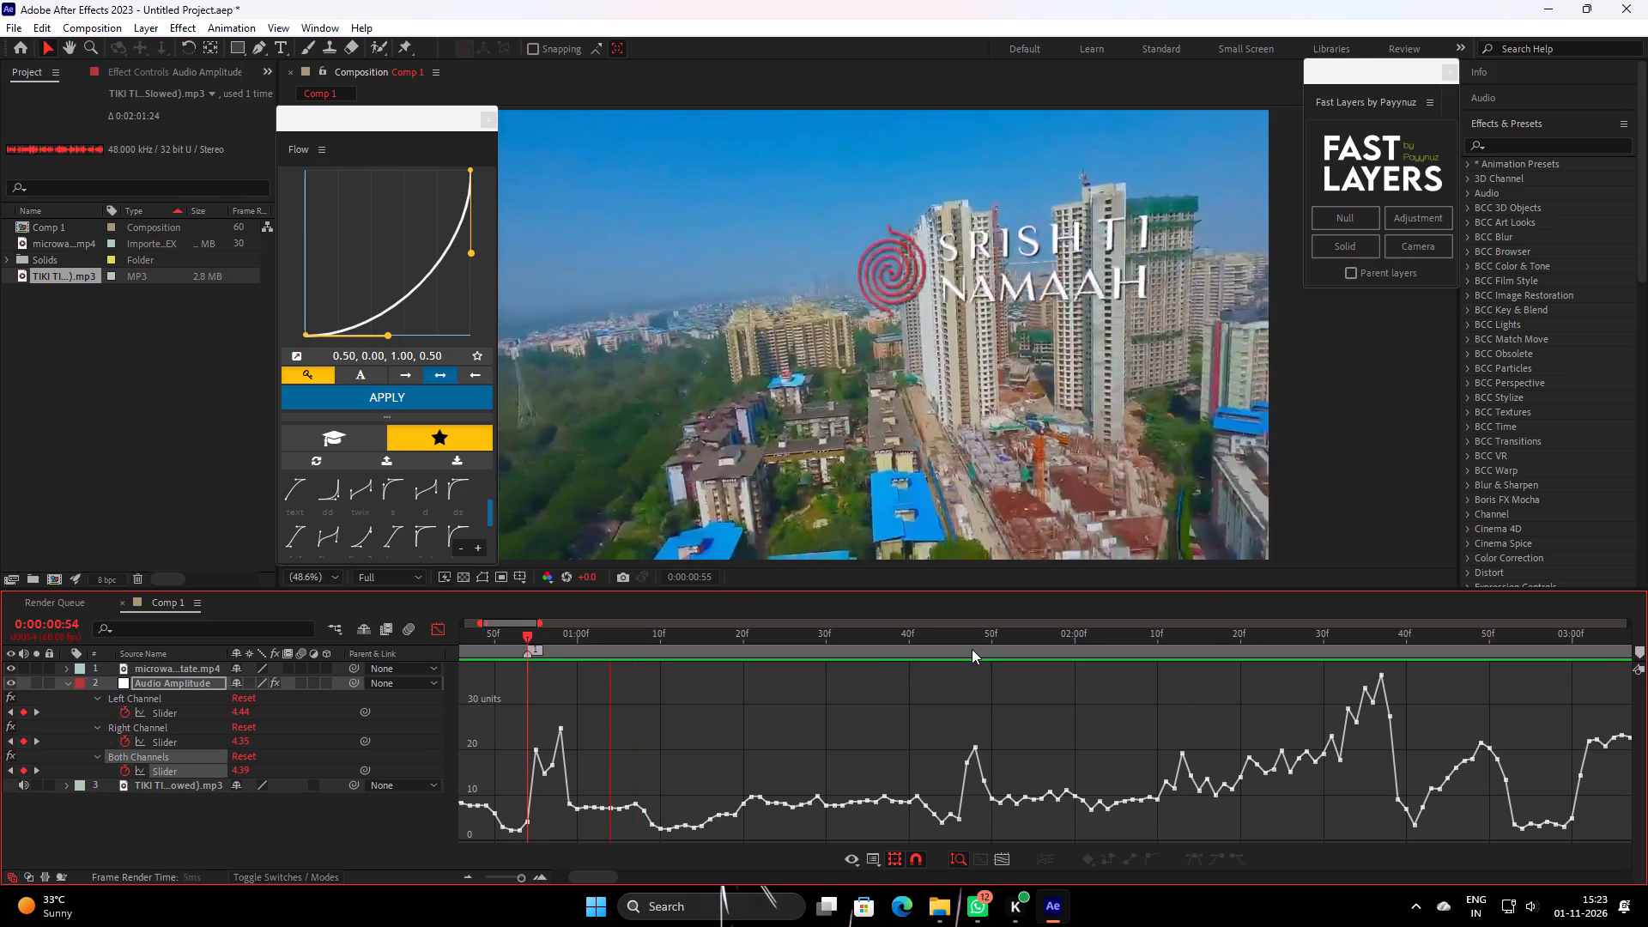
drag(1009, 643, 960, 742)
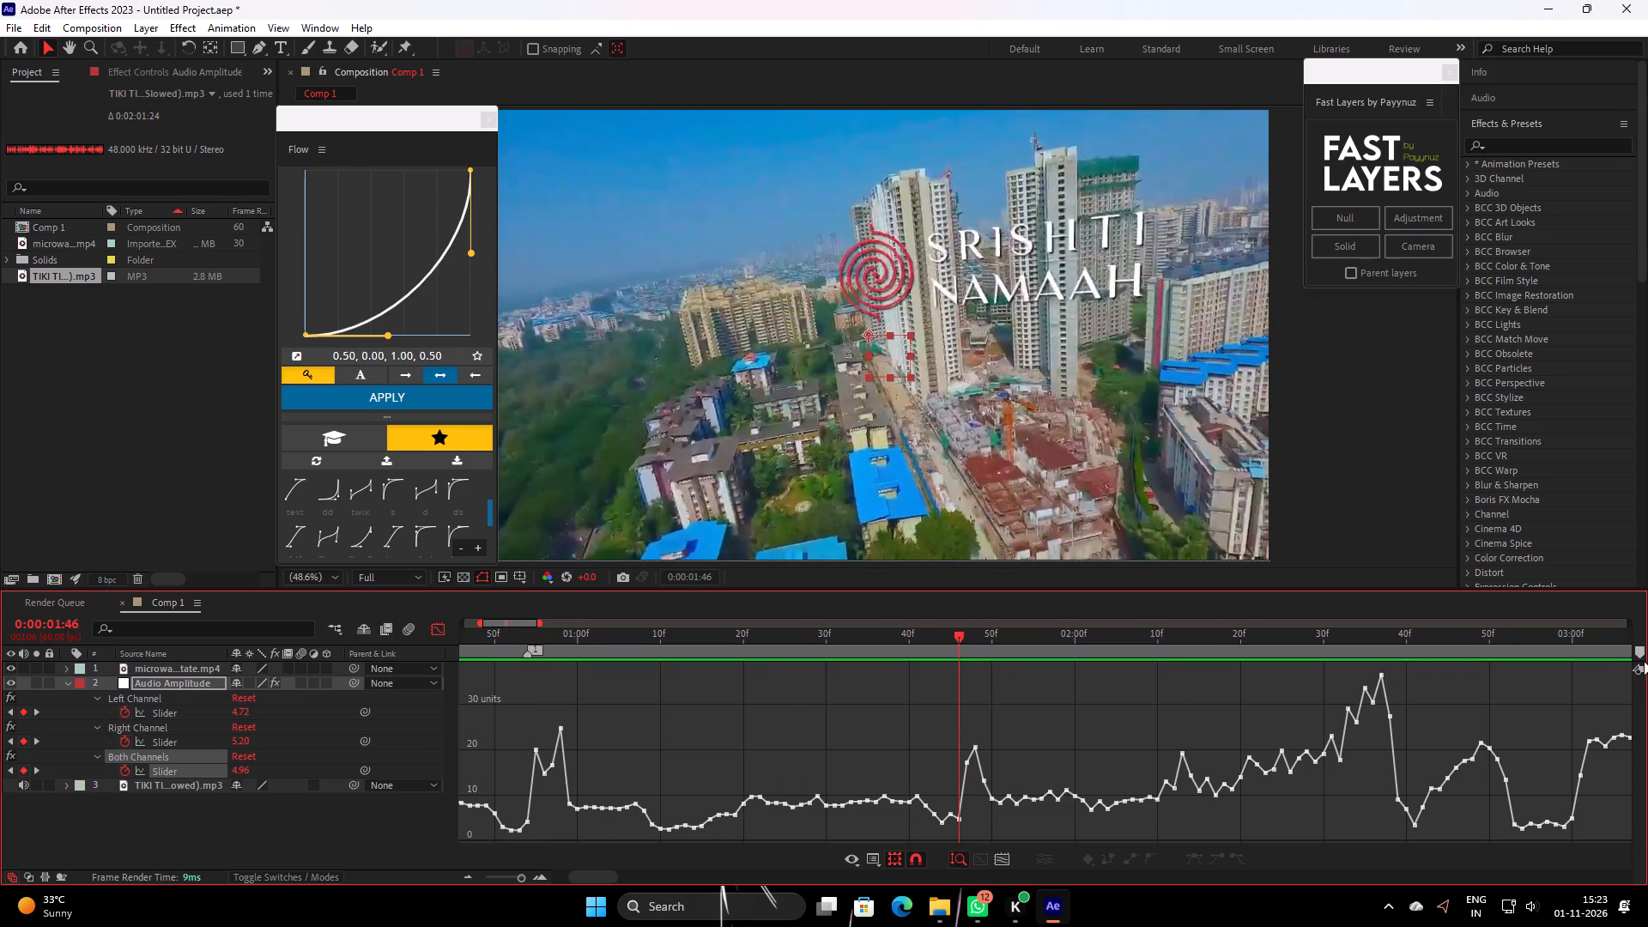
click(1642, 649)
key(space)
drag(1347, 648, 1338, 694)
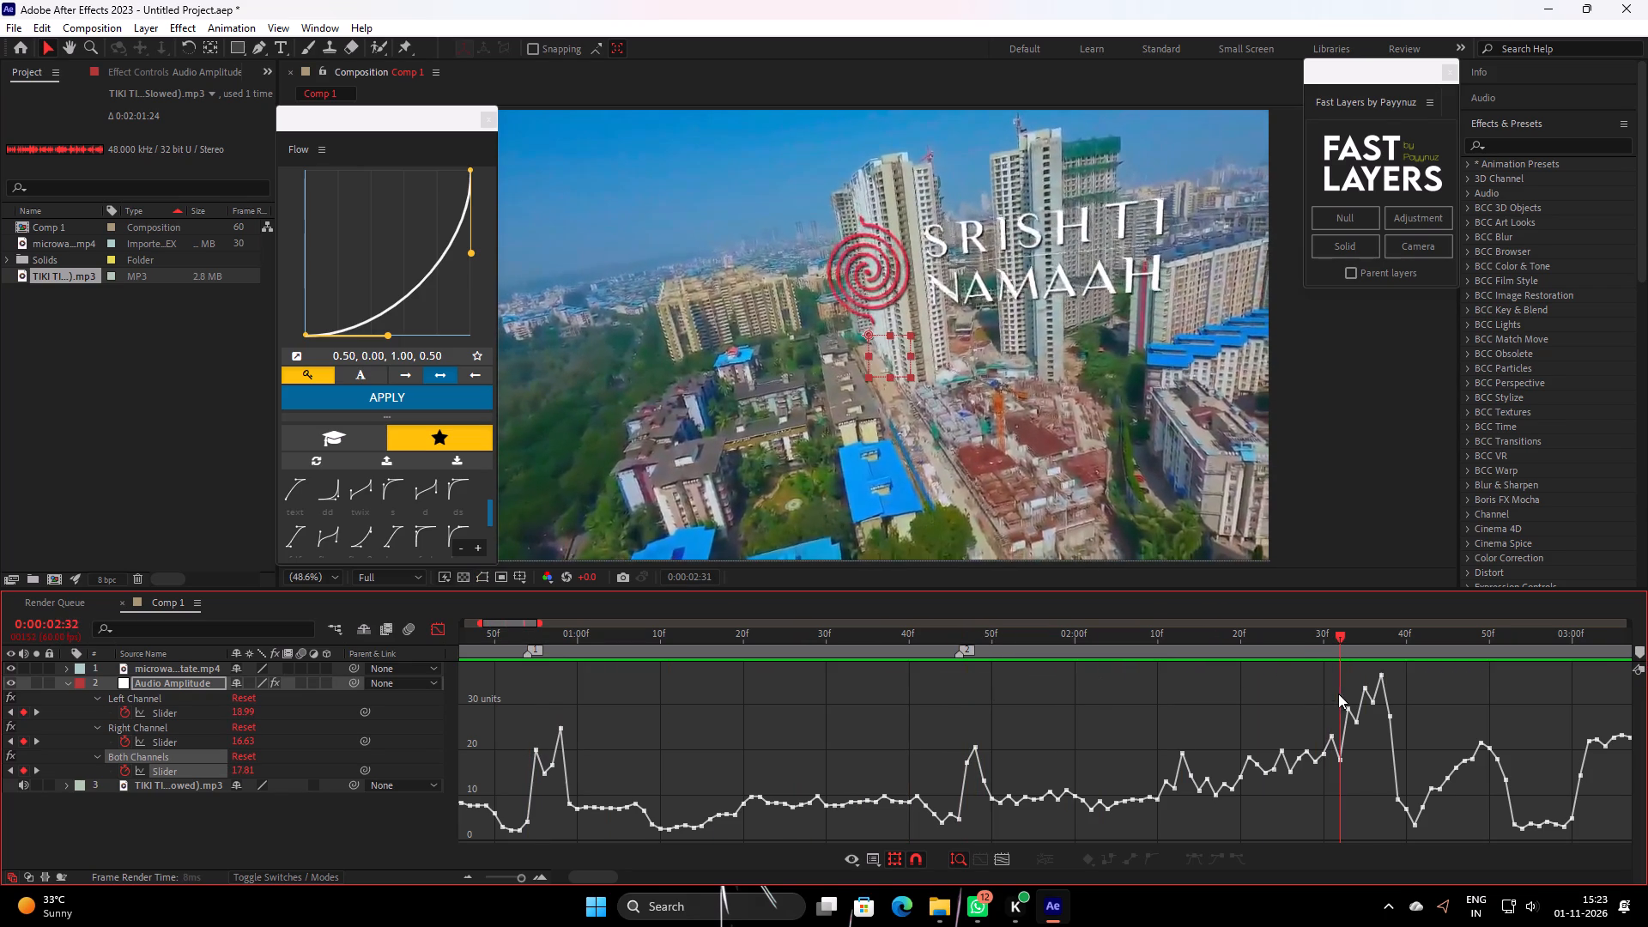
drag(1338, 694, 1341, 696)
click(1644, 645)
Move the third composition marker to the amplitude dip at 0:00:02:41 and preview the beat around it.
key(space)
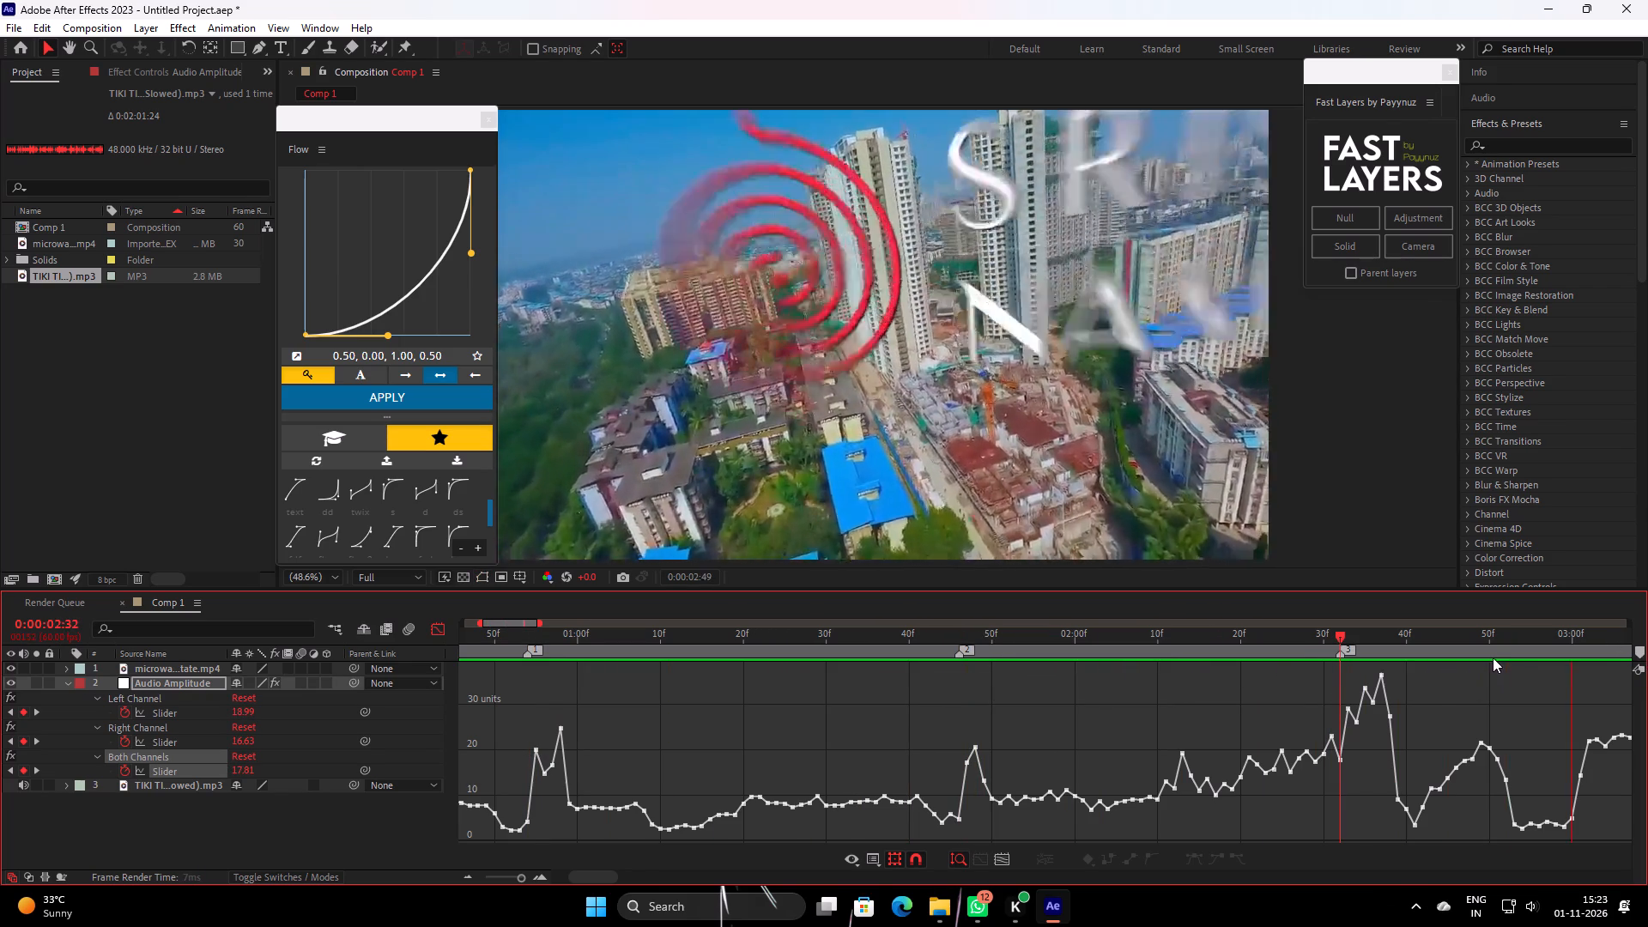
key(space)
drag(1488, 649, 1226, 742)
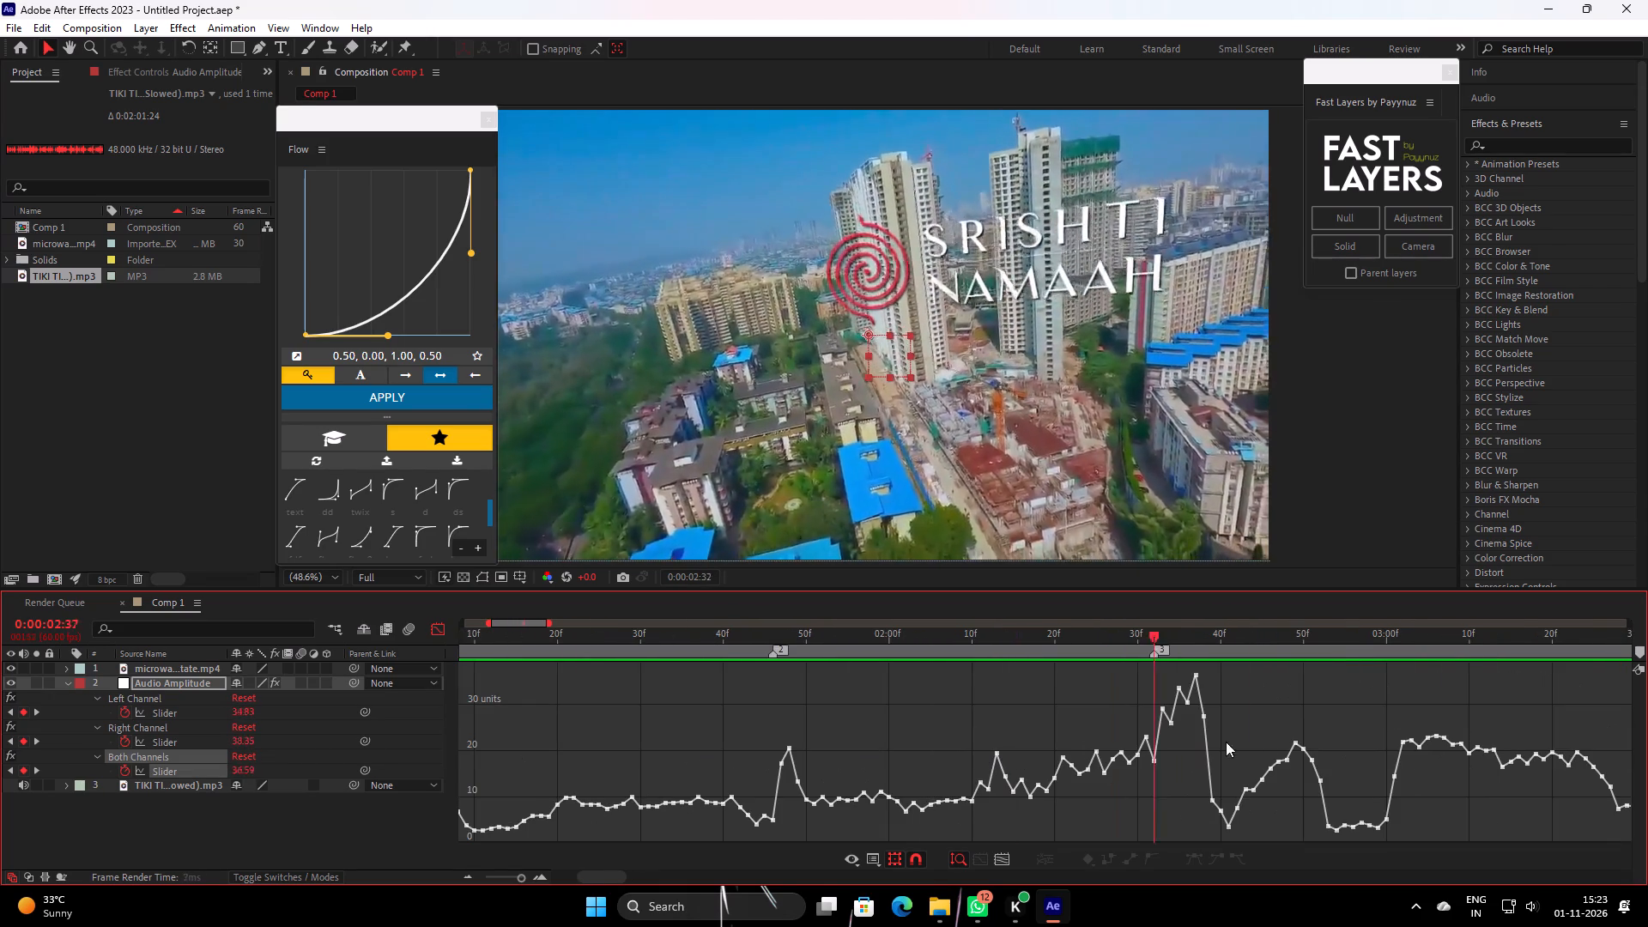
drag(1226, 742, 1233, 762)
drag(1155, 653, 1156, 654)
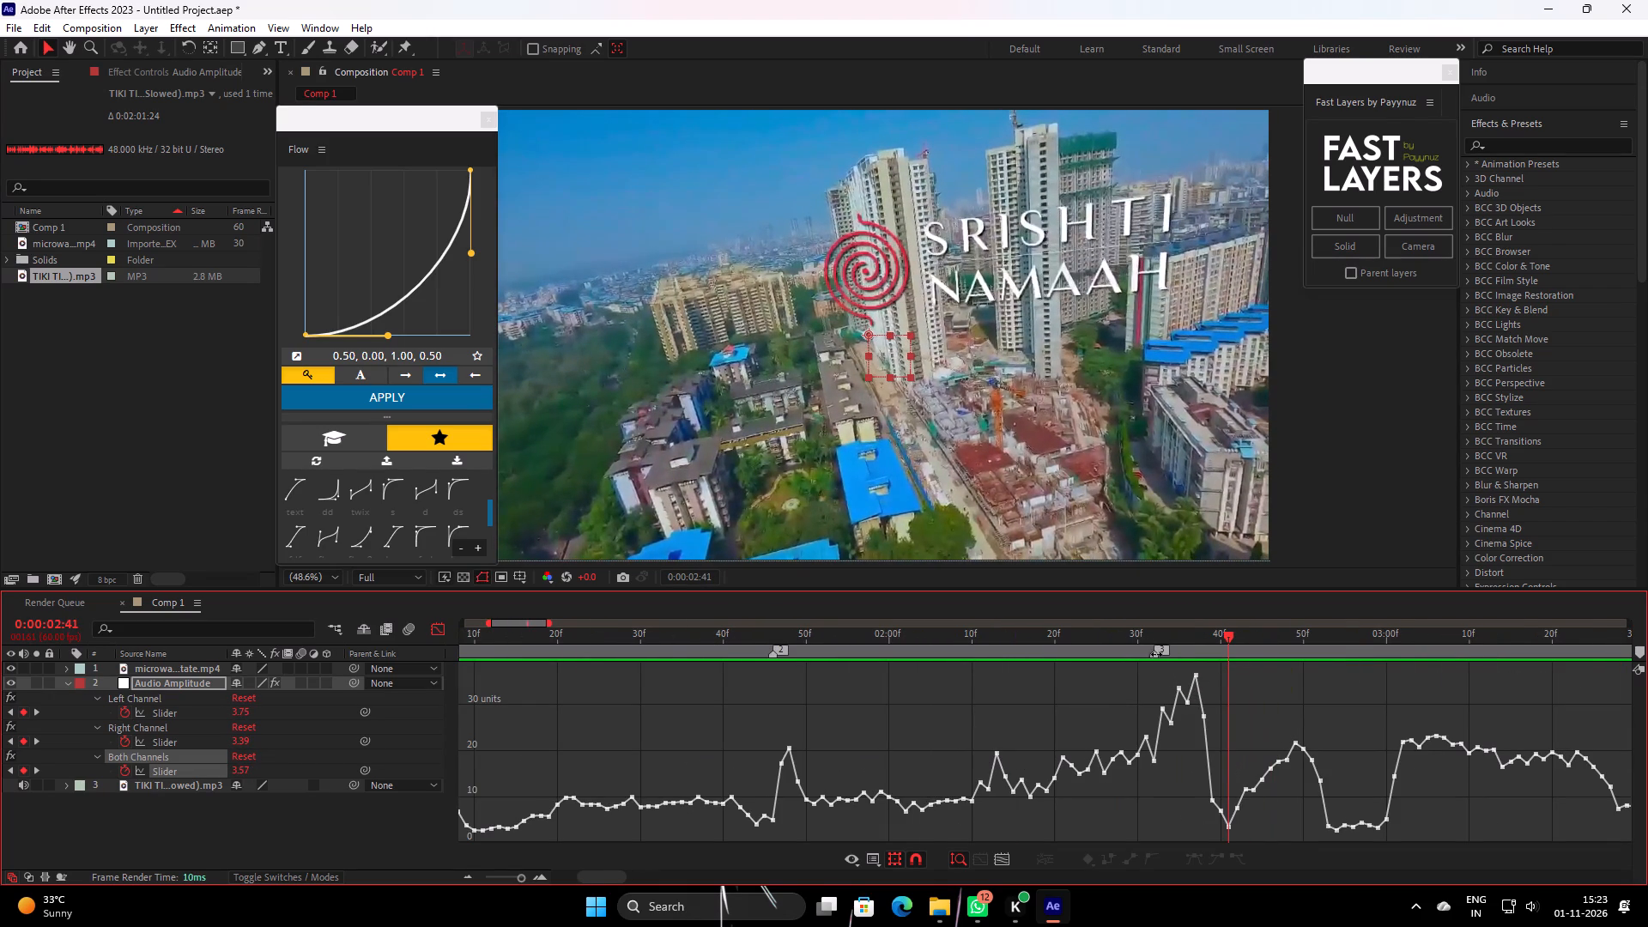
drag(1156, 654, 1231, 690)
drag(1209, 642, 1076, 683)
key(space)
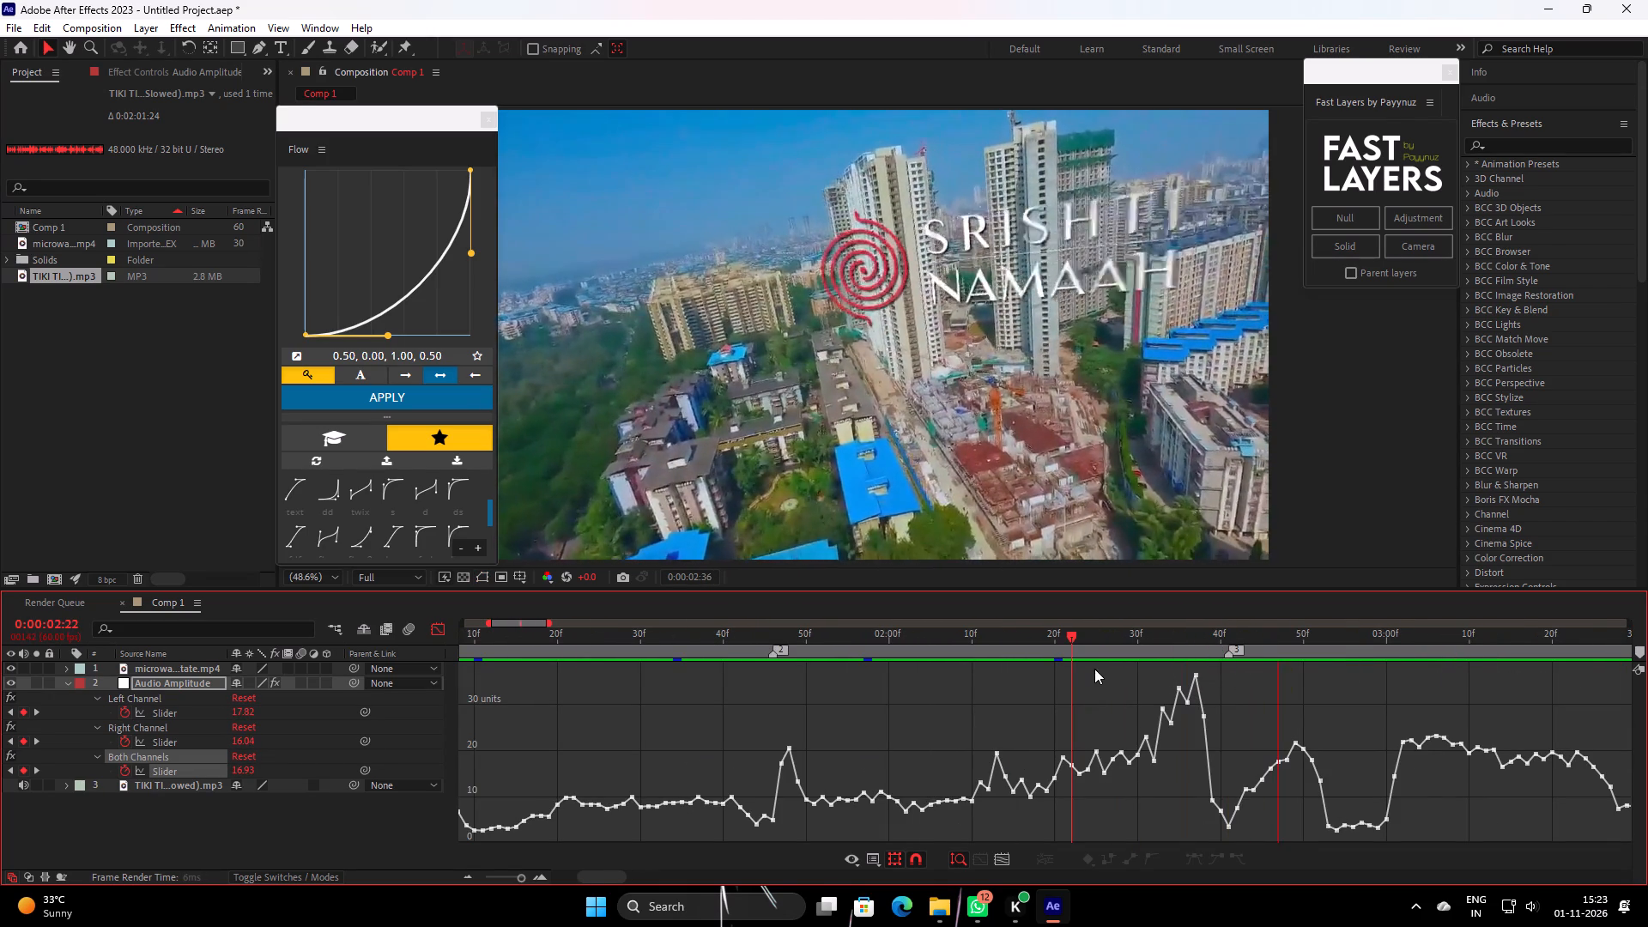
key(space)
Add composition markers just before the following strong beats, at 0:00:03:30 and 0:00:04:22.
drag(999, 648, 966, 709)
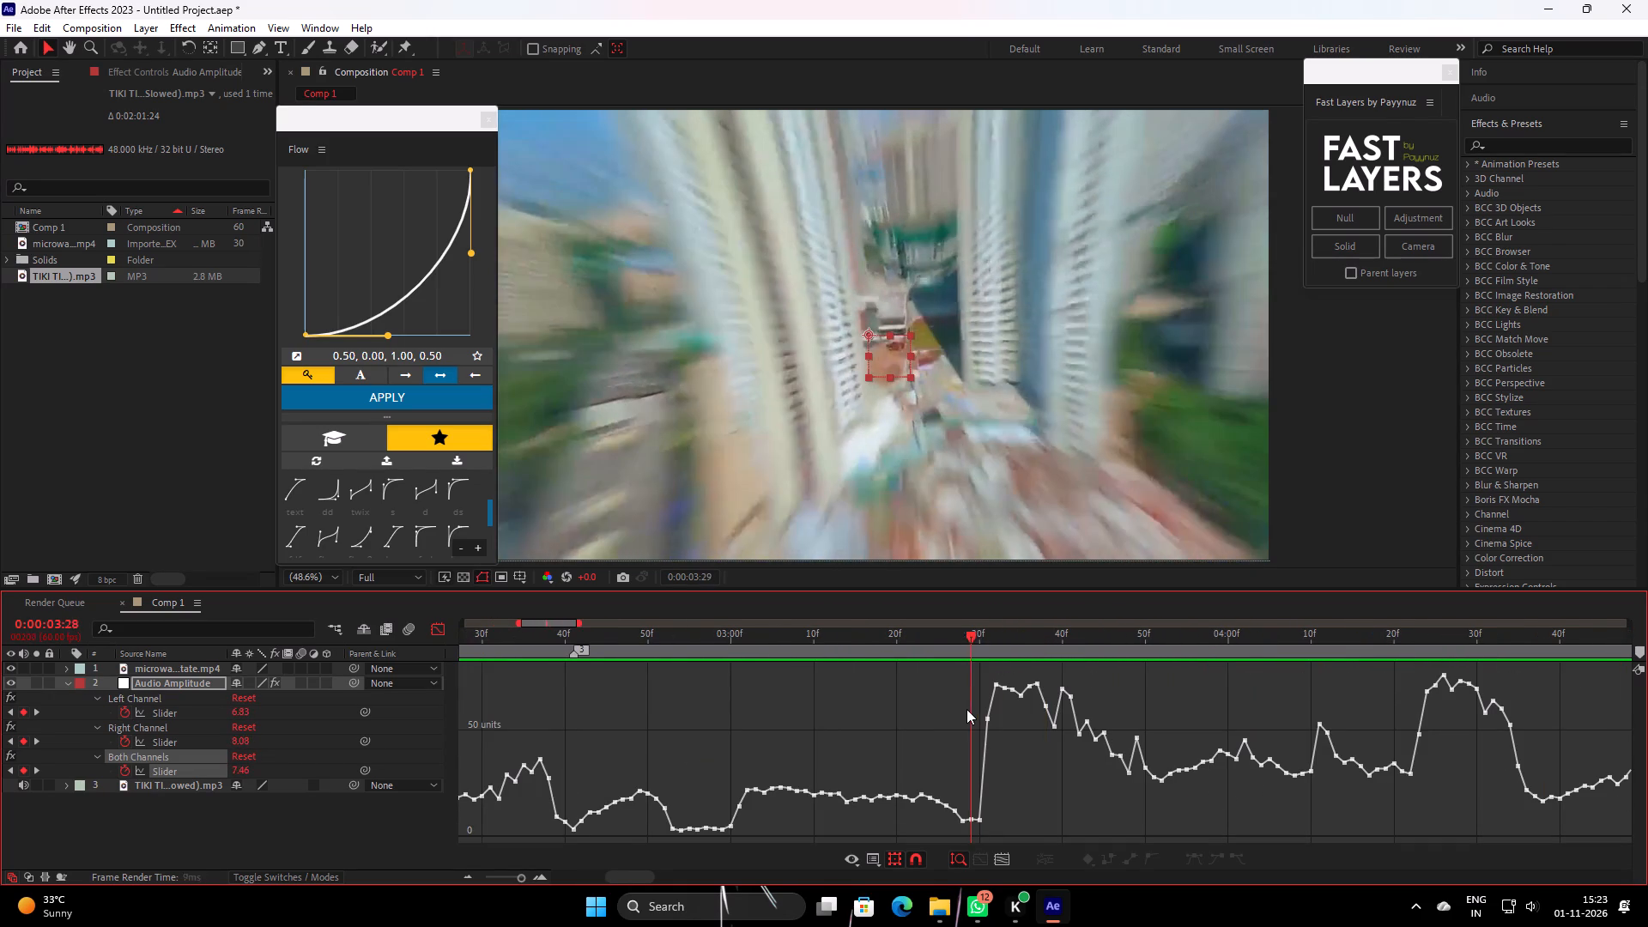
drag(966, 709, 978, 702)
click(1643, 648)
key(space)
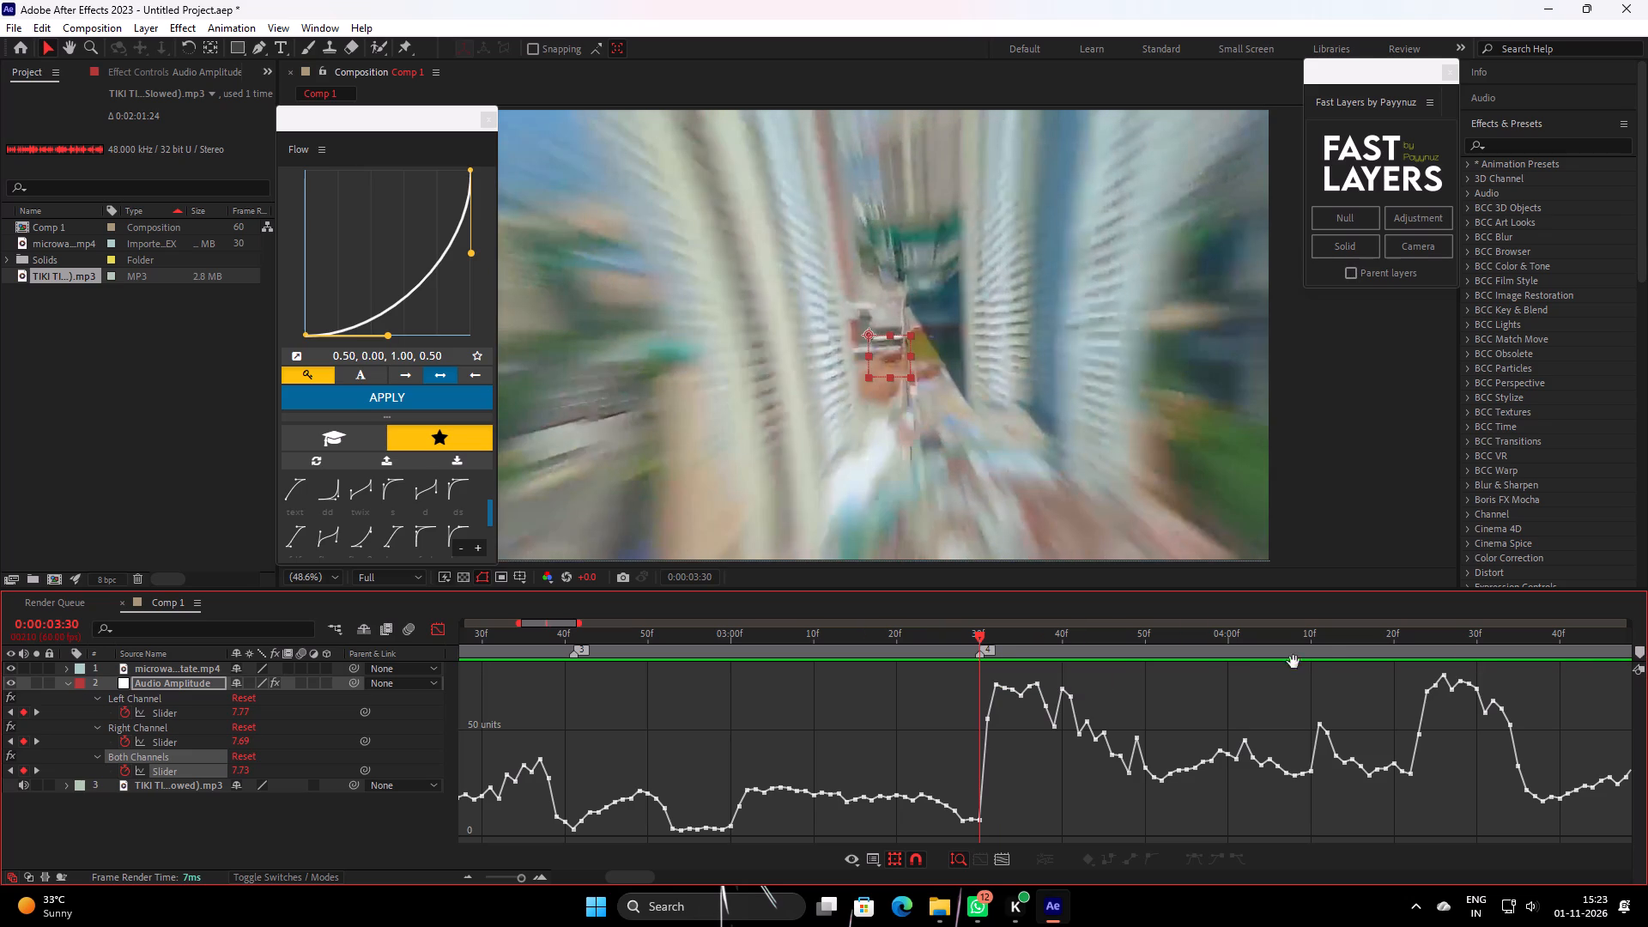
drag(1397, 643, 1399, 700)
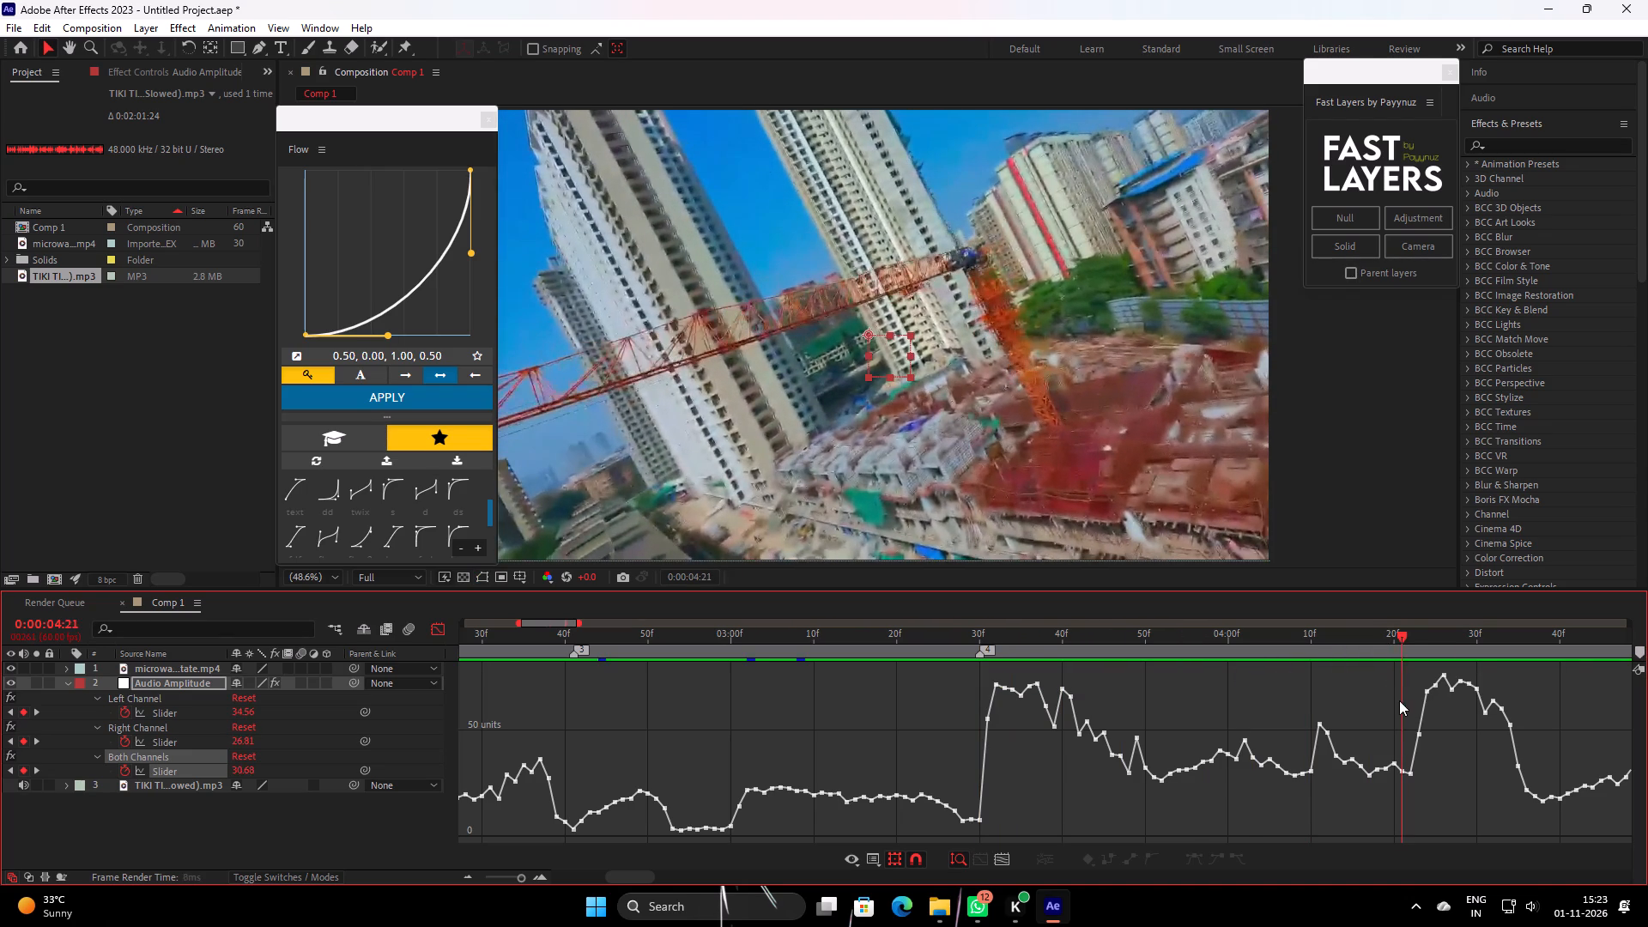
drag(1399, 700, 1409, 715)
click(1639, 650)
Add composition markers for the following rises in the amplitude graph, at 0:00:04:48 and 0:00:05:14.
key(space)
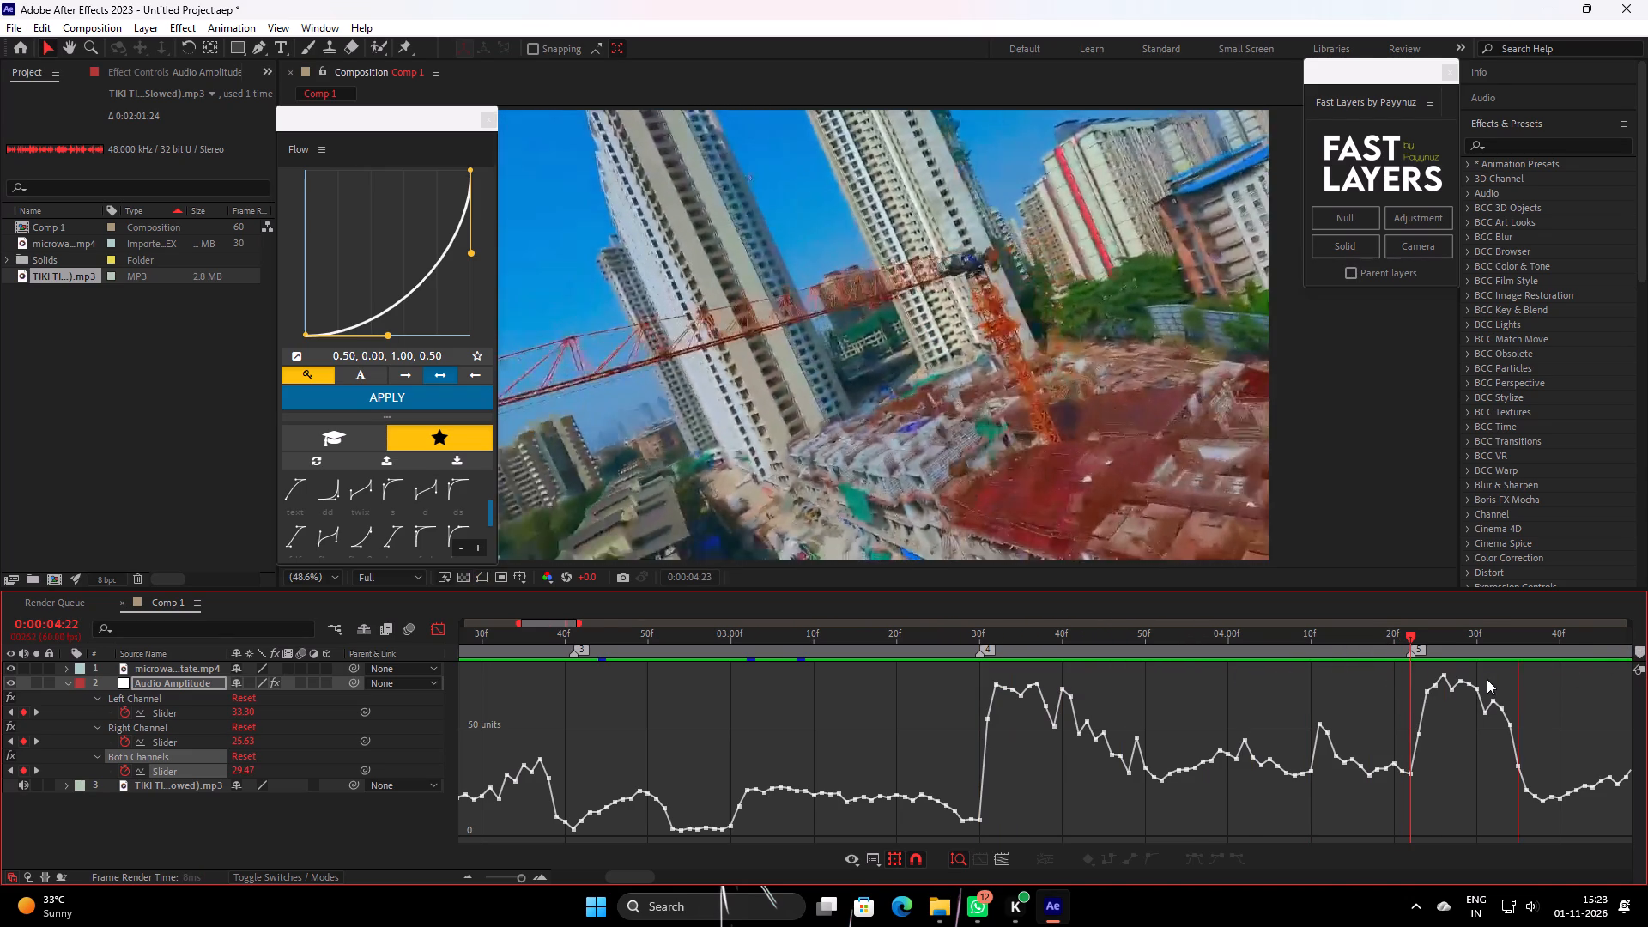
key(space)
drag(1038, 648, 981, 736)
click(1645, 651)
key(space)
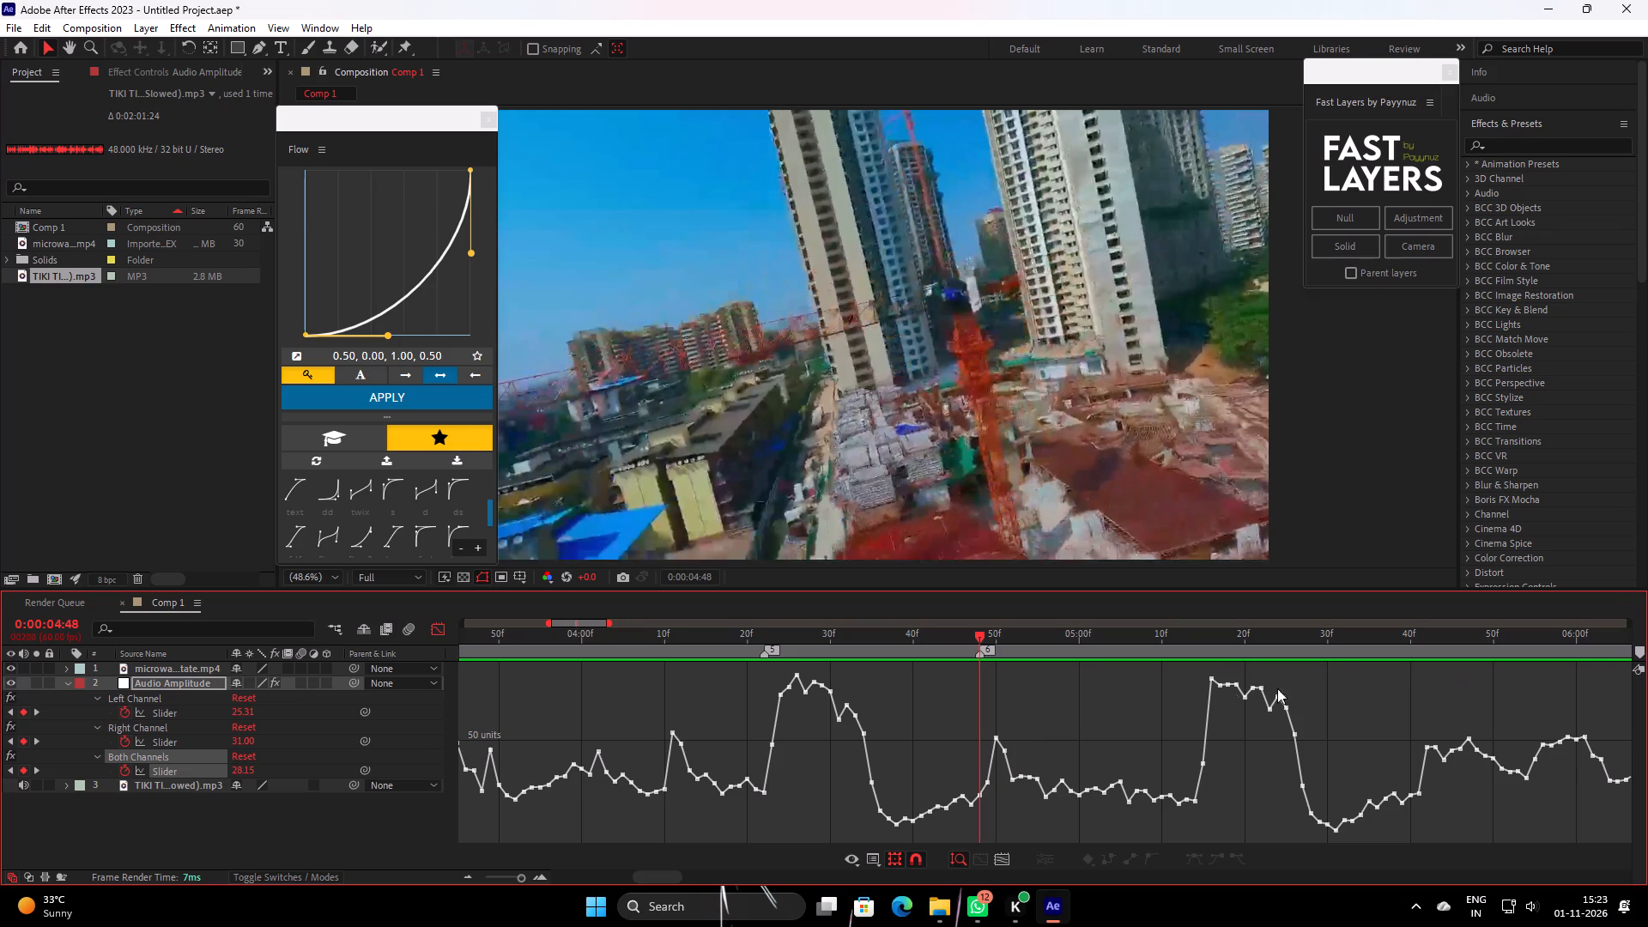
drag(1218, 652, 1195, 712)
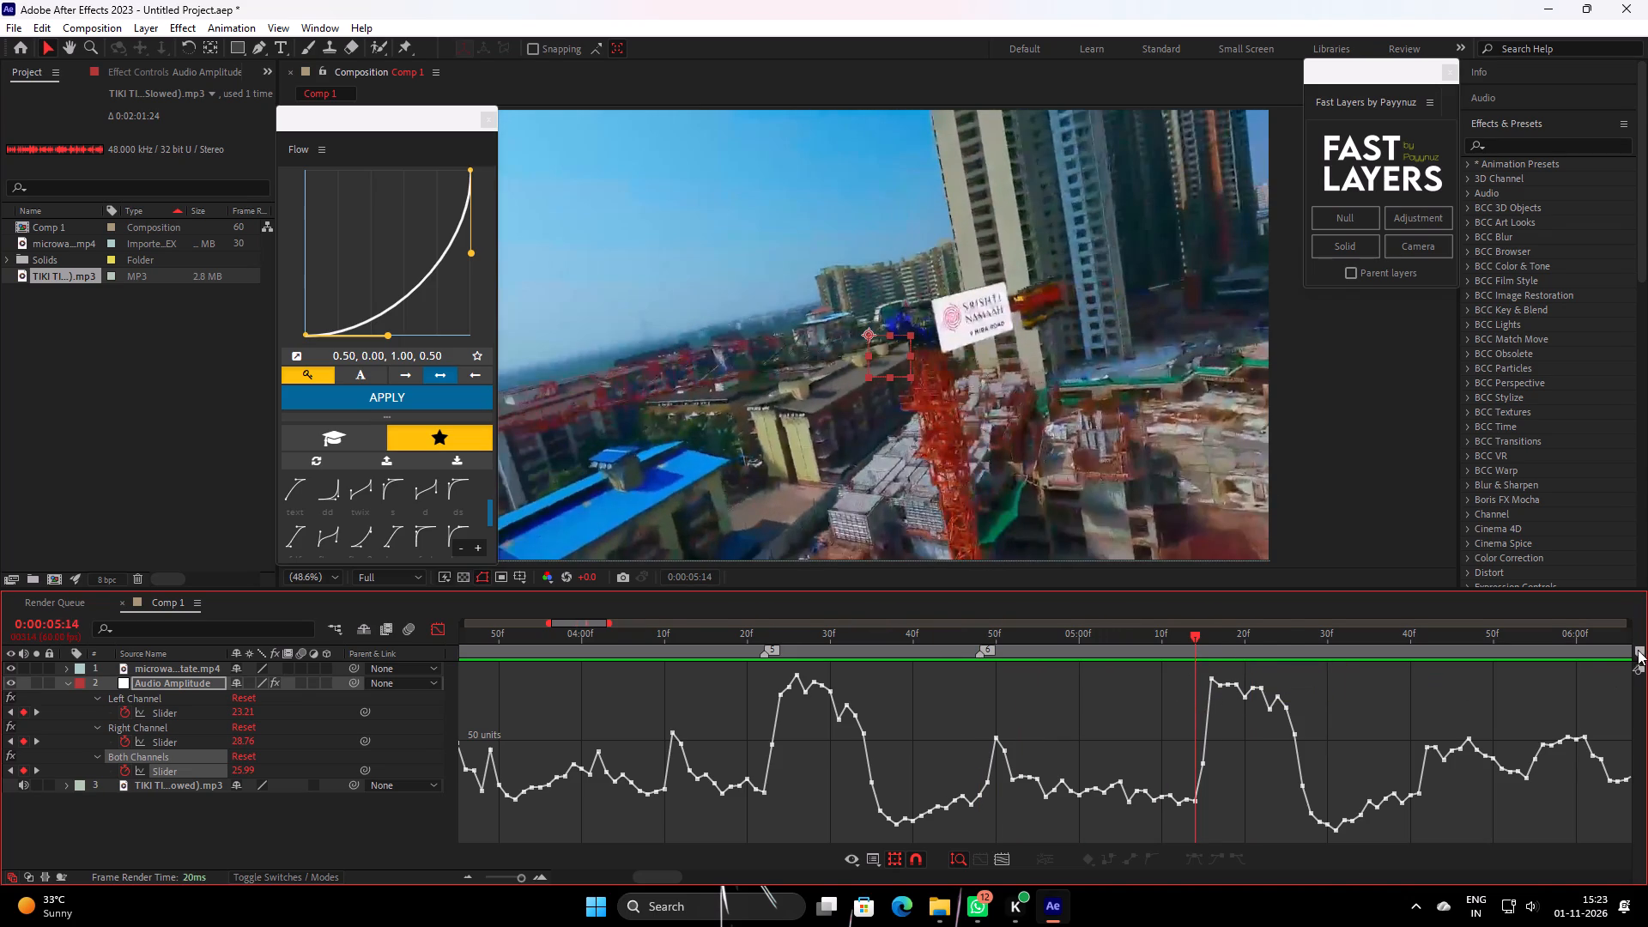
click(1638, 648)
Replay the music across the placed markers and add composition markers at the beats at 0:00:06:07 and 0:00:06:59.
key(space)
key(space)
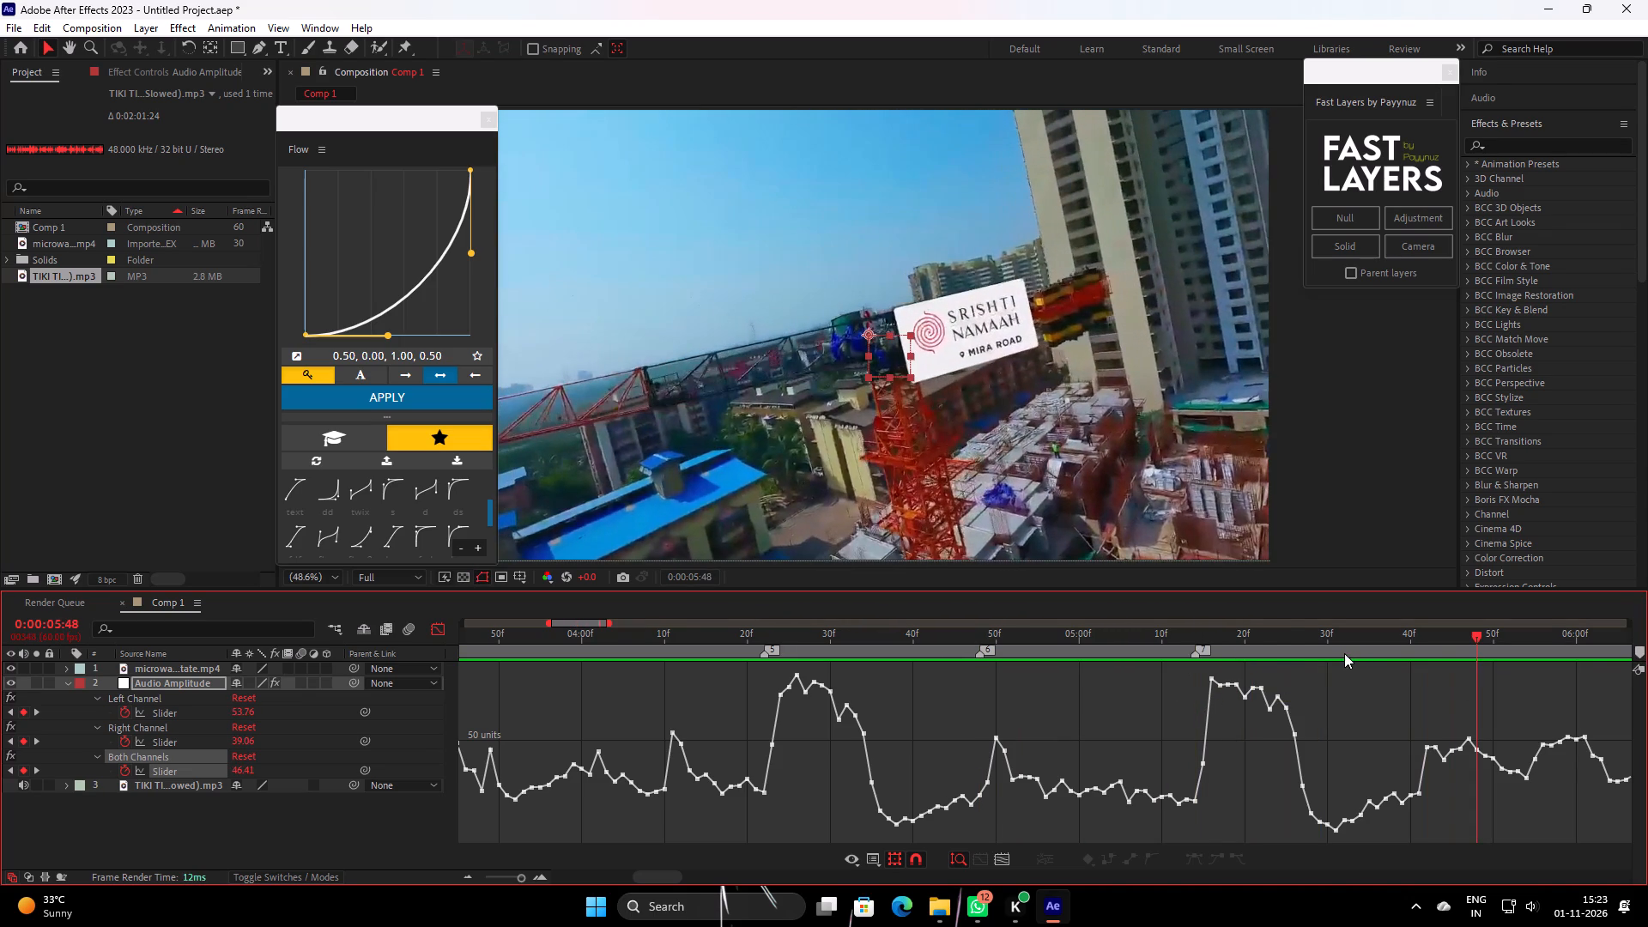
drag(1461, 648, 694, 754)
key(space)
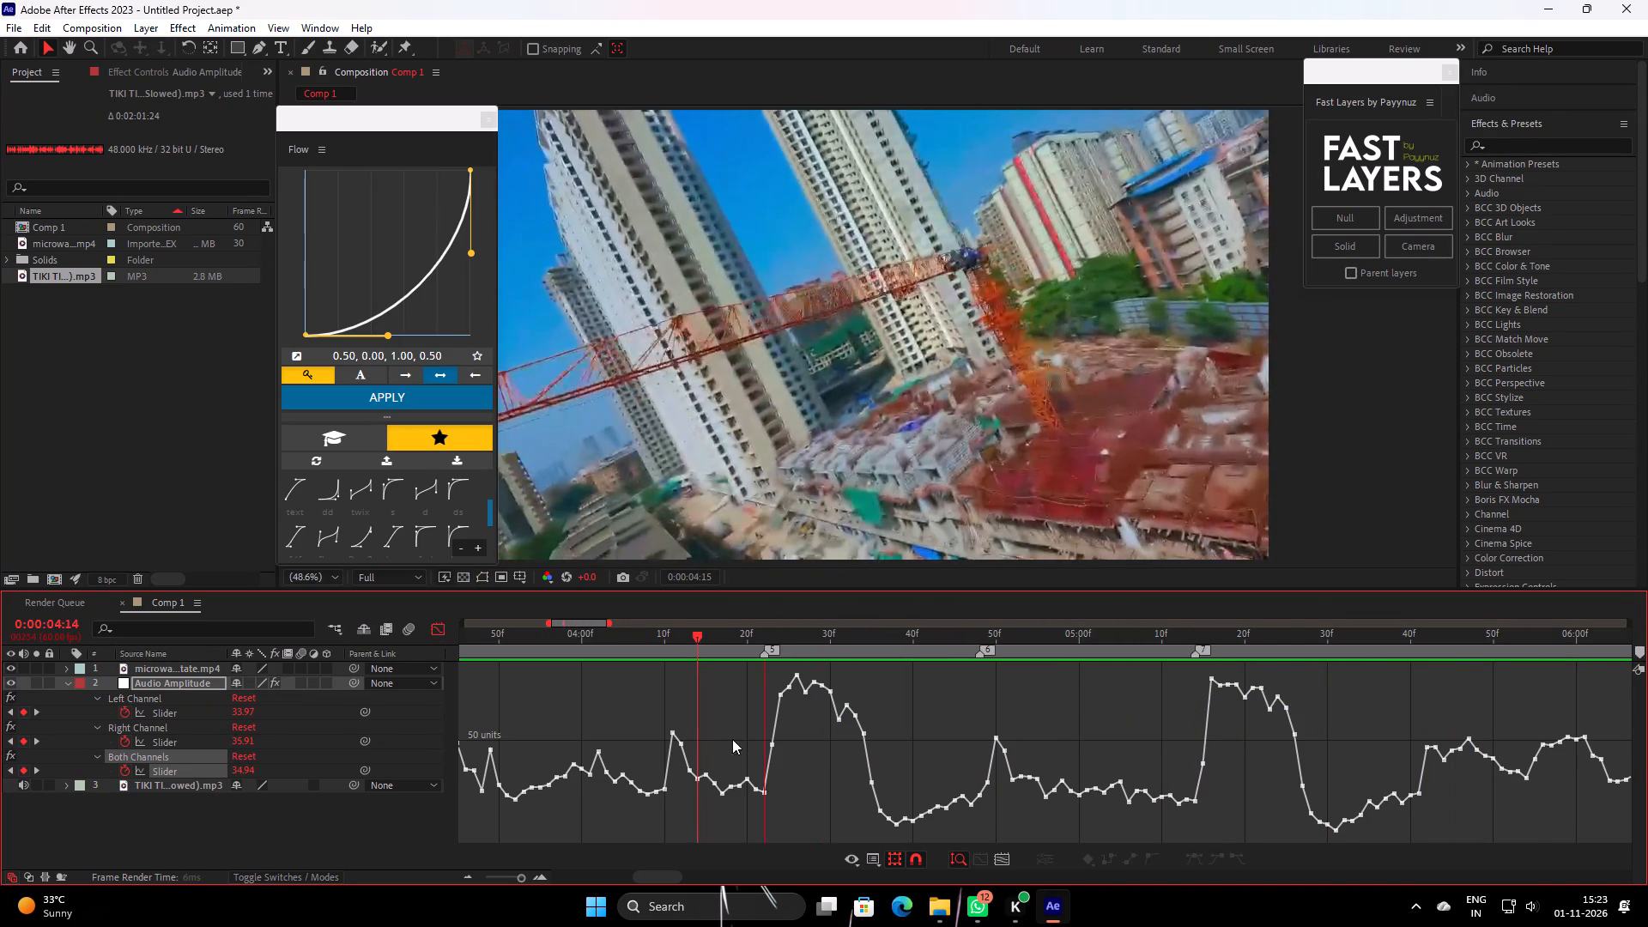
key(space)
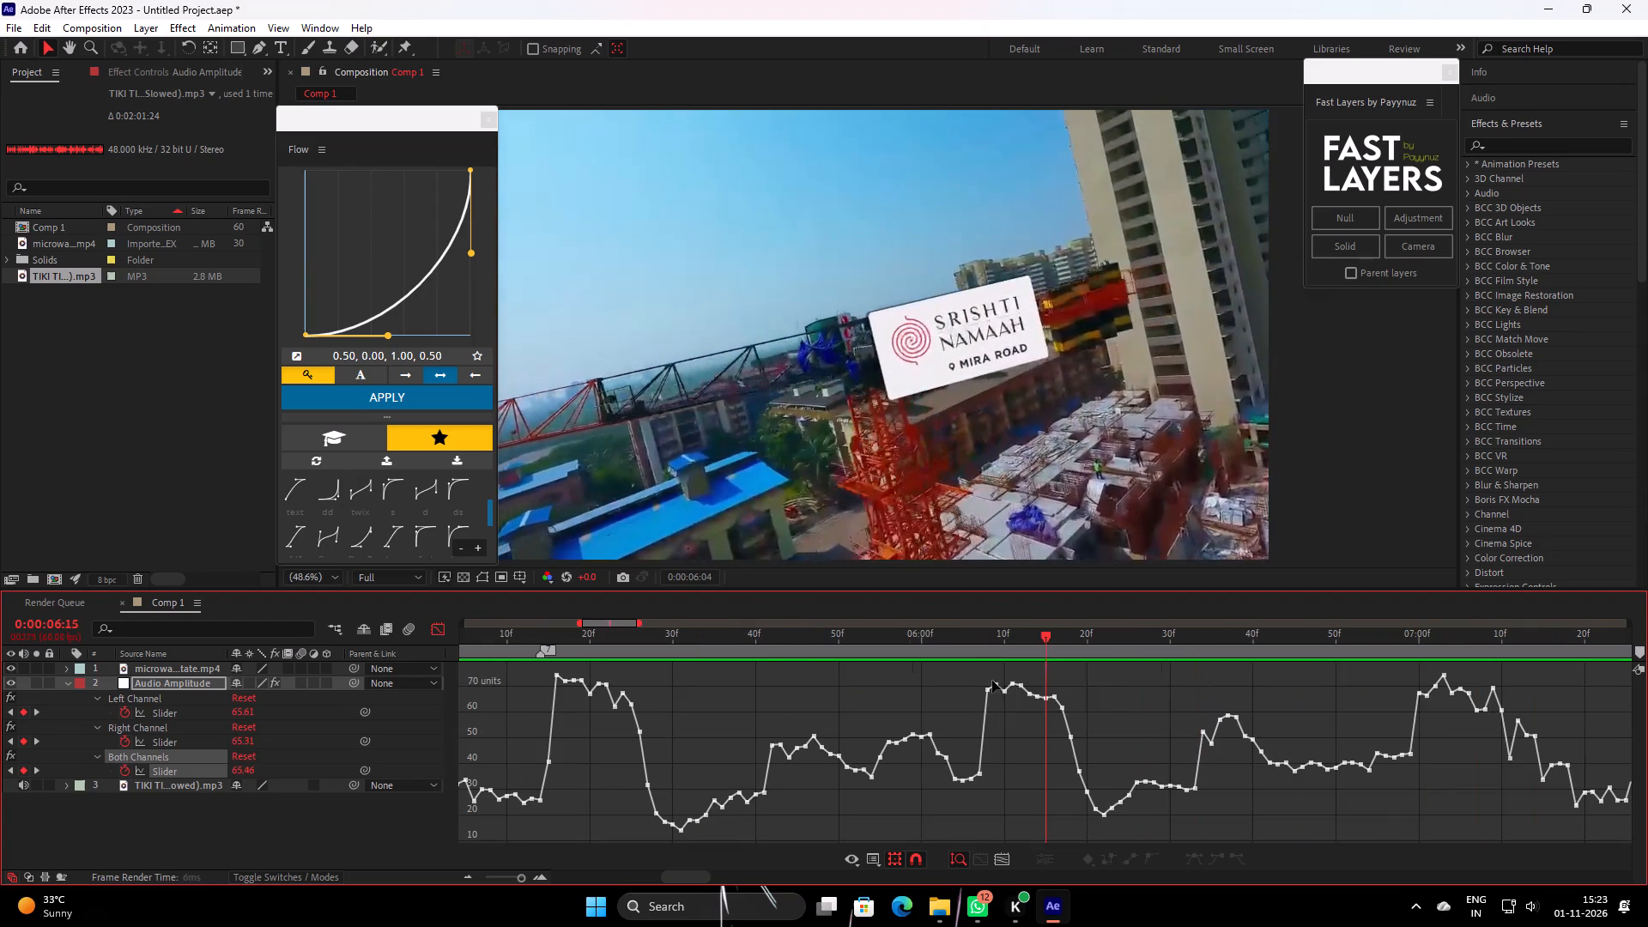
drag(991, 643, 982, 676)
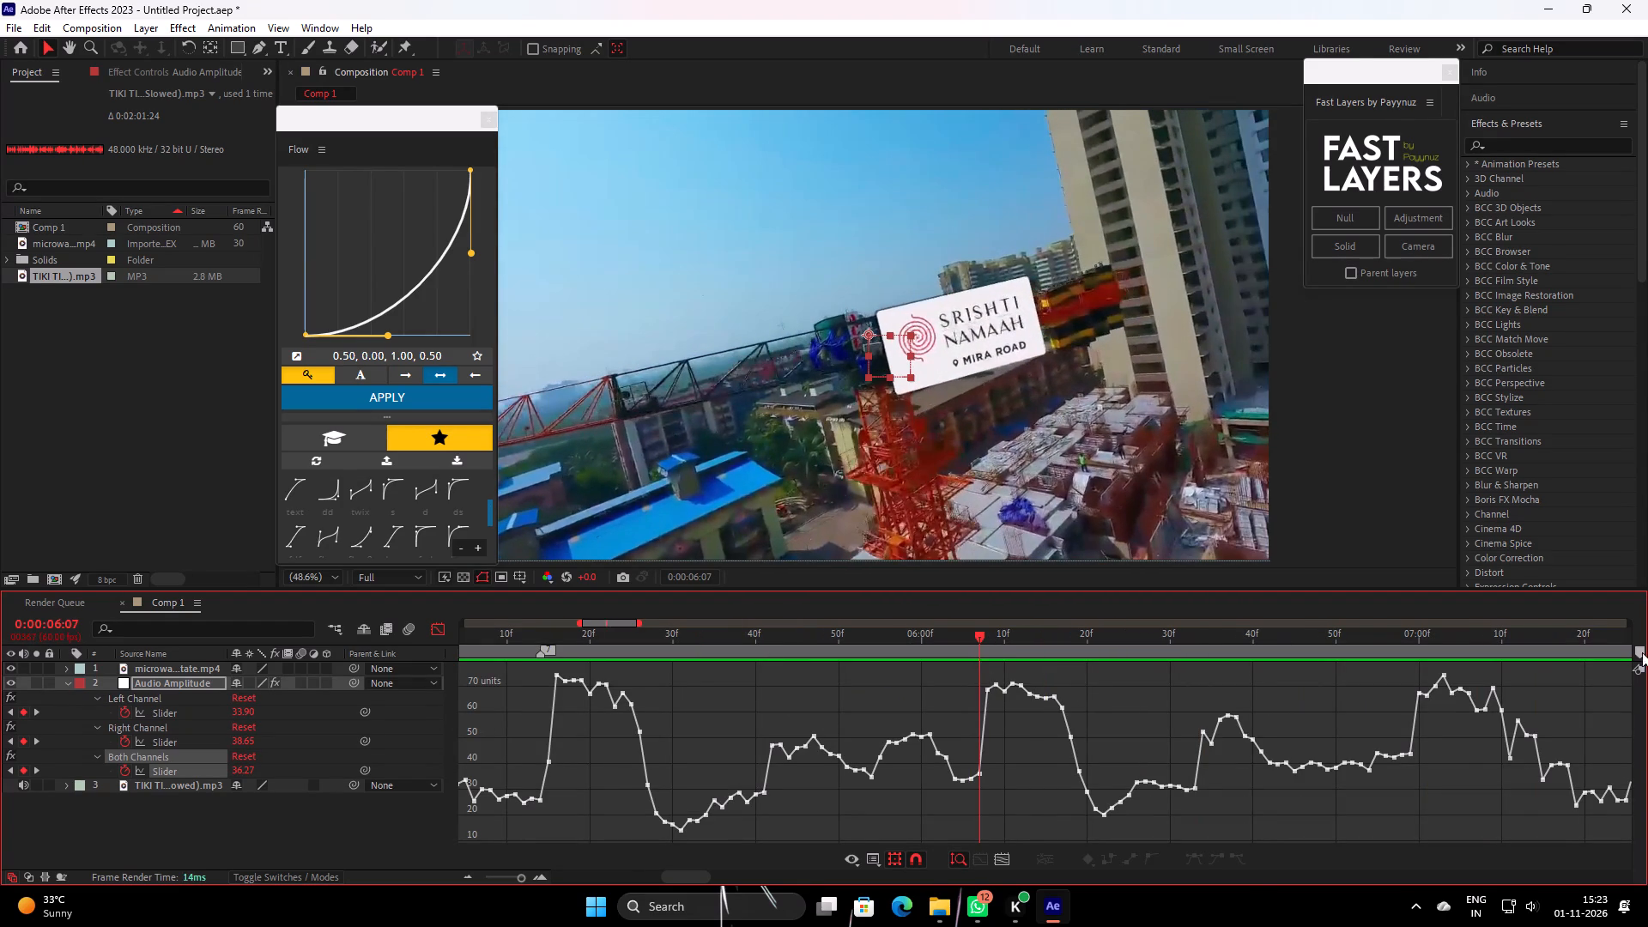
click(1641, 652)
key(space)
drag(1286, 644, 942, 739)
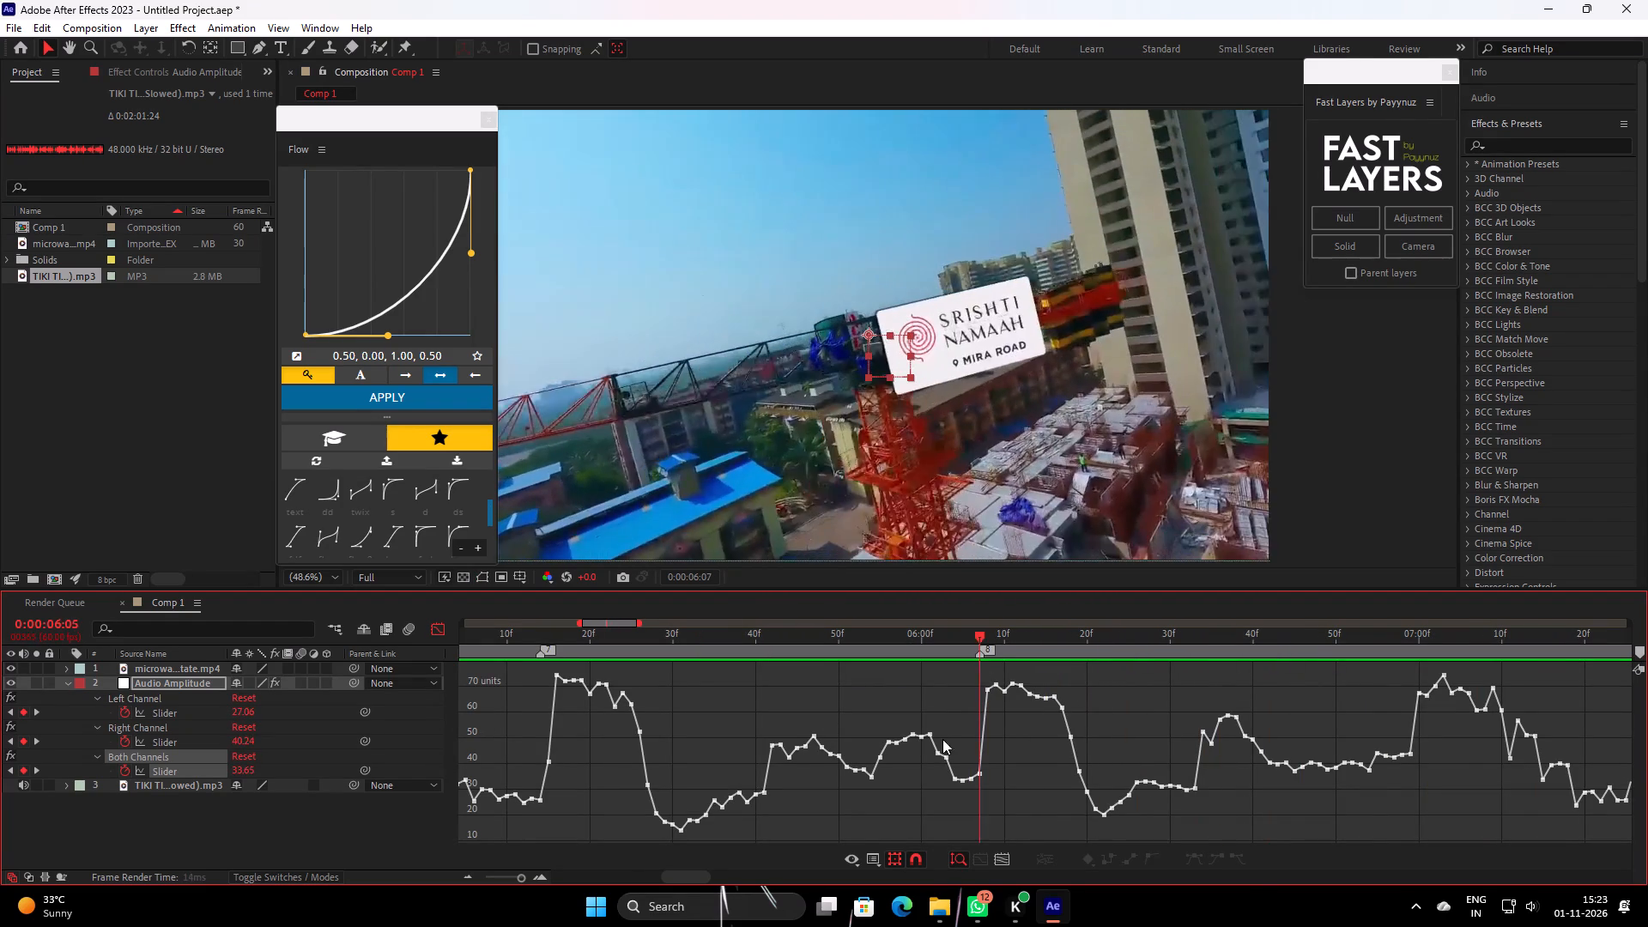
drag(942, 739, 939, 740)
key(space)
drag(1443, 645, 1410, 679)
click(1636, 654)
Preview the music past the last marker and add a composition marker at the amplitude dip at 0:00:07:51.
key(space)
key(space)
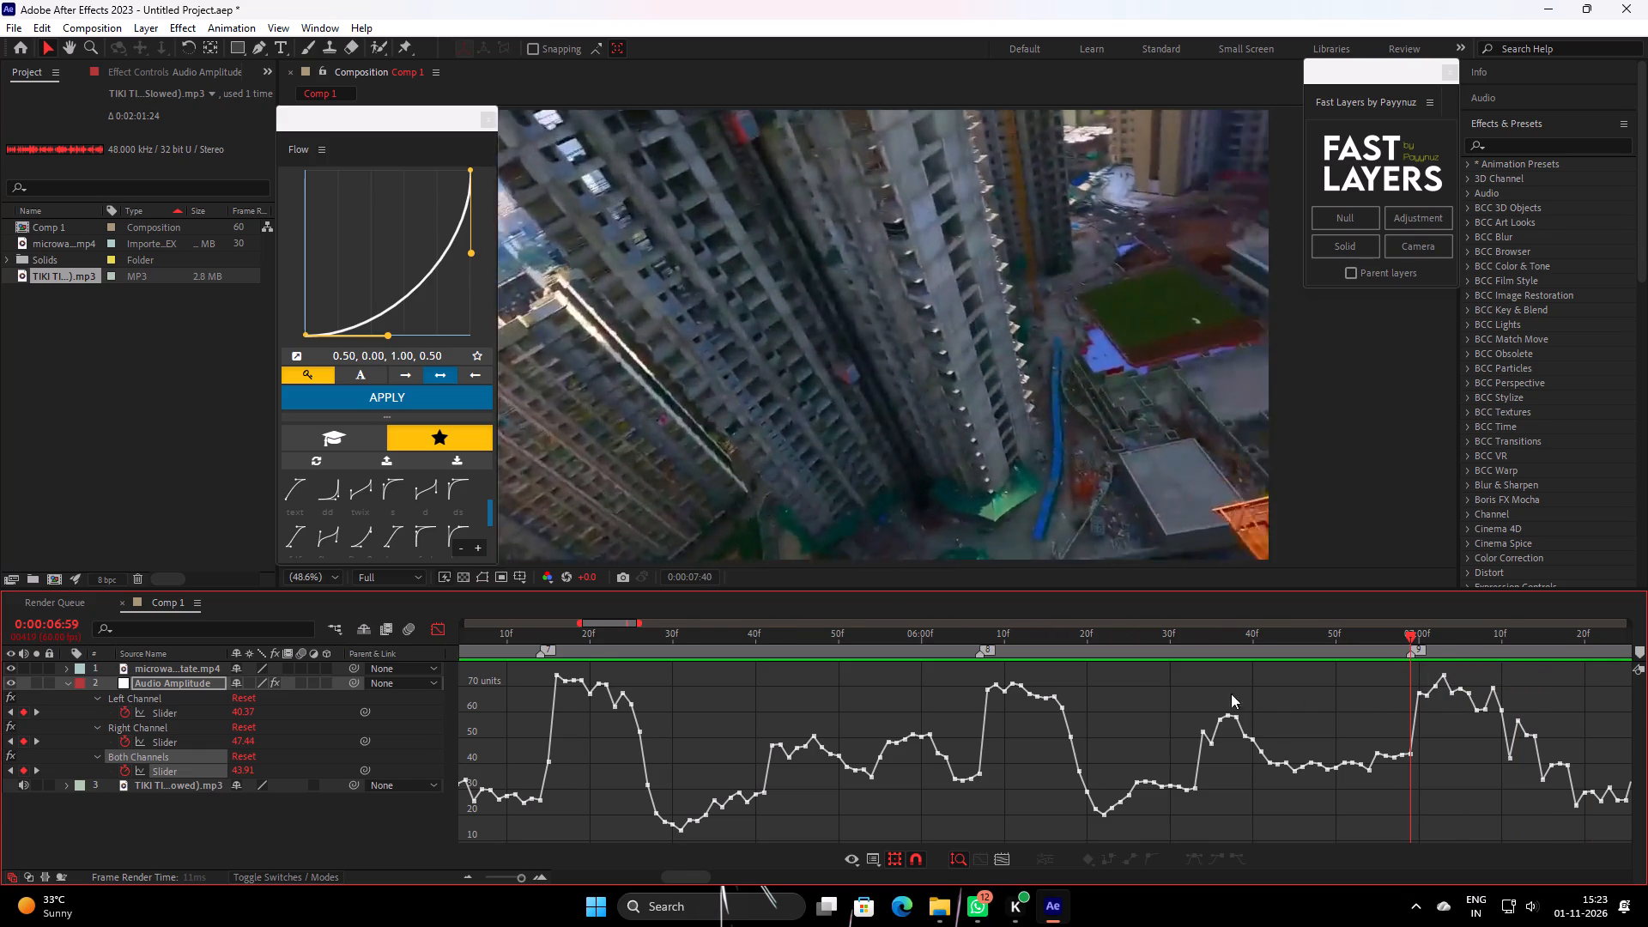
drag(1060, 649, 1019, 718)
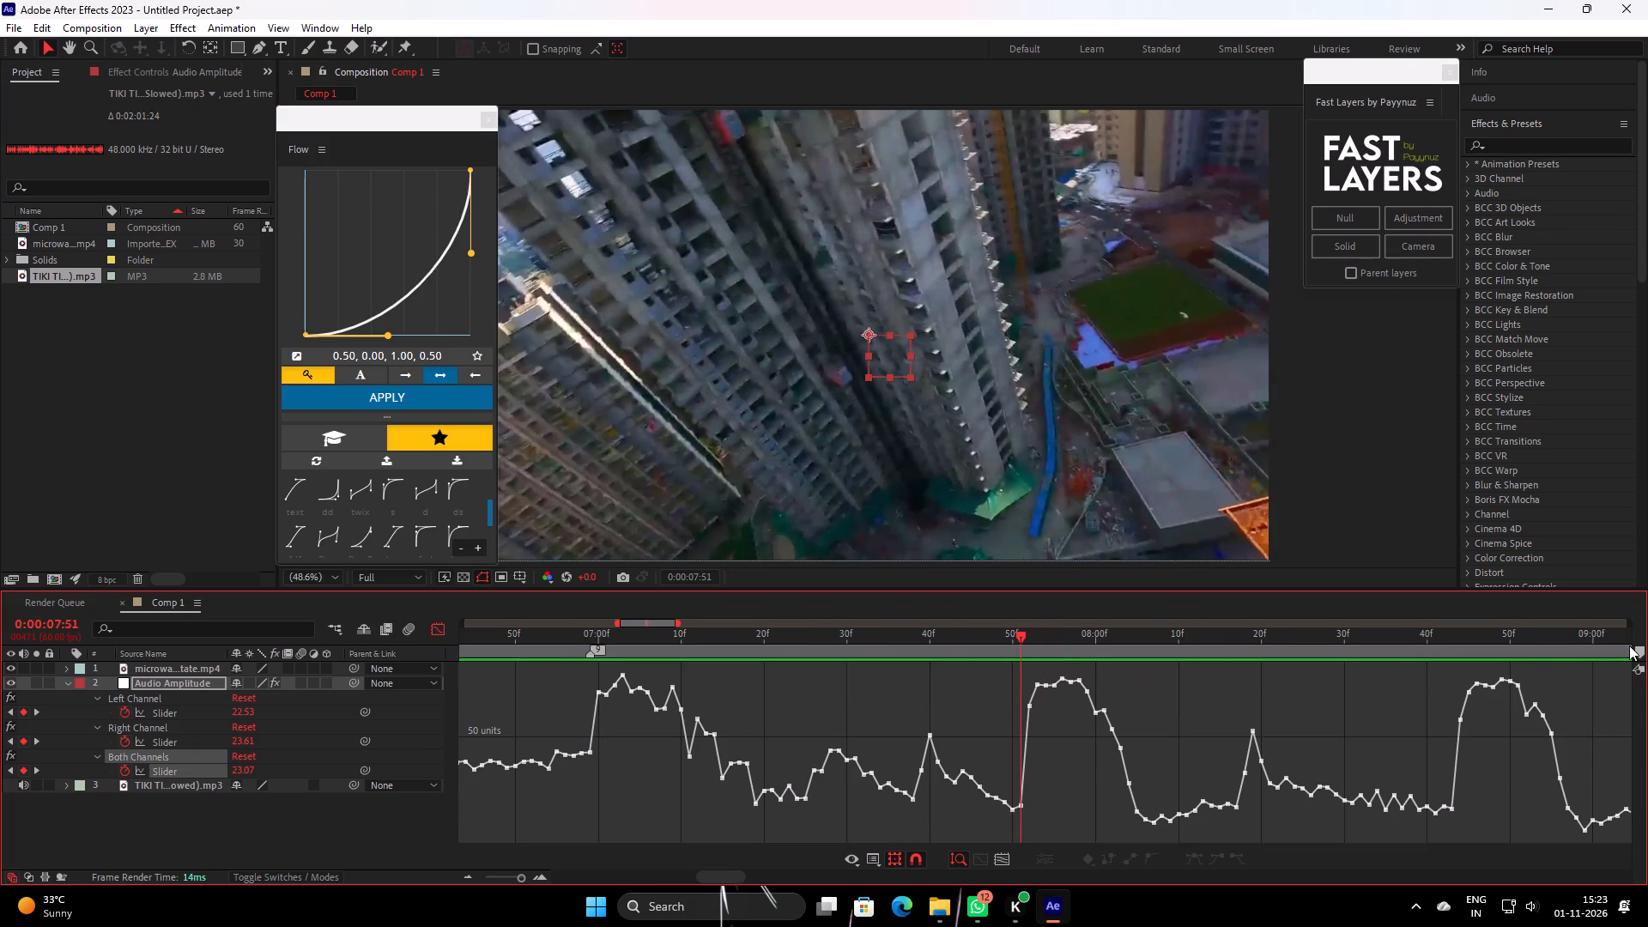
click(1642, 649)
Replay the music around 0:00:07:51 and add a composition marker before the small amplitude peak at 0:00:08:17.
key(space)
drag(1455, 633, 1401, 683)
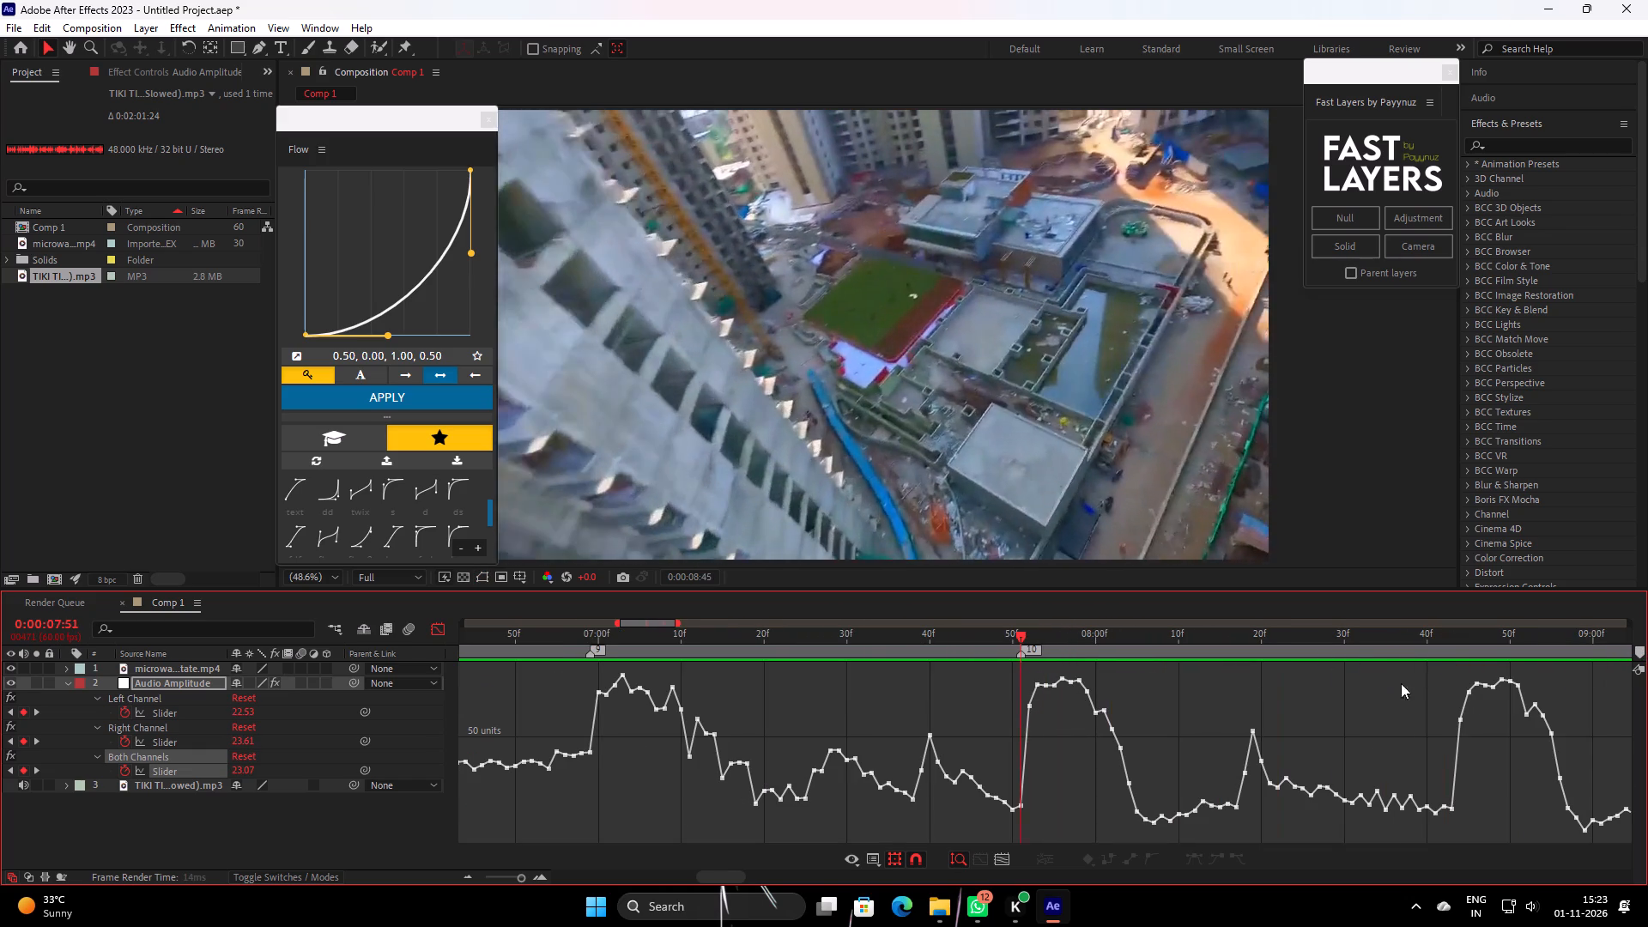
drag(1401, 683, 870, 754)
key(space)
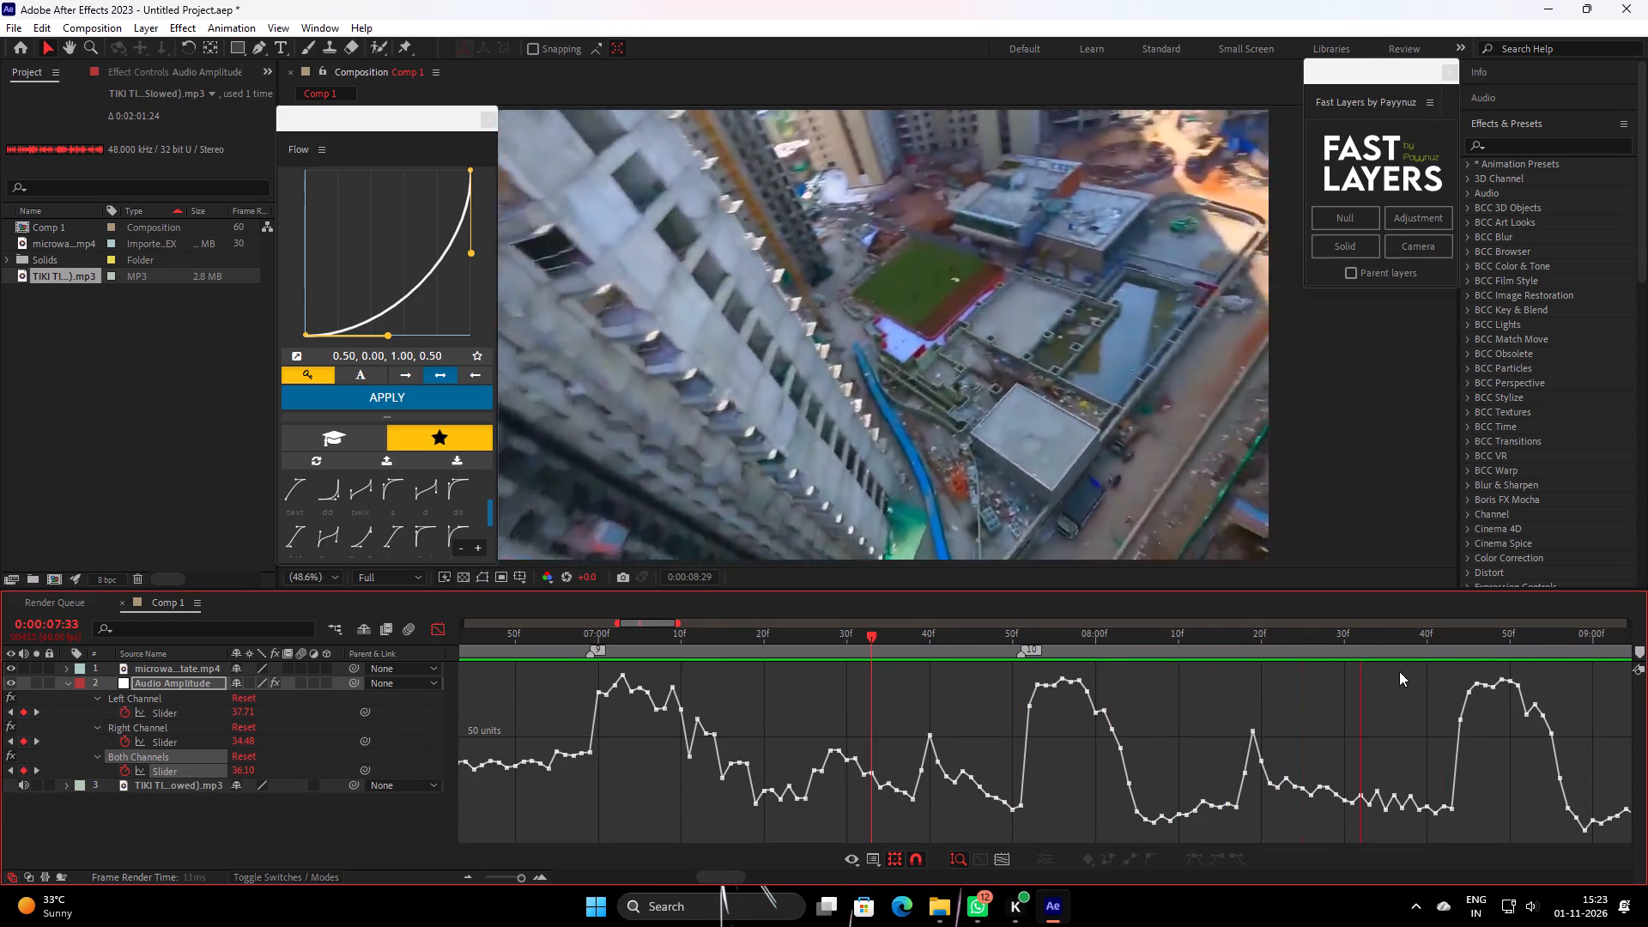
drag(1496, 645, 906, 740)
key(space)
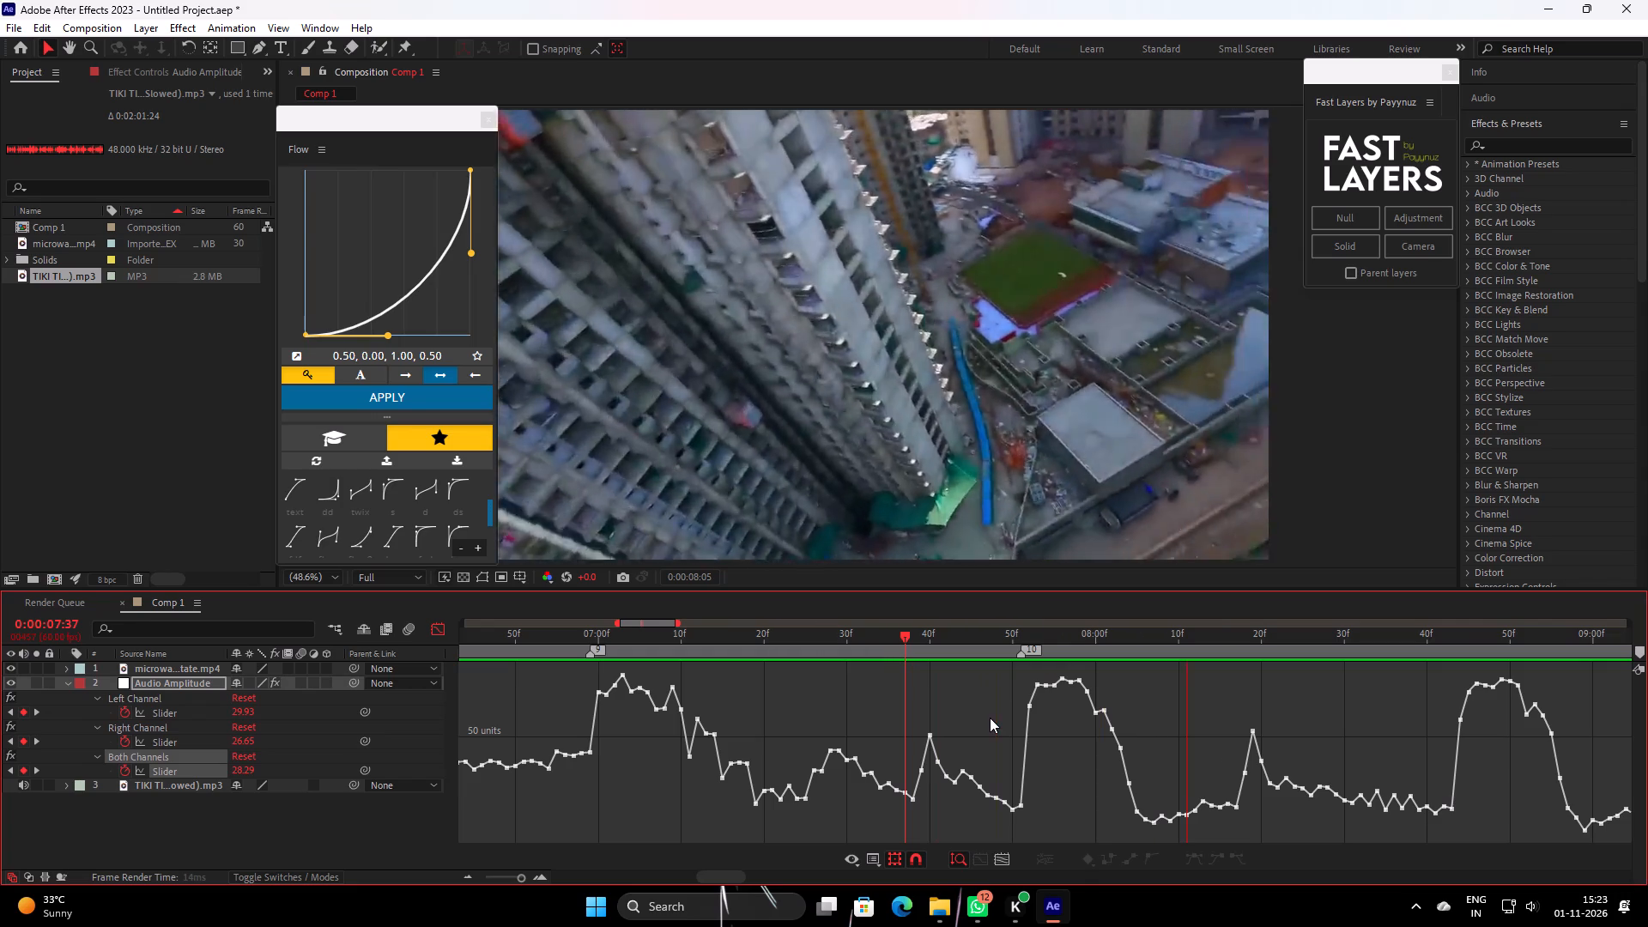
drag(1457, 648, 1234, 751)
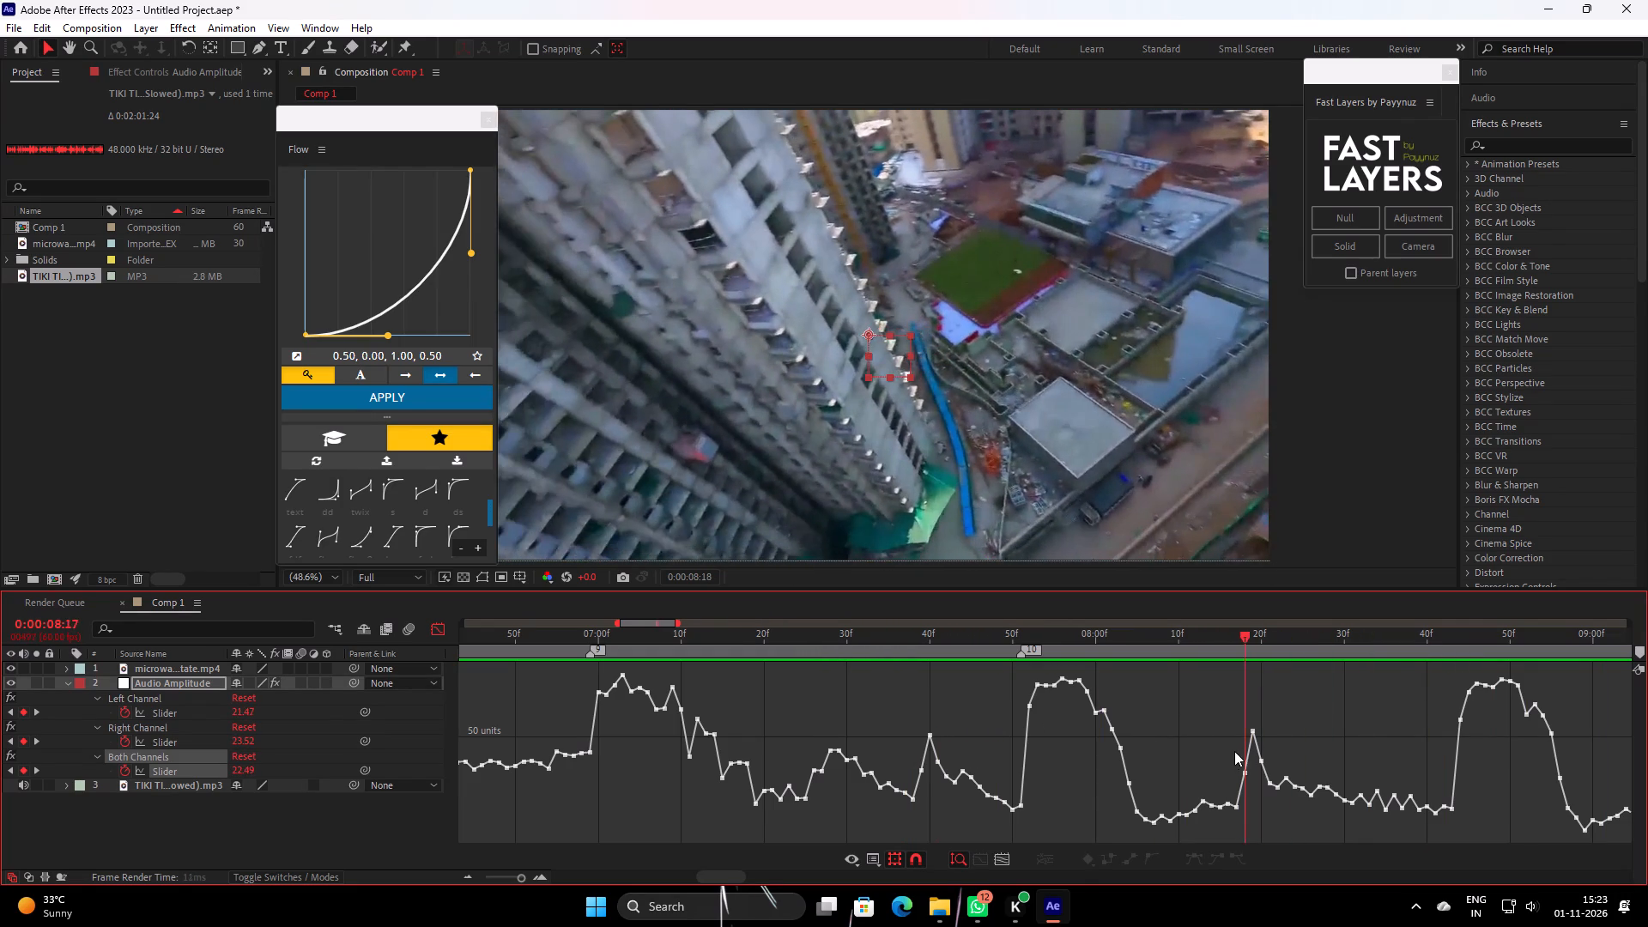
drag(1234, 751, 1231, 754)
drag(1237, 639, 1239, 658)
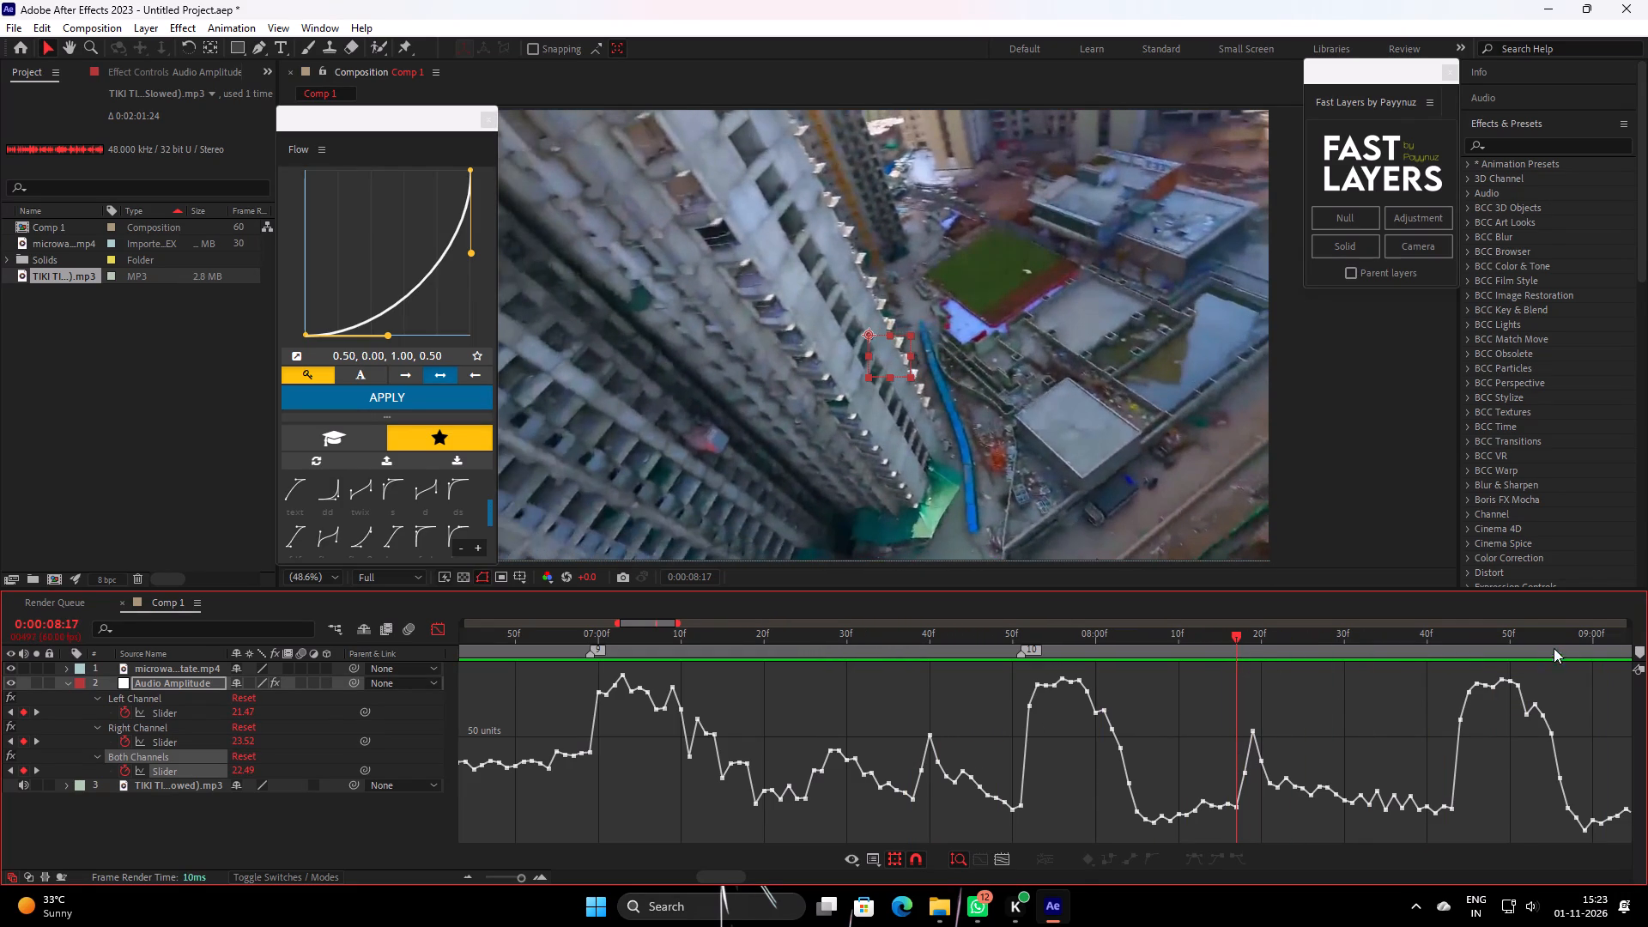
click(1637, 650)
Preview the following beats and add composition markers just before the strong rises, at 0:00:08:43 and 0:00:09:35.
key(space)
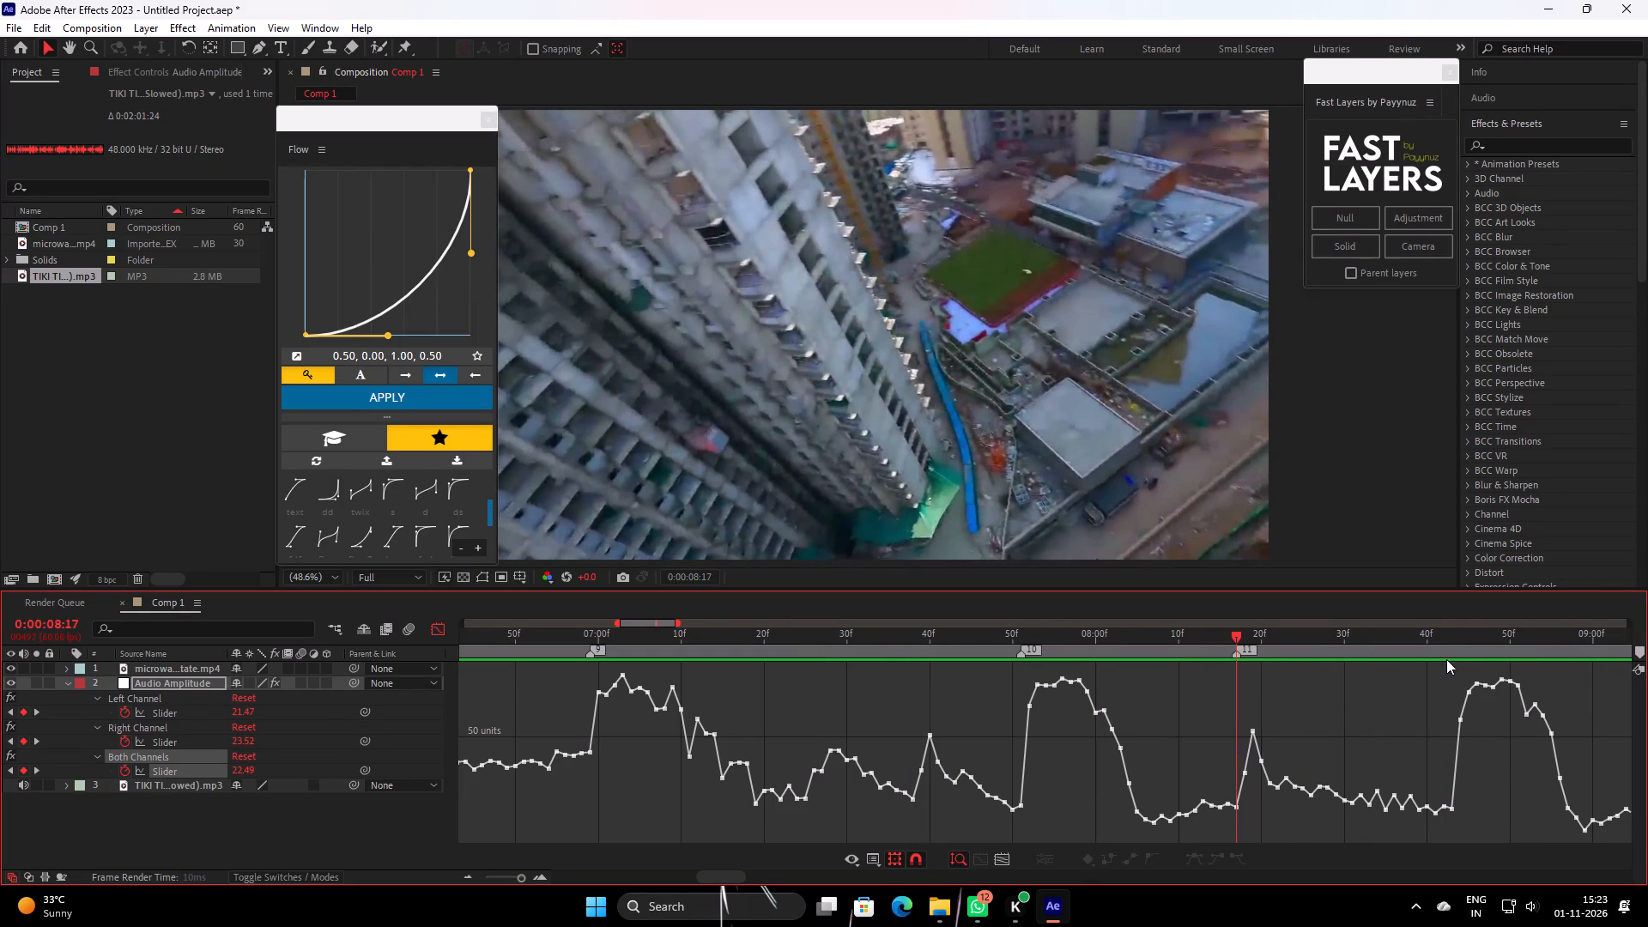
drag(1429, 657, 1449, 692)
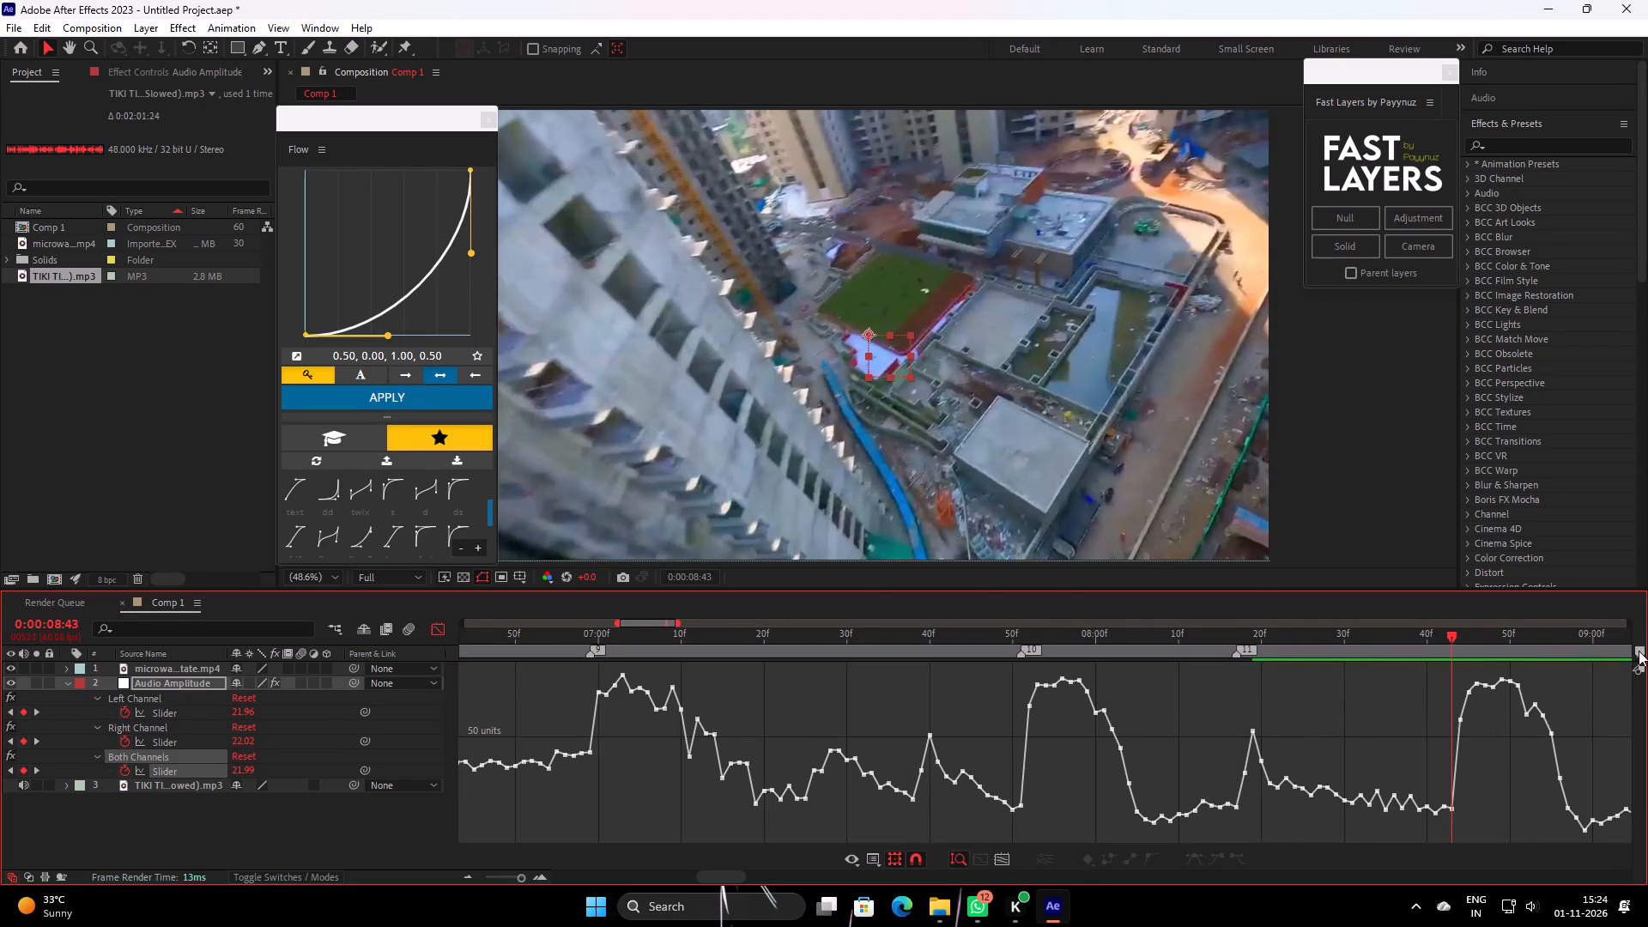
click(1641, 652)
key(space)
key(space)
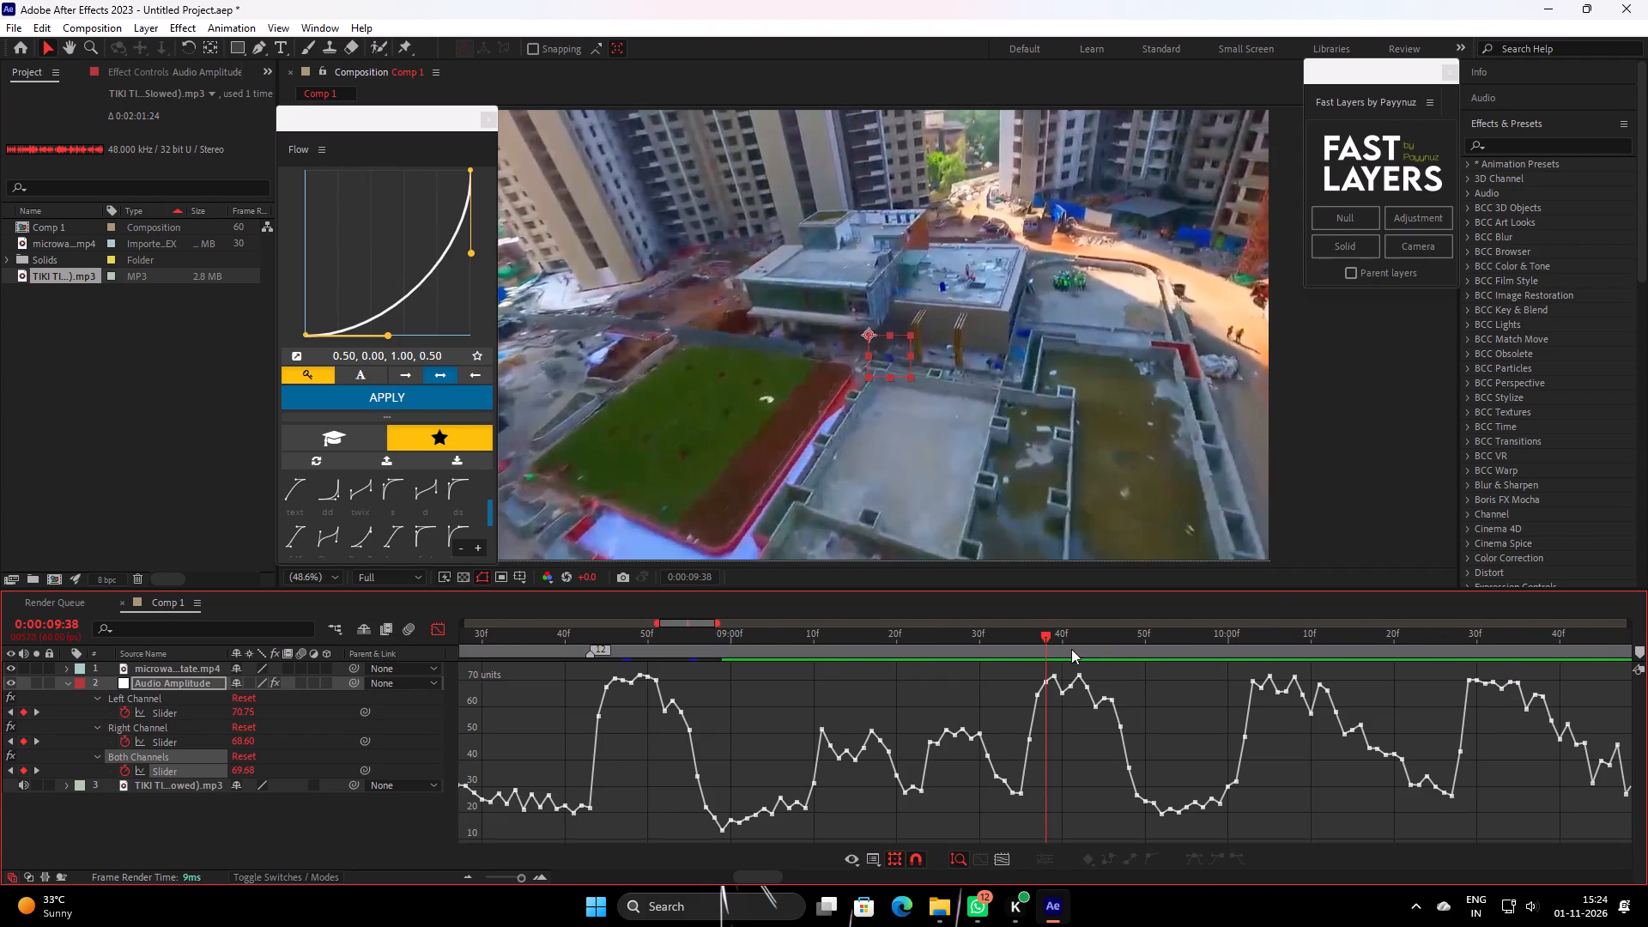
drag(1050, 647, 761, 724)
key(space)
drag(1052, 657, 1046, 661)
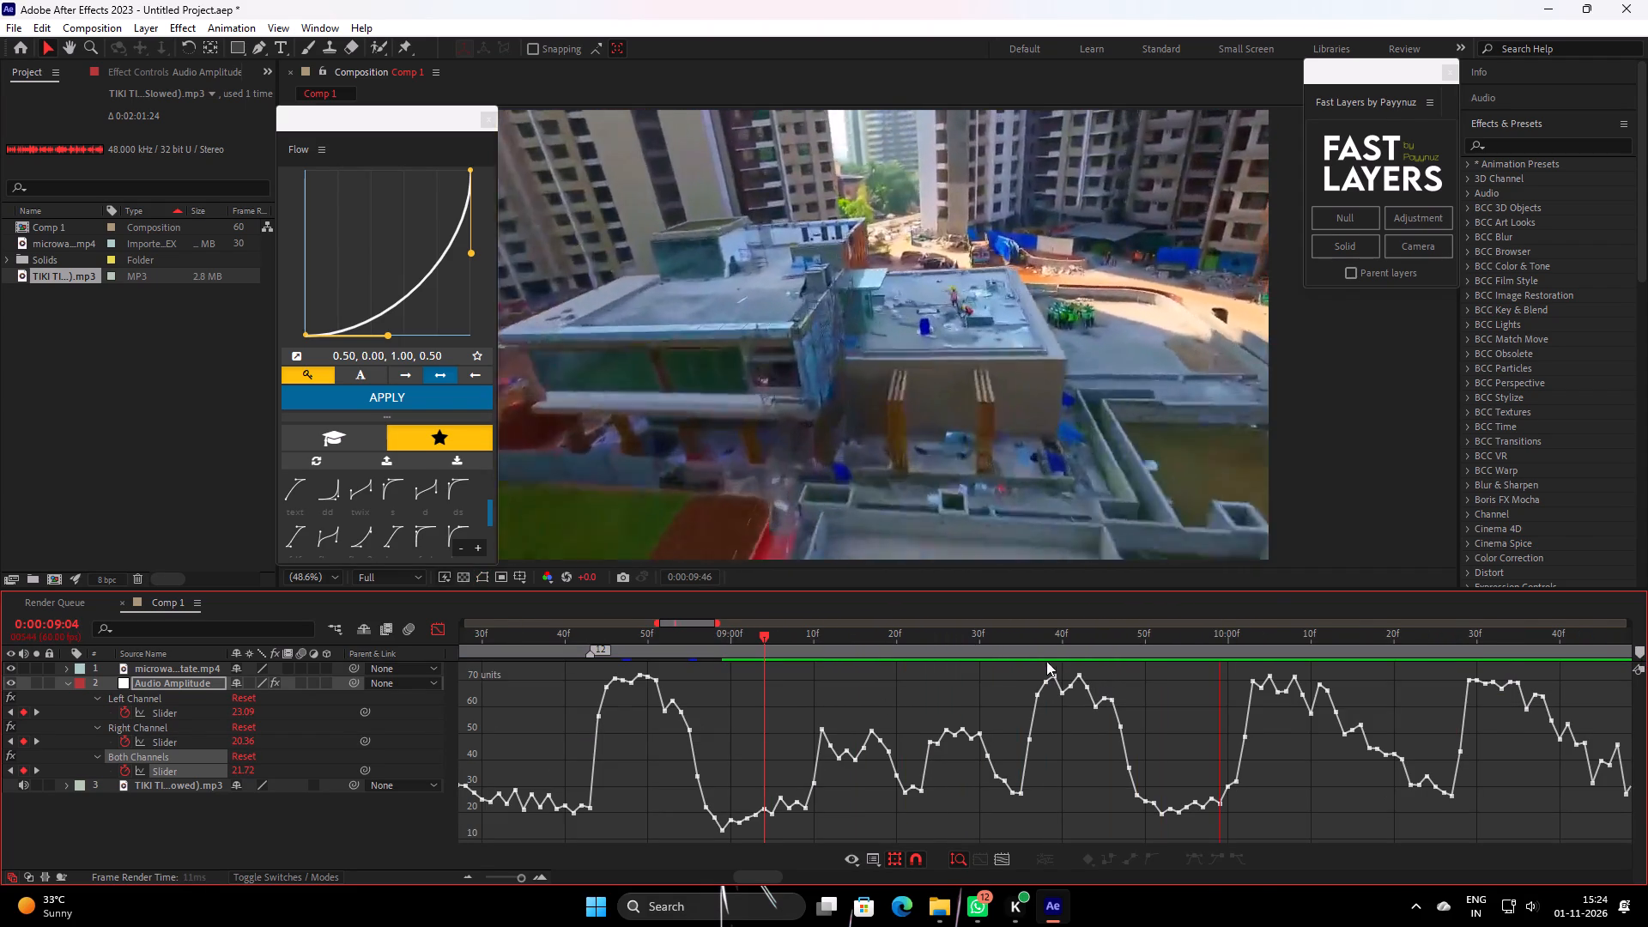
drag(1046, 661, 1019, 705)
click(1641, 657)
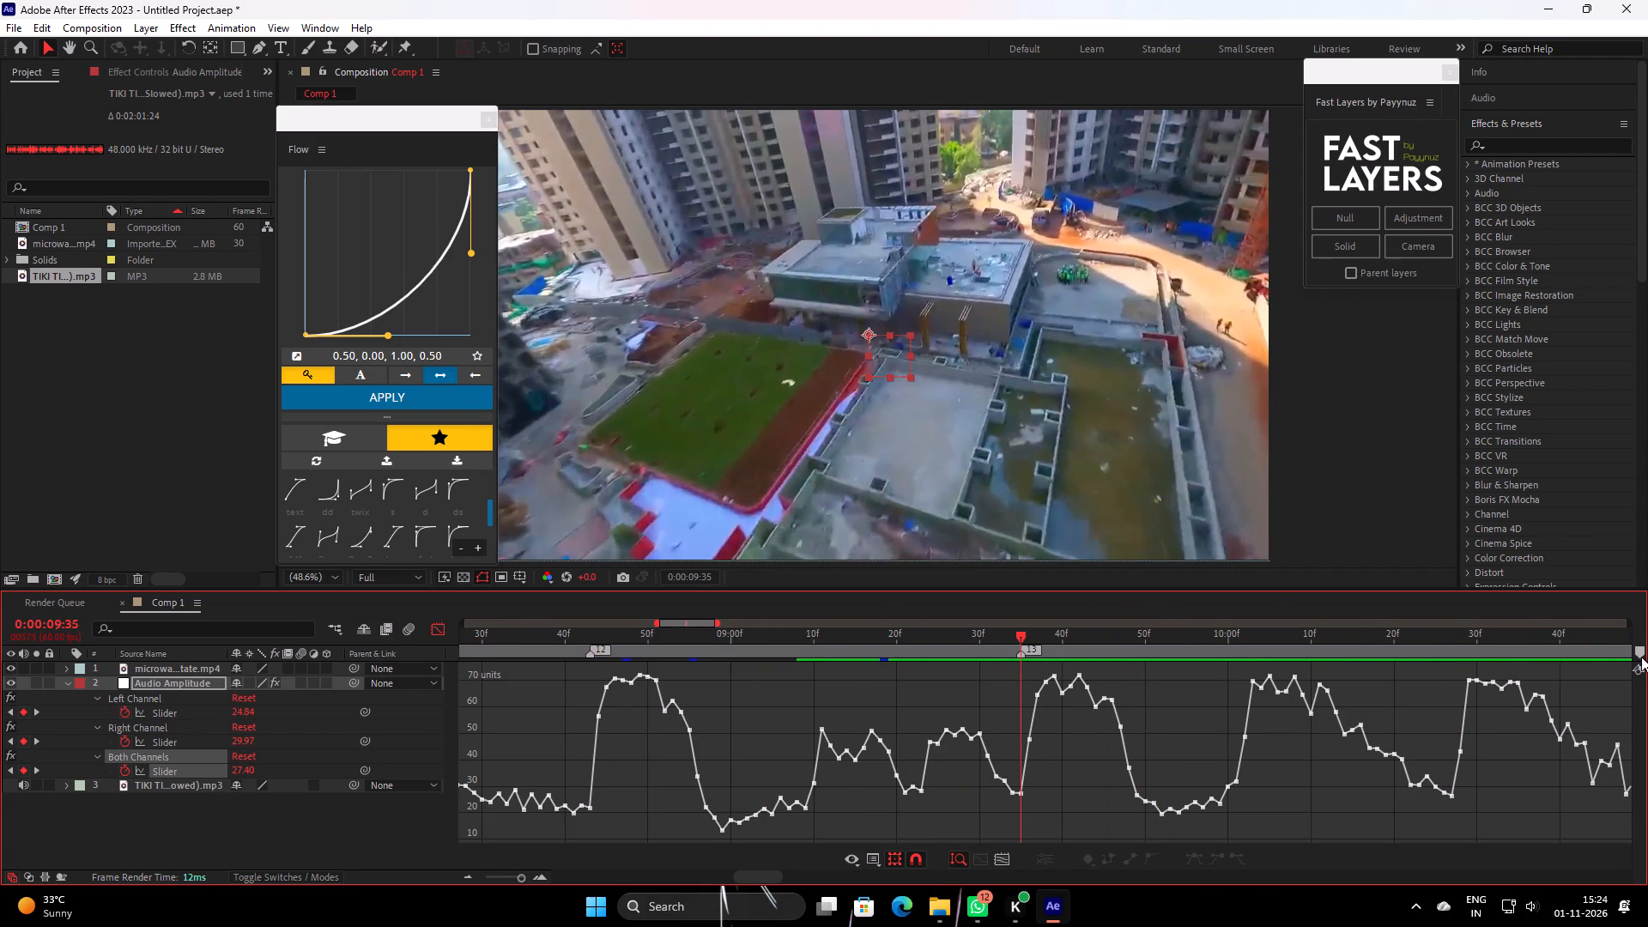
Add composition markers at the starts of the two following amplitude rises, at 0:00:10:01 and 0:00:10:27.
key(space)
drag(1273, 645, 1238, 703)
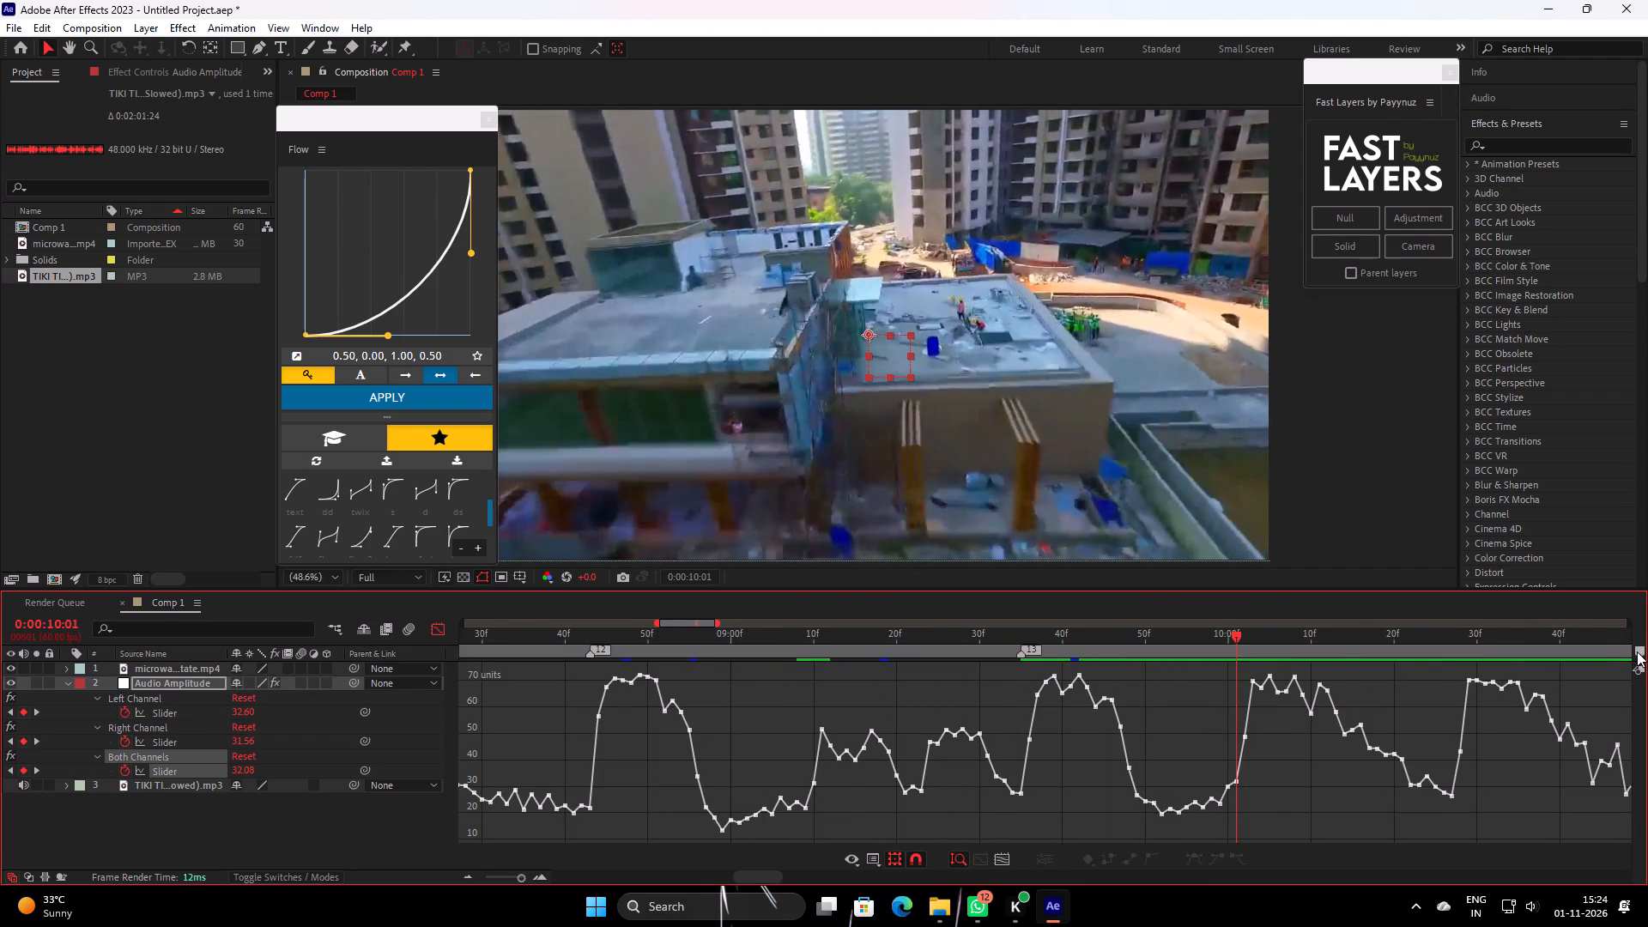
click(1639, 651)
key(space)
drag(1468, 649, 1453, 706)
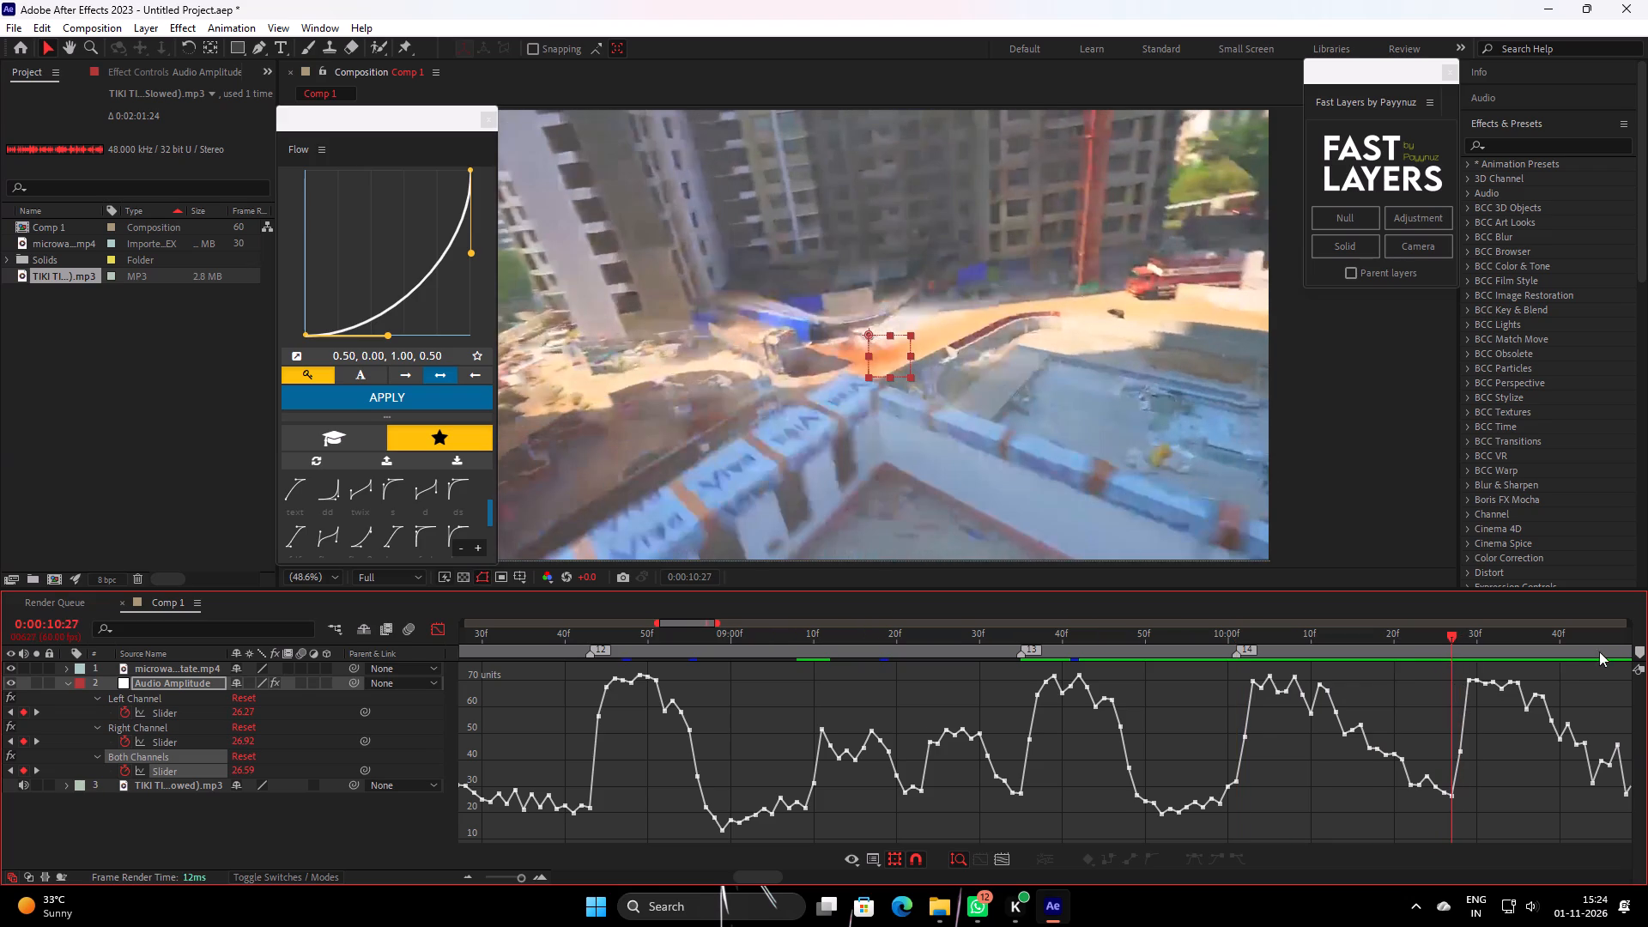
click(1641, 649)
Play on from the last marker and add a composition marker before the strong beat at 0:00:11:20.
key(space)
key(space)
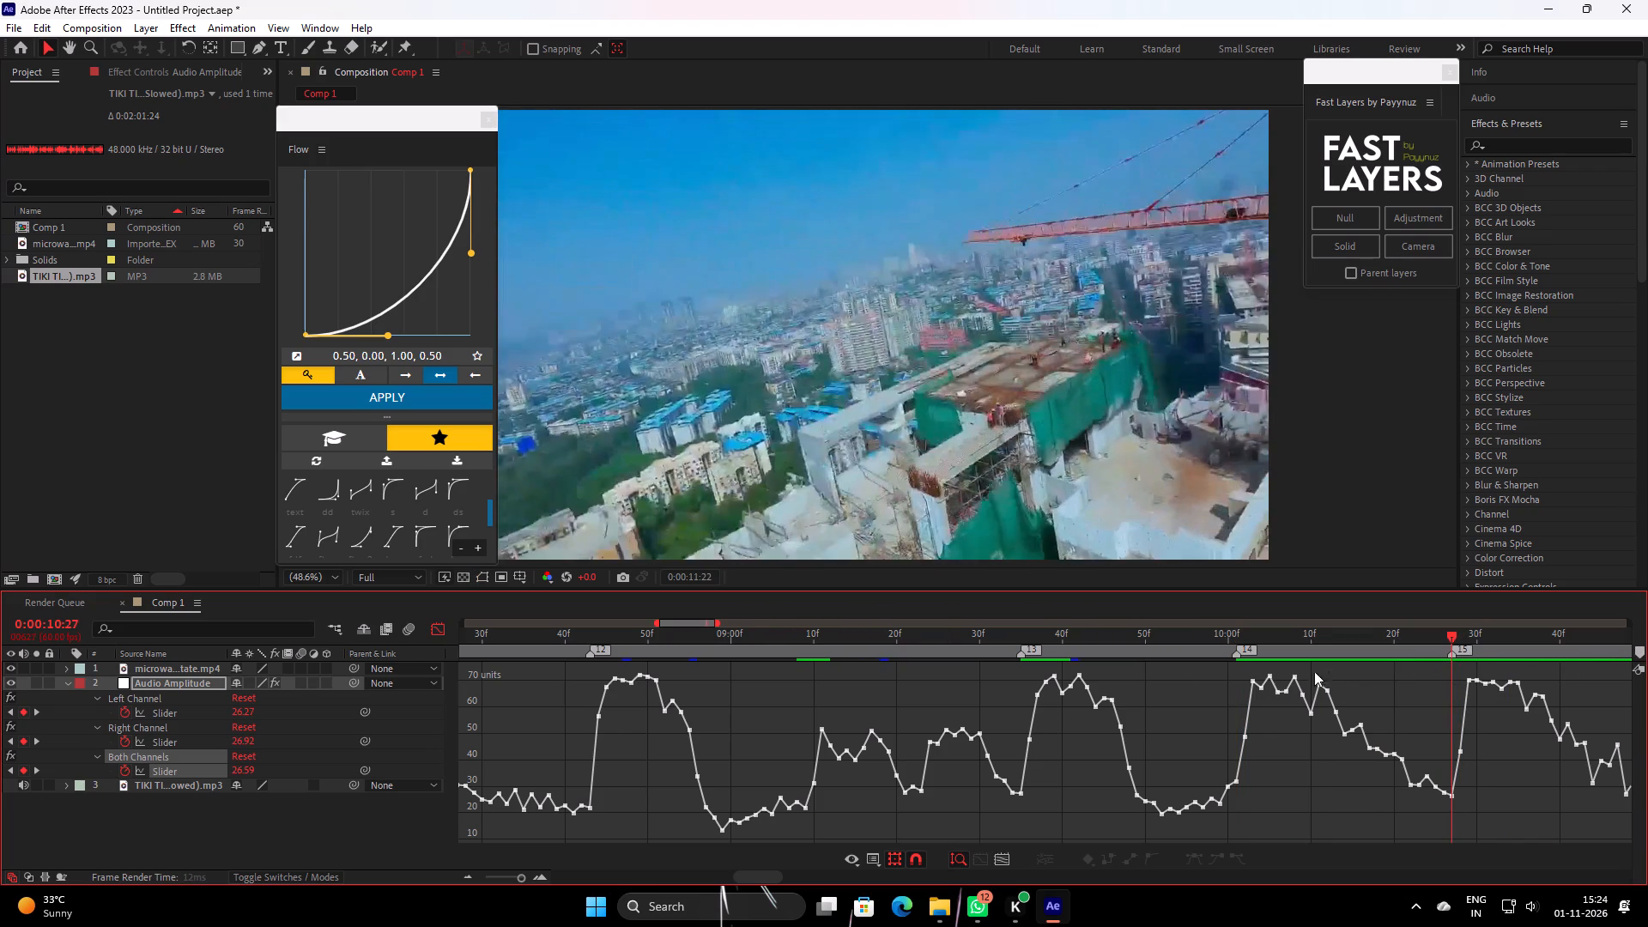
drag(1074, 653, 980, 704)
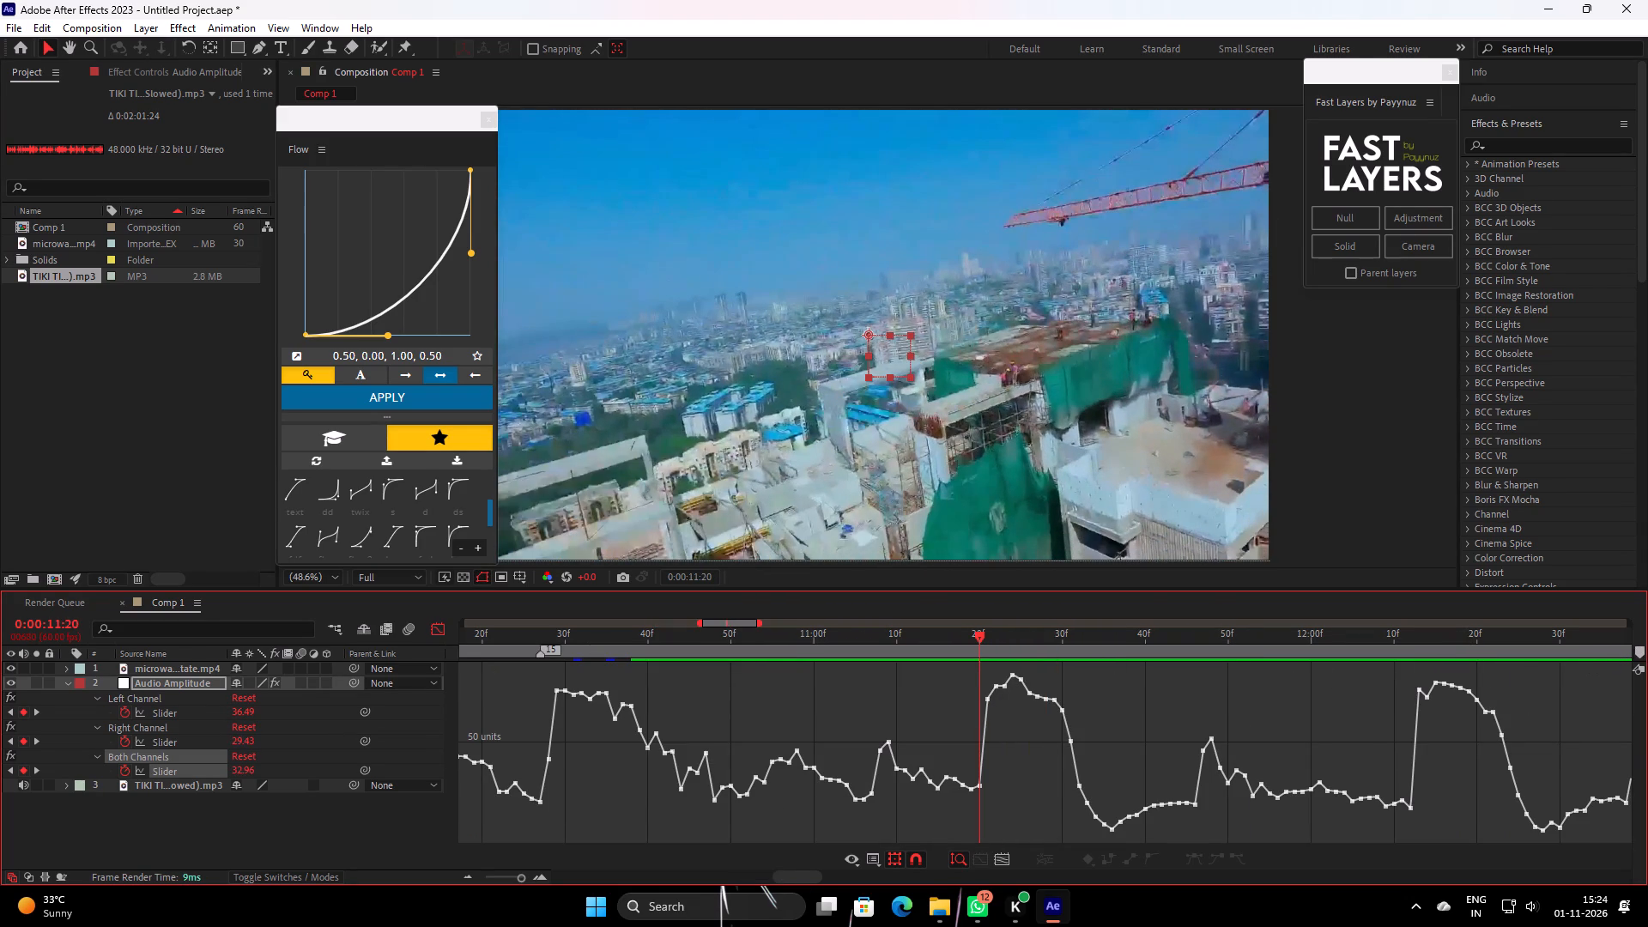
click(1639, 649)
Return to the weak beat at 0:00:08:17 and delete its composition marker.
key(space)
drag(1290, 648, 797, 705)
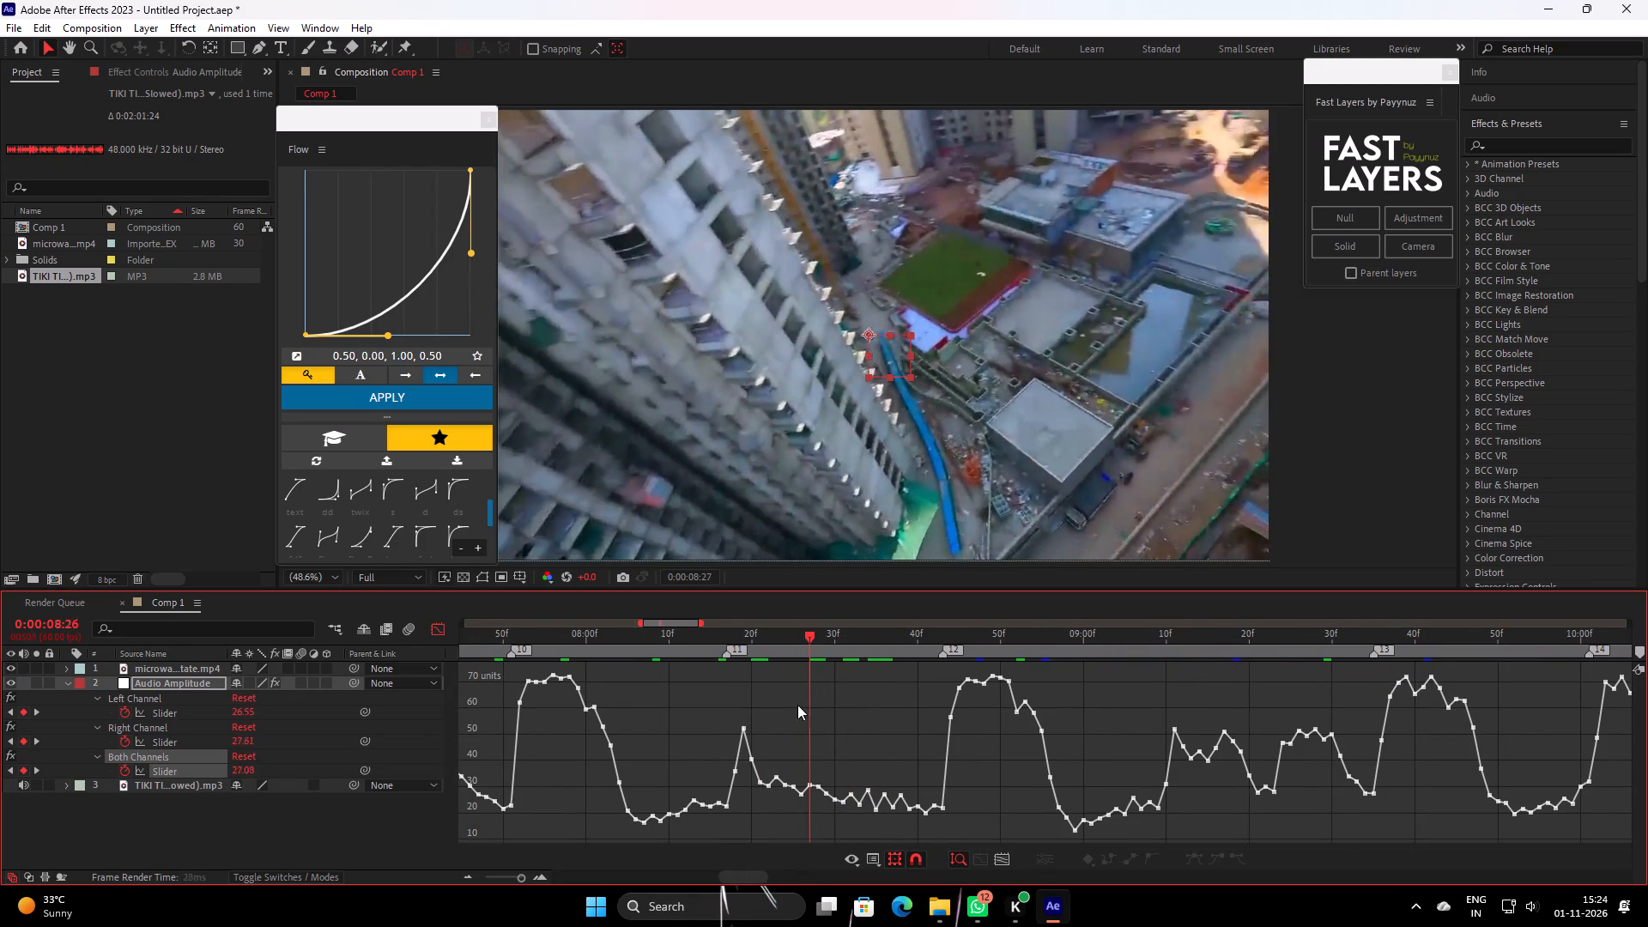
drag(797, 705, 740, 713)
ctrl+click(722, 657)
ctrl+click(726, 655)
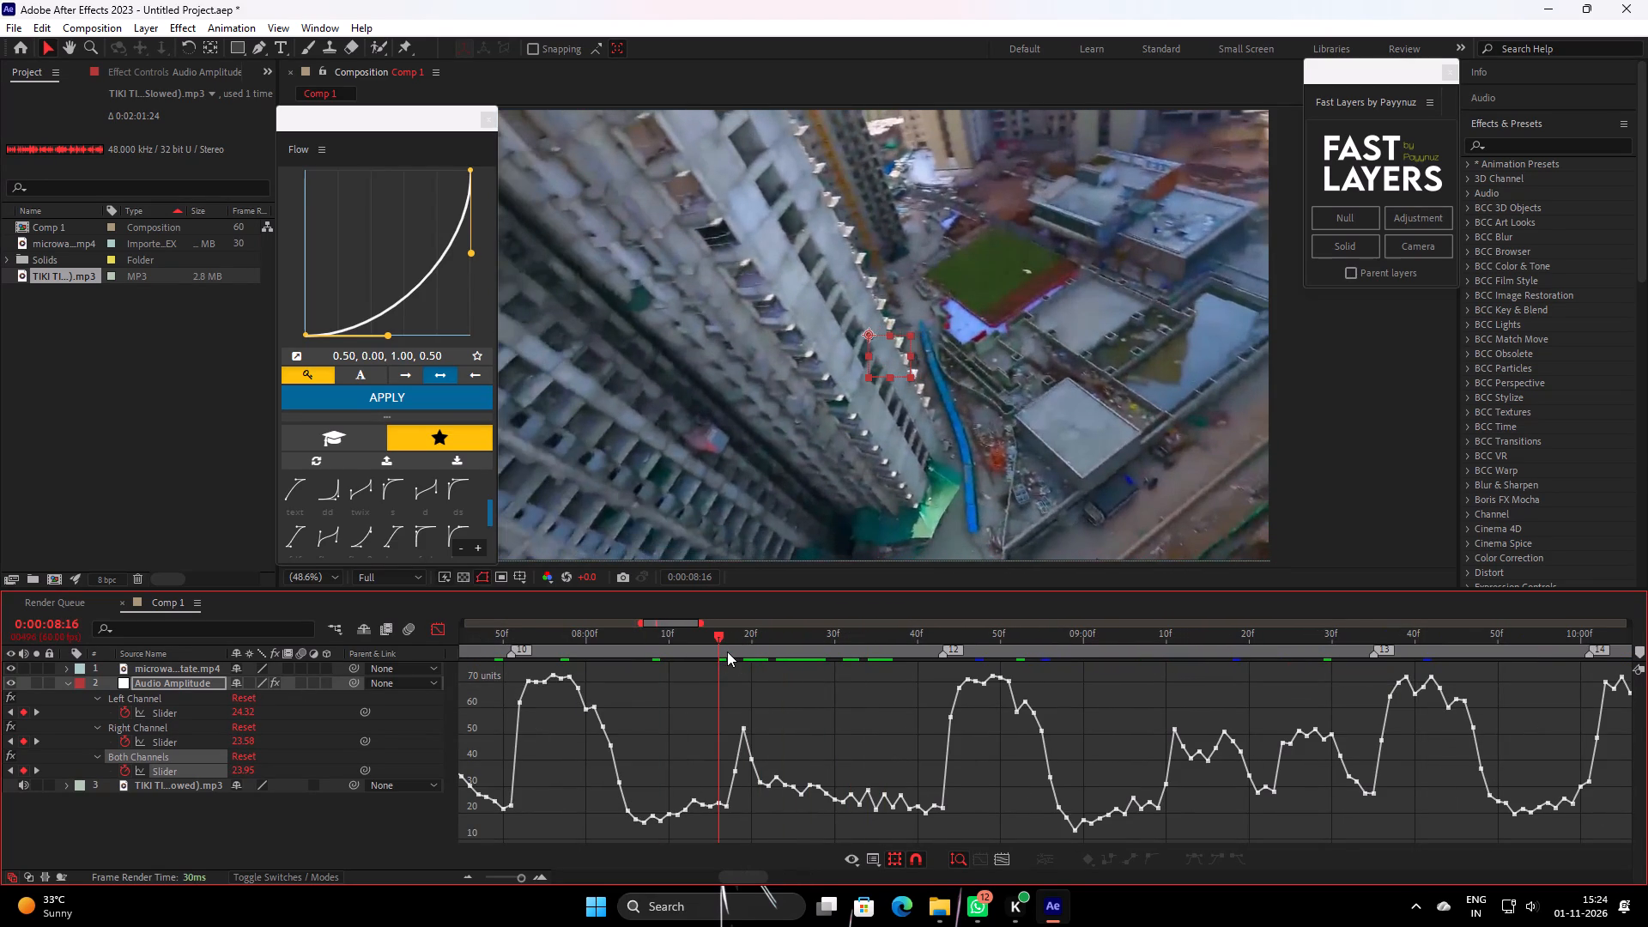
Replay the music between about 0:00:08:00 and 0:00:10:43 to check the markers against the beats.
key(space)
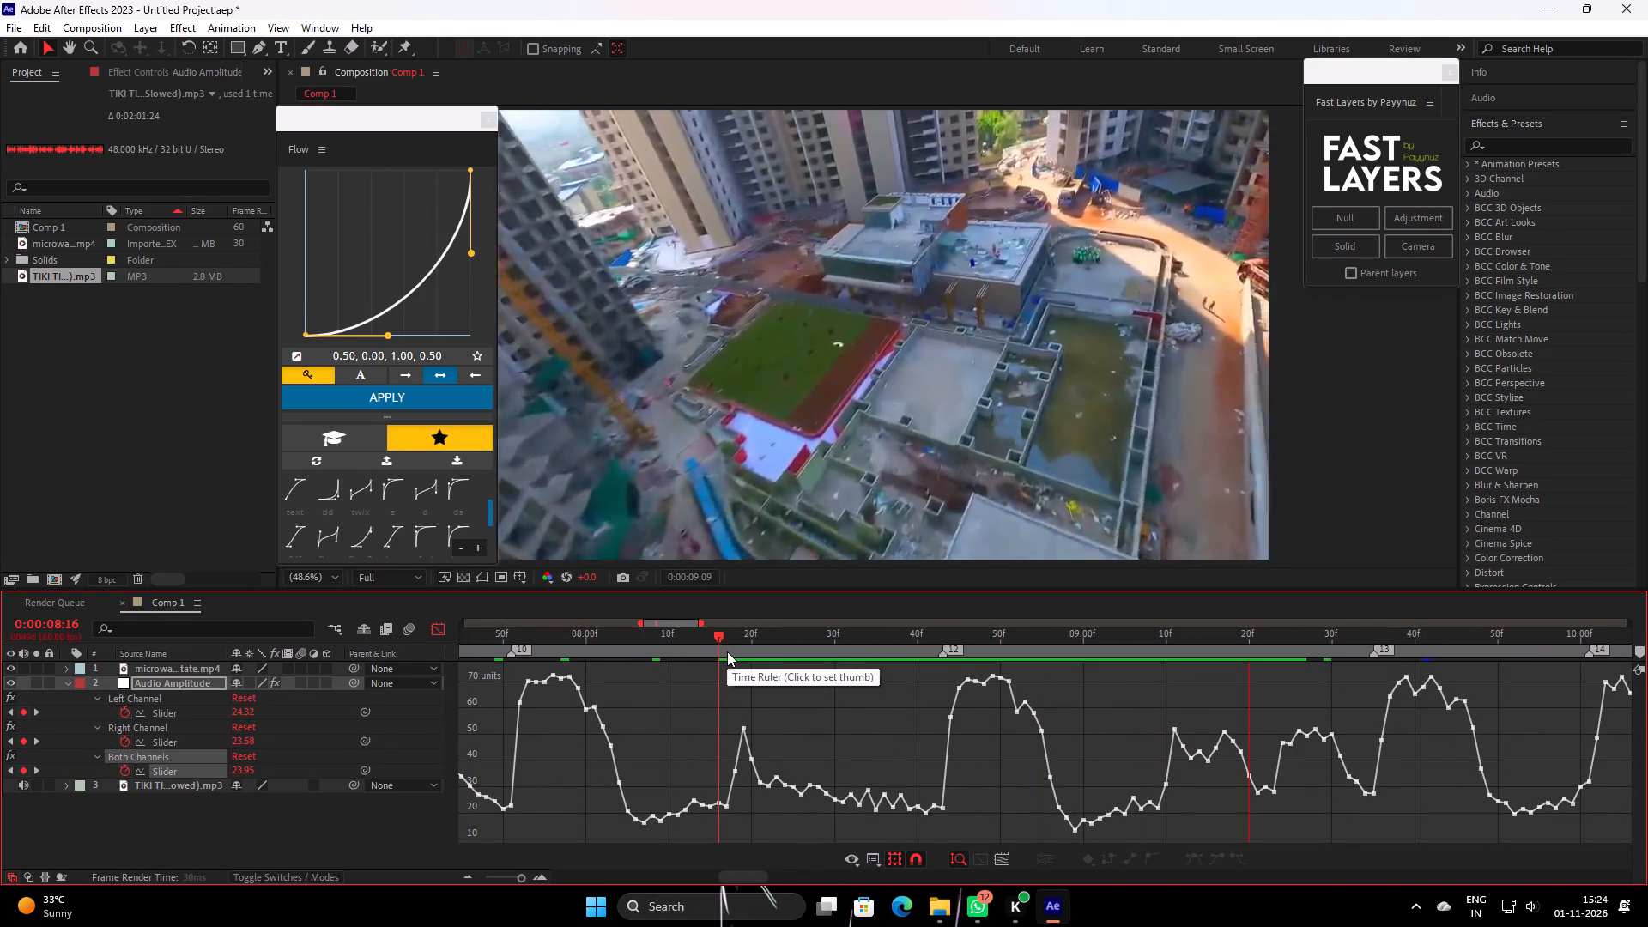
key(space)
drag(1067, 647, 932, 692)
key(space)
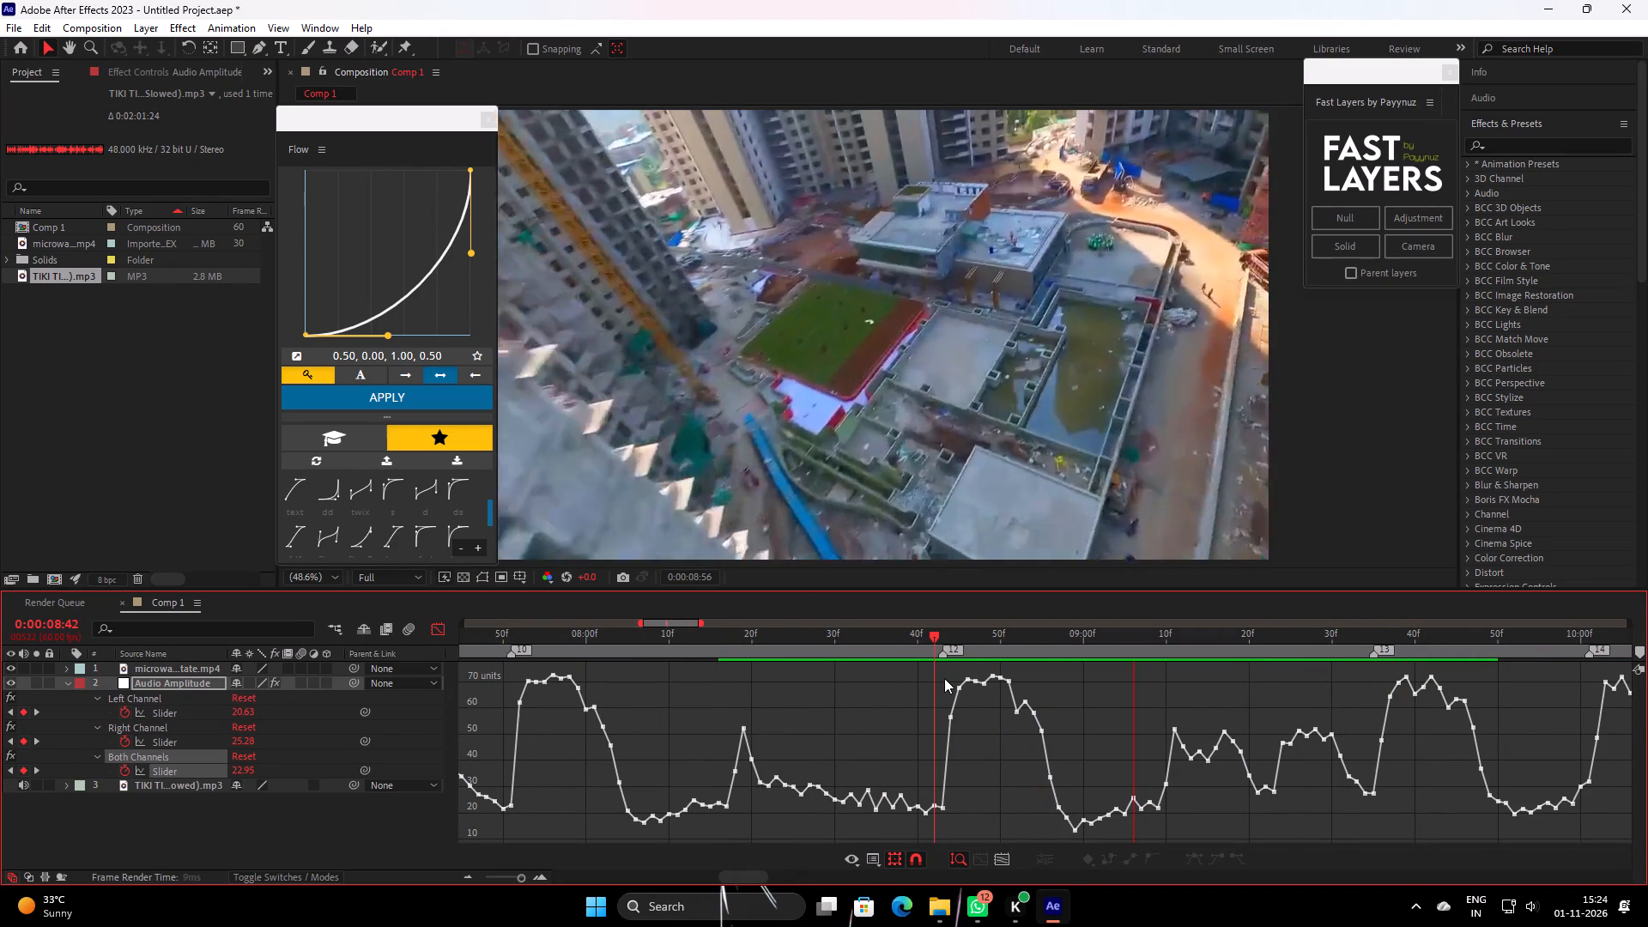
key(space)
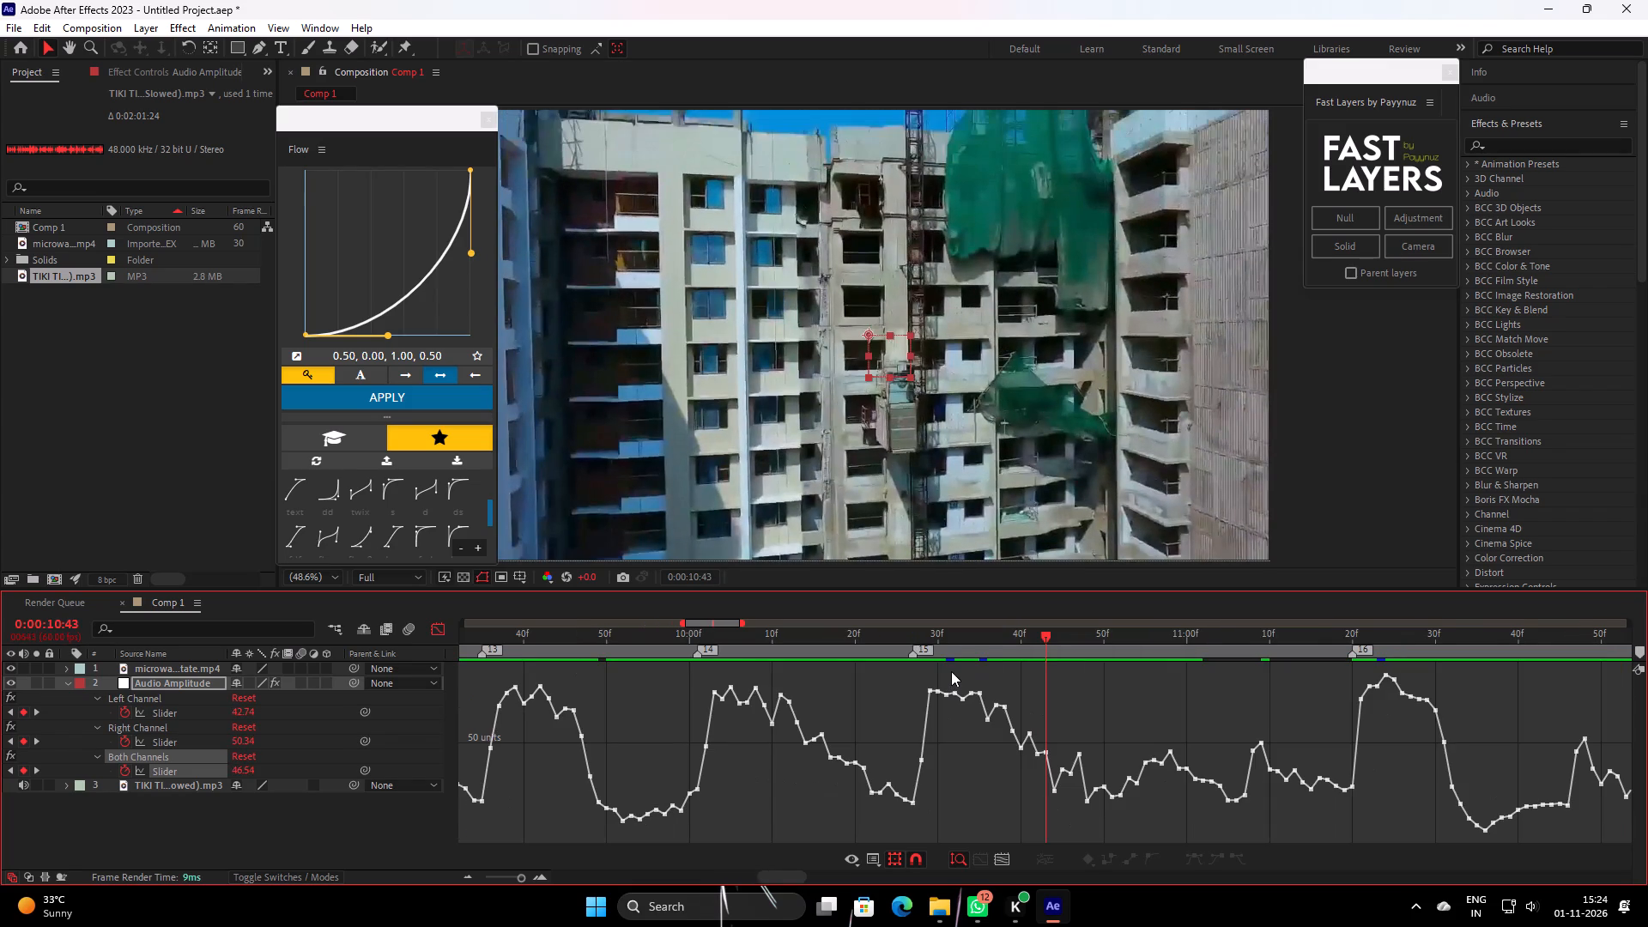
drag(956, 642, 578, 730)
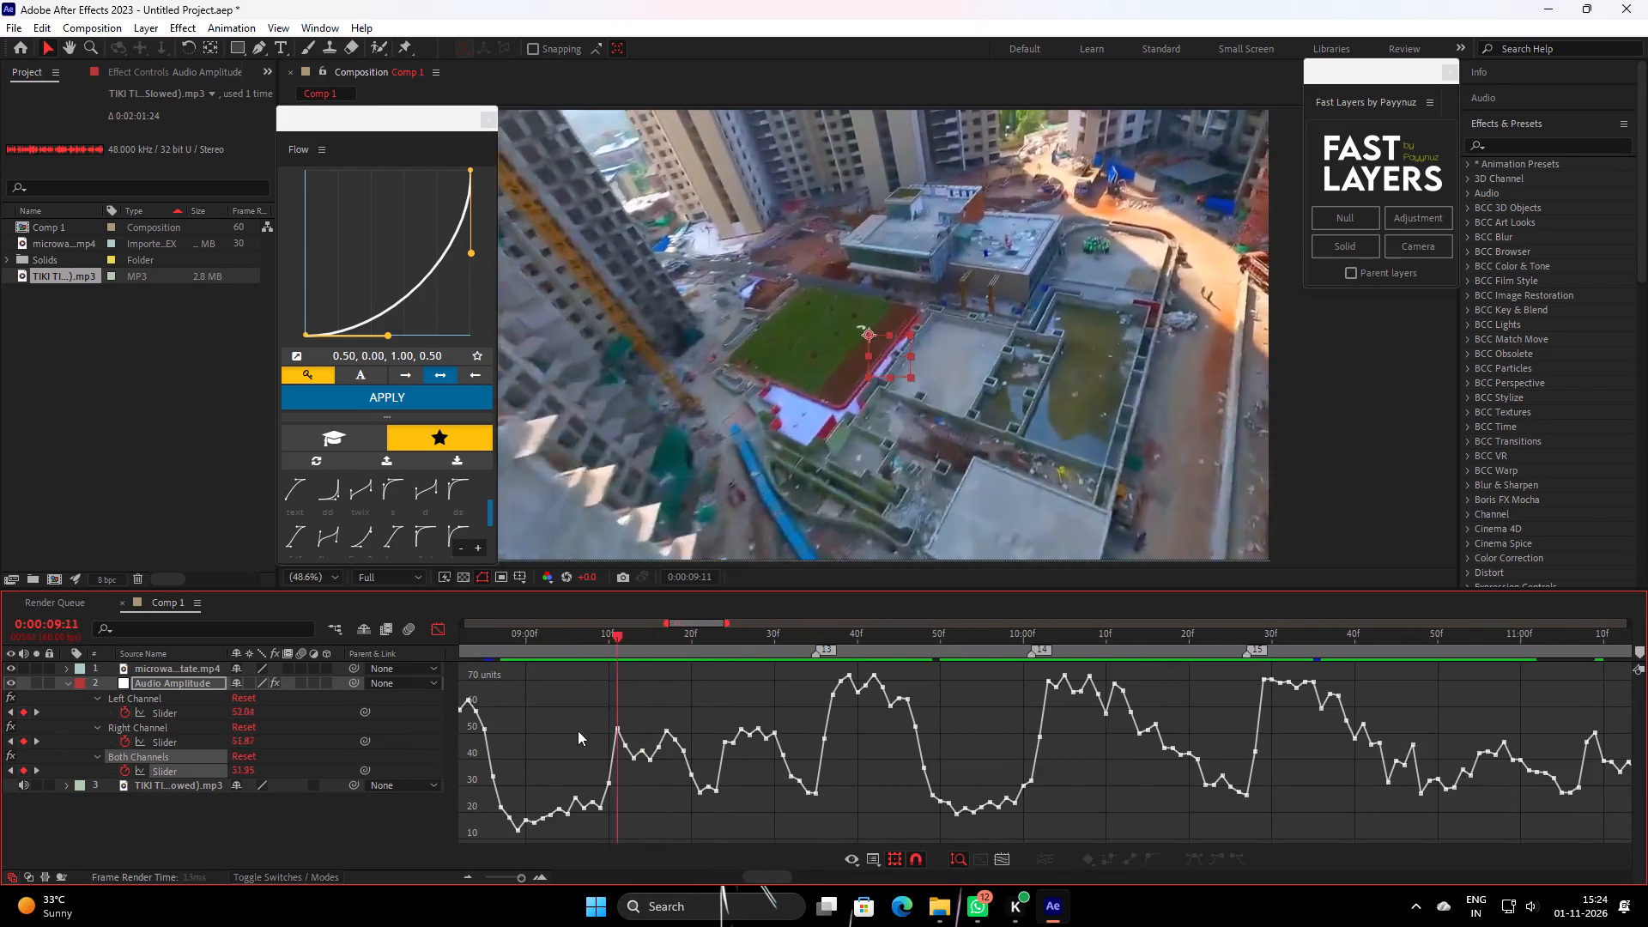
drag(578, 730, 407, 739)
key(space)
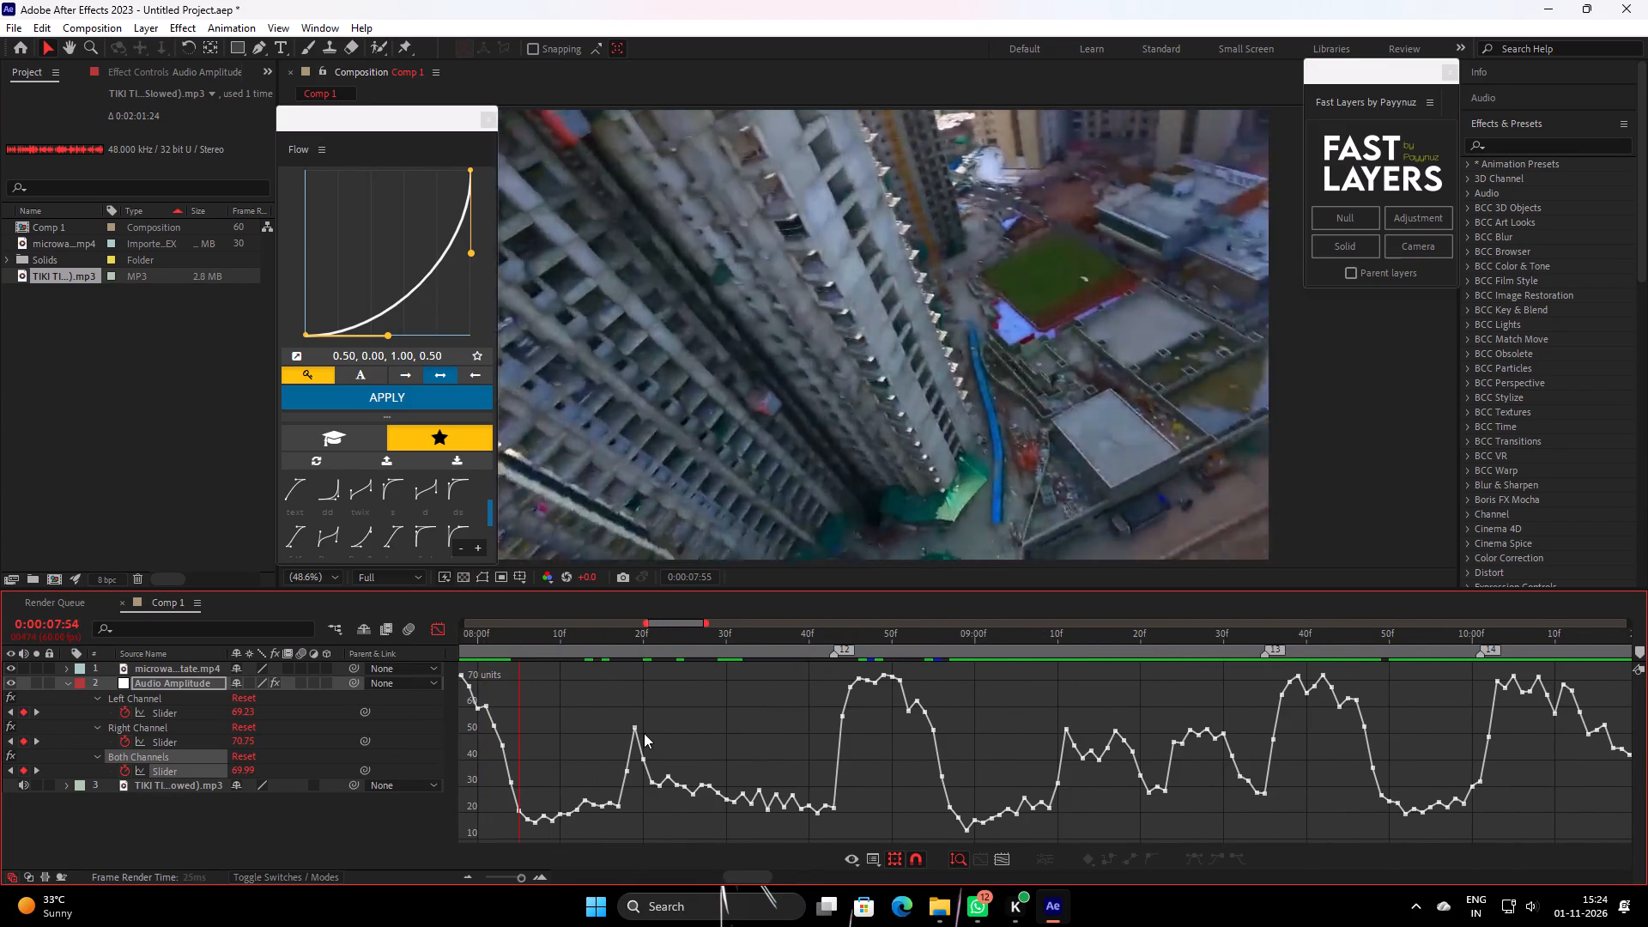
key(space)
Lower the composition's preview resolution to Quarter and play the video onward from 0:00:08:45.
click(412, 580)
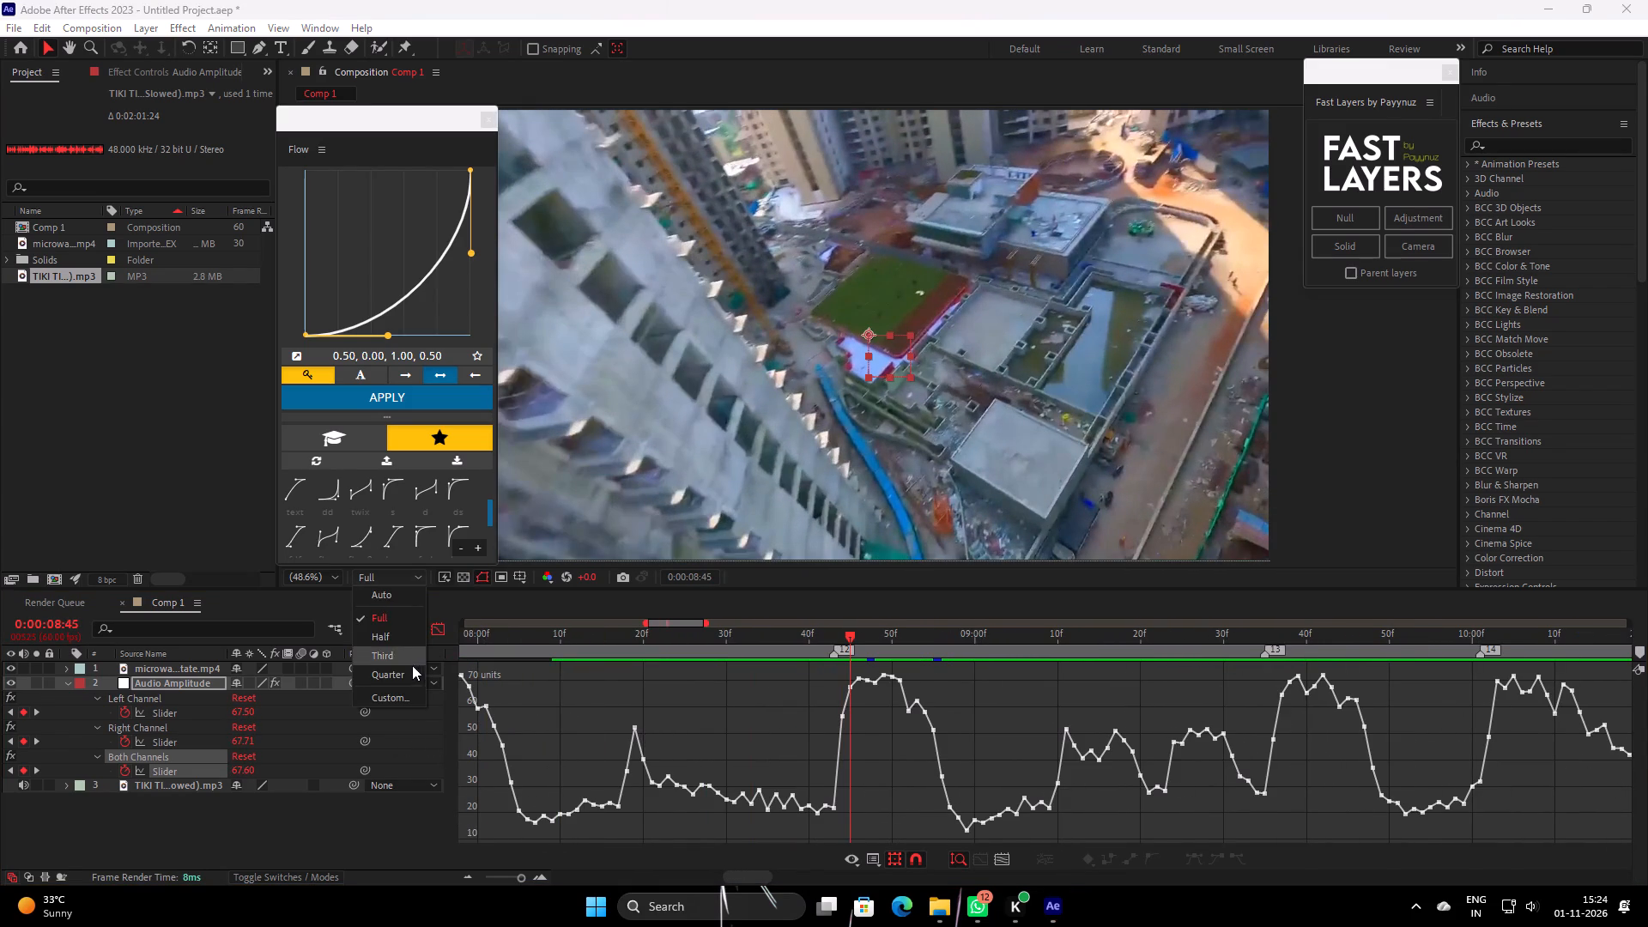
click(411, 671)
key(space)
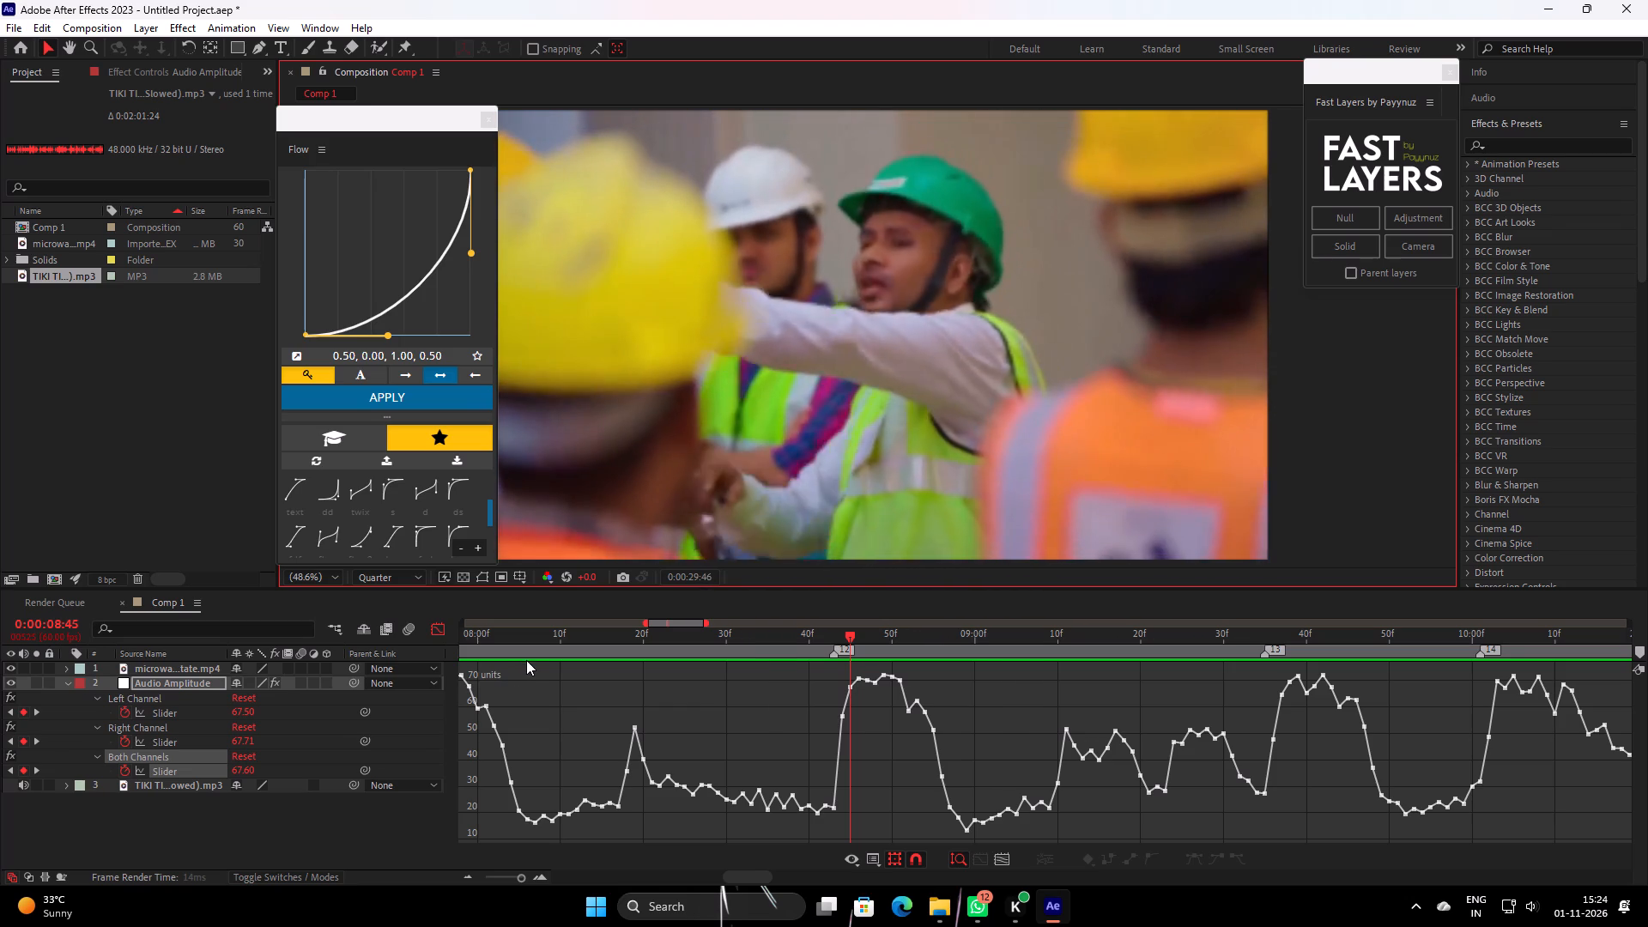
key(space)
Scrub back to the start of the composition and play to about 0:00:03:05 to review the opening footage against the markers.
drag(922, 649, 0, 682)
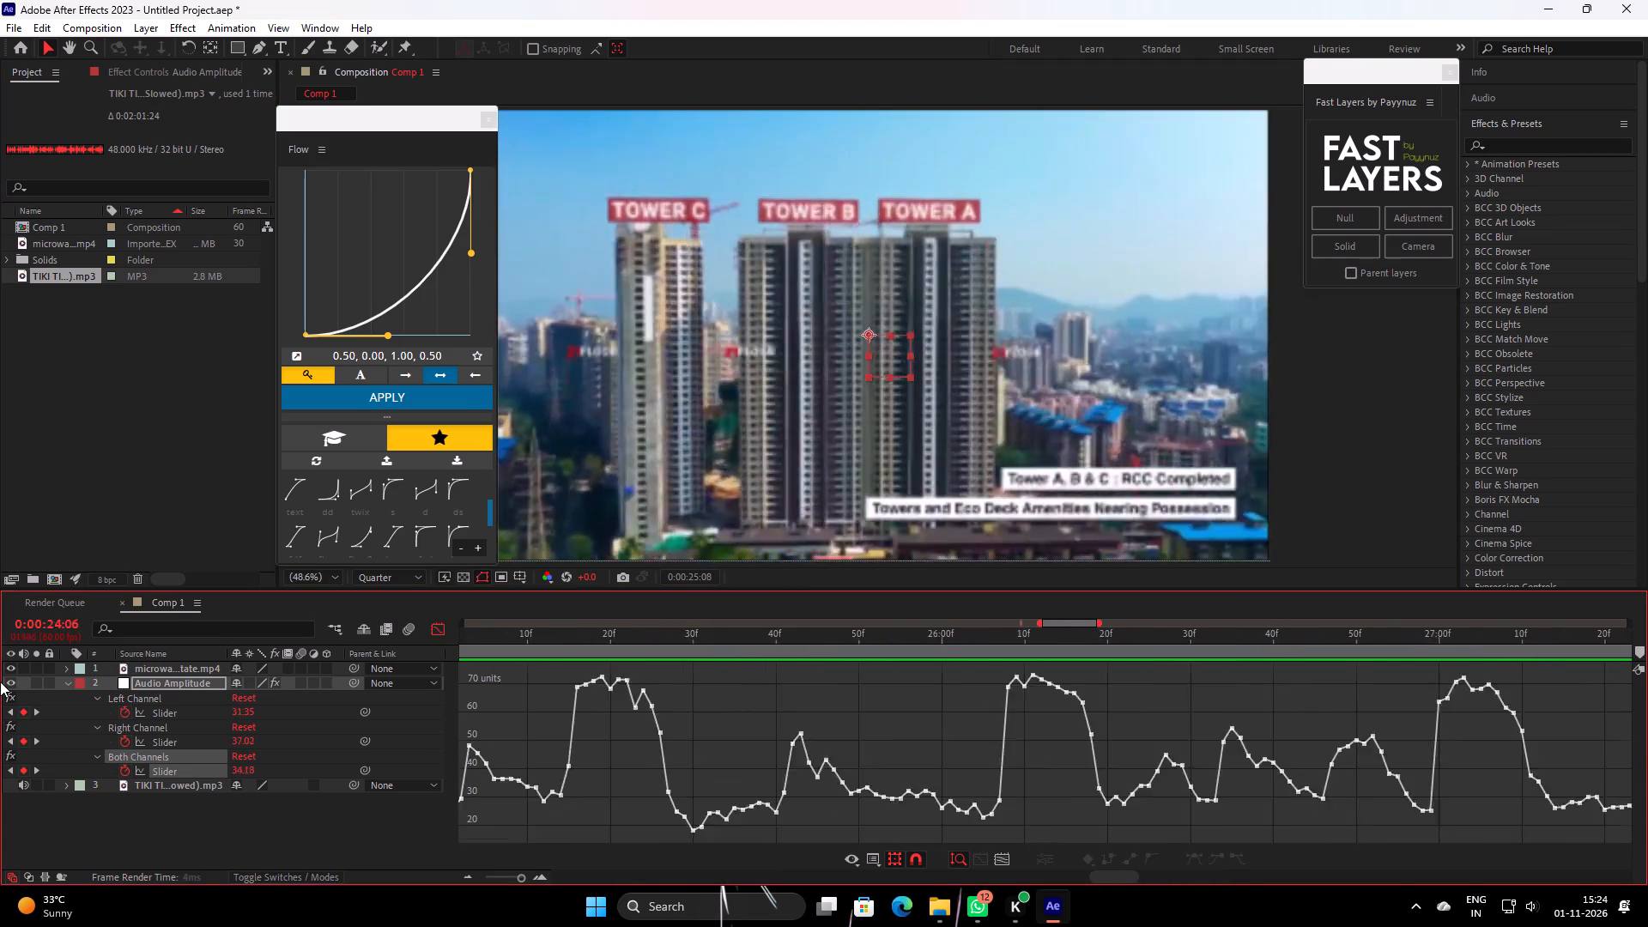
drag(0, 682, 2, 682)
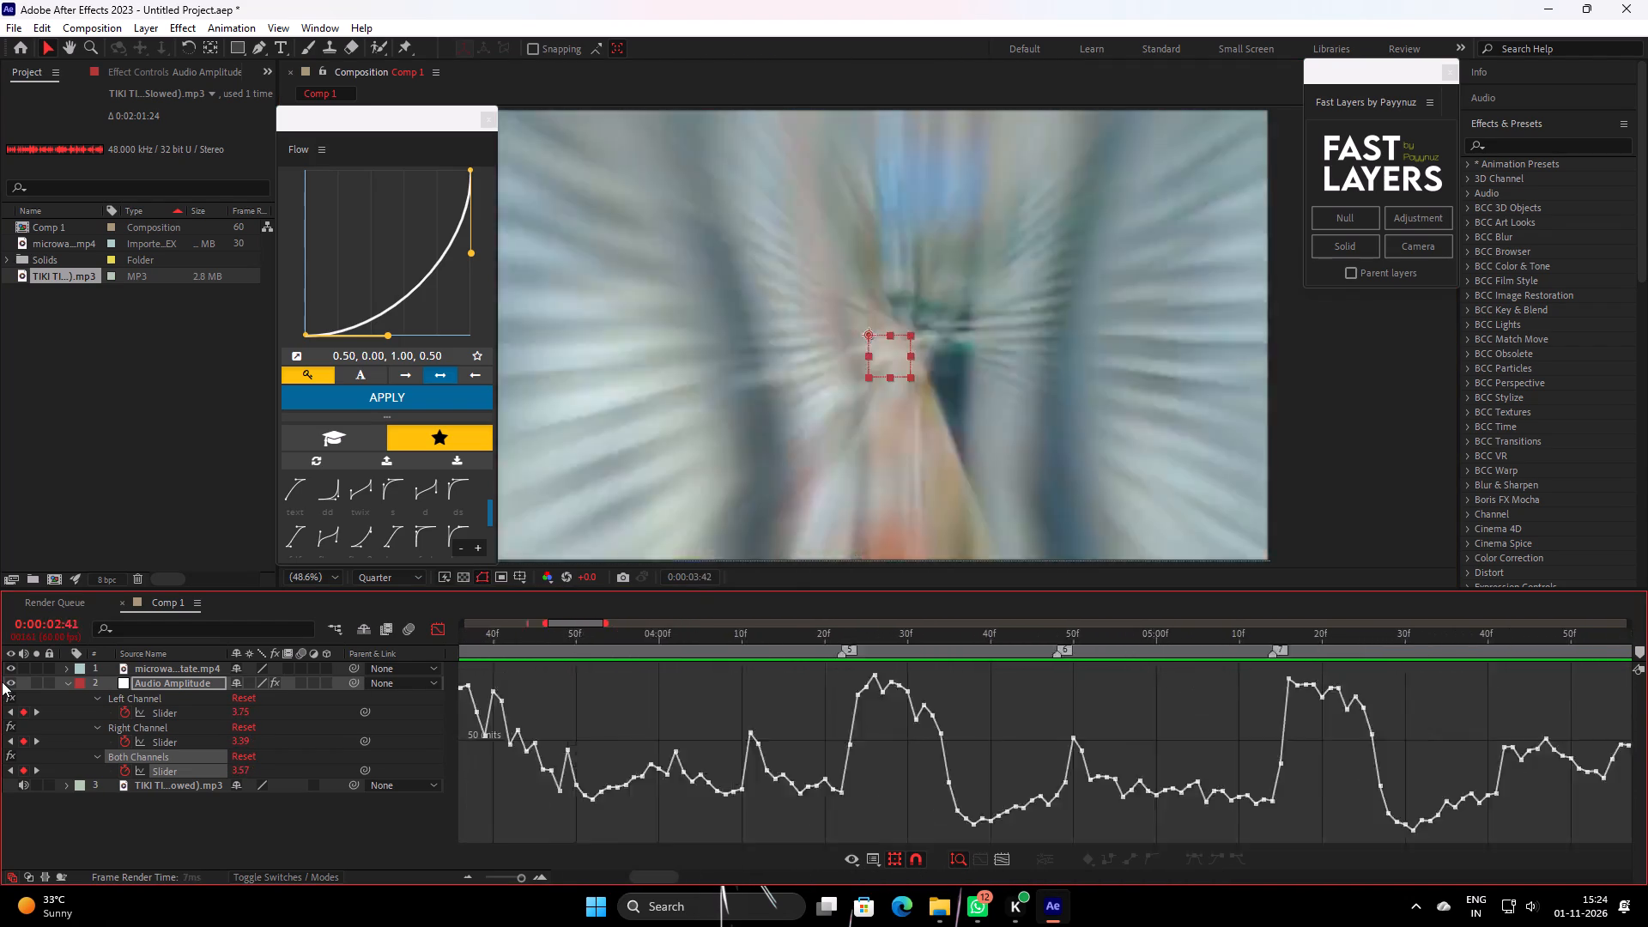
drag(2, 682, 301, 653)
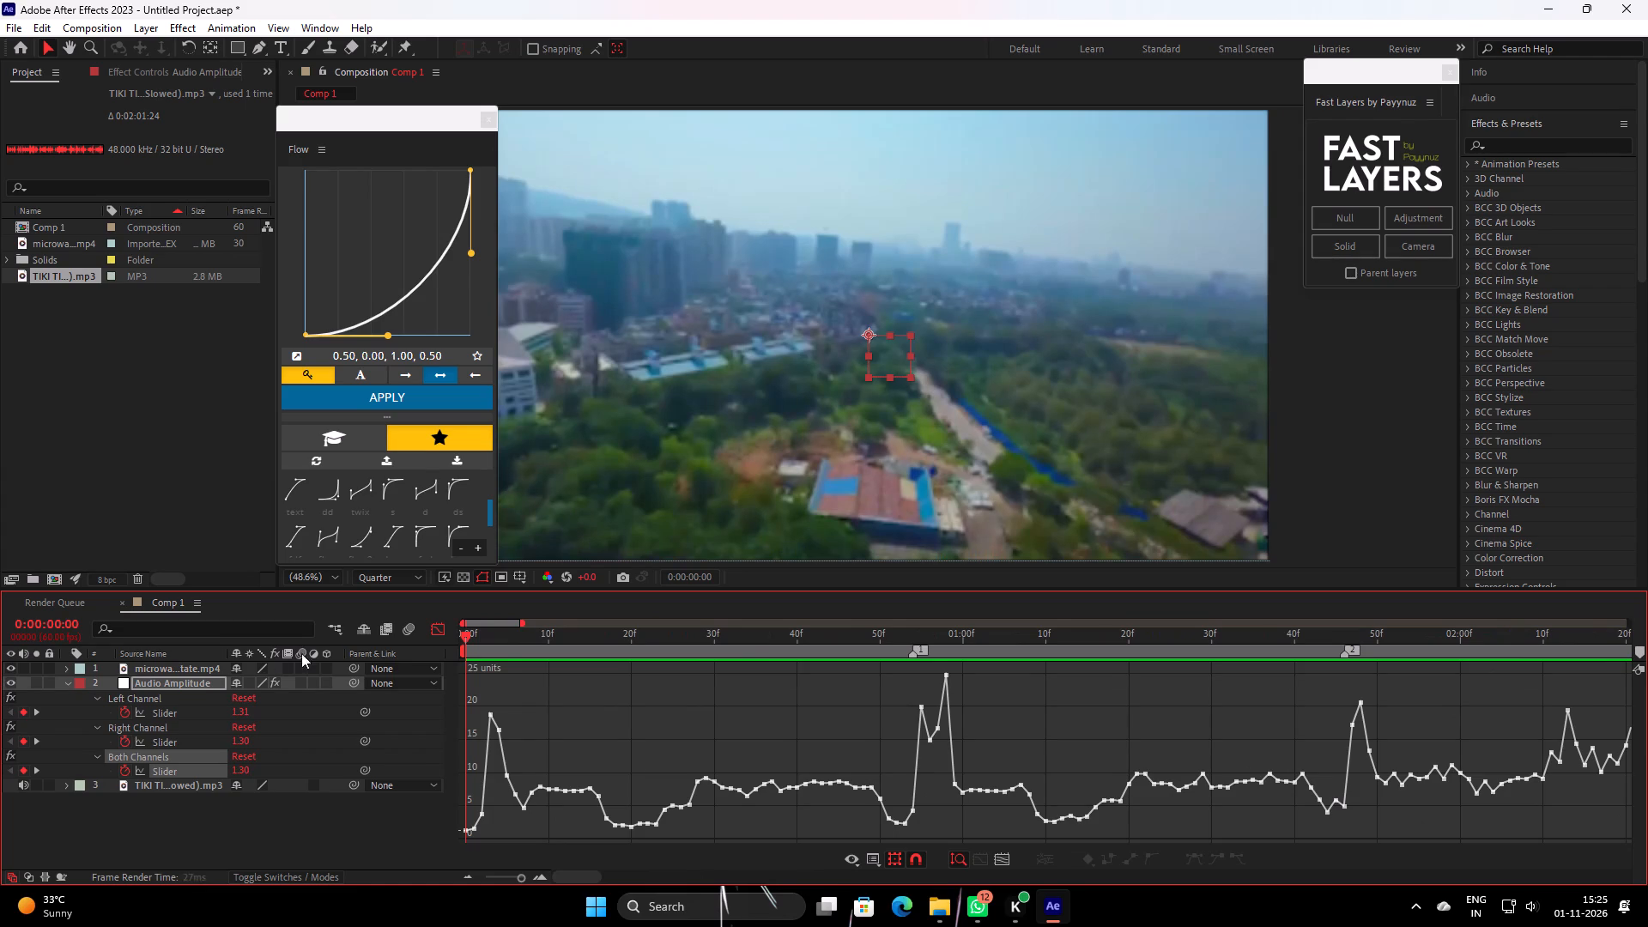
drag(301, 653, 144, 731)
key(space)
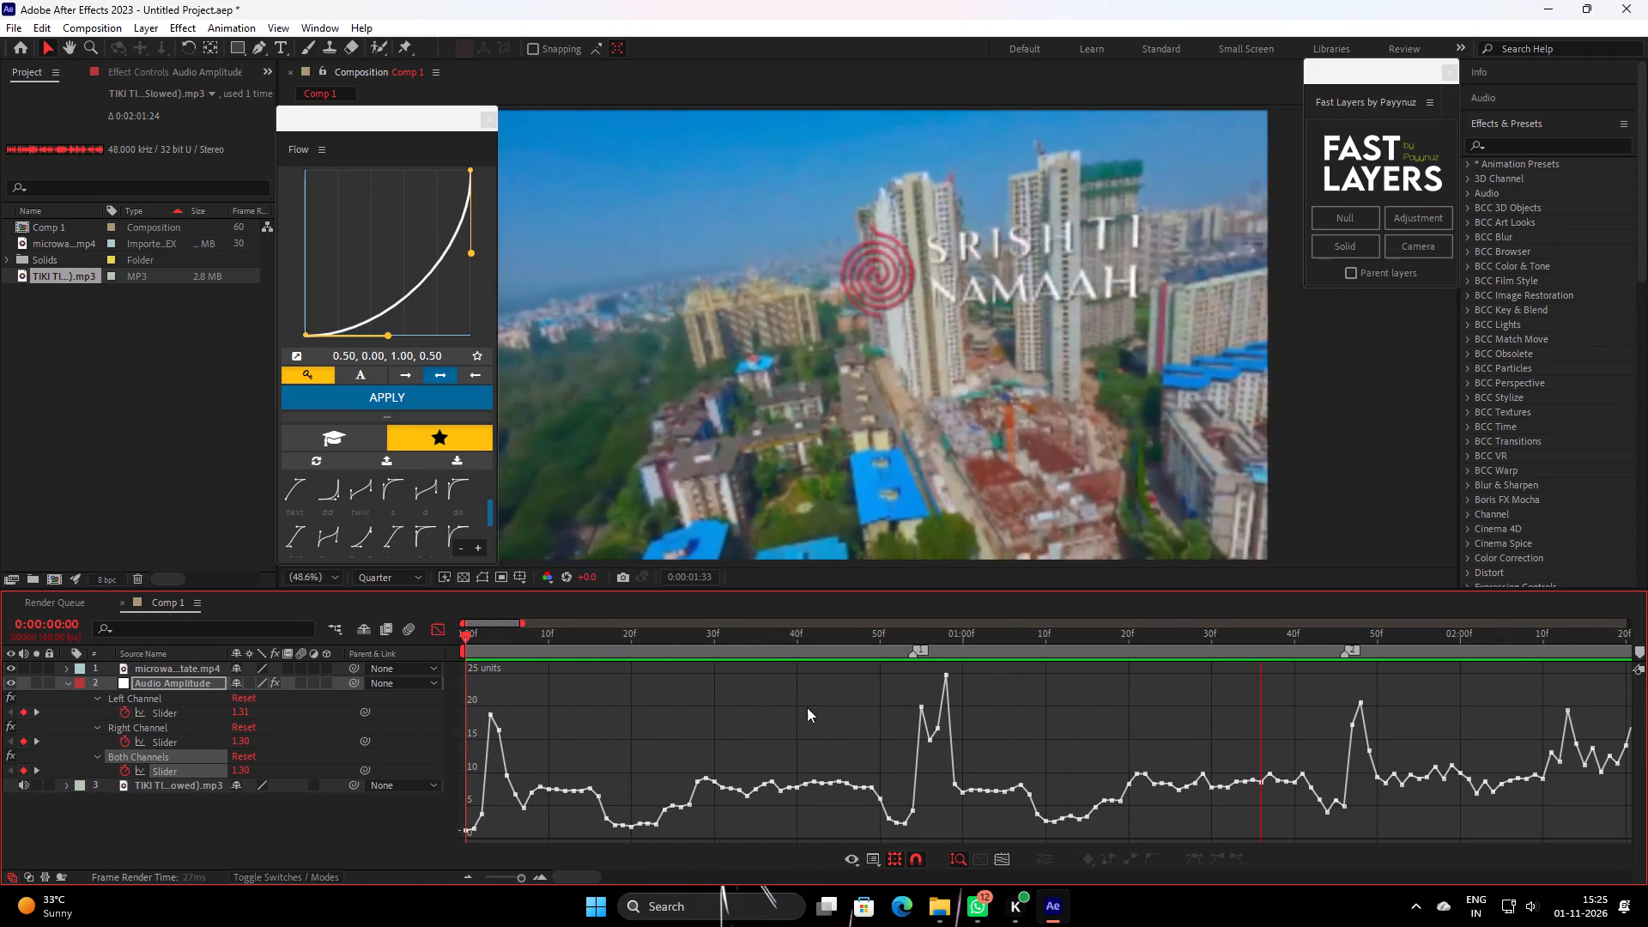
key(space)
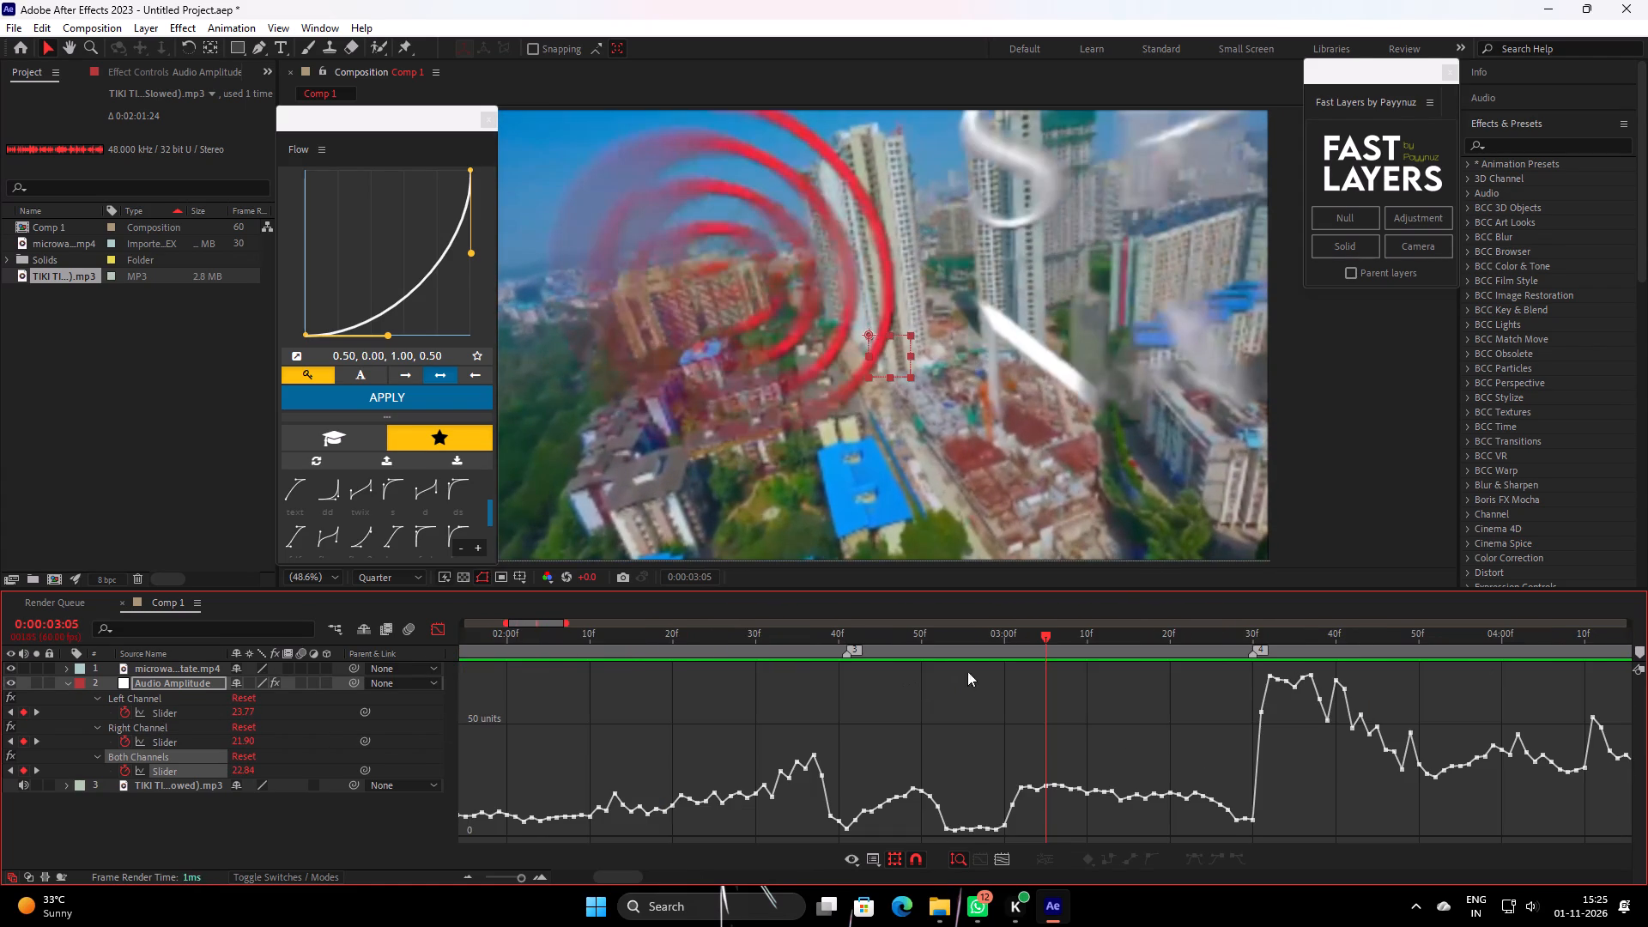
Find the shot change at 0:00:03:50, hide the amplitude graph and collapsed-out channel properties, and split the video layer there.
drag(992, 651, 1226, 629)
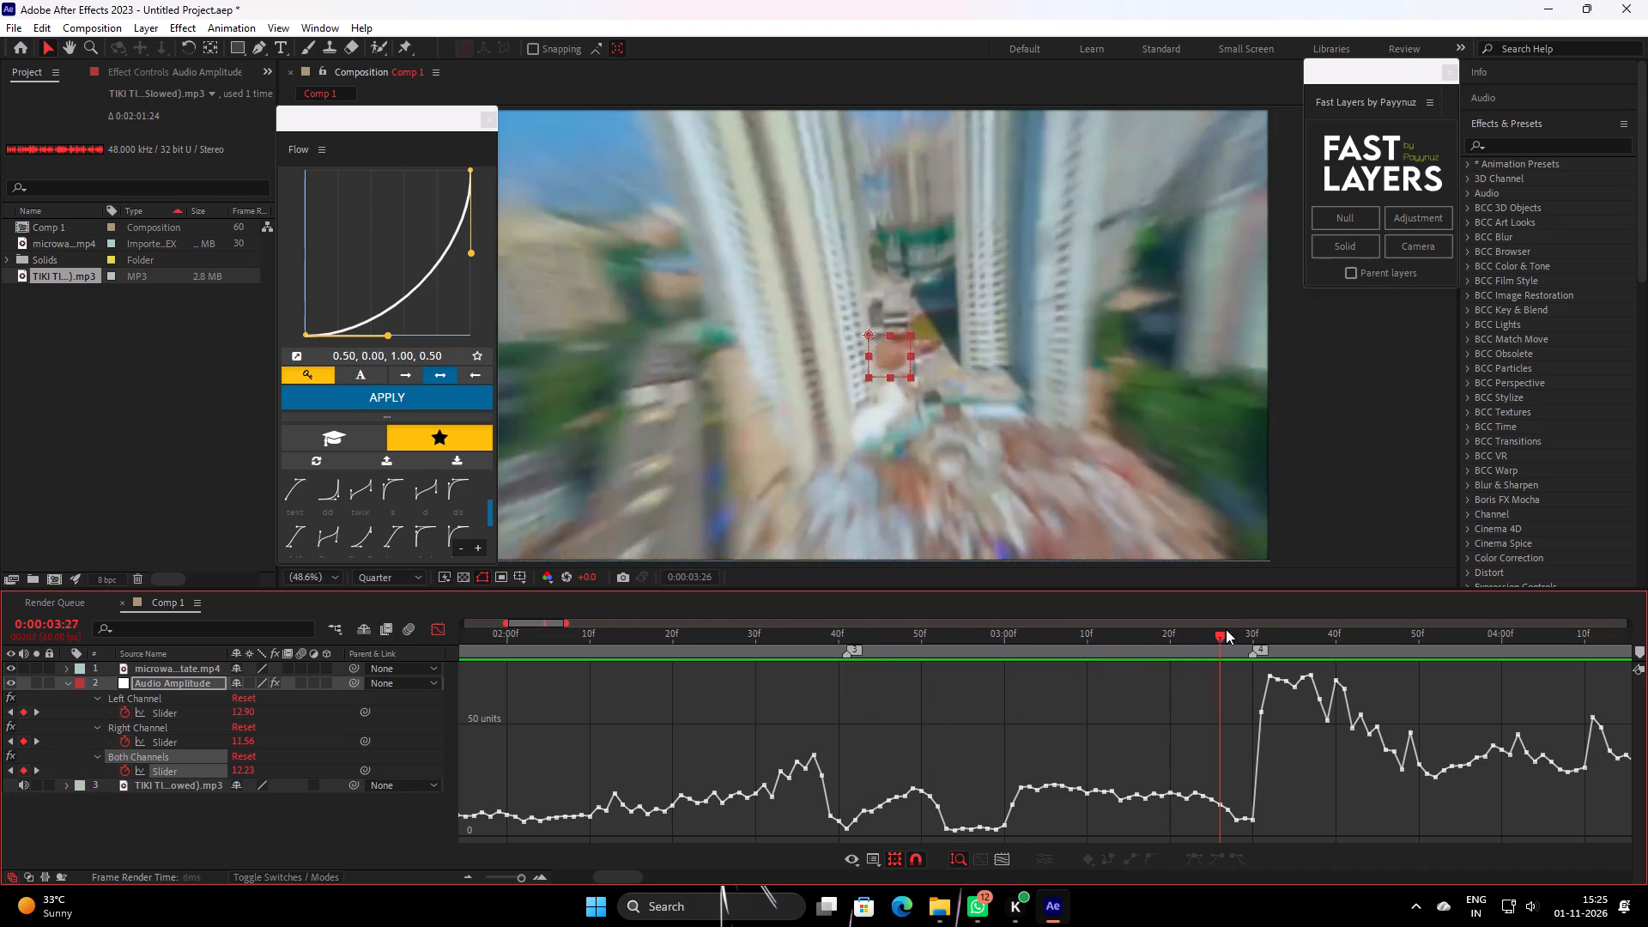
drag(1226, 629, 895, 650)
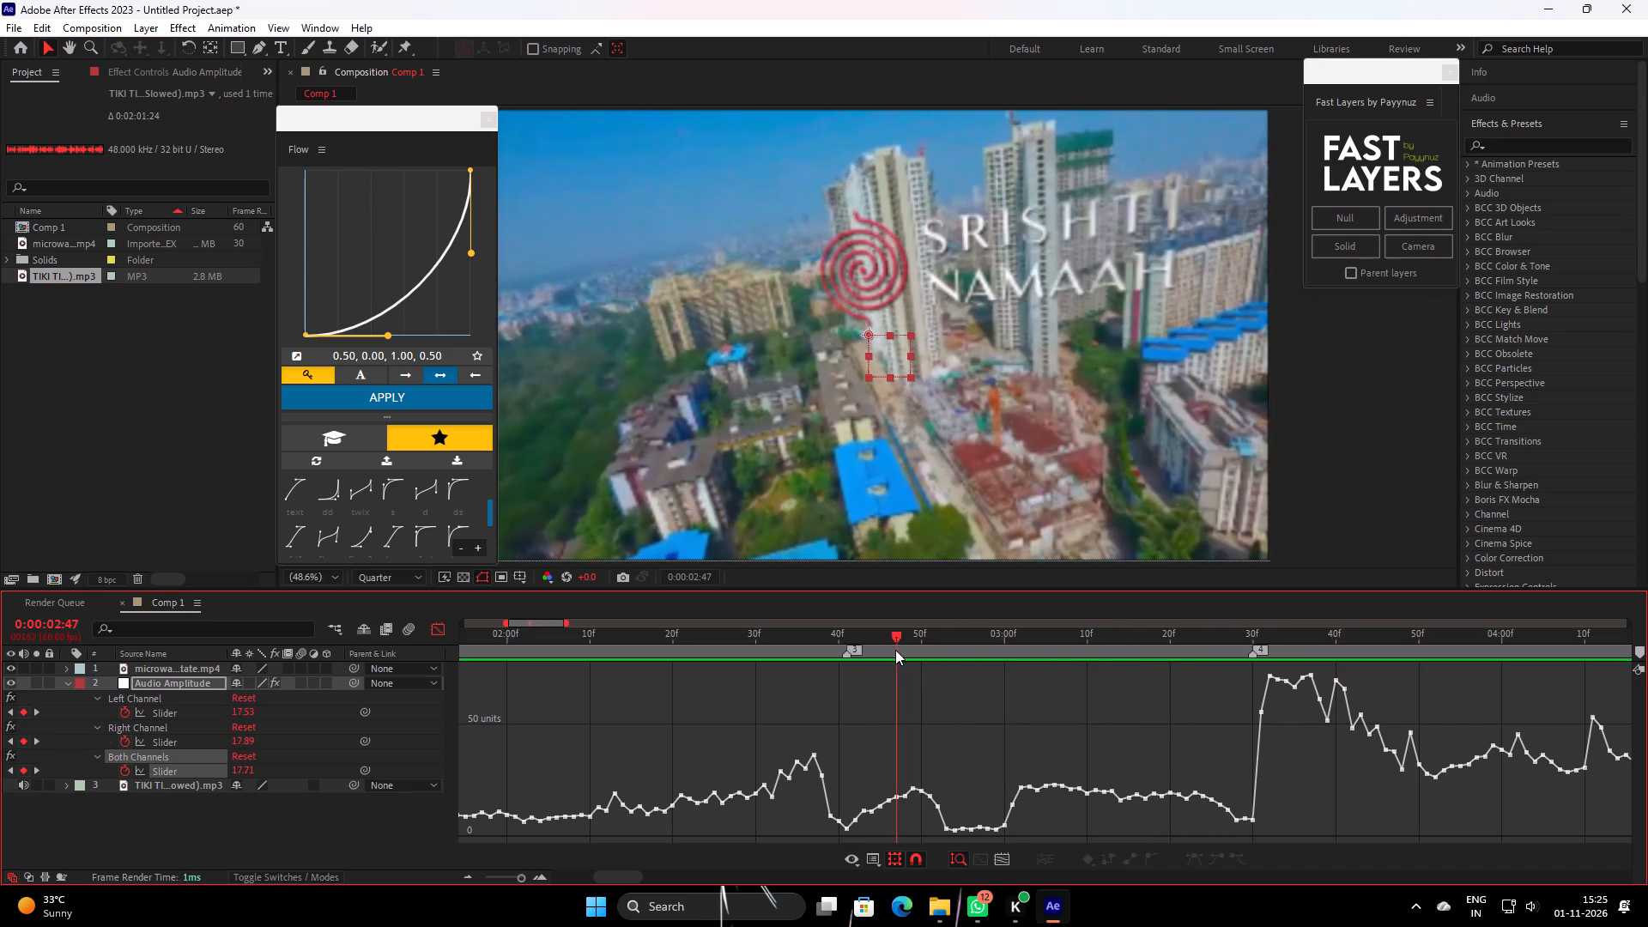
drag(895, 650, 1317, 643)
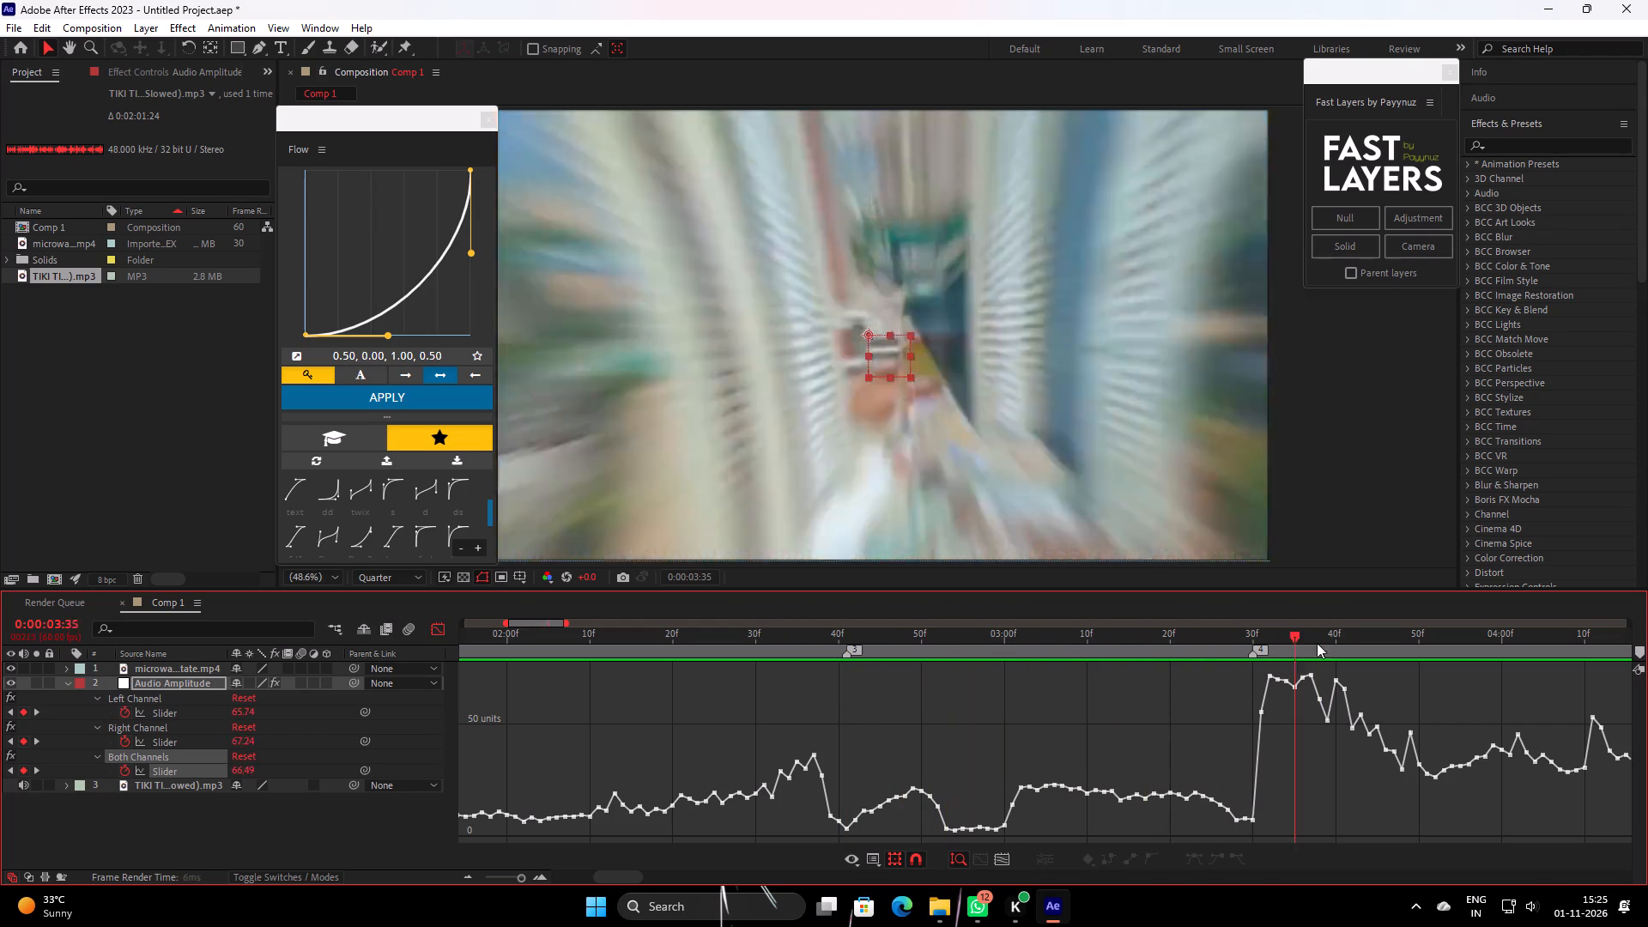
drag(1317, 643, 1409, 644)
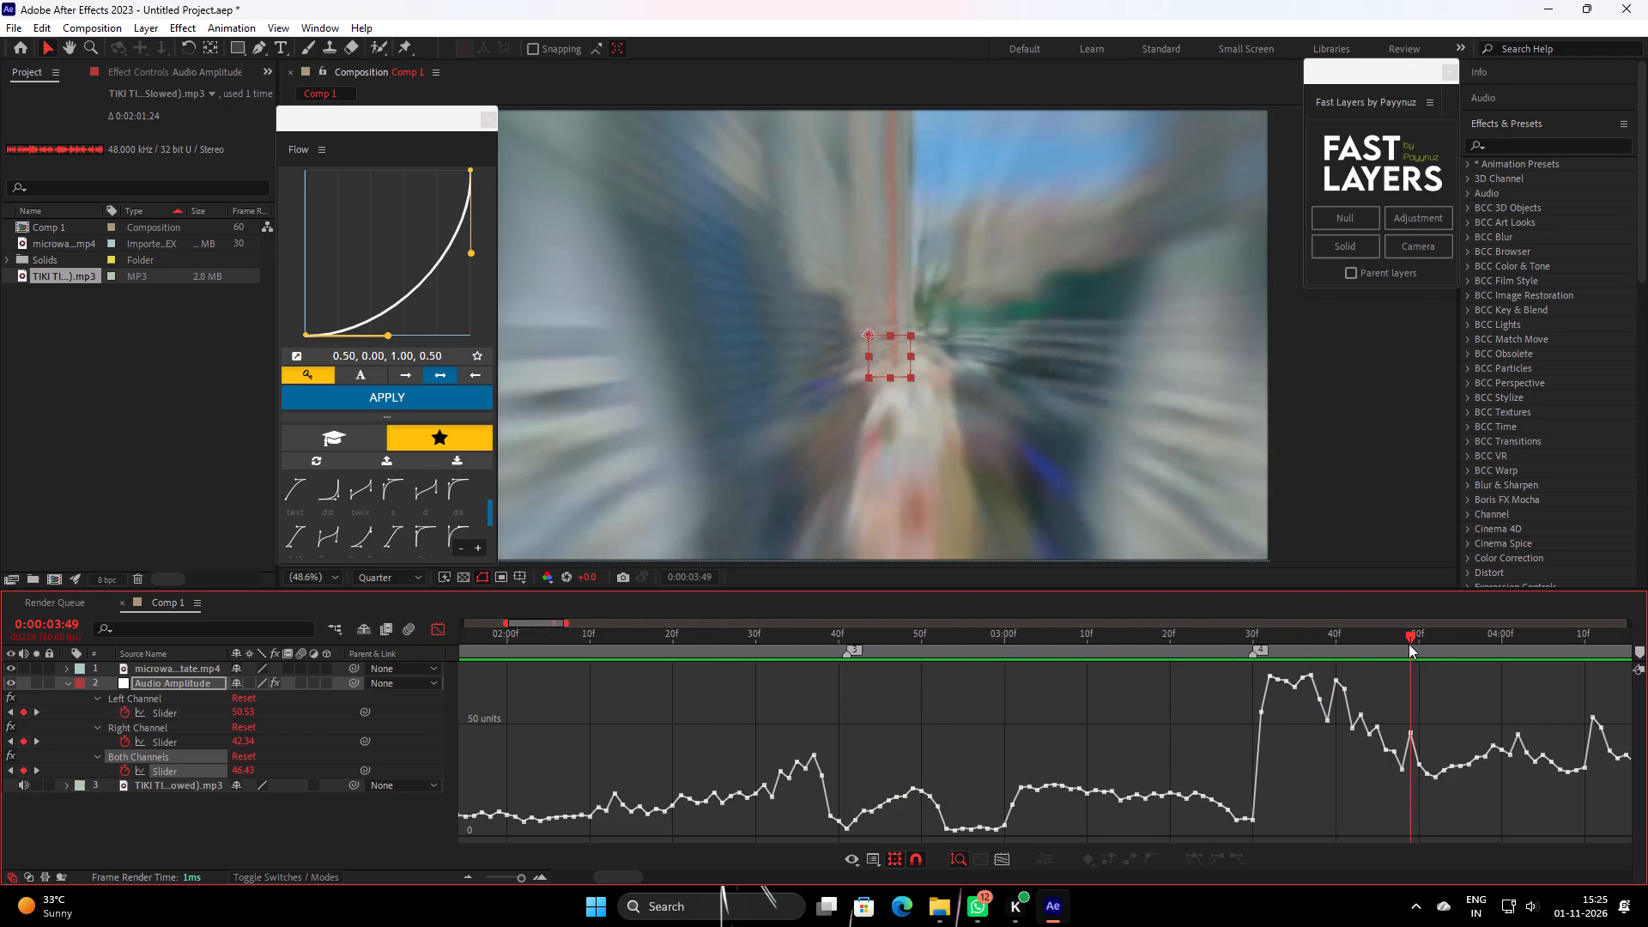
drag(1409, 644, 1415, 643)
click(429, 627)
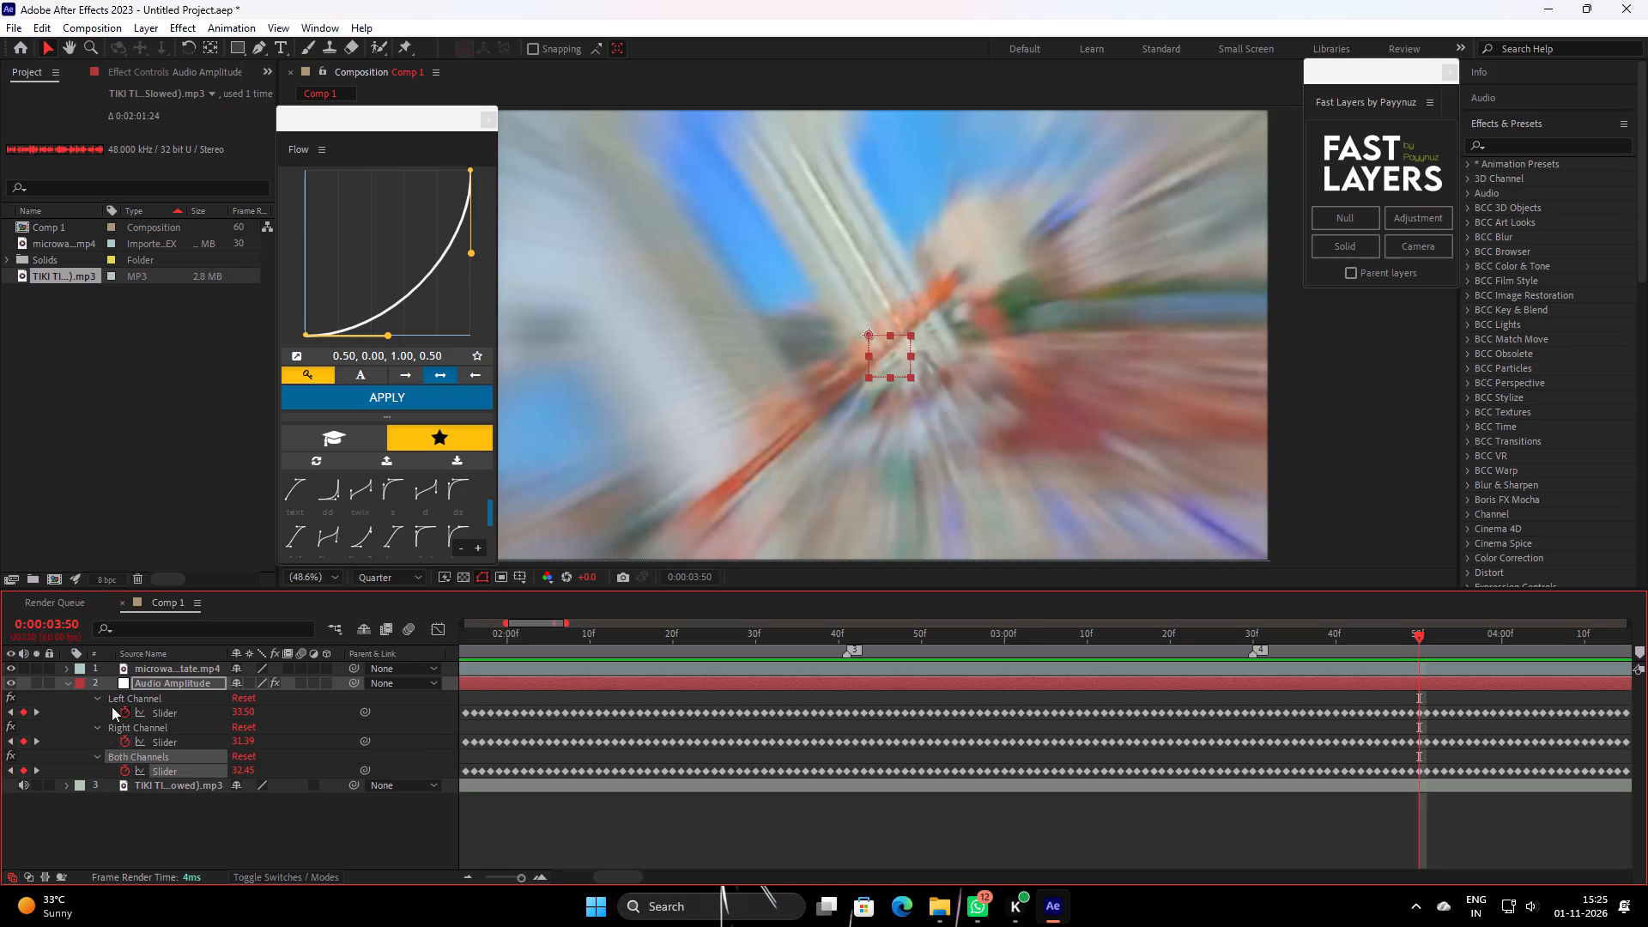
click(65, 682)
click(1239, 667)
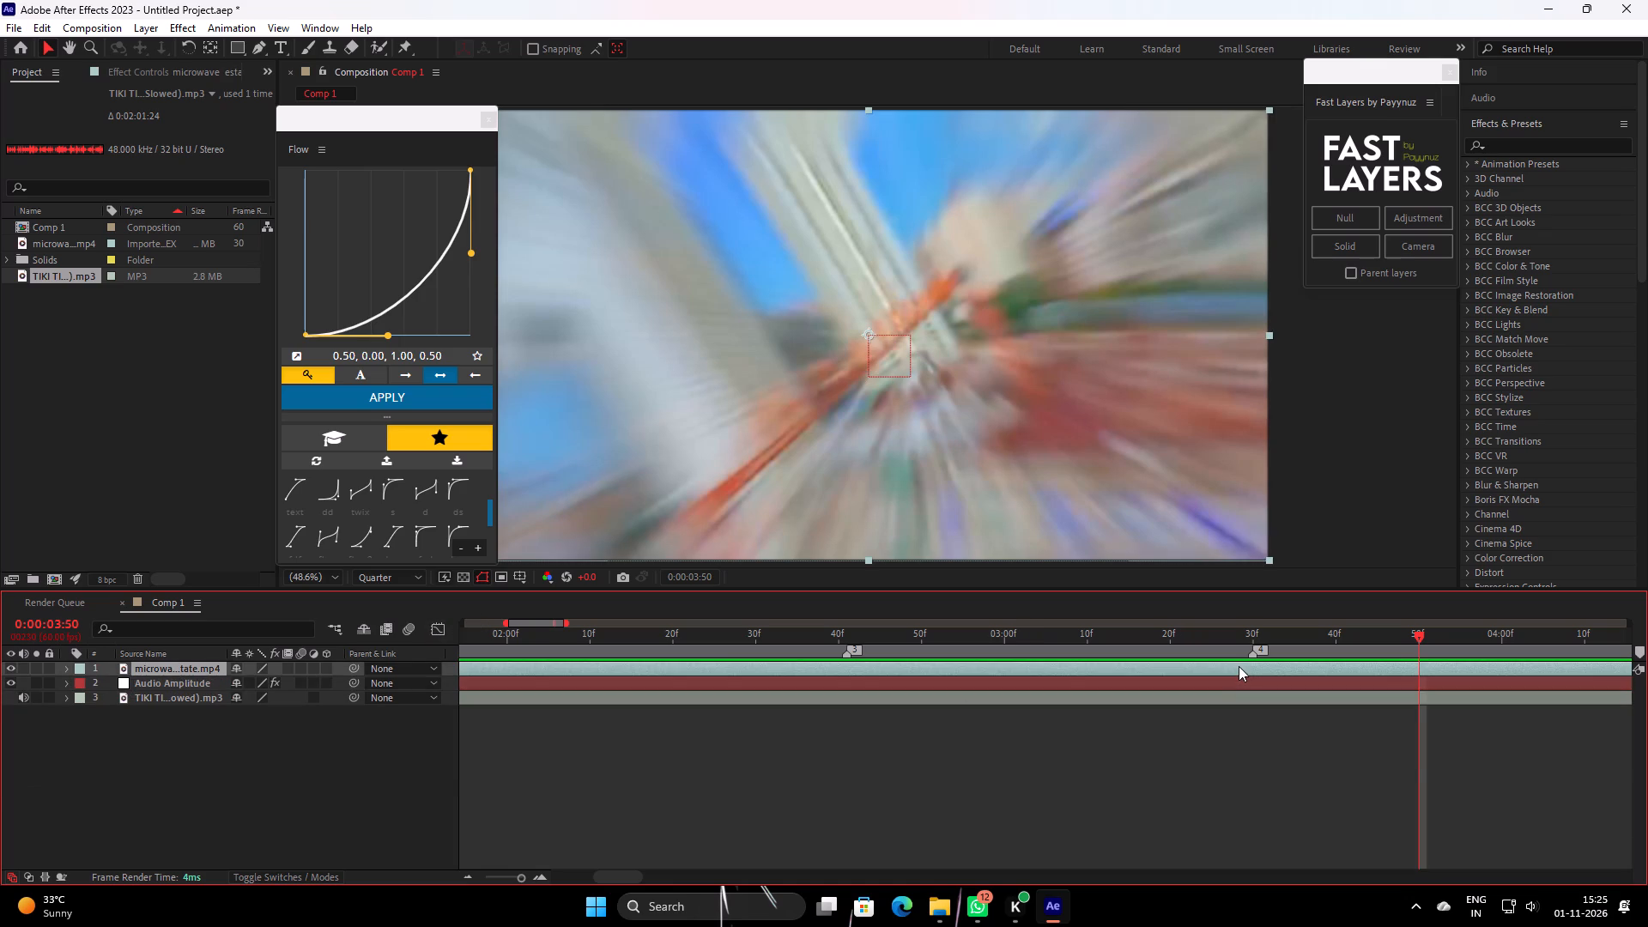
key(ctrl+shift+d)
Play and scrub the opening from 0:00:00:00 to about 0:00:04:19 to examine the first shot's motion and the cut.
drag(1298, 652, 0, 684)
key(space)
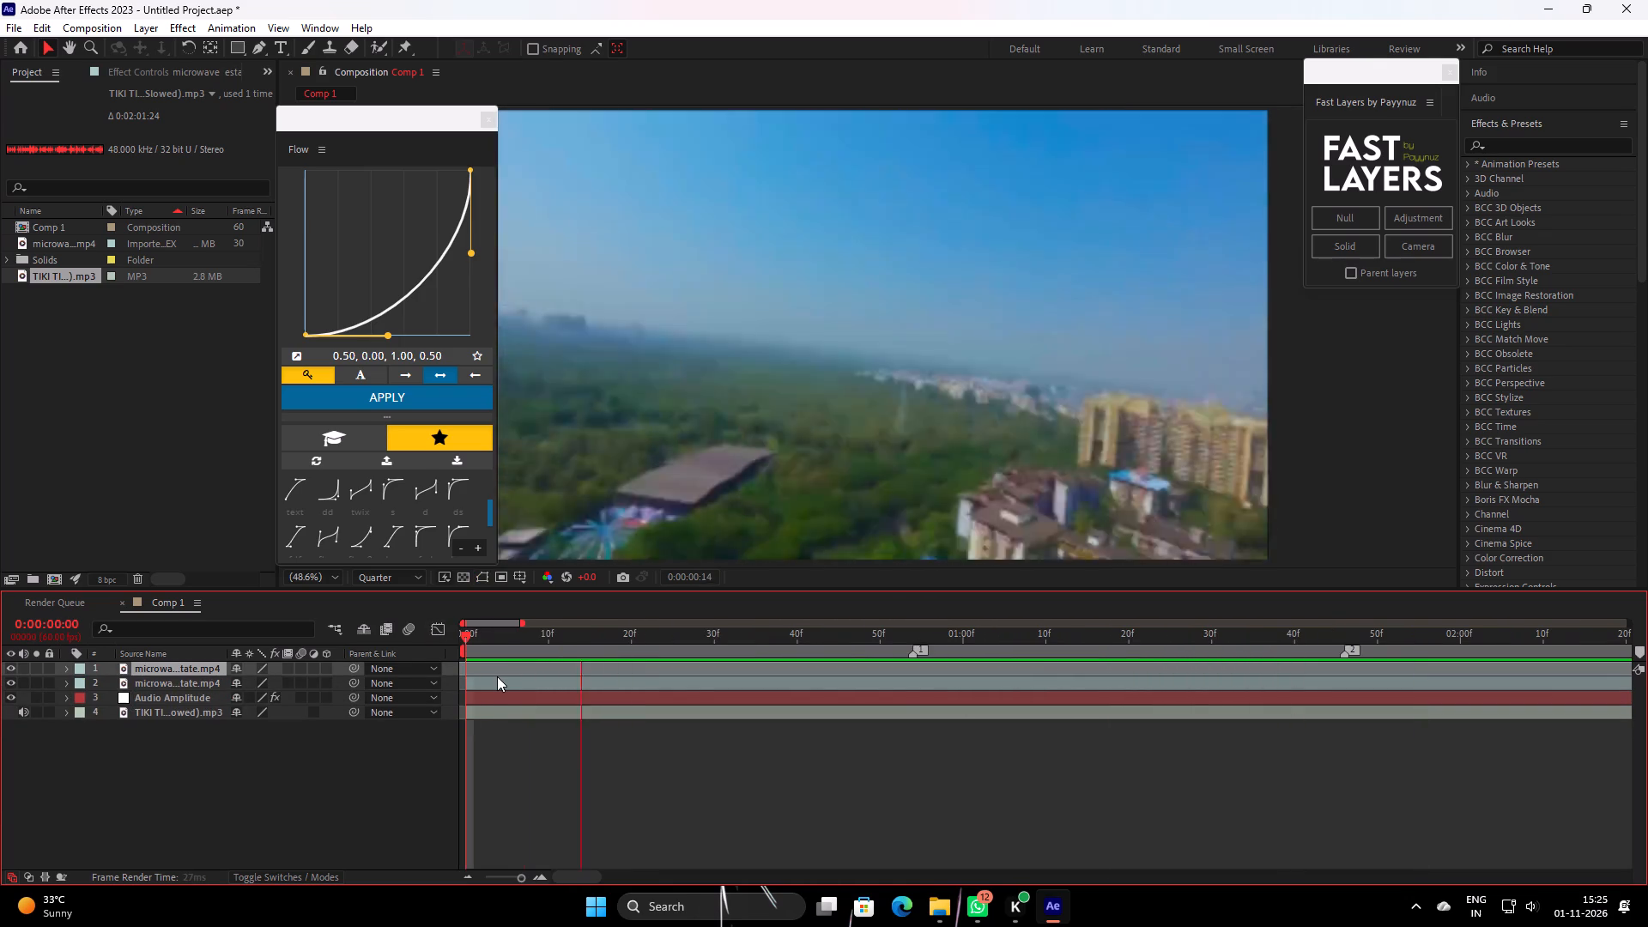
key(space)
drag(990, 639, 627, 686)
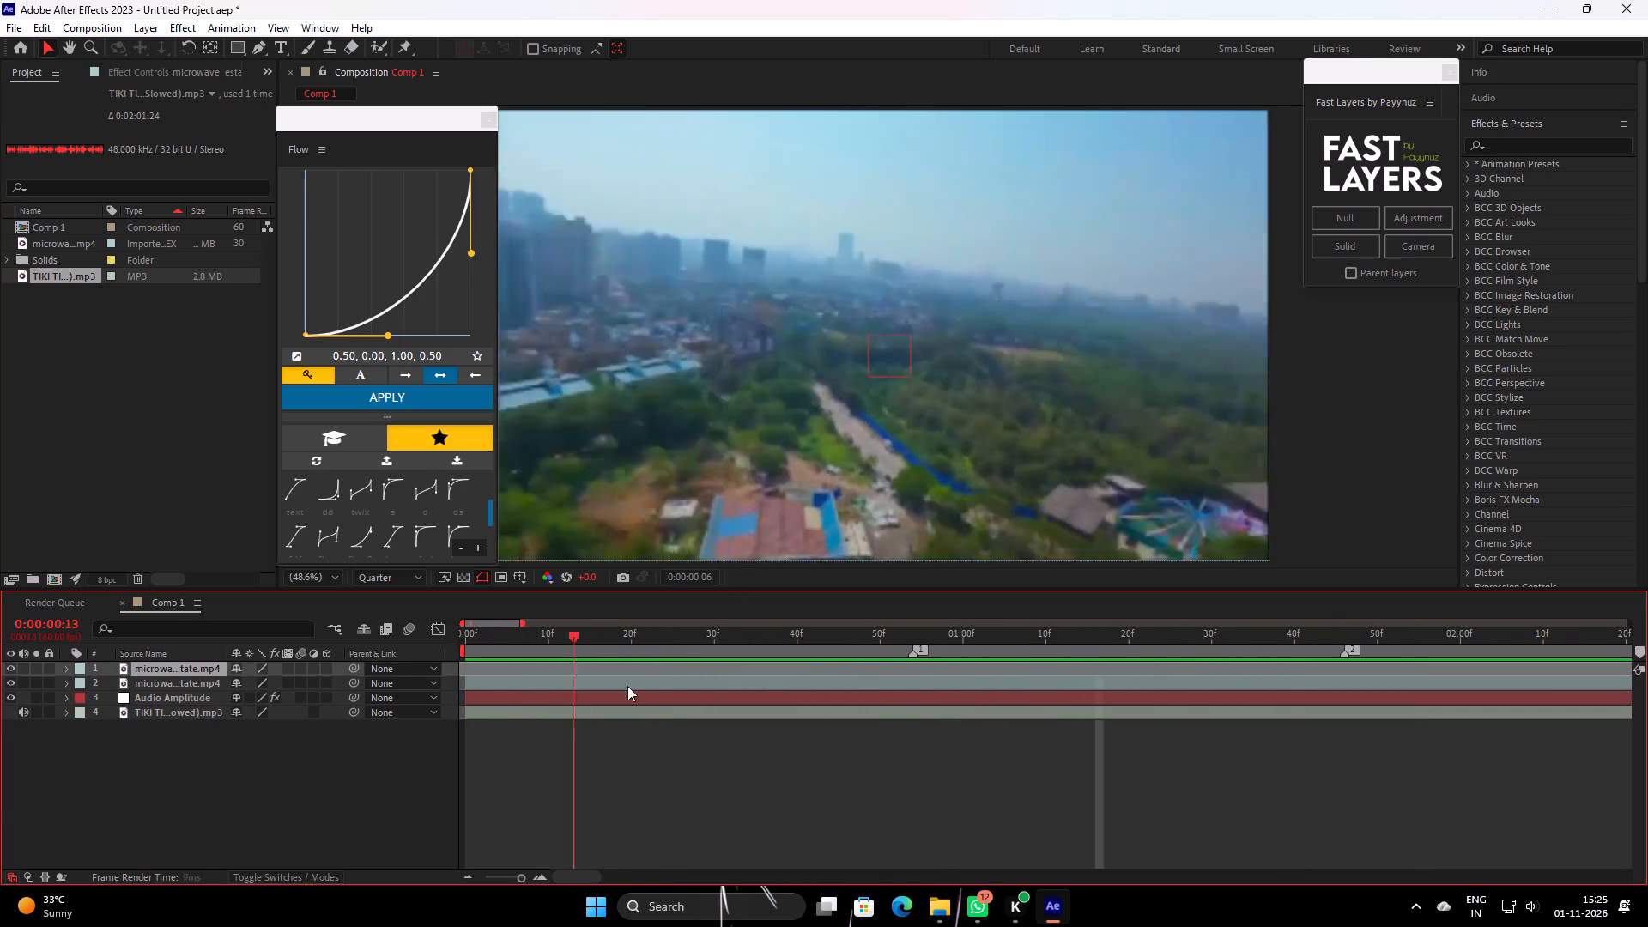
drag(627, 686, 791, 673)
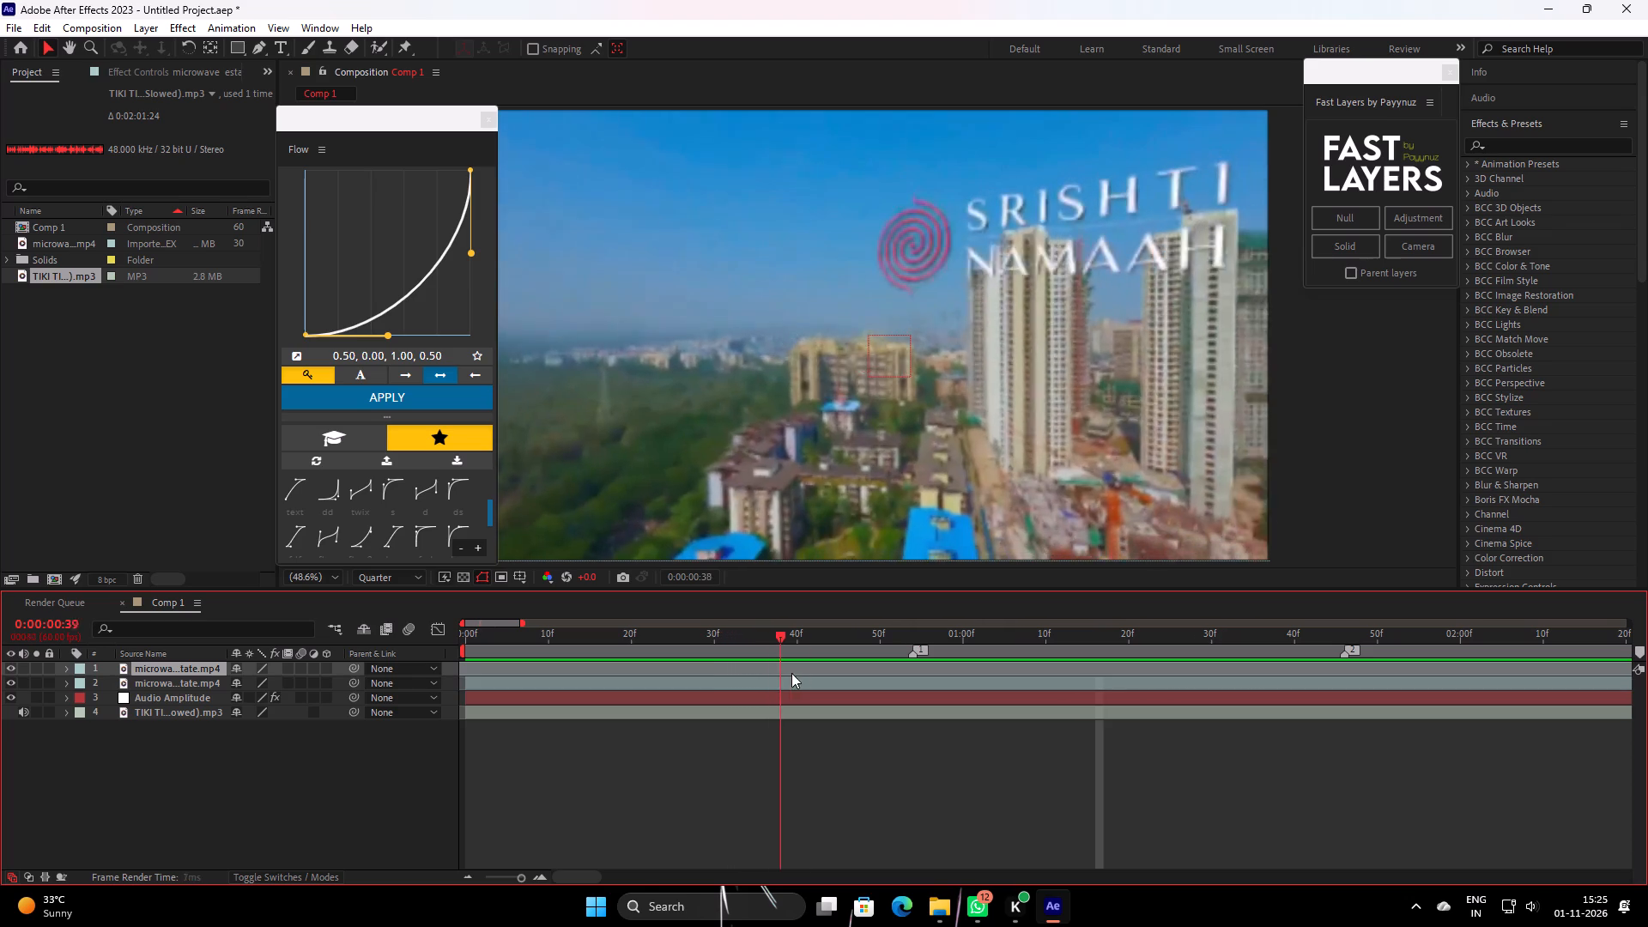
drag(791, 673, 176, 703)
key(space)
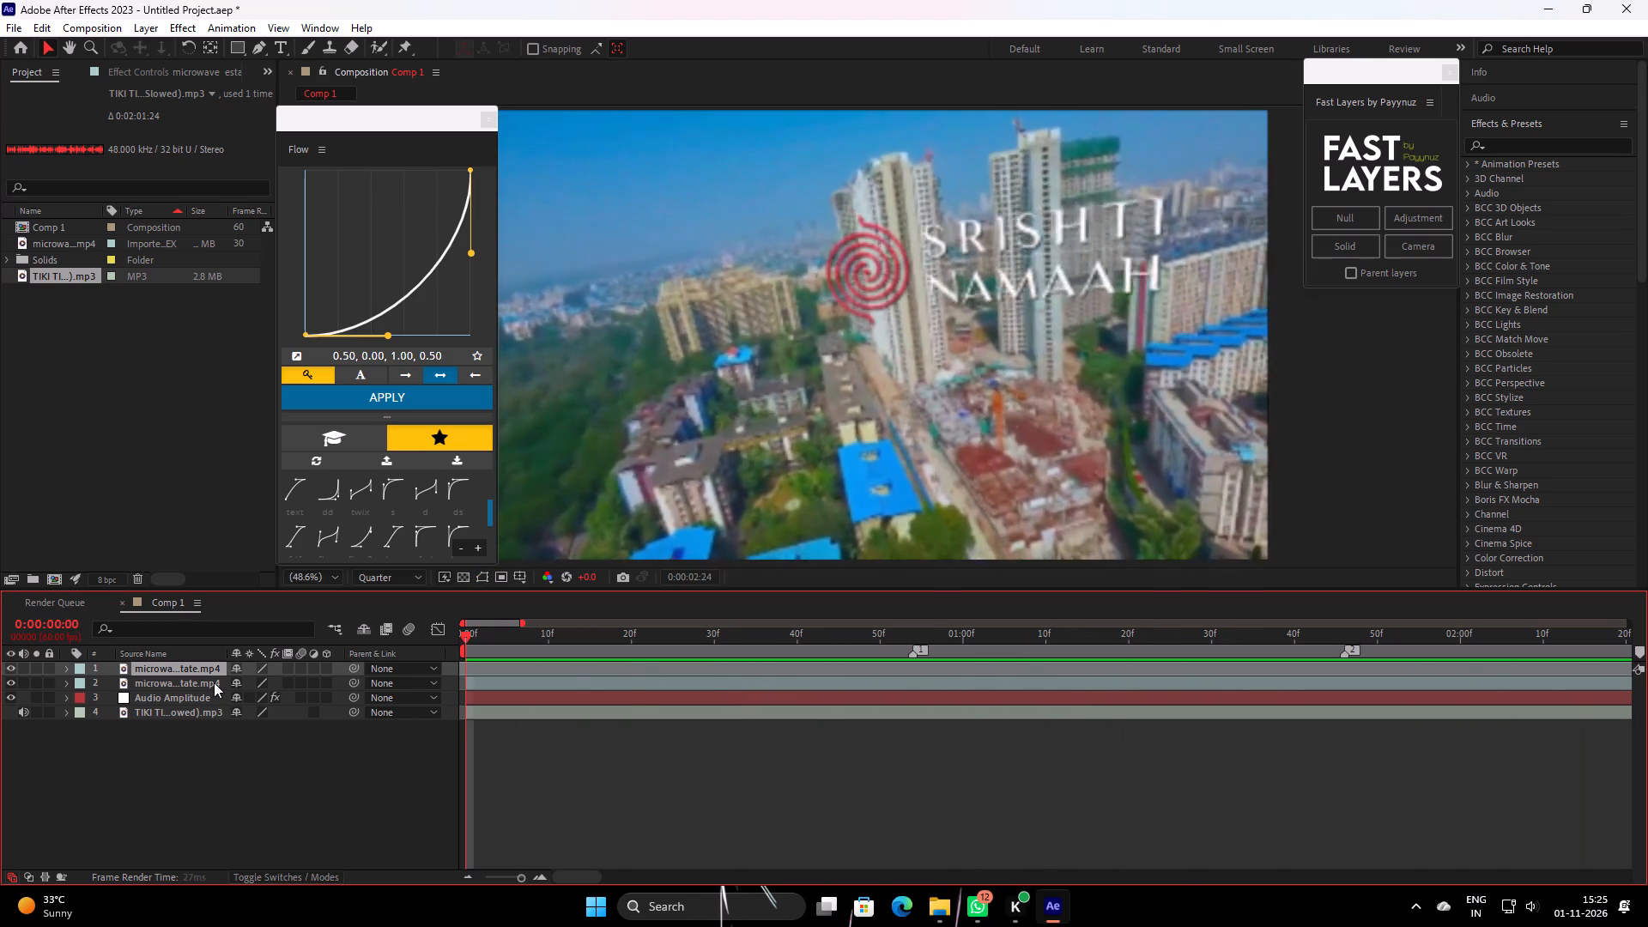
key(space)
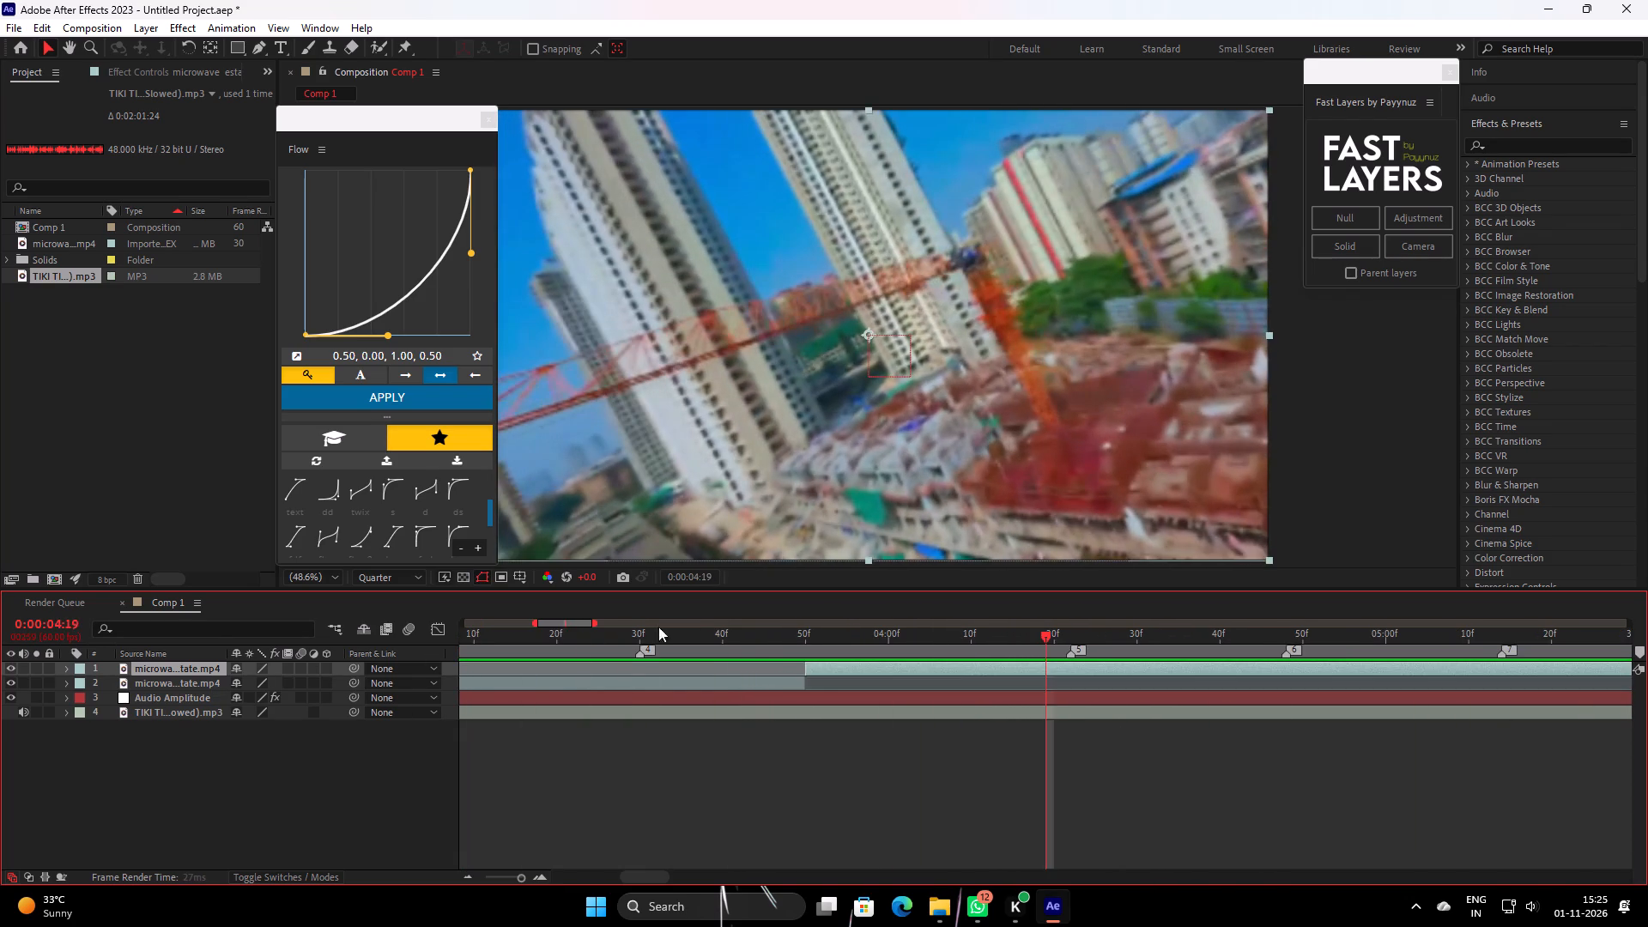
Turn on frame blending for the first video segment, the one before the 0:00:03:50 cut.
drag(777, 649, 912, 694)
click(748, 678)
double_click(283, 682)
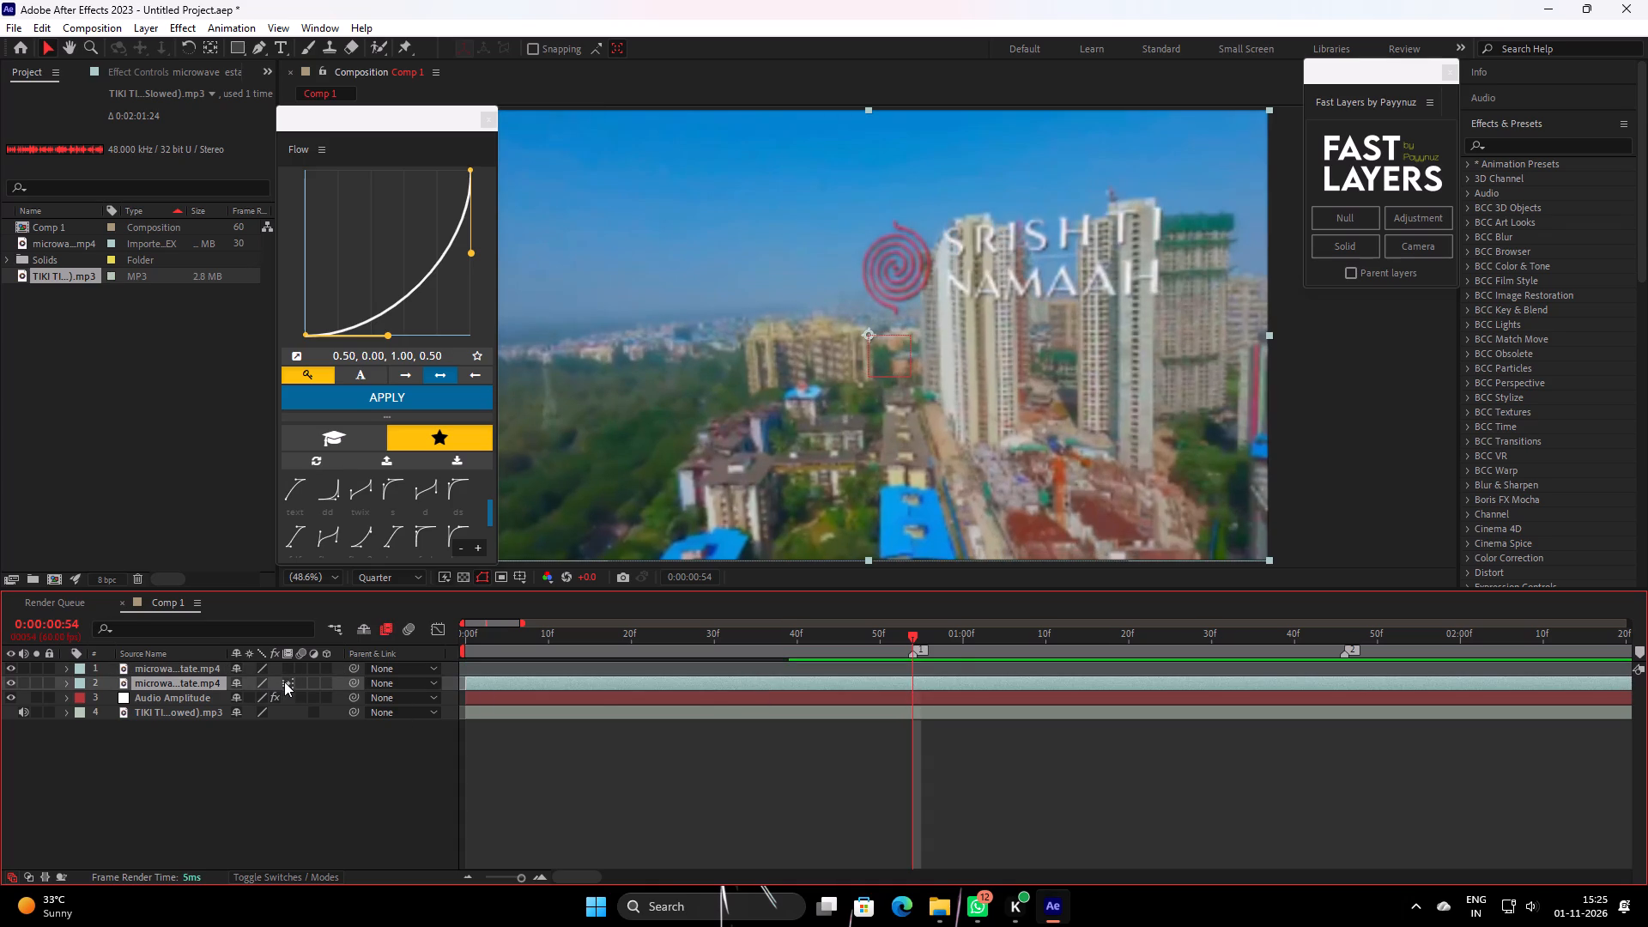
Replay the first segment from 0:00:00:00 and scrub back through it to check the frame-blended motion.
drag(863, 637, 219, 711)
key(space)
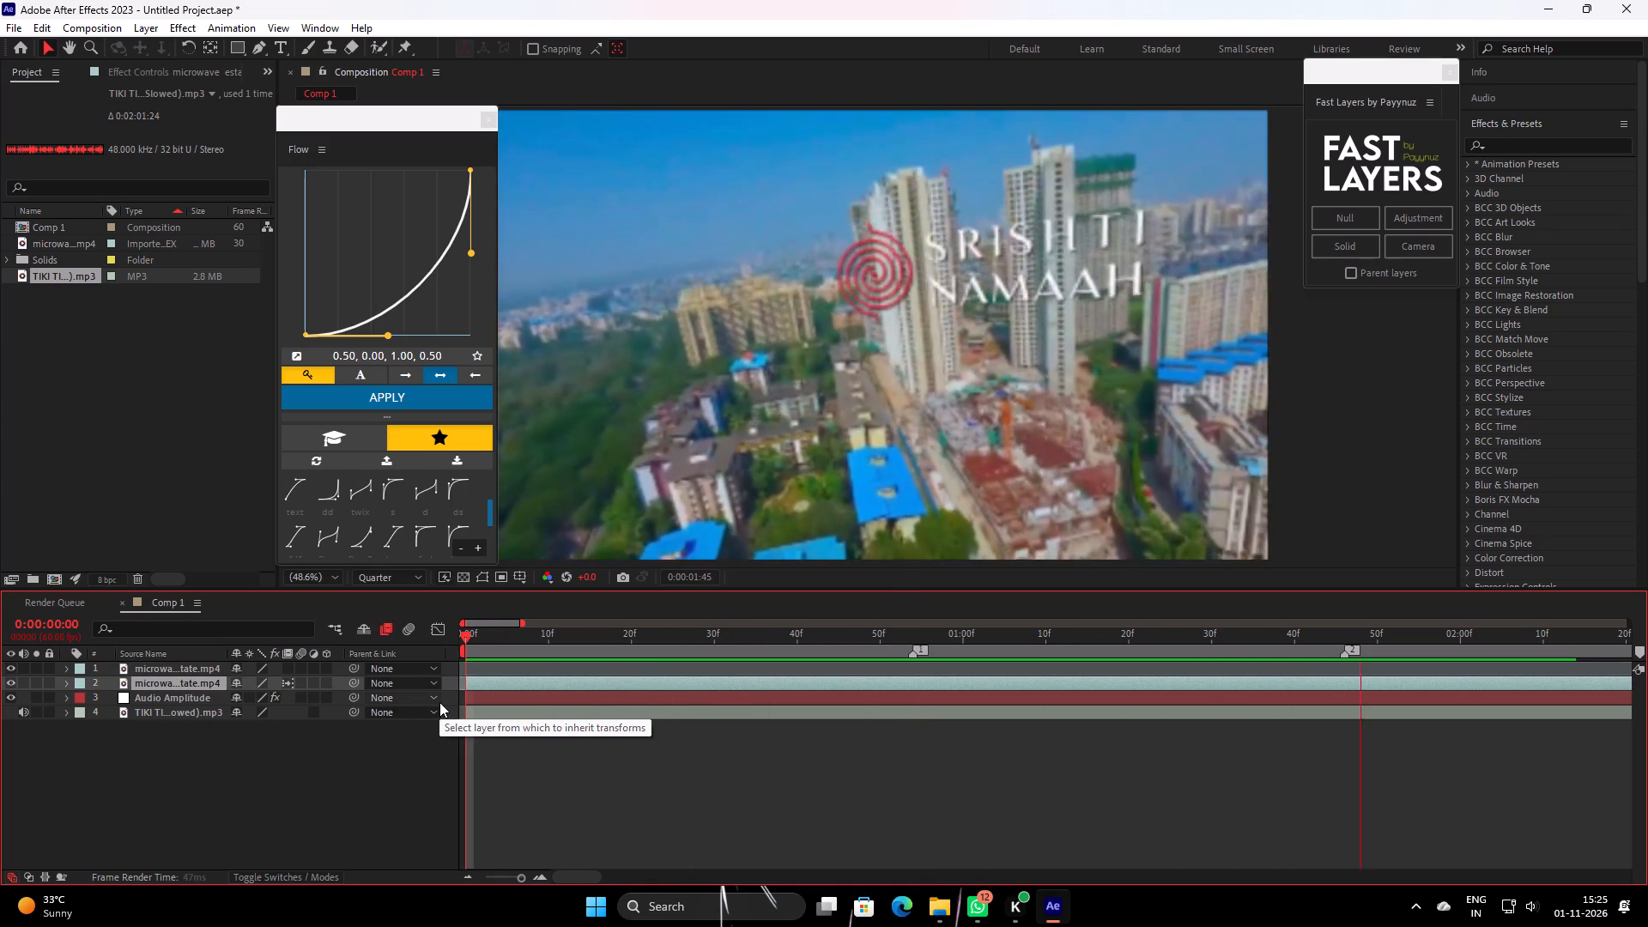
key(space)
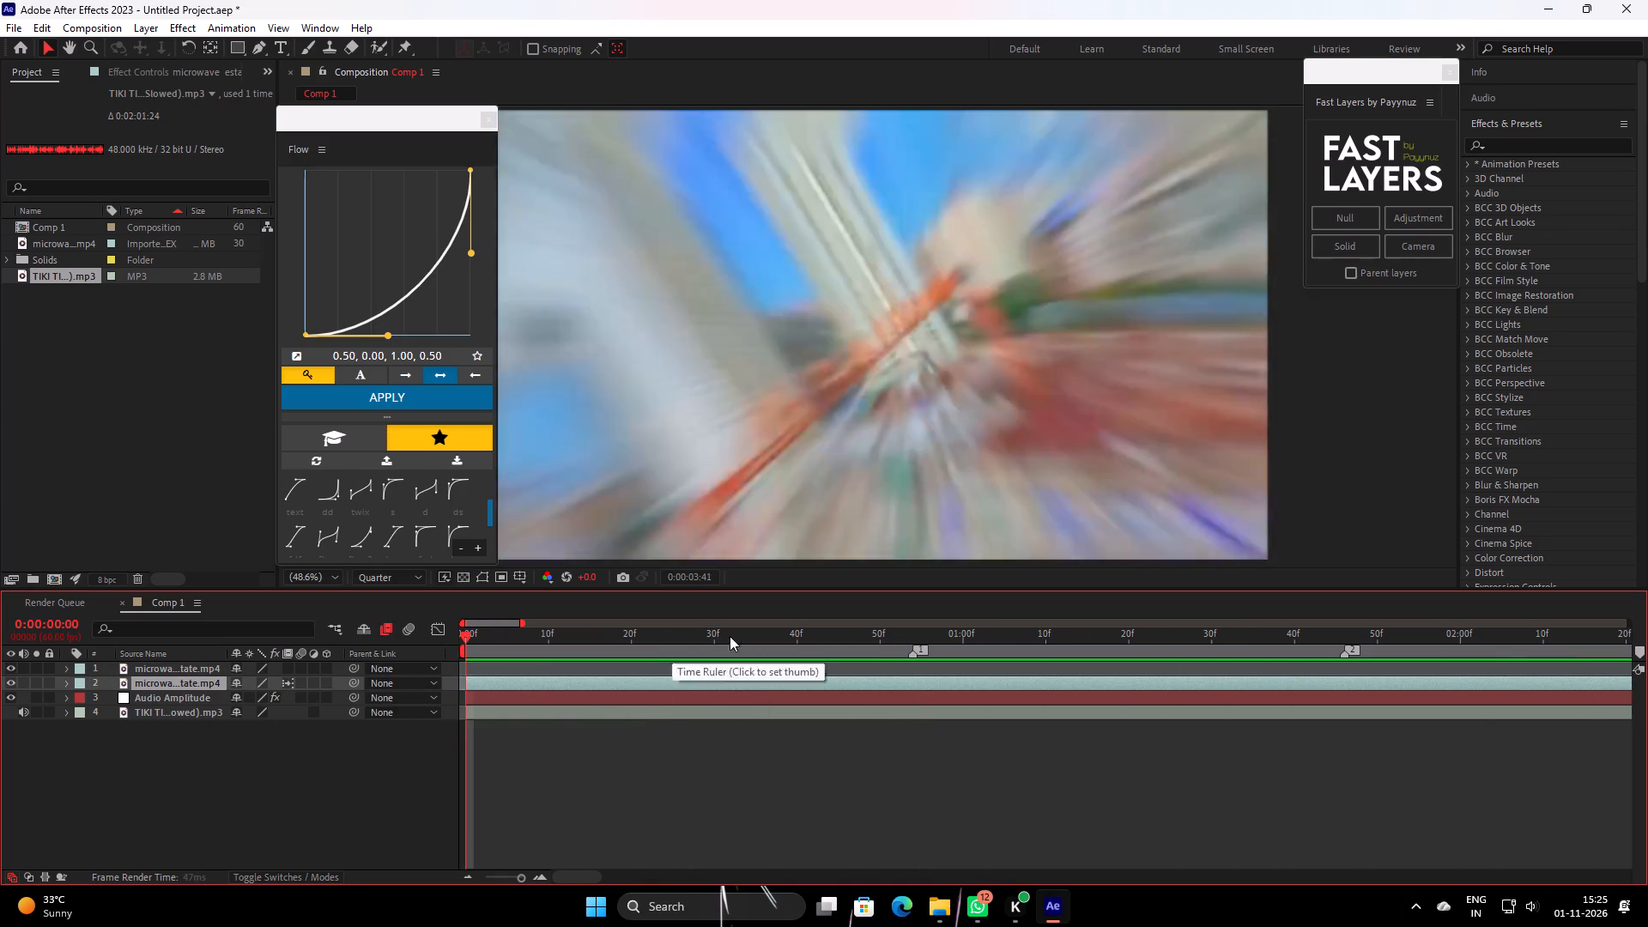
drag(920, 636, 851, 690)
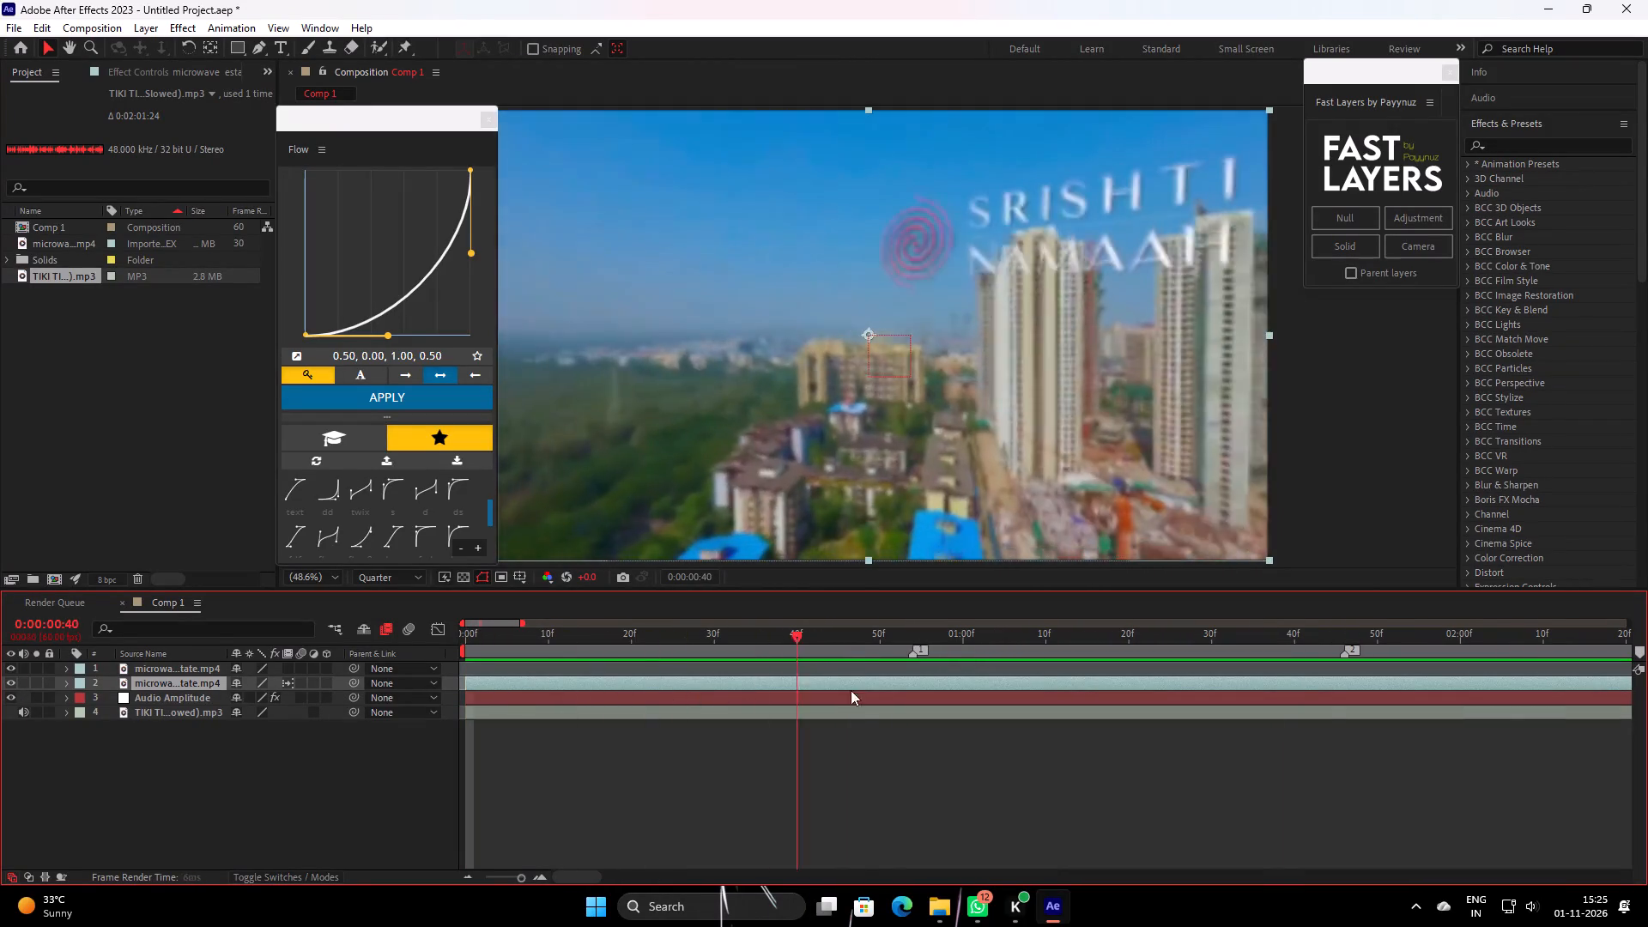
drag(851, 690, 47, 700)
Open the JerryFlow V2 extension and widen its floating window until its dashboard is readable.
click(307, 29)
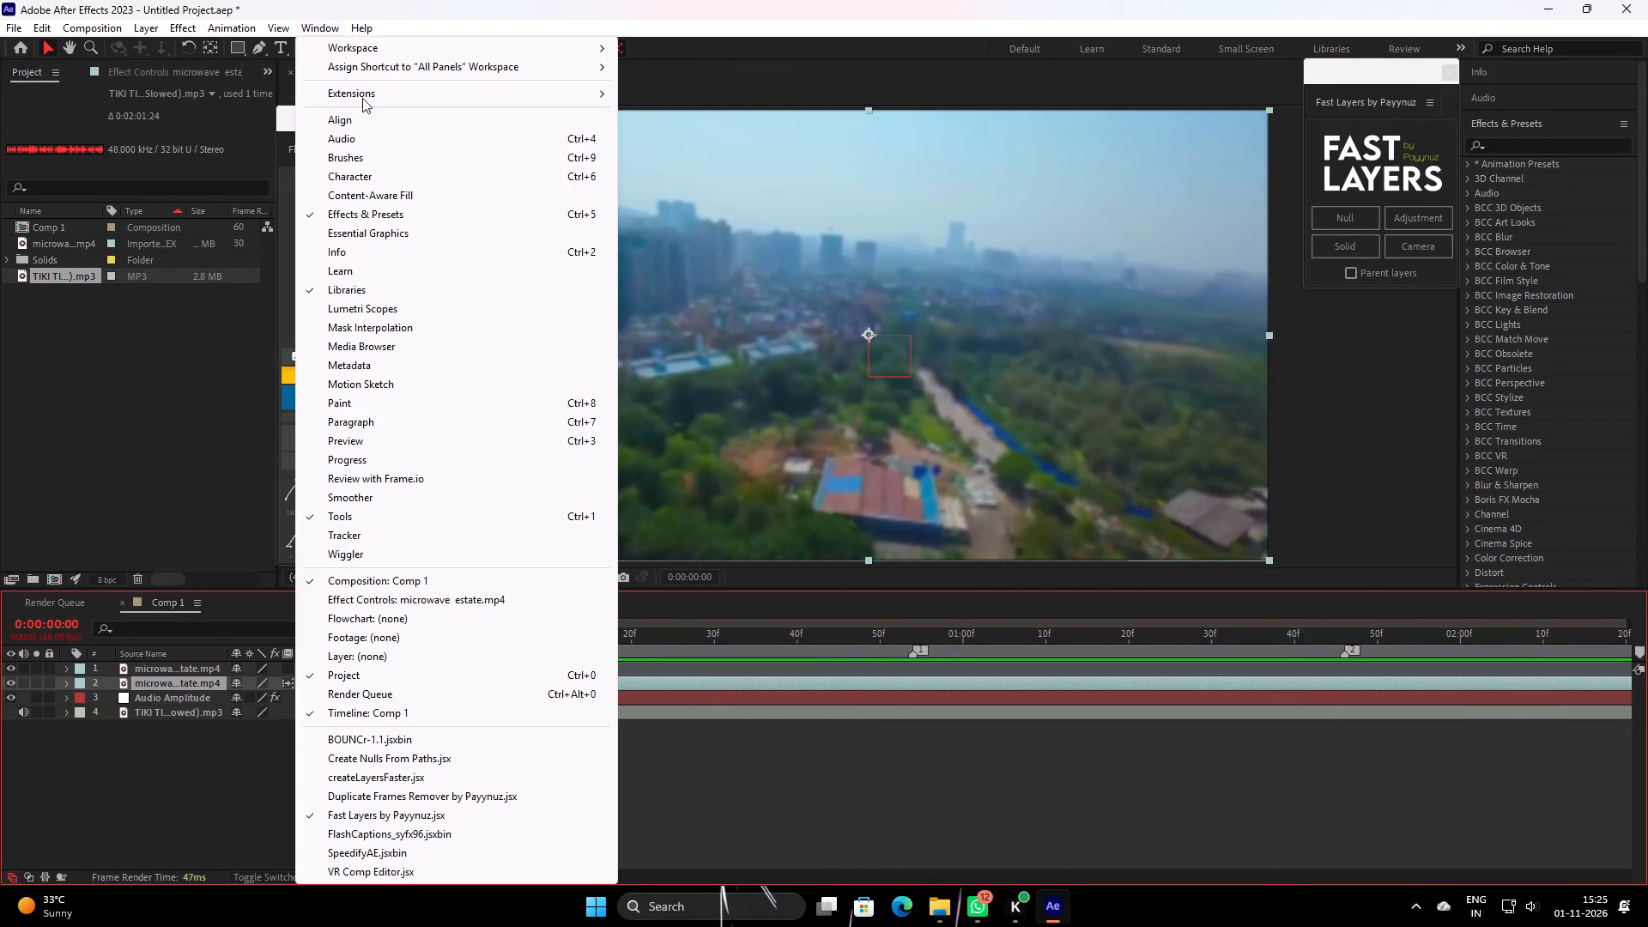
click(368, 94)
click(691, 112)
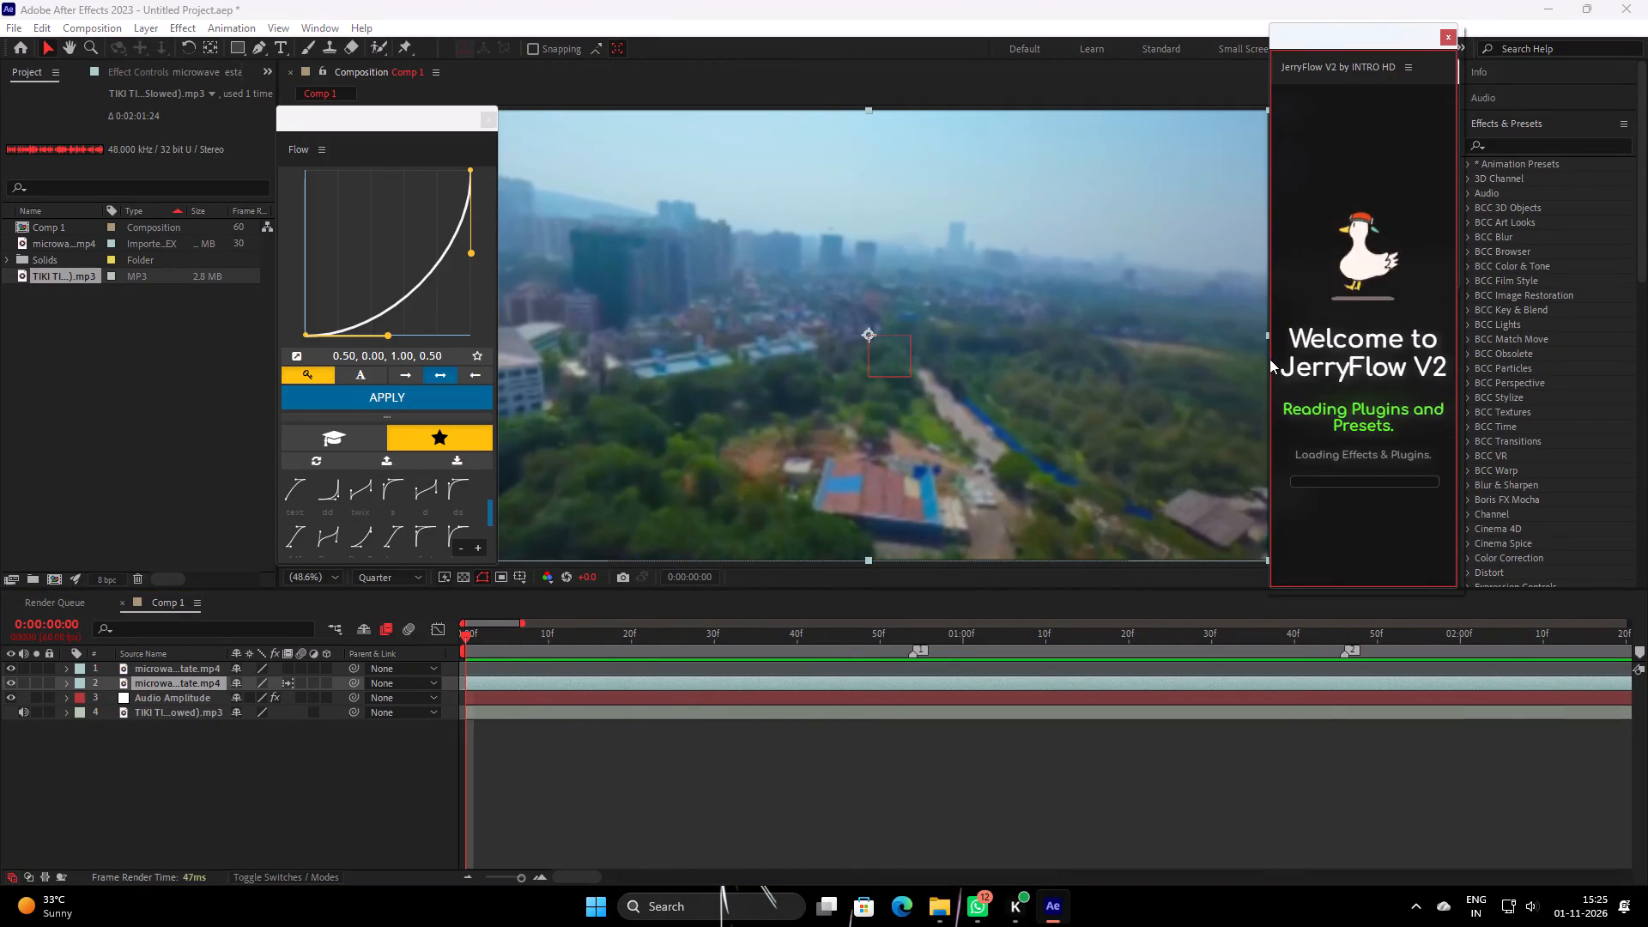
drag(1267, 361, 1228, 371)
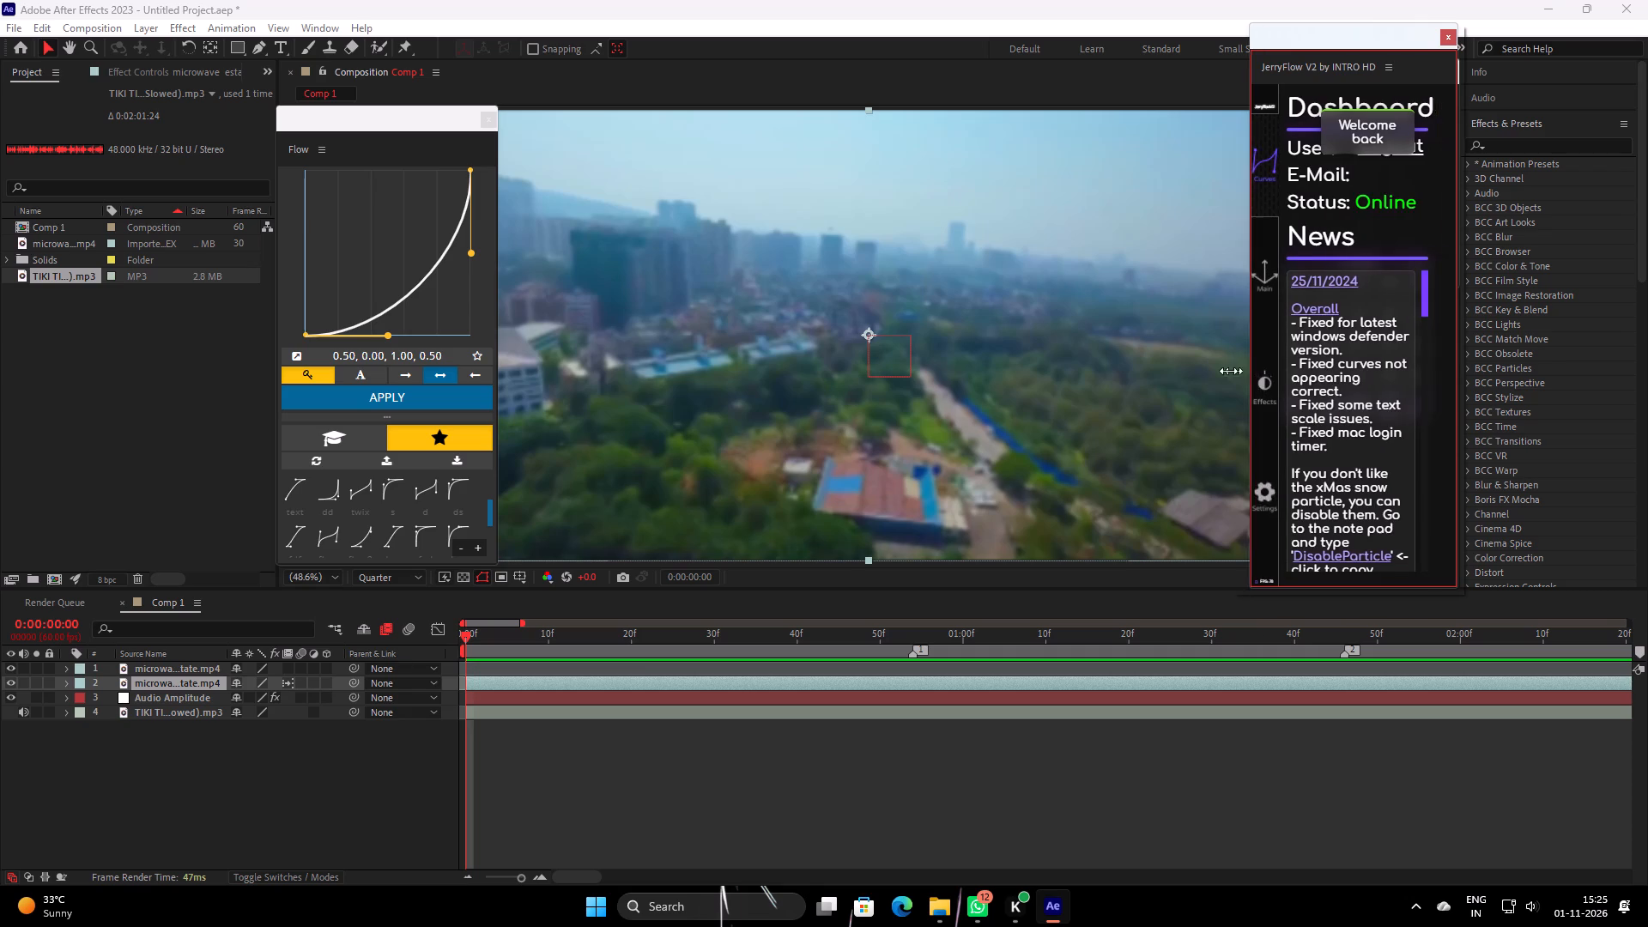
drag(1228, 371, 1136, 381)
scroll(1013, 376, down, 1)
scroll(1020, 367, up, 1)
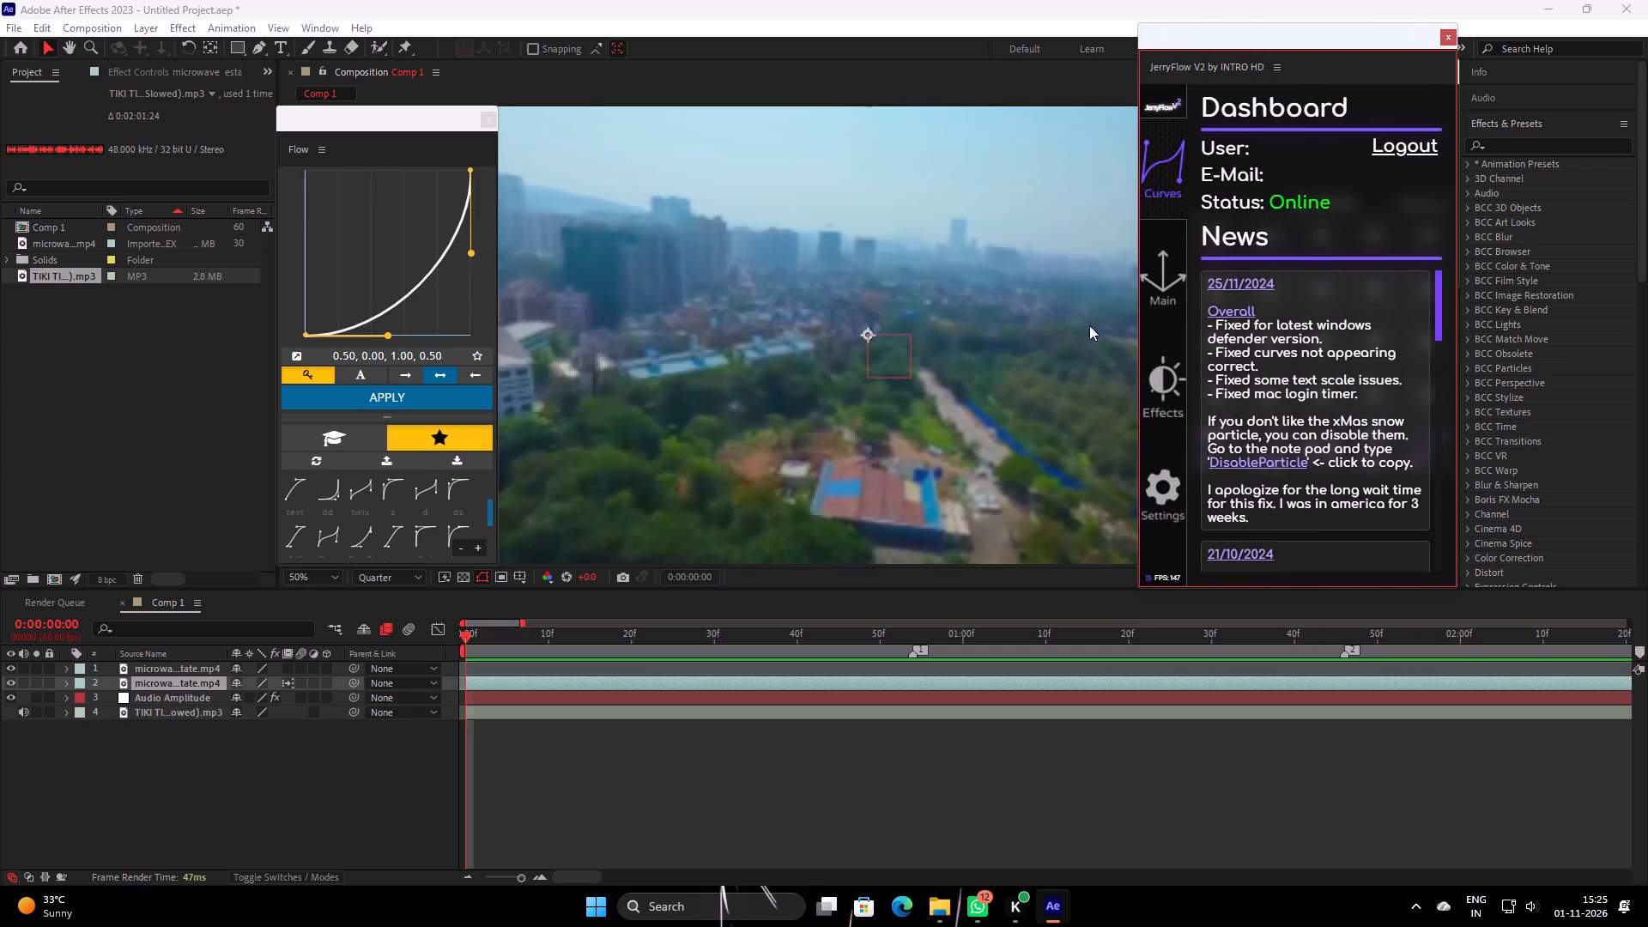
Dock JerryFlow V2 between the composition viewer and Effects & Presets, and narrow it to leave room for the viewer.
drag(1316, 73, 1387, 244)
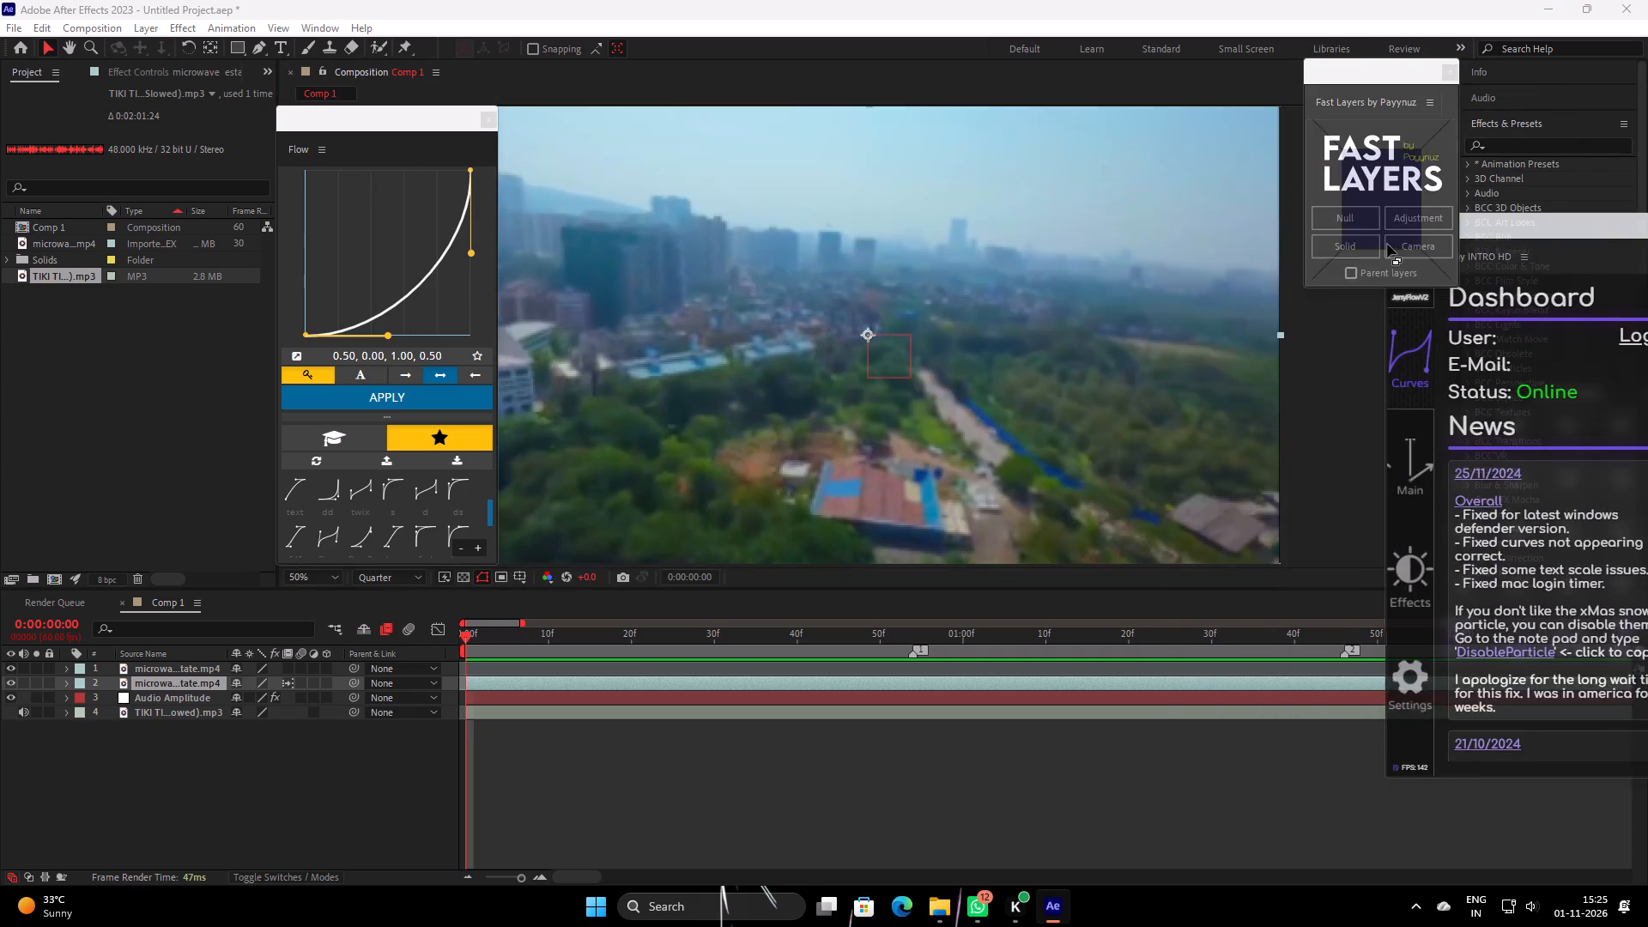
drag(1387, 244, 1436, 351)
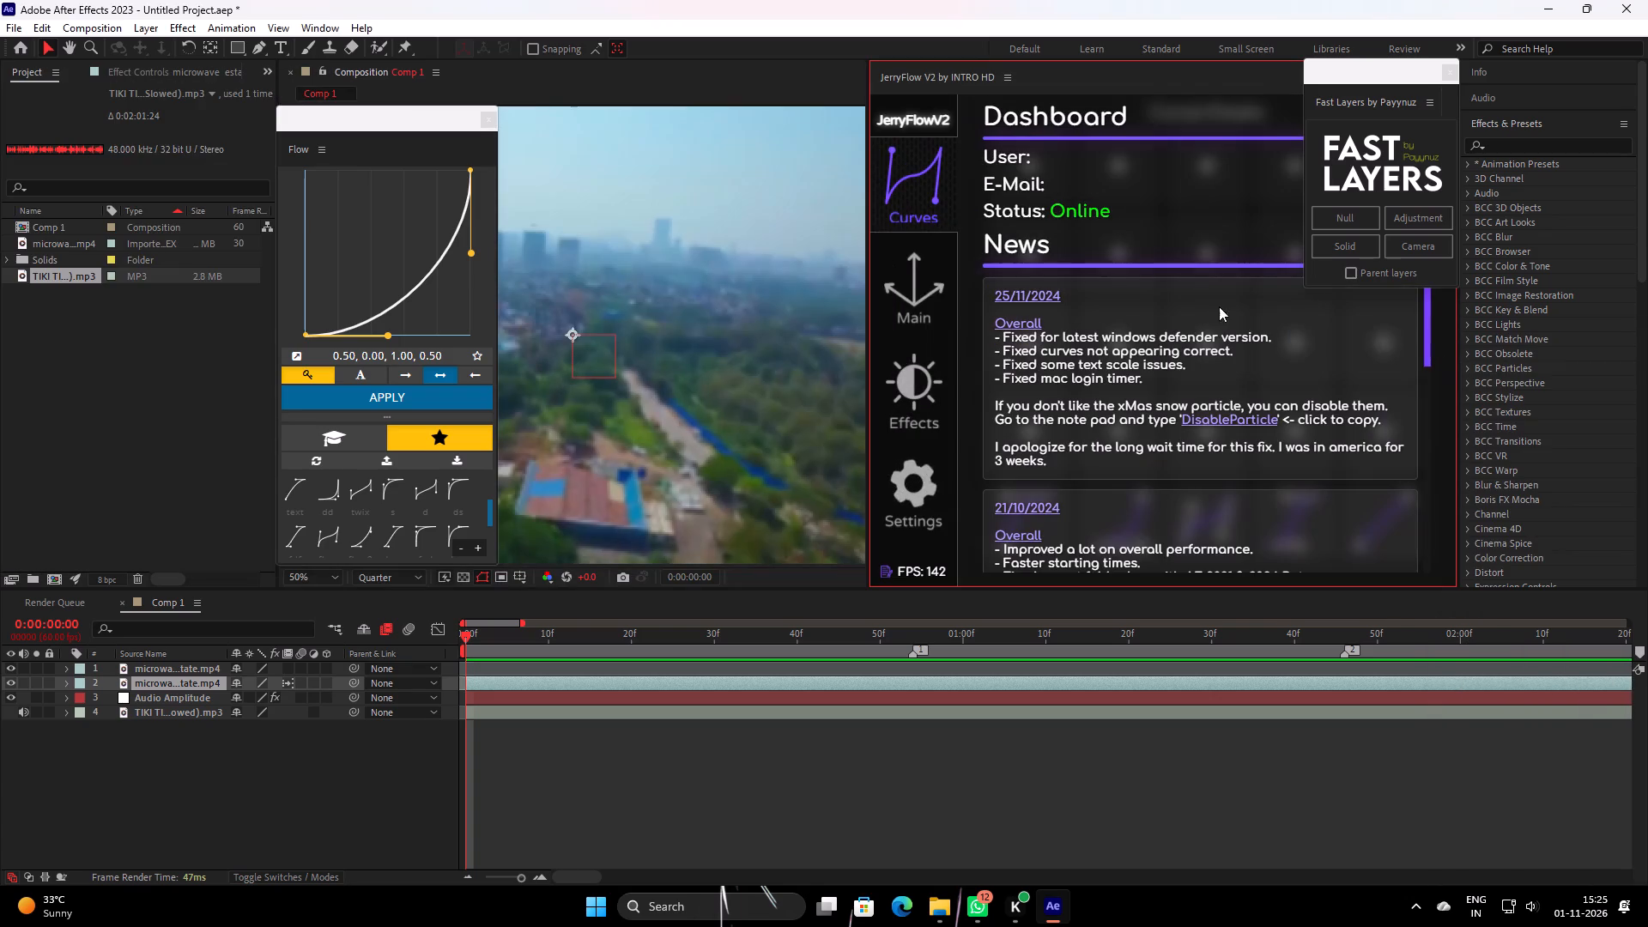
drag(868, 311, 1009, 318)
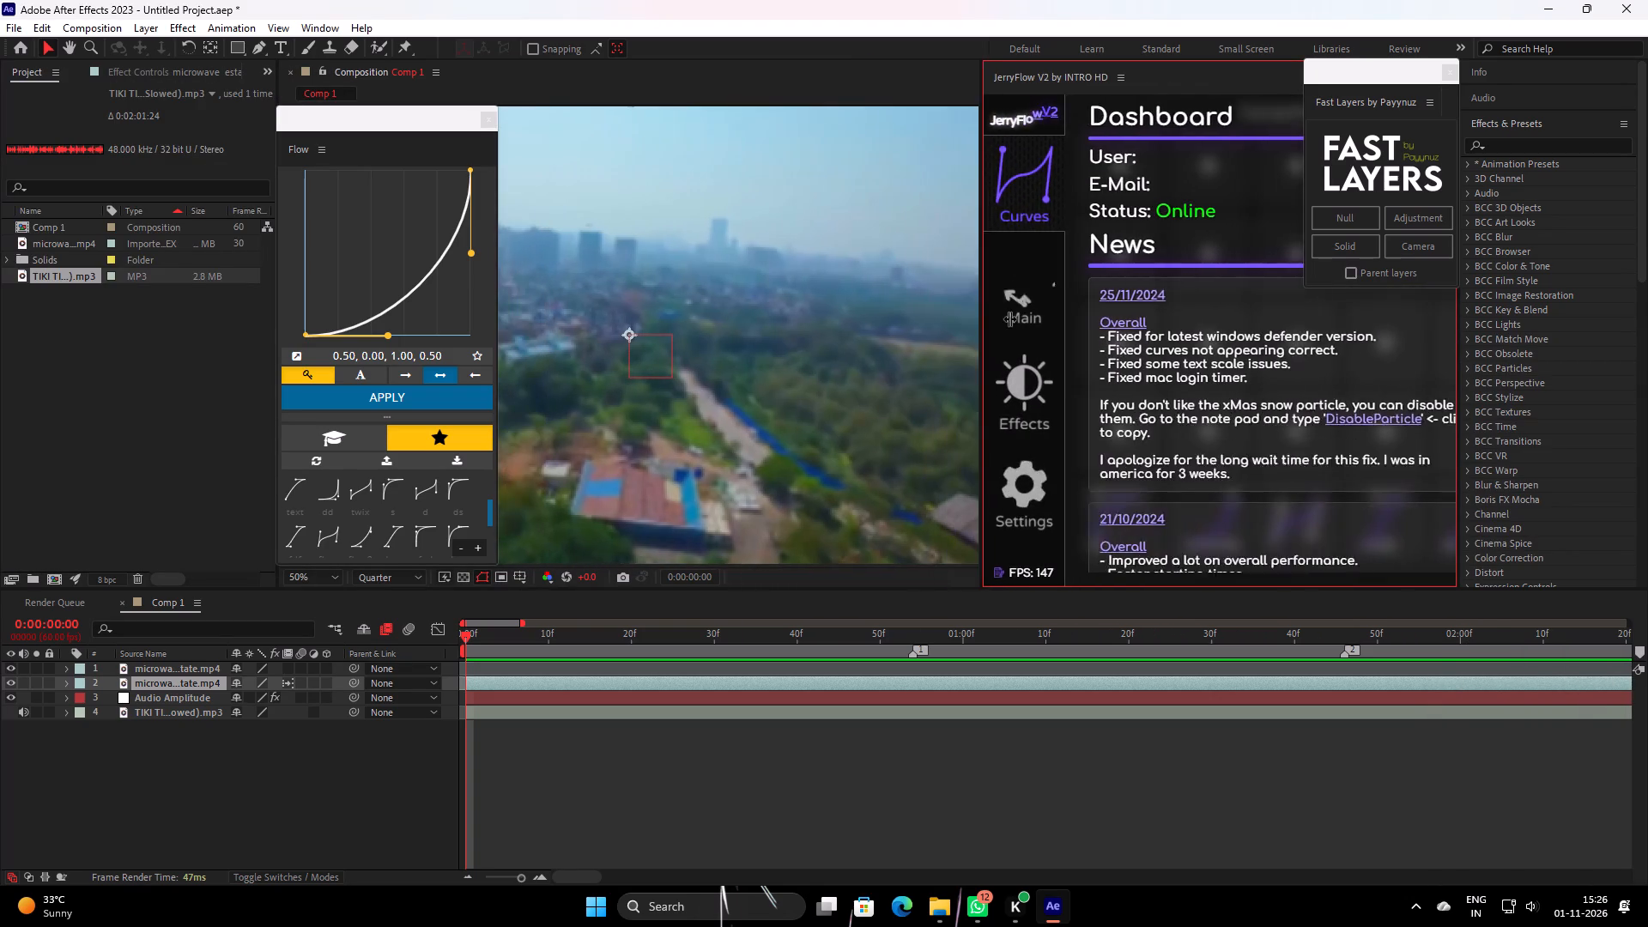
drag(1009, 318, 1092, 320)
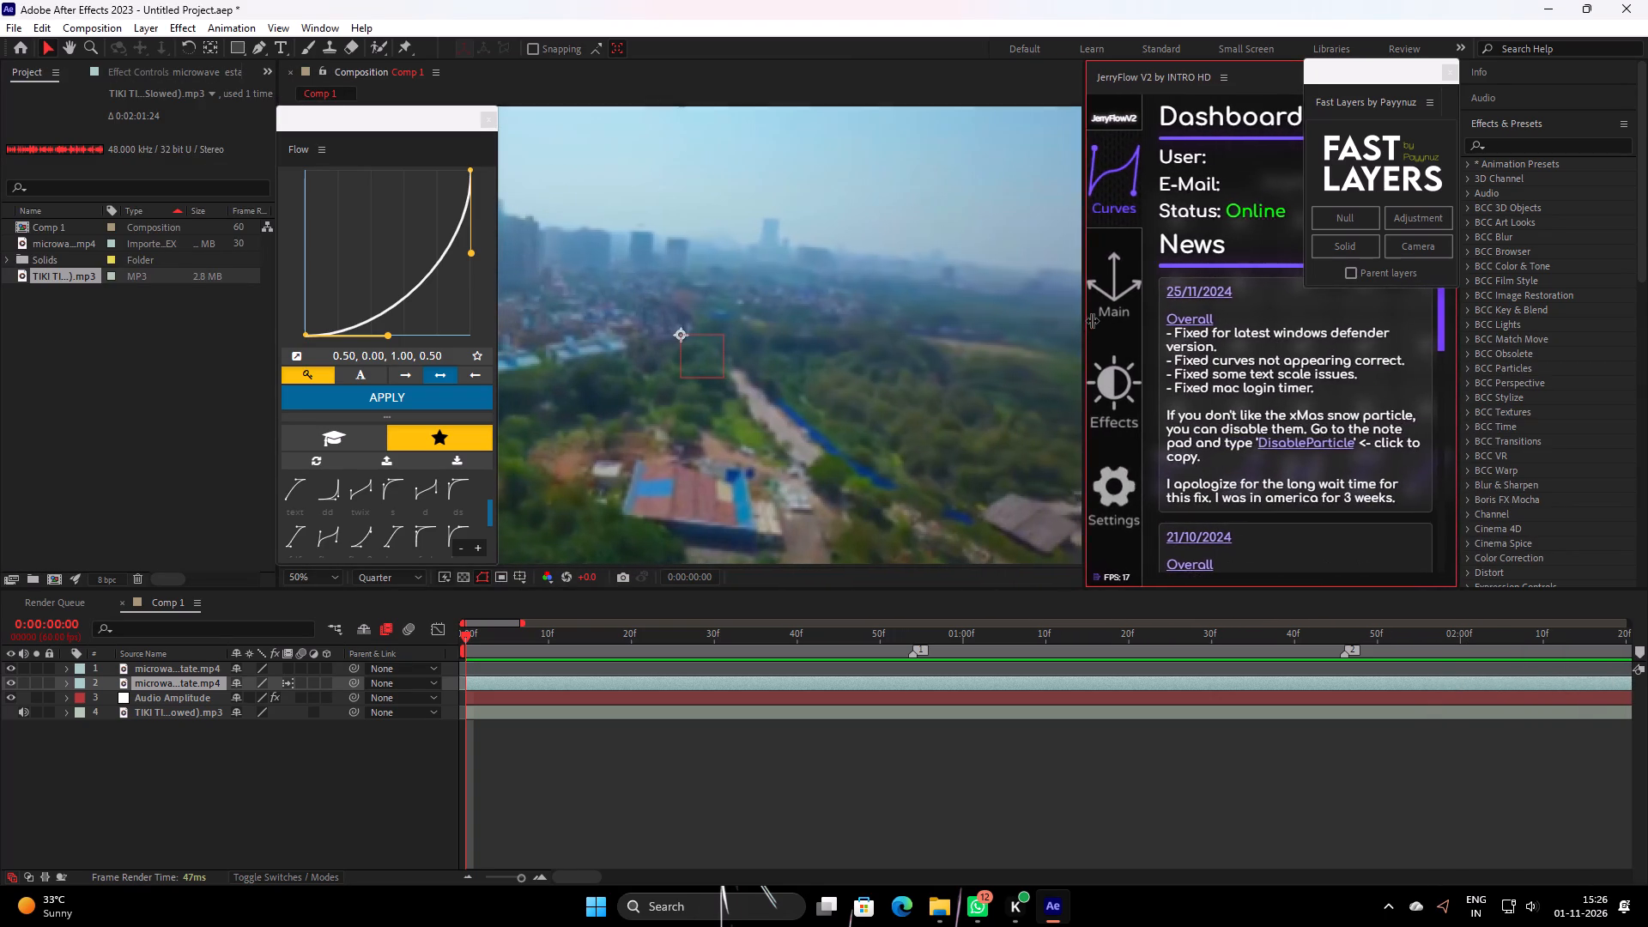
drag(1092, 320, 1102, 318)
Dock the floating Flow window between the Project panel and the composition viewer, and narrow it to a slim column.
drag(500, 214, 354, 259)
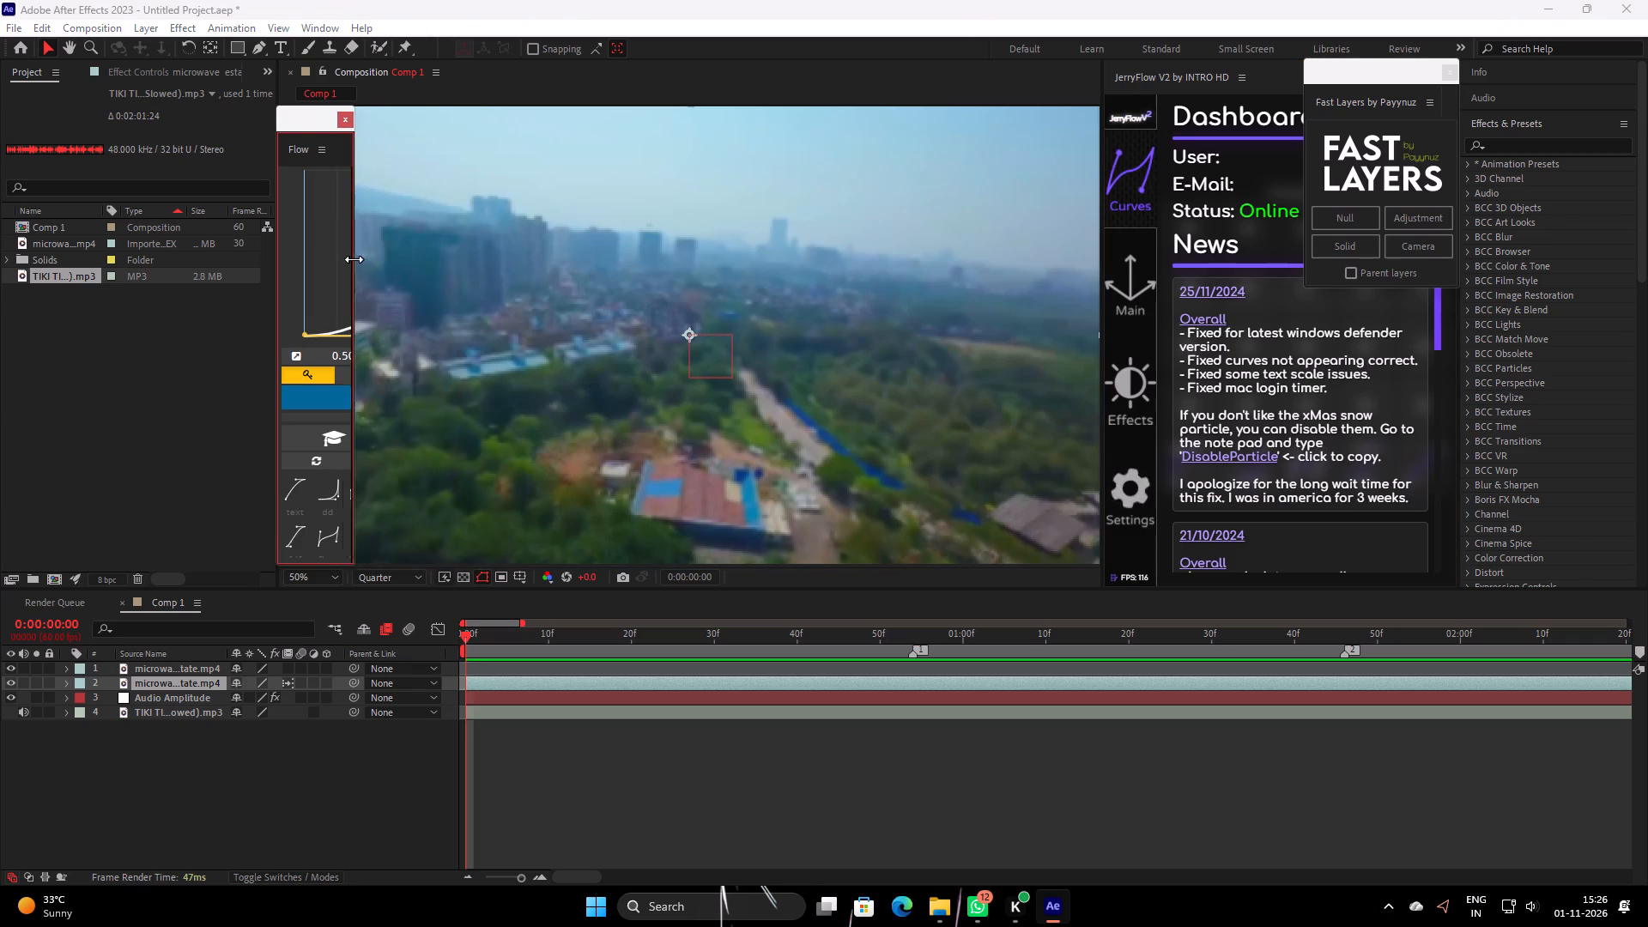
drag(354, 259, 447, 265)
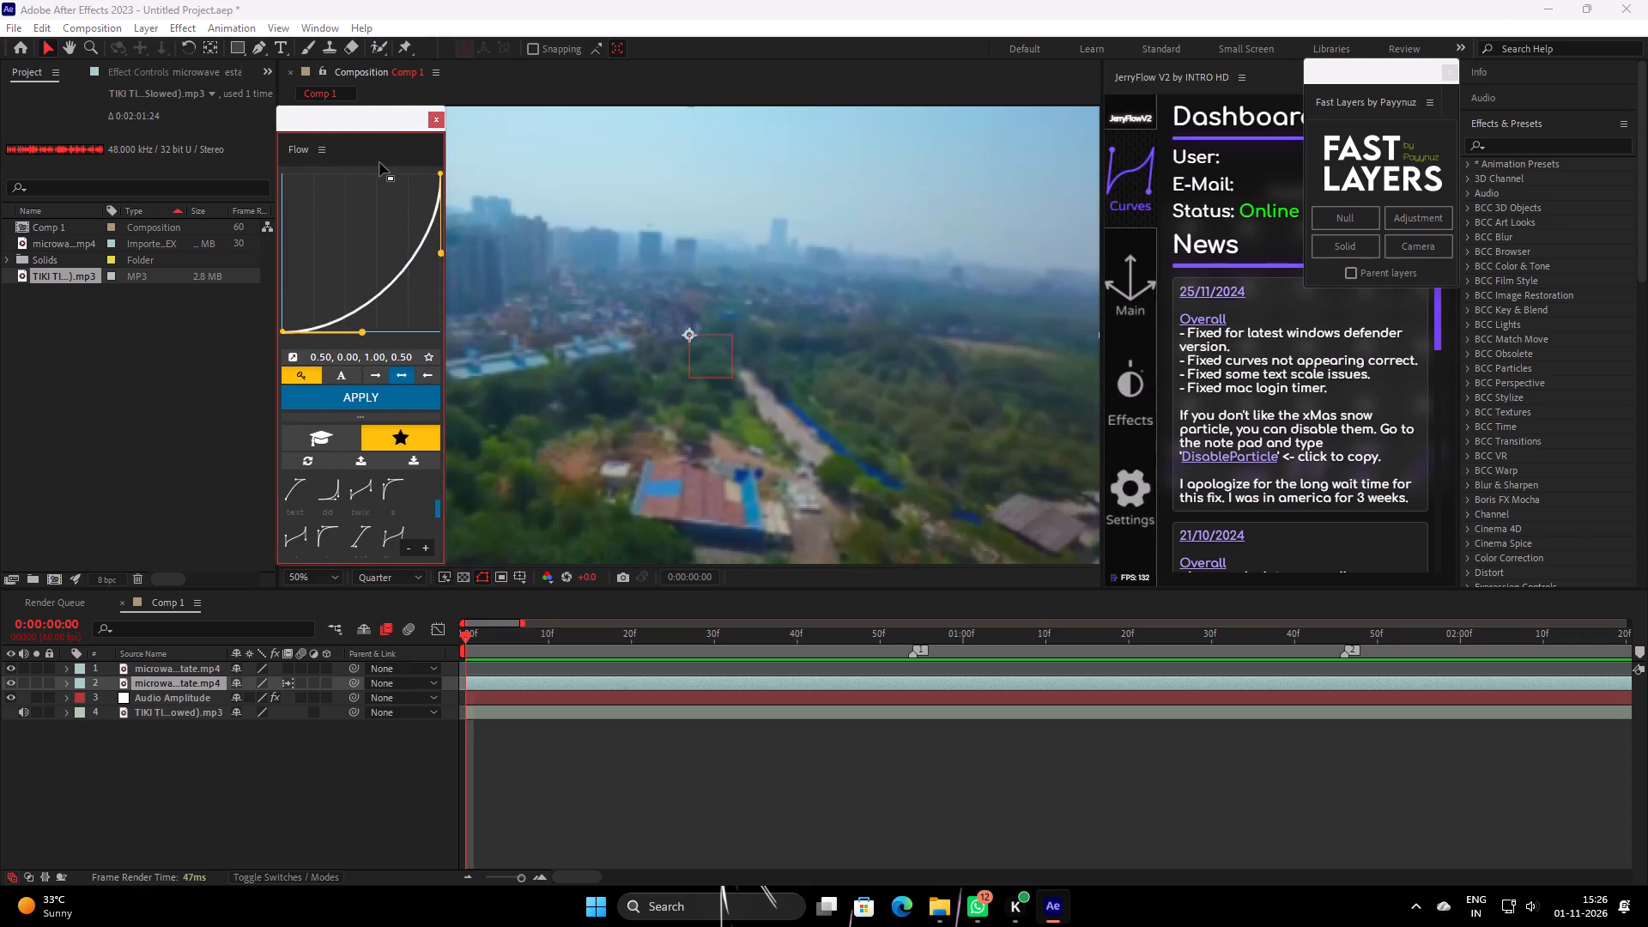
drag(374, 145, 300, 210)
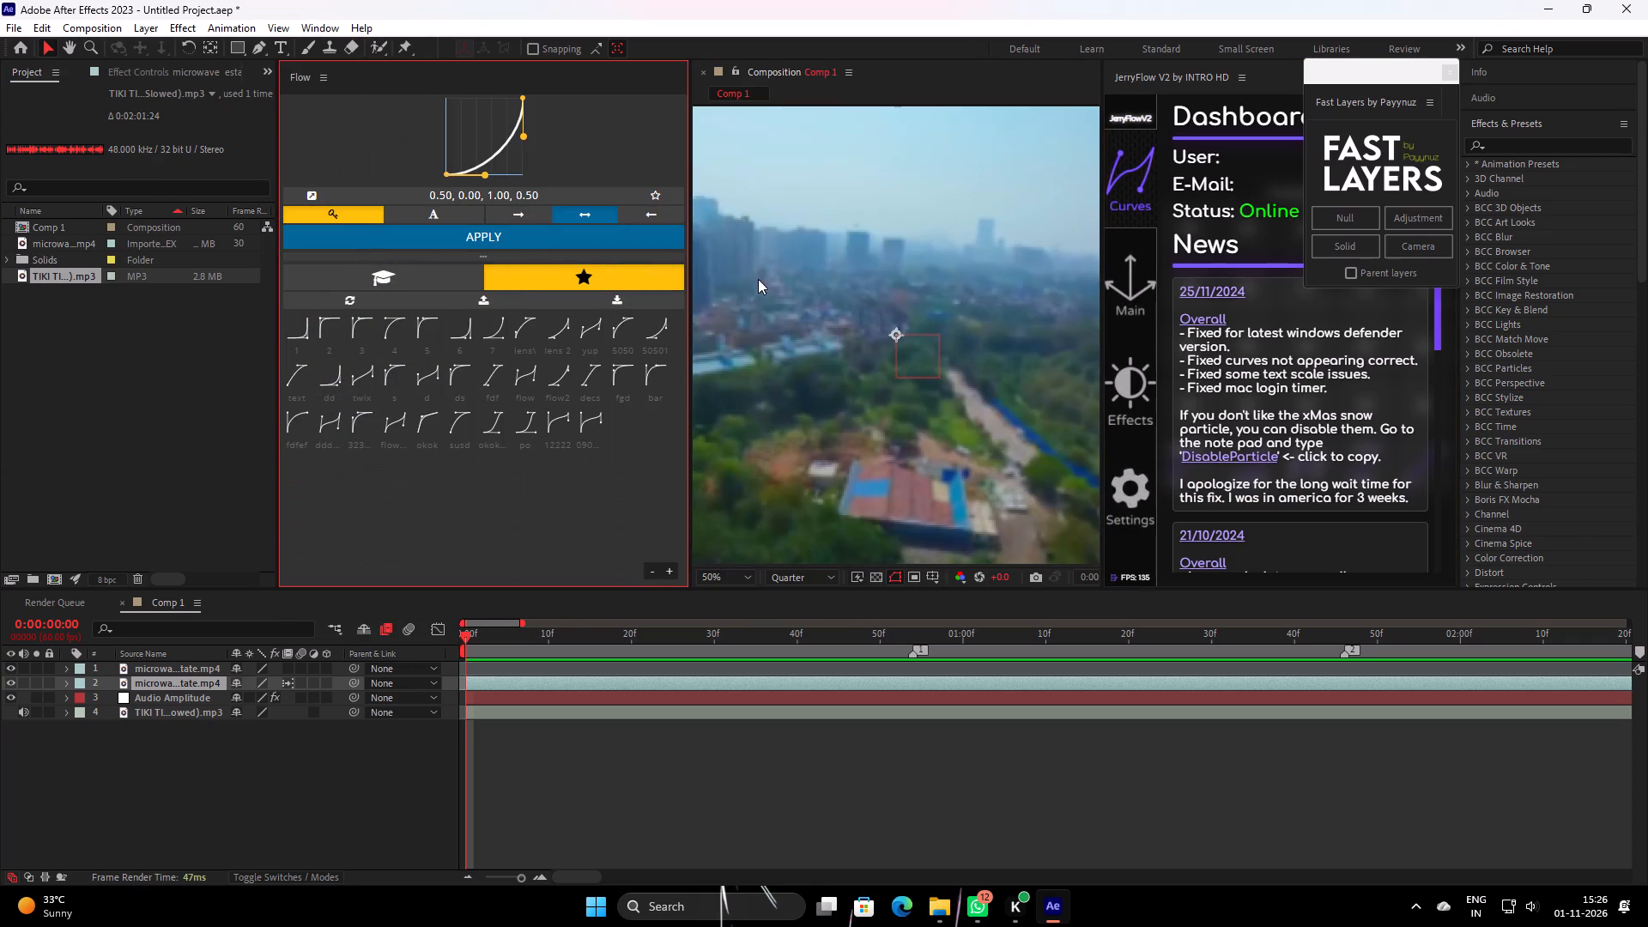
drag(691, 337, 454, 342)
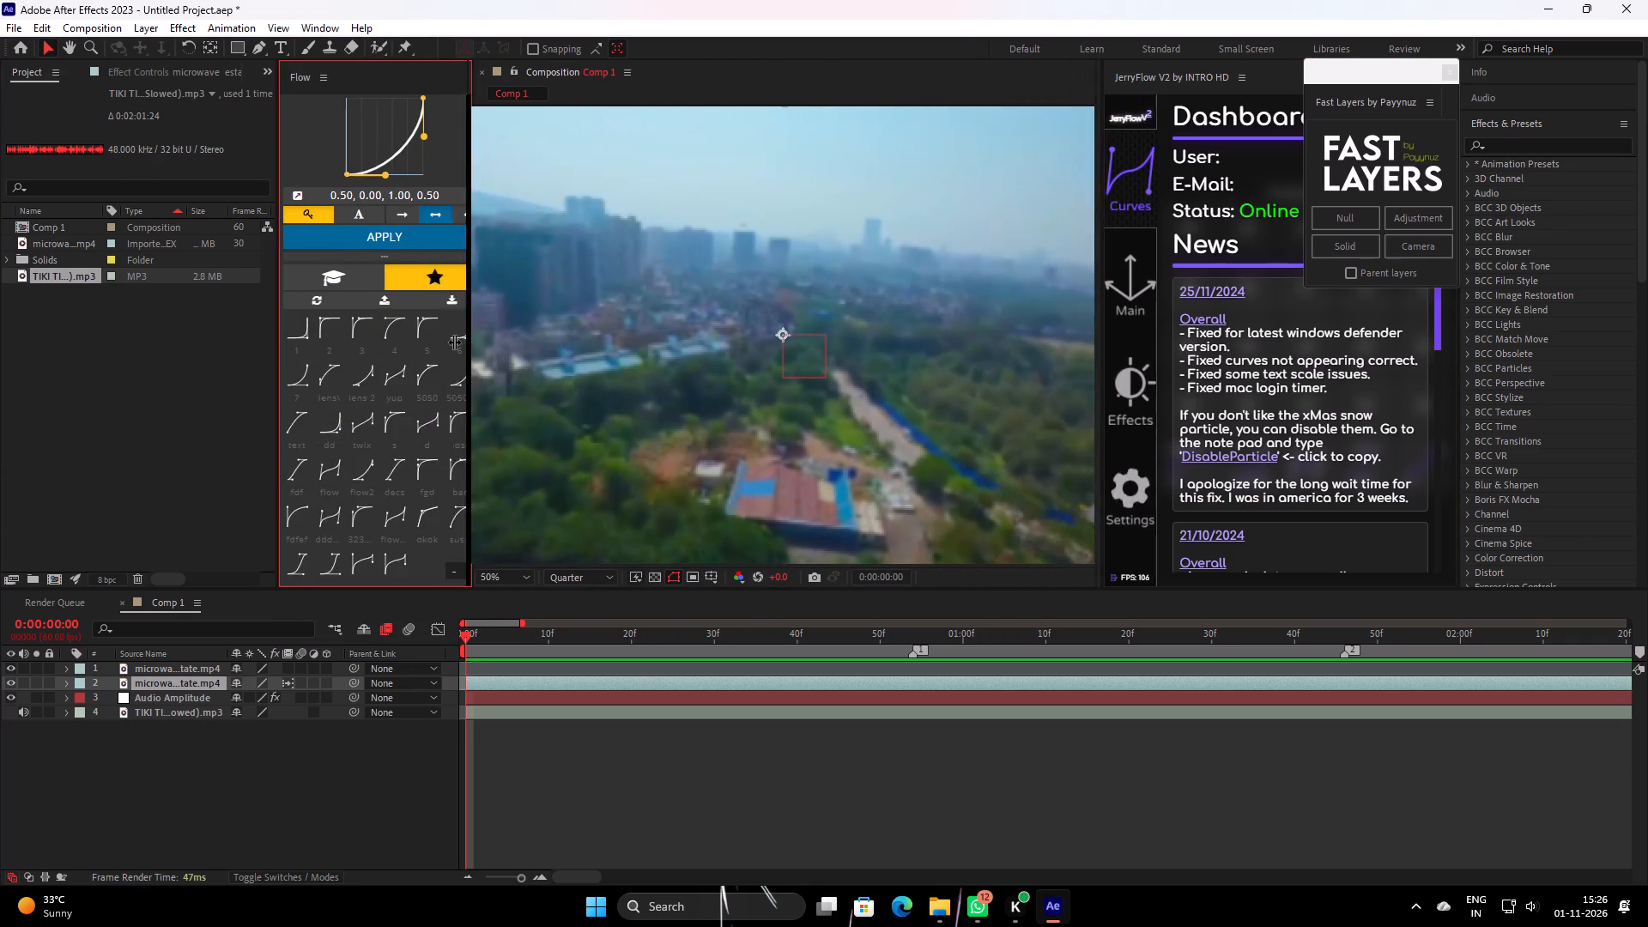
drag(454, 342, 434, 333)
Close the floating Fast Layers window.
click(1448, 69)
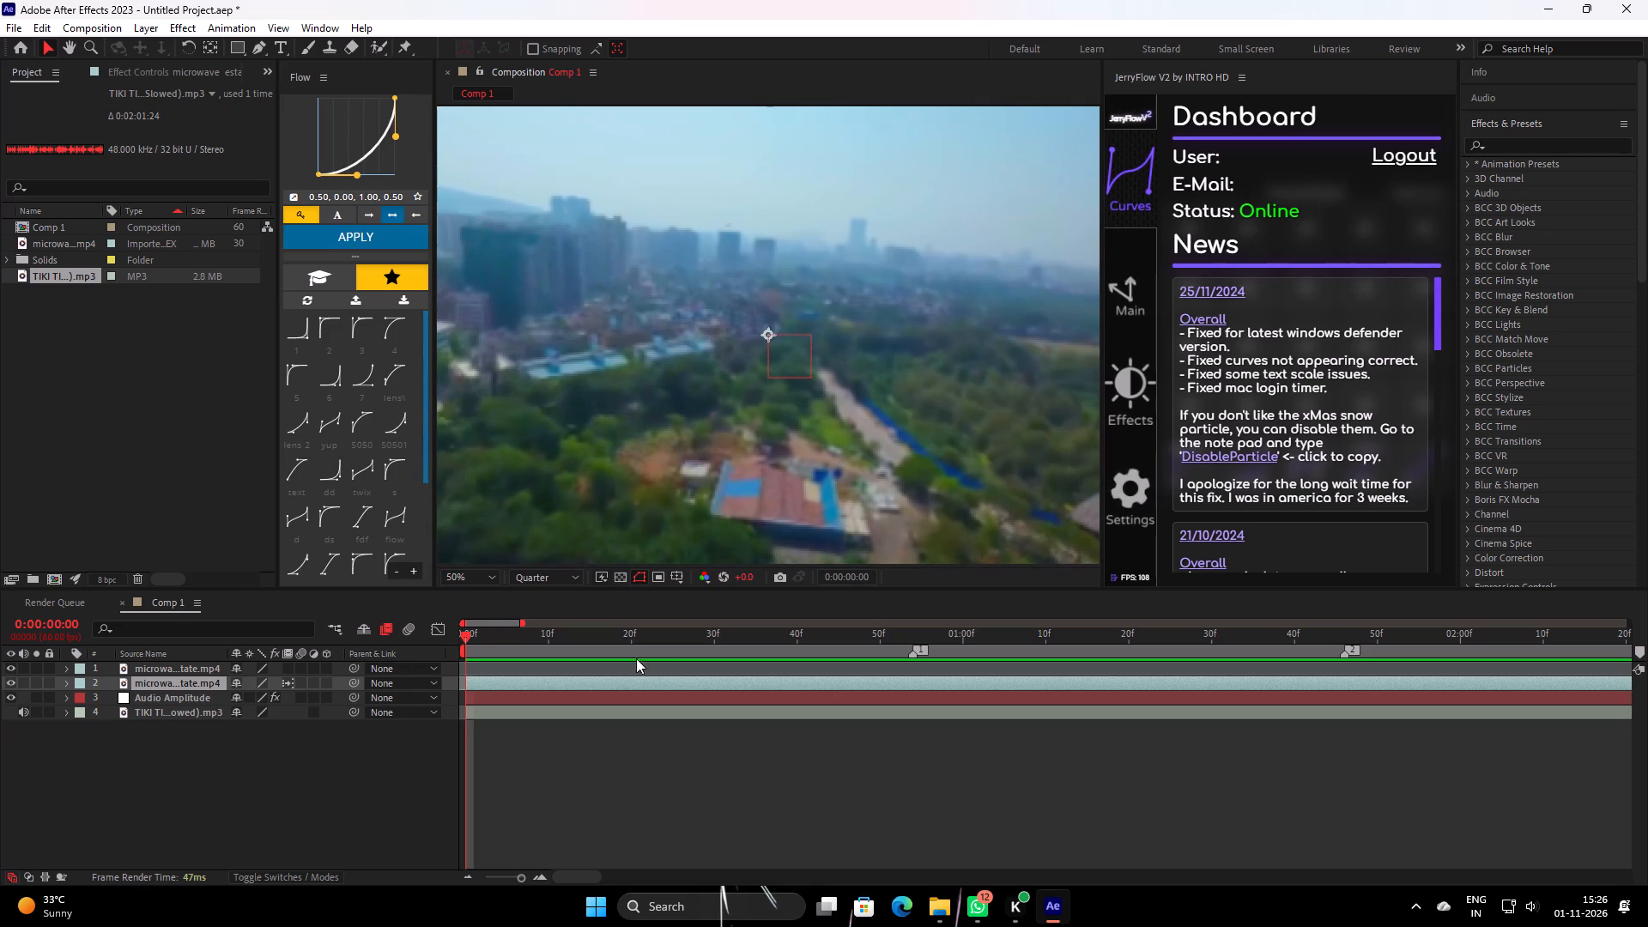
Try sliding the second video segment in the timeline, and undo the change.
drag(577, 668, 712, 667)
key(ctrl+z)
Move to 0:00:01:02 and set the composition viewer's magnification to Fit up to 100%.
drag(553, 643, 976, 642)
scroll(884, 392, down, 1)
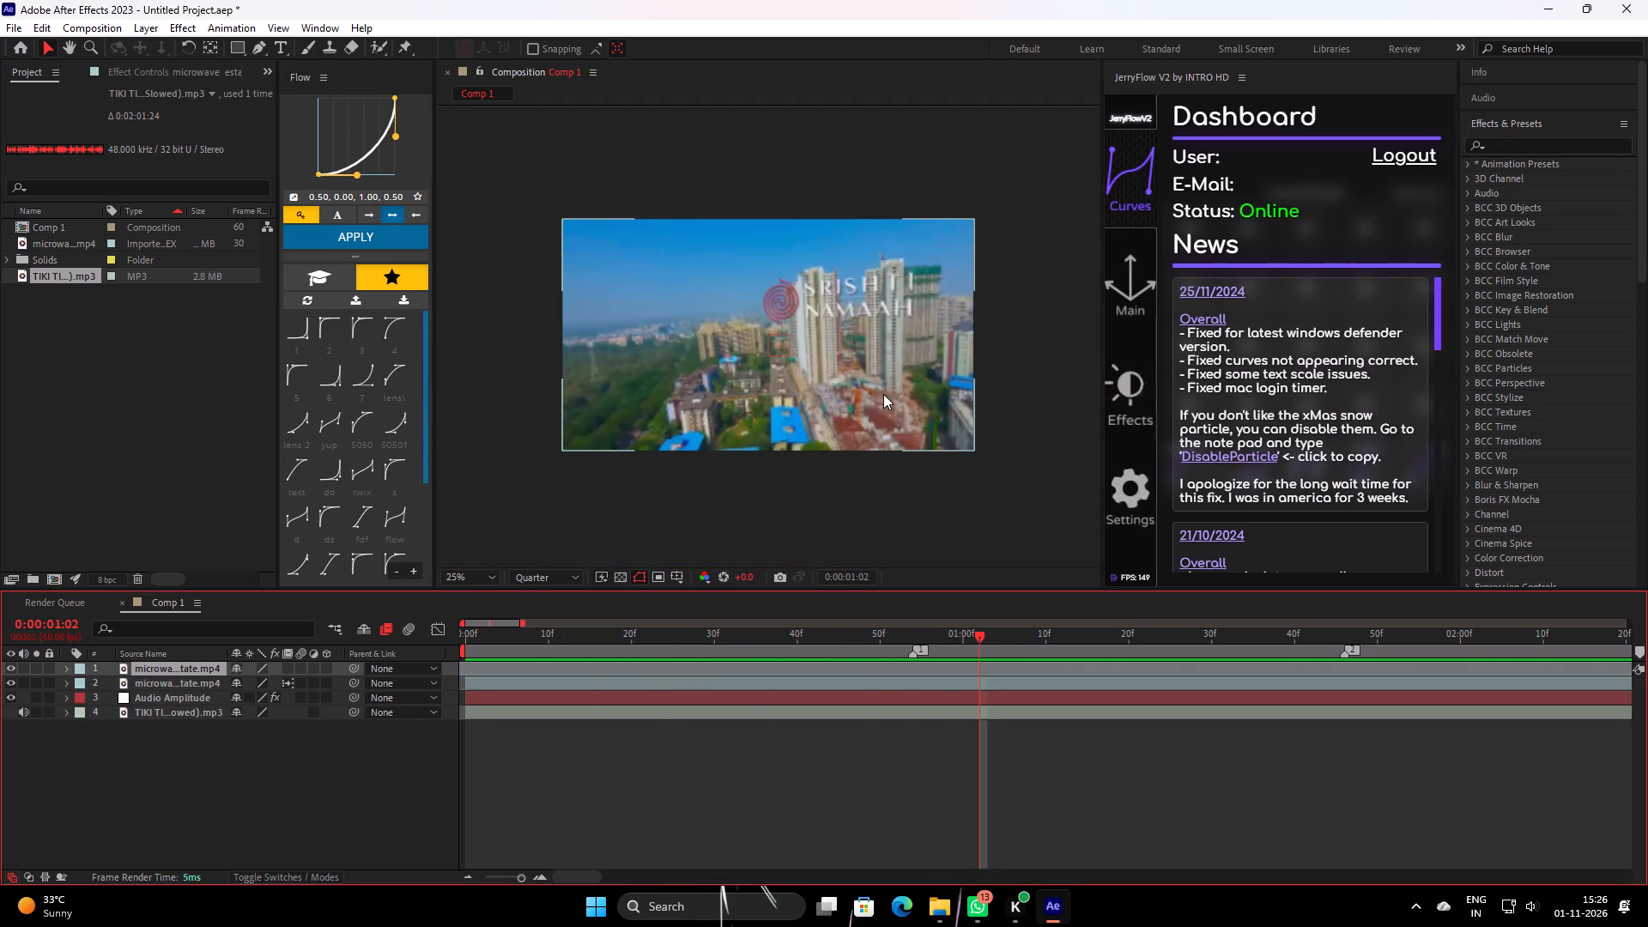
scroll(883, 394, up, 1)
scroll(883, 394, down, 1)
scroll(892, 485, up, 1)
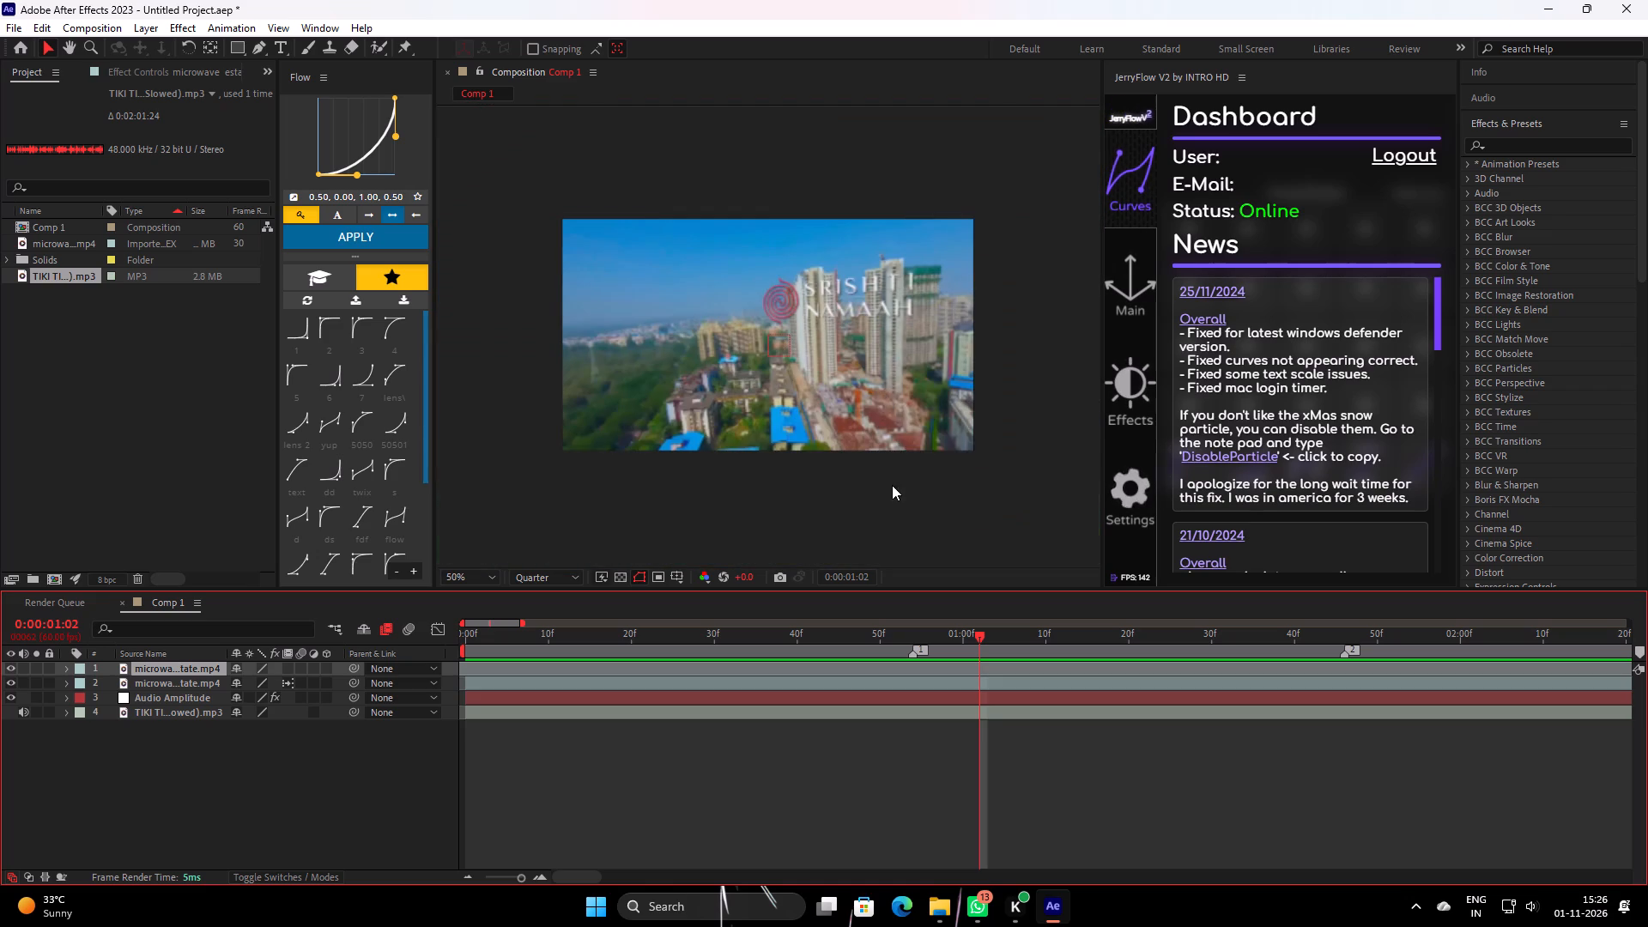
click(484, 576)
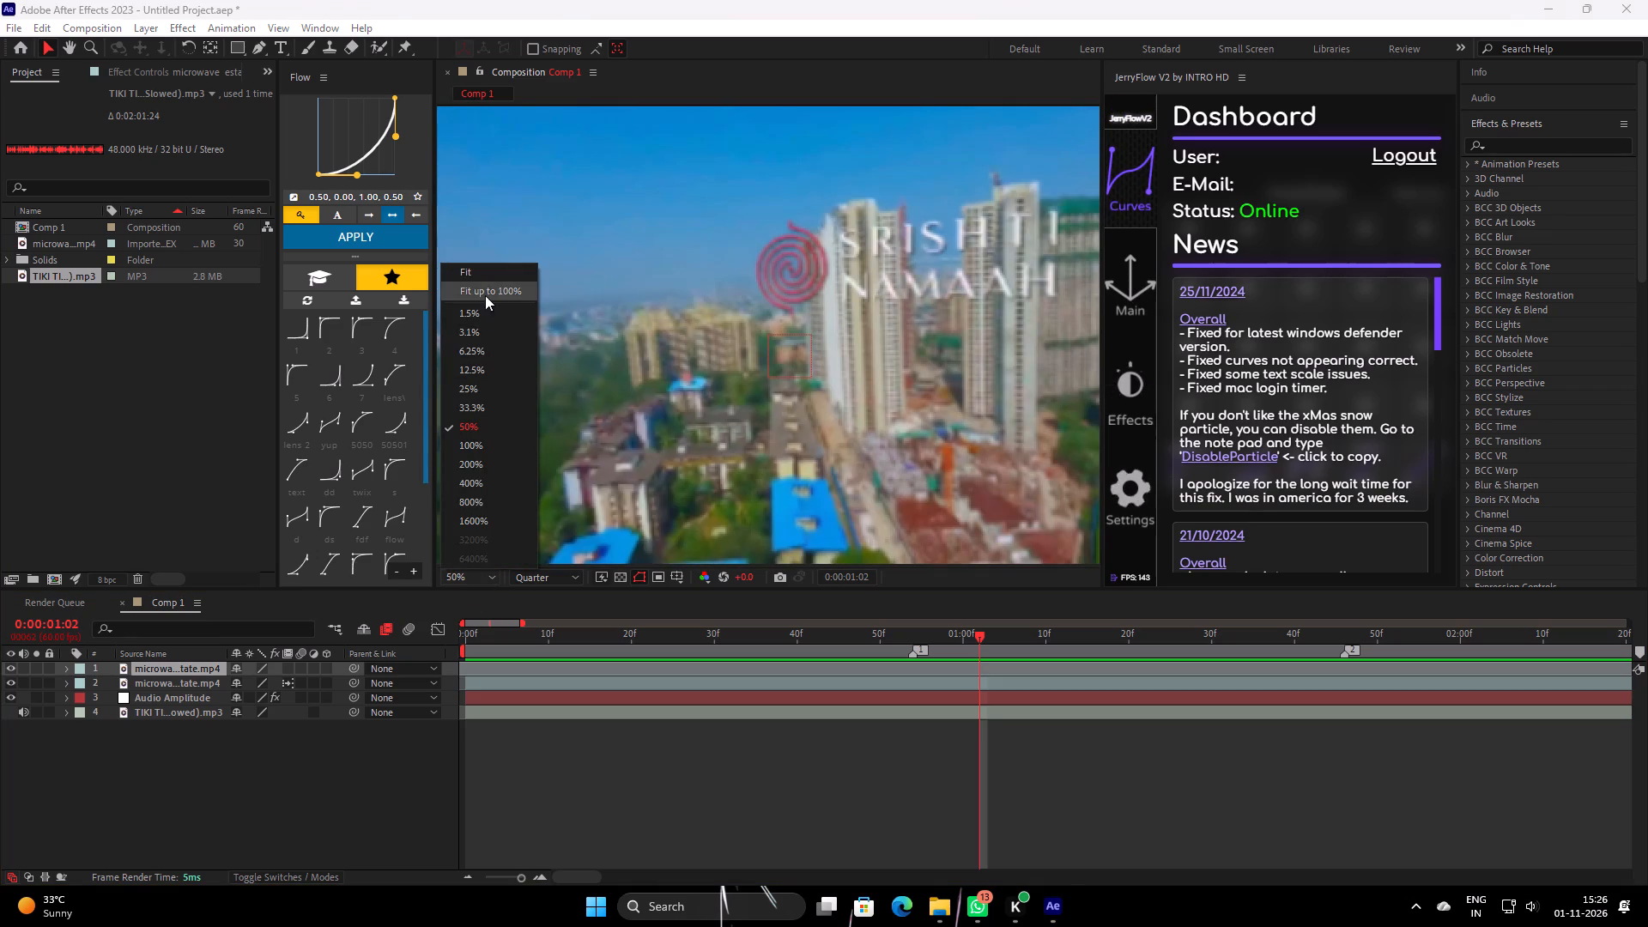
click(487, 292)
click(752, 786)
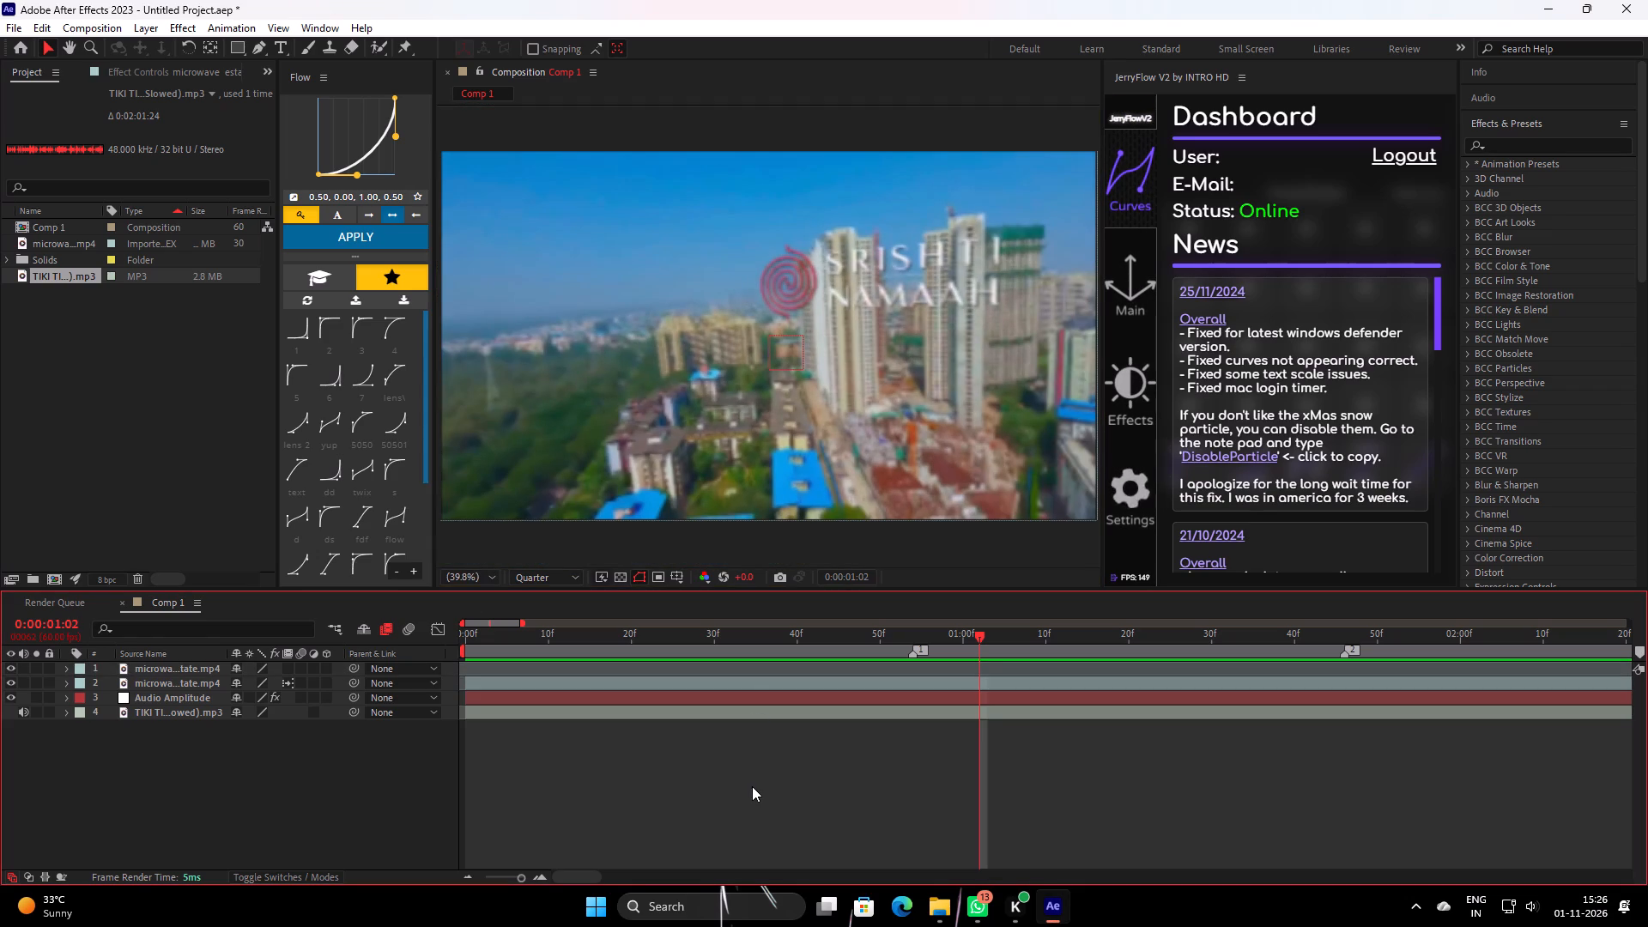
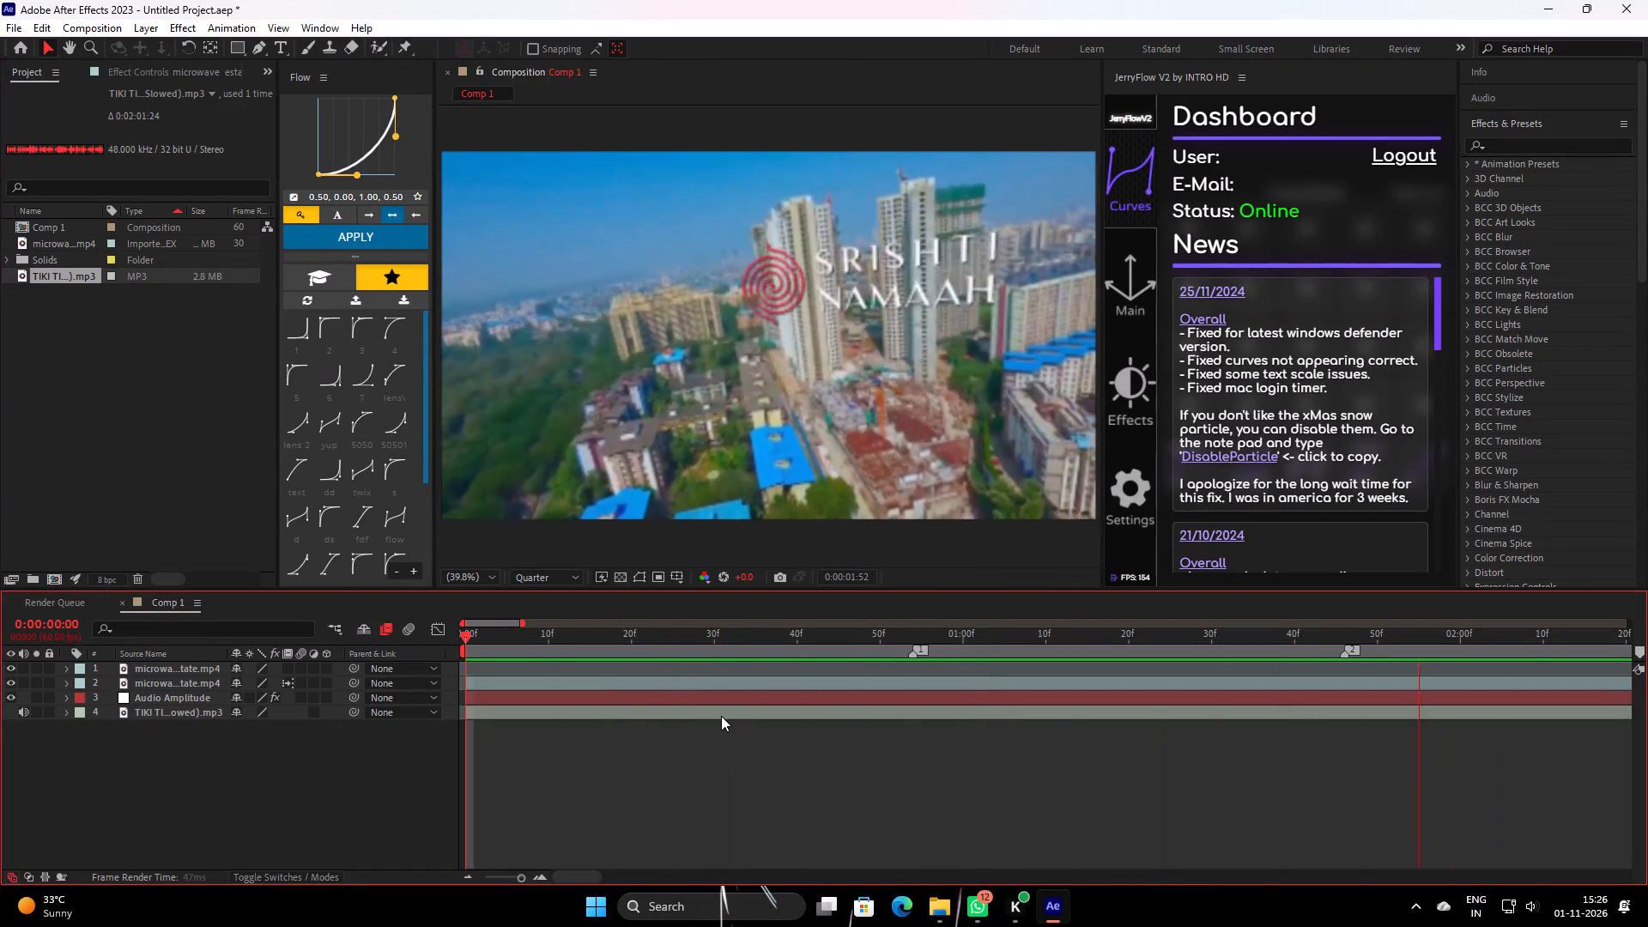
Pre-compose the earlier video segment, on layer 2, as a composition named 1, moving all attributes into it.
key(space)
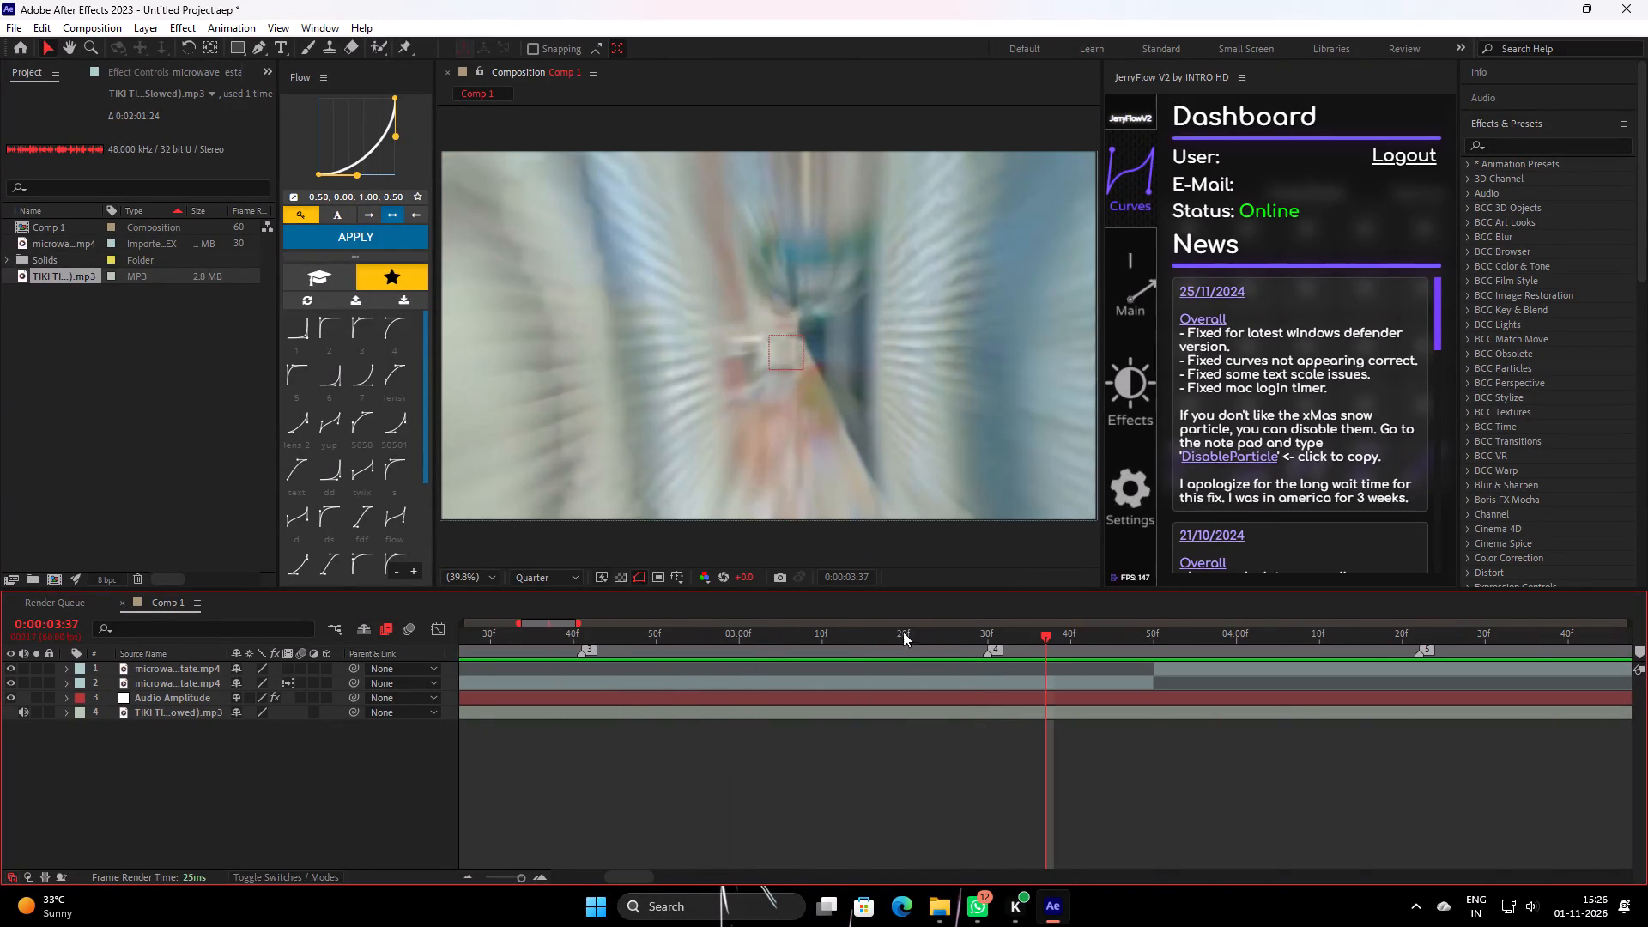
drag(927, 642, 808, 676)
click(595, 681)
right_click(595, 681)
click(669, 568)
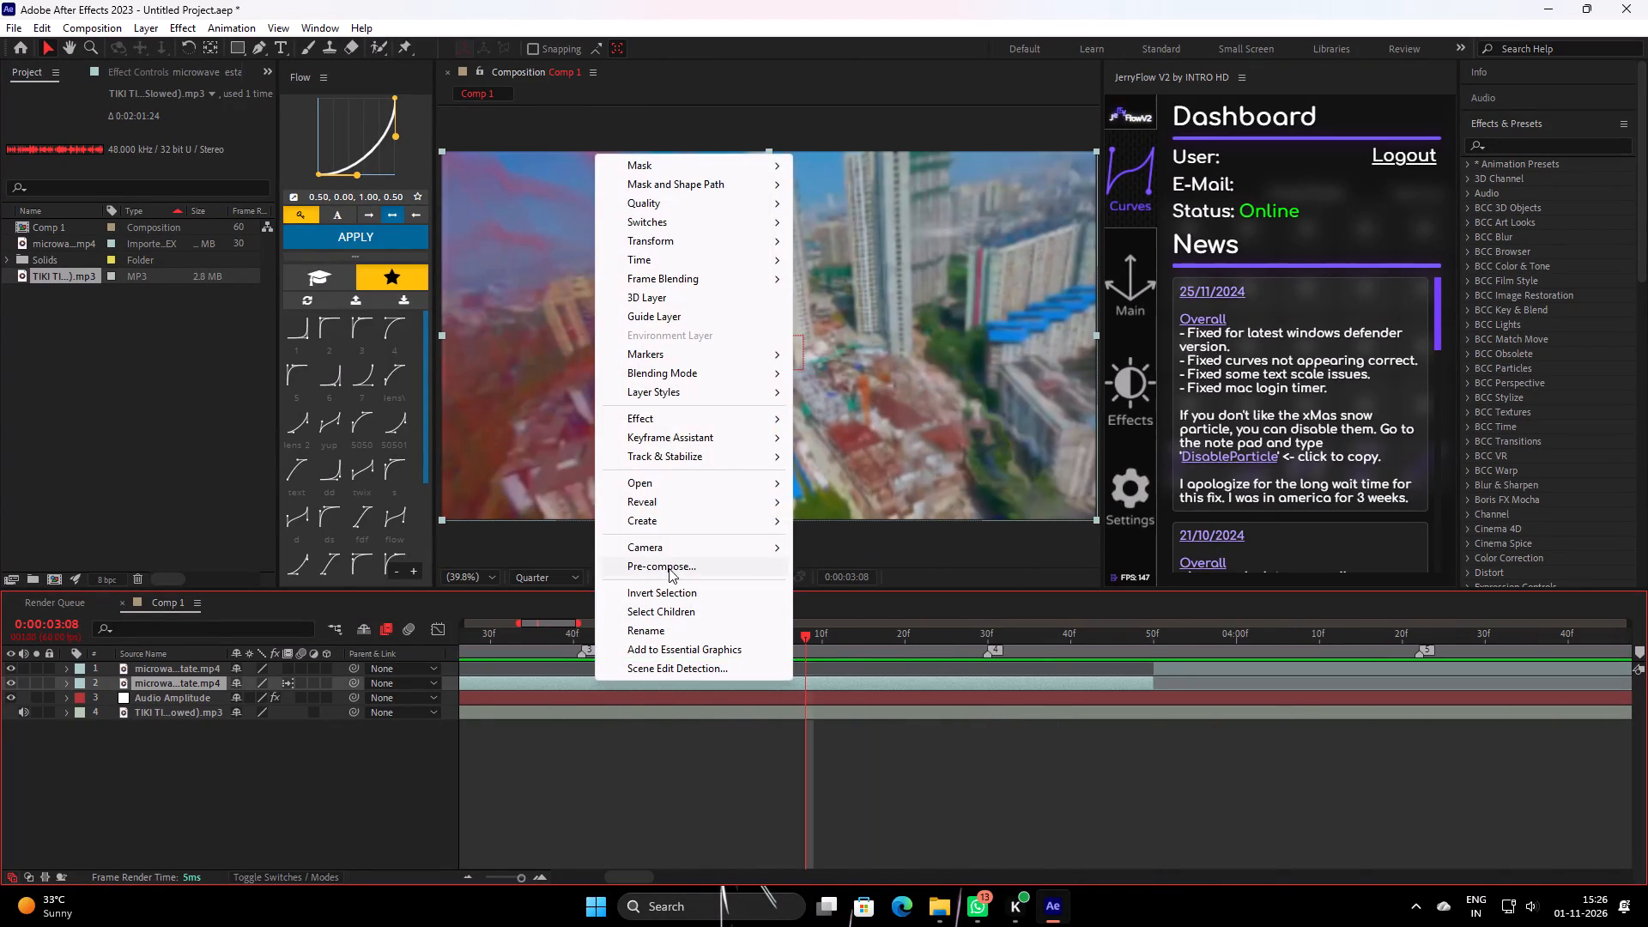
click(678, 457)
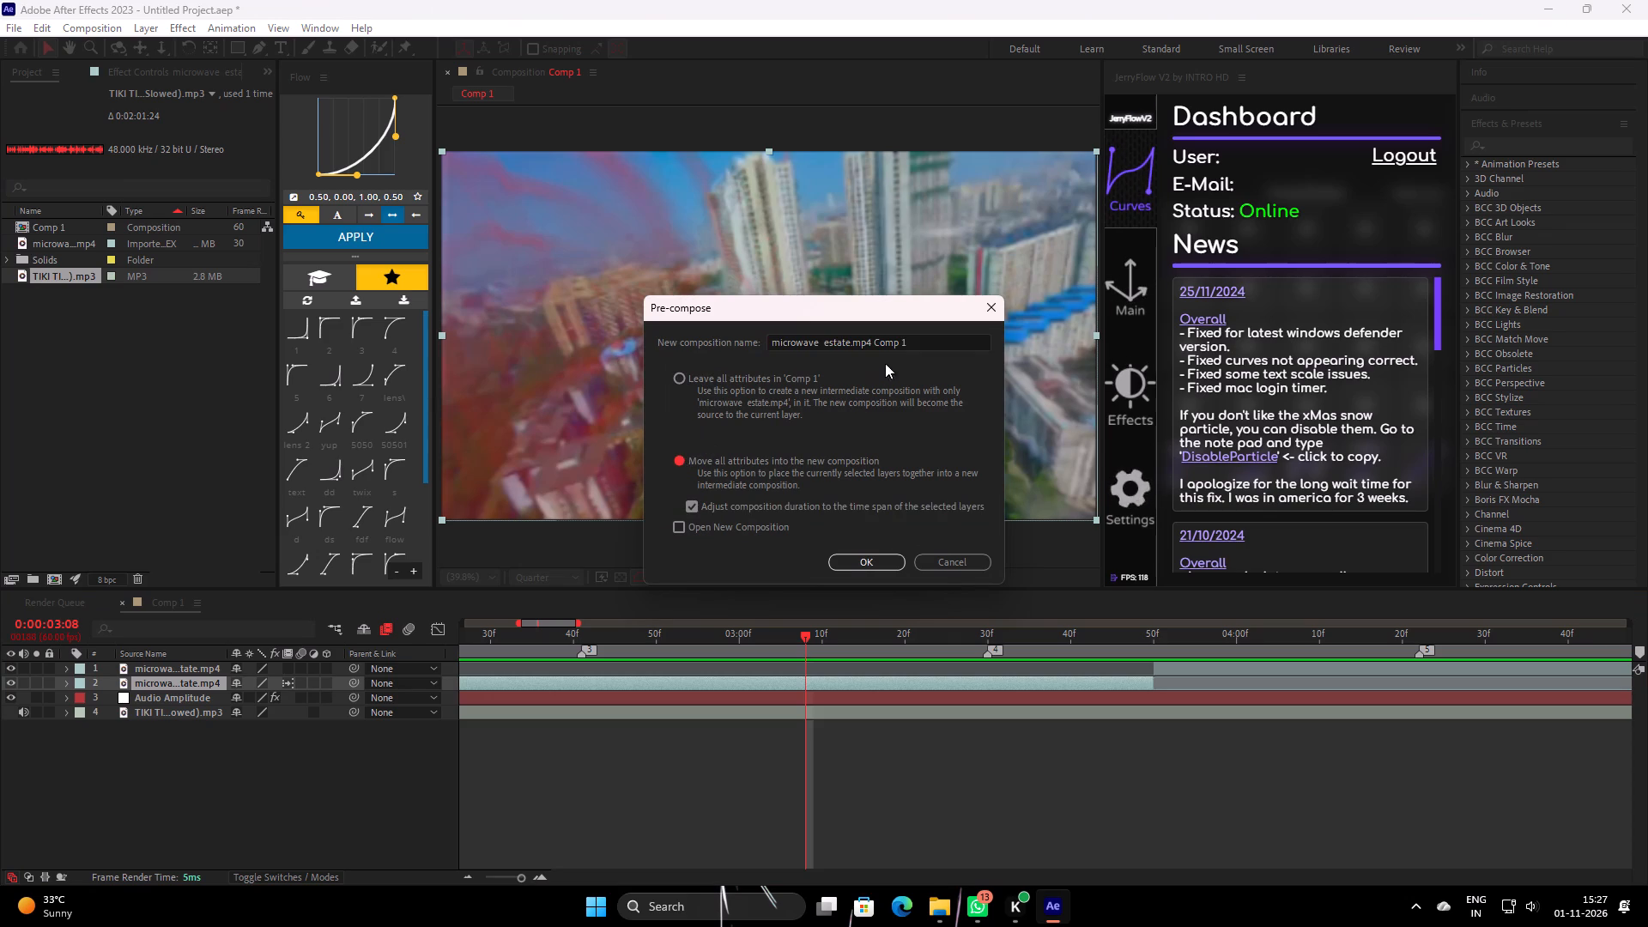
drag(920, 342, 598, 389)
key(1)
click(870, 564)
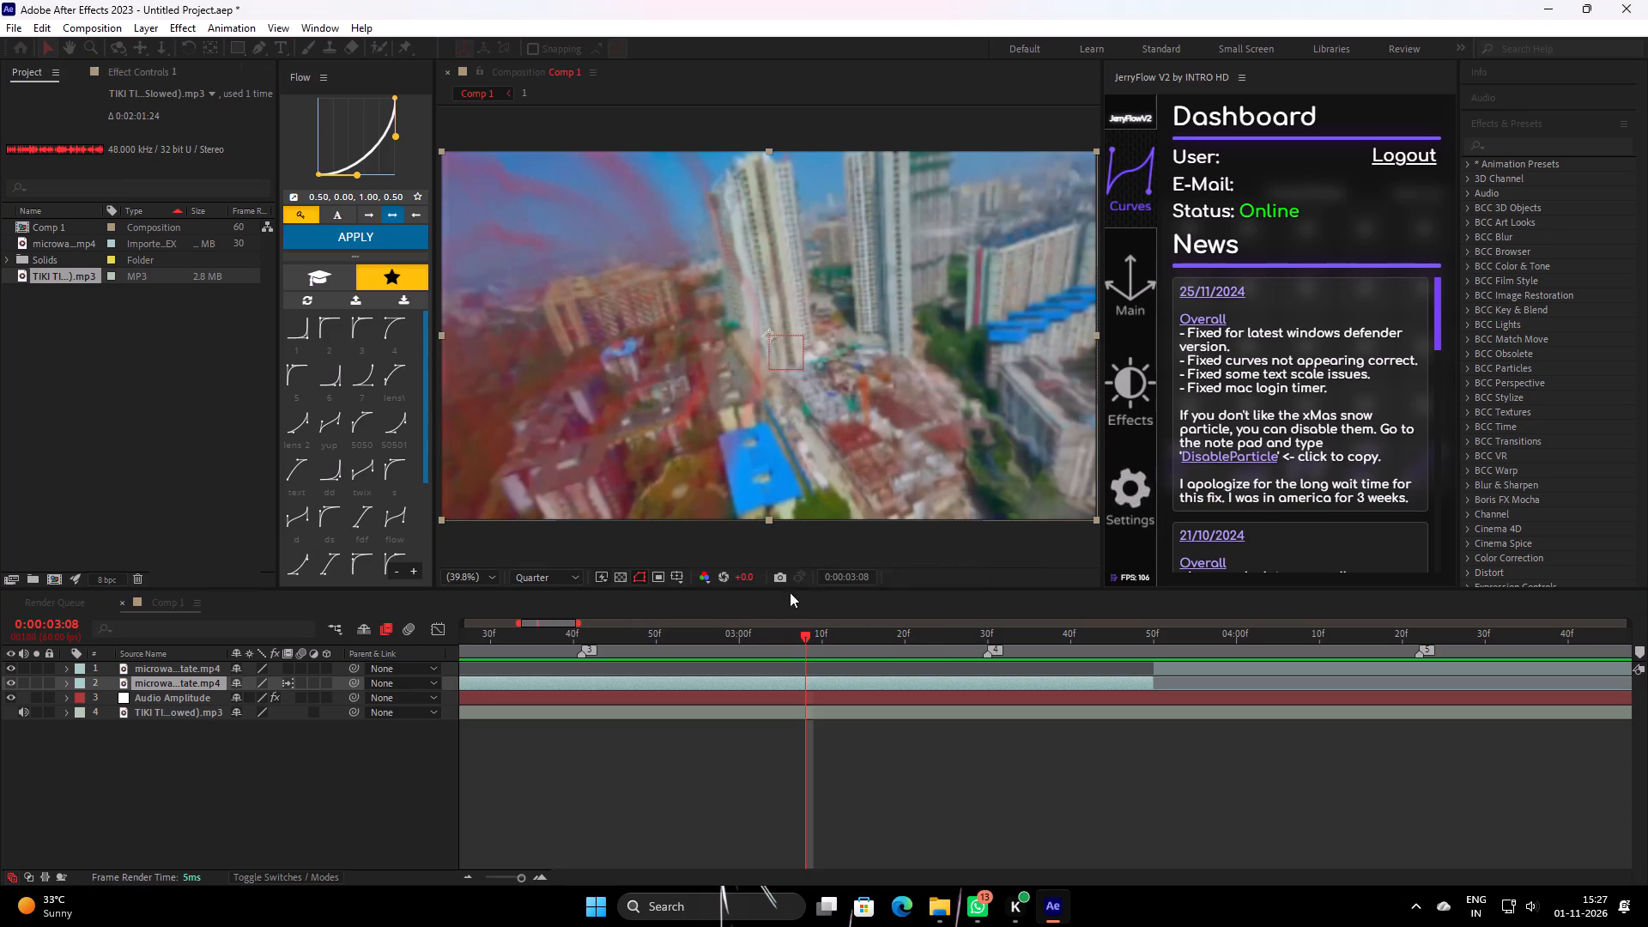
Scrub Comp 1 back to its start at 0:00:00:00.
drag(772, 647, 772, 663)
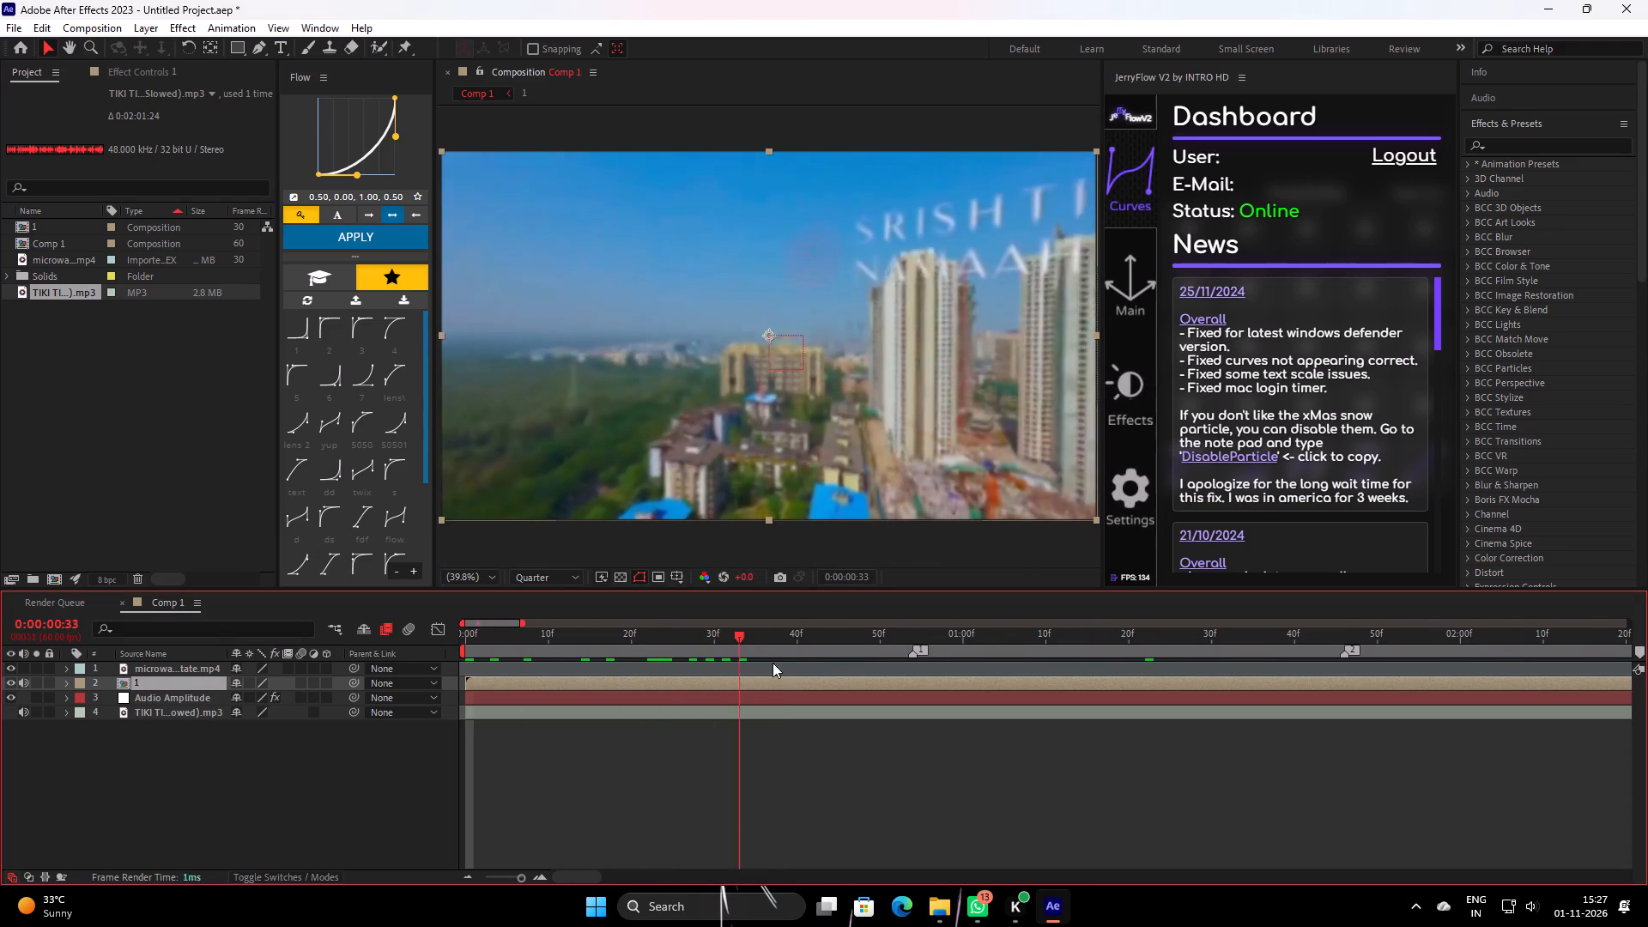
drag(772, 663, 0, 690)
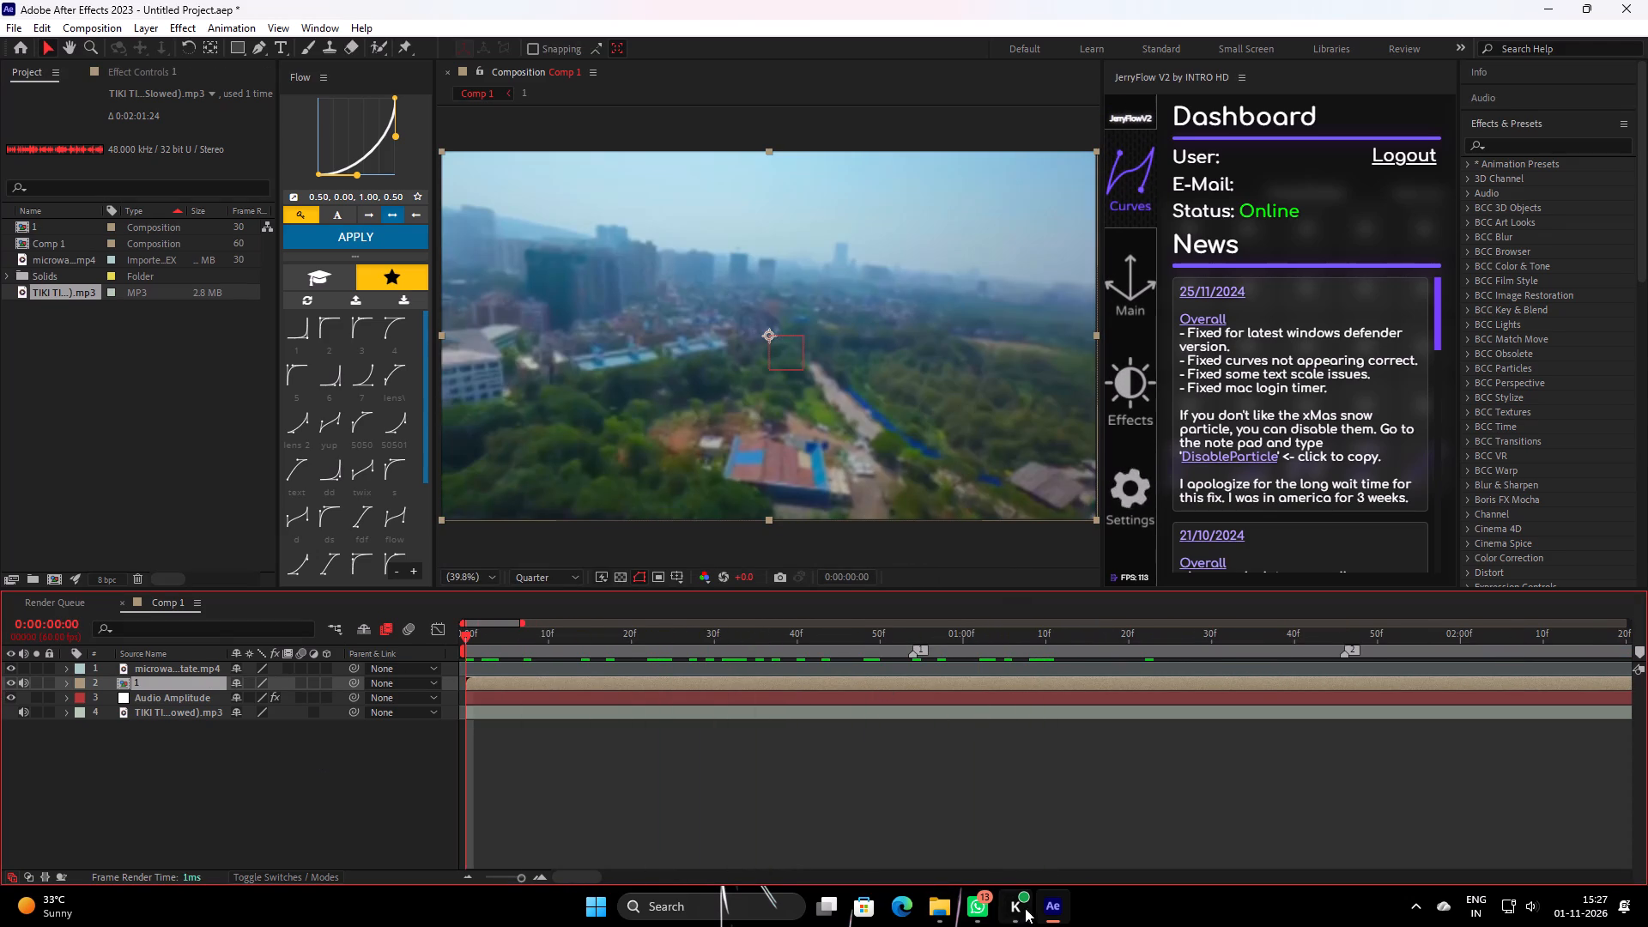
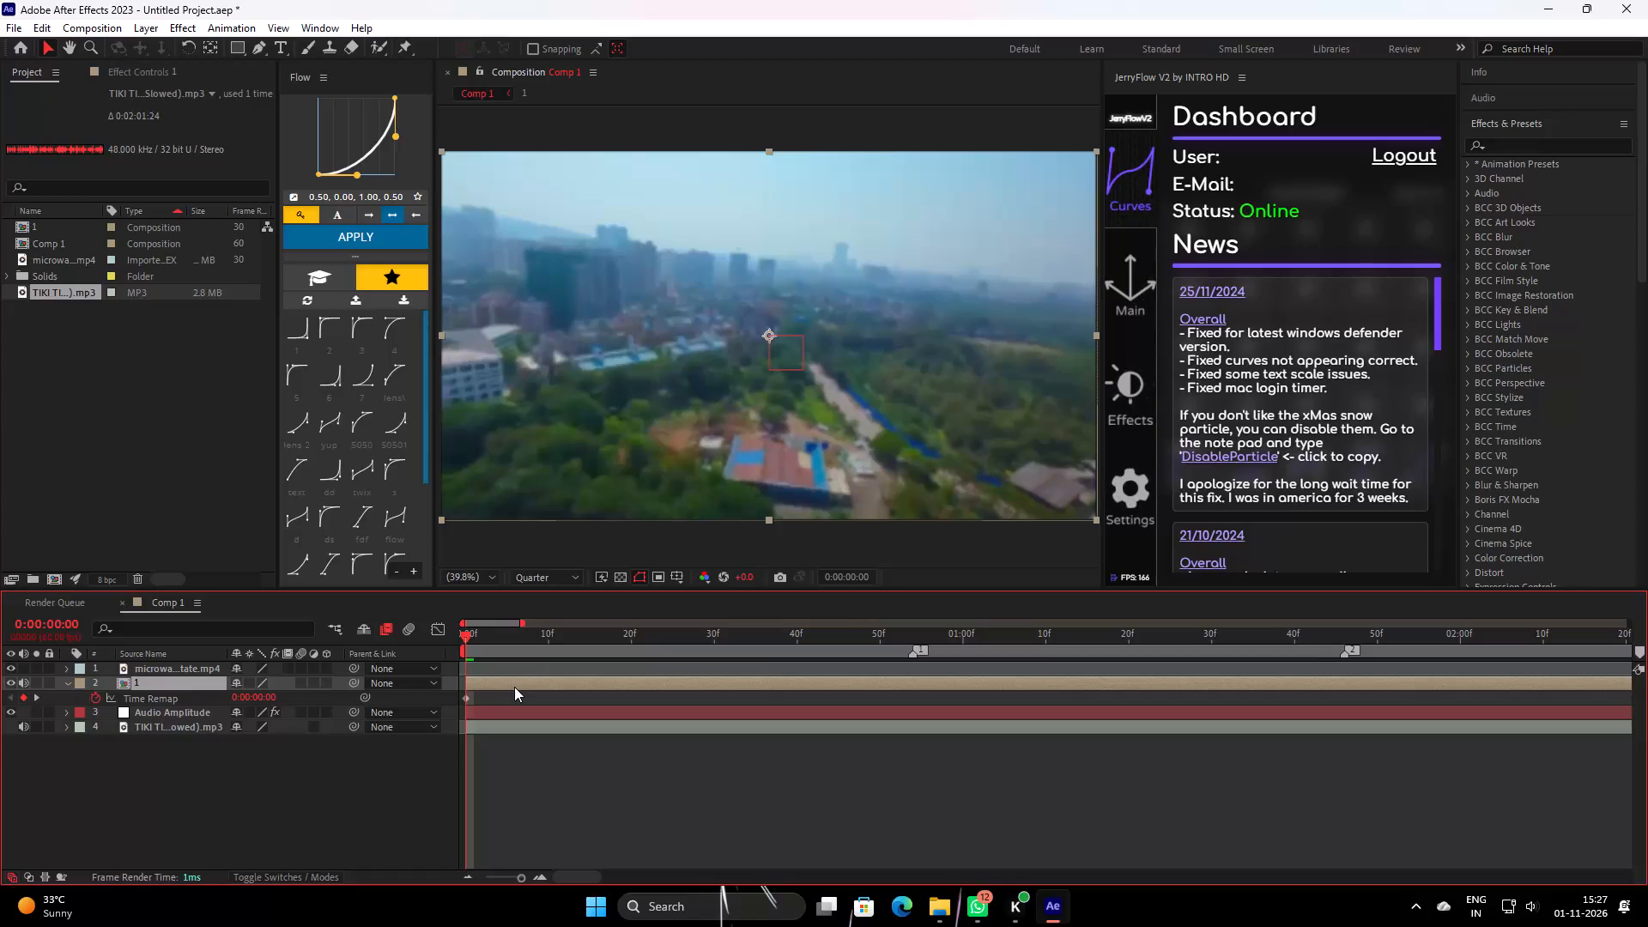
Move the playhead to 0:00:00:54, just before beat marker 1.
drag(641, 651, 850, 677)
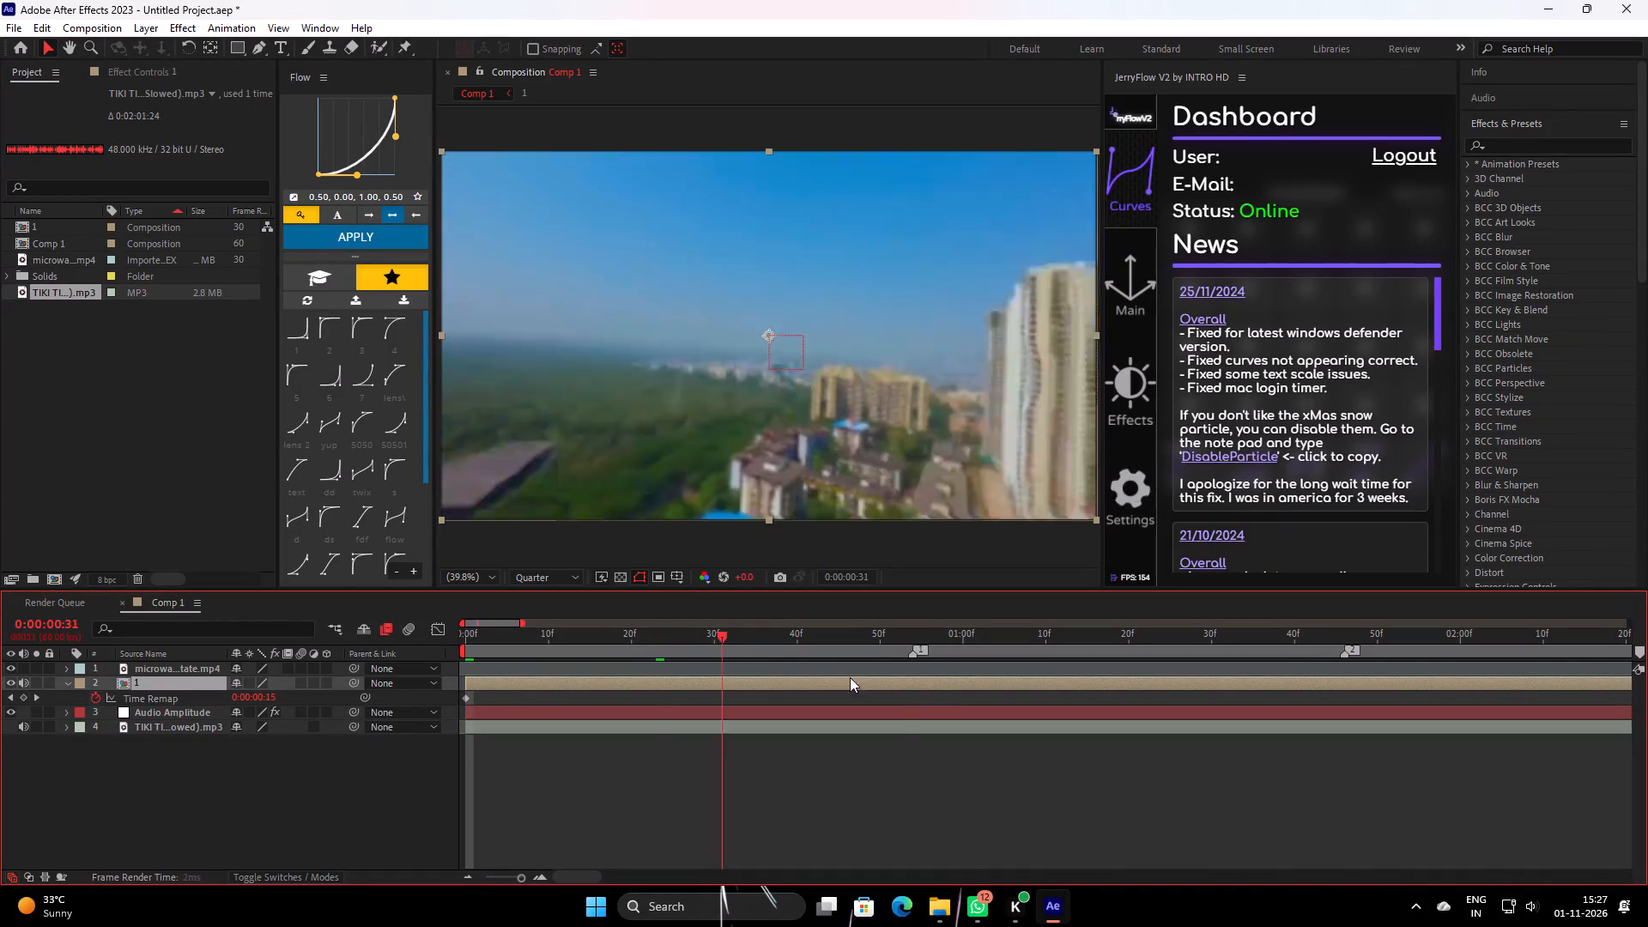
drag(850, 677, 912, 712)
Set the value of the last Time Remap keyframe on layer 1's pre-comp to 0:00:03:49.
triple_click(471, 876)
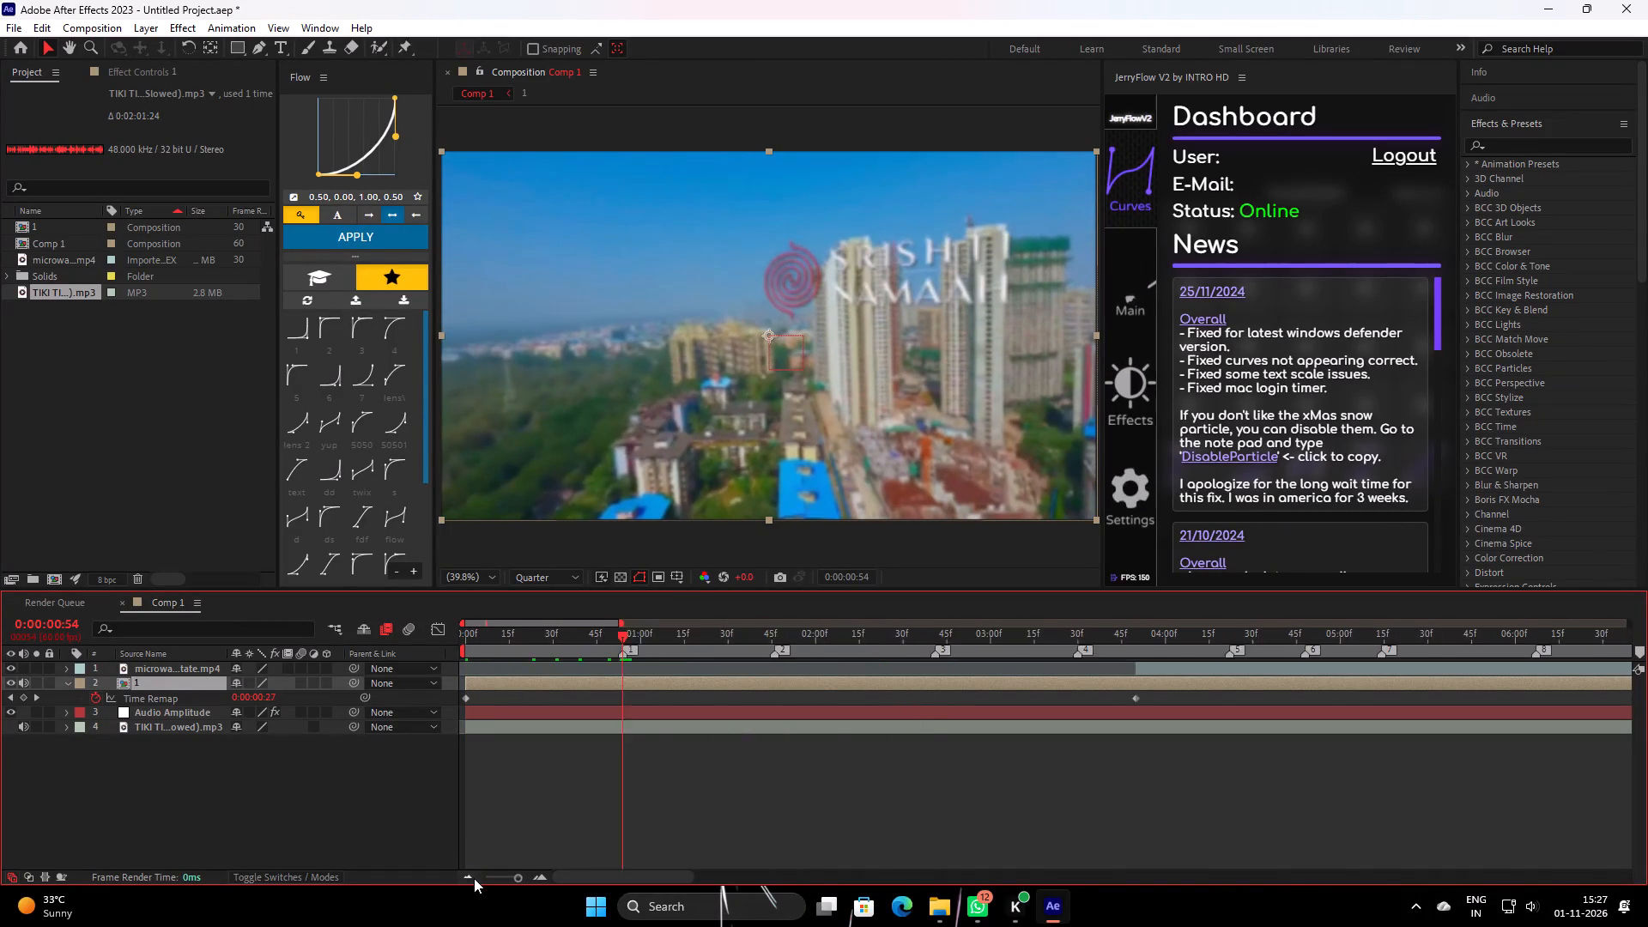
double_click(828, 699)
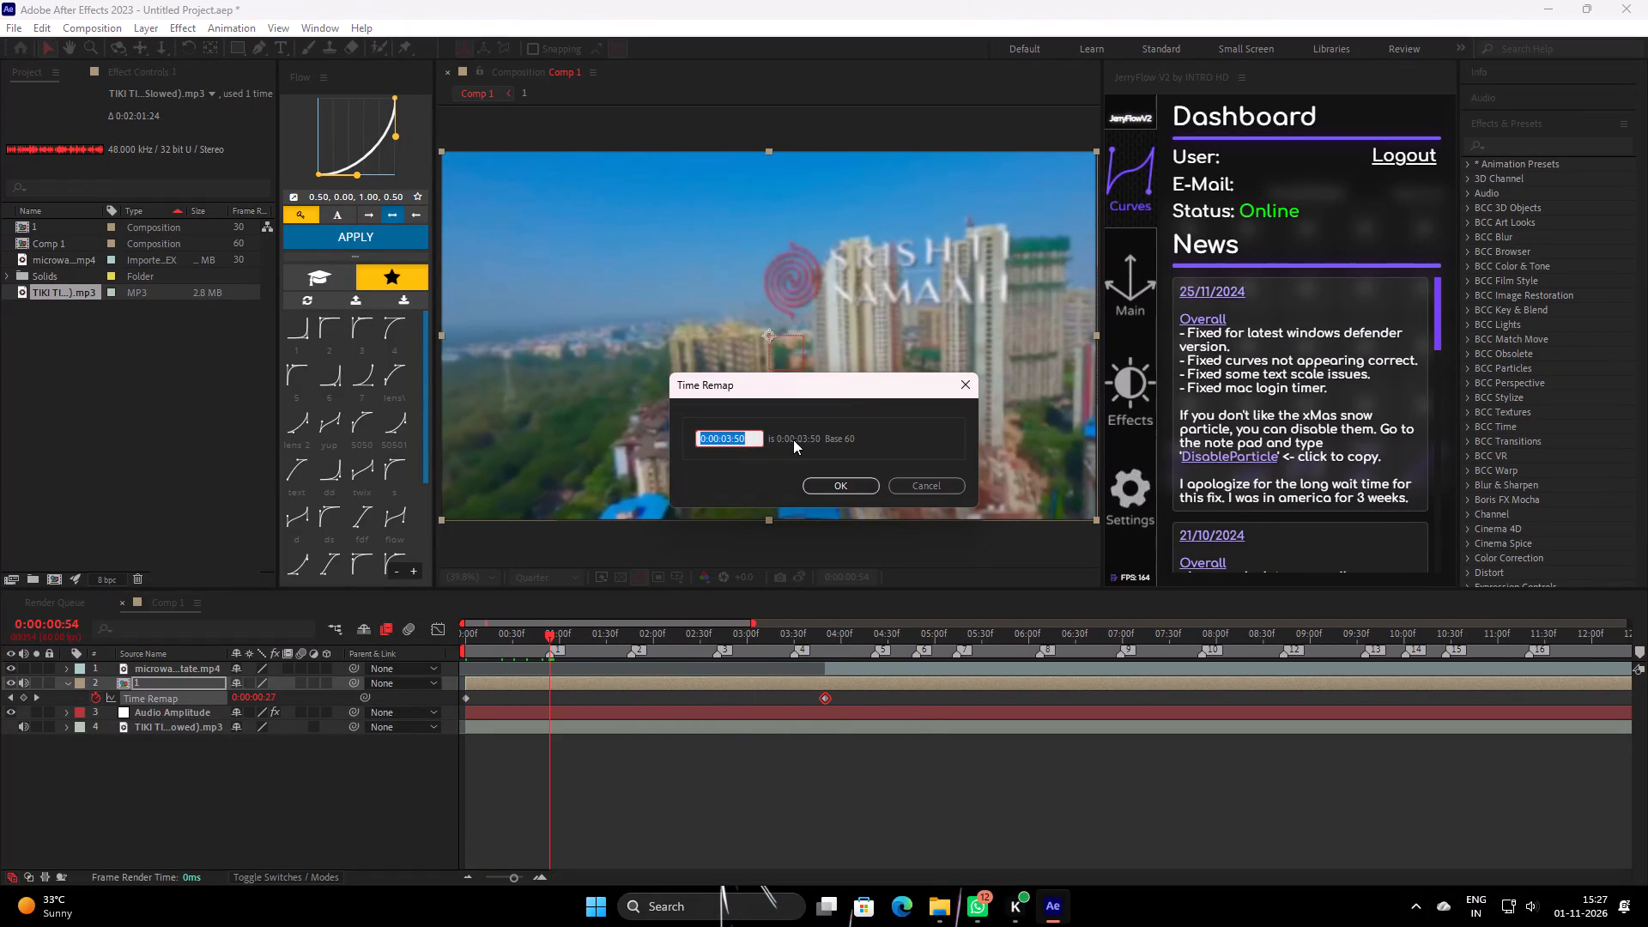
double_click(751, 439)
click(751, 439)
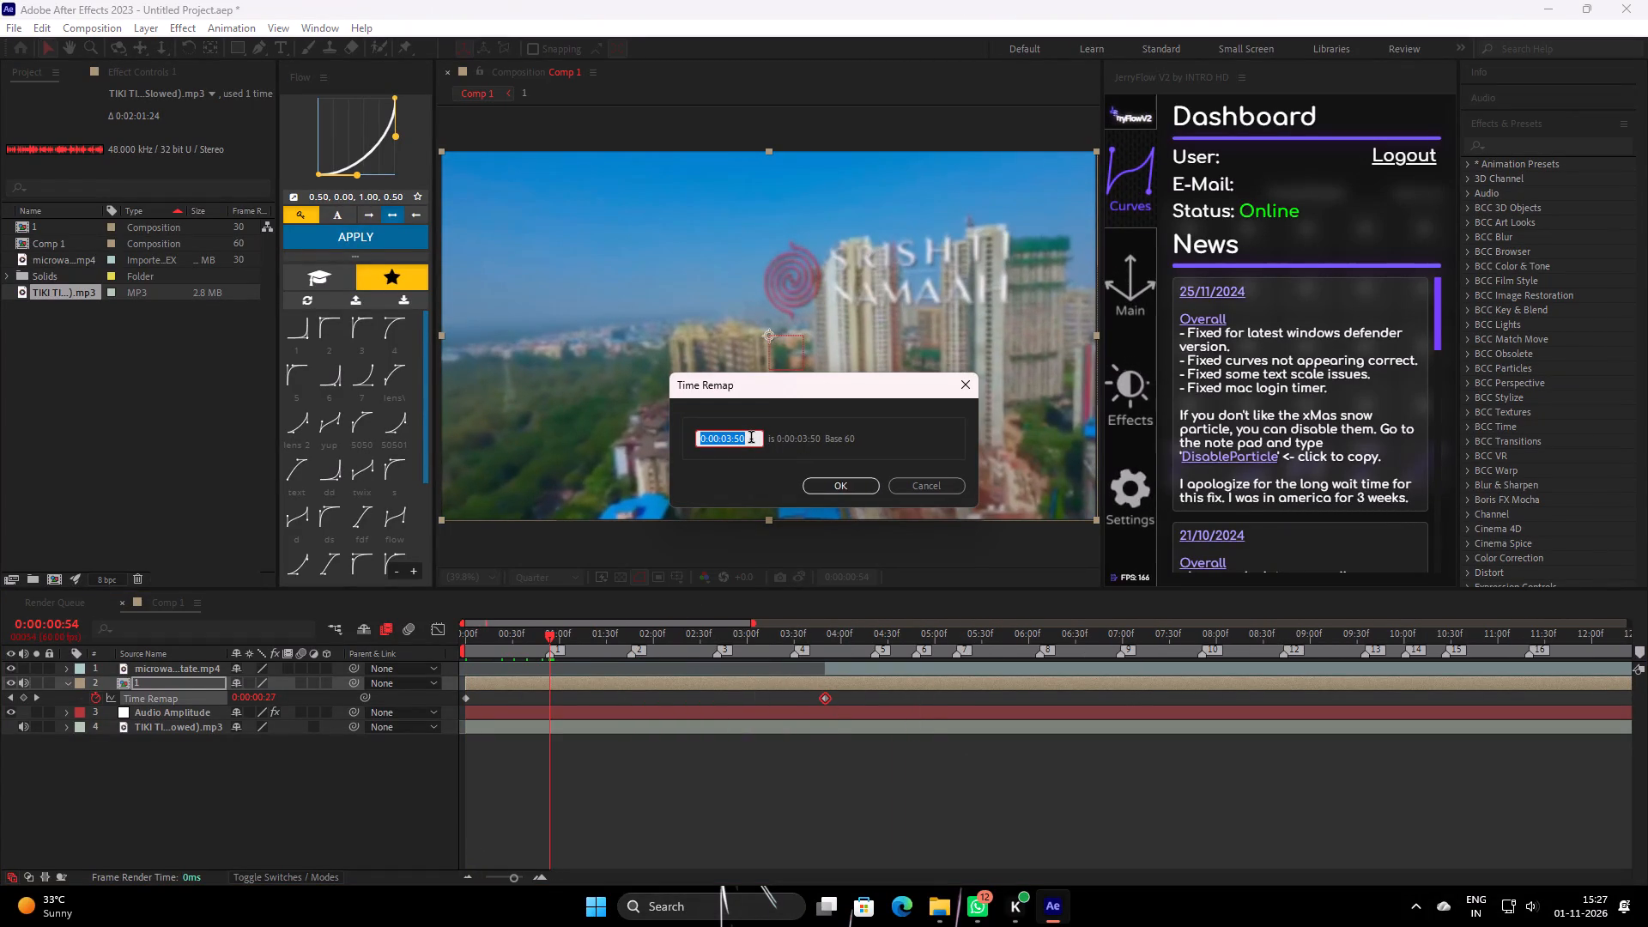
click(751, 439)
key(BackSpace)
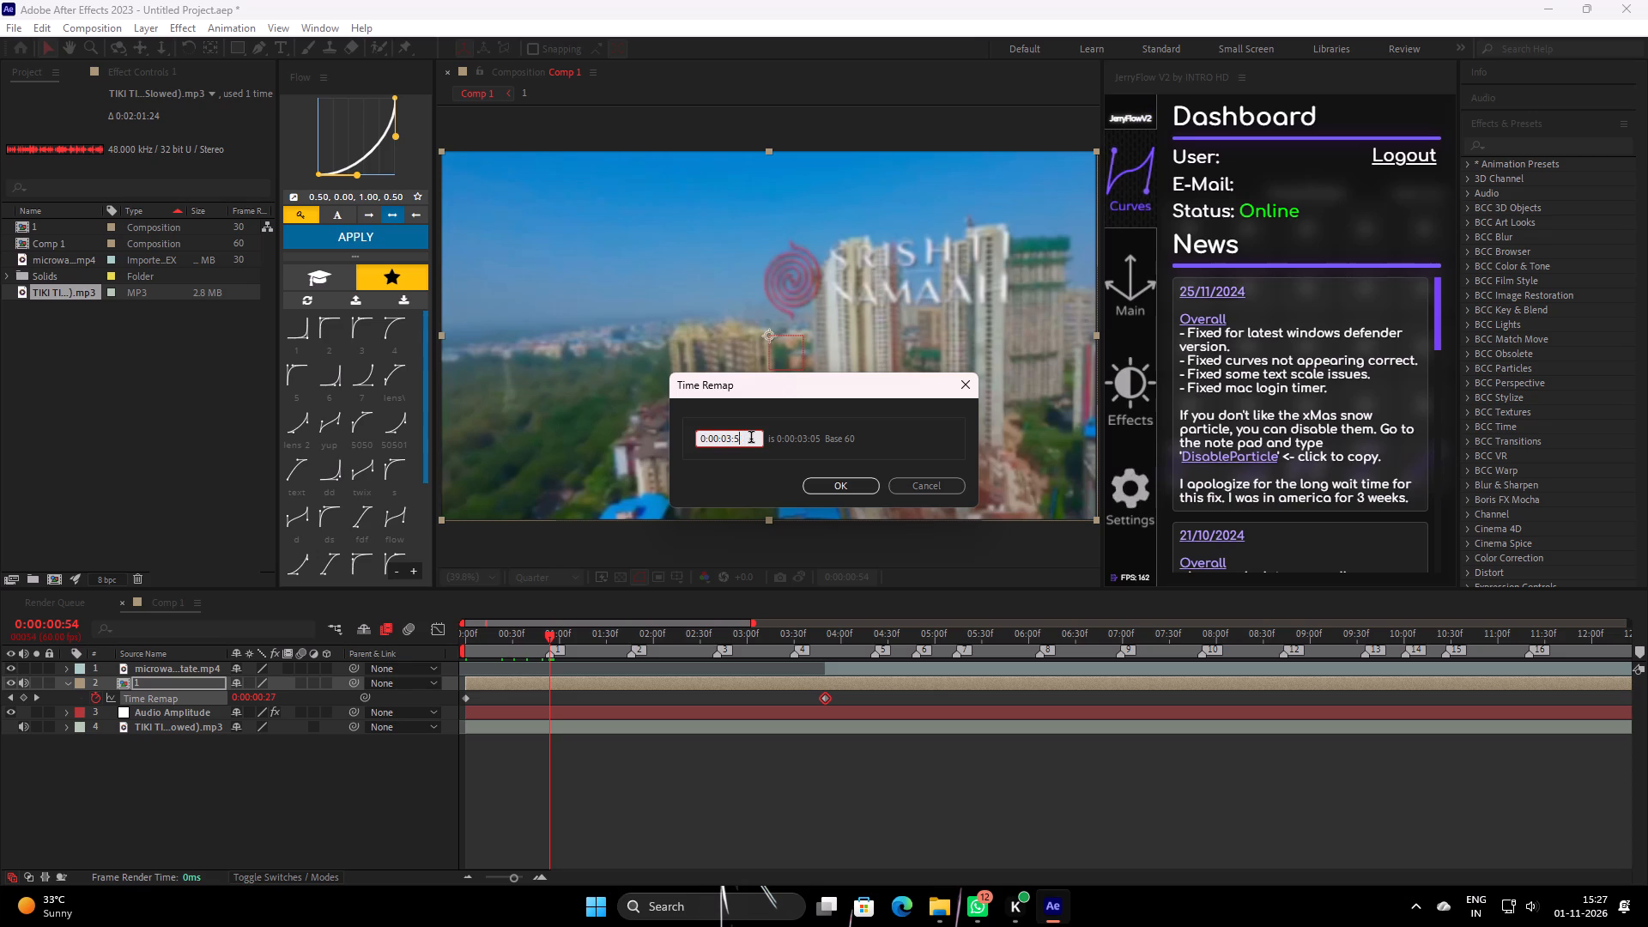
key(BackSpace)
text(40)
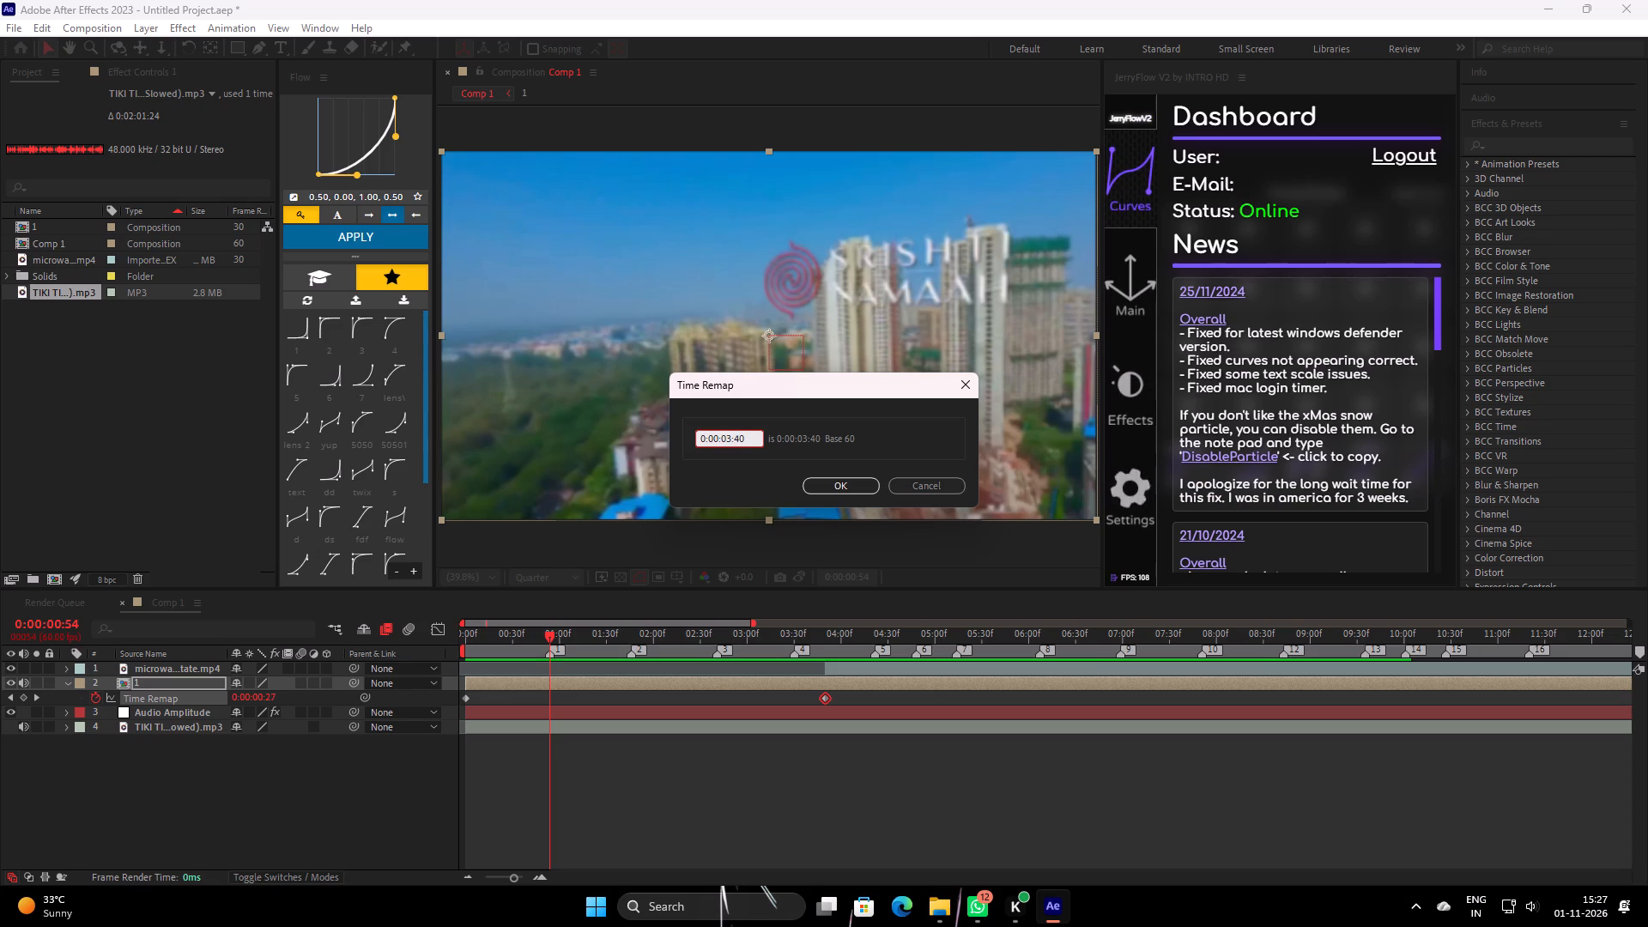
key(BackSpace)
key(9)
key(Return)
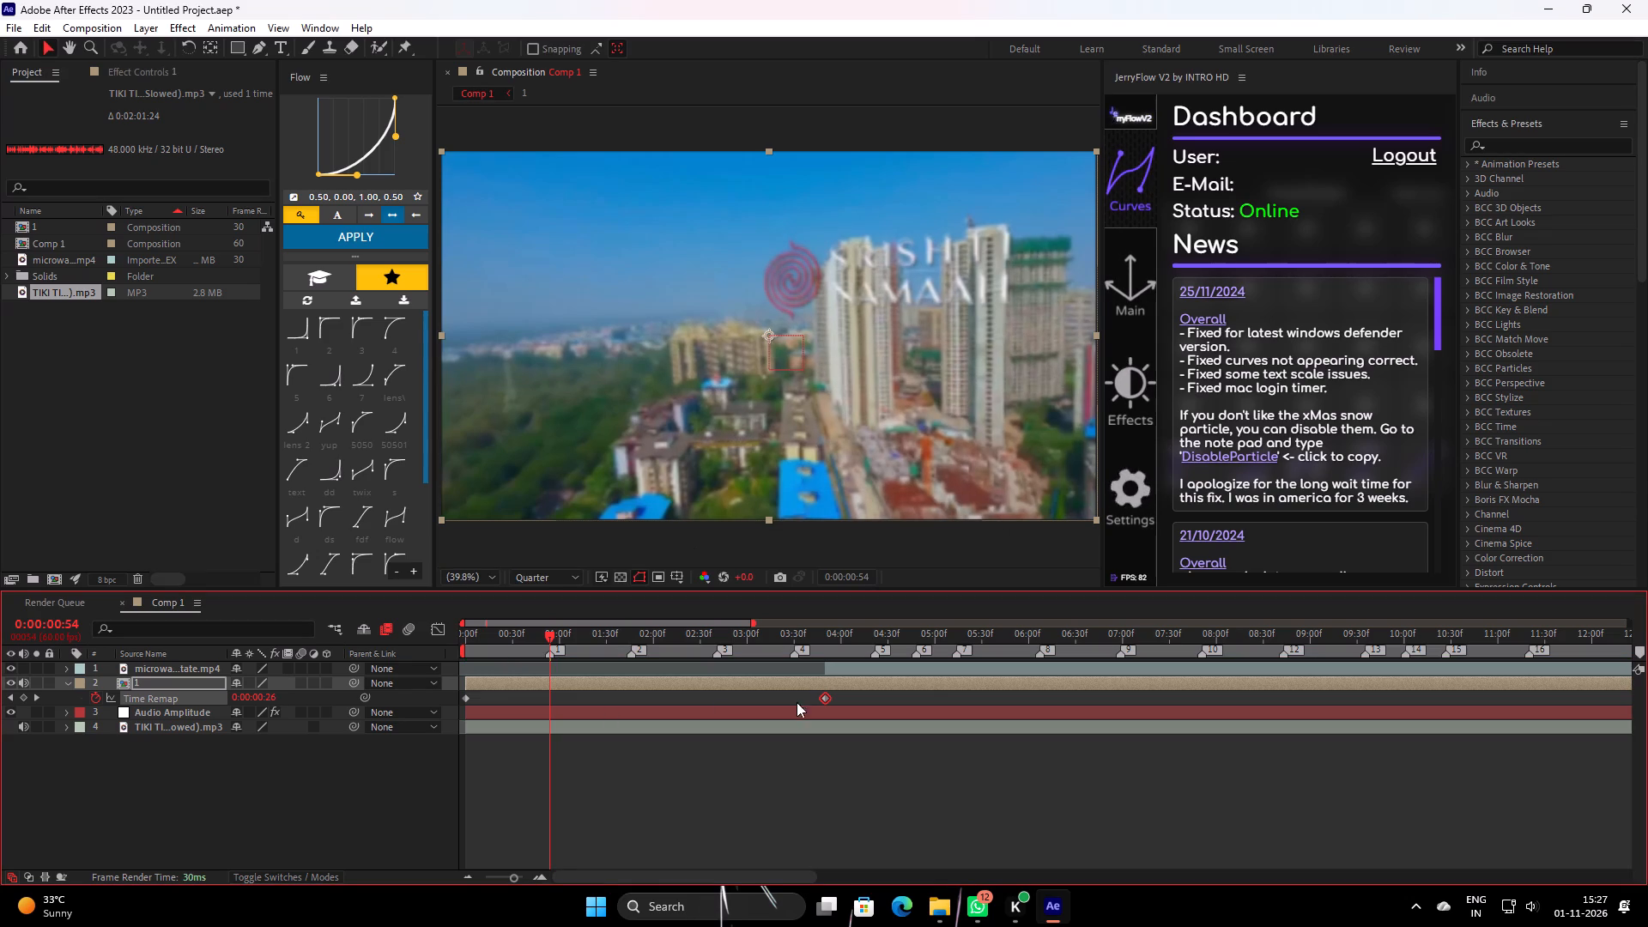
Move the pre-comp's last Time Remap keyframe earlier, onto the playhead at 0:00:00:54 by beat marker 1.
drag(822, 698, 563, 748)
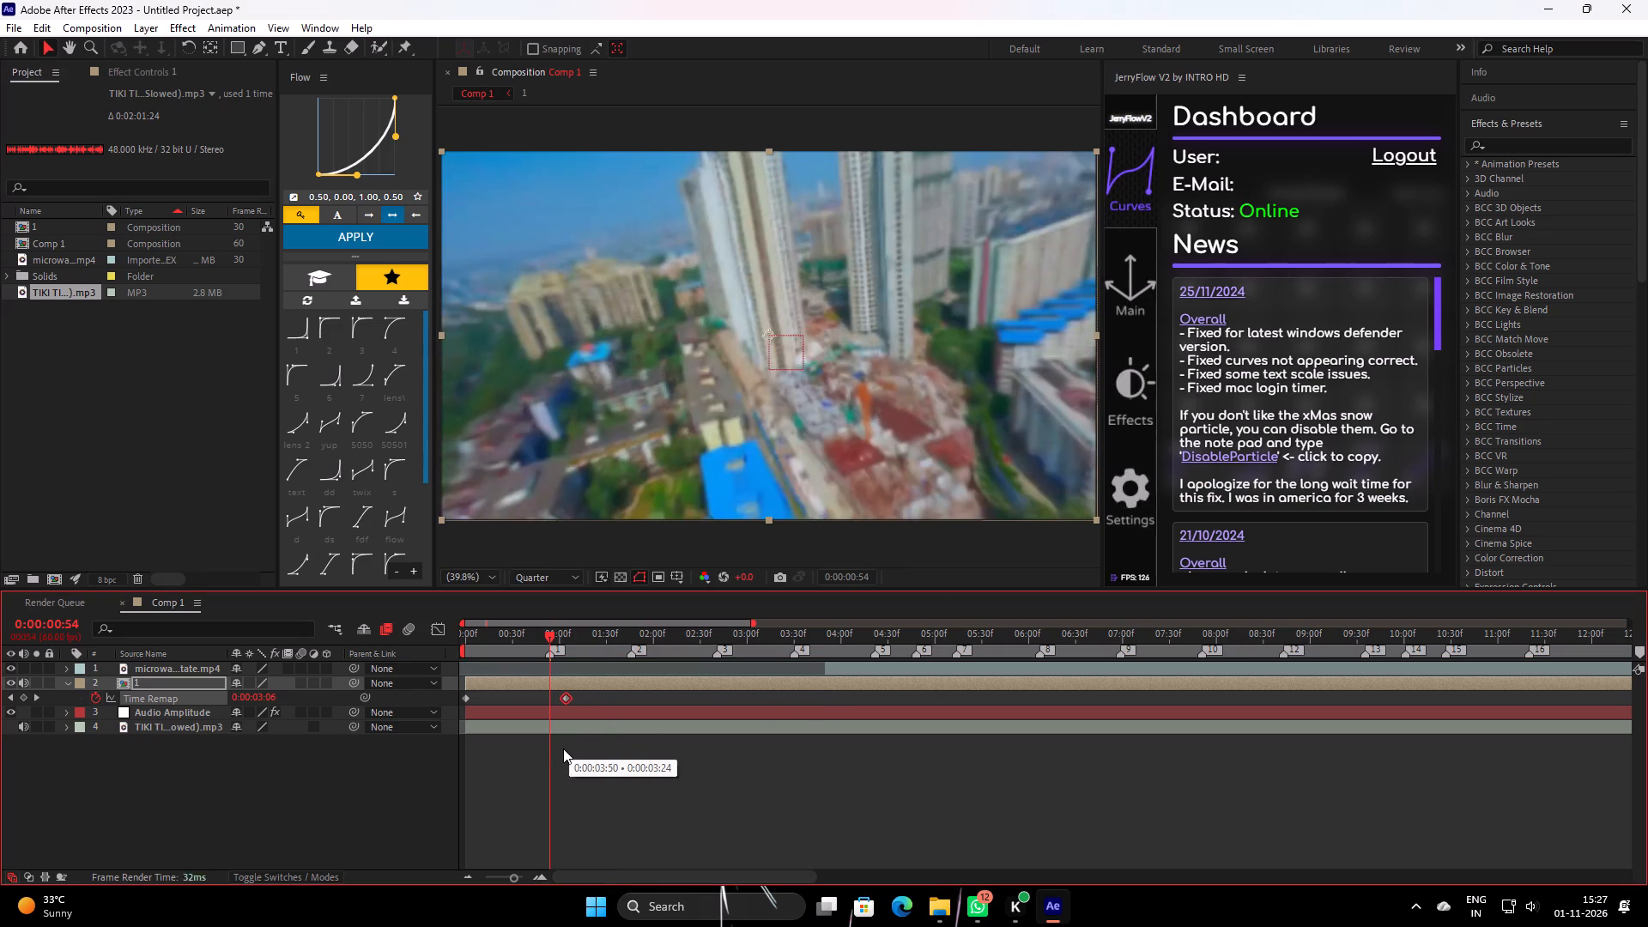
drag(563, 748, 597, 739)
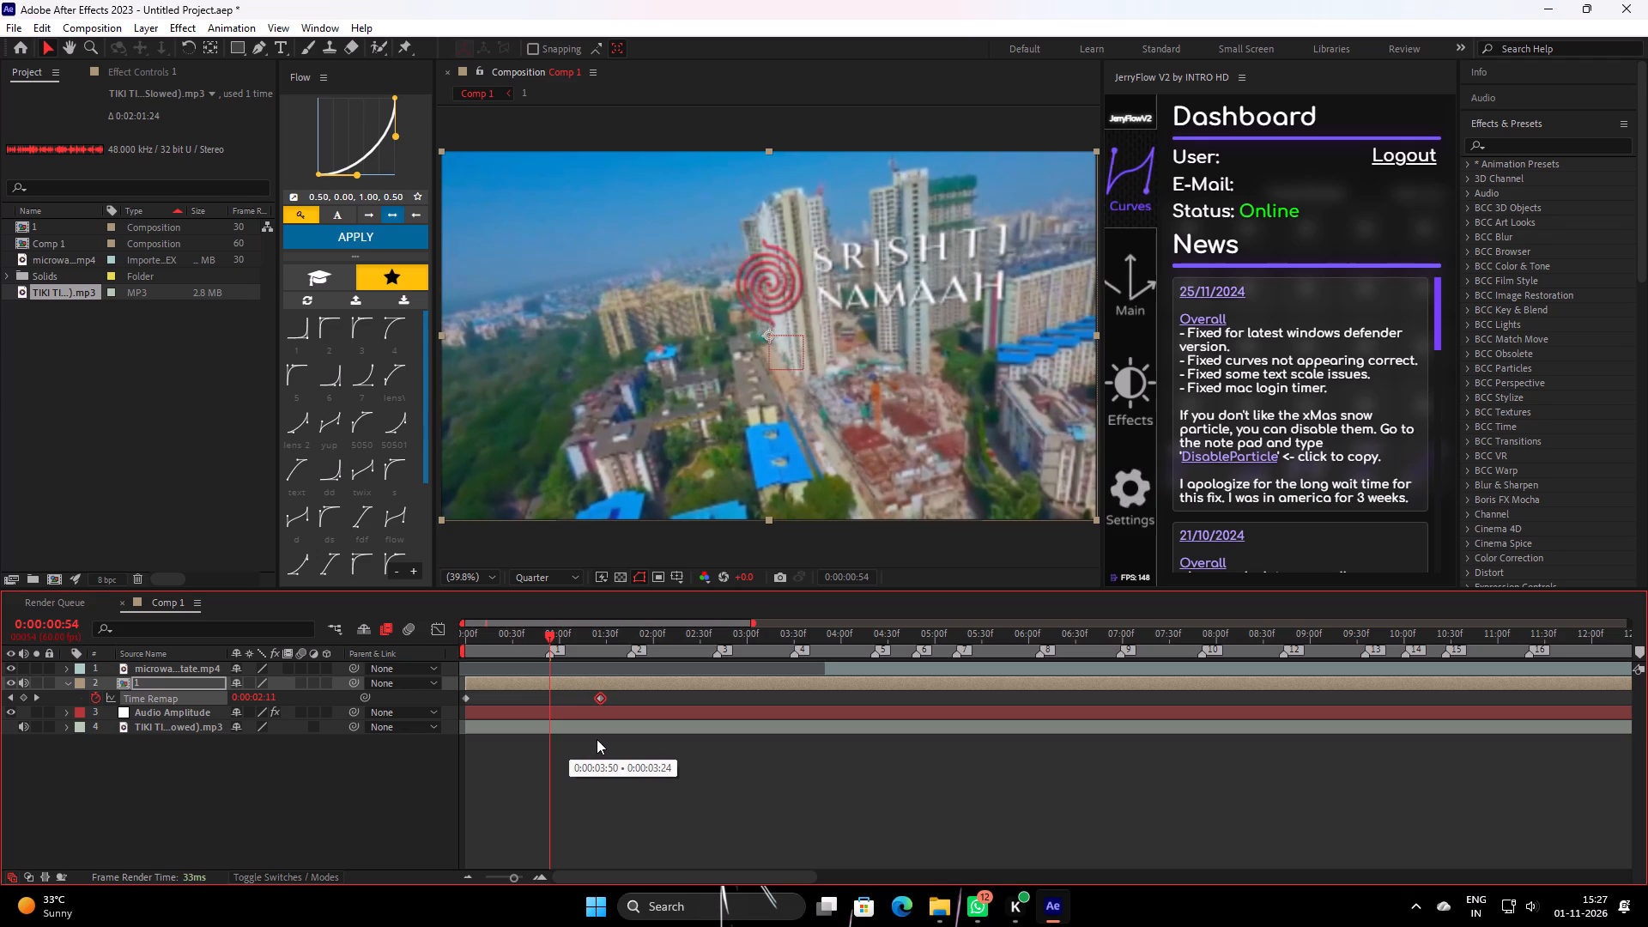
drag(597, 739, 612, 735)
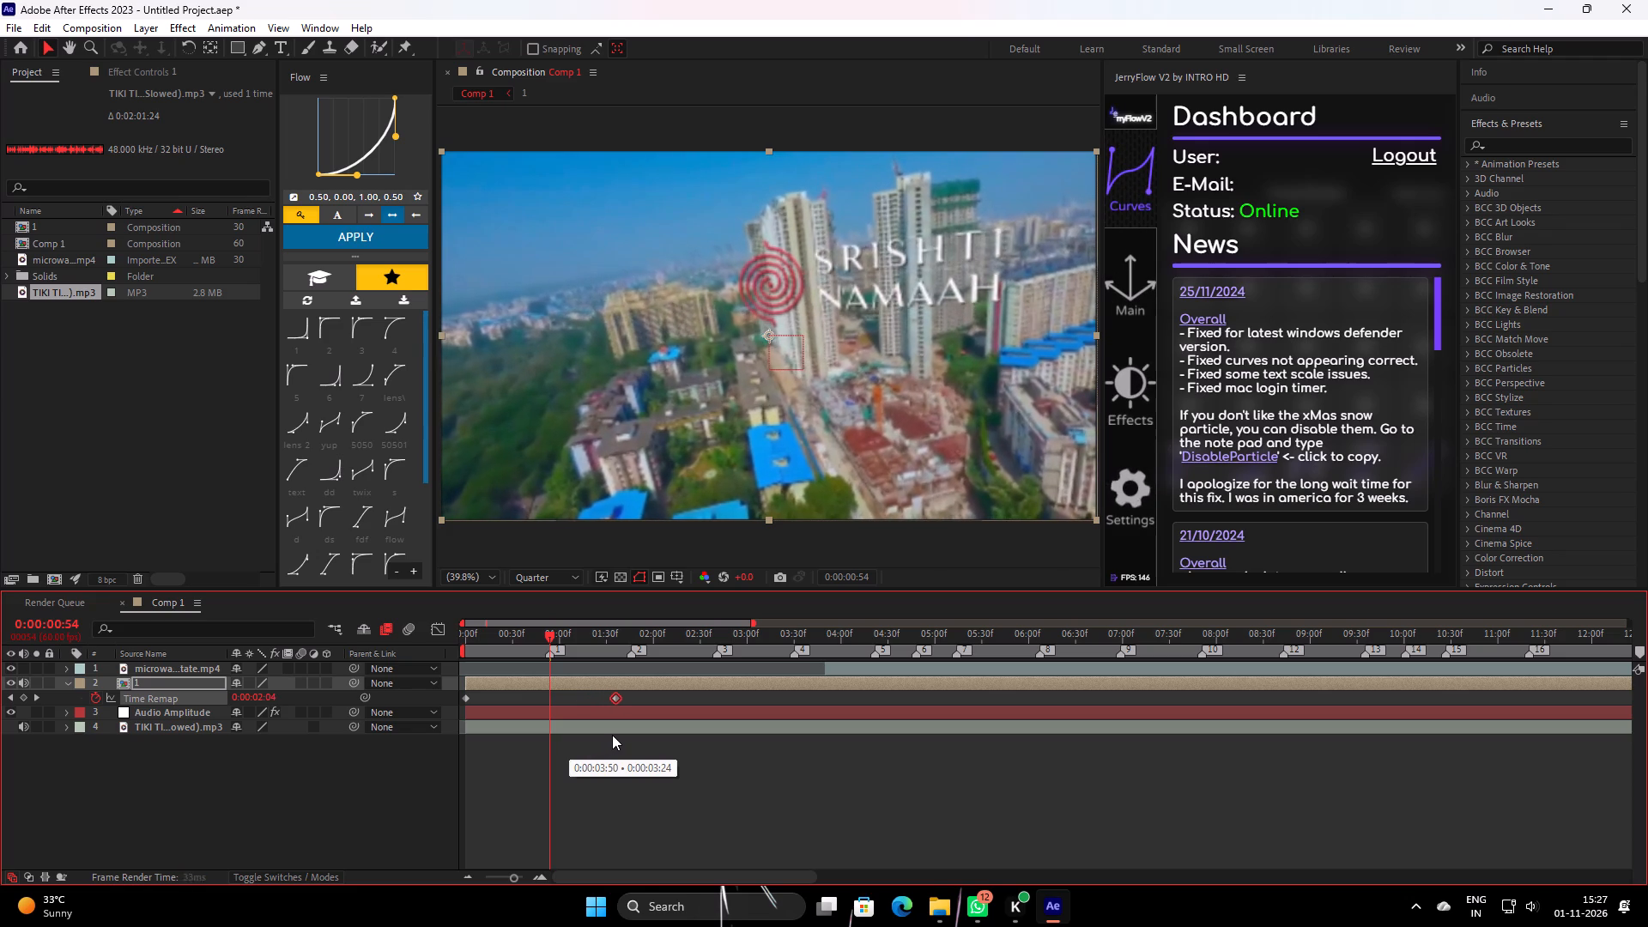
drag(612, 735, 554, 750)
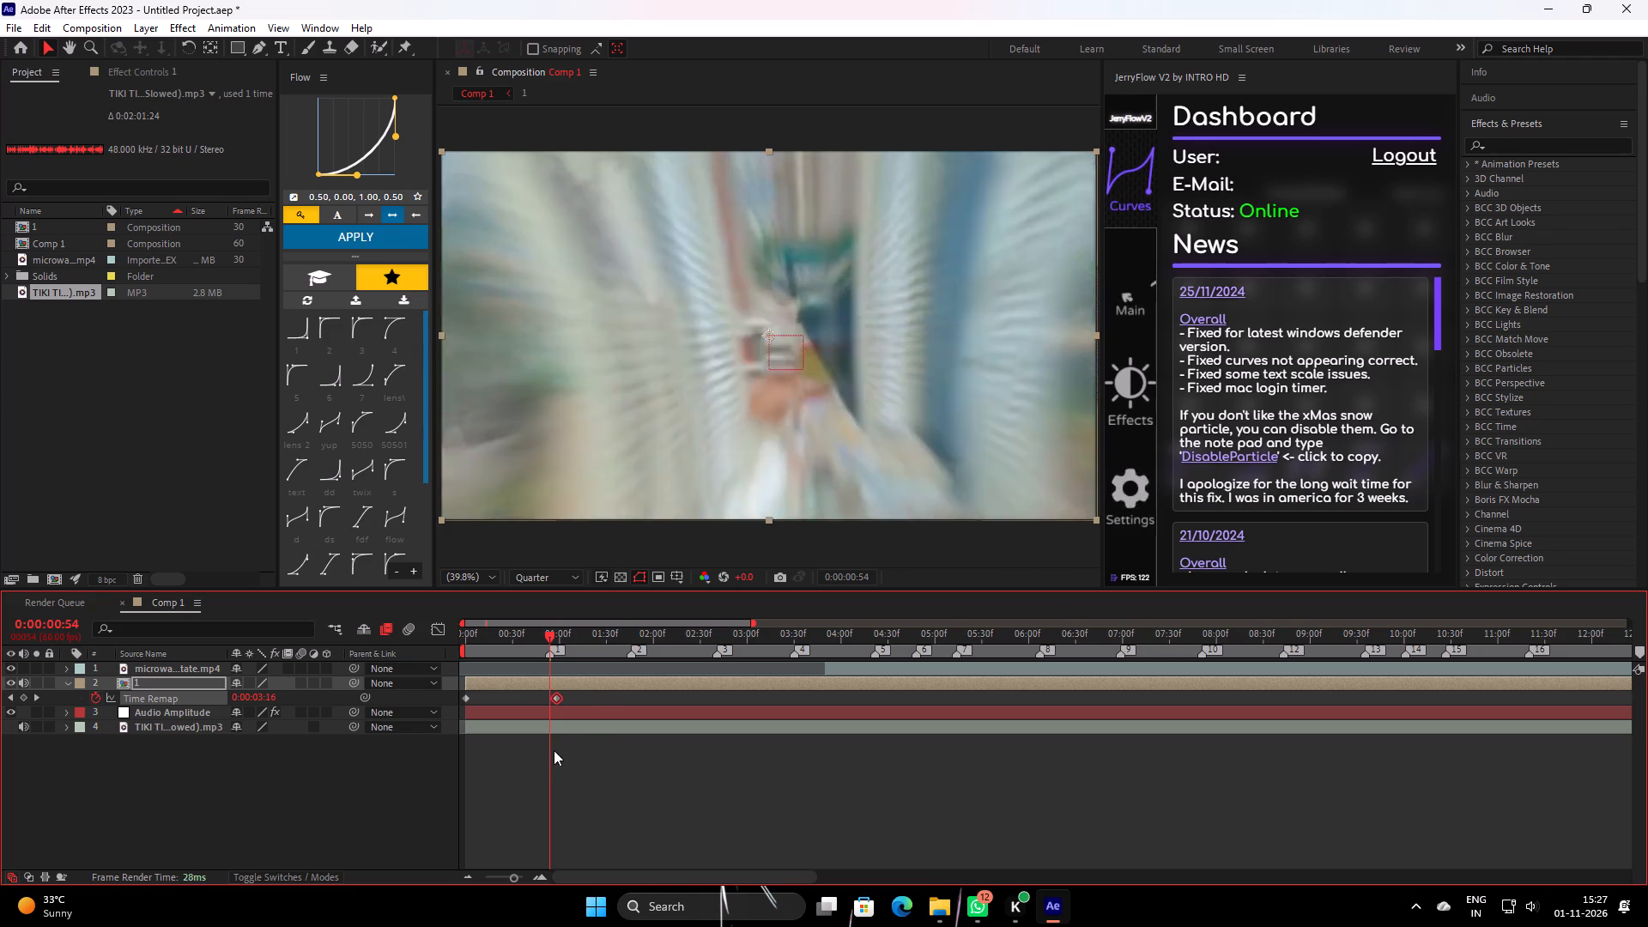
drag(554, 750, 548, 754)
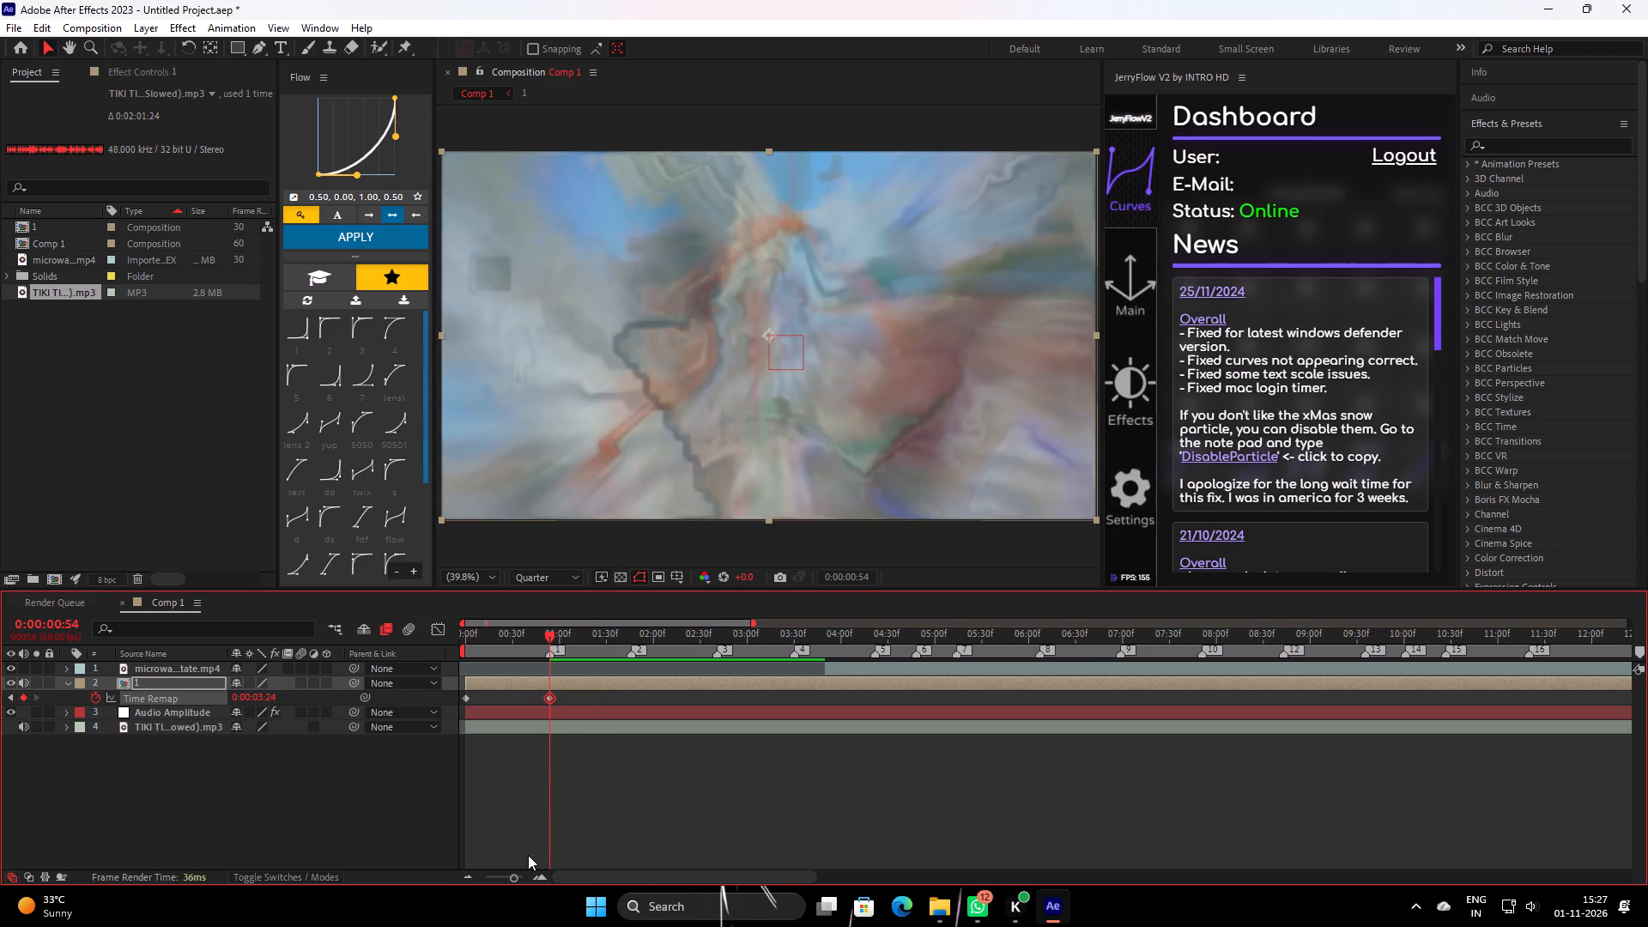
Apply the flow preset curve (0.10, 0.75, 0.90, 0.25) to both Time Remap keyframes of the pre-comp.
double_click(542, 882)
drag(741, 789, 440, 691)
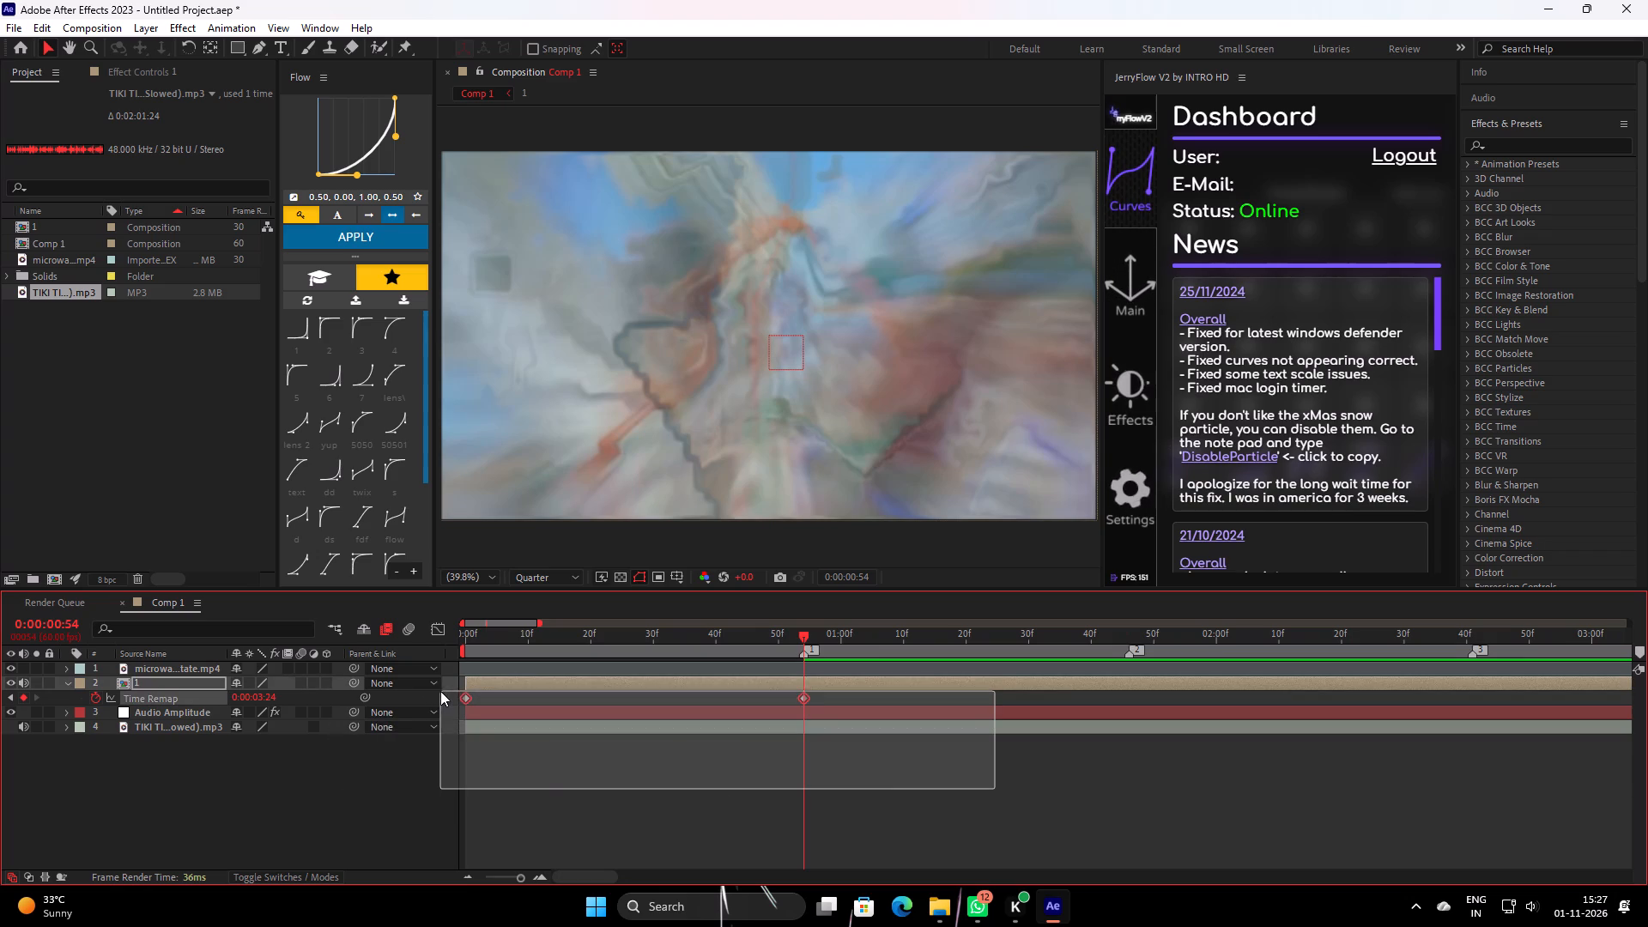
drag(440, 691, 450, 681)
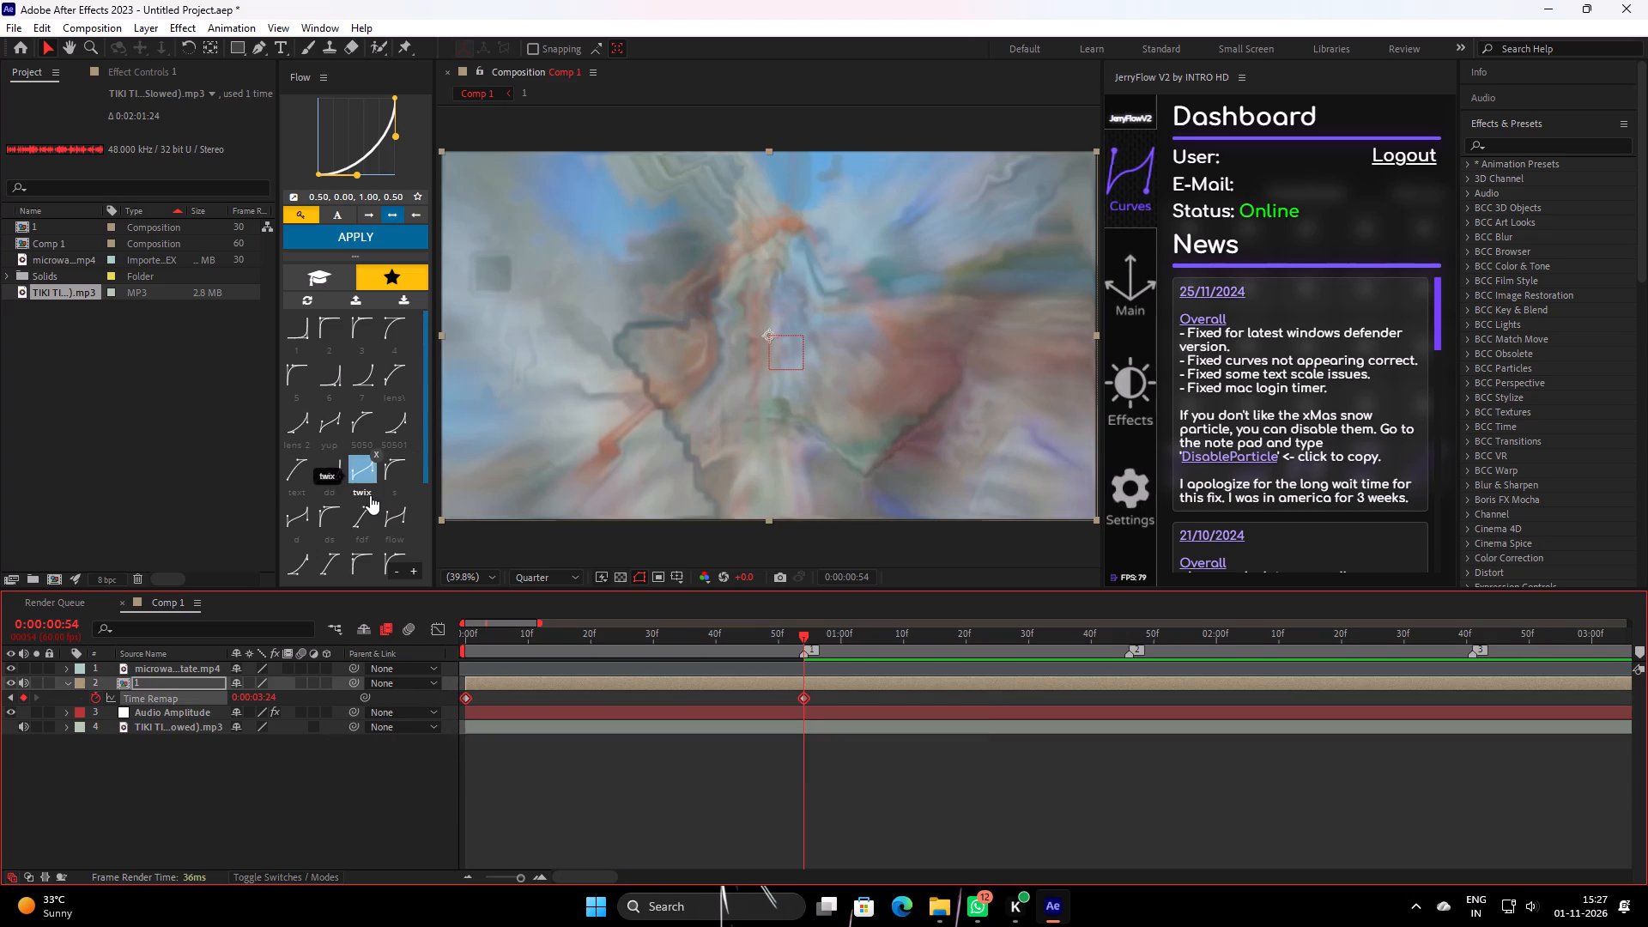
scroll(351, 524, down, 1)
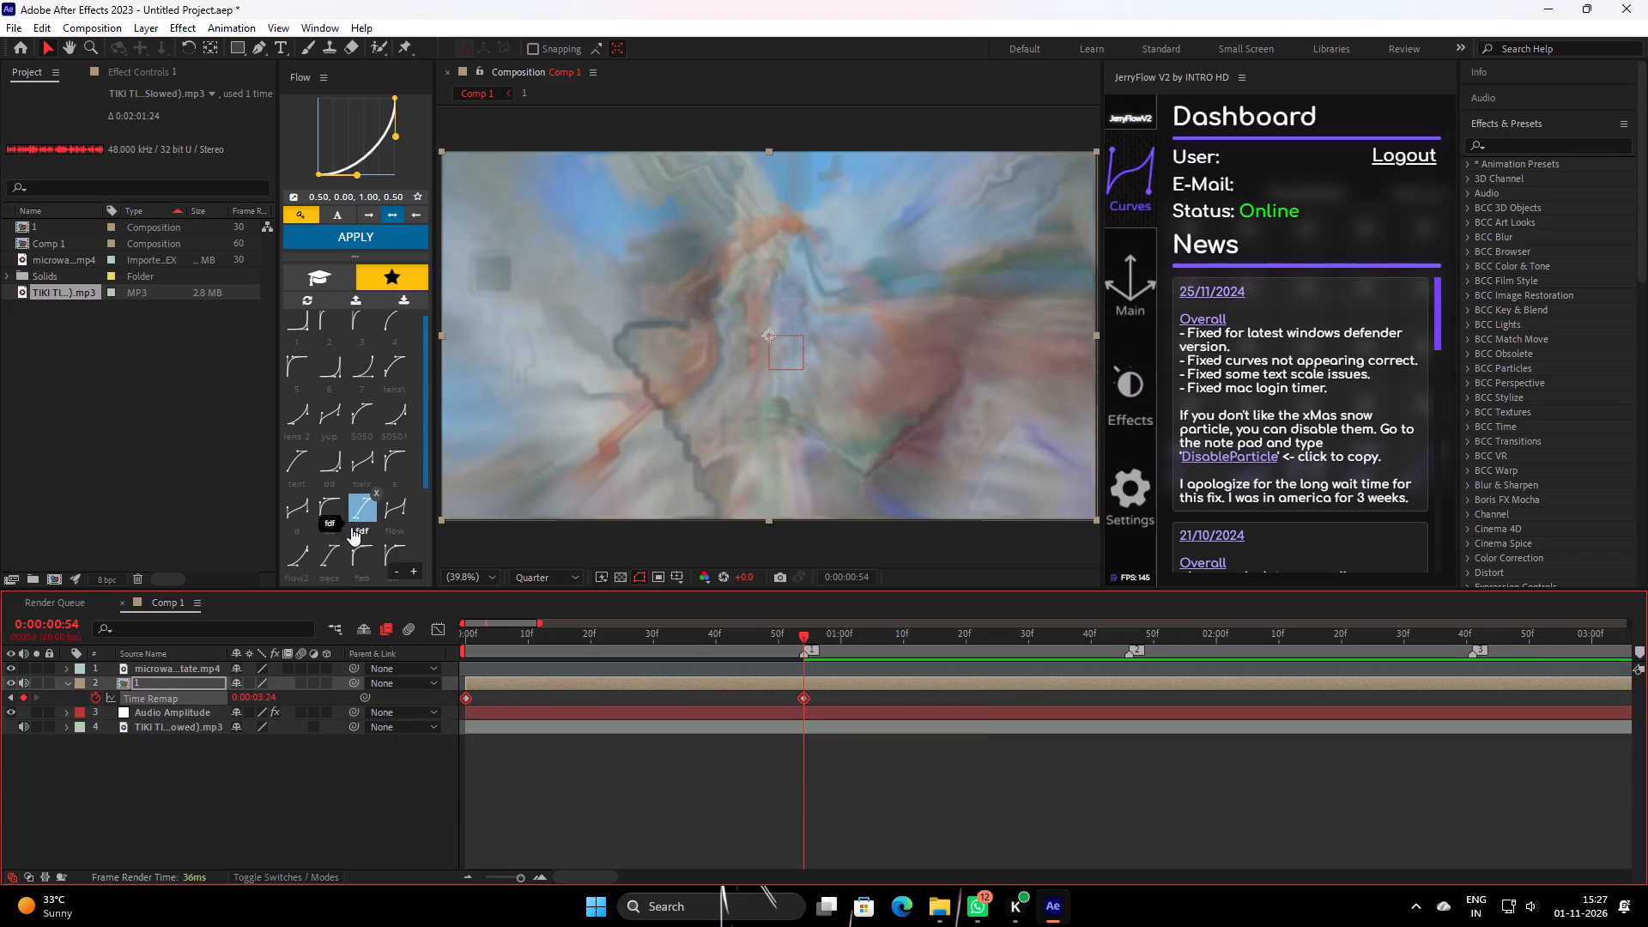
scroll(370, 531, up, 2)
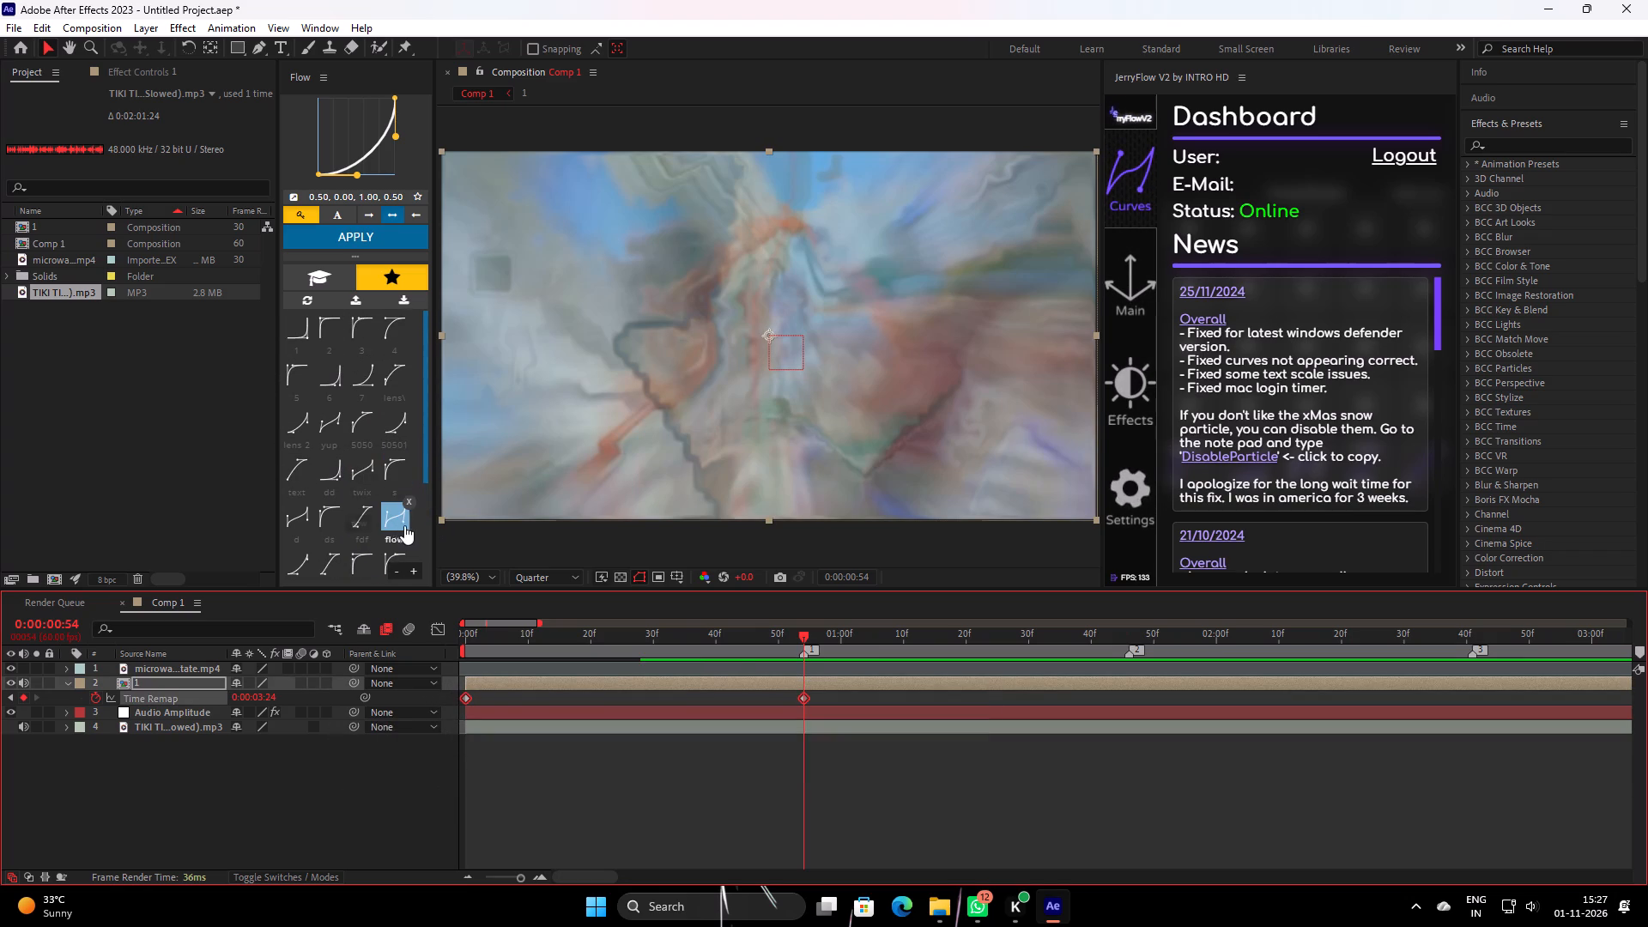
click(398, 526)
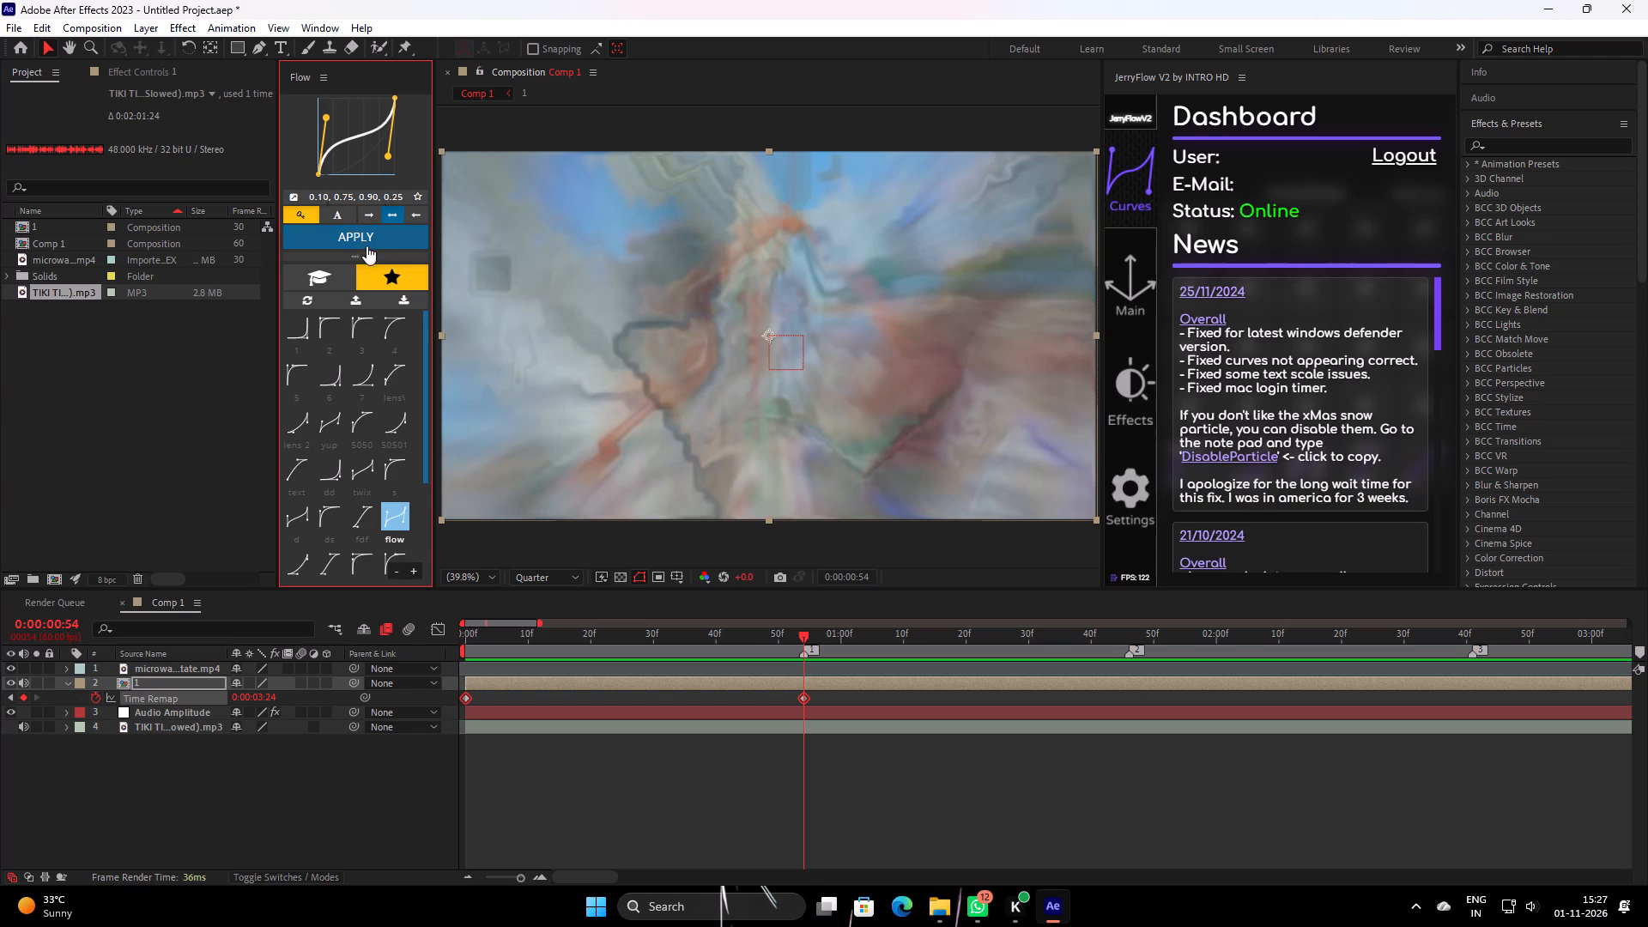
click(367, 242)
Preview the retimed shot from the start of Comp 1 past beat marker 1, and return to 0:00:00:00.
drag(754, 640, 512, 686)
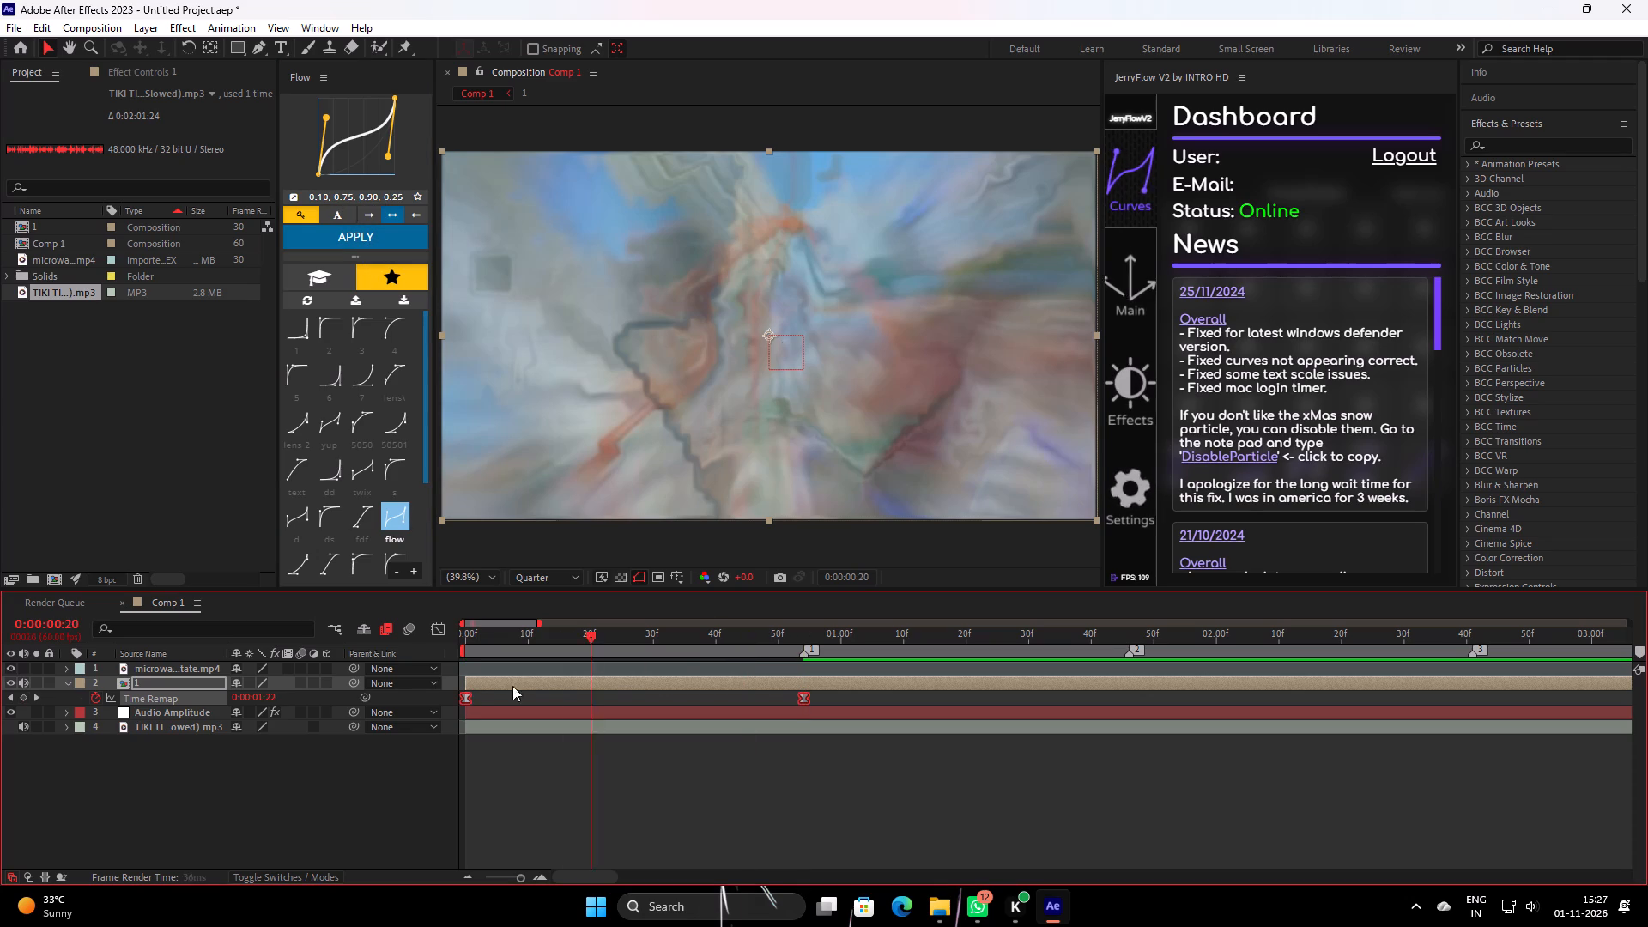
drag(512, 686, 275, 687)
key(space)
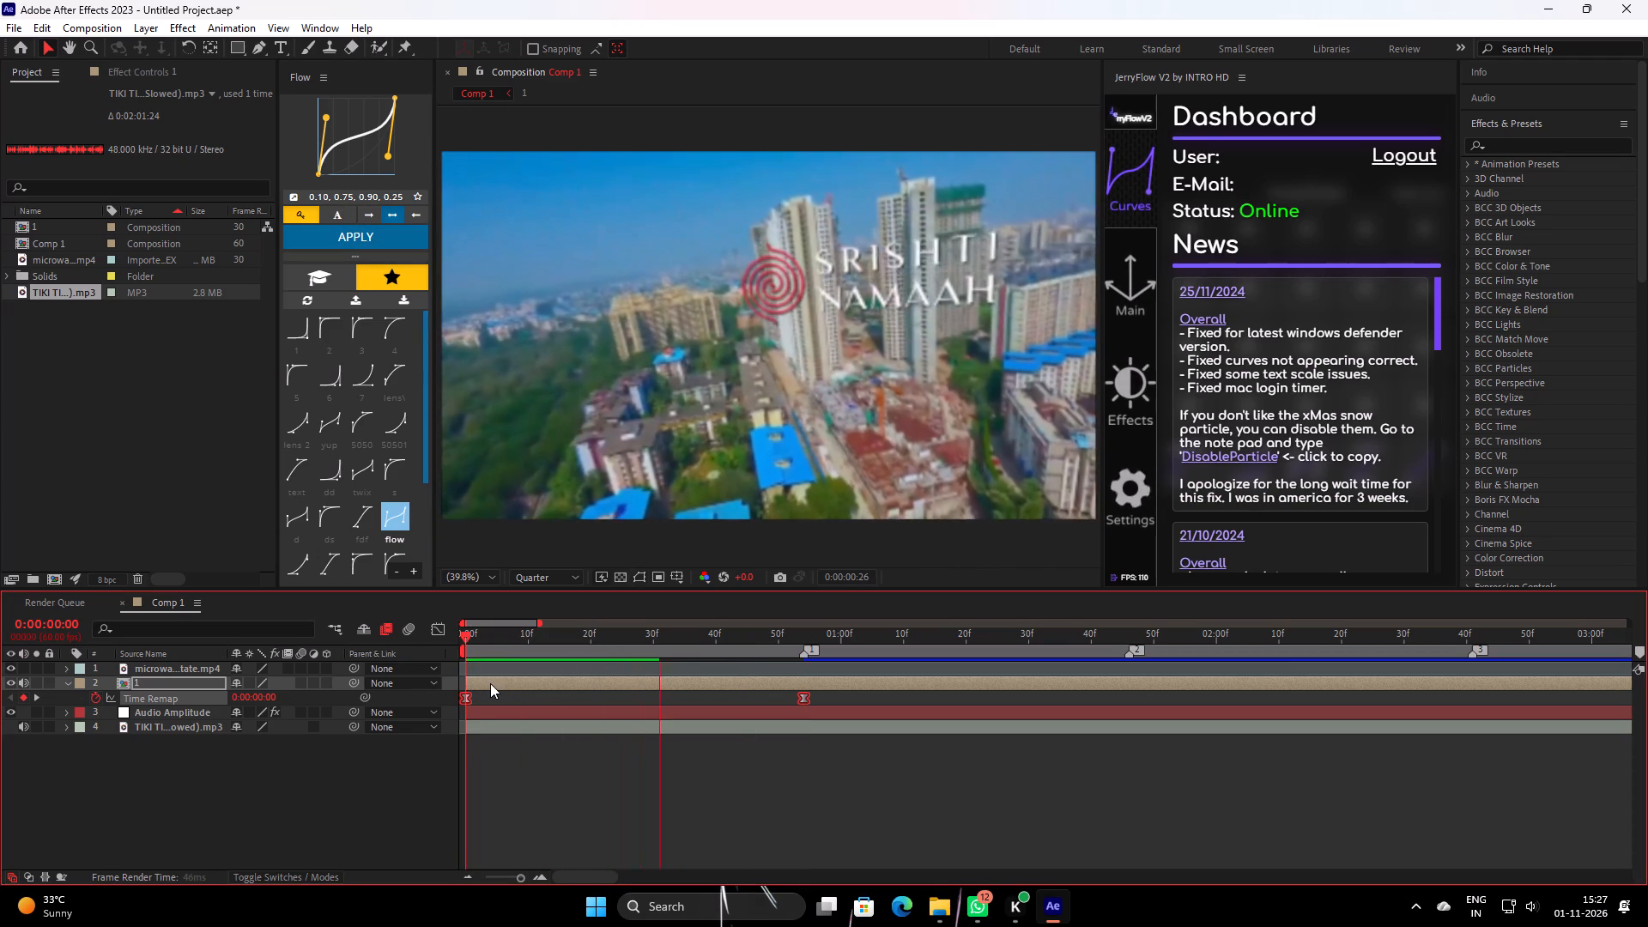
key(space)
drag(676, 640, 304, 708)
key(space)
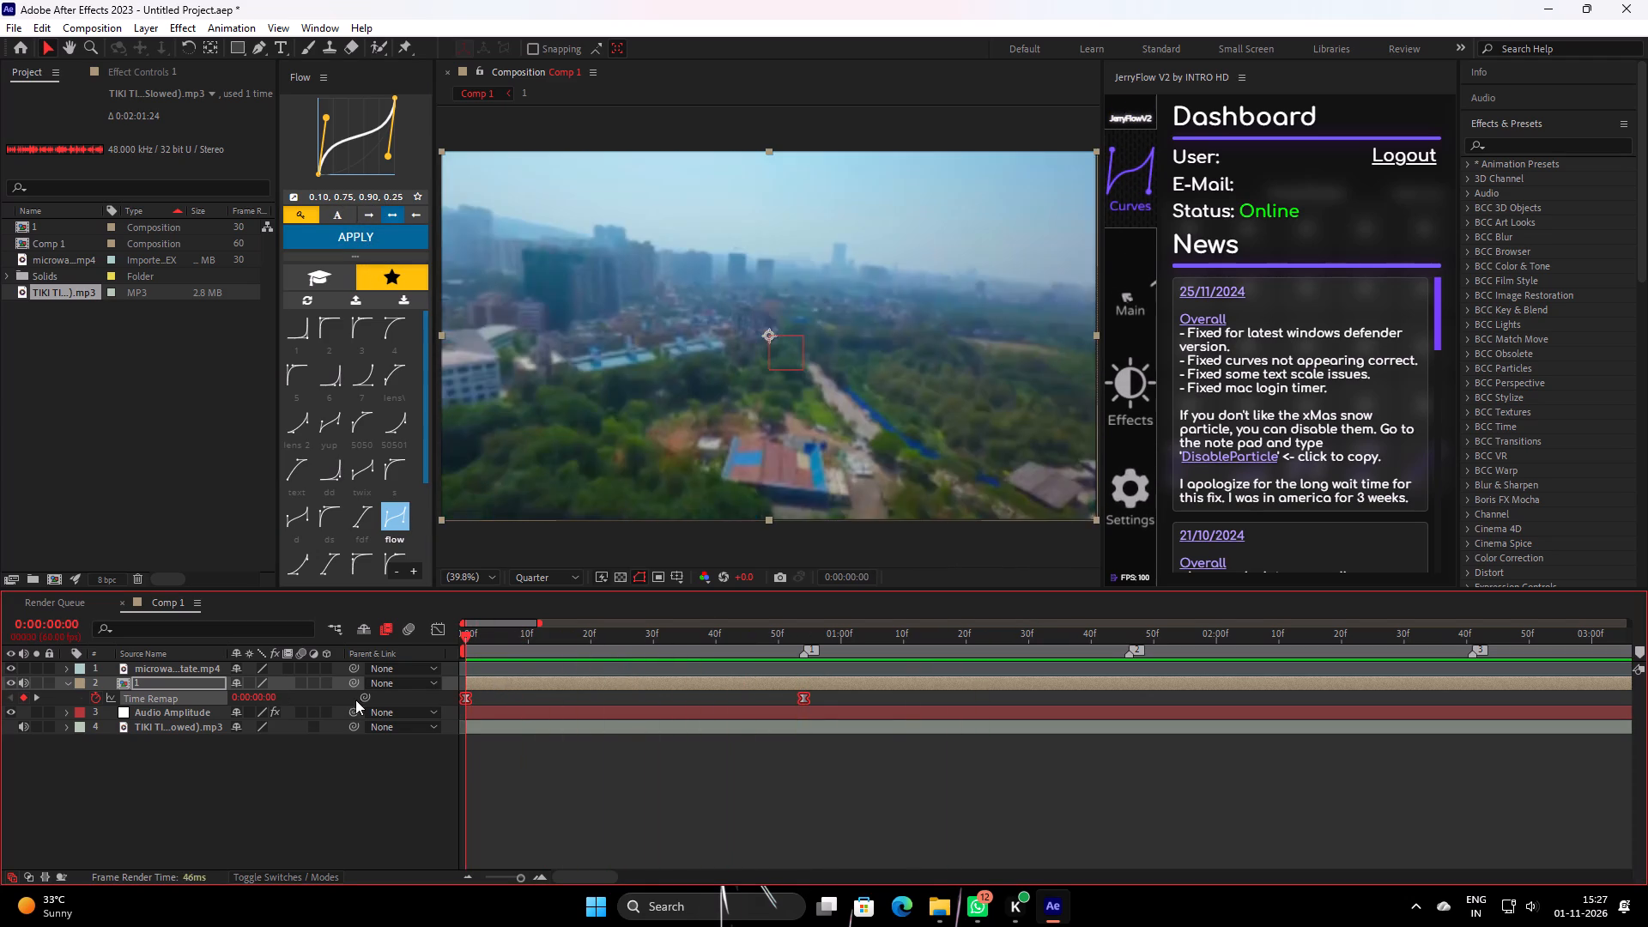
key(space)
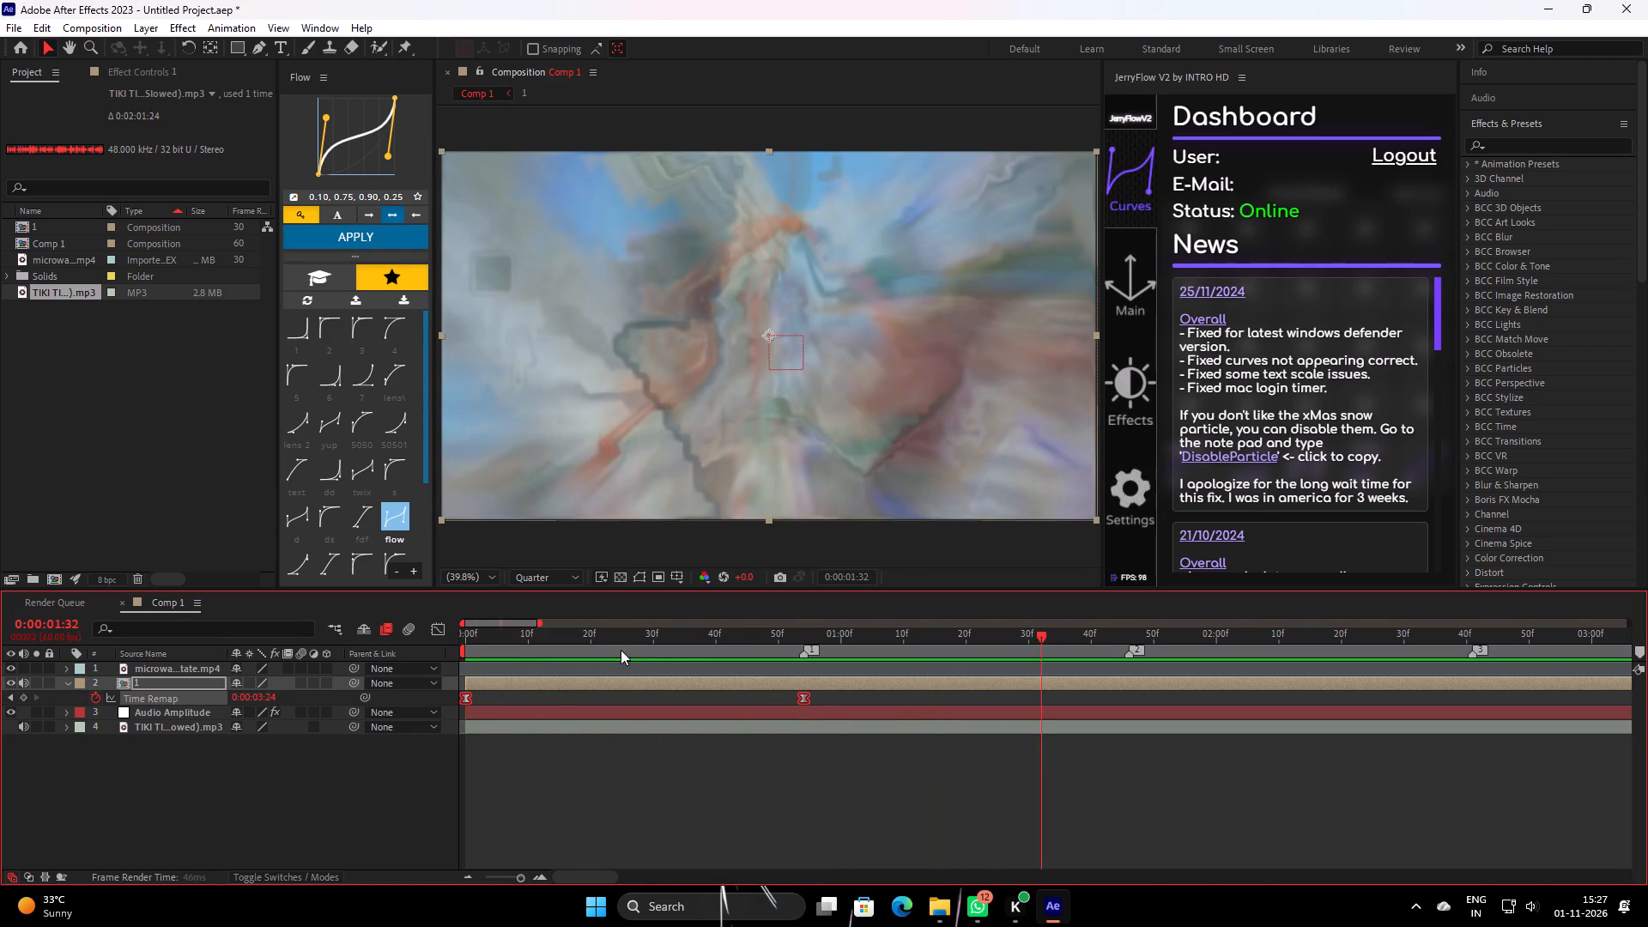
drag(621, 650, 312, 703)
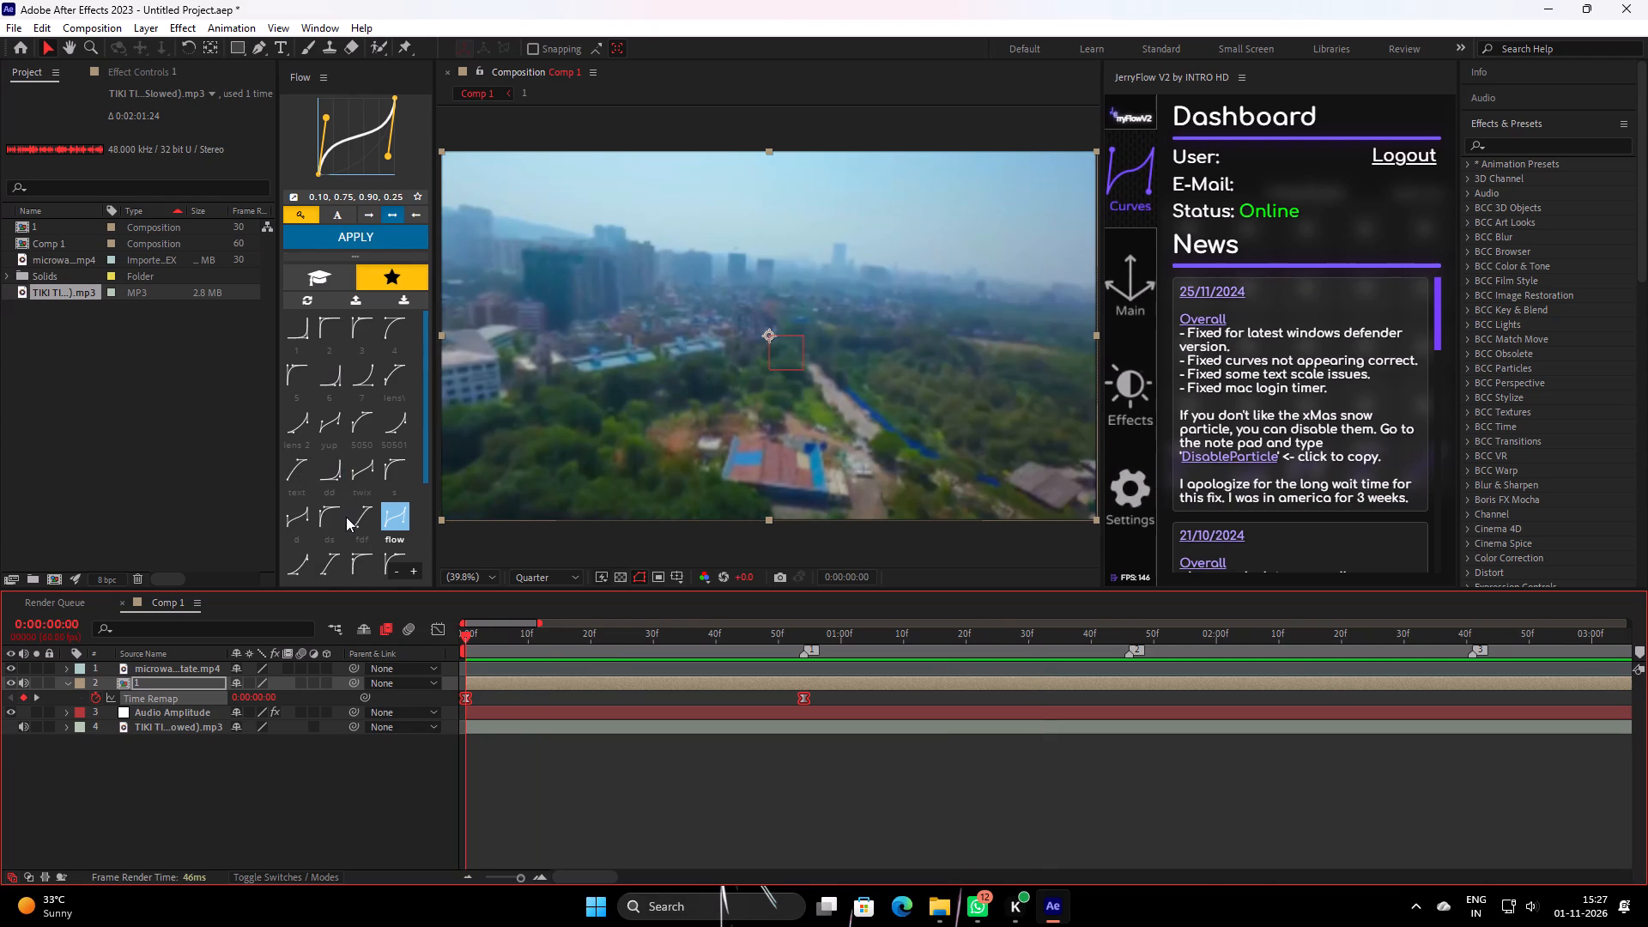
Apply a Flow easing curve of 0.50, 0.00, 0.75, 1.00 to both Time Remap keyframes of the pre-comp.
click(360, 519)
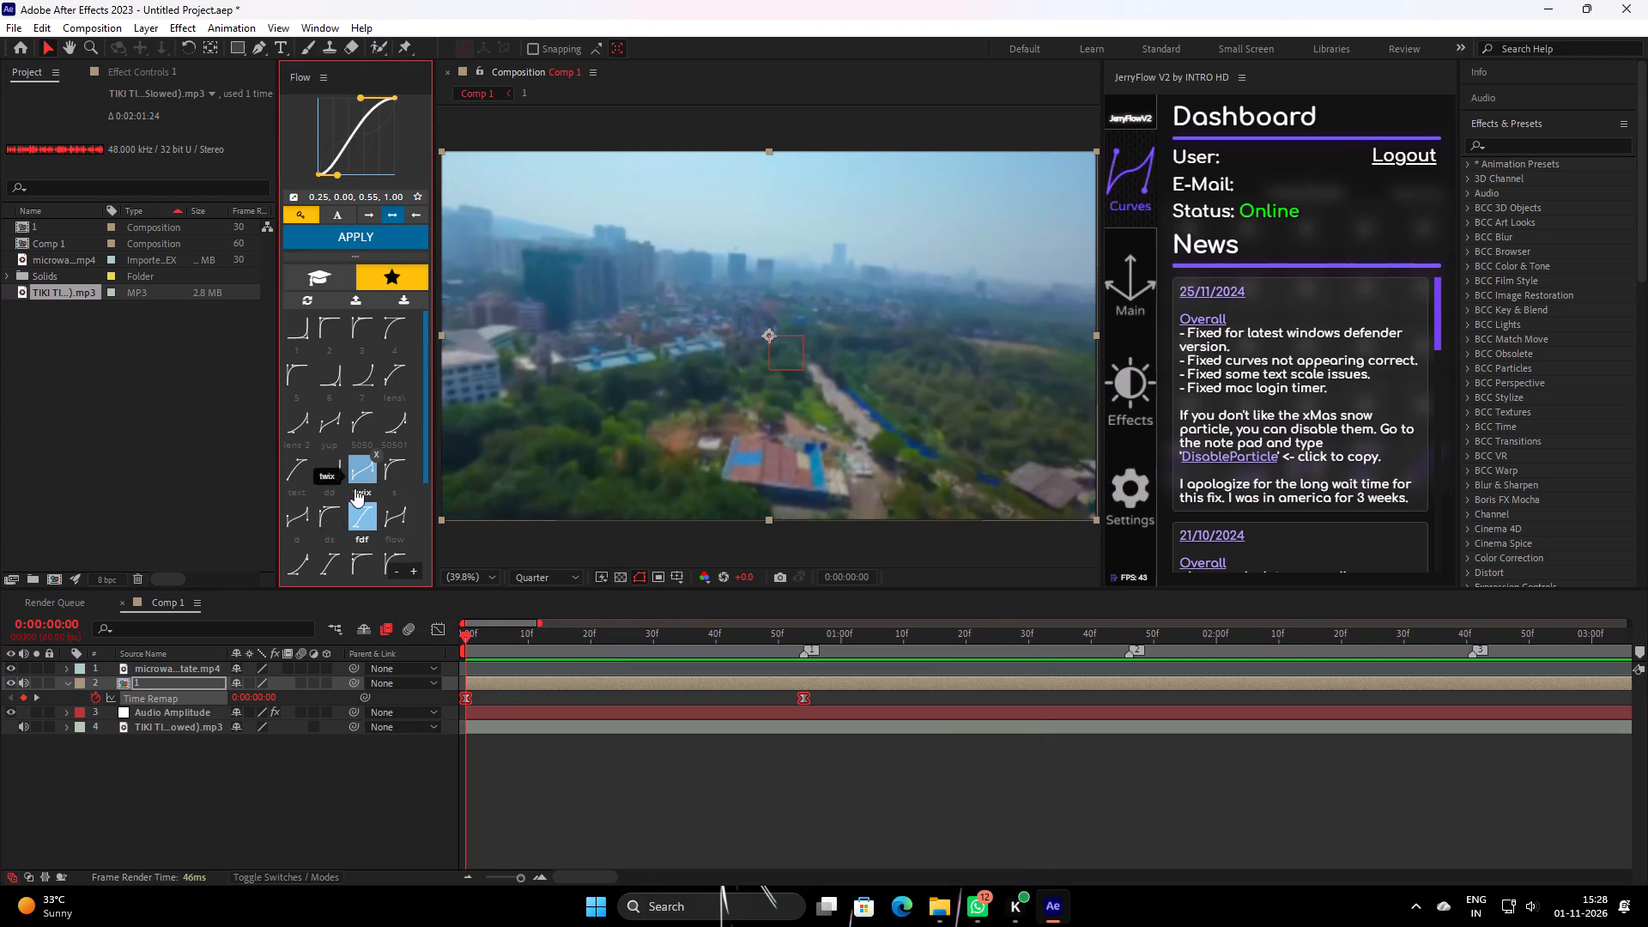
scroll(354, 488, down, 1)
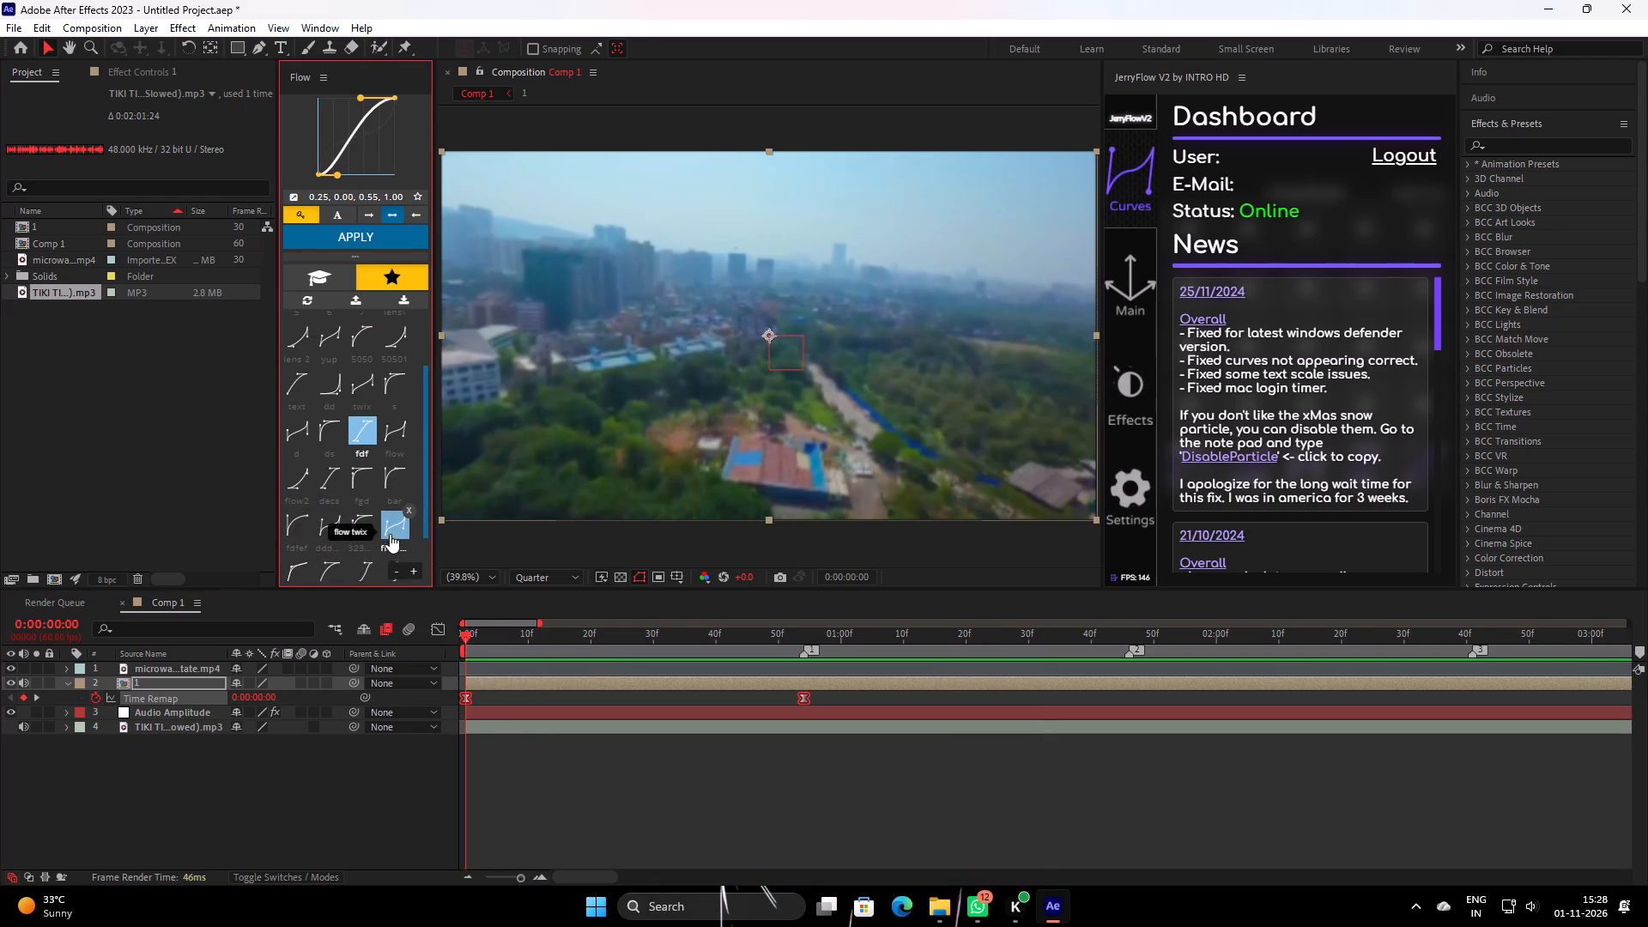
click(327, 484)
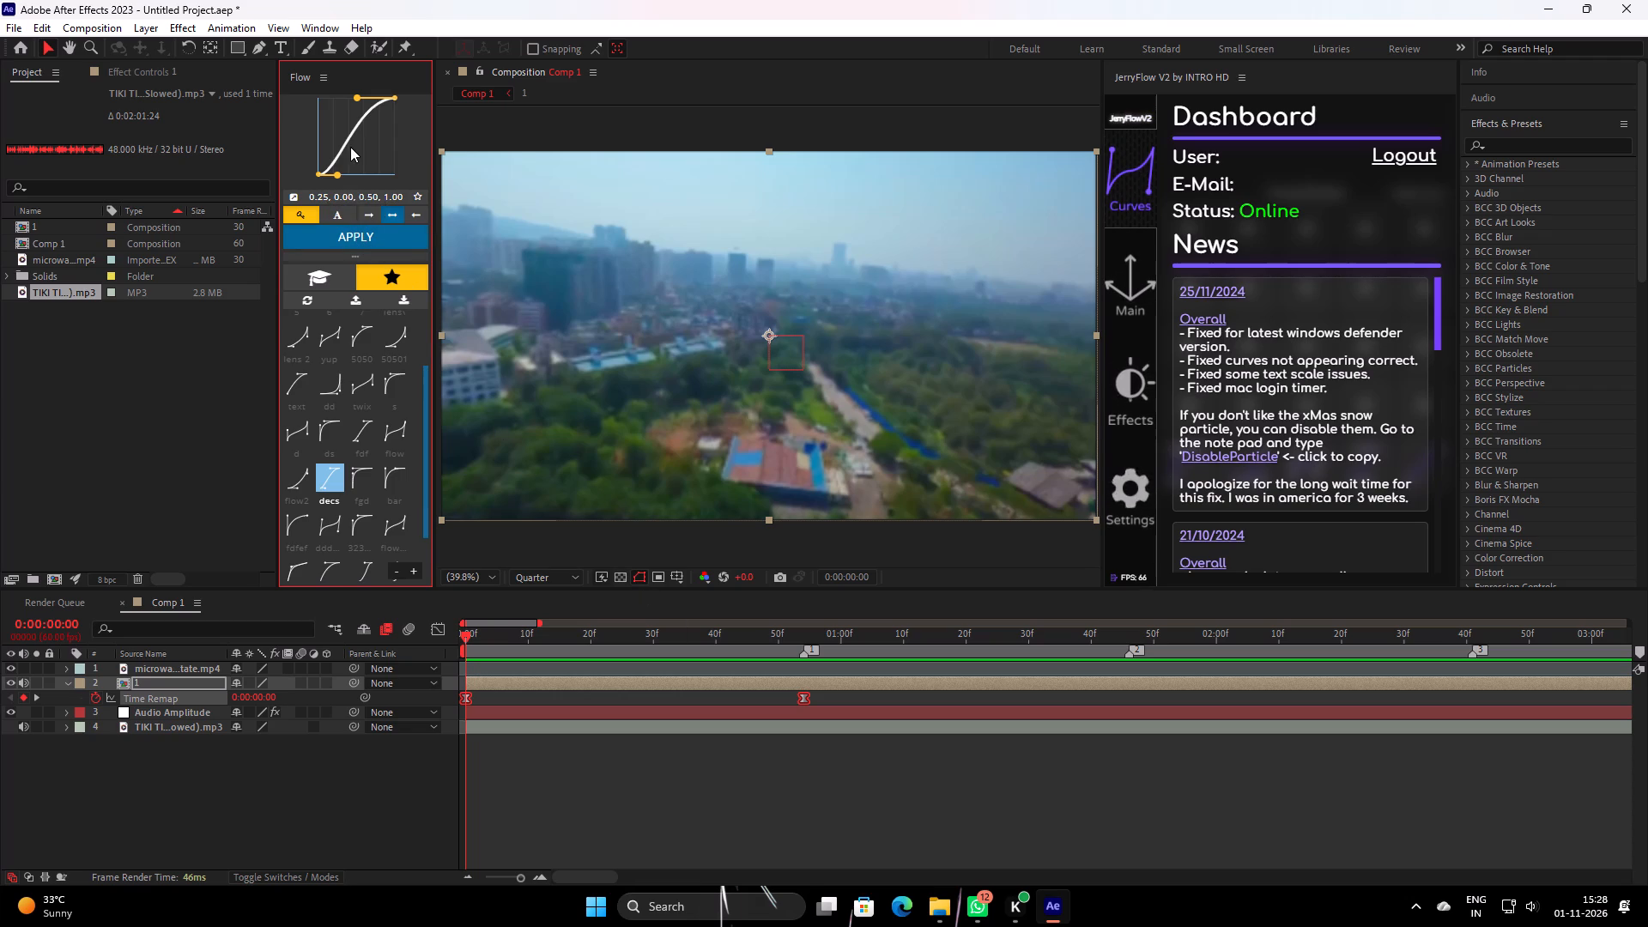
right_click(350, 147)
click(383, 230)
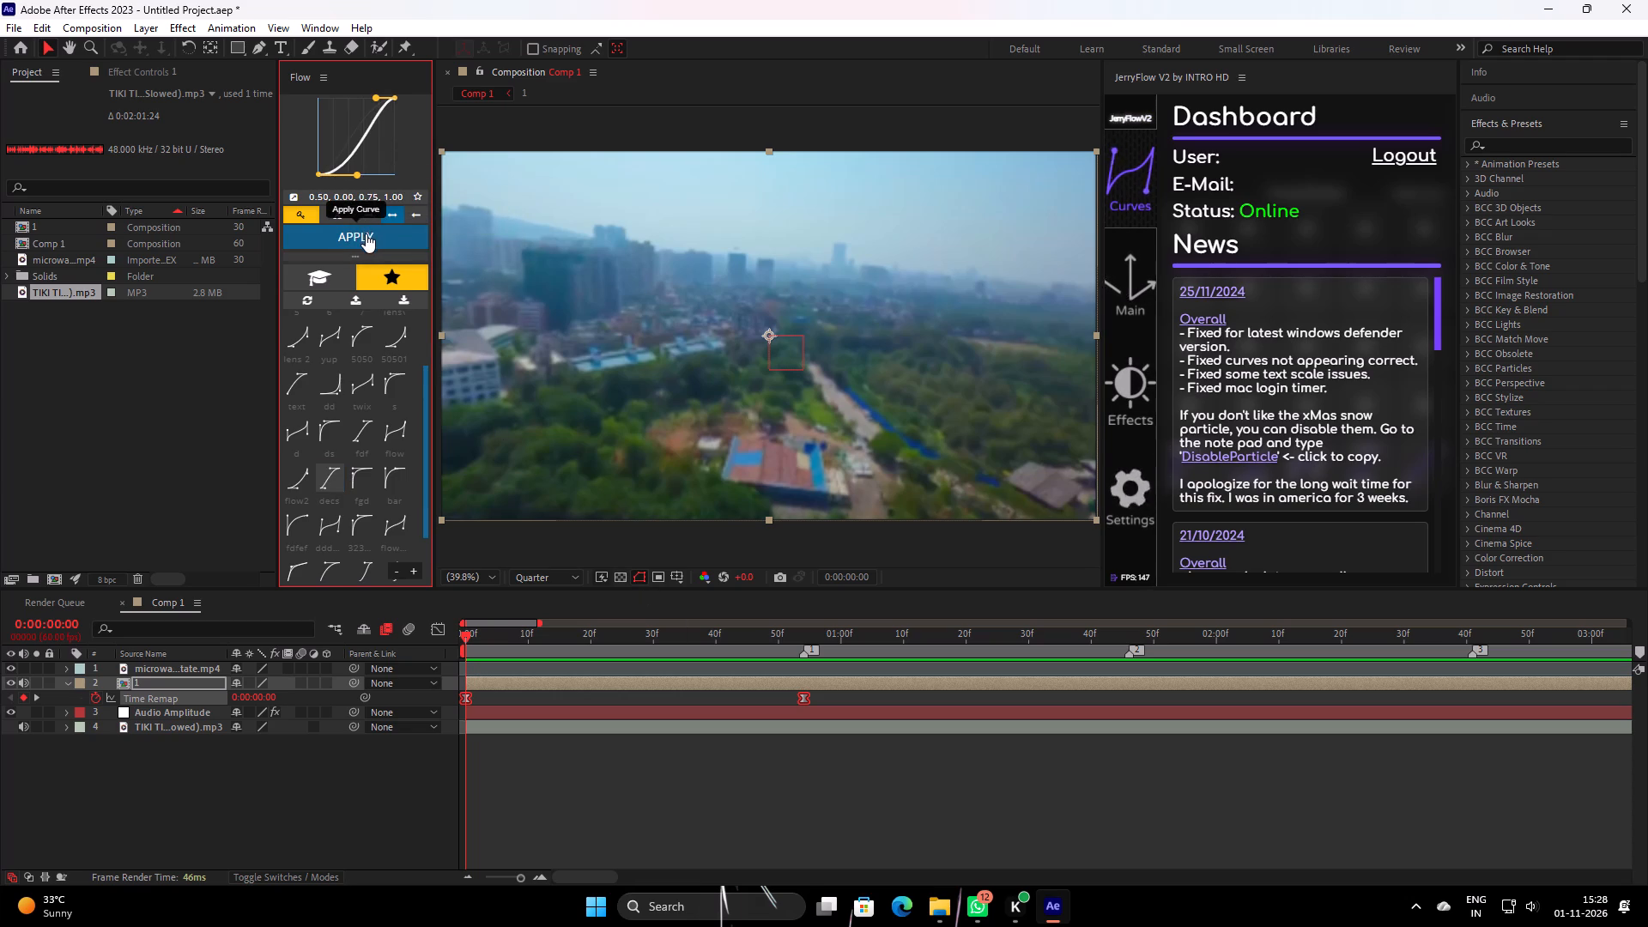
click(366, 233)
Preview the shot's new speed ramp from the start of Comp 1 past beat marker 1.
key(space)
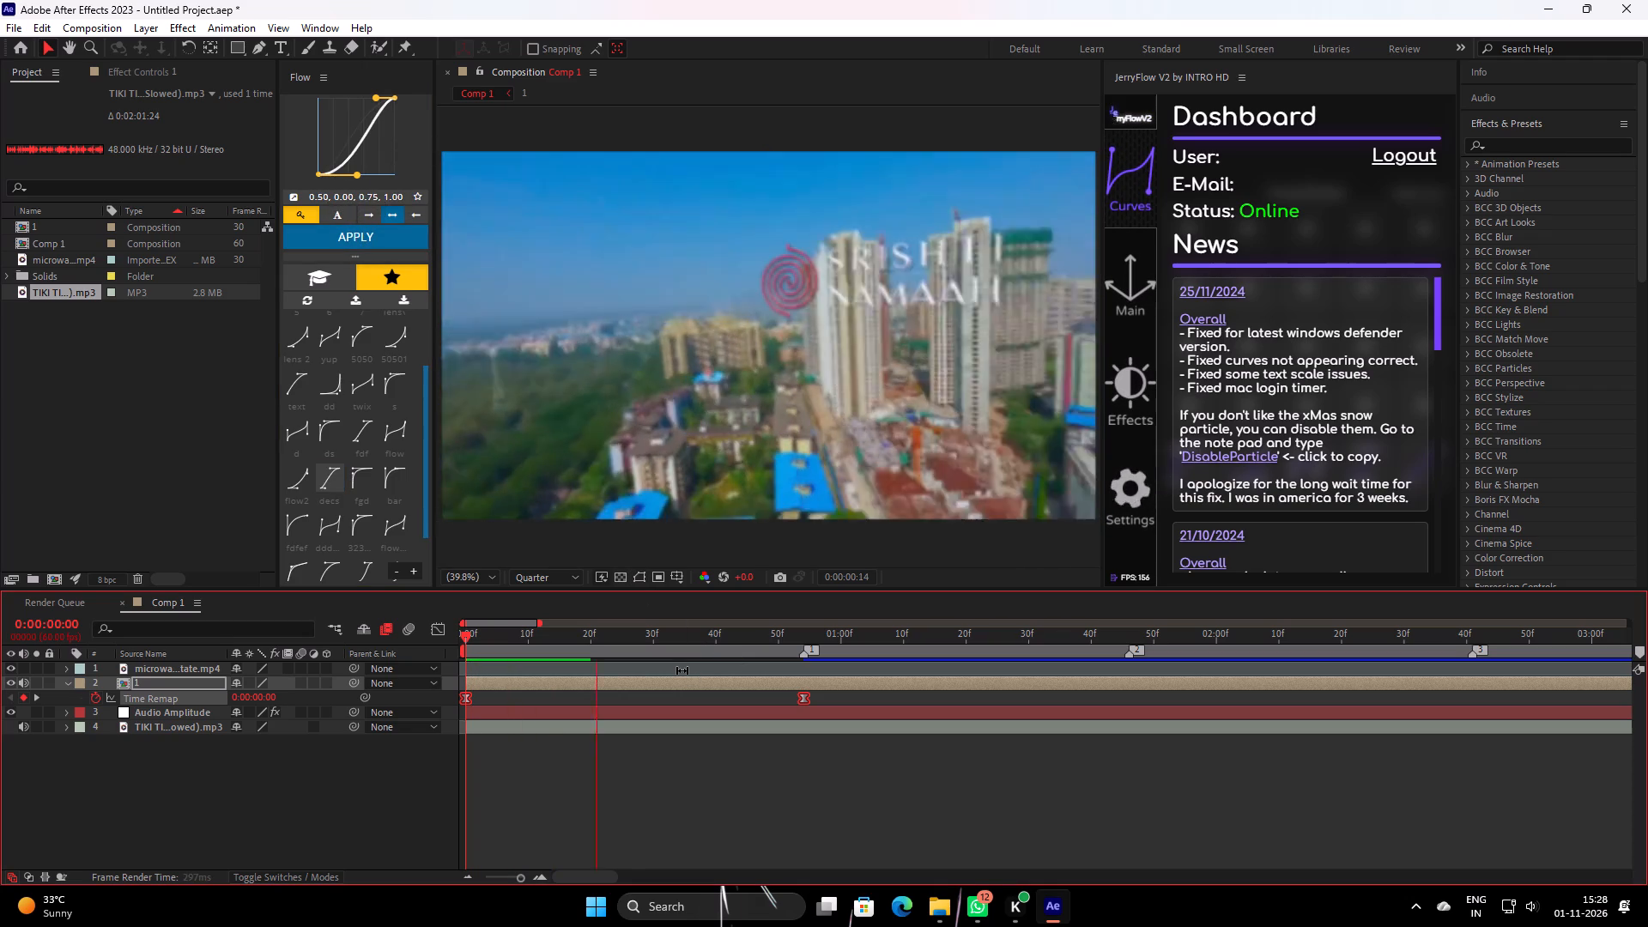
key(space)
drag(848, 645, 420, 720)
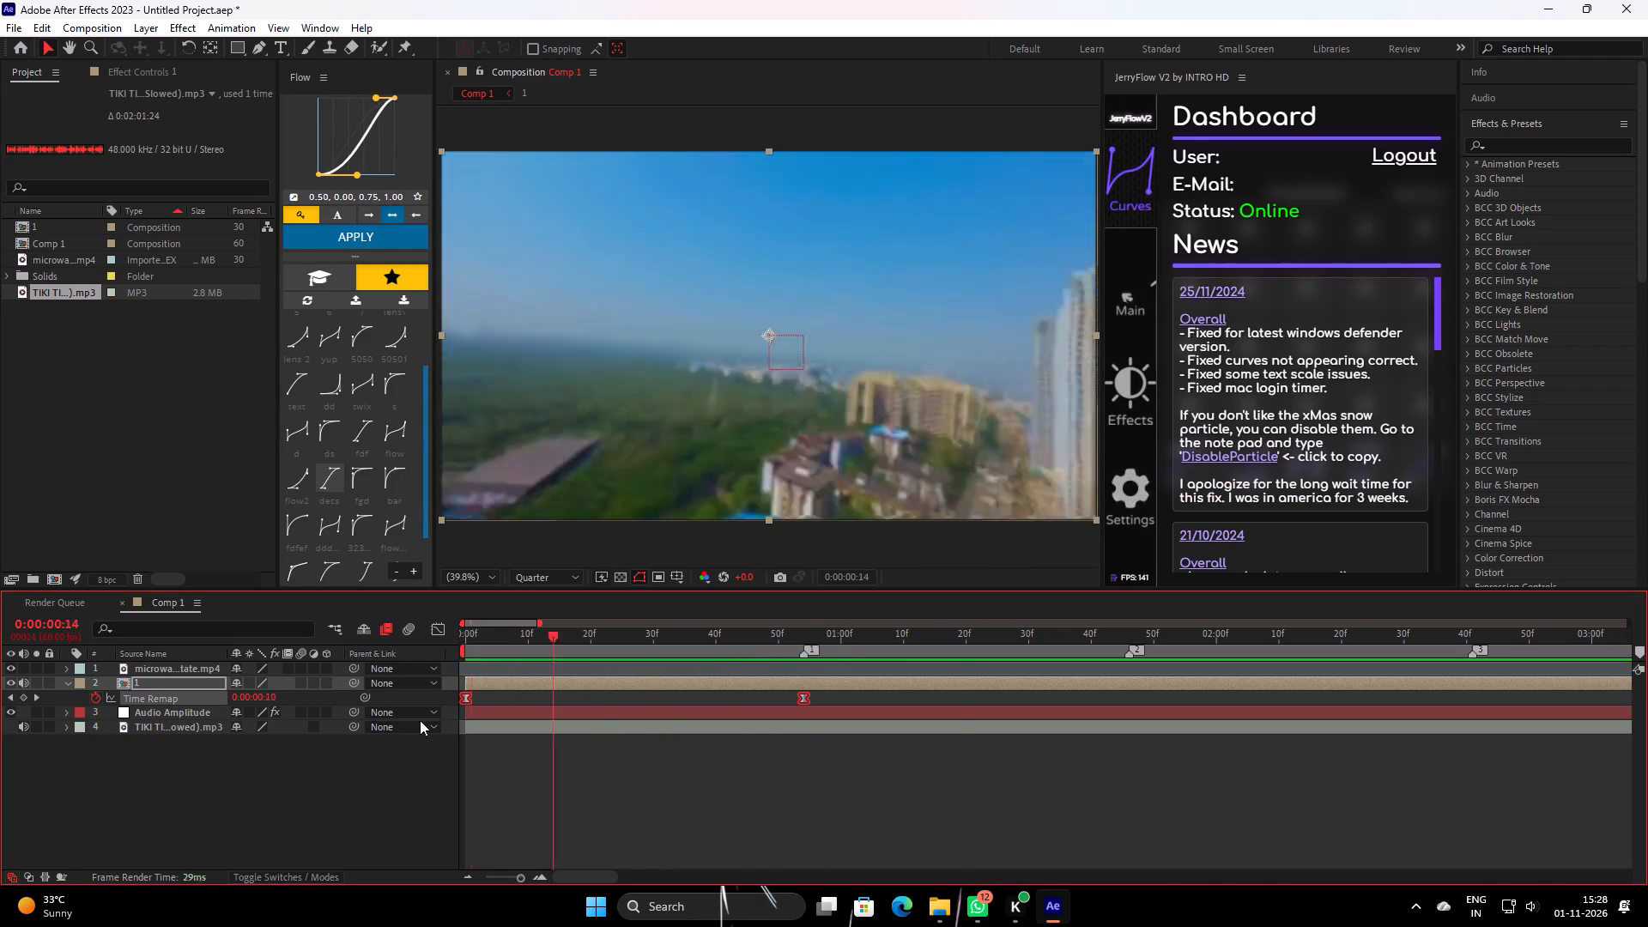
drag(420, 720, 330, 727)
key(space)
key(space)
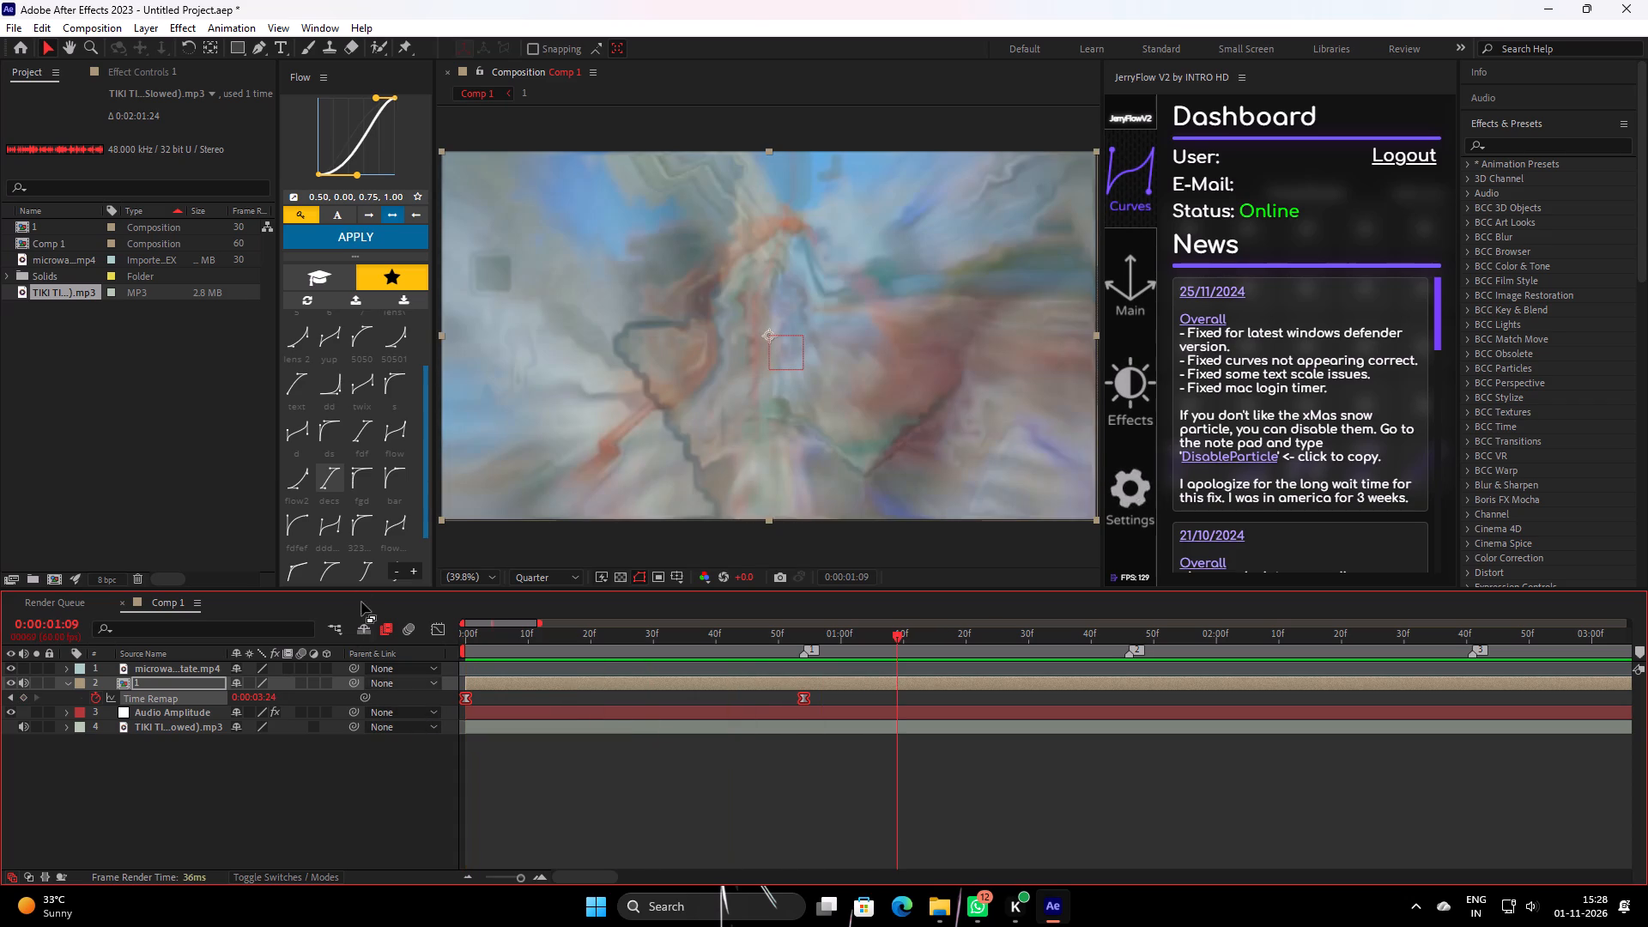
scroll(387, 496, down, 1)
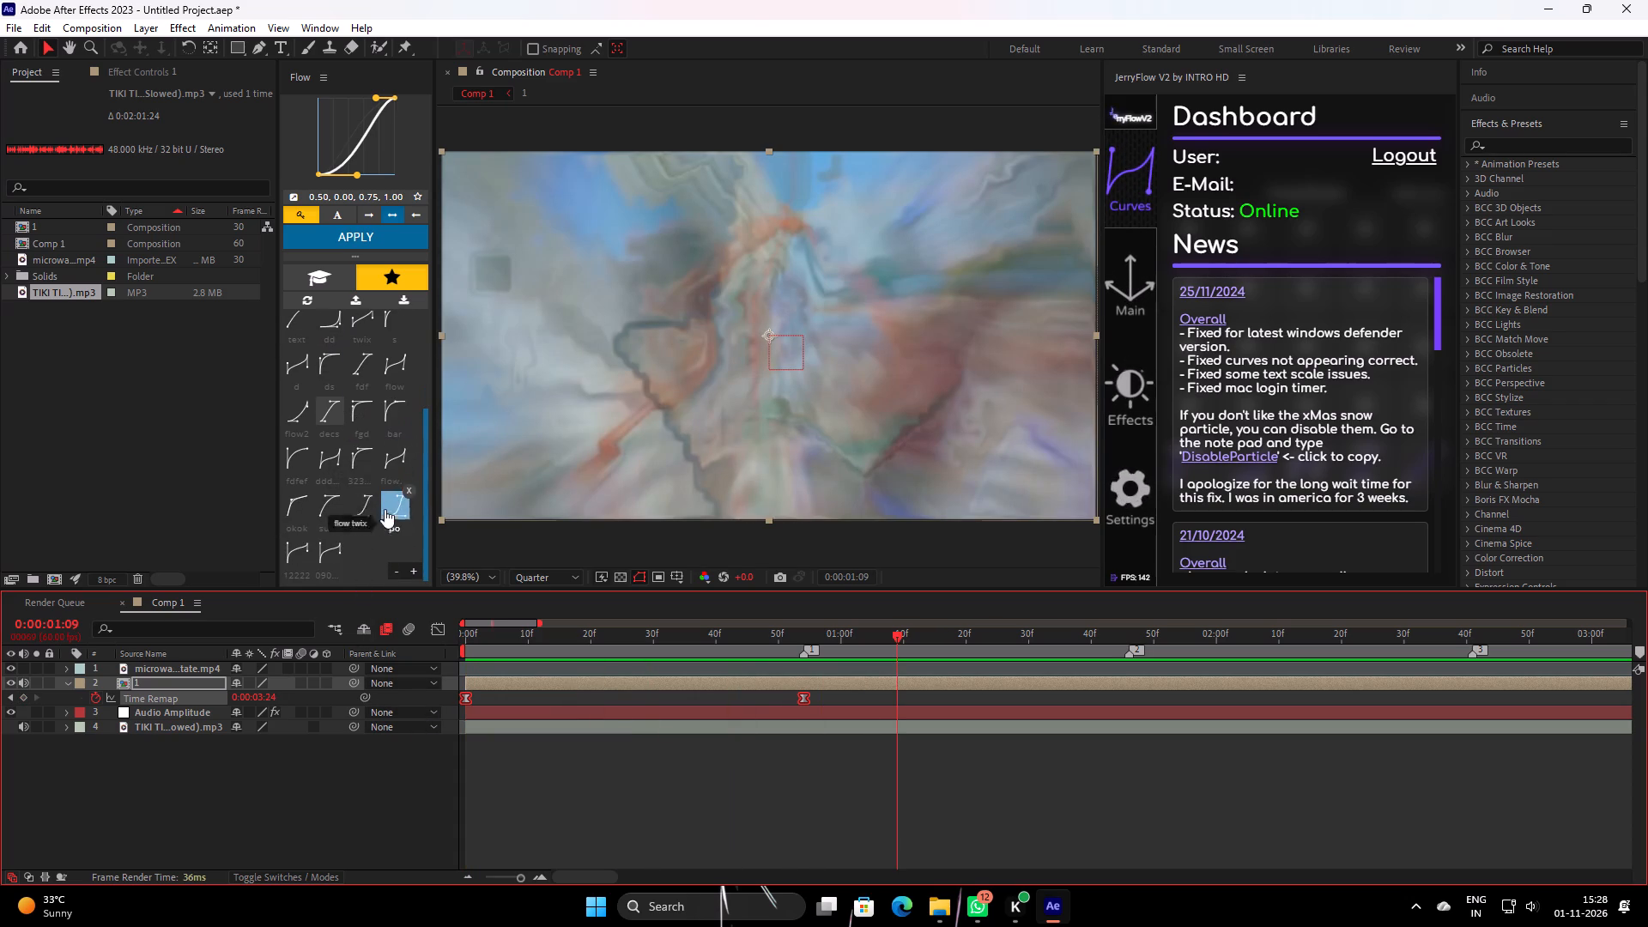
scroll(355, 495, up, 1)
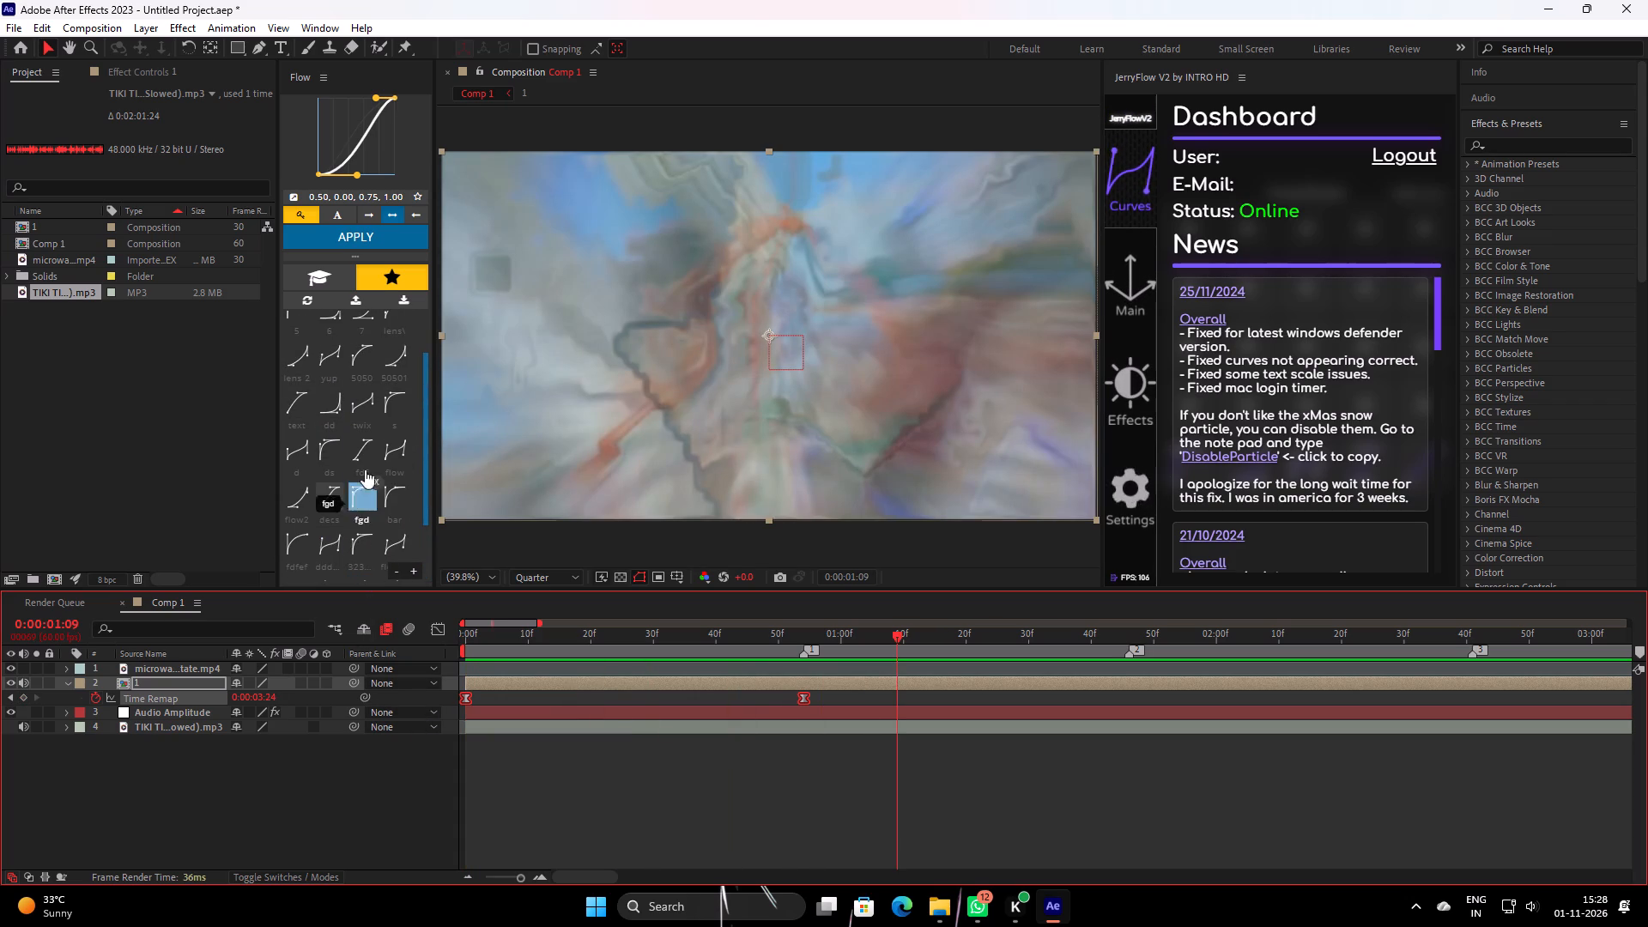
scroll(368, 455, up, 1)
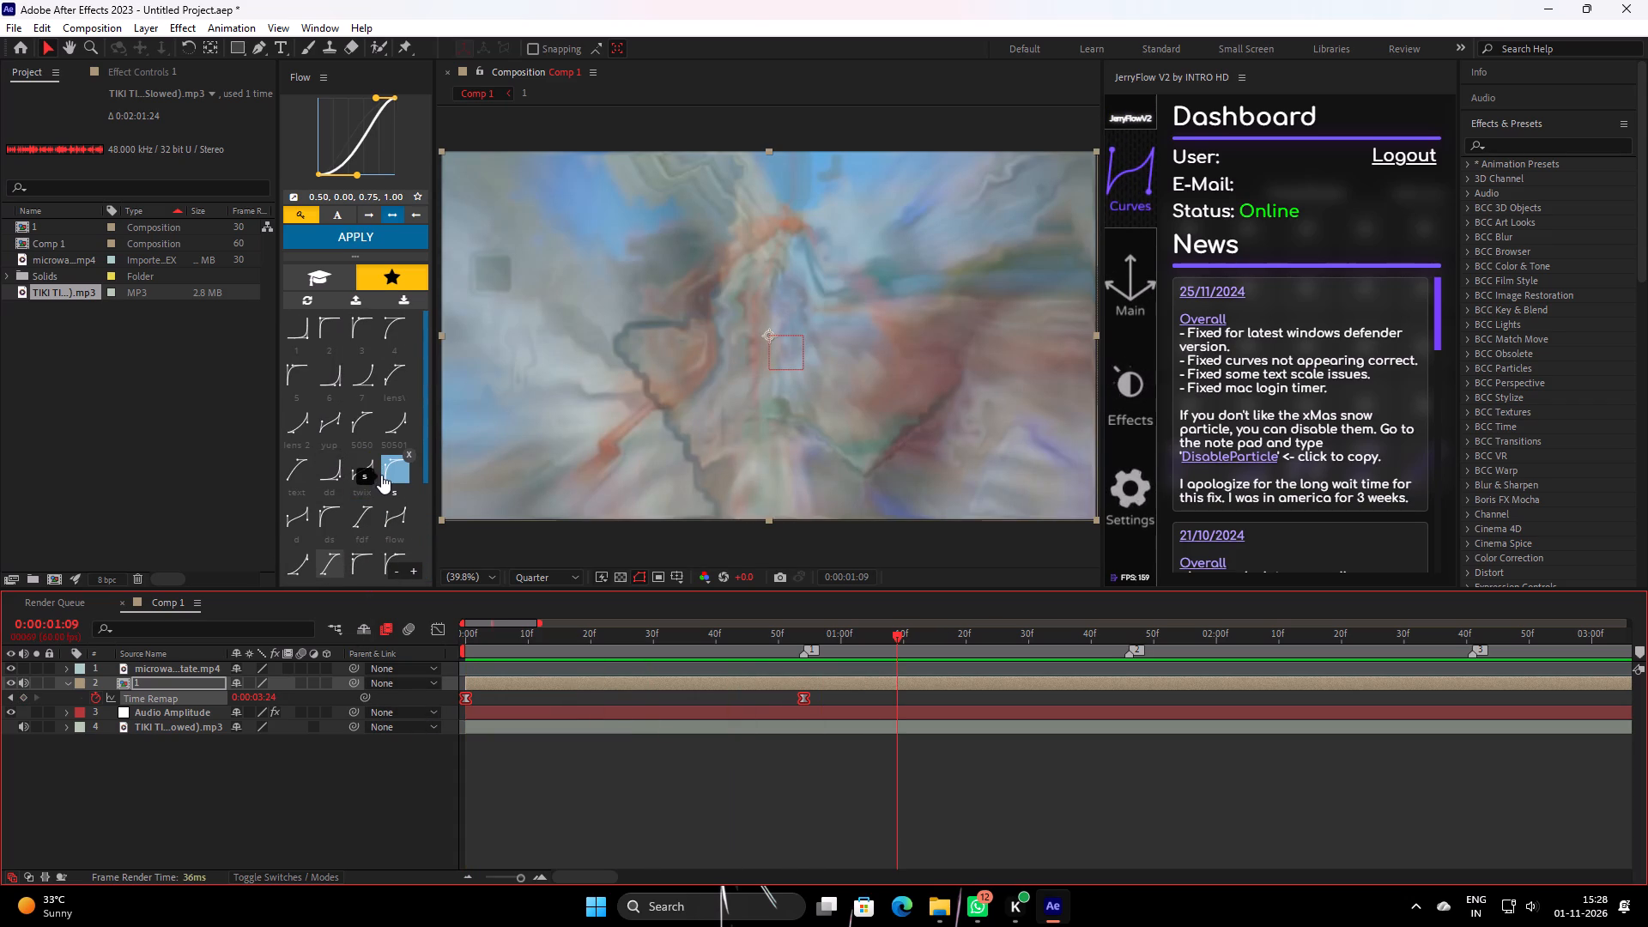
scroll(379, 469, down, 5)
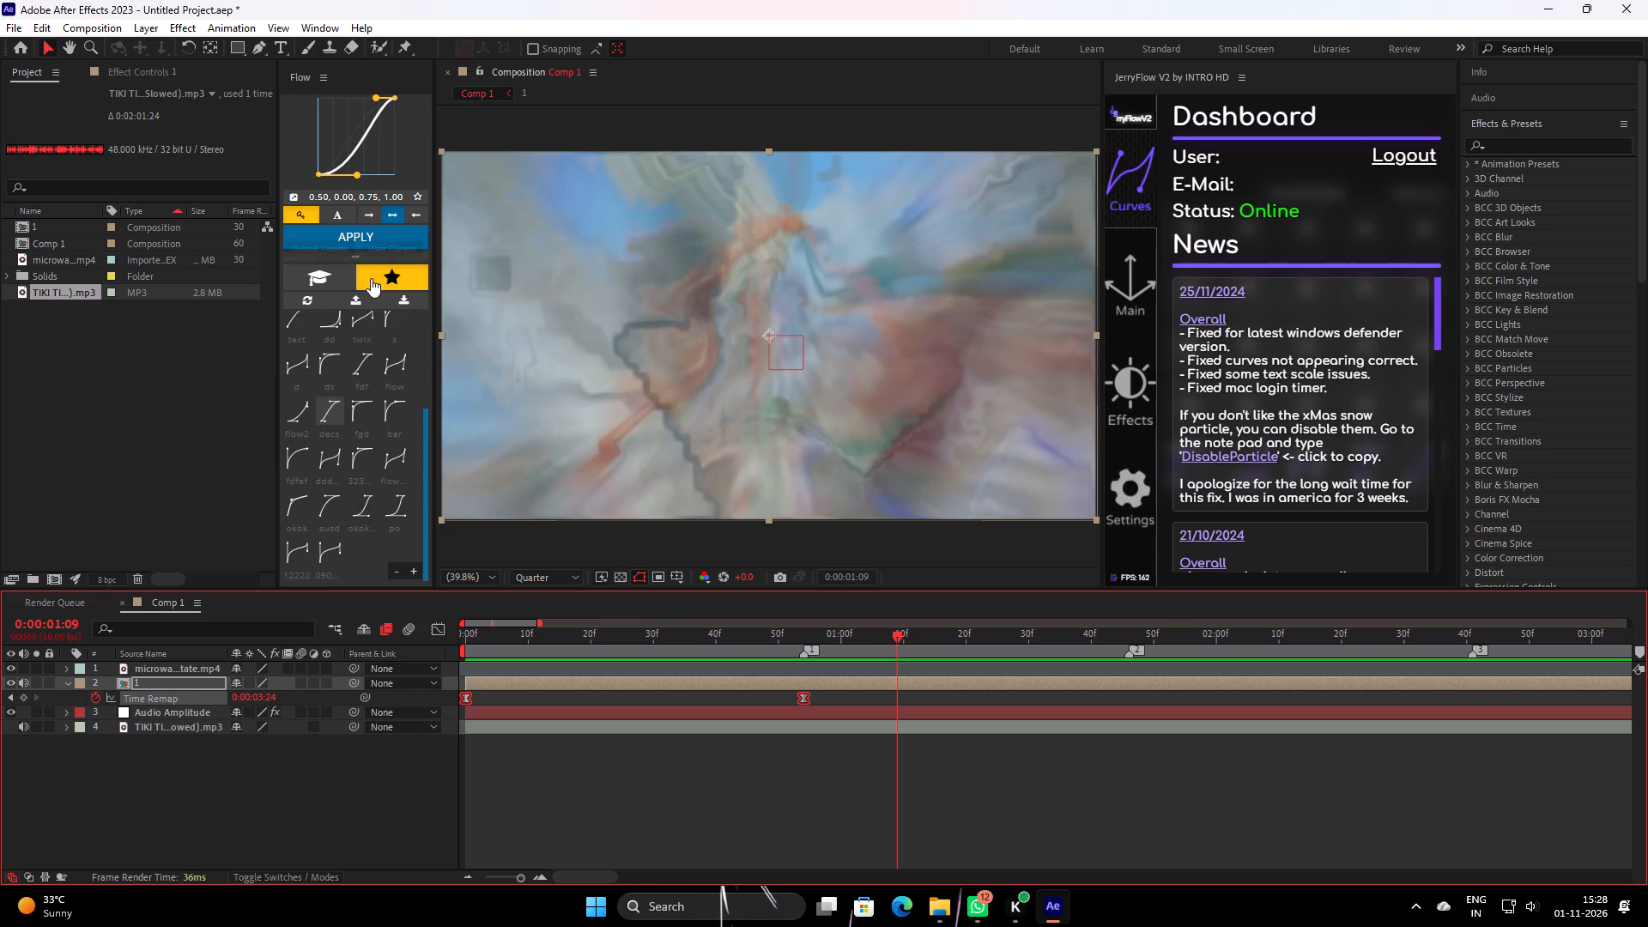
Undock the Flow curve editor into its own floating window.
click(324, 81)
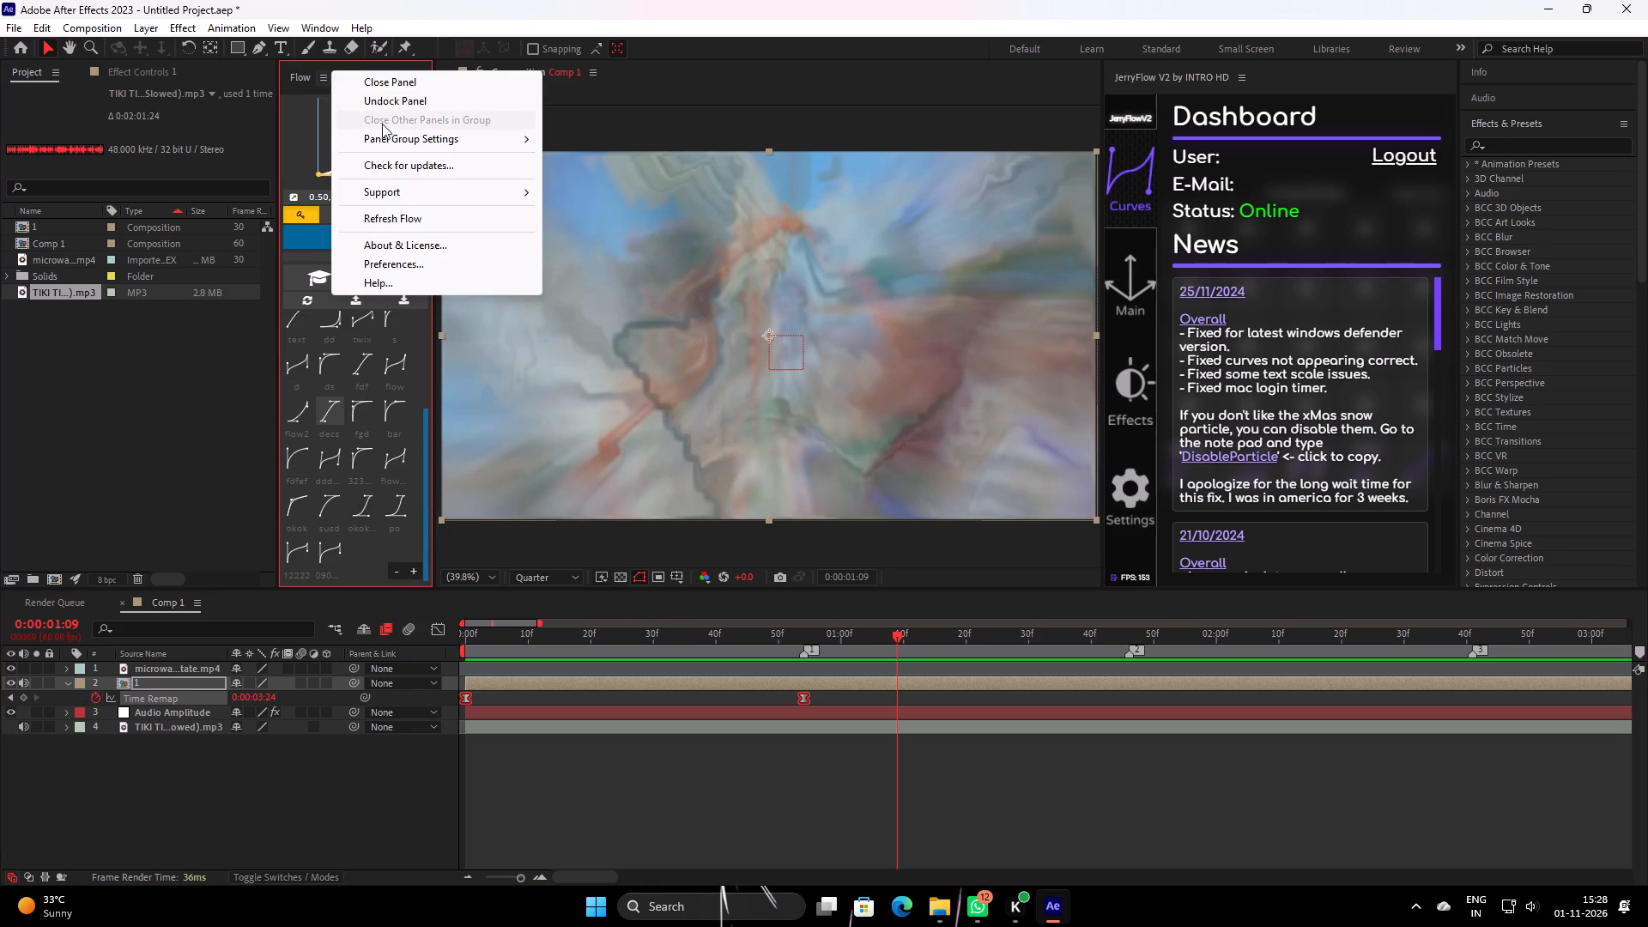
click(406, 100)
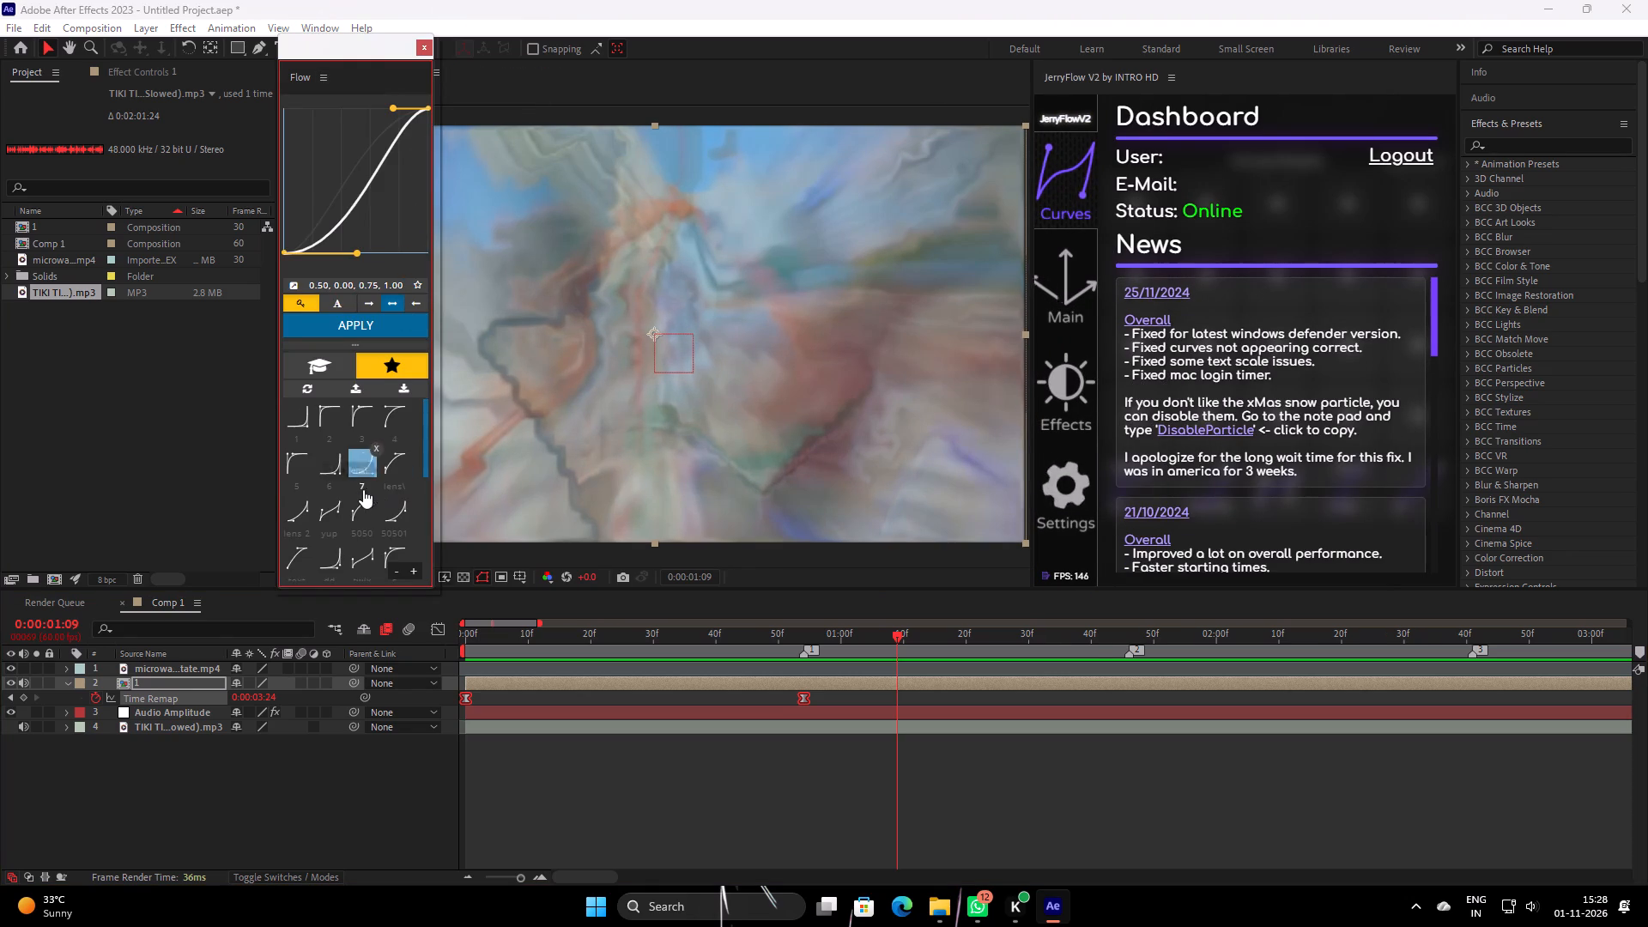
Set the Flow curve values to 0.50, 0.00, 0.50, 1.00 and apply them to the pre-comp's selected Time Remap keyframes.
click(387, 287)
click(373, 385)
double_click(373, 384)
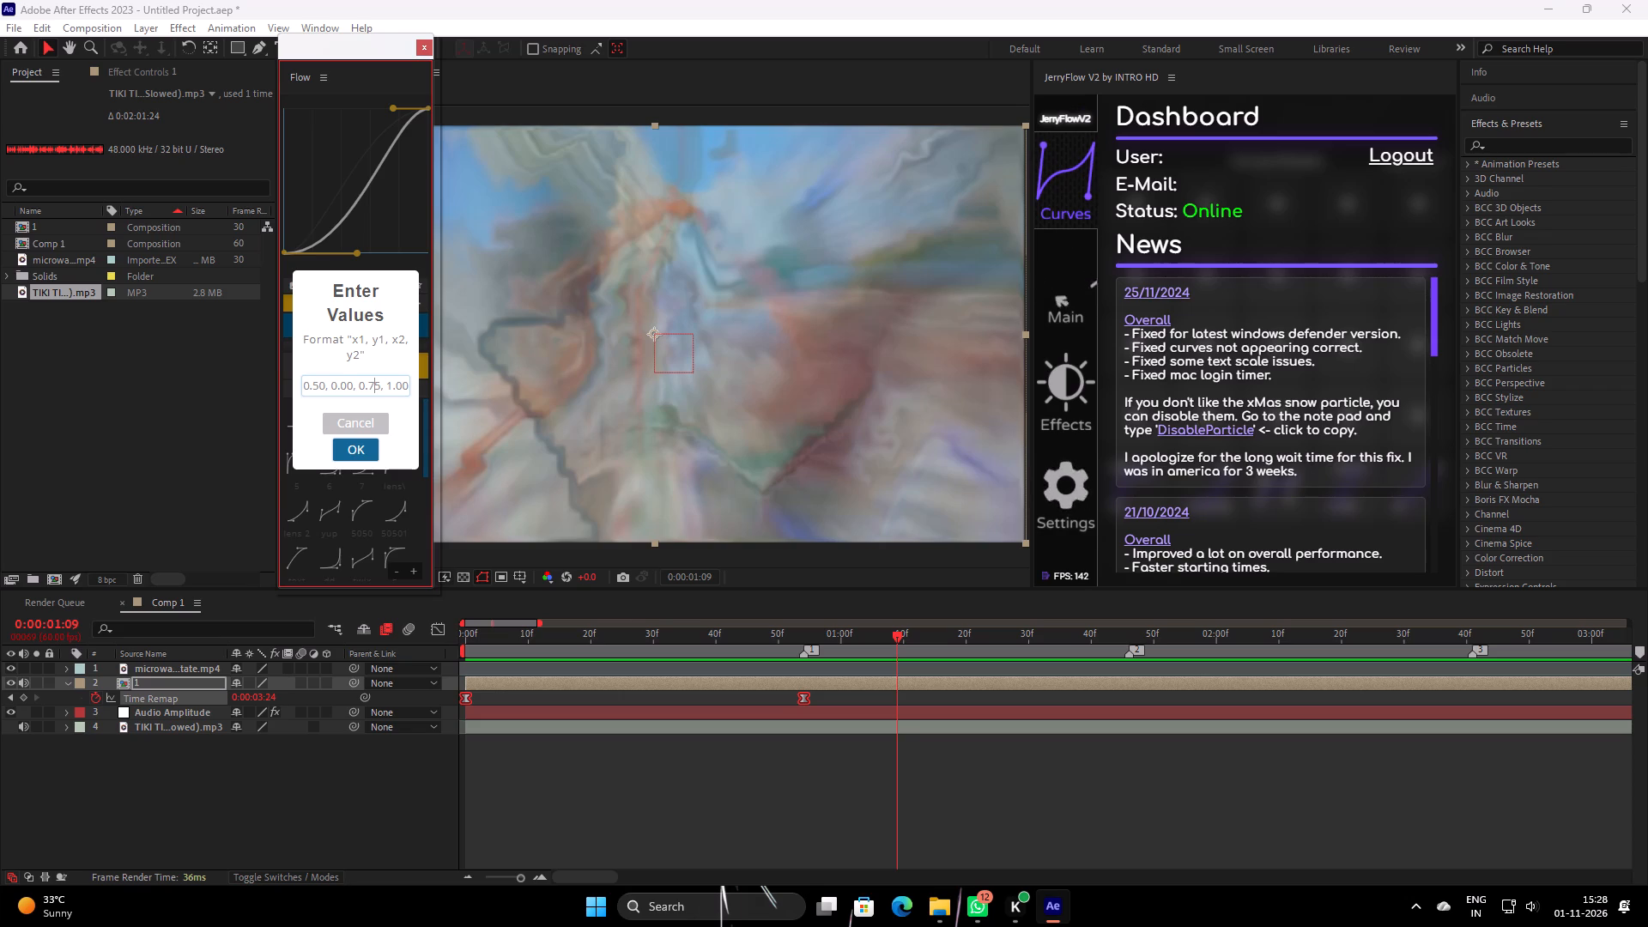
text(0.)
key(5)
key(Return)
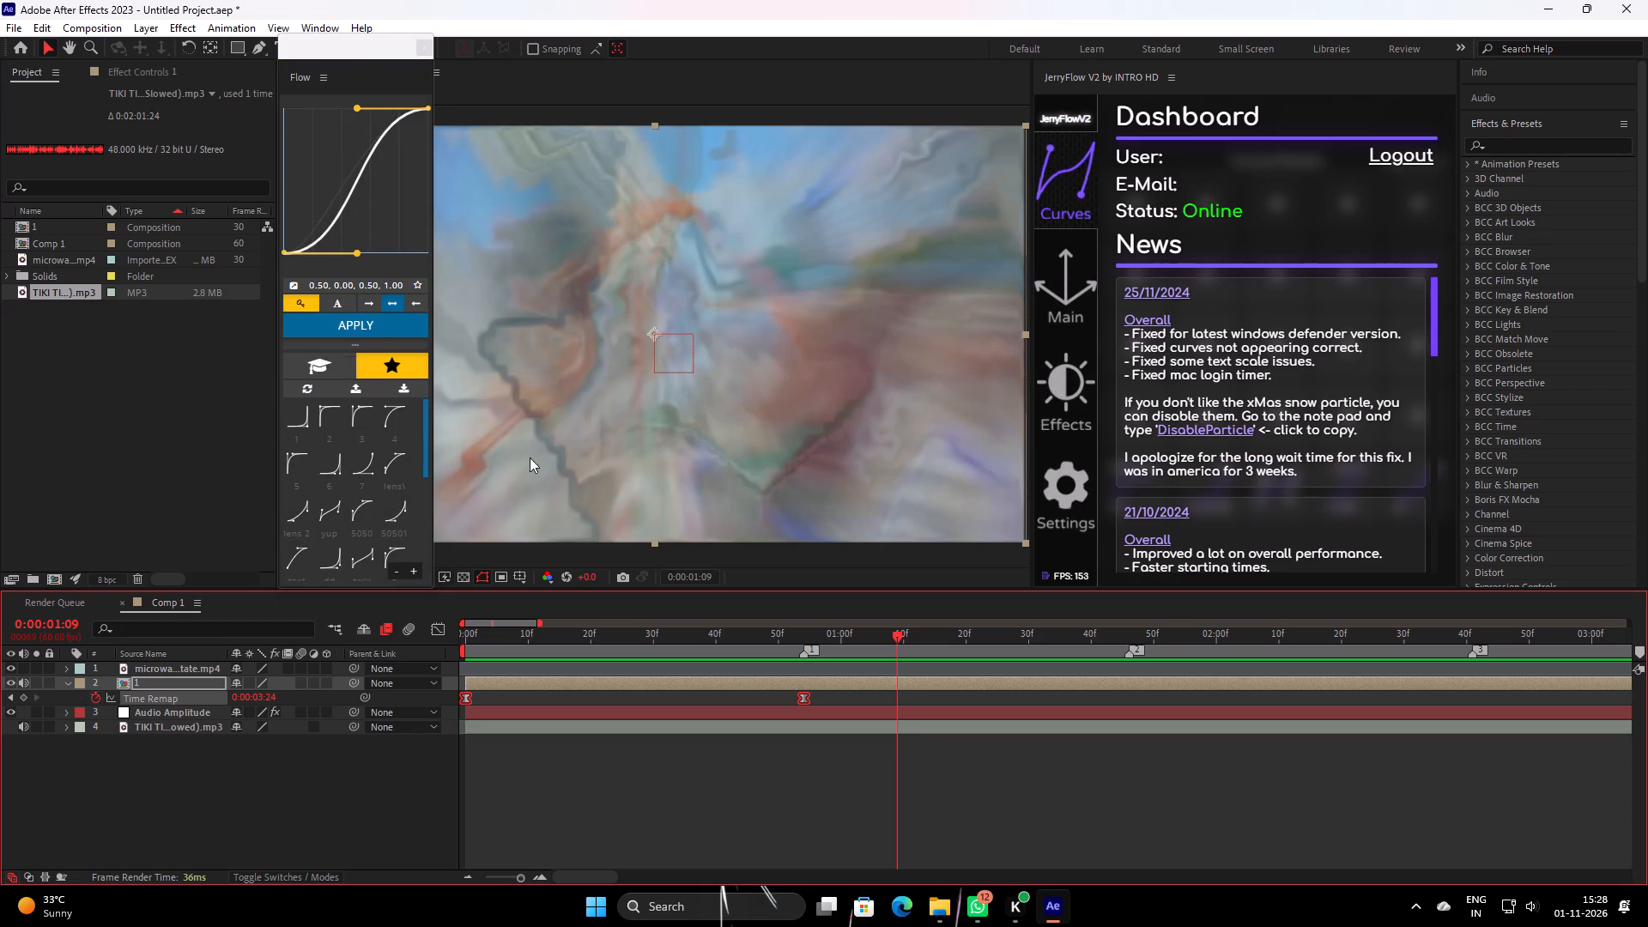
click(393, 320)
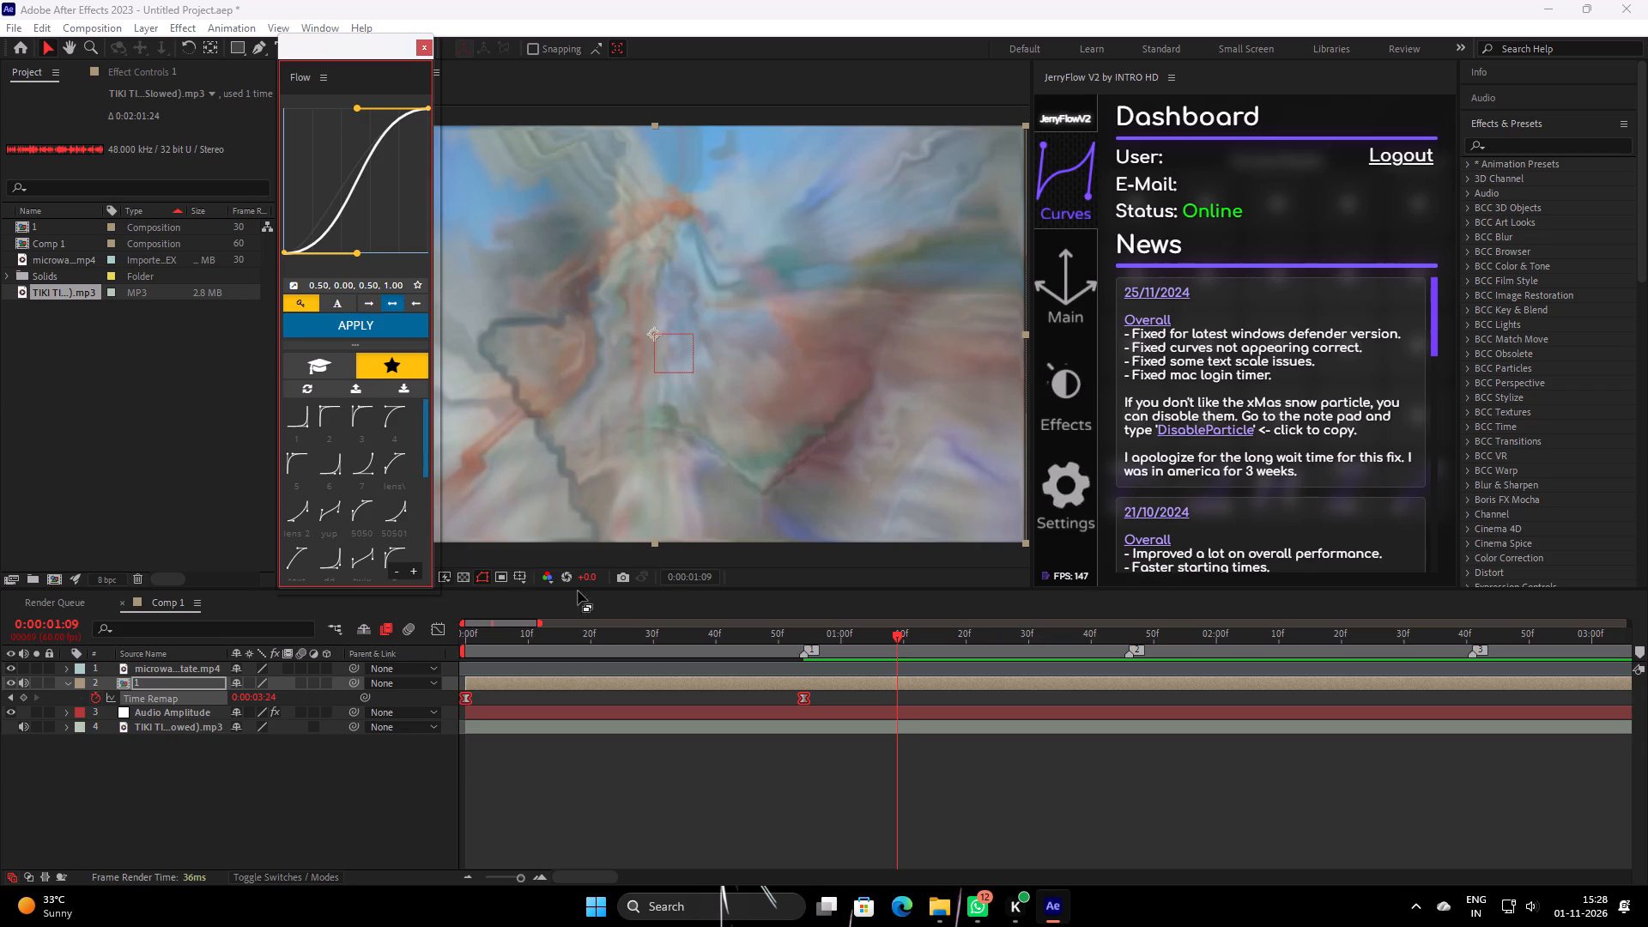
Save the current Flow curve to the preset library under the name 121212.
click(420, 282)
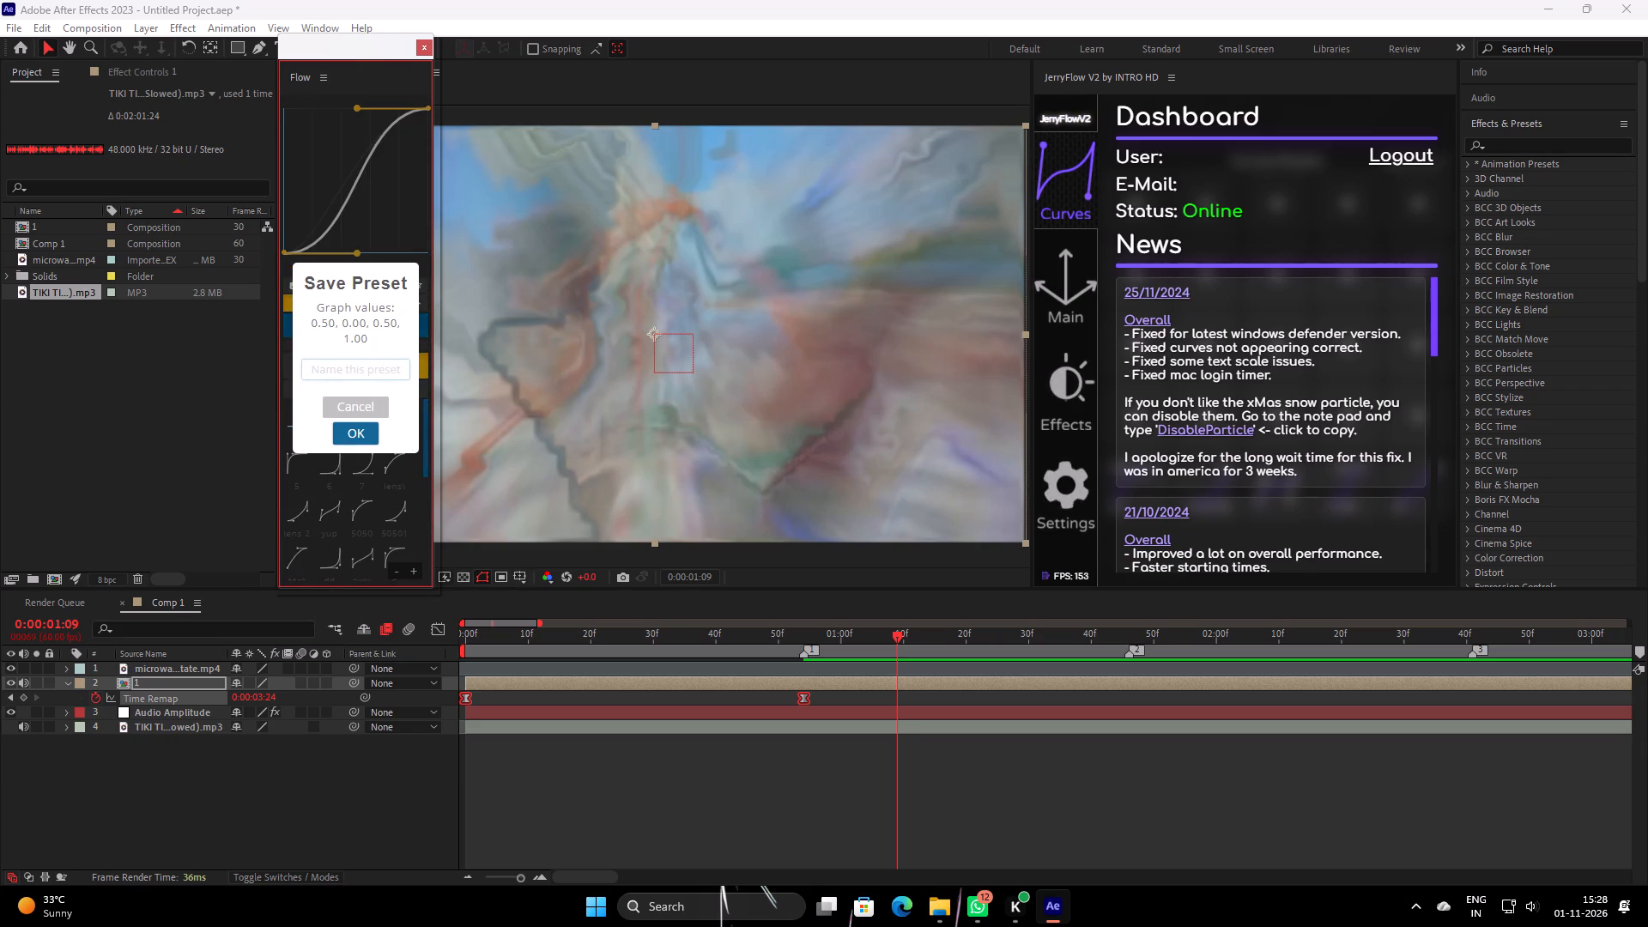
key(1)
text(21212)
click(360, 433)
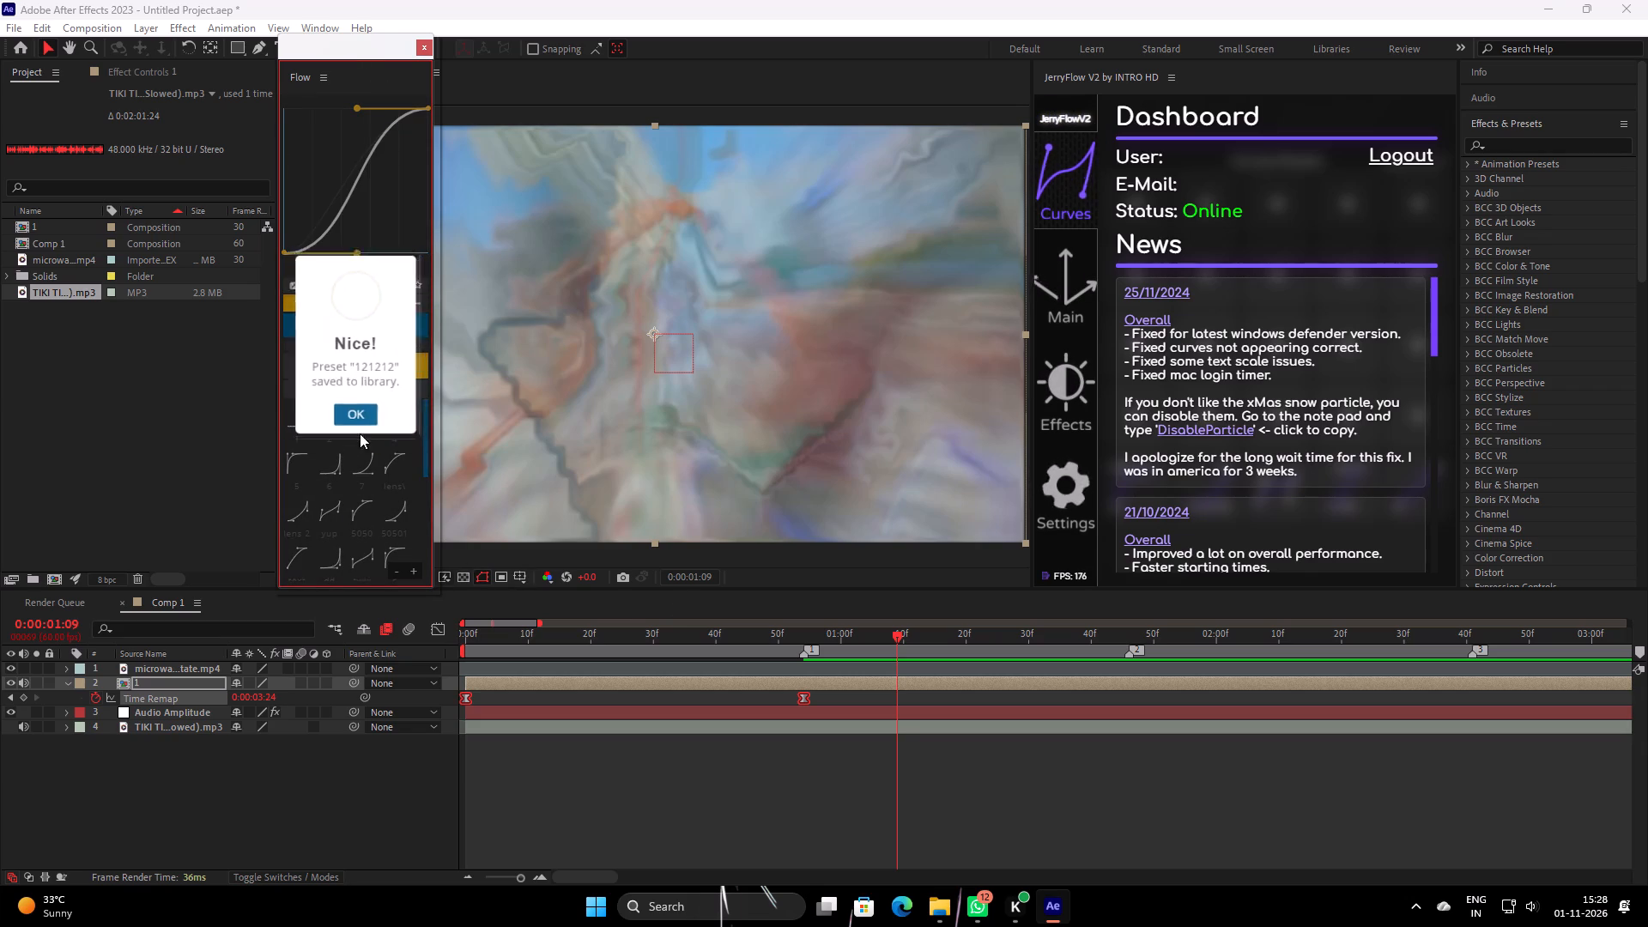
click(360, 420)
scroll(350, 474, down, 11)
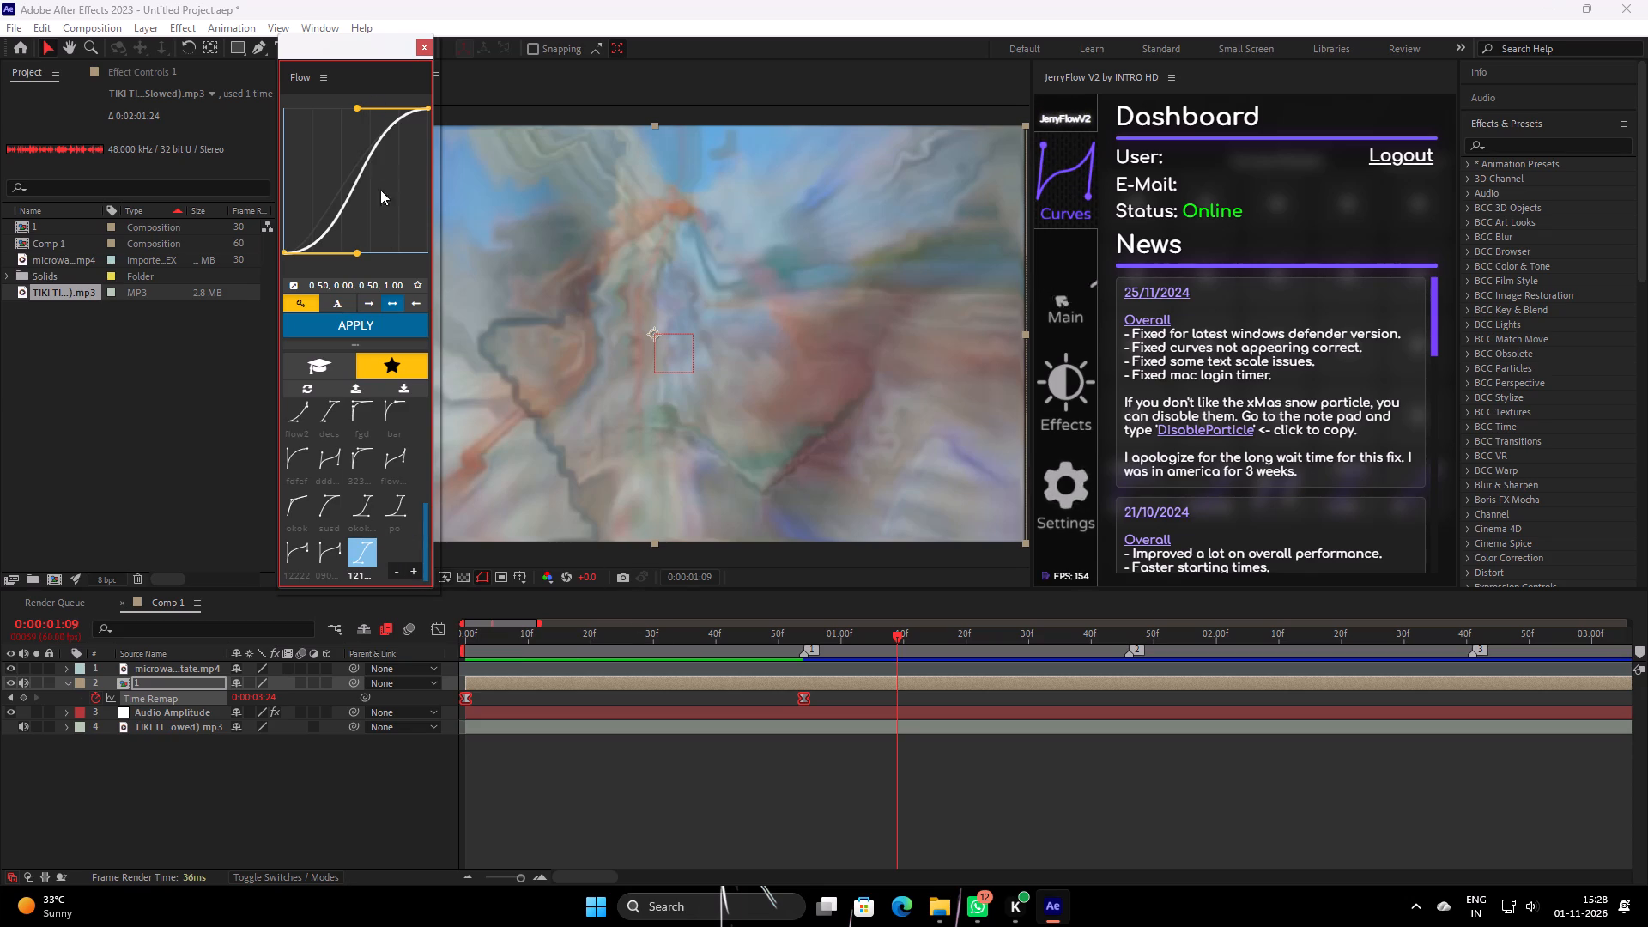
Dock the floating Flow editor between the Project and Composition panels and set the composition magnification to Fit up to 100%.
drag(389, 74, 306, 144)
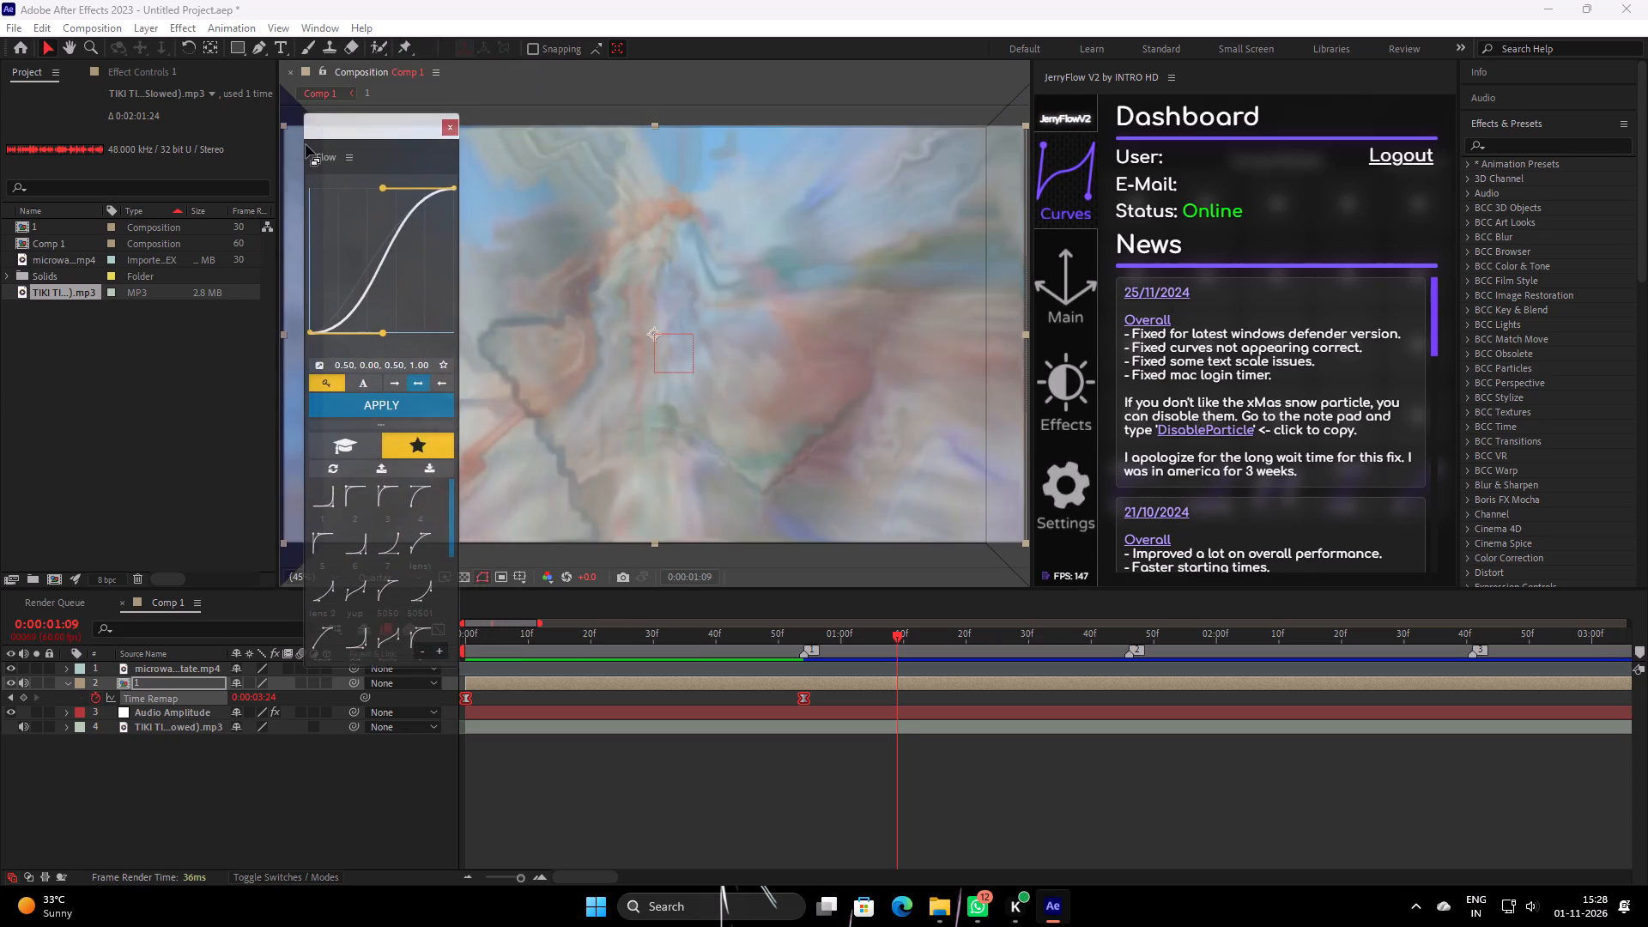
drag(306, 144, 303, 145)
drag(655, 442, 423, 518)
click(470, 581)
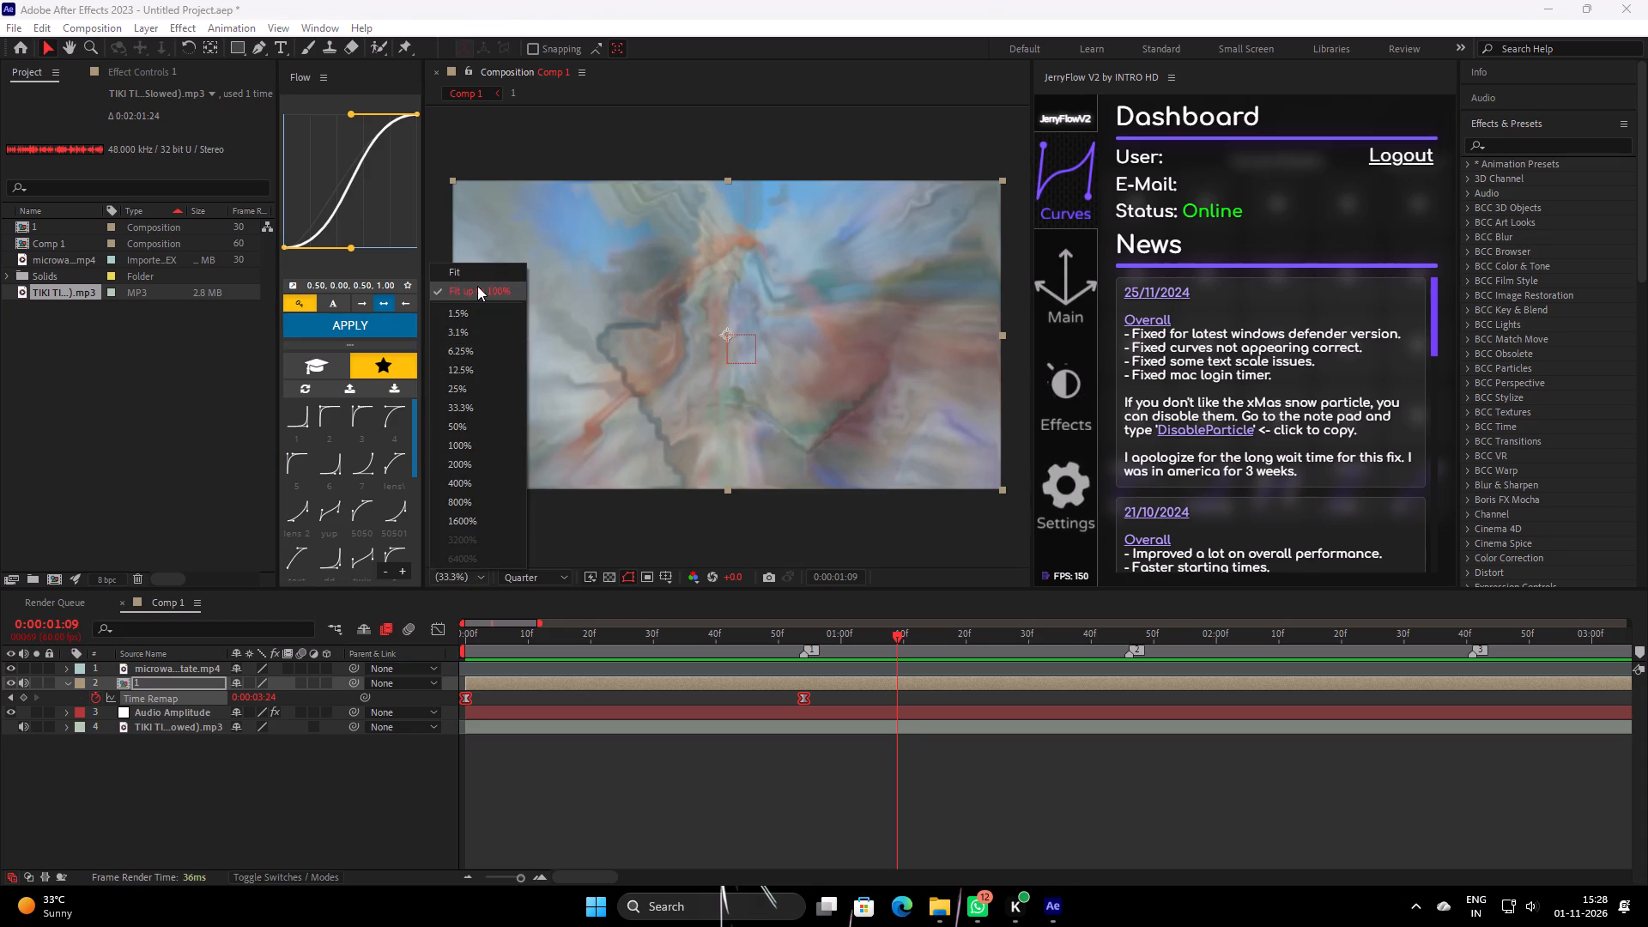
click(477, 286)
Preview the shot's new easing from the start of Comp 1.
click(824, 845)
drag(865, 640, 658, 677)
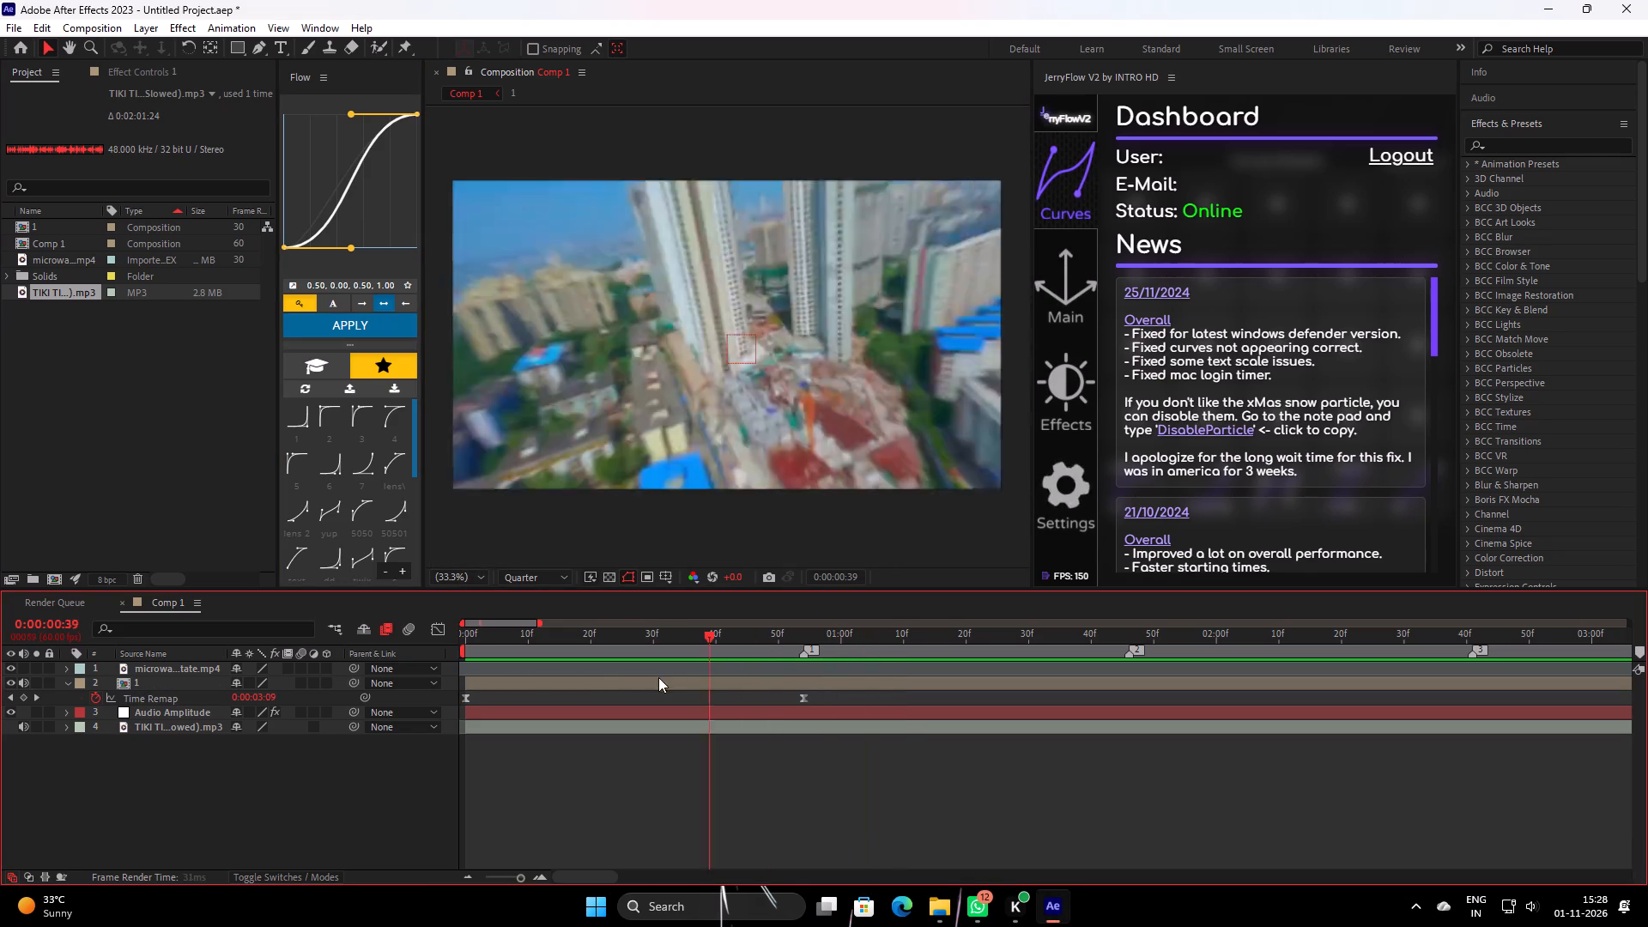
drag(658, 677, 285, 688)
key(space)
key(space)
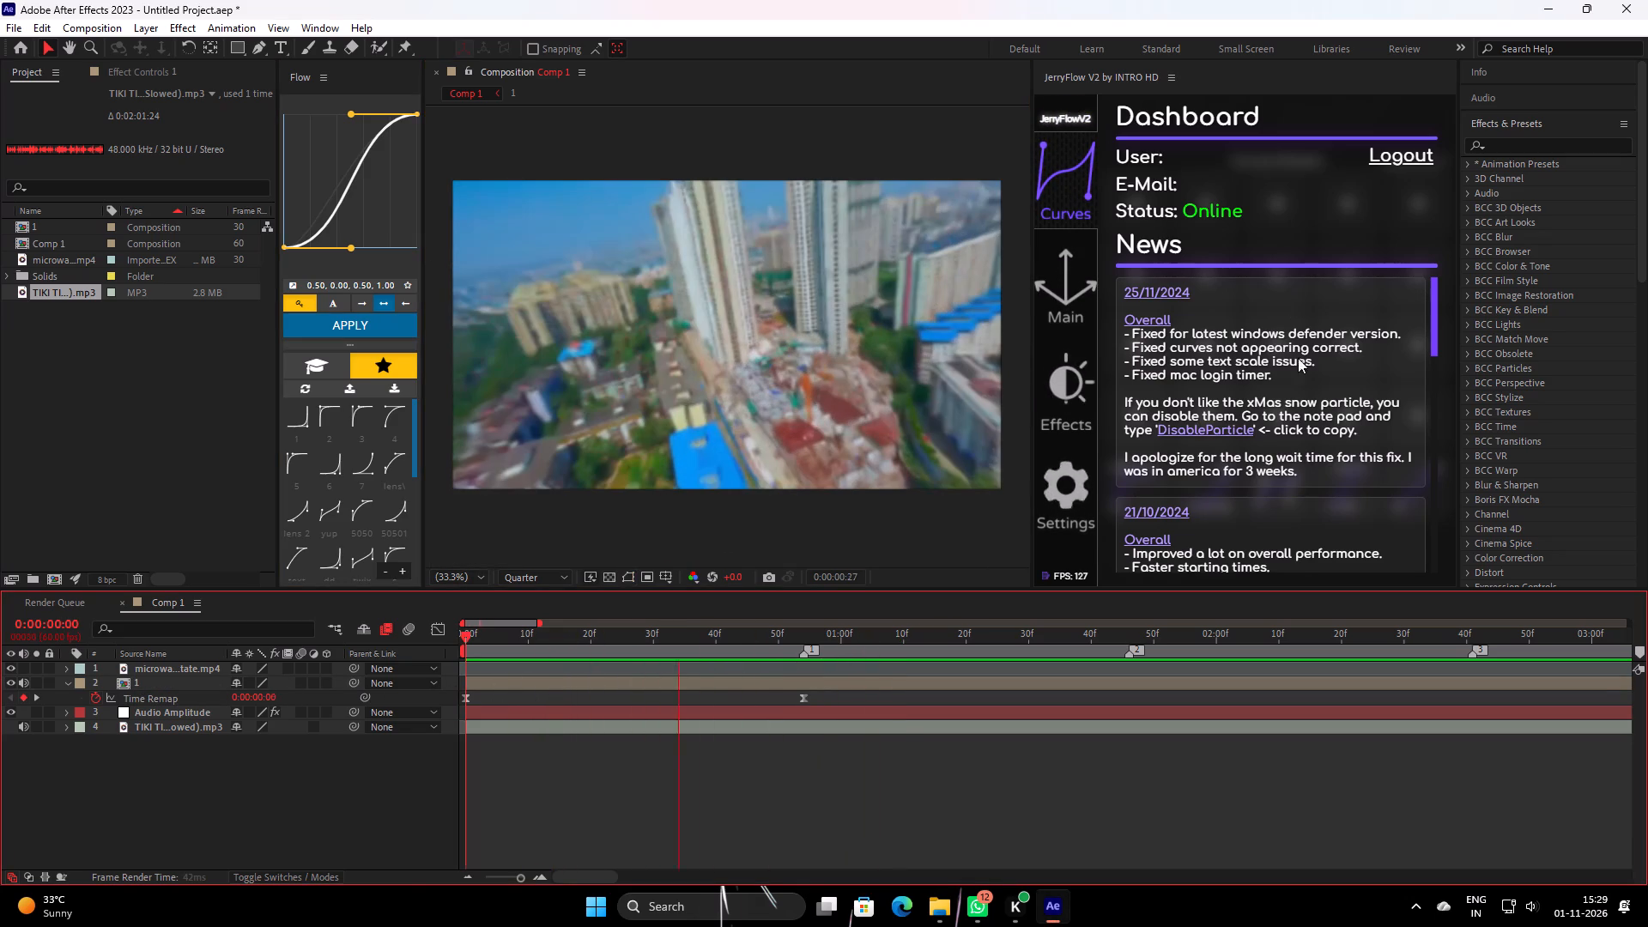
Apply the JerryFlow curve preset S to both Time Remap keyframes of pre-comp 1.
scroll(1298, 385, down, 10)
scroll(1292, 444, up, 11)
click(1069, 281)
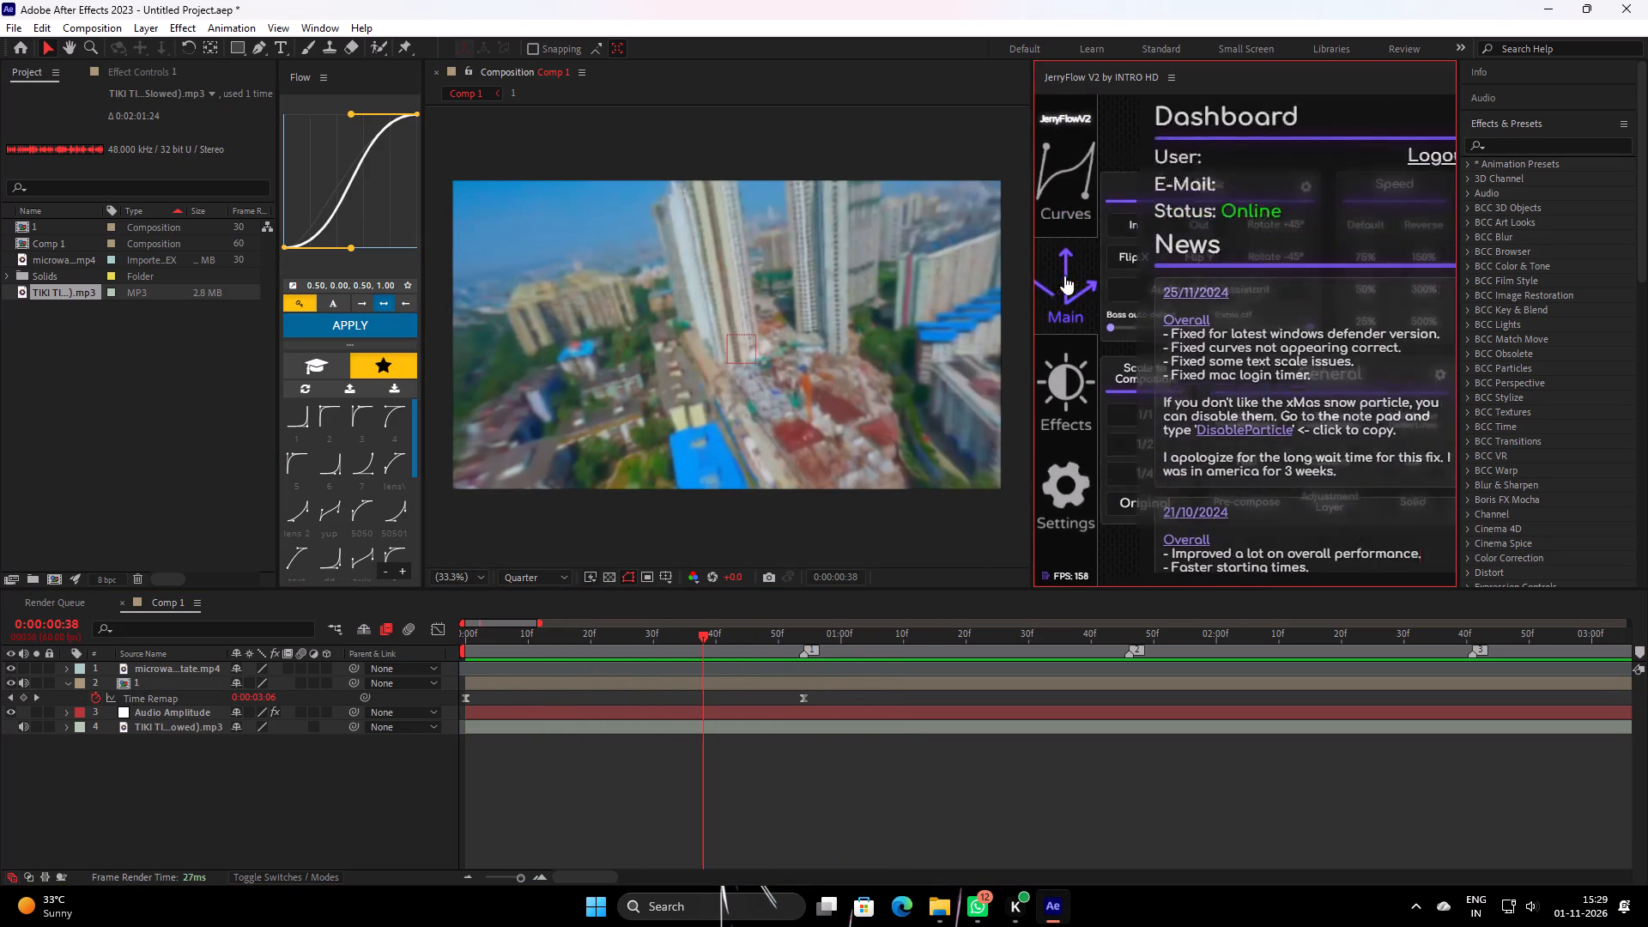
click(1049, 199)
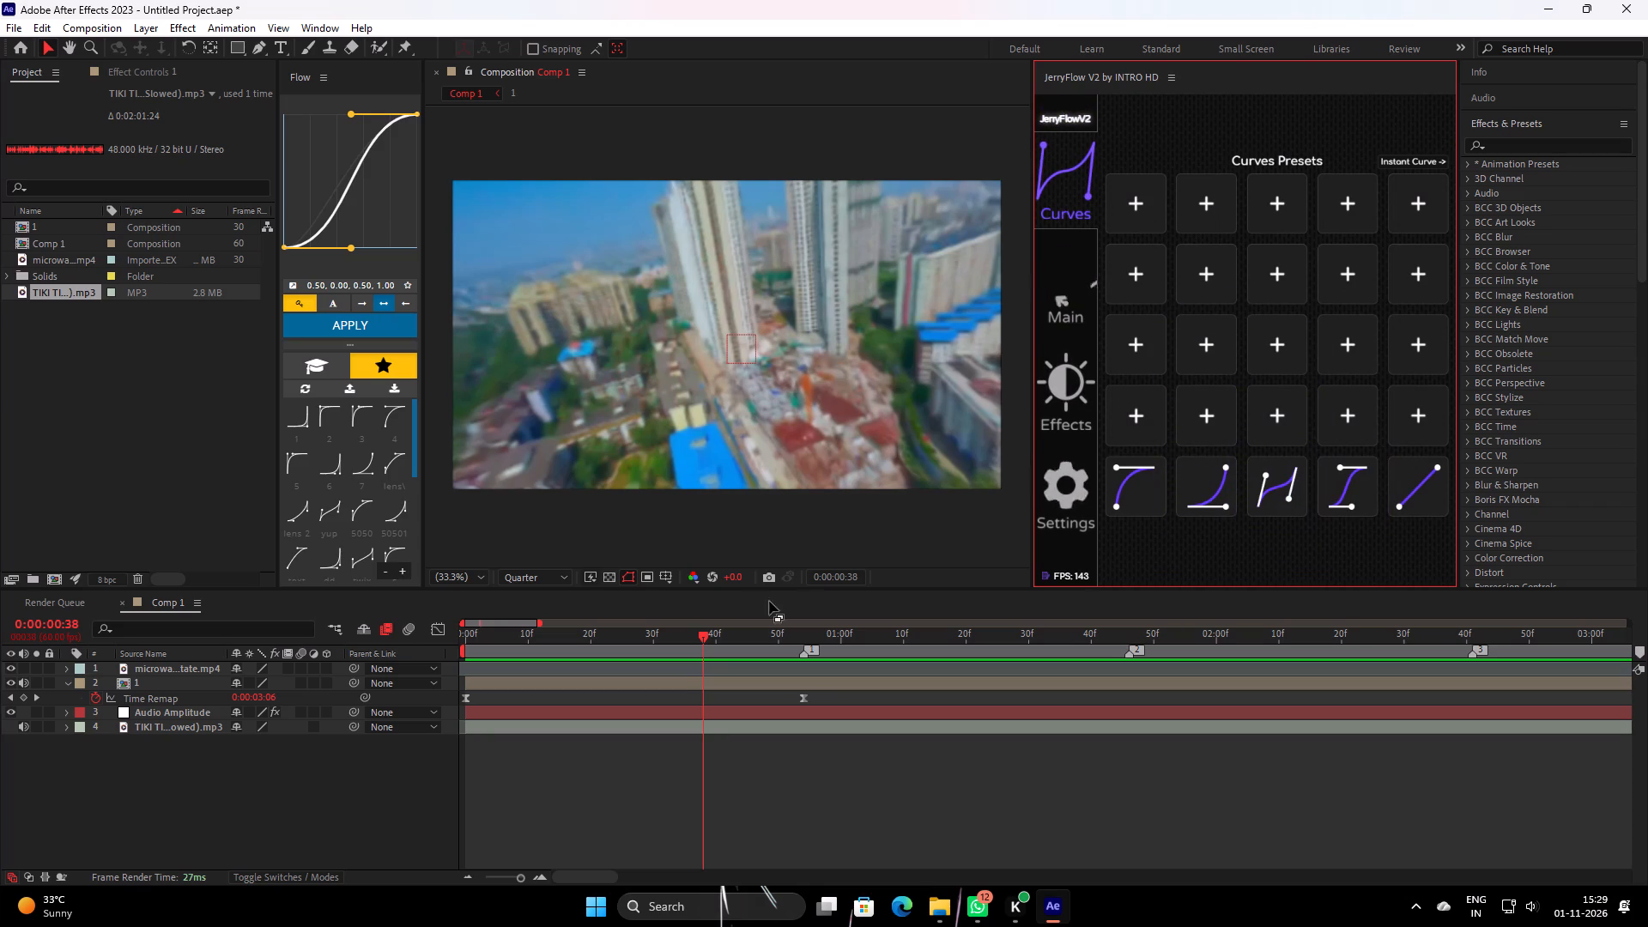
drag(929, 748, 446, 674)
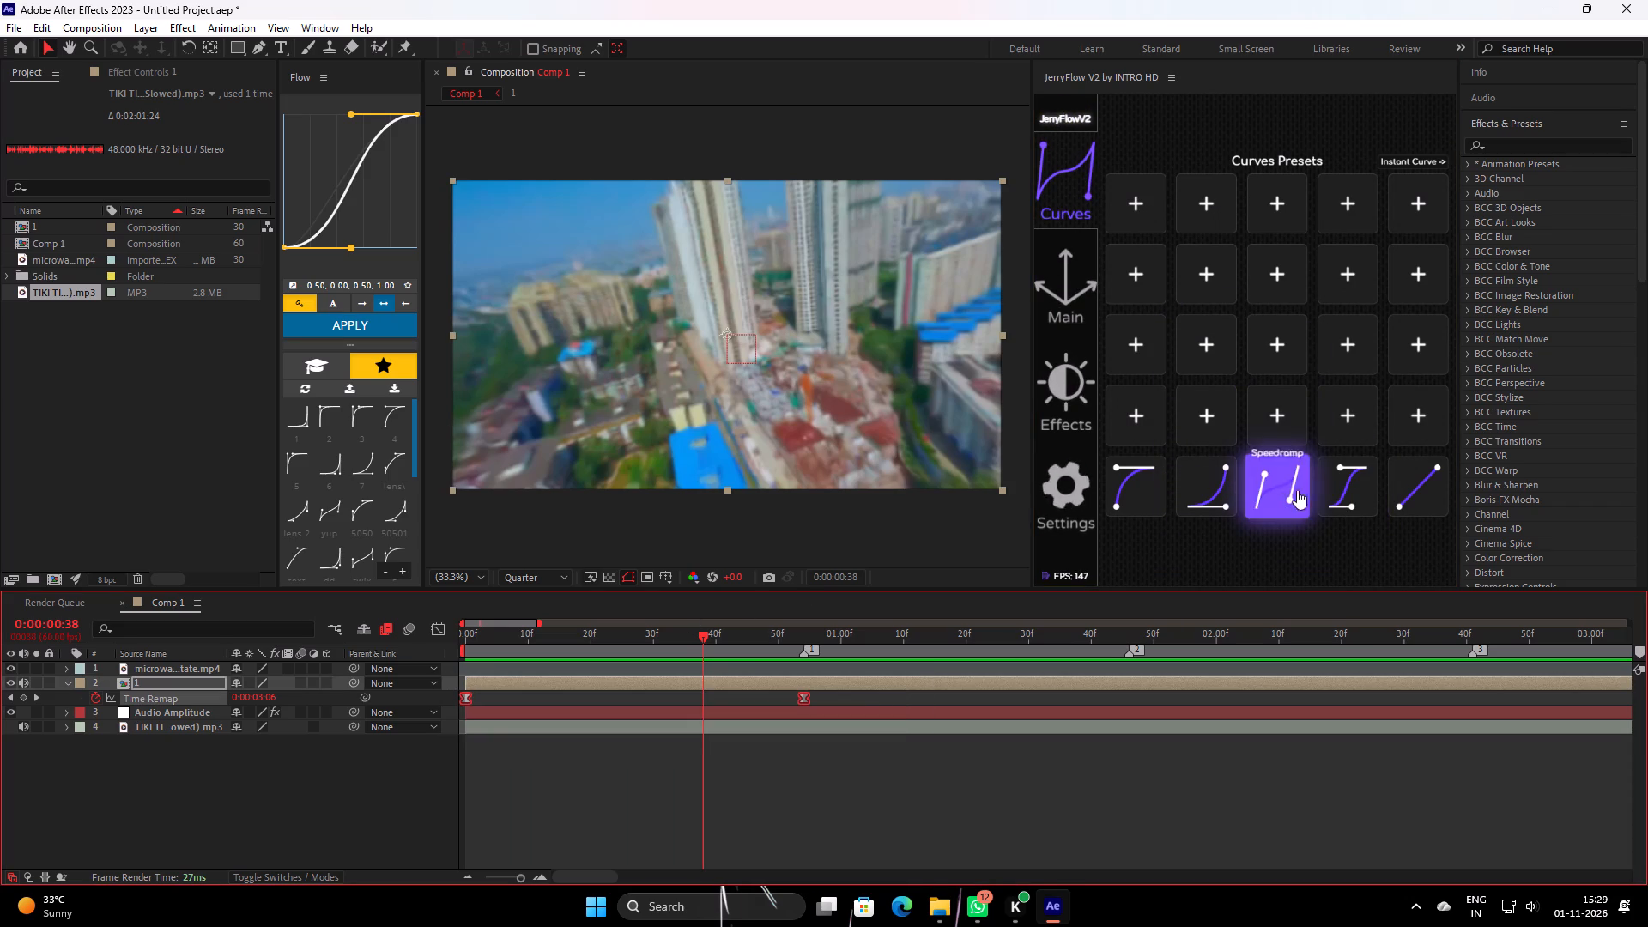
click(1338, 498)
Preview the speed ramp twice from the start of Comp 1 and scrub through the opening of the shot.
drag(705, 632, 397, 695)
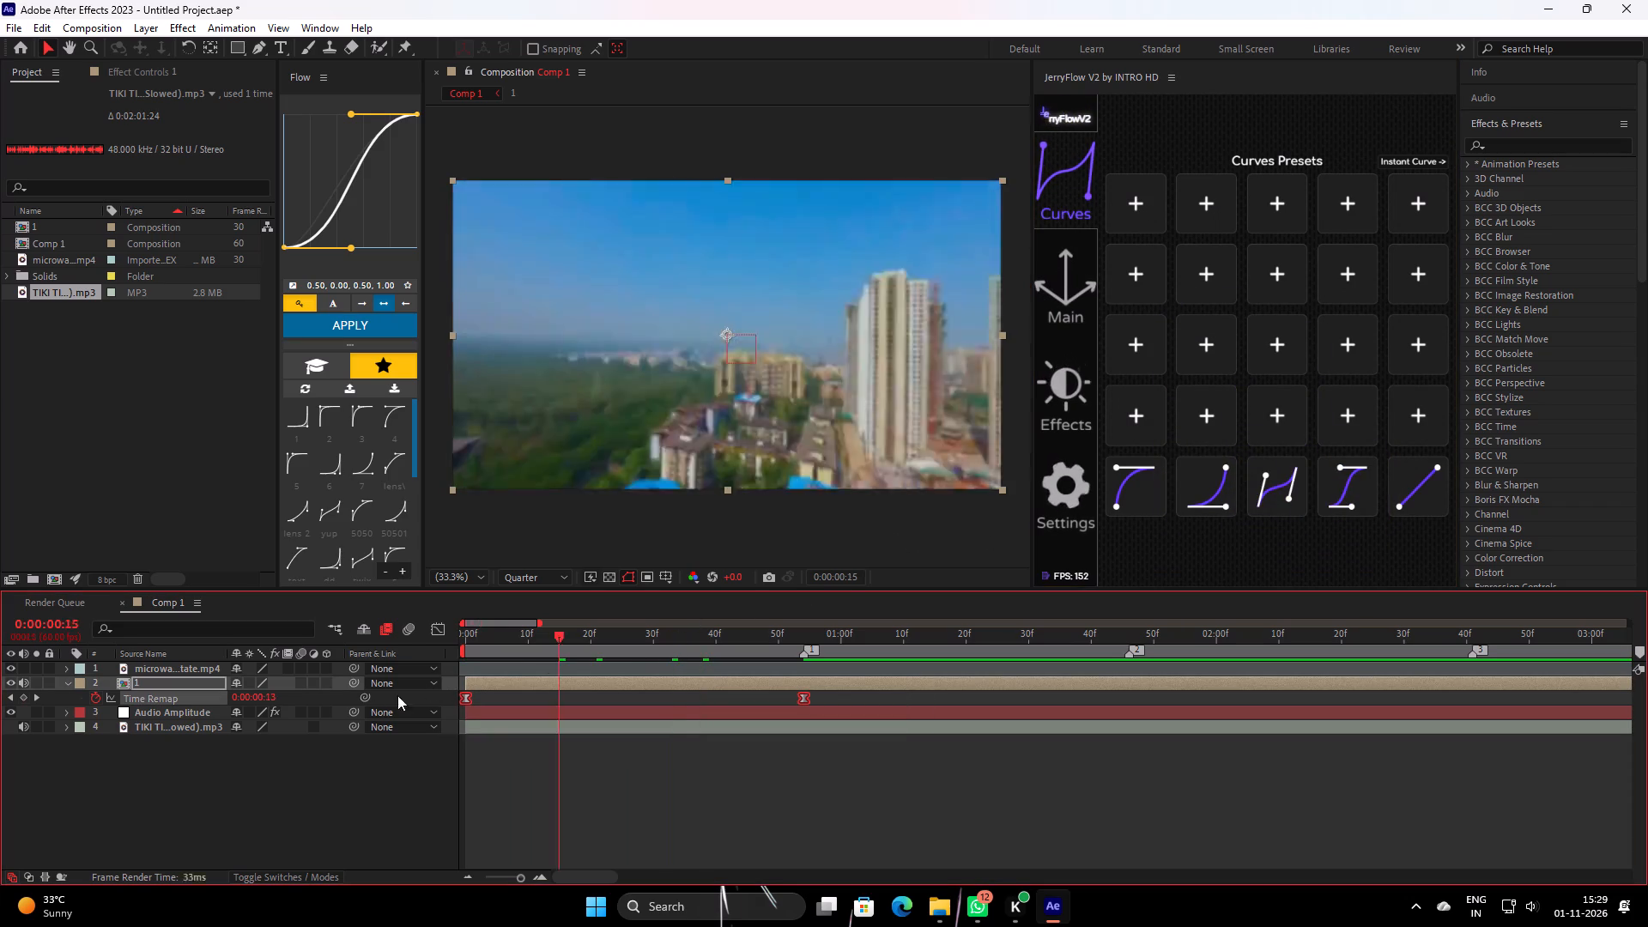
drag(397, 695, 346, 702)
key(space)
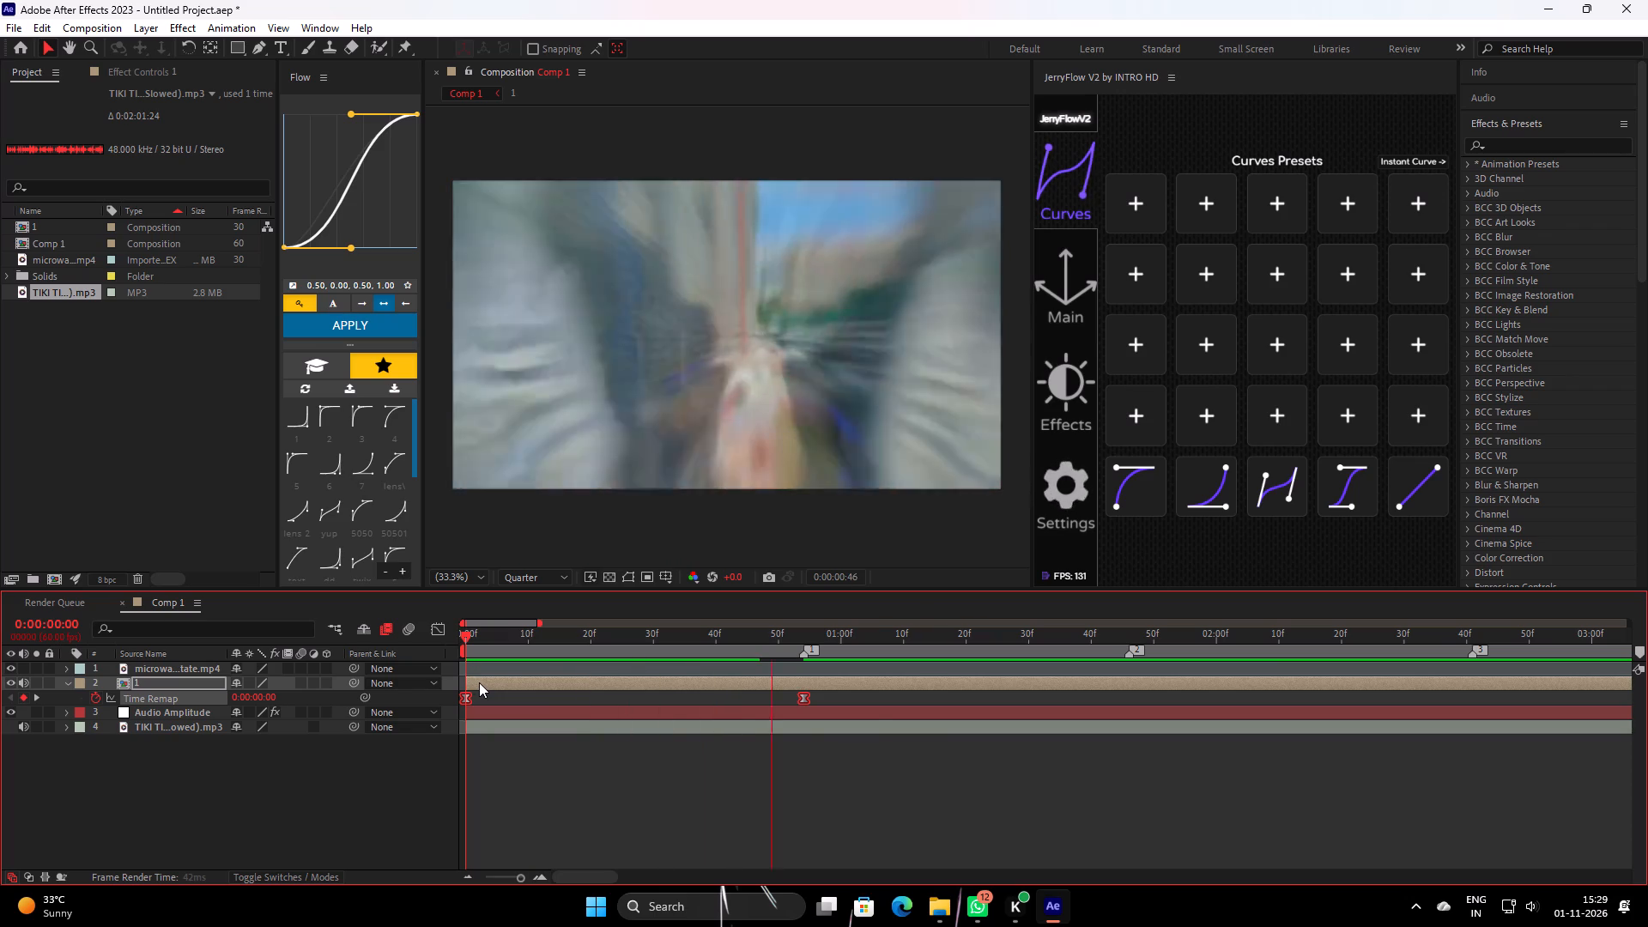
key(space)
drag(735, 645, 313, 701)
key(space)
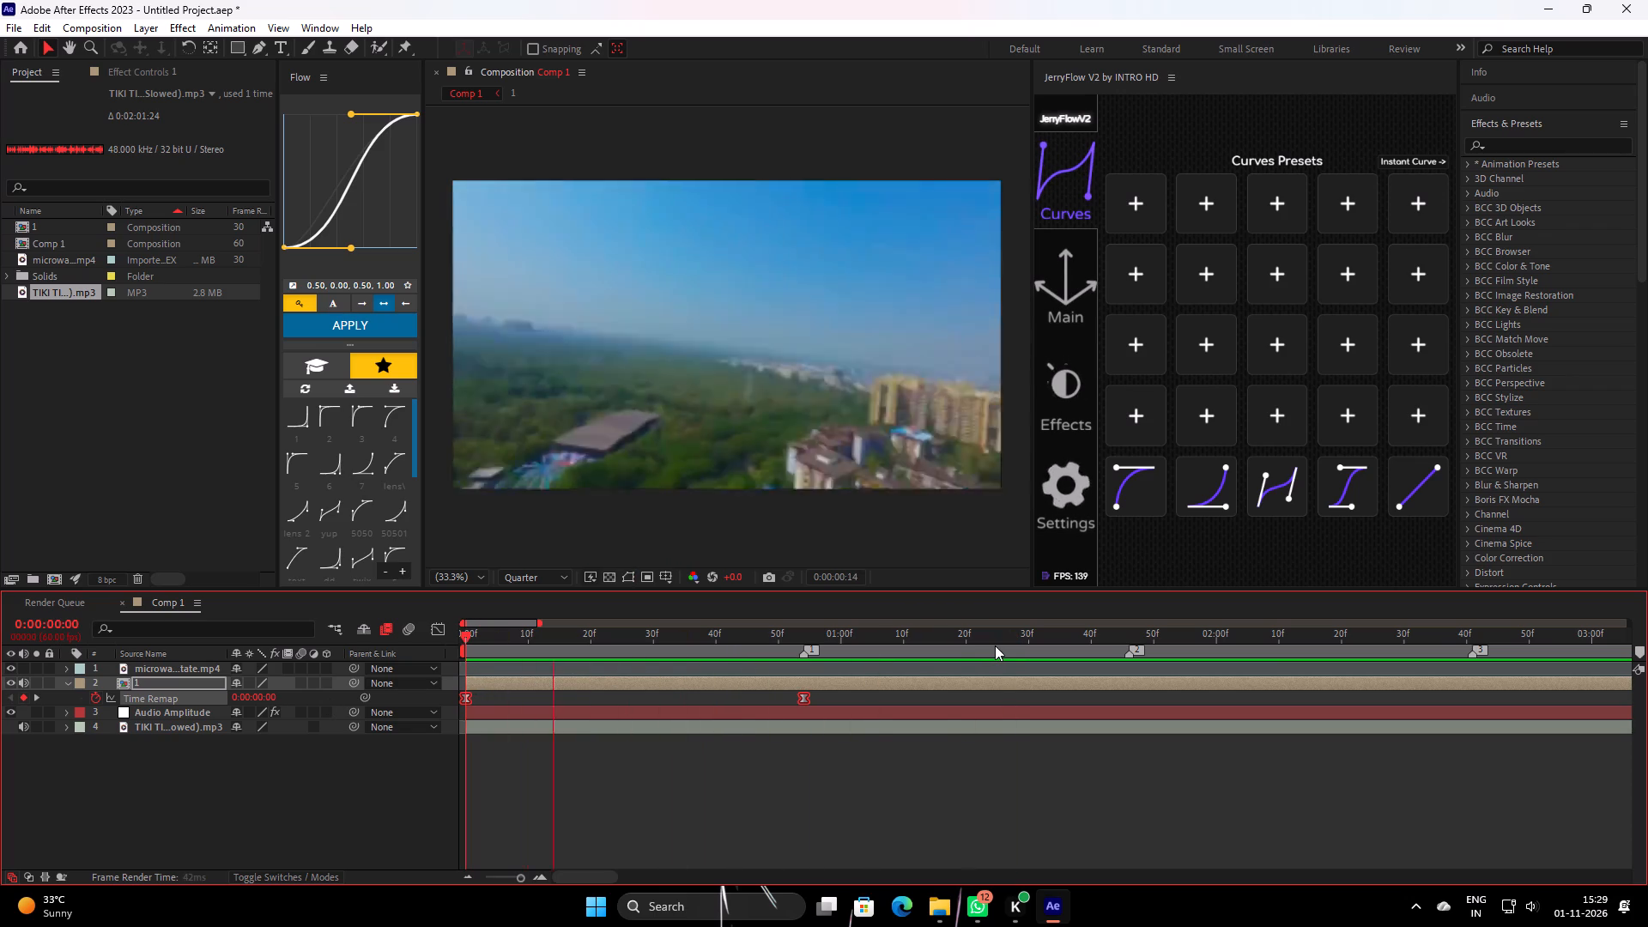
key(space)
drag(868, 633, 404, 688)
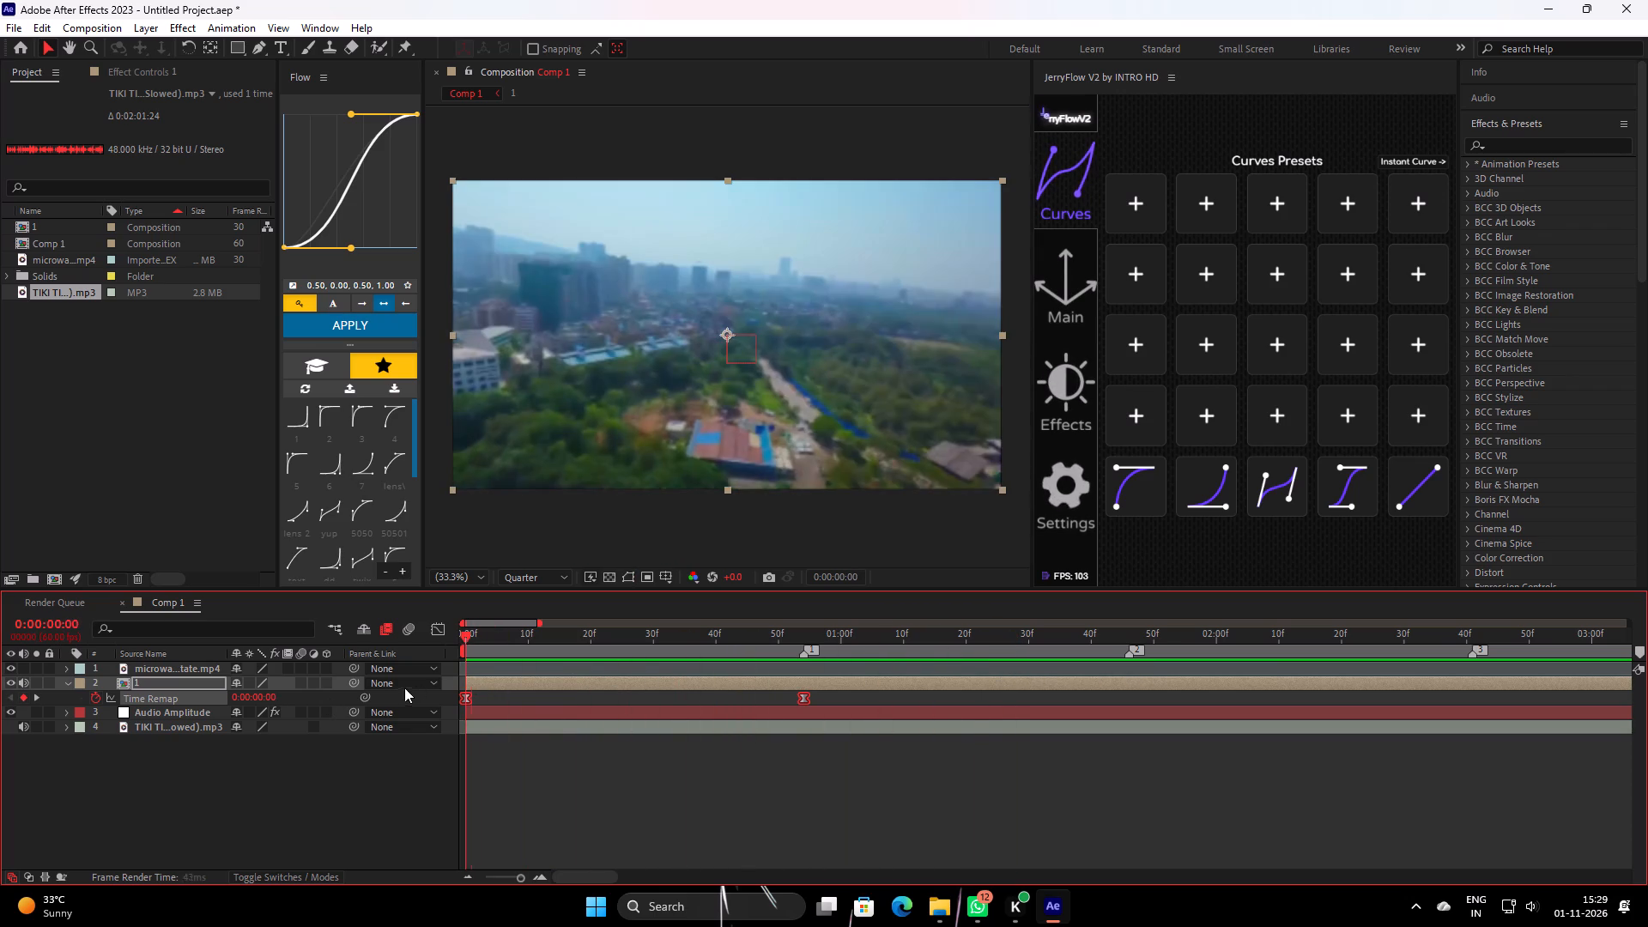
drag(404, 688, 602, 686)
Save a 0.50, 0.00, 0.50, 1.00 curve in an empty JerryFlow preset slot and apply it to the selected Time Remap keyframes.
right_click(1348, 506)
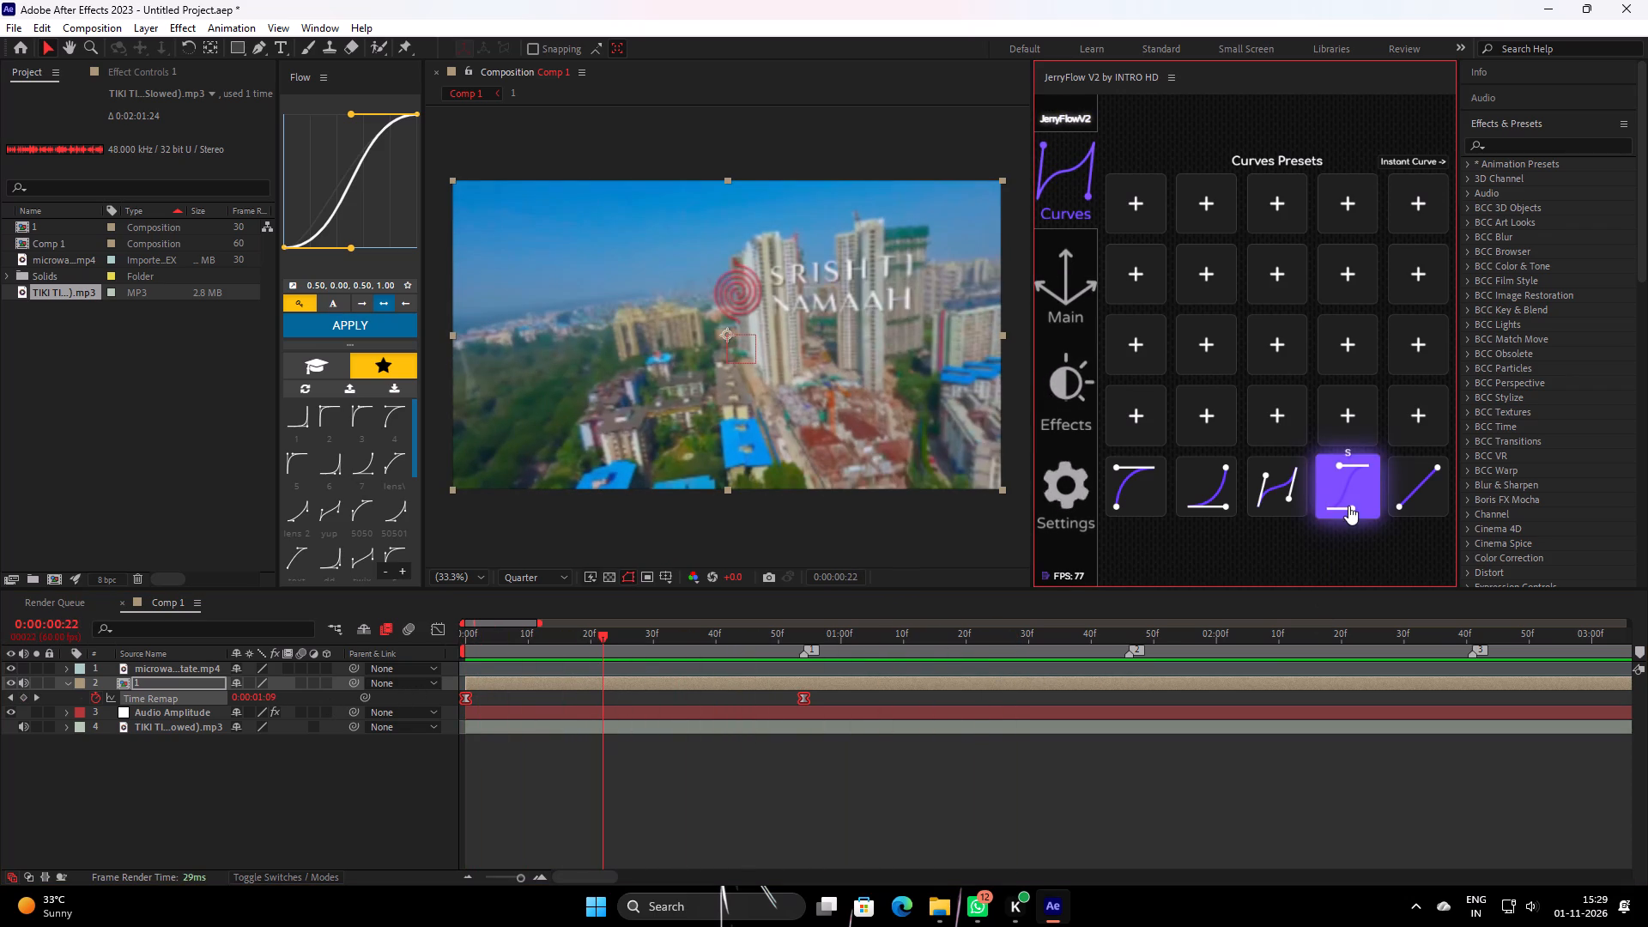
click(1343, 417)
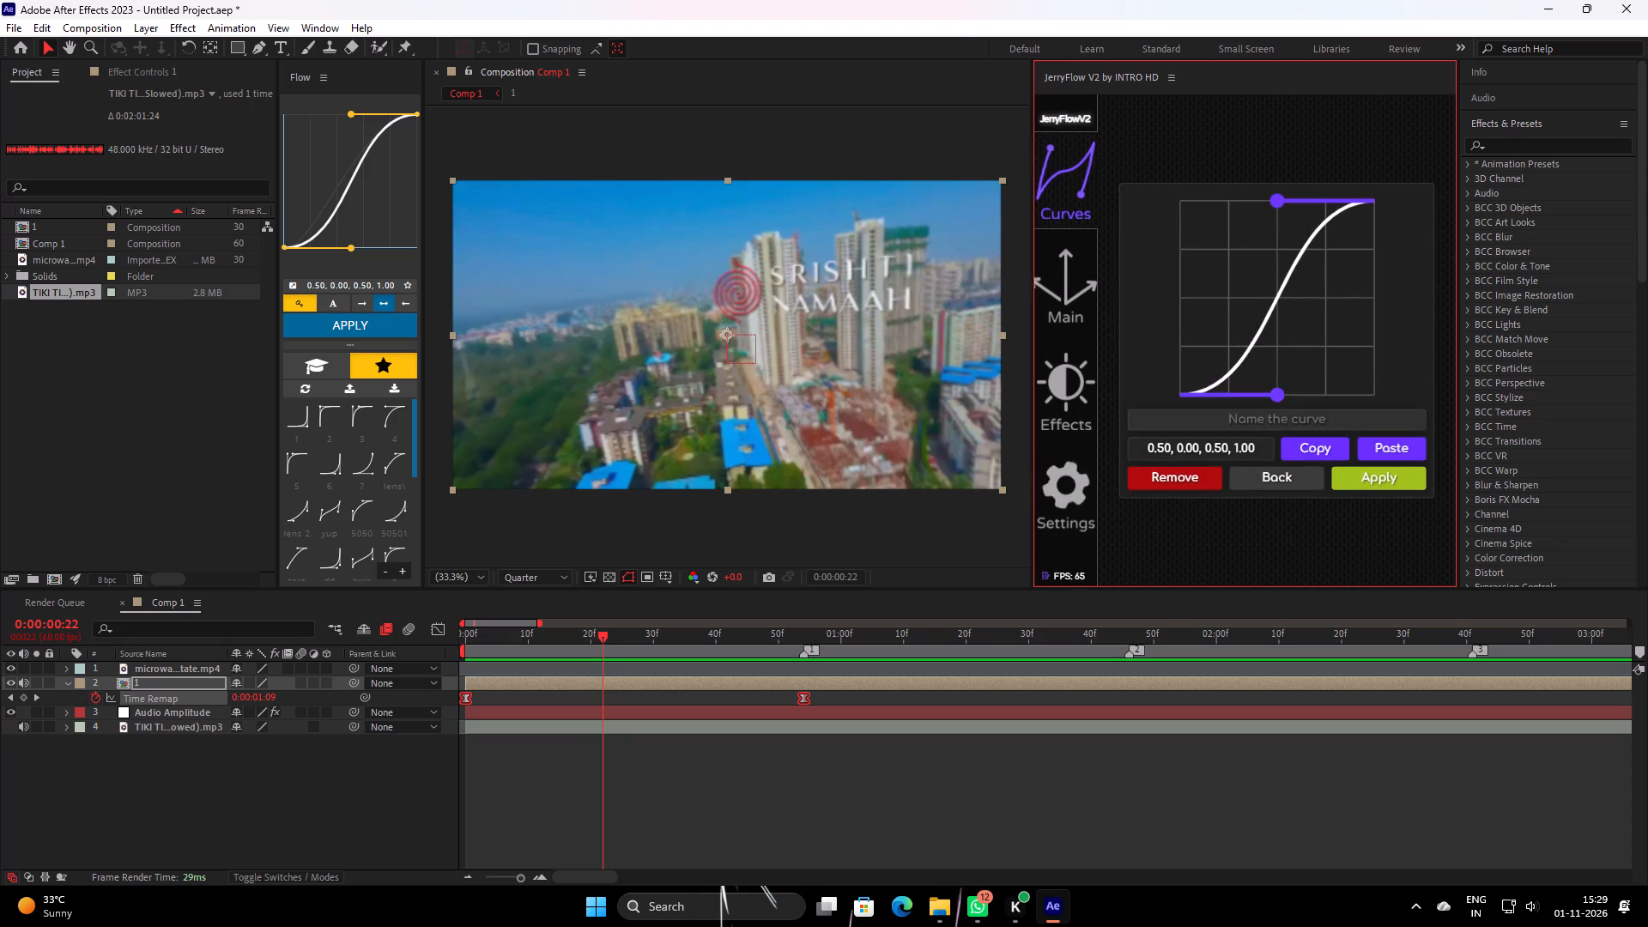
click(1375, 480)
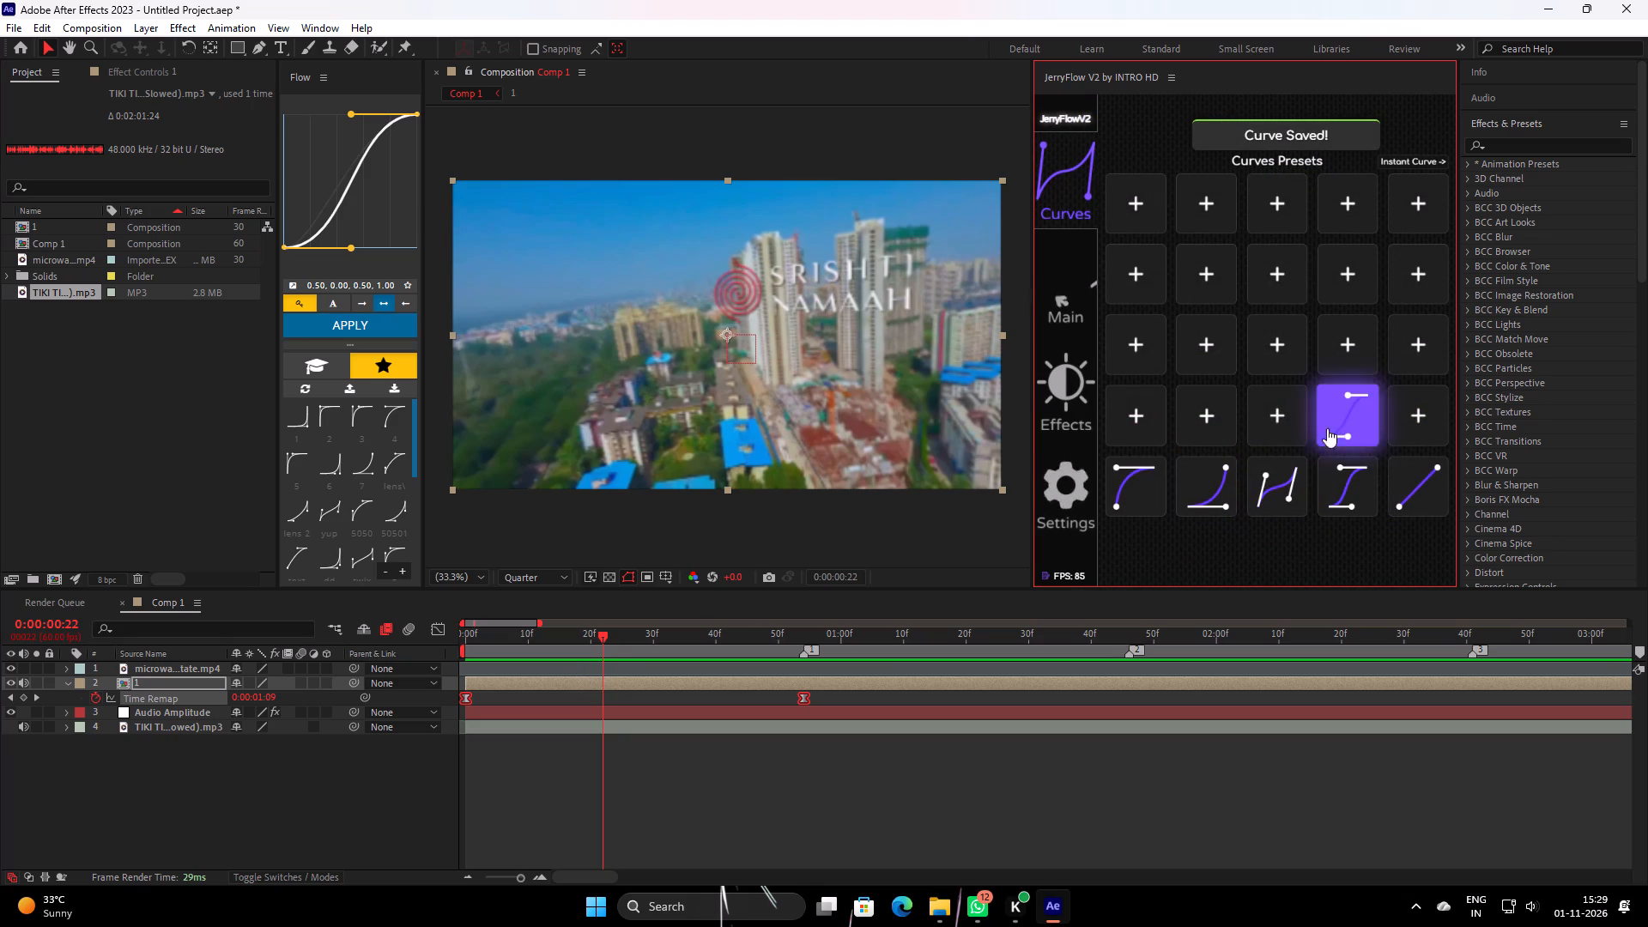
click(1365, 416)
Play Comp 1 from the start and scrub between 0:00:00:00 and about 0:00:01:20 to examine the shot's speed ramp around beat marker 1.
drag(615, 646, 313, 760)
key(space)
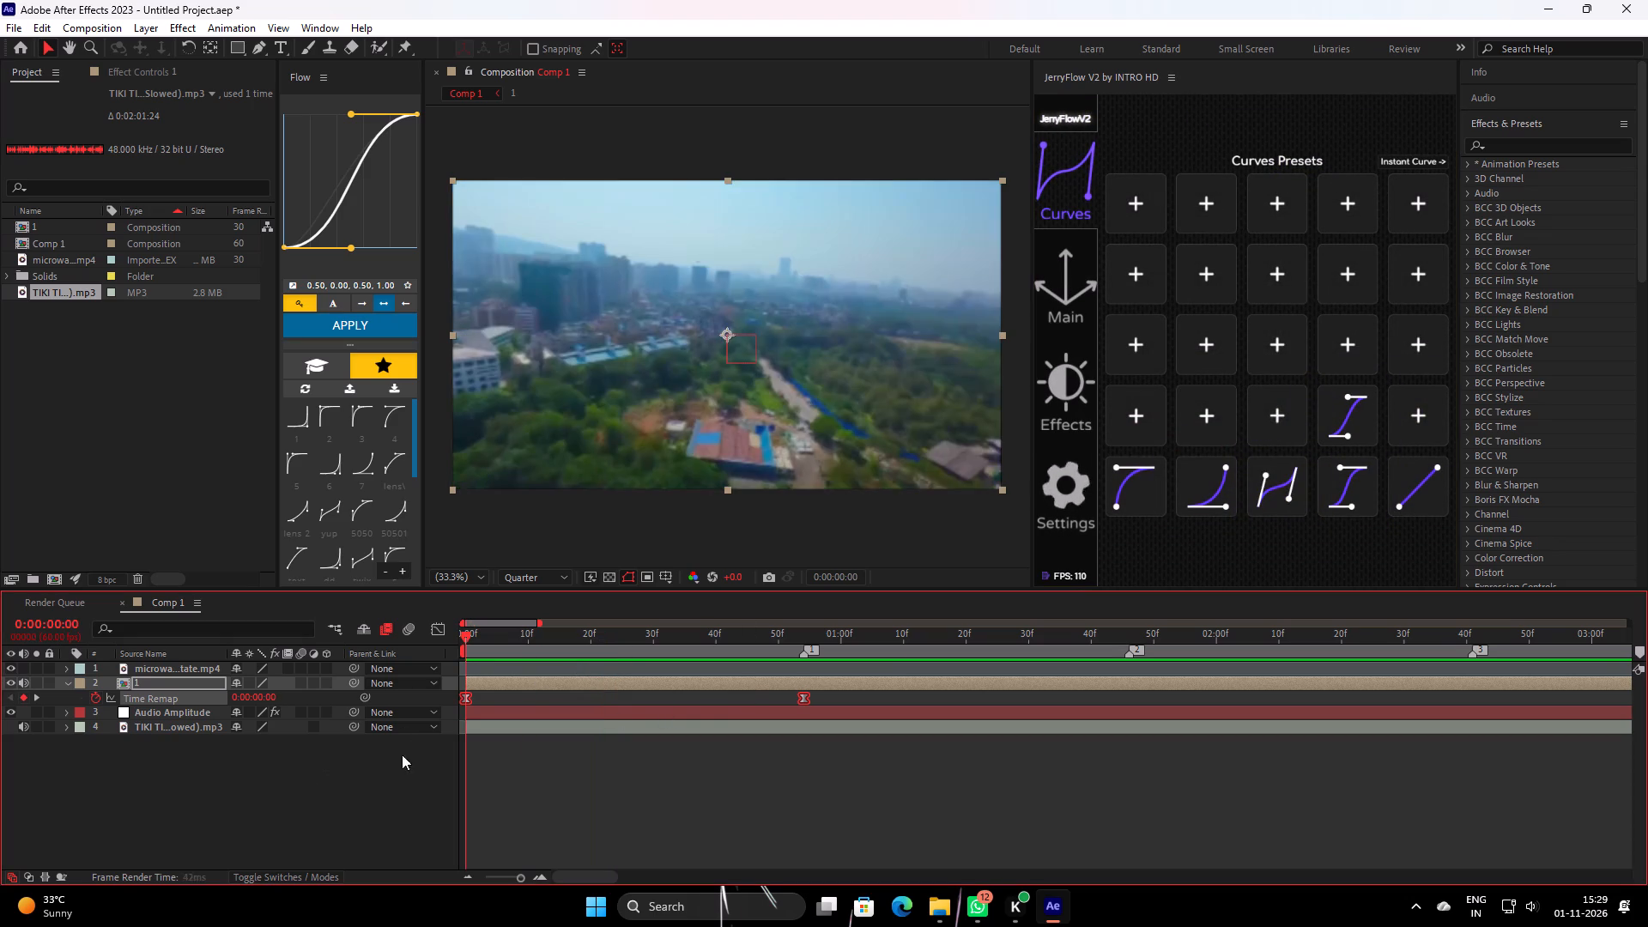
key(space)
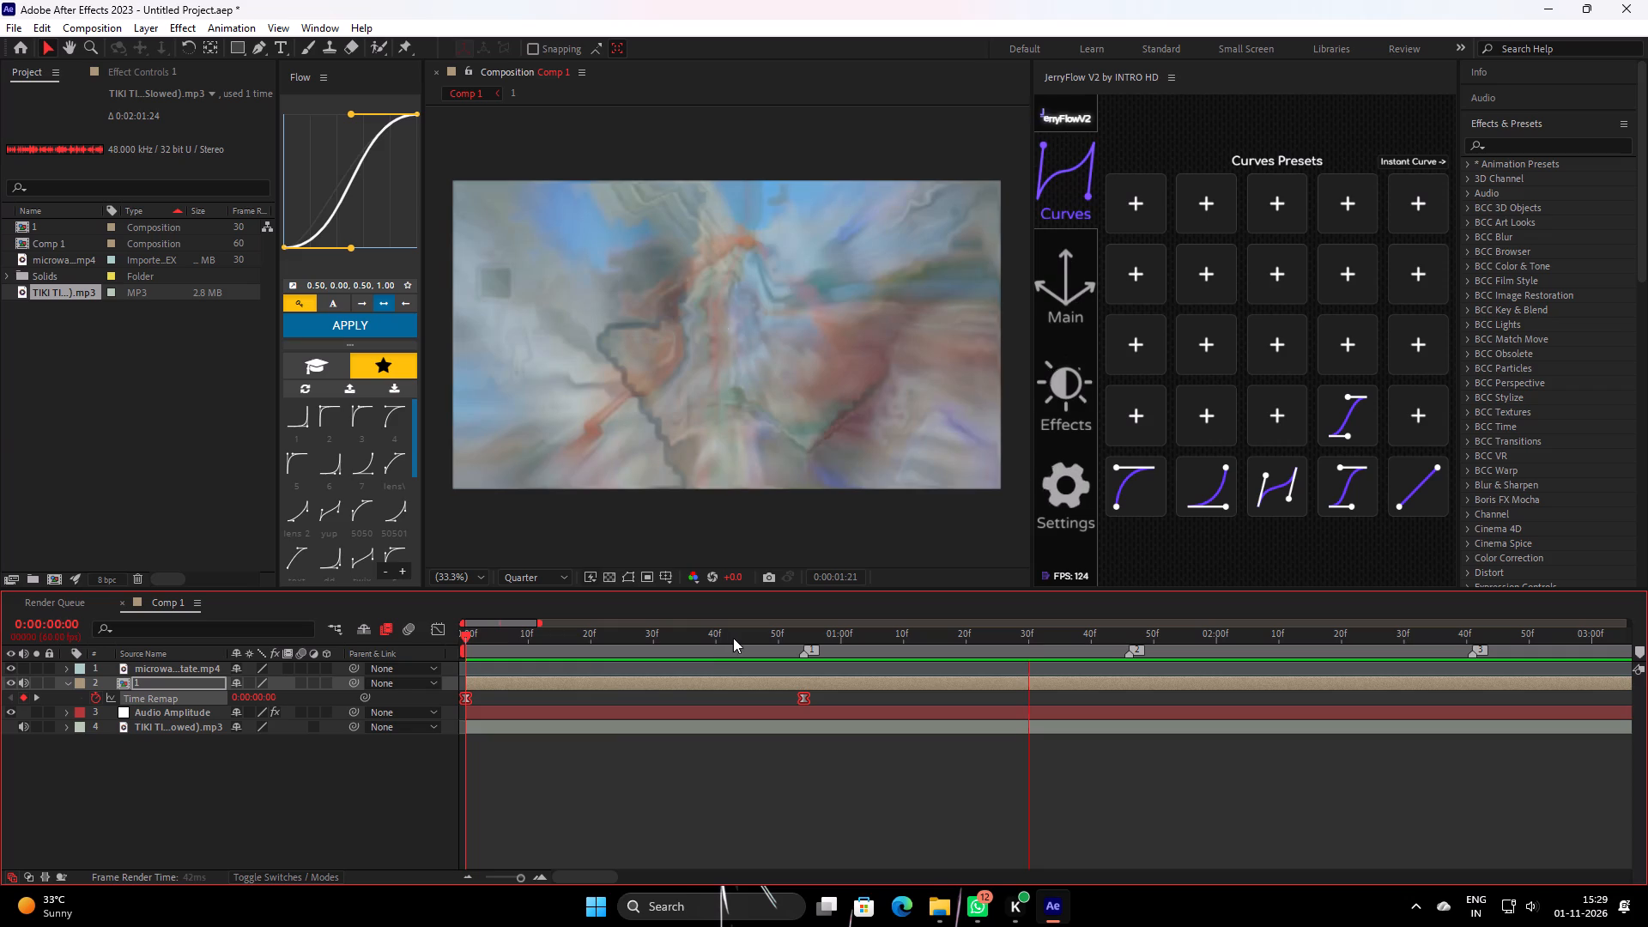
drag(737, 637, 611, 702)
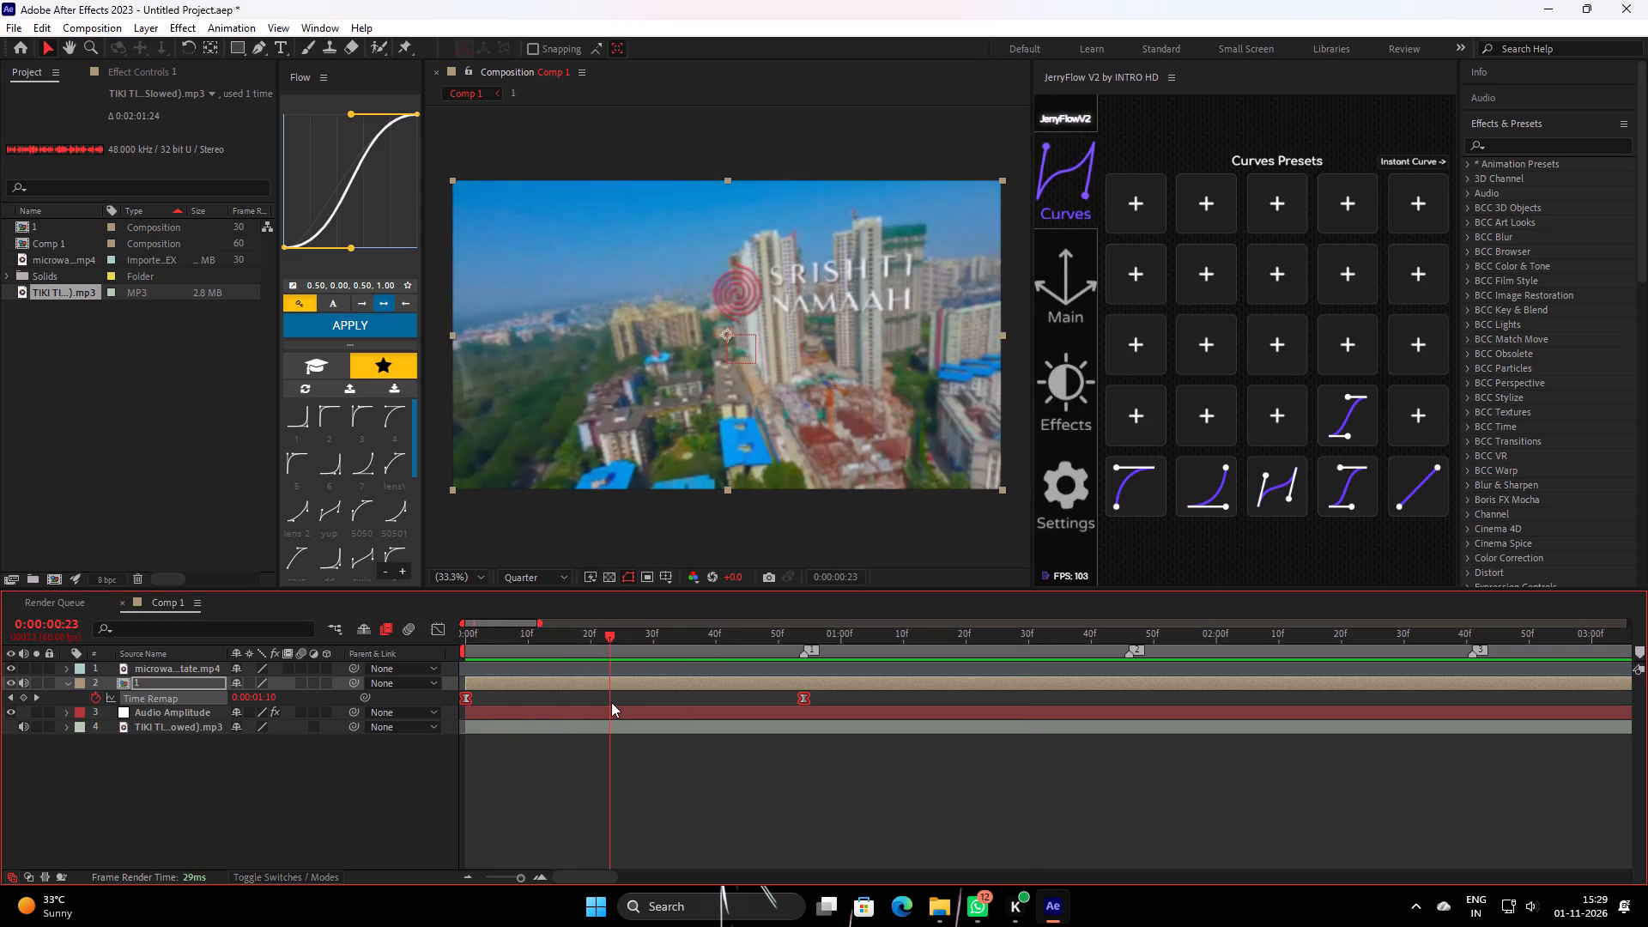
drag(611, 702, 792, 689)
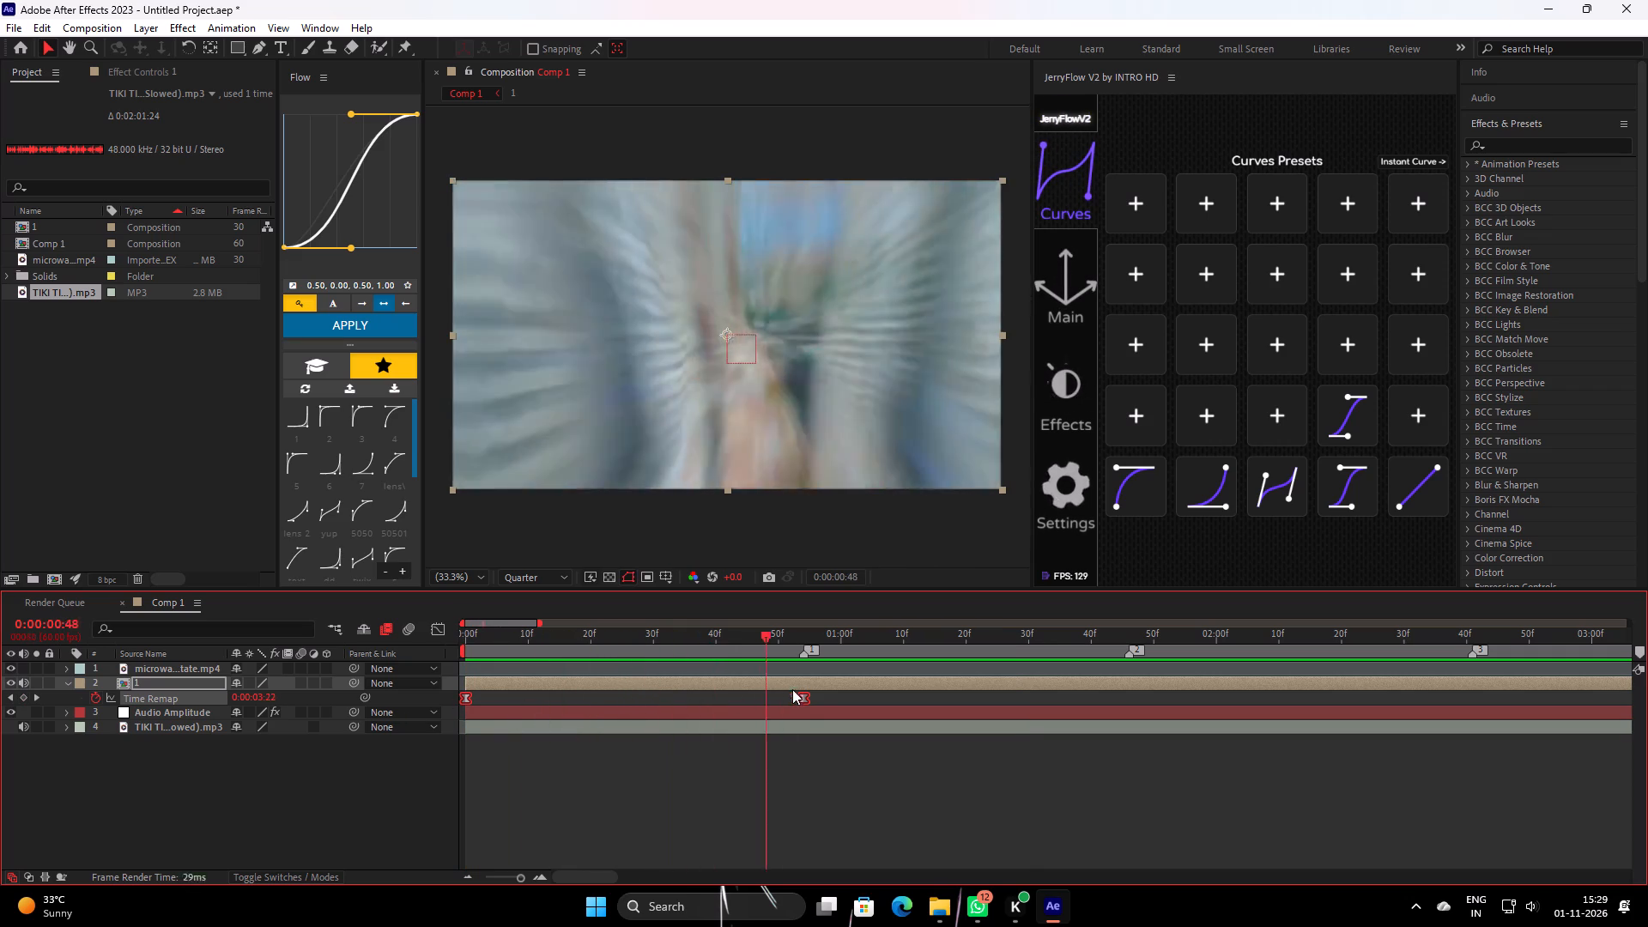
drag(792, 689, 253, 718)
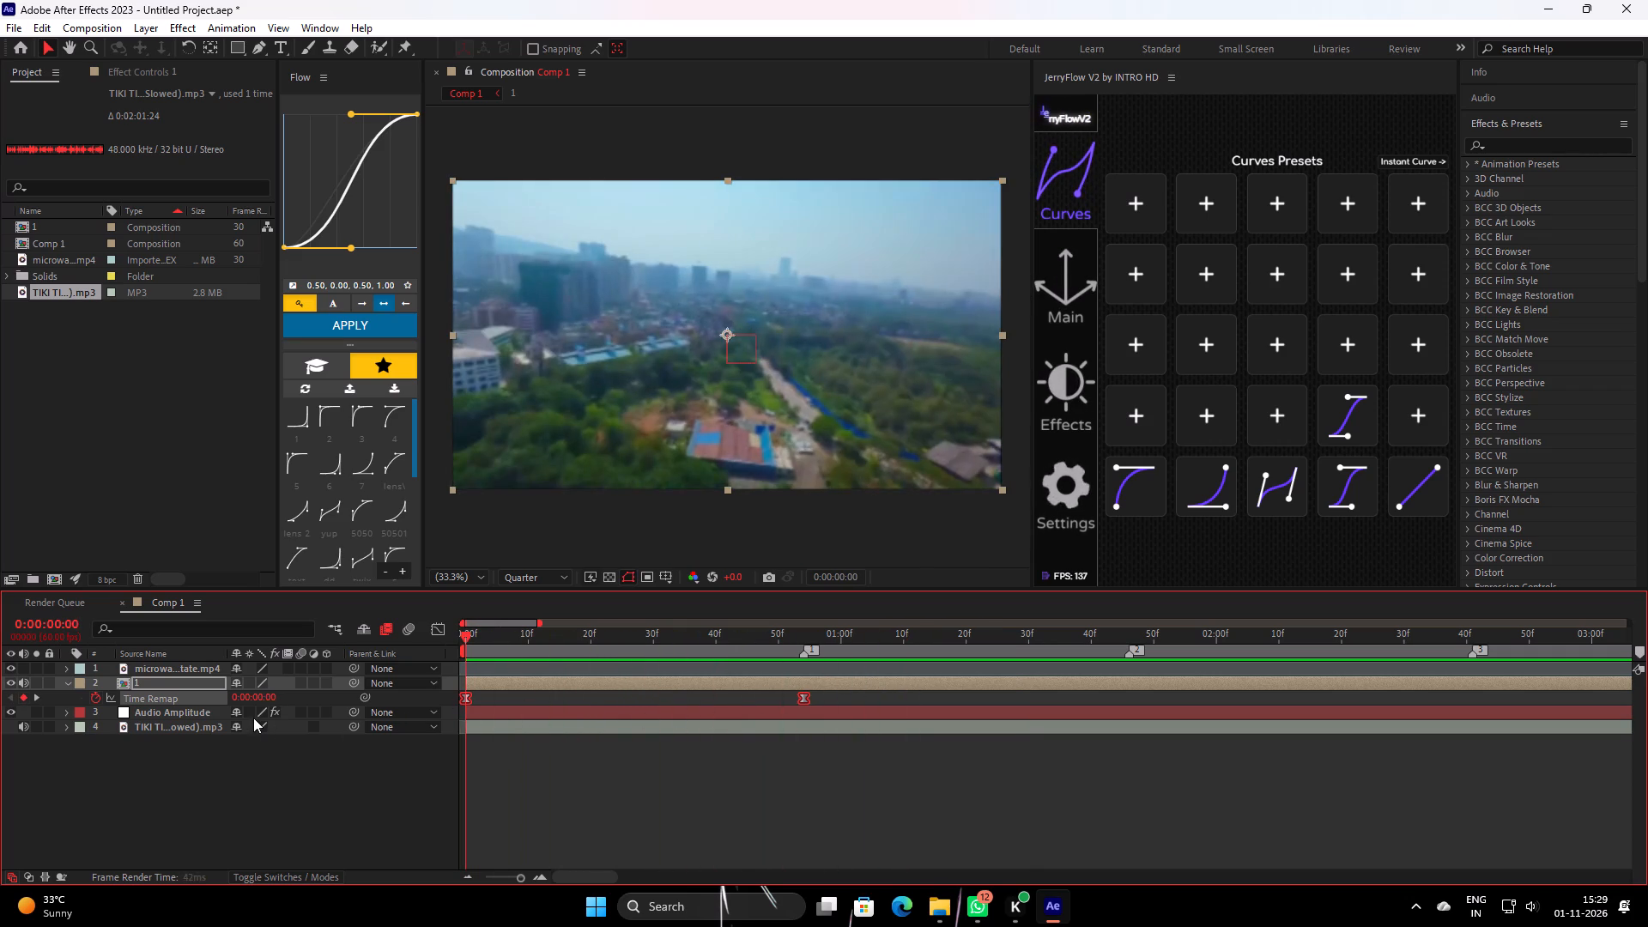
drag(253, 718, 258, 720)
key(space)
key(space)
drag(691, 642, 678, 645)
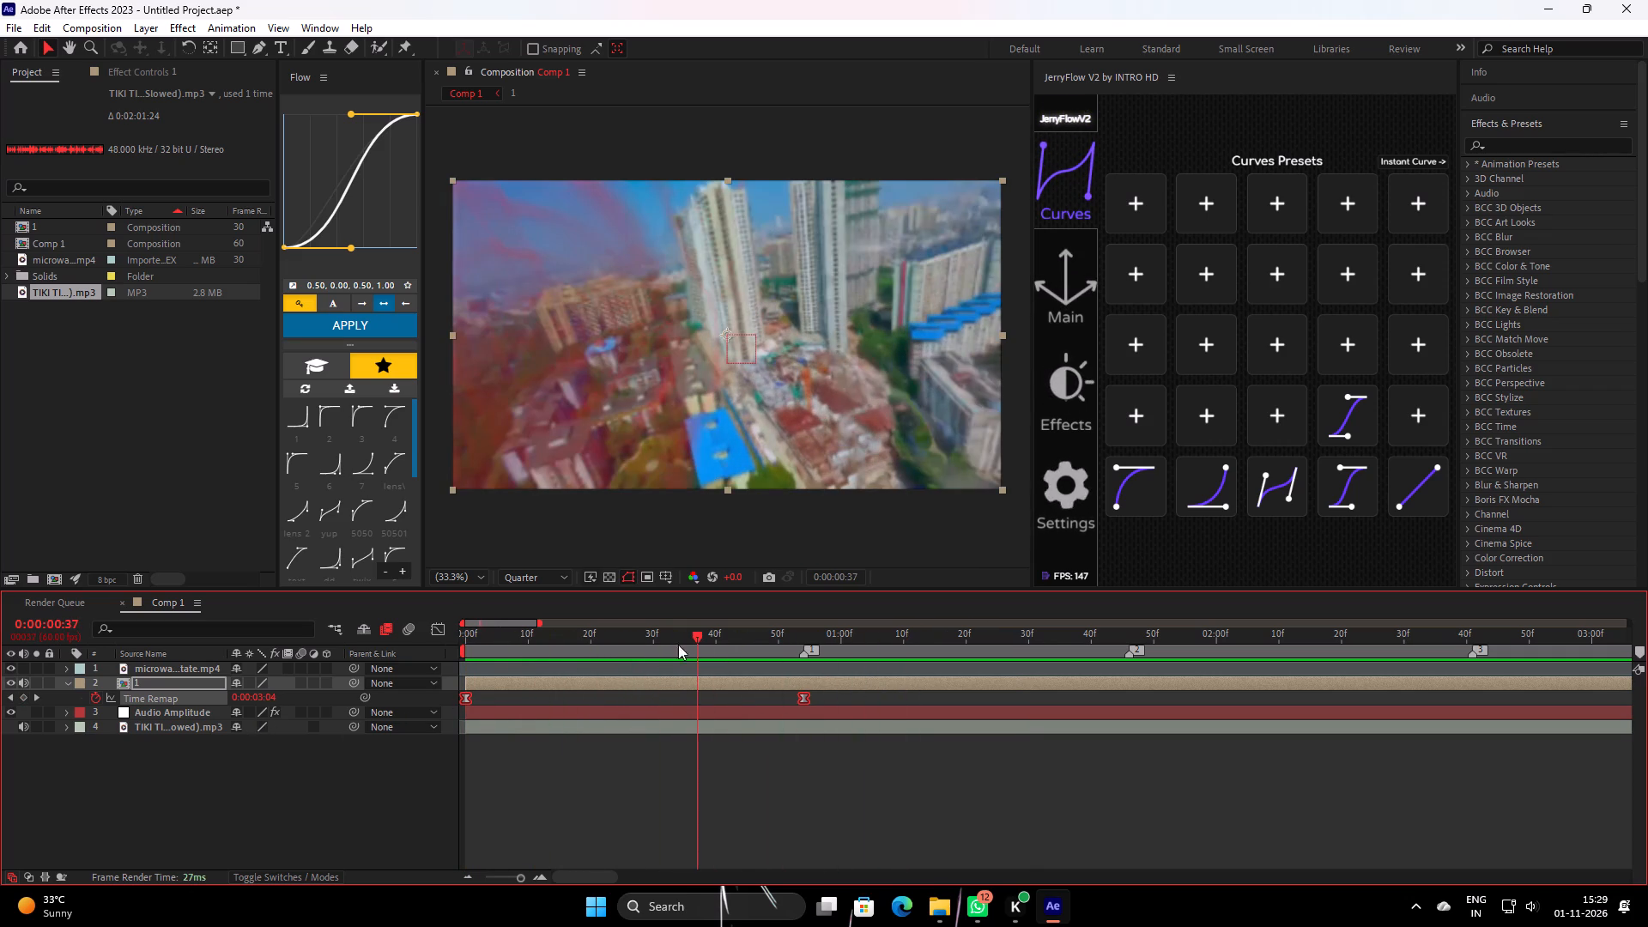
drag(678, 645, 651, 692)
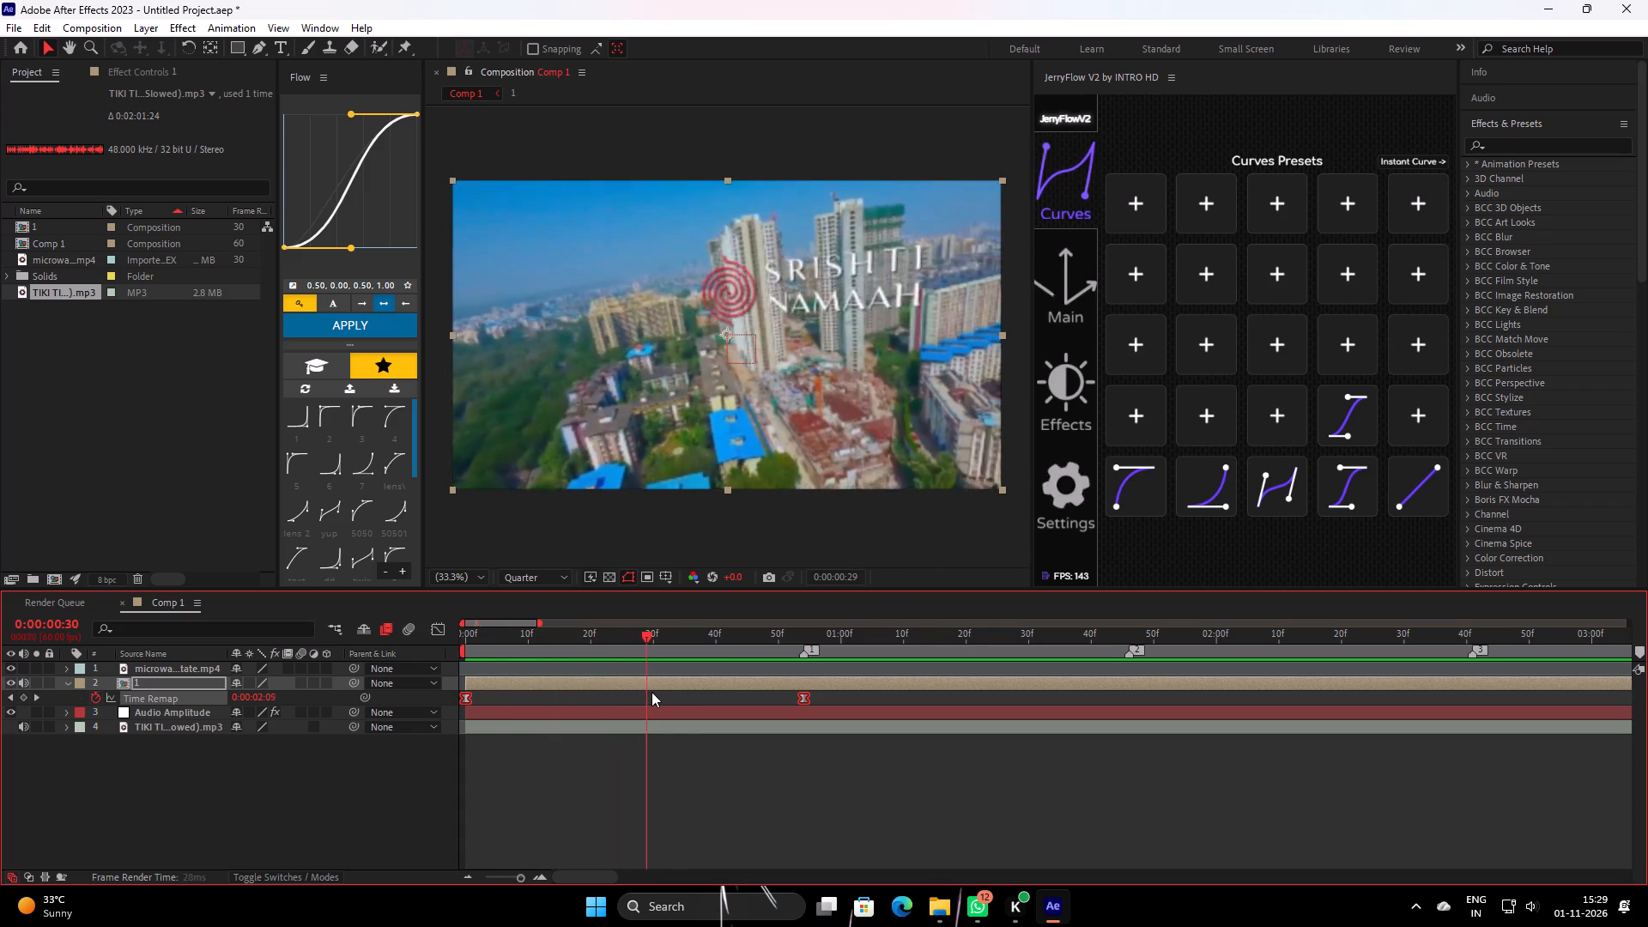
drag(651, 692, 963, 687)
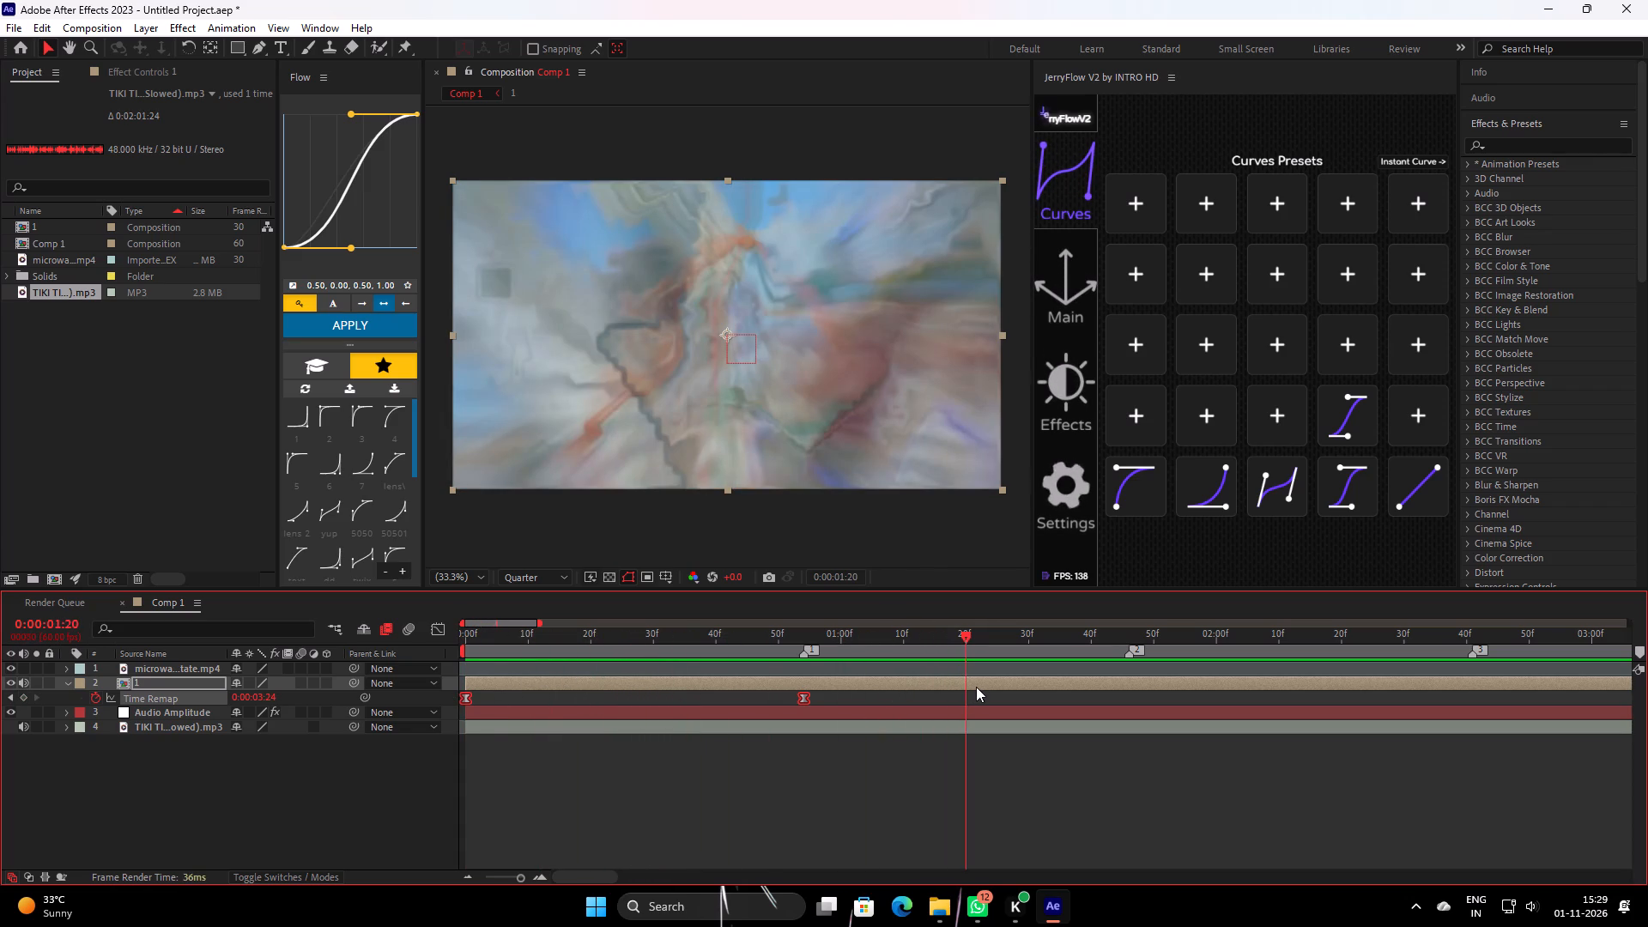
drag(942, 634, 593, 654)
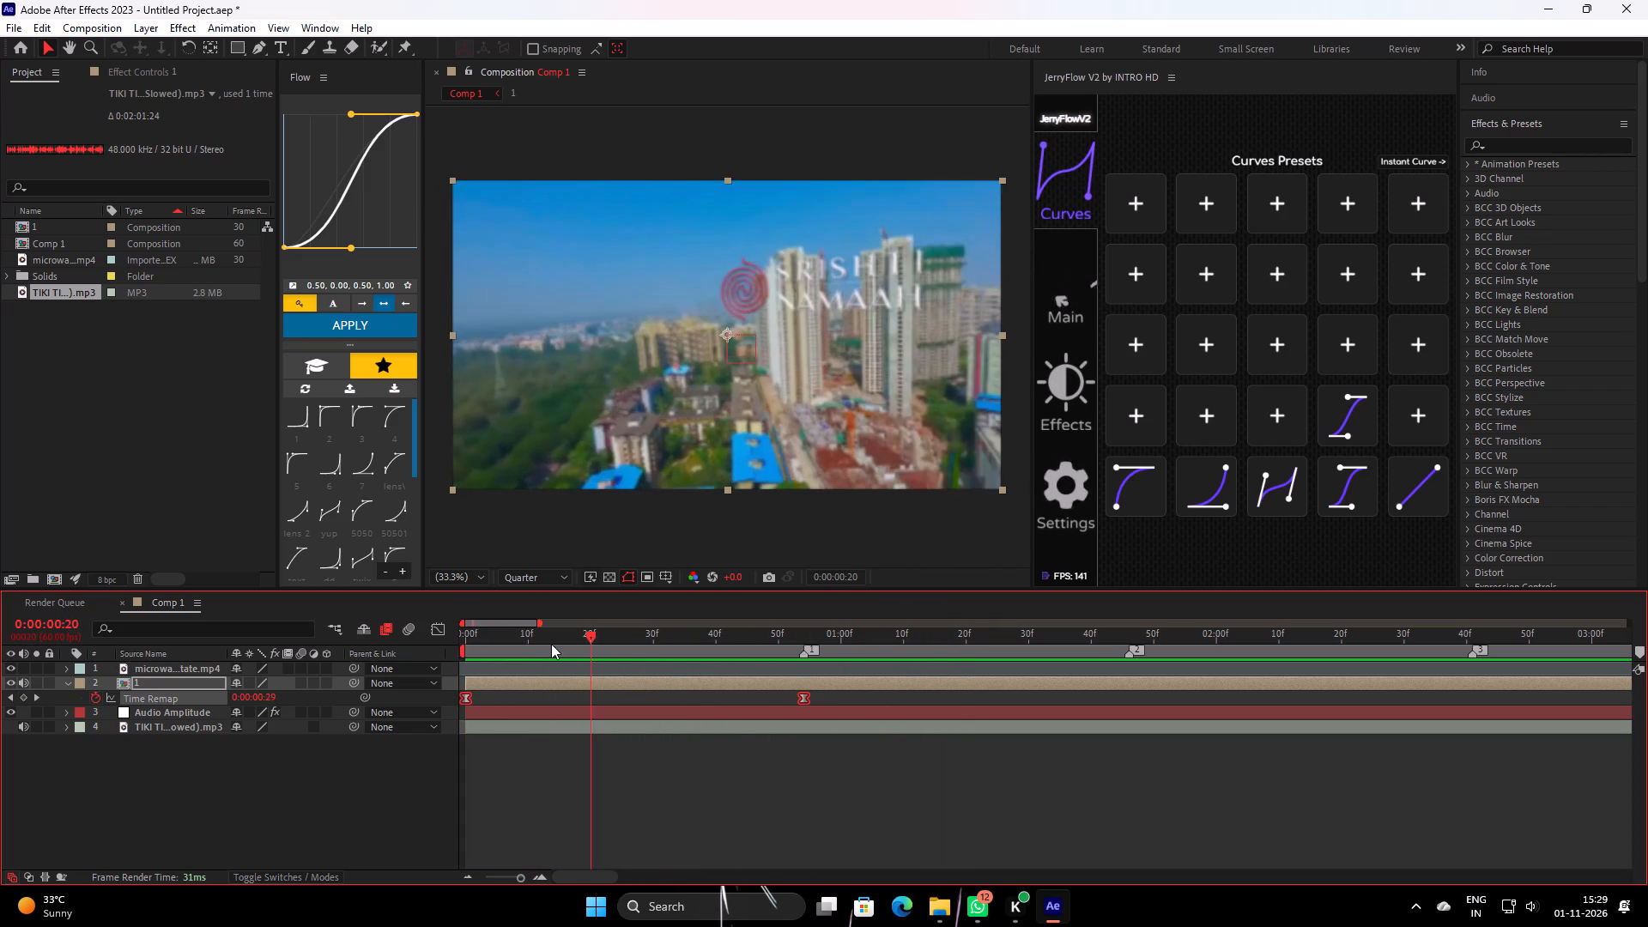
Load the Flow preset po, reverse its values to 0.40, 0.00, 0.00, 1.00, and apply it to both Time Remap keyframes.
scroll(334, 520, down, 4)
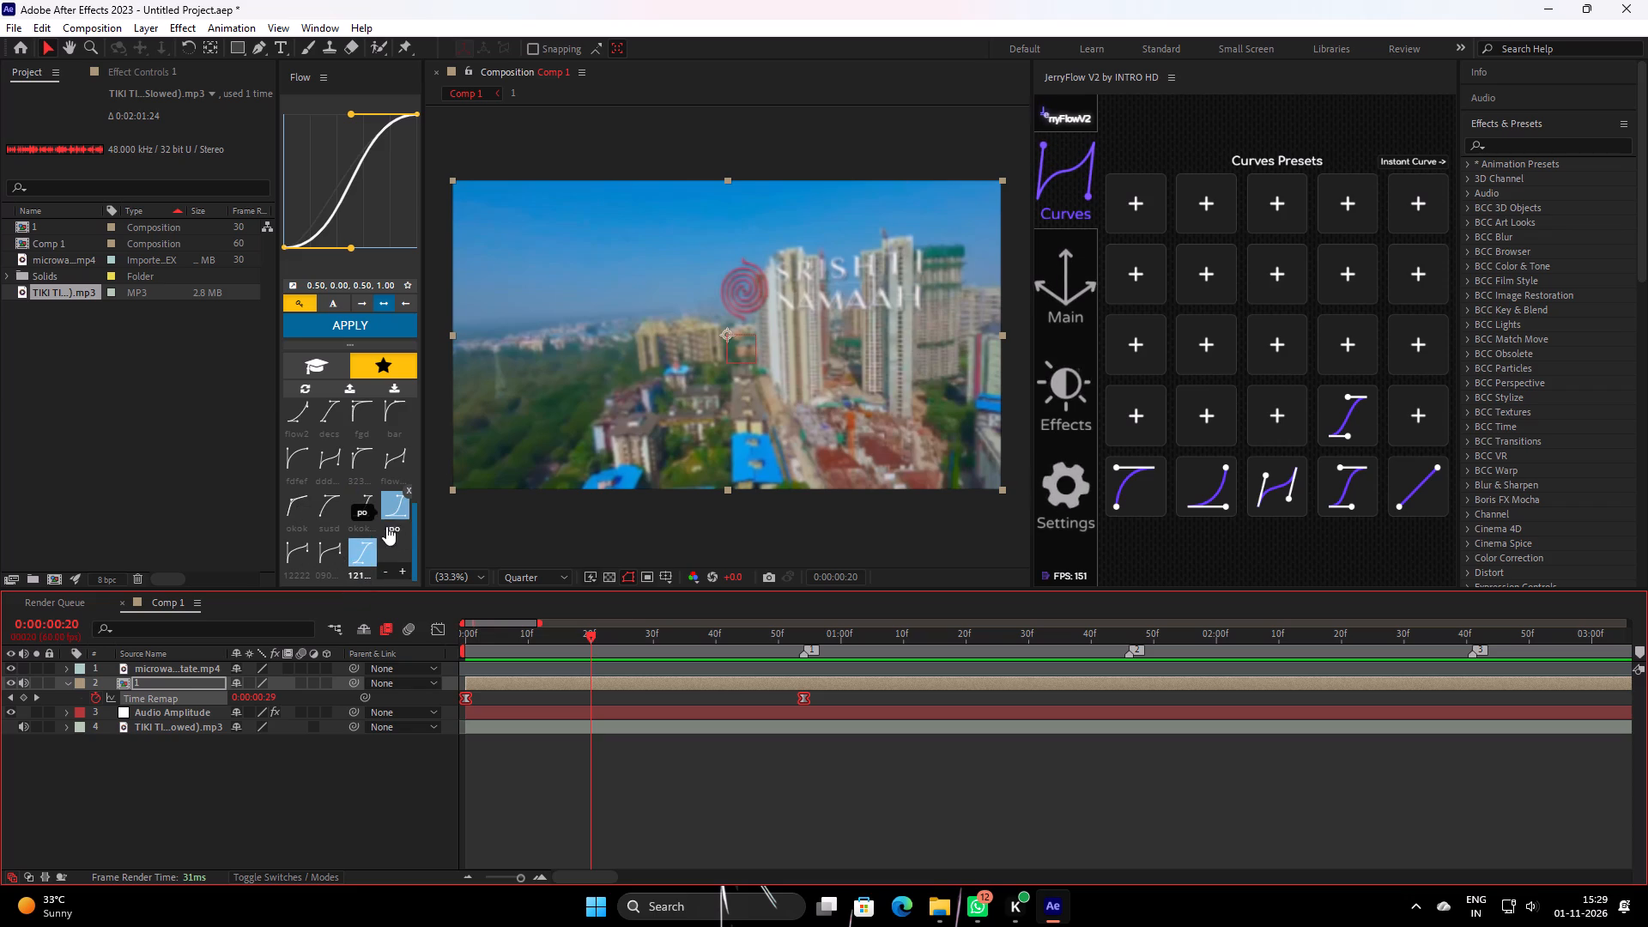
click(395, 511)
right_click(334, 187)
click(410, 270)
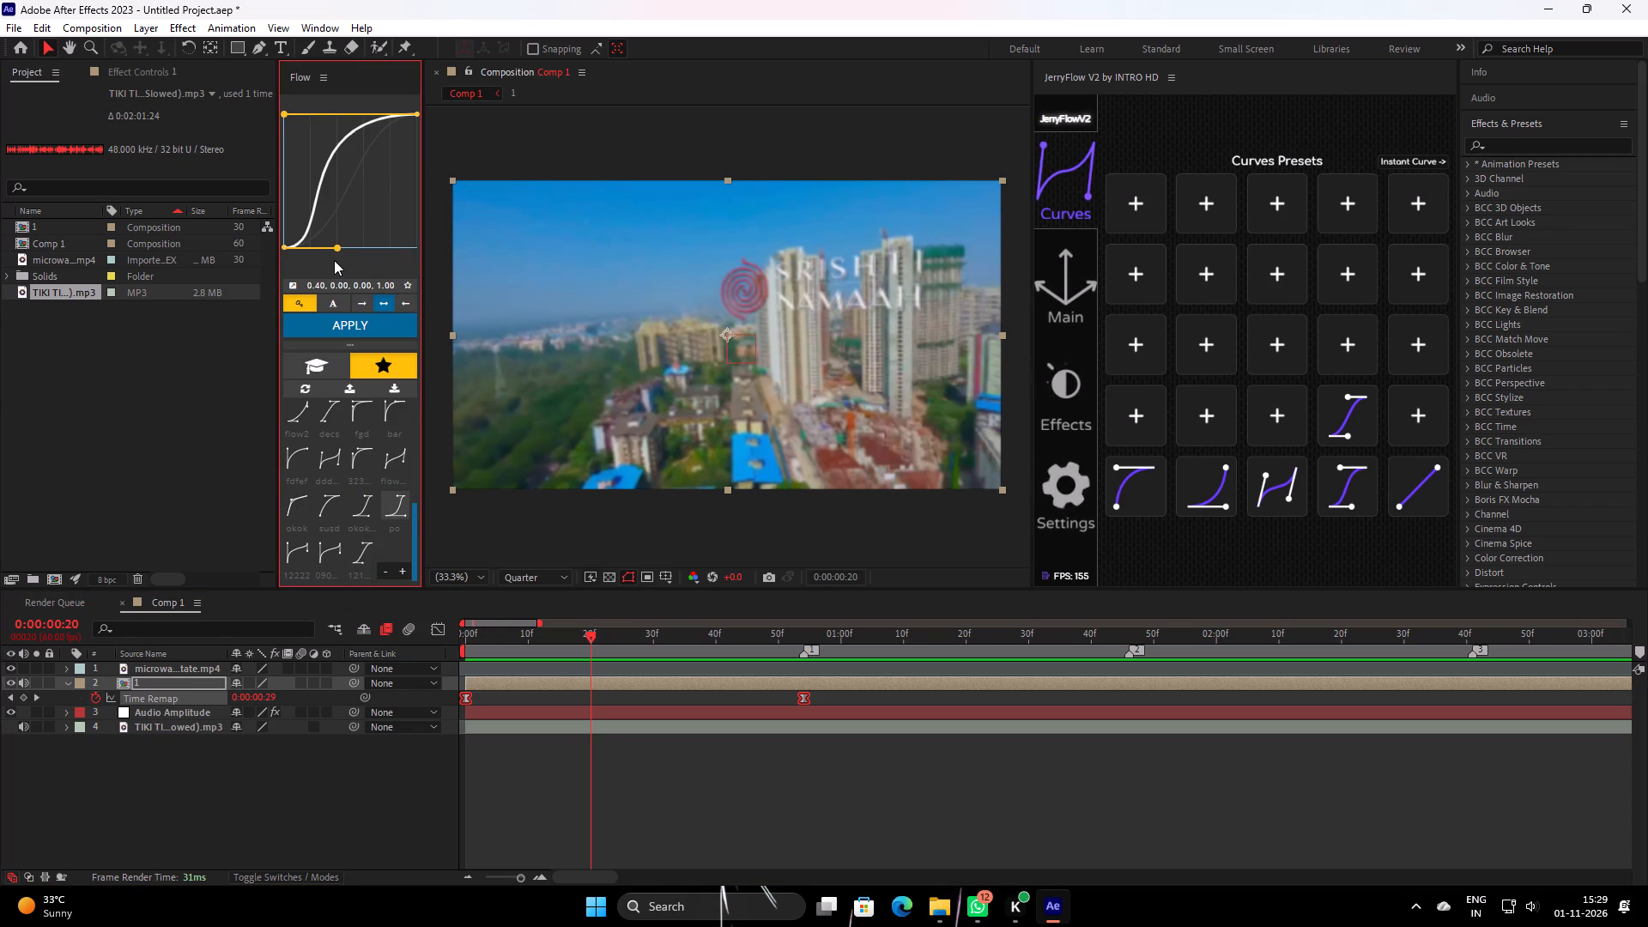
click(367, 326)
Preview the reversed curve's speed ramp from the start of Comp 1.
drag(591, 638, 536, 651)
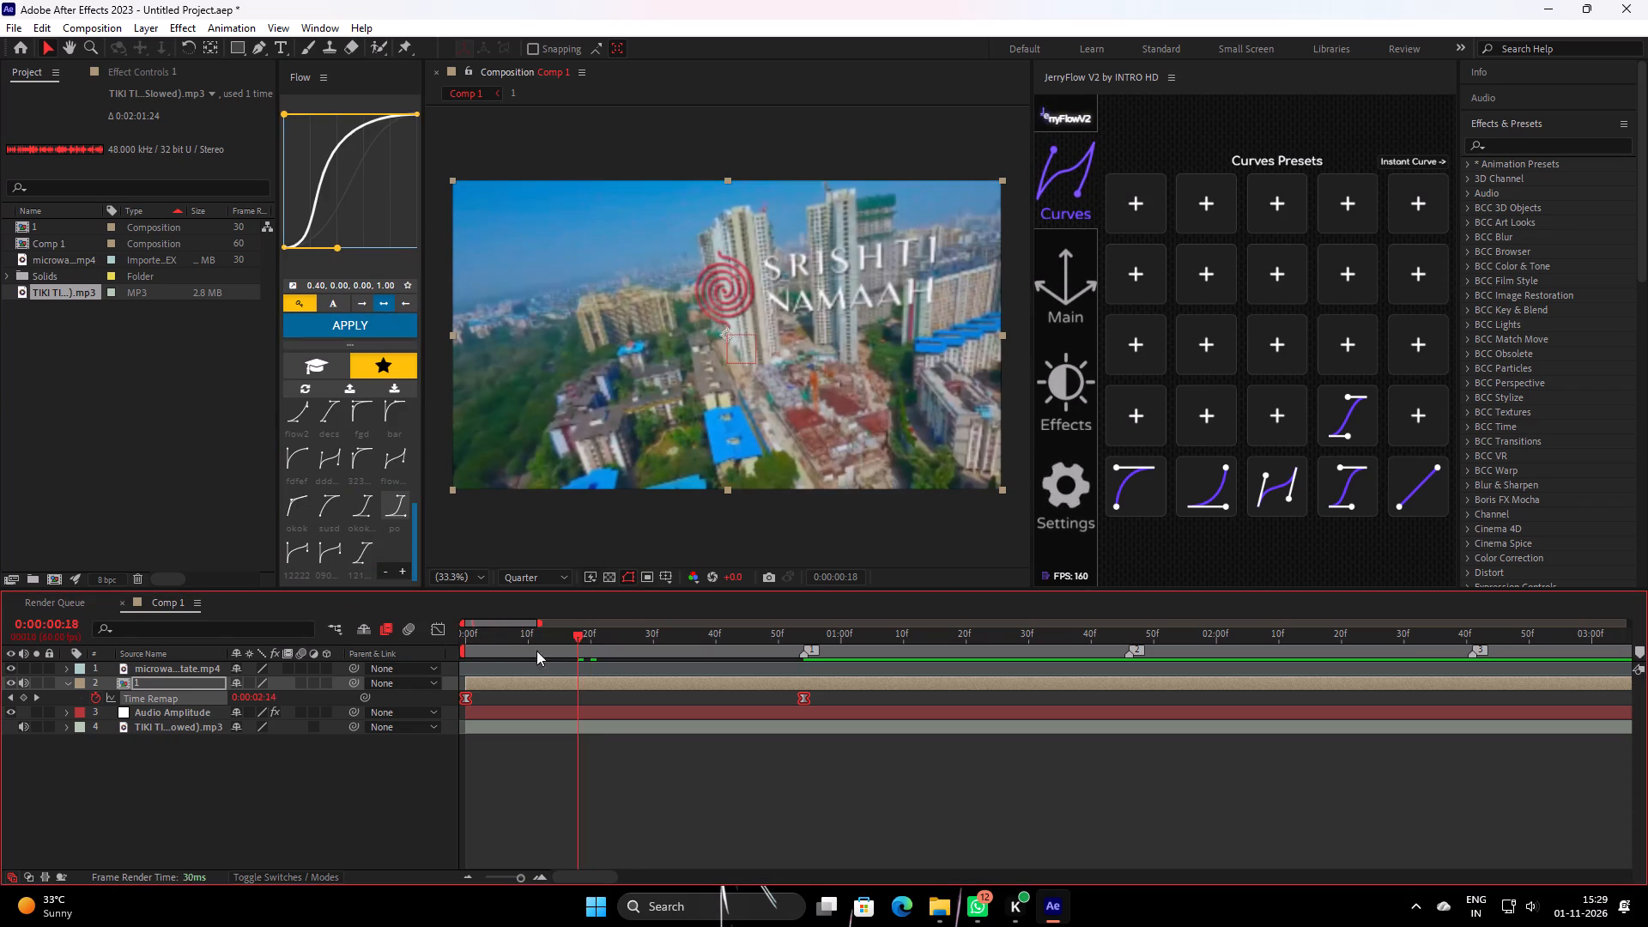
drag(536, 651, 330, 654)
key(space)
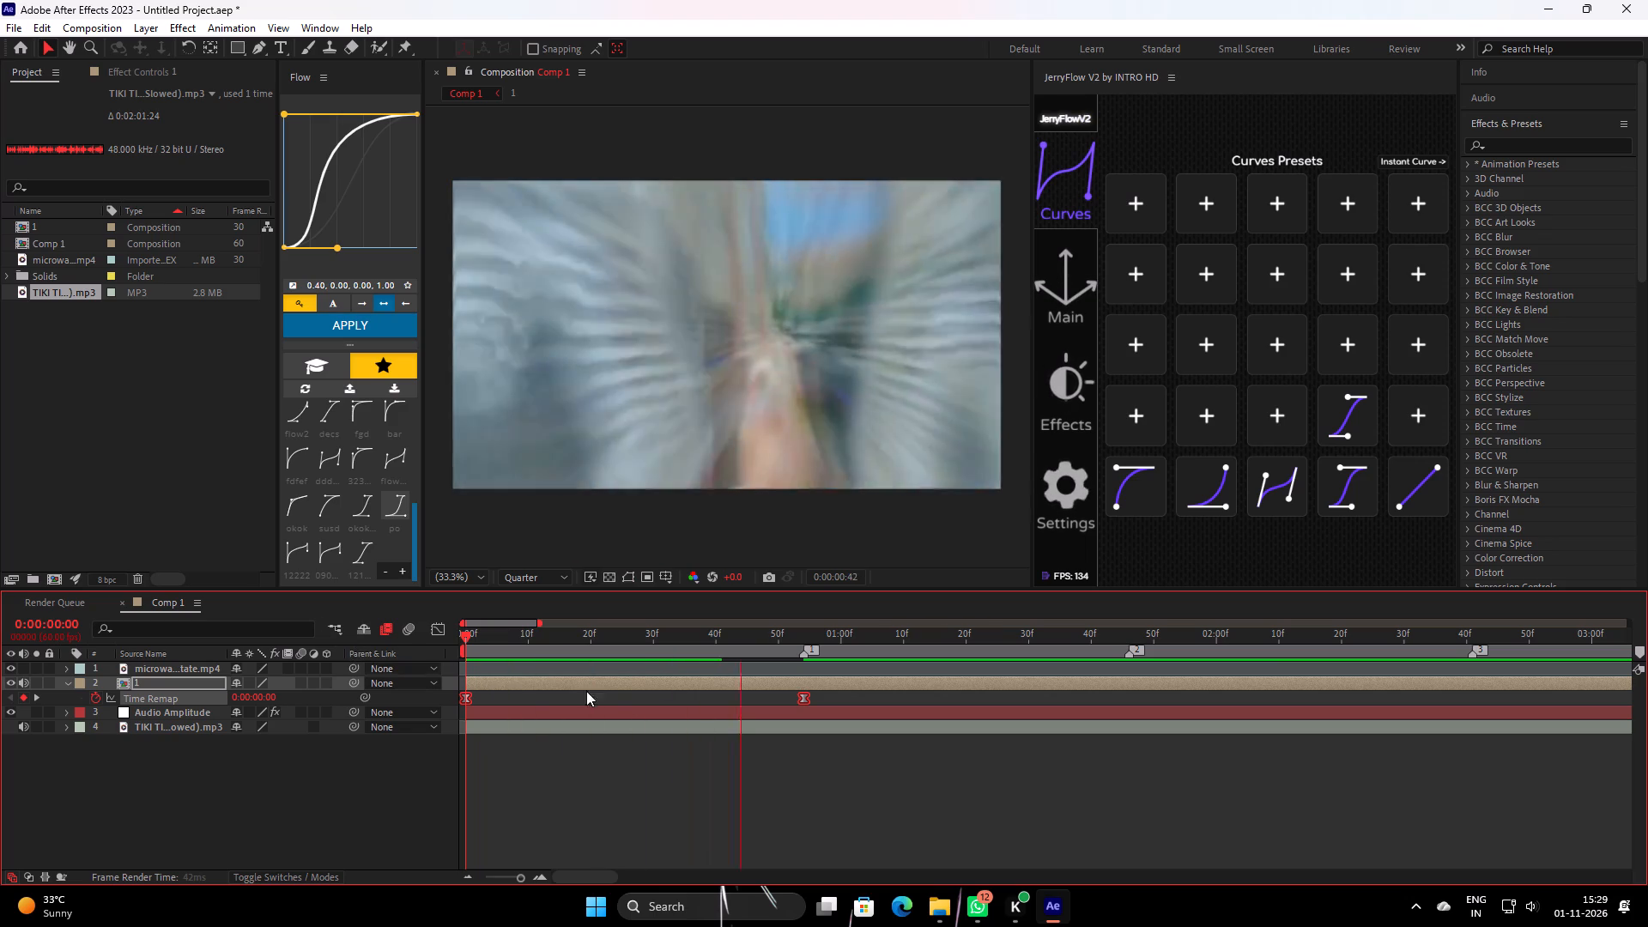
key(space)
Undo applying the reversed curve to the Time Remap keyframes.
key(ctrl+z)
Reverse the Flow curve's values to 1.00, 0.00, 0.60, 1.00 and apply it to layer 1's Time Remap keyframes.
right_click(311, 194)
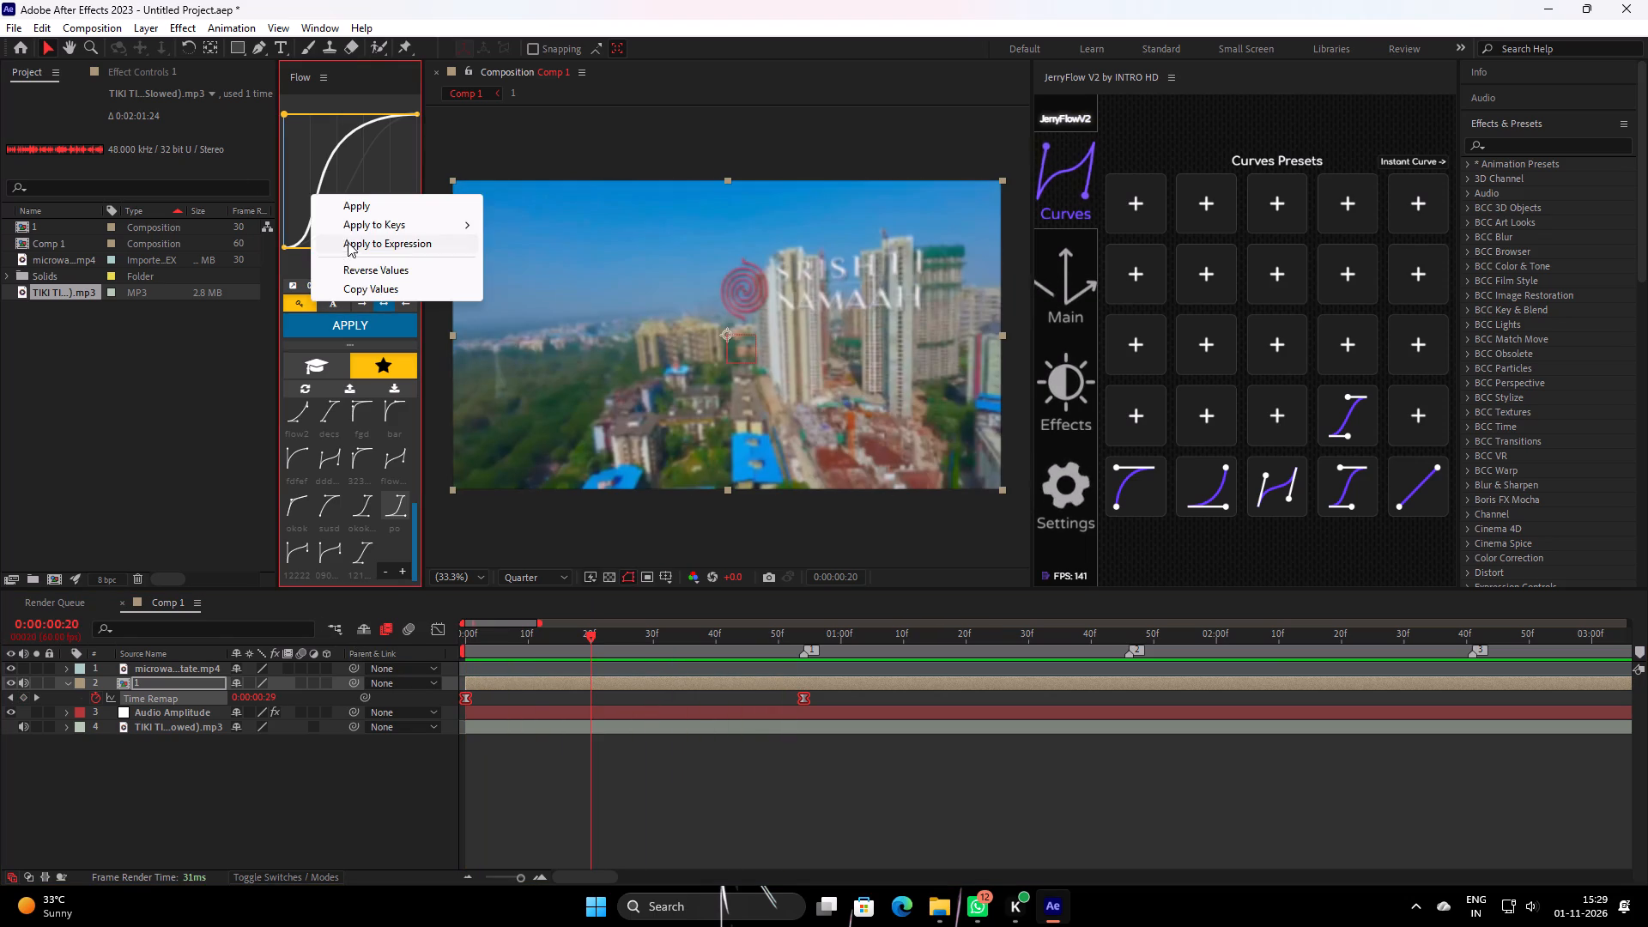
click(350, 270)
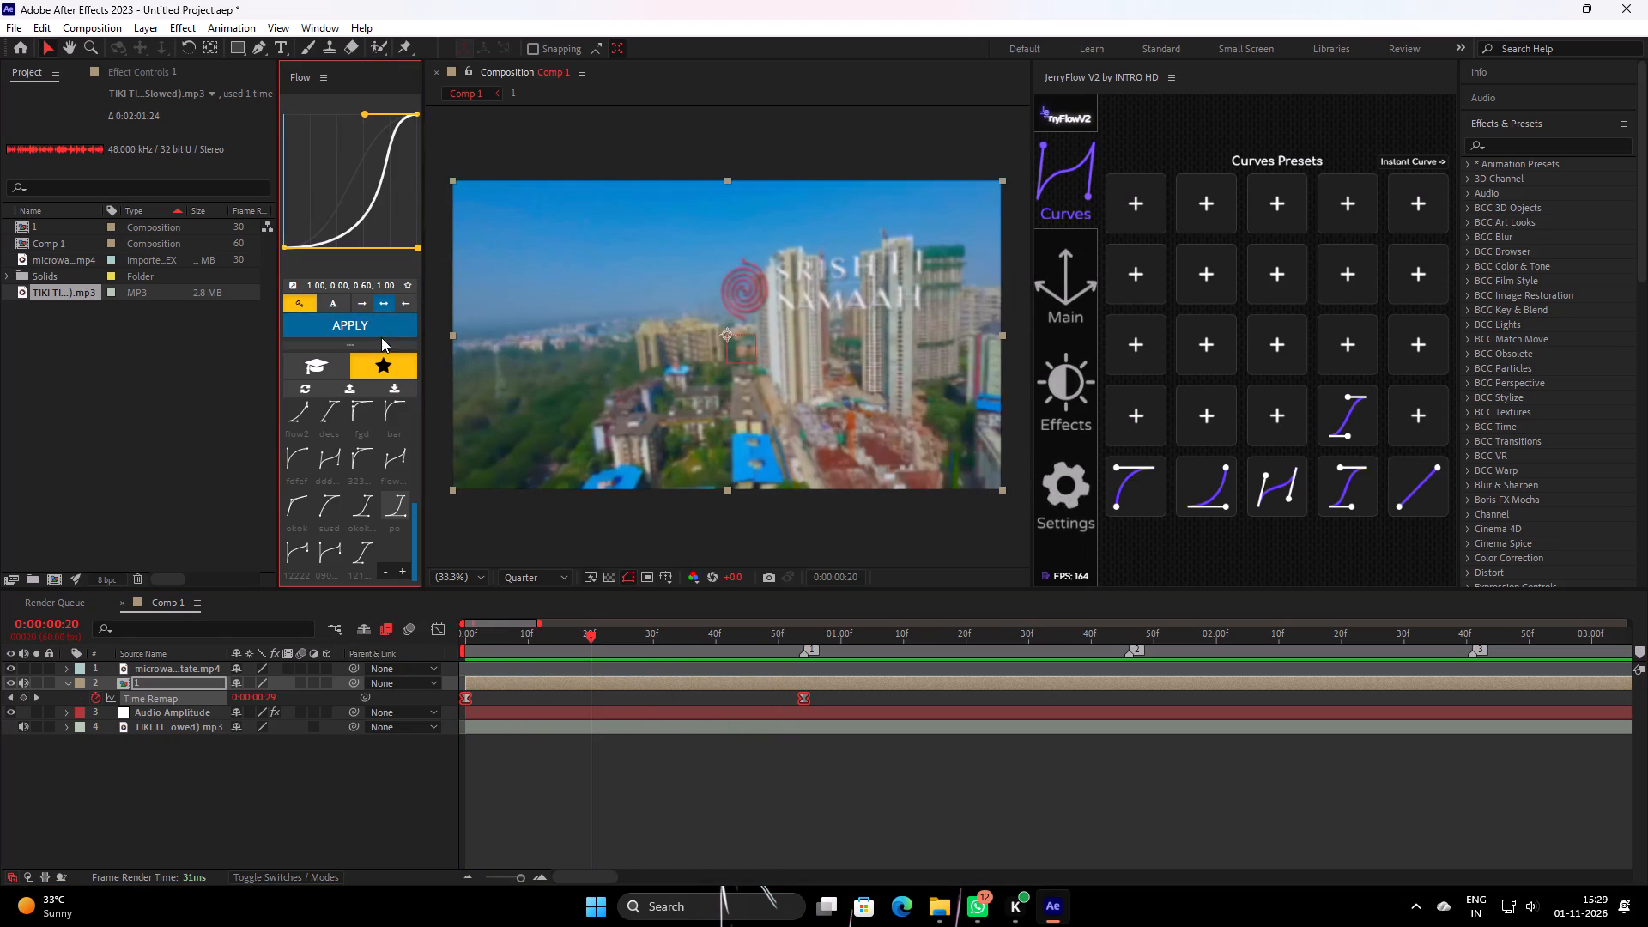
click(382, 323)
Play Comp 1 from the start and scrub between about 0:00:00:11 and 0:00:00:37 to examine the new speed ramp.
drag(576, 637, 348, 645)
key(space)
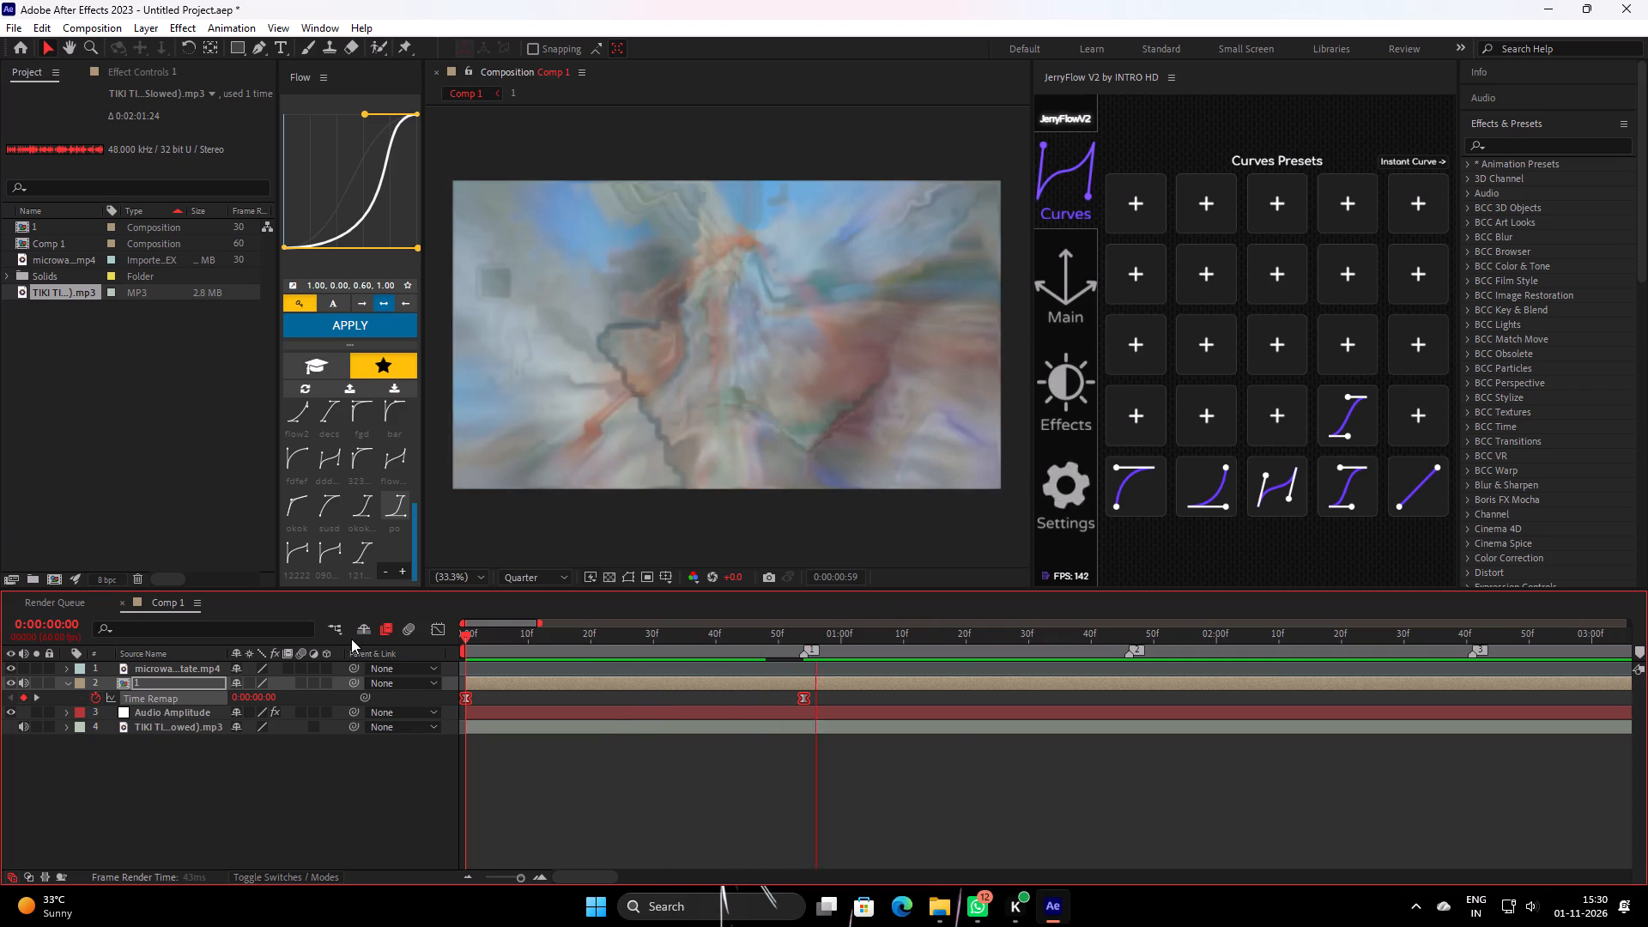
key(space)
drag(876, 636, 591, 685)
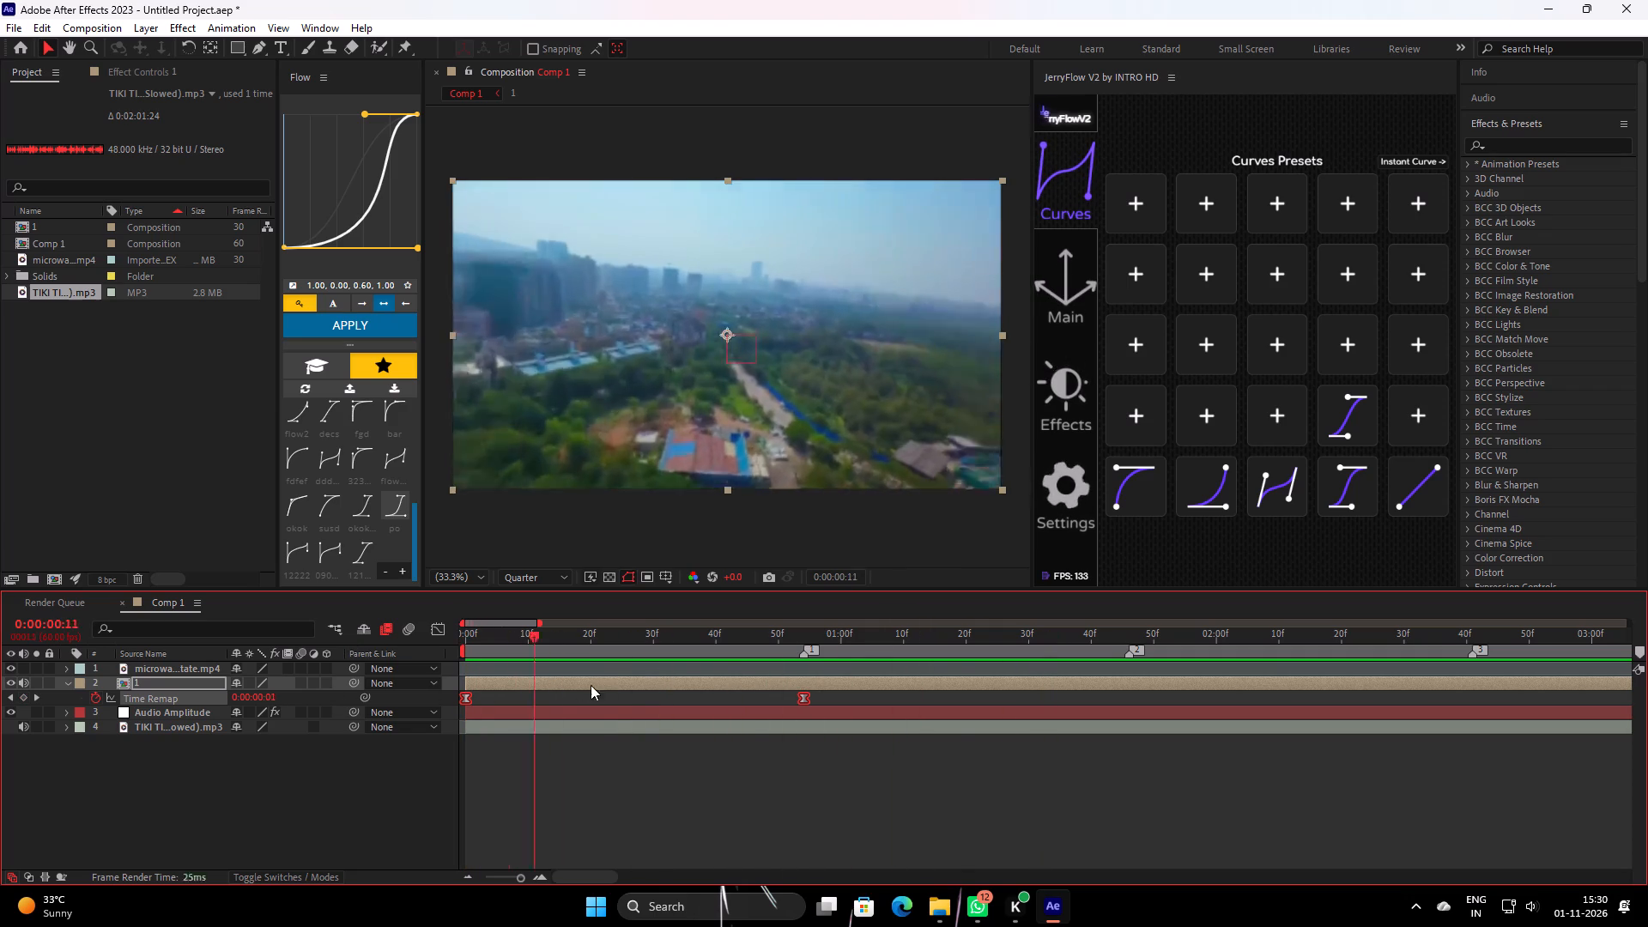
drag(591, 685, 676, 676)
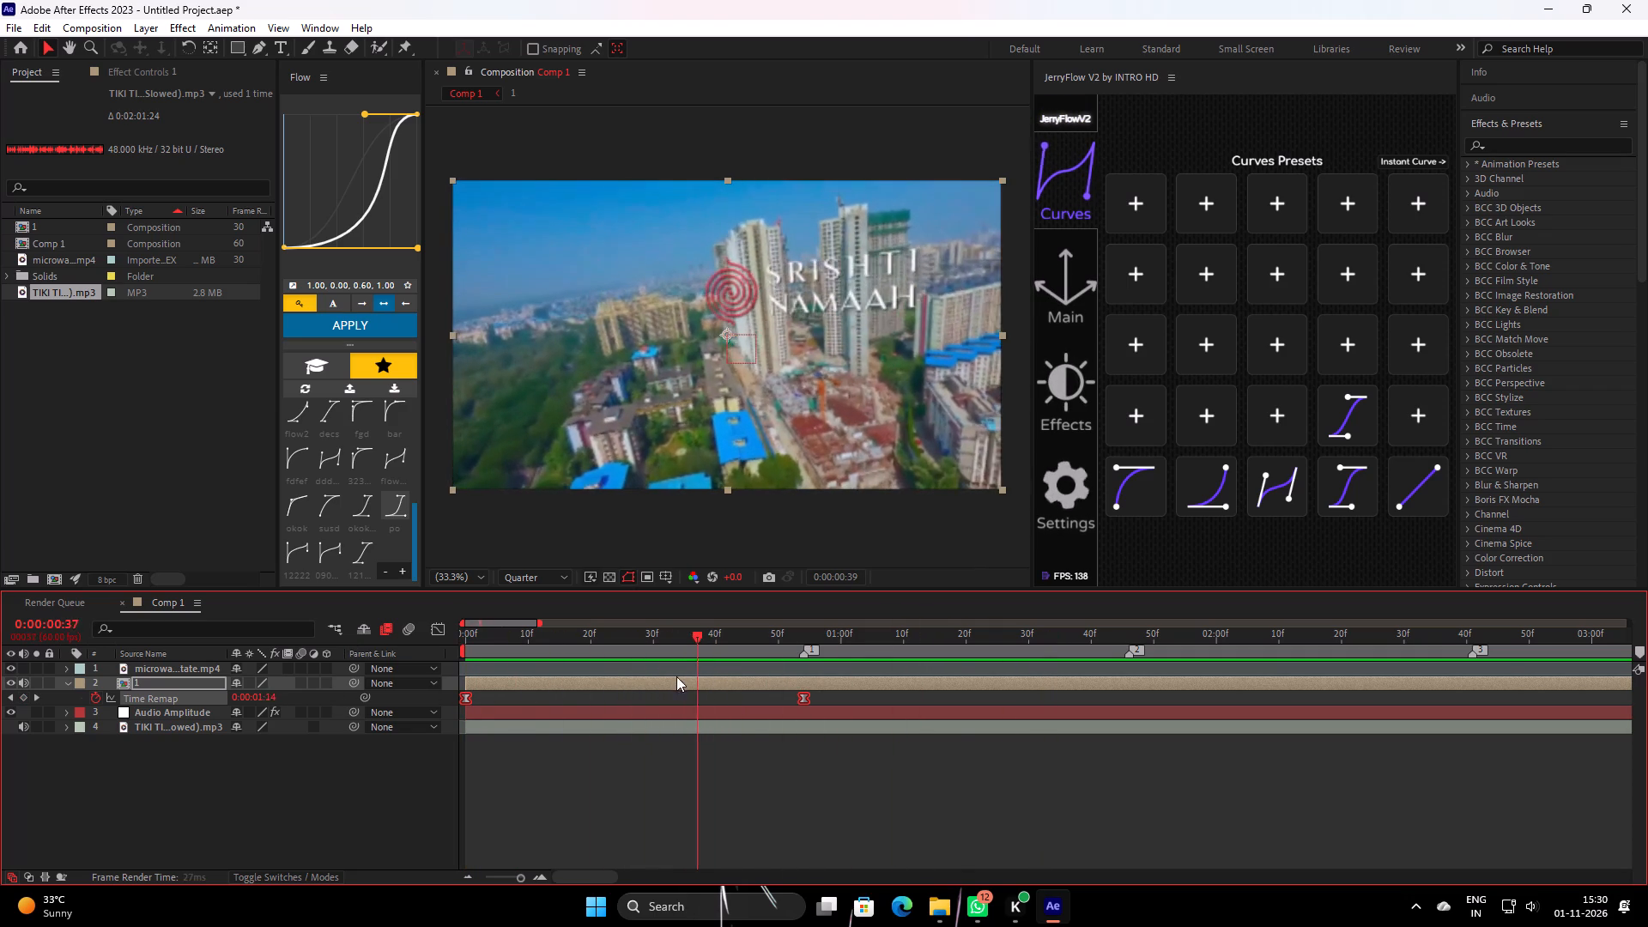
drag(676, 676, 636, 682)
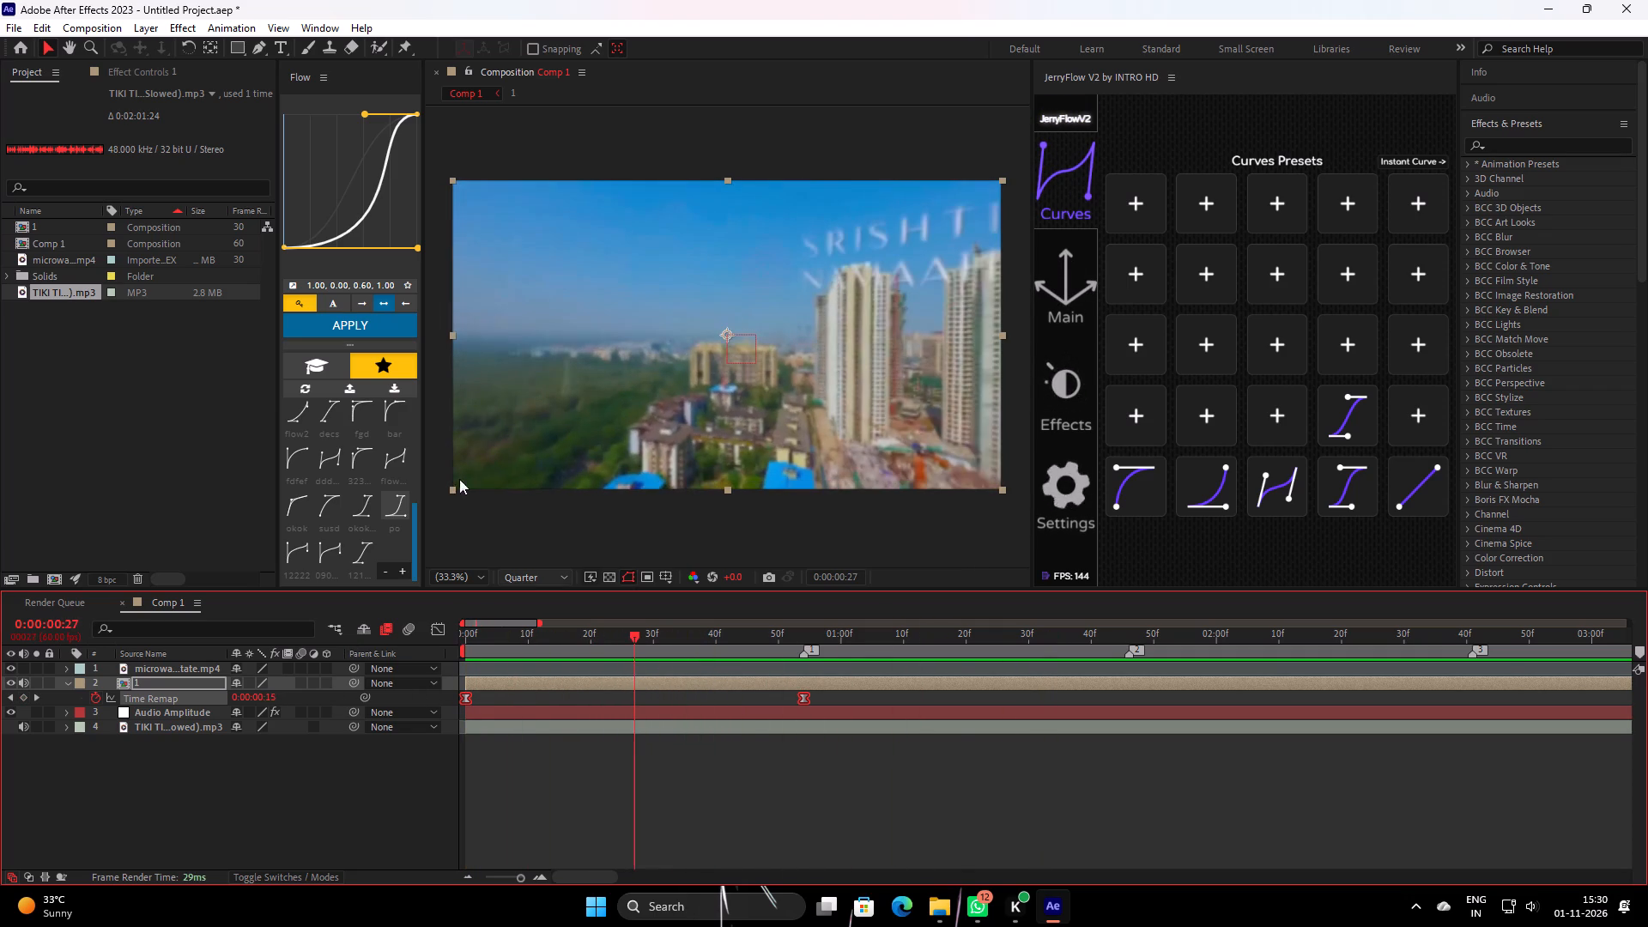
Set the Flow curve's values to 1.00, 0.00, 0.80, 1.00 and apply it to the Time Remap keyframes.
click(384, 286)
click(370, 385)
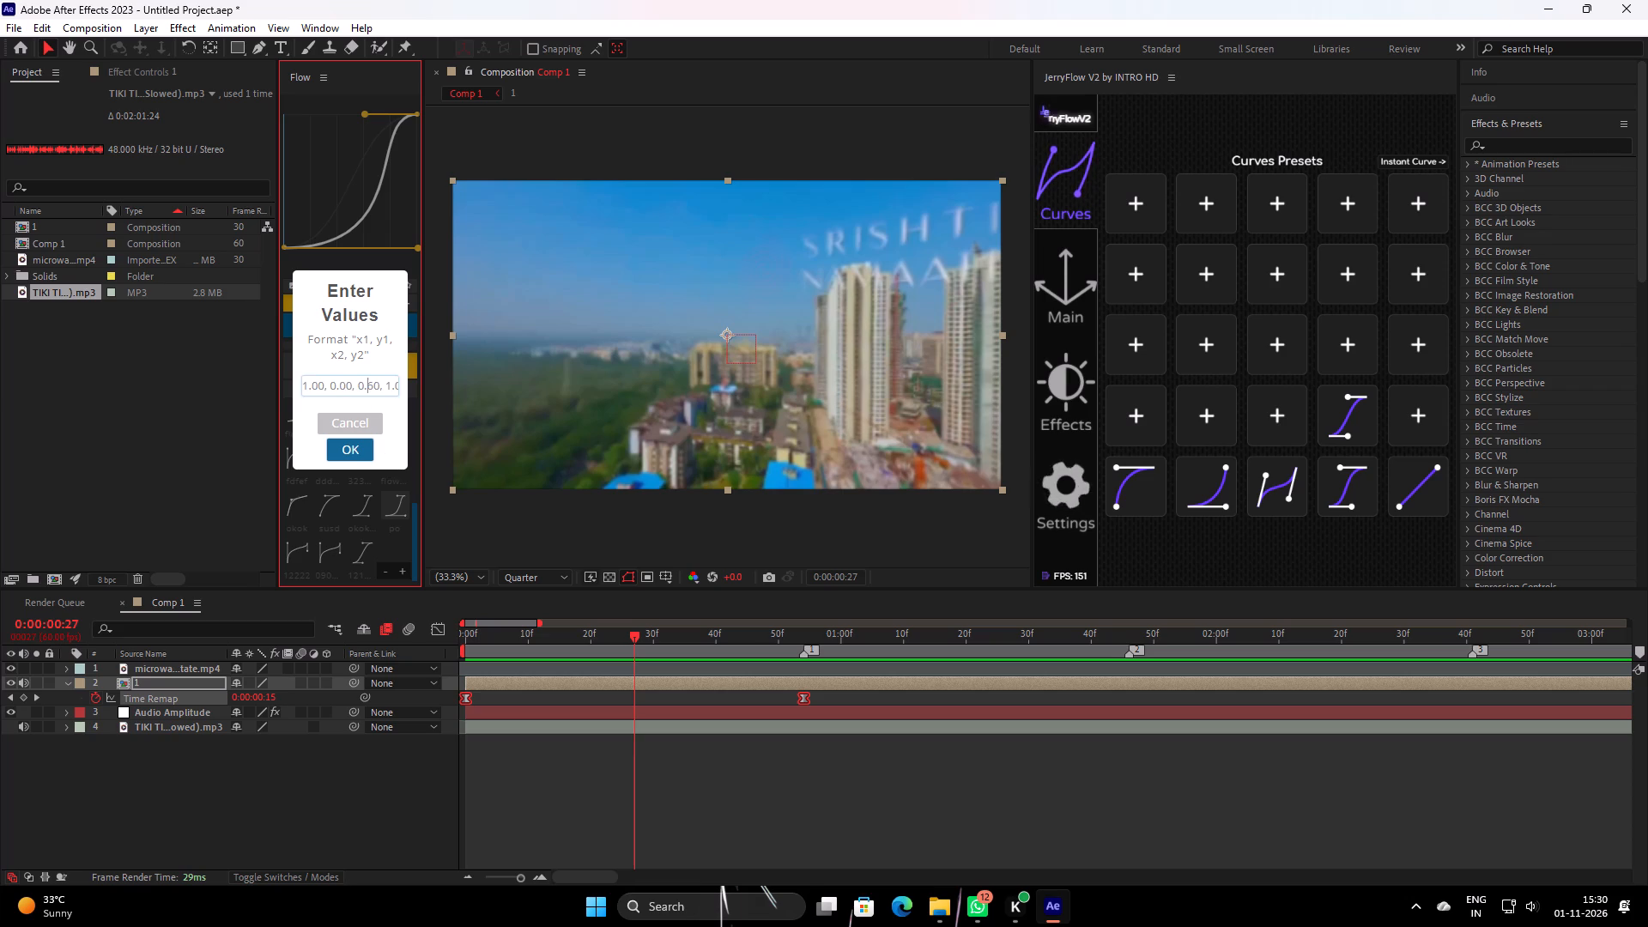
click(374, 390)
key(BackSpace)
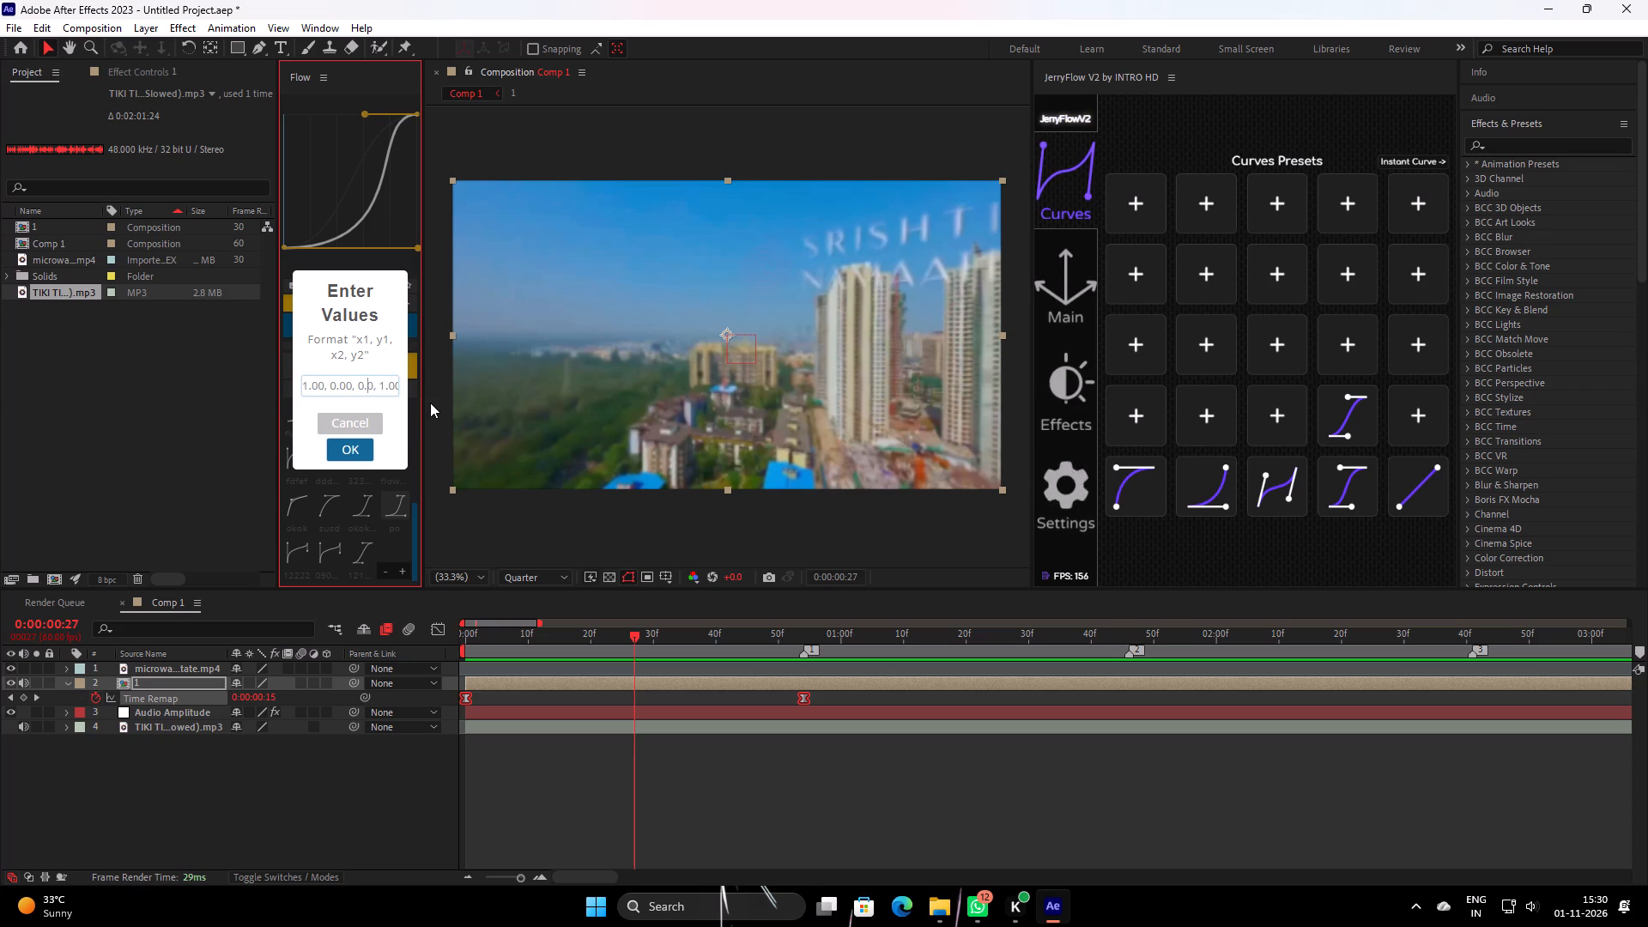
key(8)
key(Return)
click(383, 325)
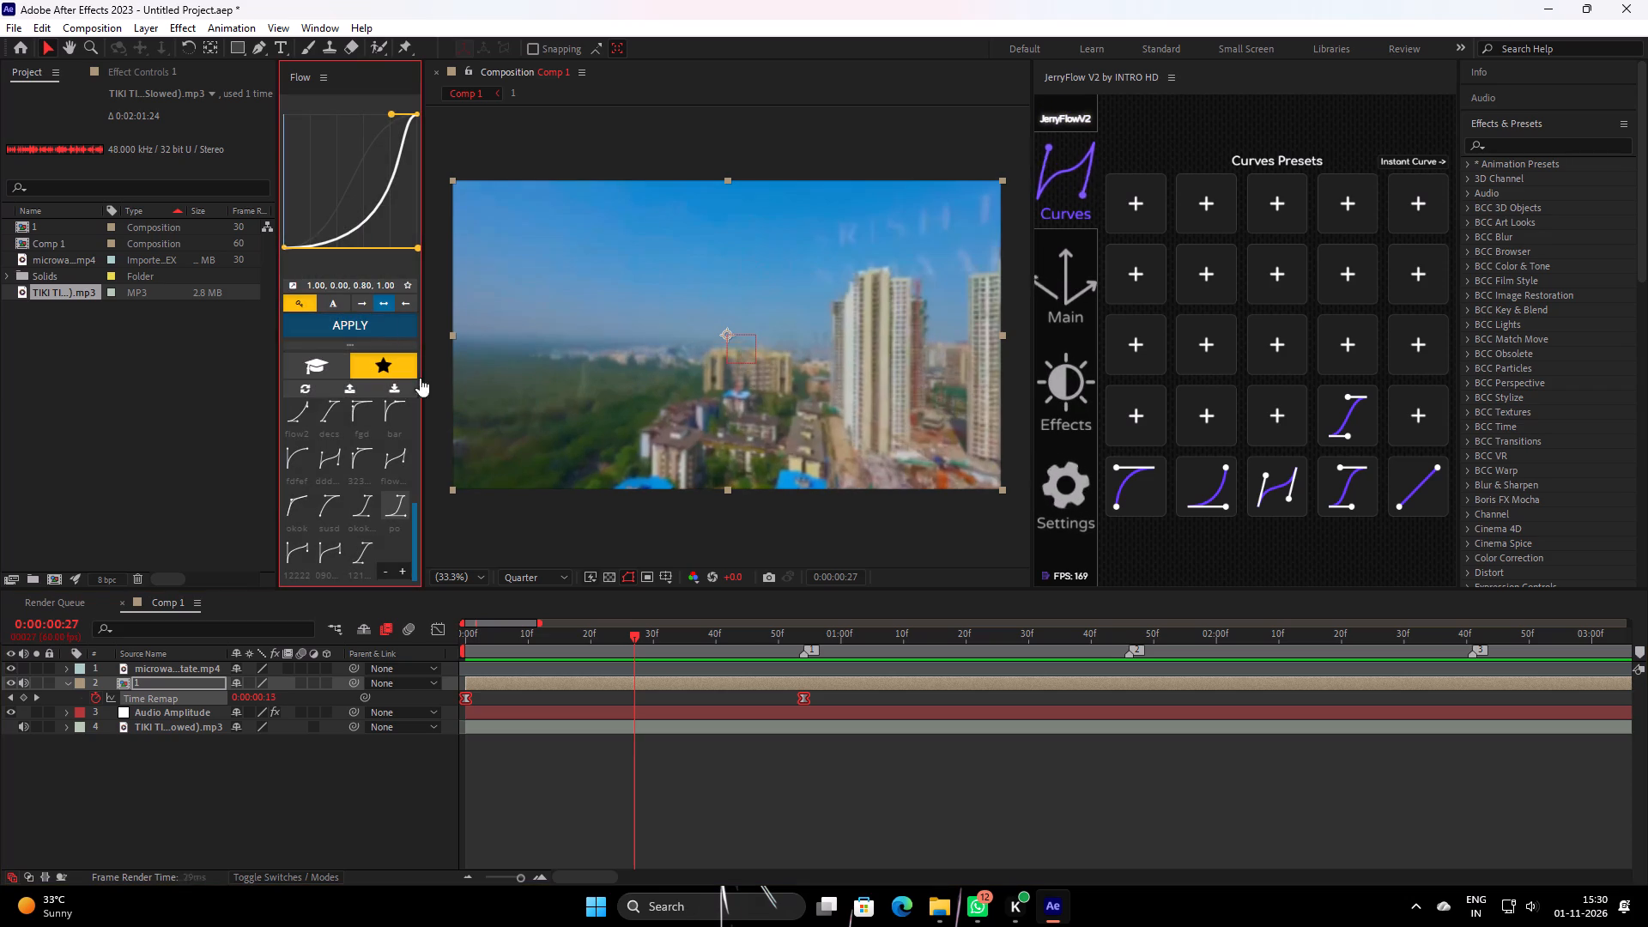
Replay Comp 1 from the start several times and scrub up to about 0:00:00:31 to examine the ramp and the logo reveal.
drag(624, 646, 359, 677)
key(space)
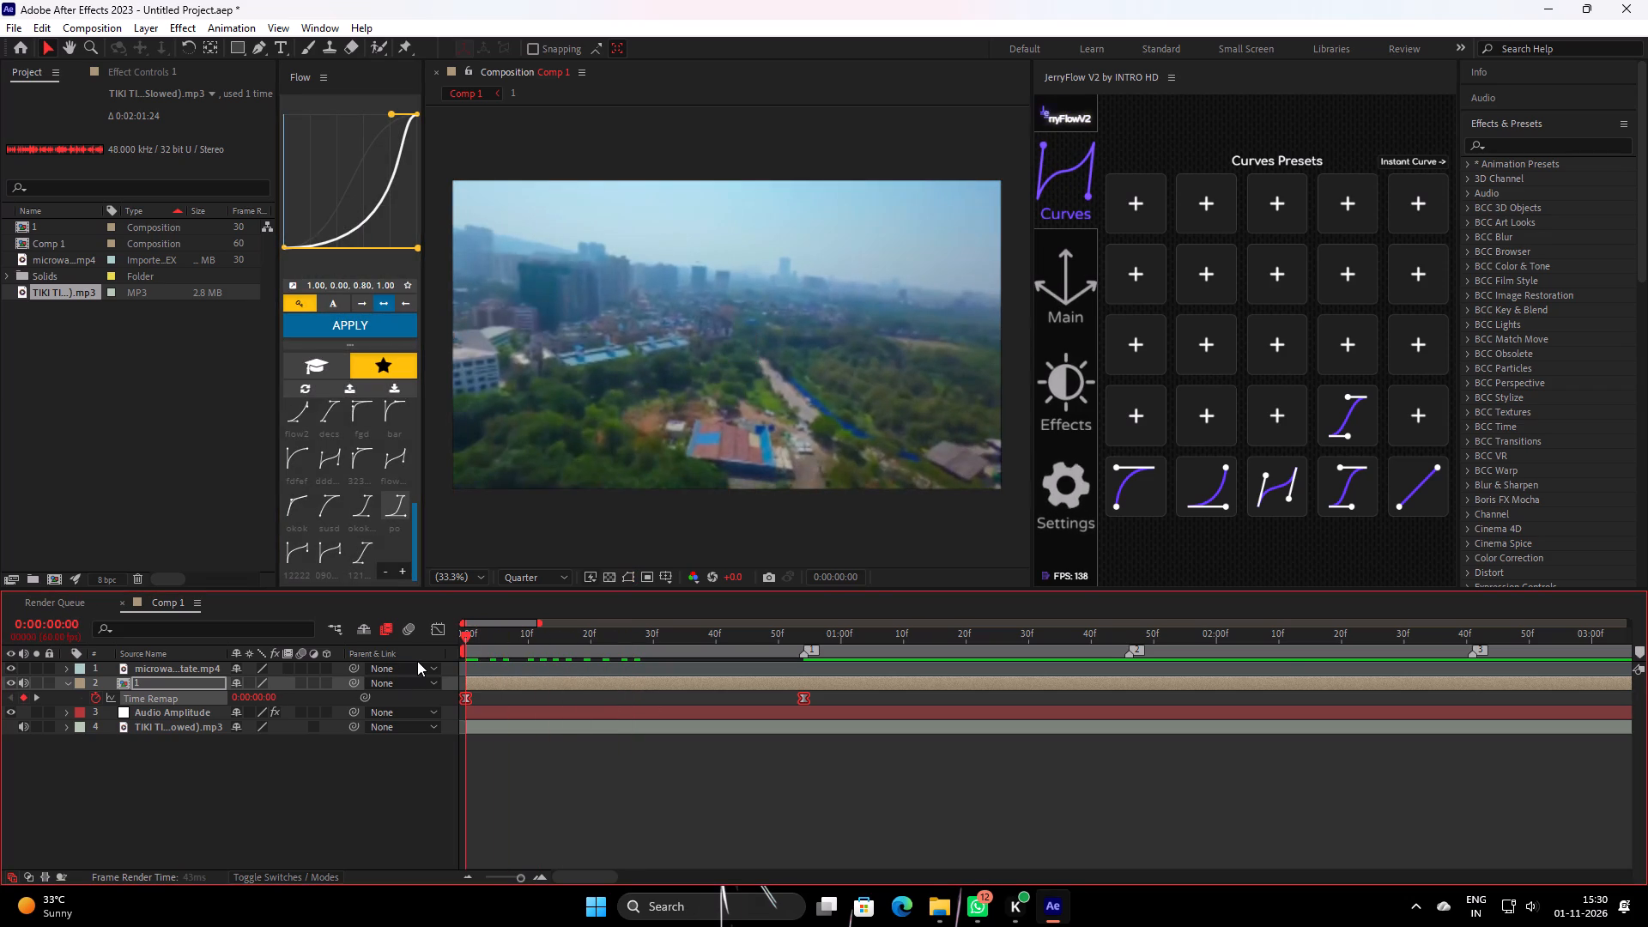
key(space)
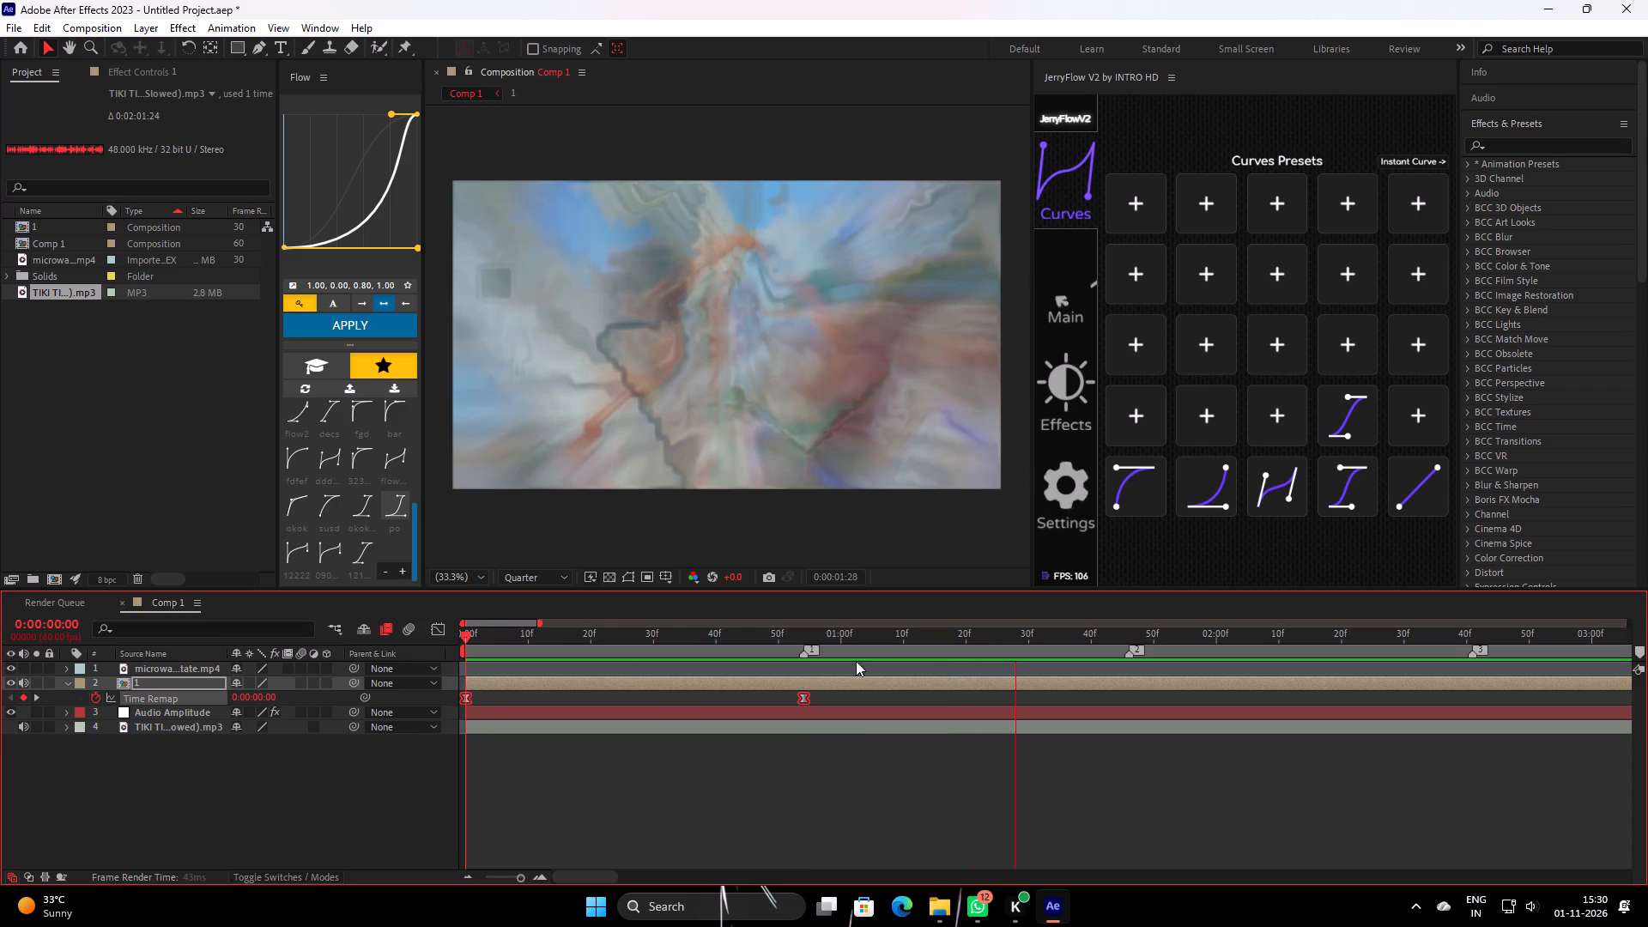
drag(888, 647, 643, 675)
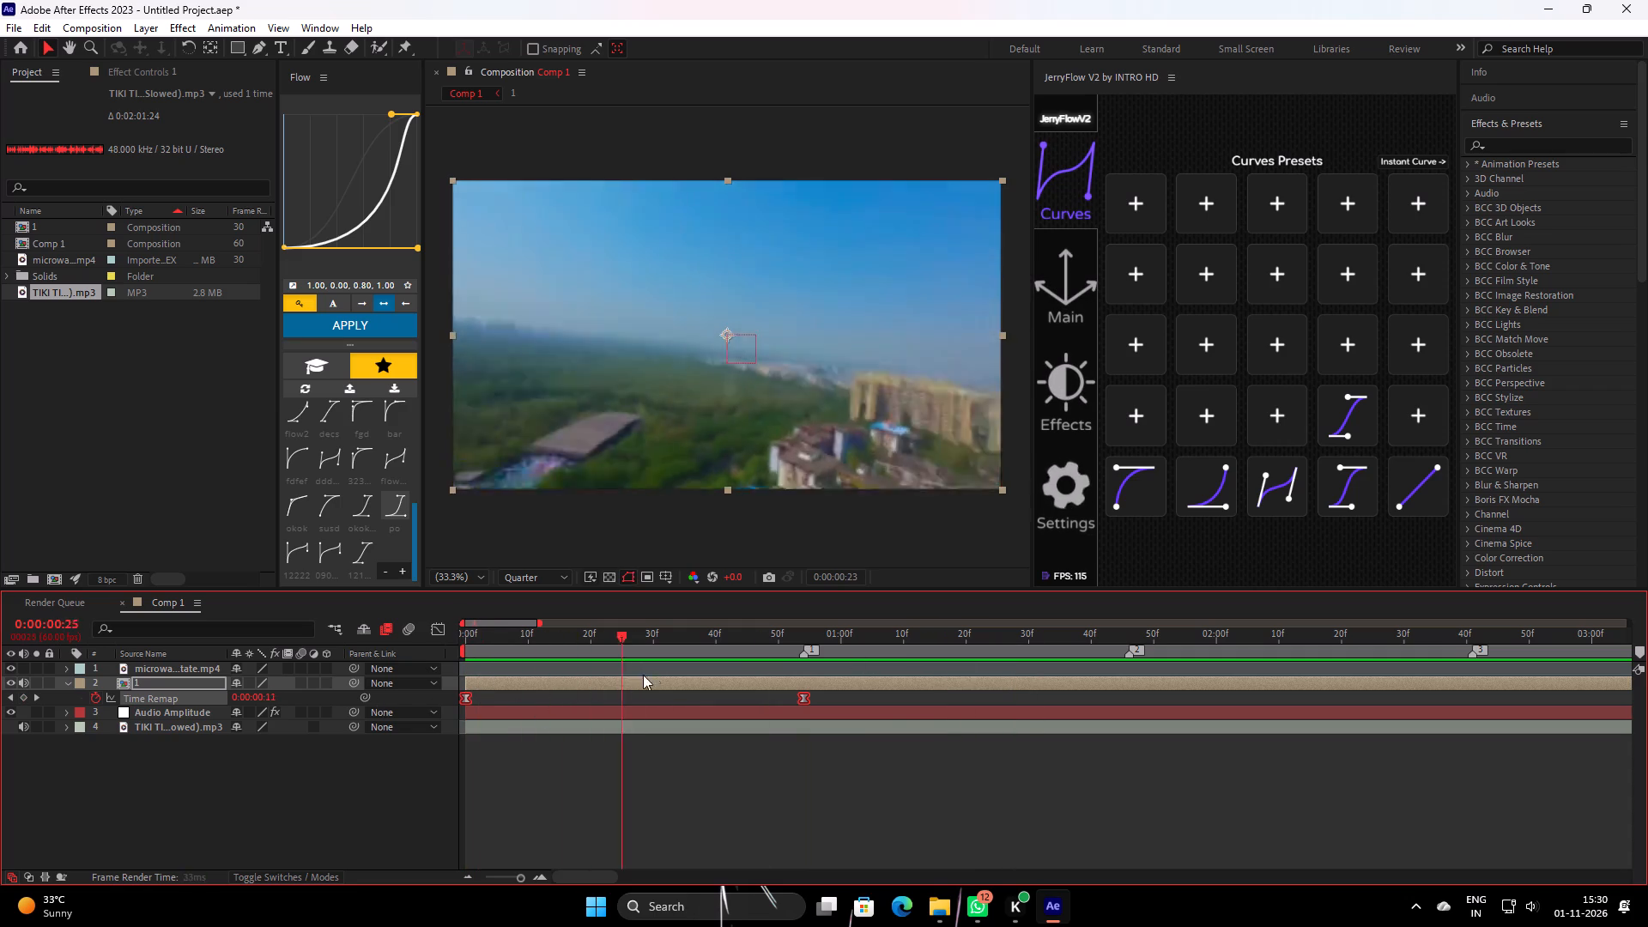
drag(643, 675, 358, 723)
key(space)
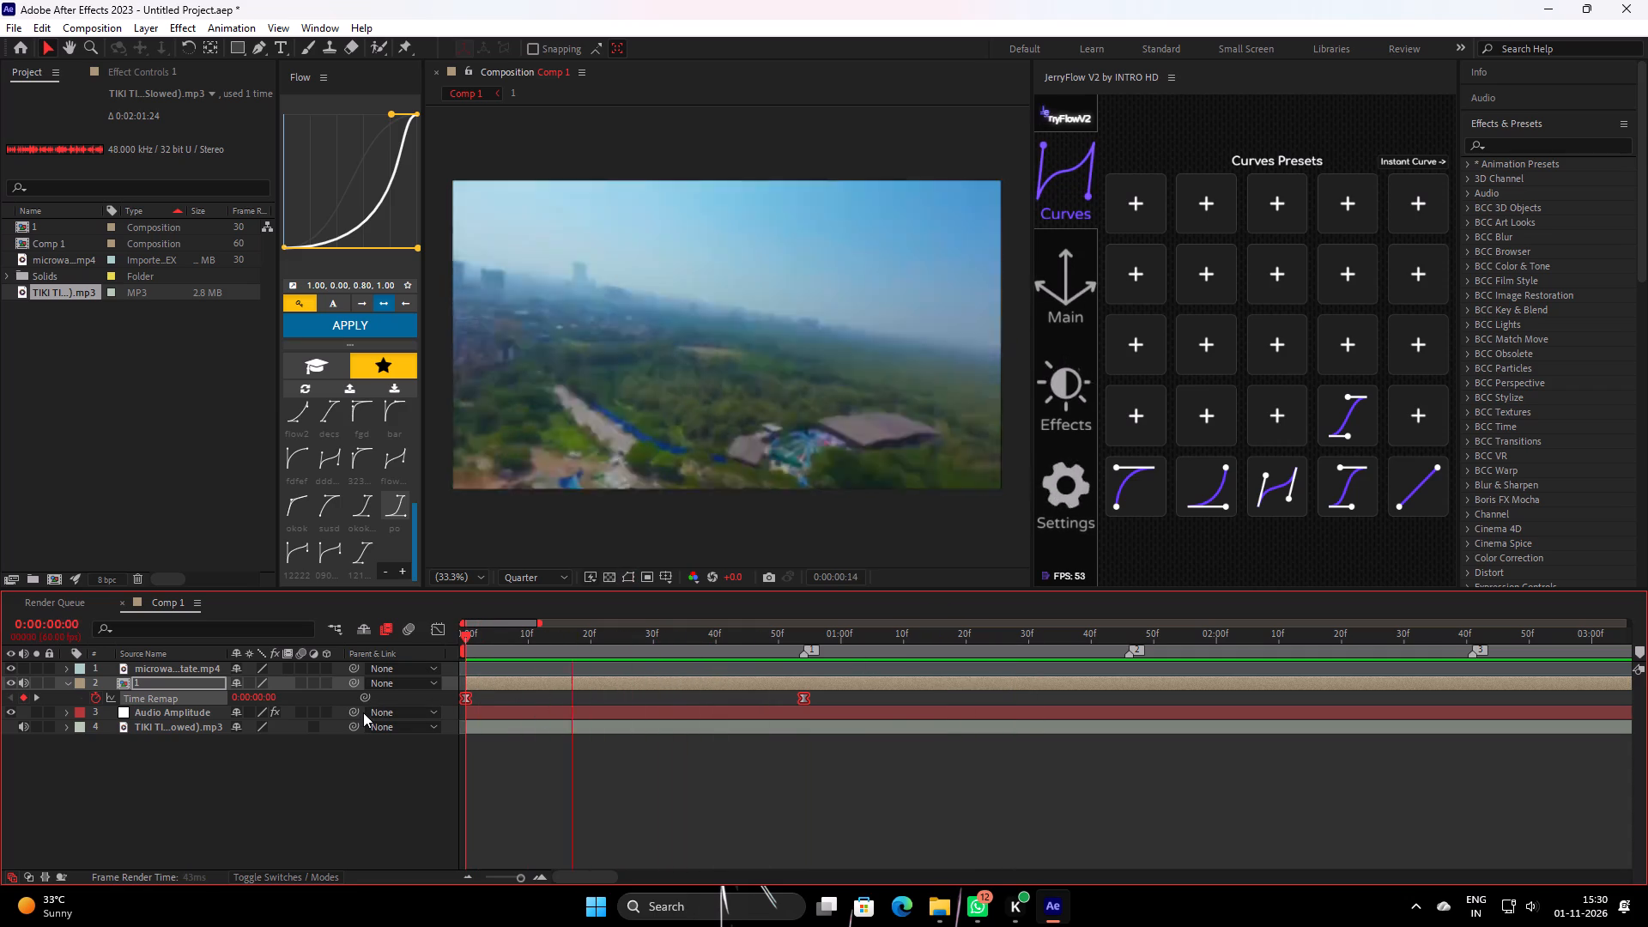
key(space)
drag(634, 650, 326, 707)
key(space)
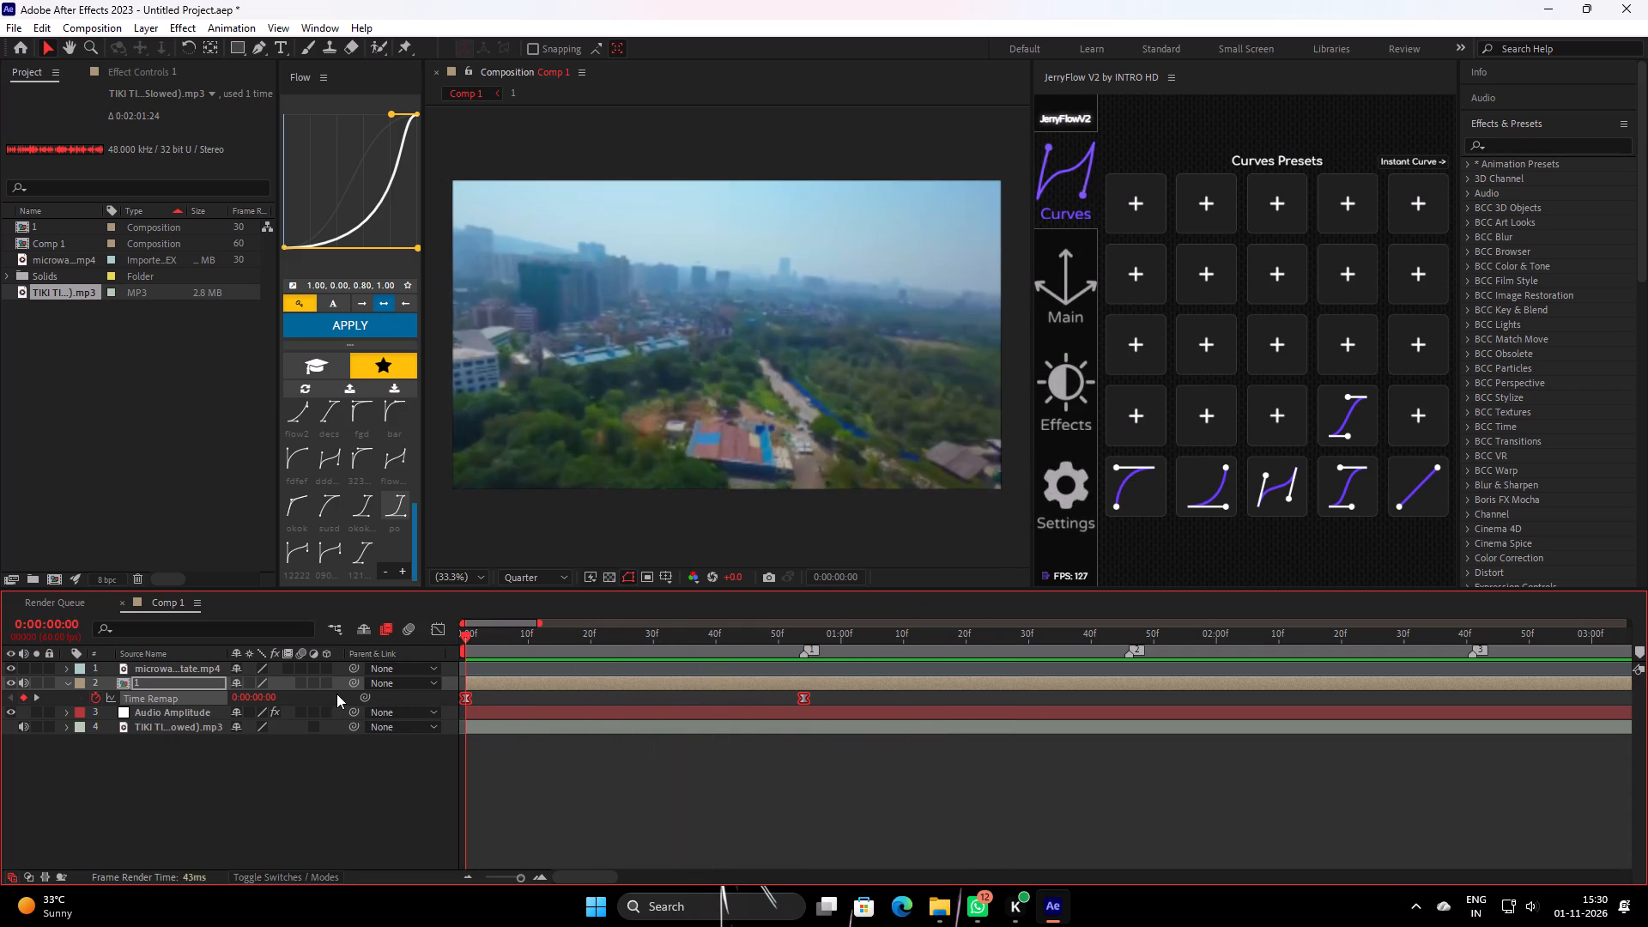
key(space)
drag(618, 637, 400, 701)
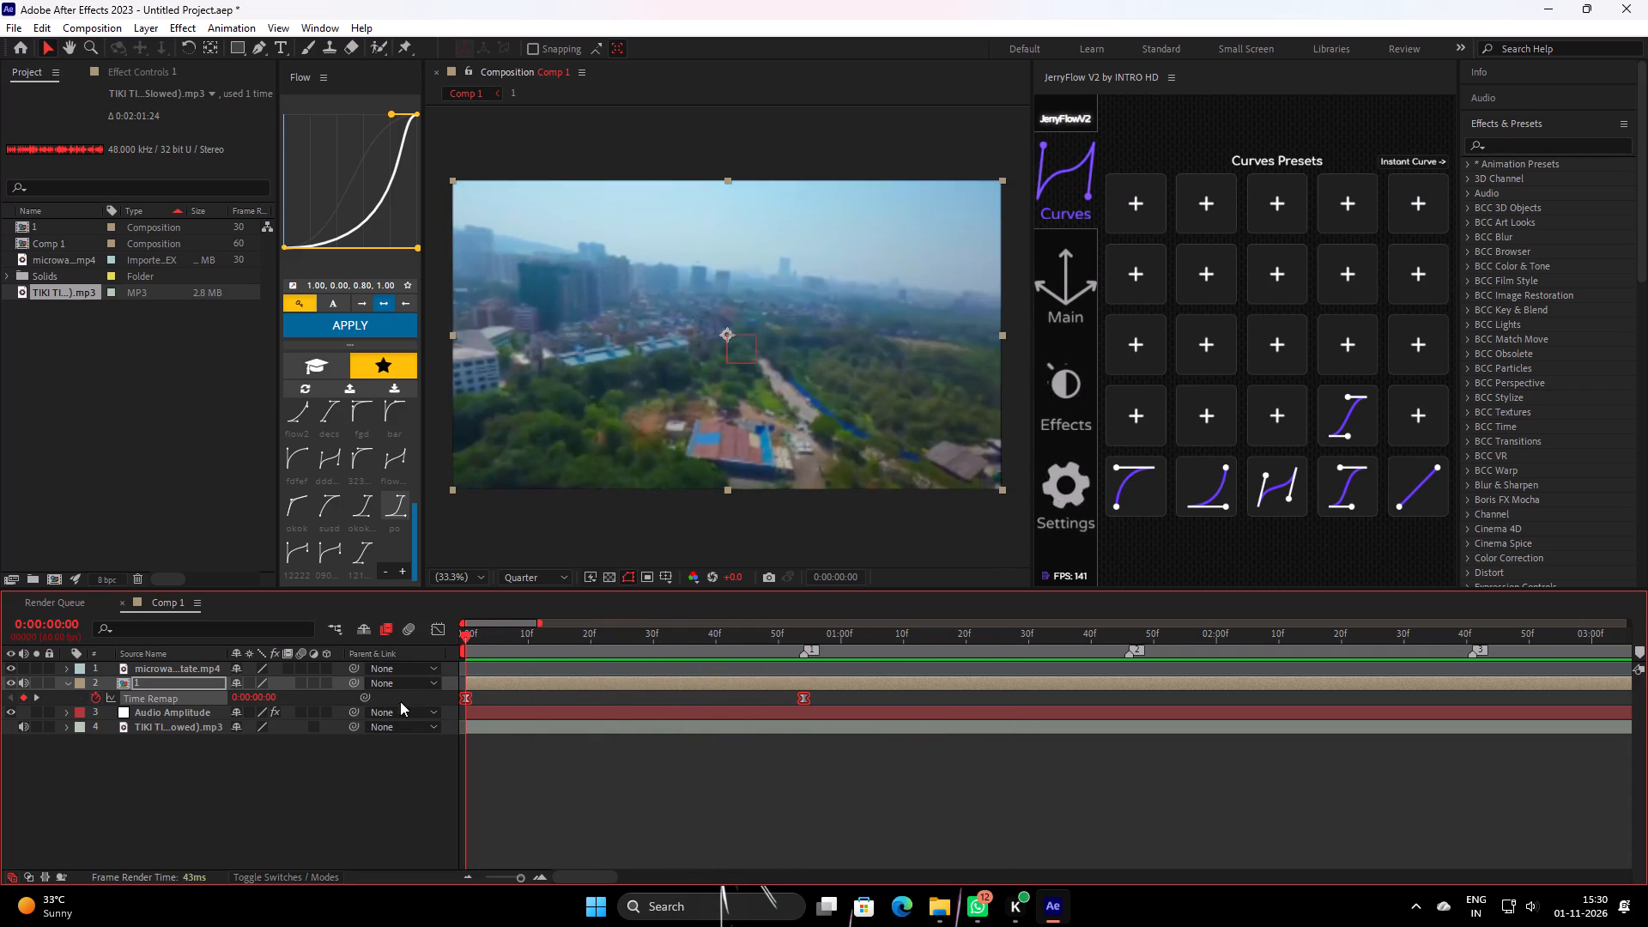
drag(400, 701, 606, 656)
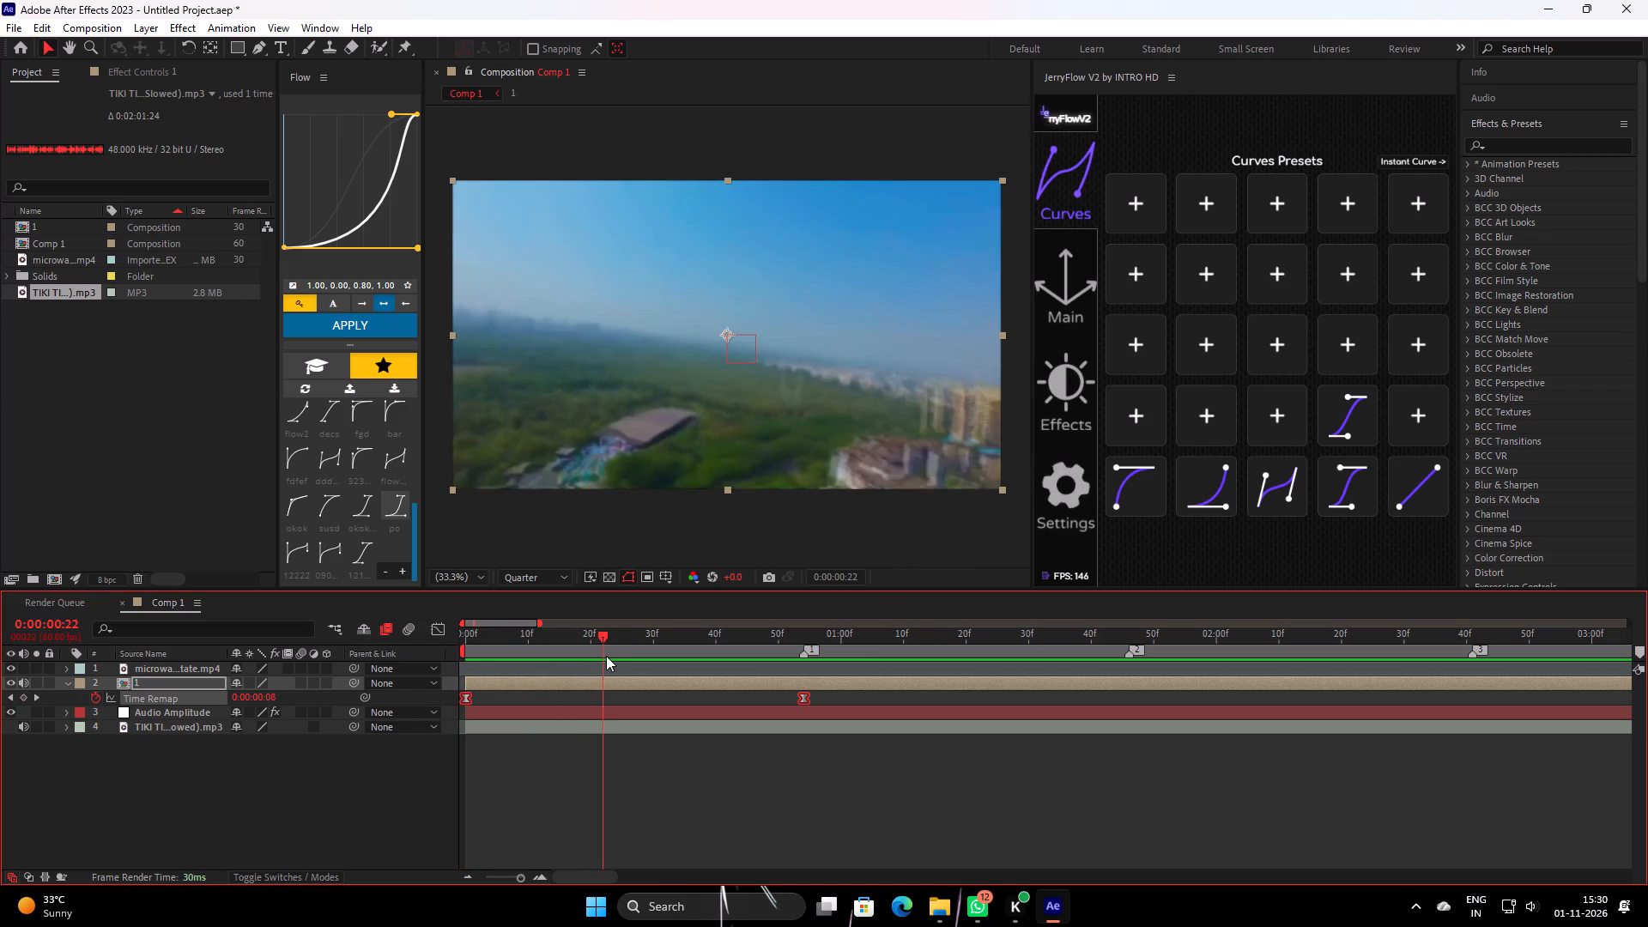
drag(606, 656, 664, 634)
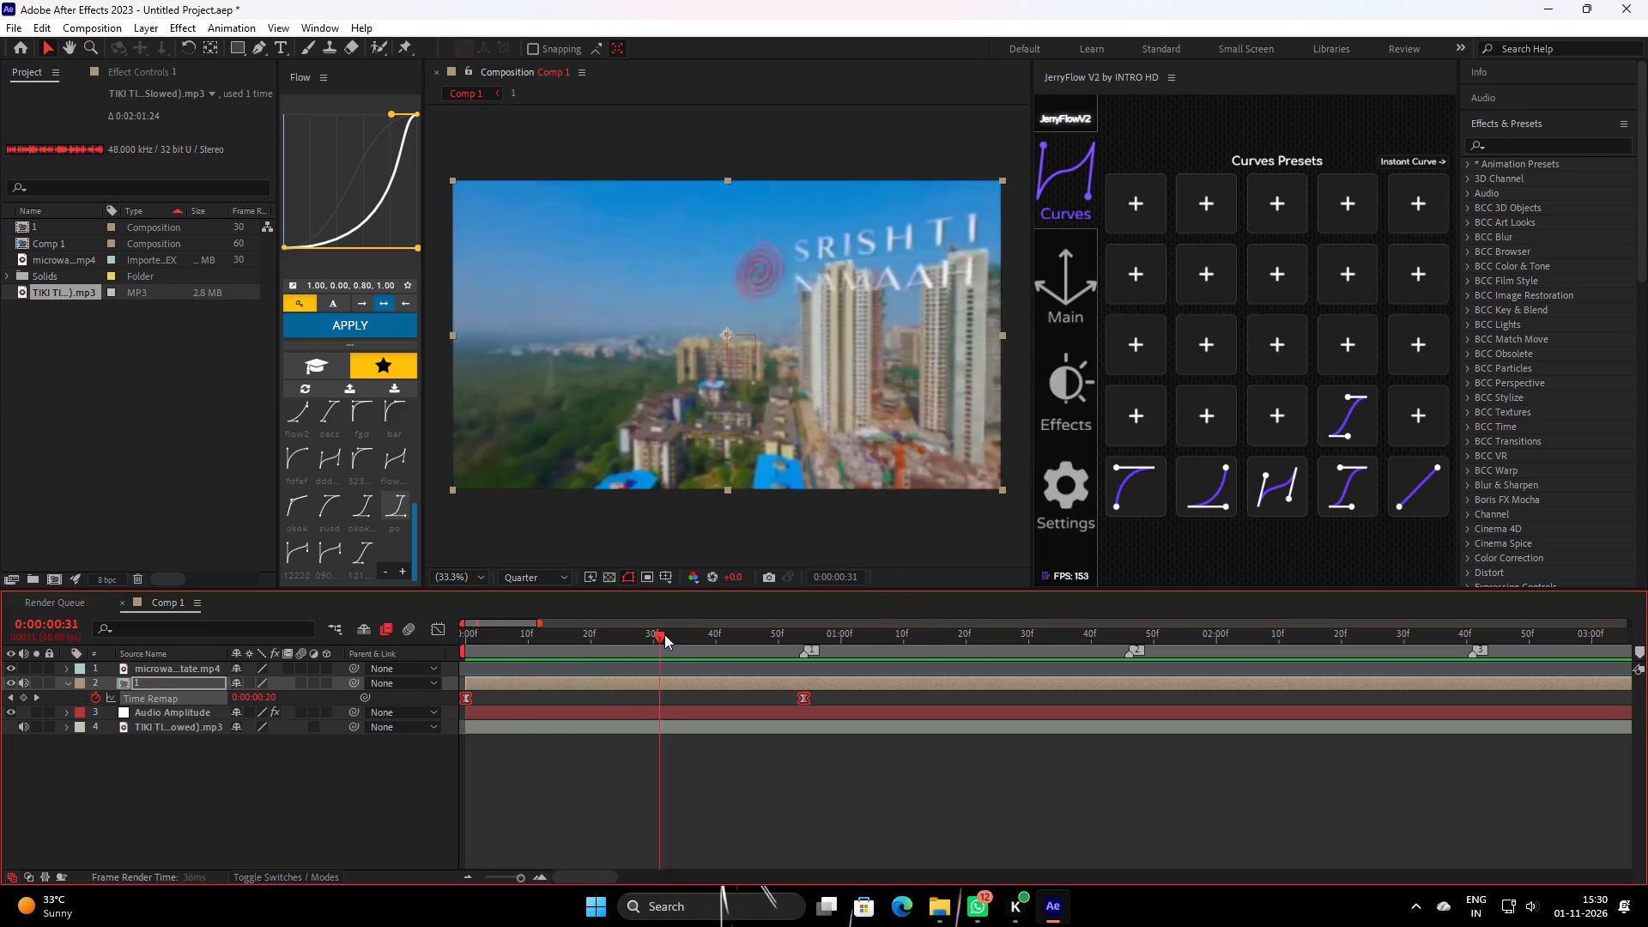
drag(664, 634, 659, 641)
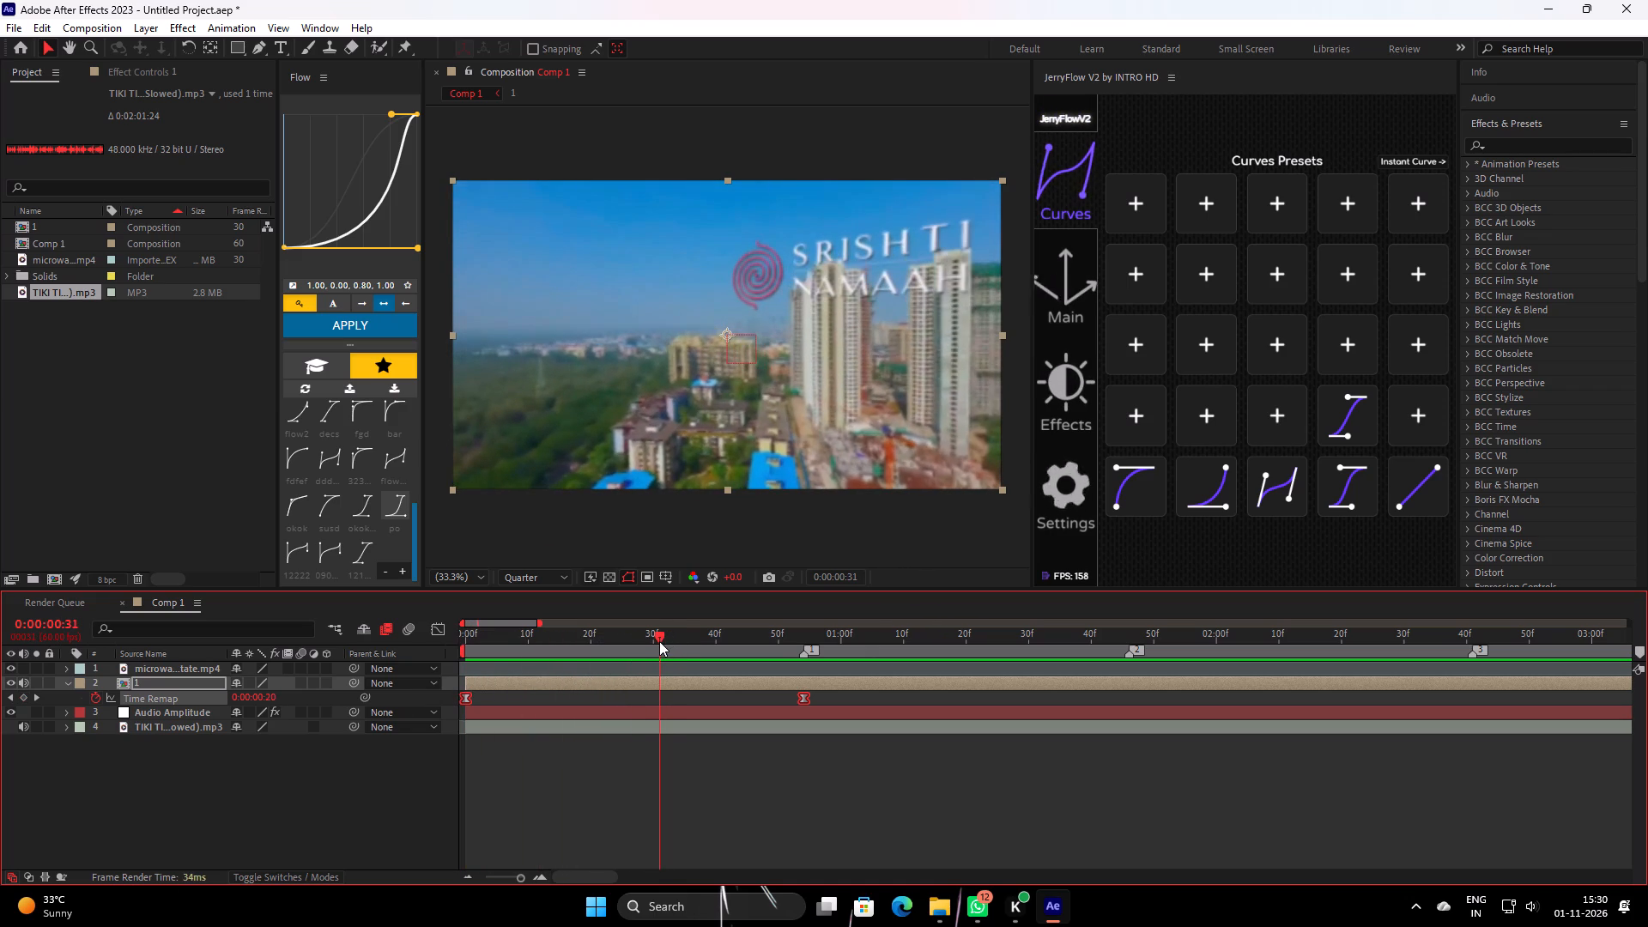
drag(659, 641, 651, 648)
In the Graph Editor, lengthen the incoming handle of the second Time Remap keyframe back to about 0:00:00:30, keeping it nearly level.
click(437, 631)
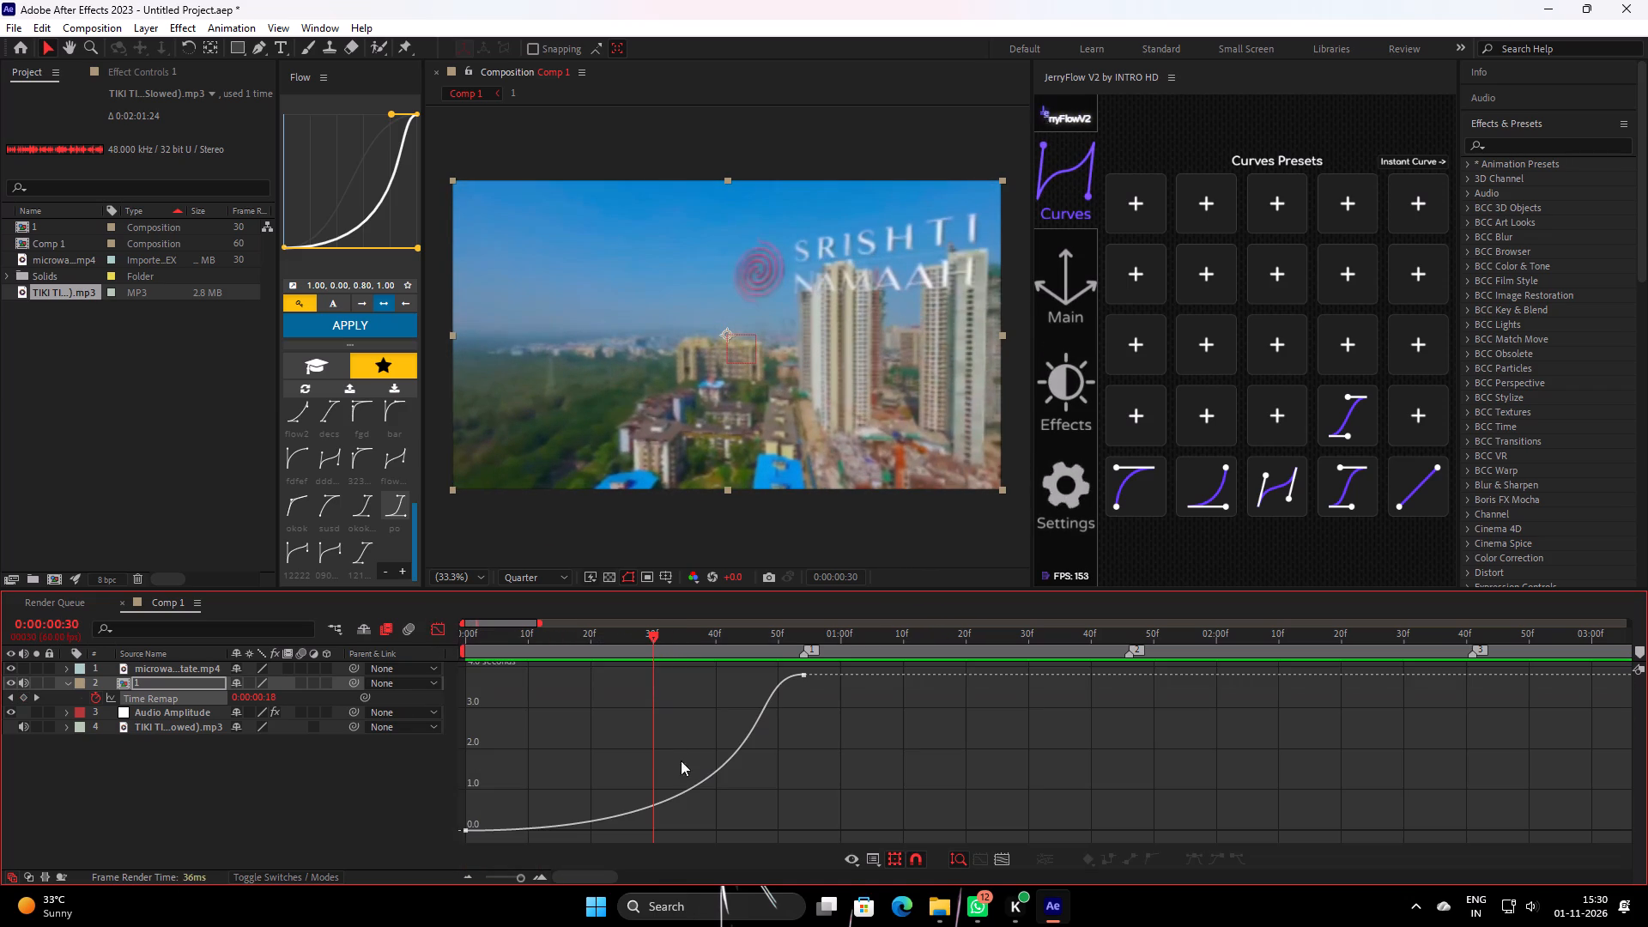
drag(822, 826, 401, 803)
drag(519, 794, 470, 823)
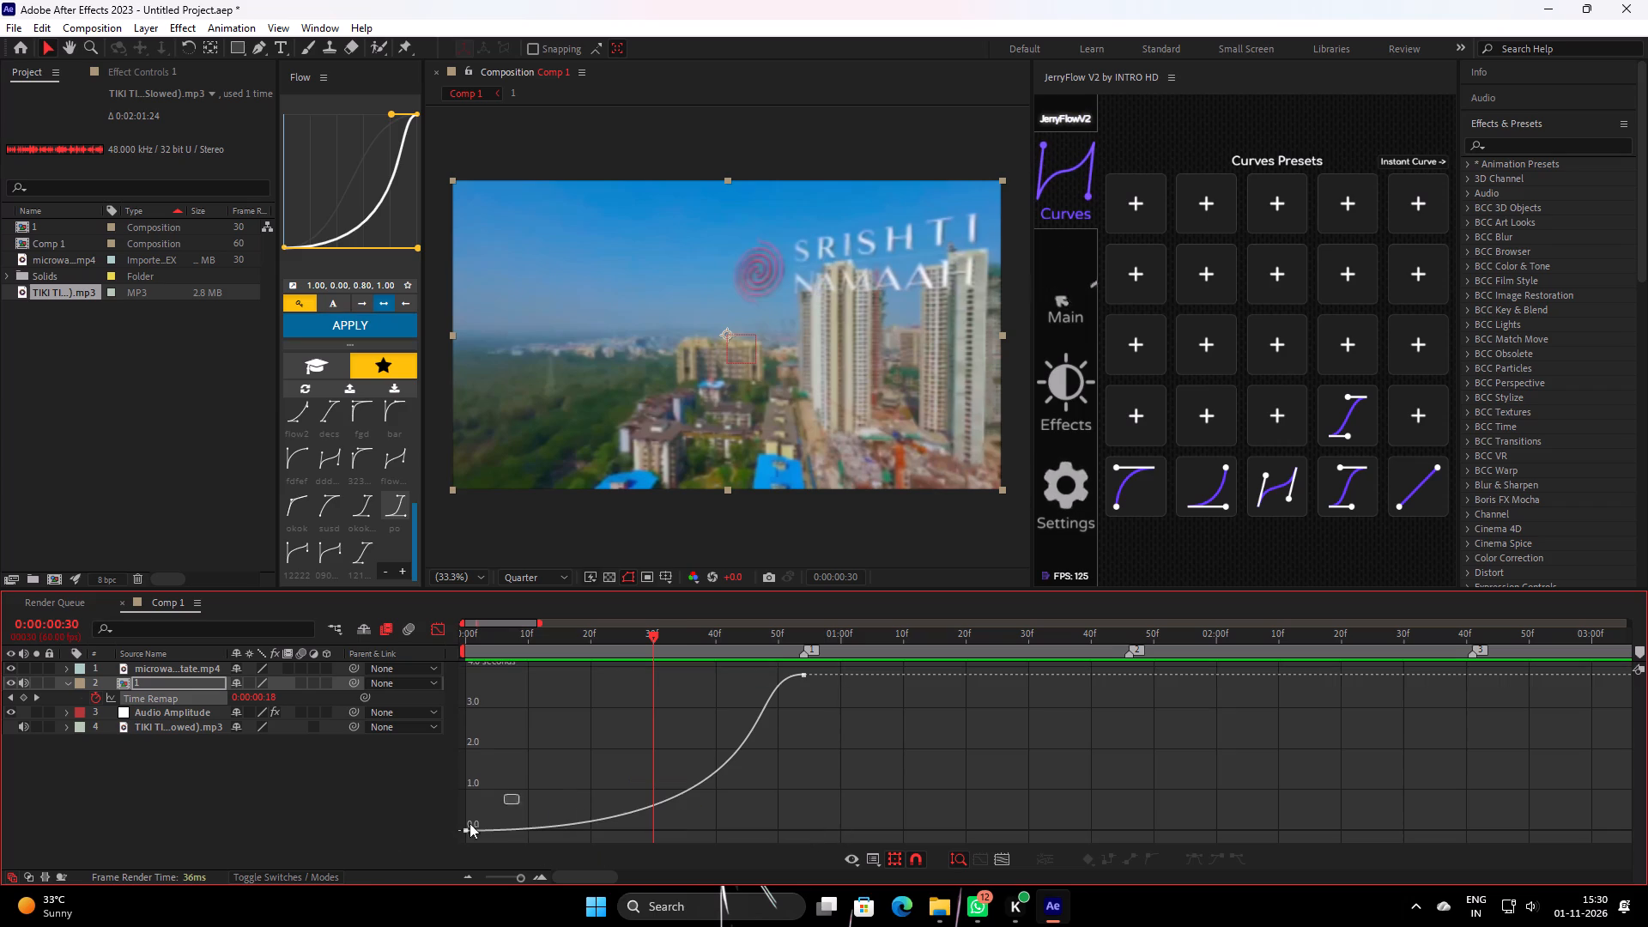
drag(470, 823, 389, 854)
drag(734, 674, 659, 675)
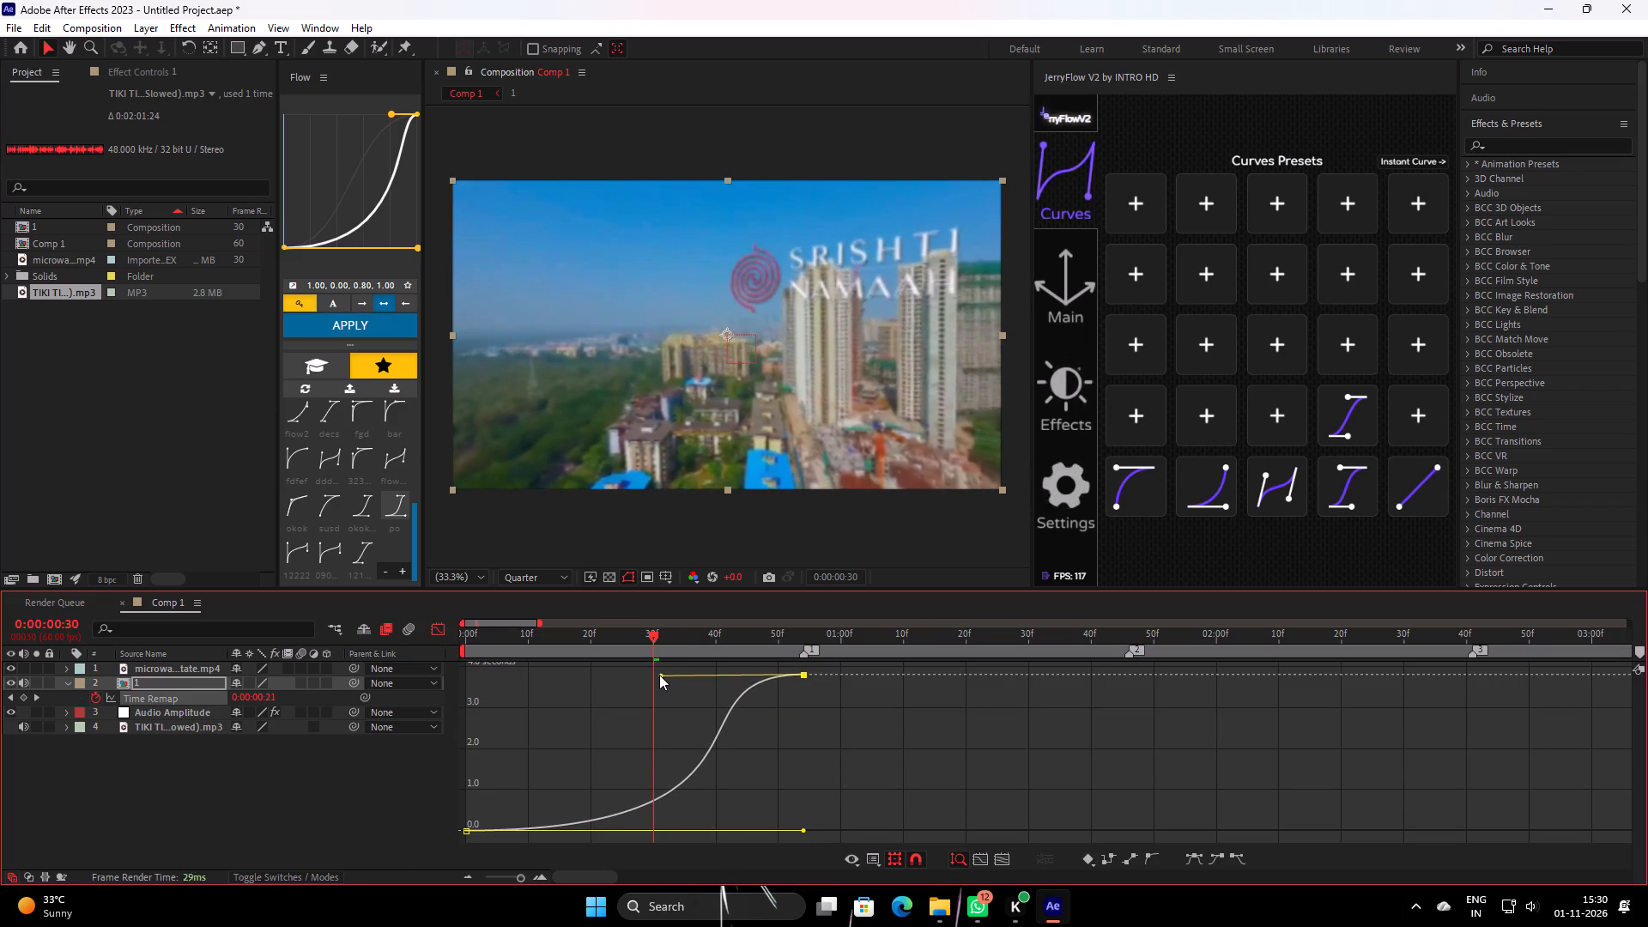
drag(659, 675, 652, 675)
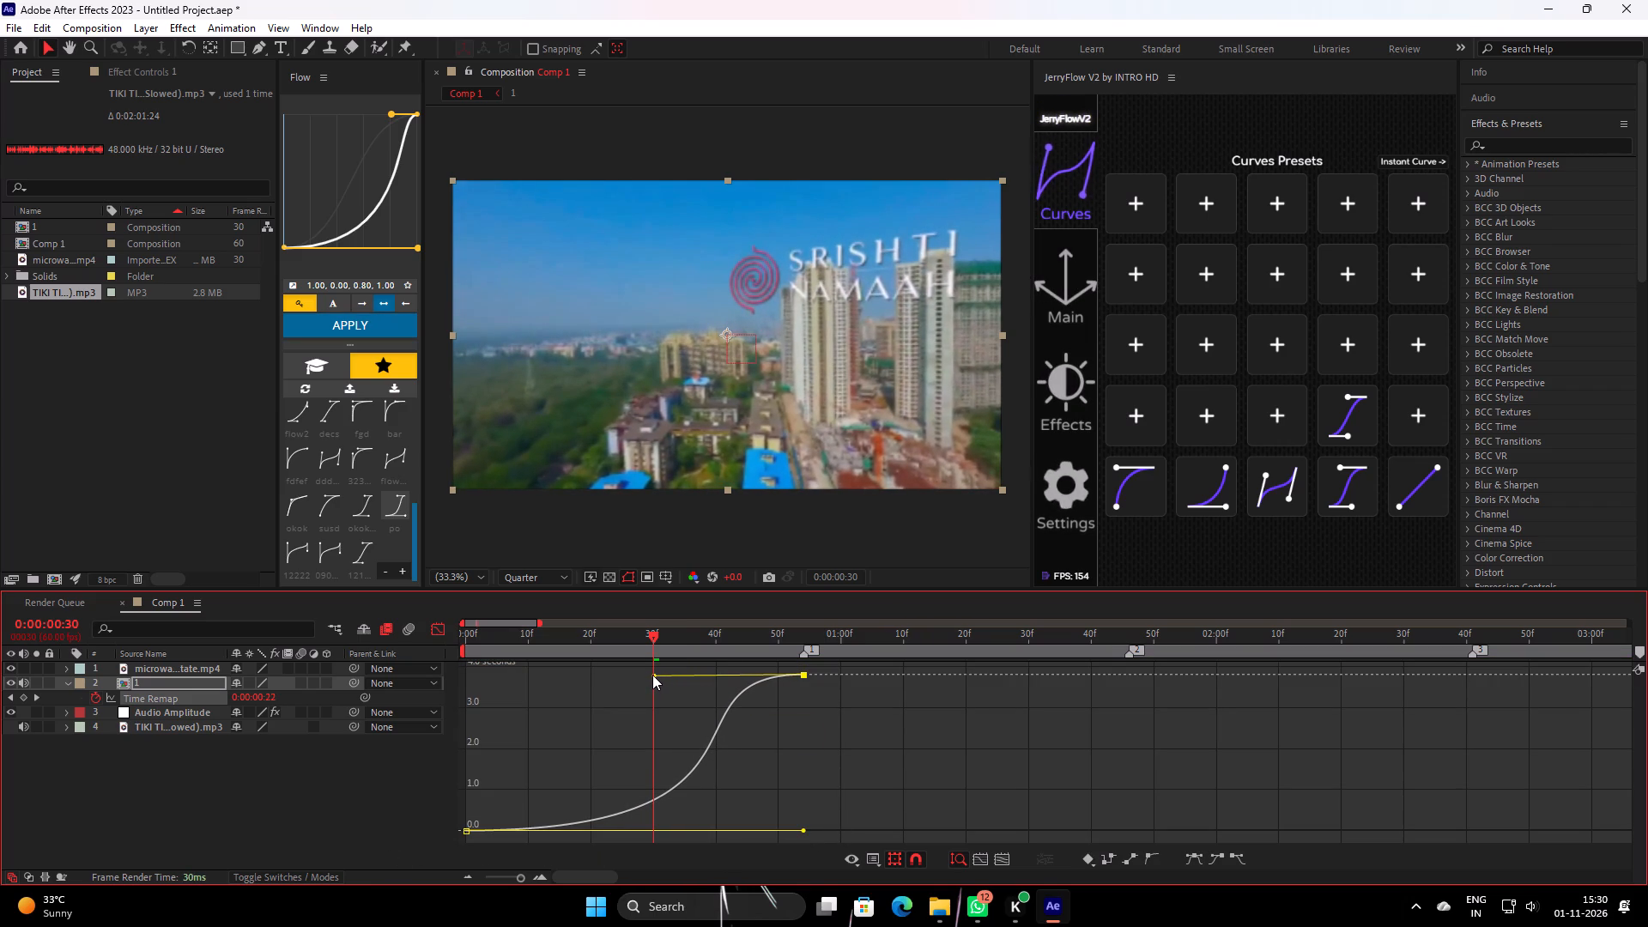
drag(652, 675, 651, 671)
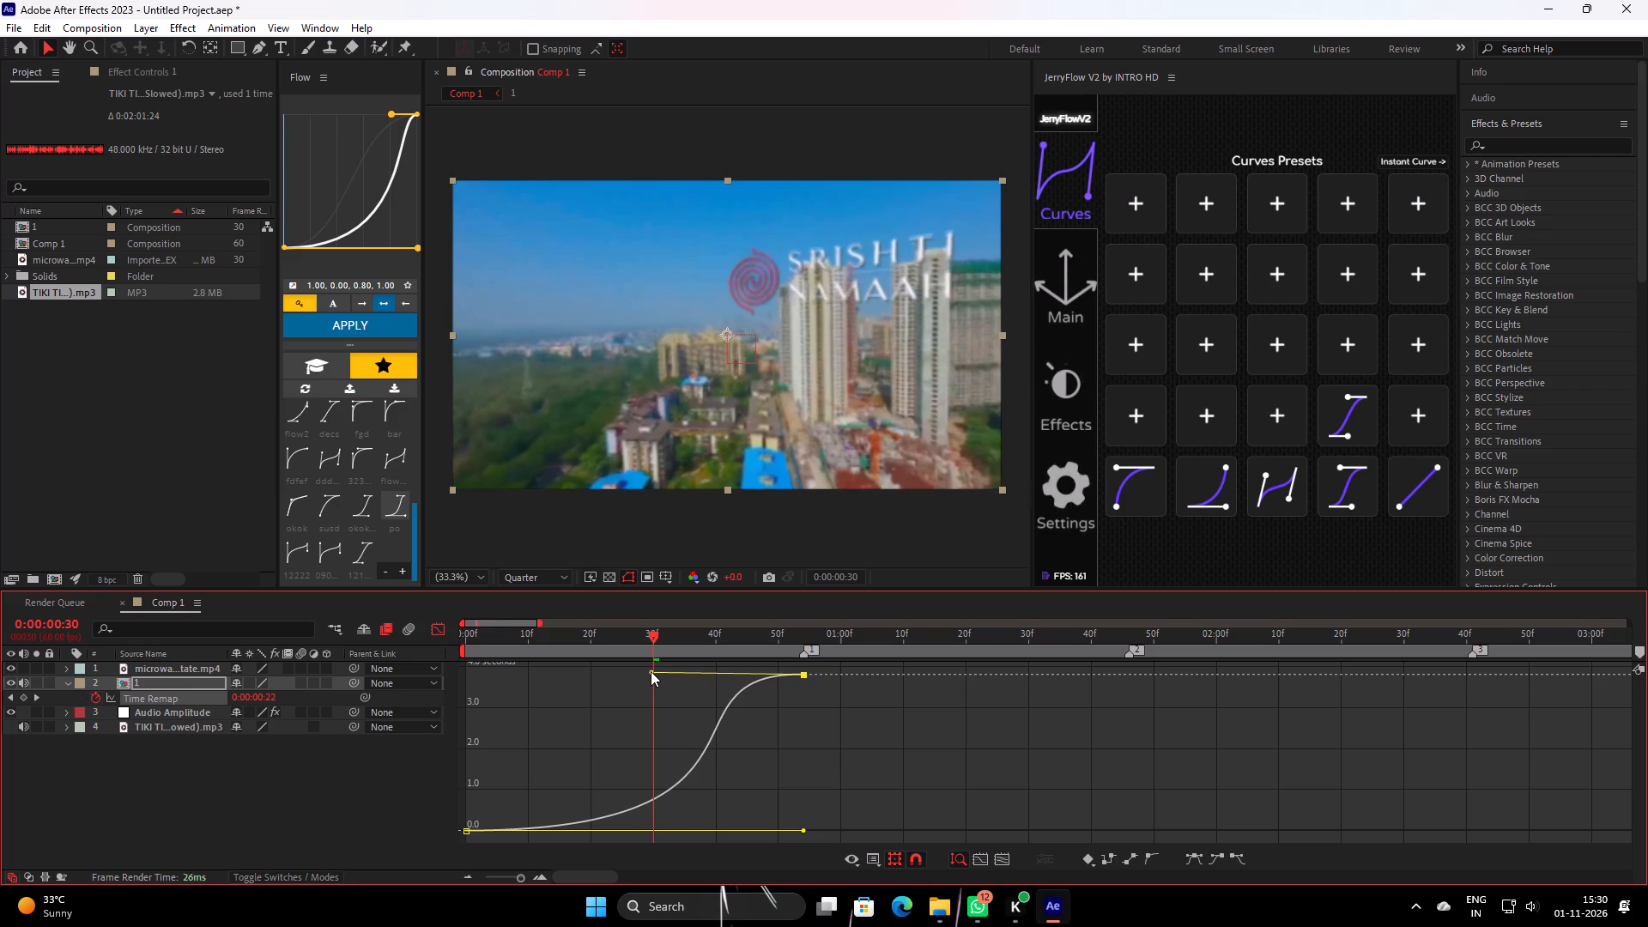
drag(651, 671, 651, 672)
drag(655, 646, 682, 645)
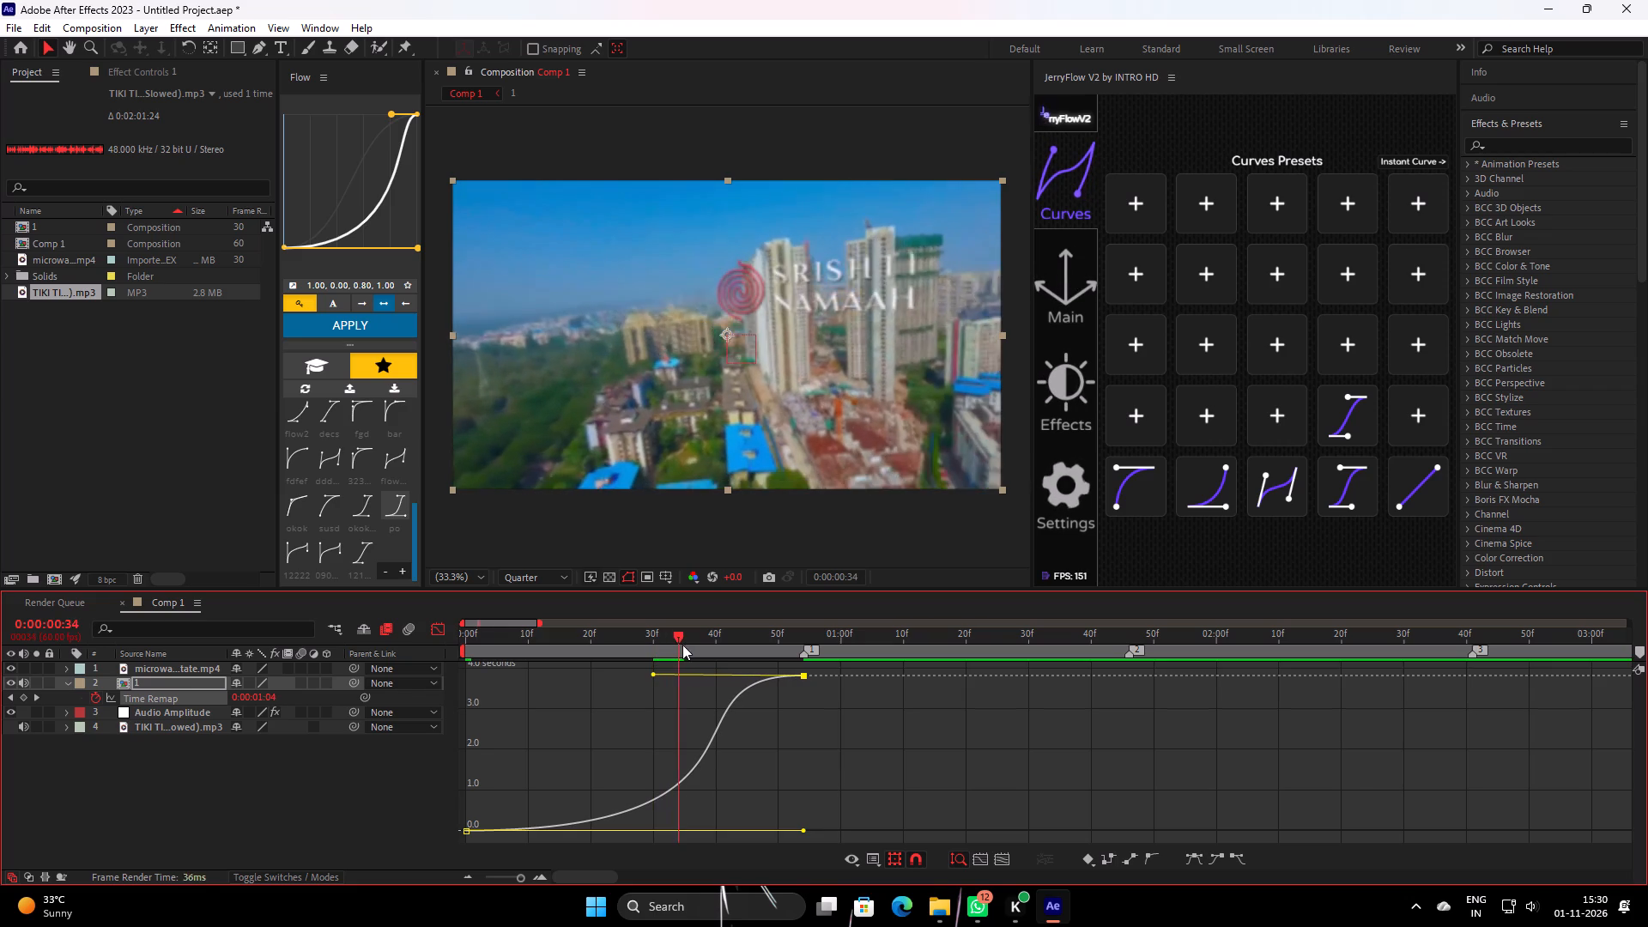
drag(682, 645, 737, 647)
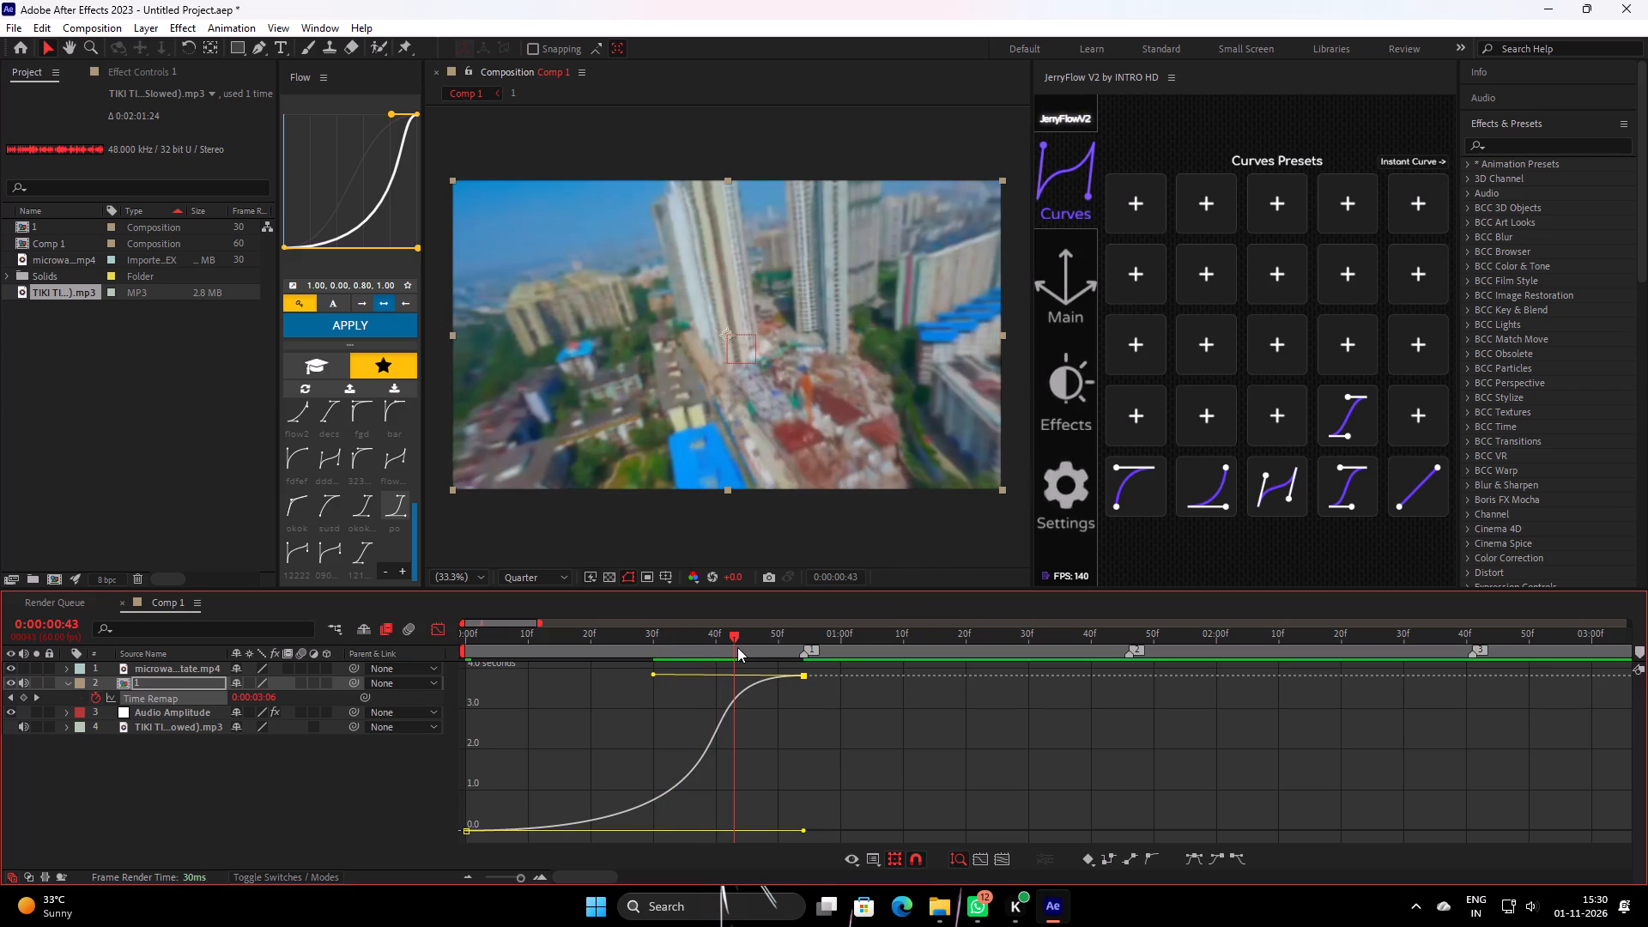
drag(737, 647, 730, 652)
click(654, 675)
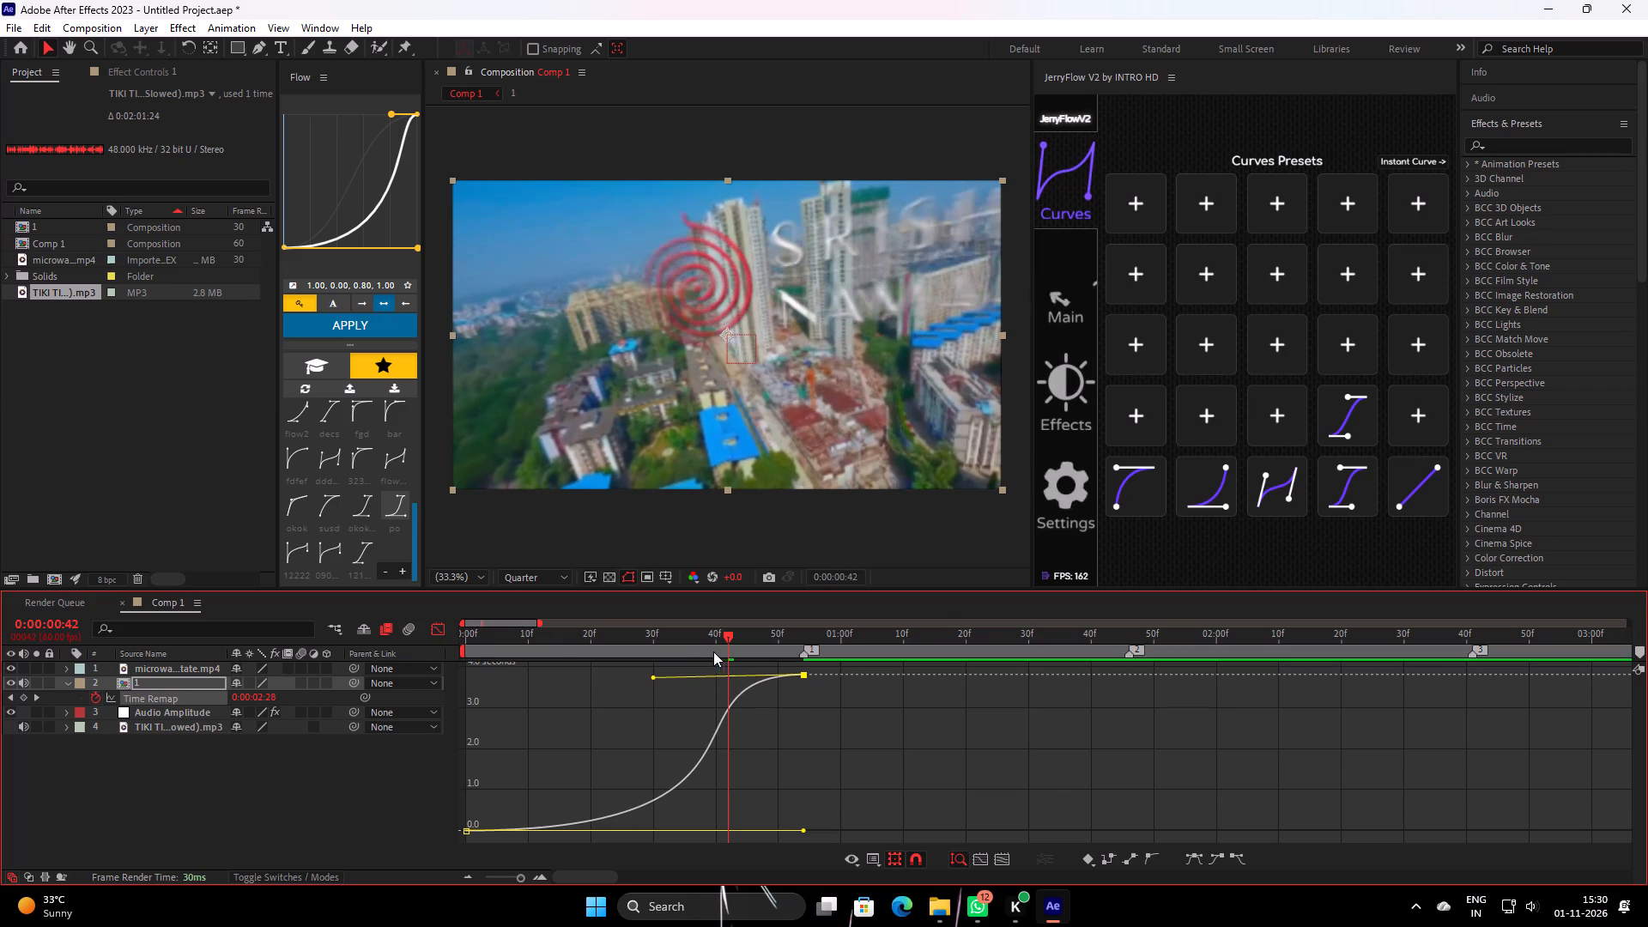
Play Comp 1 from the start to check the hand-adjusted ramp, then close the Graph Editor and collapse layer 1.
drag(712, 651, 253, 692)
key(space)
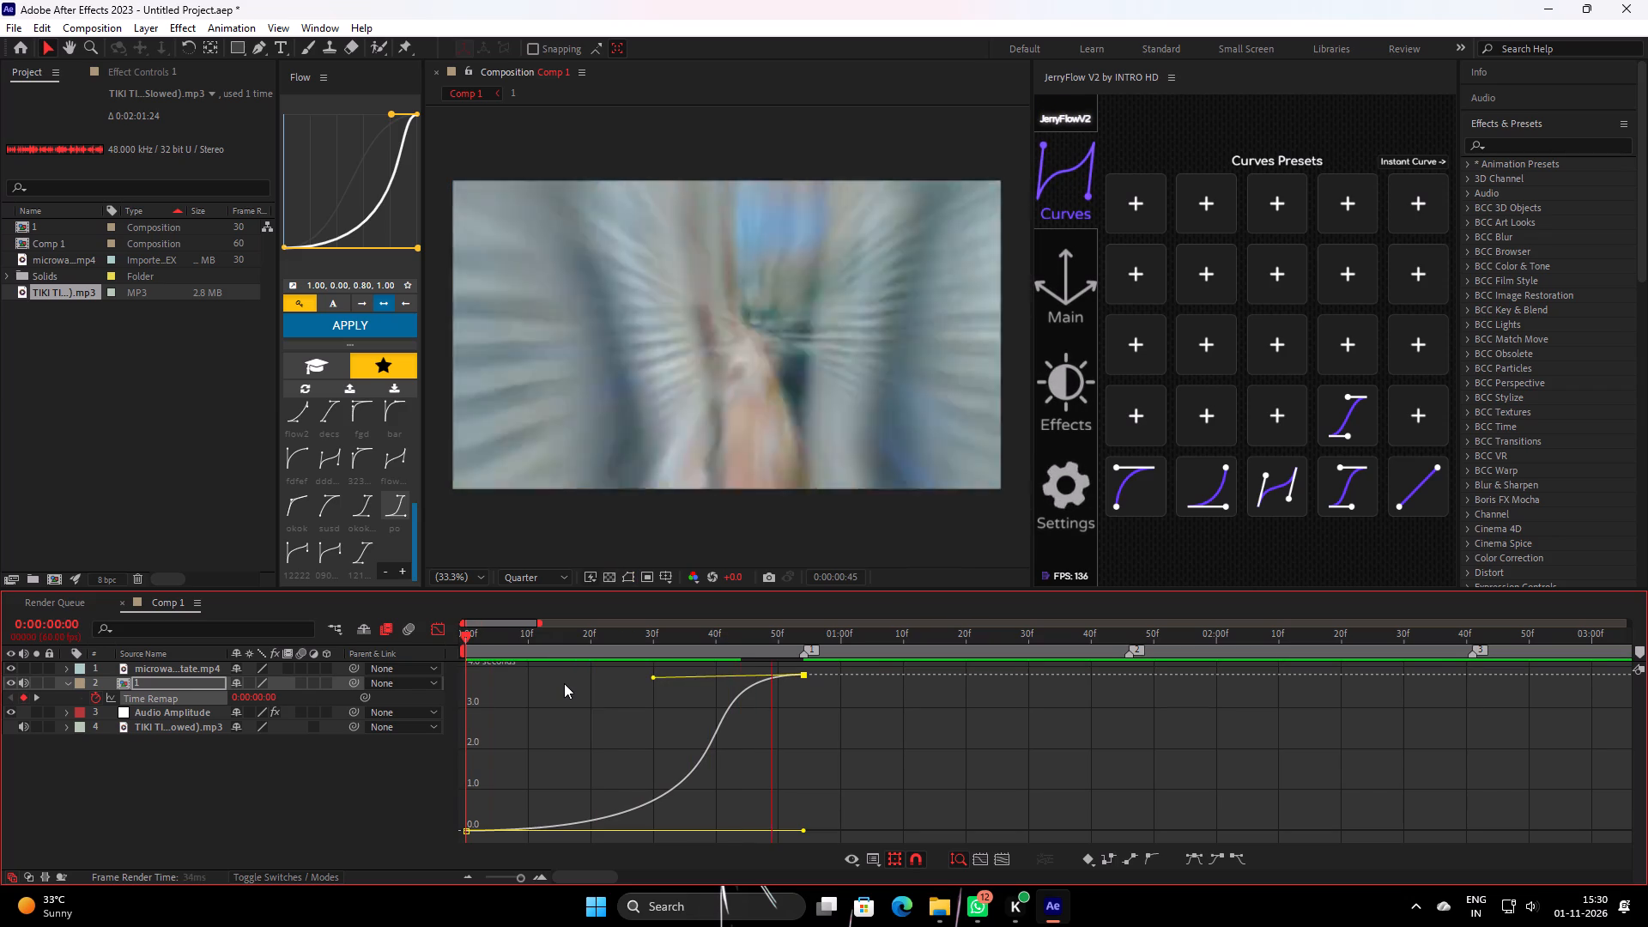
key(space)
drag(873, 639, 249, 705)
key(space)
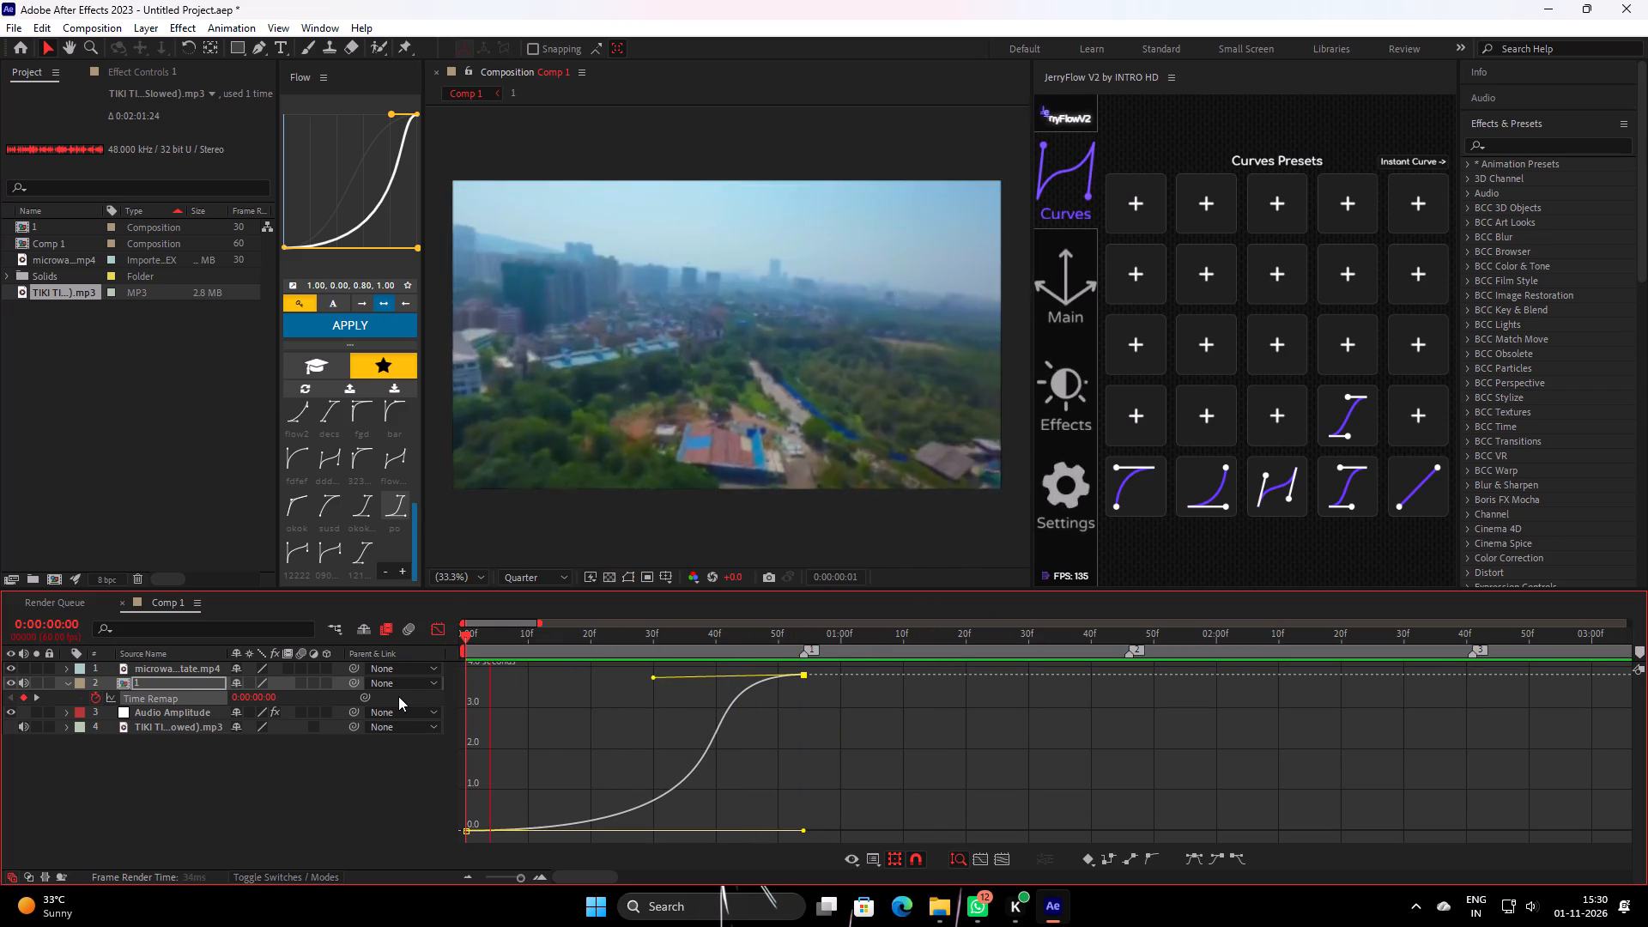
key(space)
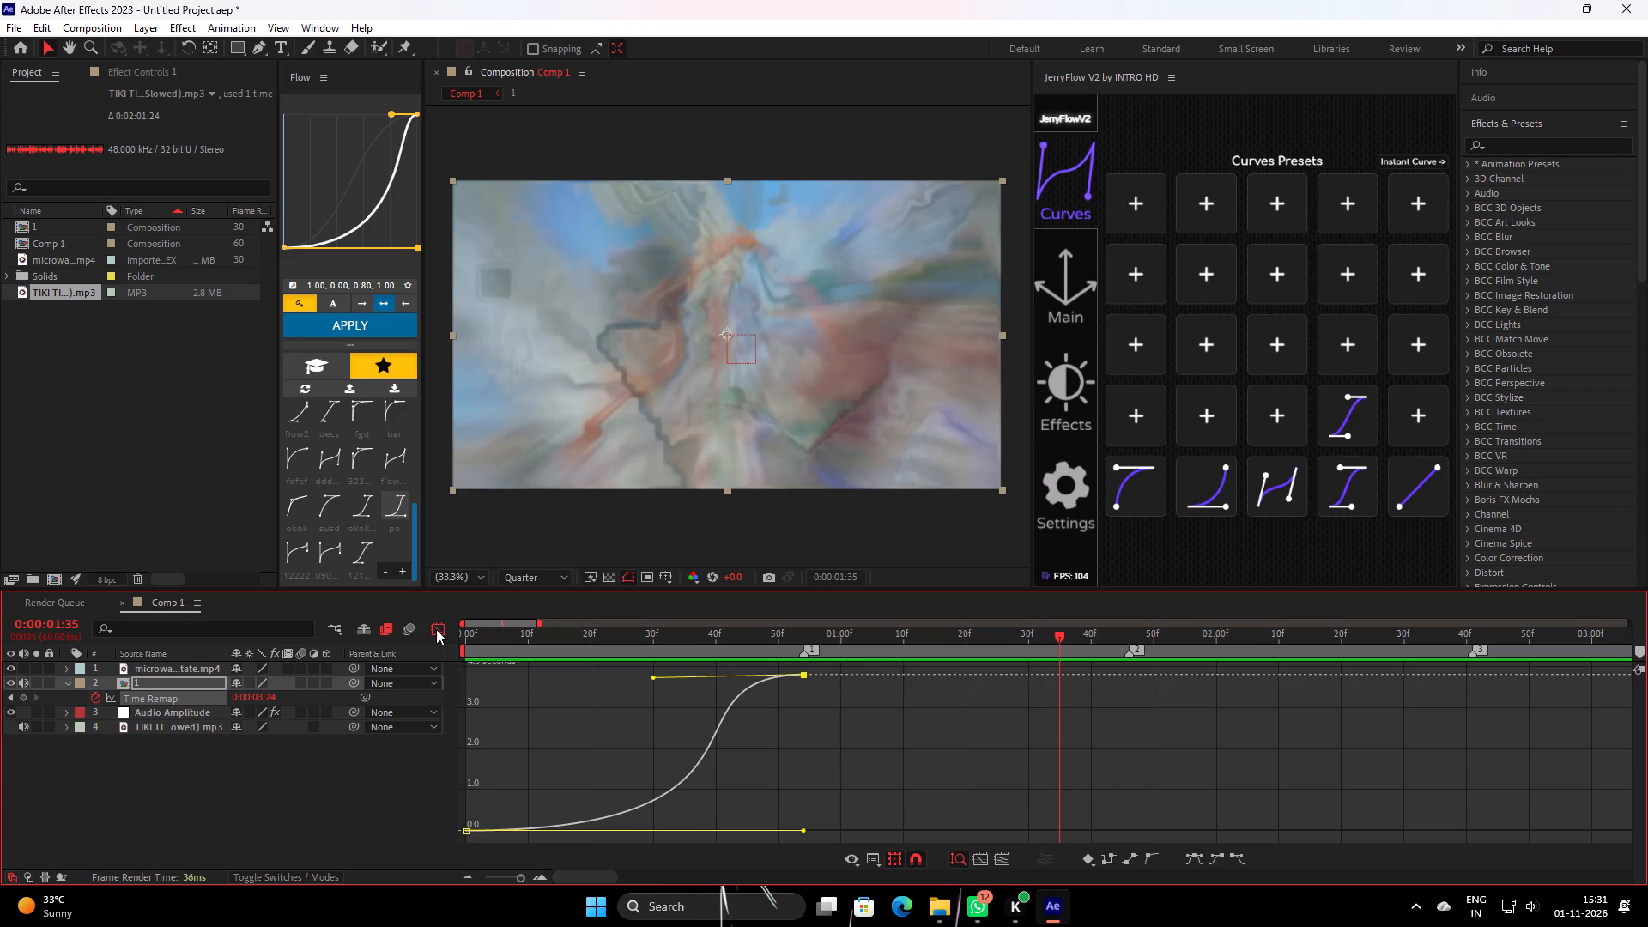
click(440, 626)
click(64, 682)
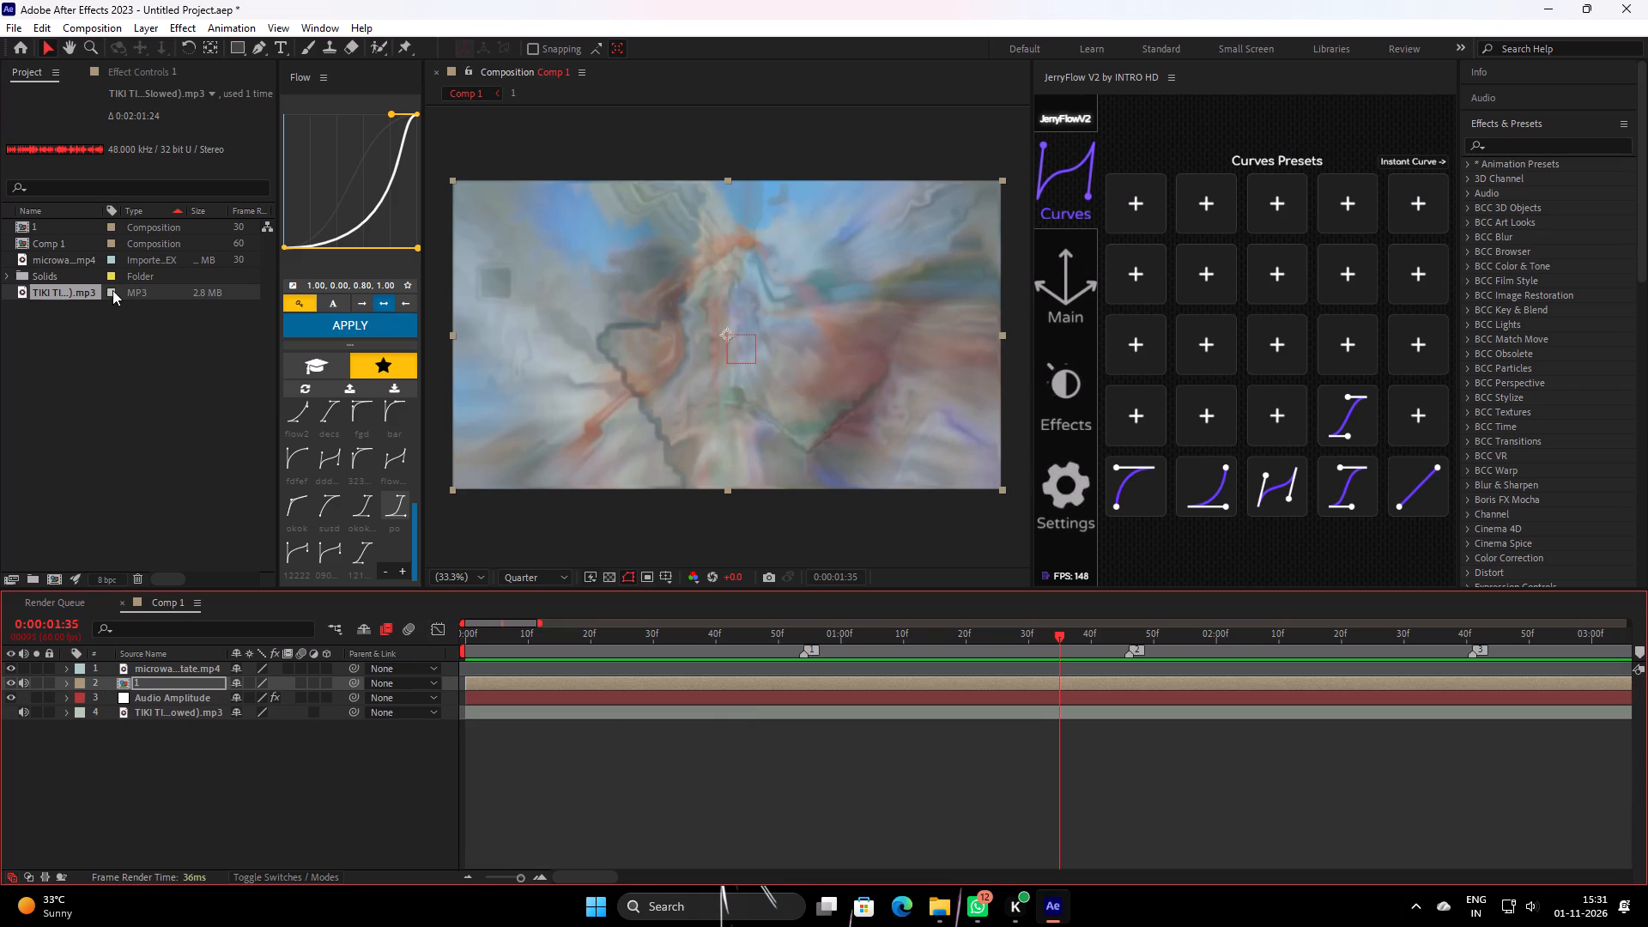
Delete the pre-composition 1 from the project, including its use in Comp 1.
click(73, 227)
click(138, 580)
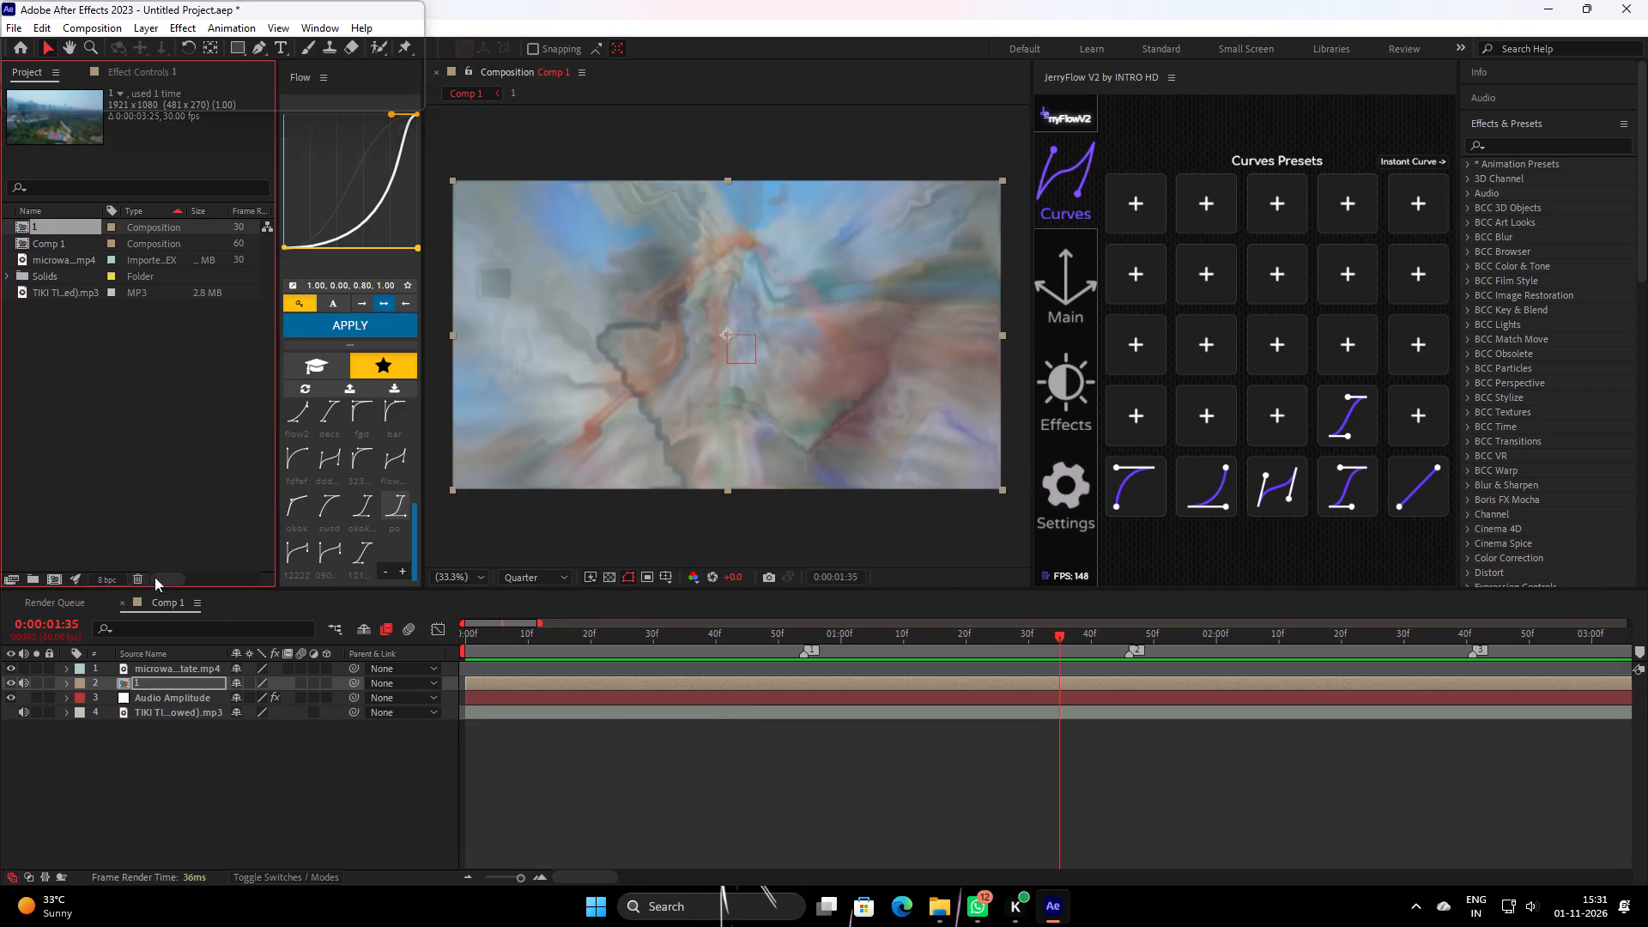
click(912, 465)
Extend the in point of the microwave estate video layer back to the start of Comp 1 at 0:00:00:00.
drag(988, 640, 855, 665)
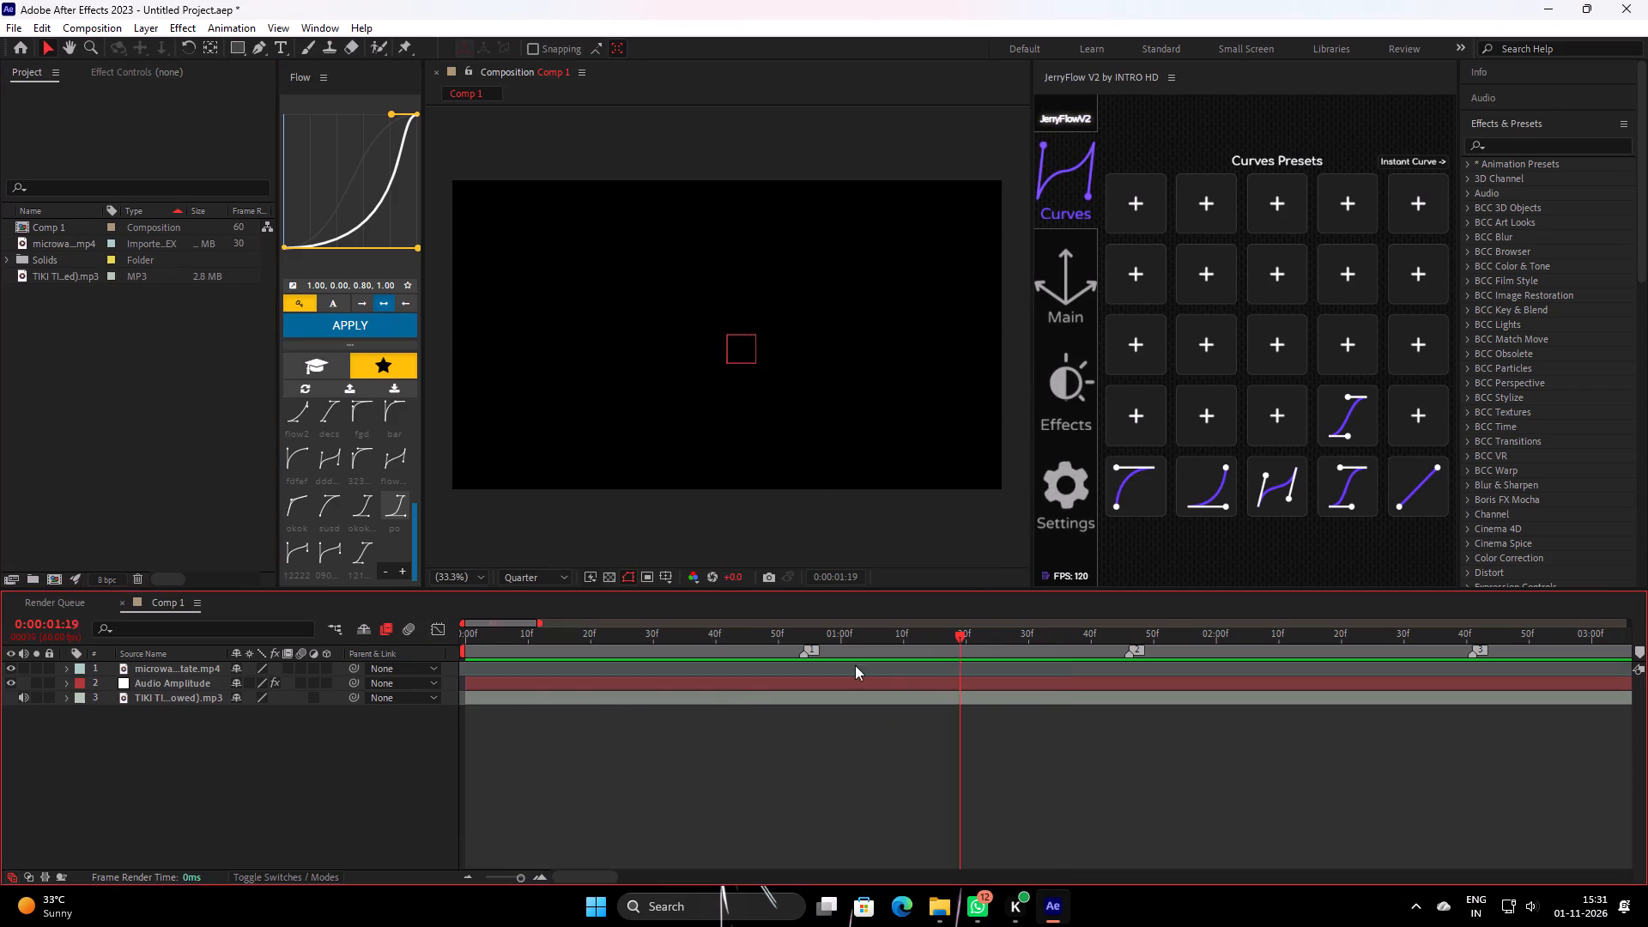
drag(855, 665, 282, 712)
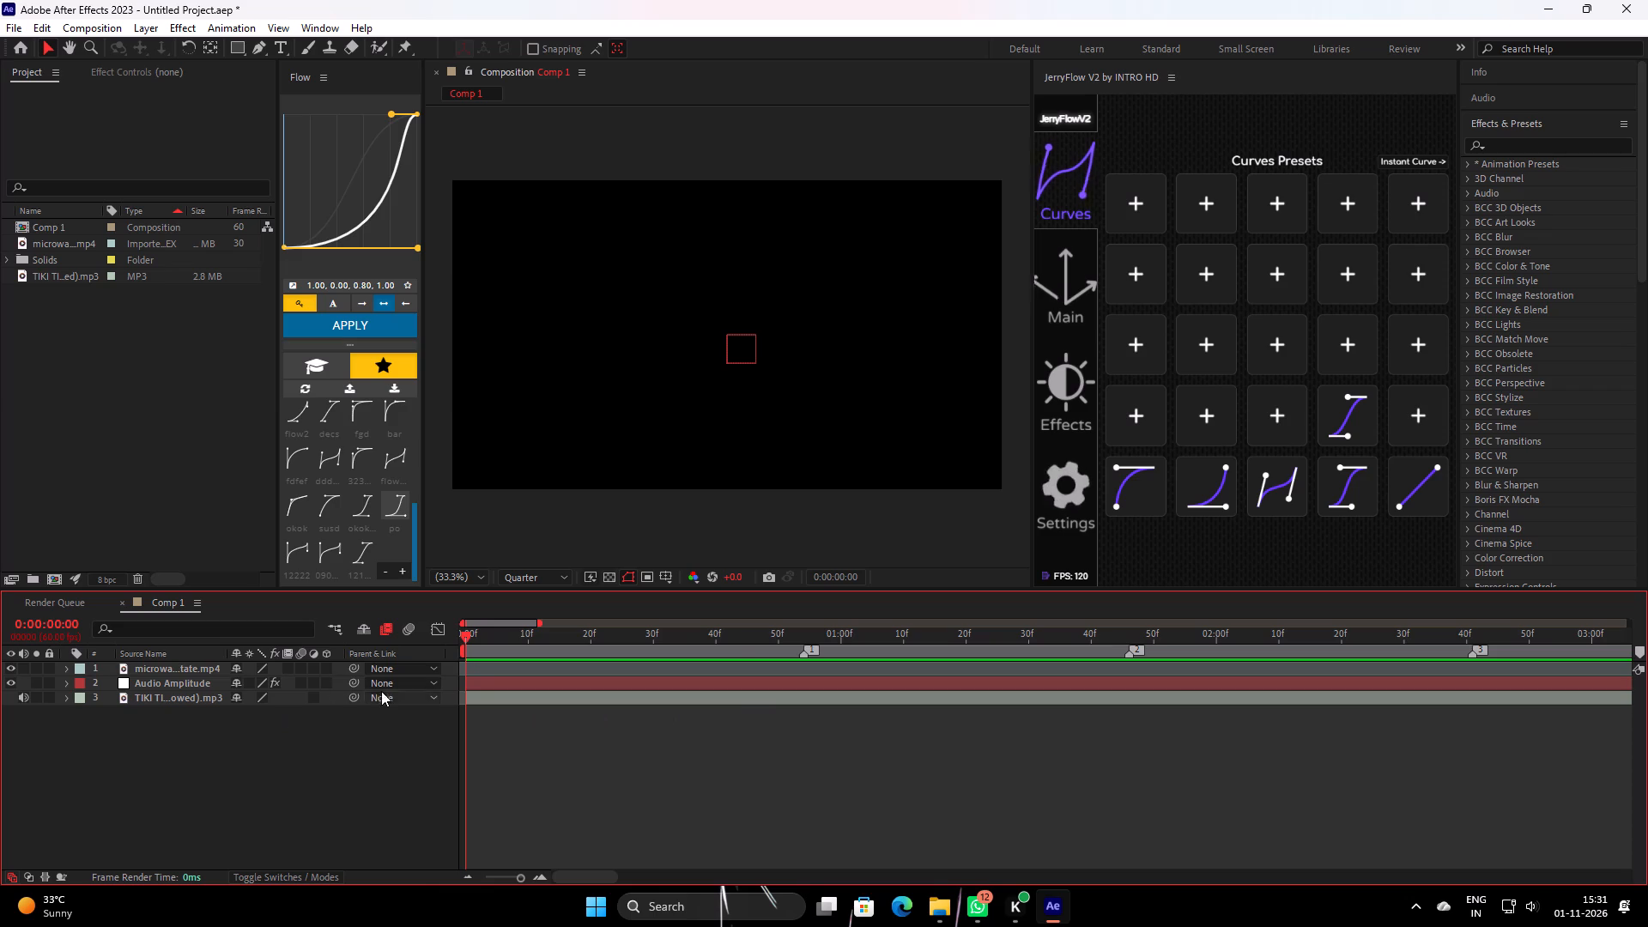
click(211, 666)
triple_click(471, 881)
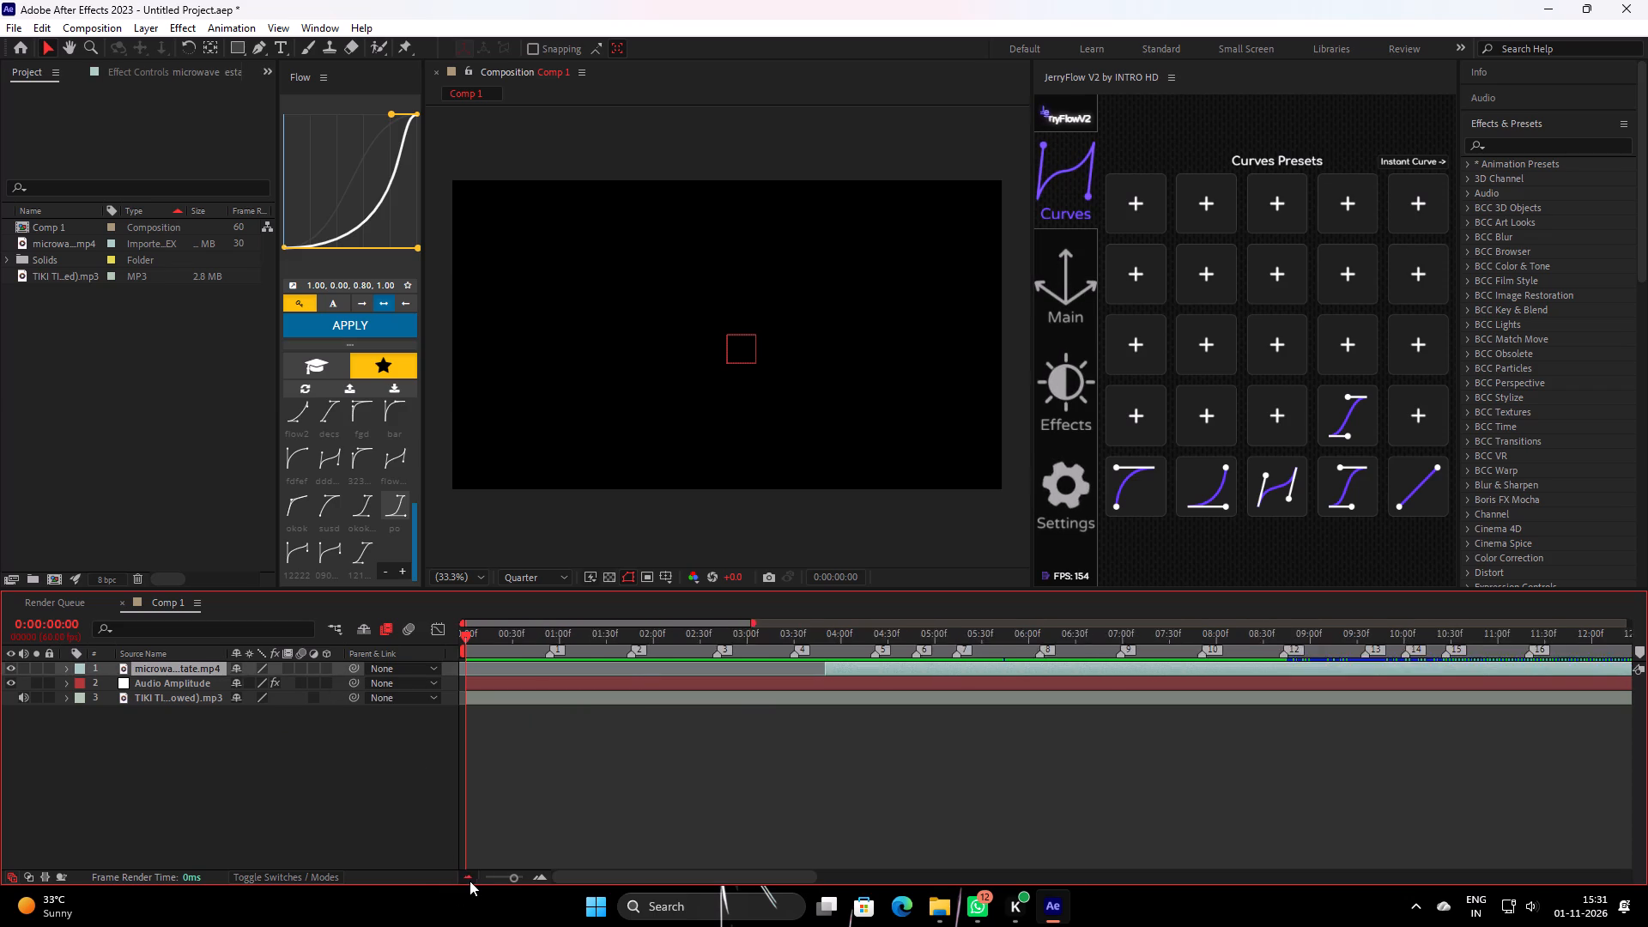
drag(643, 666, 293, 712)
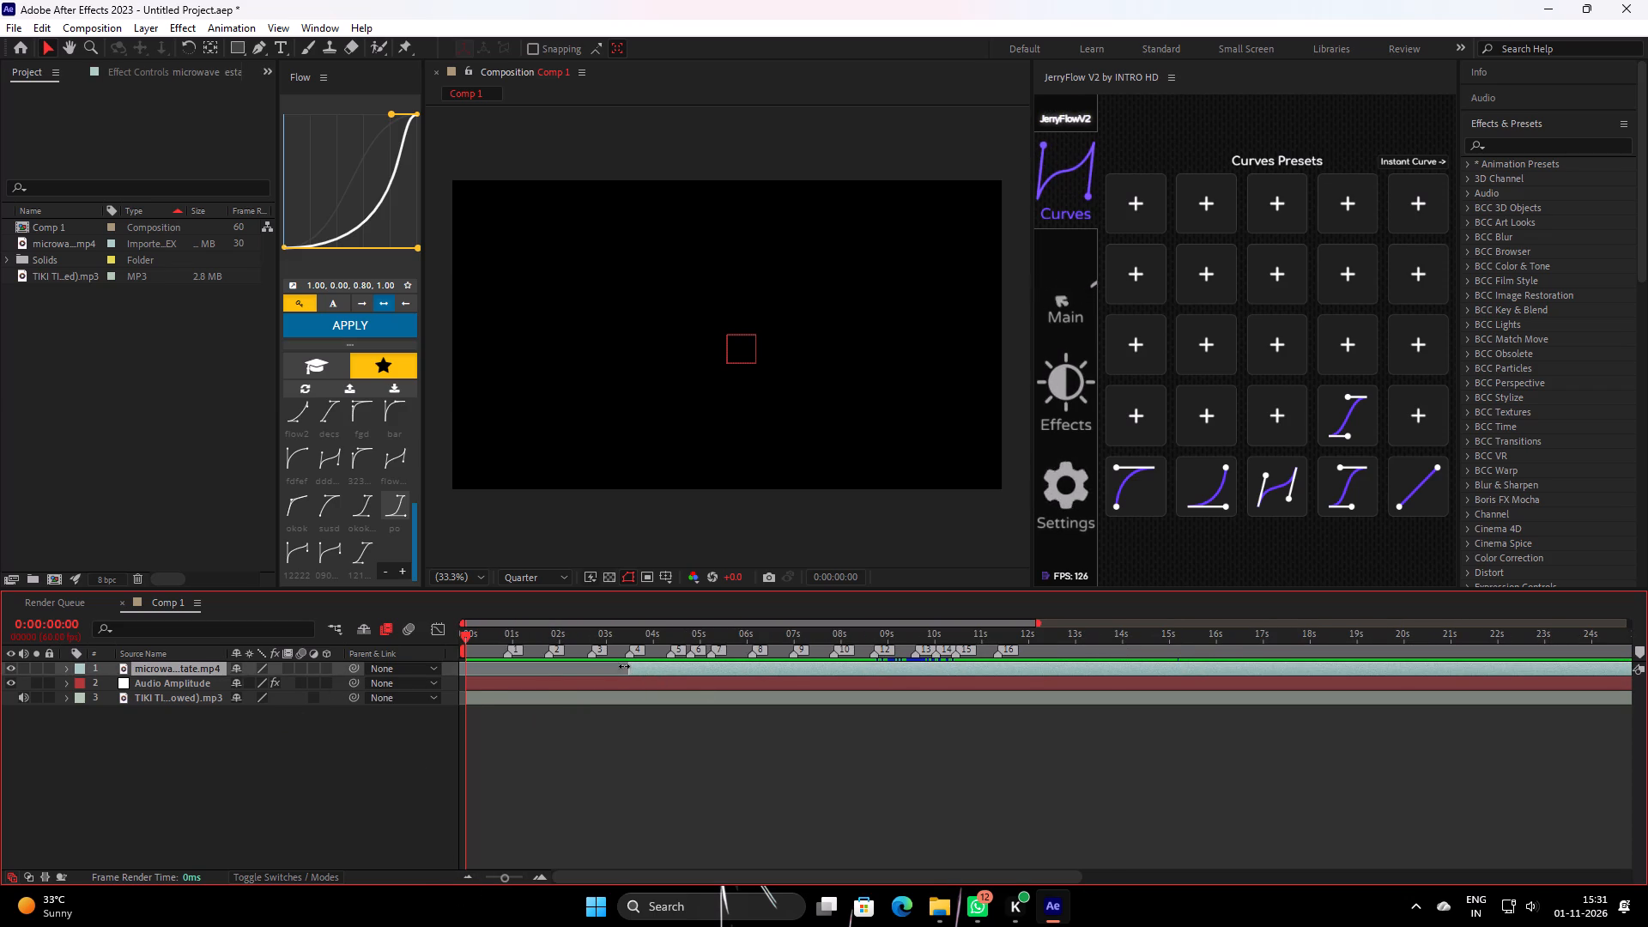
Slide the microwave estate video layer earlier in Comp 1, moving past its opening shots to find a new first shot.
drag(630, 667, 334, 710)
drag(966, 667, 965, 667)
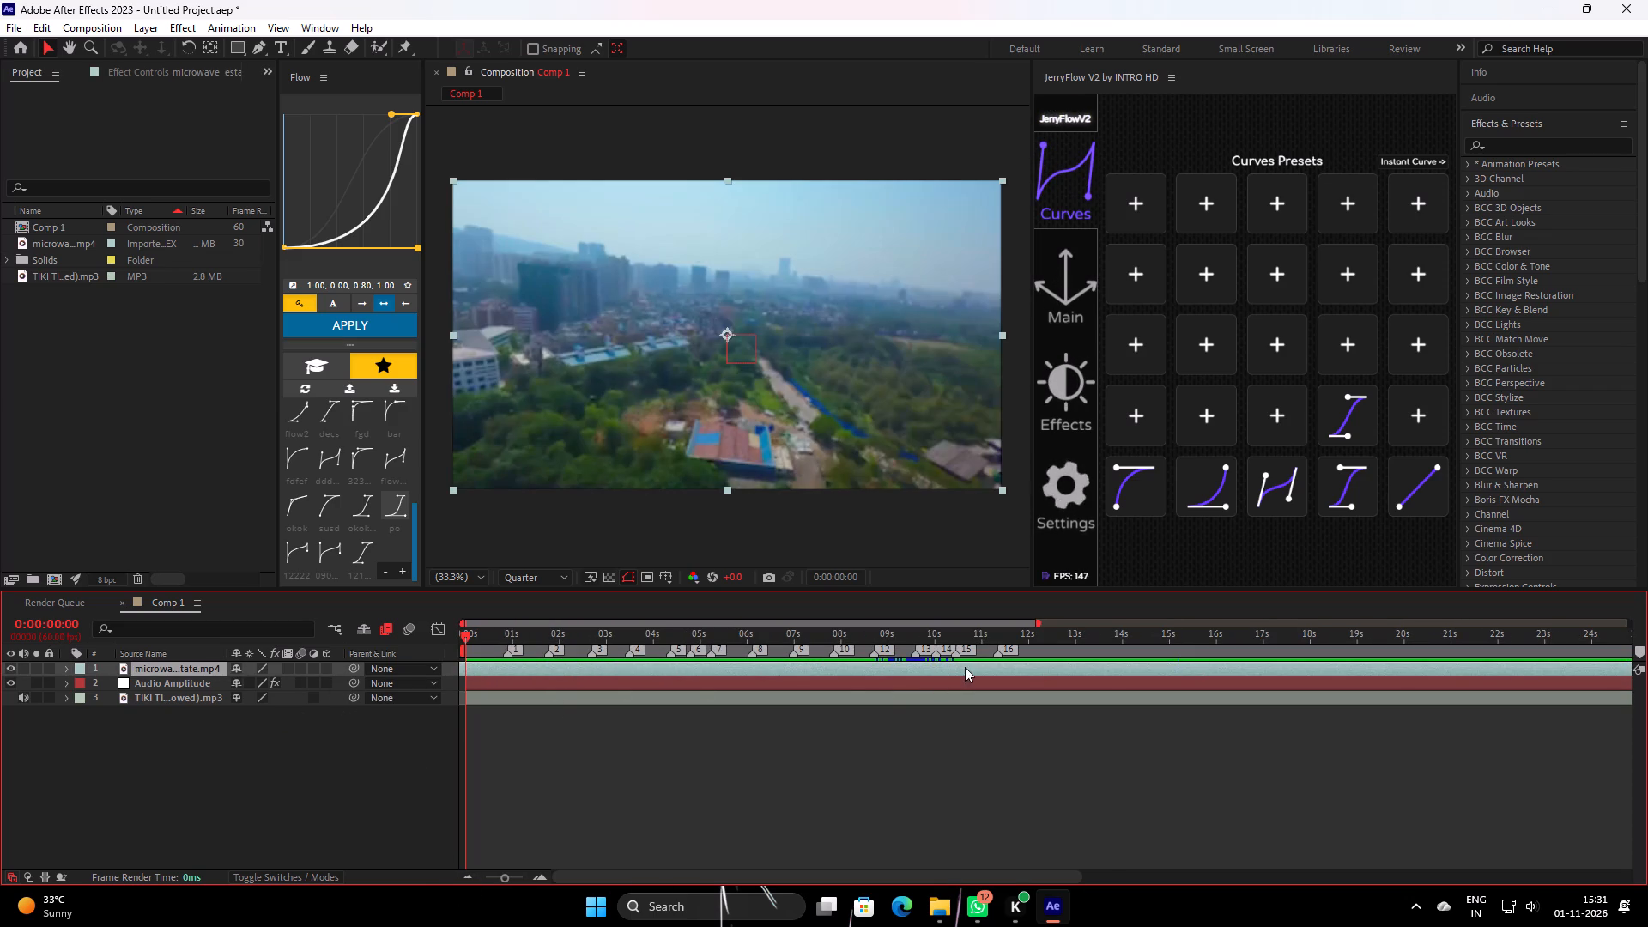
drag(965, 667, 911, 688)
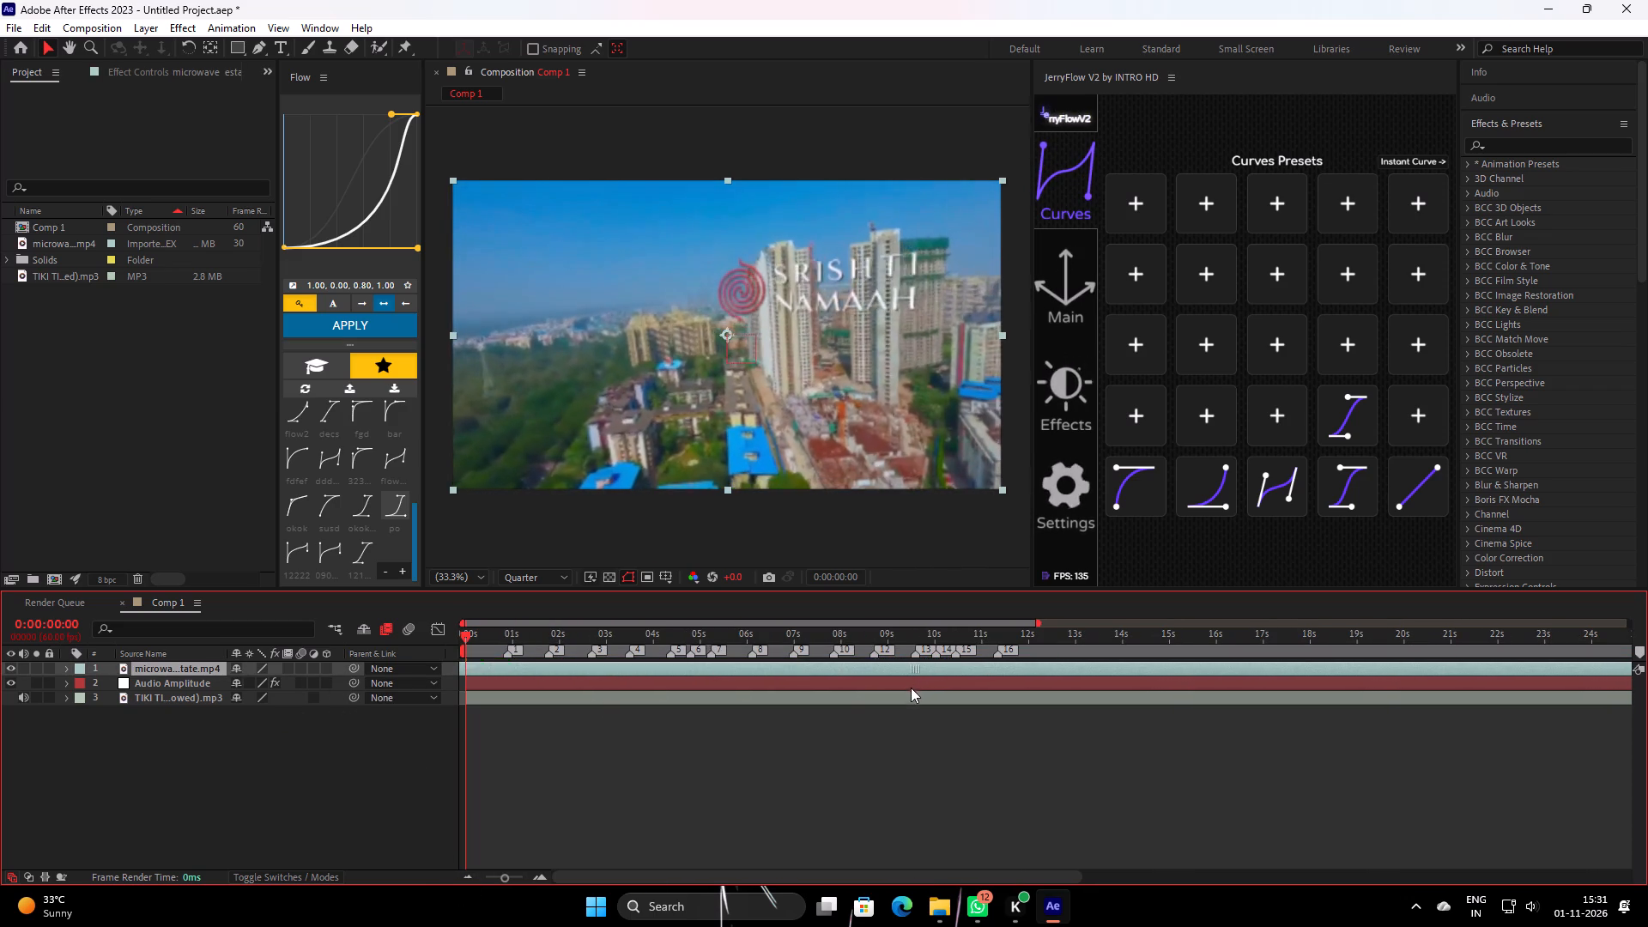
drag(911, 688, 811, 705)
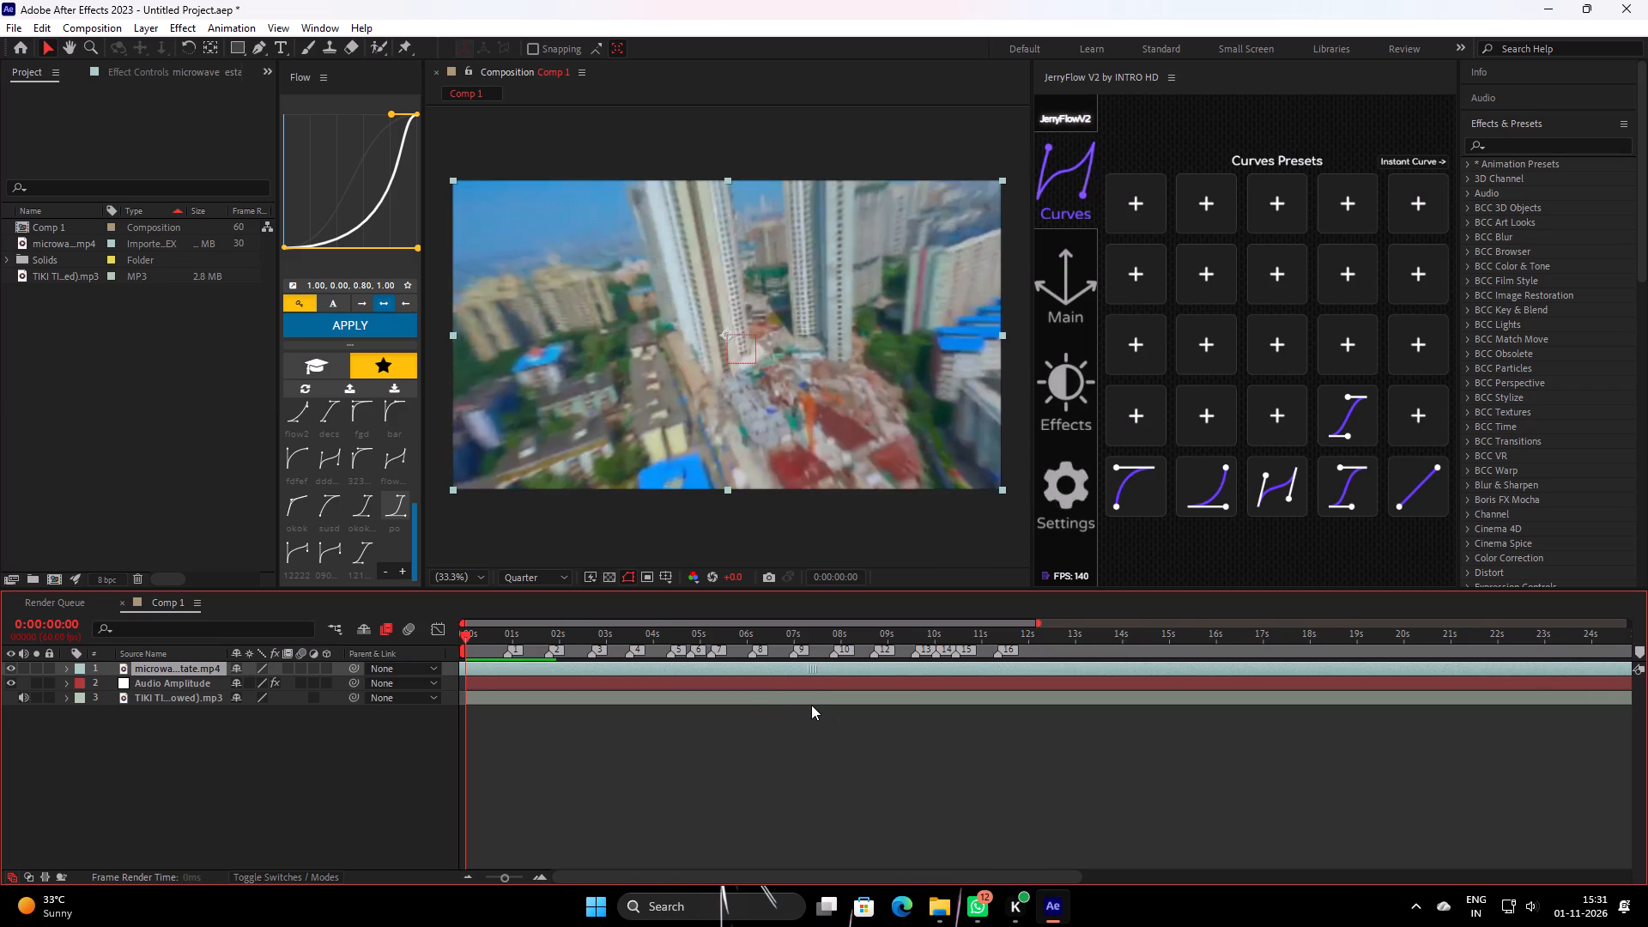
drag(811, 705, 820, 703)
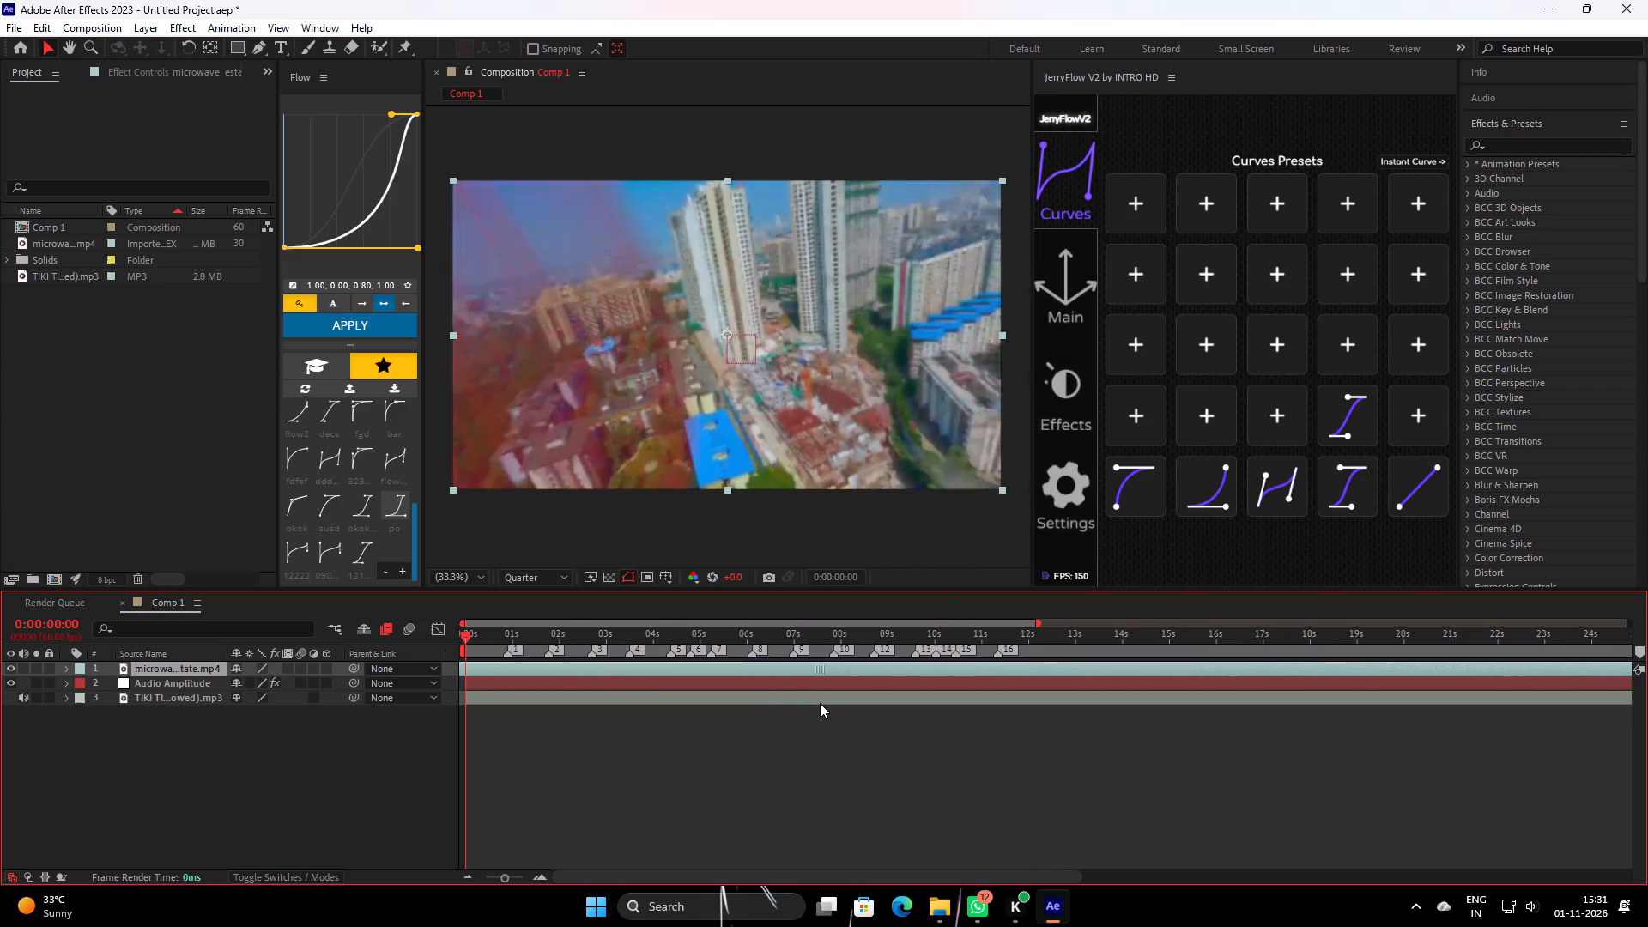
drag(820, 703, 817, 703)
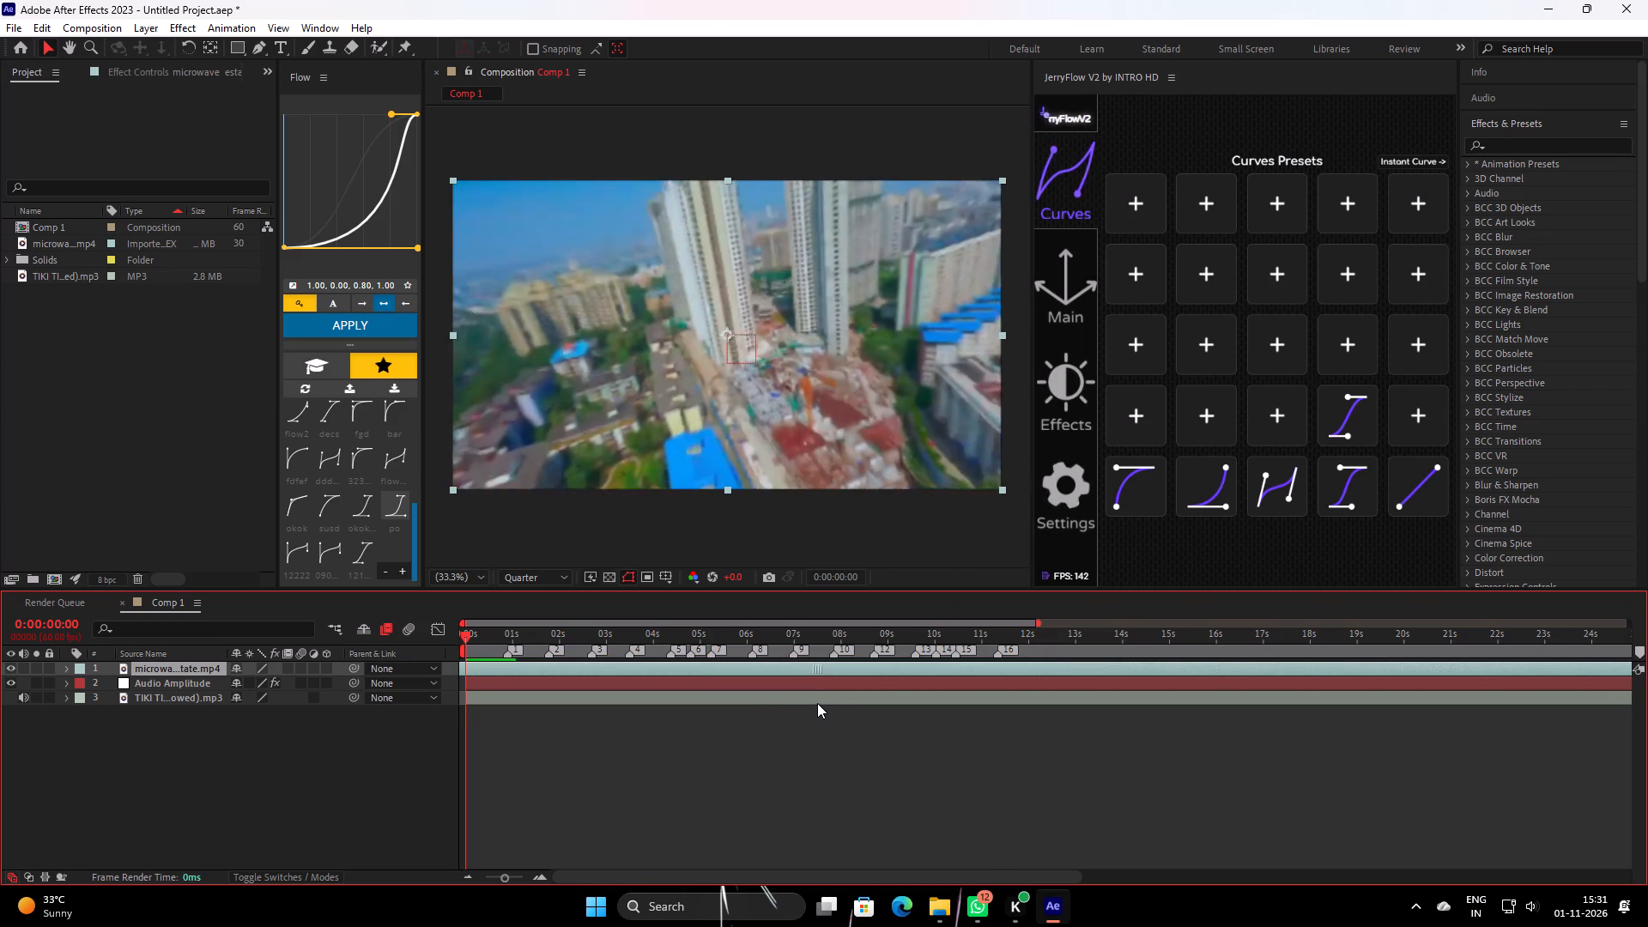
drag(817, 703, 716, 712)
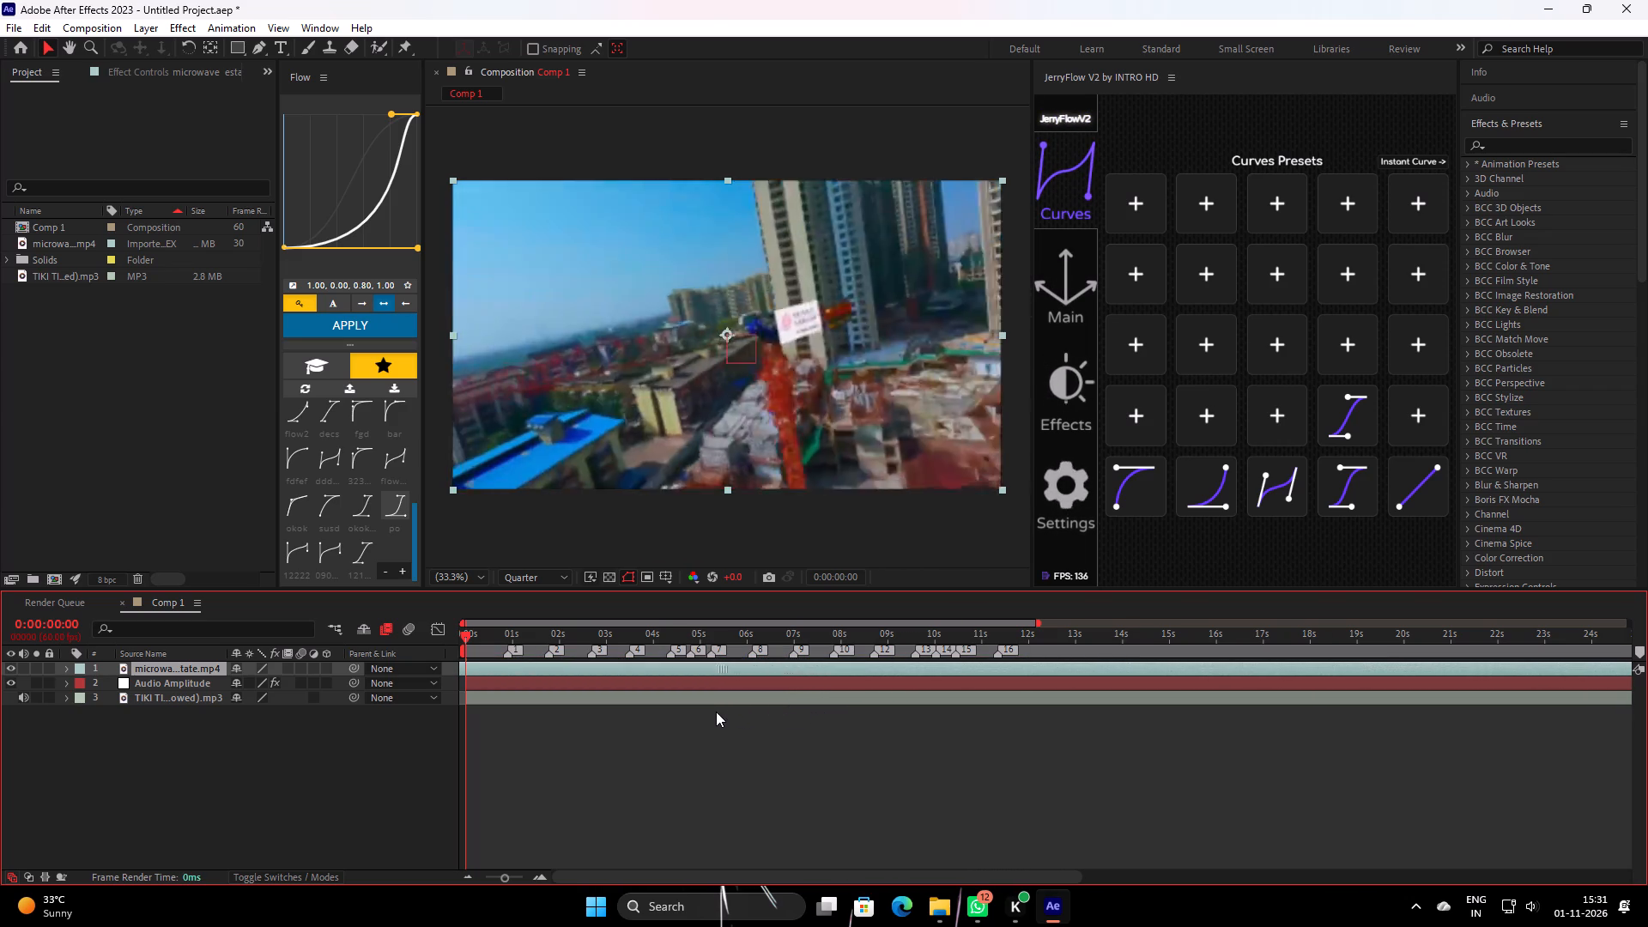
drag(716, 712, 456, 708)
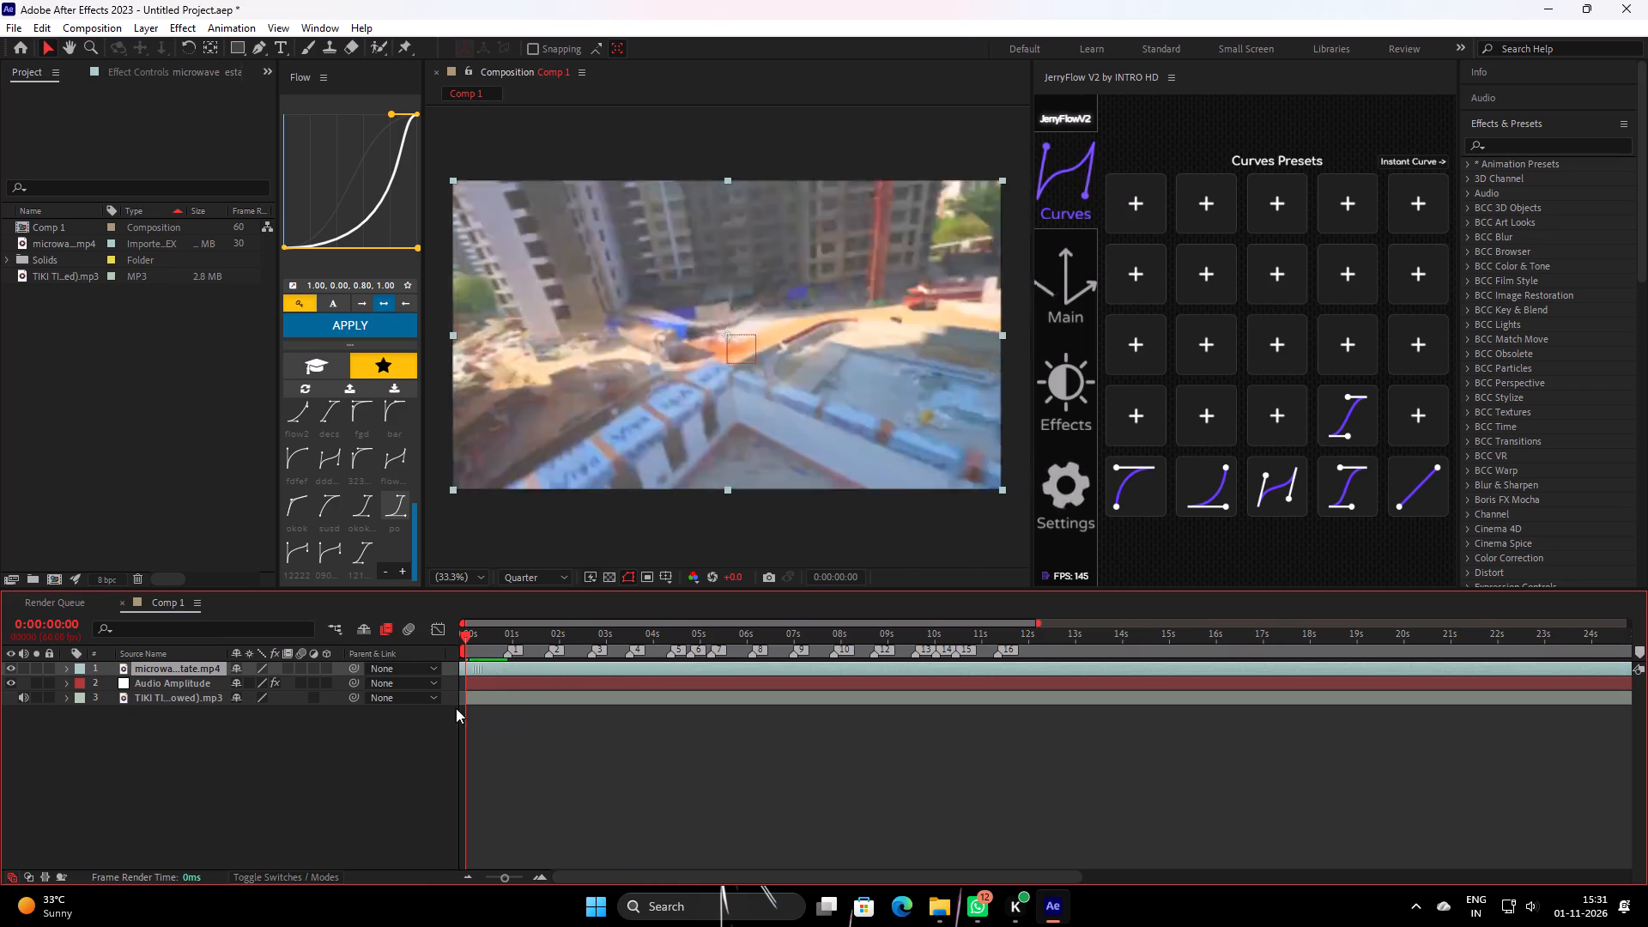
drag(456, 708, 447, 719)
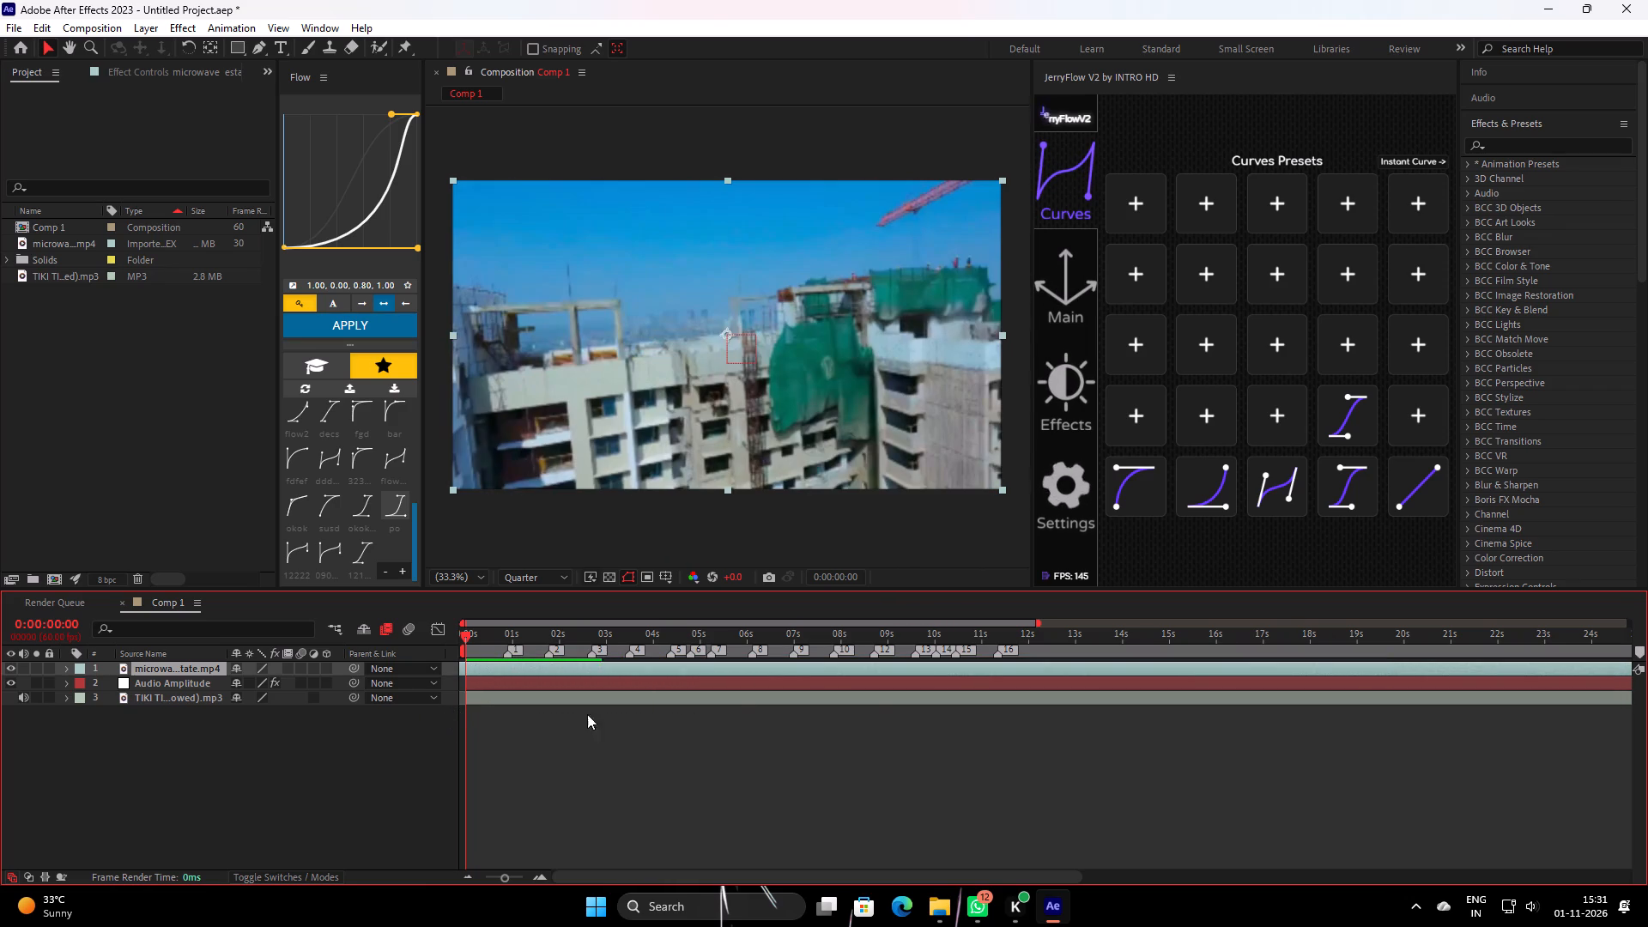
drag(1305, 670, 1217, 687)
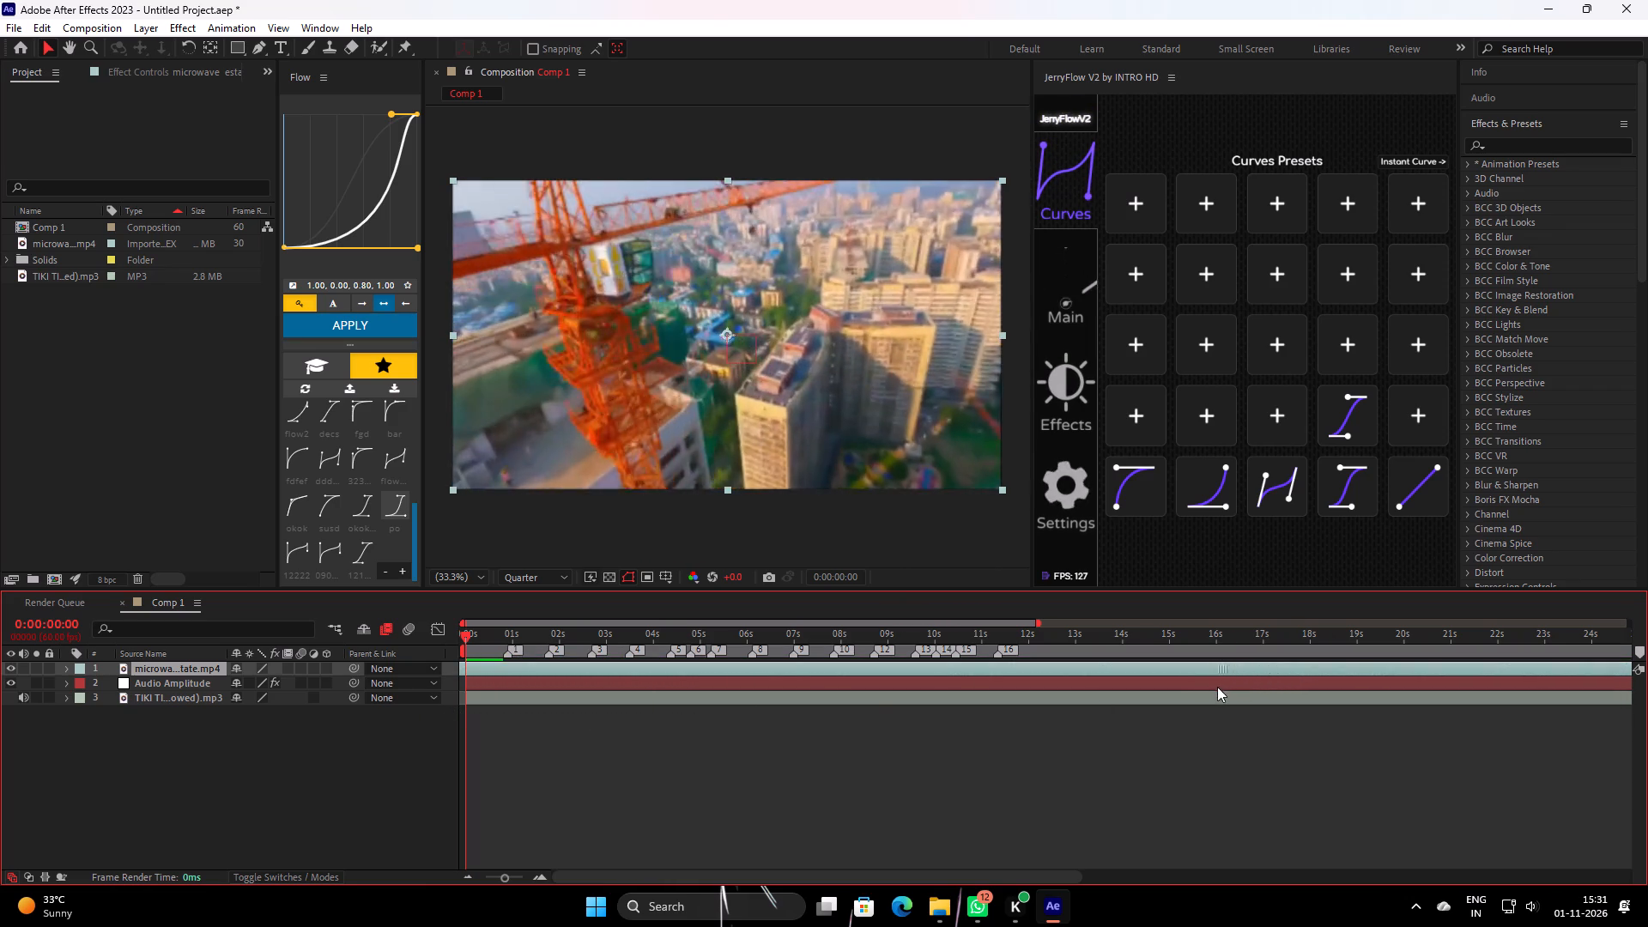
drag(1217, 687, 1026, 696)
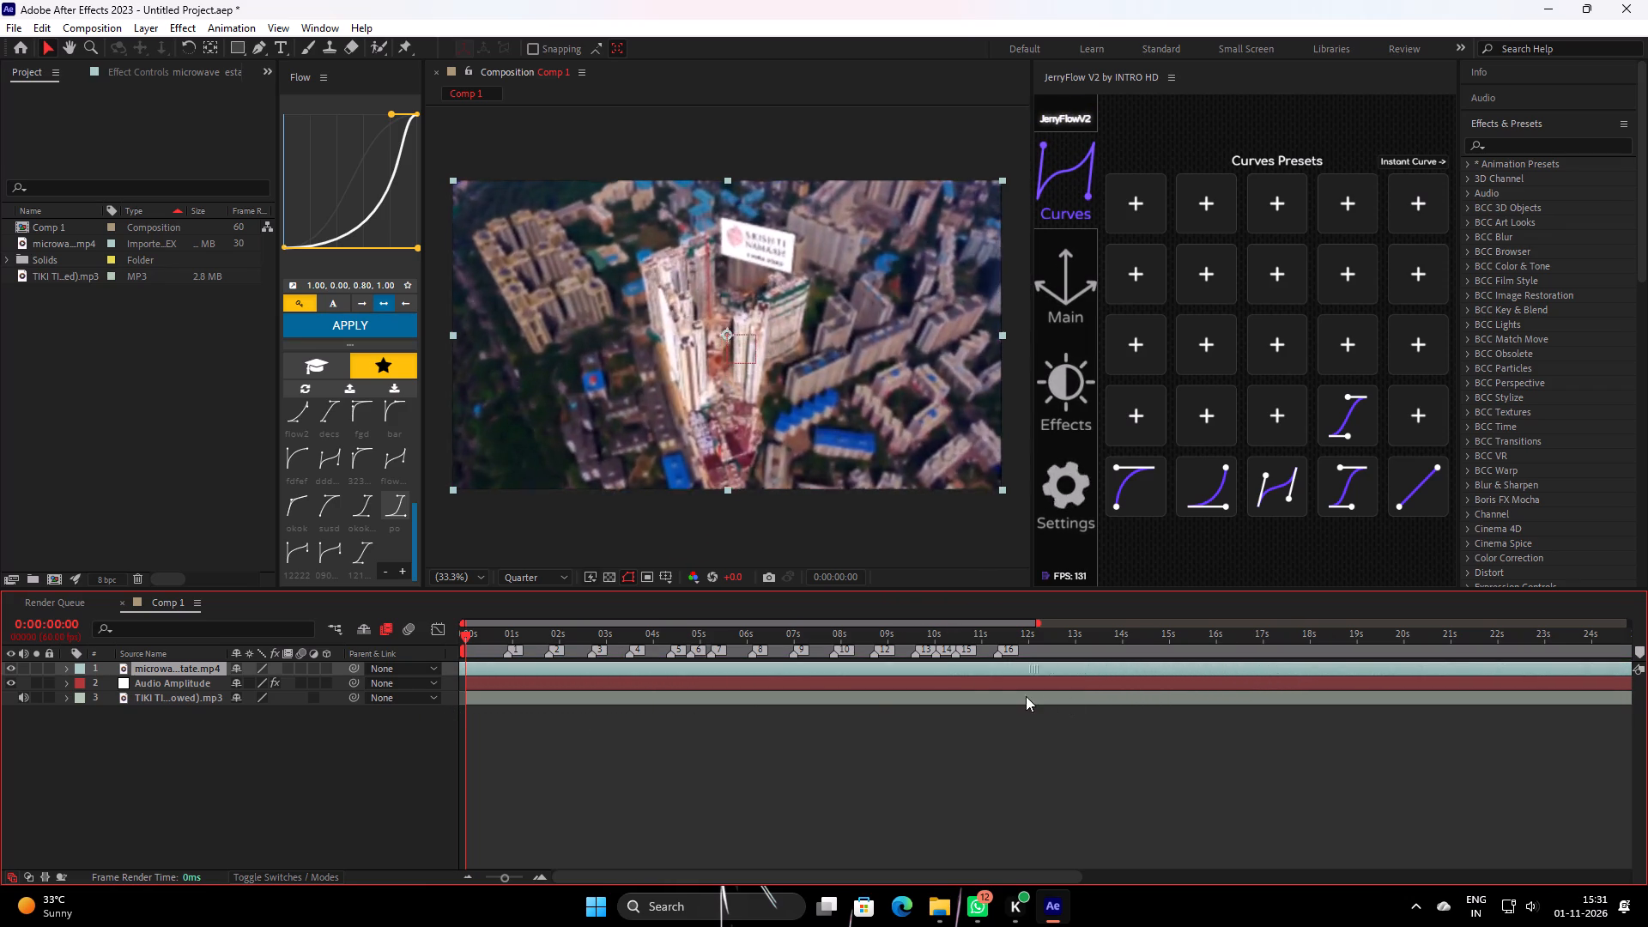
drag(1026, 696, 654, 687)
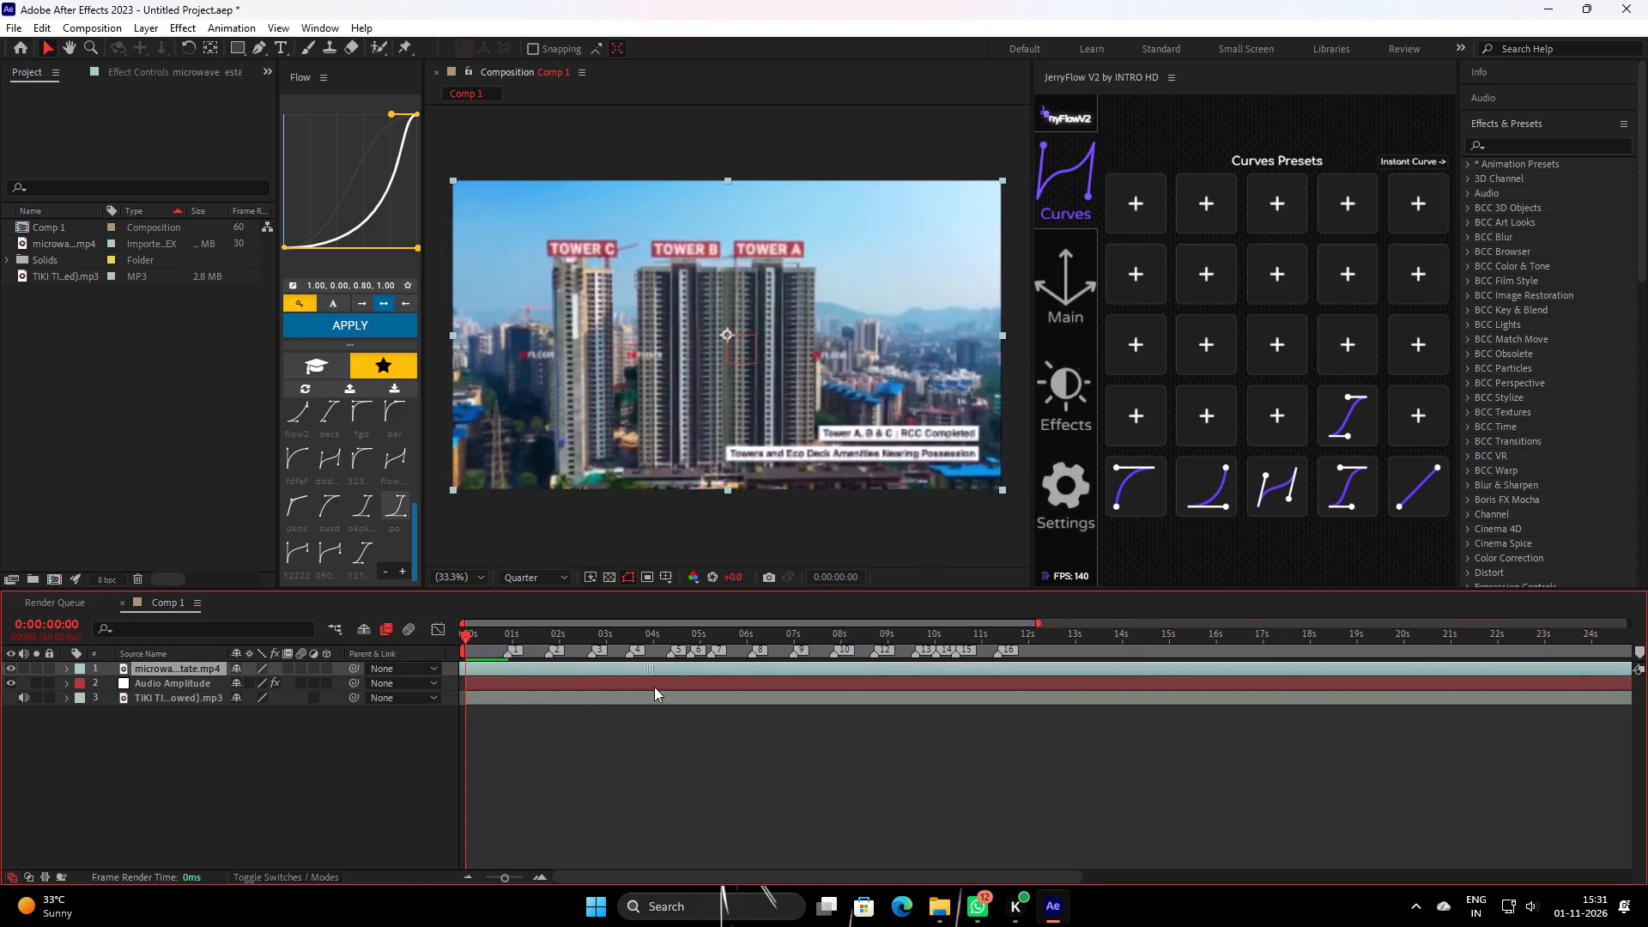
drag(654, 687, 469, 703)
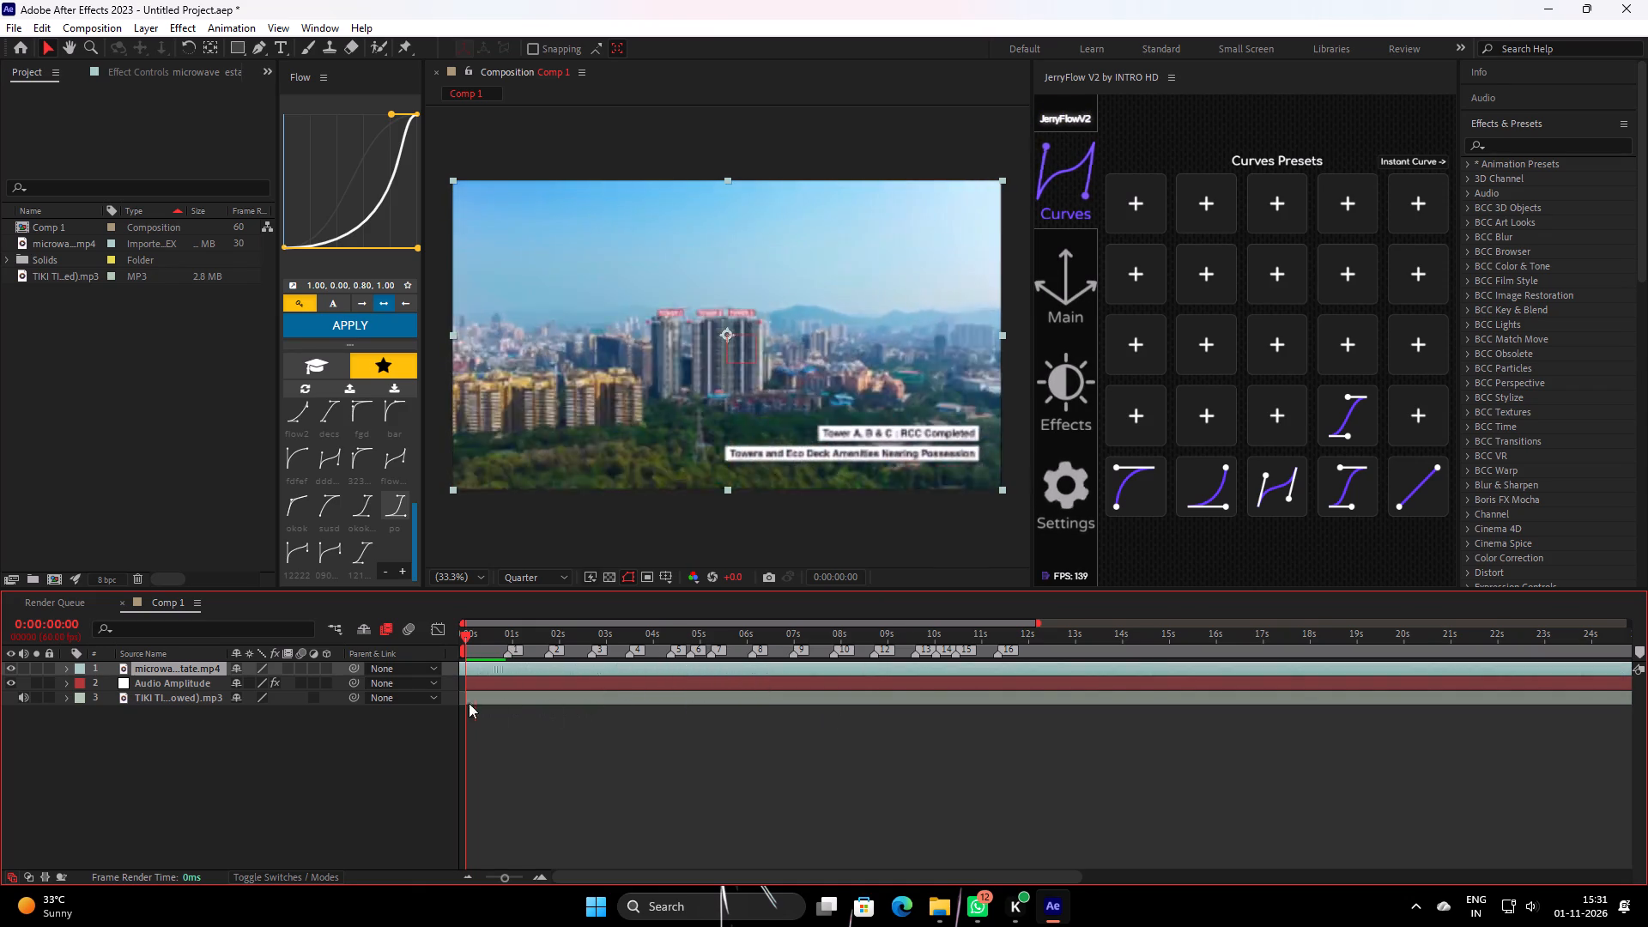
drag(469, 703, 391, 696)
Adjust the video layer's timing until the high aerial shot with the SRISHTI NAMAAH, MIRA ROAD sign sits at 0:00:00:00.
drag(1372, 671, 1317, 672)
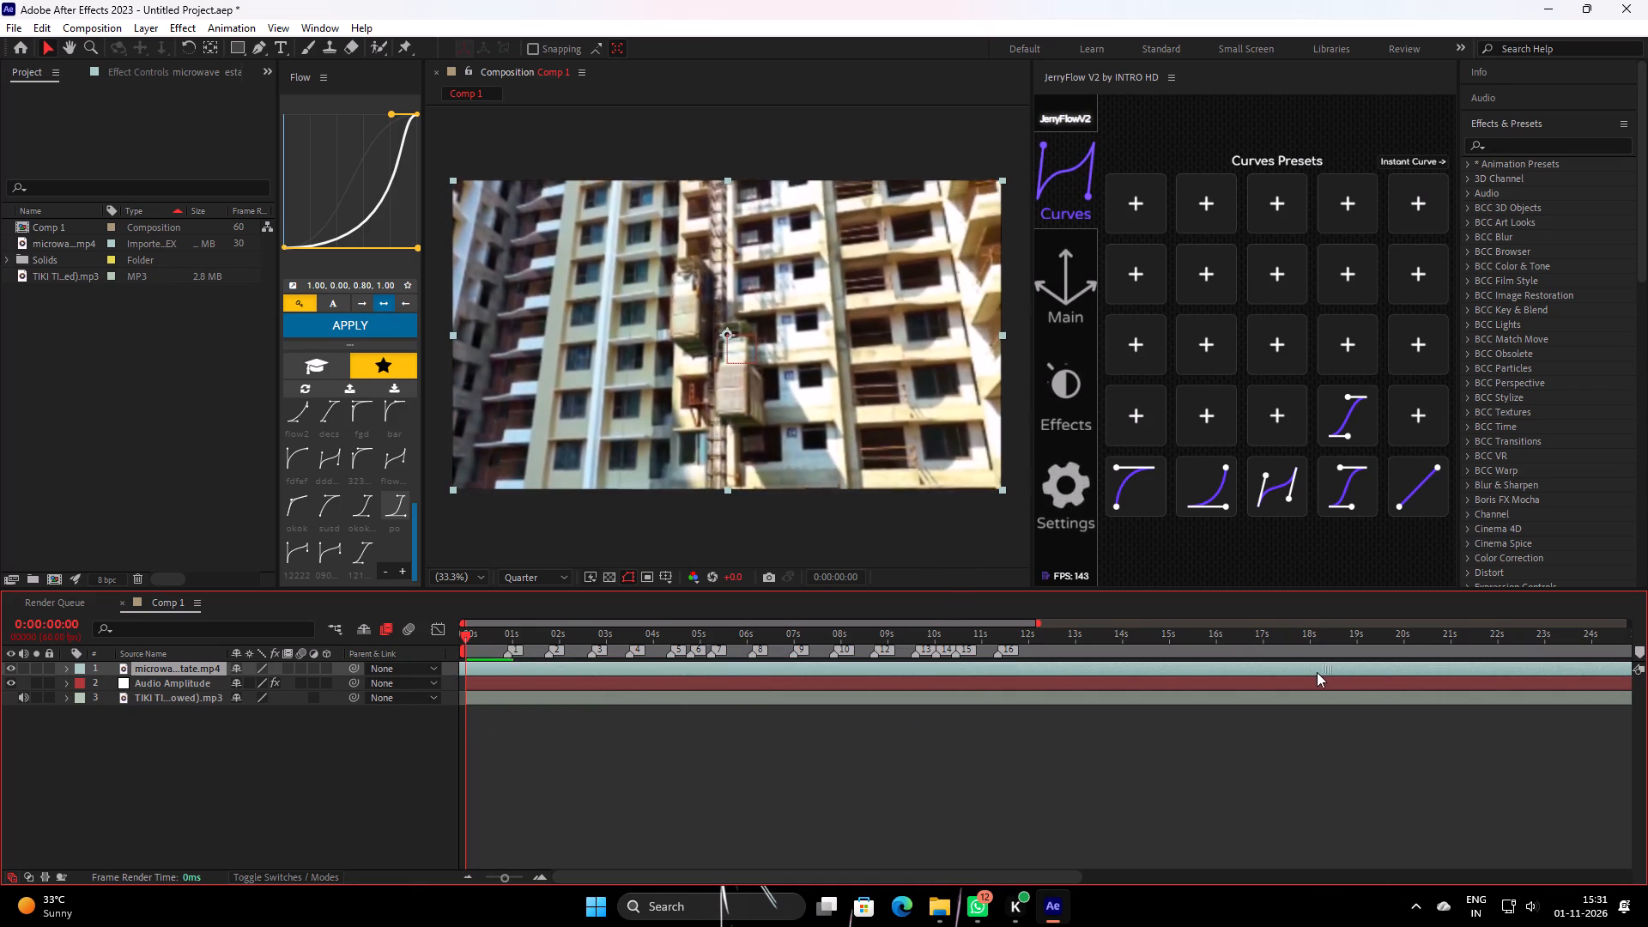
drag(1317, 672, 1312, 663)
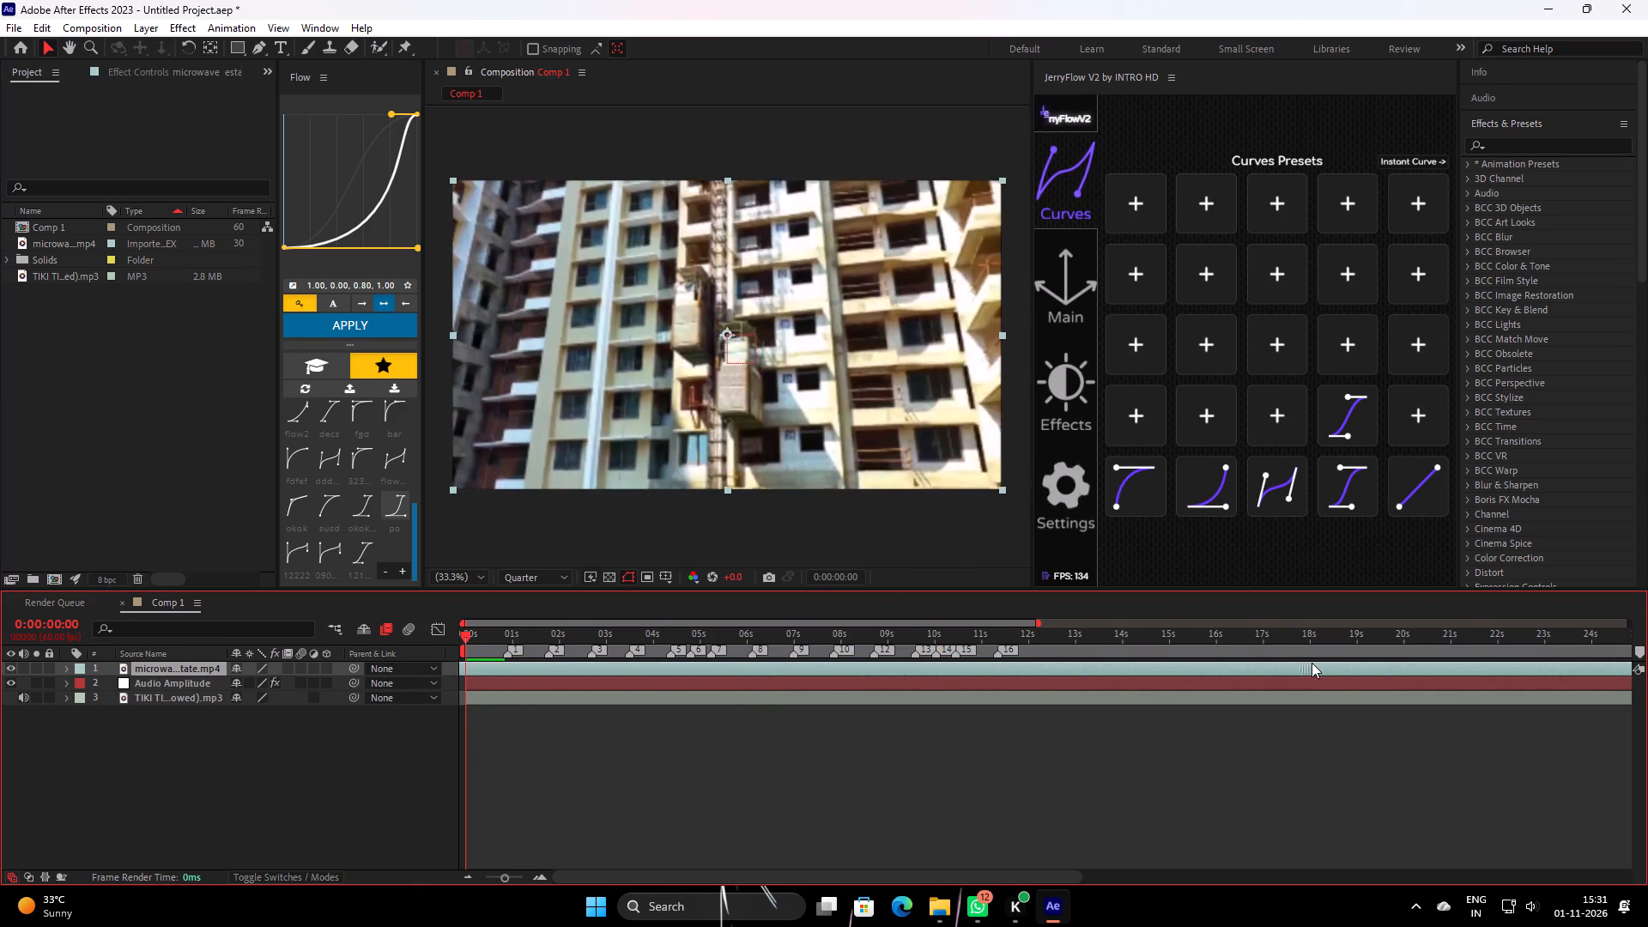
drag(1312, 663, 1476, 663)
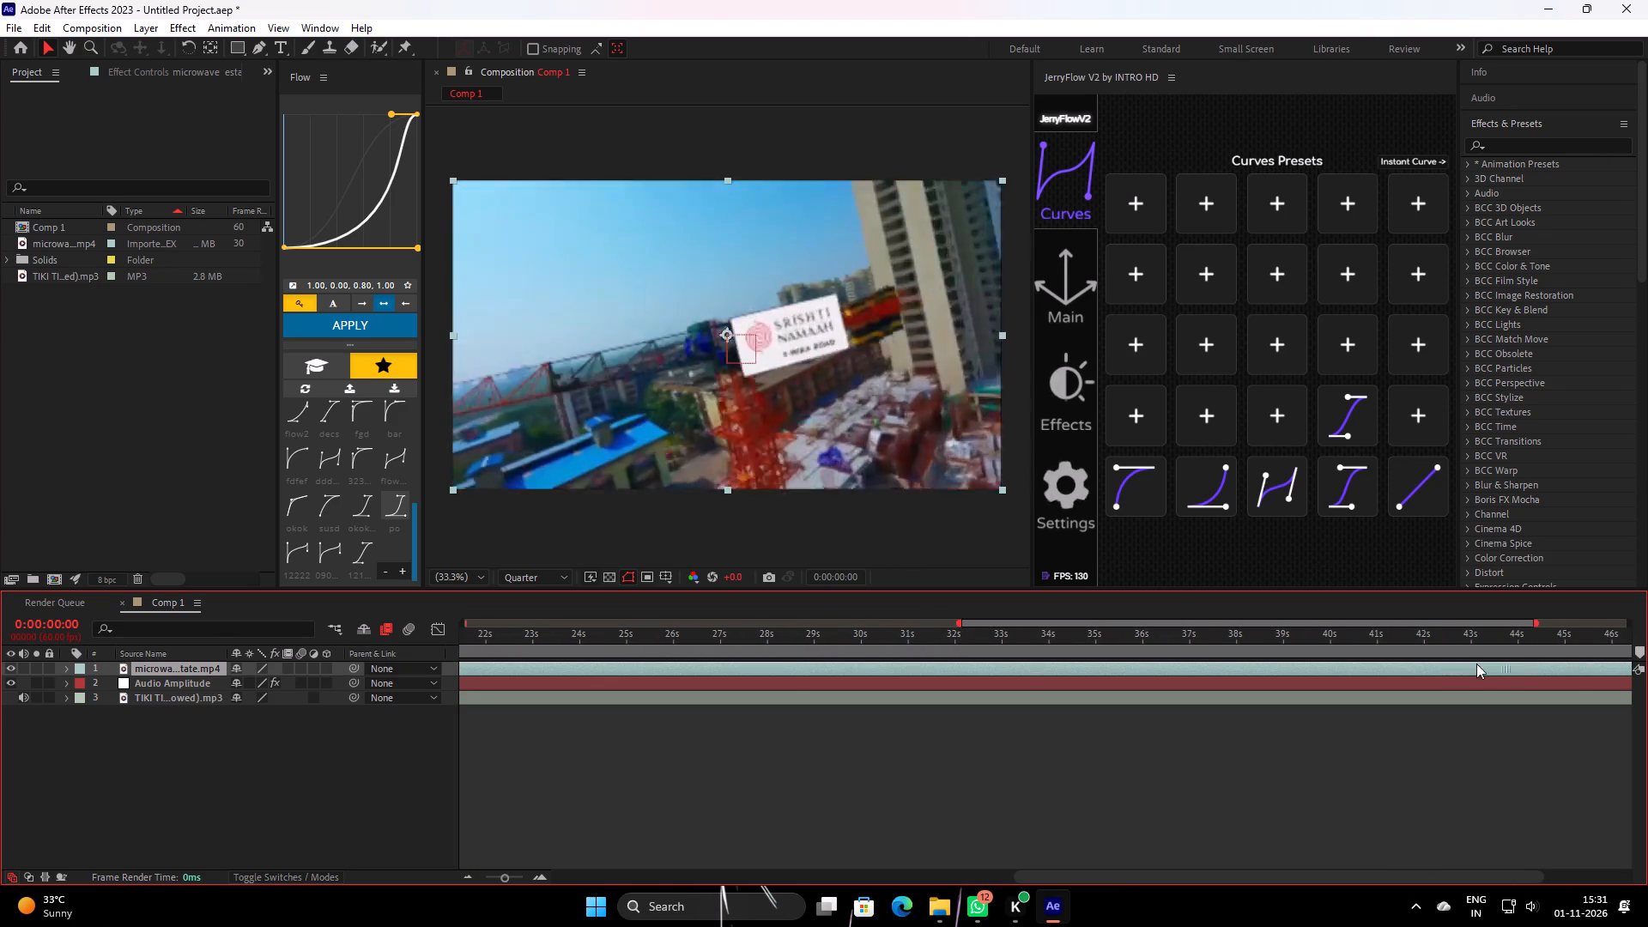
drag(1476, 663, 1095, 681)
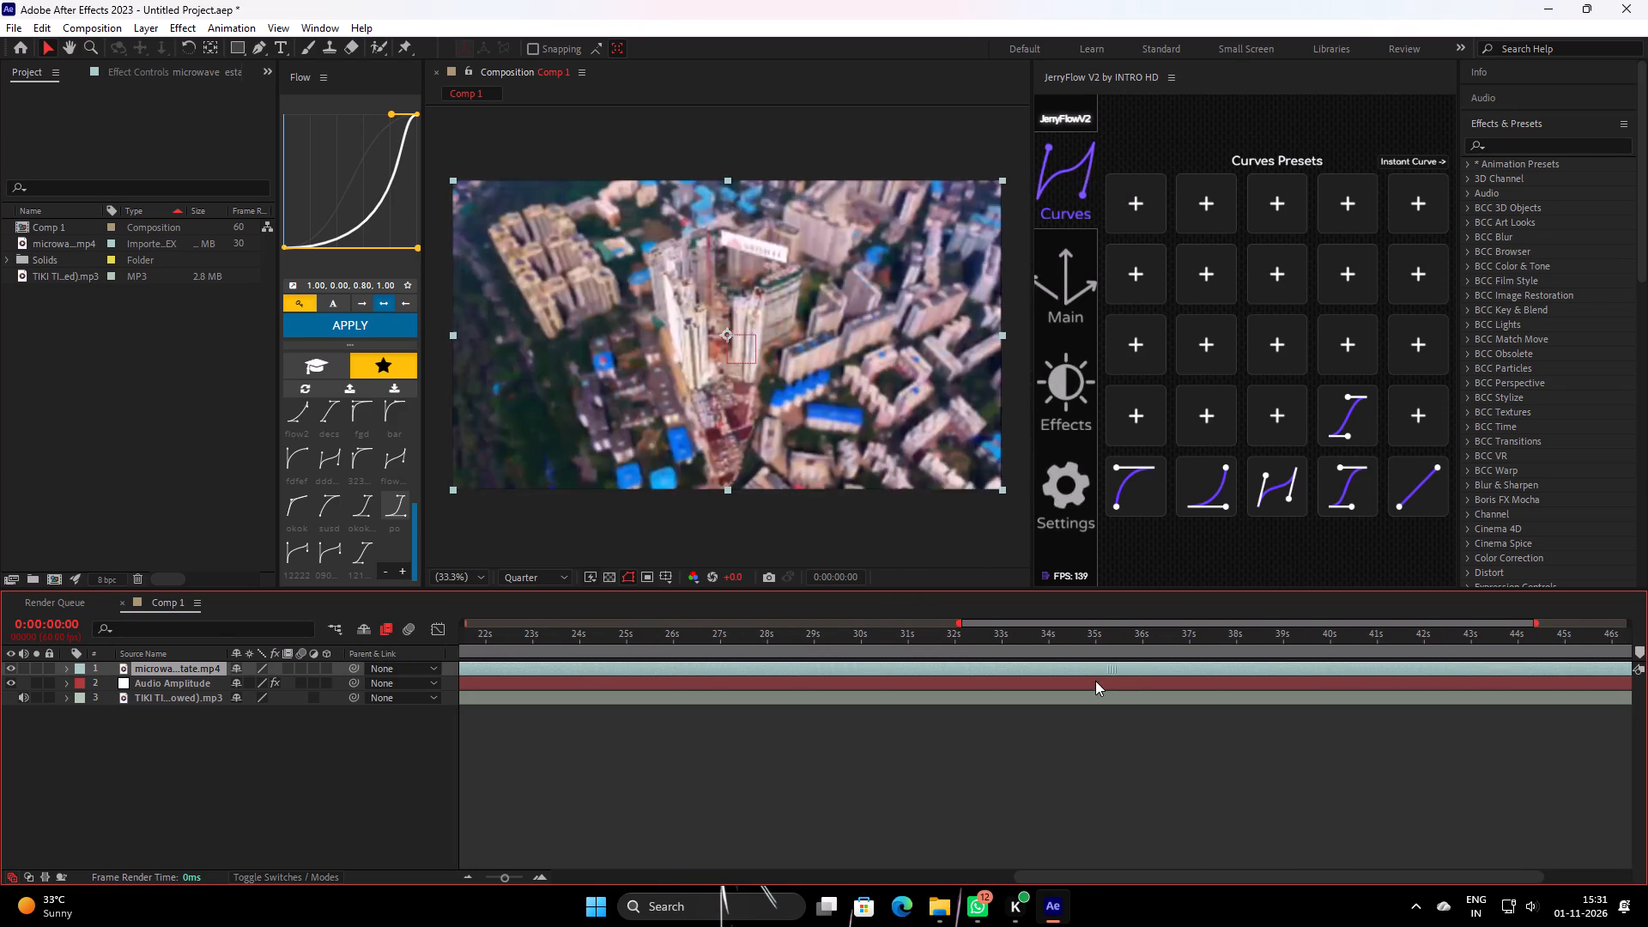
drag(1095, 681, 723, 696)
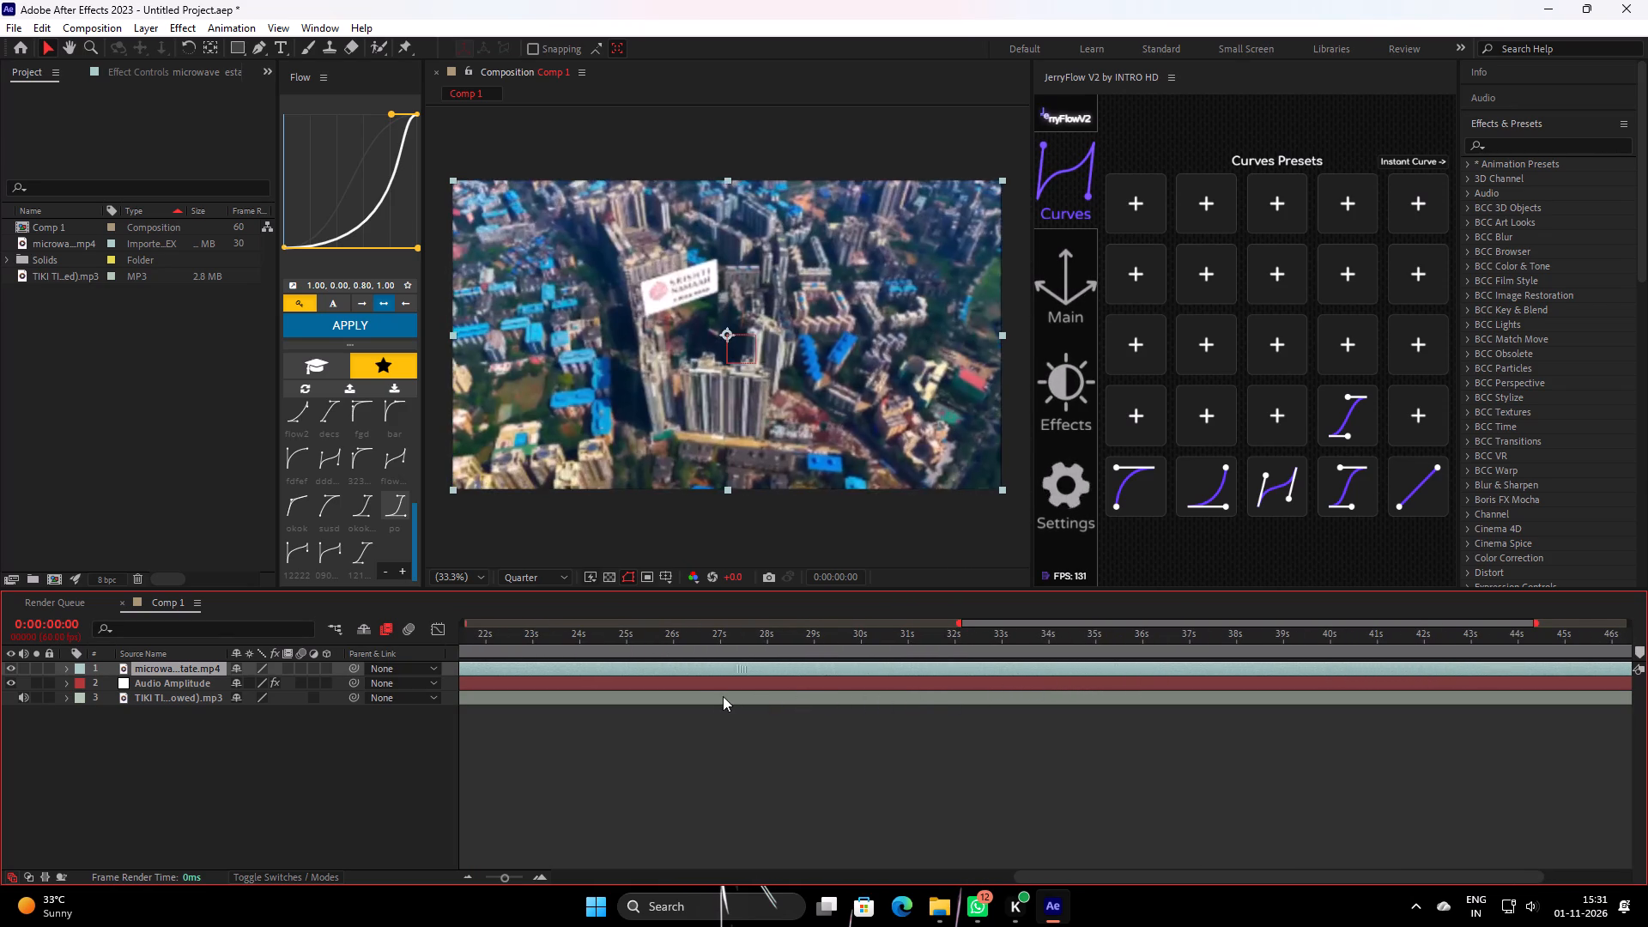
drag(723, 696, 702, 688)
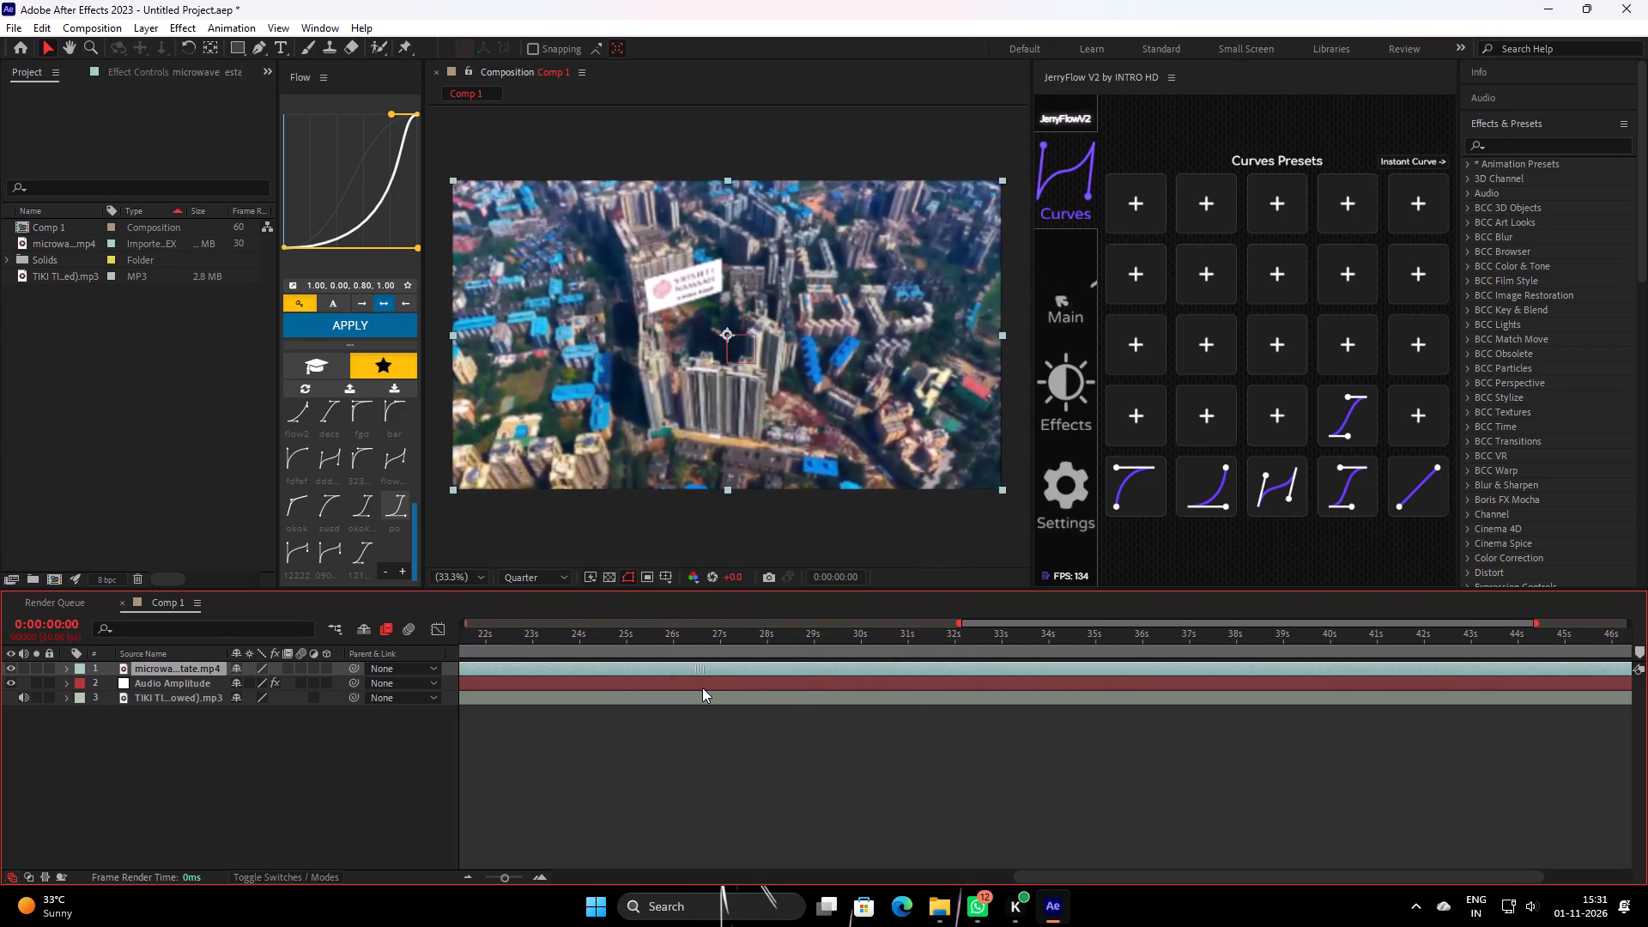
drag(702, 688, 775, 686)
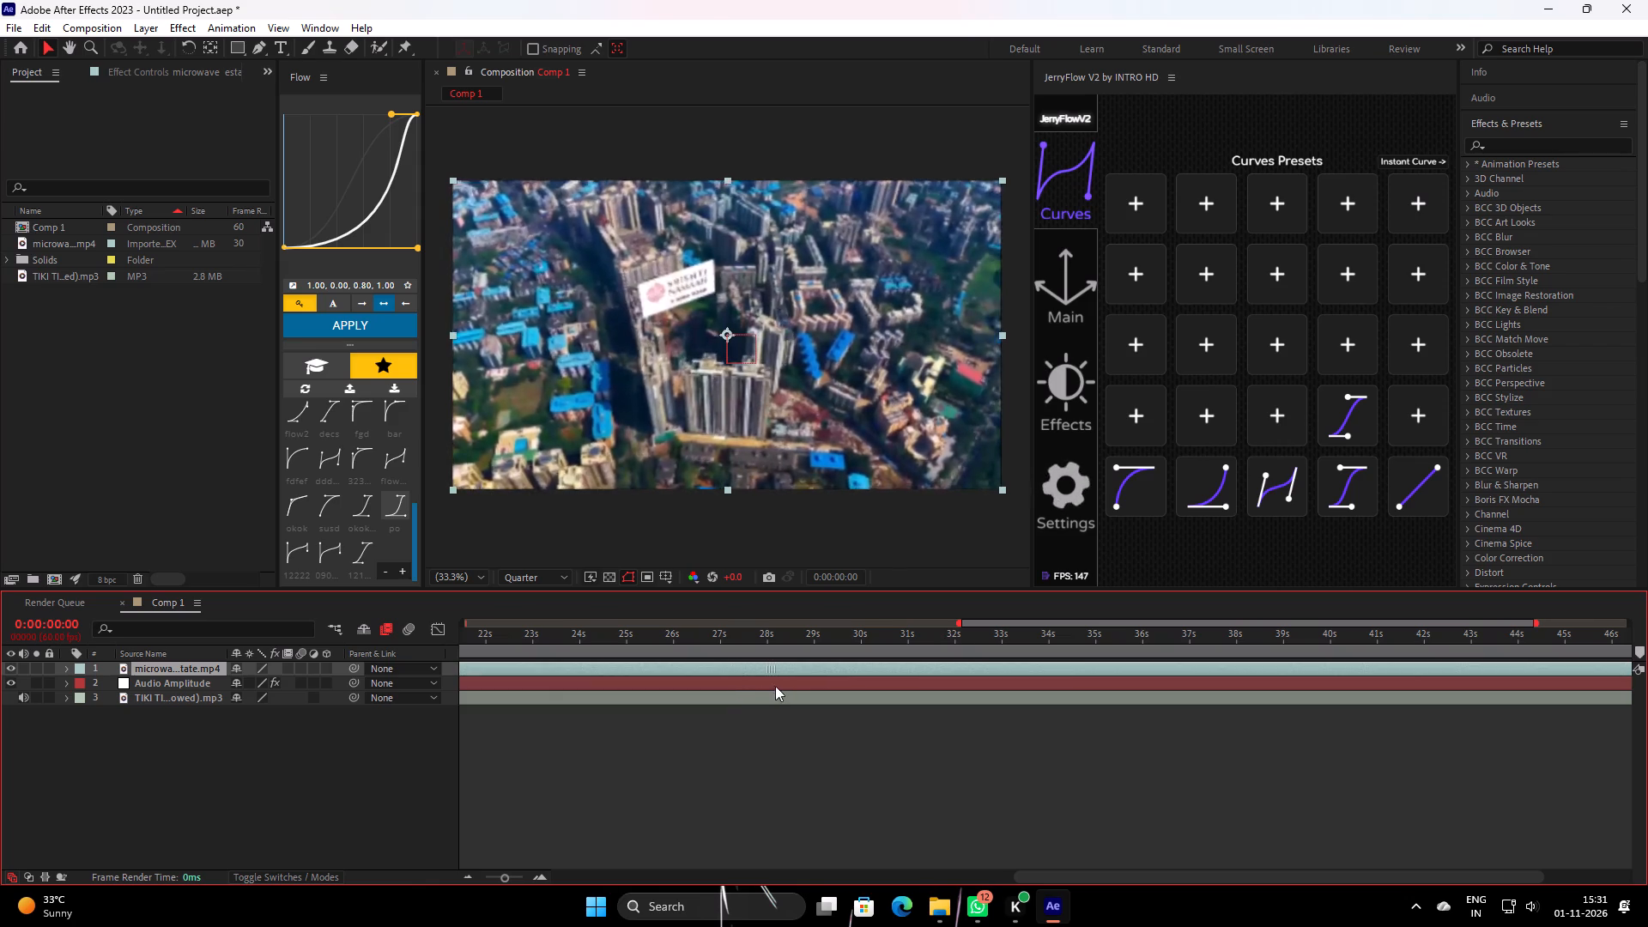
drag(775, 686, 778, 688)
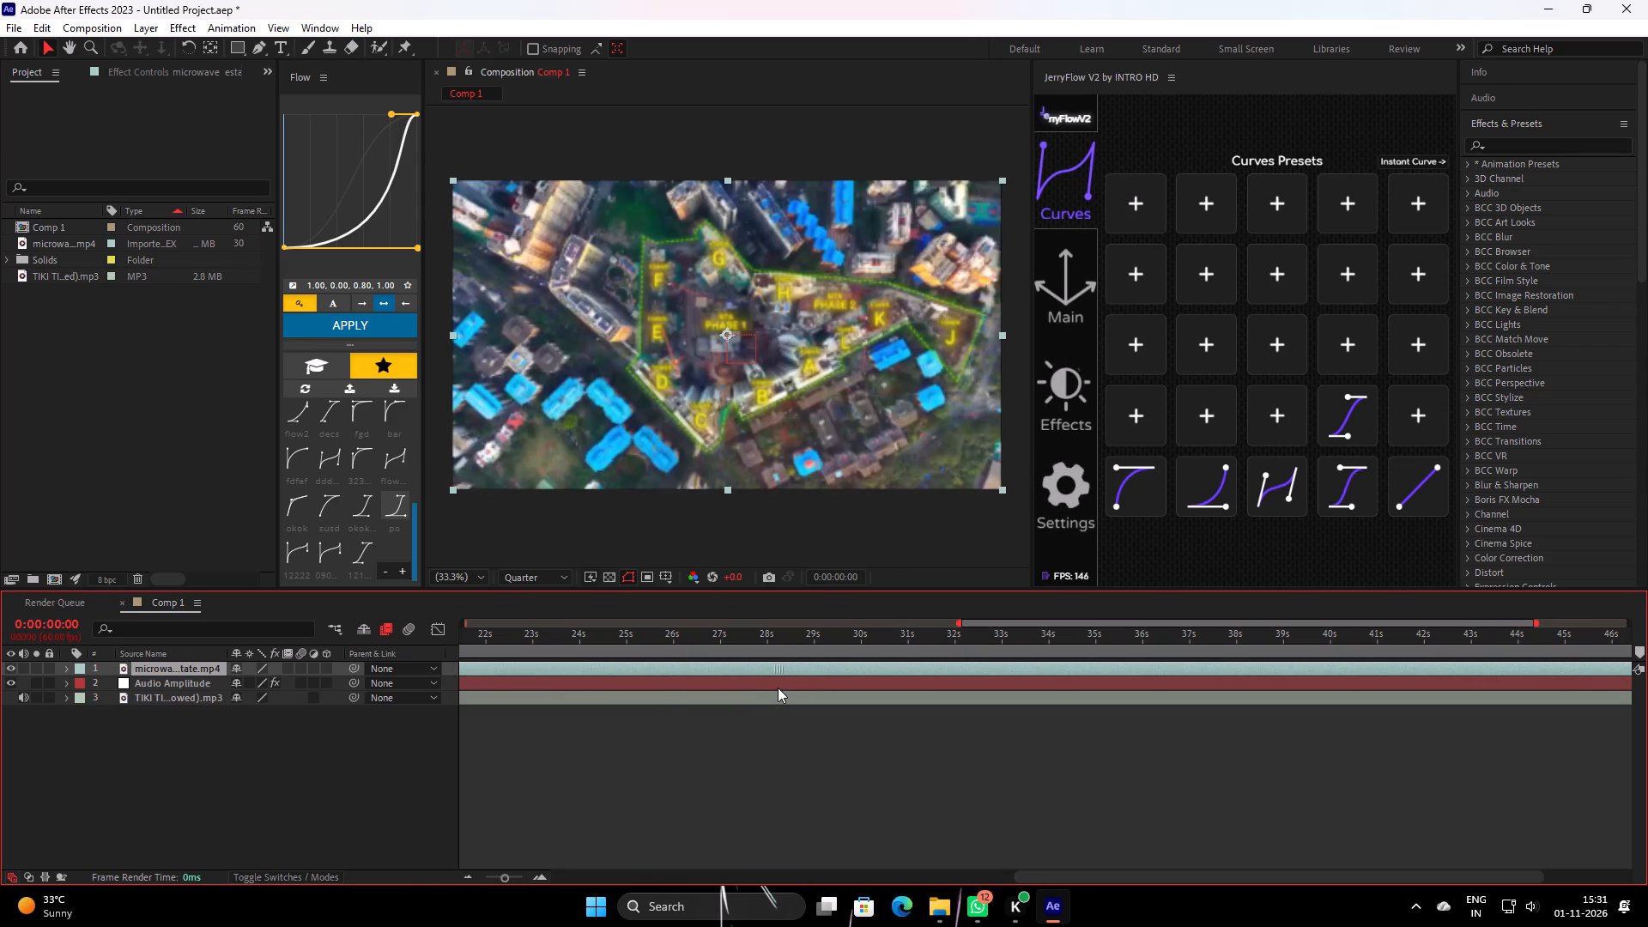
drag(778, 688, 775, 688)
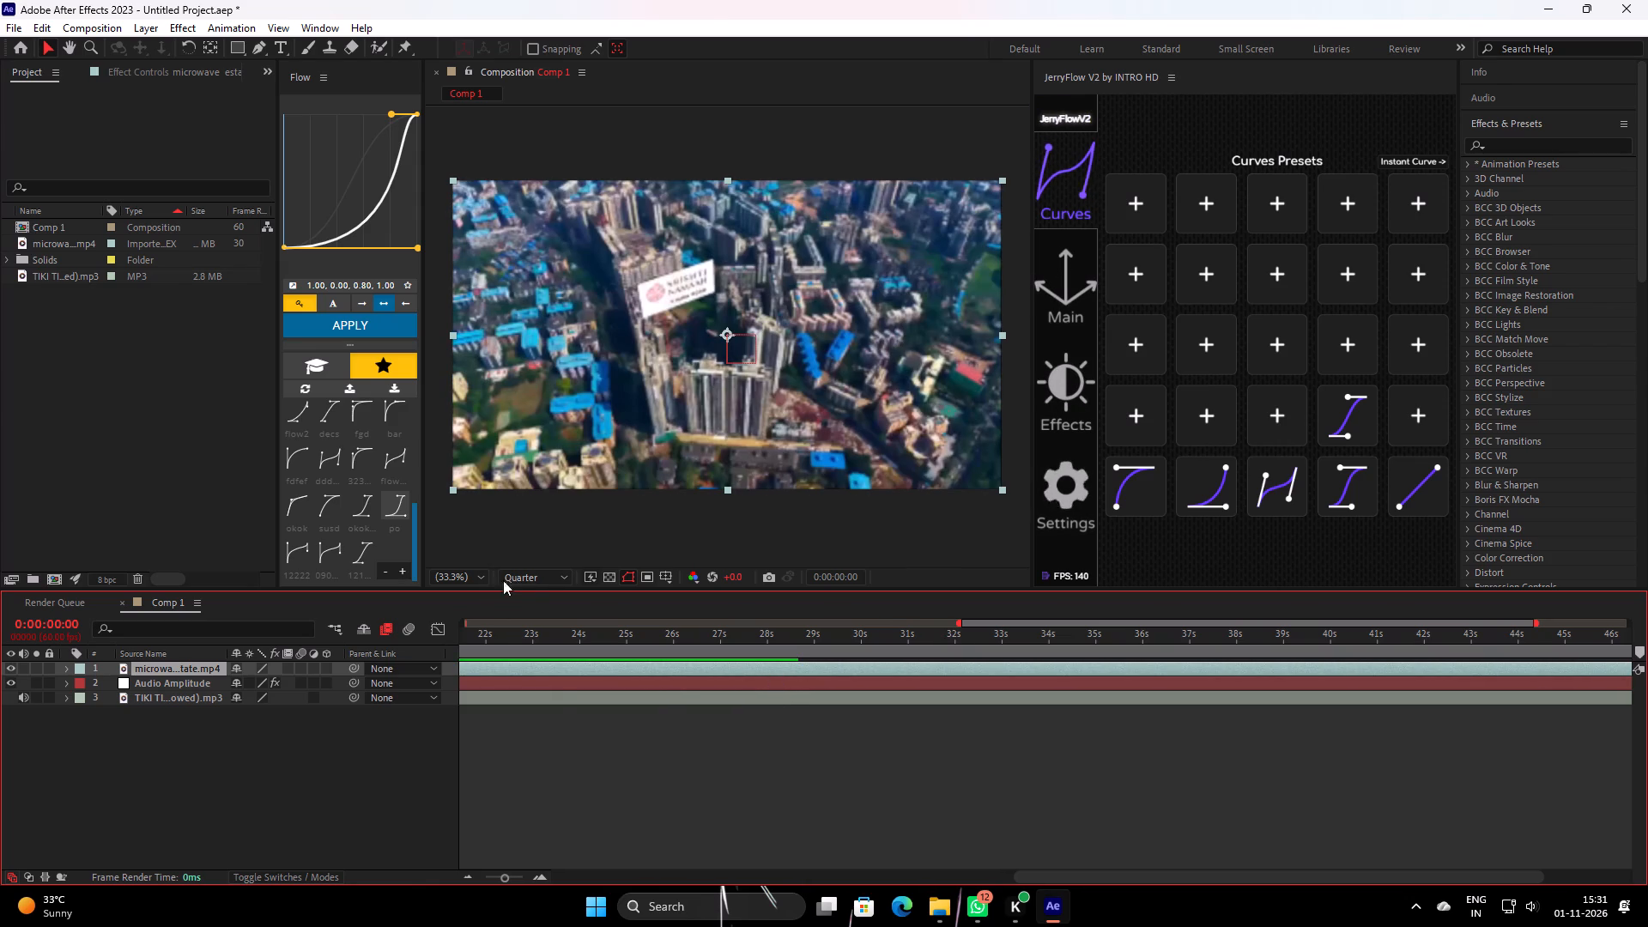
Set the composition preview resolution to Full, inspect the aerial frame close up, and fit the view at 33.3%.
click(516, 580)
click(530, 621)
scroll(763, 416, up, 1)
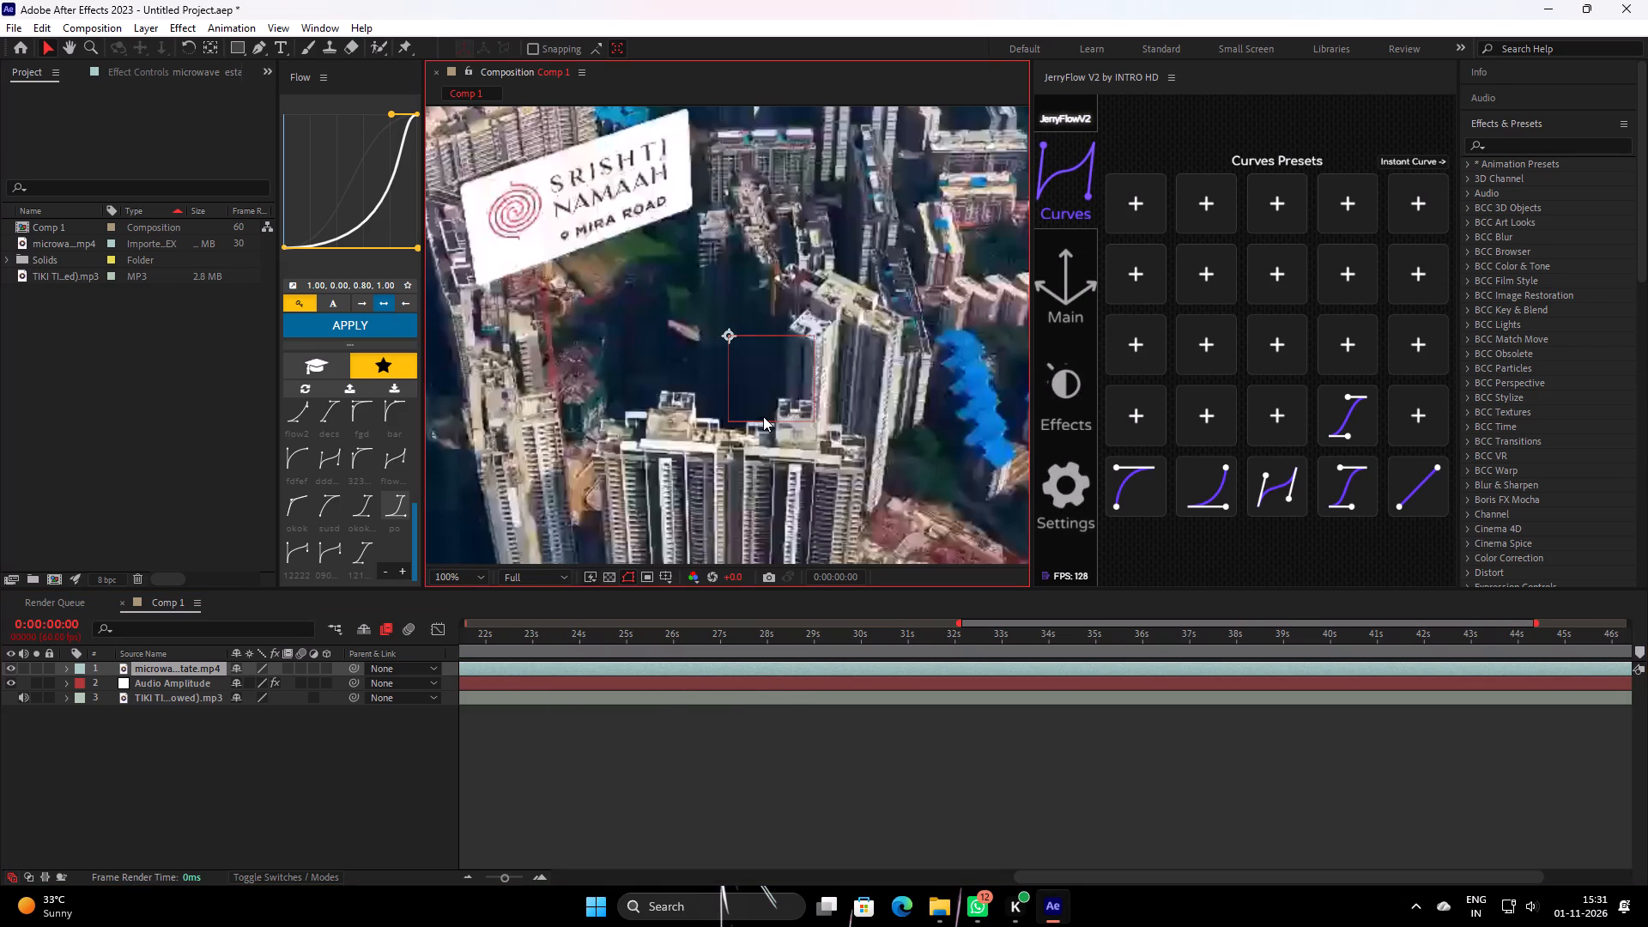
scroll(755, 418, down, 1)
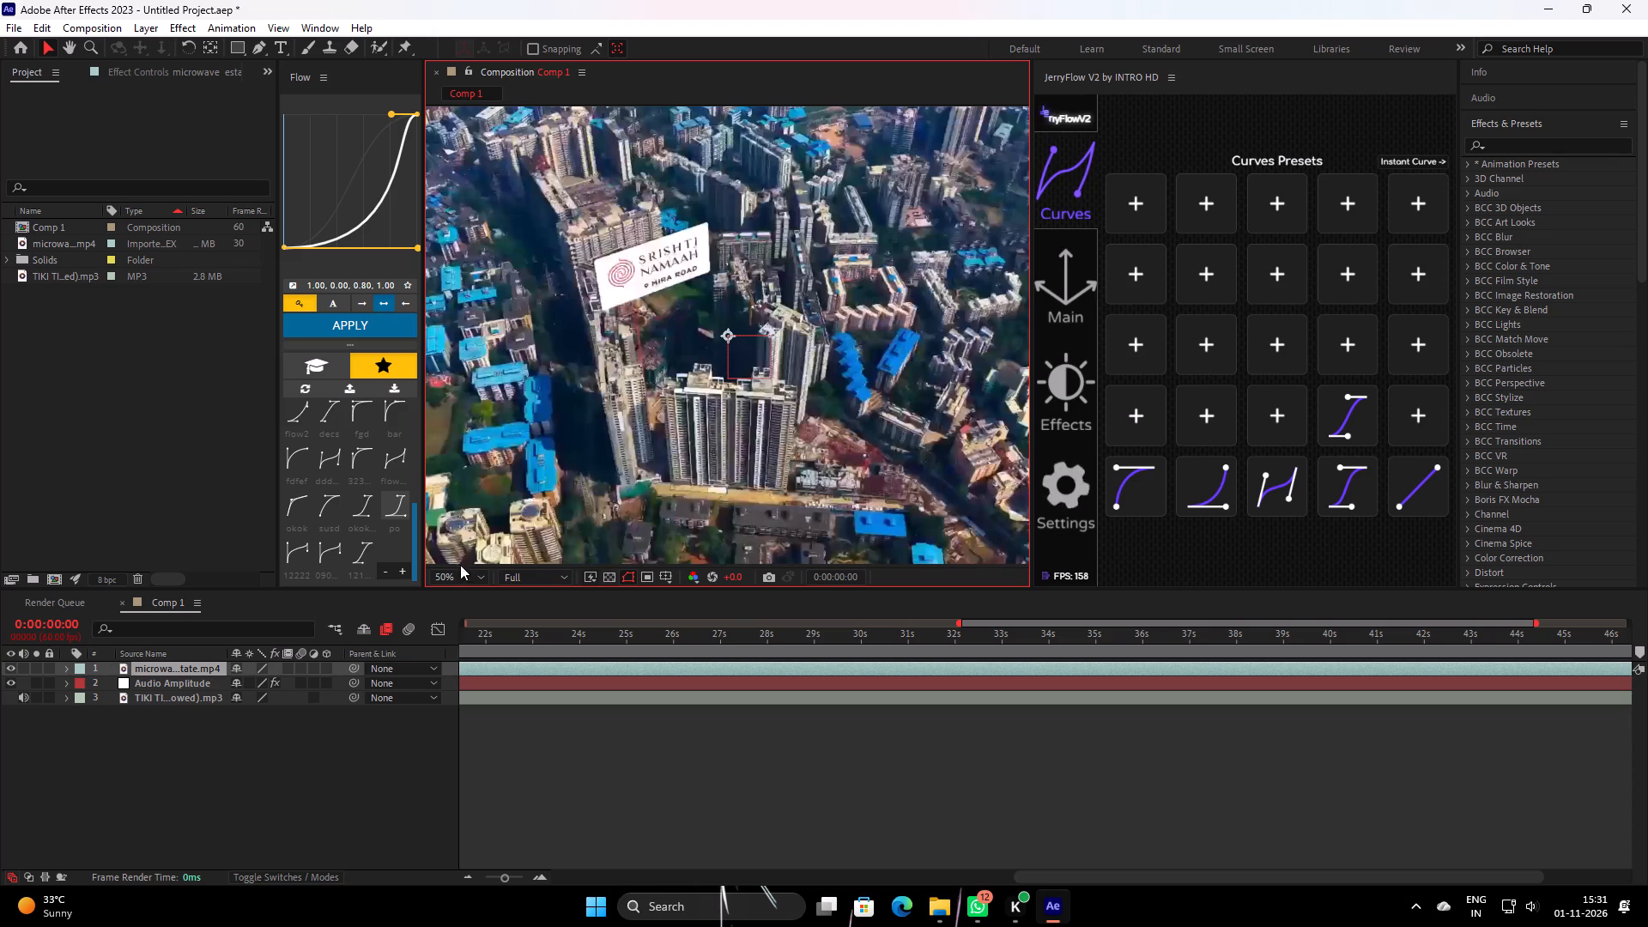
click(460, 573)
click(450, 284)
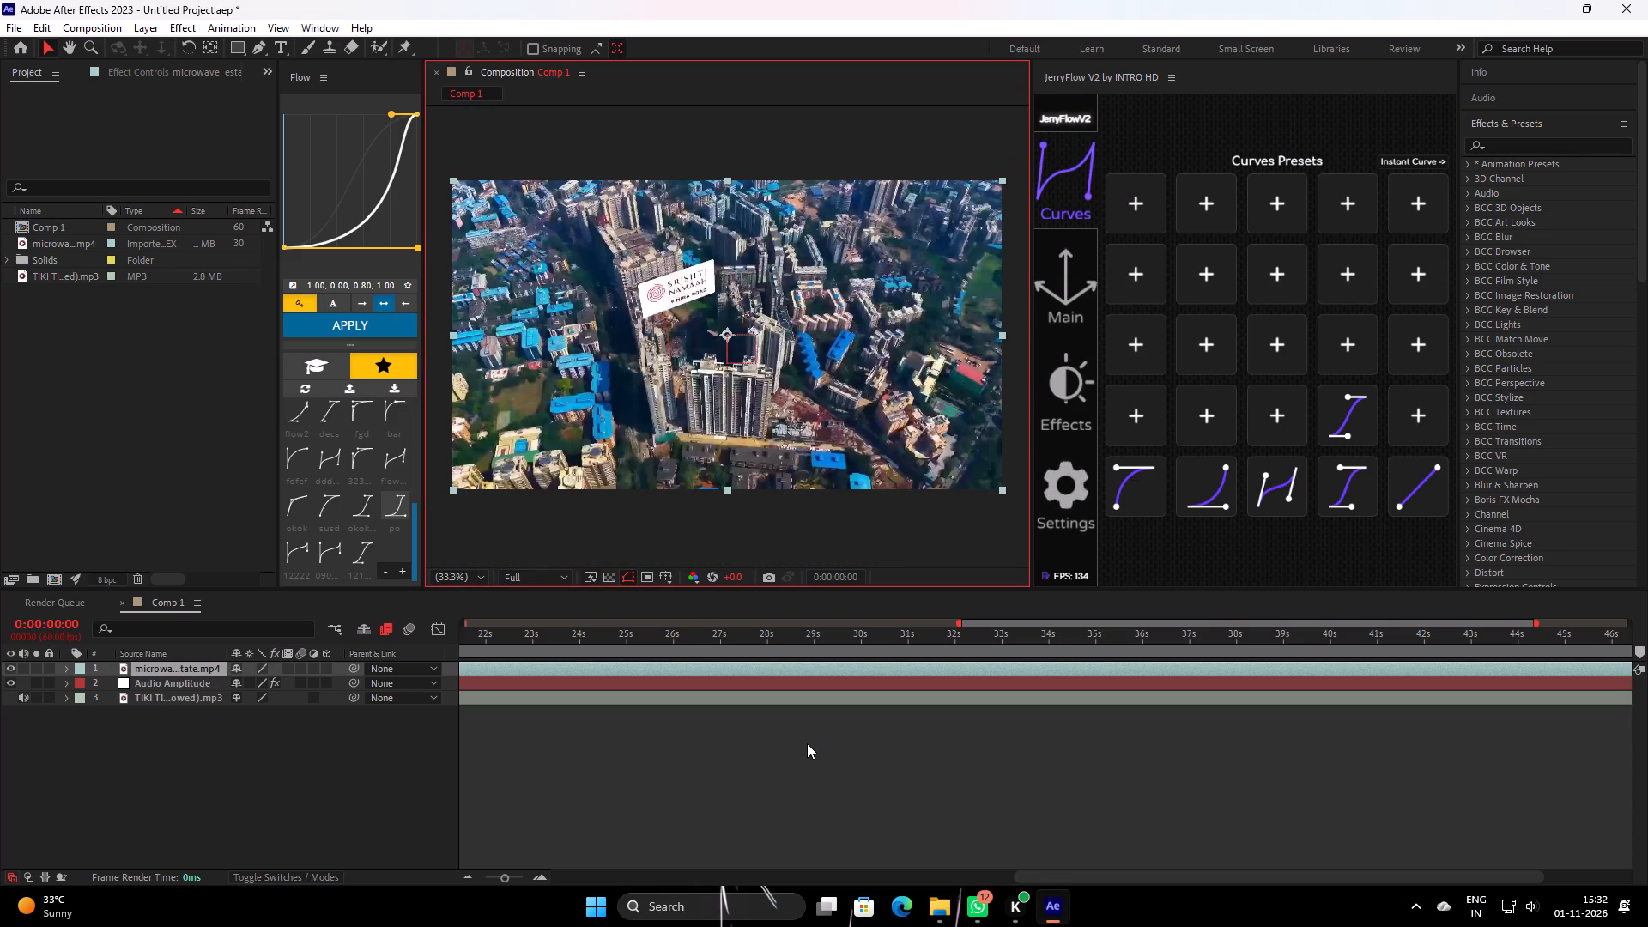
click(808, 748)
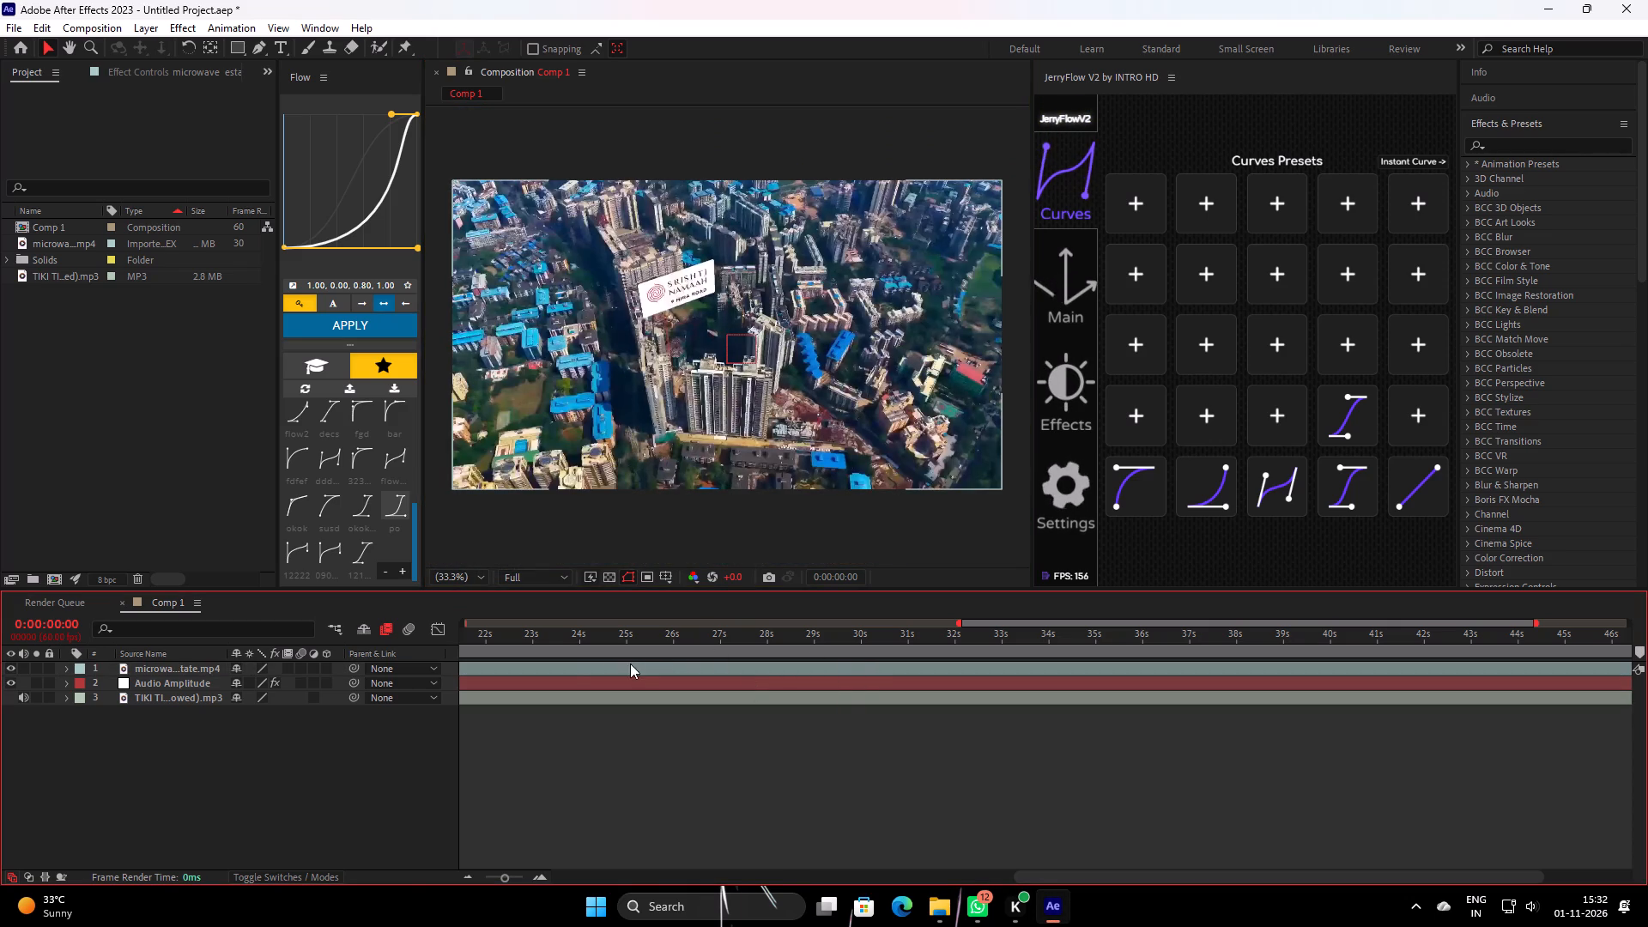
Review the shot order in Comp 1 from the opening aerial view through the tower and worker shots, and return to 0:00:00:00.
drag(501, 635, 514, 654)
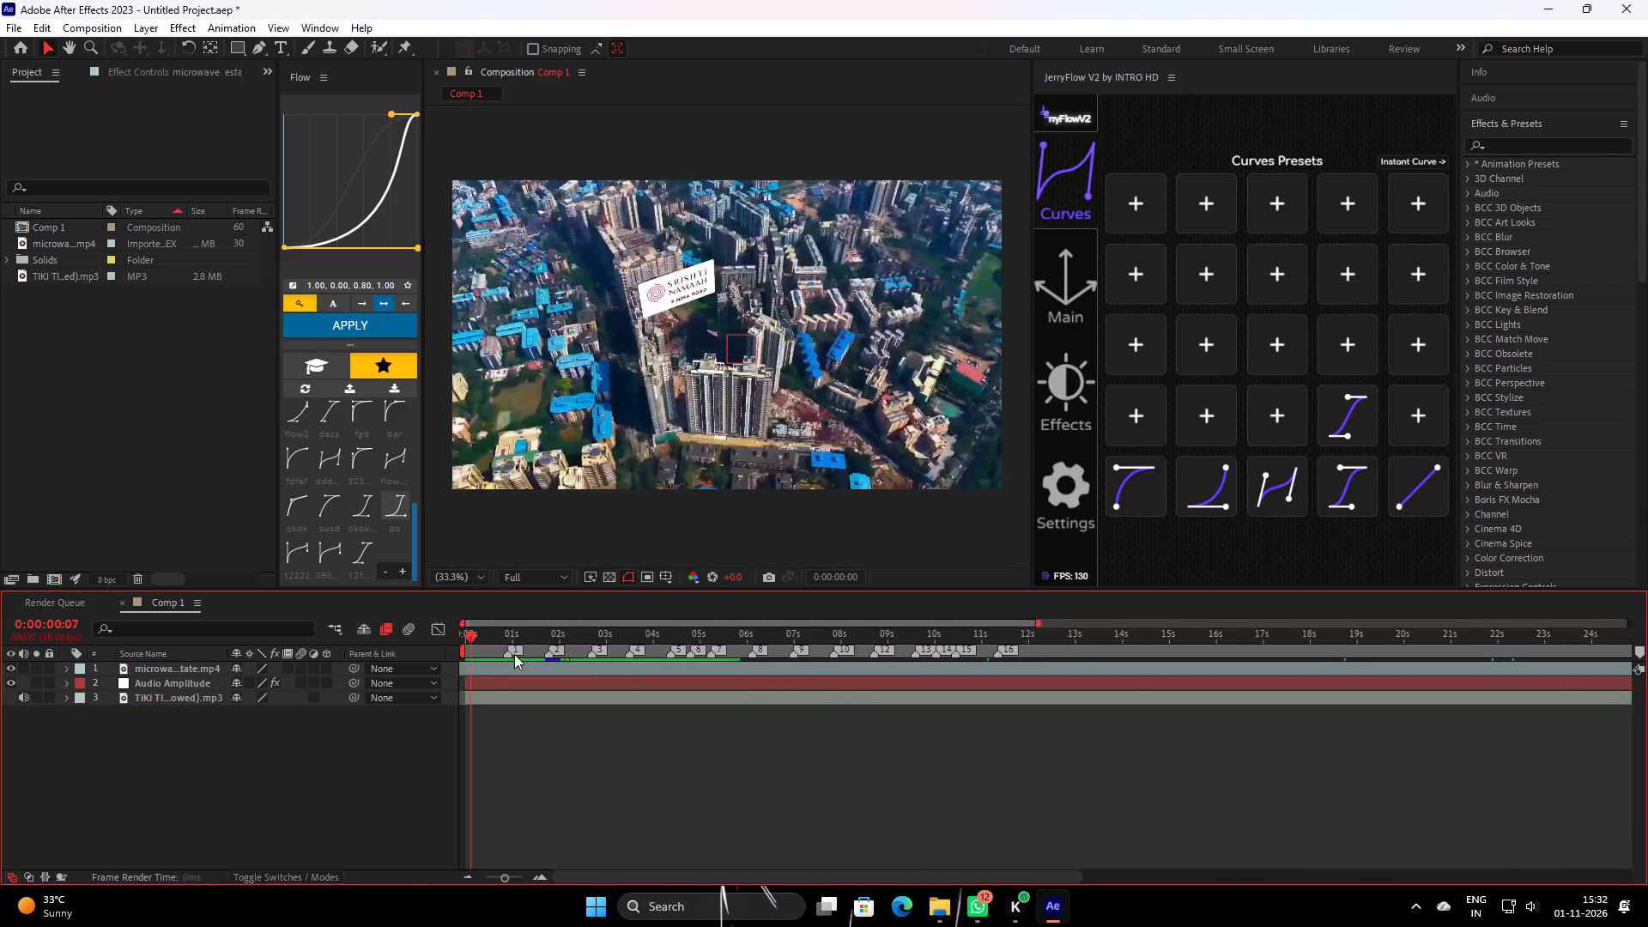
drag(514, 654, 254, 676)
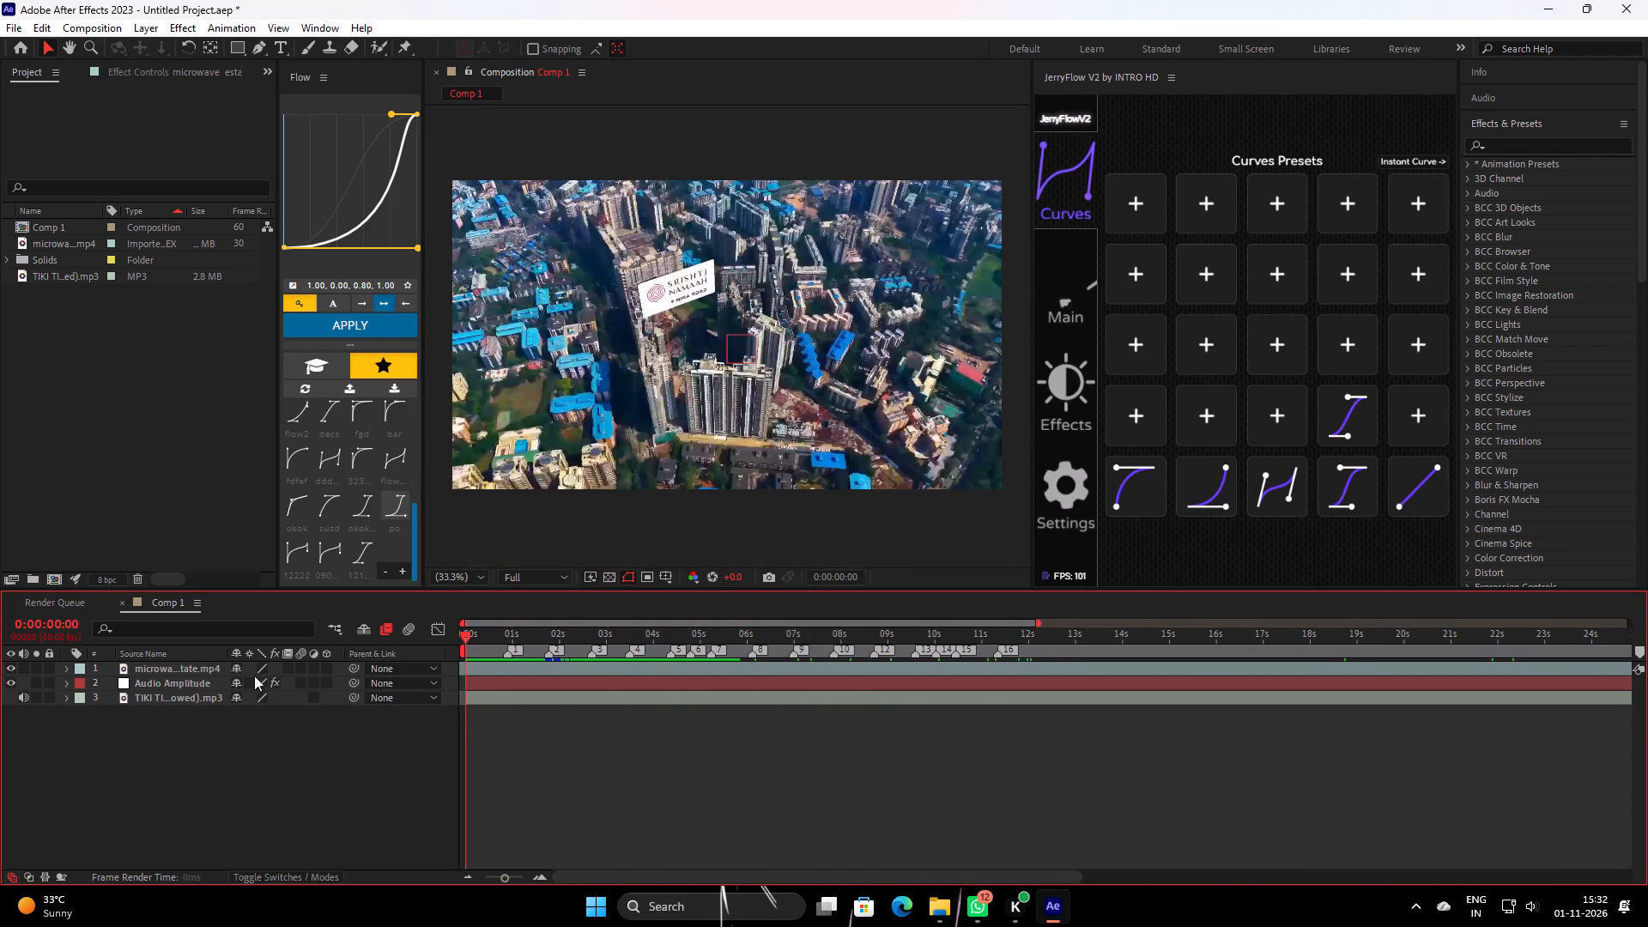
drag(254, 676, 518, 650)
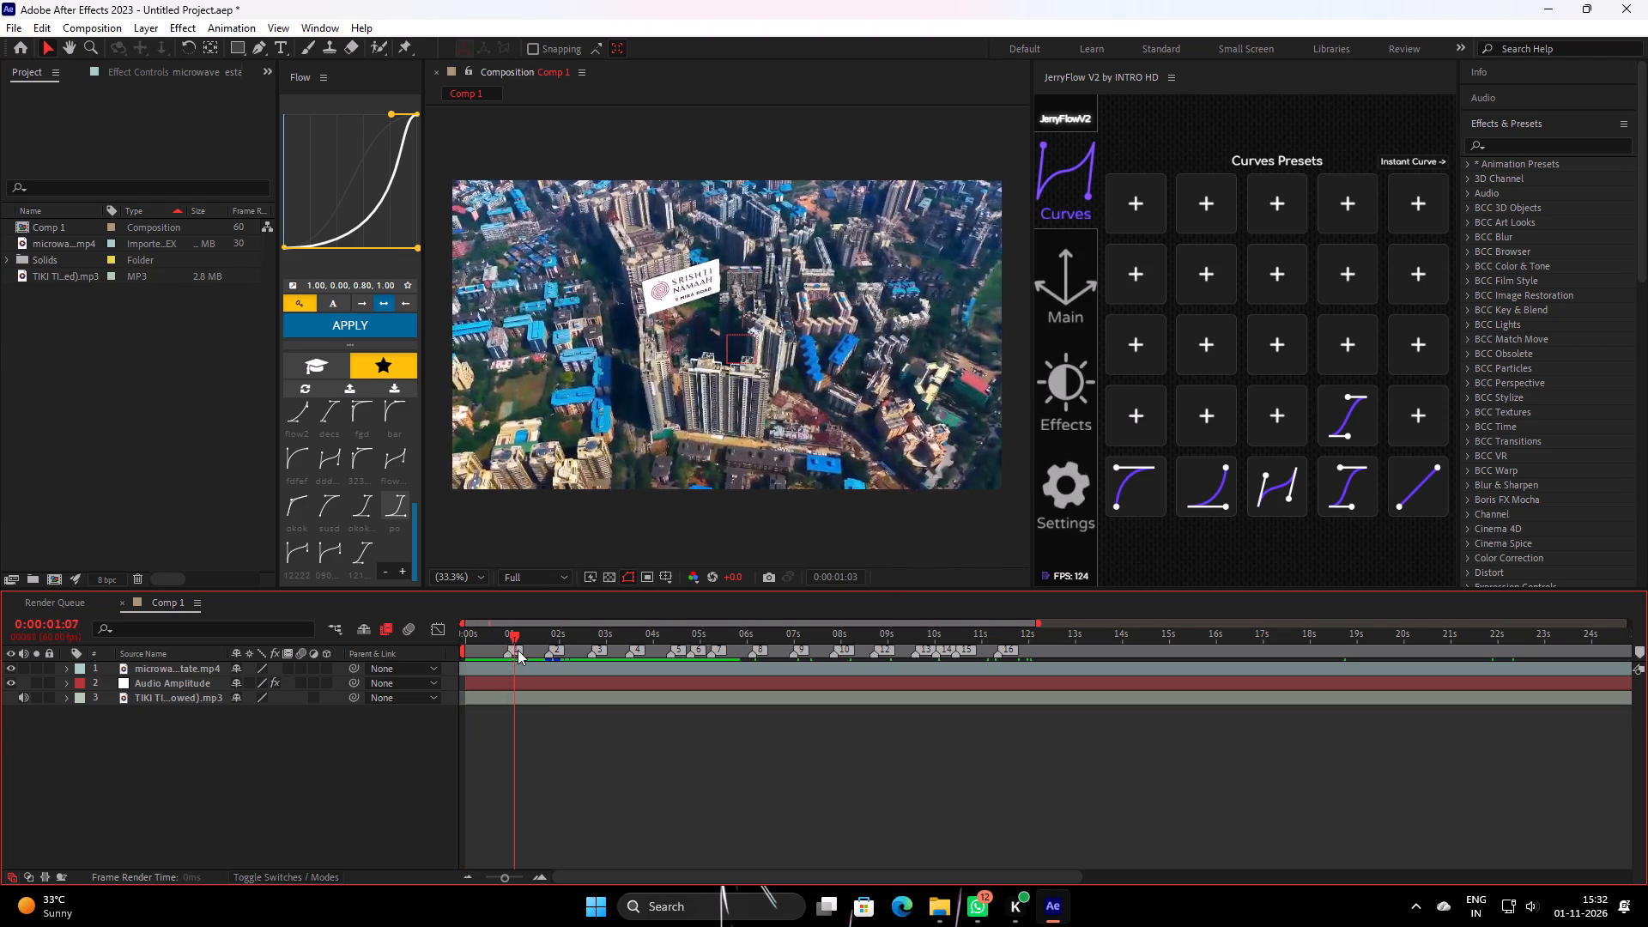
drag(518, 650, 597, 634)
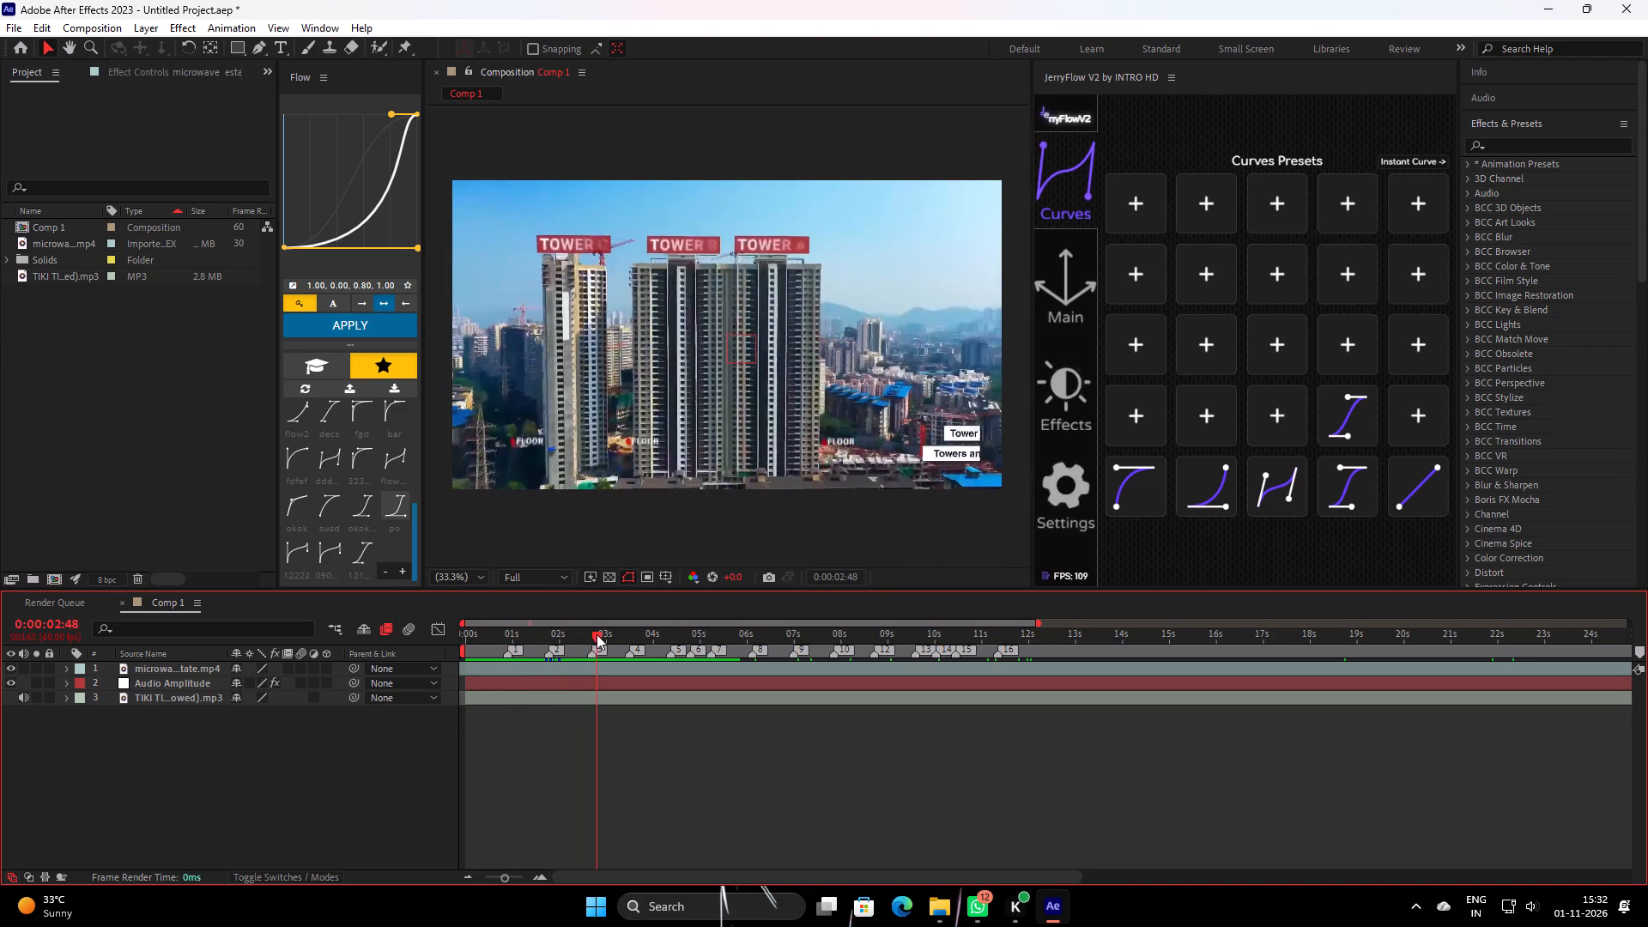
drag(597, 634, 682, 630)
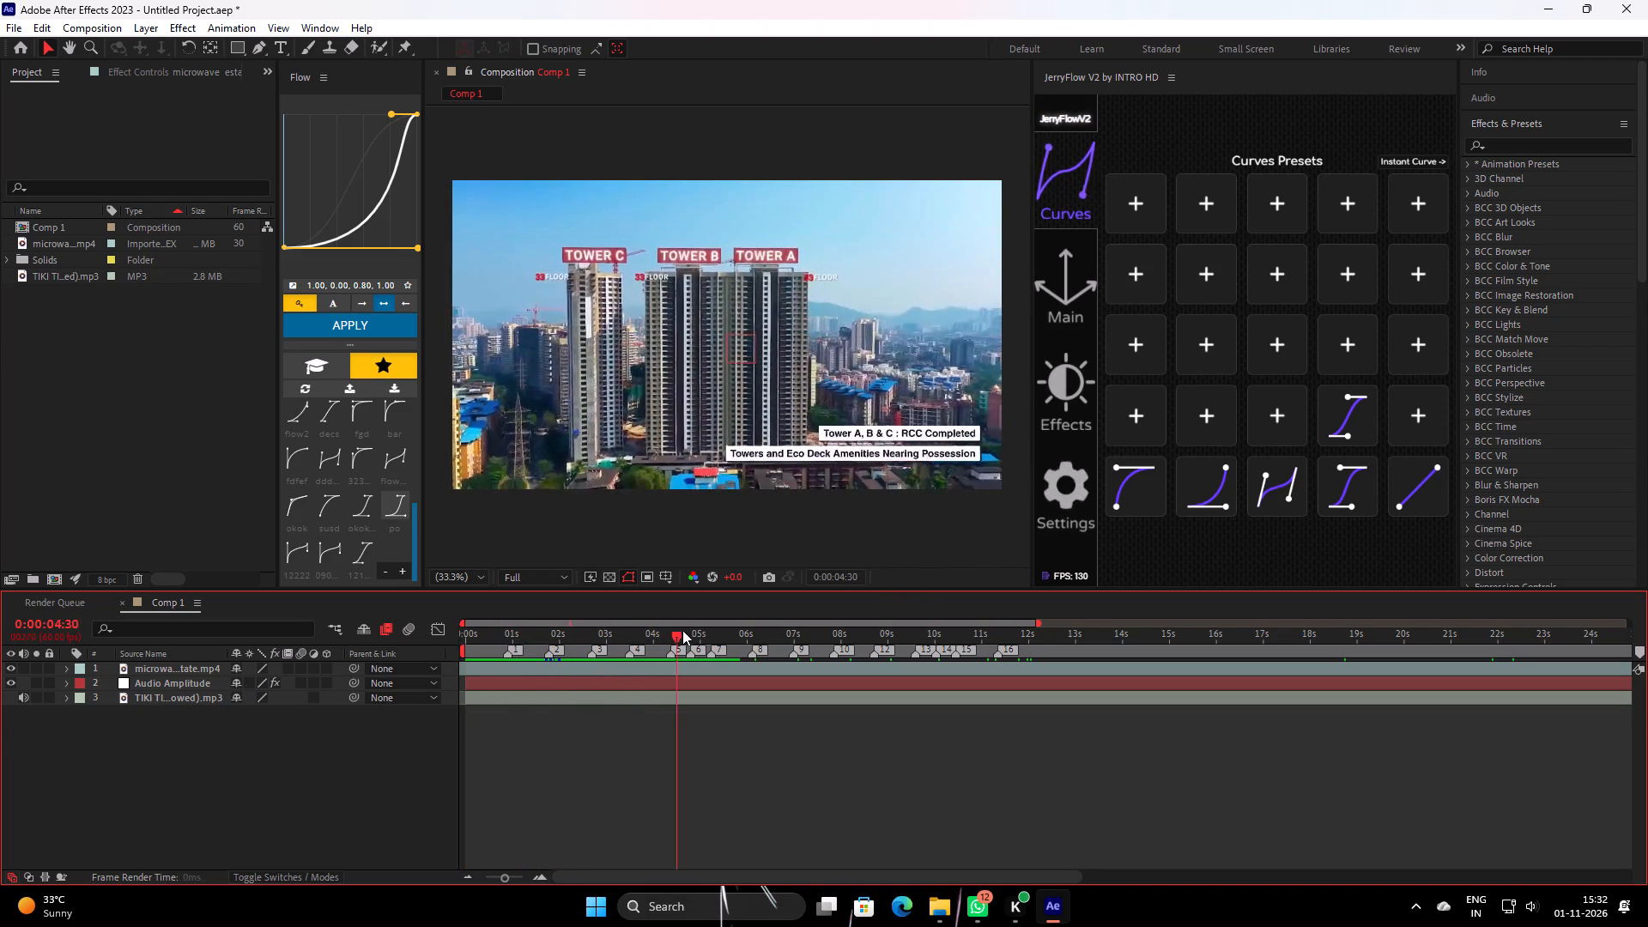
drag(682, 630, 850, 609)
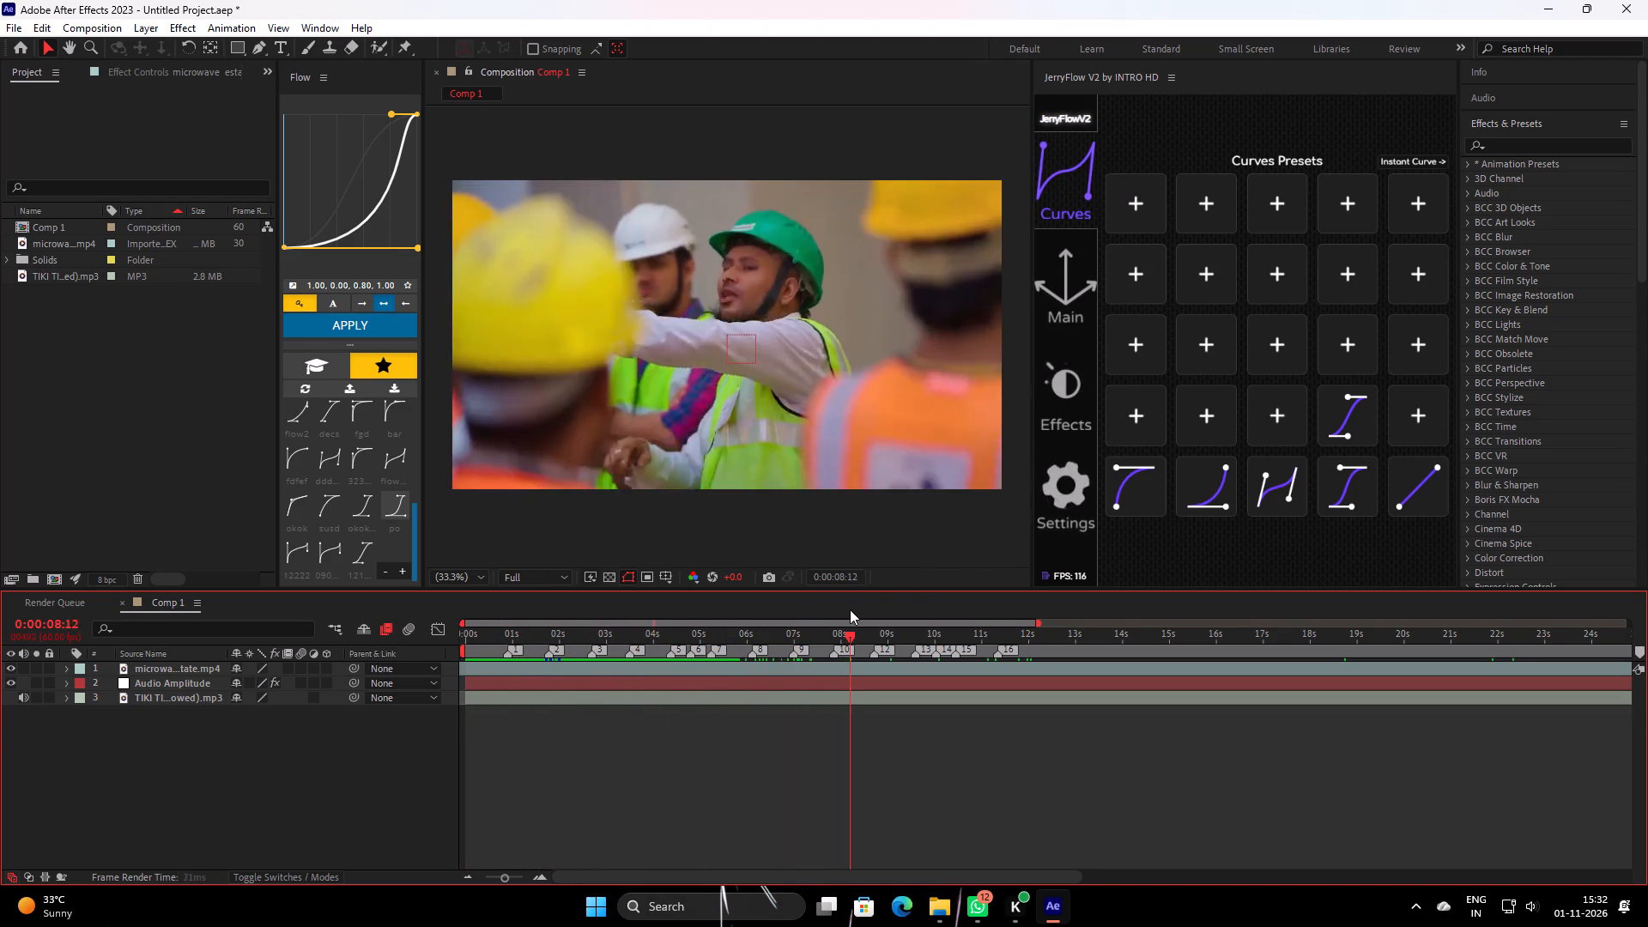
drag(850, 609, 999, 609)
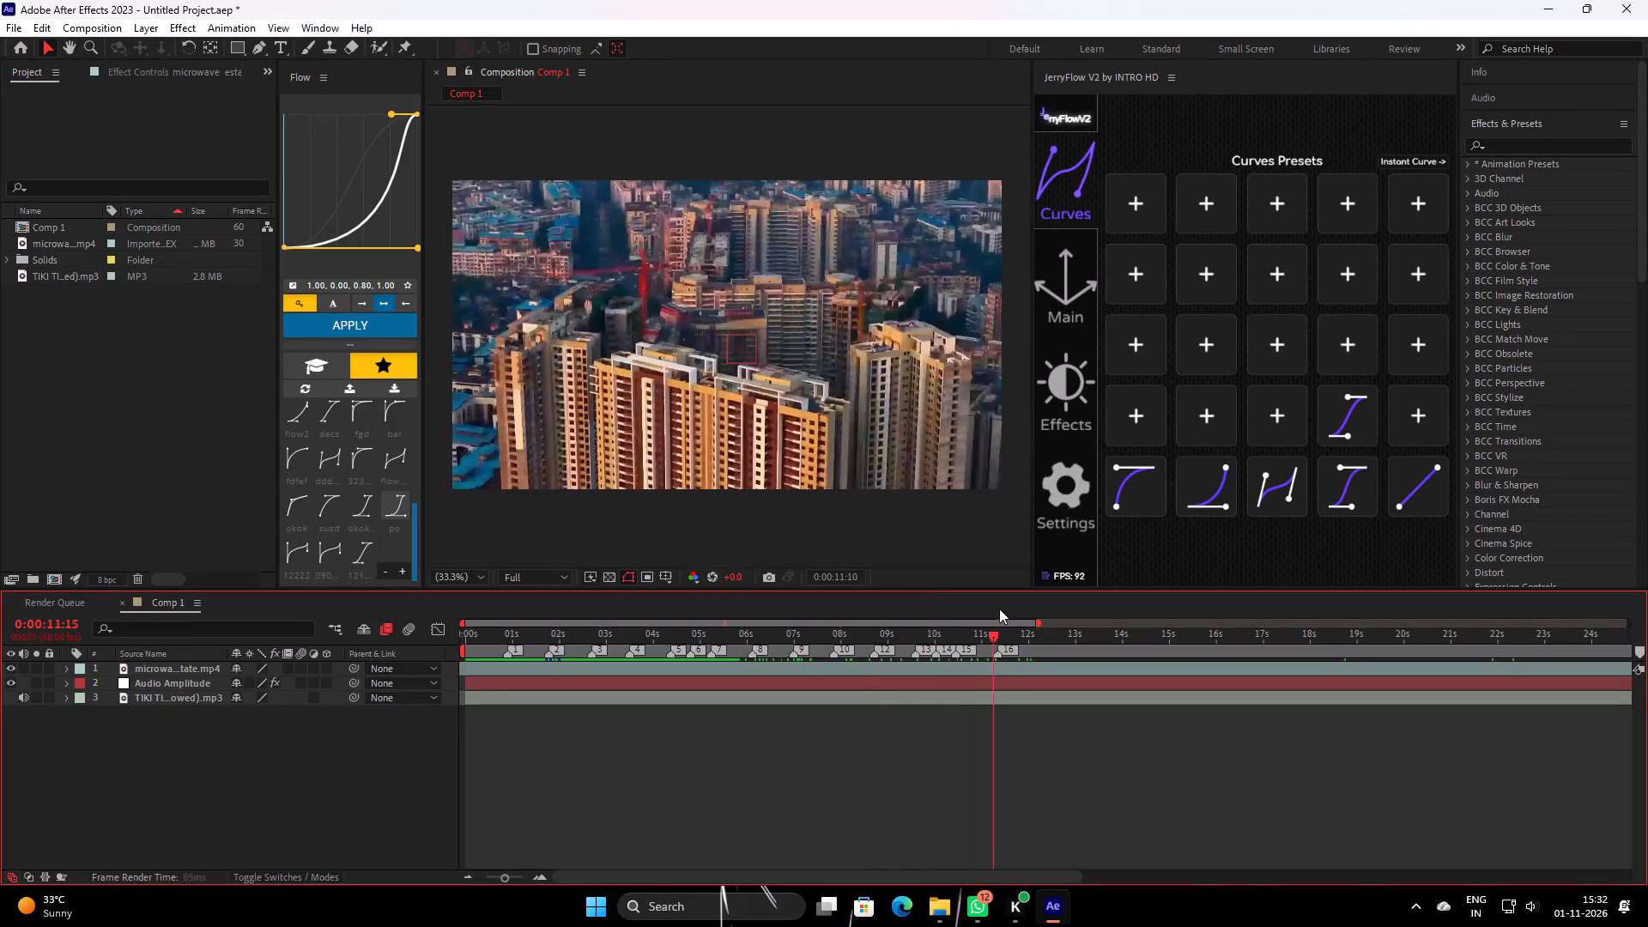
drag(999, 609, 1118, 593)
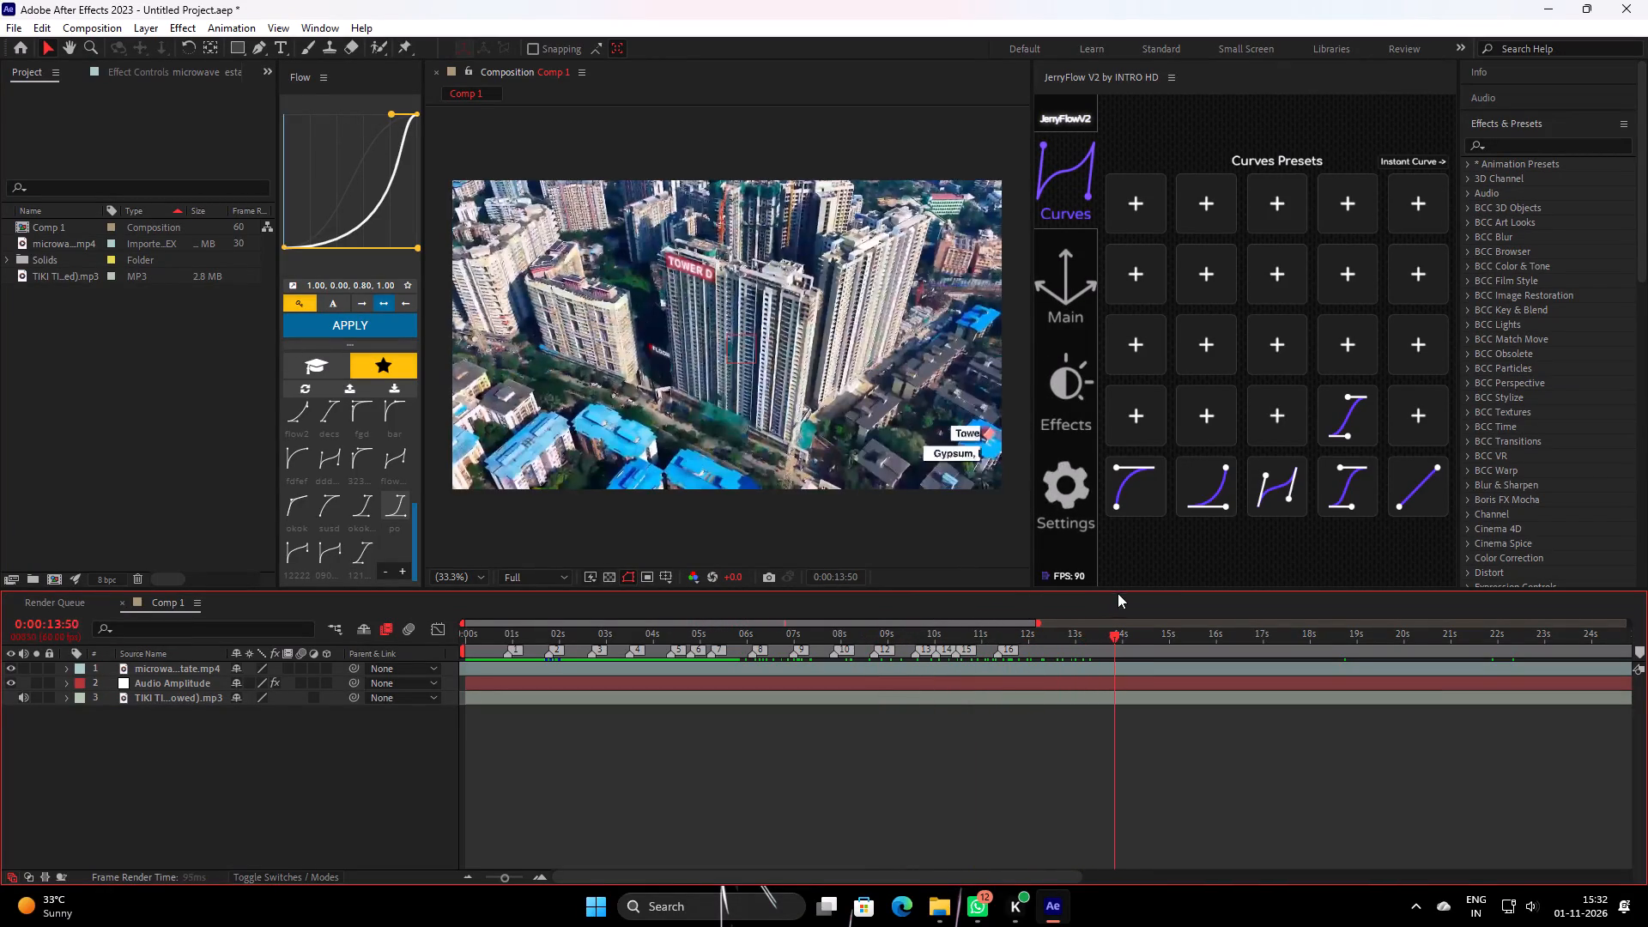
drag(1118, 593, 1199, 573)
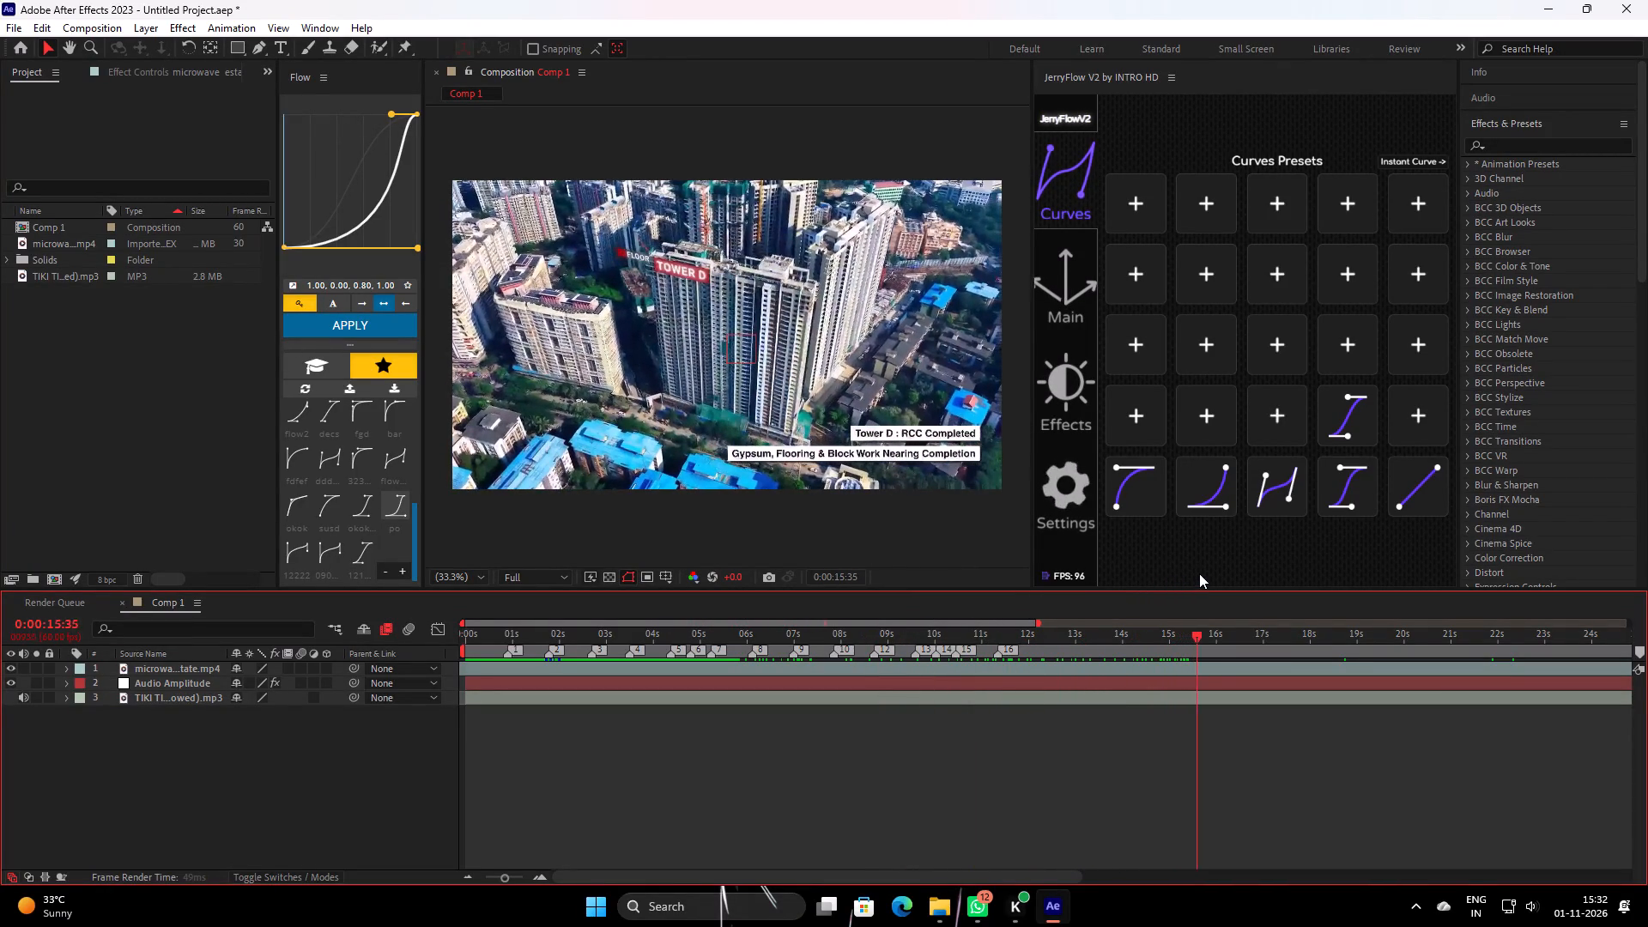
drag(1199, 573, 1297, 556)
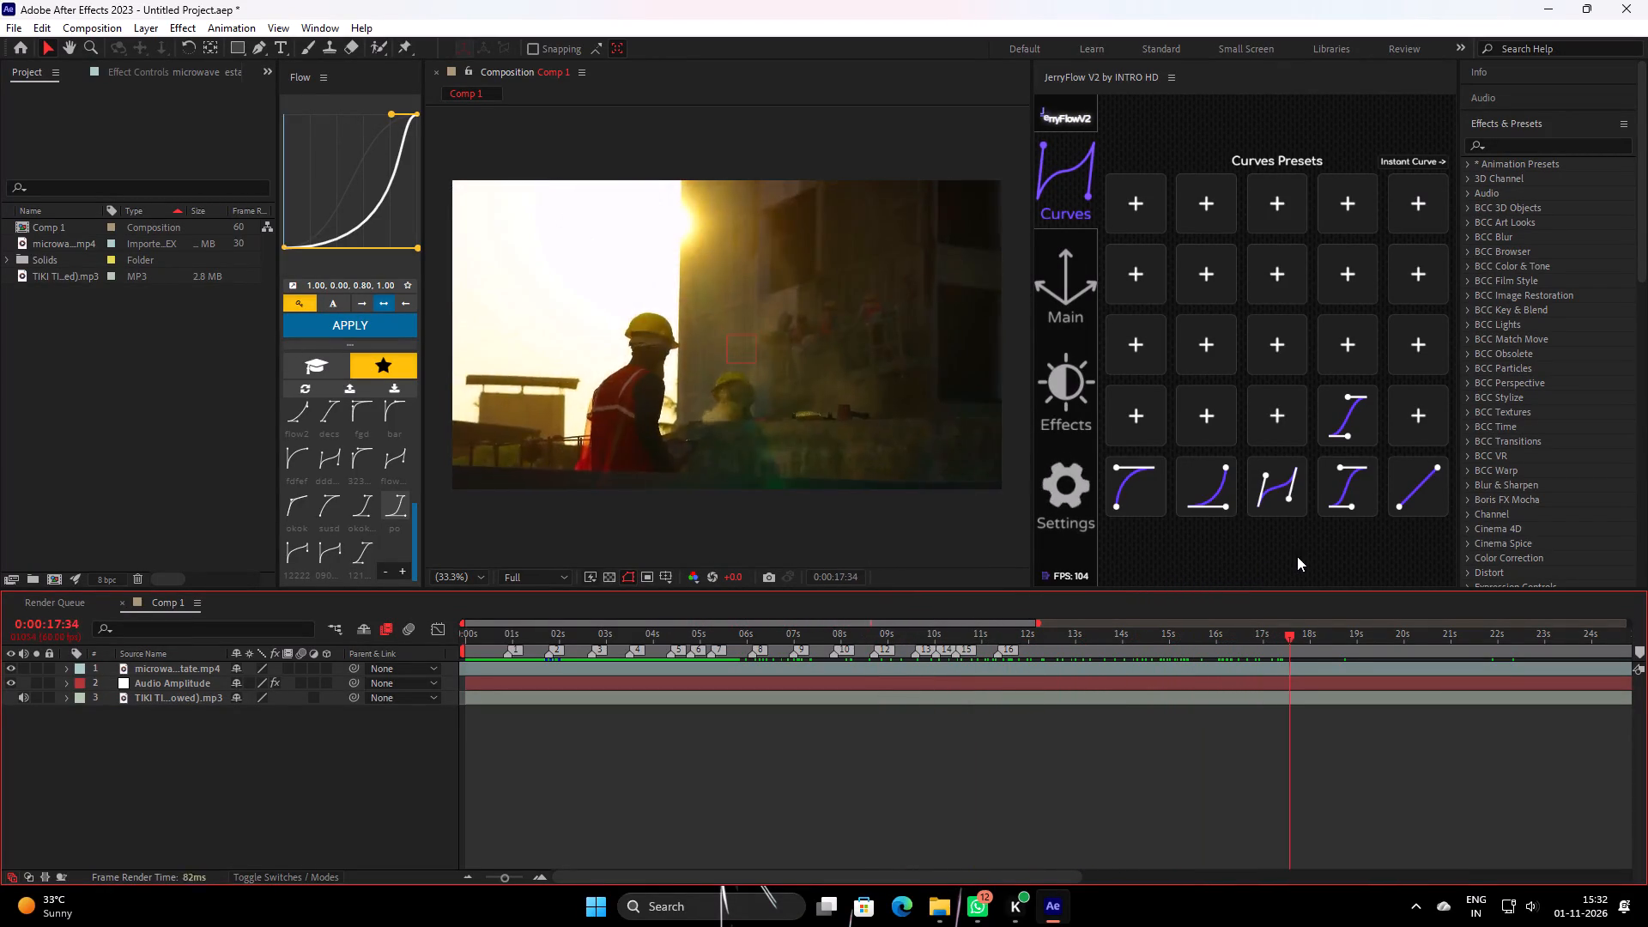
drag(1297, 556, 433, 656)
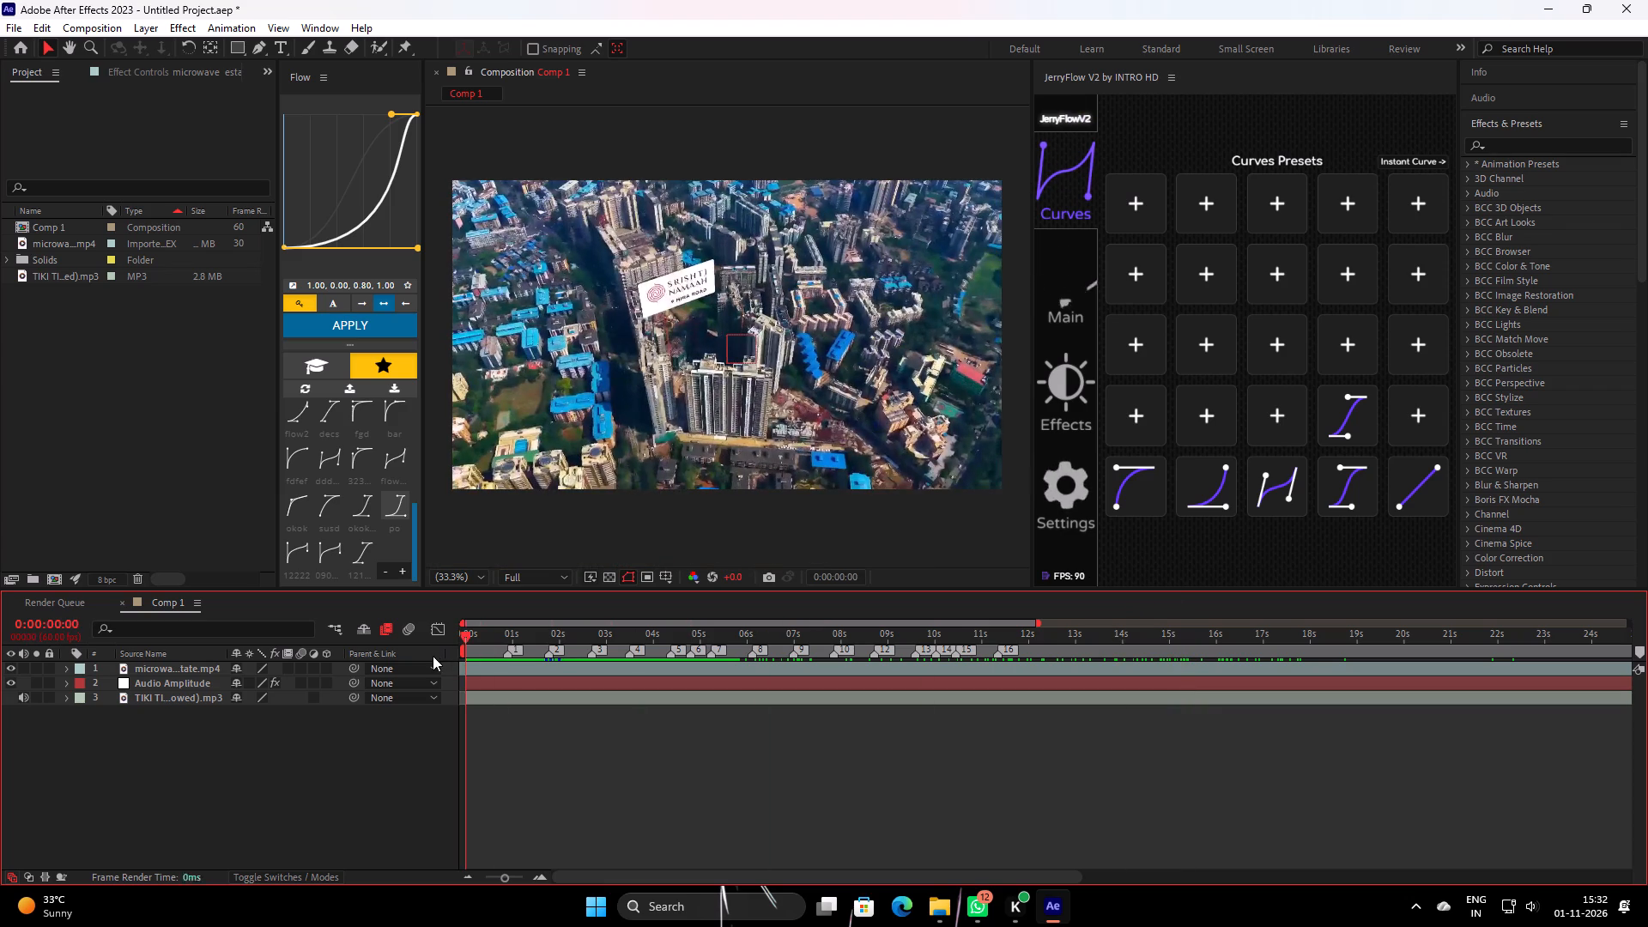
drag(433, 656, 412, 662)
Fine-tune the video layer's timing so the SRISHTI NAMAAH aerial opens the comp, split it at 0:00:00:00 and delete the leftover piece.
click(500, 664)
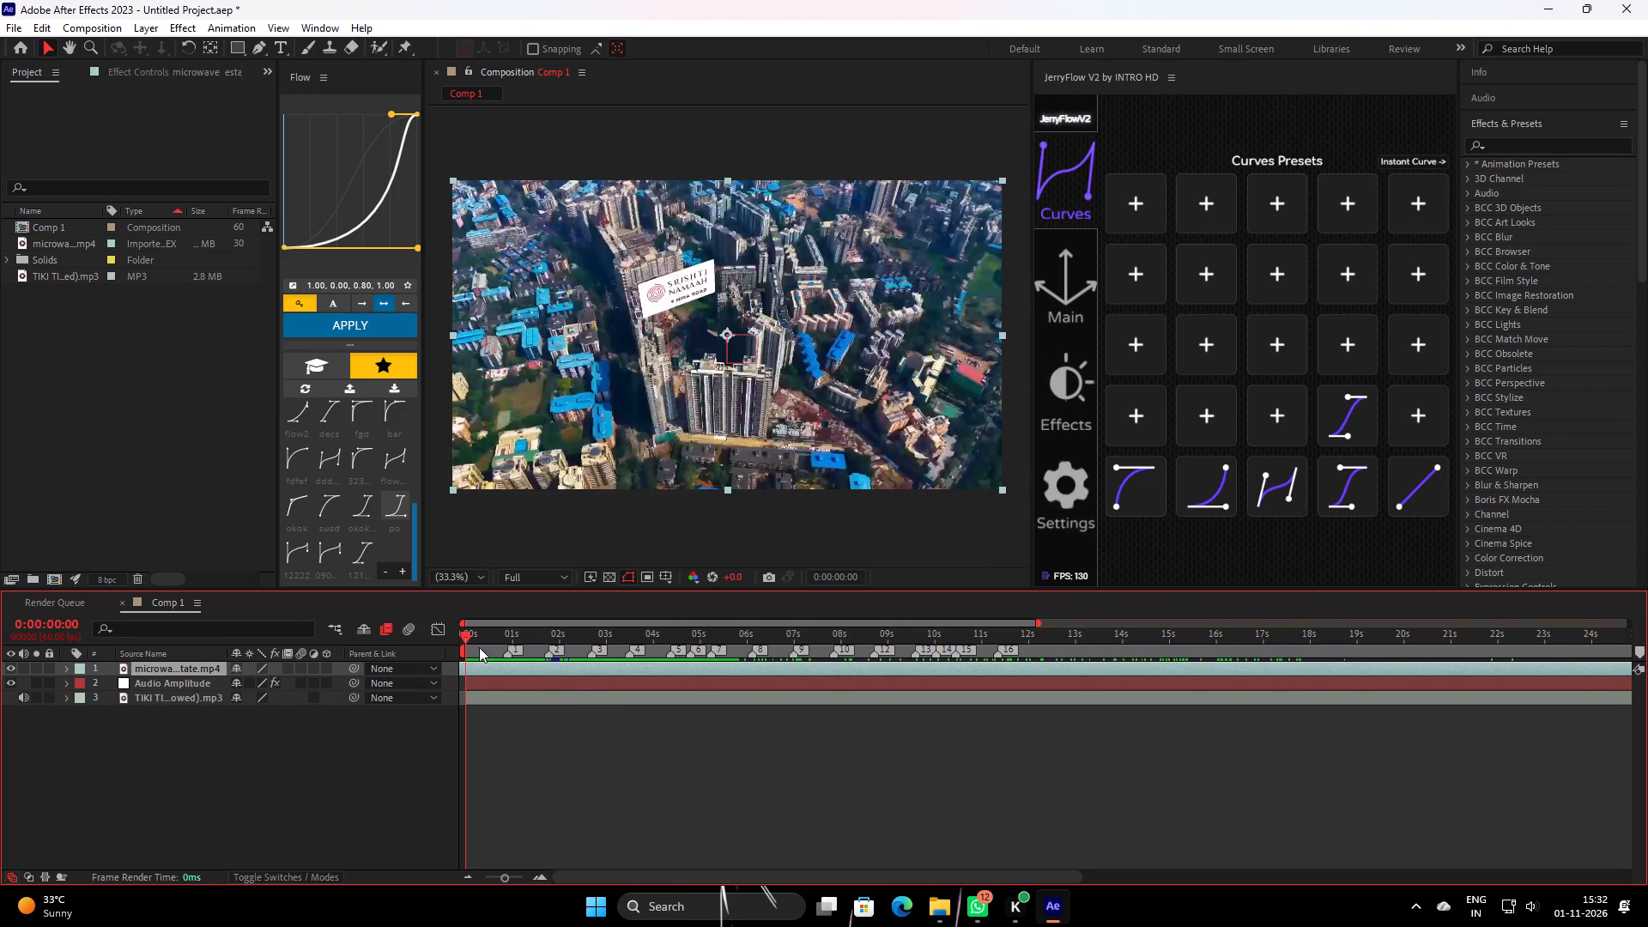
triple_click(538, 882)
click(538, 882)
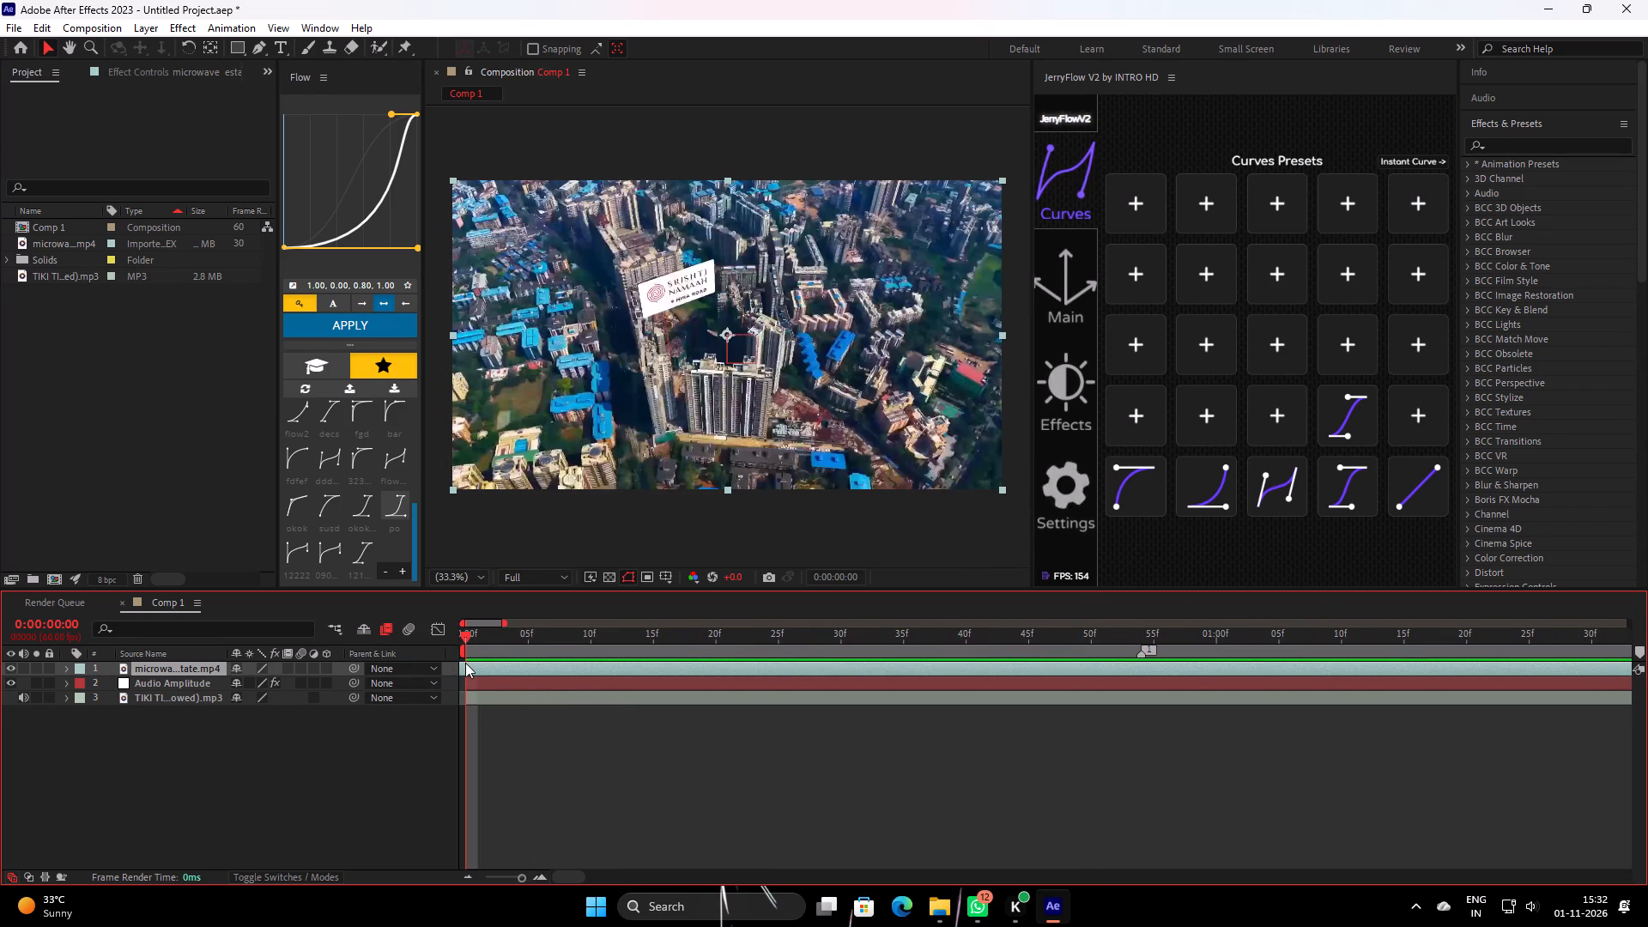
drag(482, 666, 515, 682)
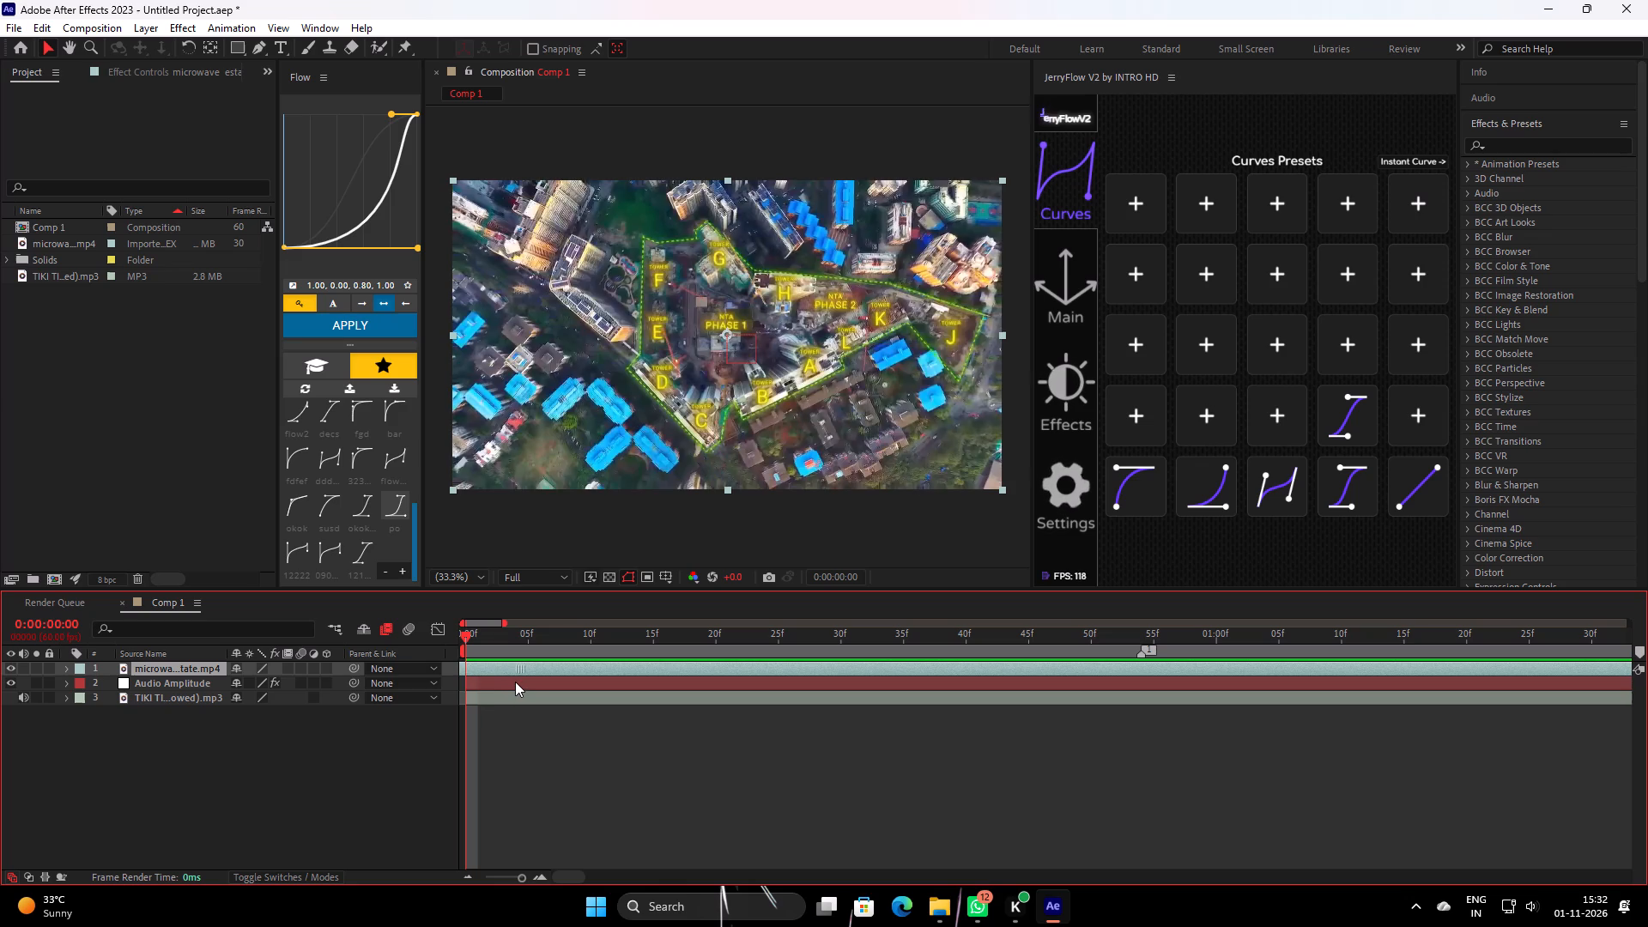
drag(515, 682, 512, 682)
key(ctrl+shift+d)
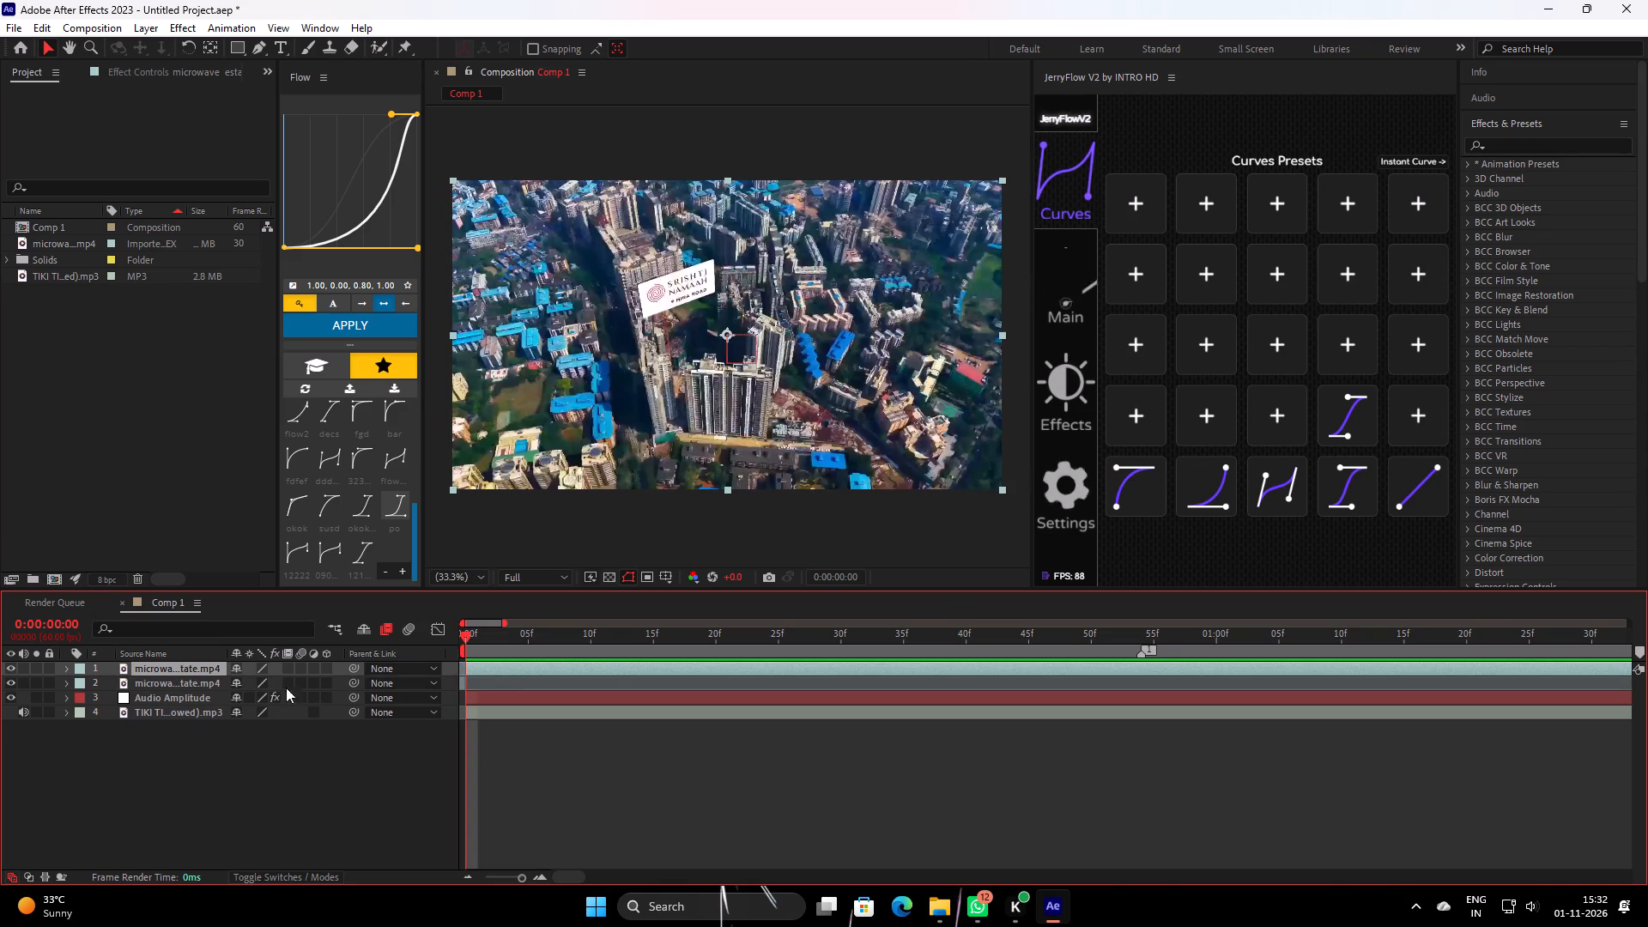
click(197, 683)
key(BackSpace)
Split the microwave estate video layer where the aerial shot changes to the towers, at 0:00:02:32.
drag(488, 645, 1647, 663)
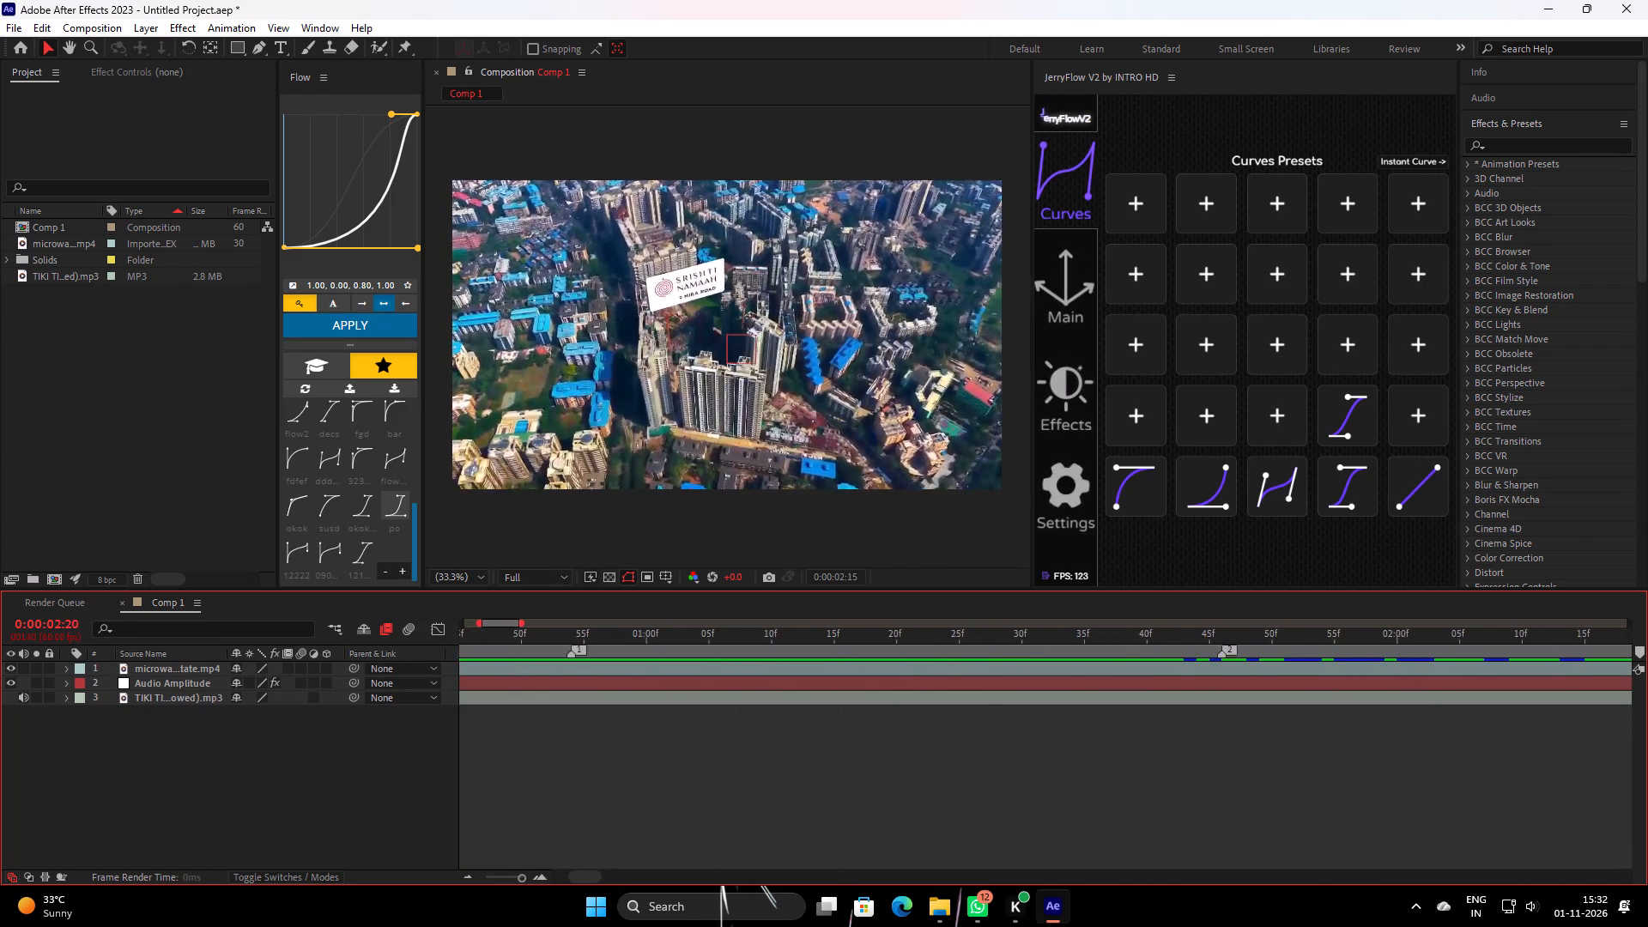
drag(1647, 663, 1297, 625)
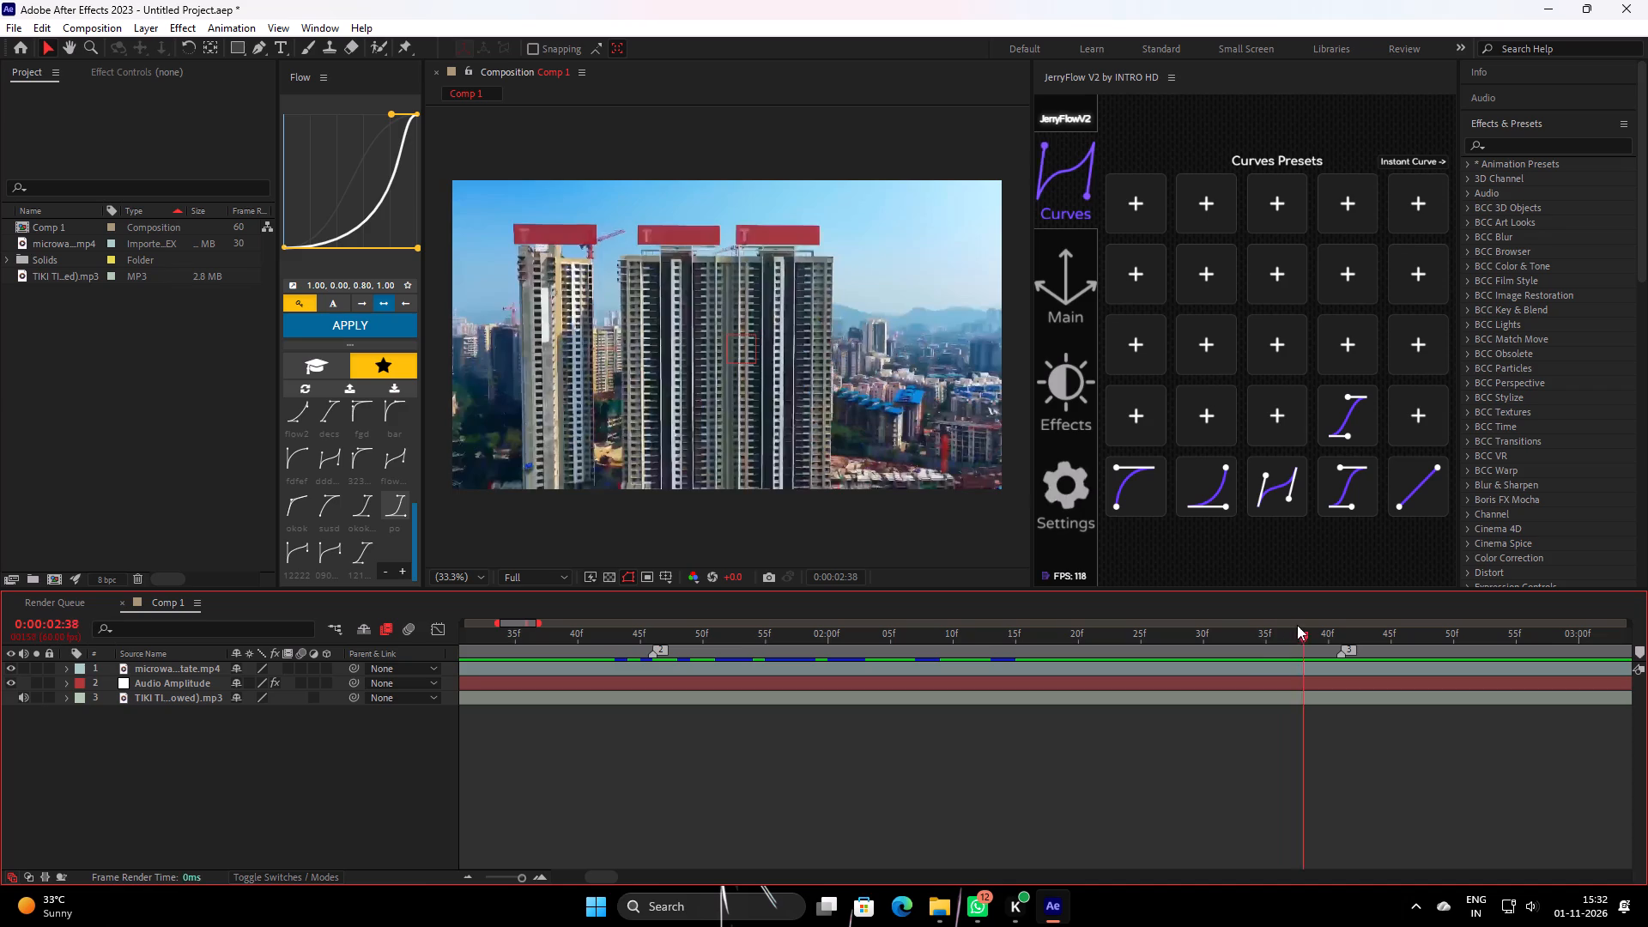
drag(1297, 625, 1227, 673)
click(1228, 671)
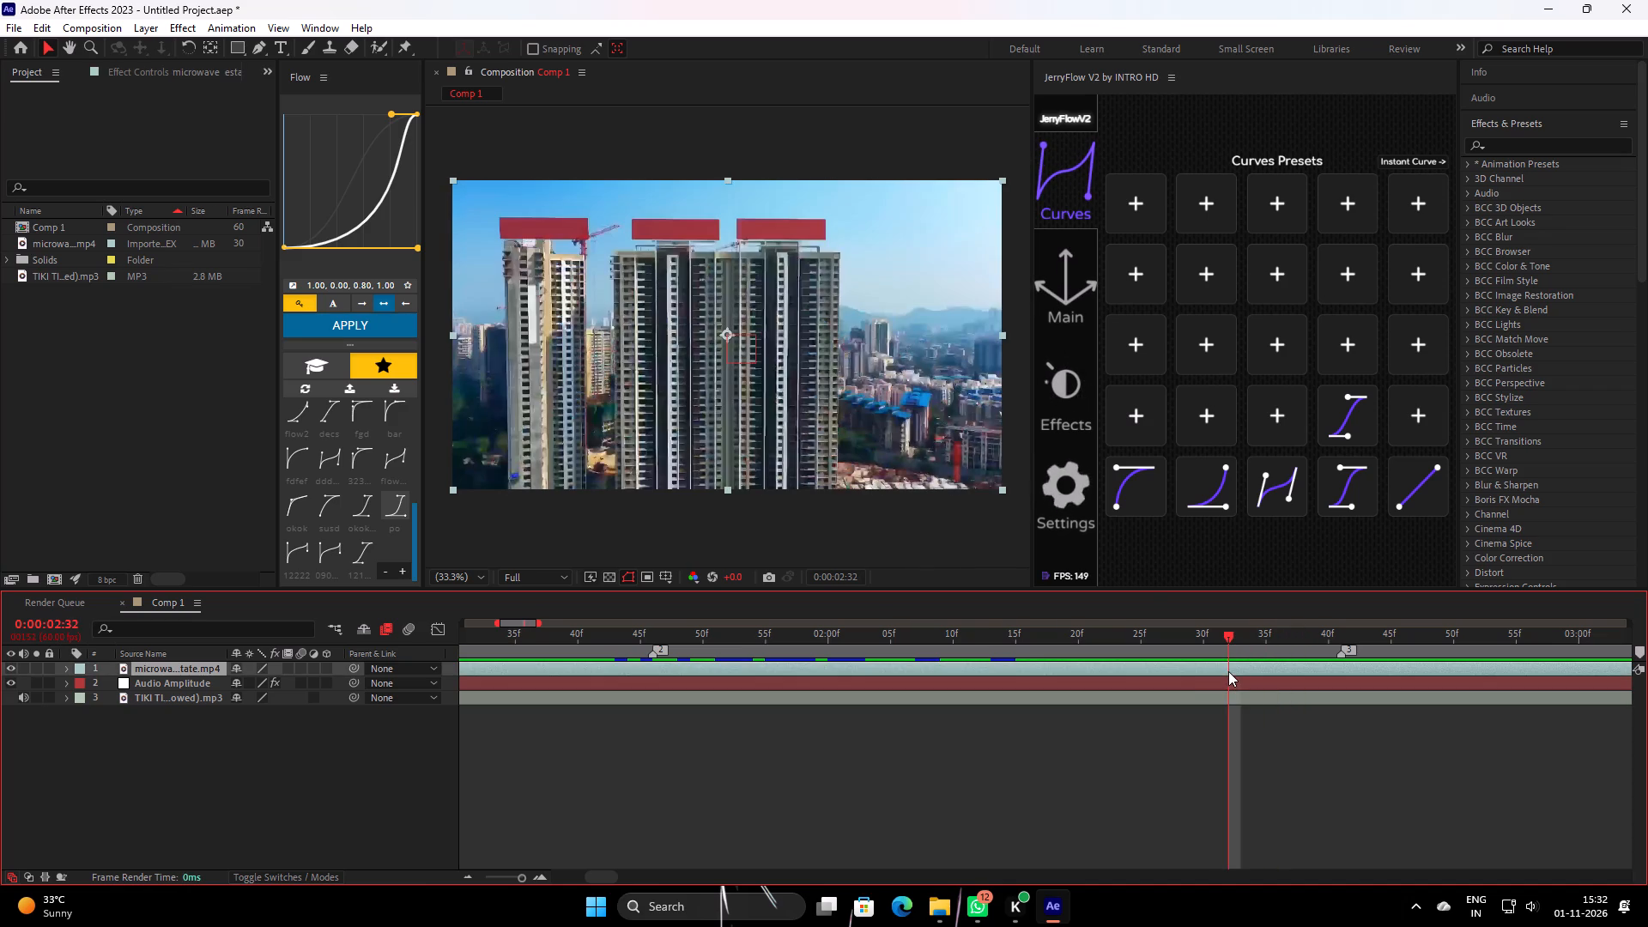
key(ctrl+shift+d)
Enable Pixel Motion frame blending on the opening aerial clip.
drag(1228, 645, 694, 682)
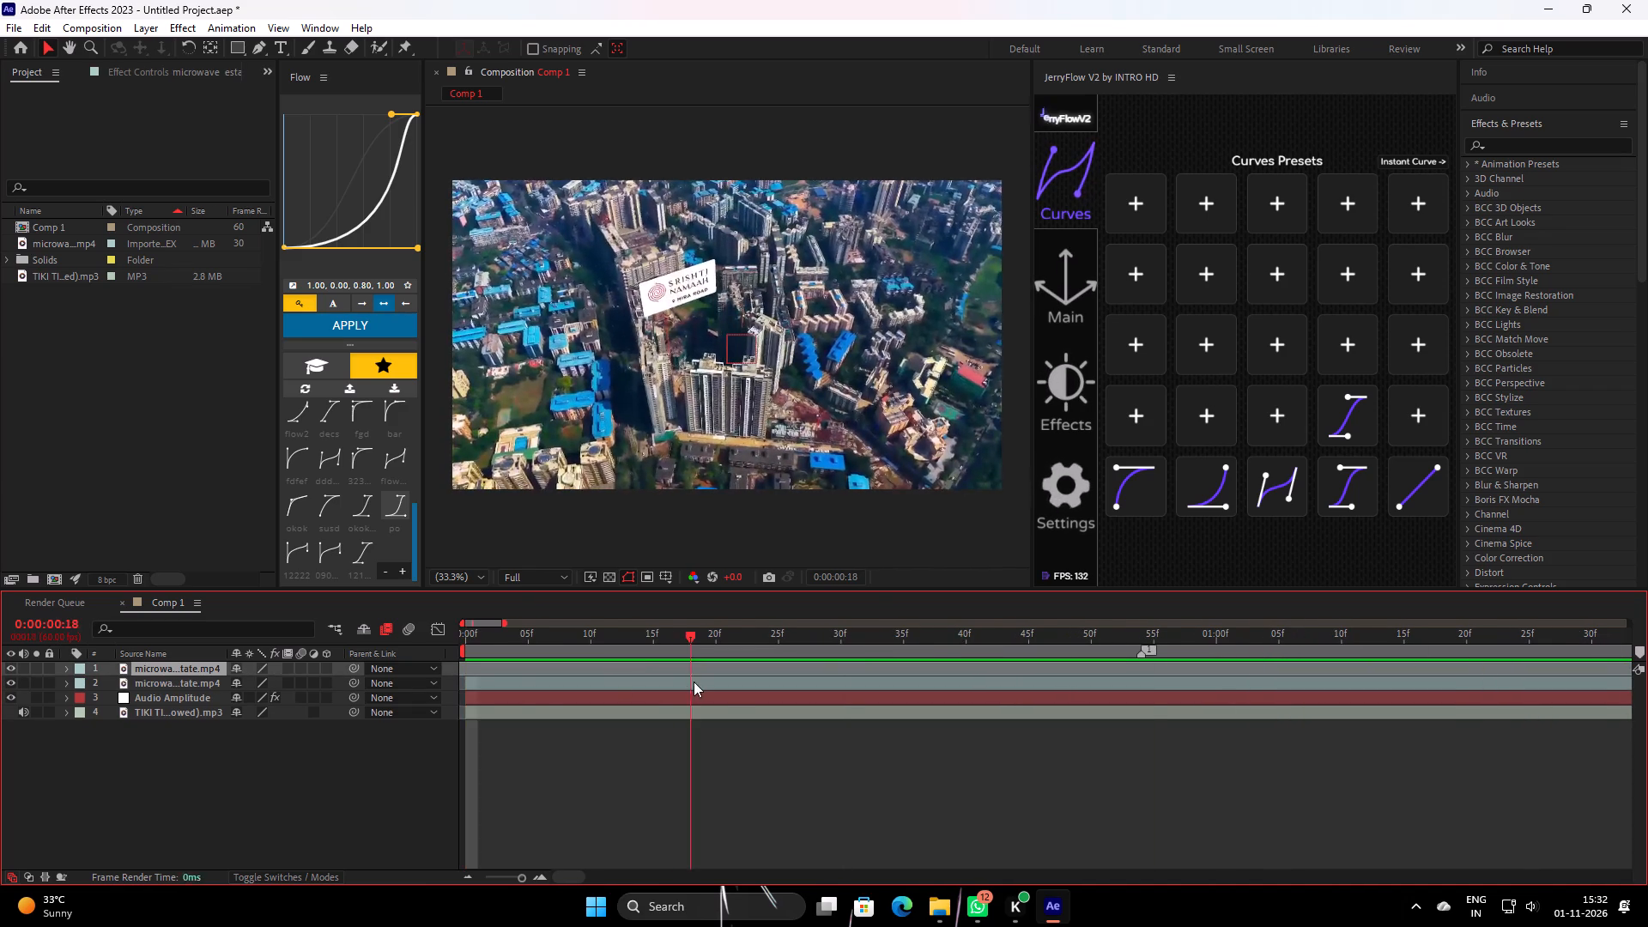
drag(694, 682, 508, 689)
click(508, 680)
double_click(288, 685)
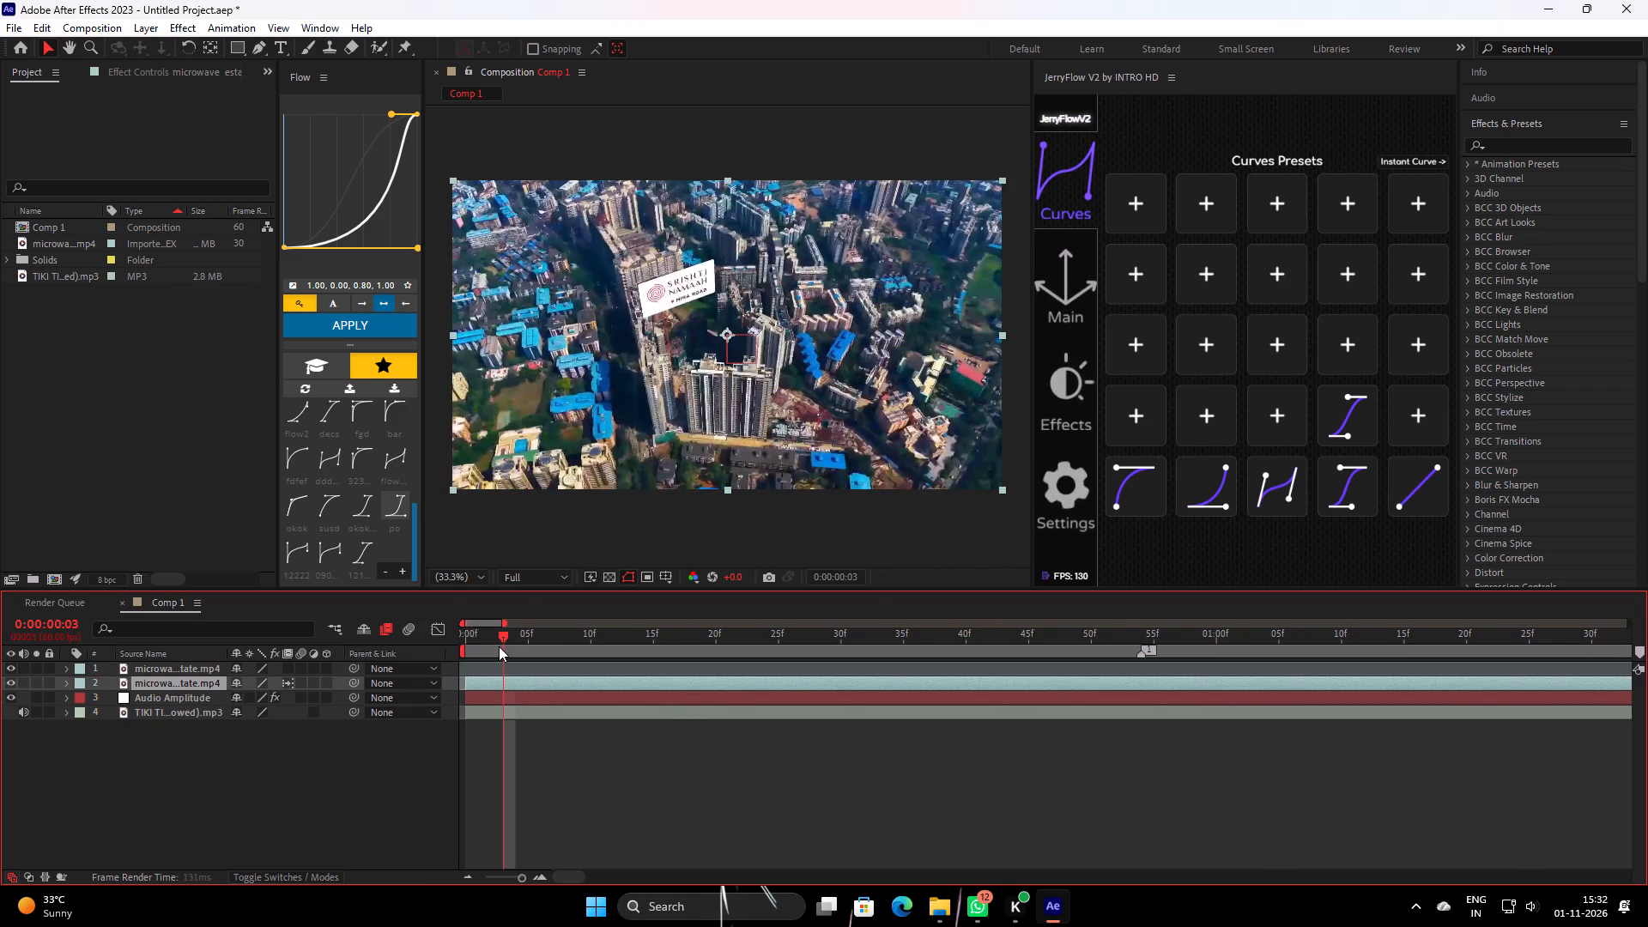
Trim the aerial clip's end to about 0:00:02:30 and the tower clip's start to about 0:00:02:33.
key(o)
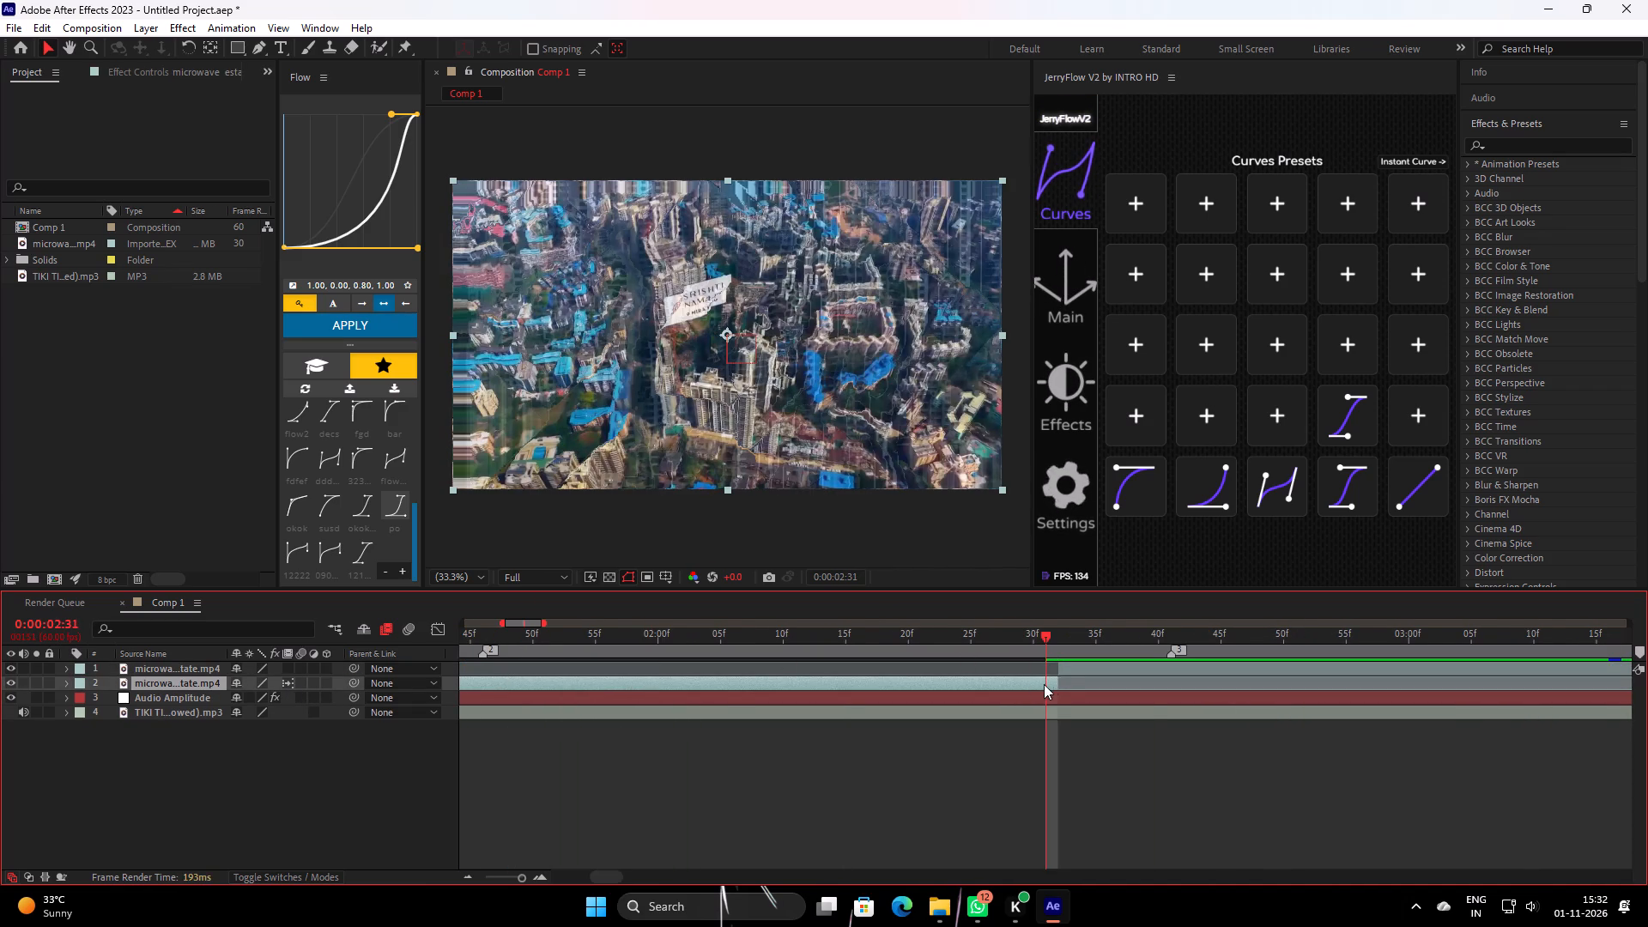
drag(1055, 684, 1033, 694)
drag(1073, 663, 1081, 663)
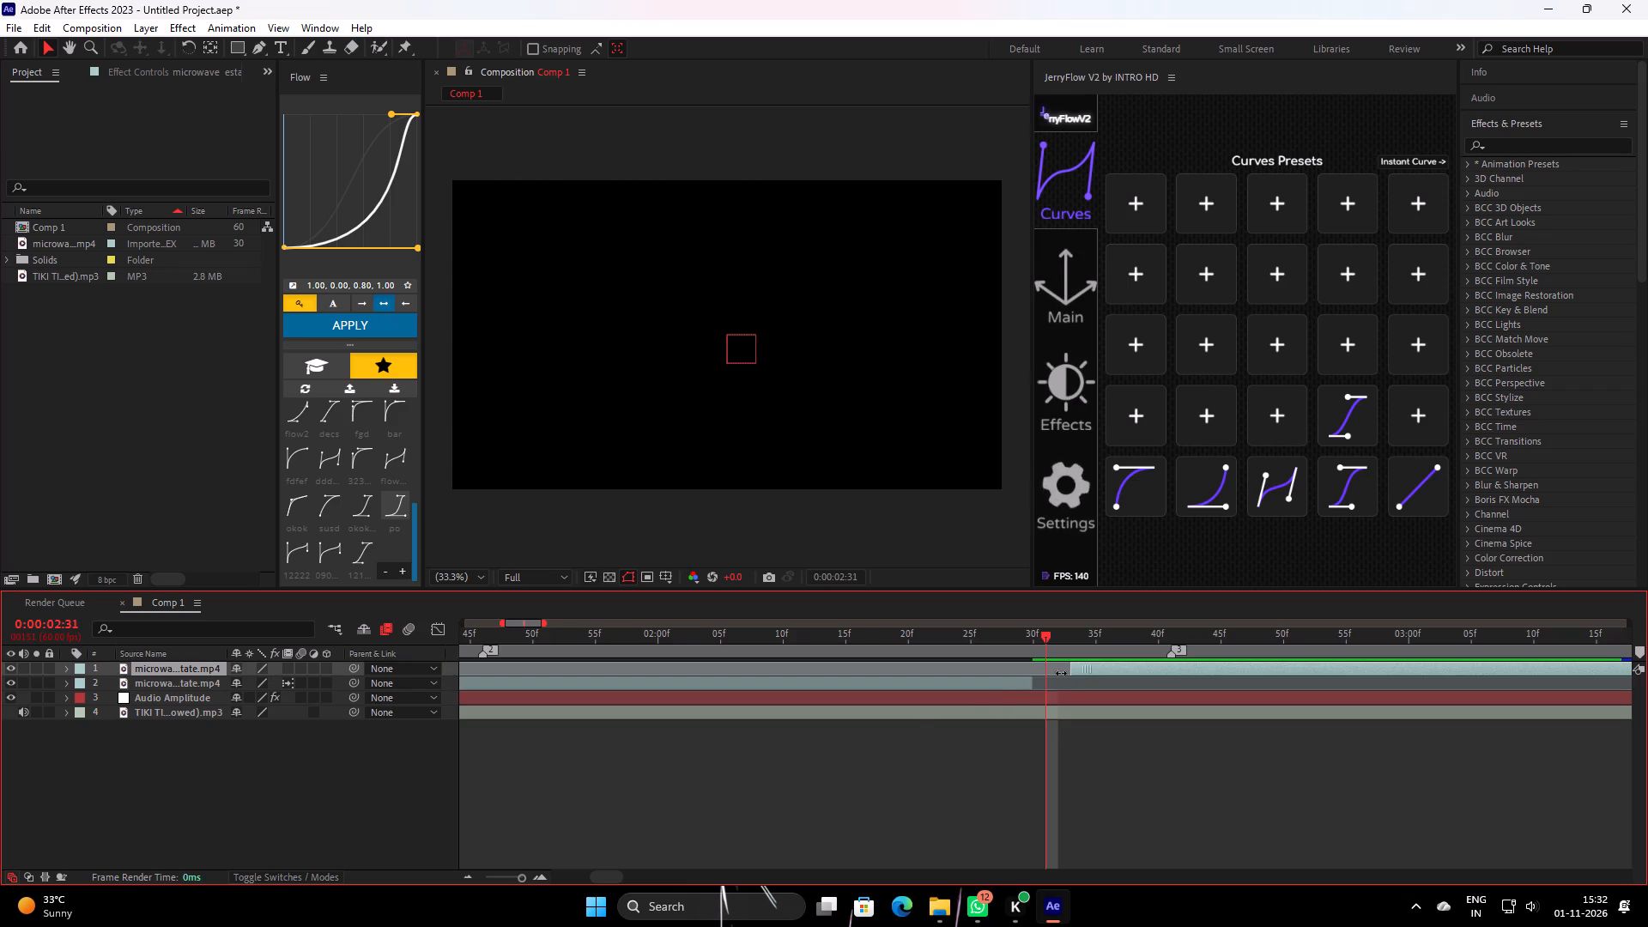
Stack the aerial clip above the tower clip and shift it to start at beat marker 4, at 0:00:03:30.
triple_click(459, 876)
key(space)
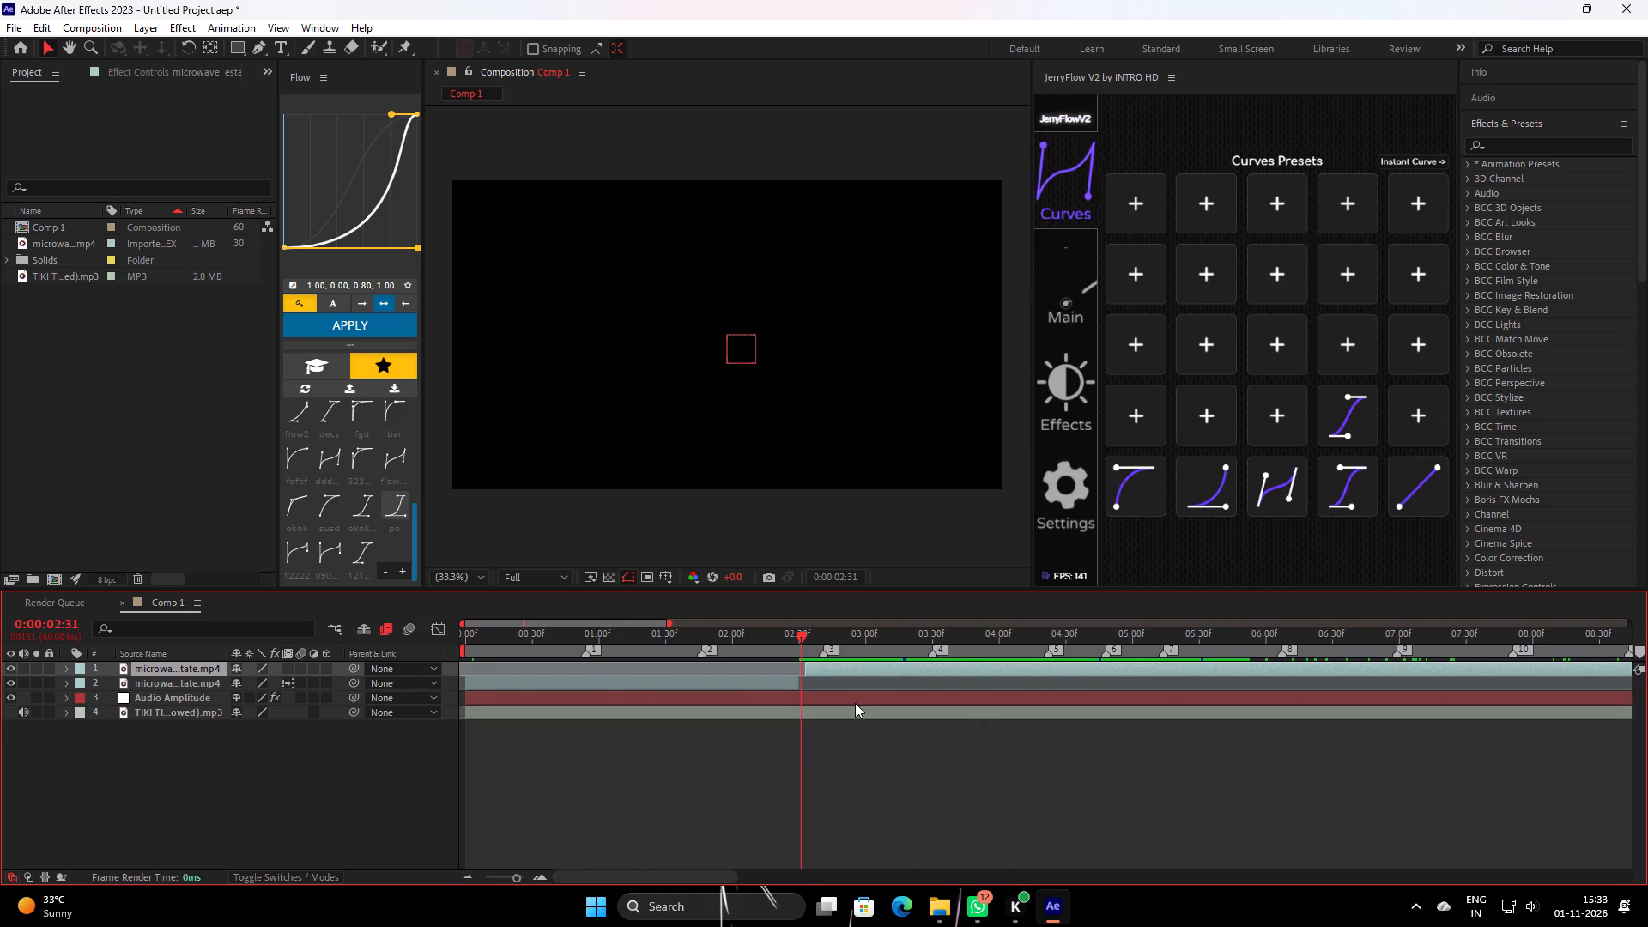
key(space)
drag(954, 640, 931, 666)
key(space)
drag(959, 641, 931, 669)
drag(174, 675, 180, 684)
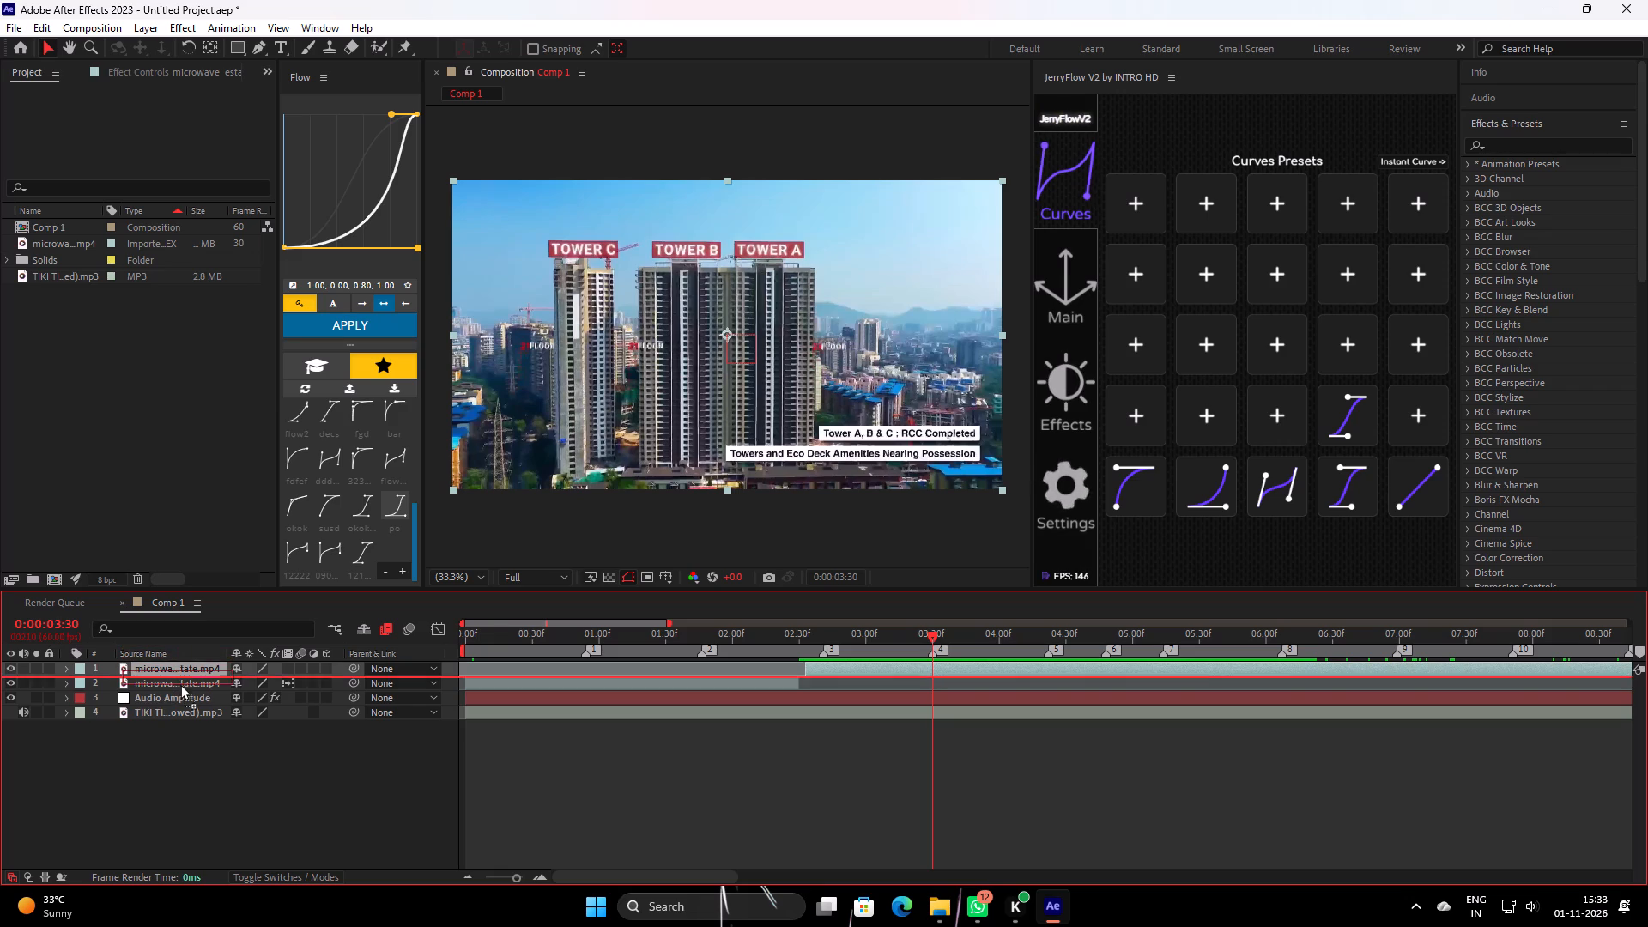
drag(180, 684, 180, 688)
click(693, 665)
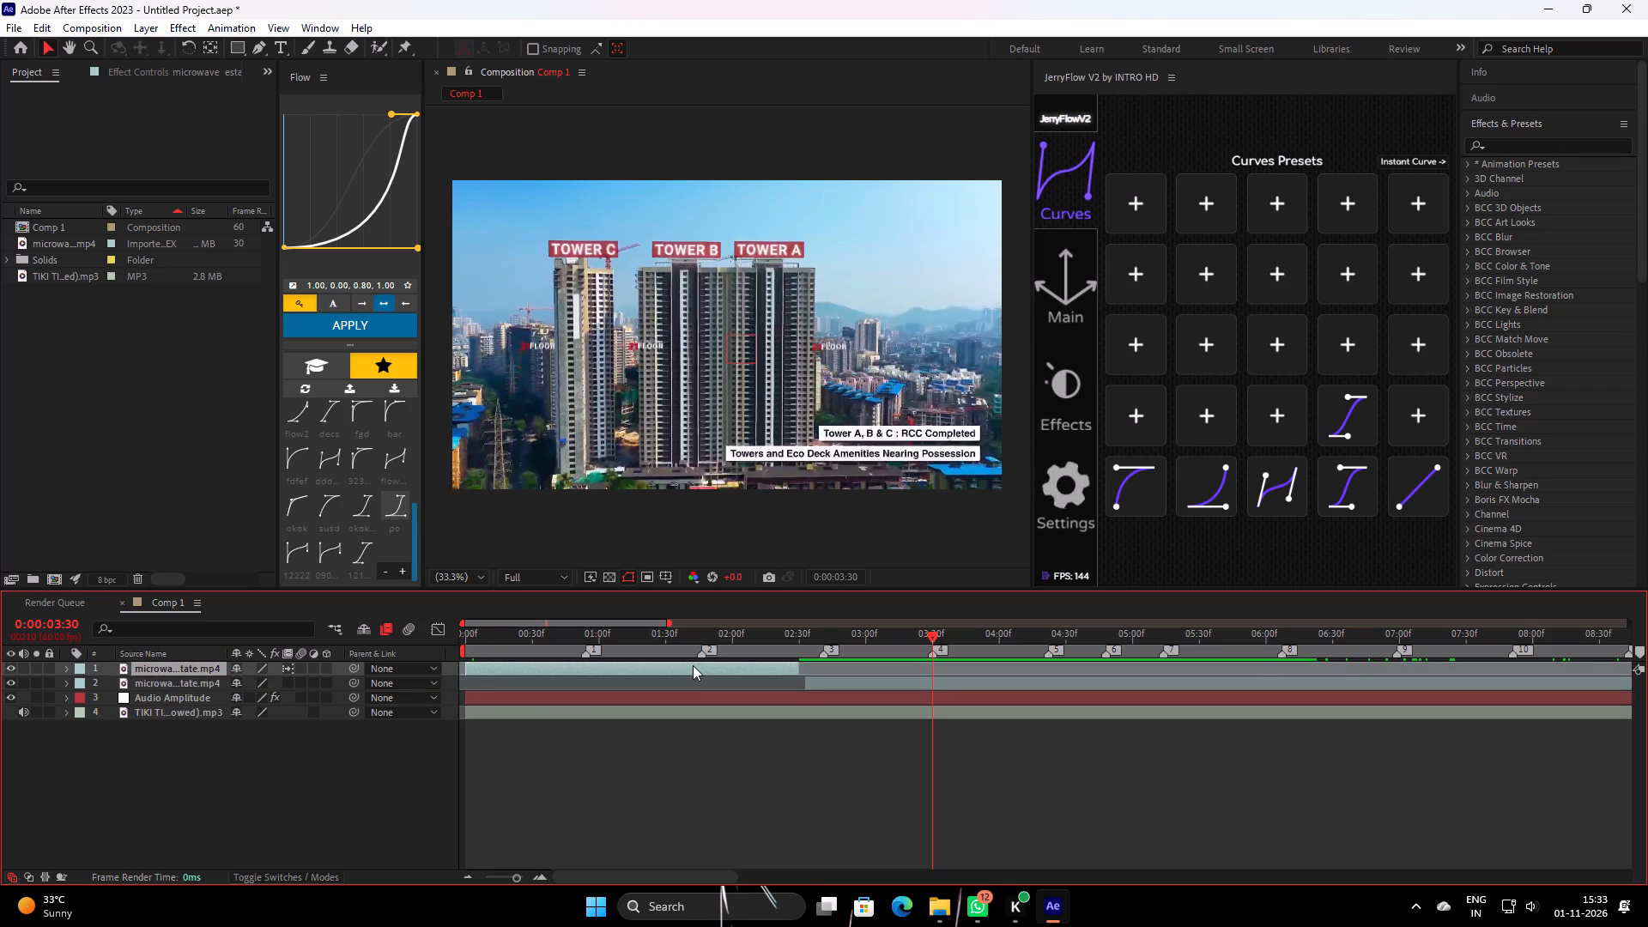
key(bracketleft)
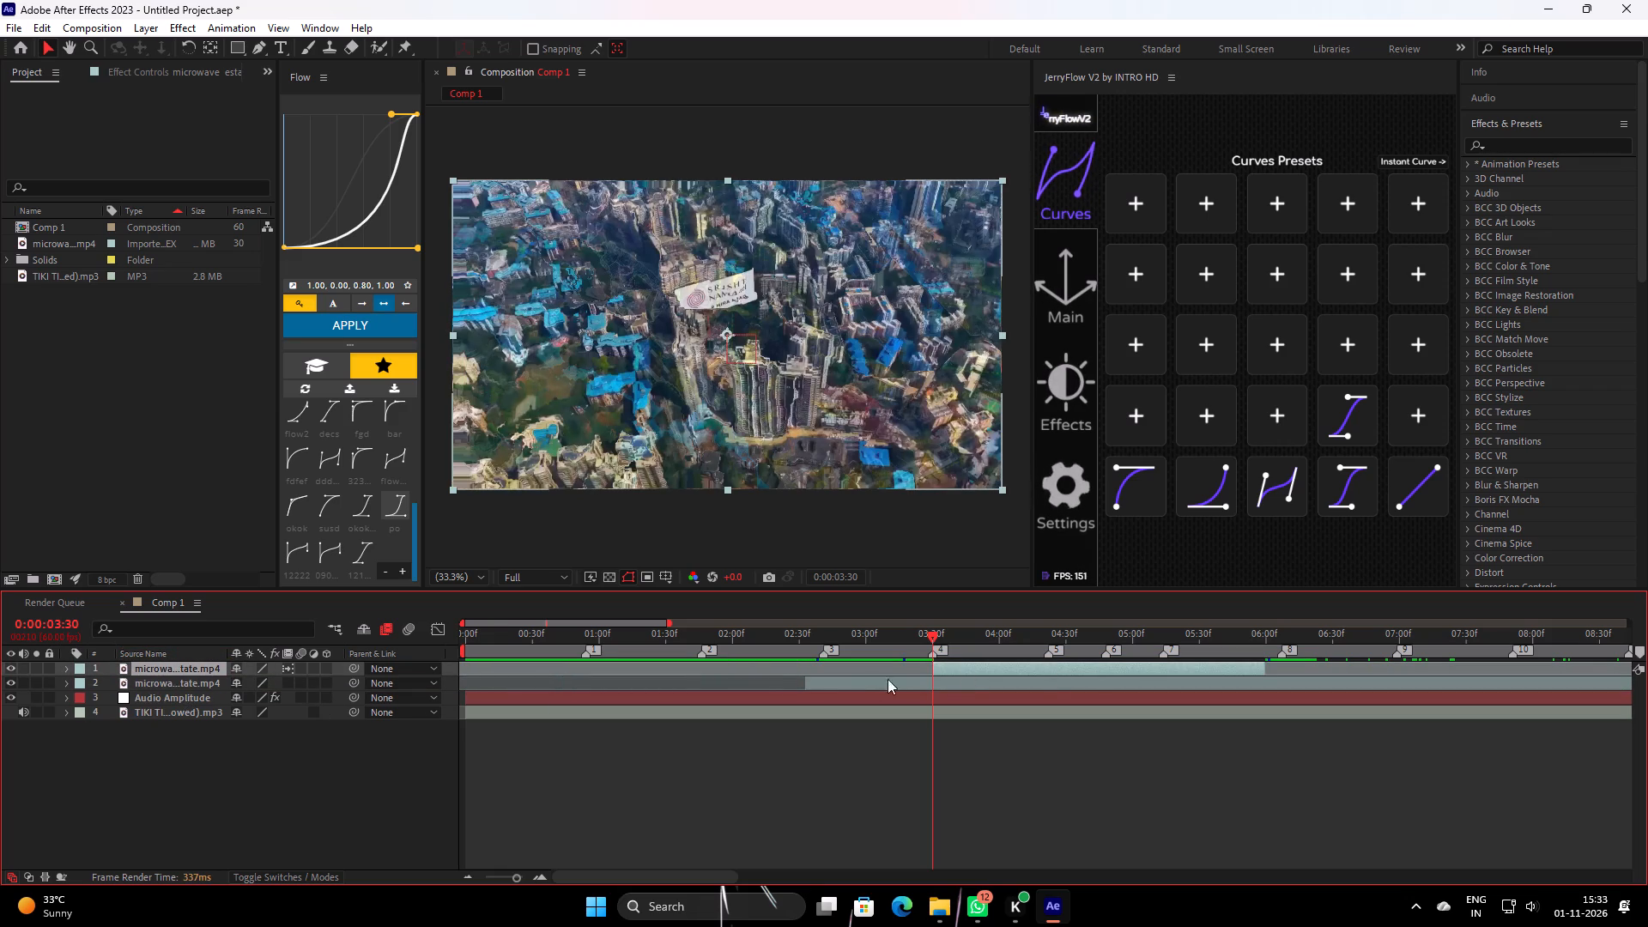
Pre-compose the aerial clip as 1m, moving all attributes into the new composition.
right_click(960, 664)
click(1035, 554)
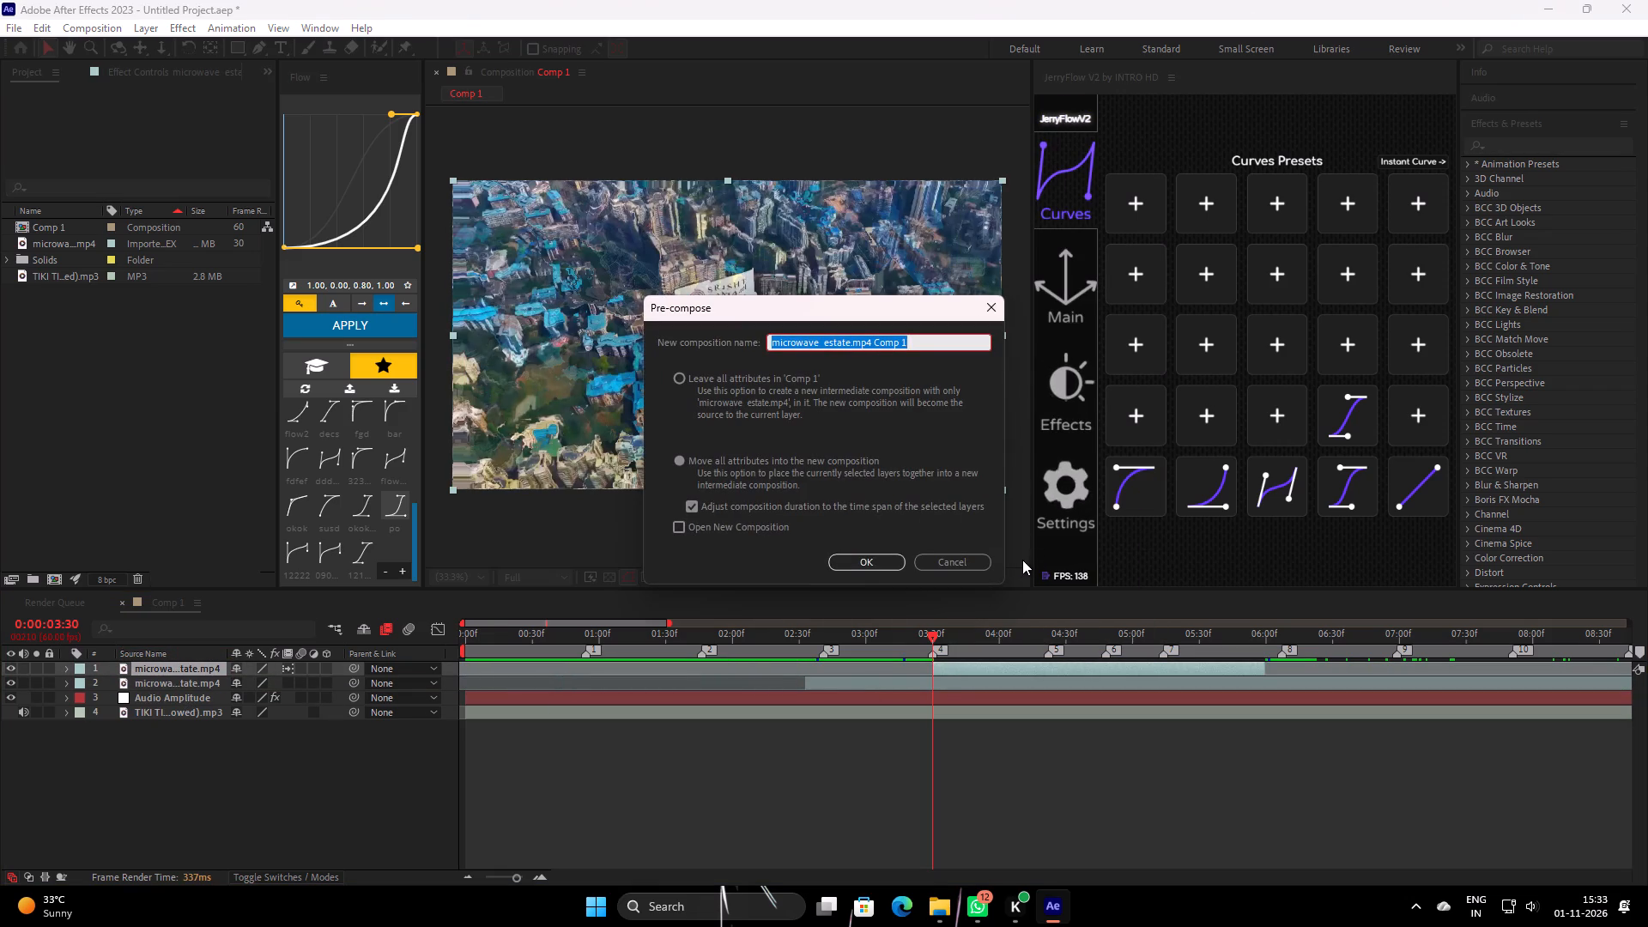
key(1)
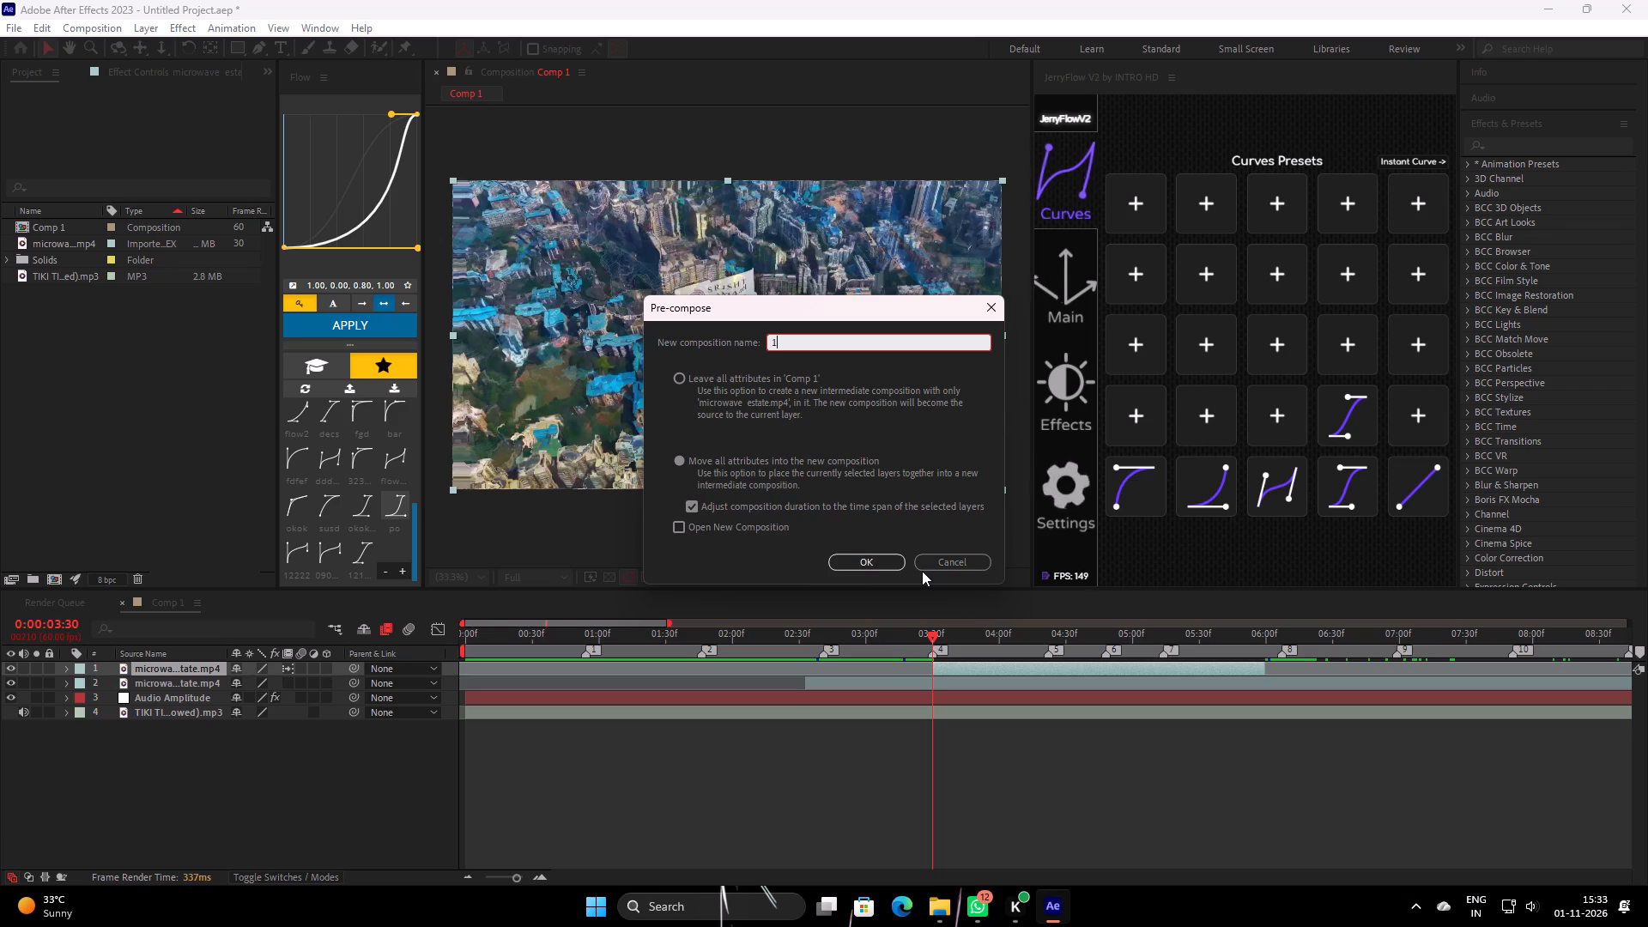
key(m)
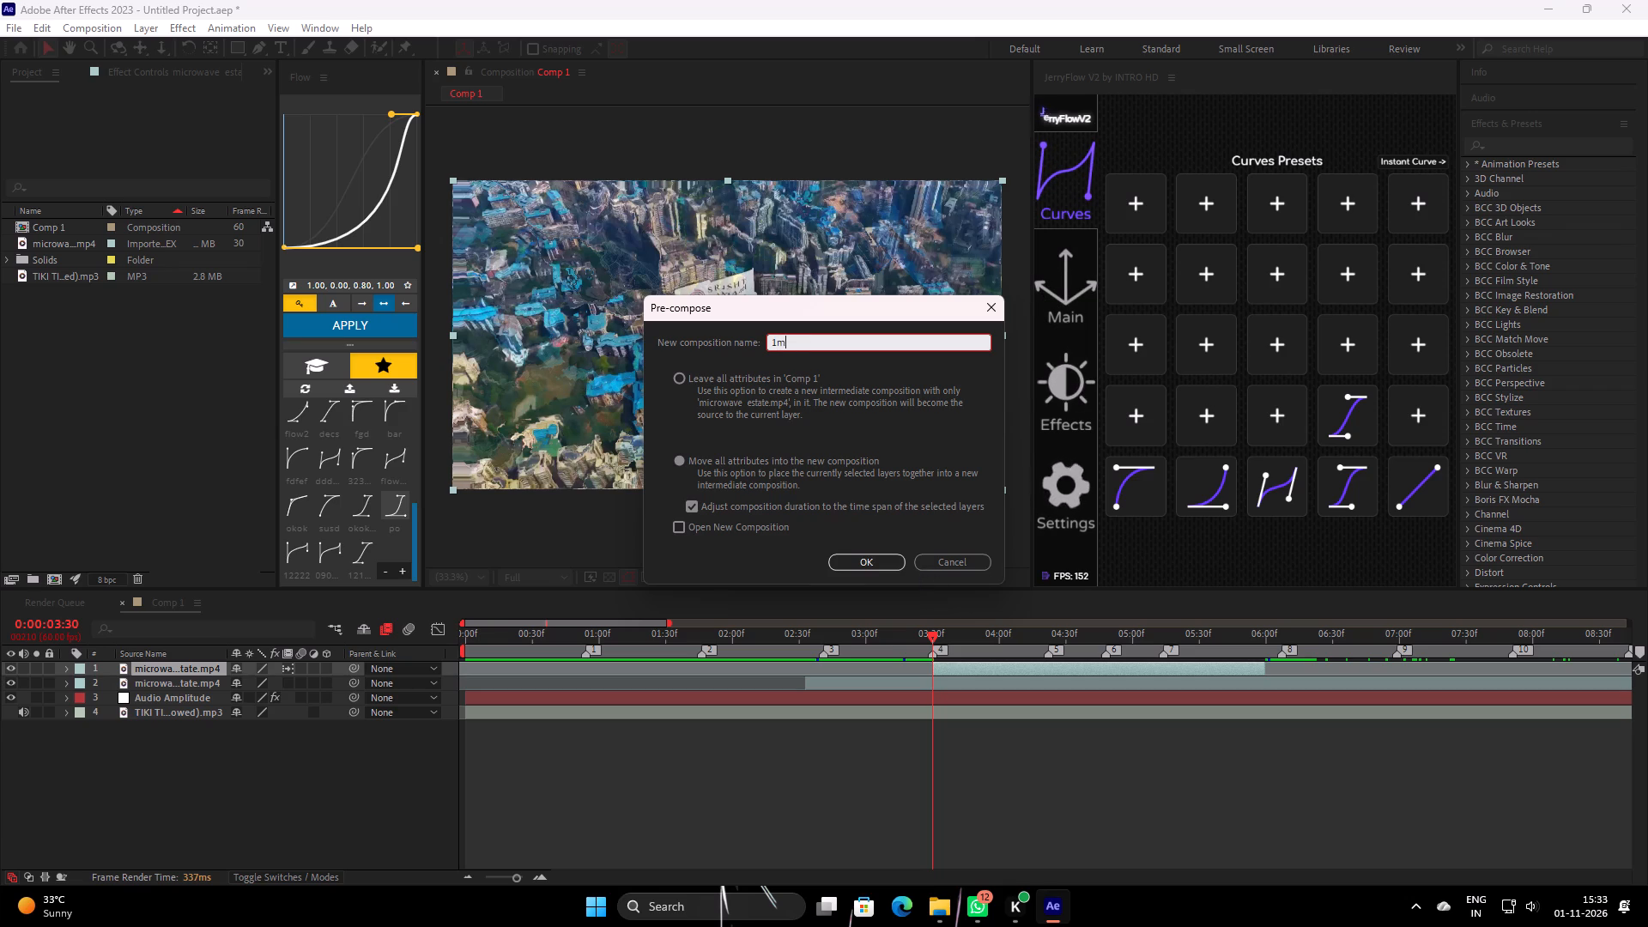
click(882, 563)
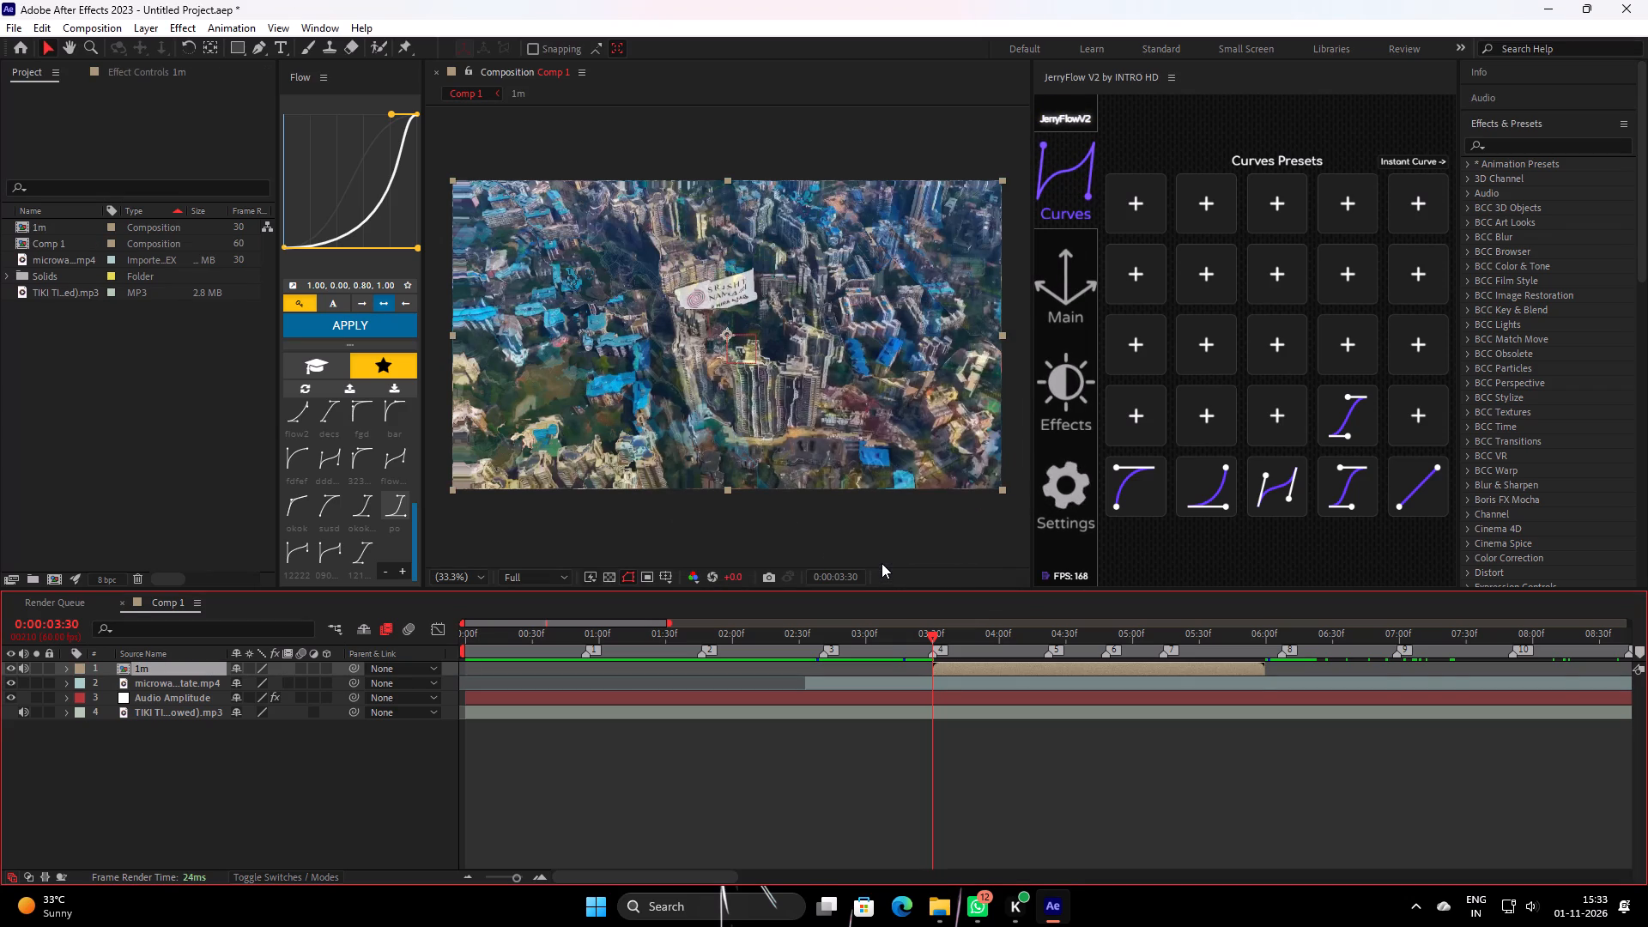
Enable time remapping on the 1m layer and move its end keyframe to beat marker 5, about 0:00:04:22.
key(ctrl+alt+t)
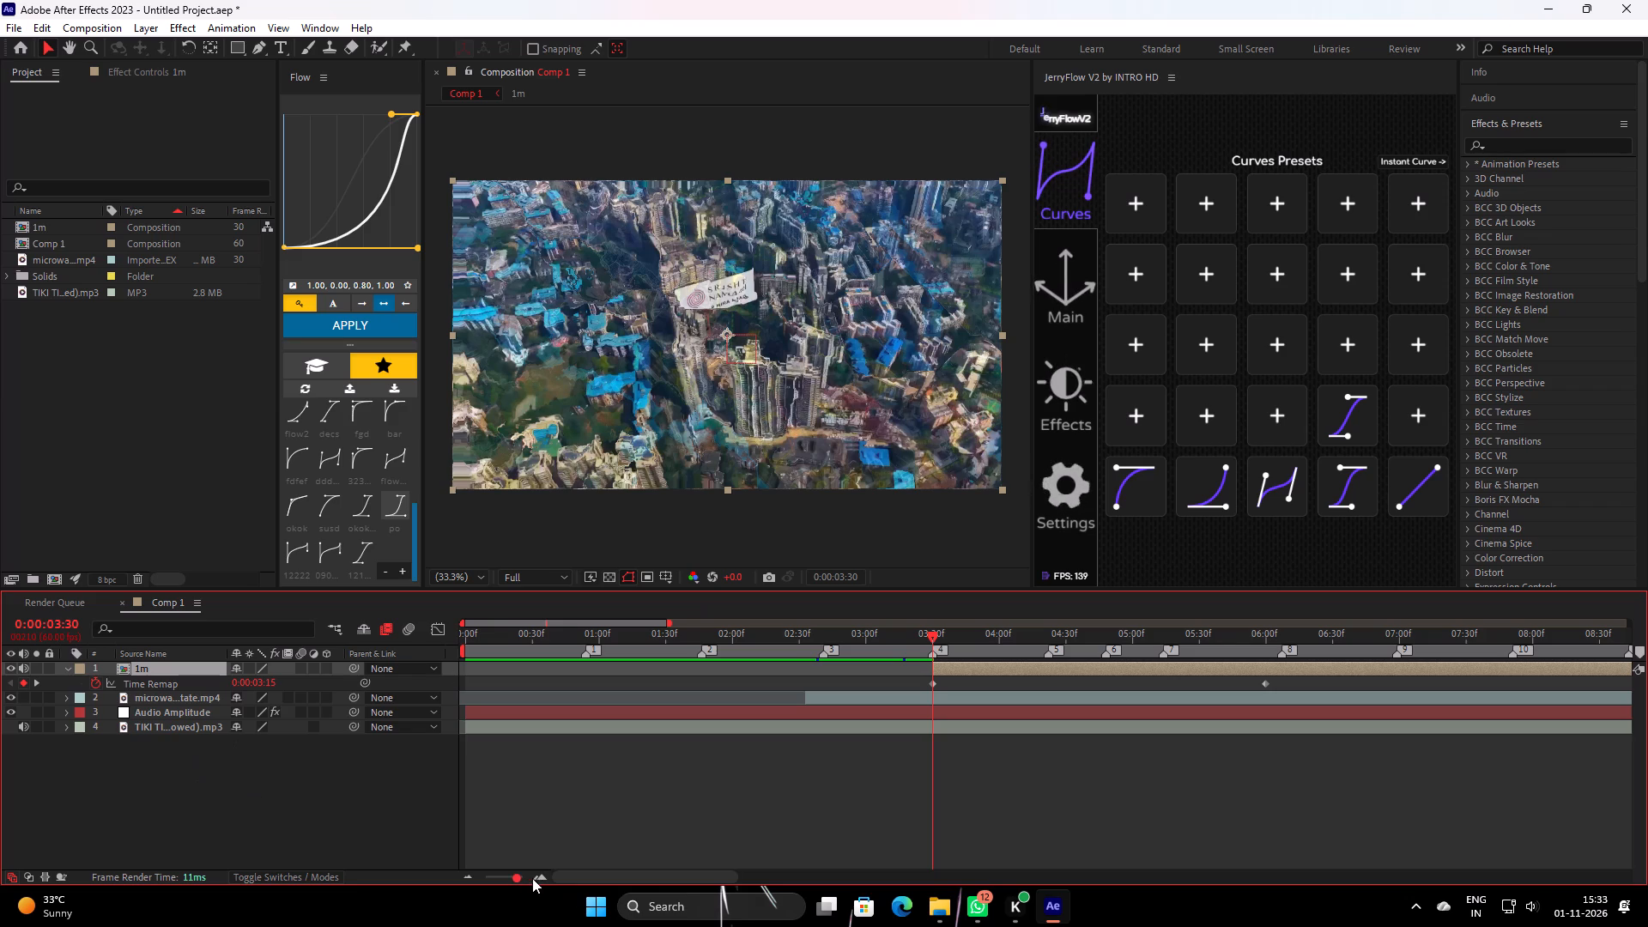
double_click(547, 878)
drag(975, 649, 1647, 691)
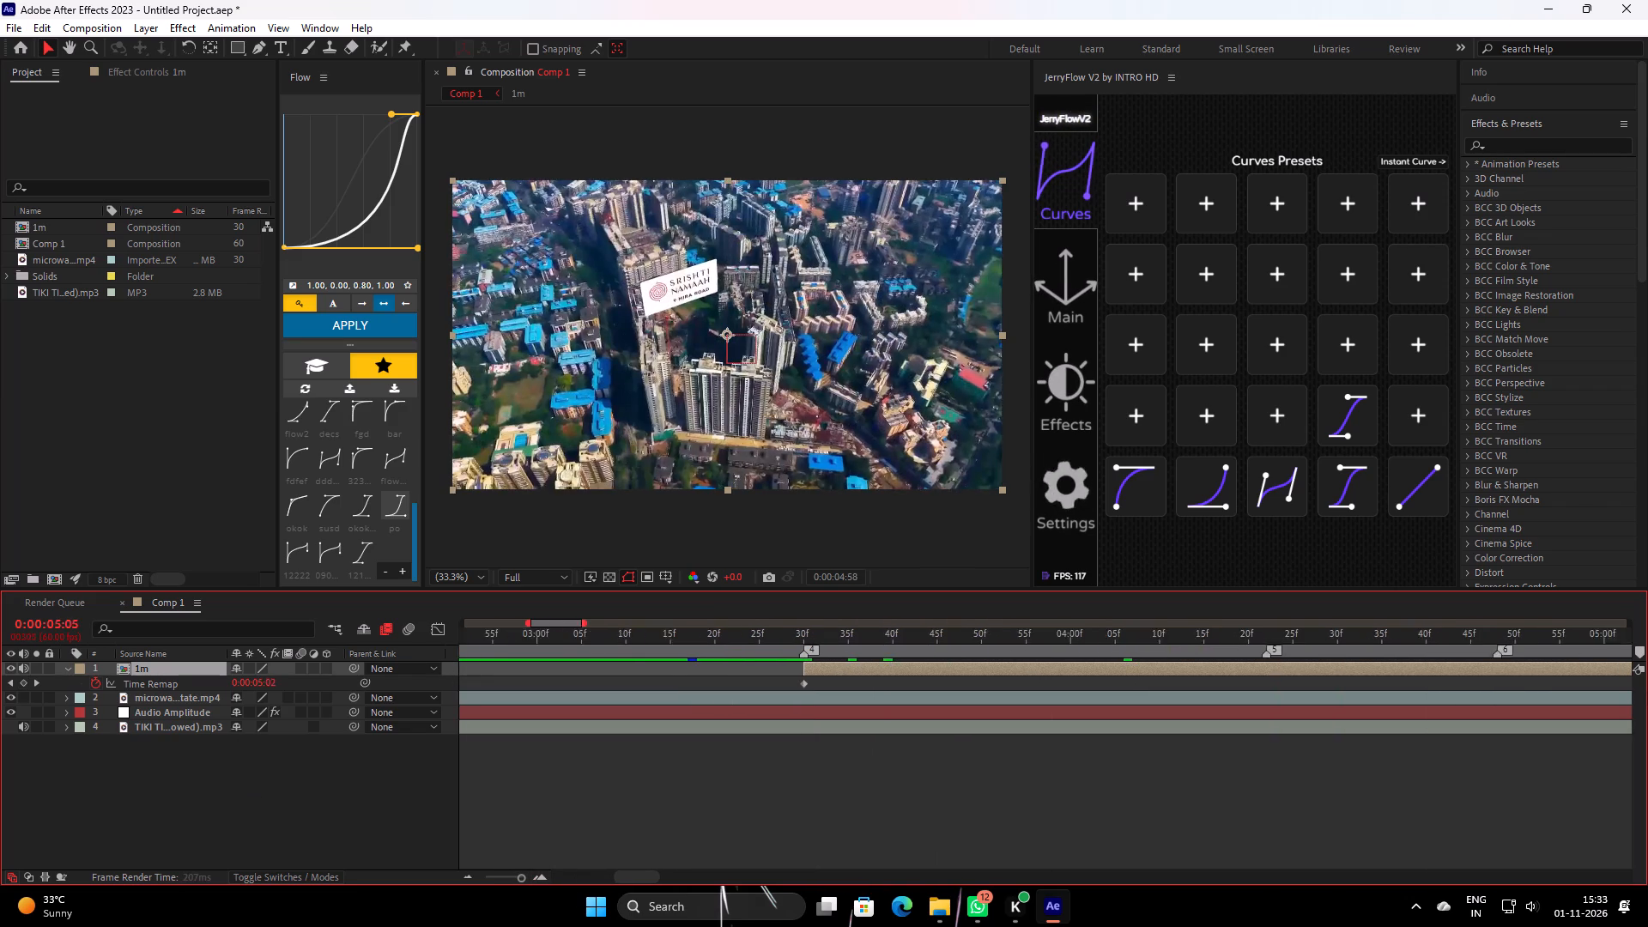
drag(1647, 691, 730, 706)
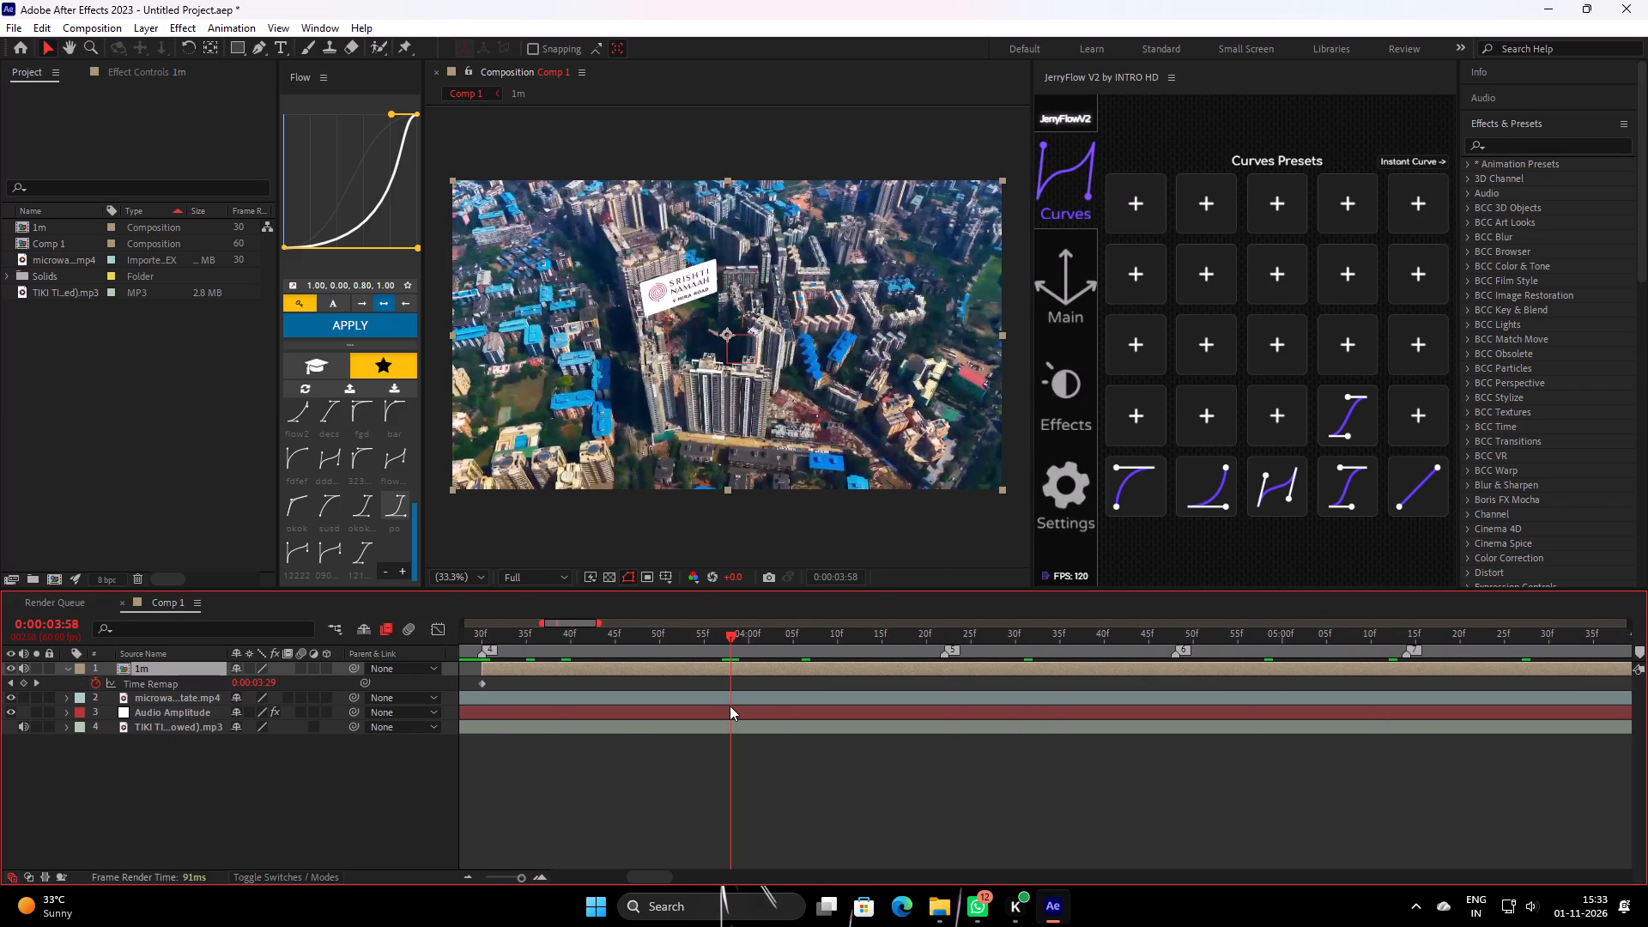
drag(730, 706, 725, 710)
double_click(459, 877)
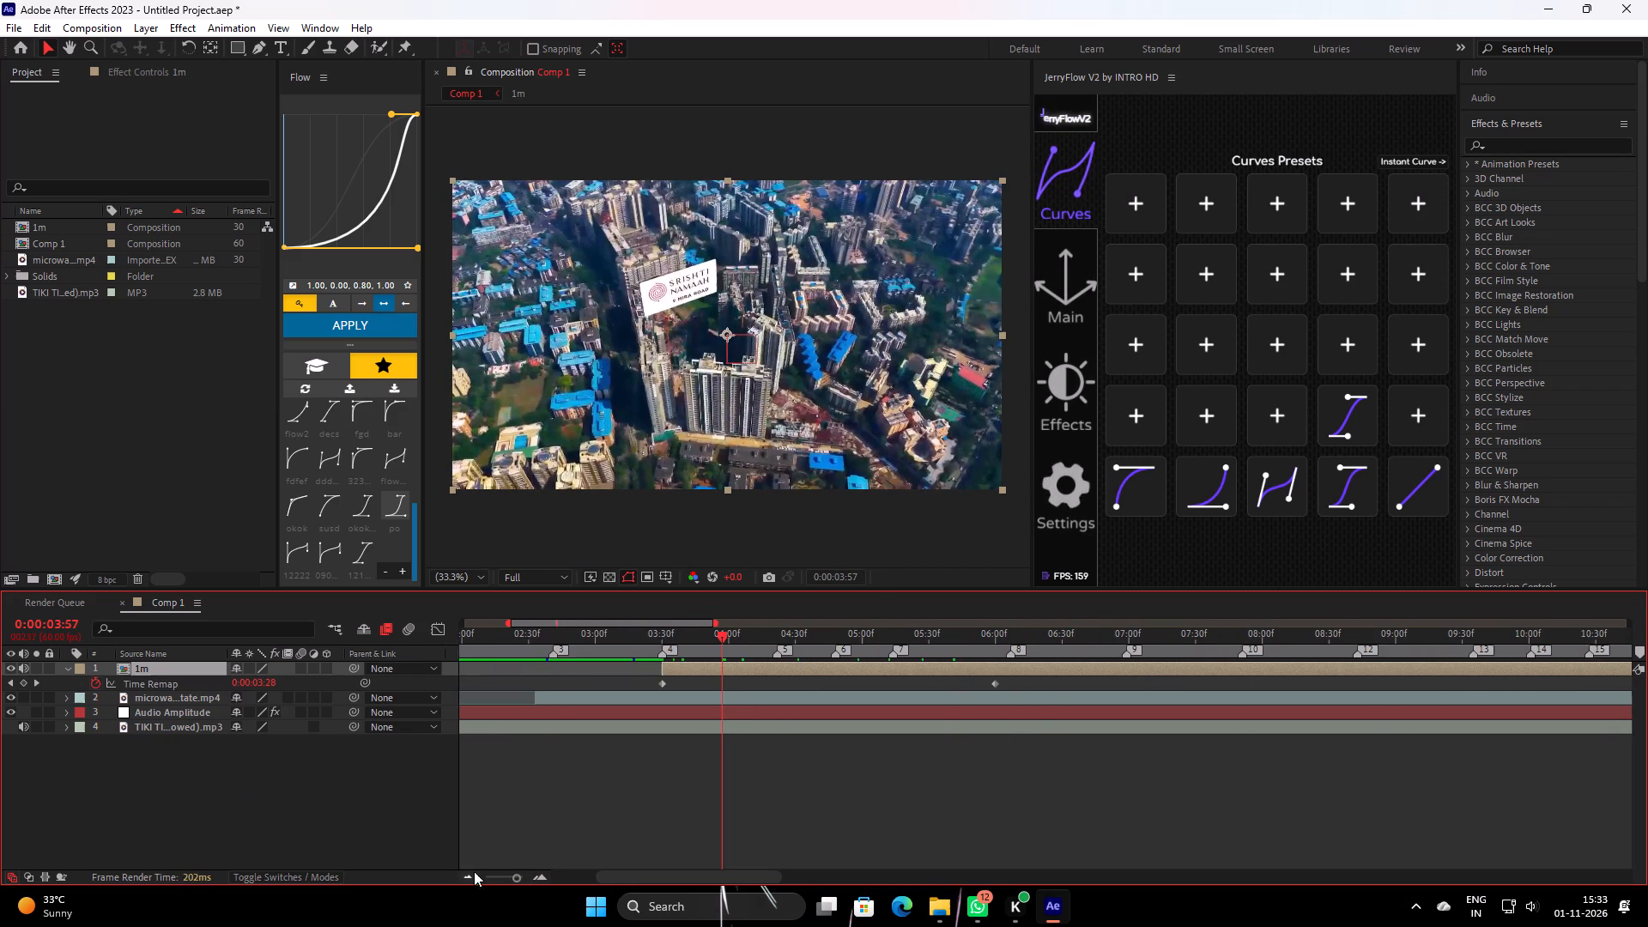
drag(997, 681, 770, 760)
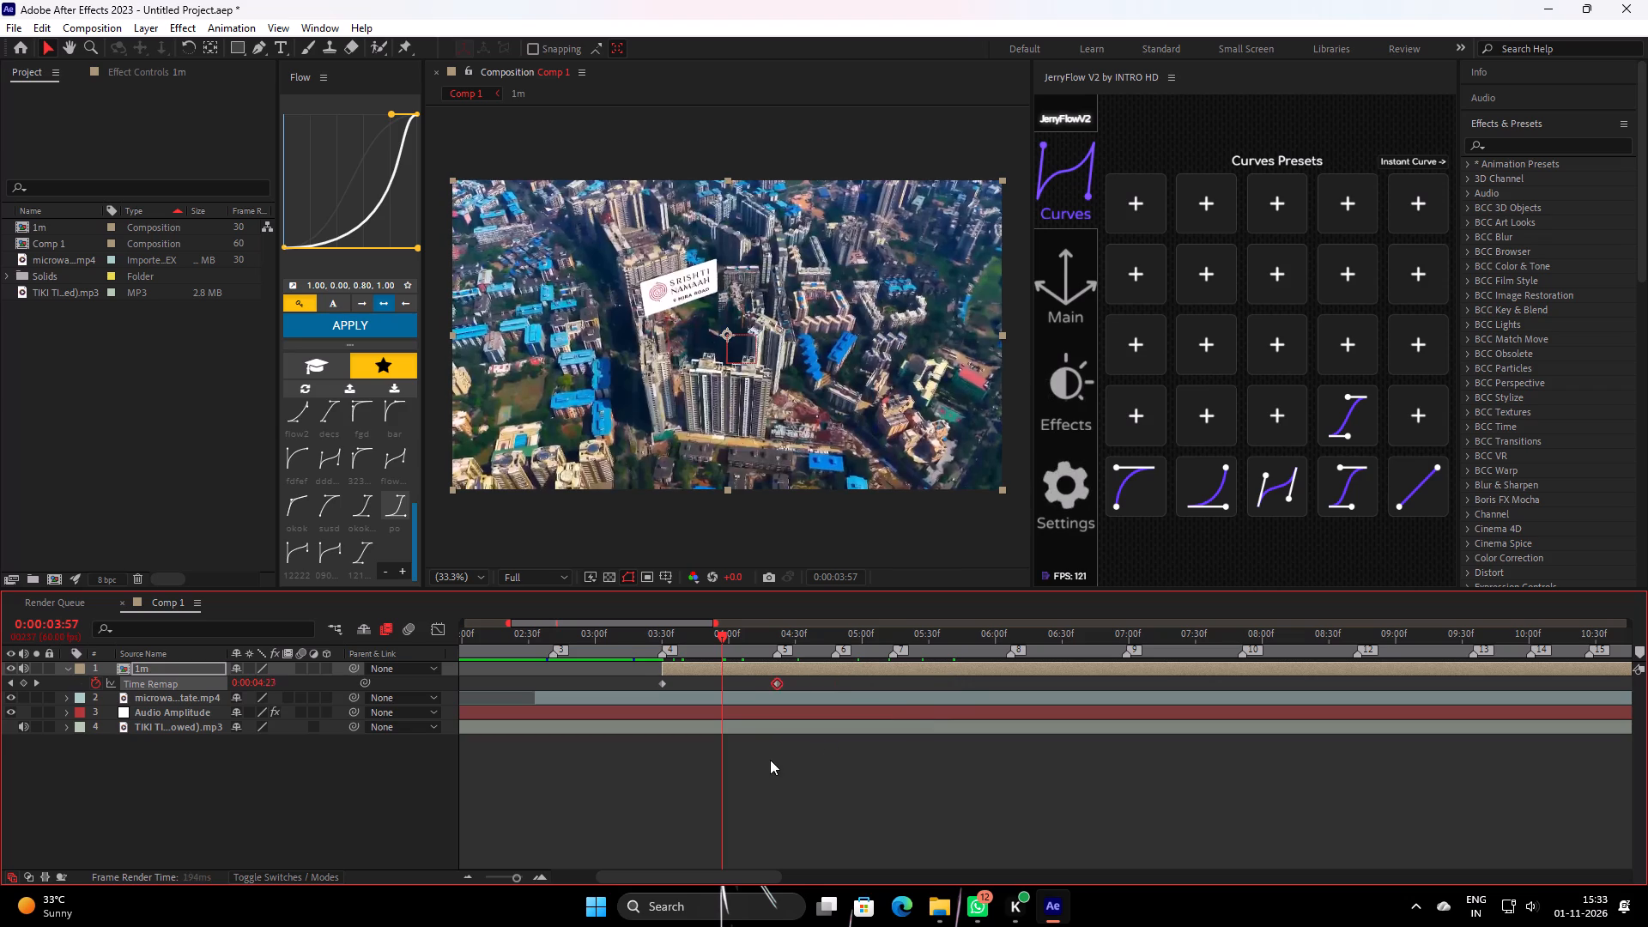
Move the 1m layer's end Time Remap keyframe to about 0:00:03:58 and set its value to 0:00:02:29.
drag(770, 760, 726, 776)
click(540, 870)
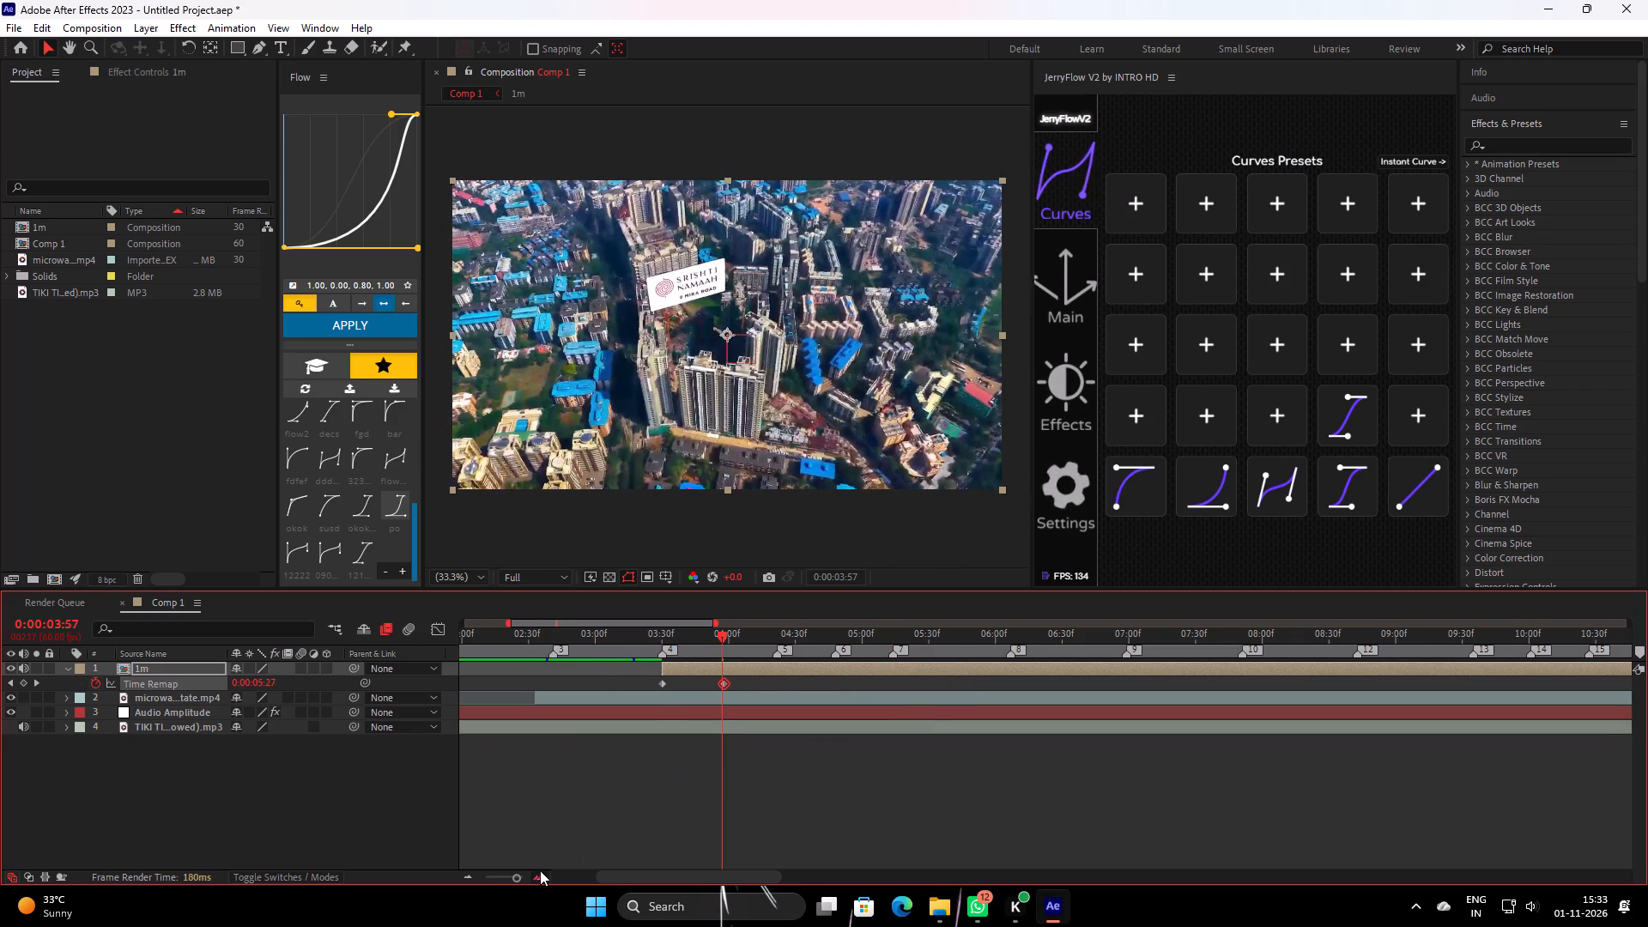
drag(715, 650, 724, 675)
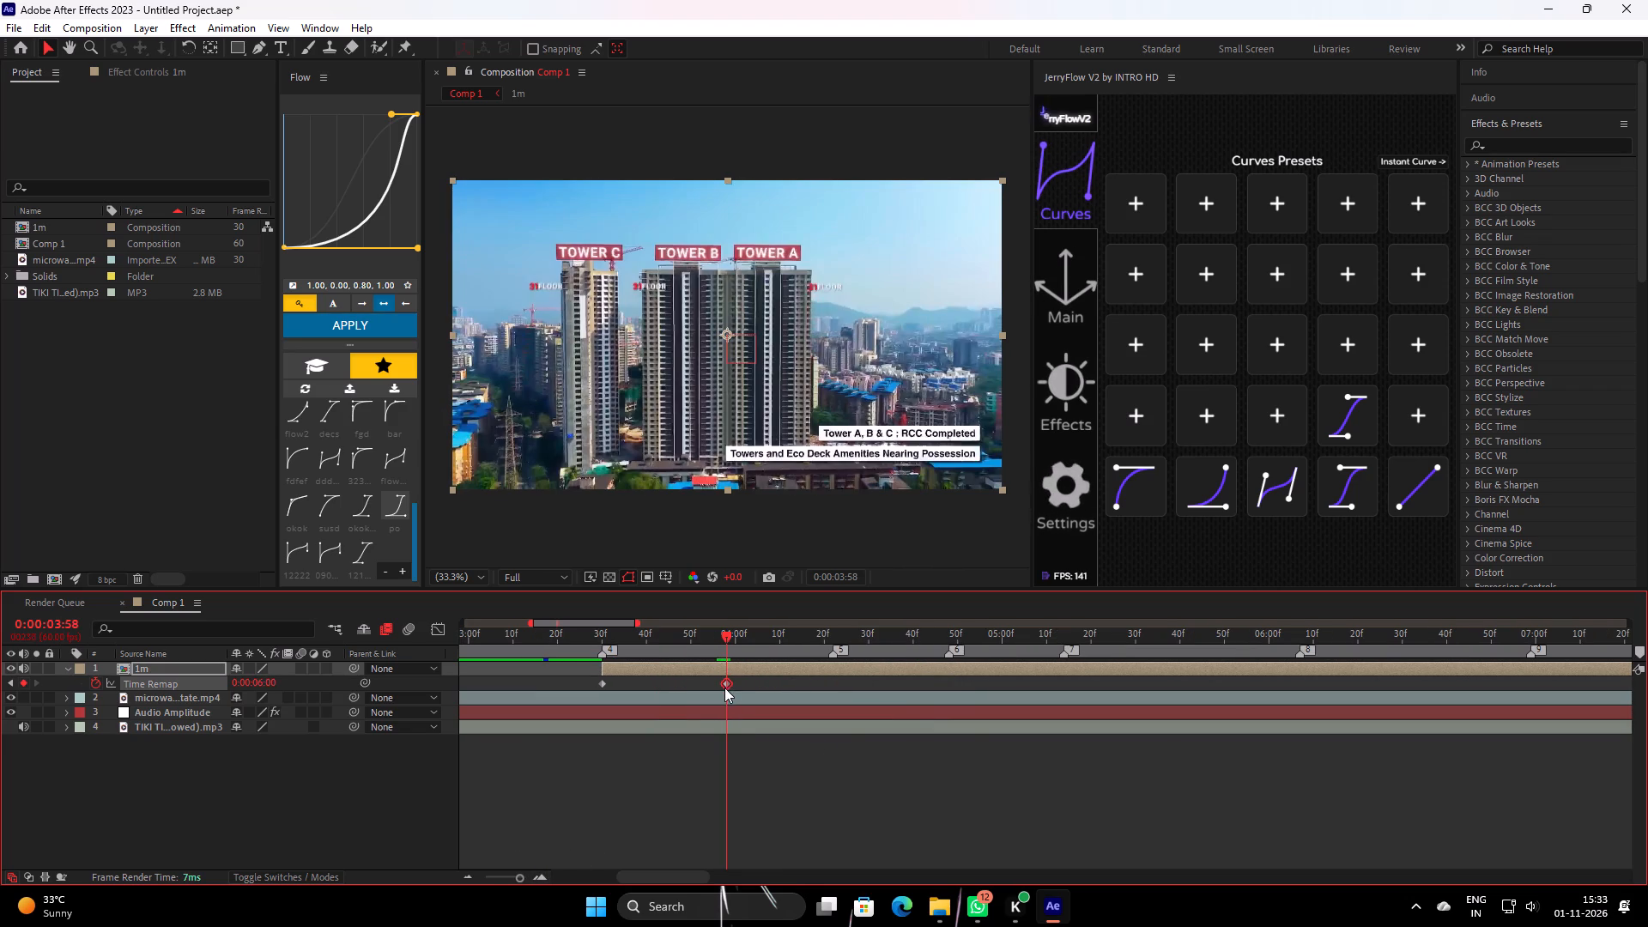
double_click(725, 683)
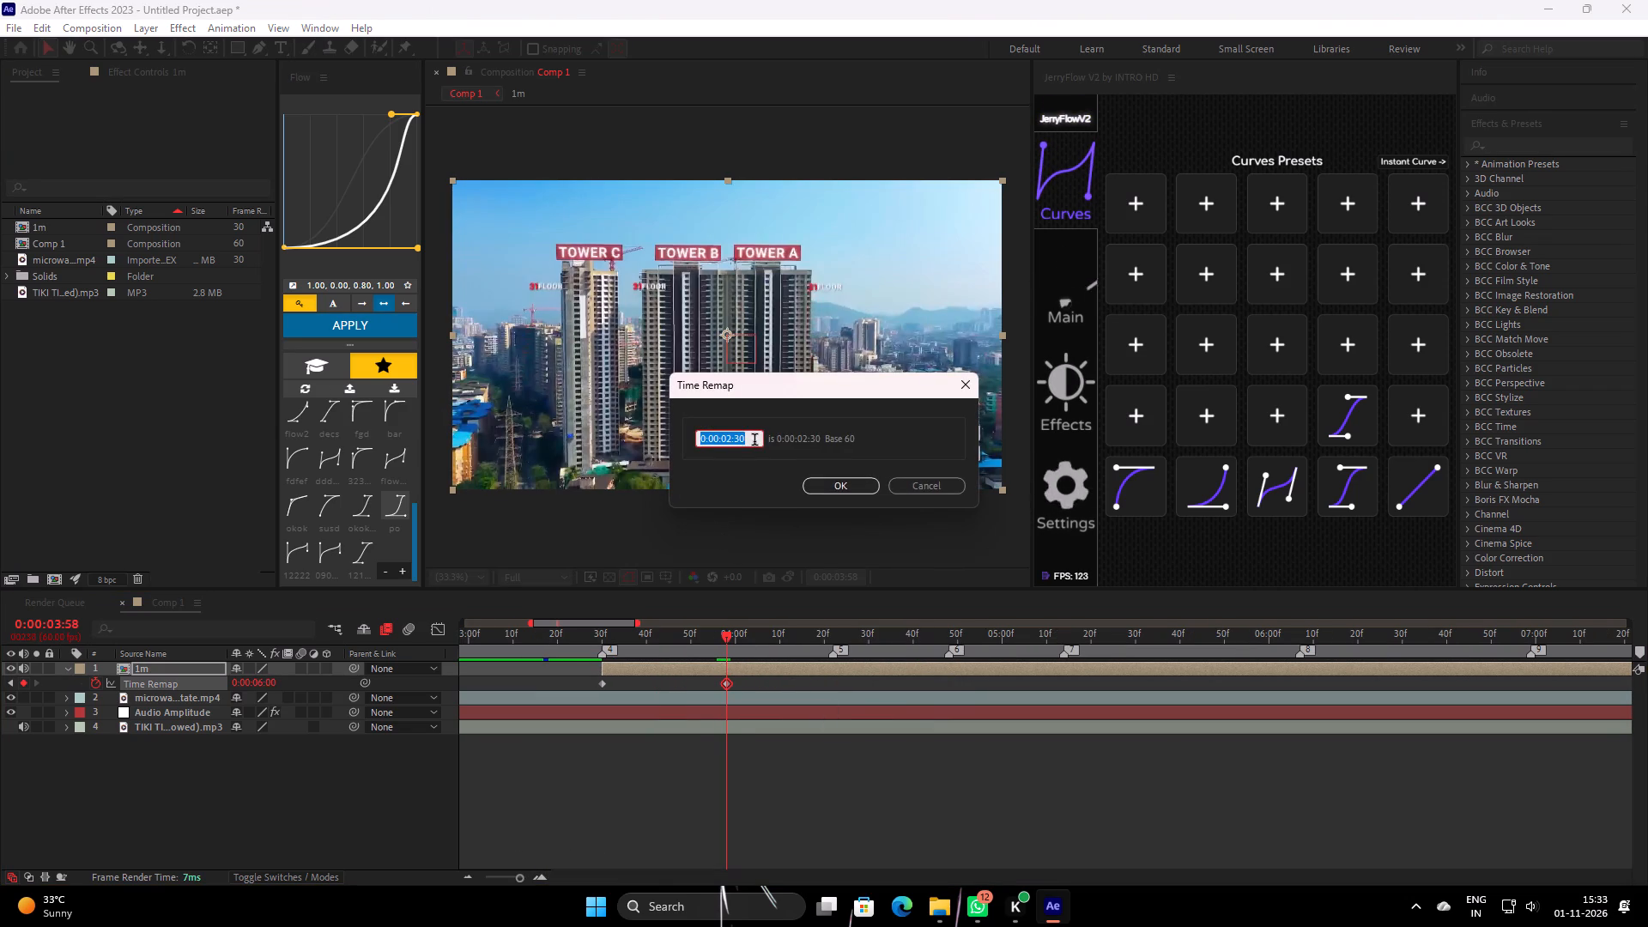
click(754, 441)
key(BackSpace)
key(BackSpace)
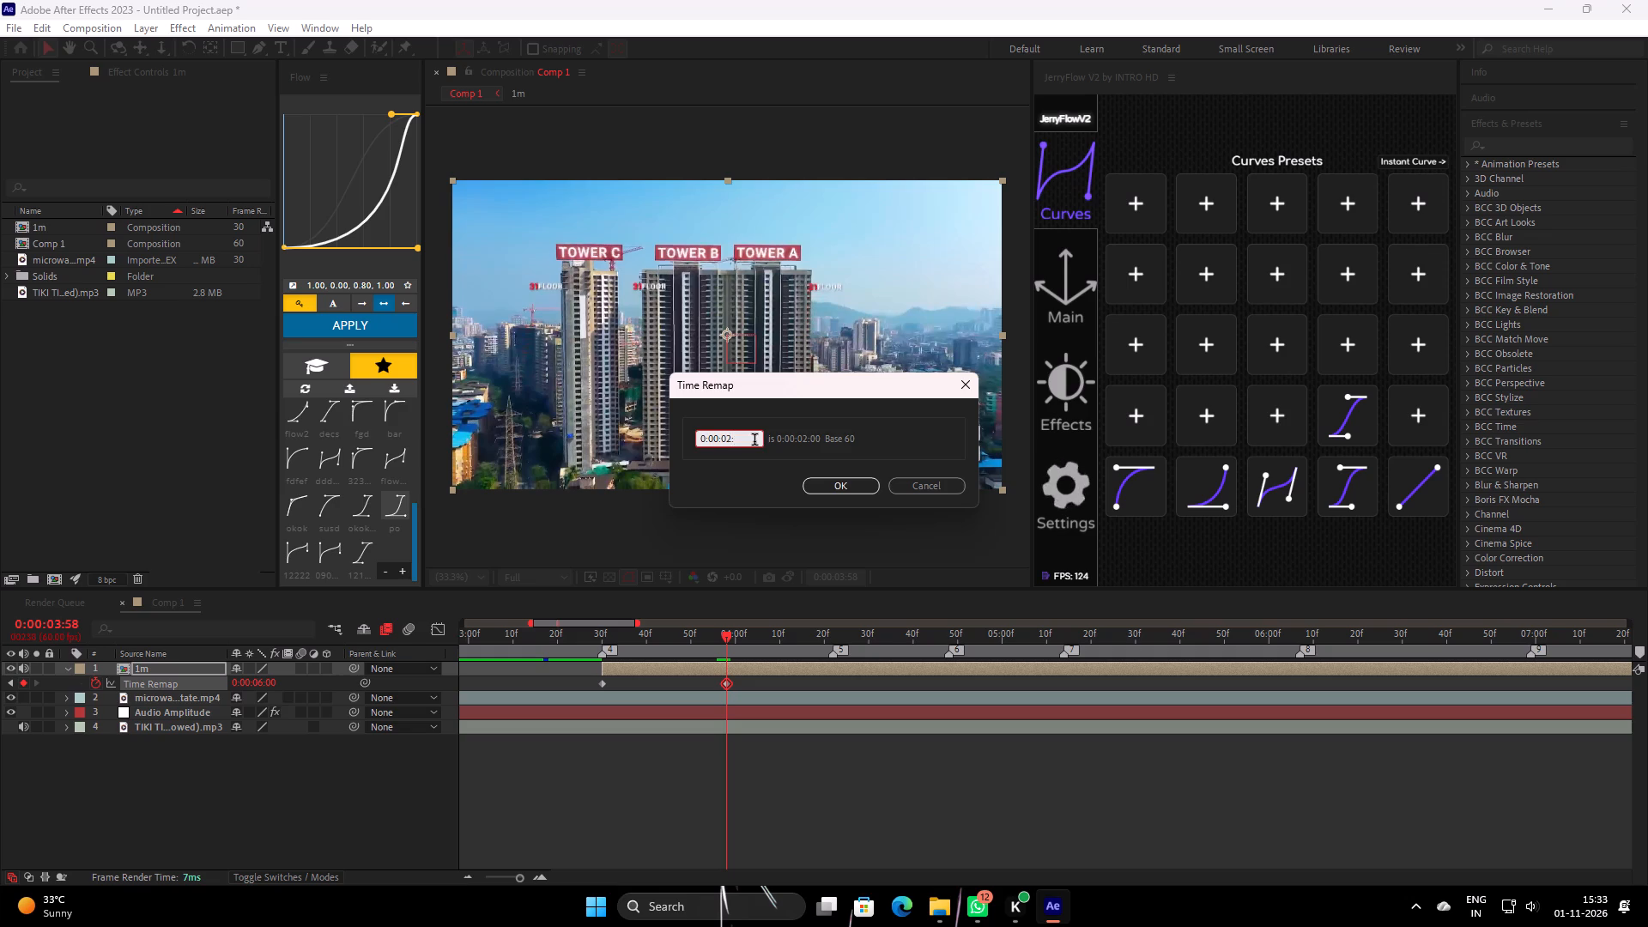
text(29)
key(Return)
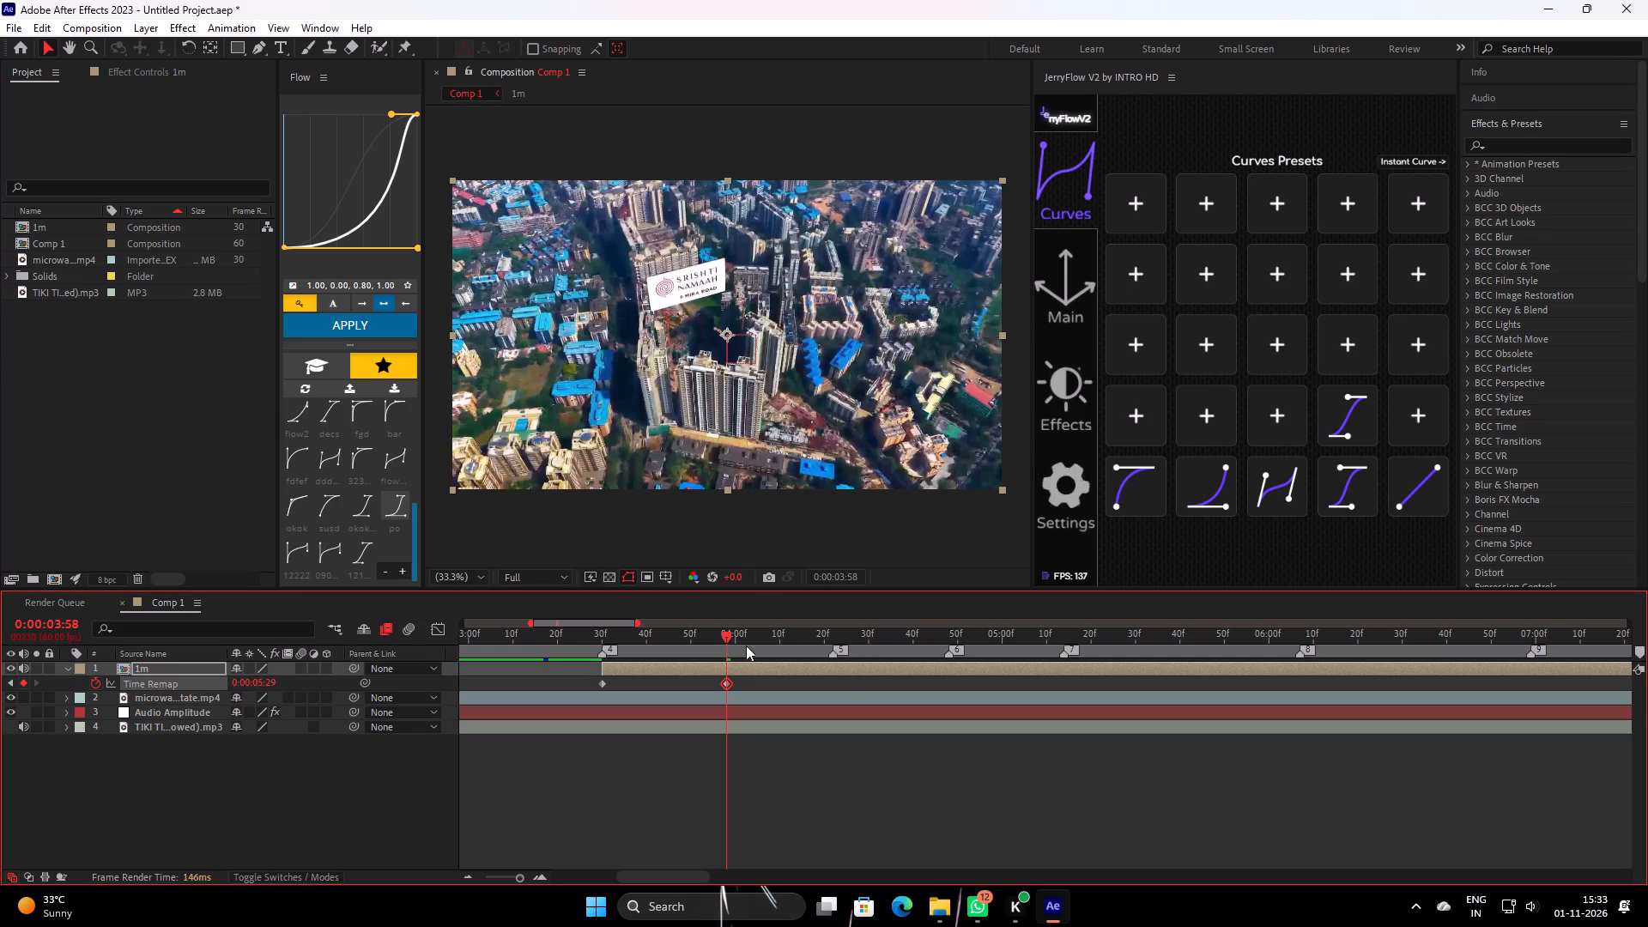
Copy the first Time Remap keyframe of 1m to beat marker 5, at 0:00:04:22.
drag(748, 644, 833, 711)
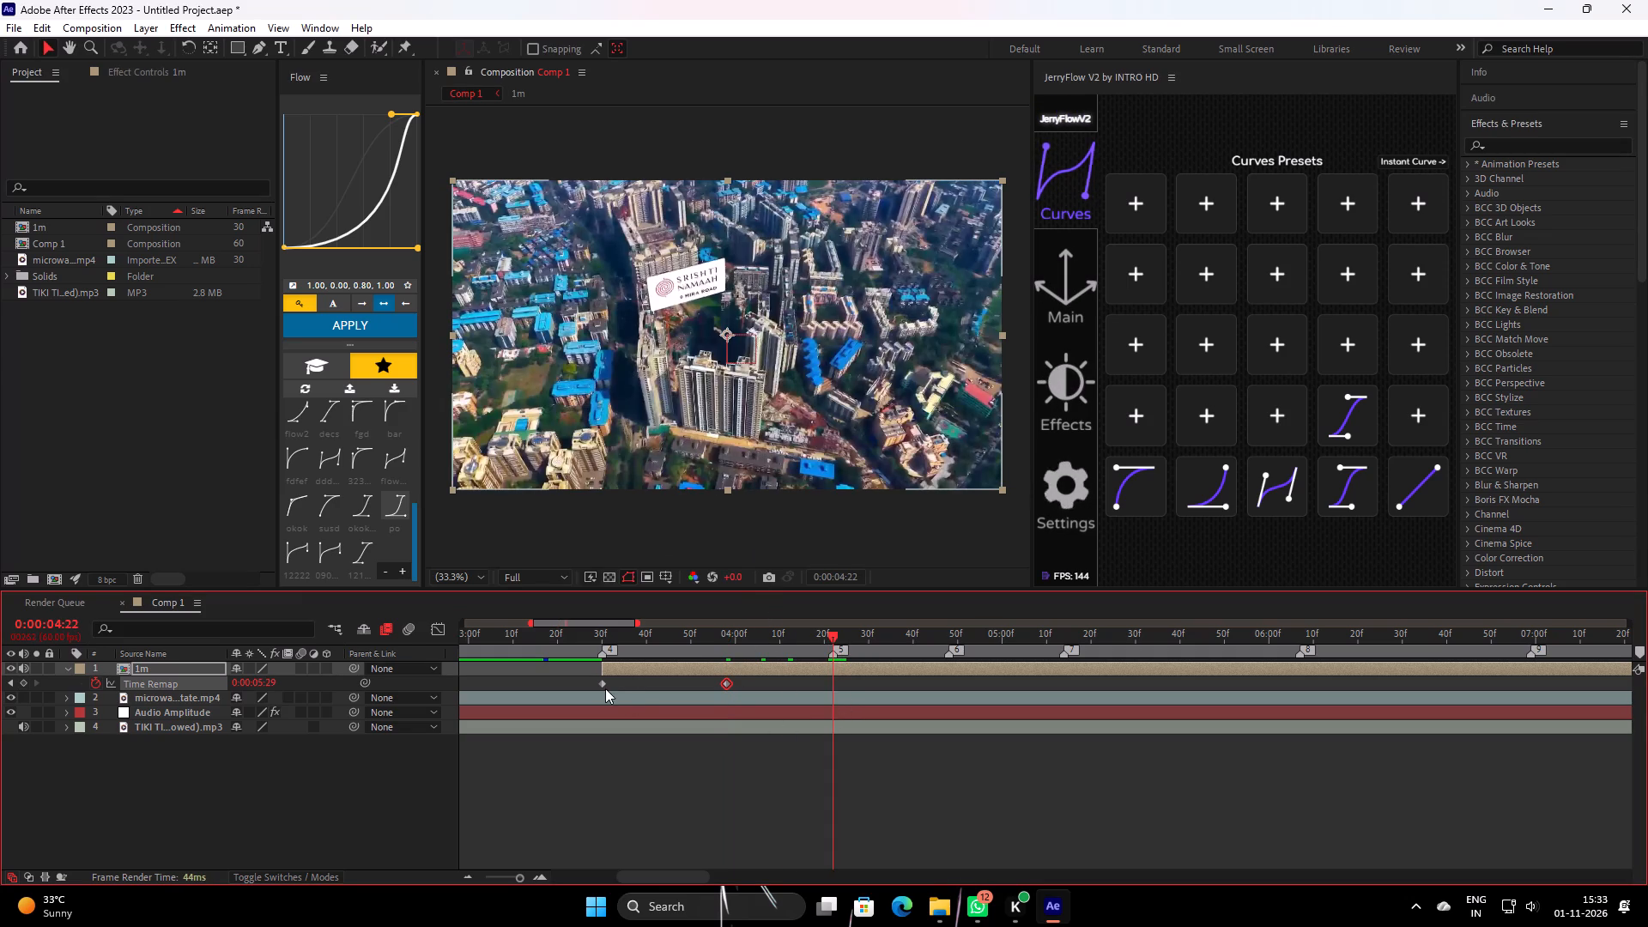
click(601, 683)
key(ctrl+c)
key(ctrl+v)
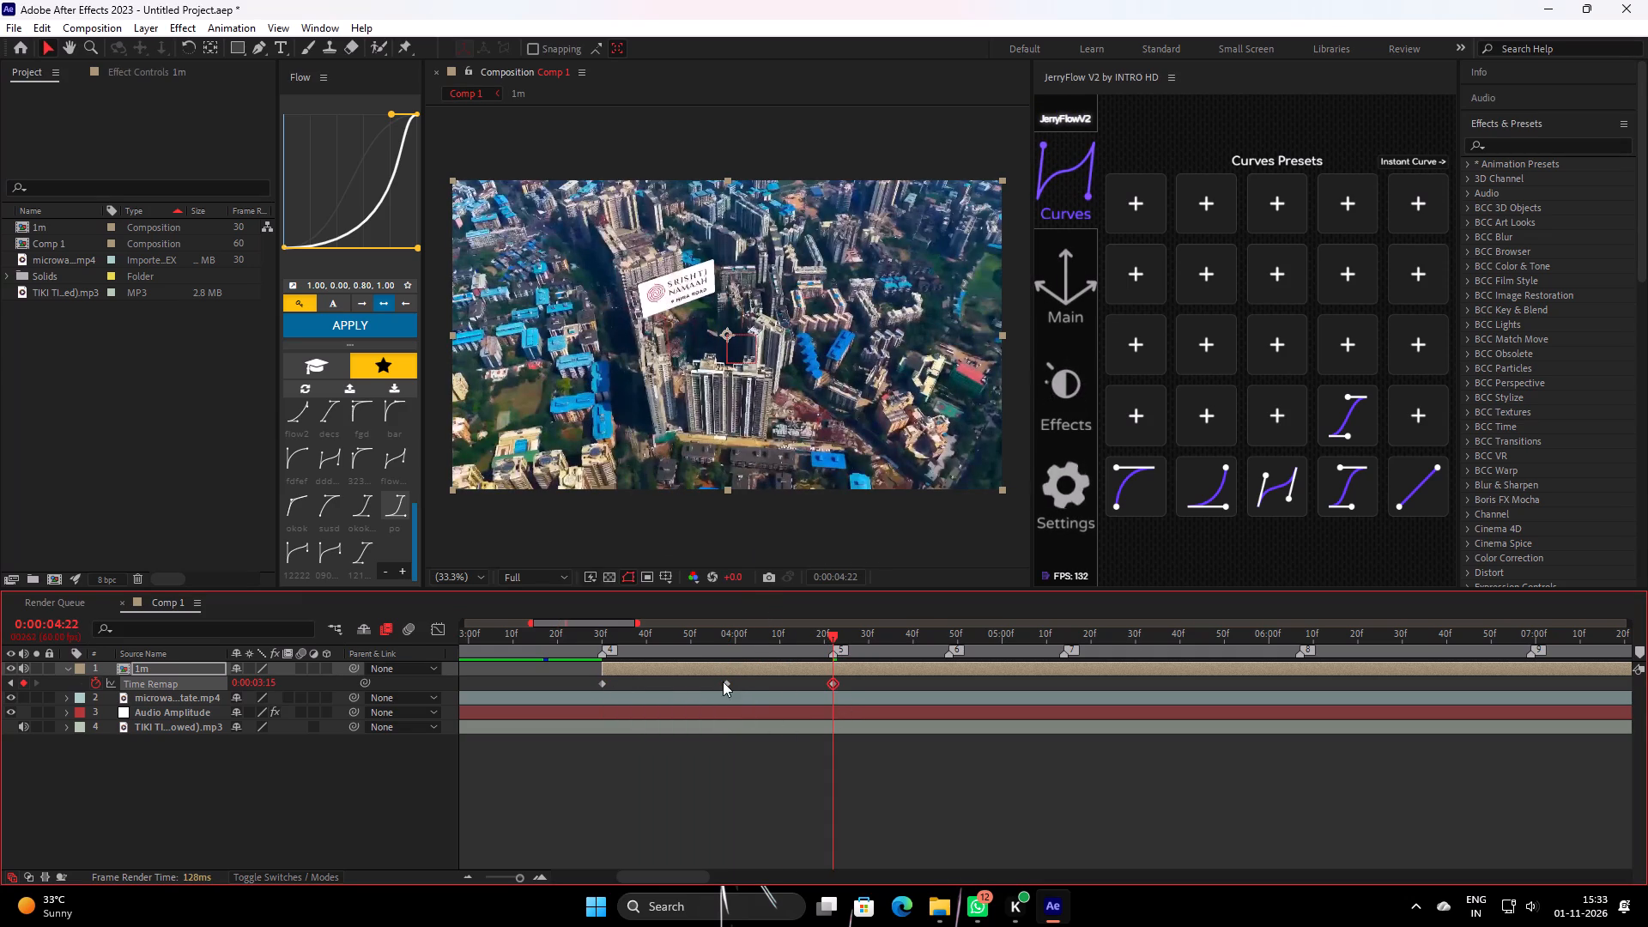
Shift the middle Time Remap keyframe slightly earlier, to about 0:00:03:56, midway between the two outer keyframes.
drag(725, 683, 715, 709)
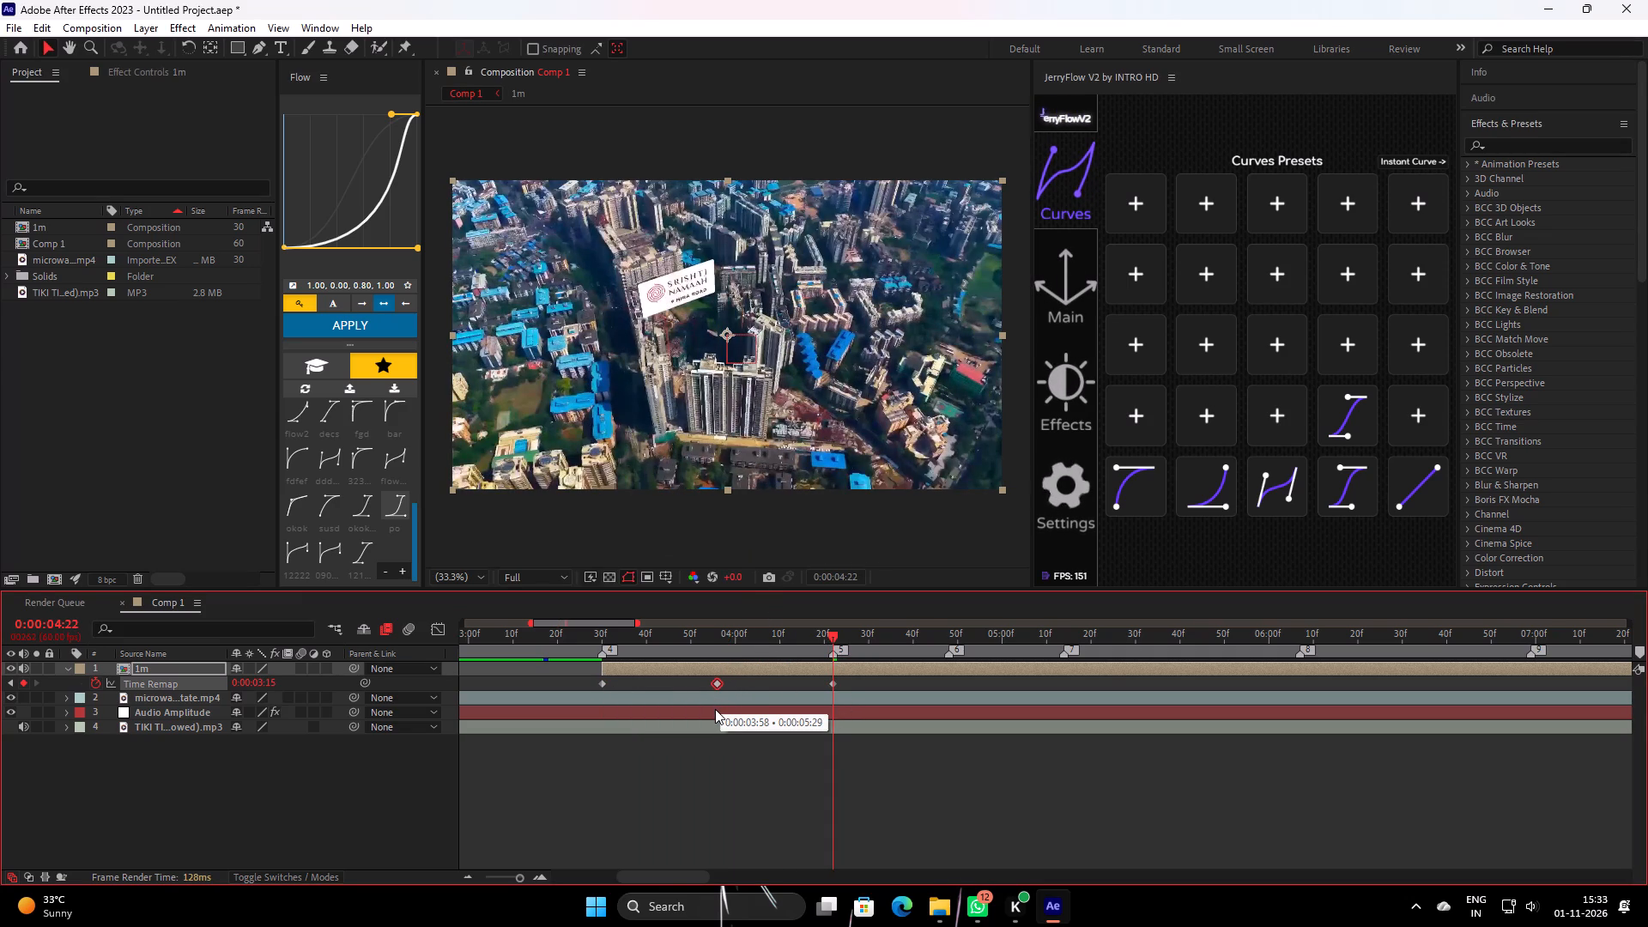
drag(715, 709, 720, 704)
click(722, 797)
drag(724, 685, 718, 694)
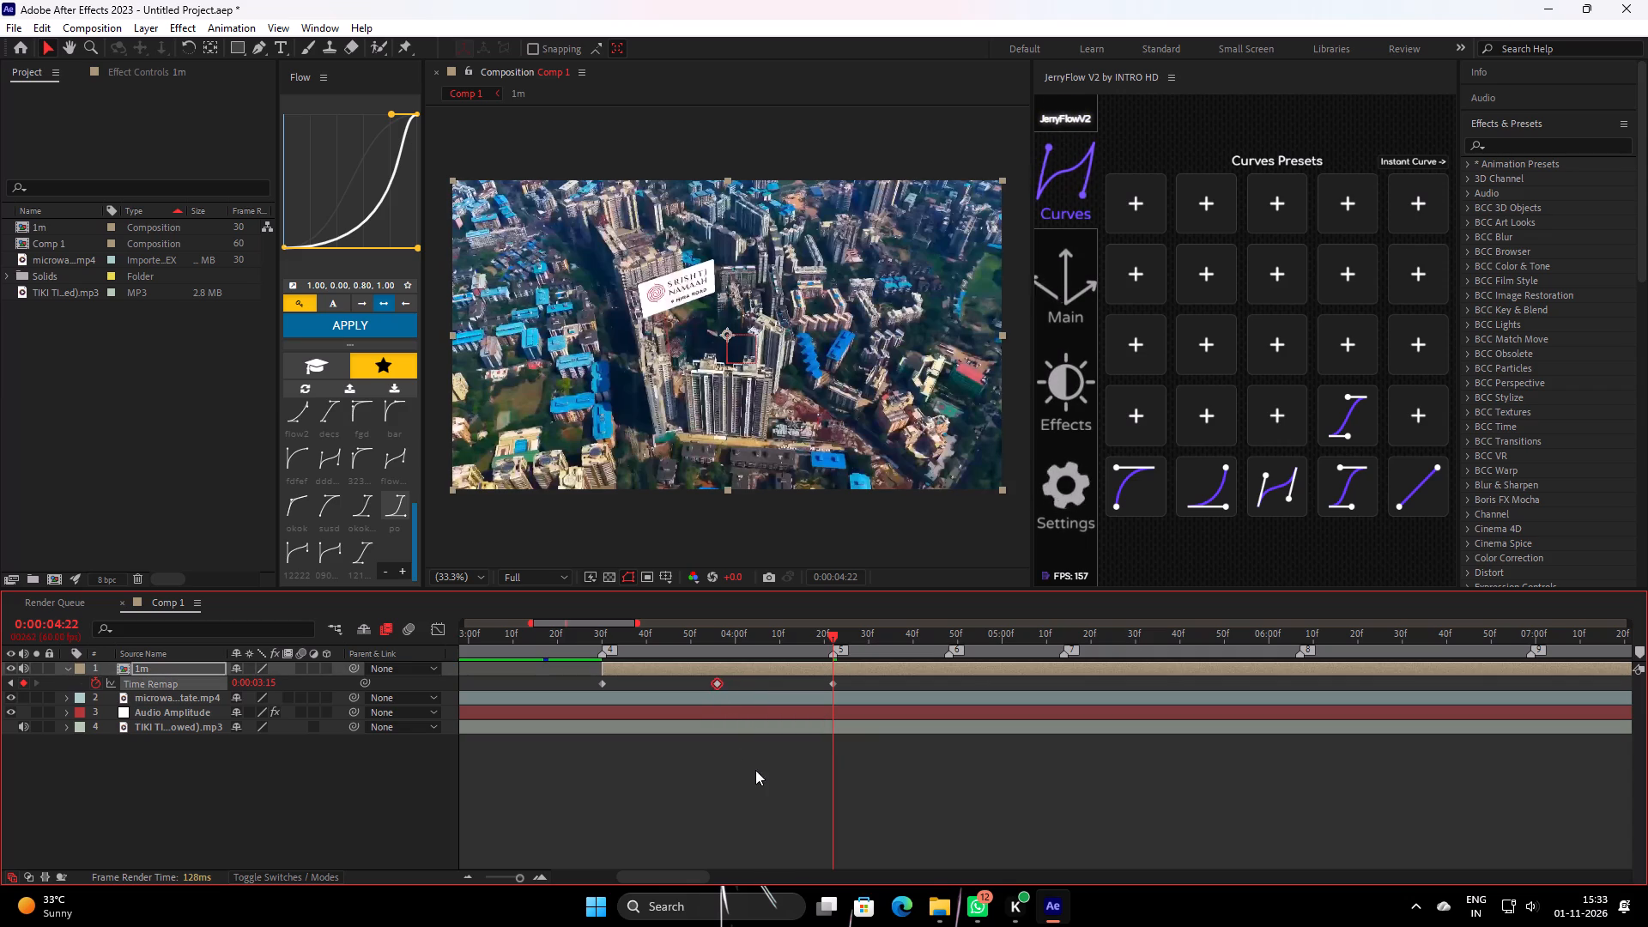
Apply JerryFlow's fast-start curve preset to the first two Time Remap keyframes and its slow-start curve preset to the last two.
click(757, 775)
drag(830, 797, 540, 664)
drag(810, 807, 543, 662)
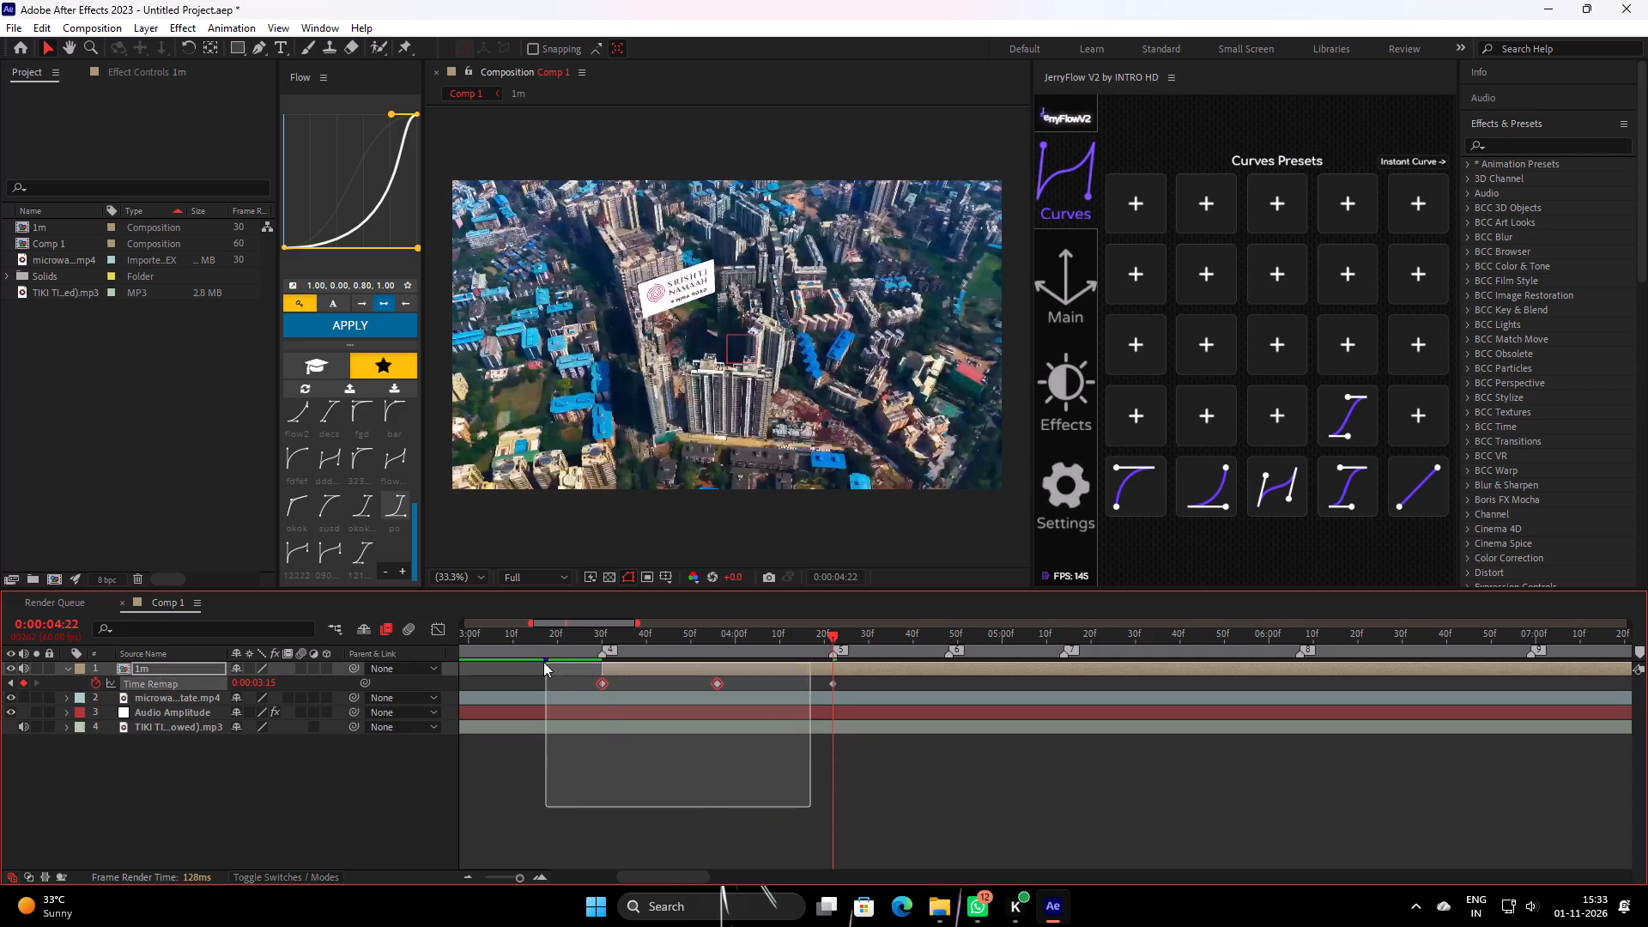
drag(543, 662, 540, 662)
scroll(312, 444, up, 5)
click(390, 426)
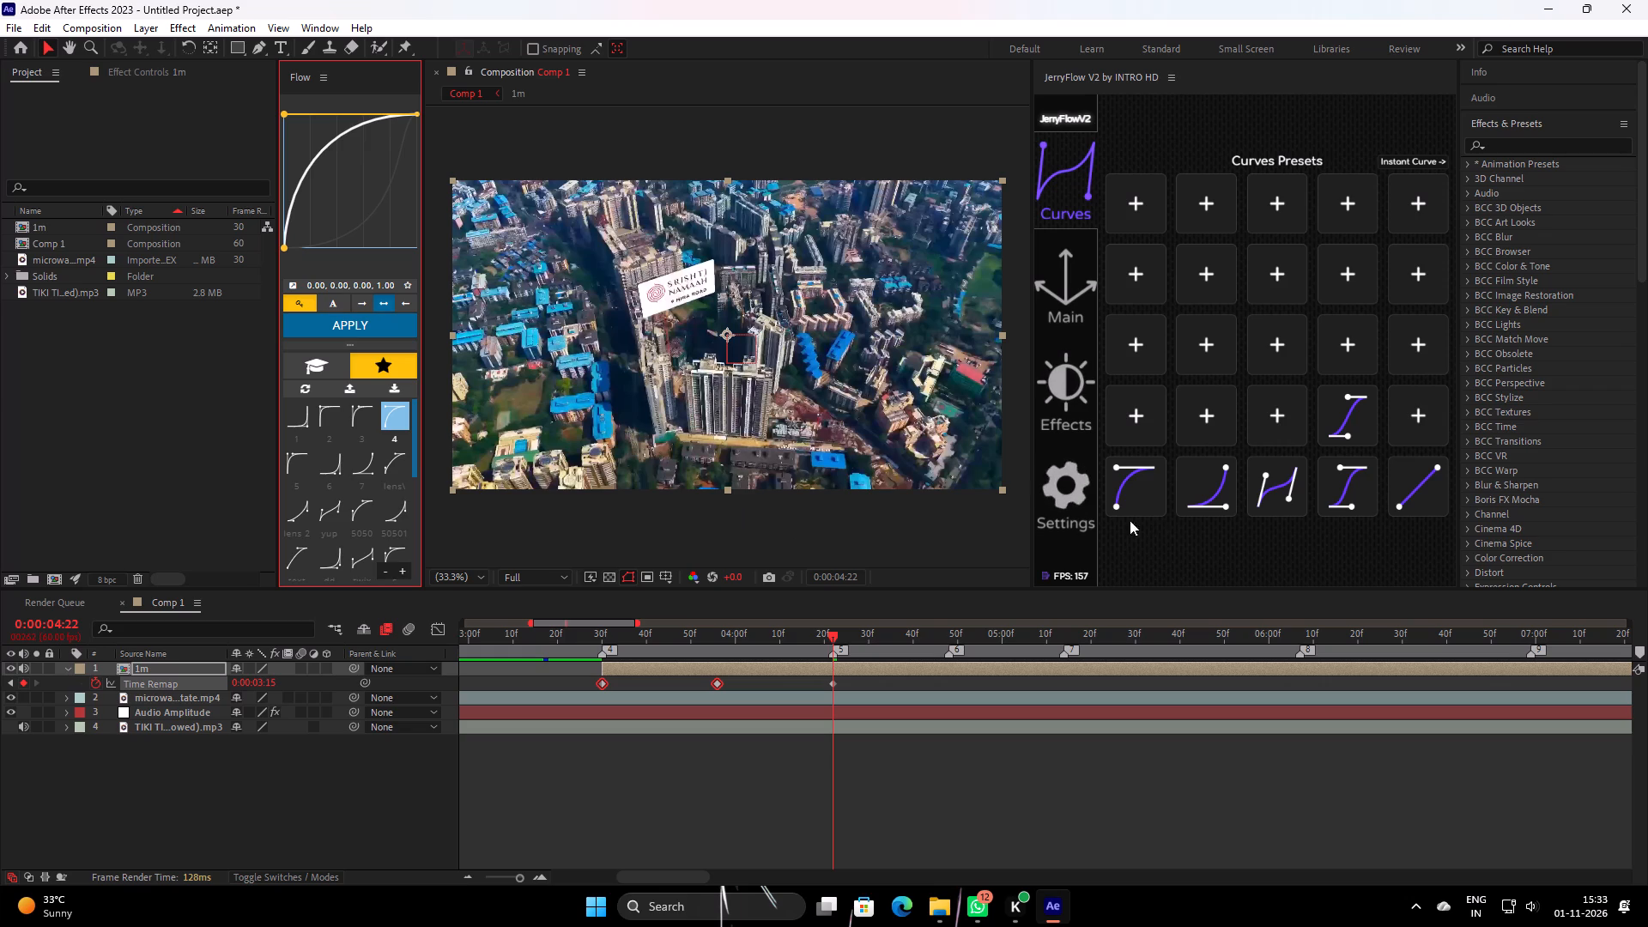
click(1112, 495)
drag(977, 755, 701, 647)
click(1206, 503)
Play back the section around beat markers 4 and 5 to check the 1m speed ramp against the music.
drag(793, 639, 647, 673)
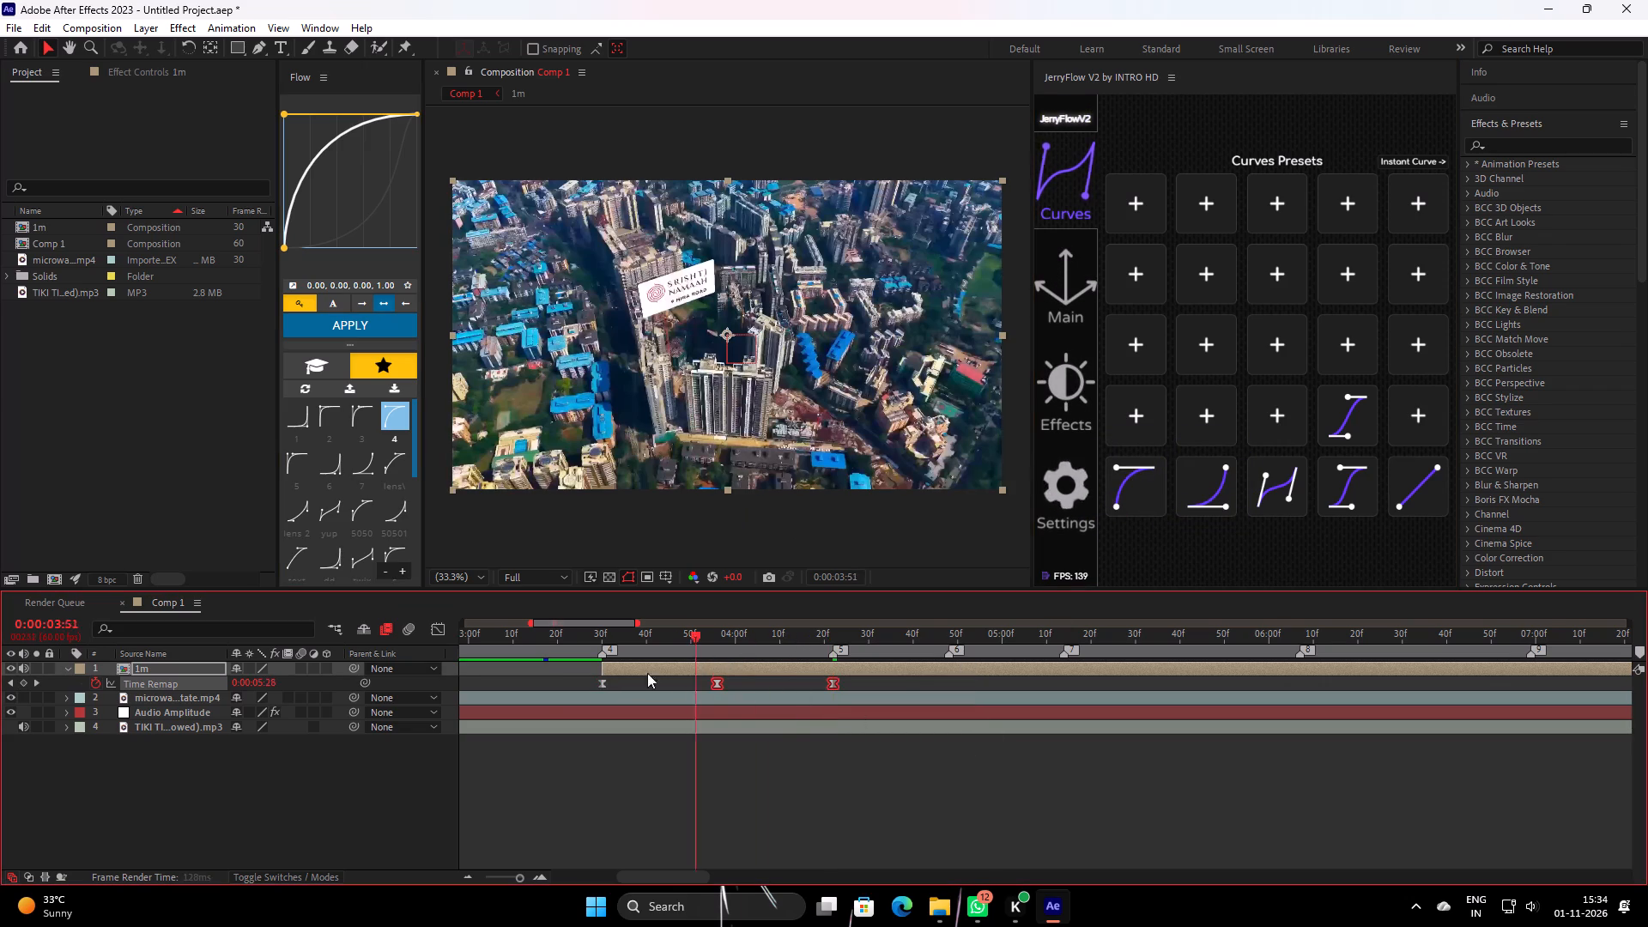
drag(647, 673, 394, 698)
key(space)
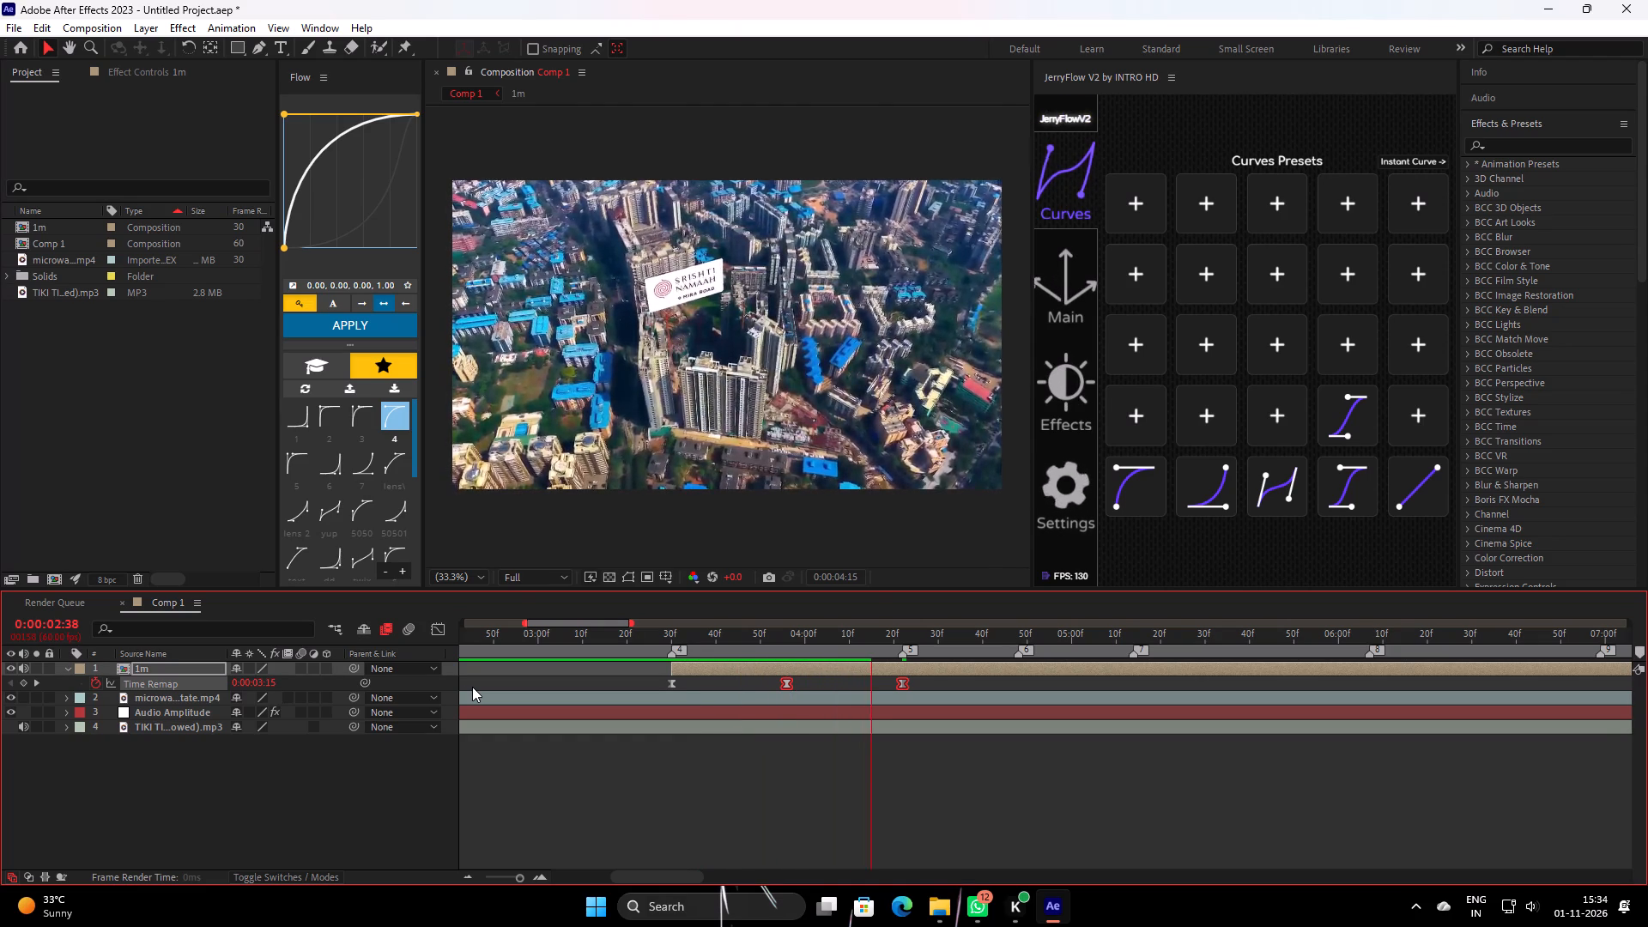
key(space)
drag(852, 648, 609, 694)
key(space)
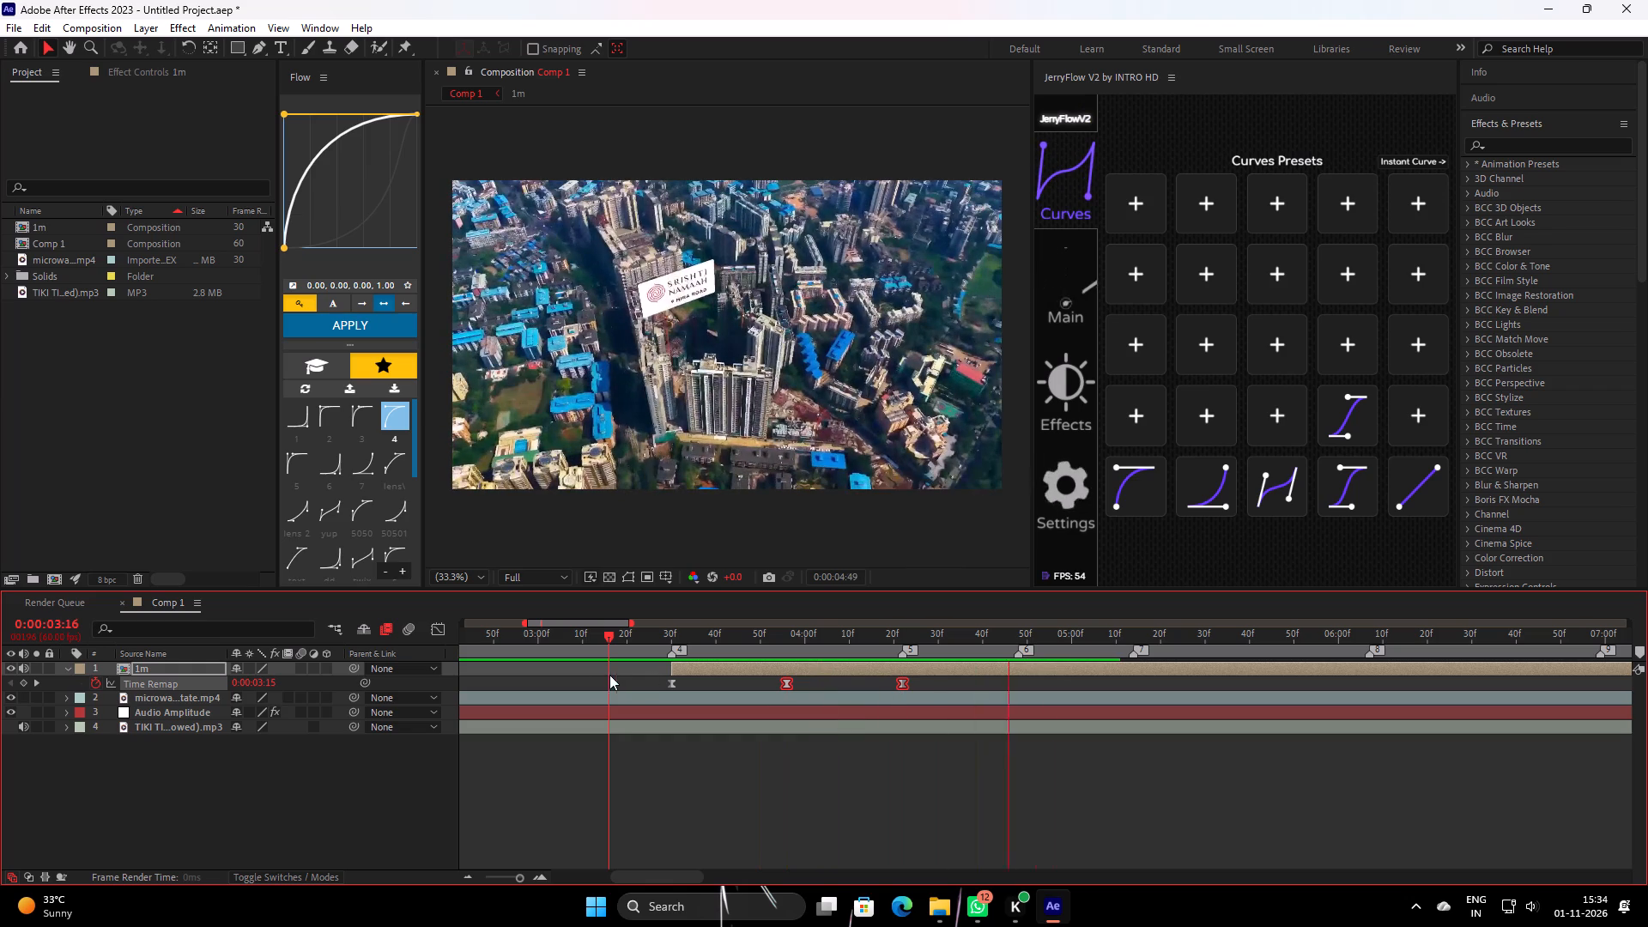
key(space)
drag(936, 644, 623, 679)
key(space)
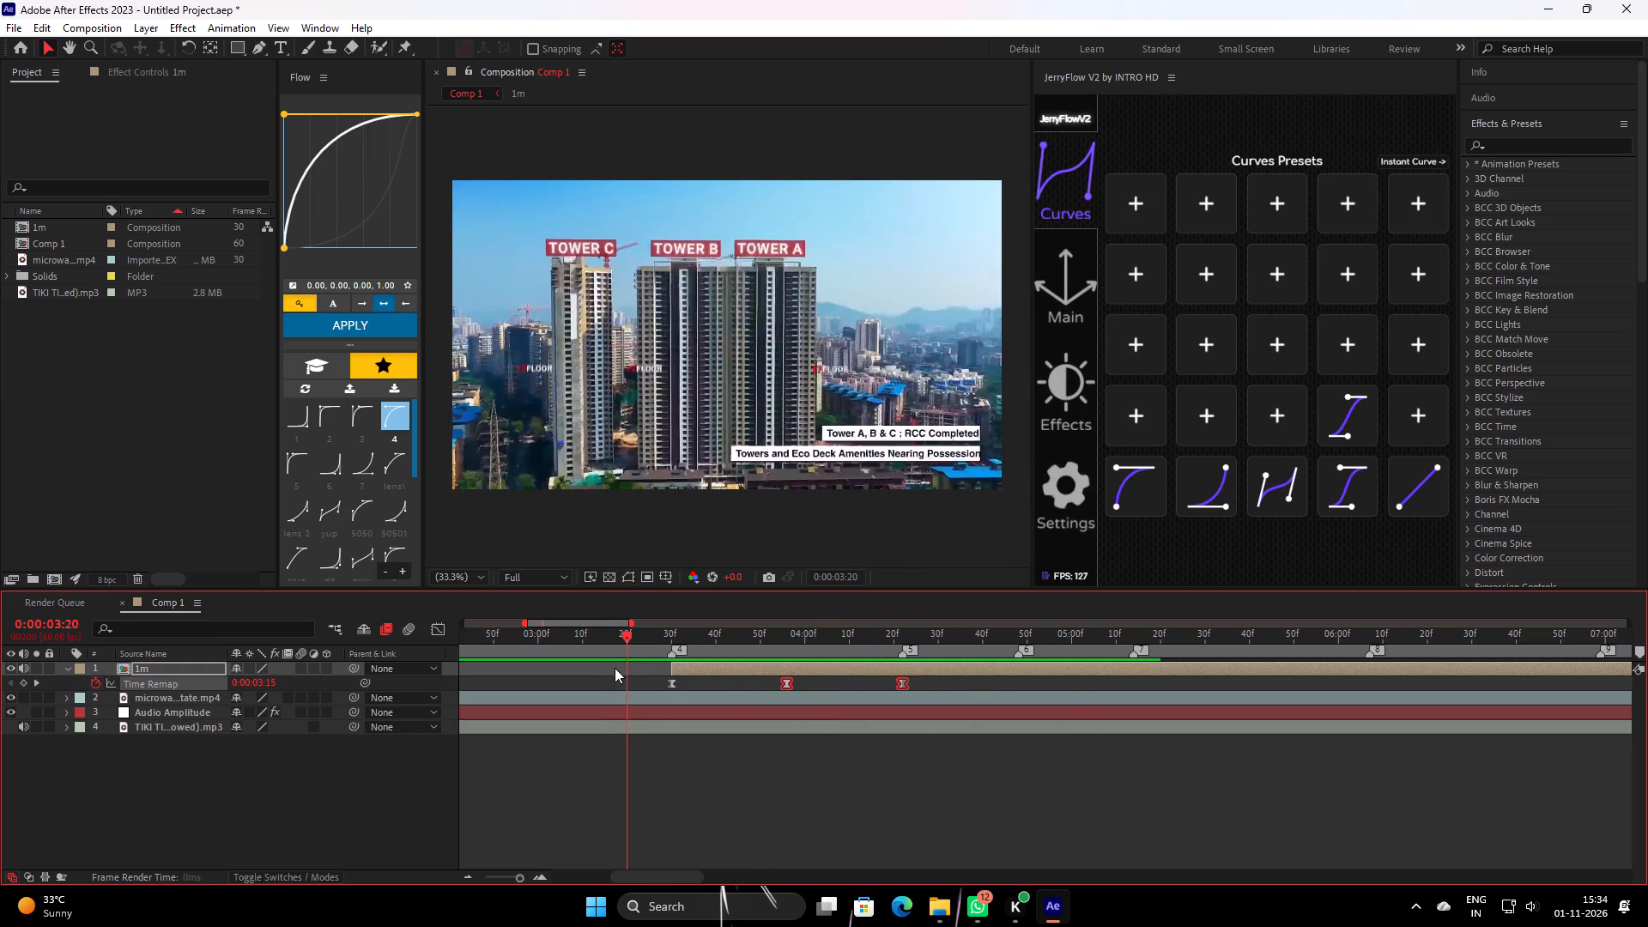
key(space)
Split the 1m layer at beat marker 5, at 0:00:04:22, and delete the part after it.
drag(930, 641, 900, 665)
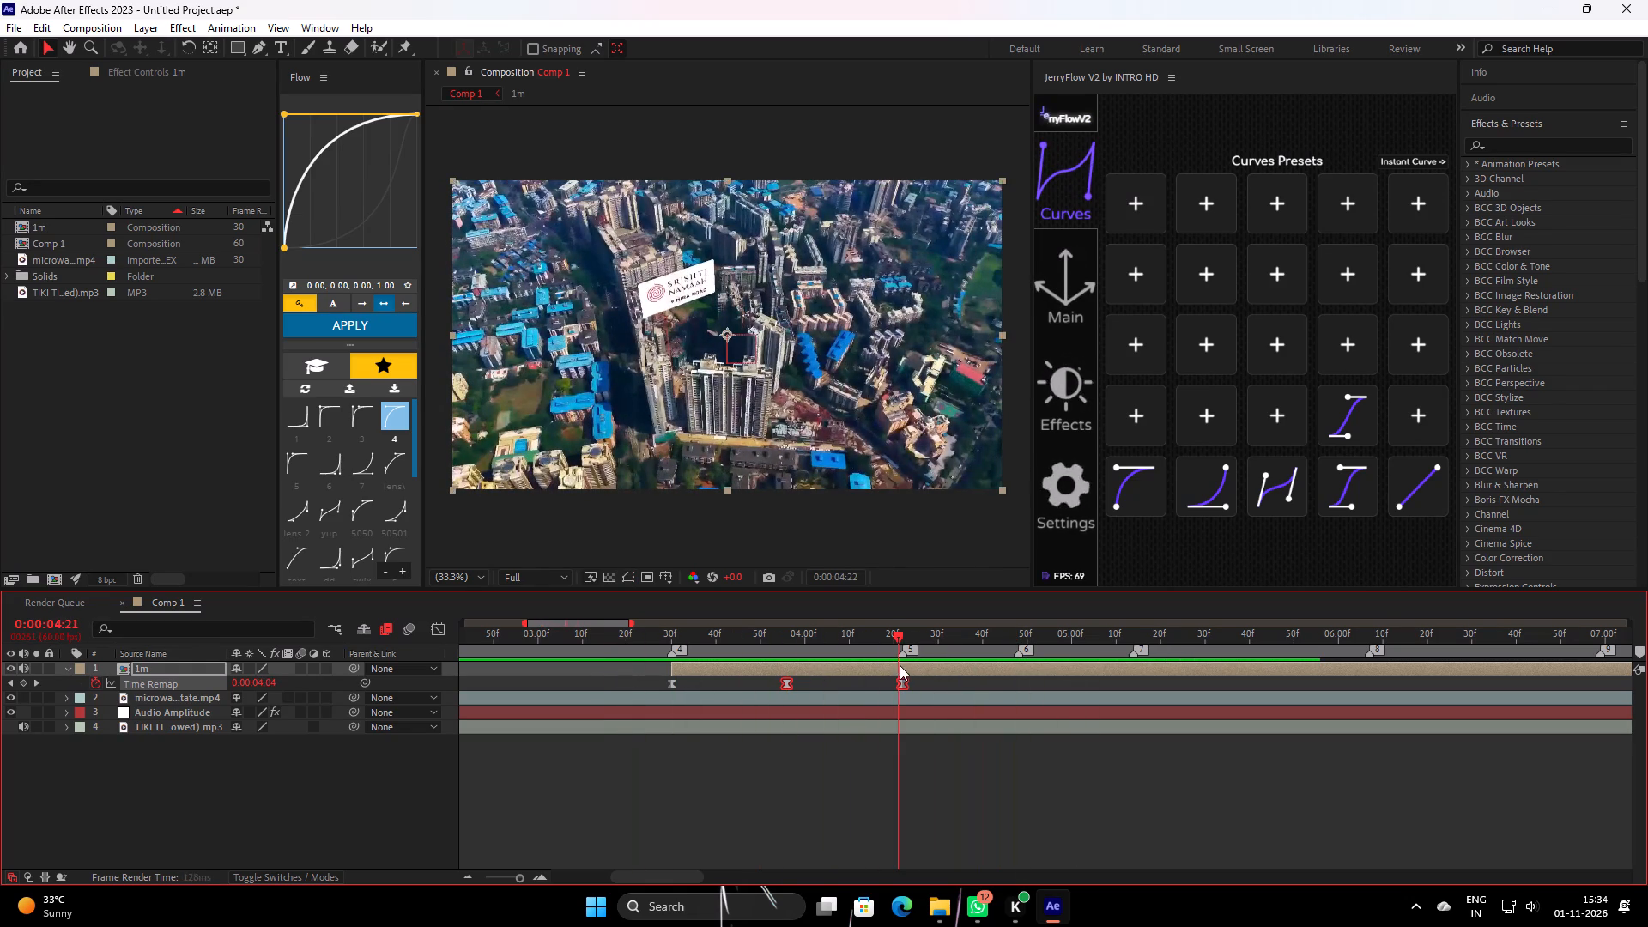
drag(900, 665, 902, 677)
key(ctrl+shift+d)
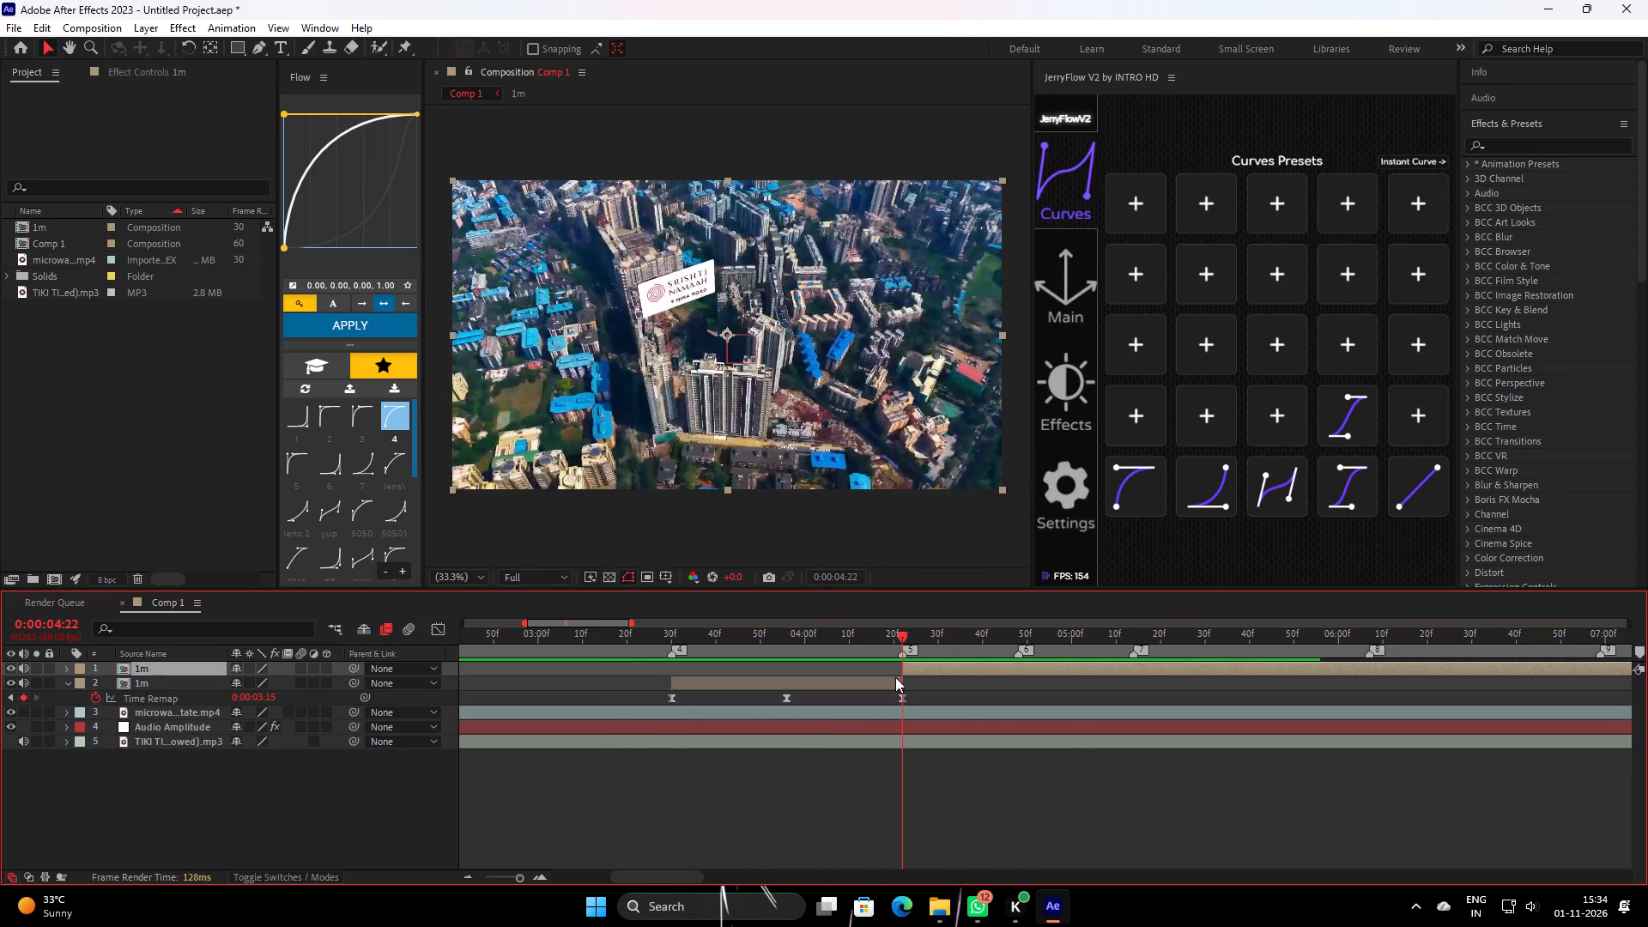
key(BackSpace)
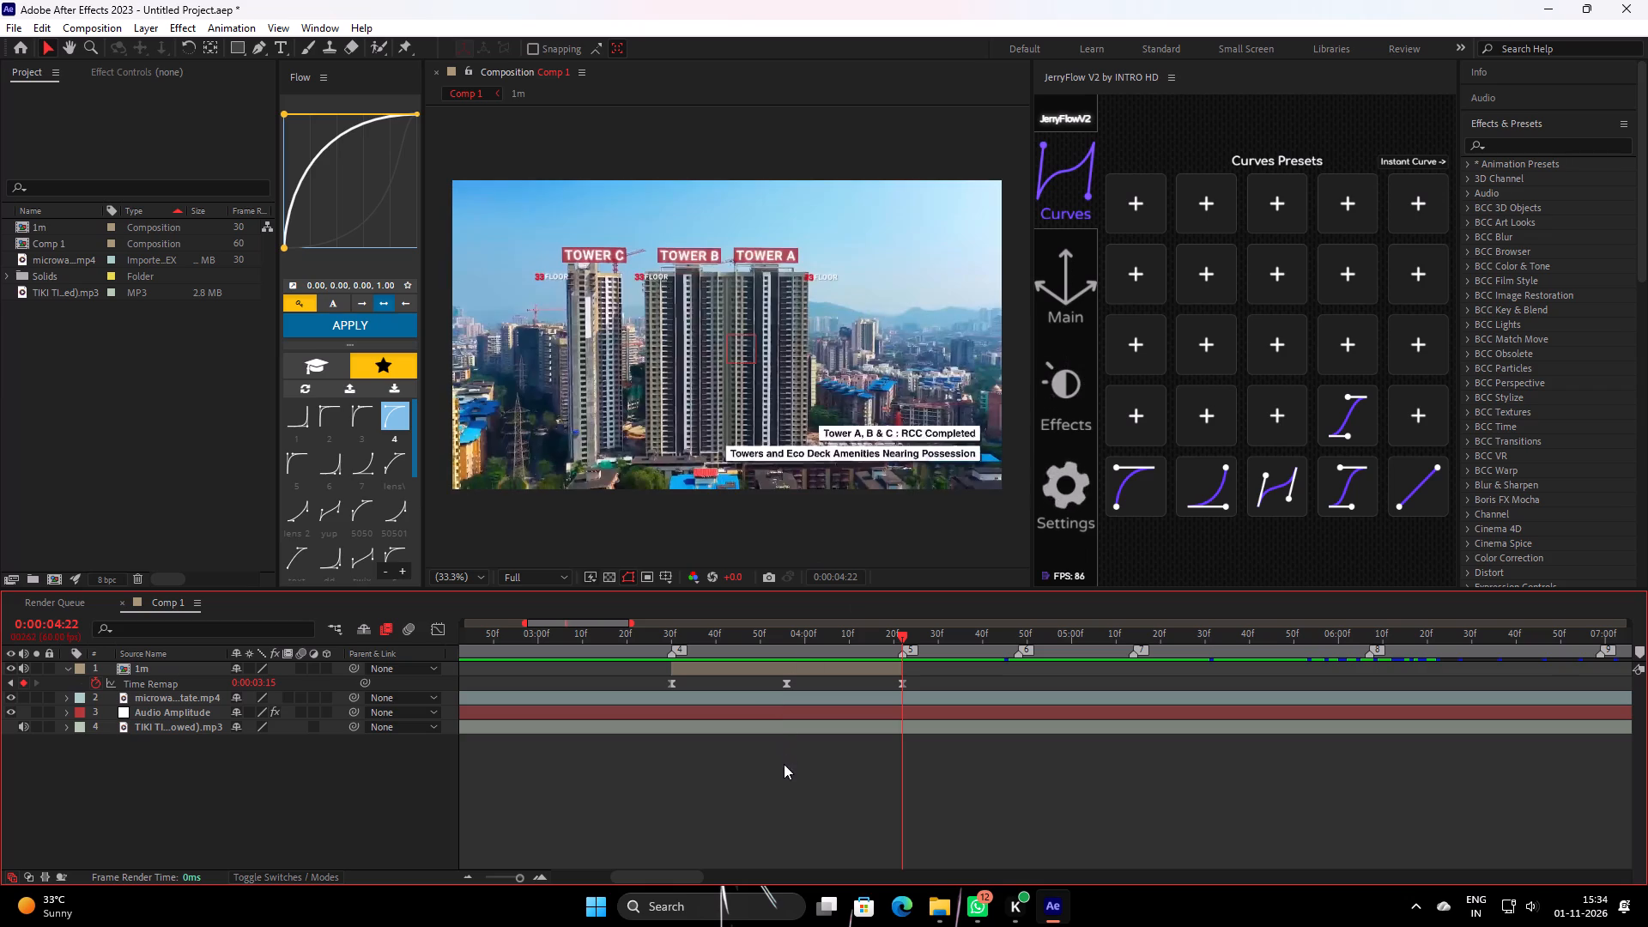
Collapse the Time Remap property and replay the cut from the tower clip into the trimmed 1m shot.
click(799, 811)
key(s)
key(s)
drag(843, 648, 622, 728)
key(space)
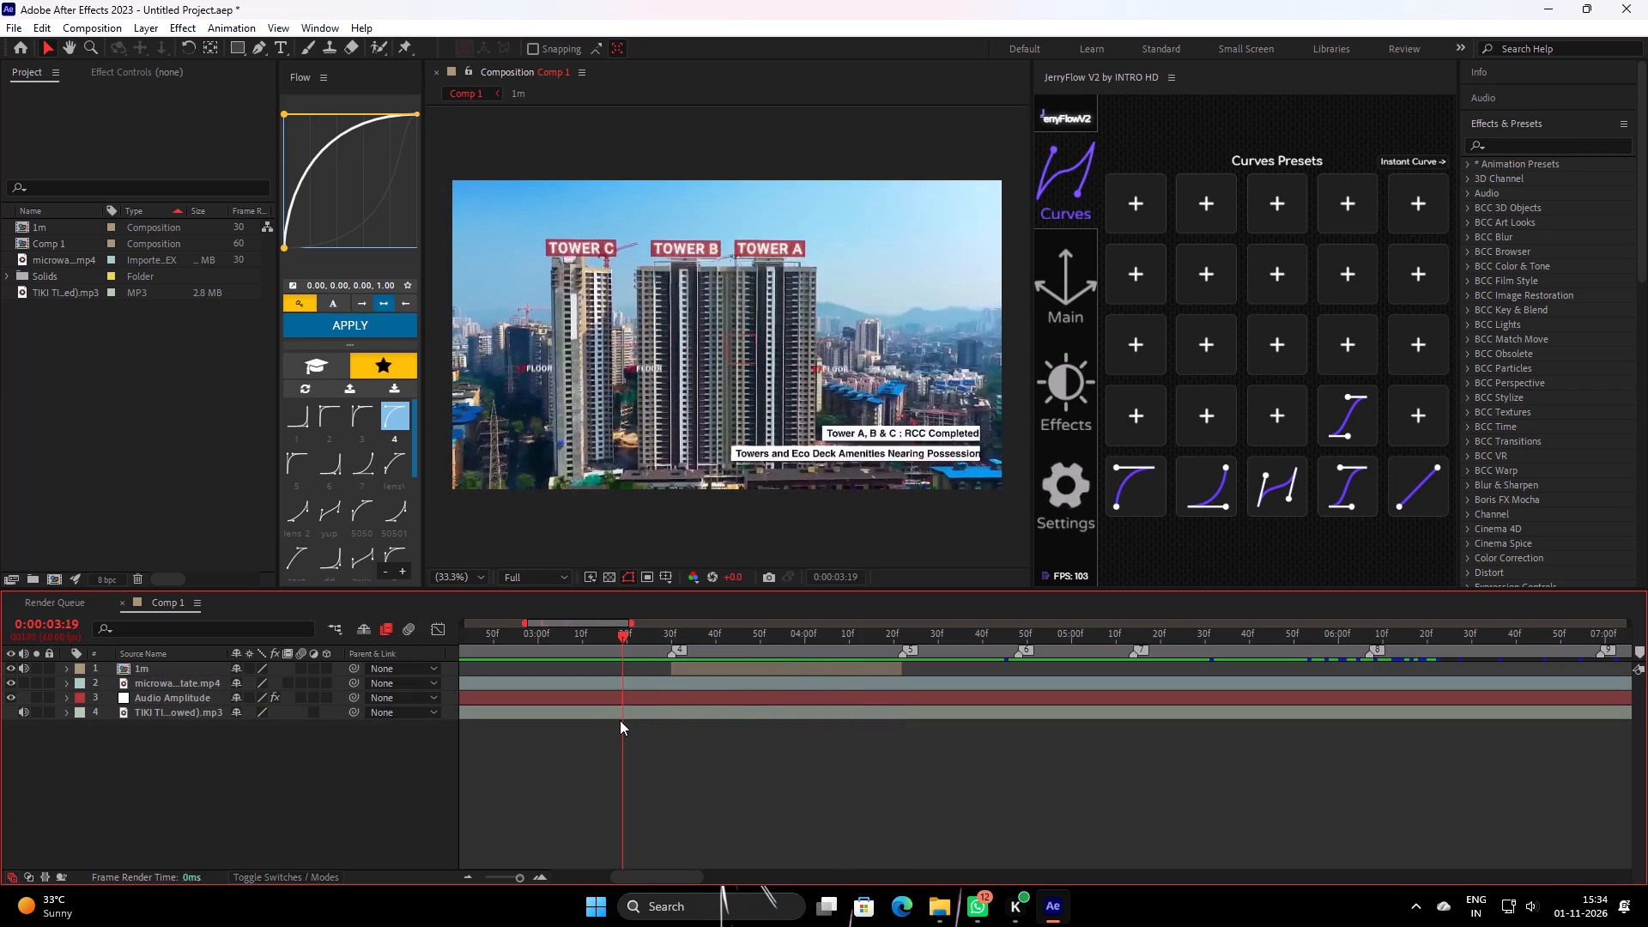
key(space)
drag(730, 648, 724, 651)
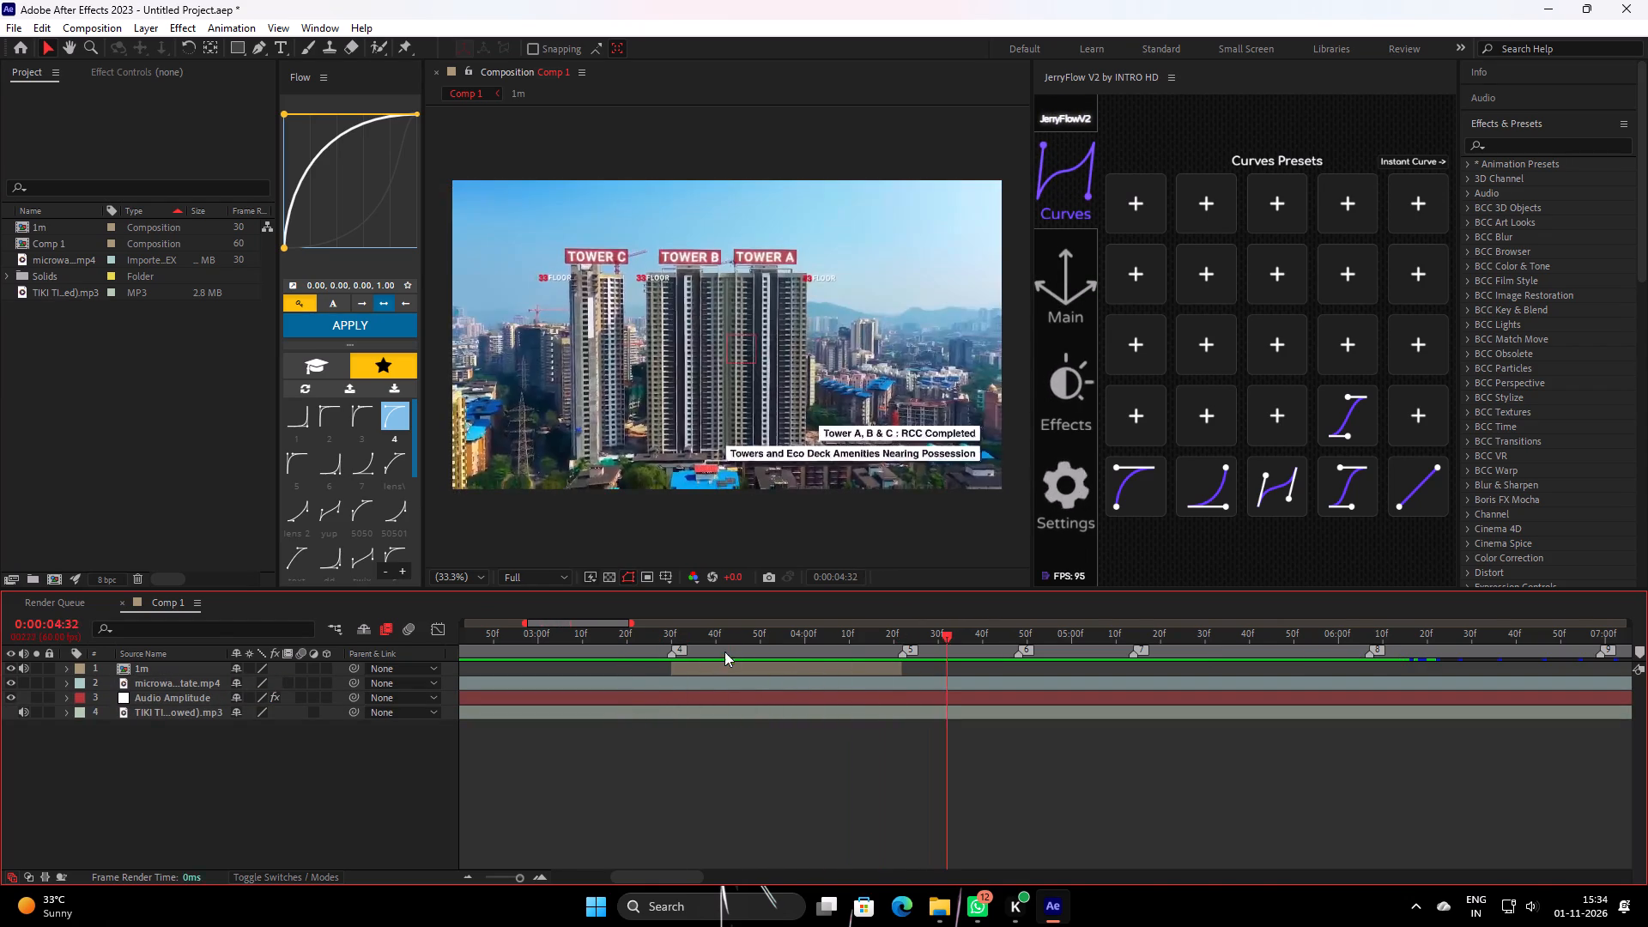
drag(724, 651, 624, 705)
key(space)
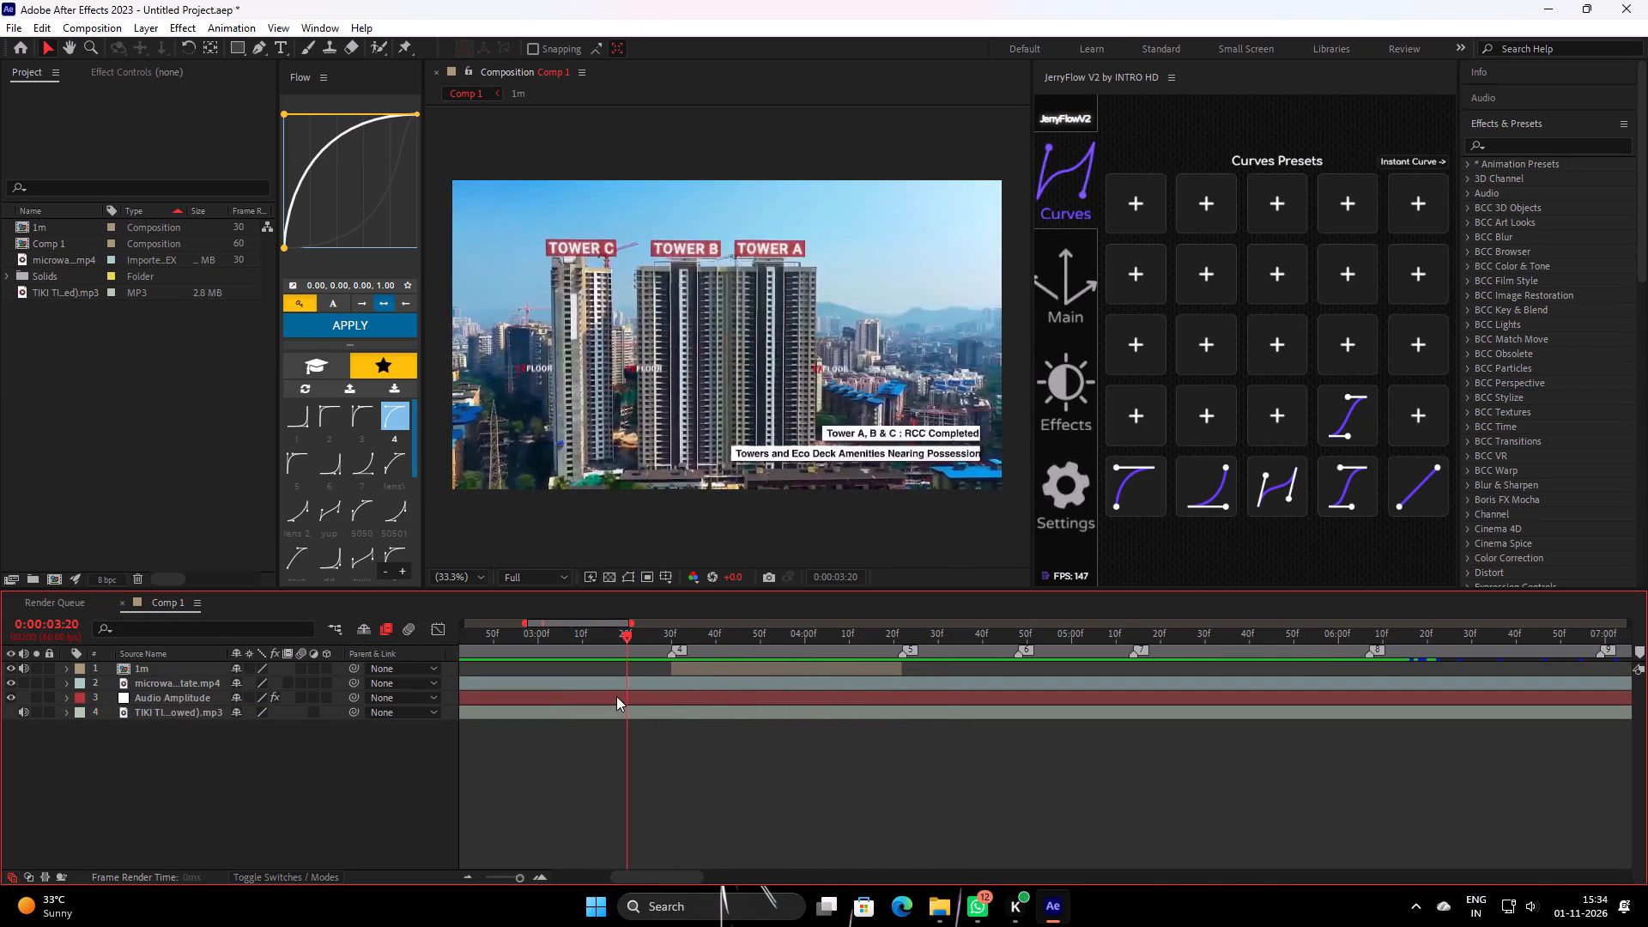
key(space)
drag(778, 647, 711, 670)
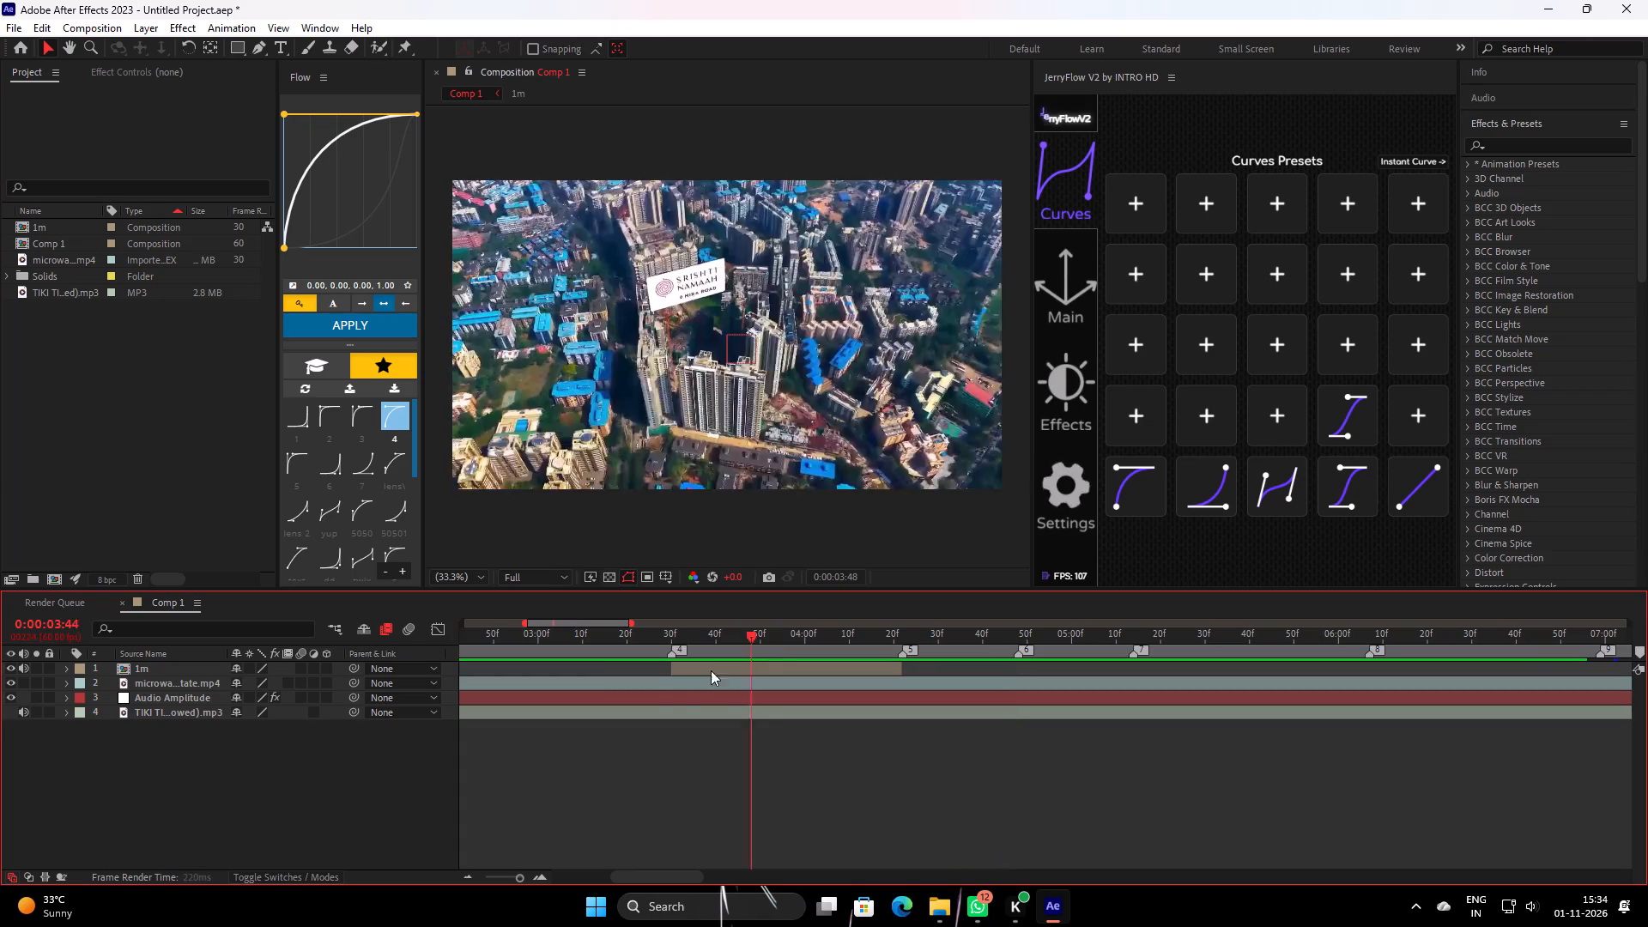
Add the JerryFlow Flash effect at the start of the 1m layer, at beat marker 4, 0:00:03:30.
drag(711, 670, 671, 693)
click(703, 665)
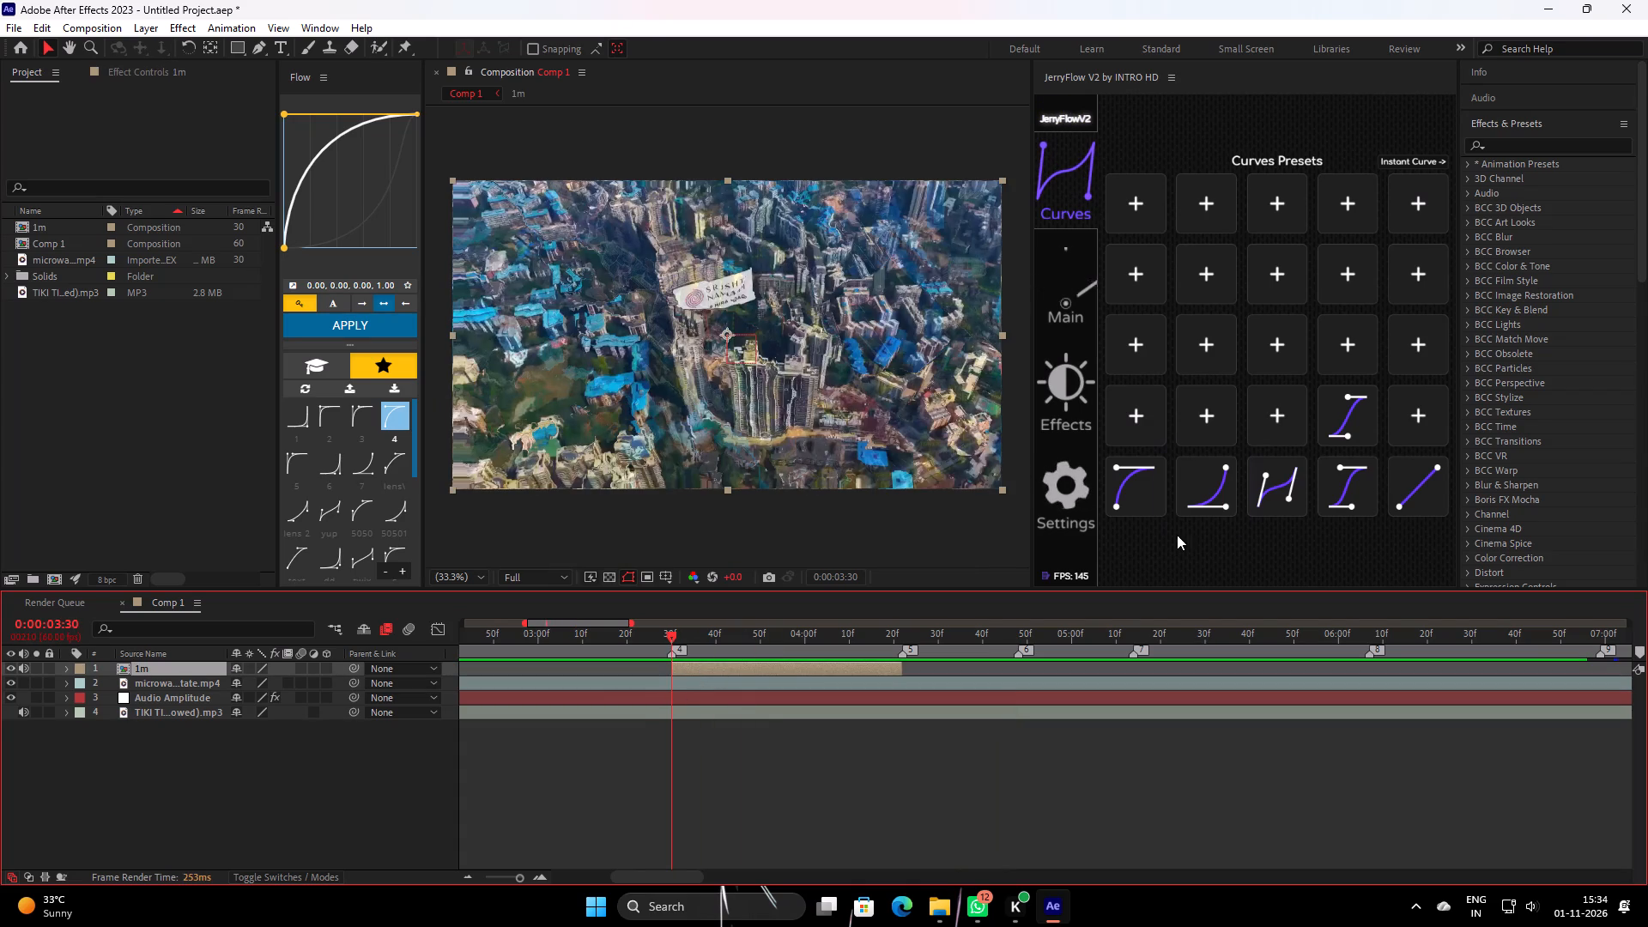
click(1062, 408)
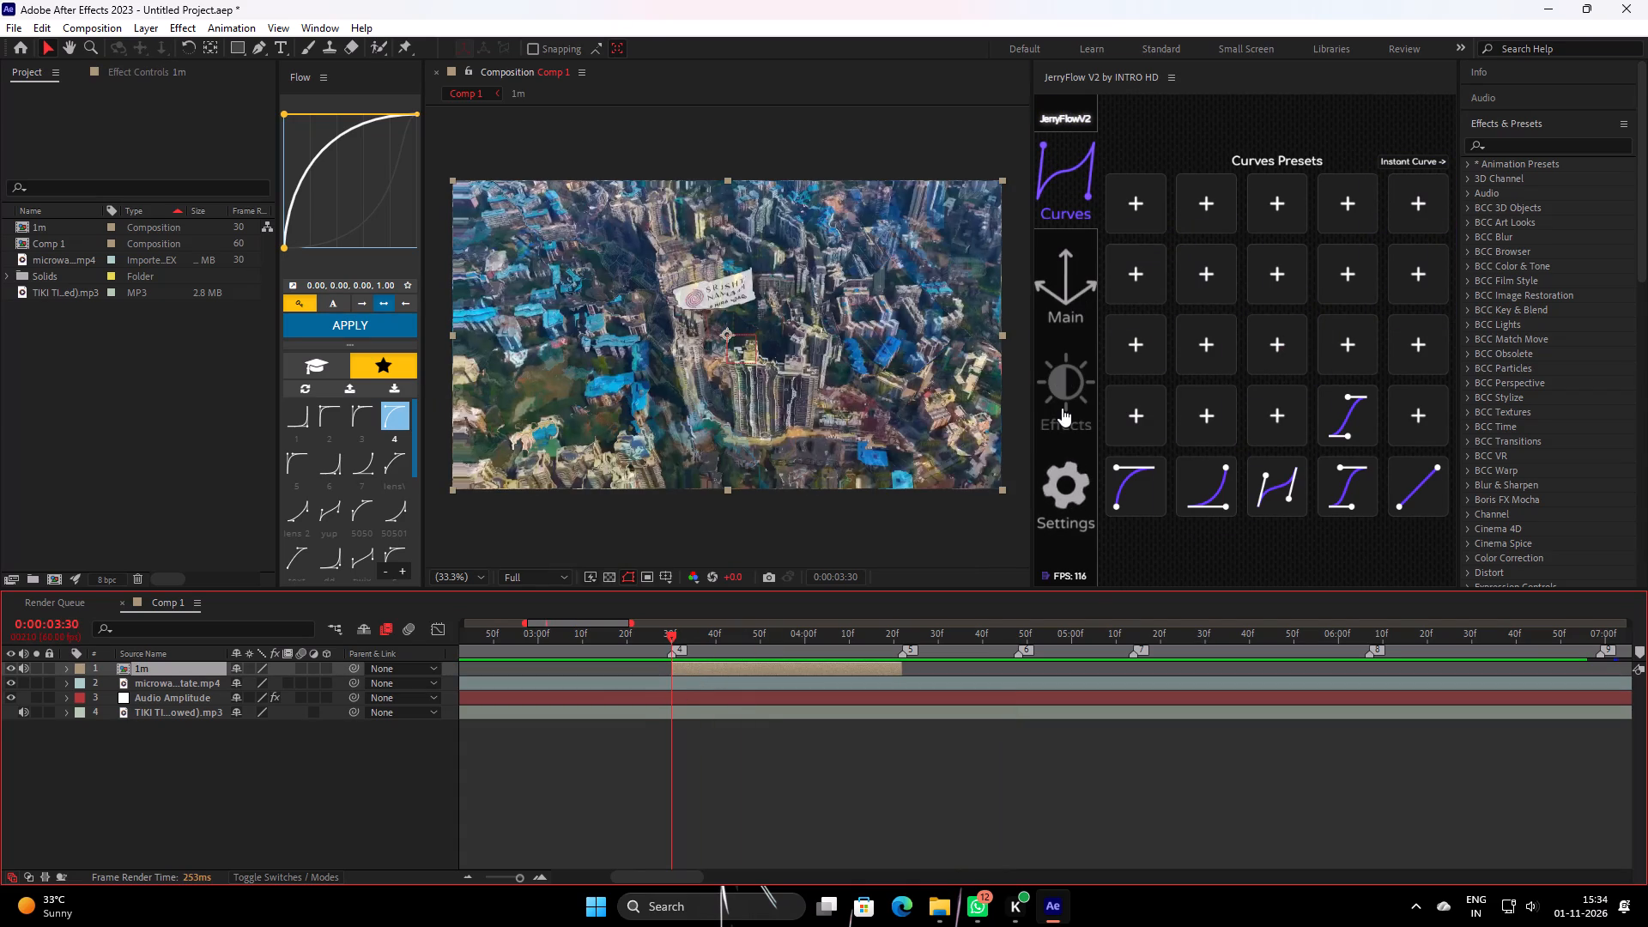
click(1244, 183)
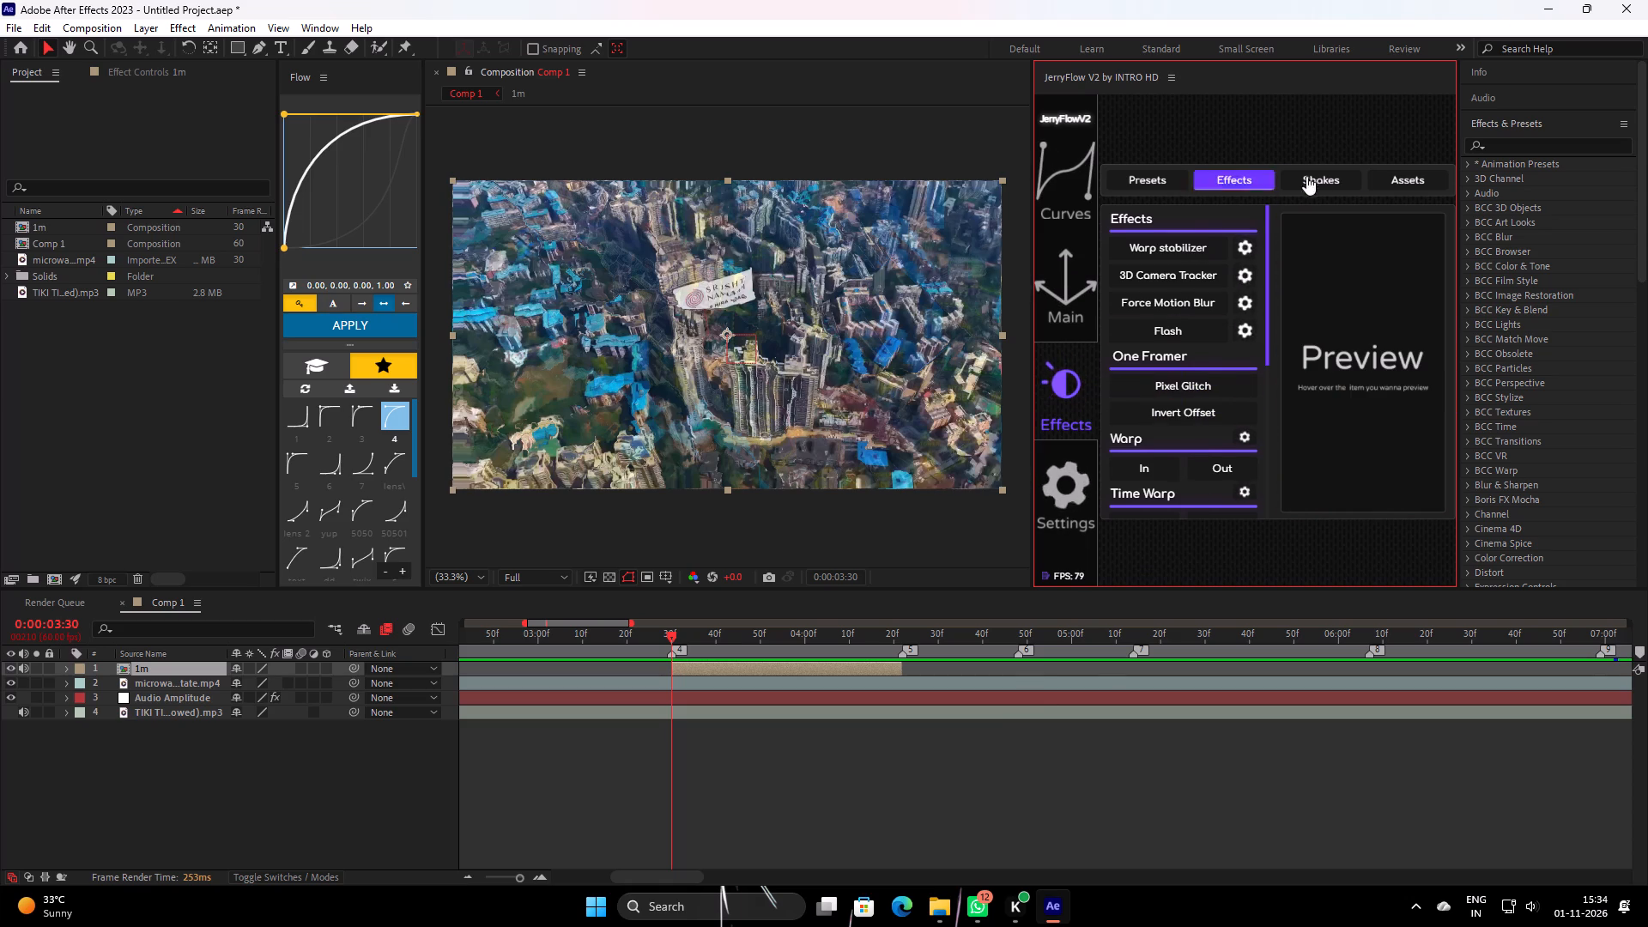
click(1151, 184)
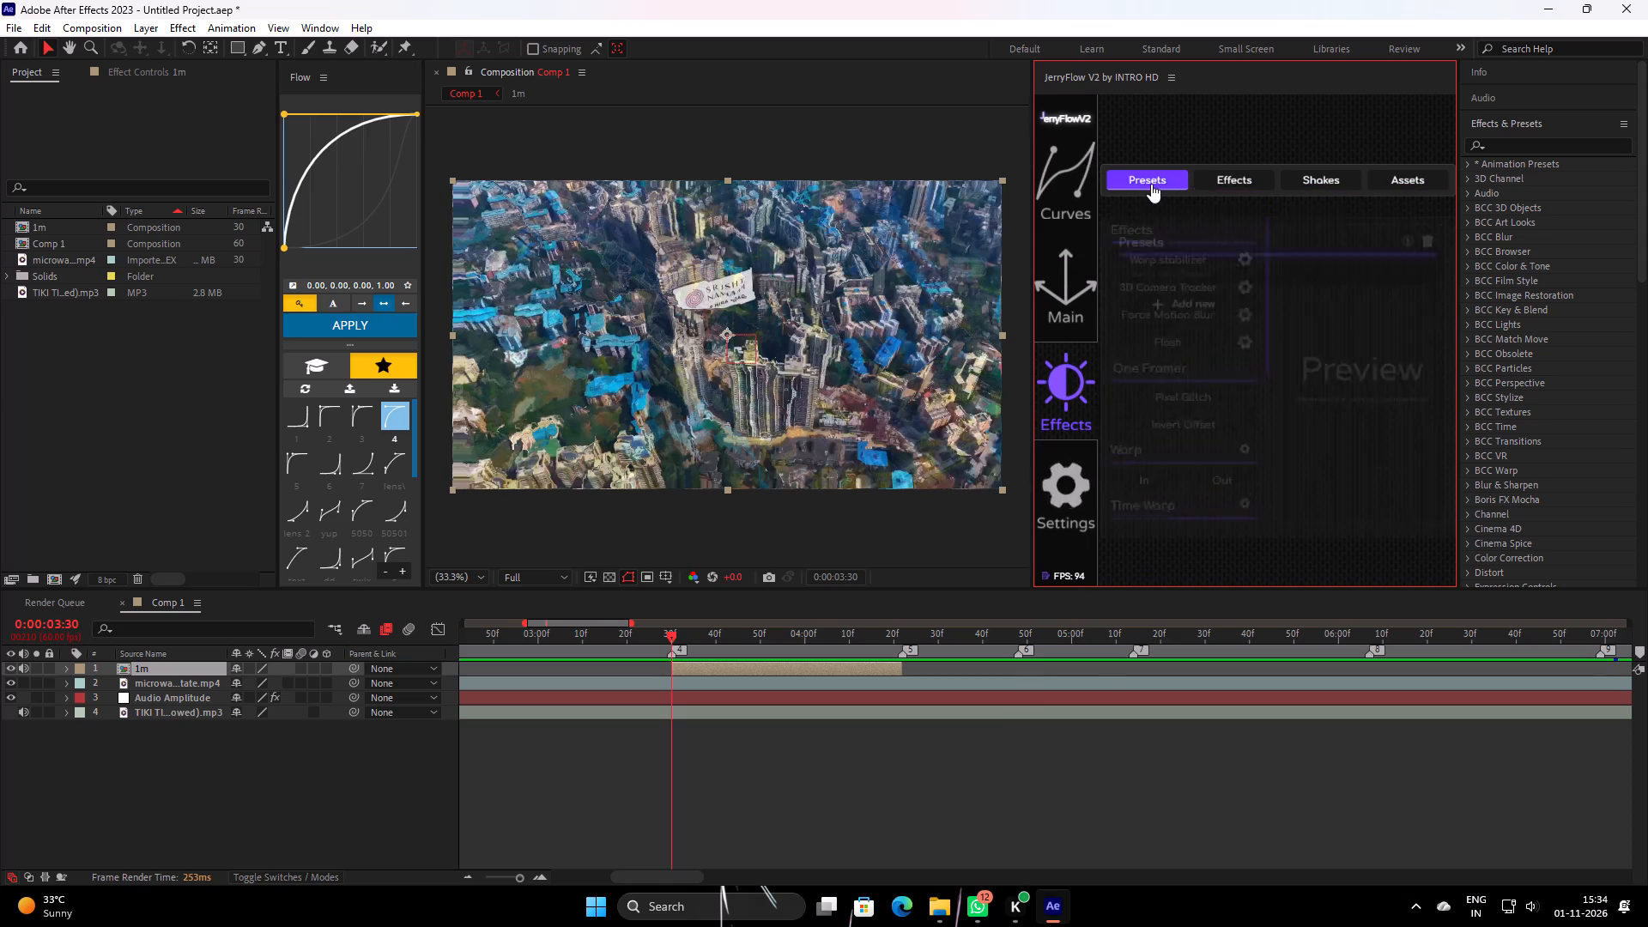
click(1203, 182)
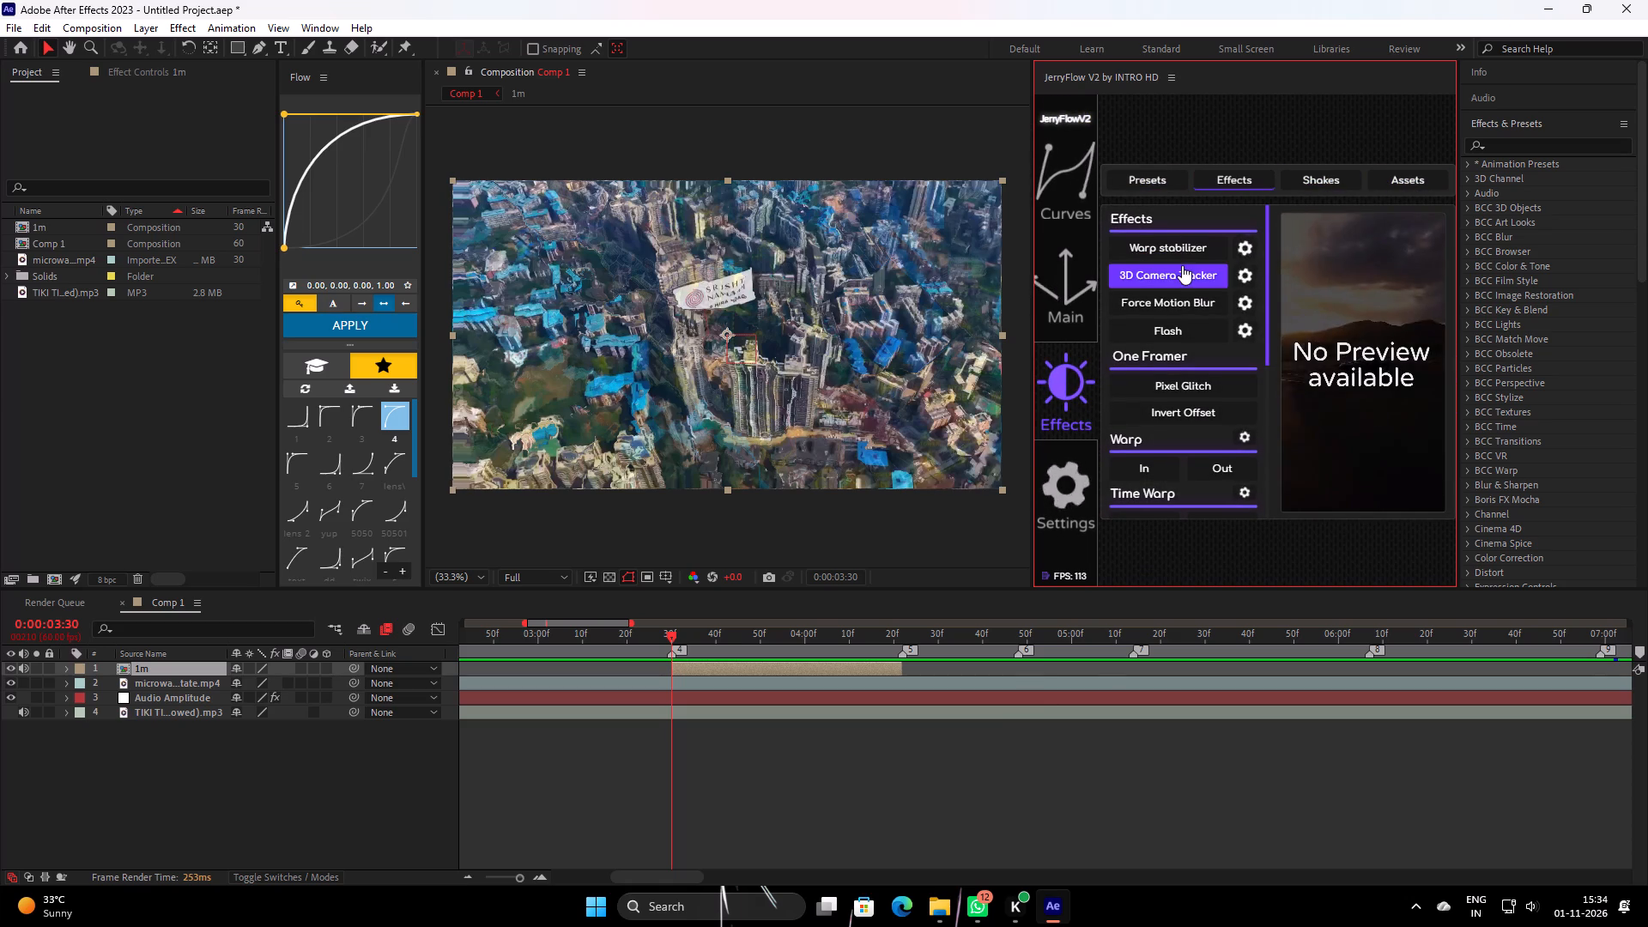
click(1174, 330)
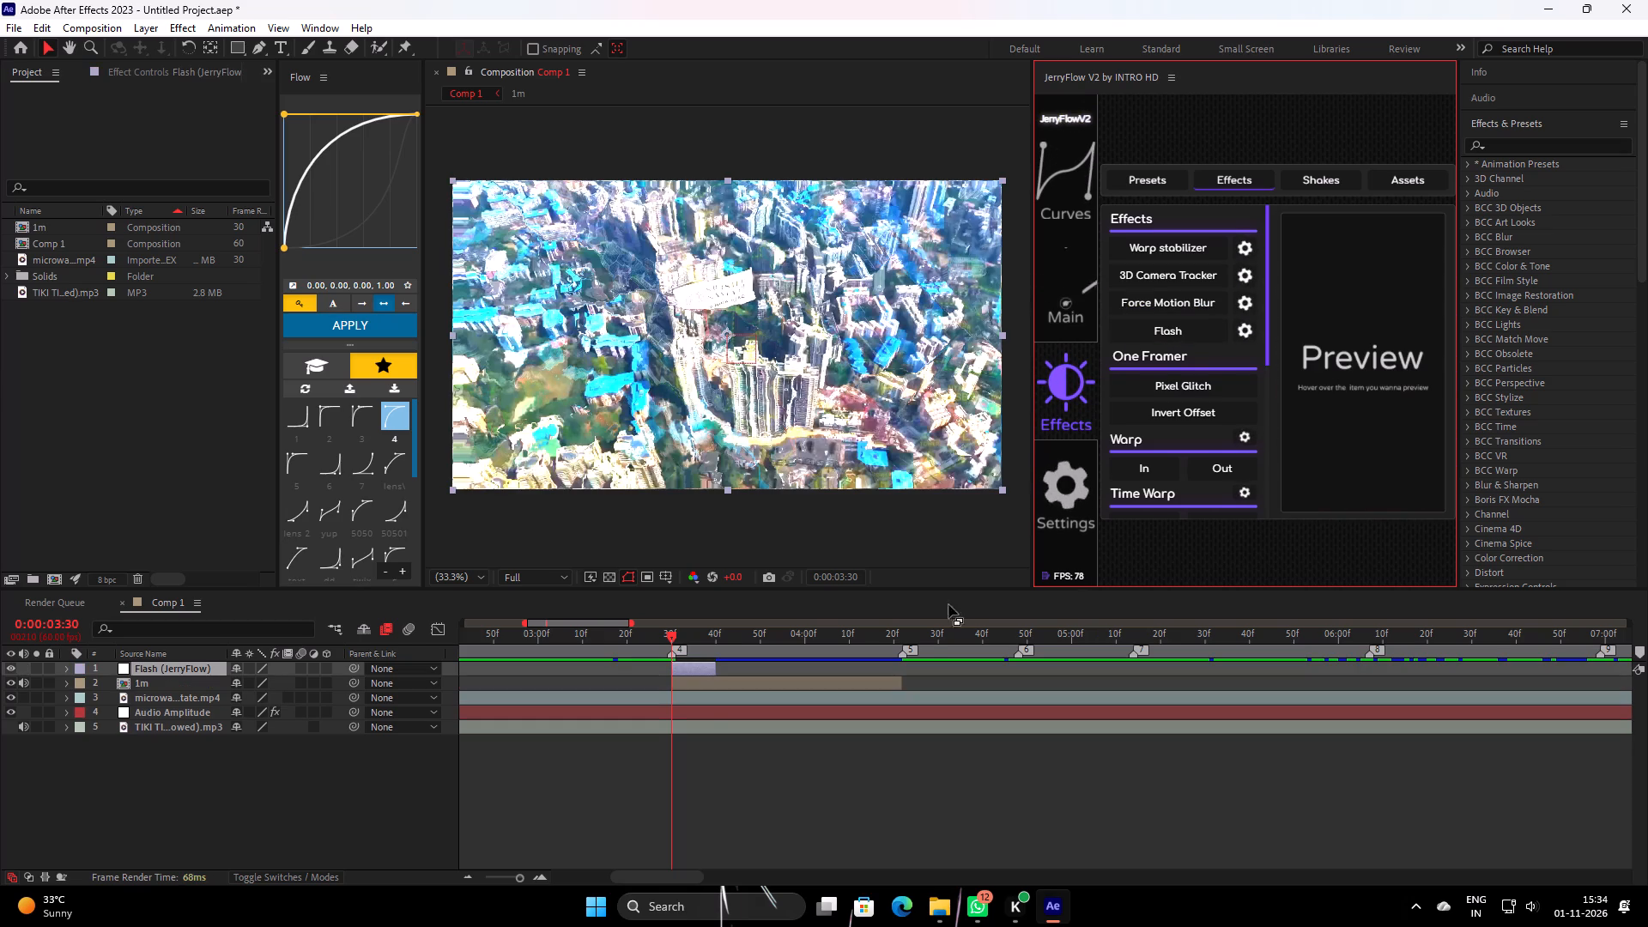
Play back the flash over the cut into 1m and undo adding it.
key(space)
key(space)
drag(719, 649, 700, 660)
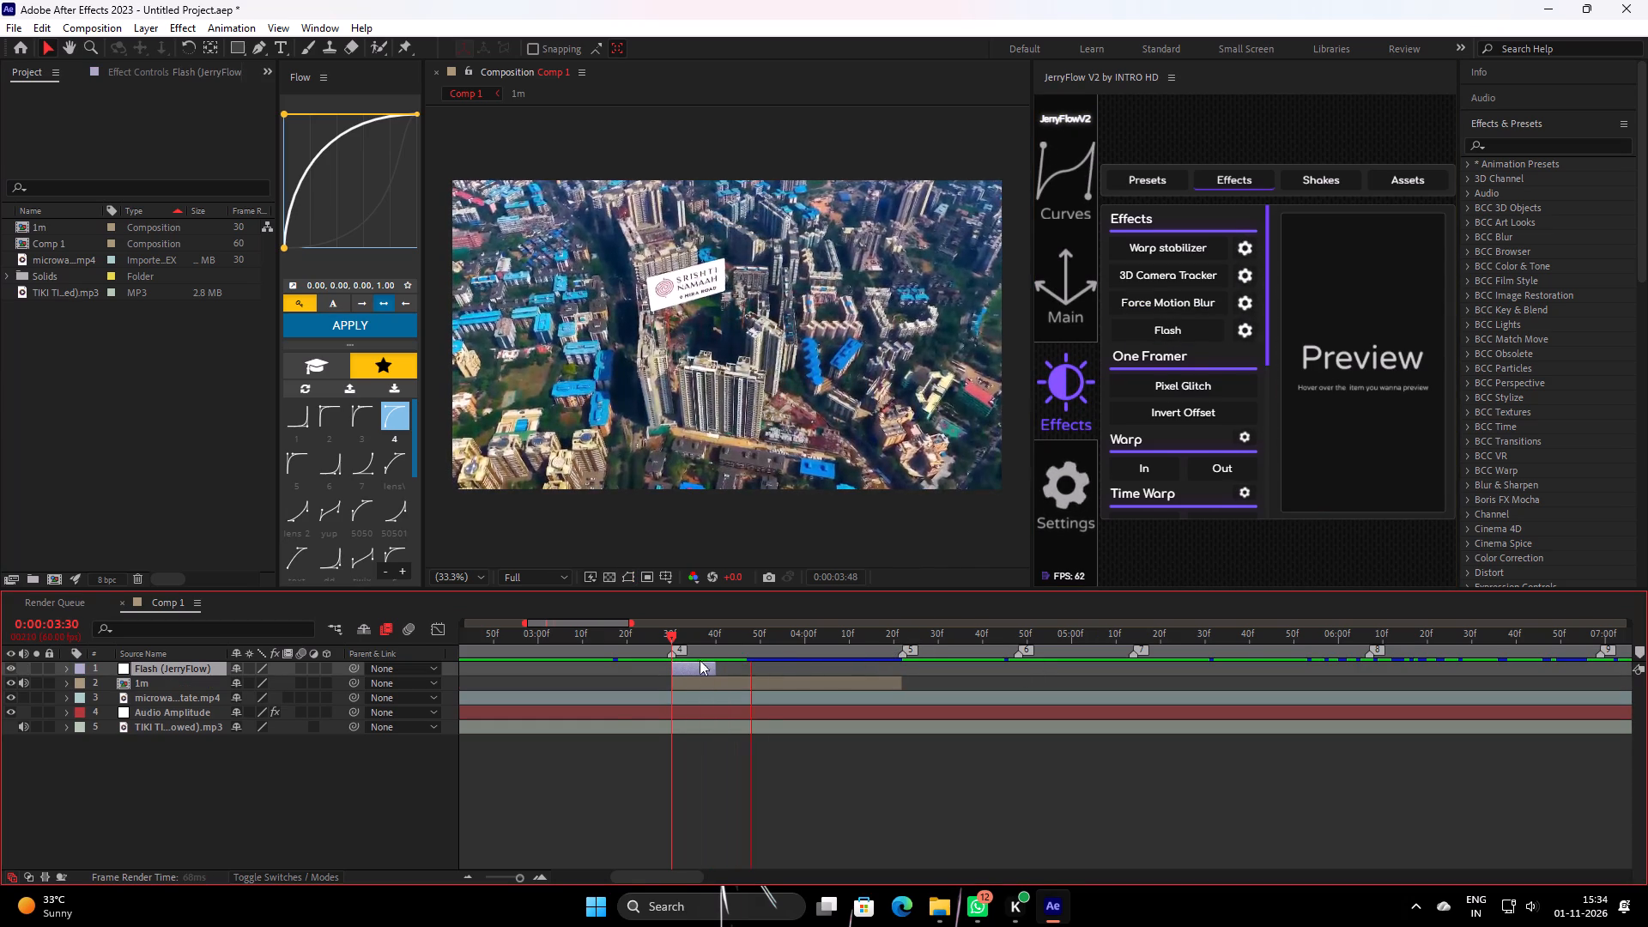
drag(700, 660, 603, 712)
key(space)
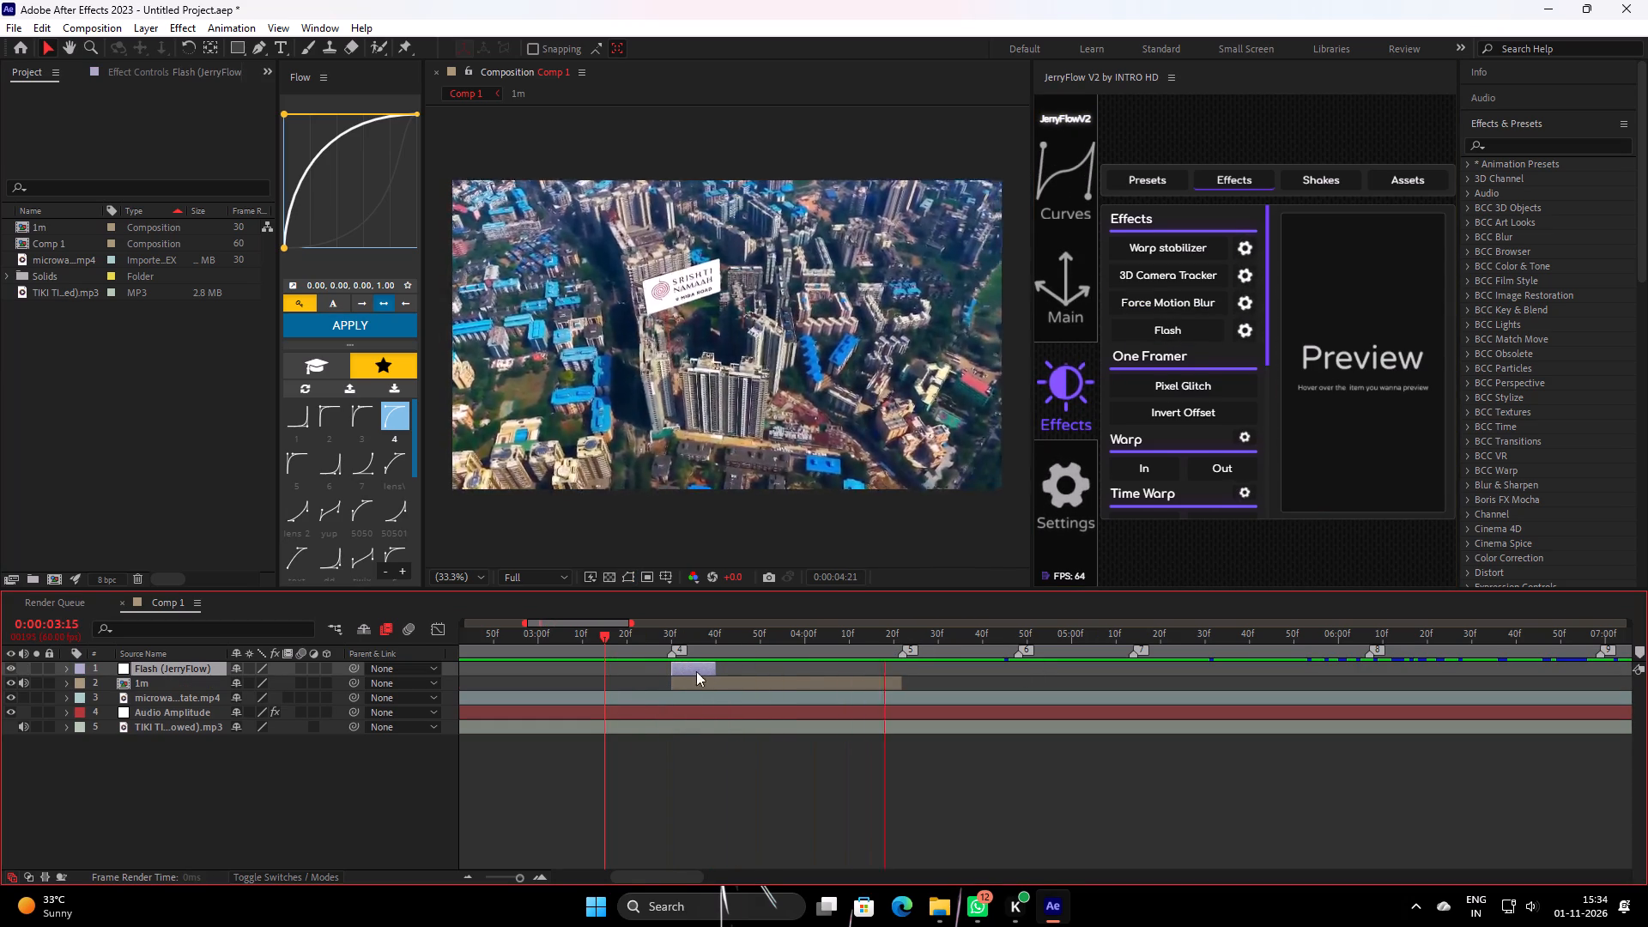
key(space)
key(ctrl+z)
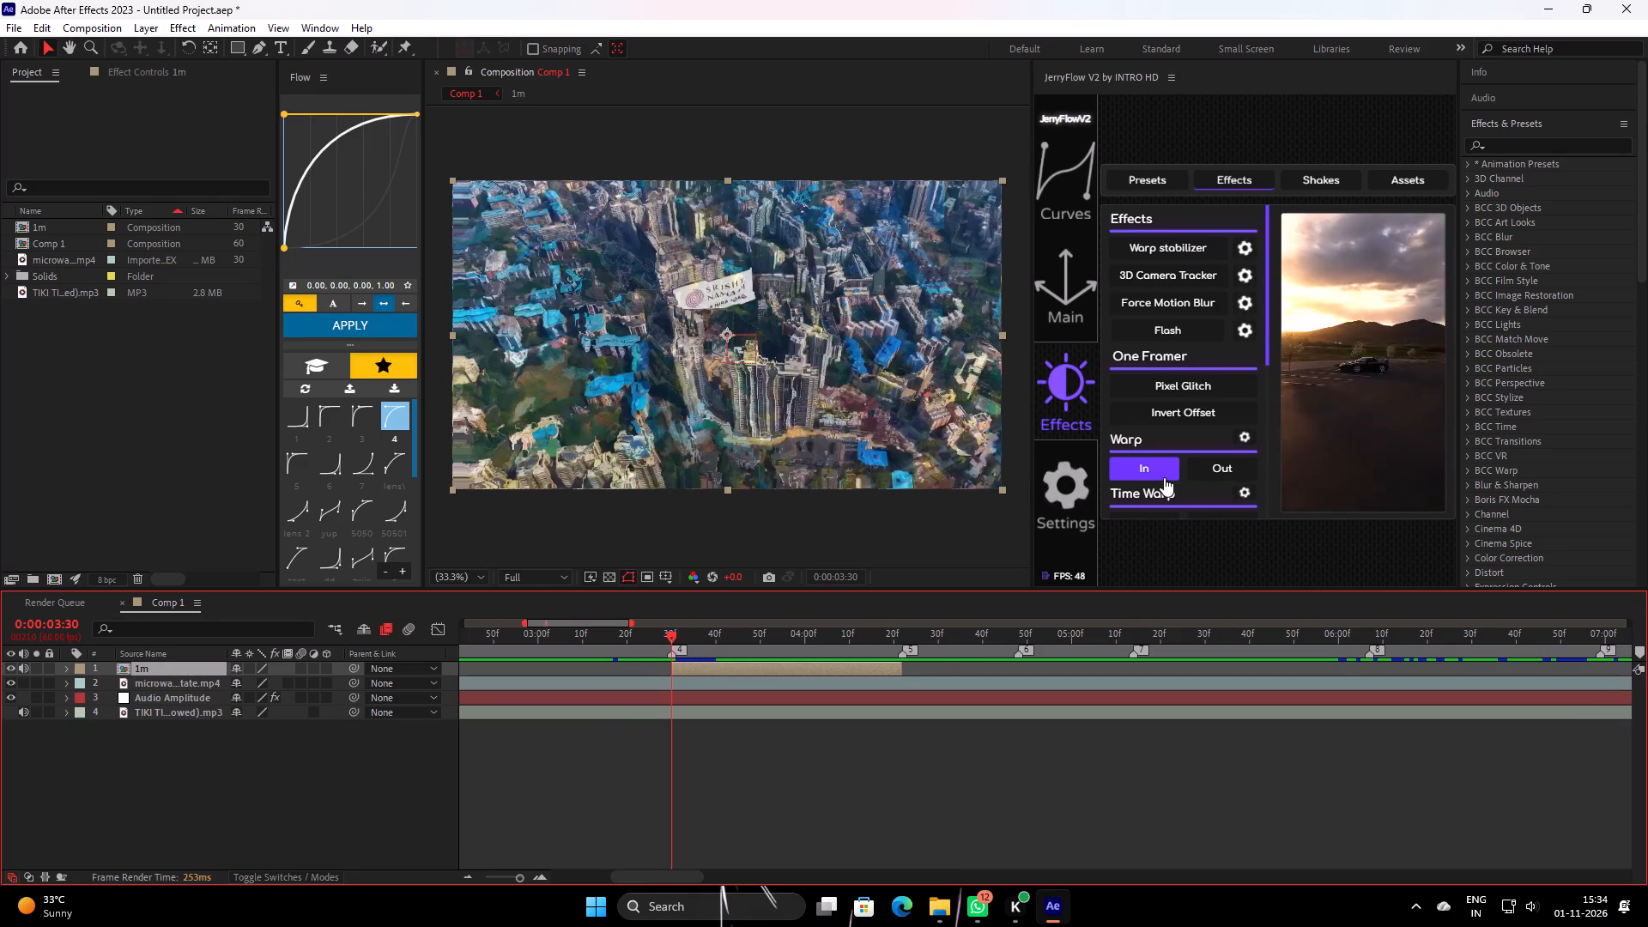
Add JerryFlow's Zoom Out transition in its In version to the 1m layer.
scroll(1165, 476, down, 3)
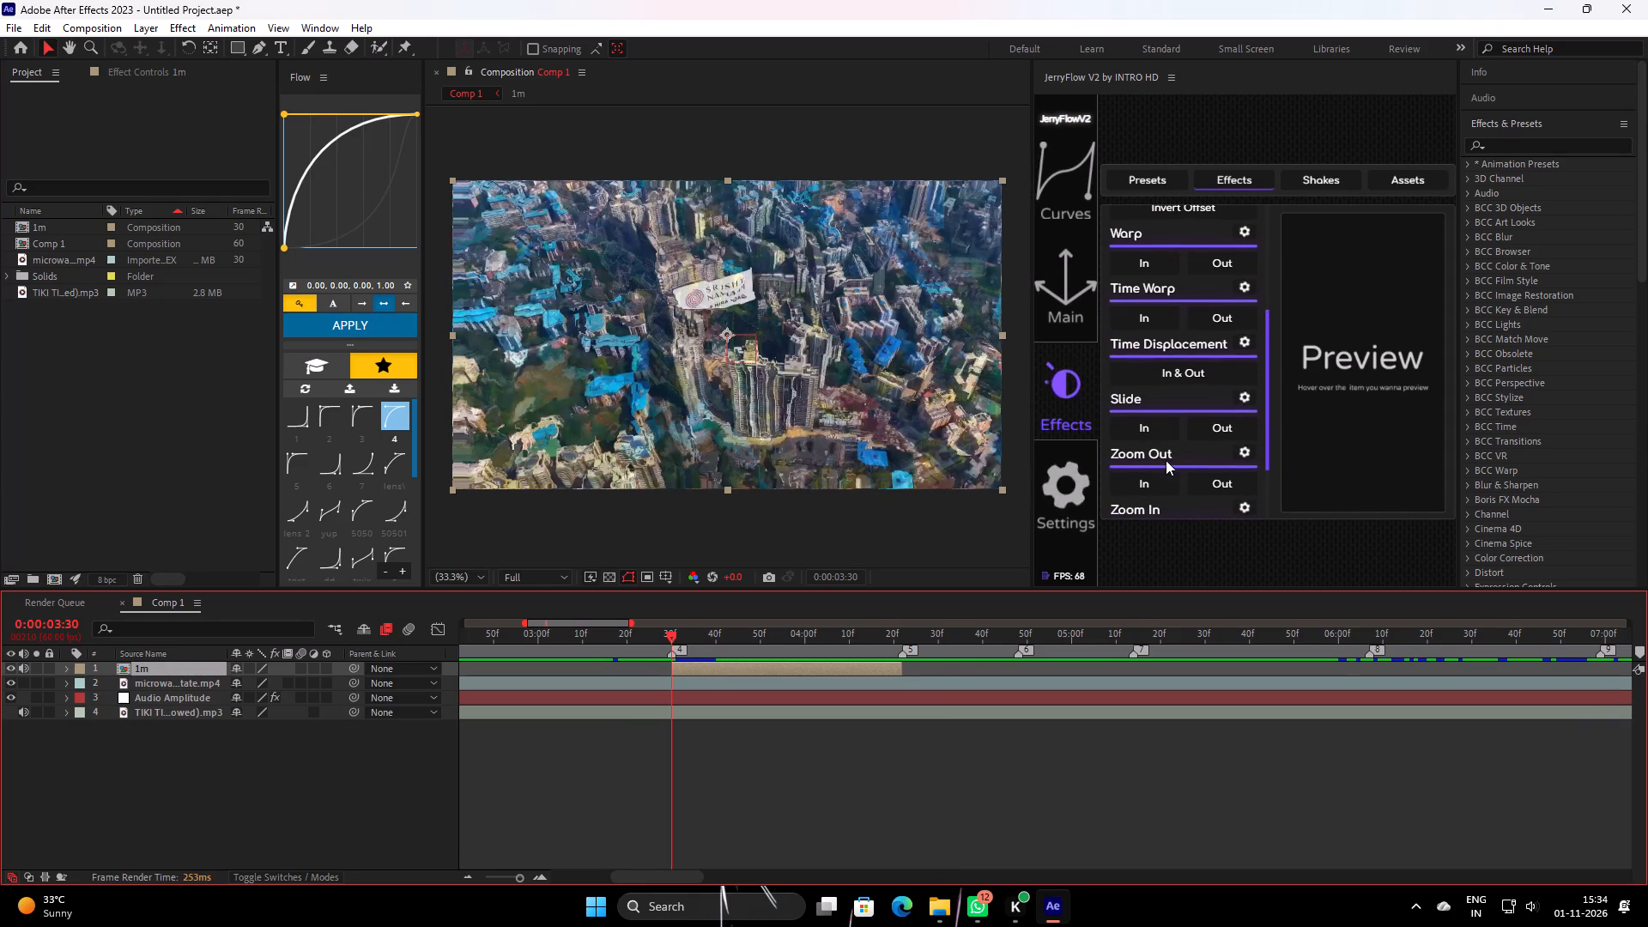
scroll(1160, 439, down, 1)
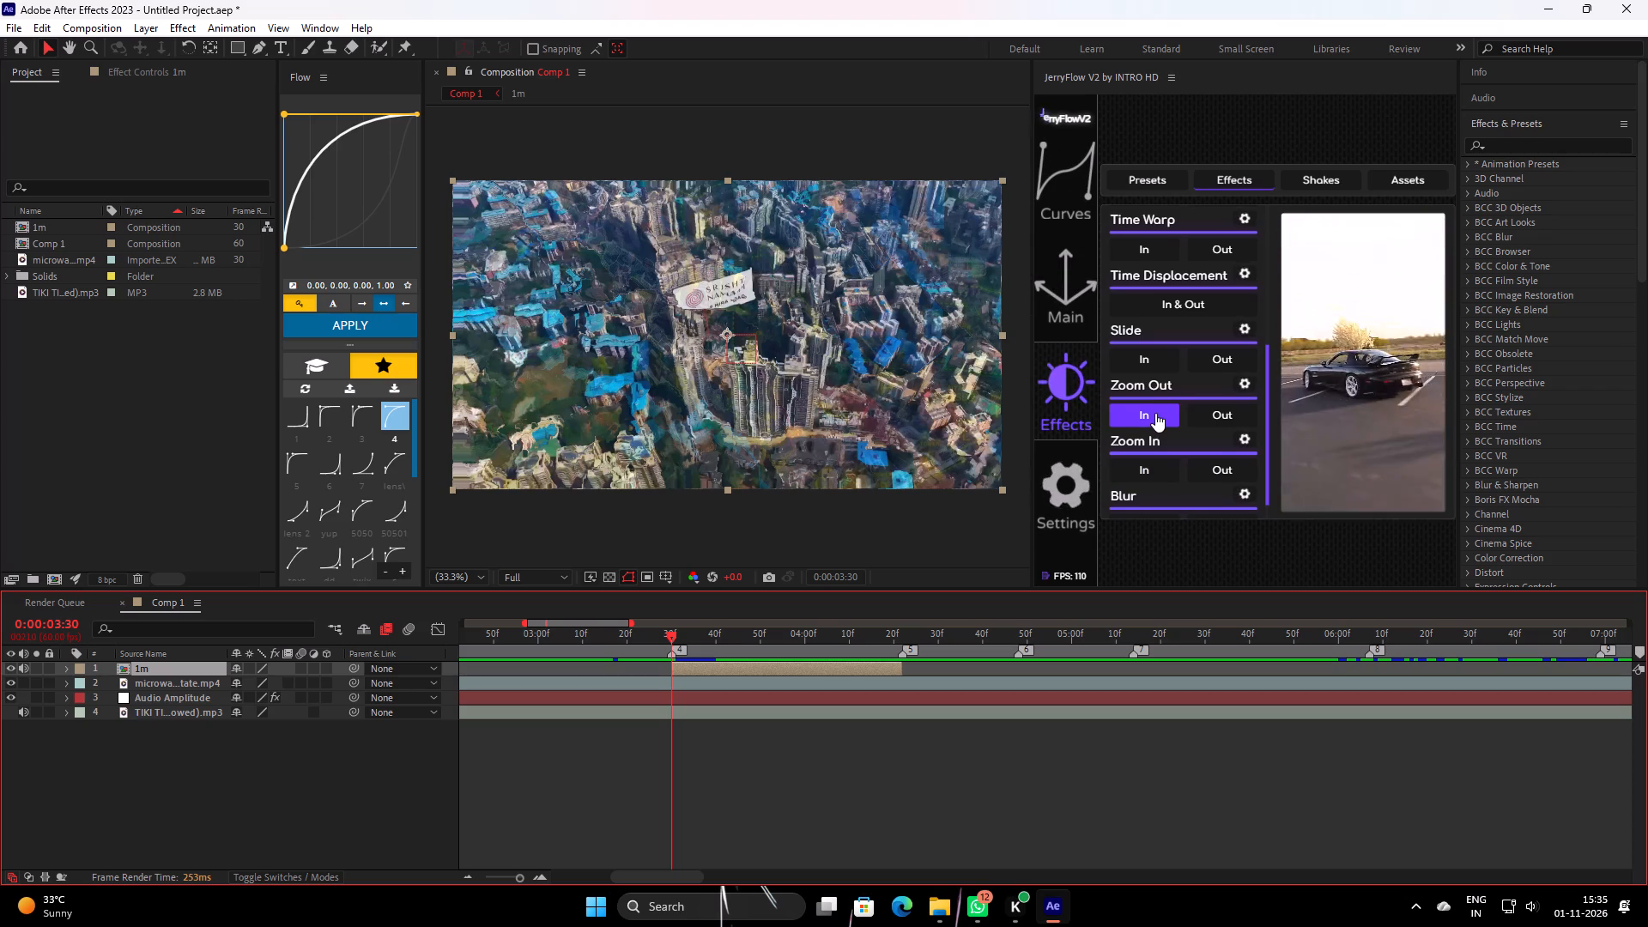
click(1155, 413)
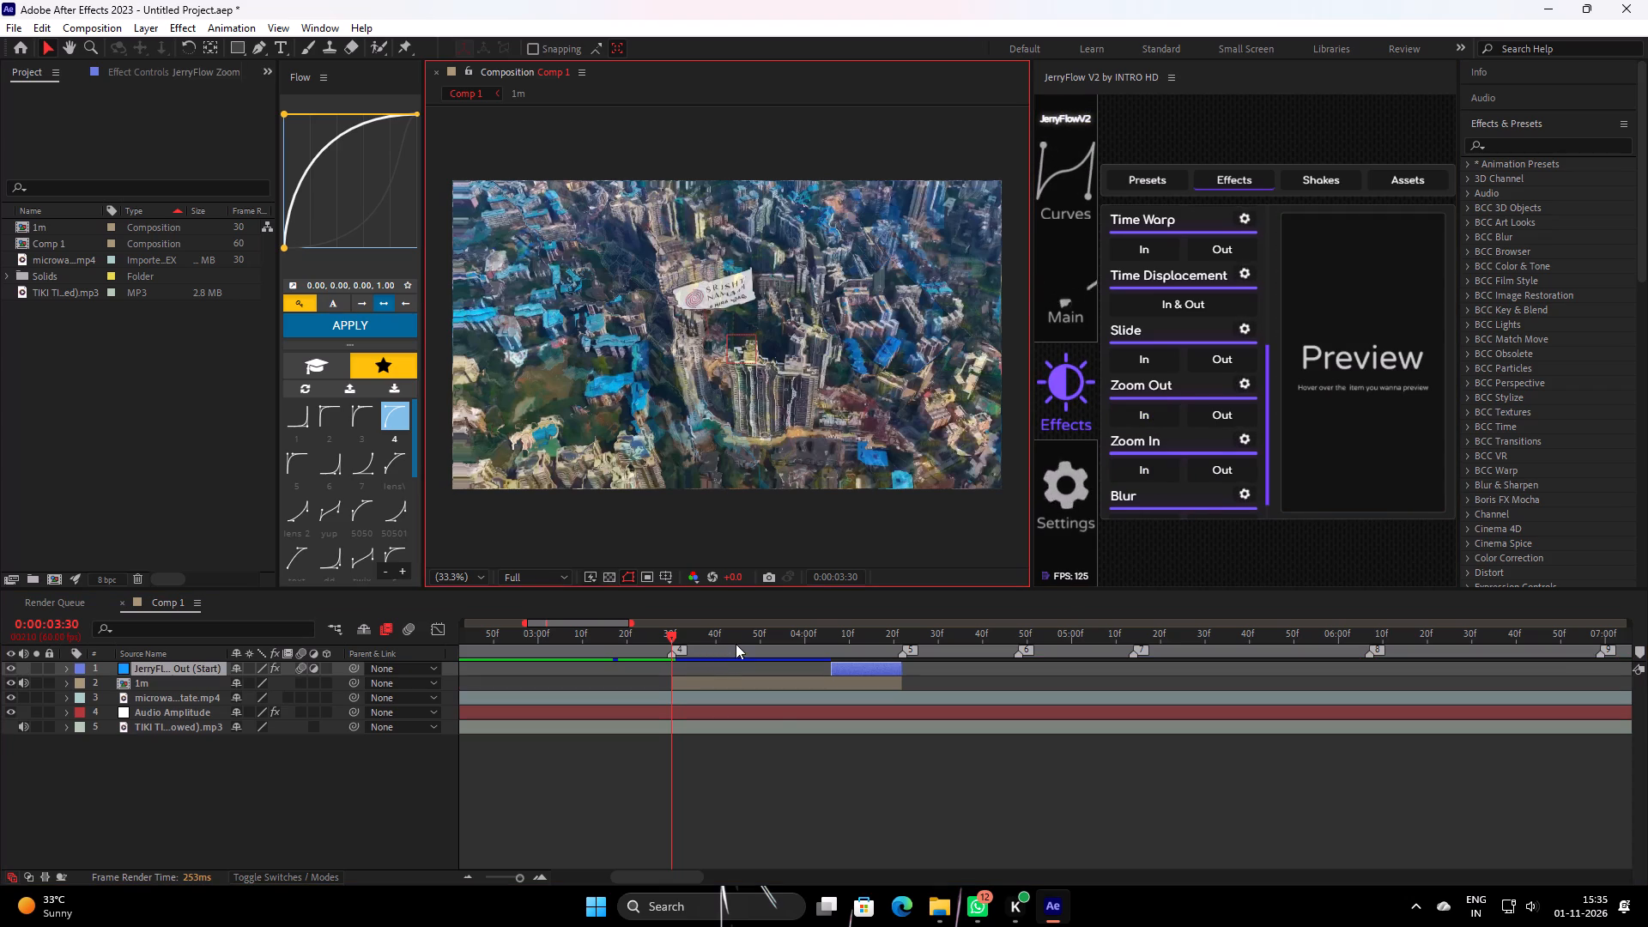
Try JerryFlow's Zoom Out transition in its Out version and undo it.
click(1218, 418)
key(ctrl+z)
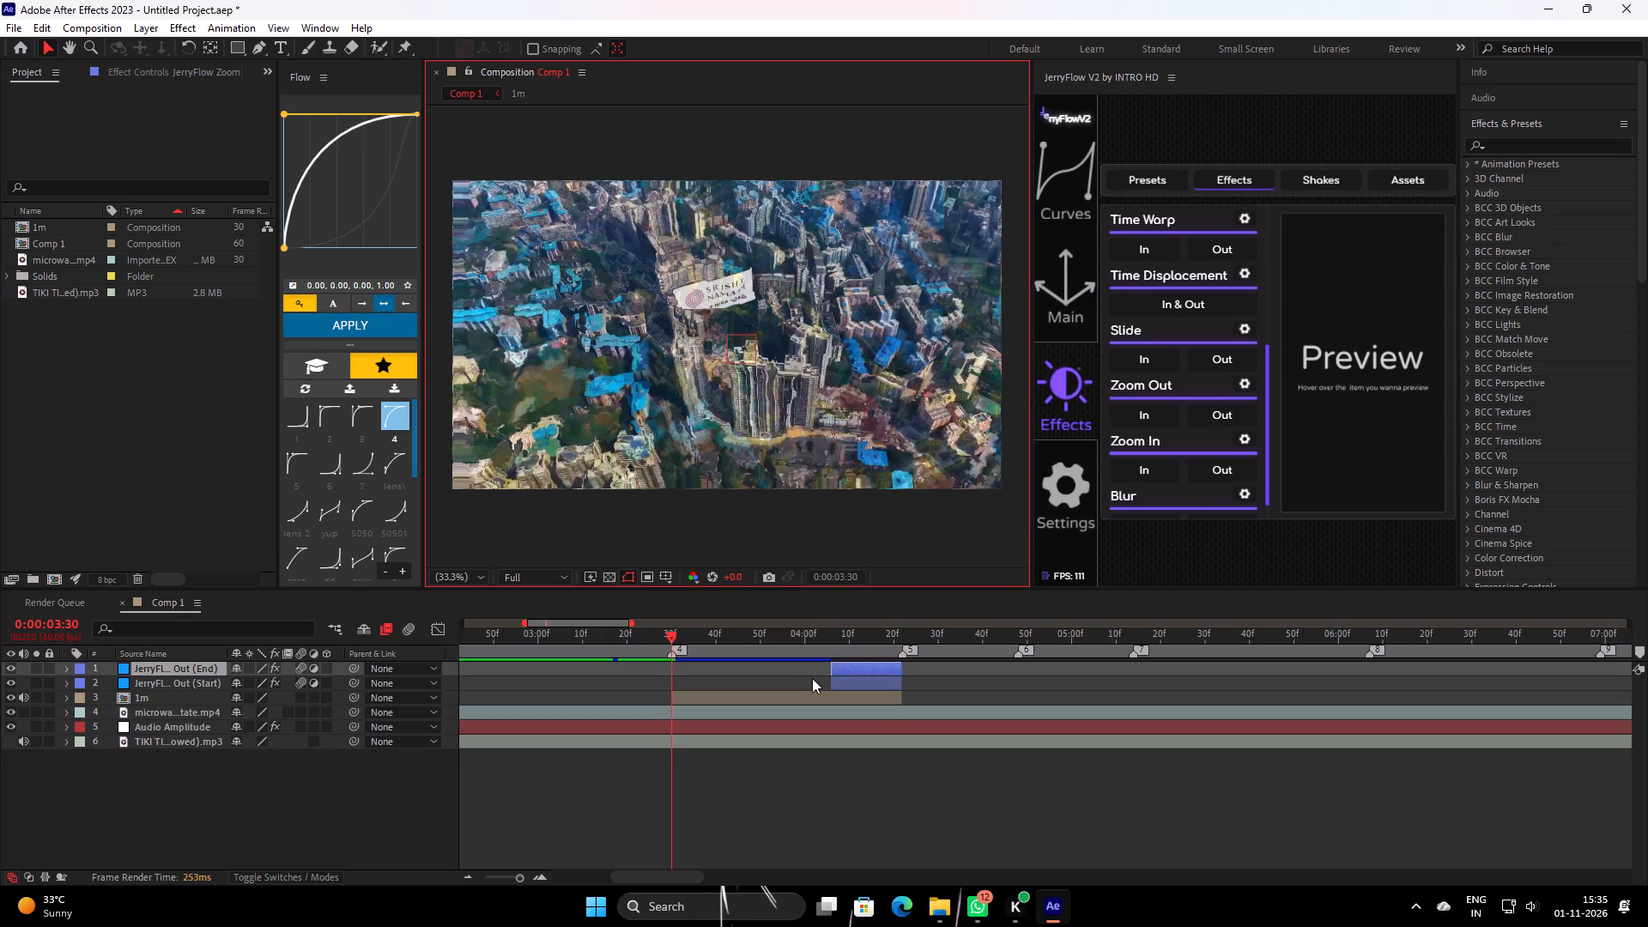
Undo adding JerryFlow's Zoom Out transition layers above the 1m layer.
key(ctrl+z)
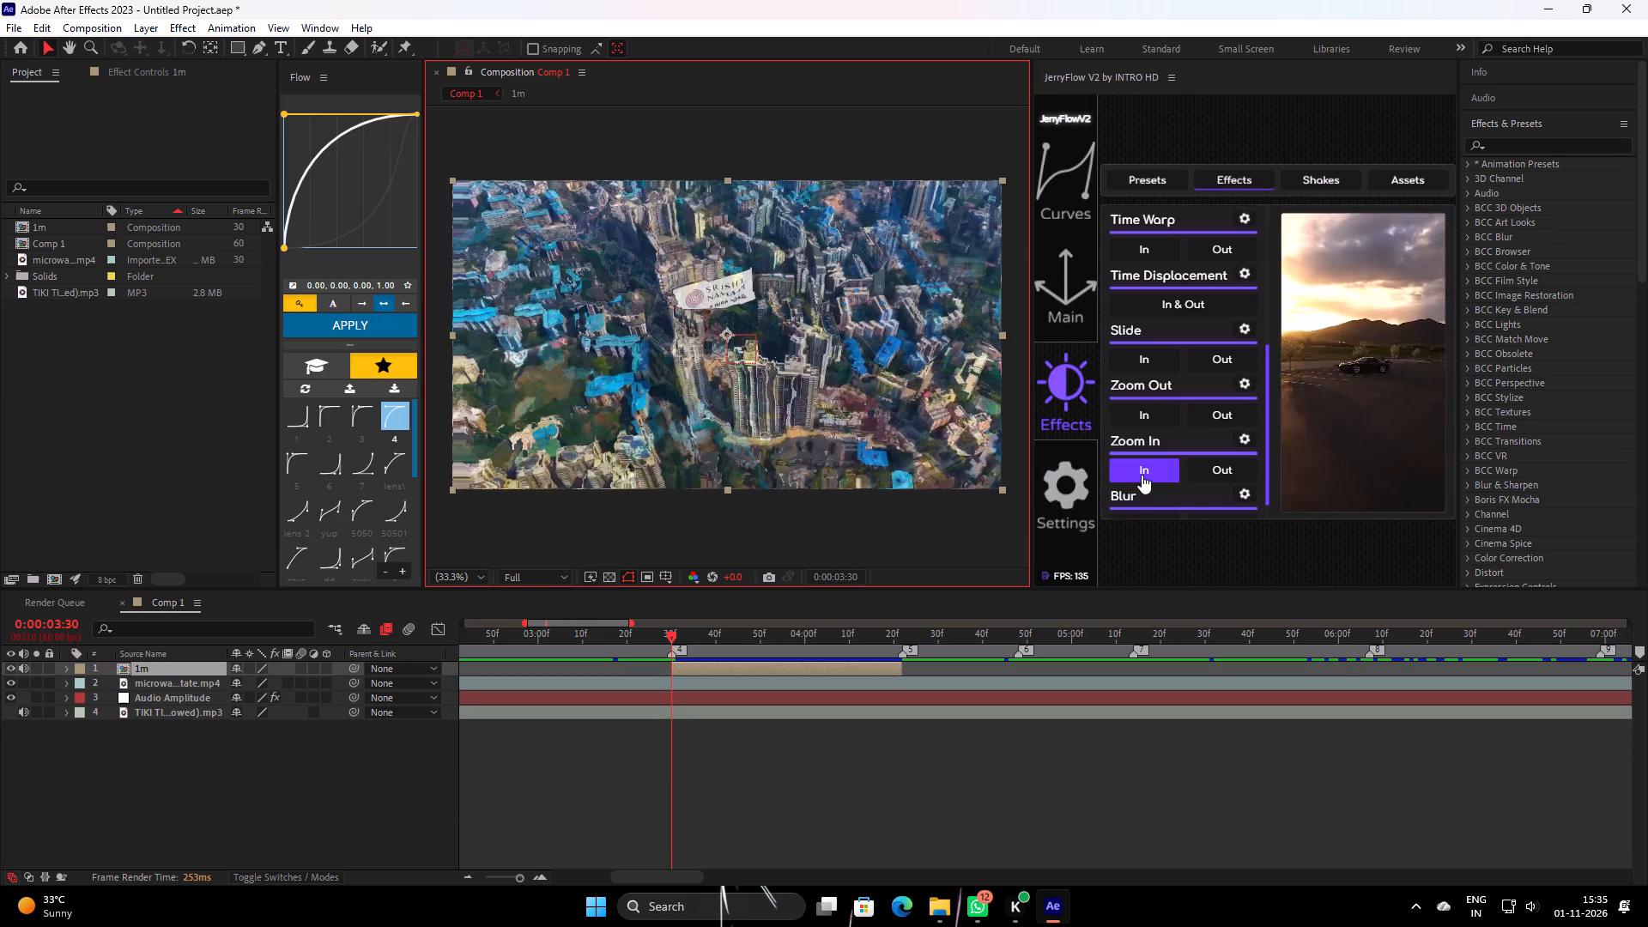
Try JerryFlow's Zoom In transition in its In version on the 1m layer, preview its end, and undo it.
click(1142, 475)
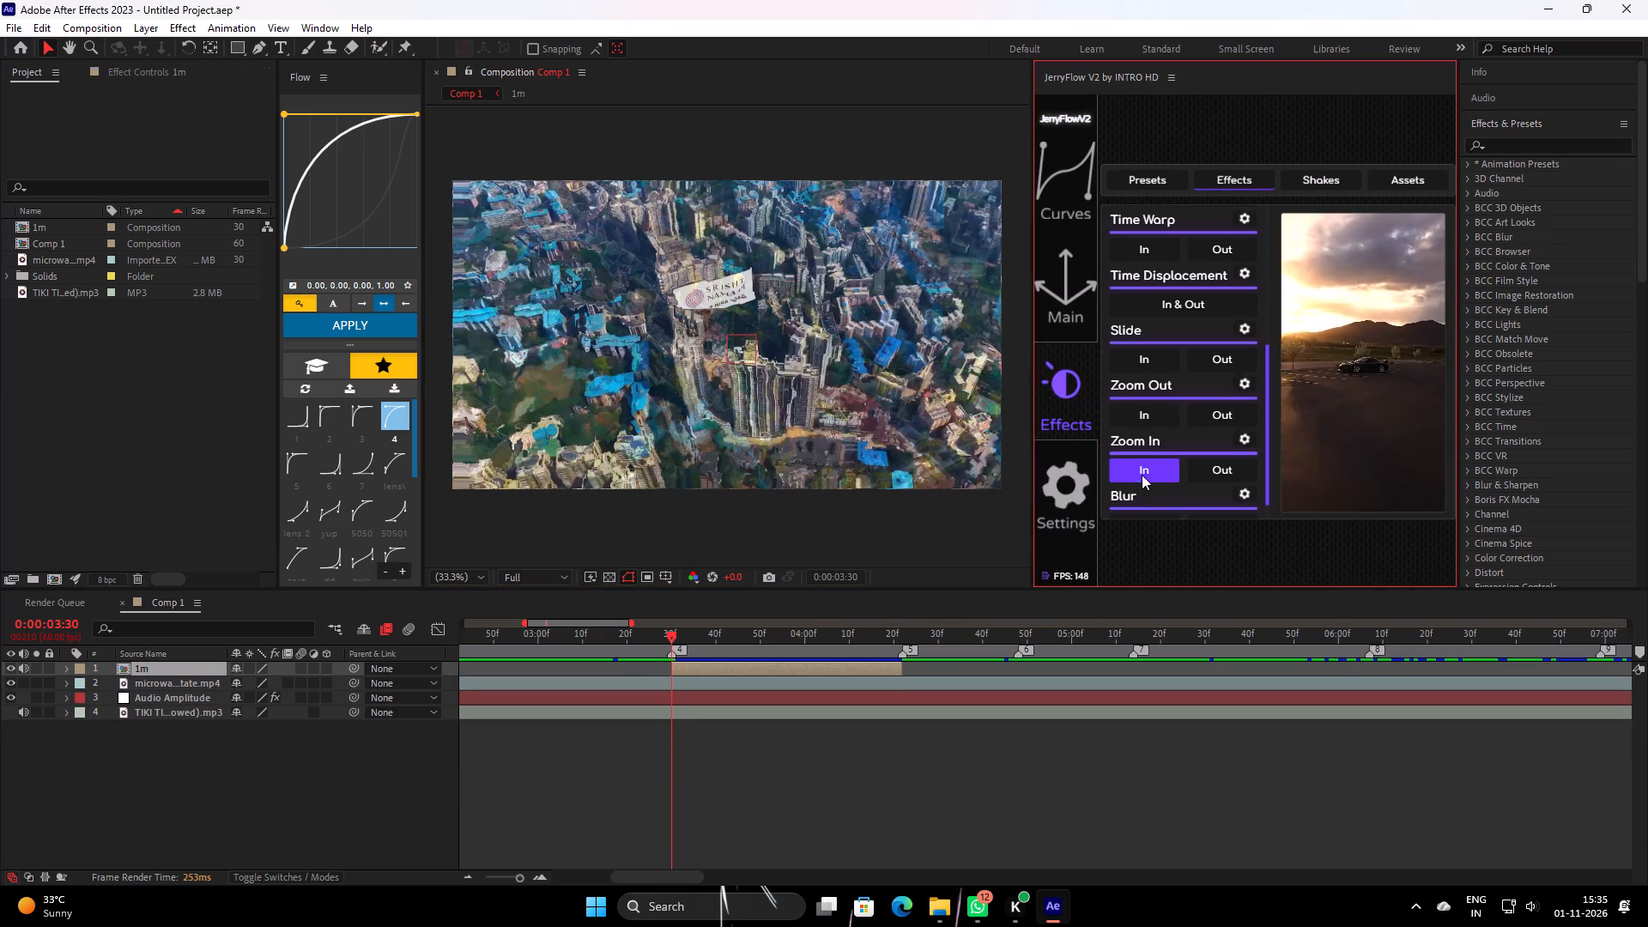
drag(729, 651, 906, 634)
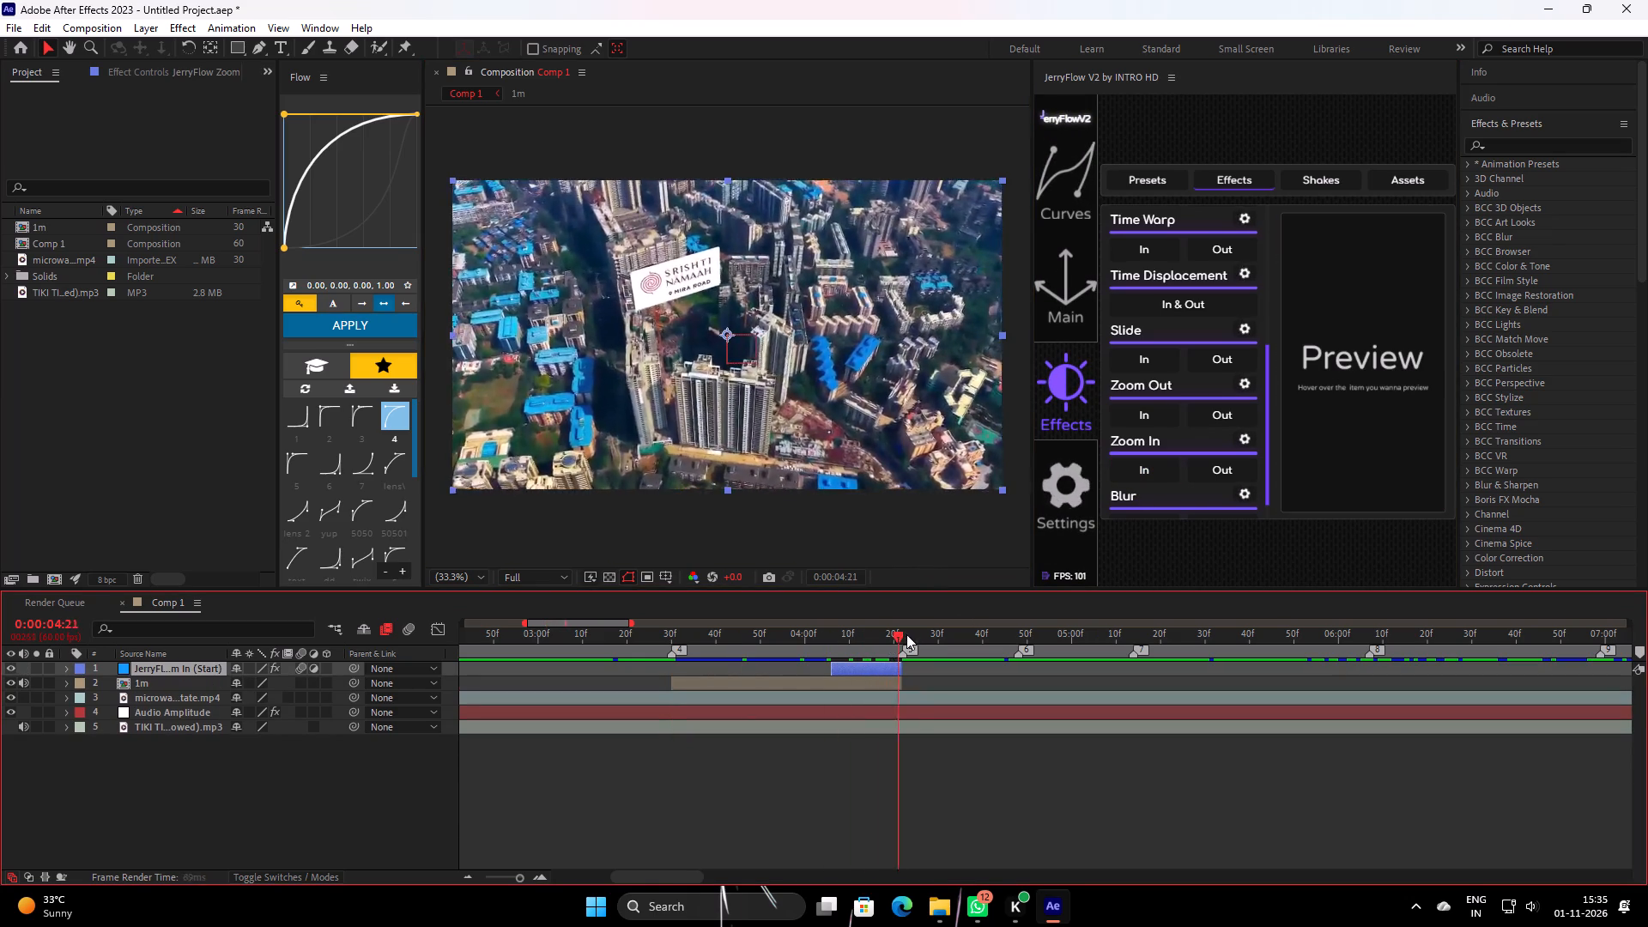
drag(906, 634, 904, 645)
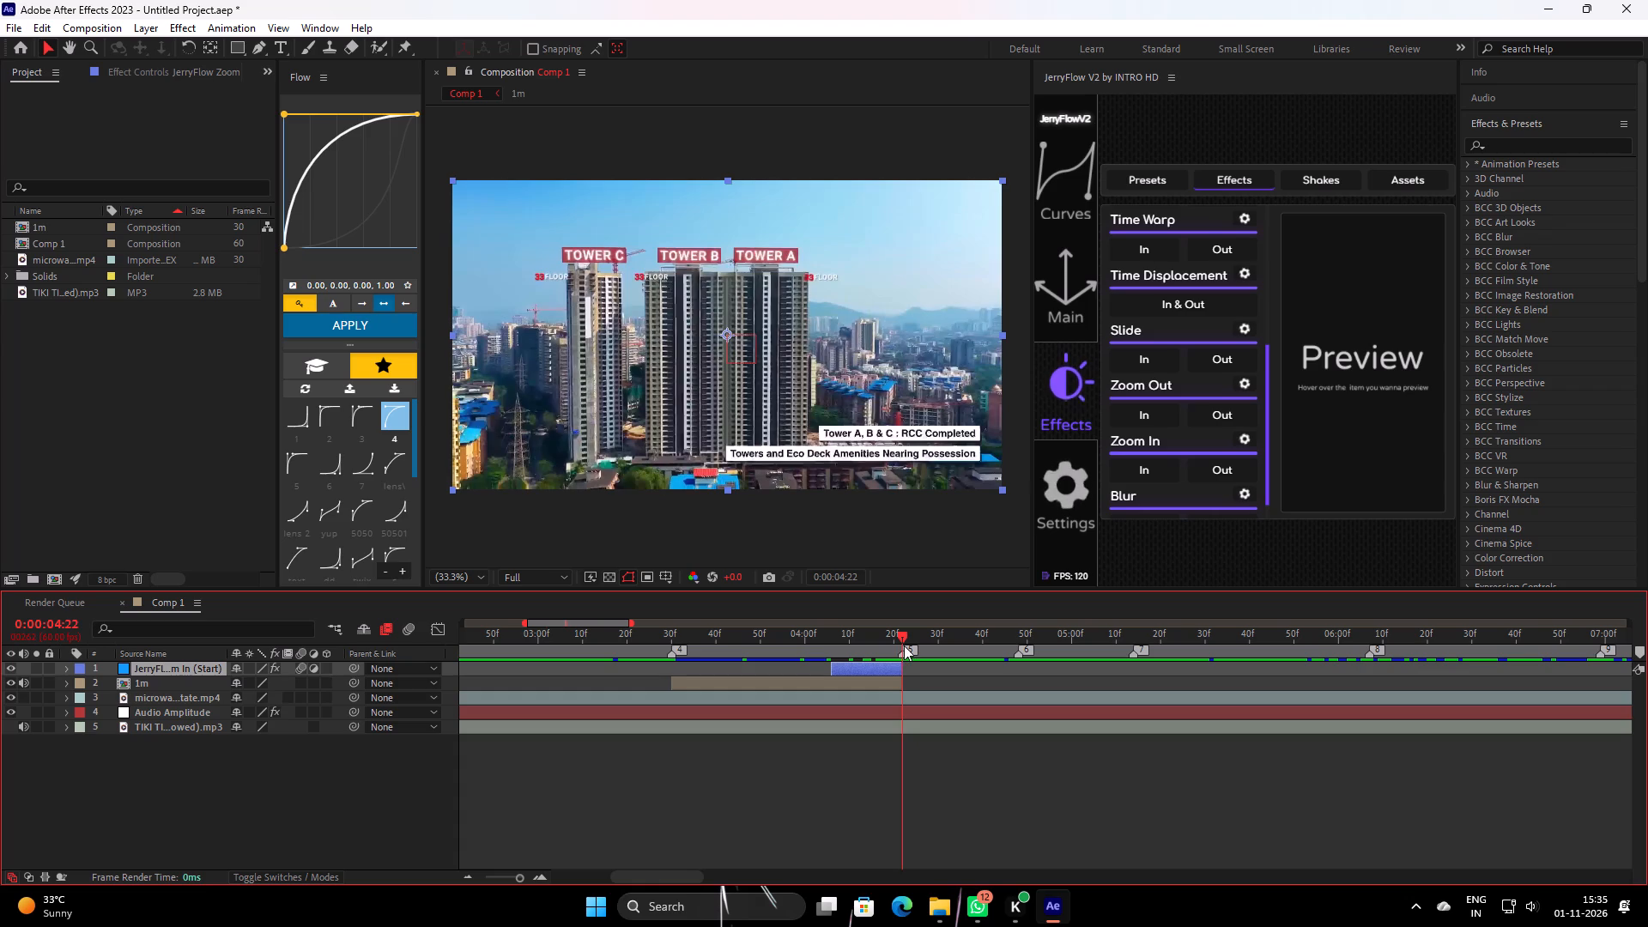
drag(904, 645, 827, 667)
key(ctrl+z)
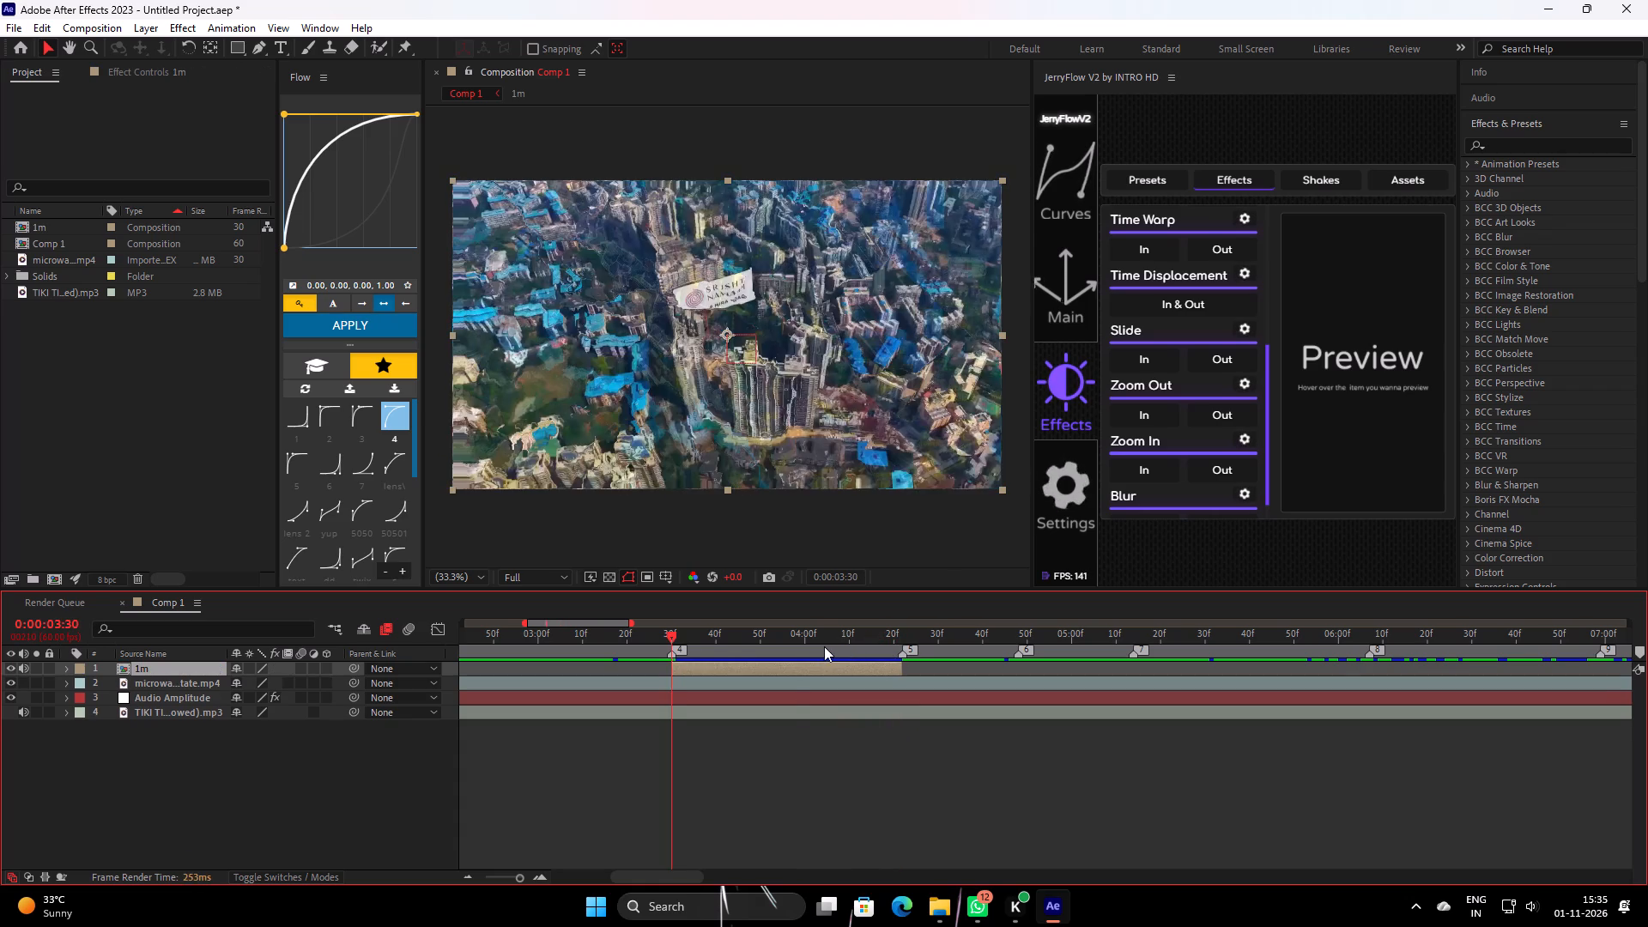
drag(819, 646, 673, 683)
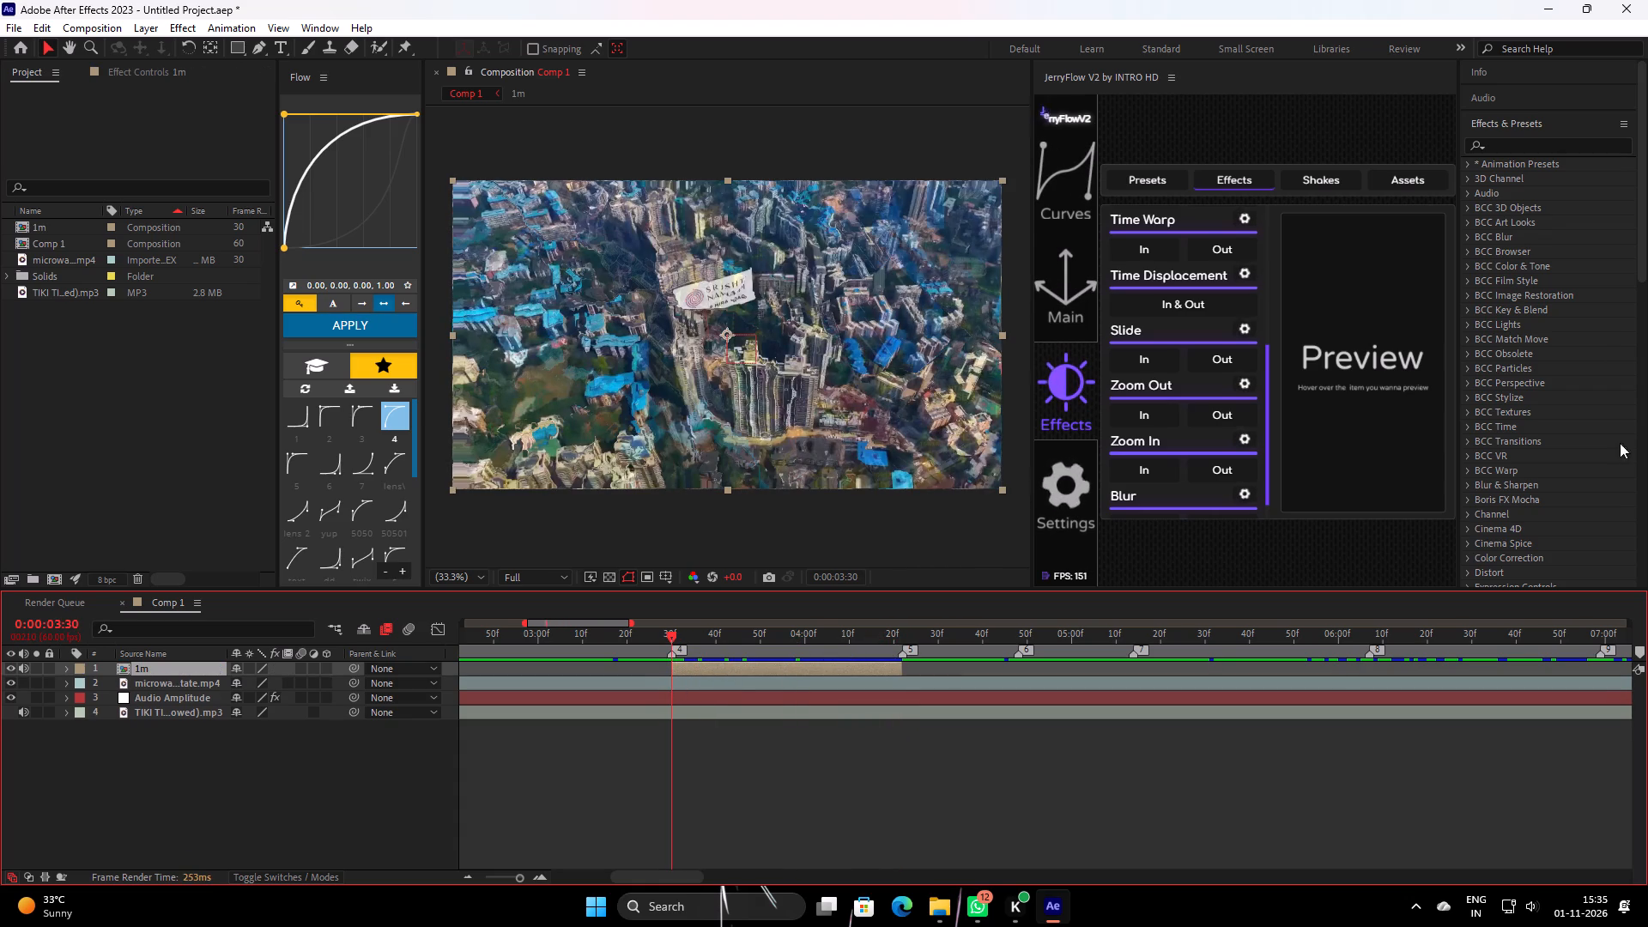
Add a JerryFlow adjustment layer above the 1m layer, spanning beat markers 4 to 5.
drag(816, 806, 817, 793)
click(845, 668)
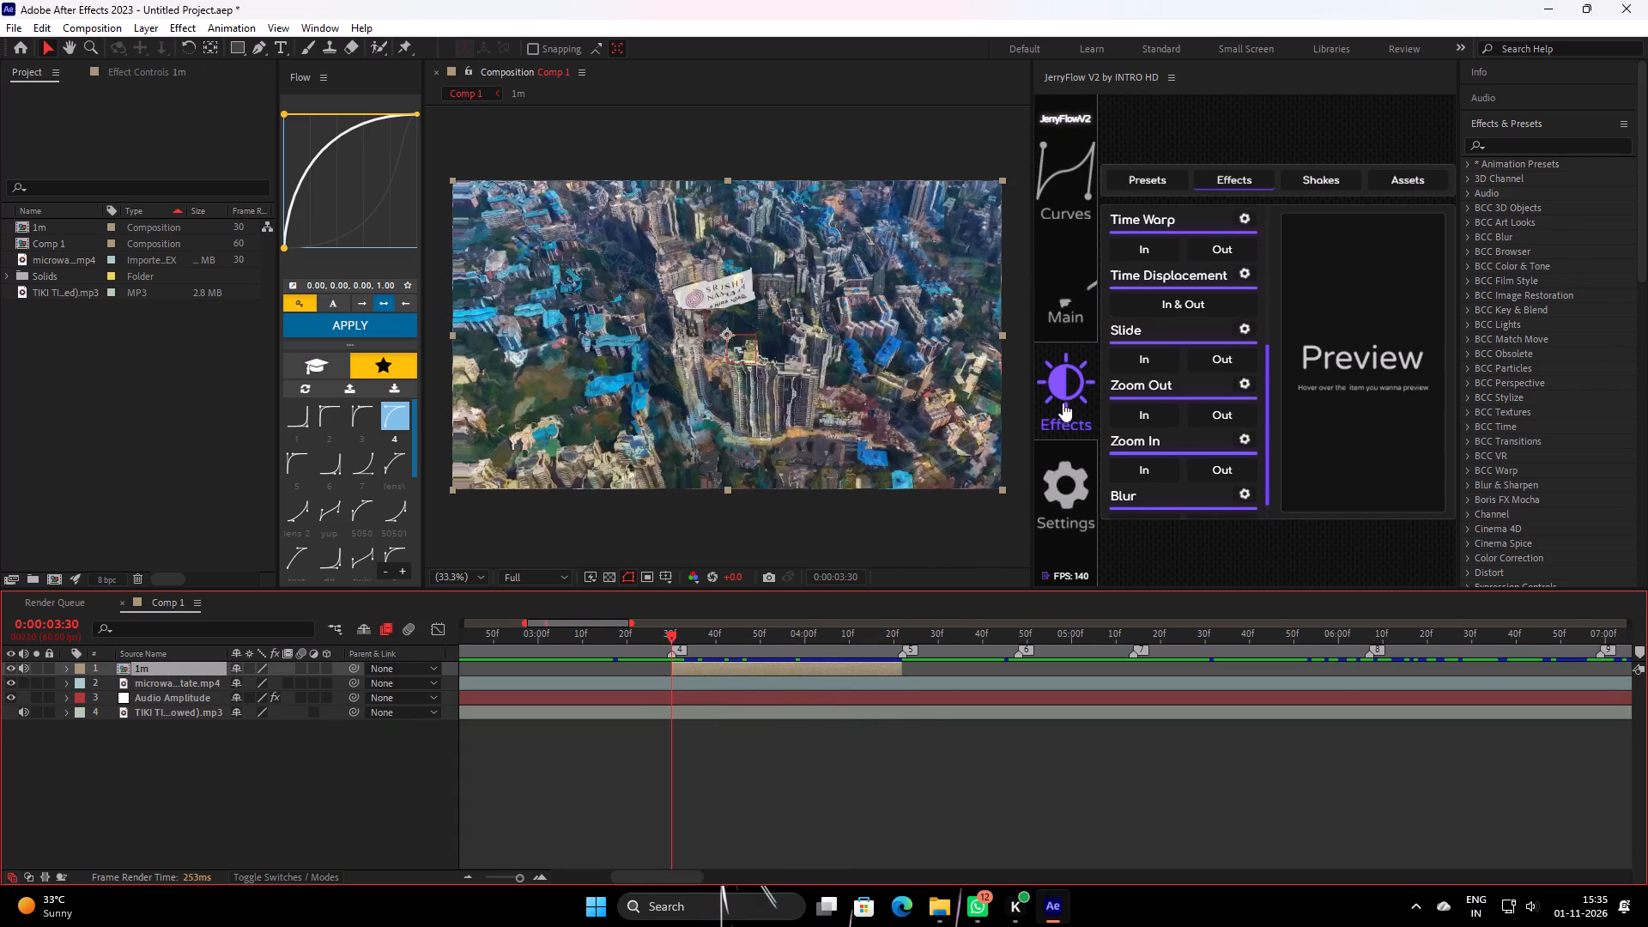
click(1061, 306)
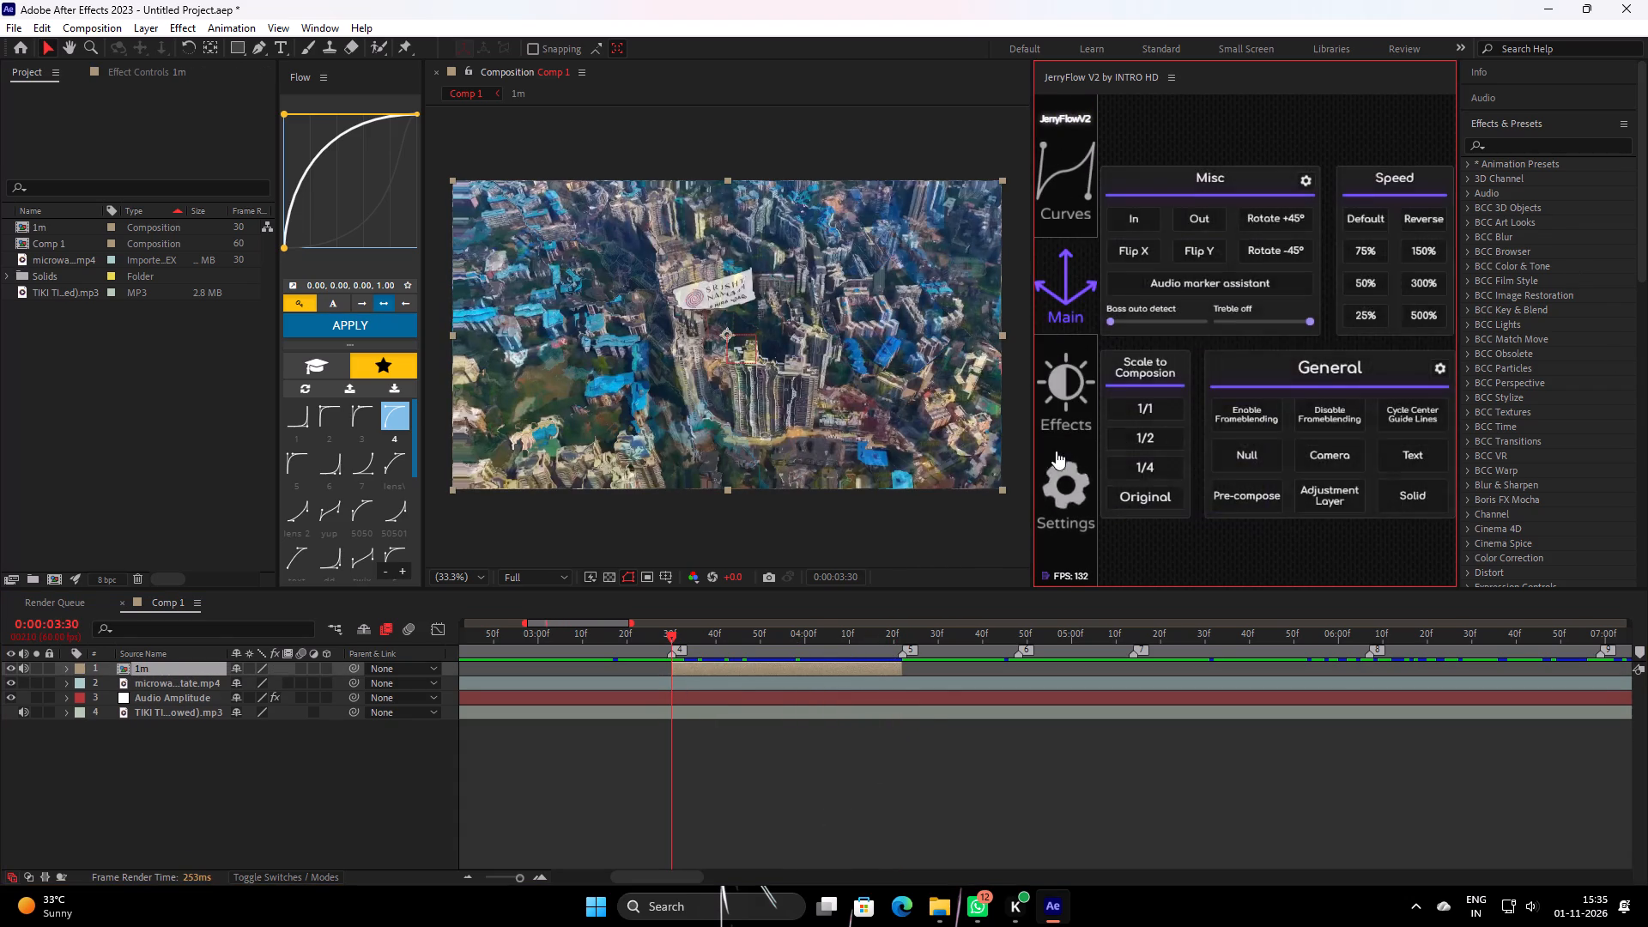
click(1055, 456)
click(1079, 398)
click(1052, 270)
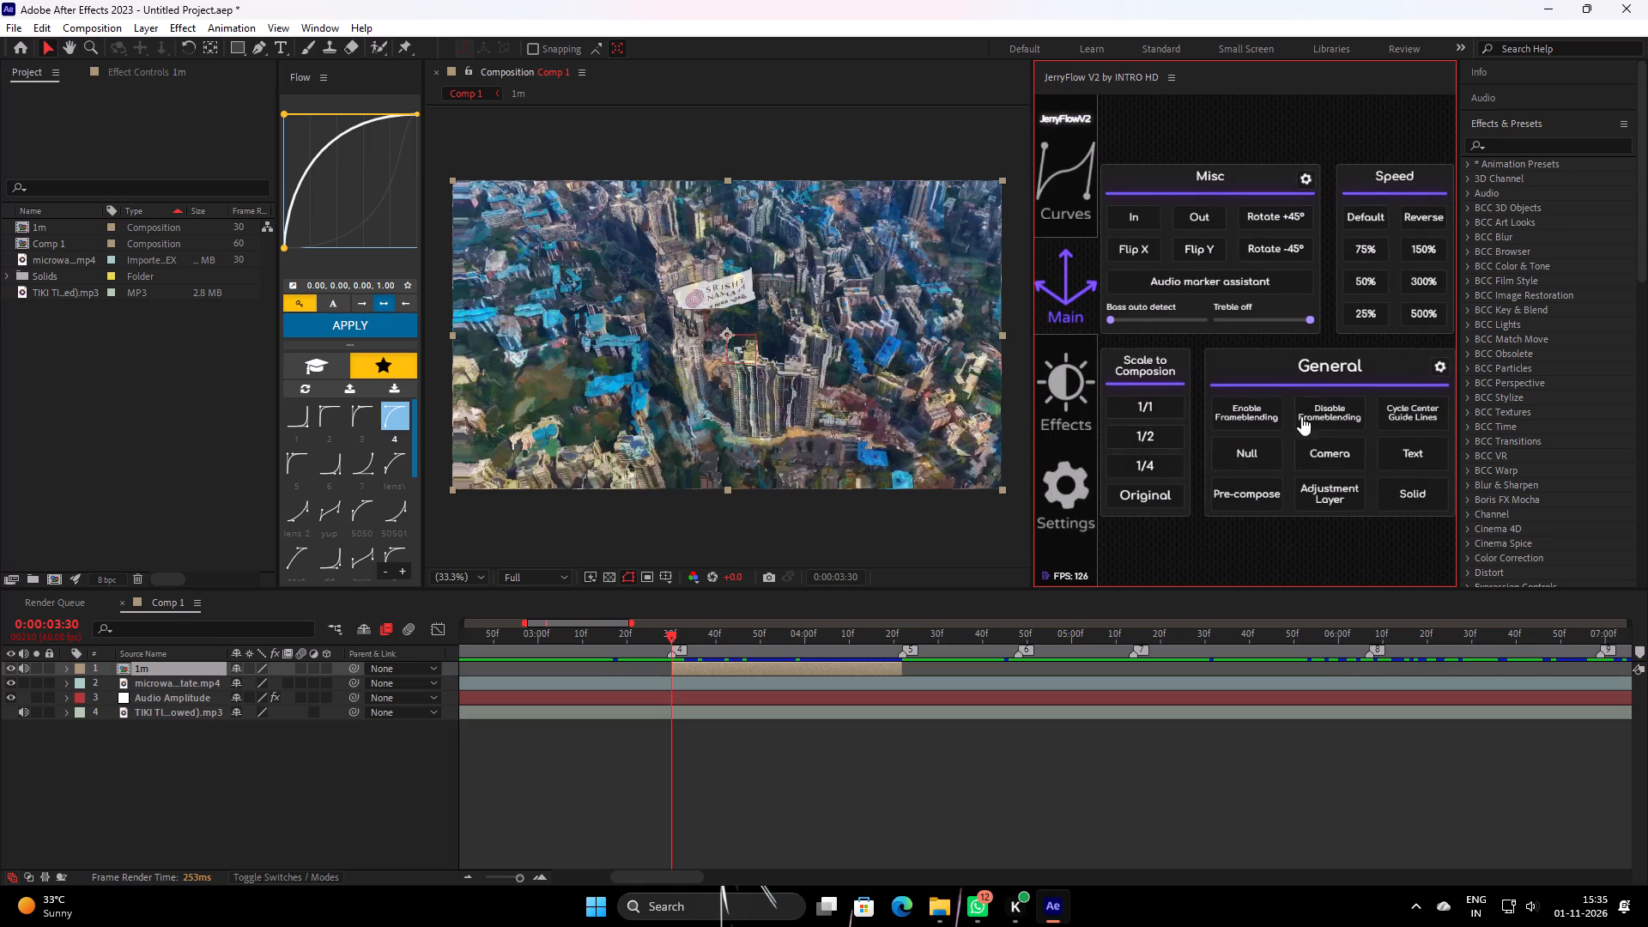
click(1322, 494)
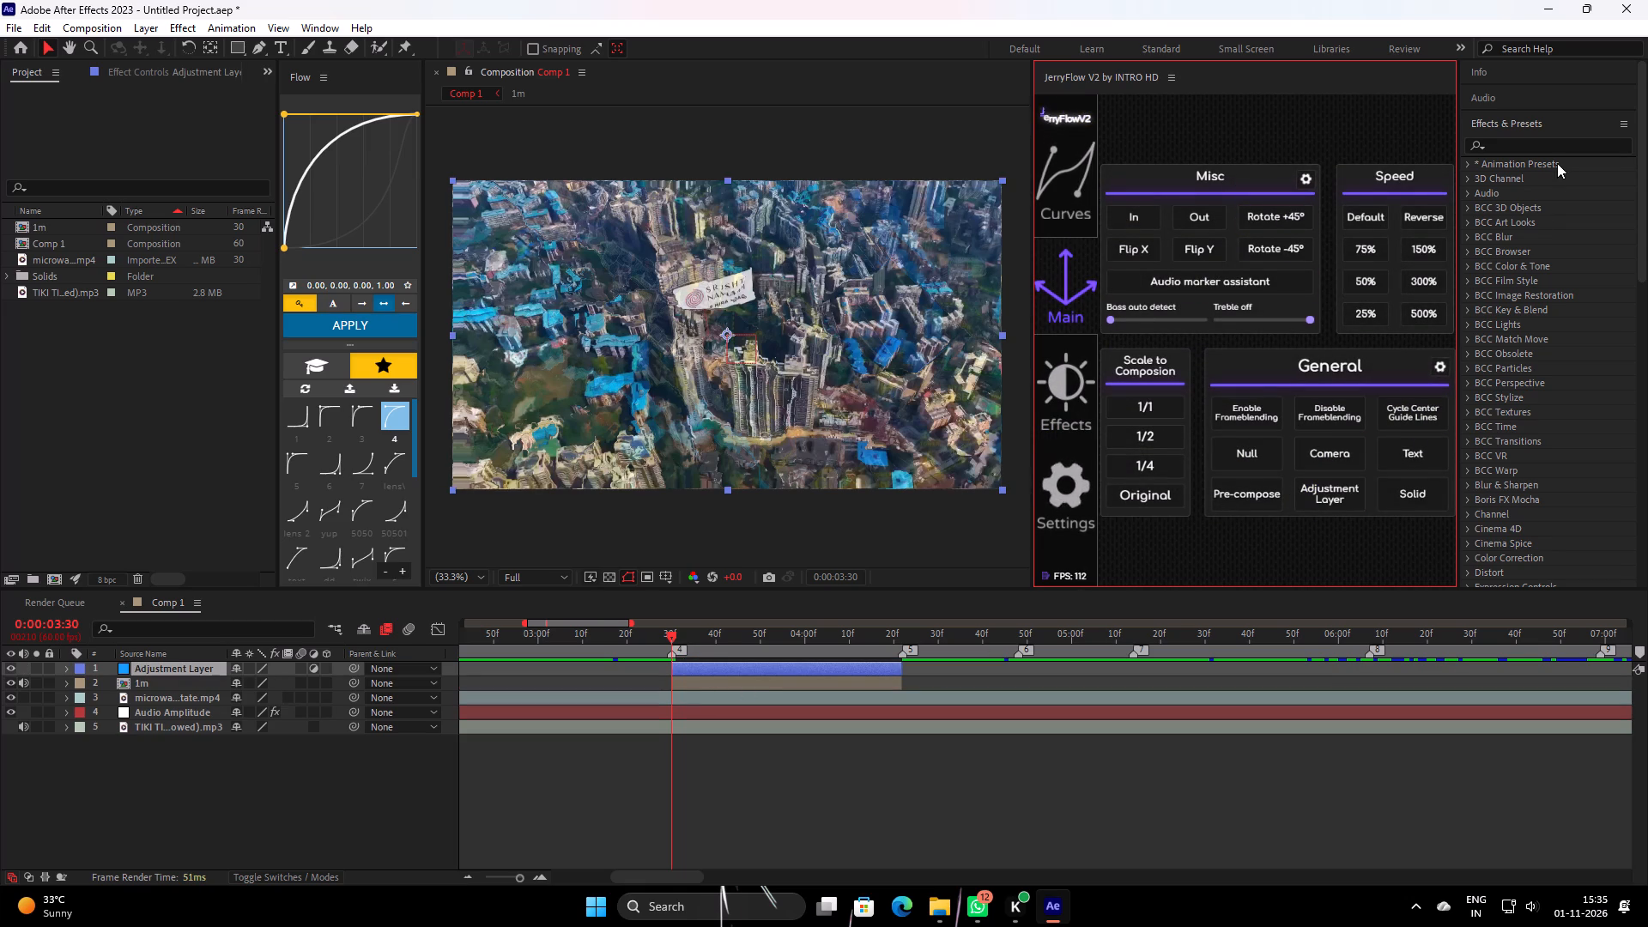
Search the effects for "zoom" and apply the 0.35 Ag...e ZOOM OUT preset to the adjustment layer.
click(1557, 147)
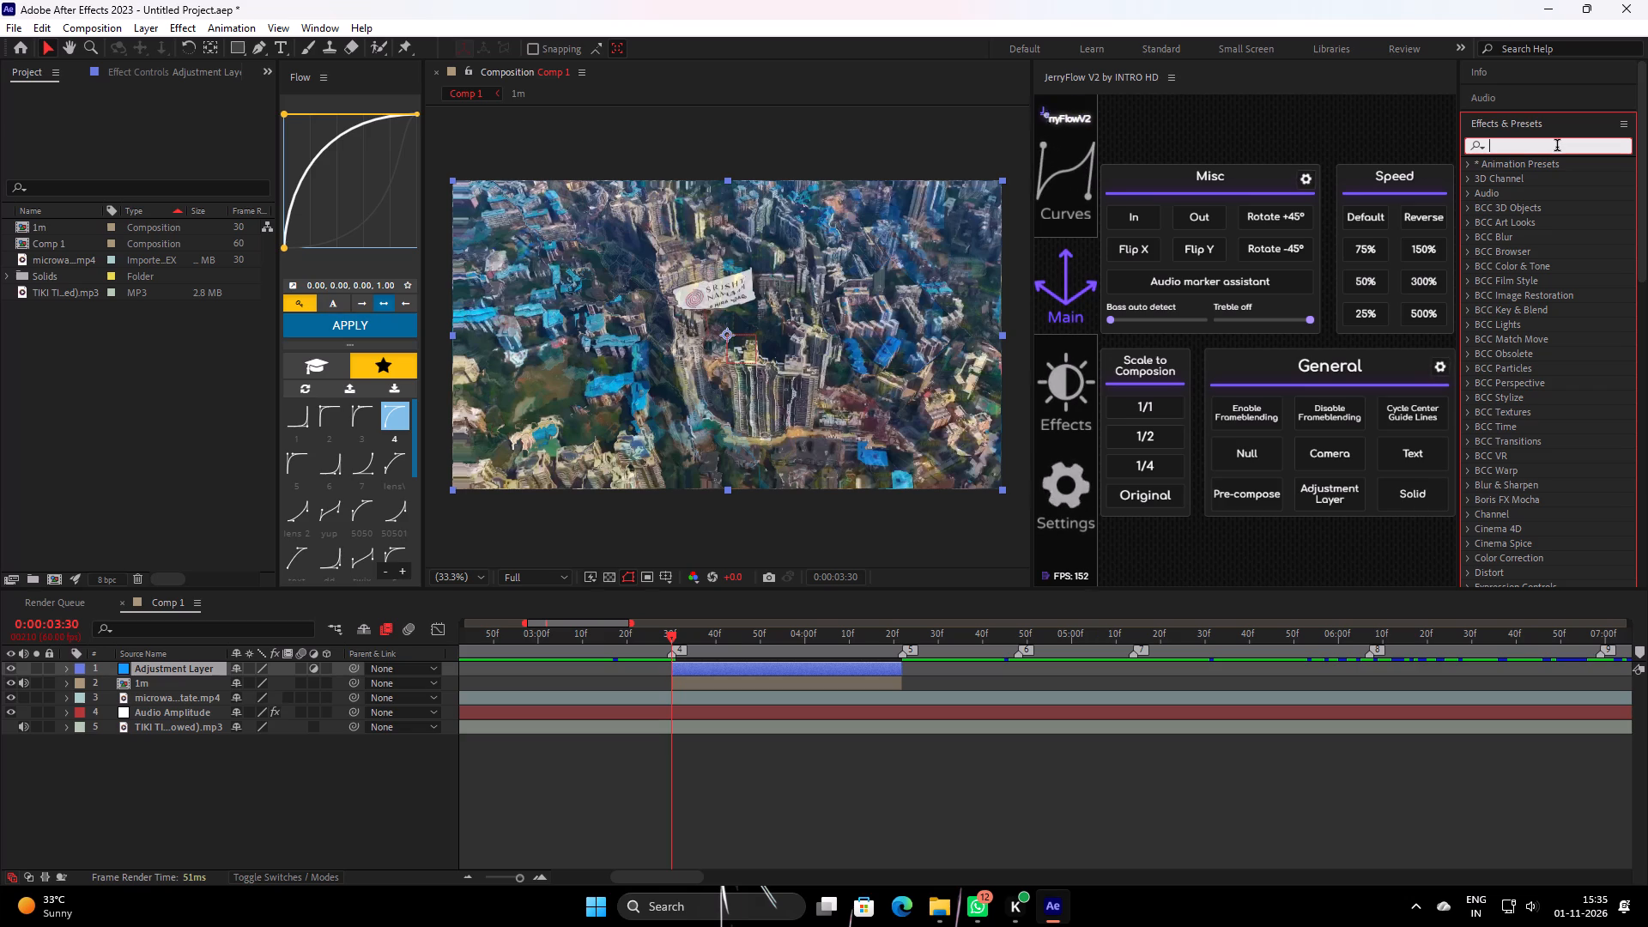
text(zoom)
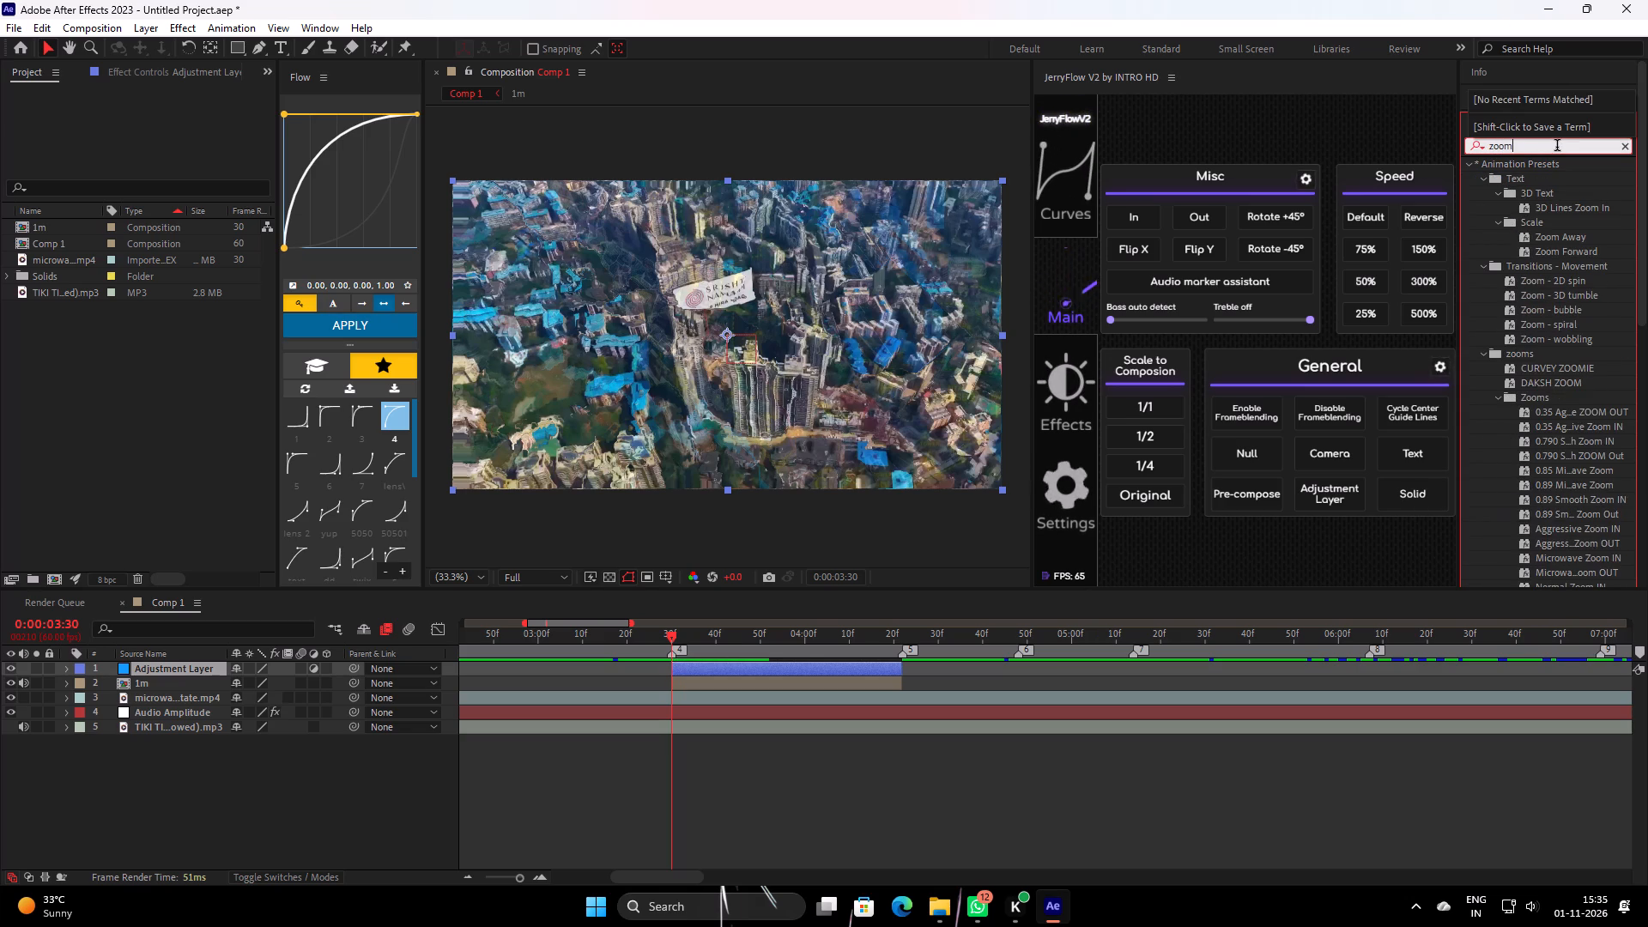
double_click(1604, 409)
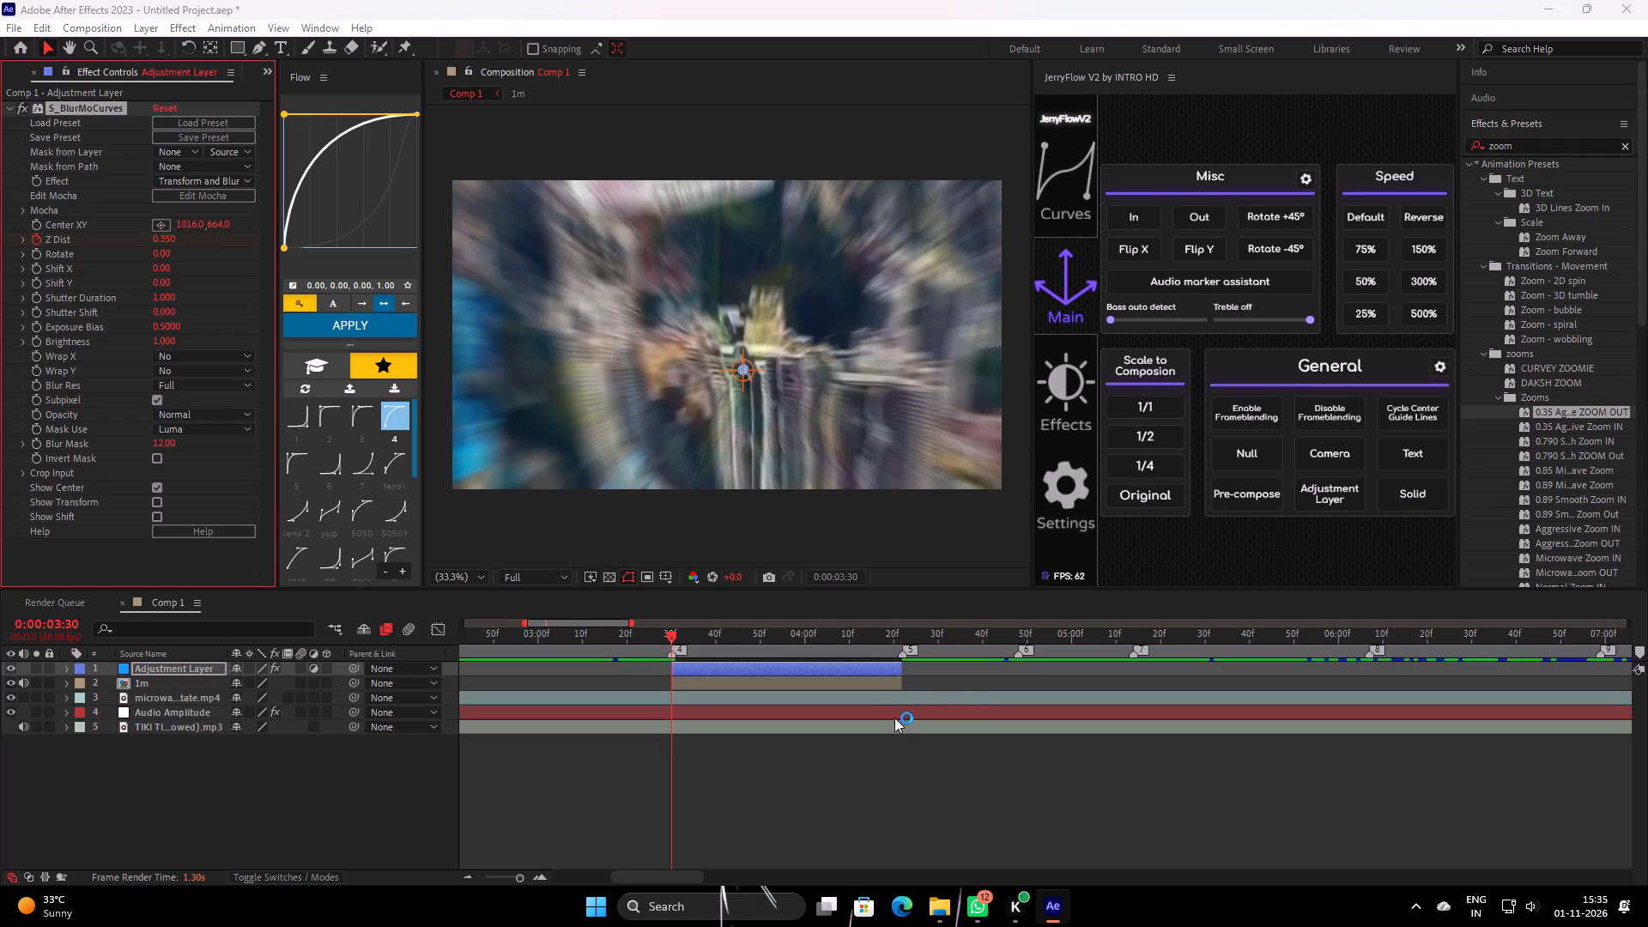
Move the adjustment layer's second Z Dist keyframe to 0:00:03:56, aligned with 1m's middle Time Remap keyframe.
key(u)
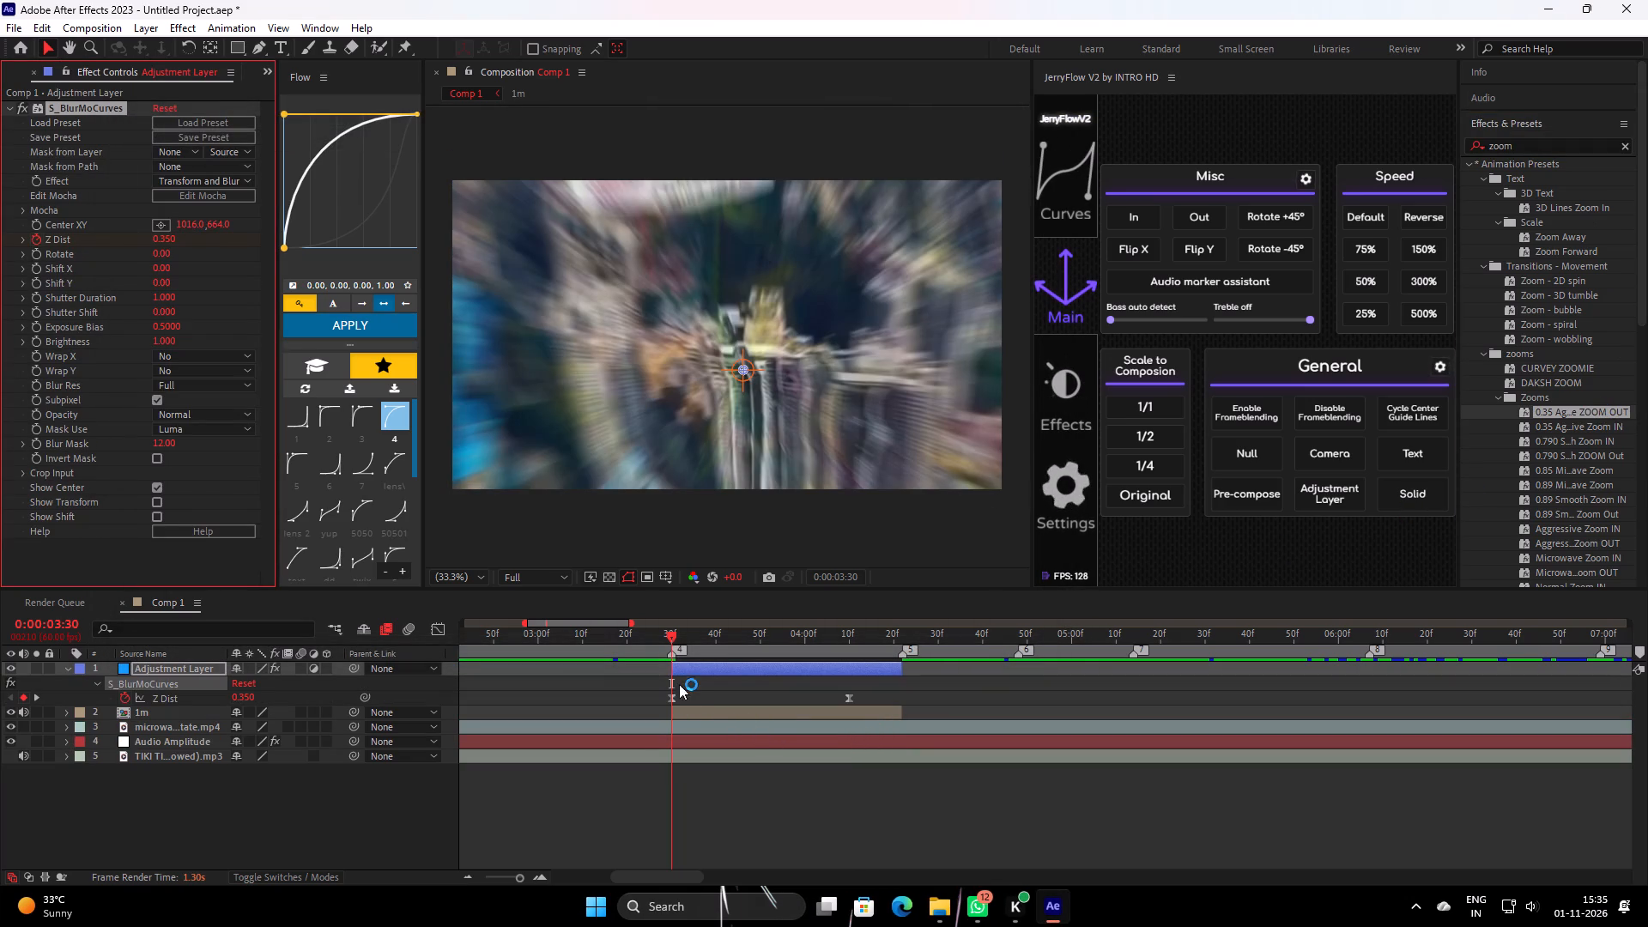
click(788, 714)
key(u)
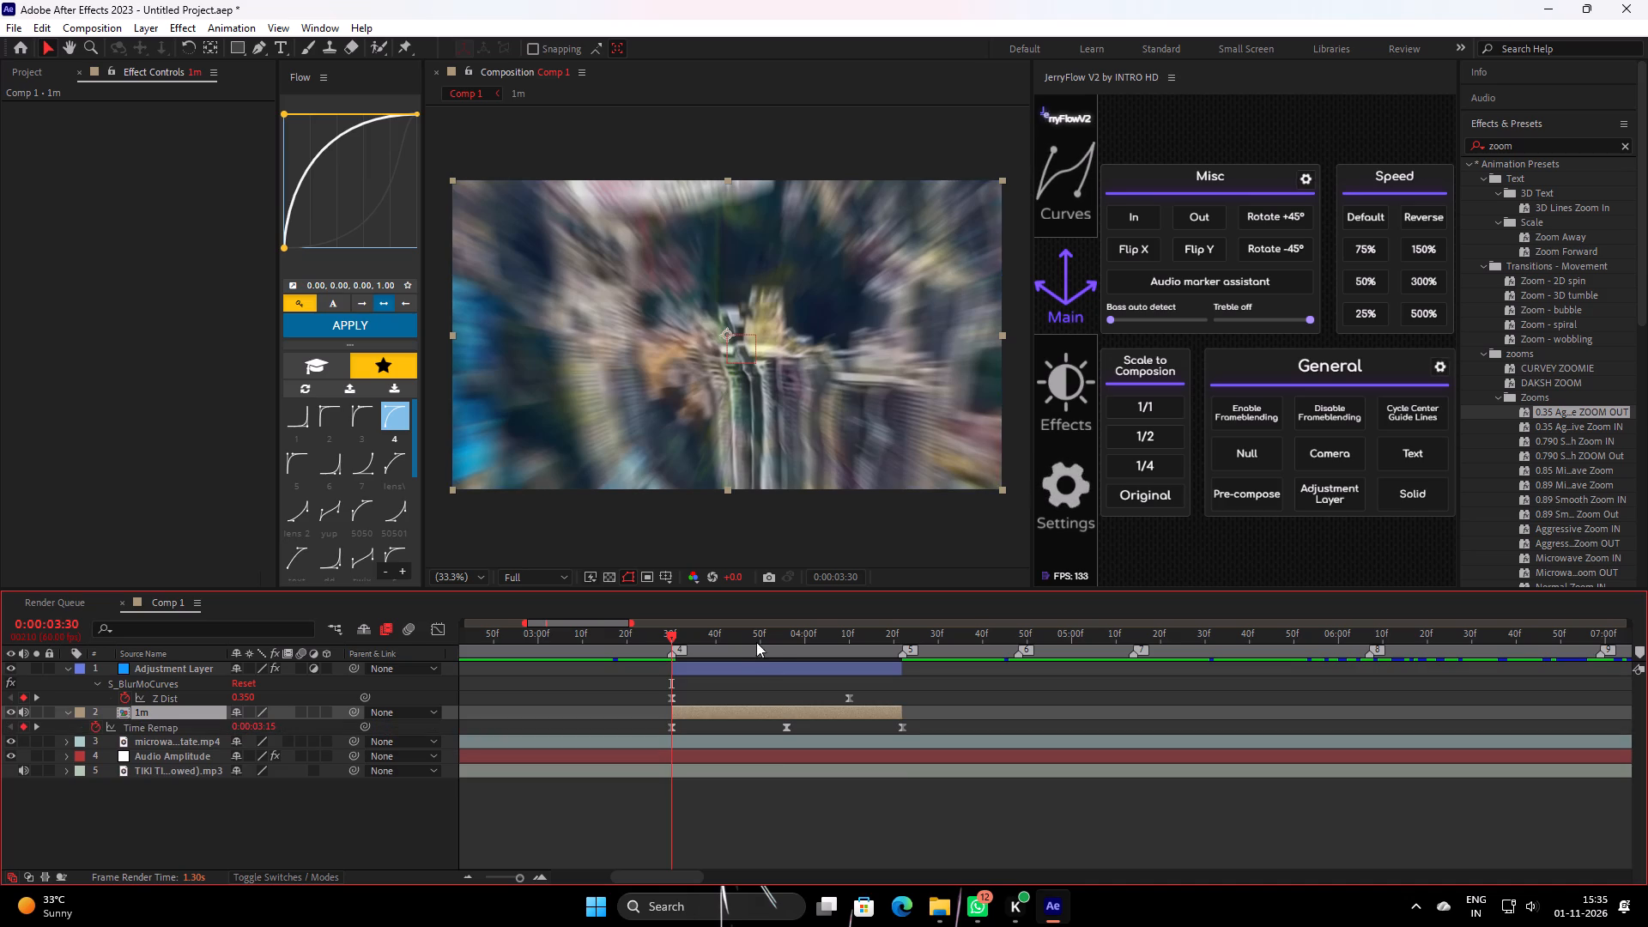
drag(756, 641, 786, 662)
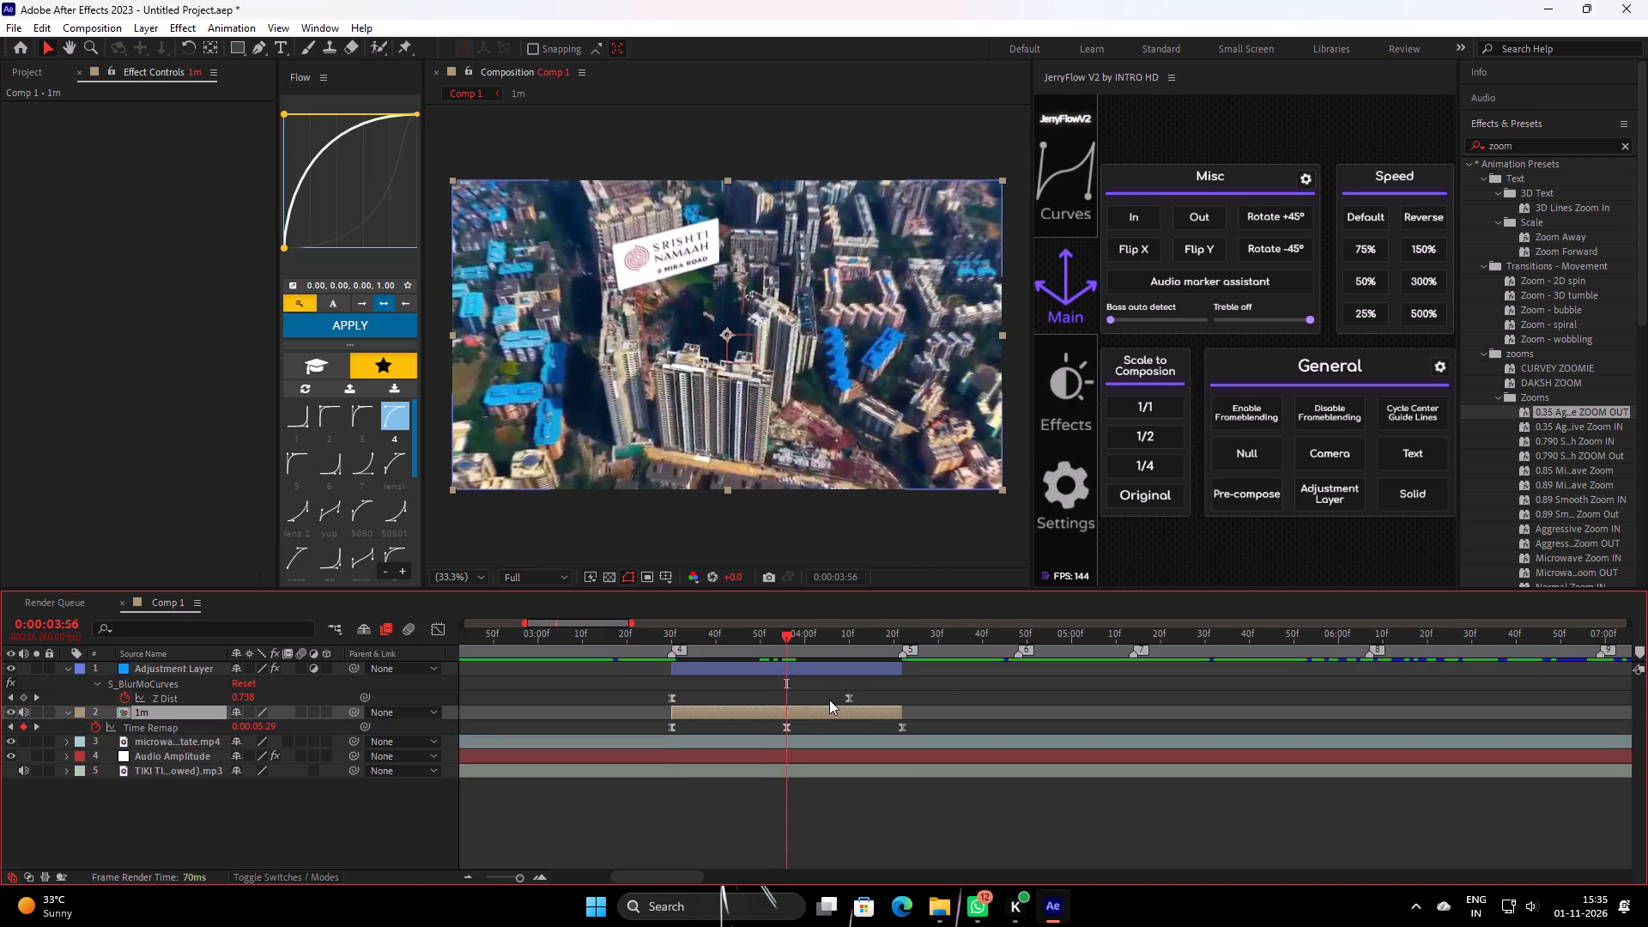
drag(850, 698, 786, 738)
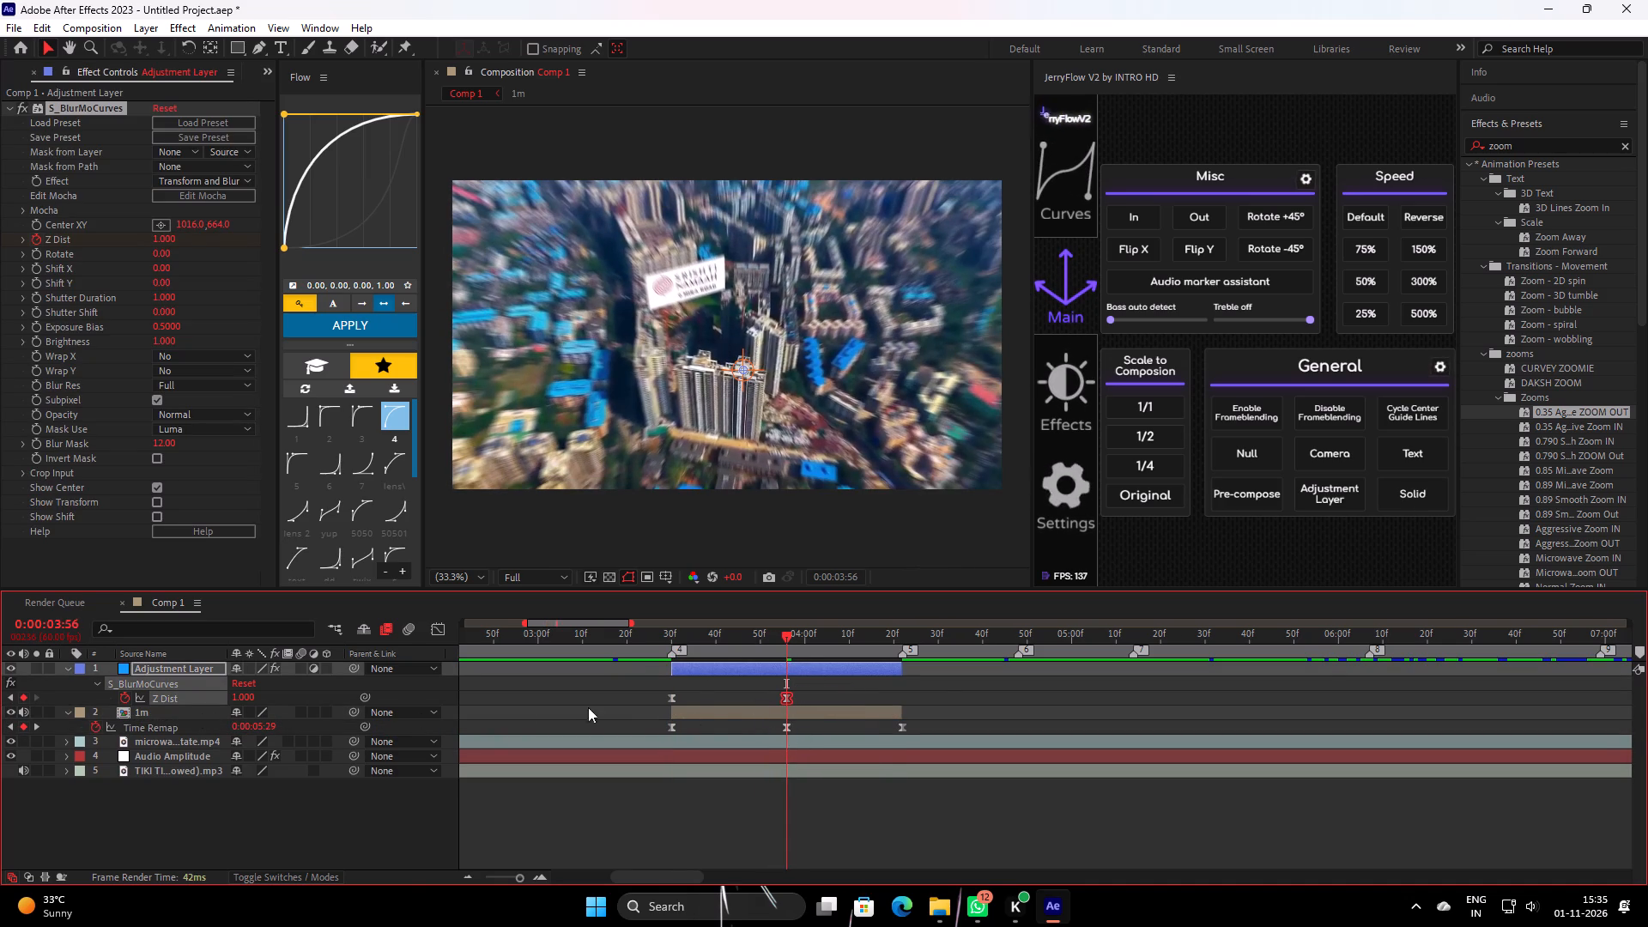
Copy the first Z Dist keyframe to the adjustment layer's end, aligned with 1m's last Time Remap keyframe.
click(670, 699)
key(ctrl+c)
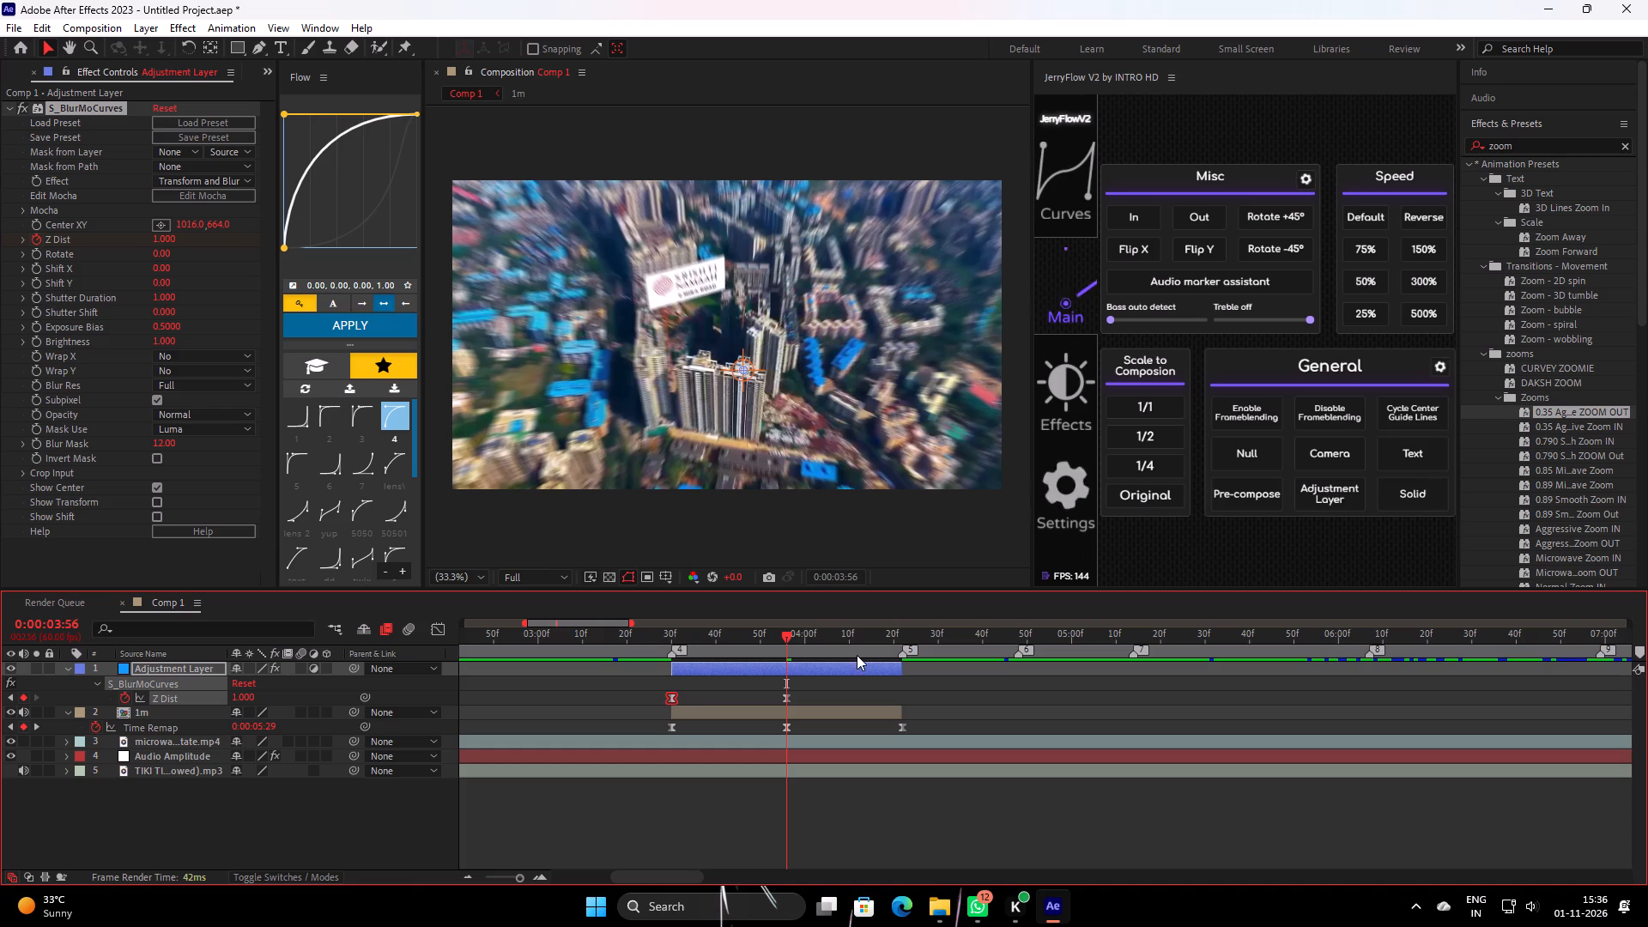
key(o)
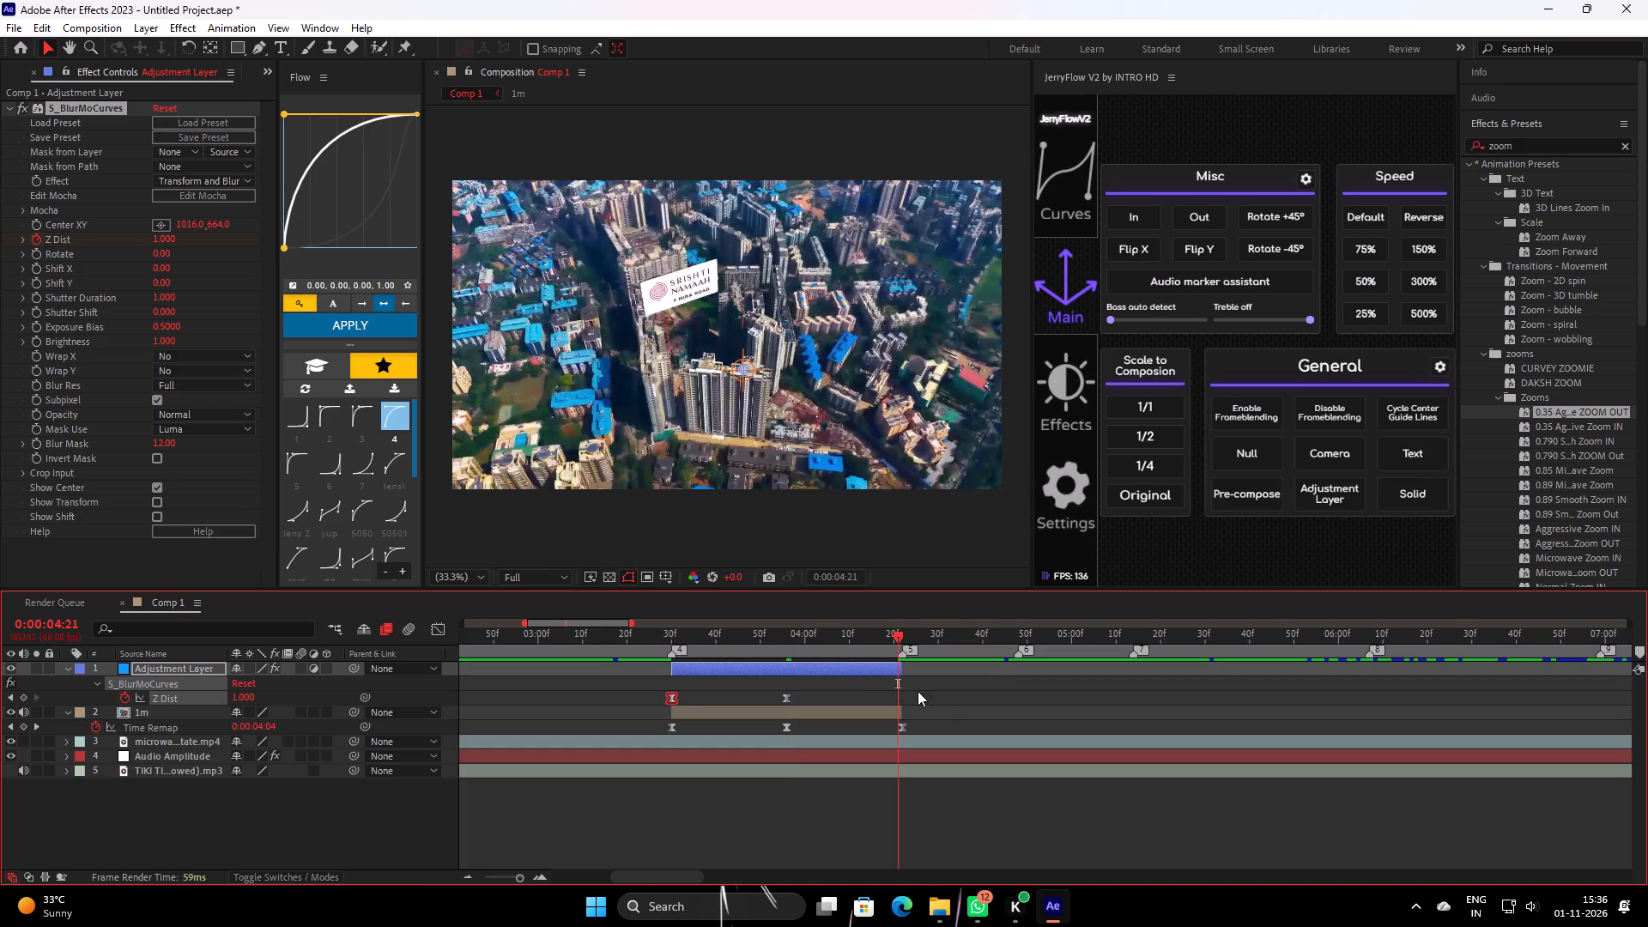
key(ctrl+v)
drag(895, 698, 899, 706)
Apply JerryFlow's In curve to the first two Z Dist keyframes and its Out curve to the last two.
drag(644, 682, 787, 702)
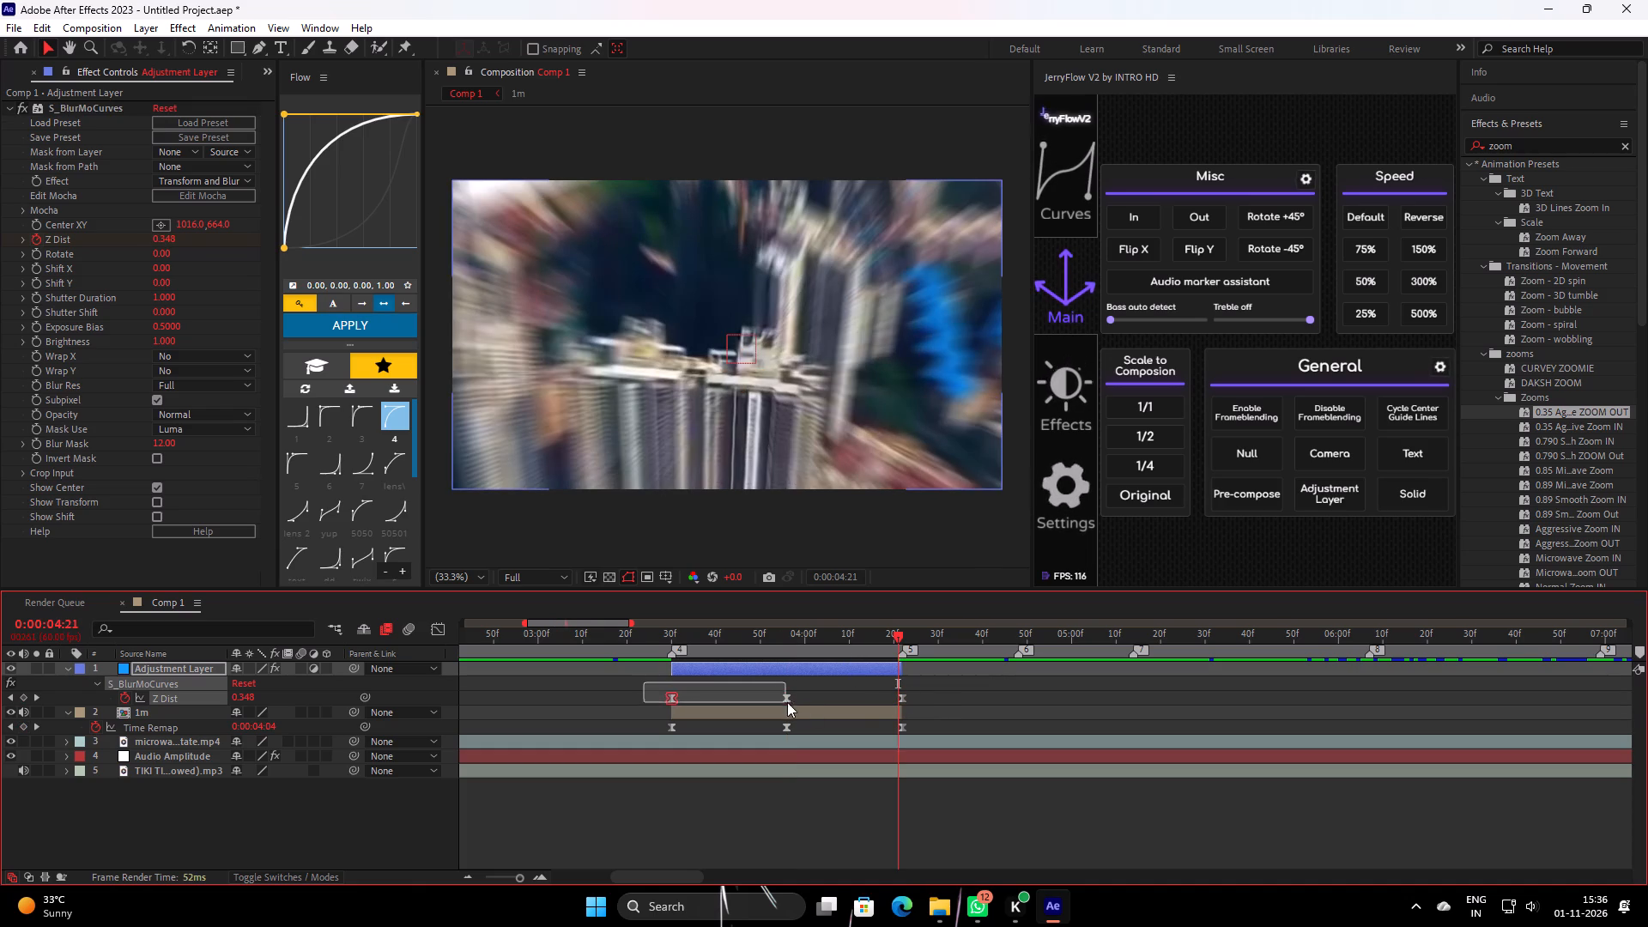
drag(787, 702, 799, 712)
click(1054, 209)
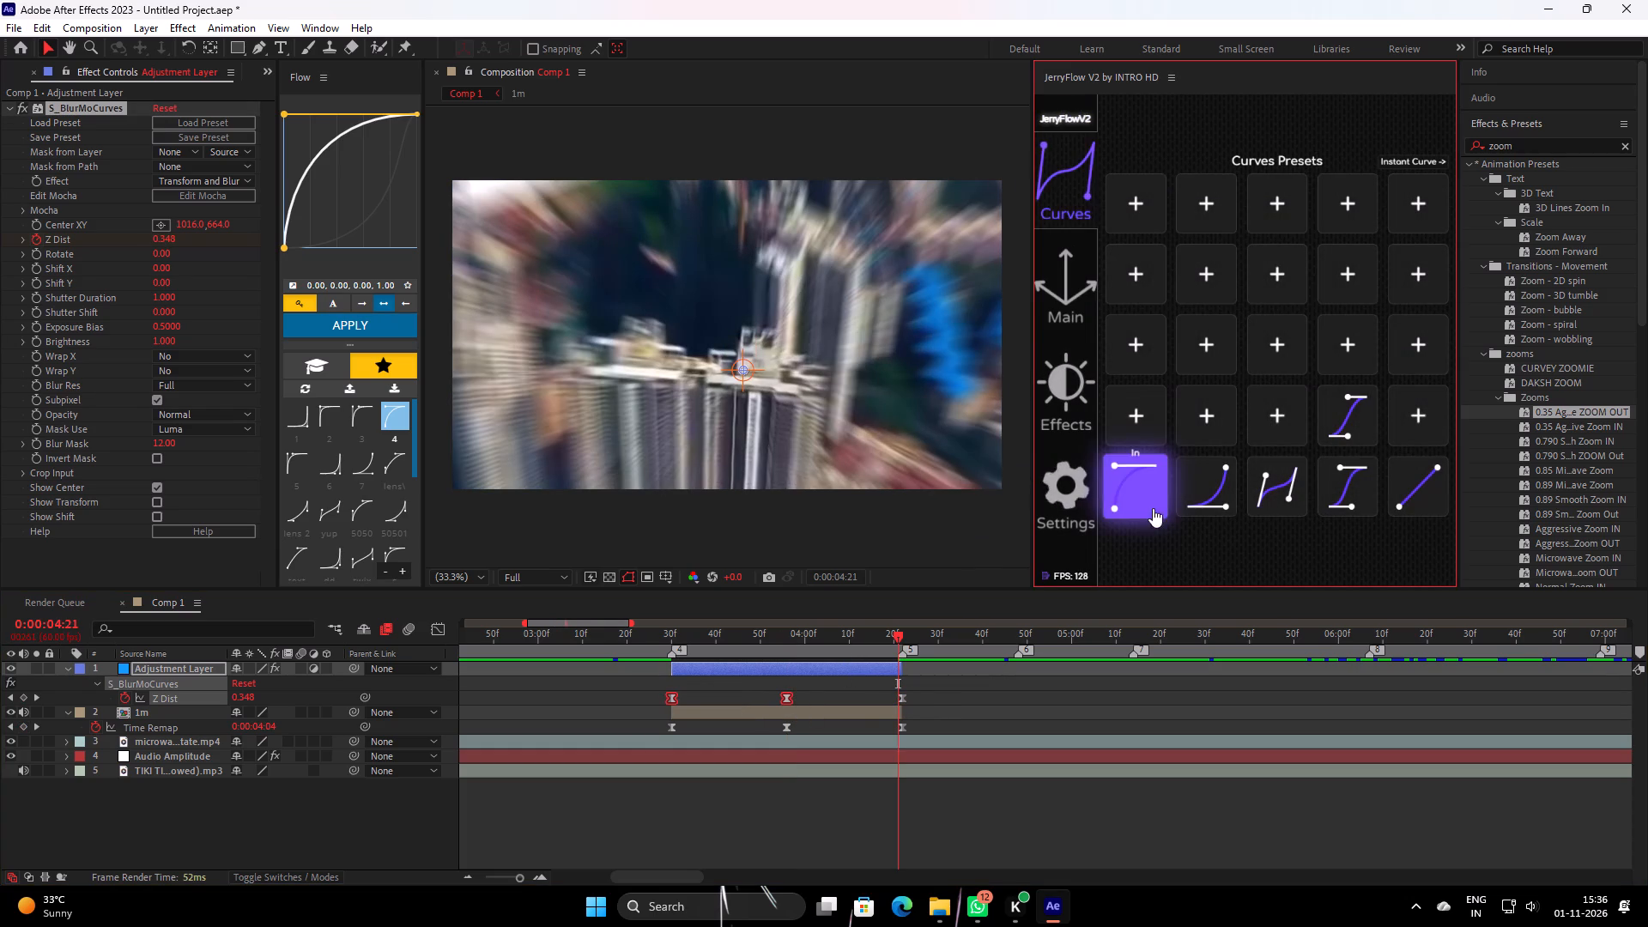
click(1153, 508)
drag(760, 690, 924, 707)
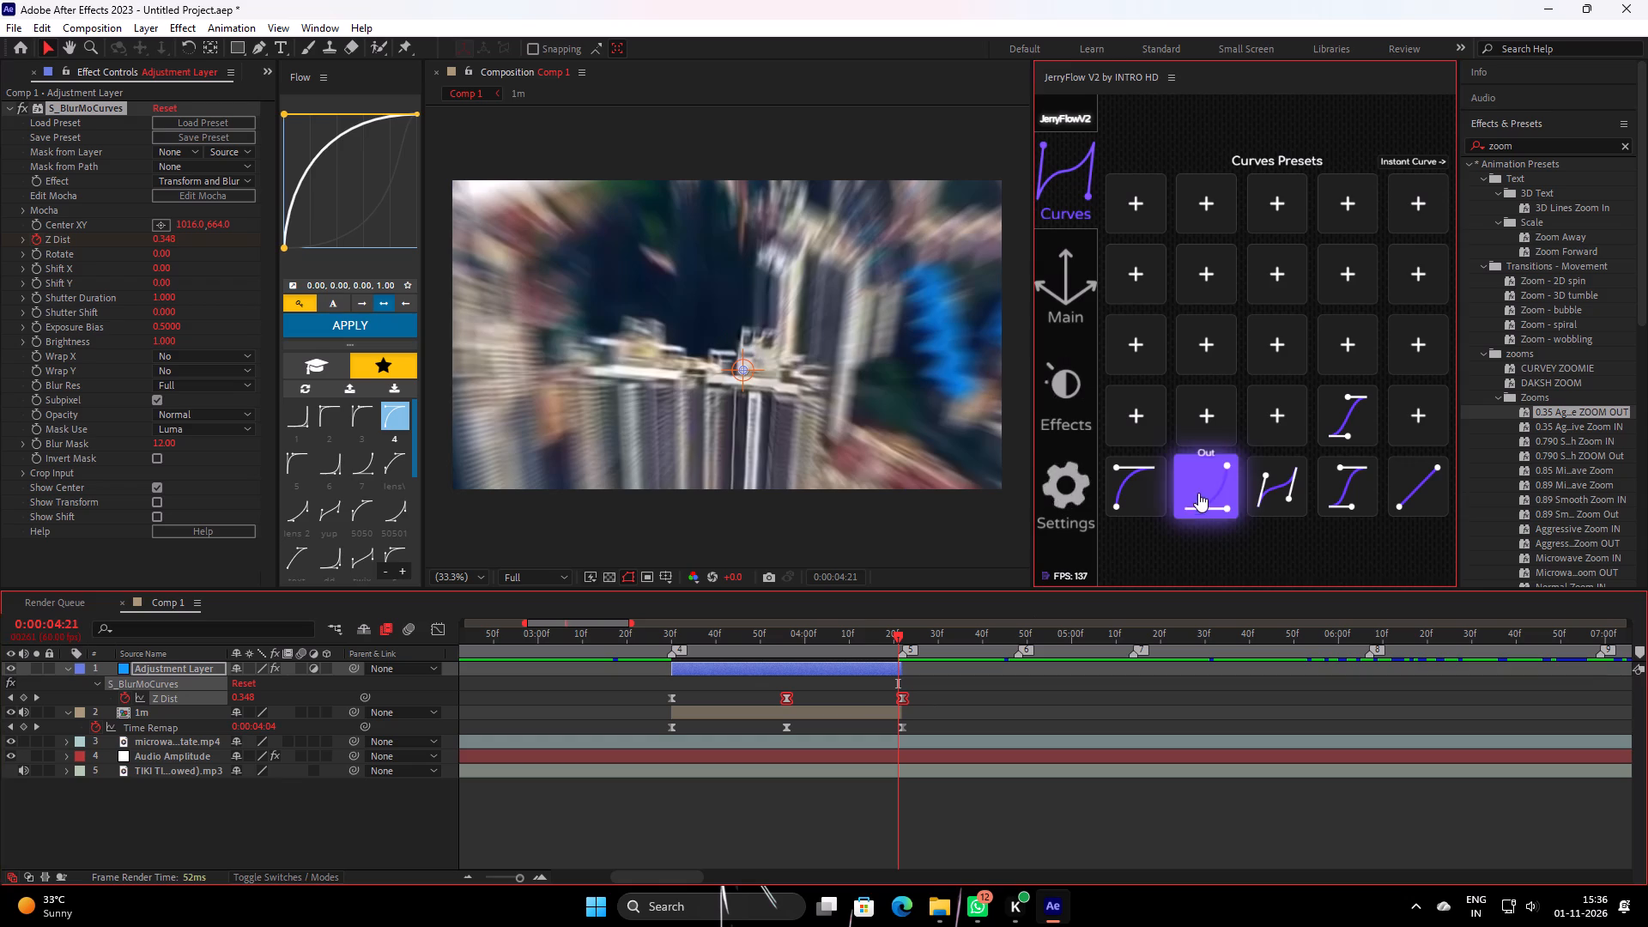
click(1198, 493)
Play back the cut into 1m several times to check the zoom's timing between beat markers 4 and 5.
drag(860, 638, 485, 716)
key(space)
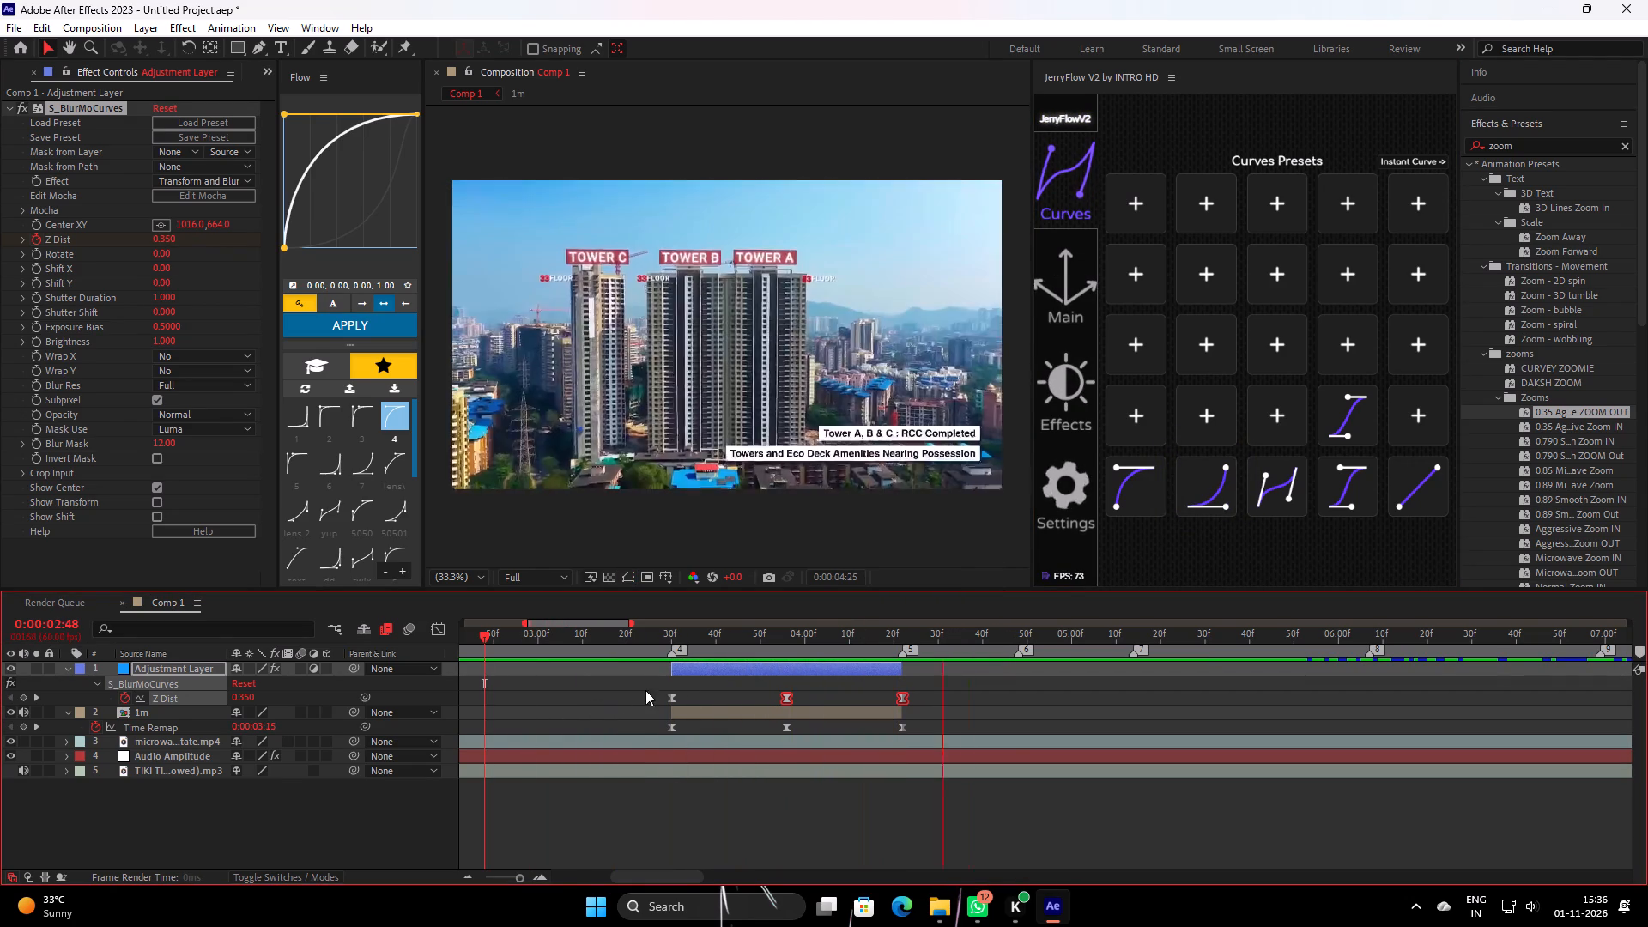
key(space)
drag(756, 646, 657, 715)
key(space)
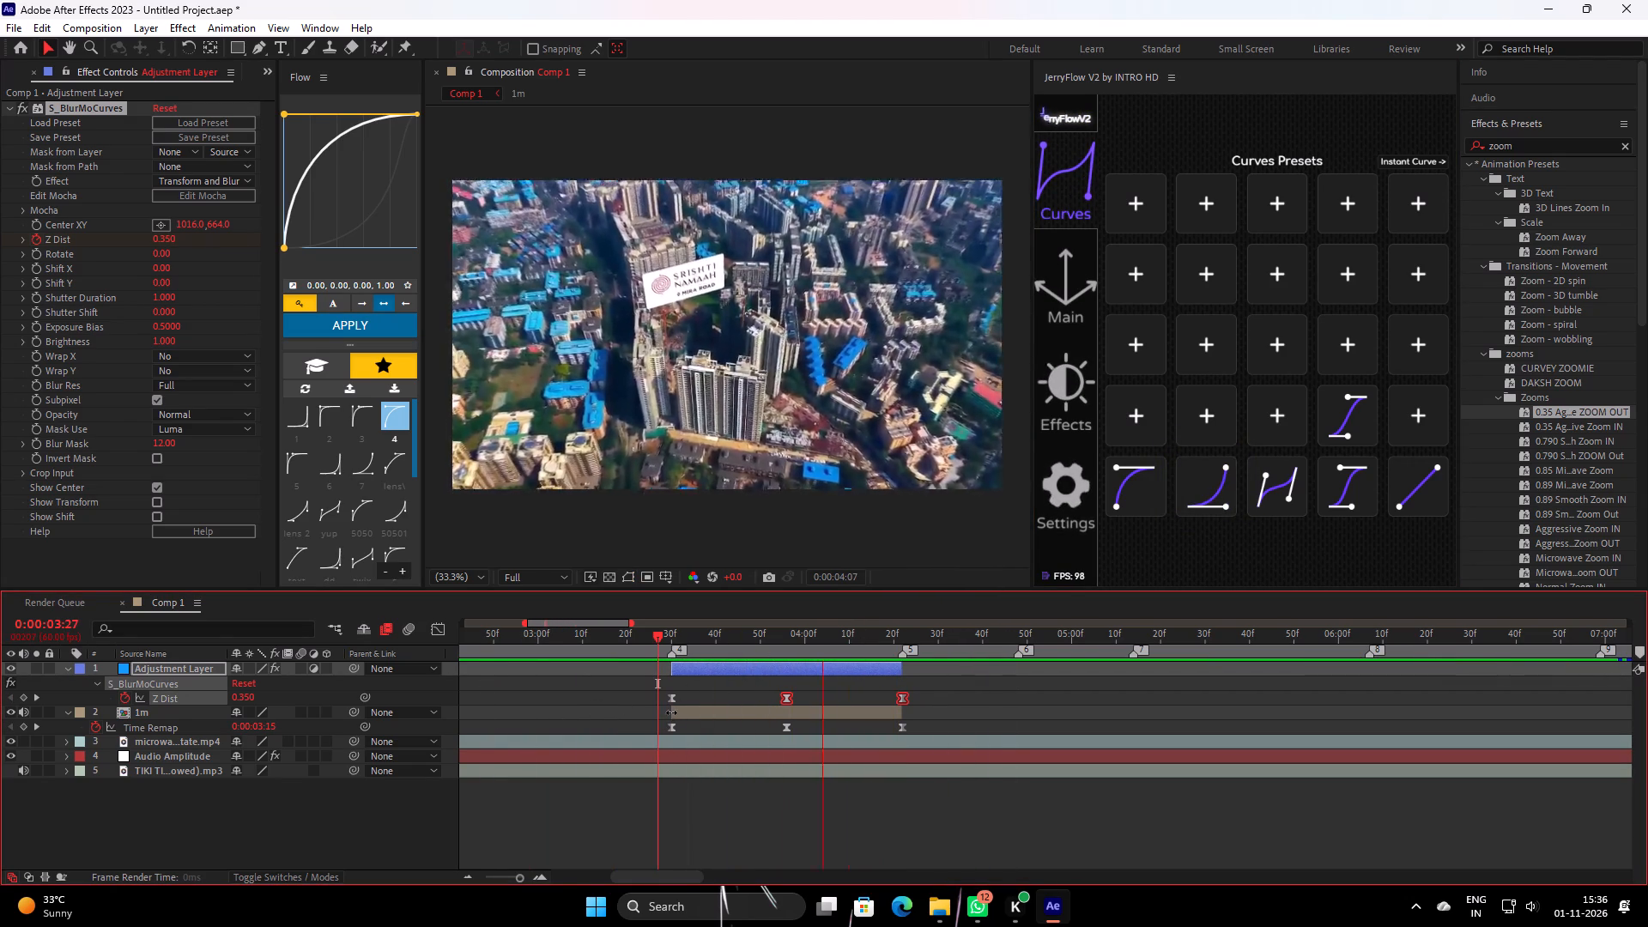
key(space)
drag(776, 645, 697, 695)
drag(730, 644, 701, 662)
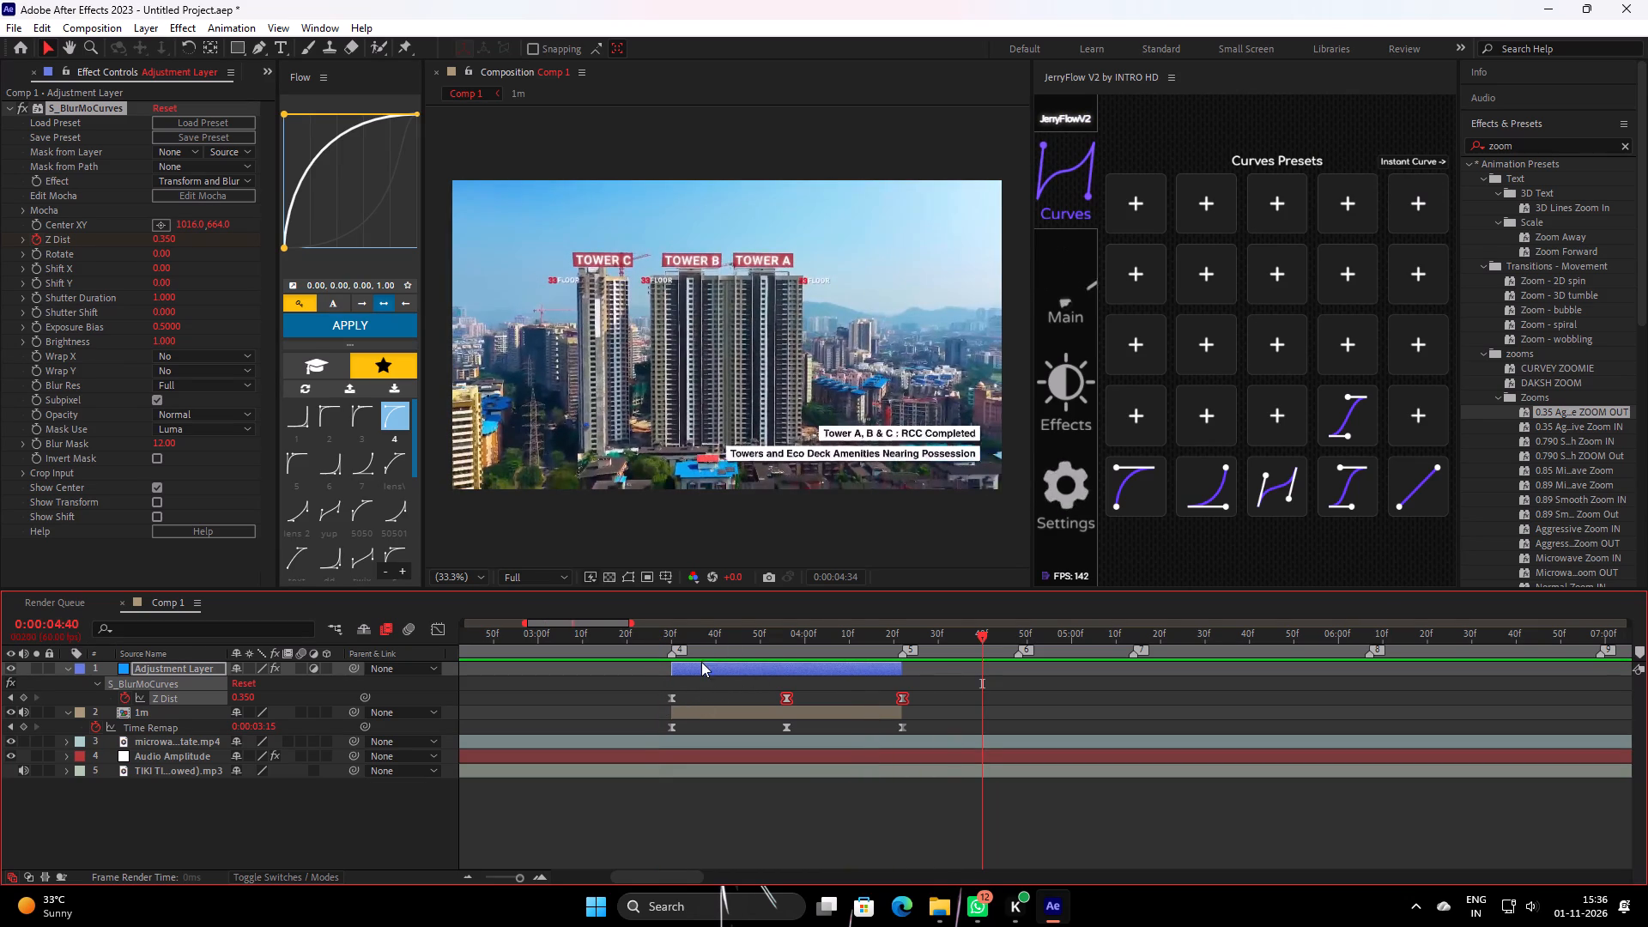
drag(701, 662, 662, 677)
drag(761, 637, 485, 685)
key(space)
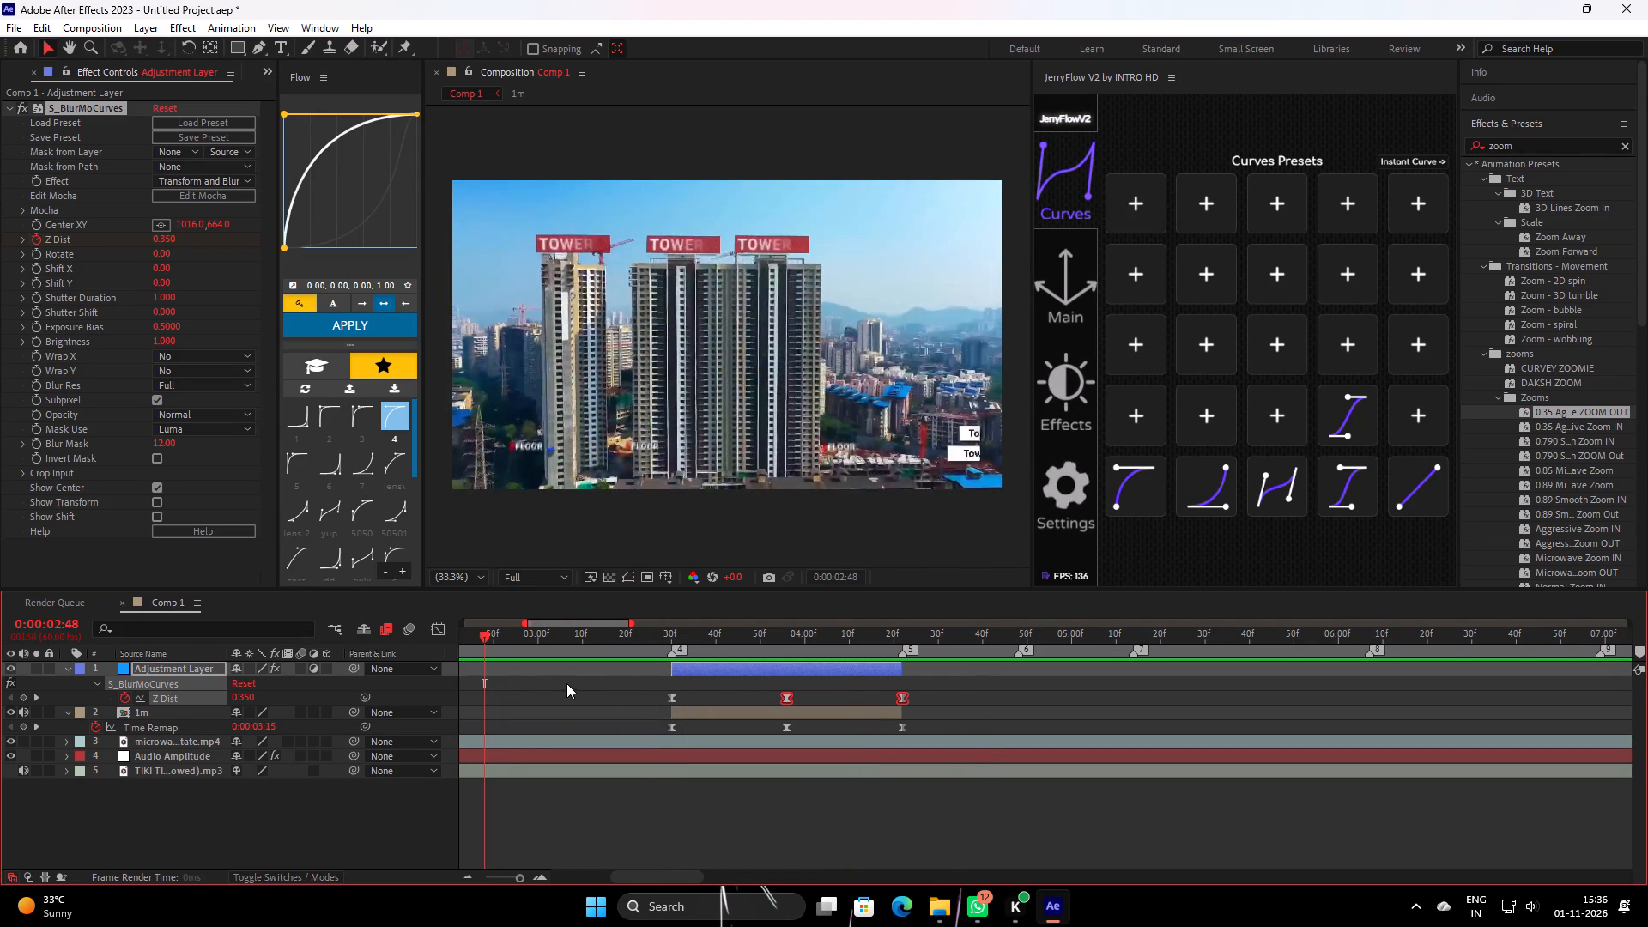
key(s)
key(s)
key(space)
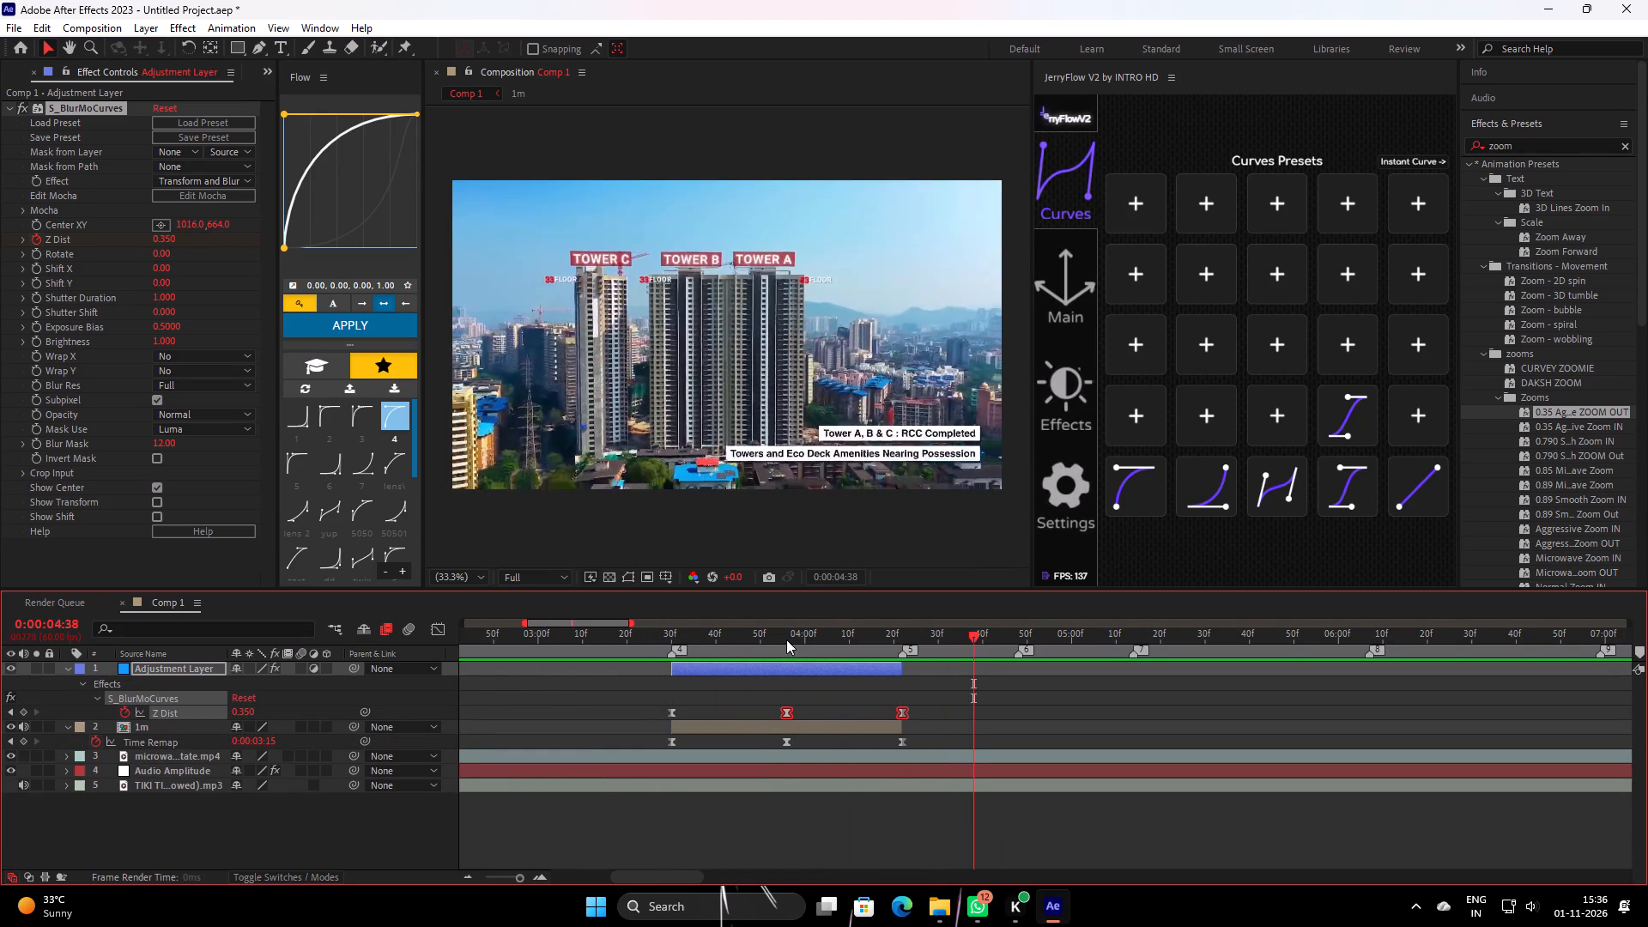
drag(786, 639, 643, 690)
key(space)
key(space)
Collapse the expanded keyframe properties of the adjustment layer and the 1m layer.
key(s)
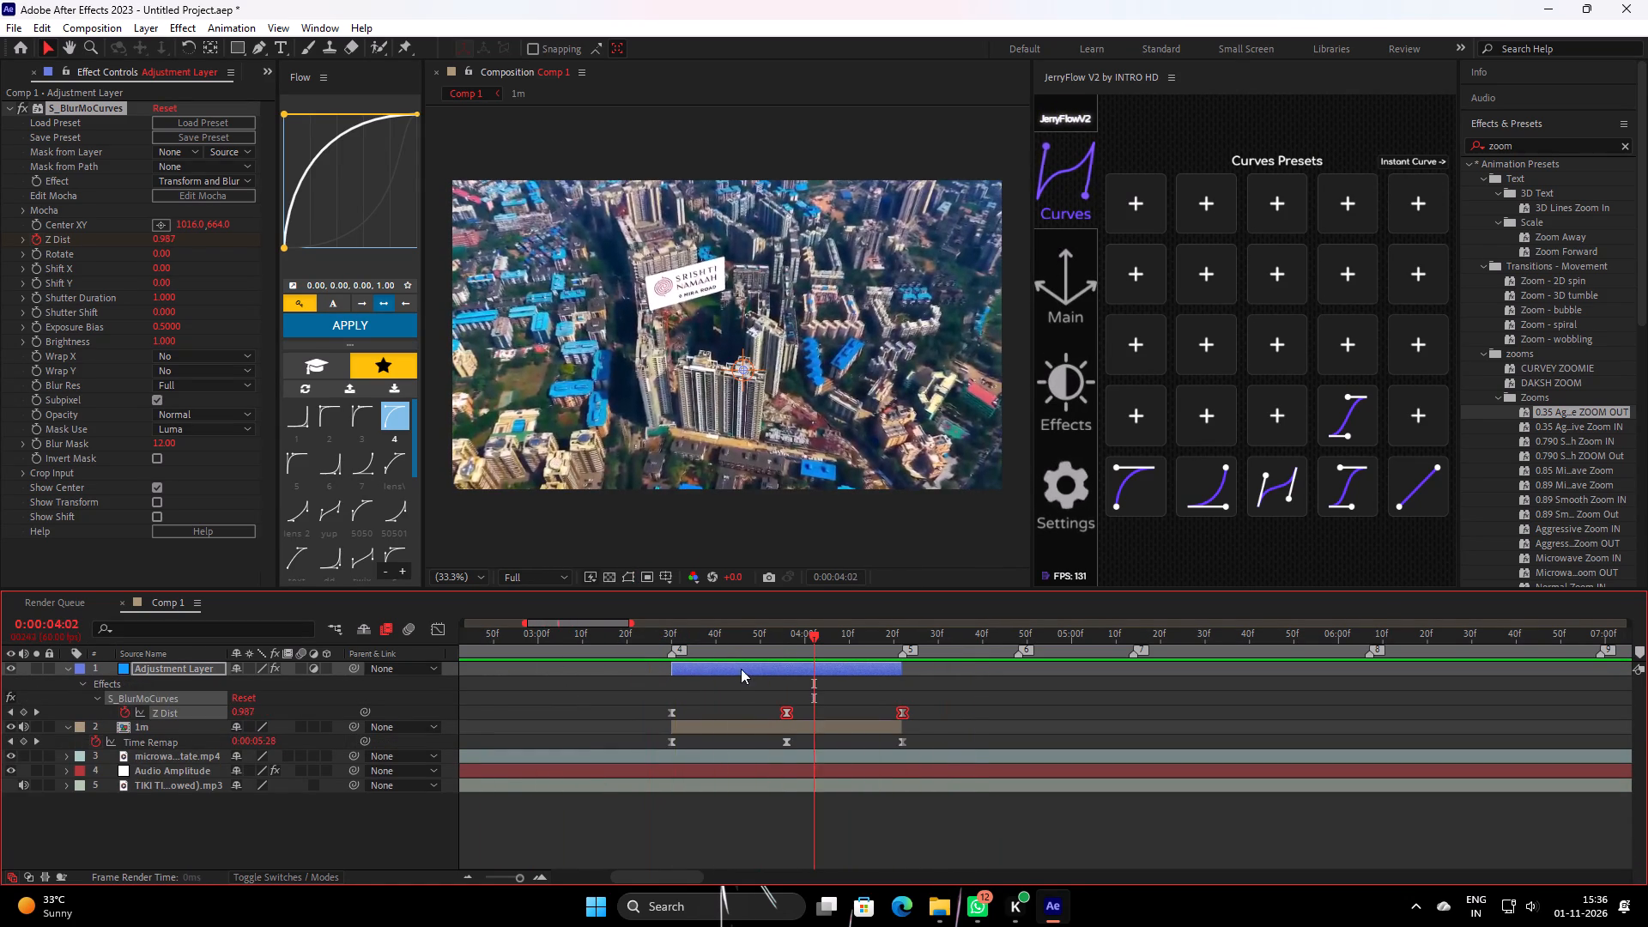
key(s)
key(s)
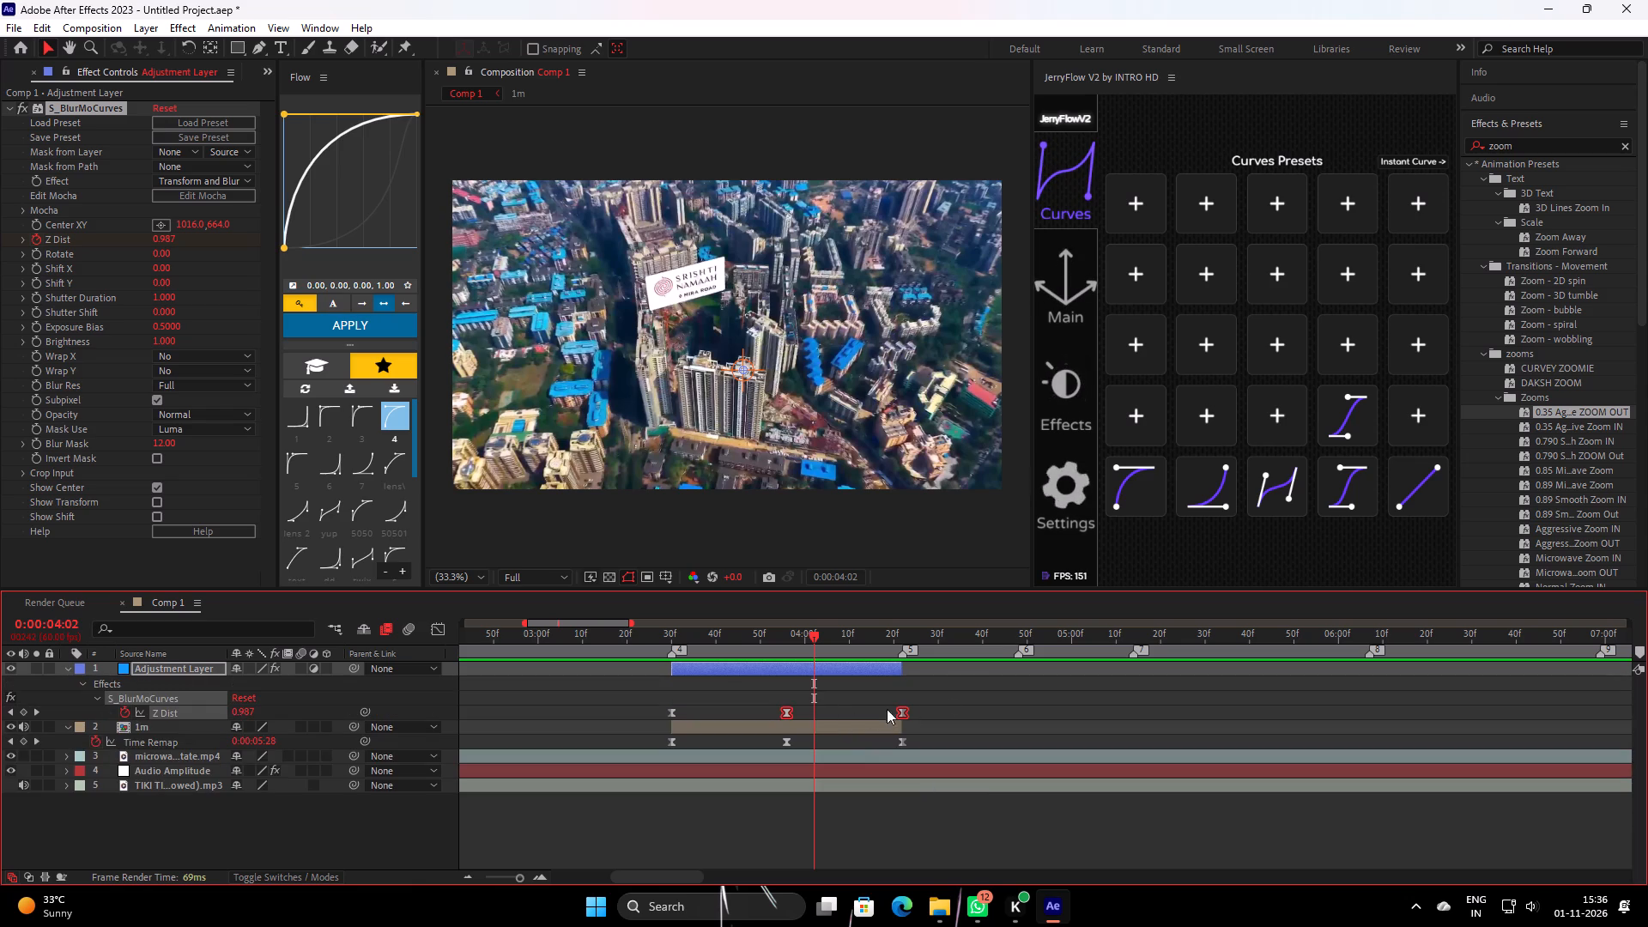
key(s)
click(978, 691)
key(s)
key(s)
Duplicate the zoom adjustment layer, reveal the copy's effect, and hide the lower adjustment layer.
click(850, 665)
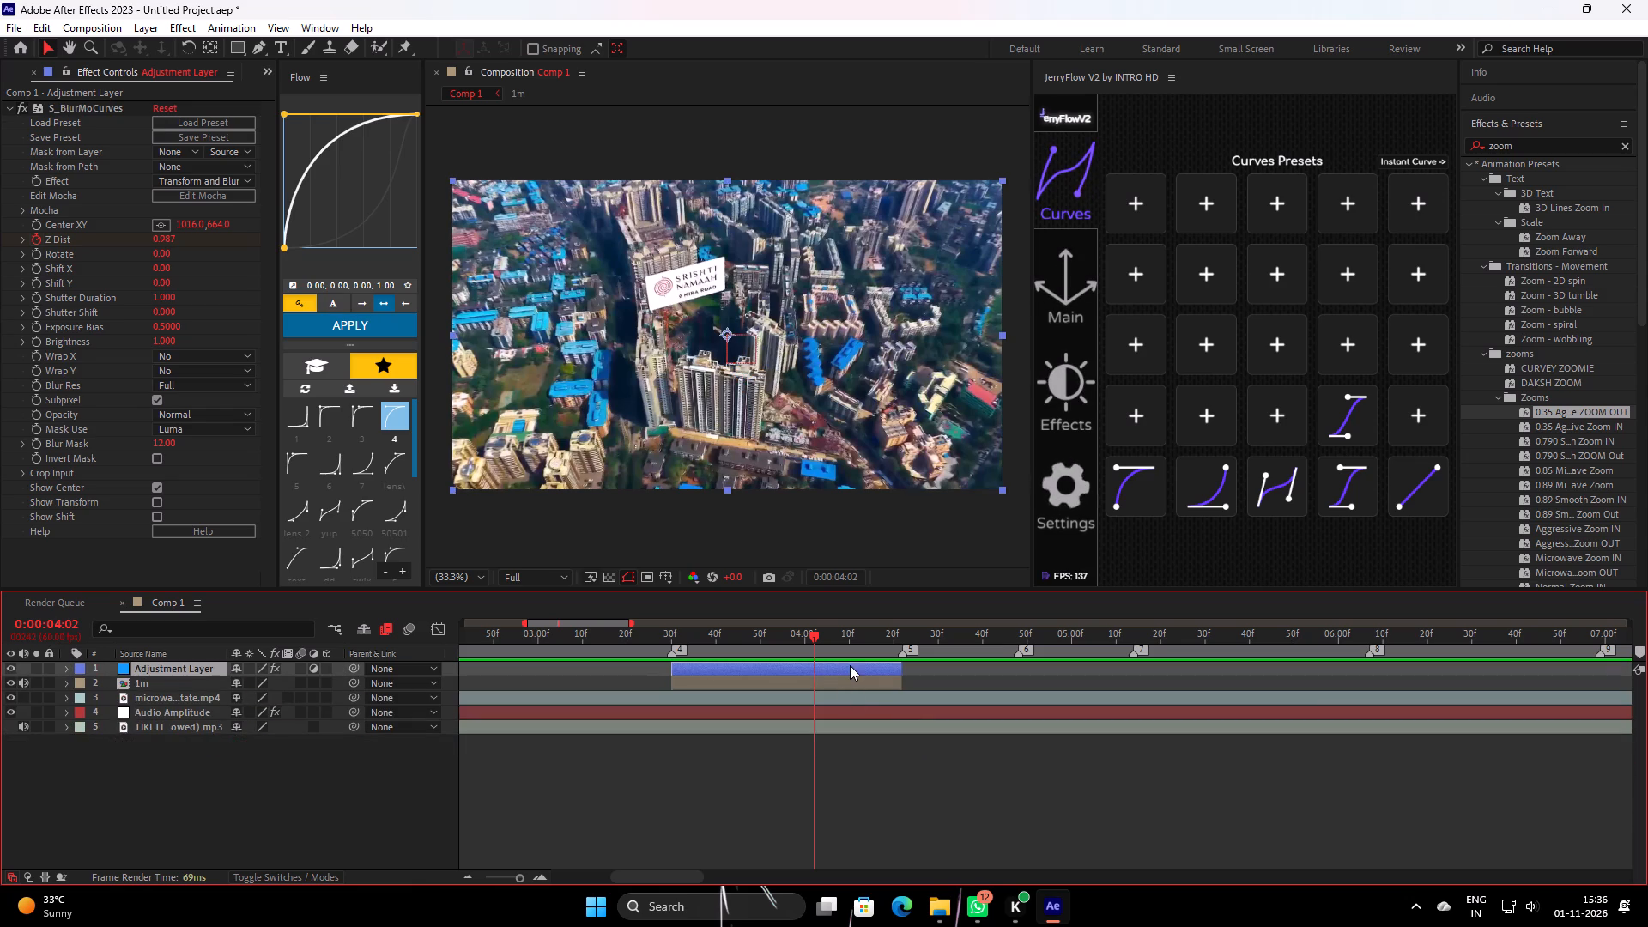
key(ctrl+d)
key(e)
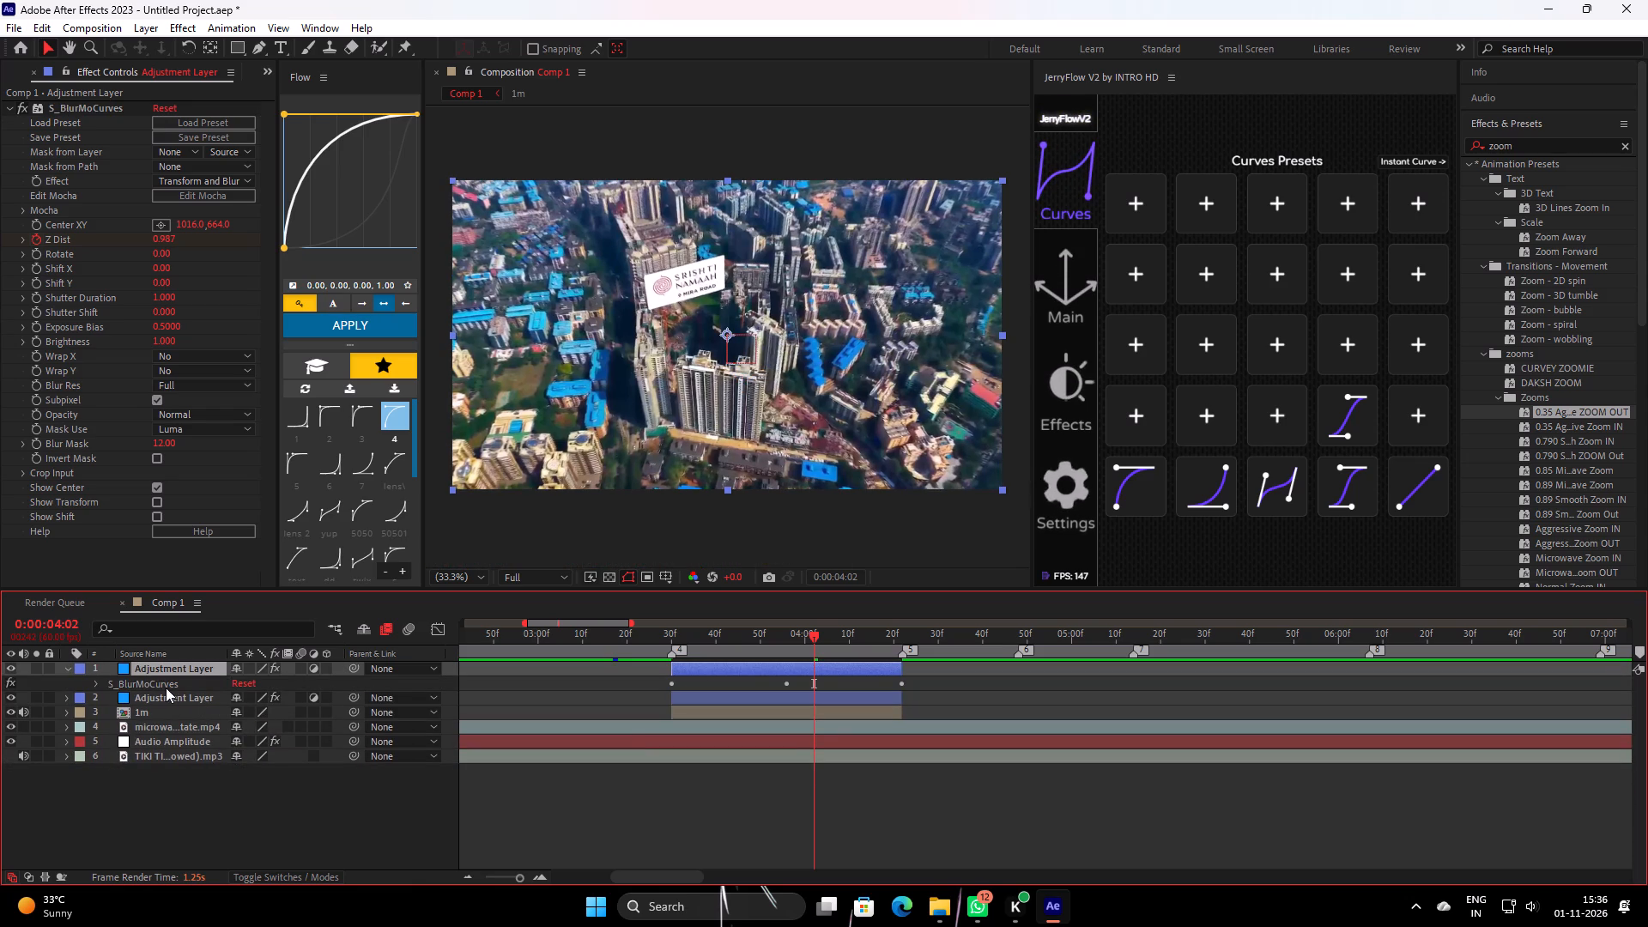
click(11, 696)
Scrub and play back the 1m shot with only the upper zoom adjustment layer visible.
drag(804, 643, 767, 662)
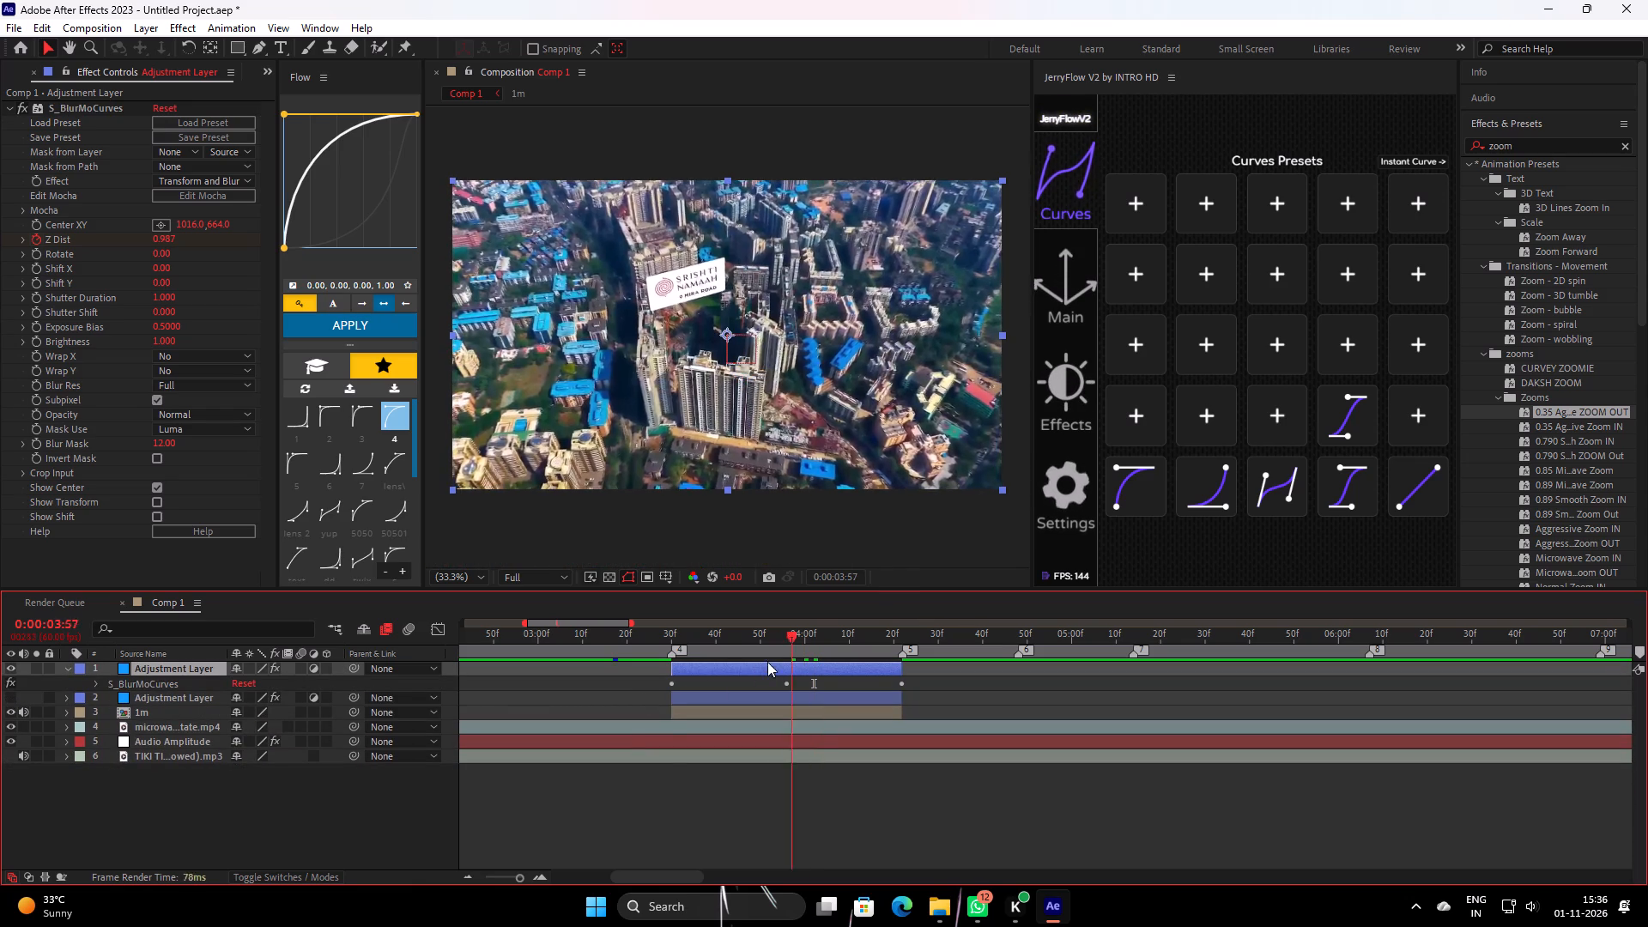
drag(767, 662, 730, 657)
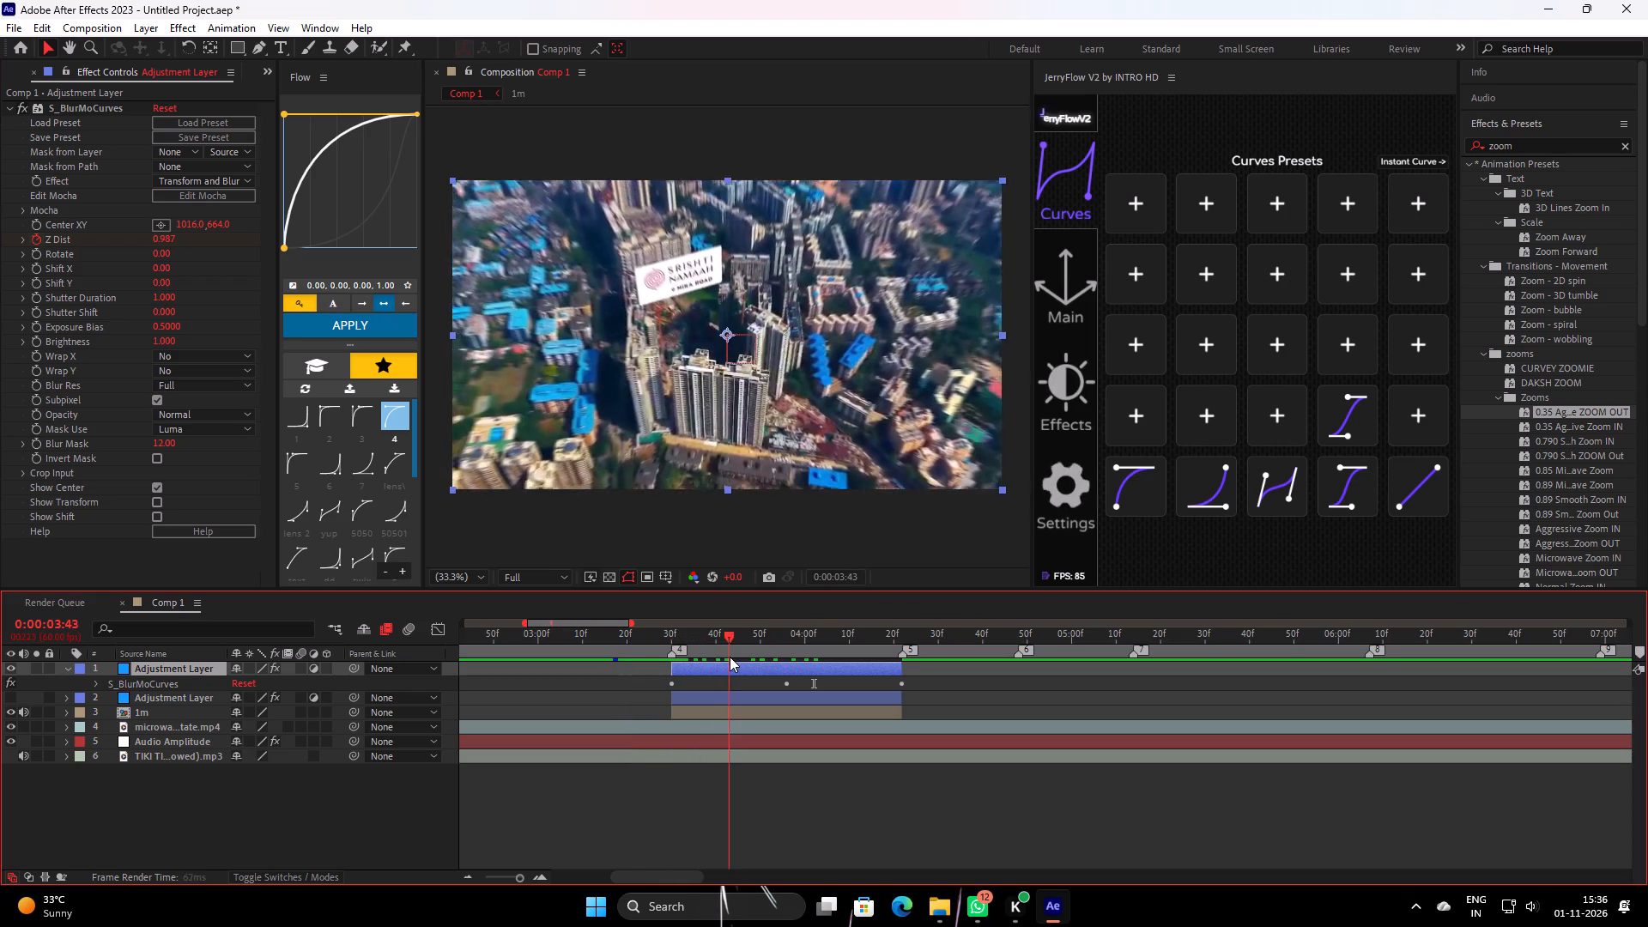
drag(730, 657, 563, 709)
key(space)
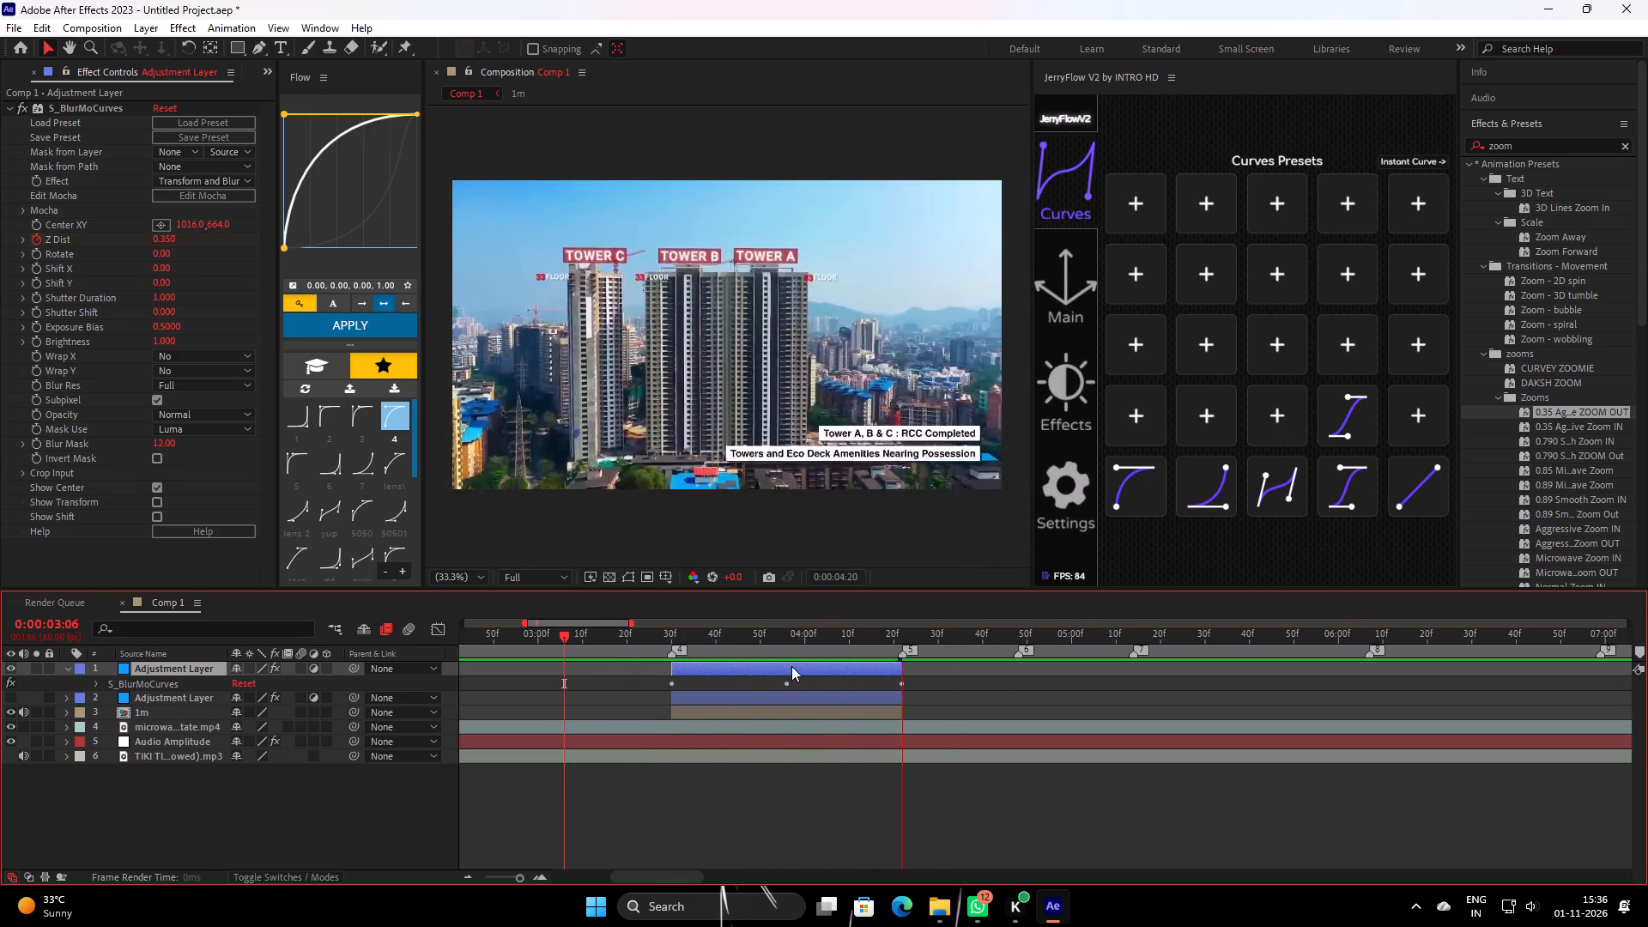
key(space)
drag(875, 642, 686, 688)
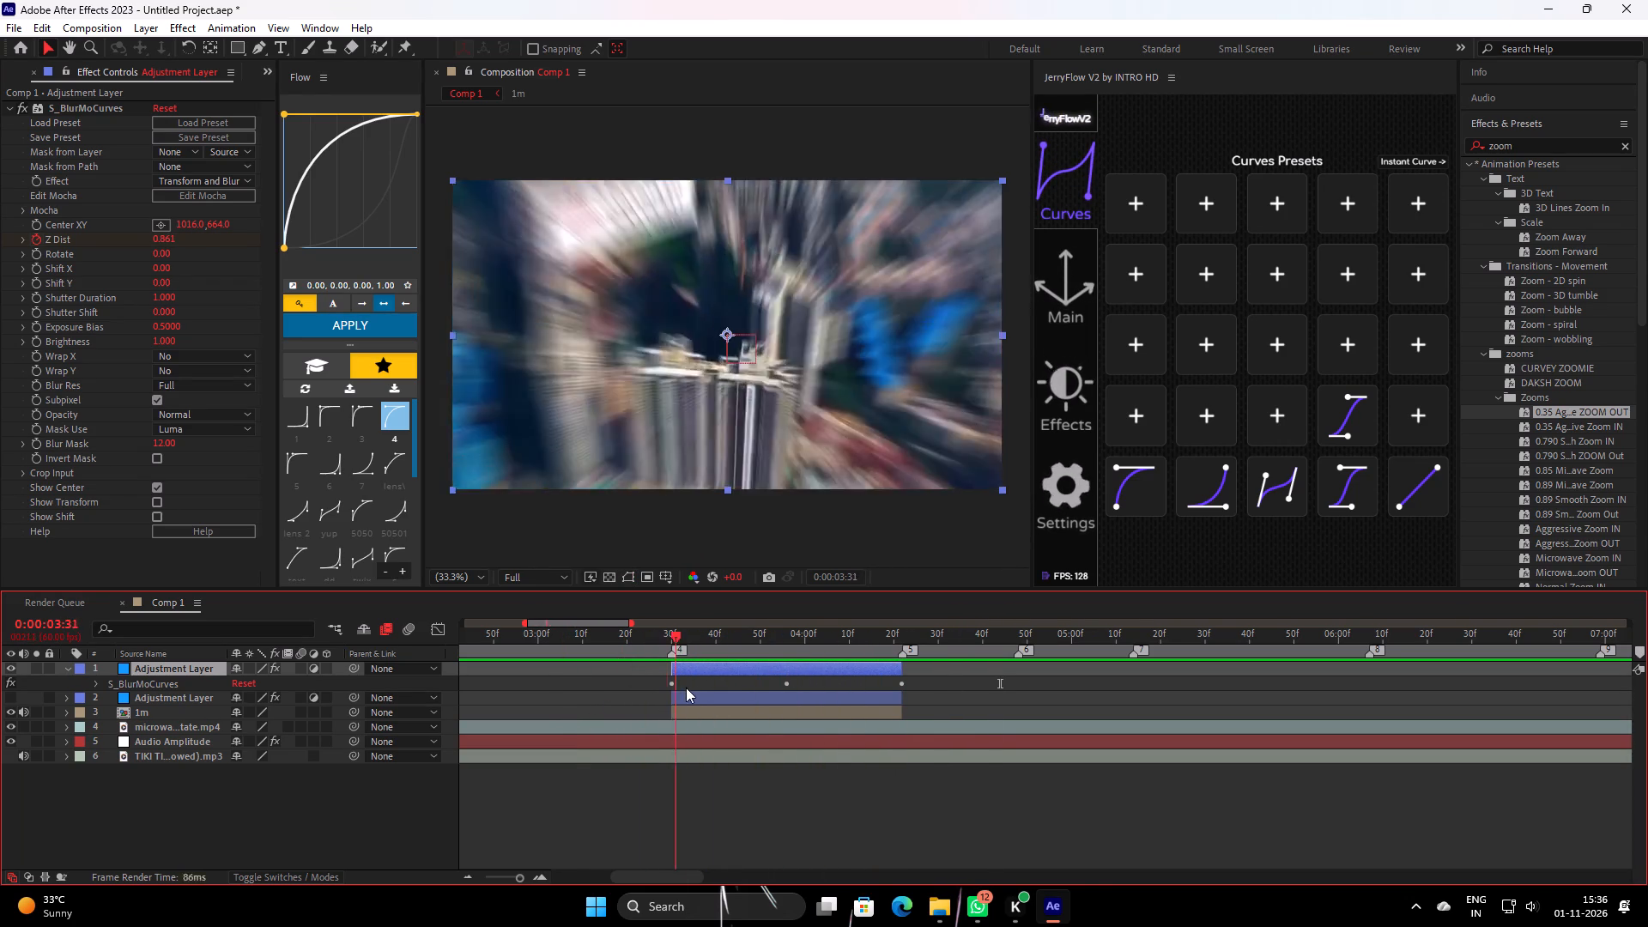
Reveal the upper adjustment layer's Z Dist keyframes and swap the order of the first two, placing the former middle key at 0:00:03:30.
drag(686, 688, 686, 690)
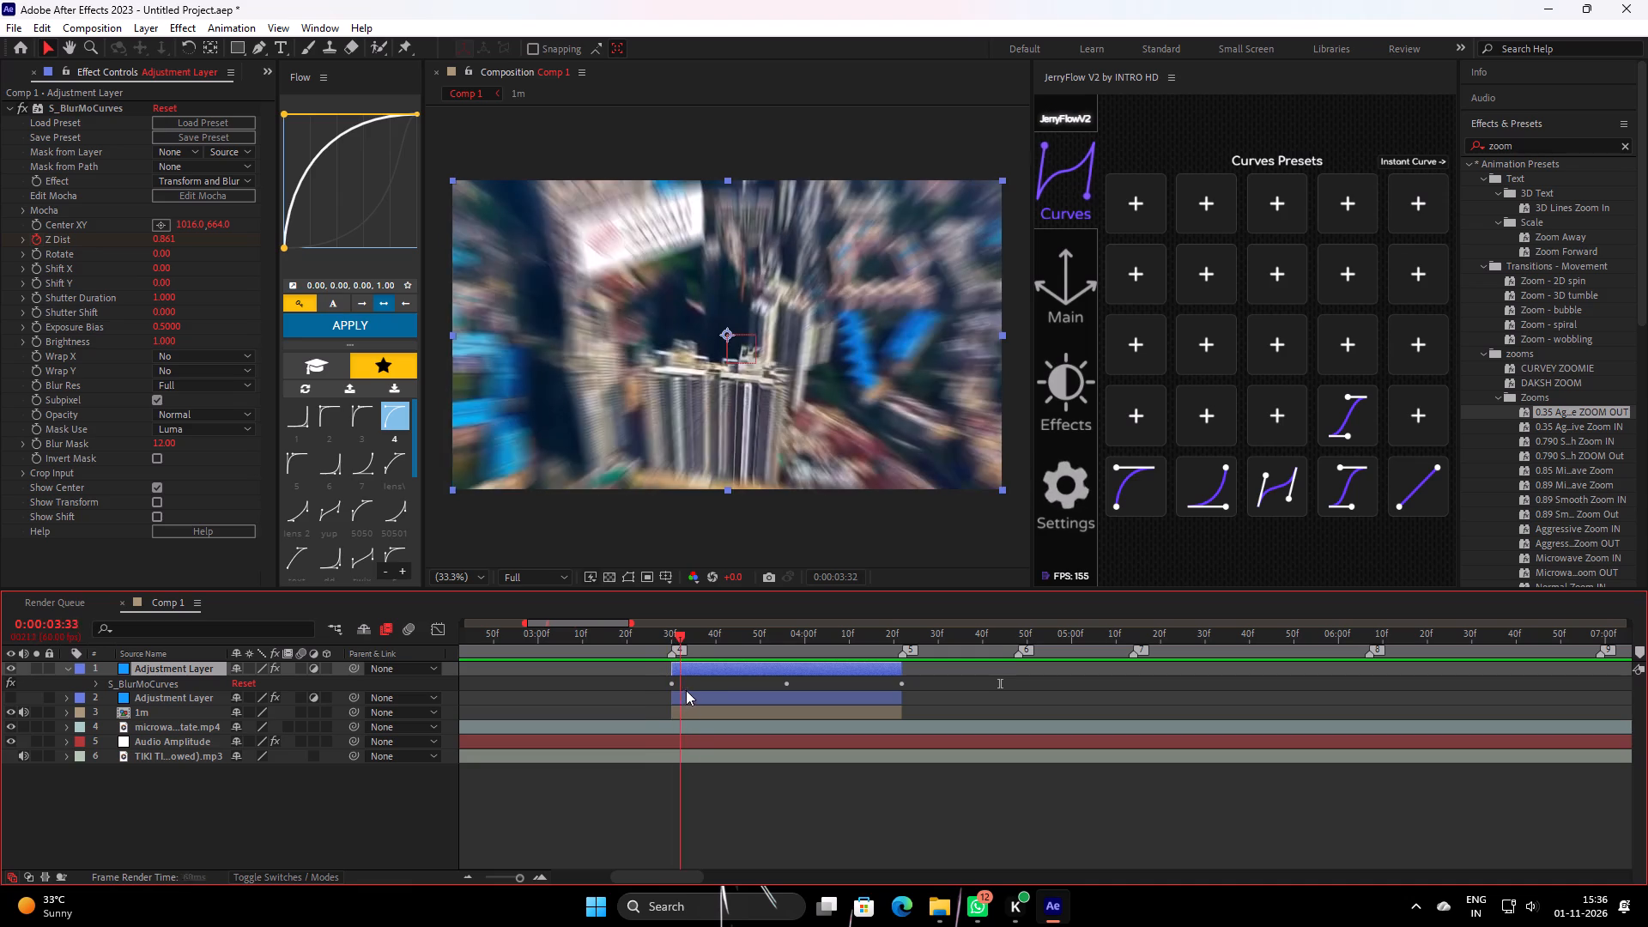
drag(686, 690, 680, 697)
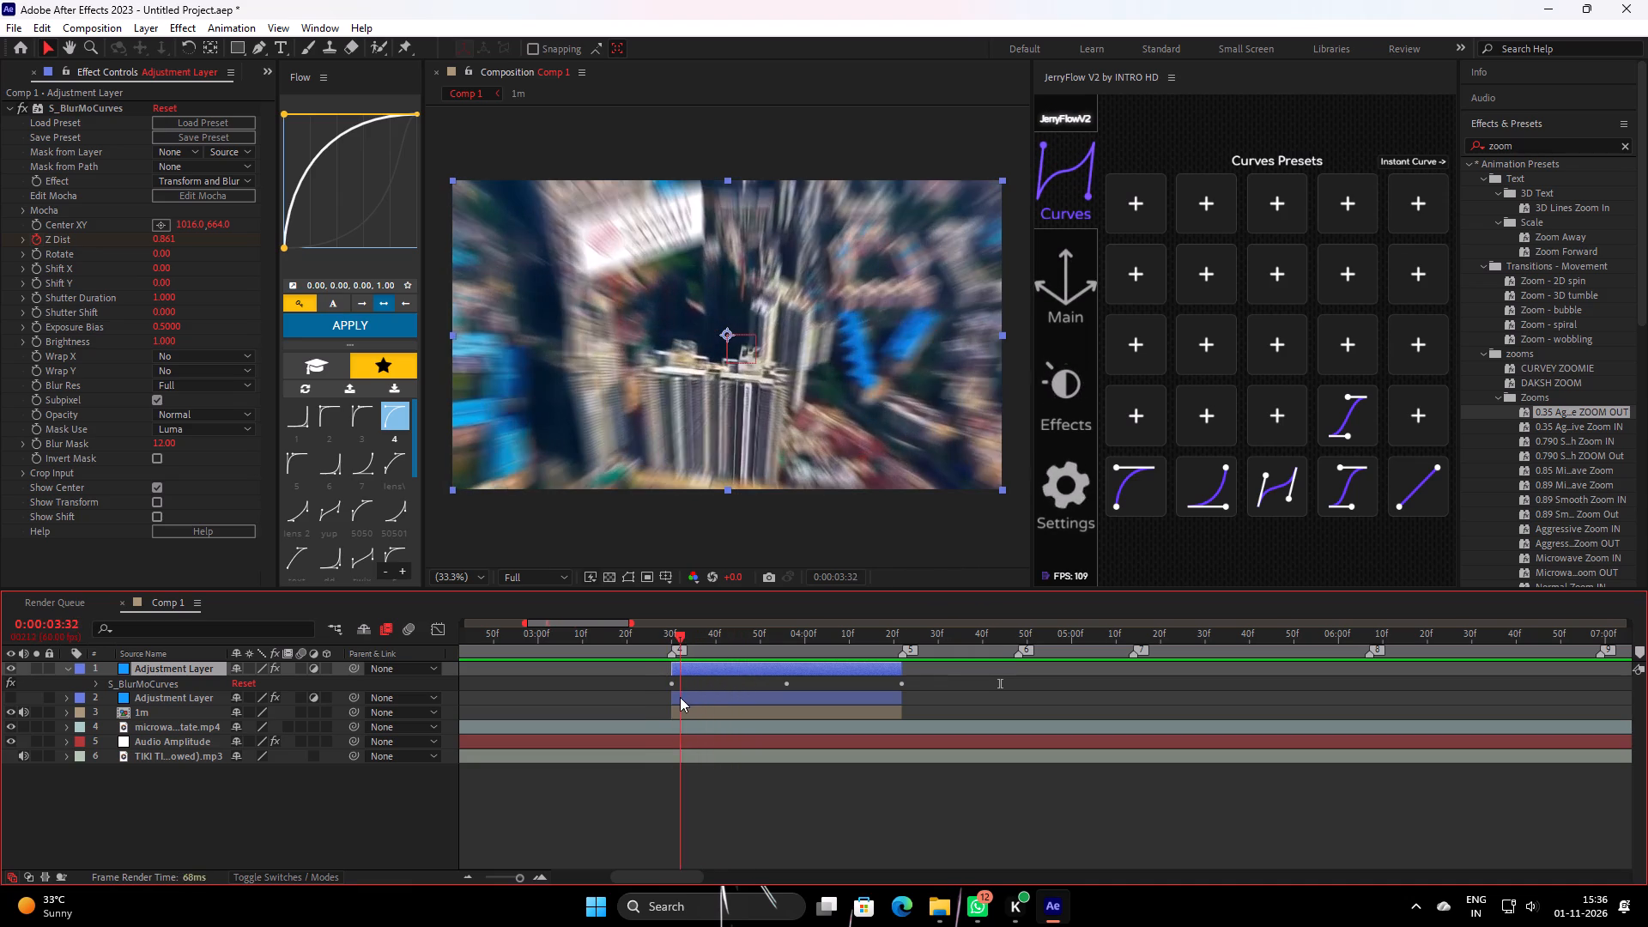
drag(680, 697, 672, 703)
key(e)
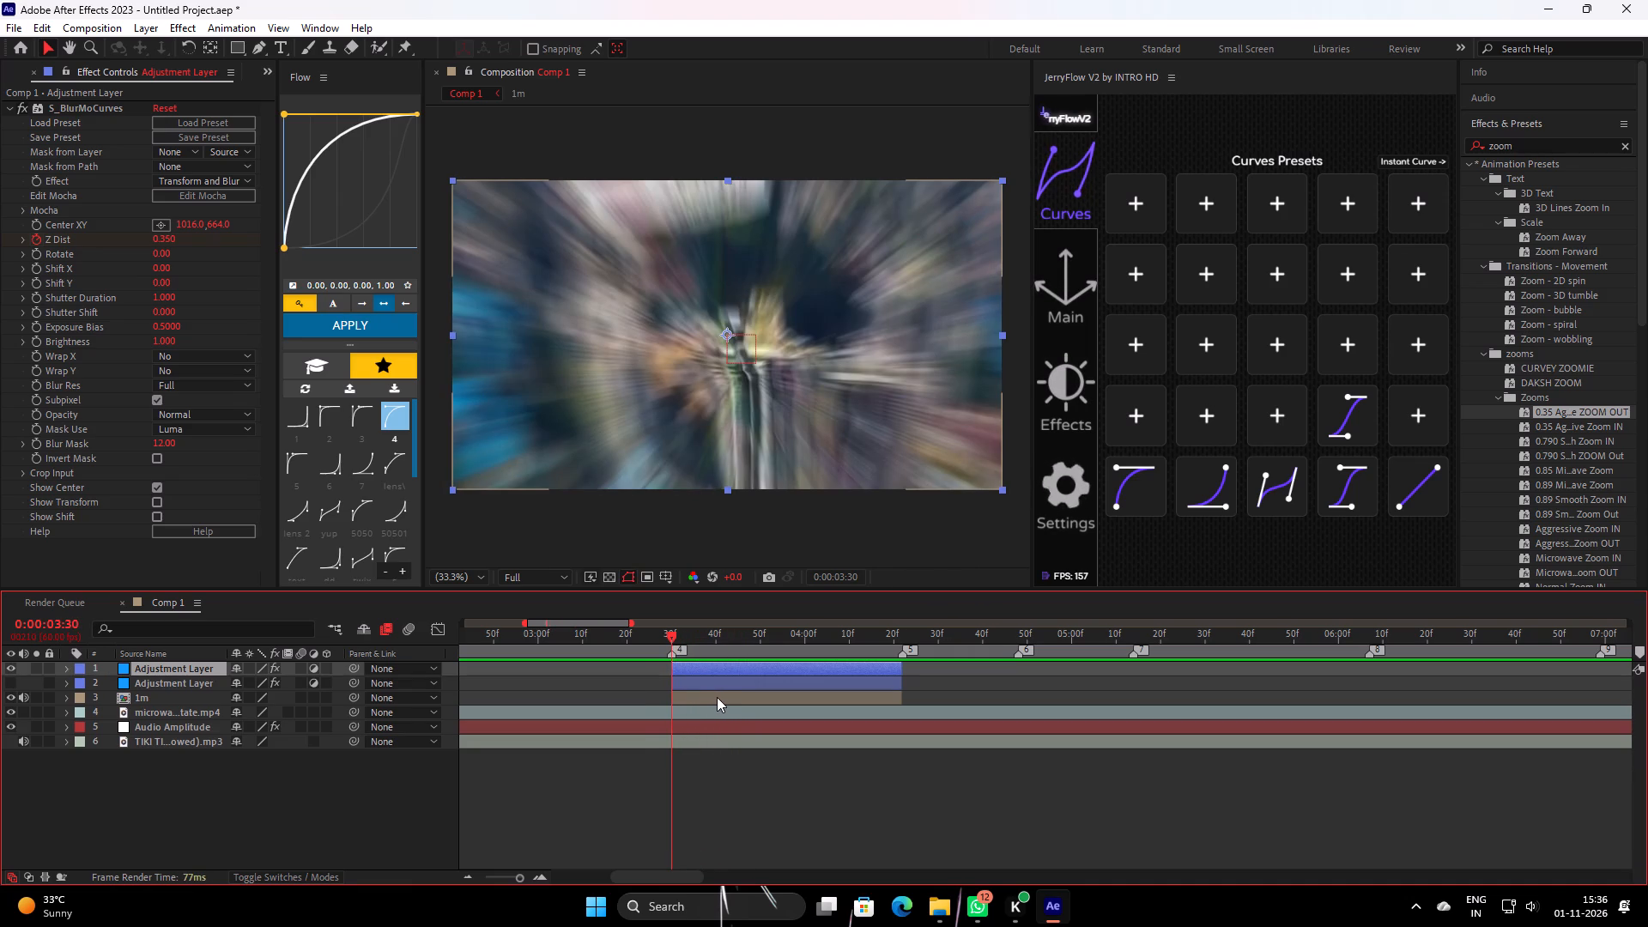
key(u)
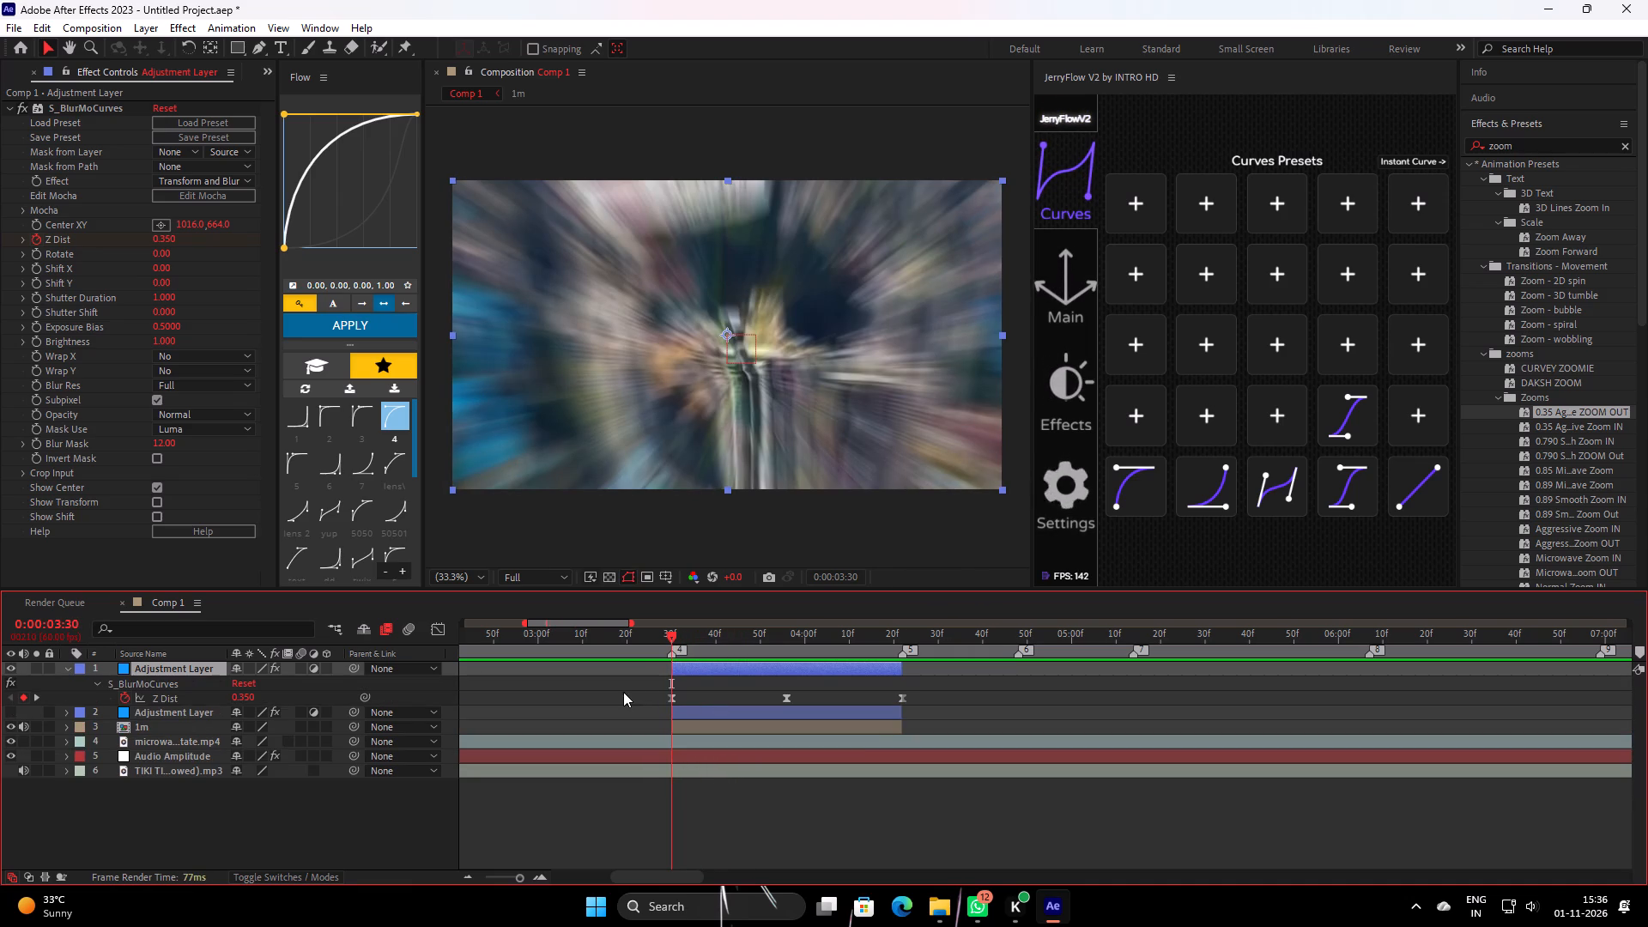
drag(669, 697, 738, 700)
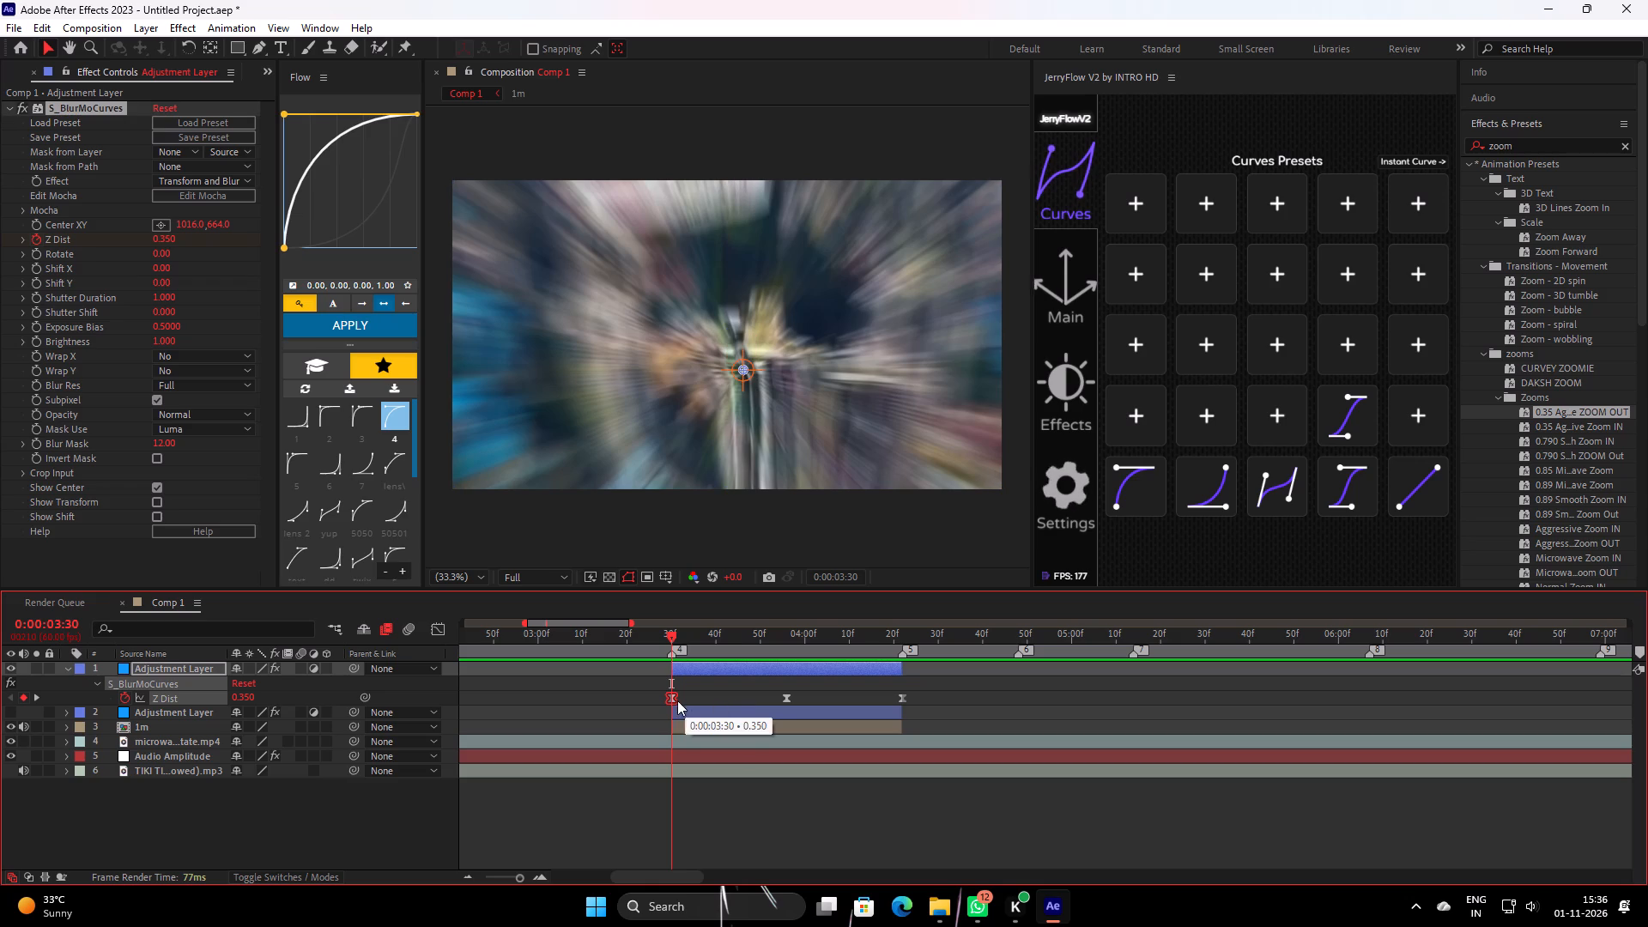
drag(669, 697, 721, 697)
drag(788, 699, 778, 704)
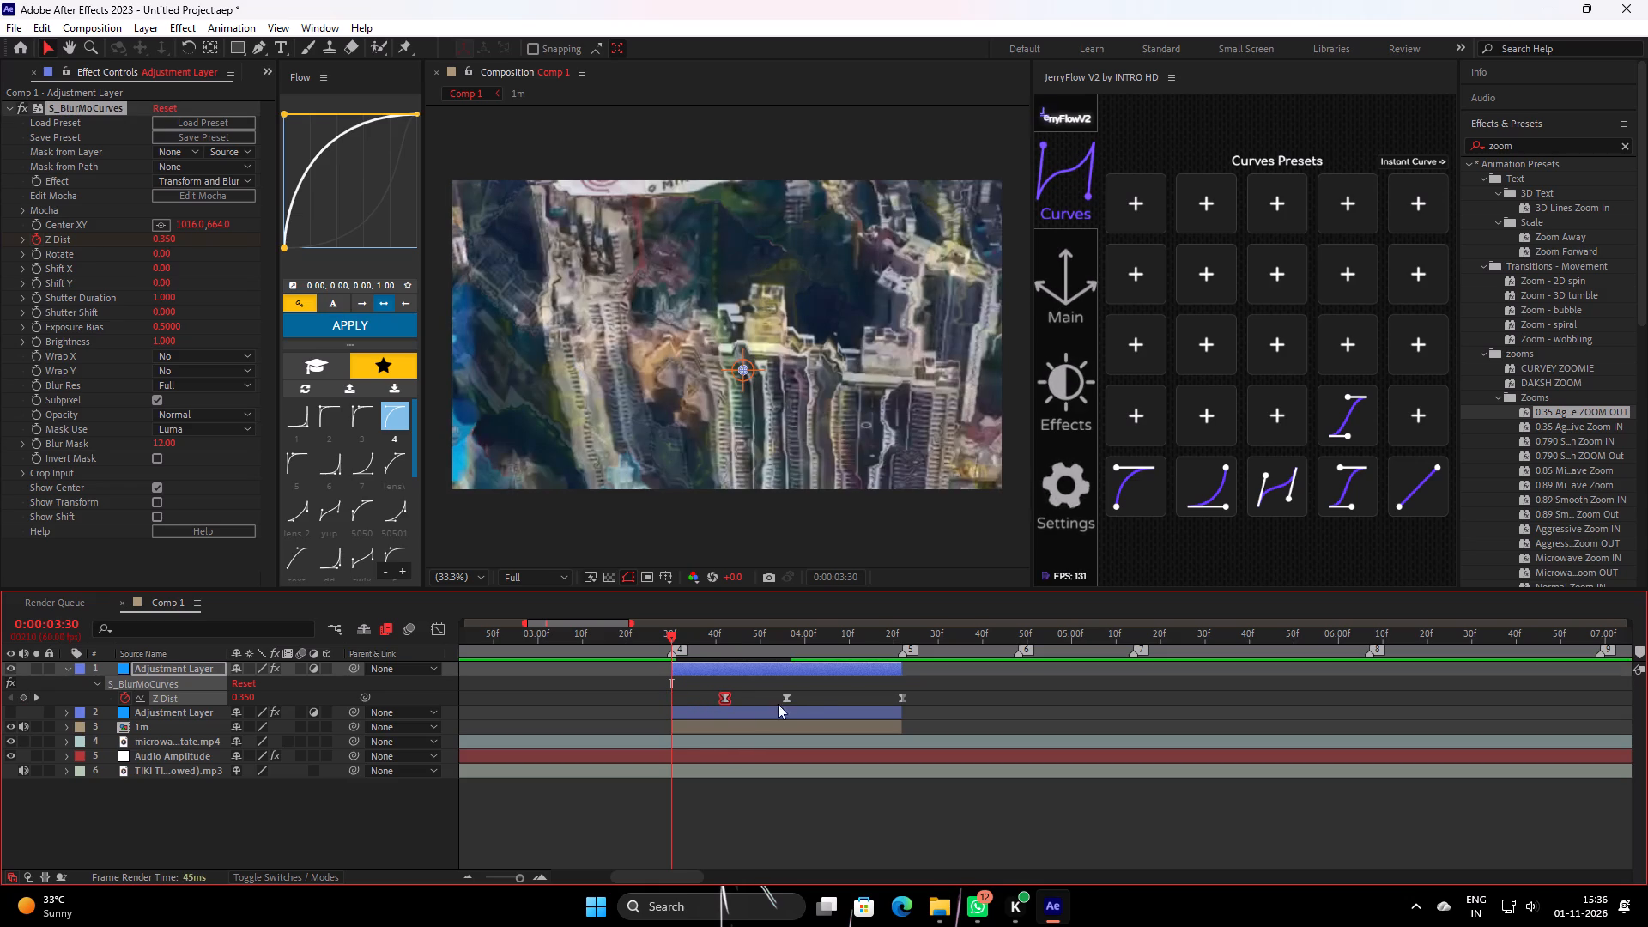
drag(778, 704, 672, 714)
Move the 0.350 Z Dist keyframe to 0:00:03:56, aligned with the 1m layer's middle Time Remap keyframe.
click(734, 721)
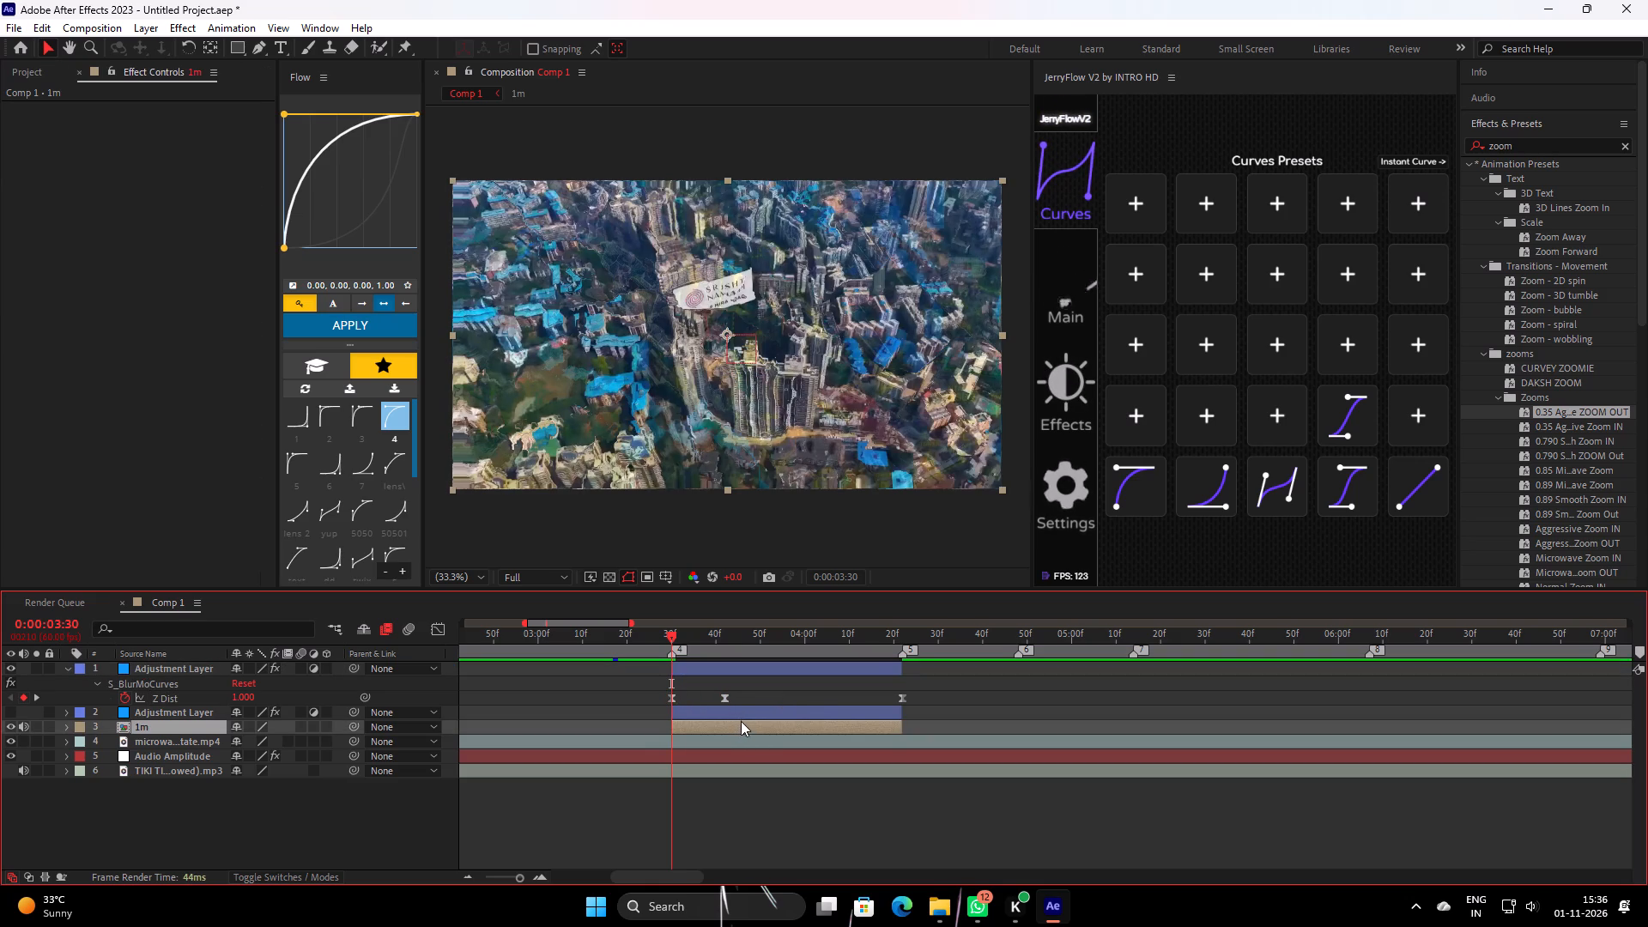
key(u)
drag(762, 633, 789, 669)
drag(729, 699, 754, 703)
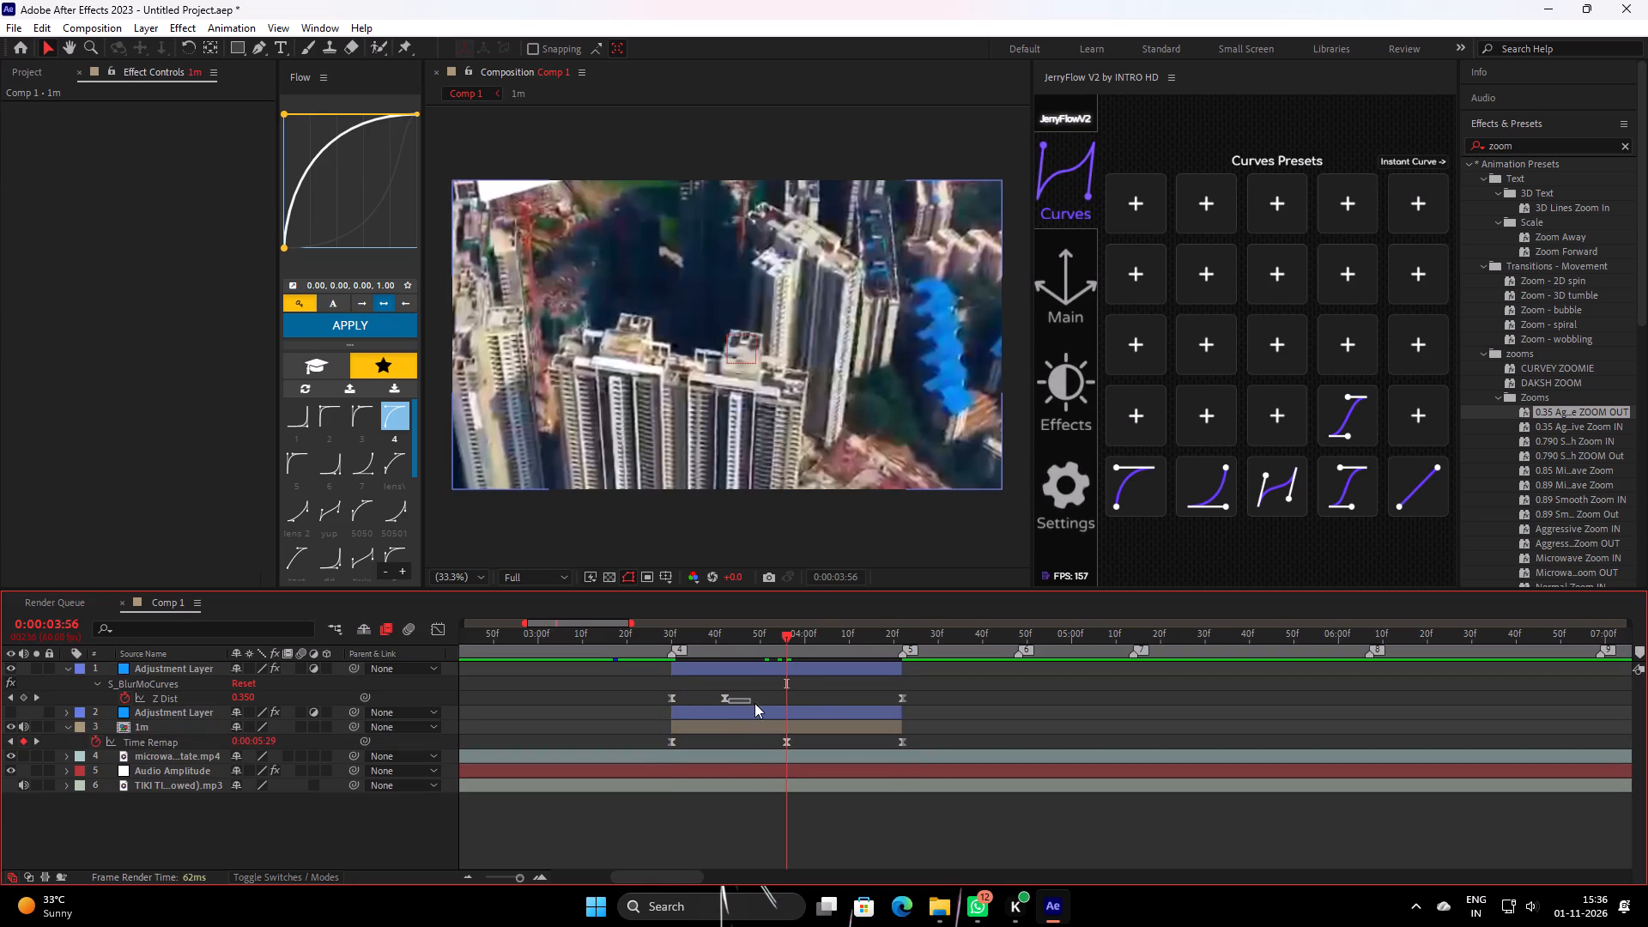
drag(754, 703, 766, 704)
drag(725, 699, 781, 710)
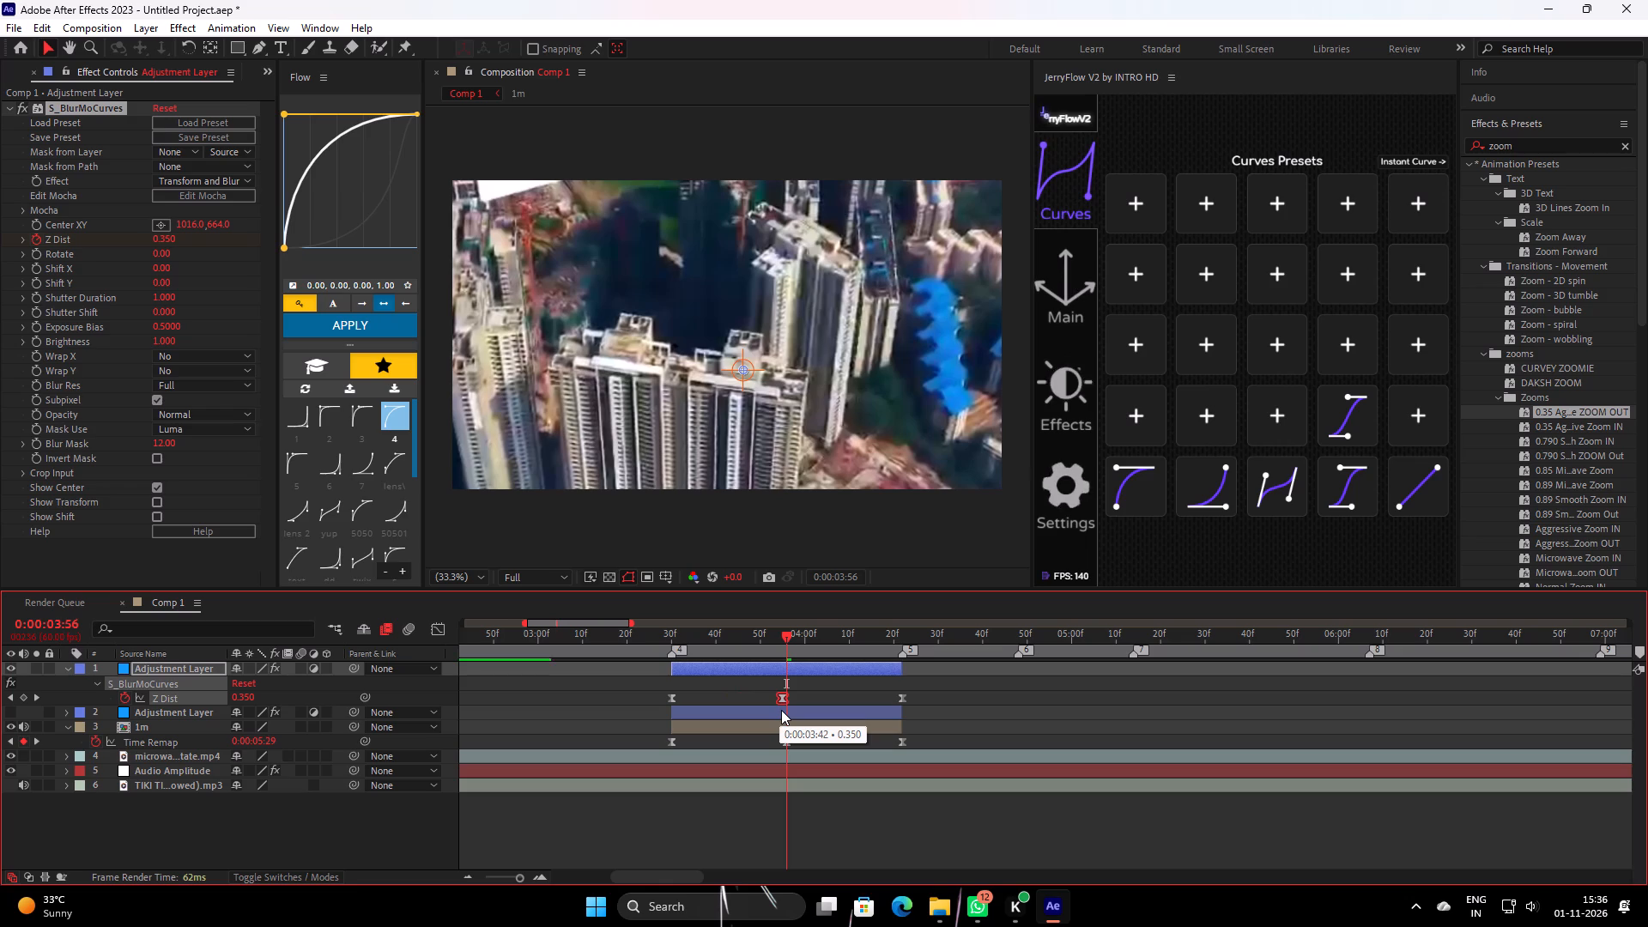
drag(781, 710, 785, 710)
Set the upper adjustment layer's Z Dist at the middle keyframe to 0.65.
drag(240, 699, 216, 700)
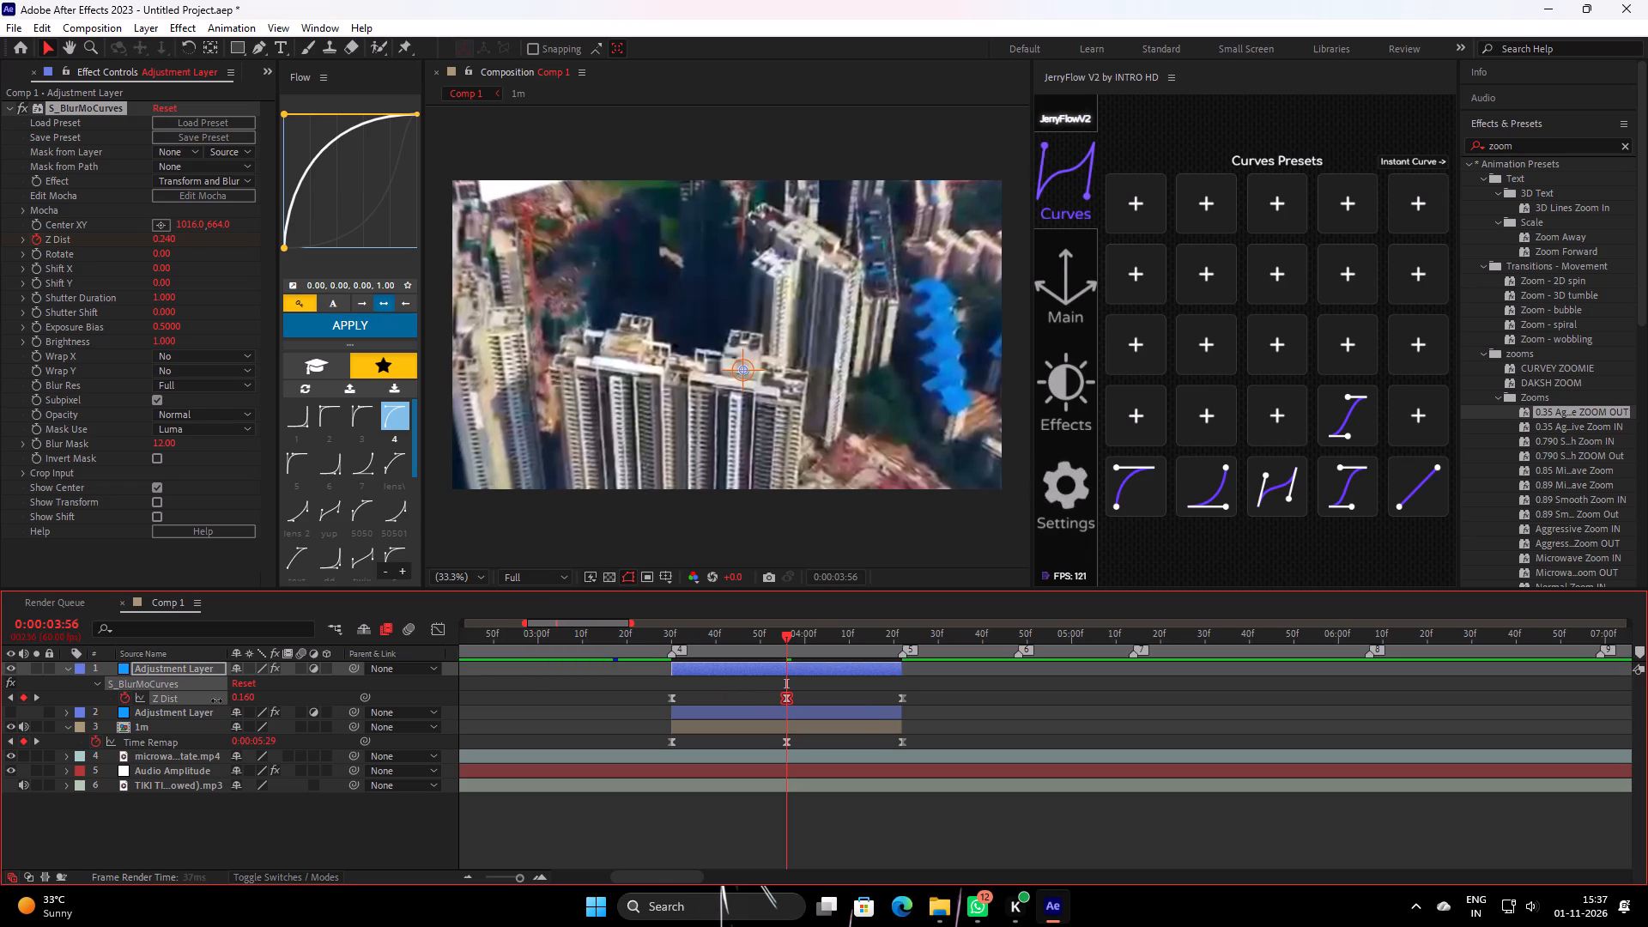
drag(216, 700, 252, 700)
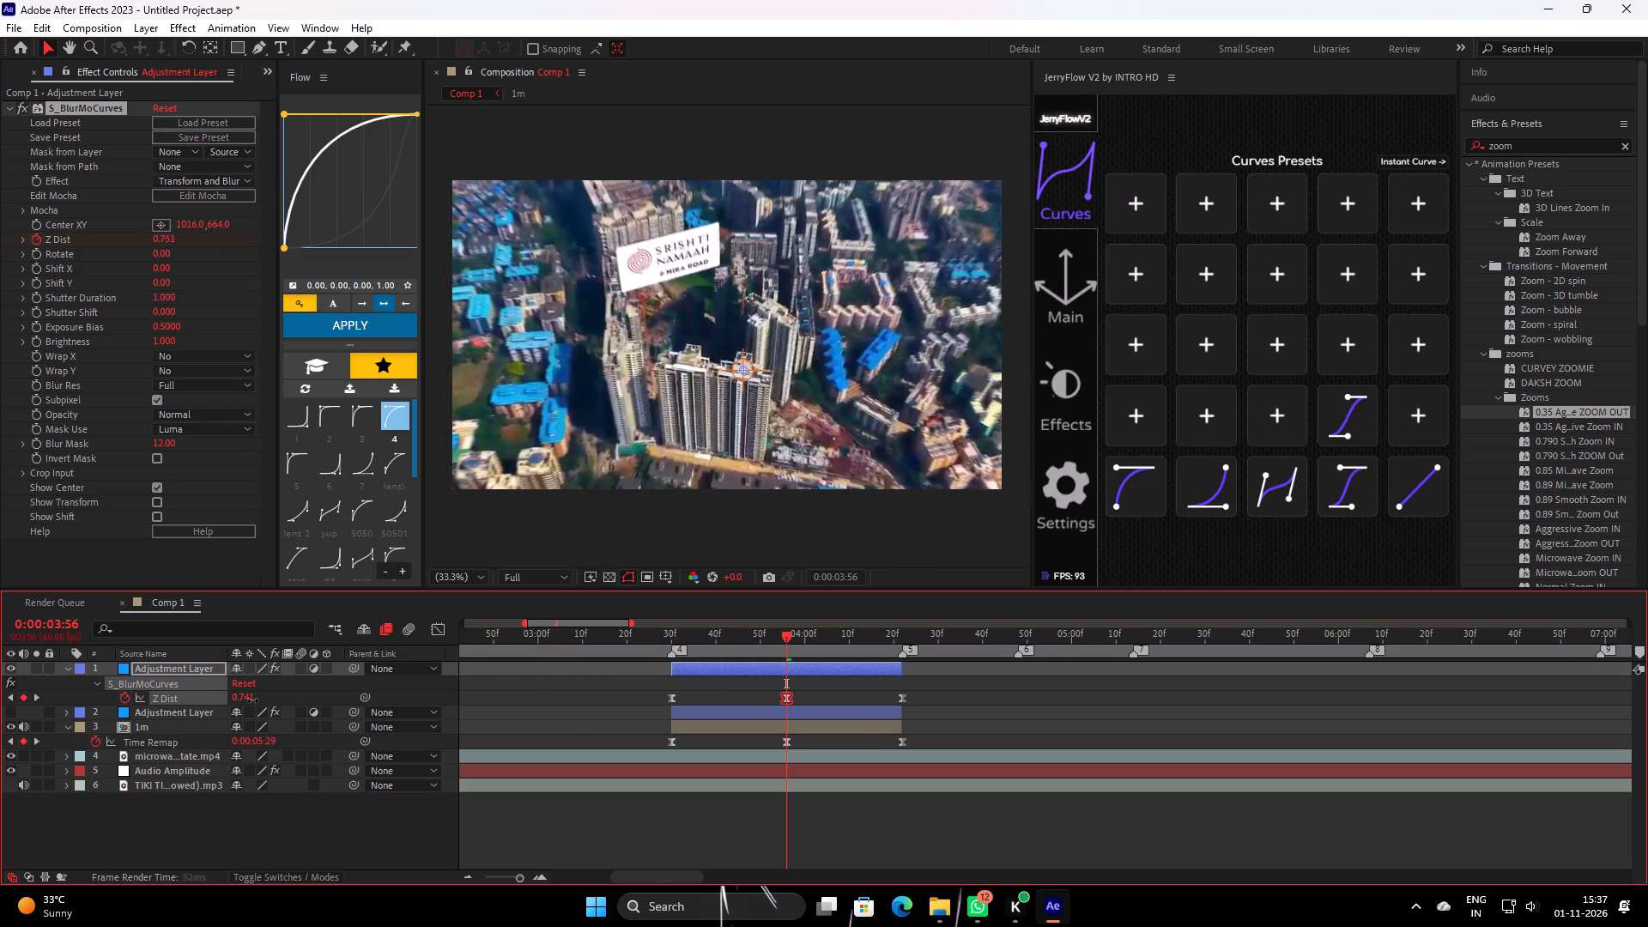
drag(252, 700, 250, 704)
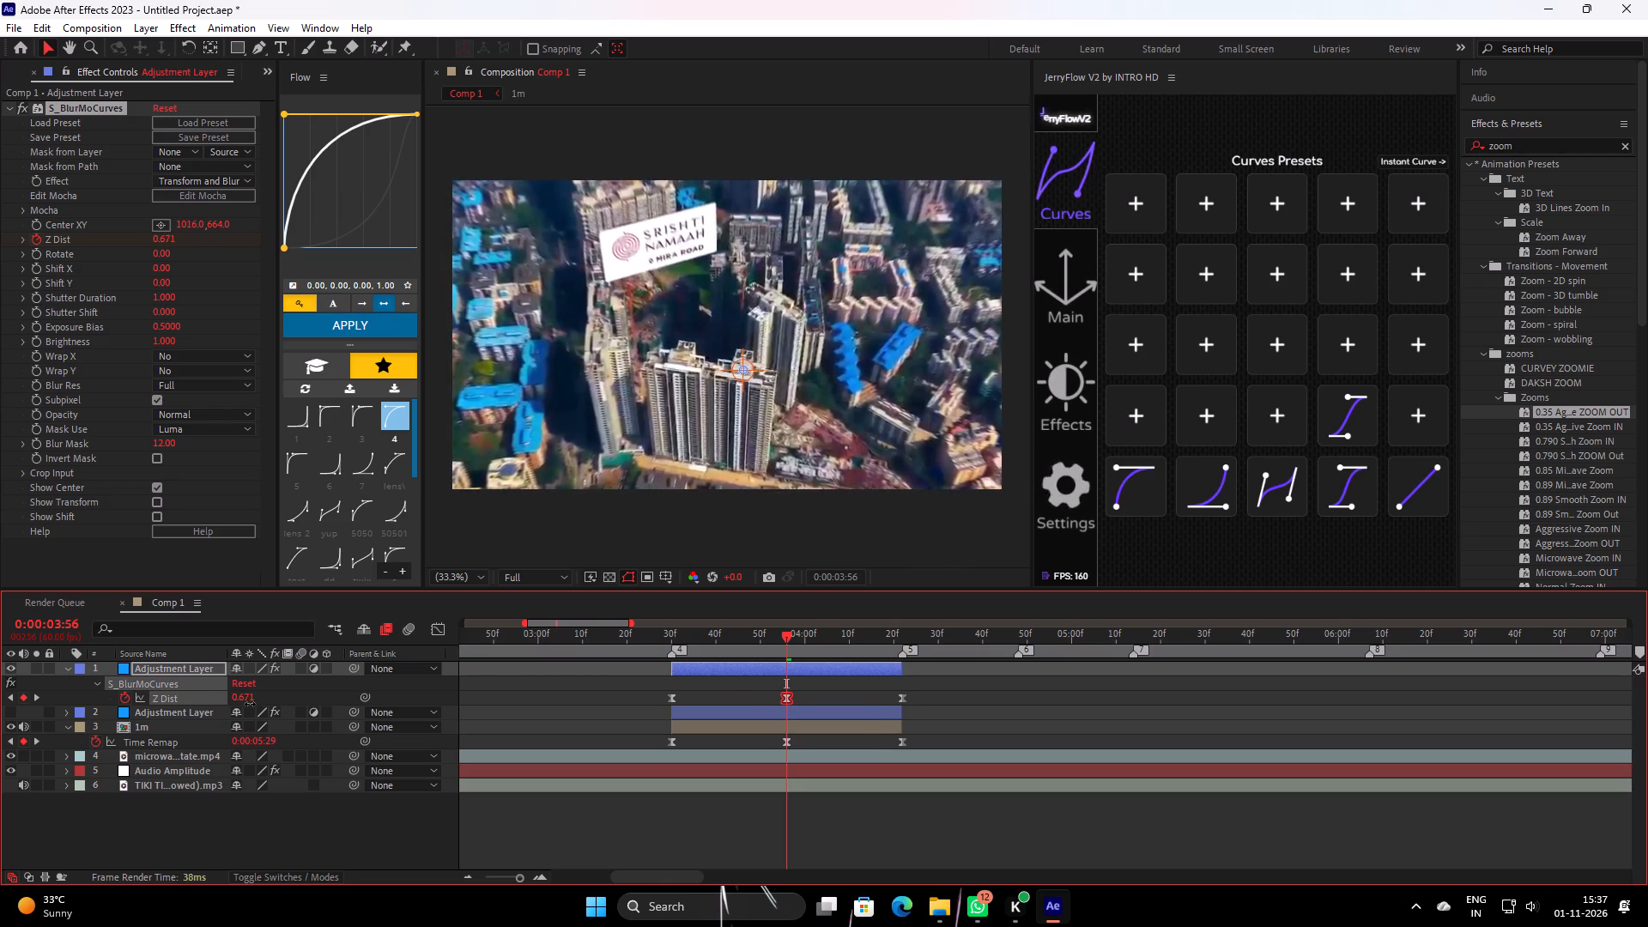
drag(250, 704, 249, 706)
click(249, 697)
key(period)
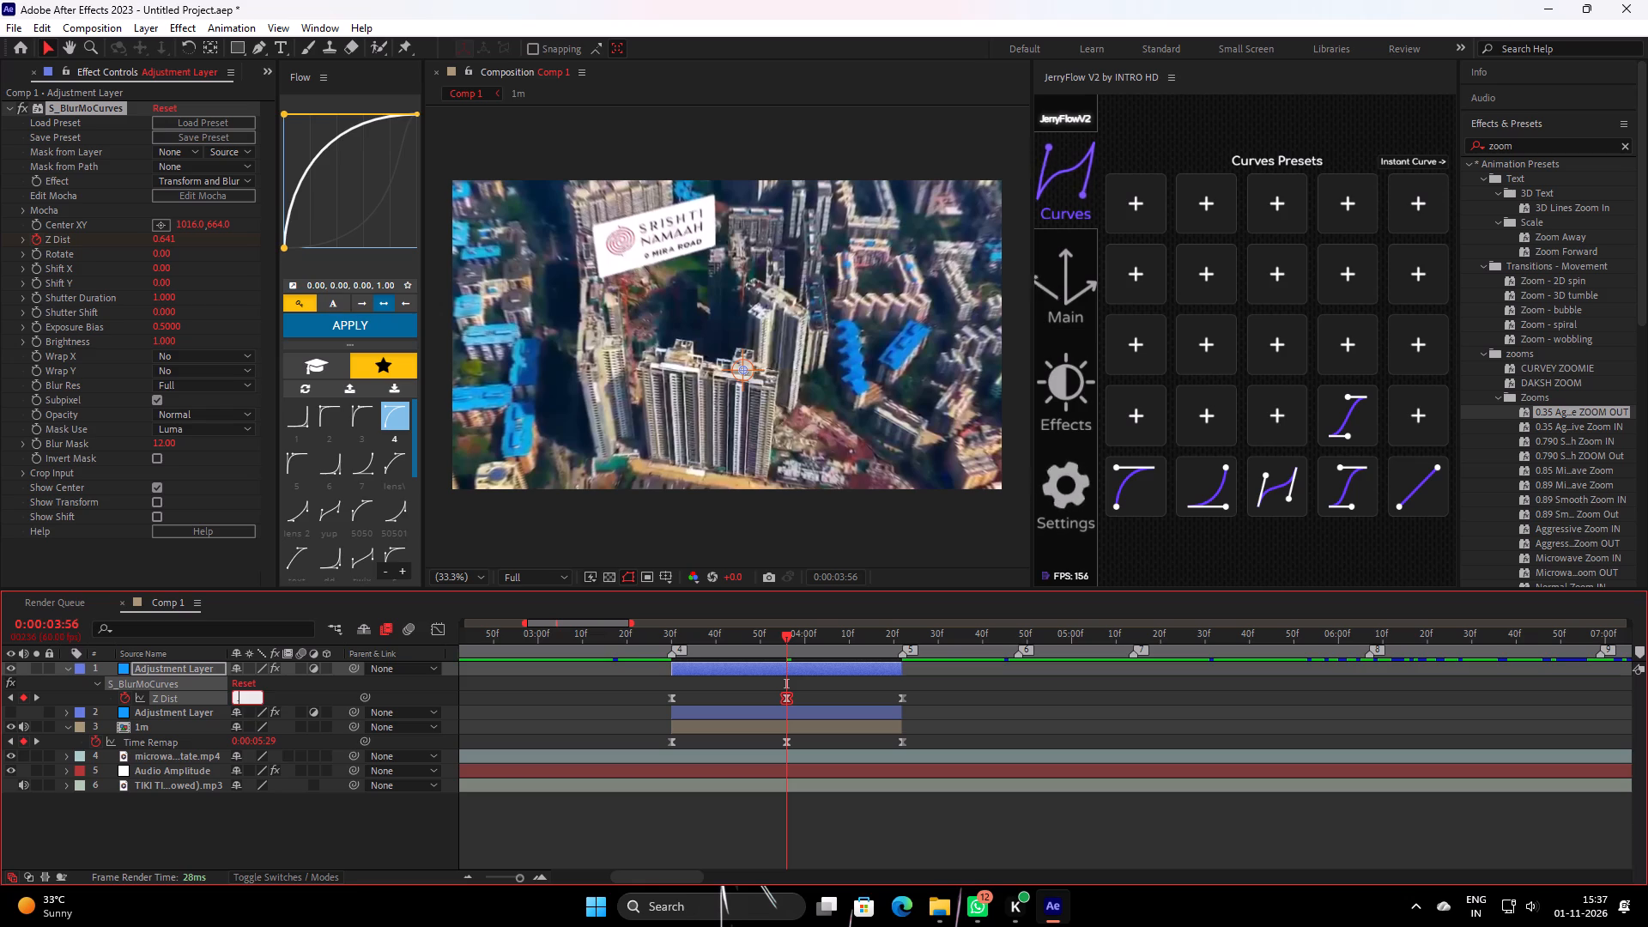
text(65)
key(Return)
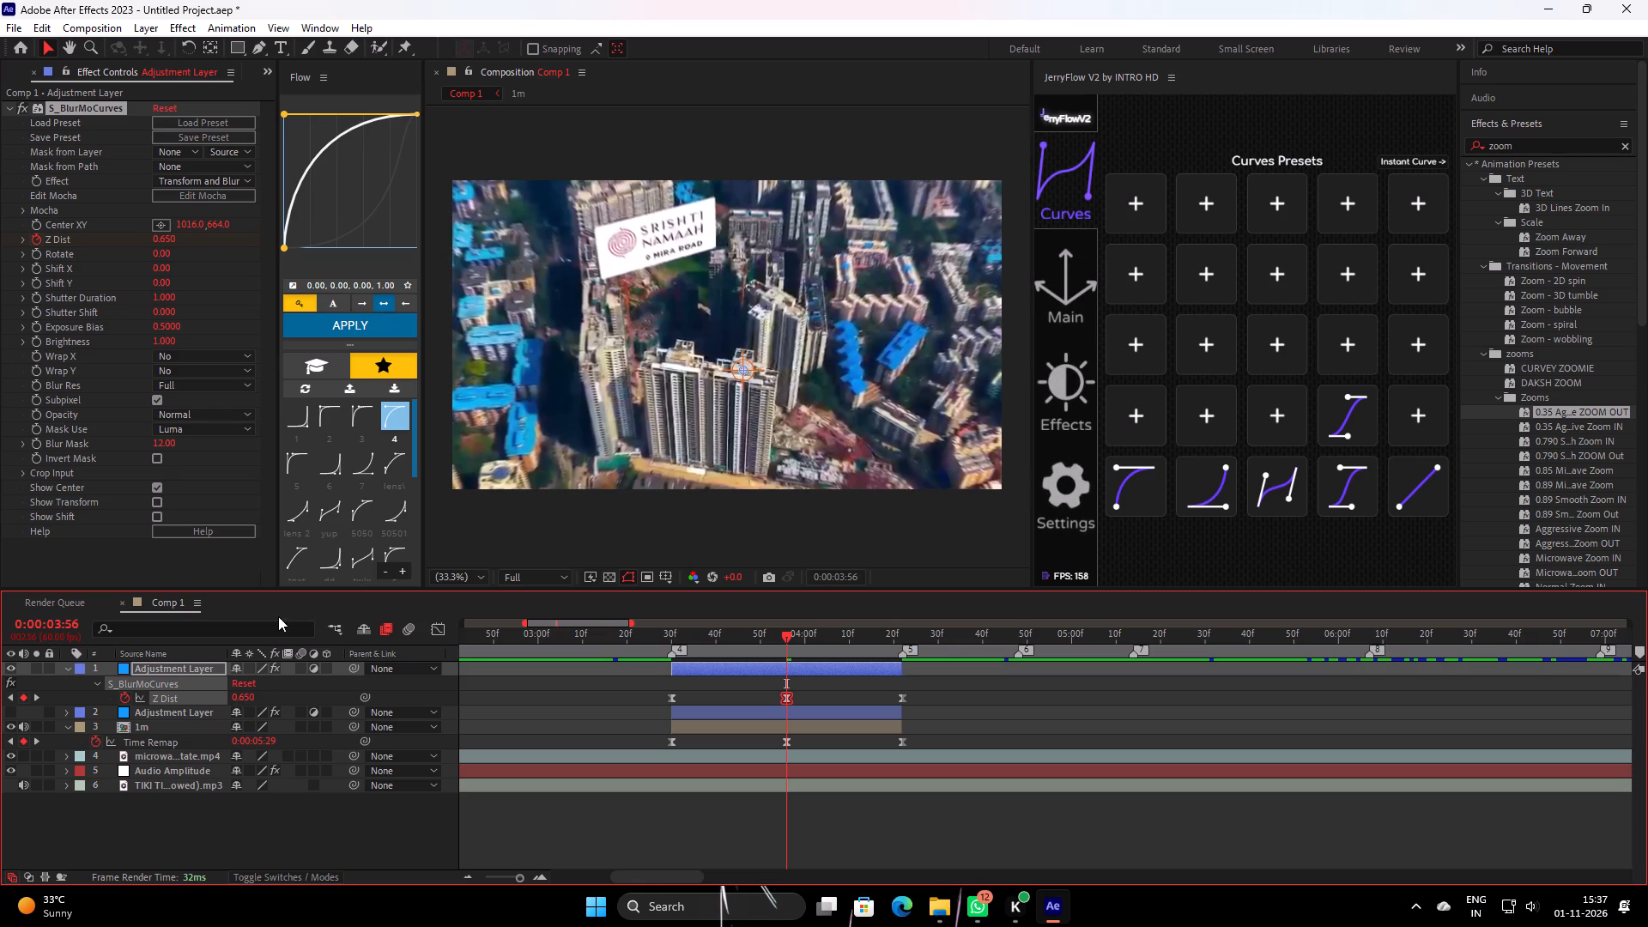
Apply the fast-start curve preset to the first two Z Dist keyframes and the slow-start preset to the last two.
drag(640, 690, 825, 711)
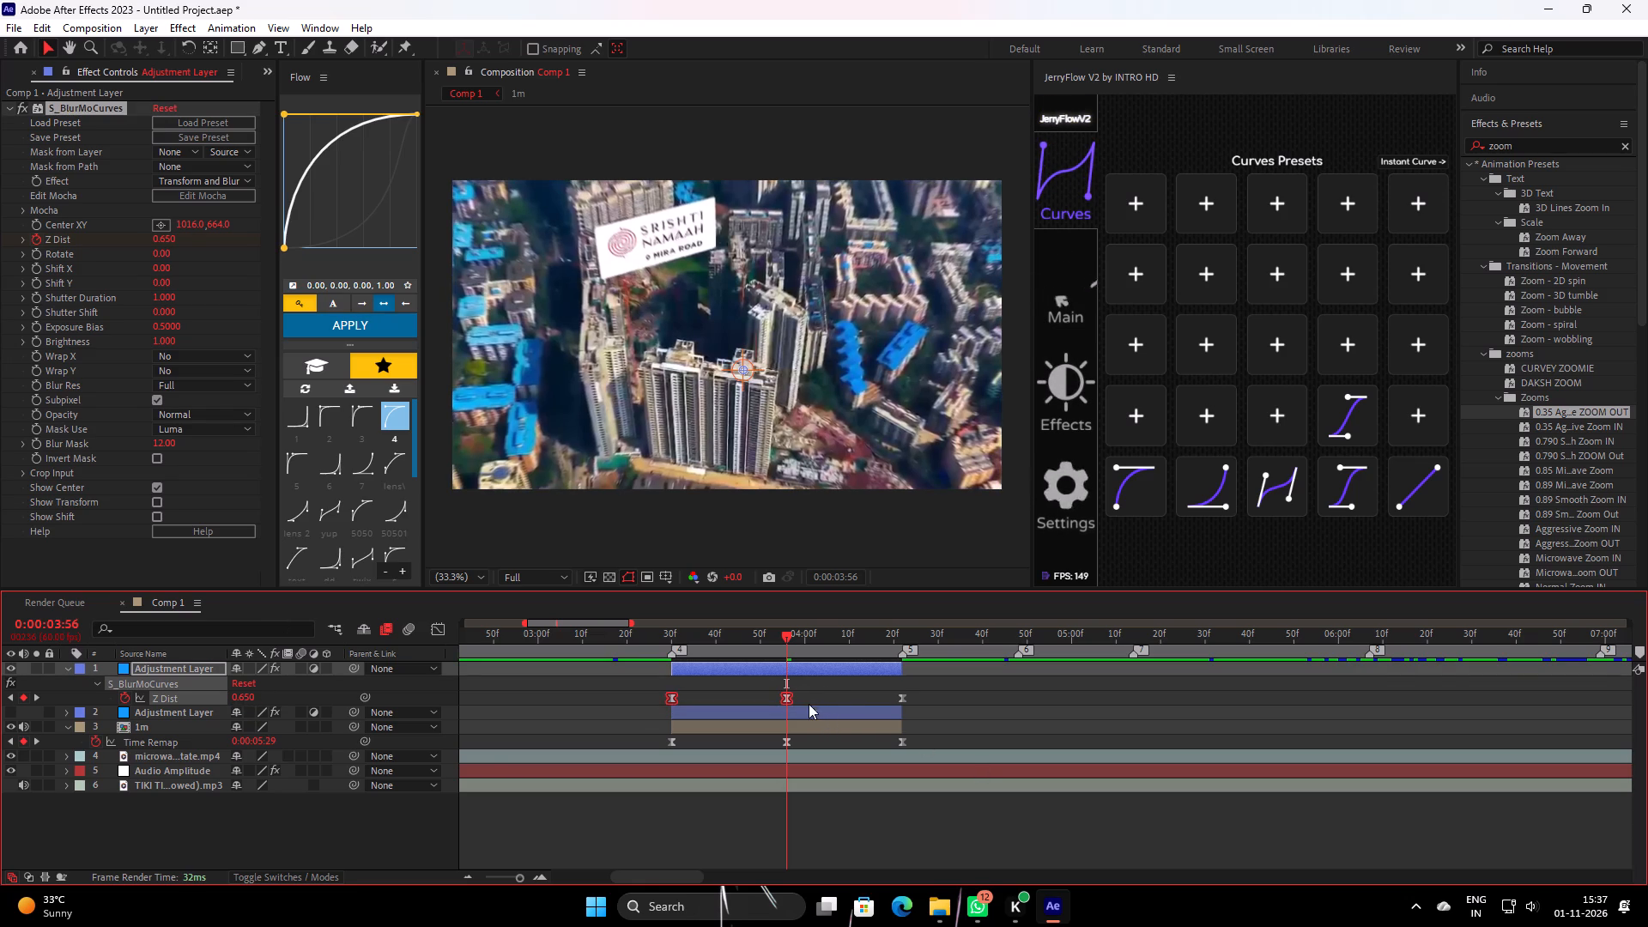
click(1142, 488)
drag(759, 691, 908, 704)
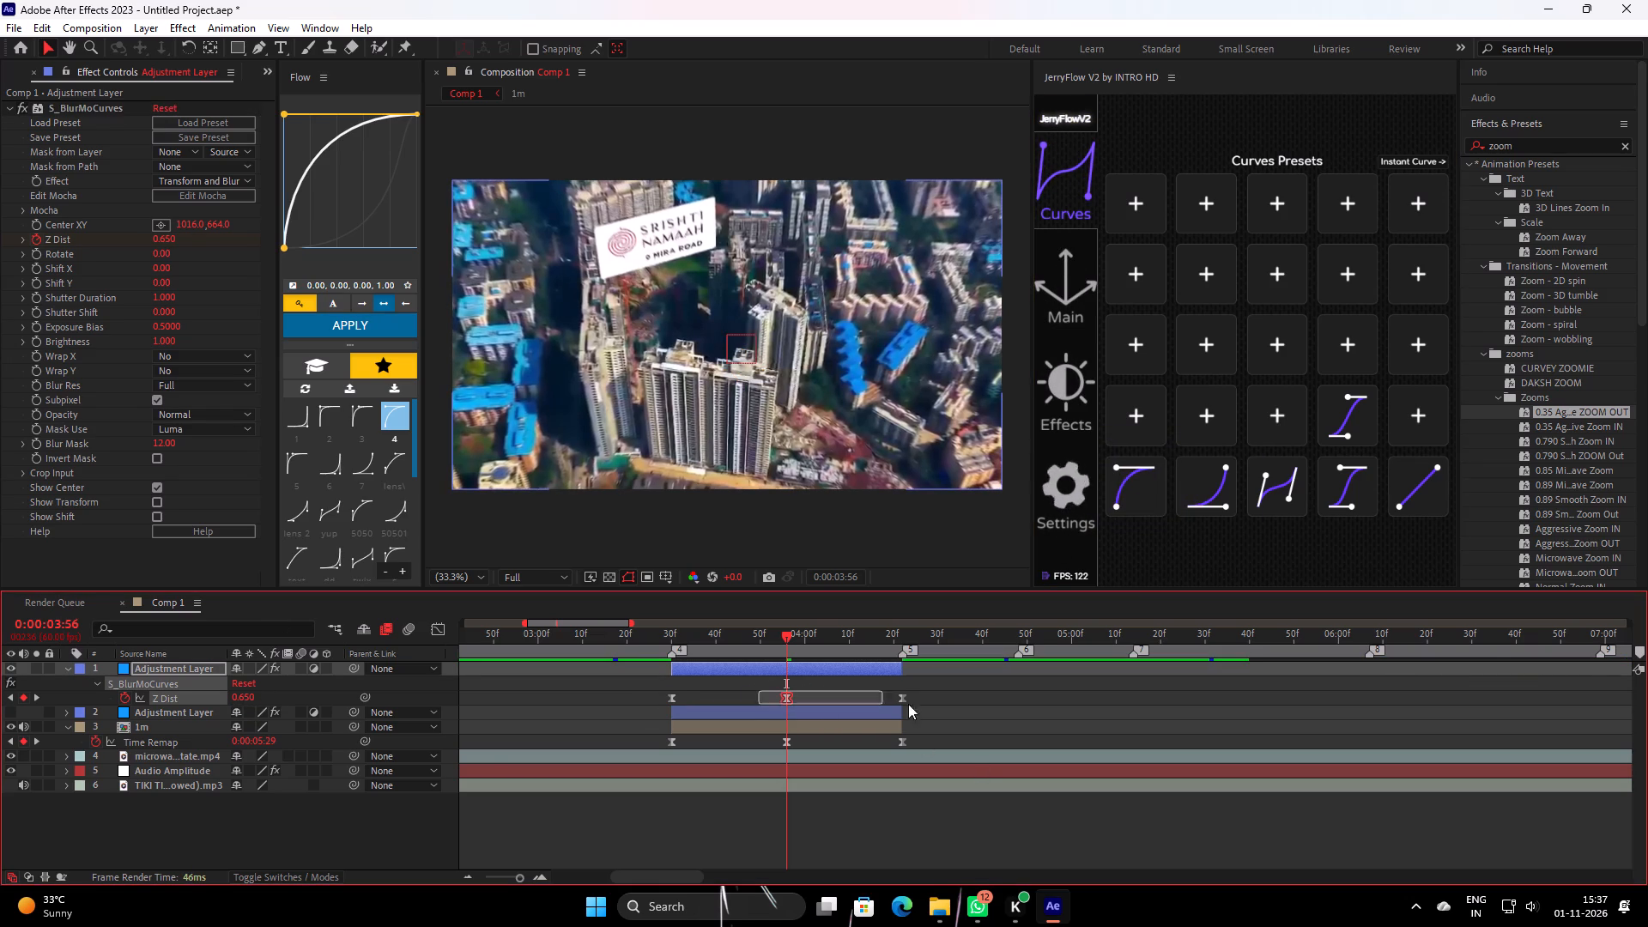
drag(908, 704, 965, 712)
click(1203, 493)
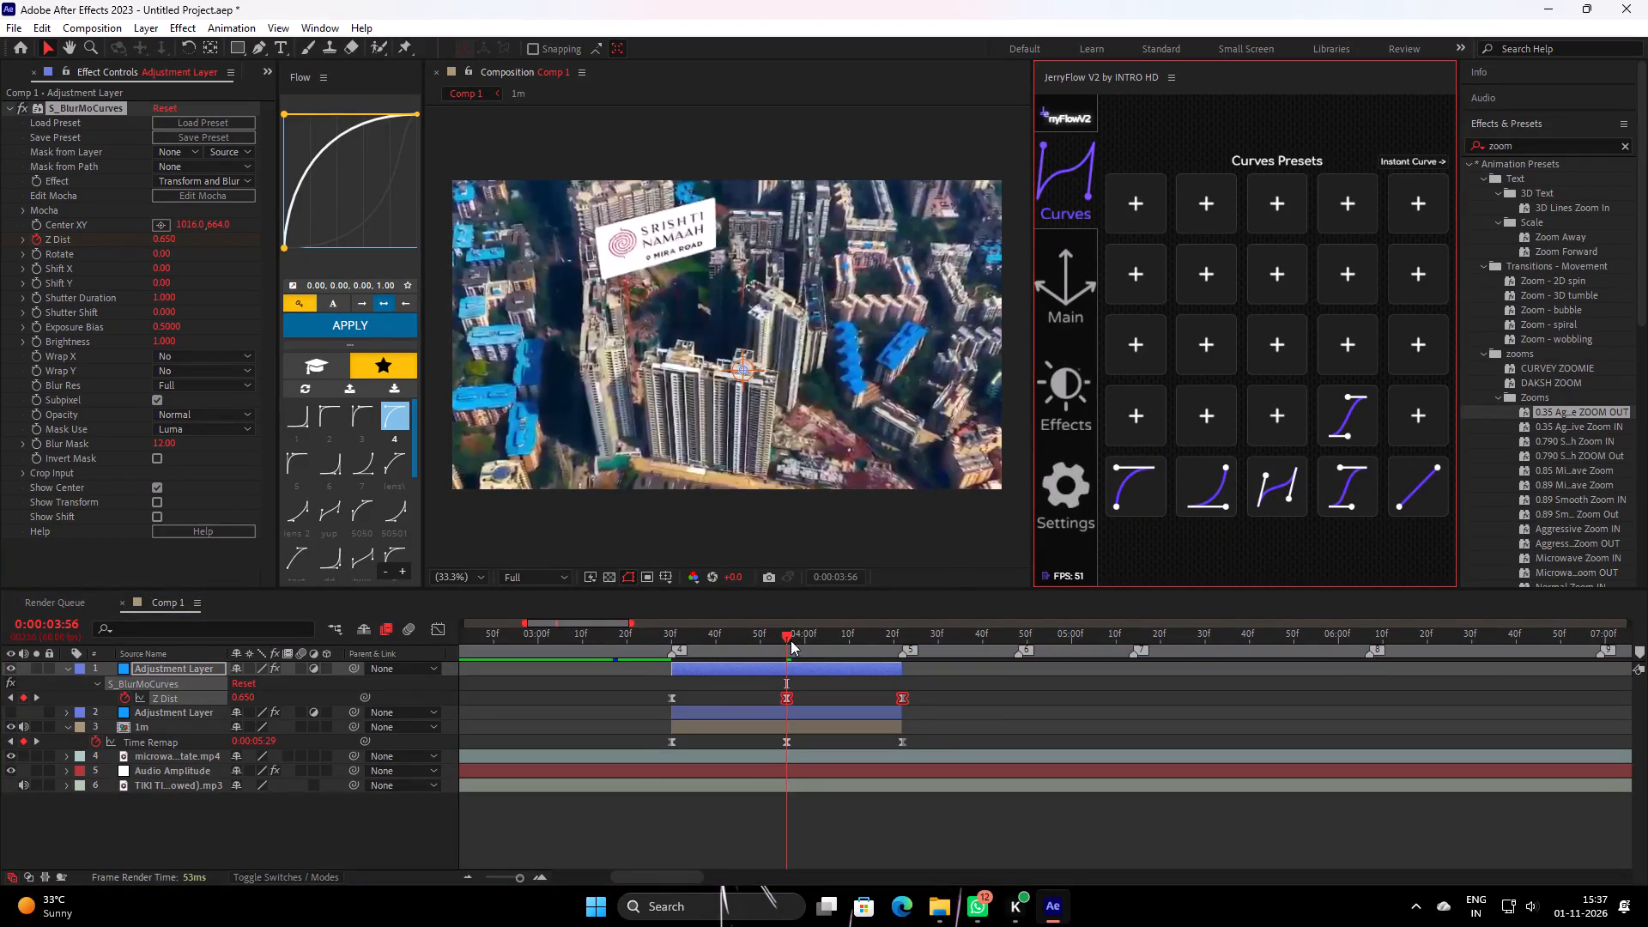
Play back the cut into 1m to check the adjusted zoom against beat markers 4 and 5.
drag(791, 640, 387, 757)
key(space)
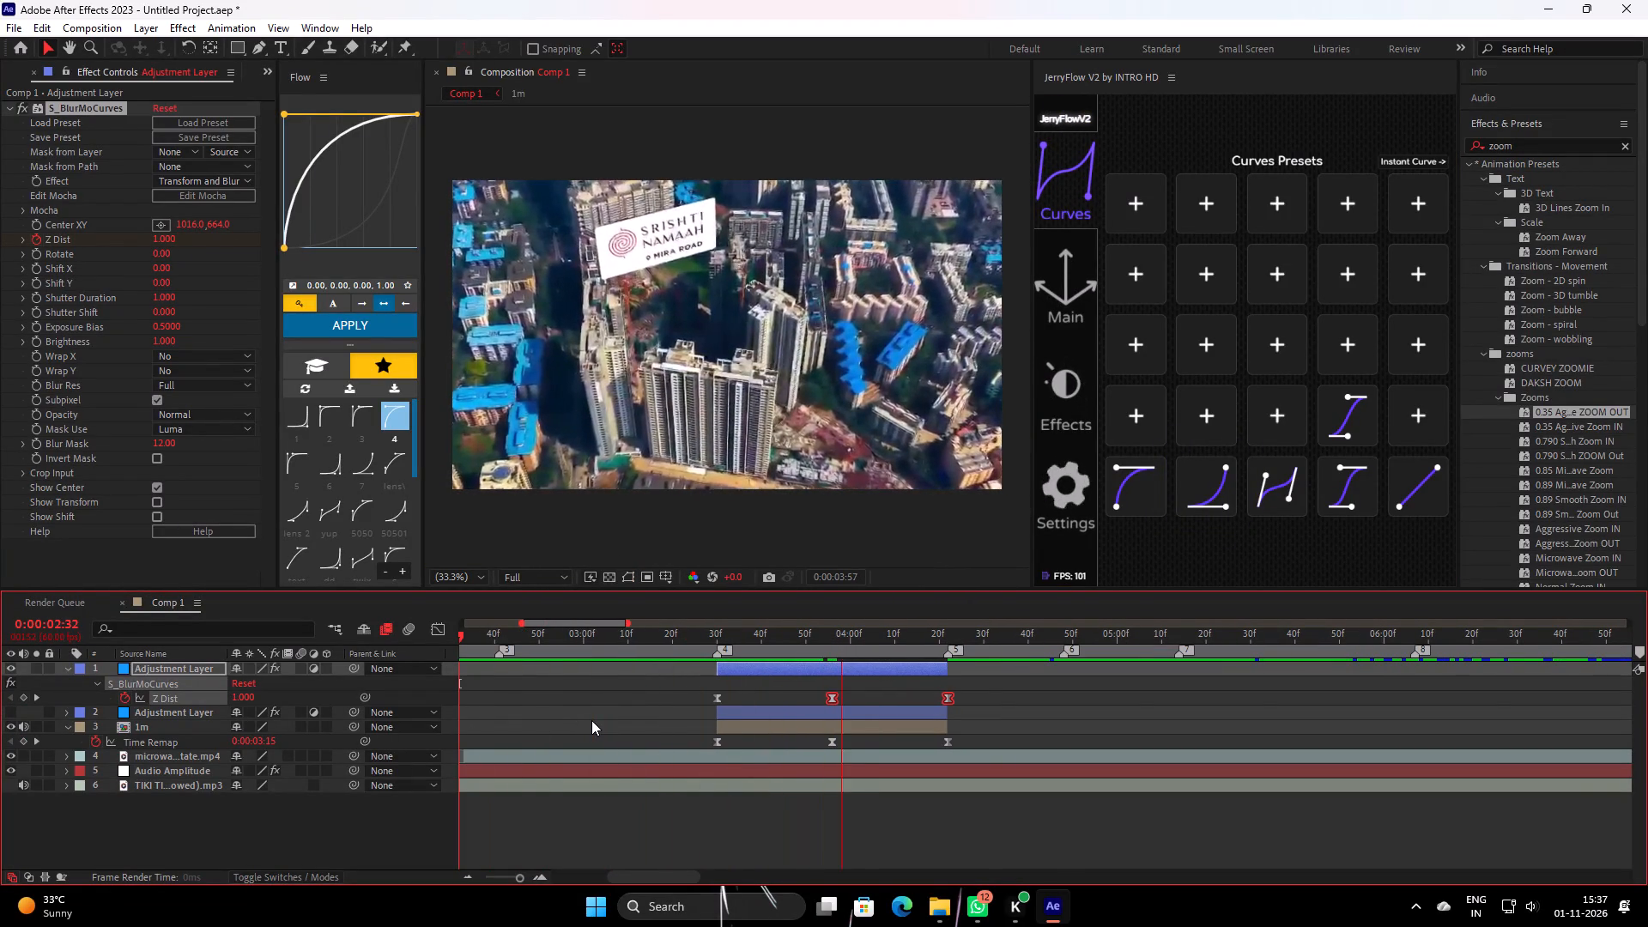
key(space)
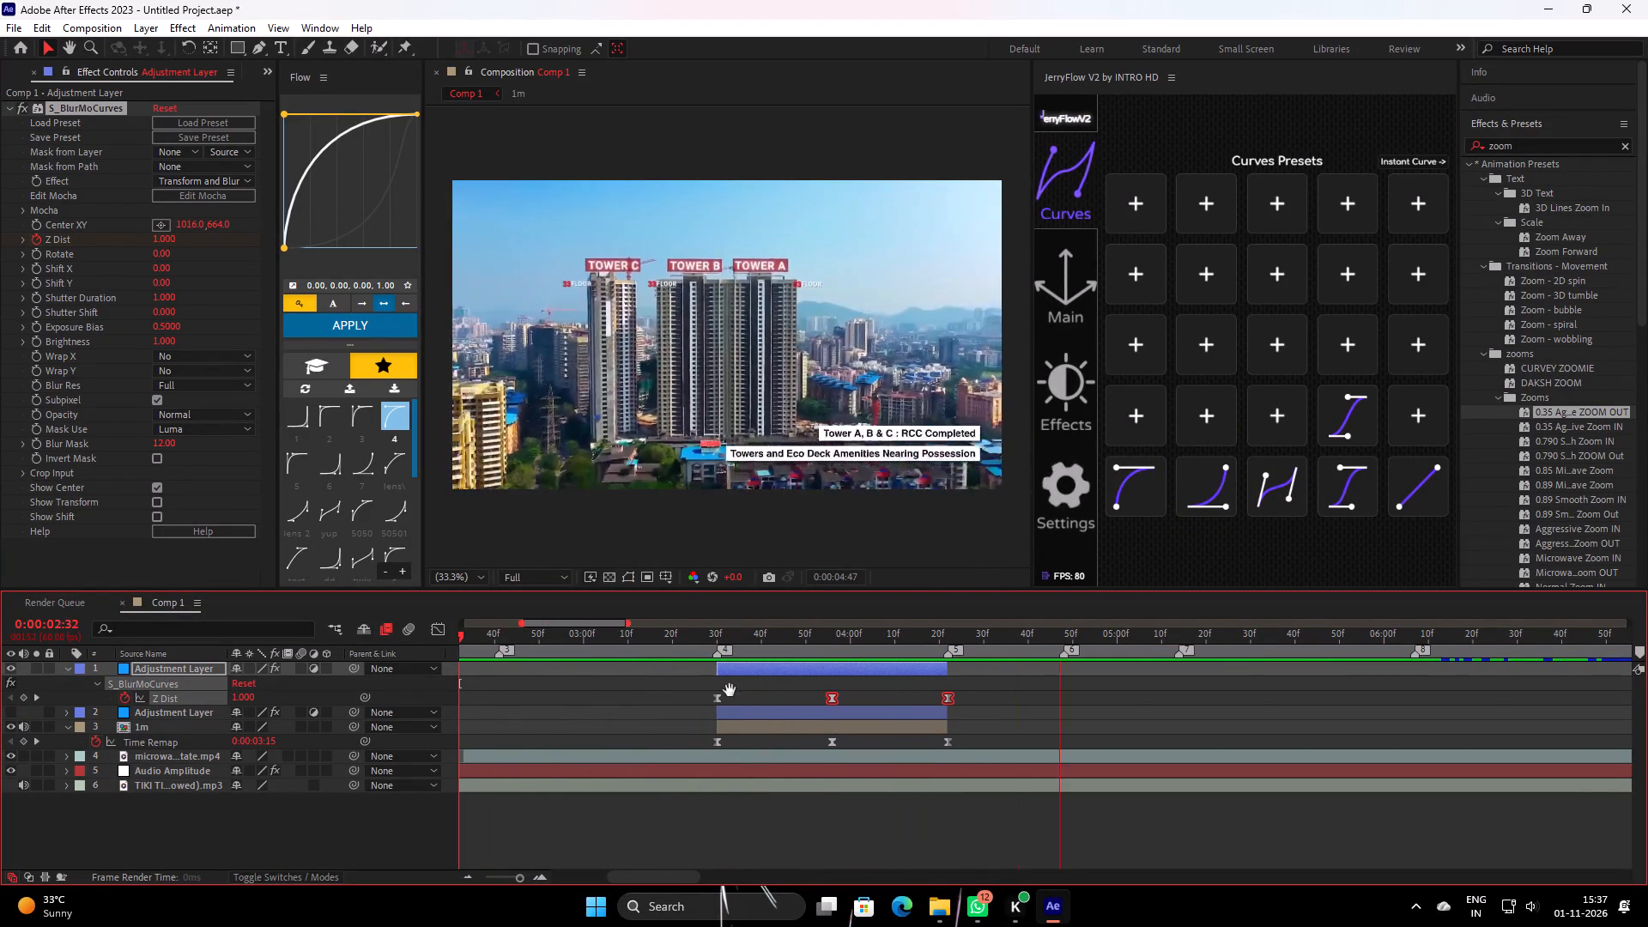
drag(823, 652, 690, 748)
key(space)
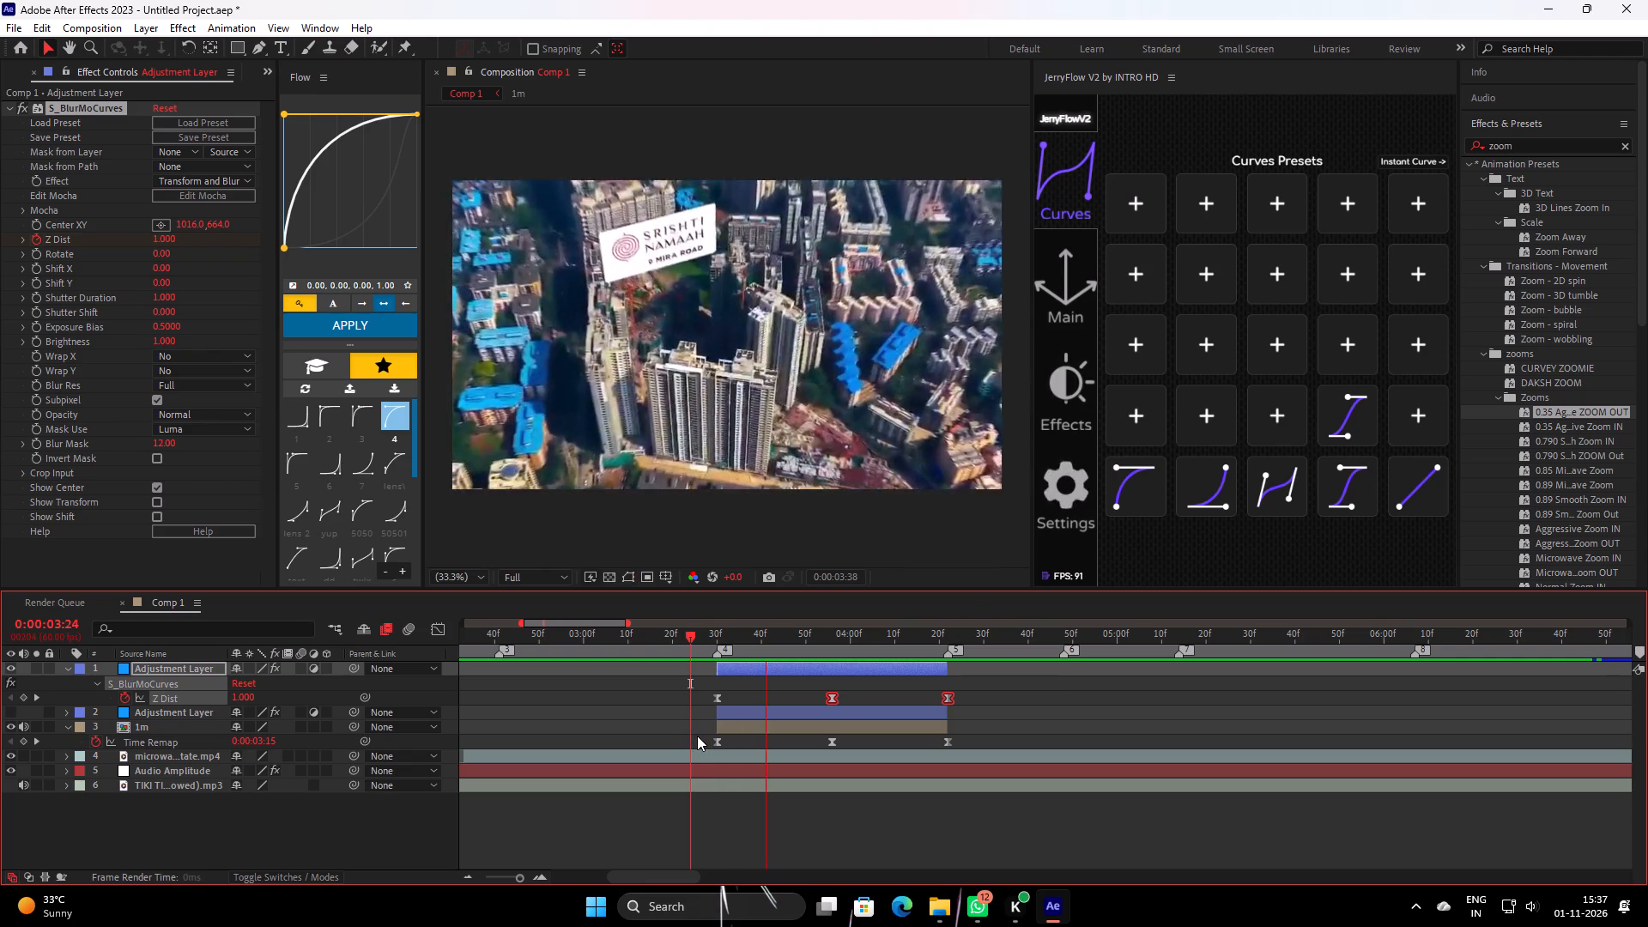
key(space)
drag(838, 639, 735, 682)
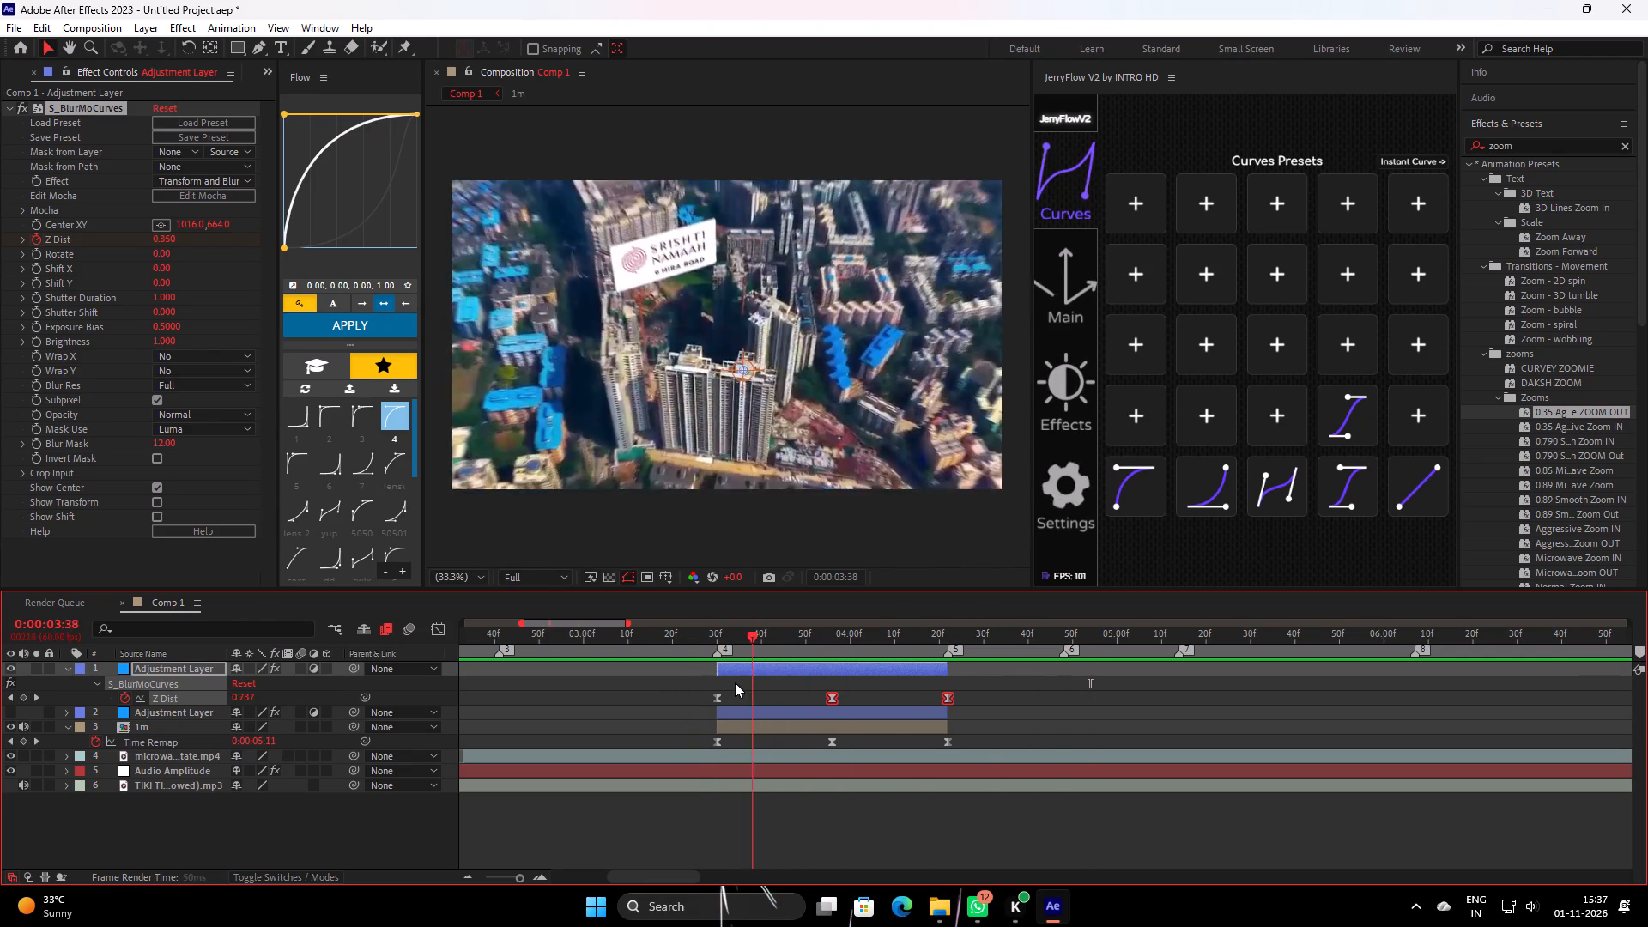
Scrub through the zoom on 1m and delete the upper adjustment layer carrying the S_BlurMoCurves Z Dist keyframes.
drag(735, 682, 825, 651)
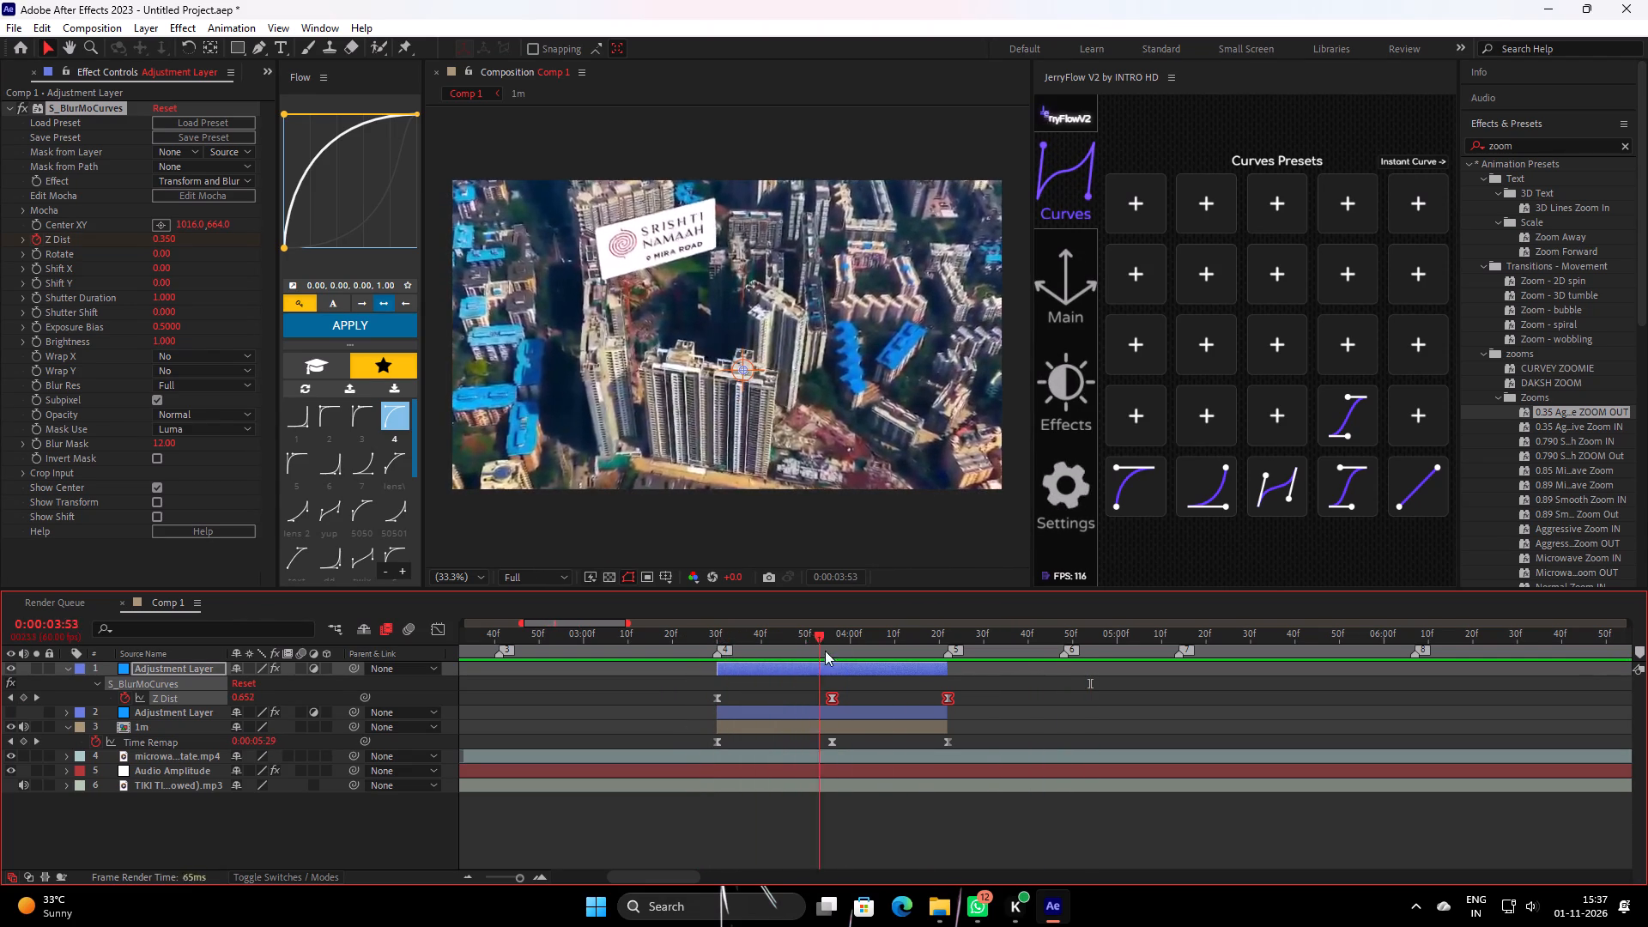
drag(825, 651, 904, 642)
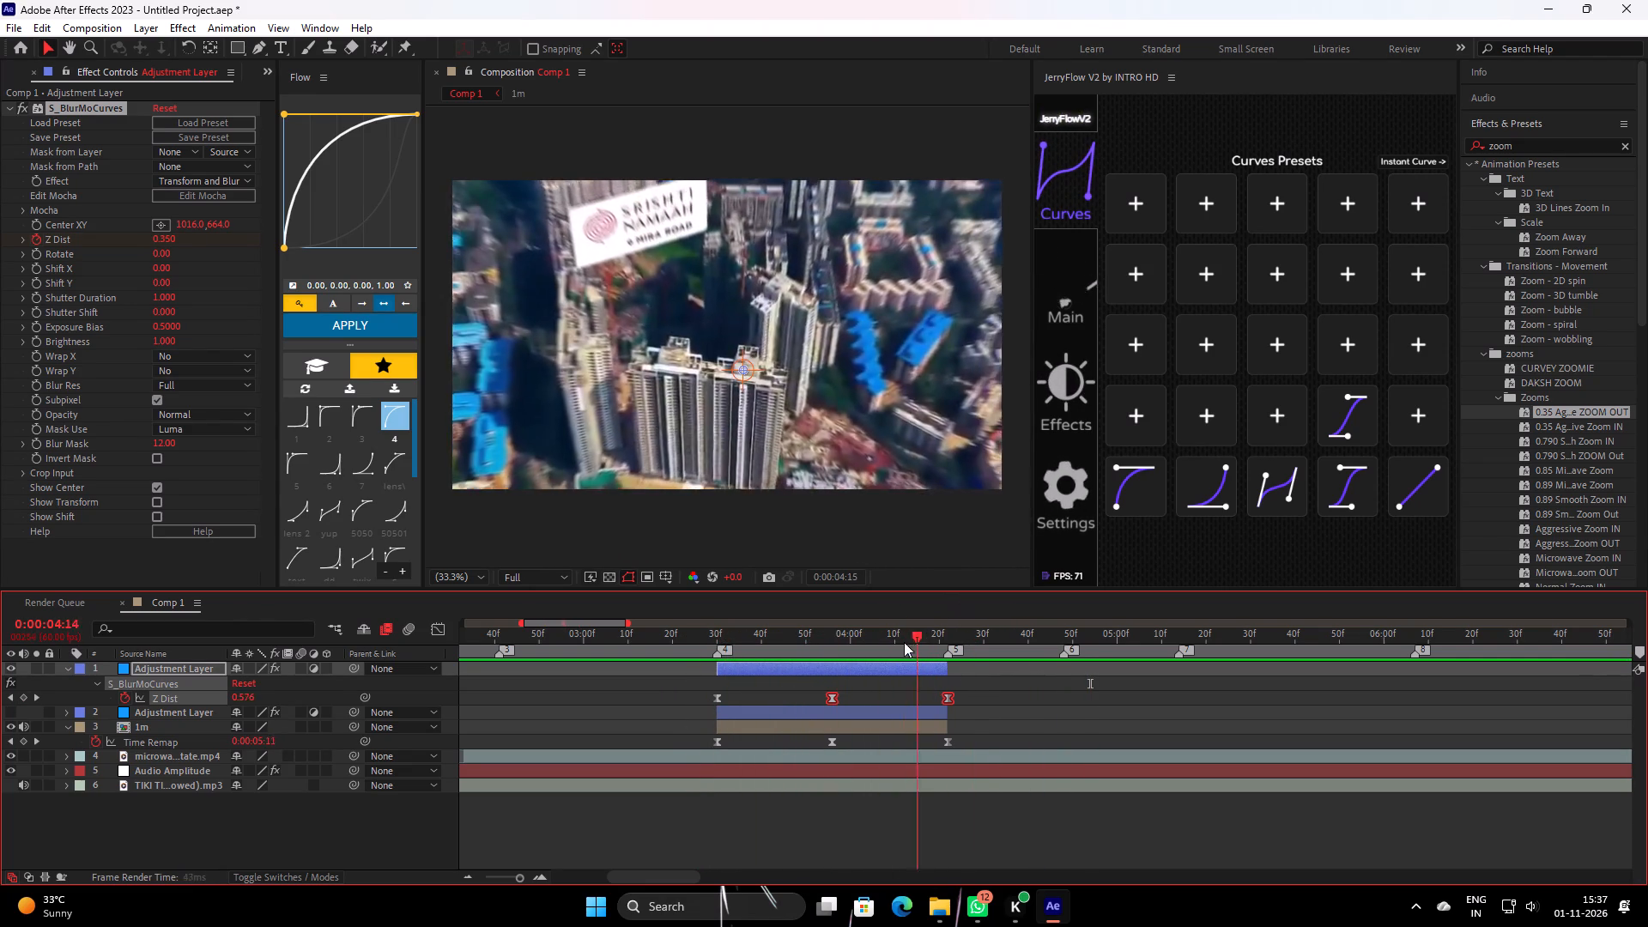
drag(904, 642, 734, 696)
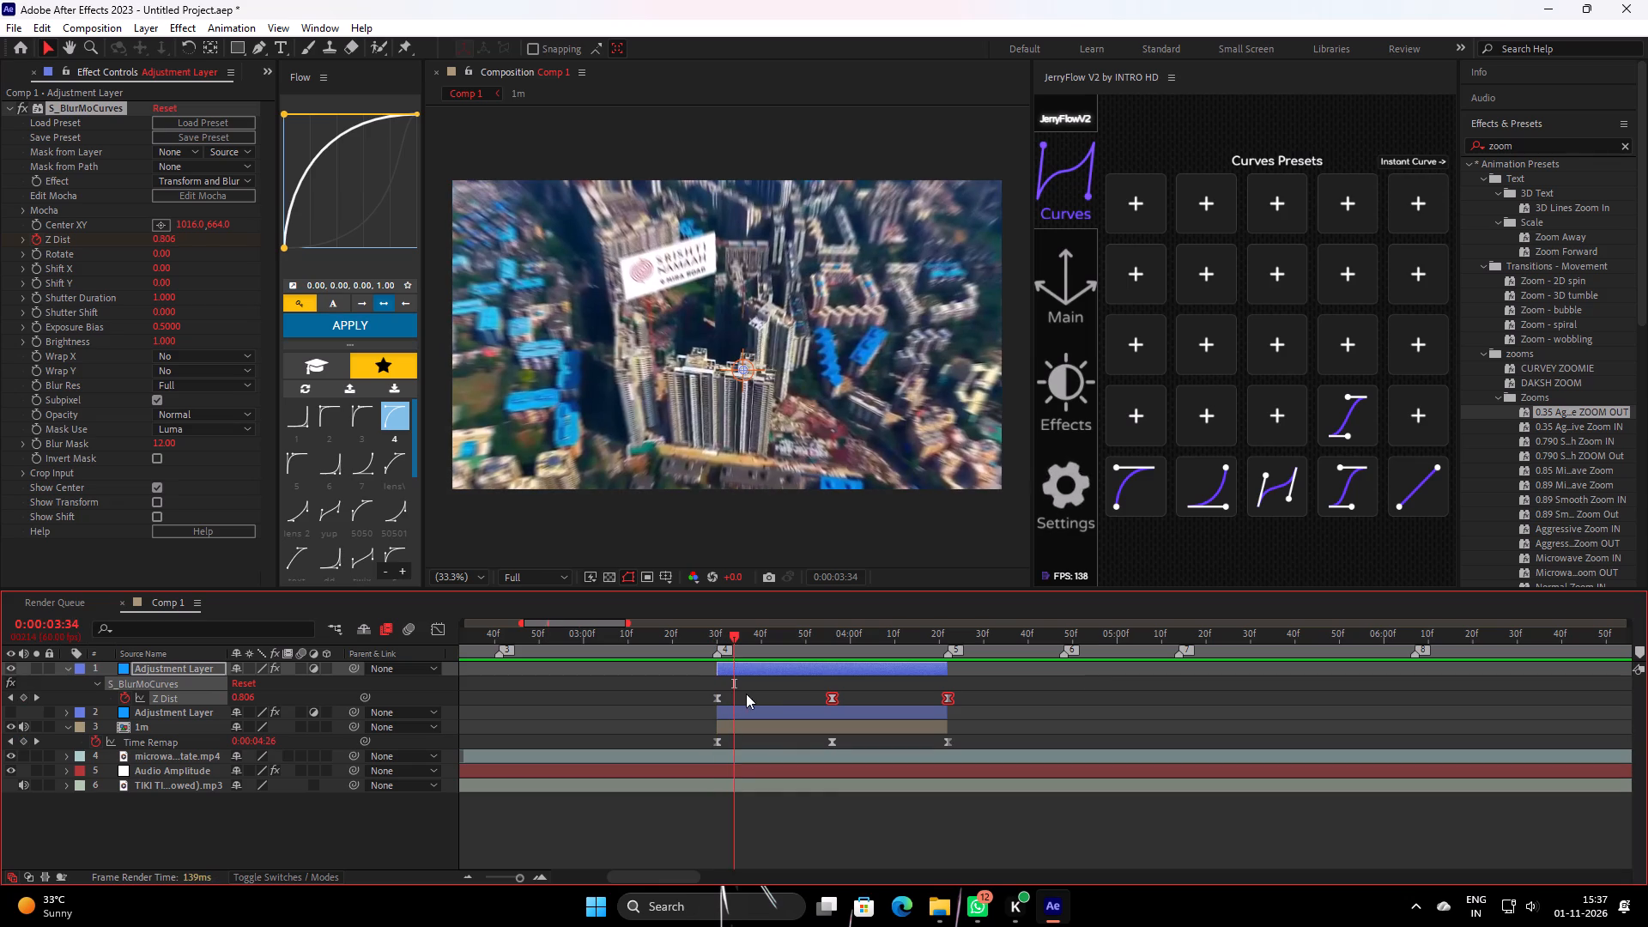
click(746, 694)
click(766, 663)
key(BackSpace)
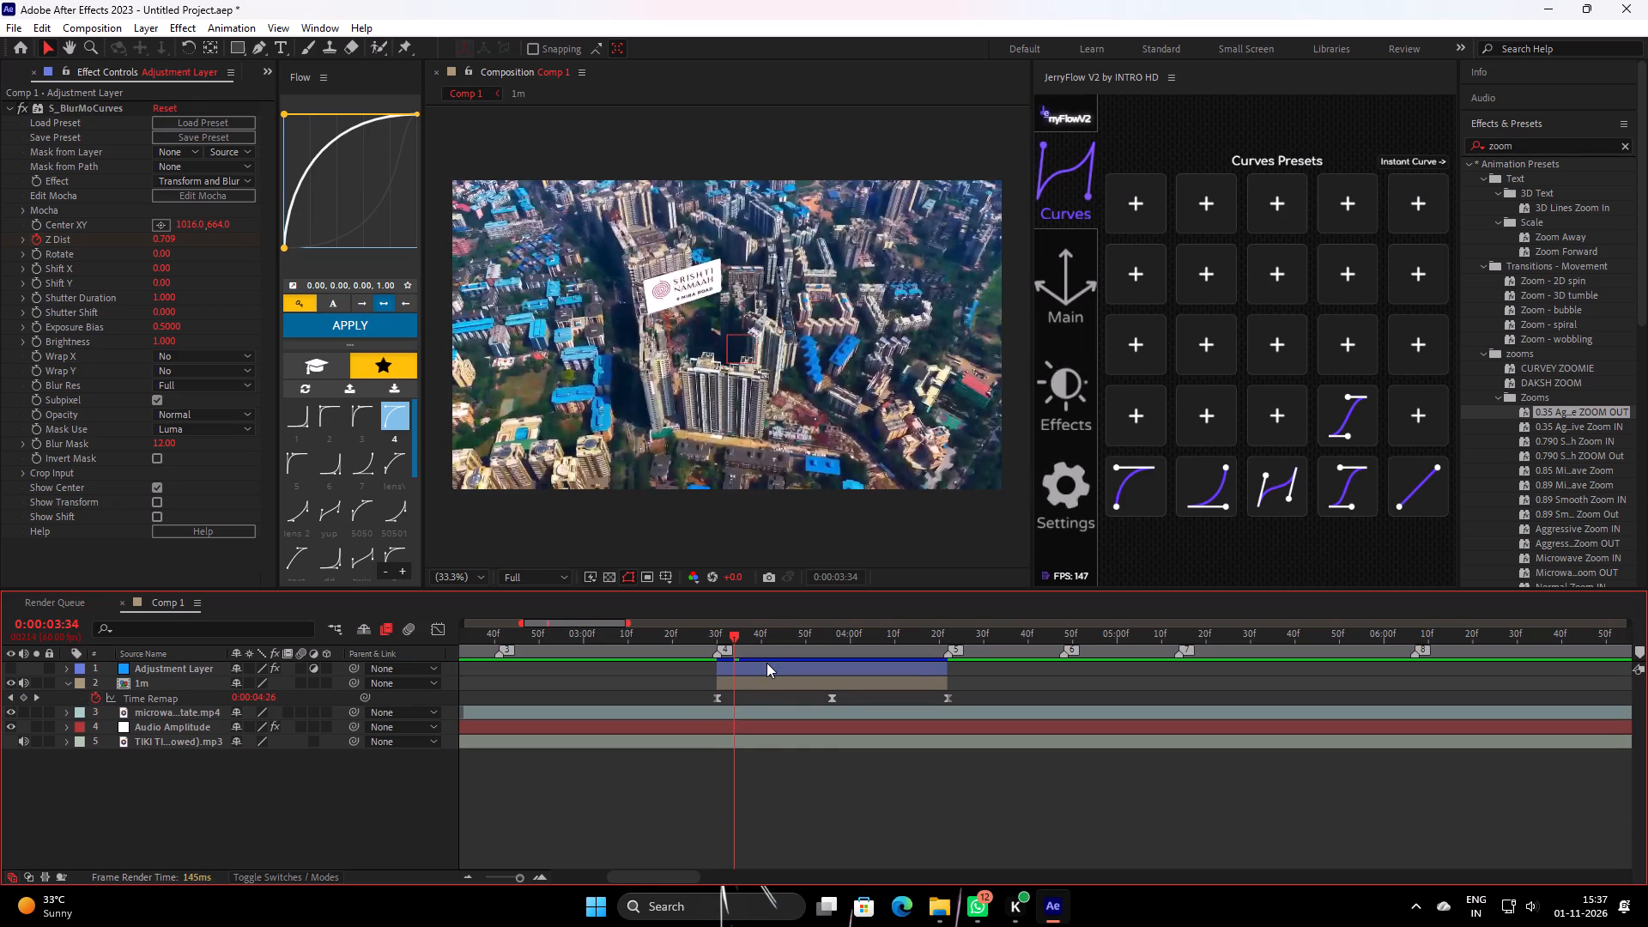
Play back the cut into 1m and the lead-up from the earlier beat markers to review the motion without the zoom layer.
drag(765, 652, 678, 685)
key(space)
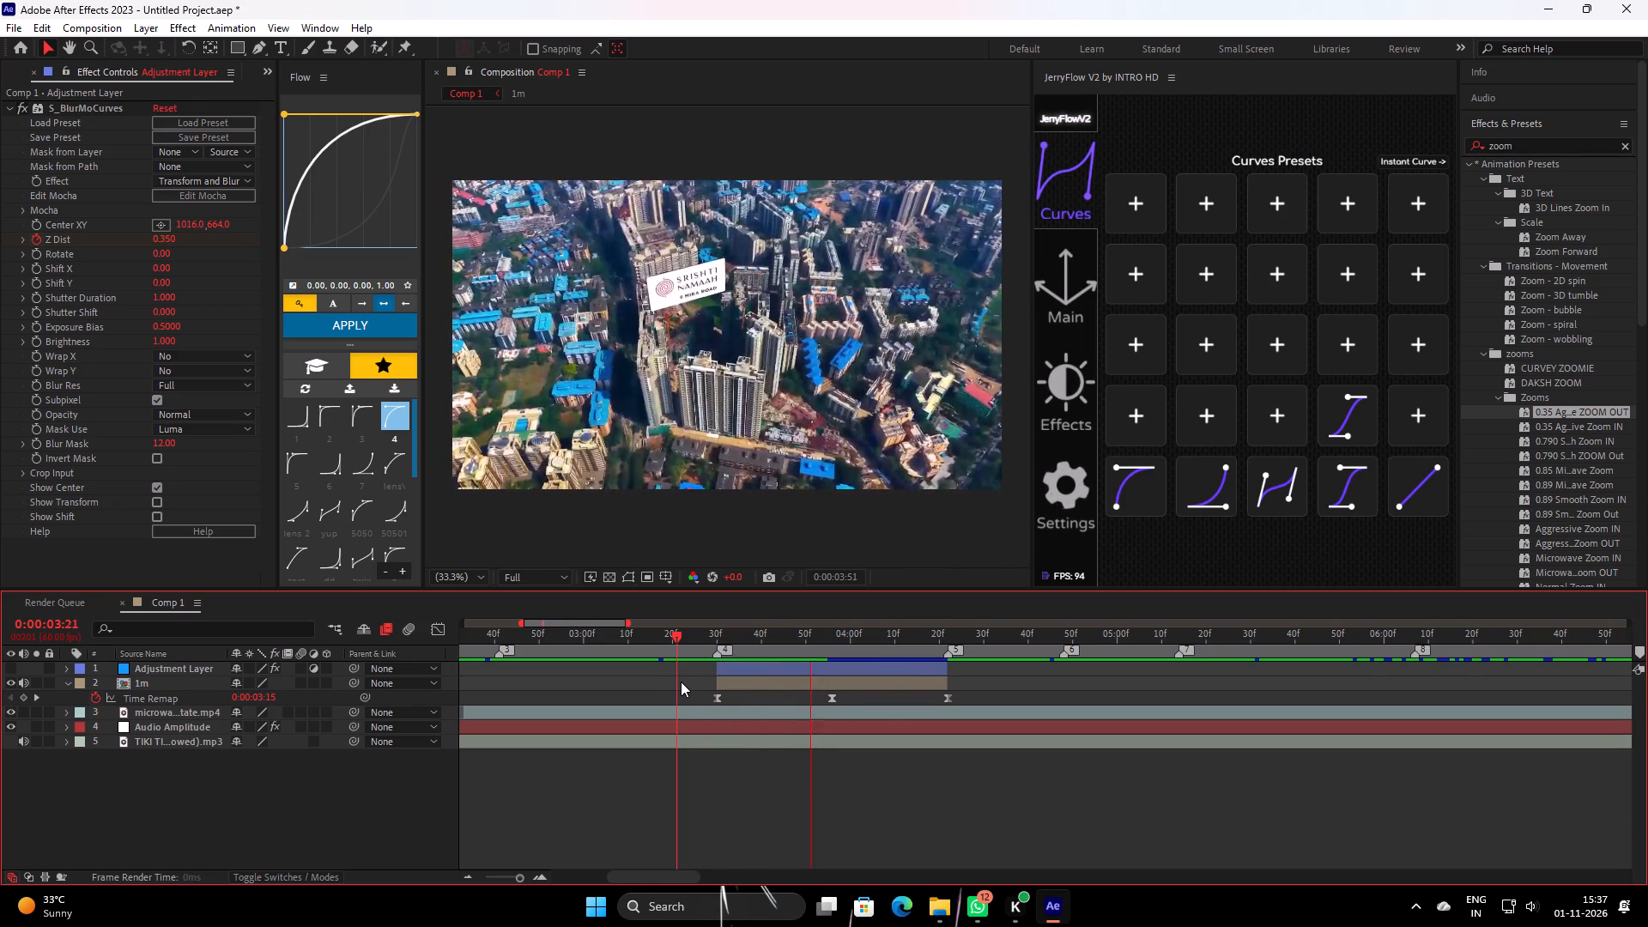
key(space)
drag(841, 638, 725, 693)
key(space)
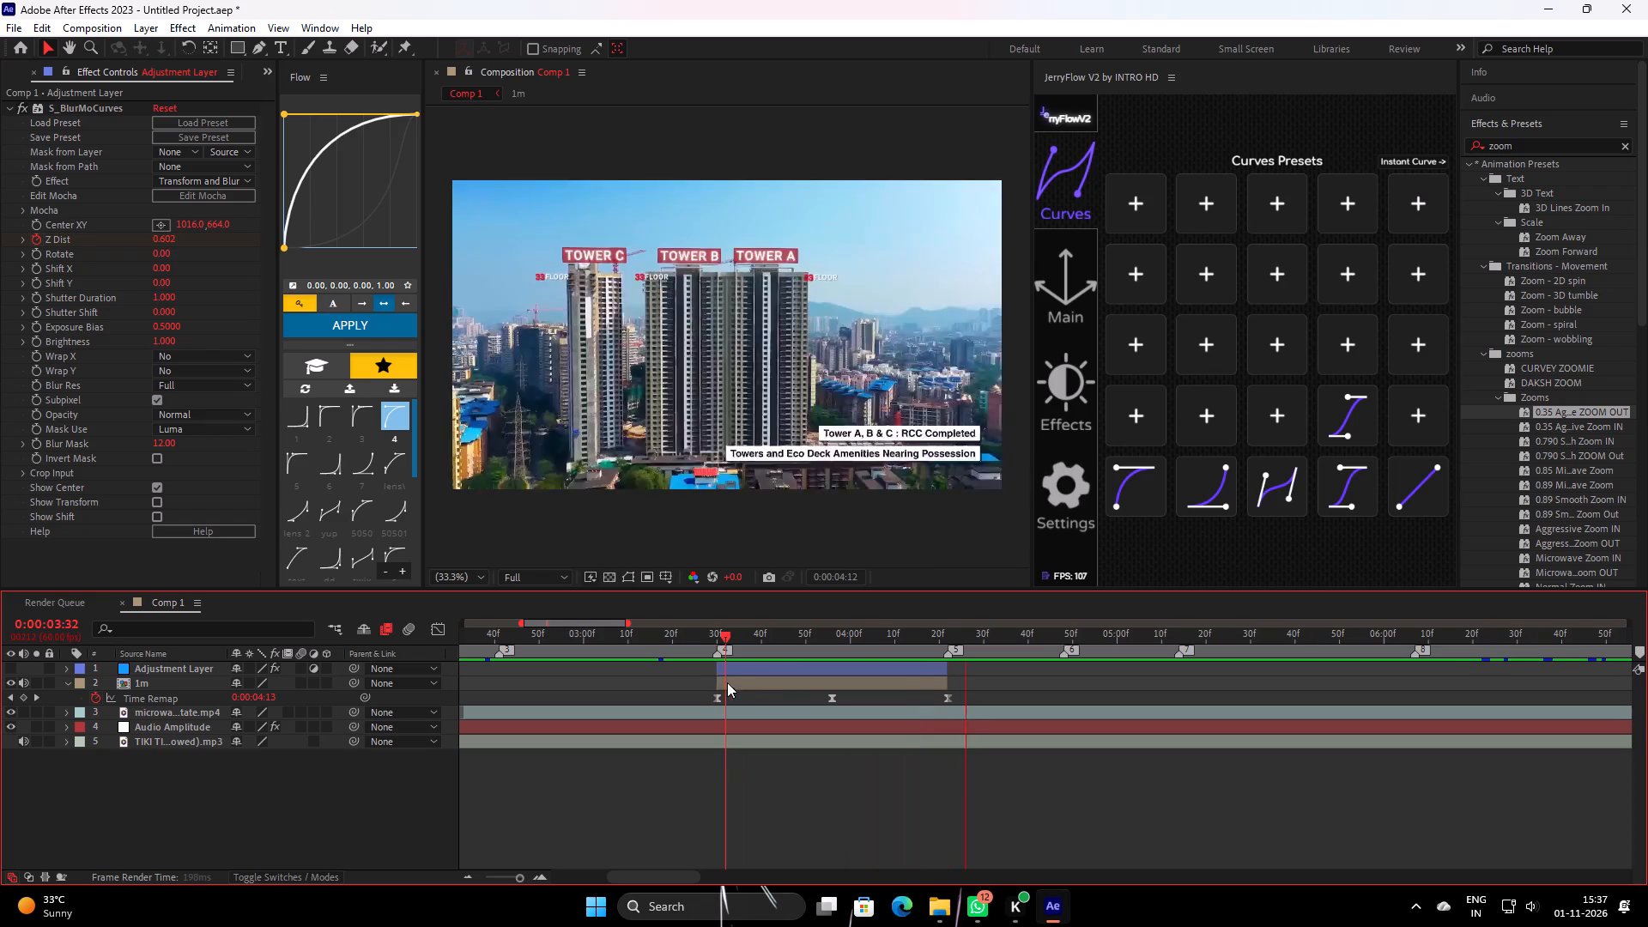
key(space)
drag(824, 645, 524, 695)
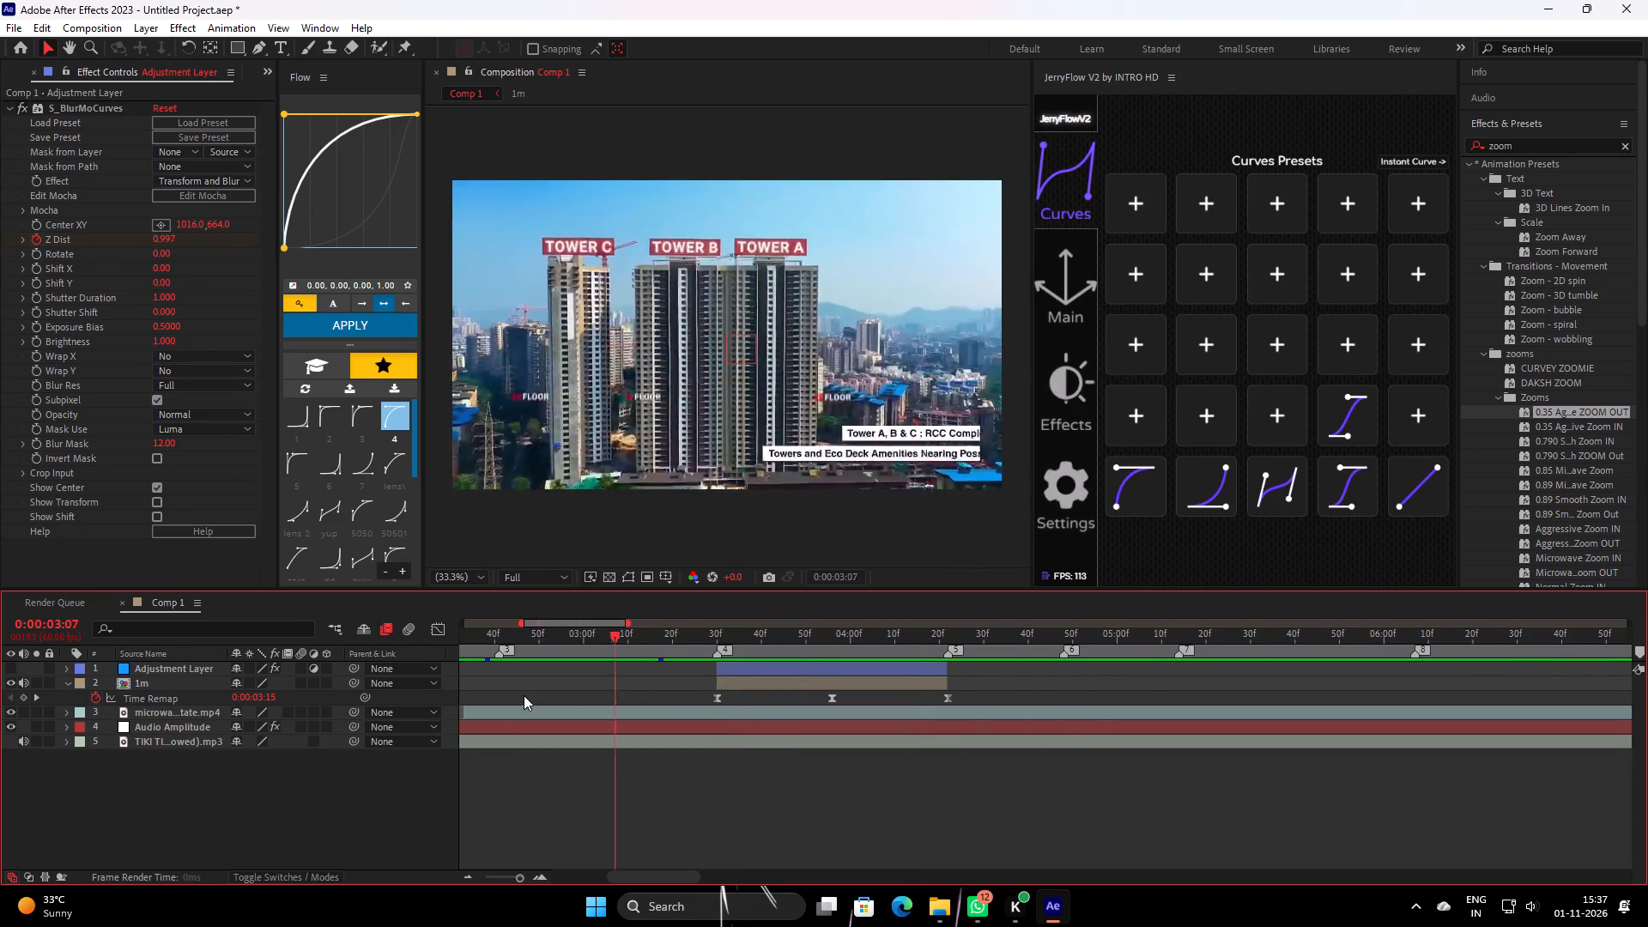
drag(524, 695, 368, 694)
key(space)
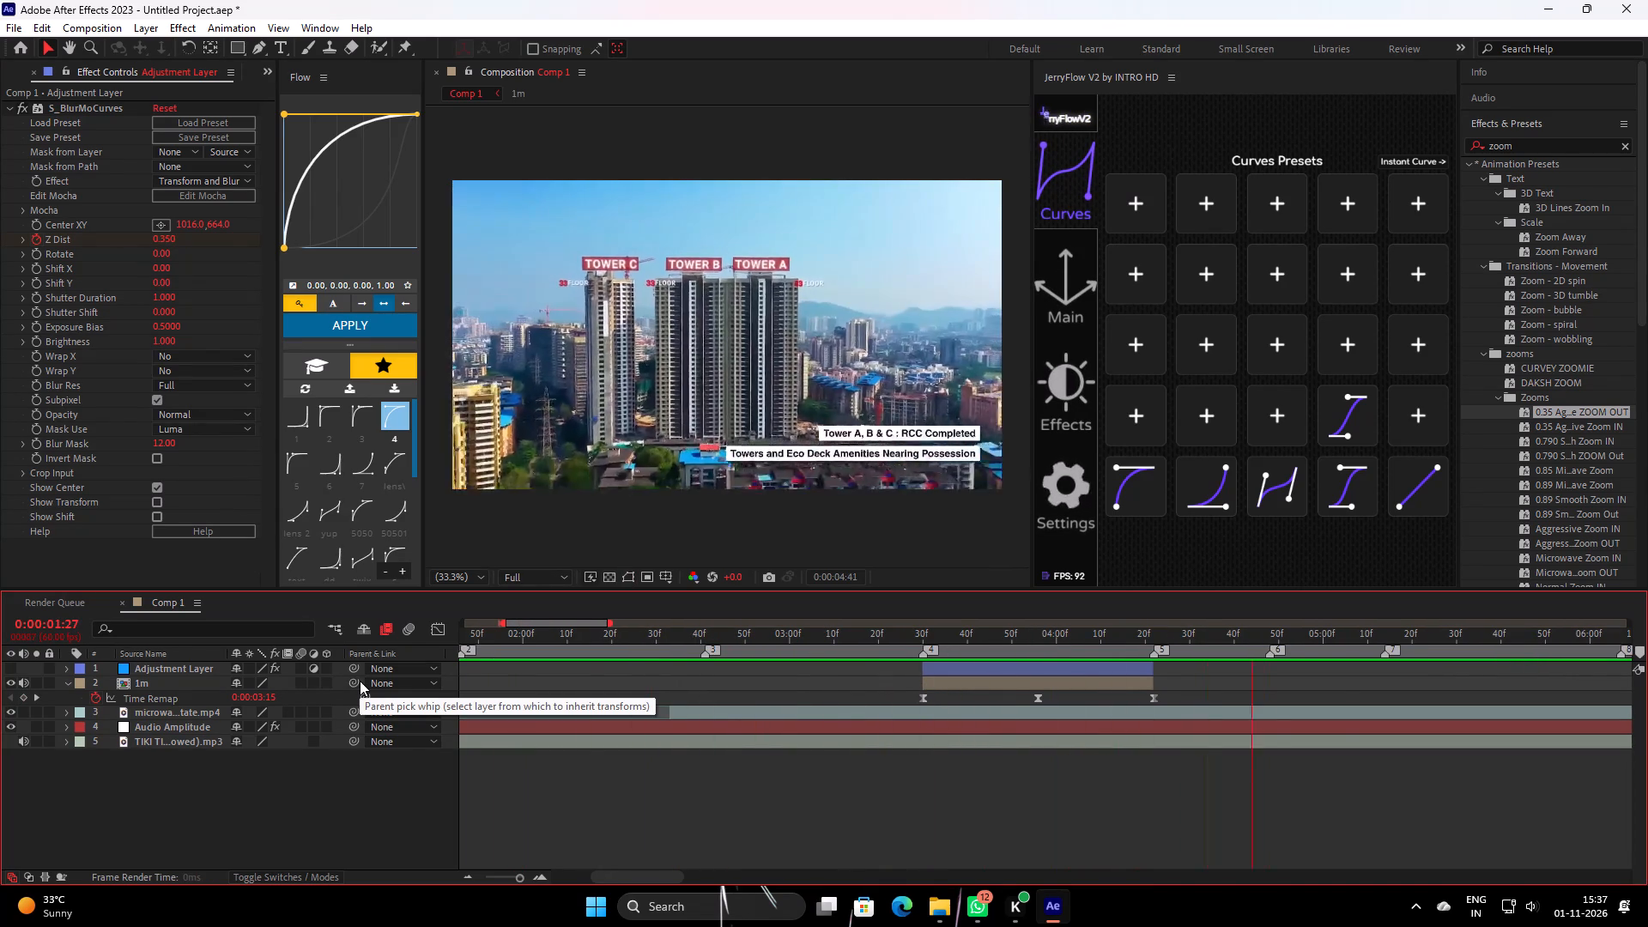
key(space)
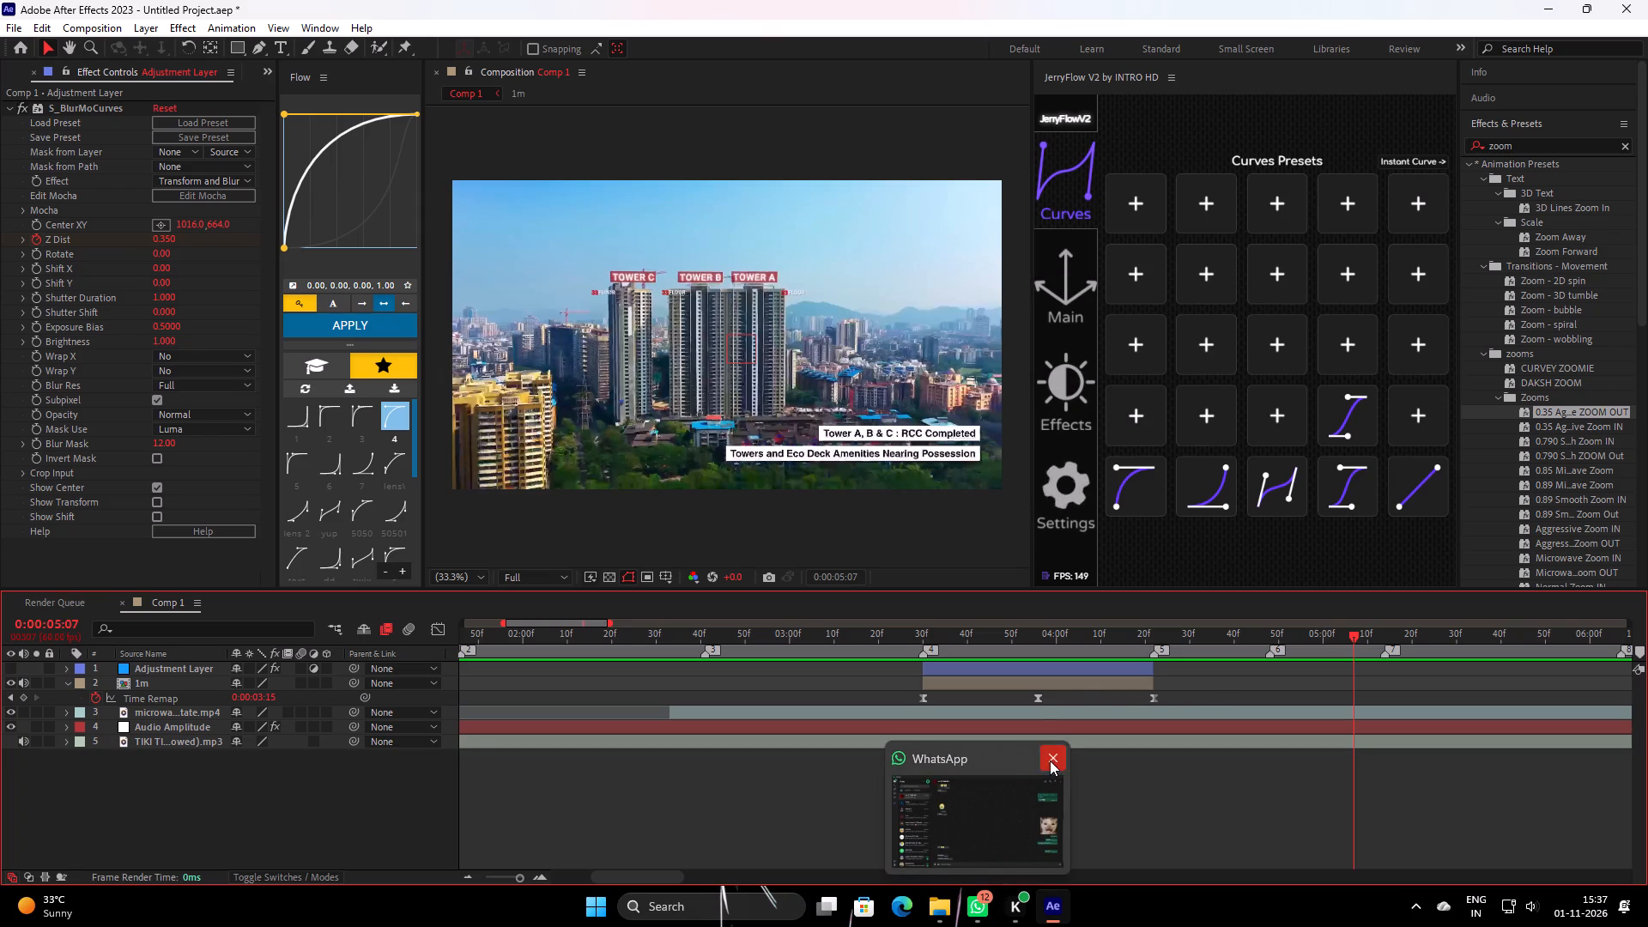
Close the WhatsApp window.
click(1050, 760)
Set the composition preview resolution to Quarter and play back from 0:00:03:10 through the 1m clip.
drag(1070, 635, 833, 726)
click(515, 574)
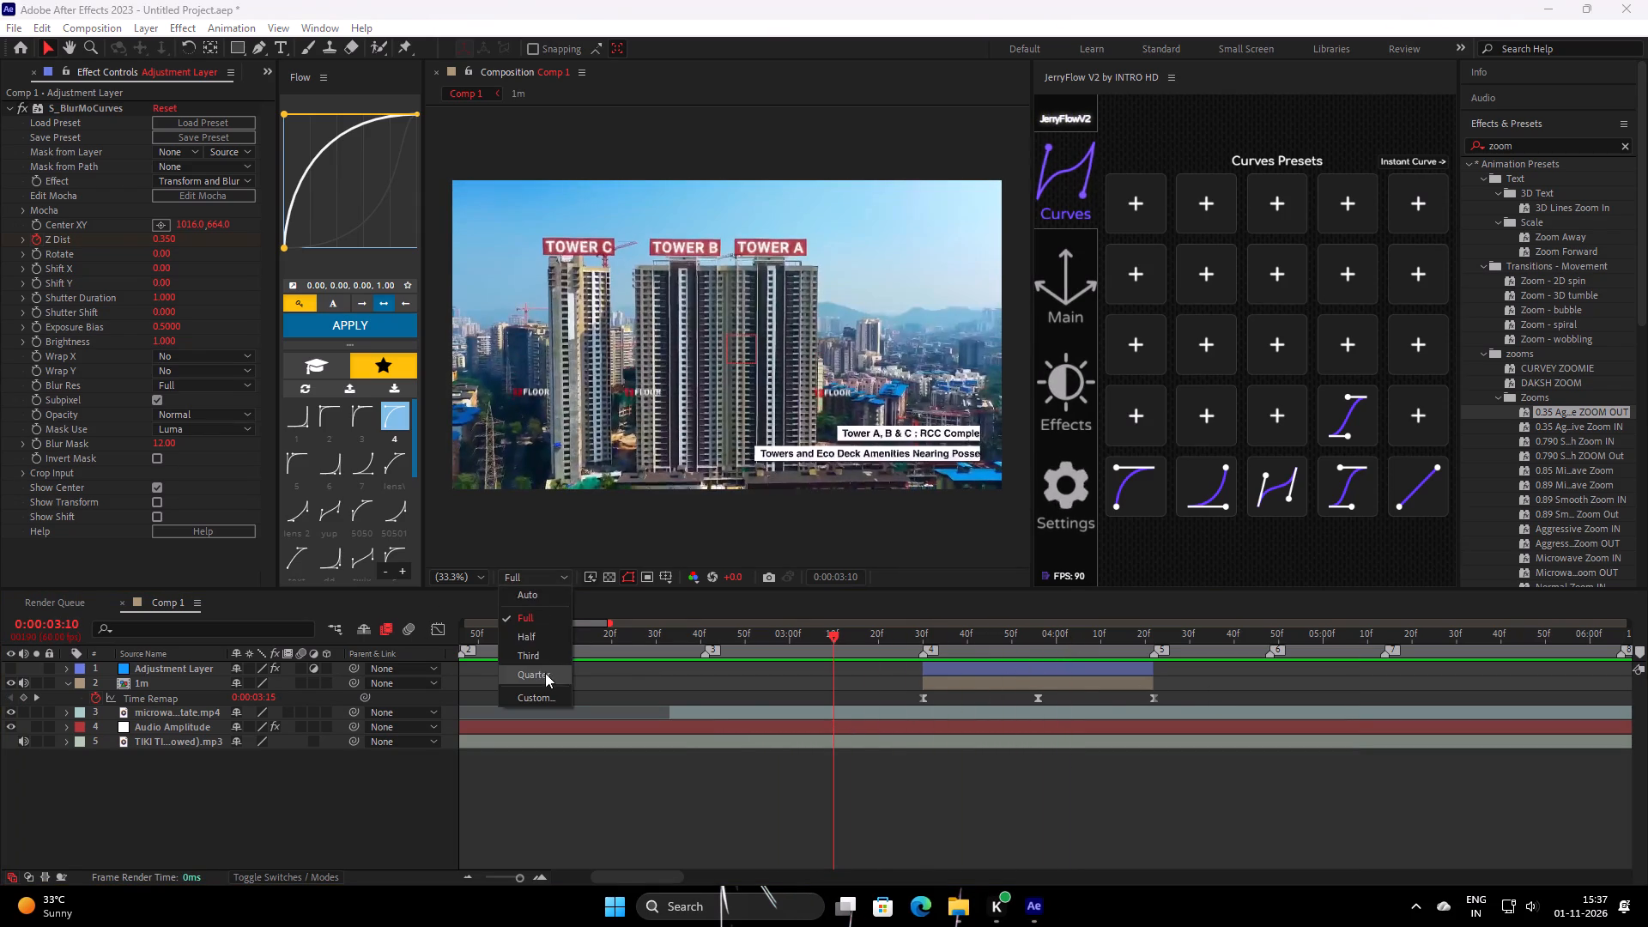
click(552, 674)
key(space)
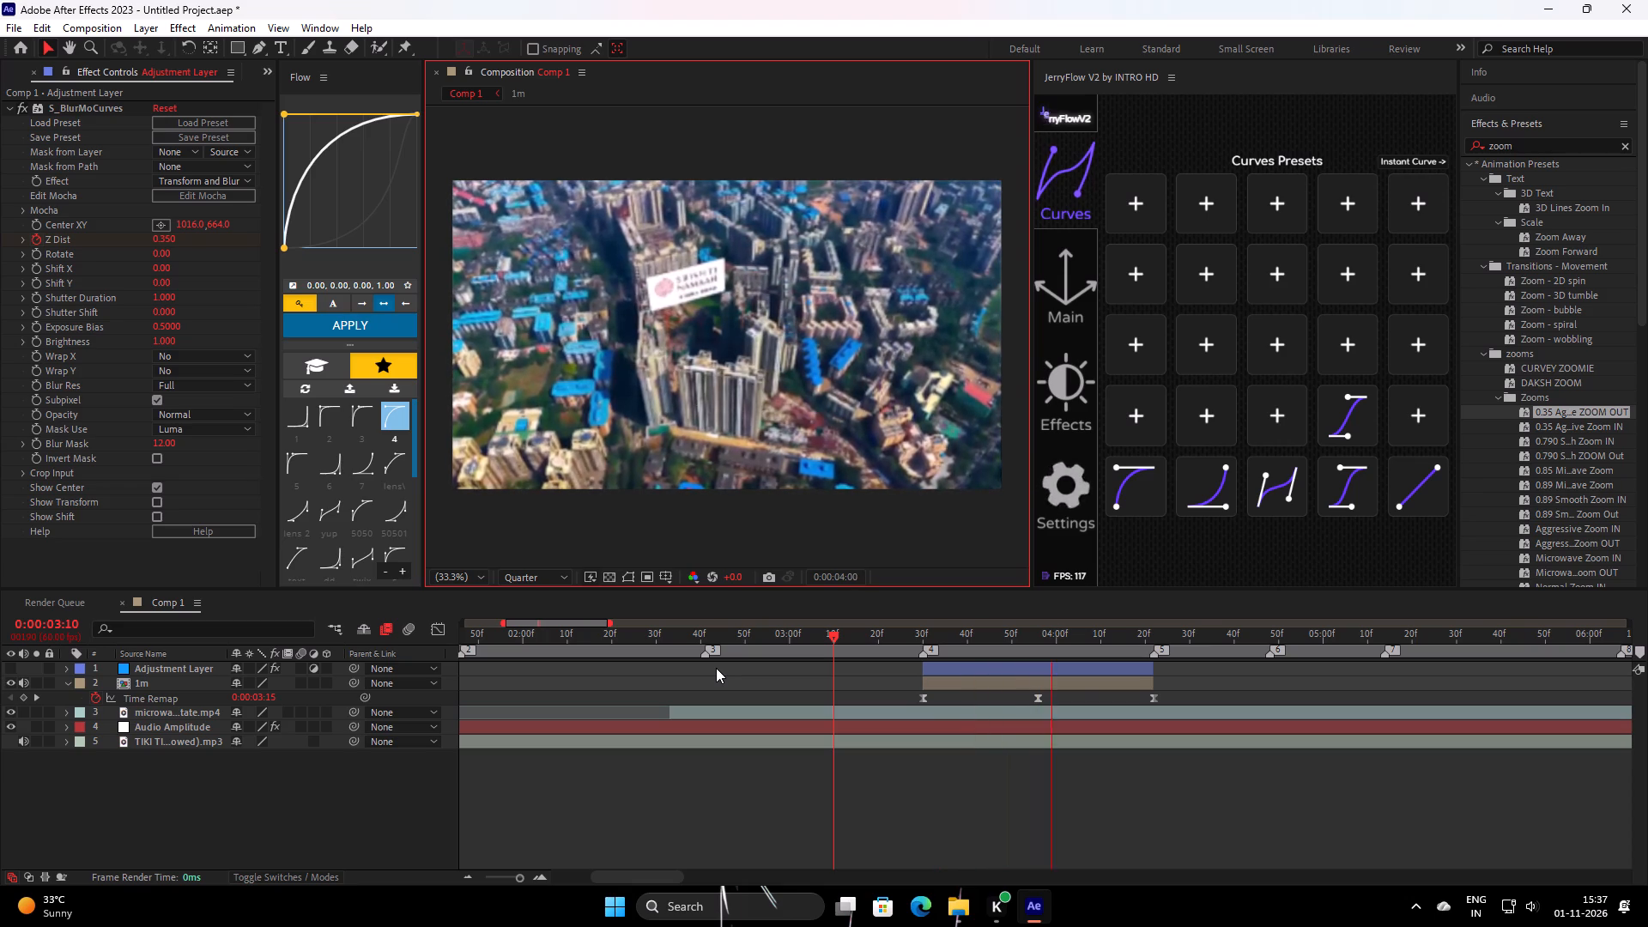
Play back the cut into the 1m shot with the zoom adjustment layer hidden.
key(space)
drag(1015, 641, 898, 680)
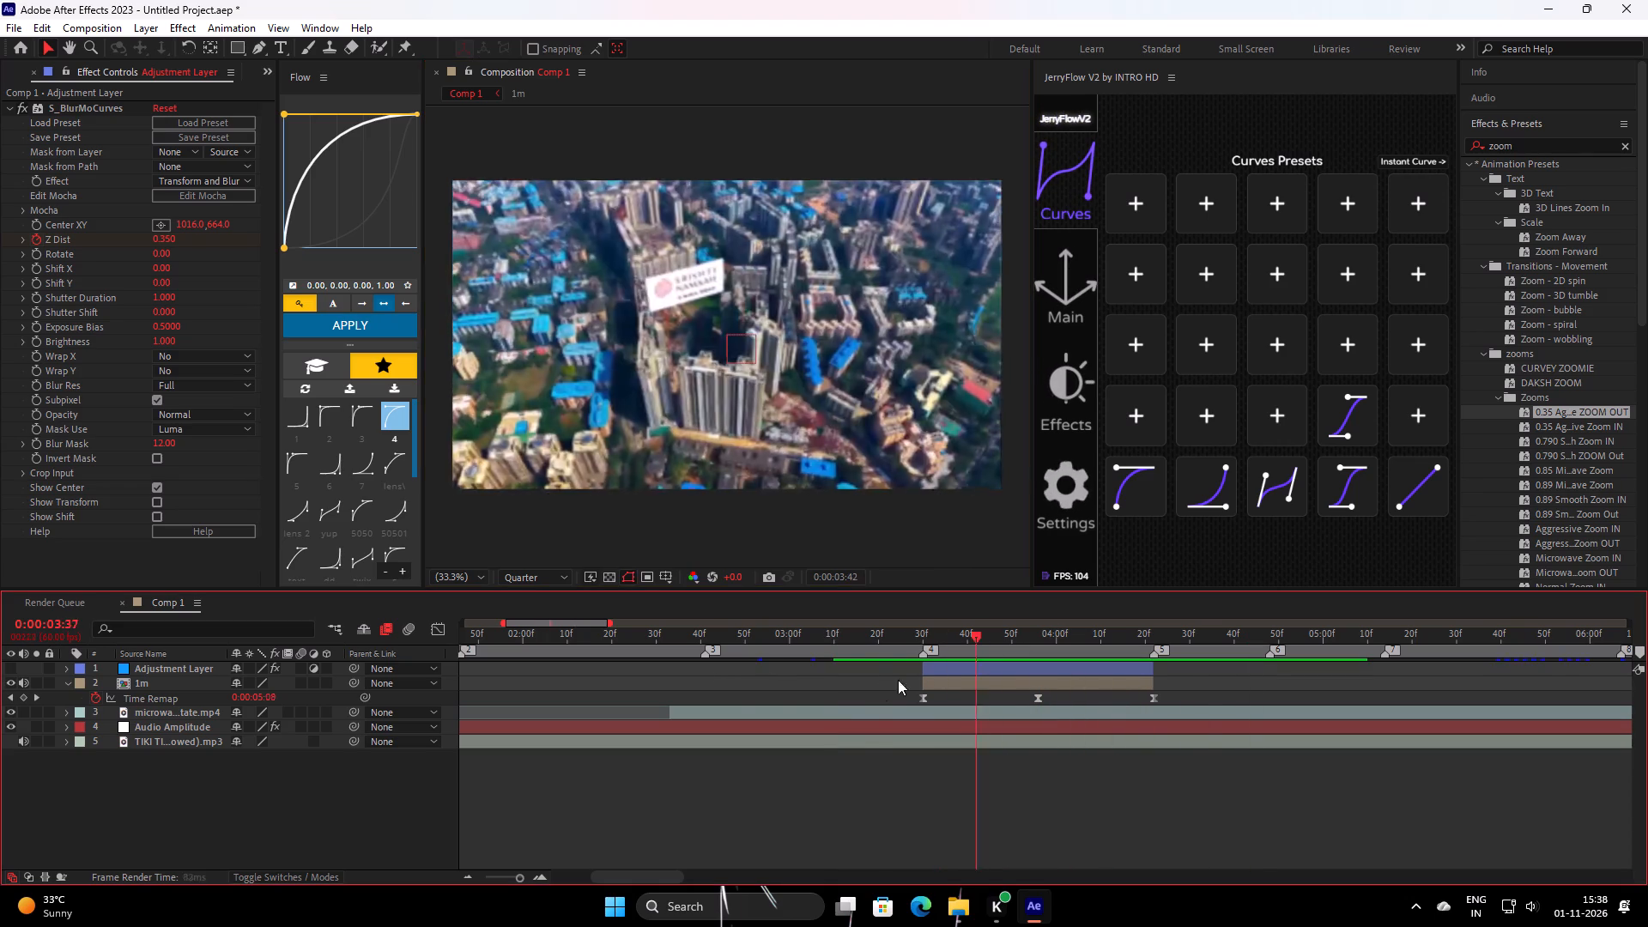
drag(898, 680, 758, 717)
key(space)
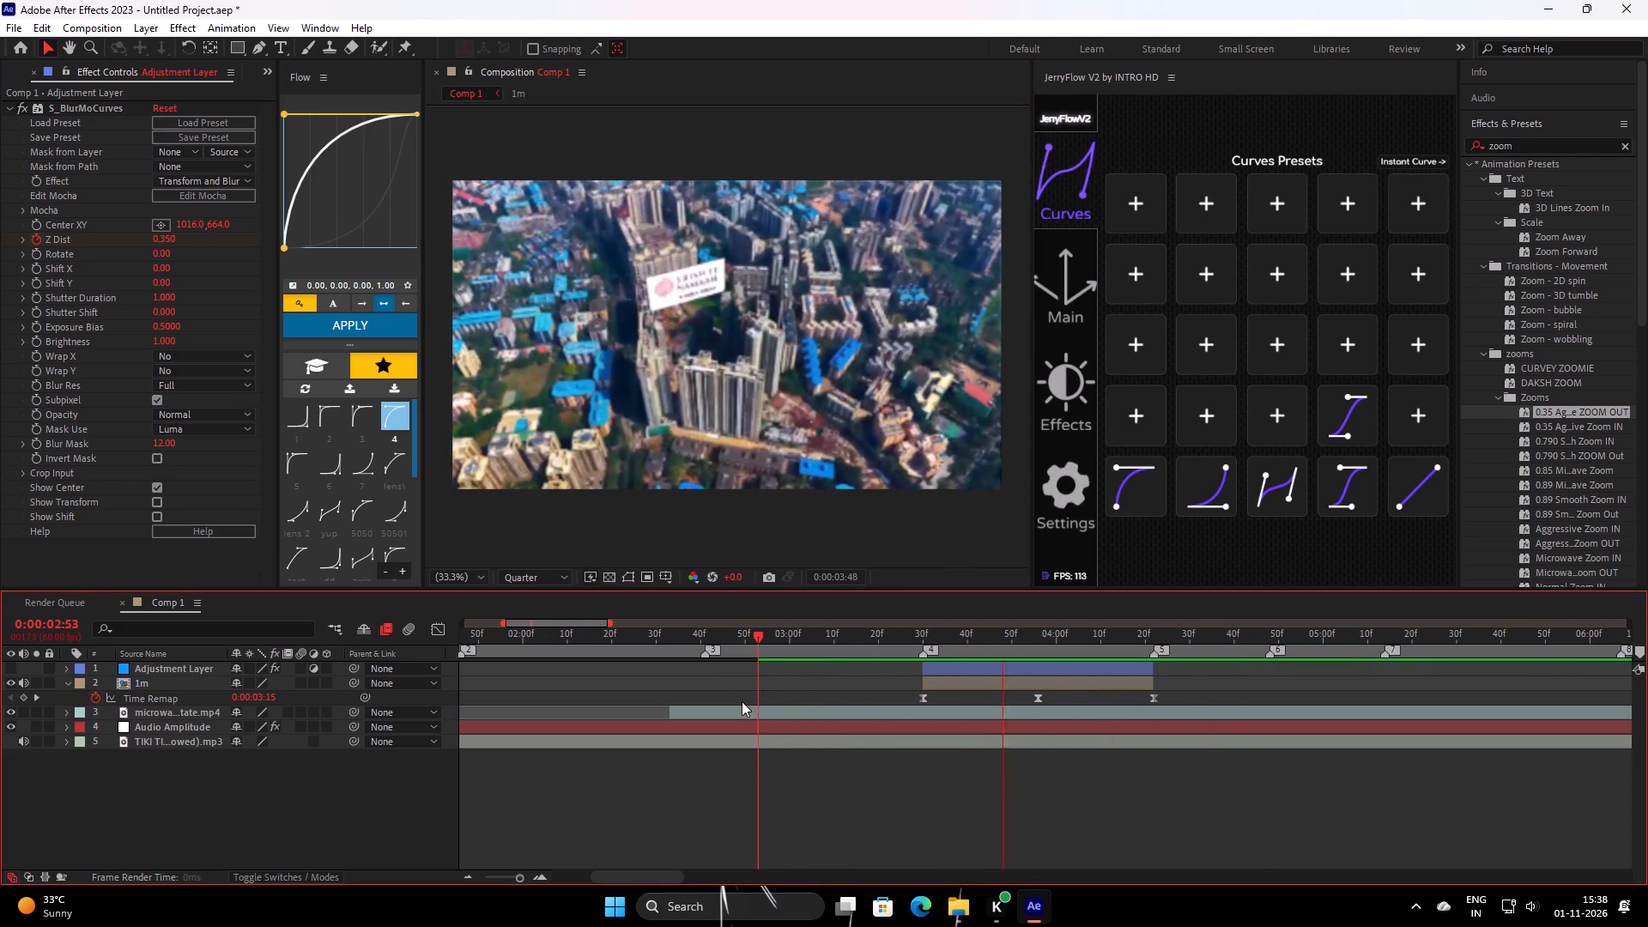
key(space)
Add a JerryFlow Warp In effect for the 1m cut and move its layer to end at 0:00:03:30, on beat marker 4.
drag(1017, 630, 921, 680)
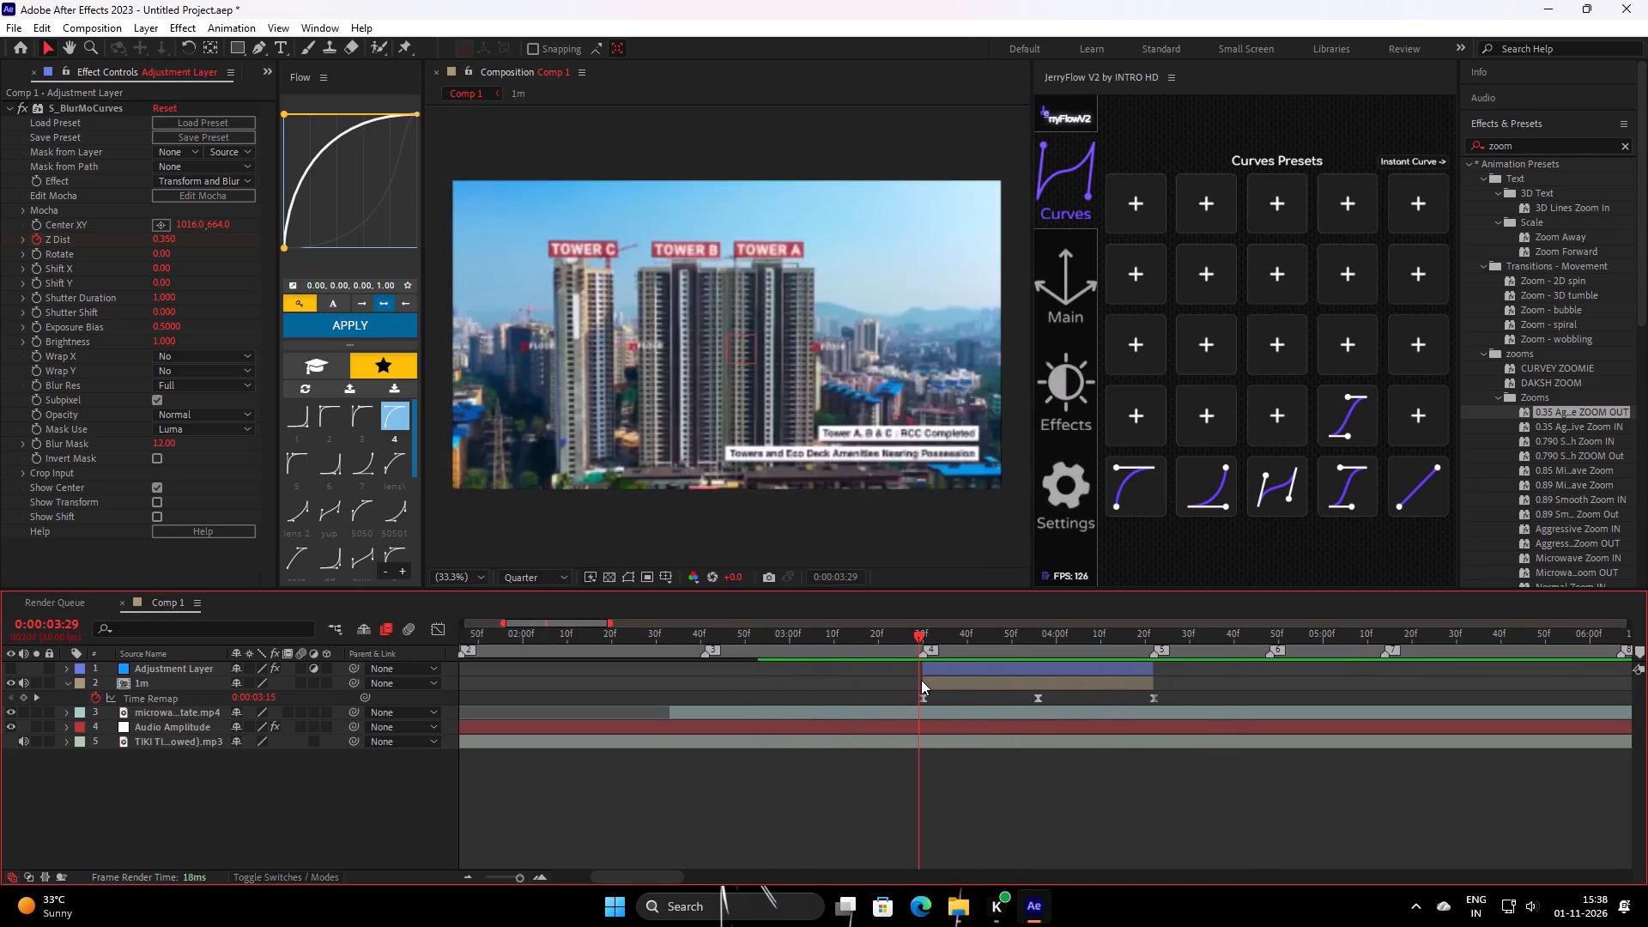
drag(921, 680, 922, 679)
click(948, 683)
click(1050, 409)
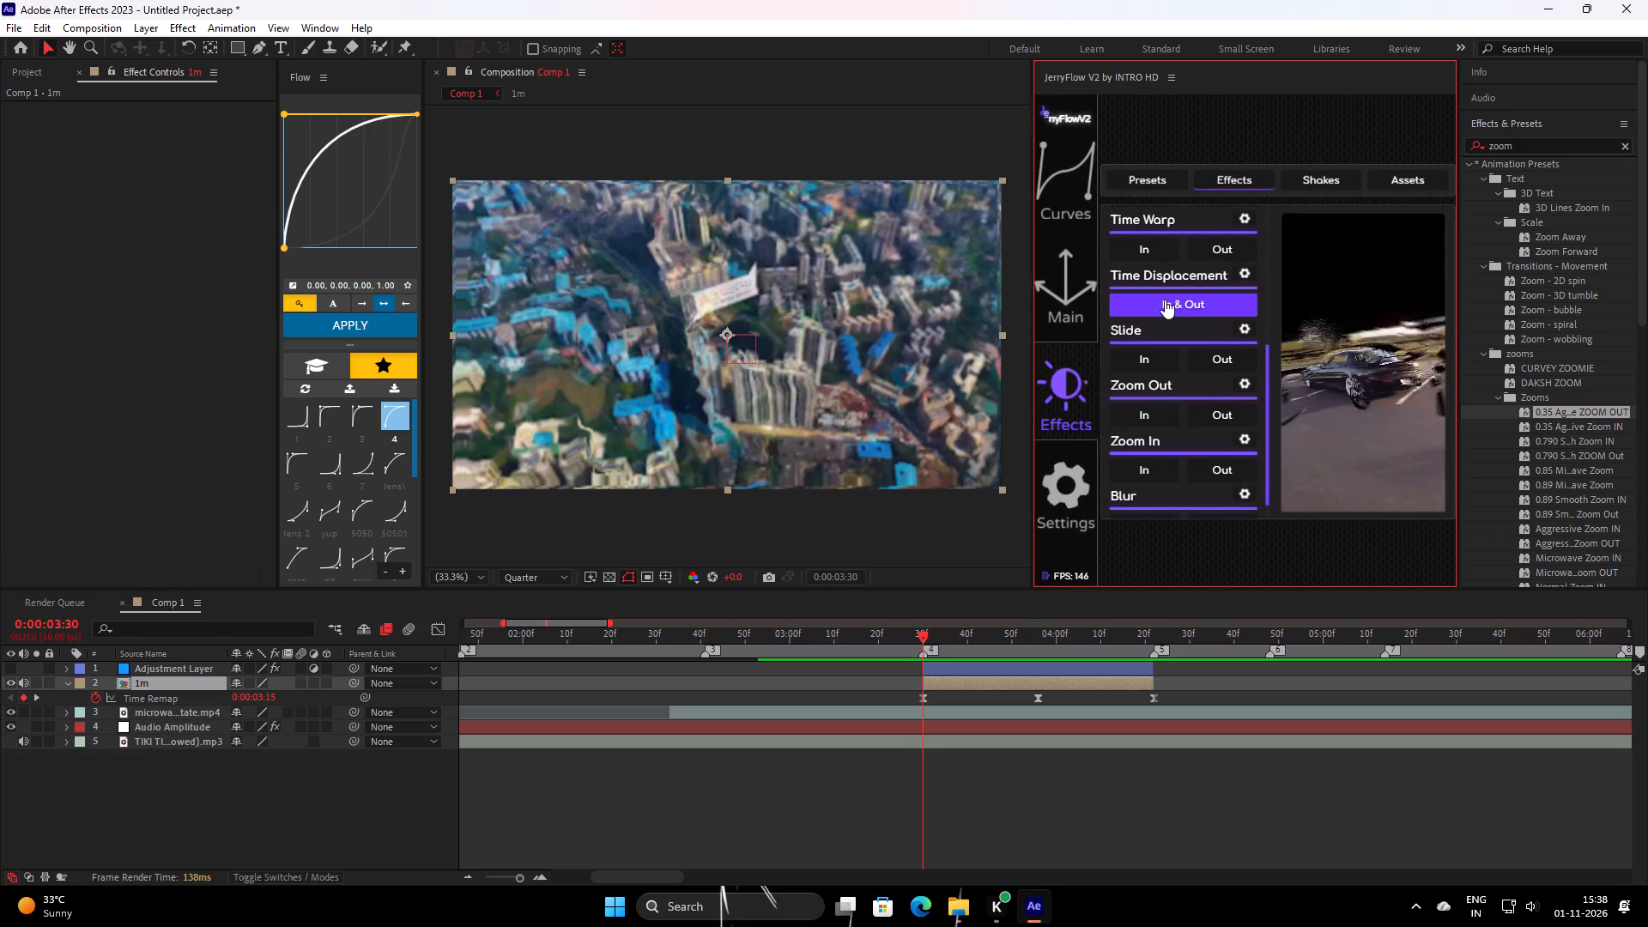
scroll(1179, 426, down, 3)
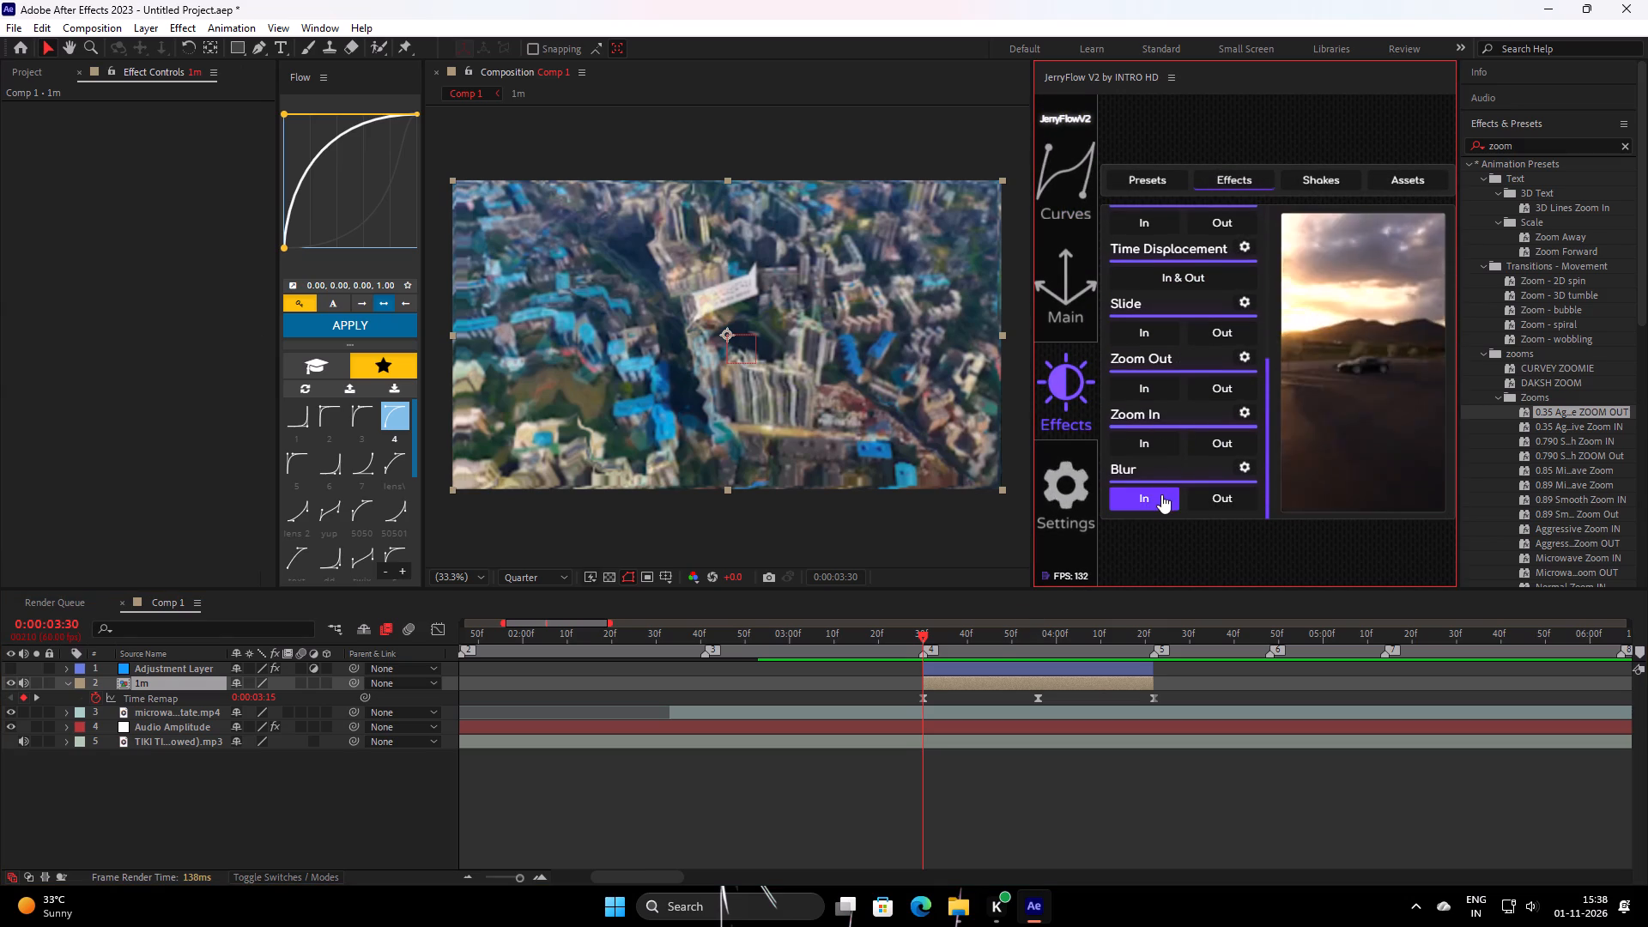
scroll(1147, 393, up, 3)
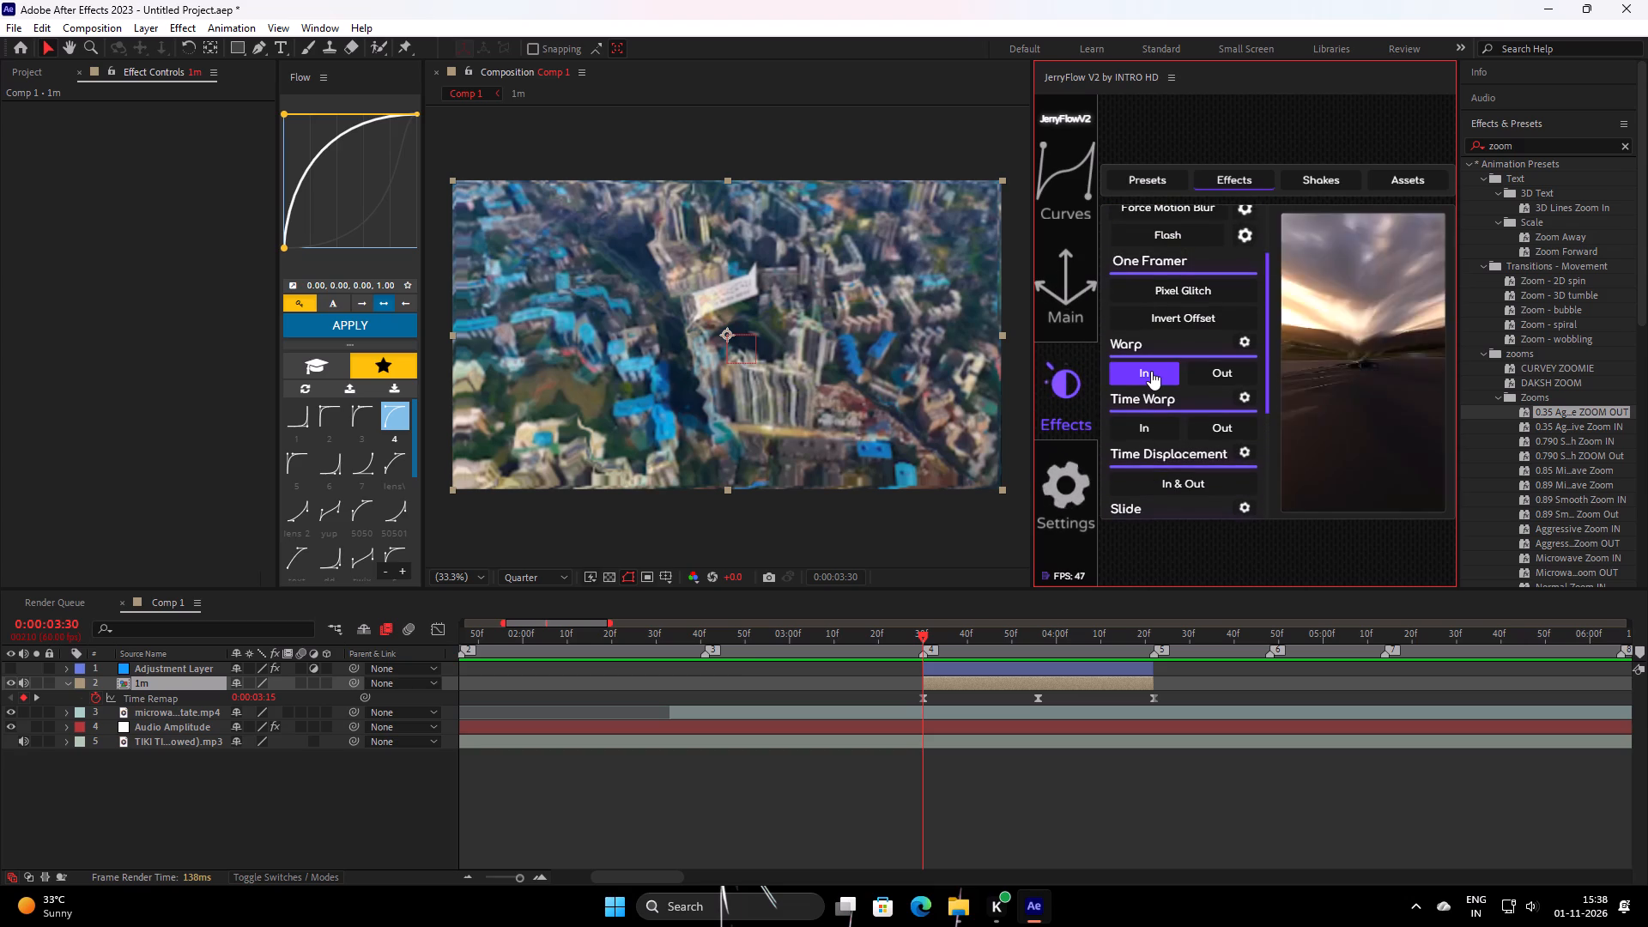
click(1151, 371)
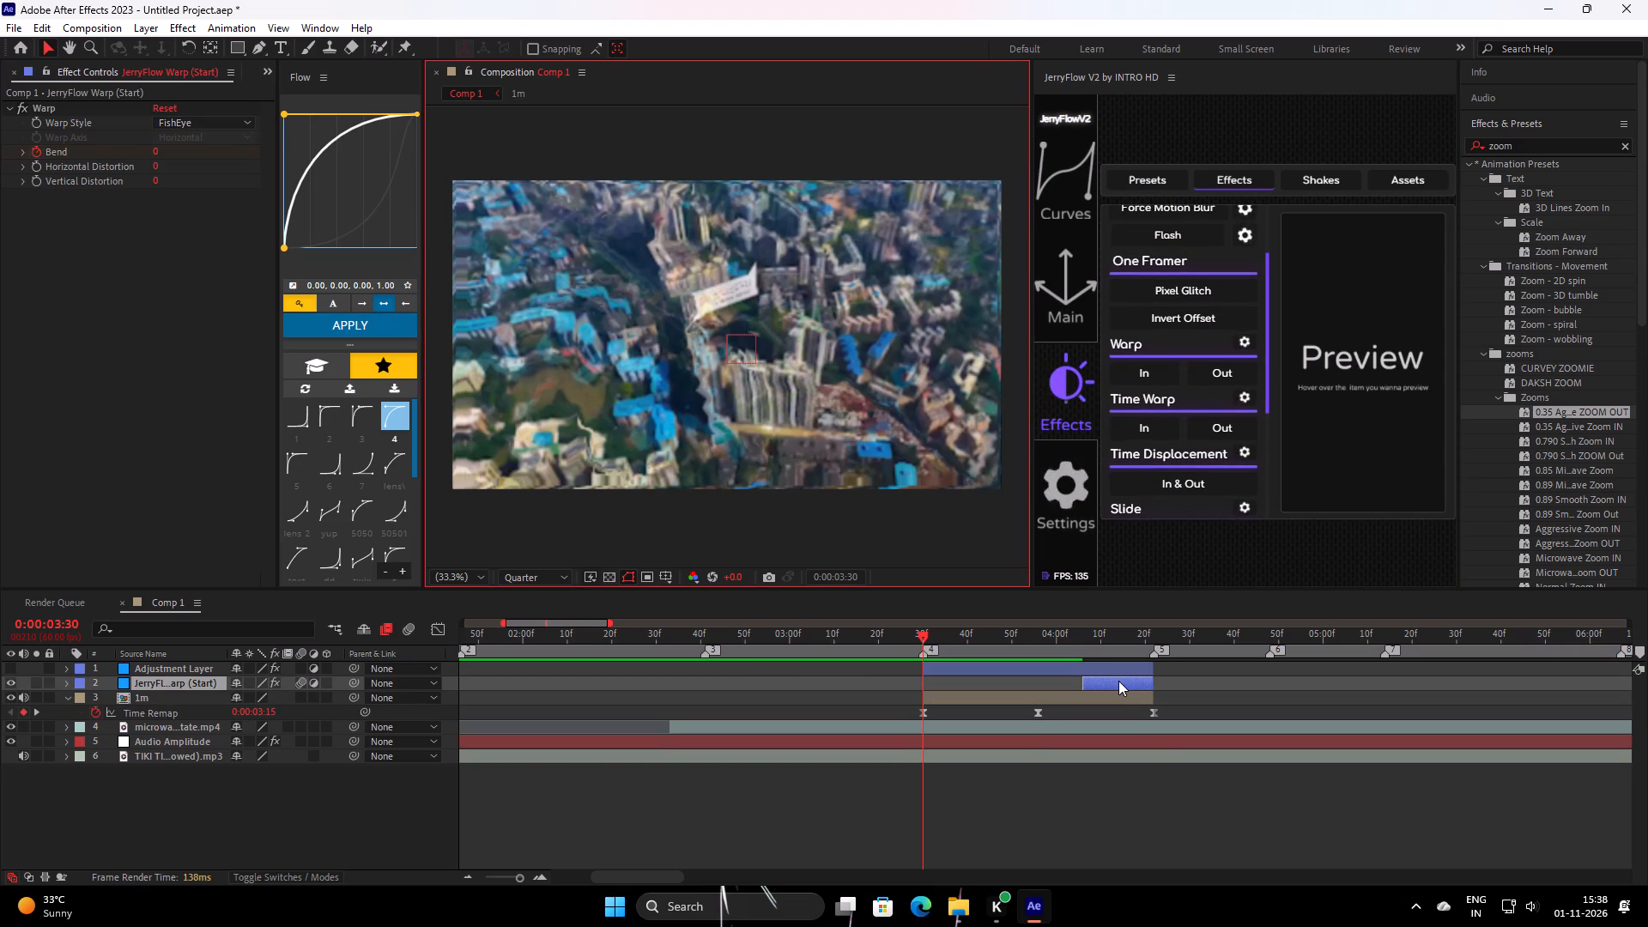
key(u)
drag(1118, 681, 962, 749)
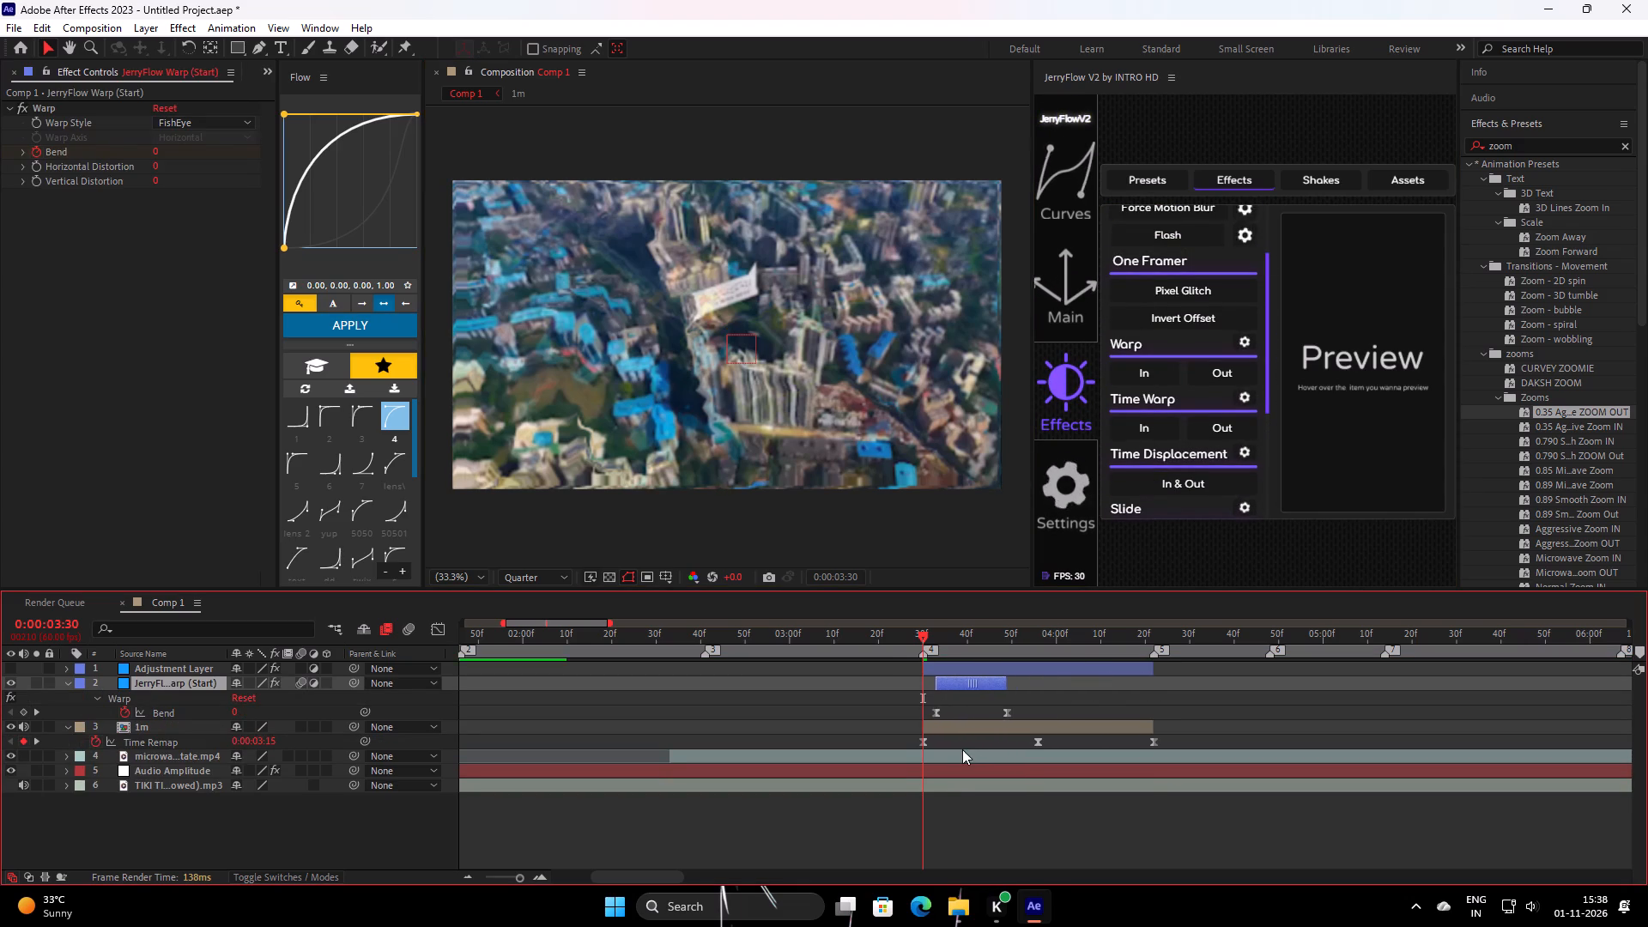
drag(962, 749, 887, 764)
Add a JerryFlow Warp Out effect and move its layer to start at 0:00:03:30, right after the Warp In layer.
click(1220, 382)
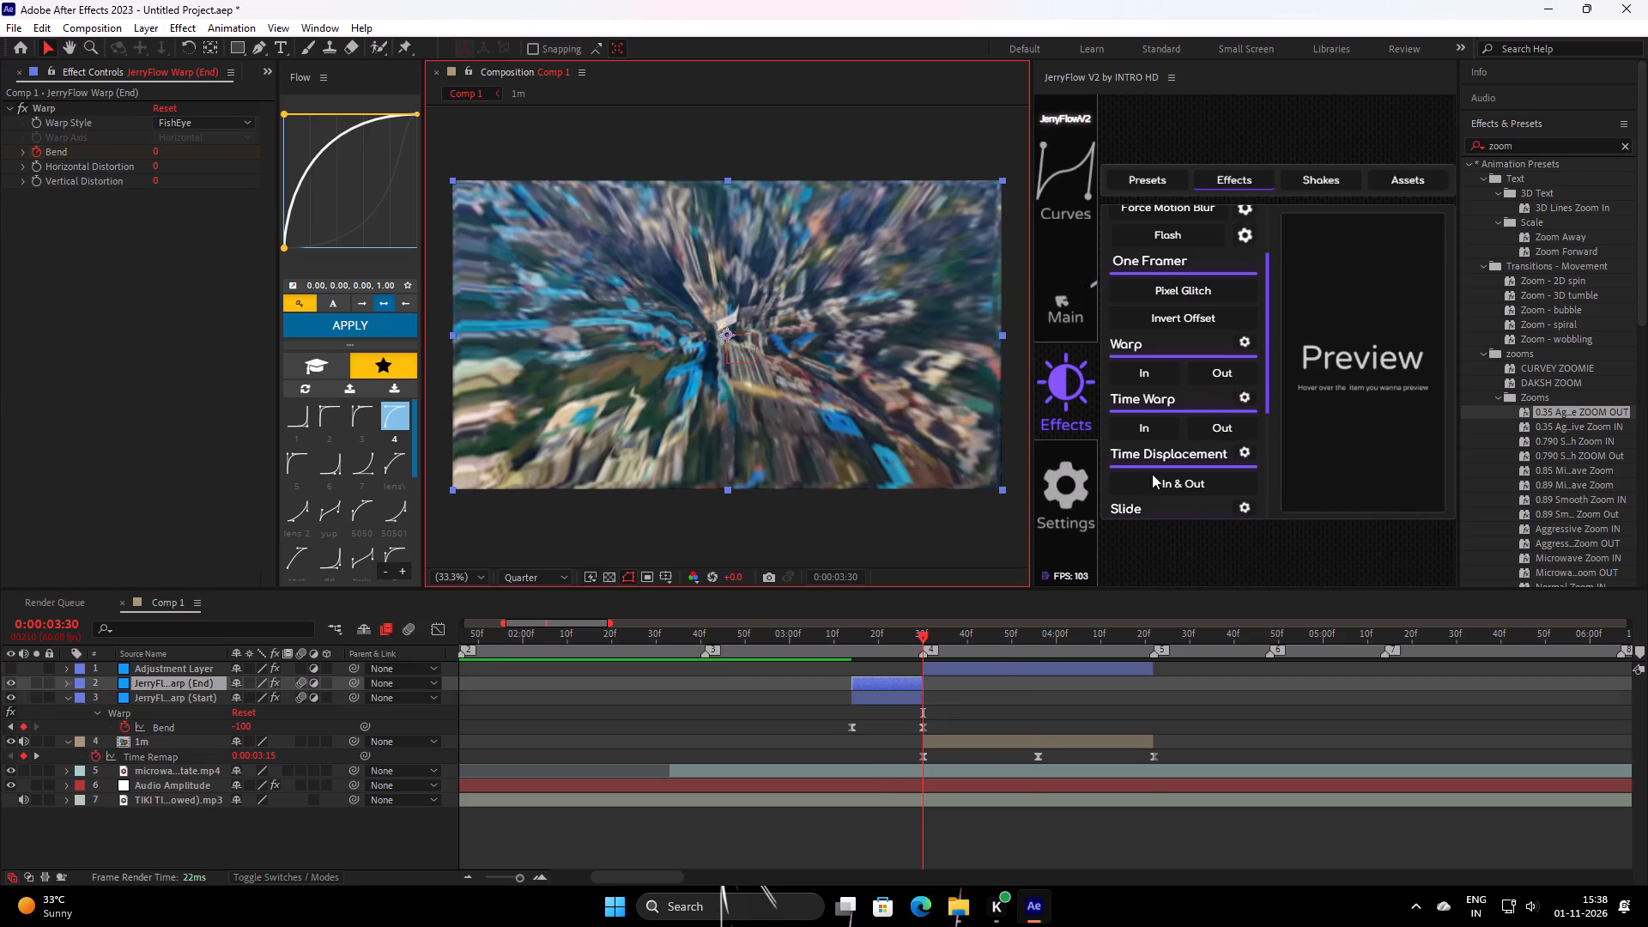
drag(904, 687, 978, 694)
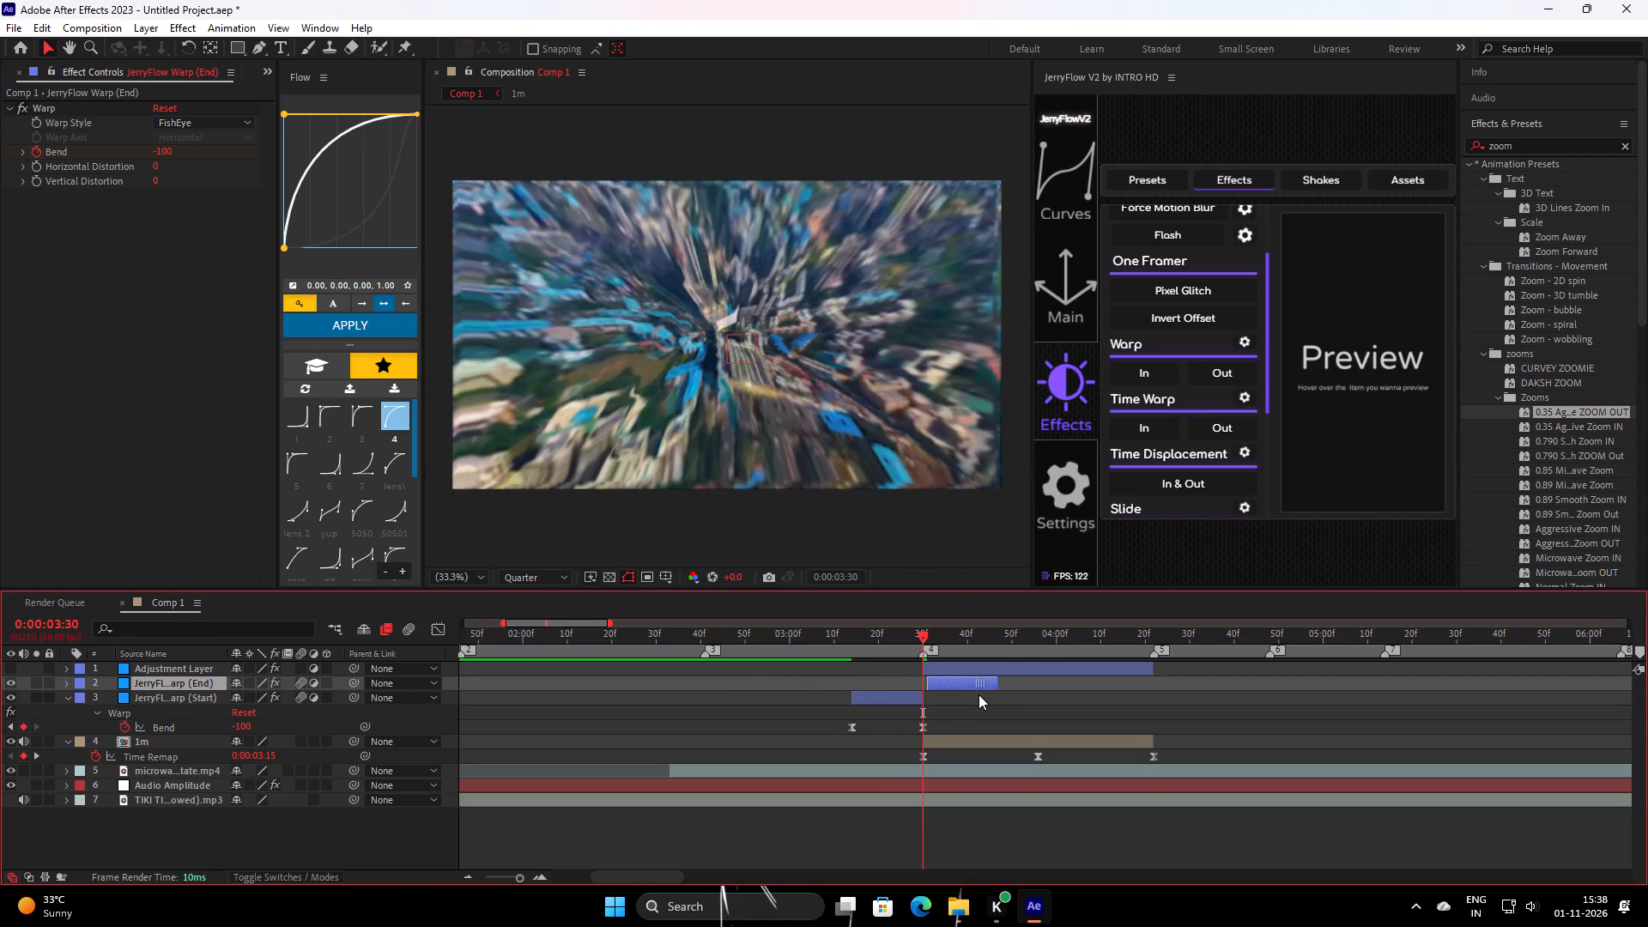
drag(978, 694, 975, 702)
Play back and scrub the new warp transition across beat marker 4.
drag(959, 644, 754, 689)
key(space)
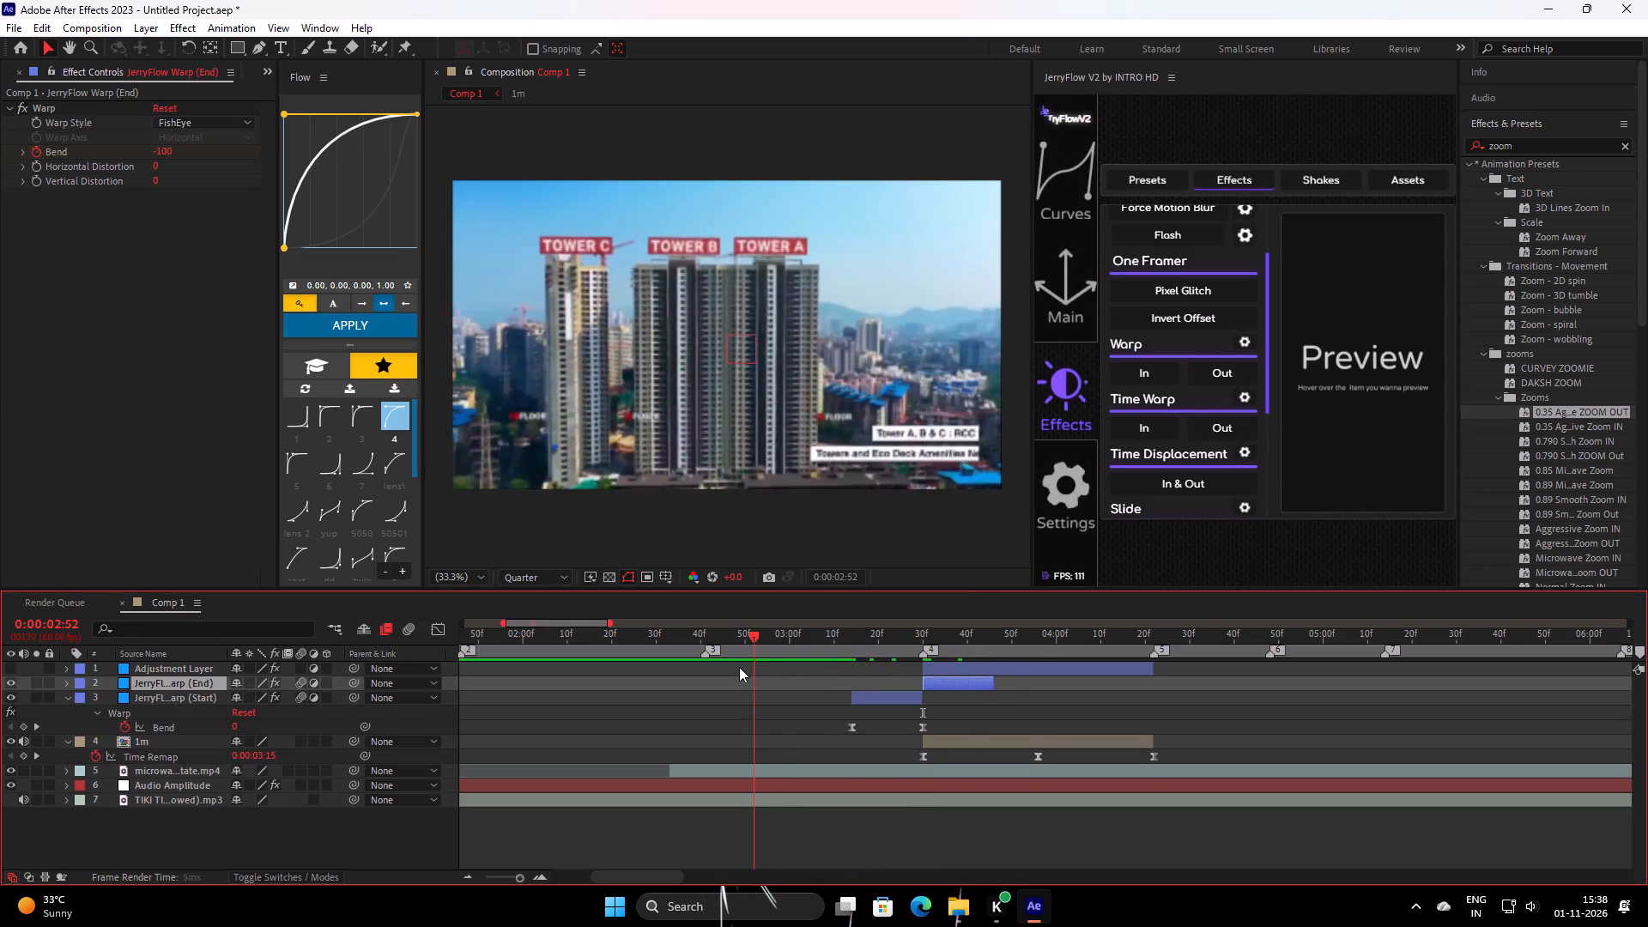
key(space)
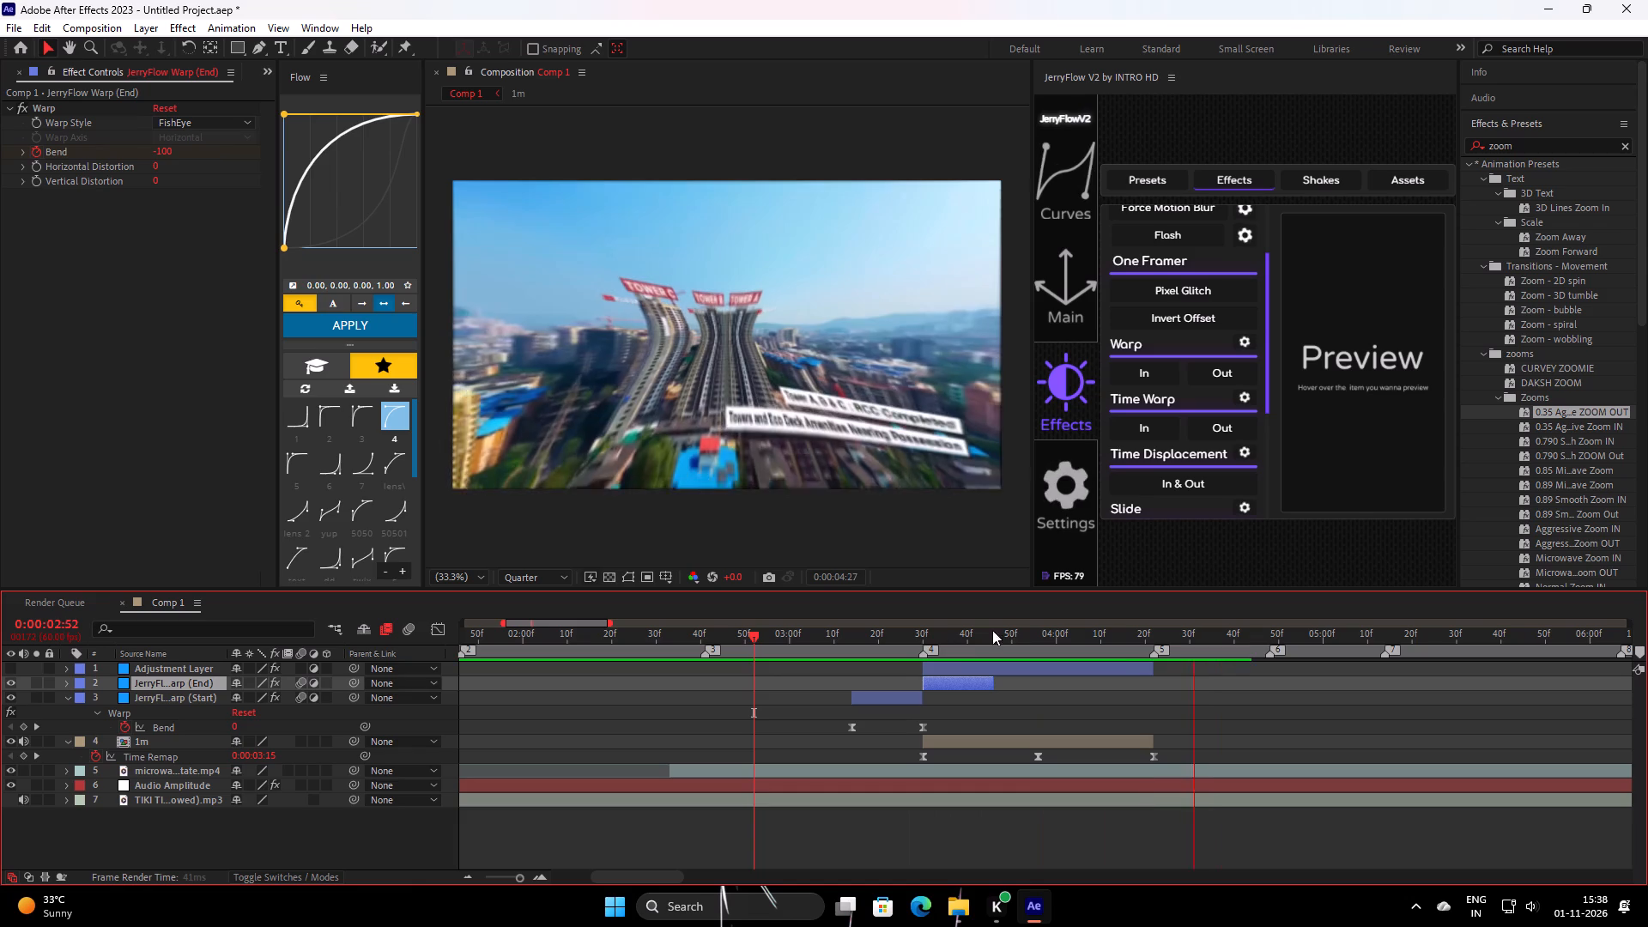
drag(1017, 629, 962, 663)
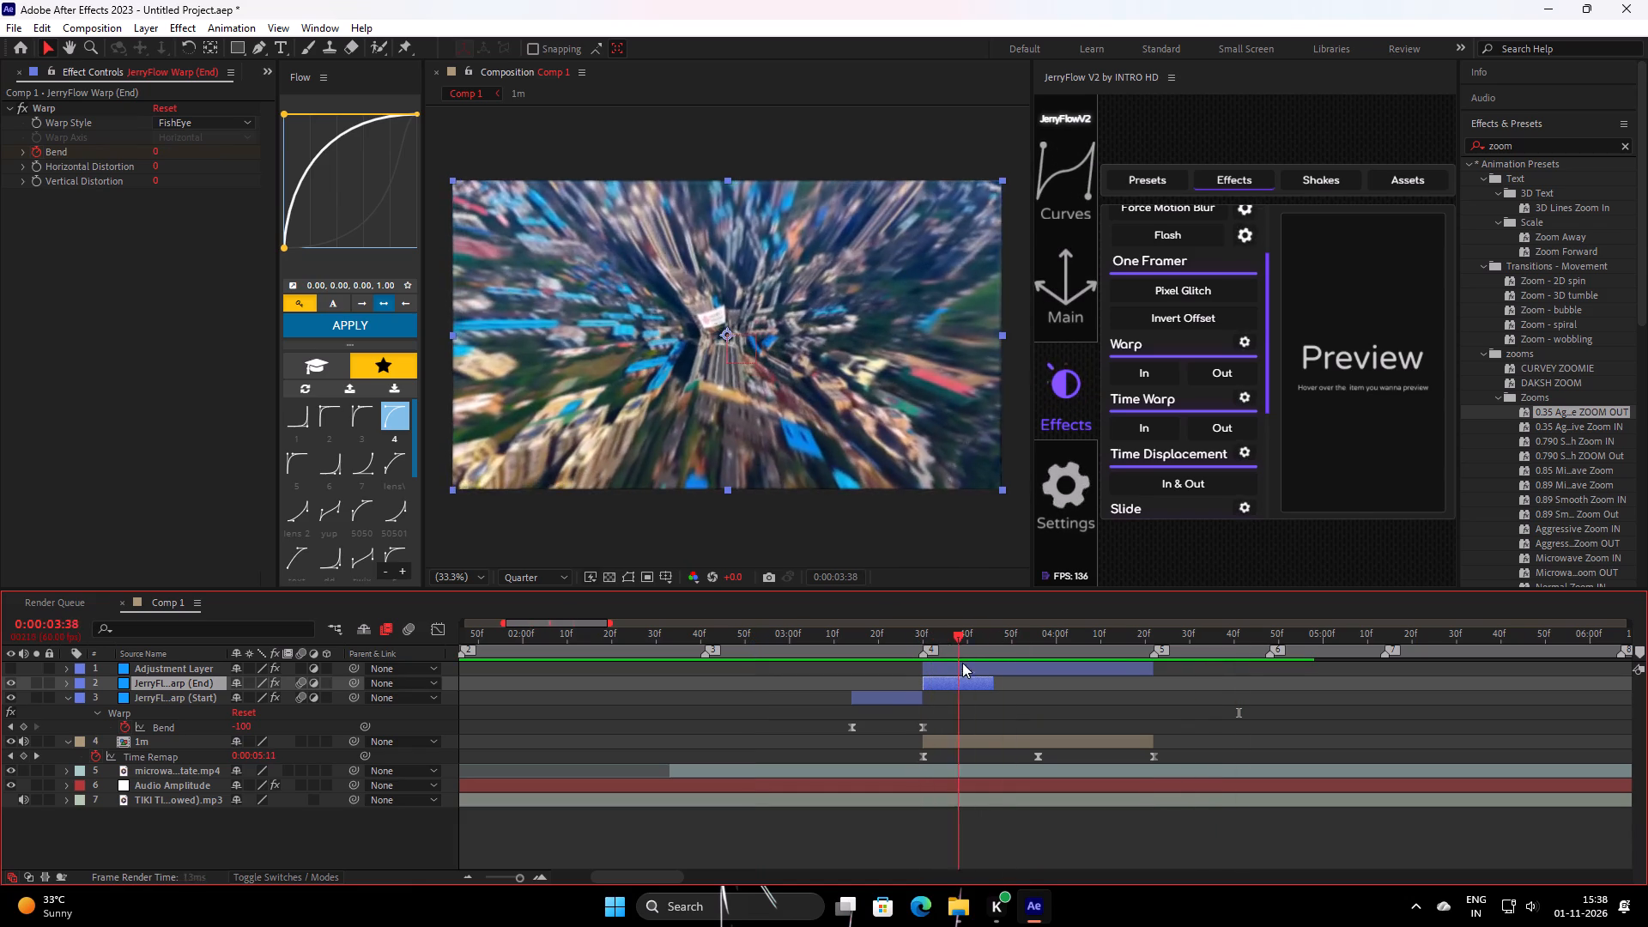
drag(962, 663, 1015, 642)
drag(1024, 641, 941, 658)
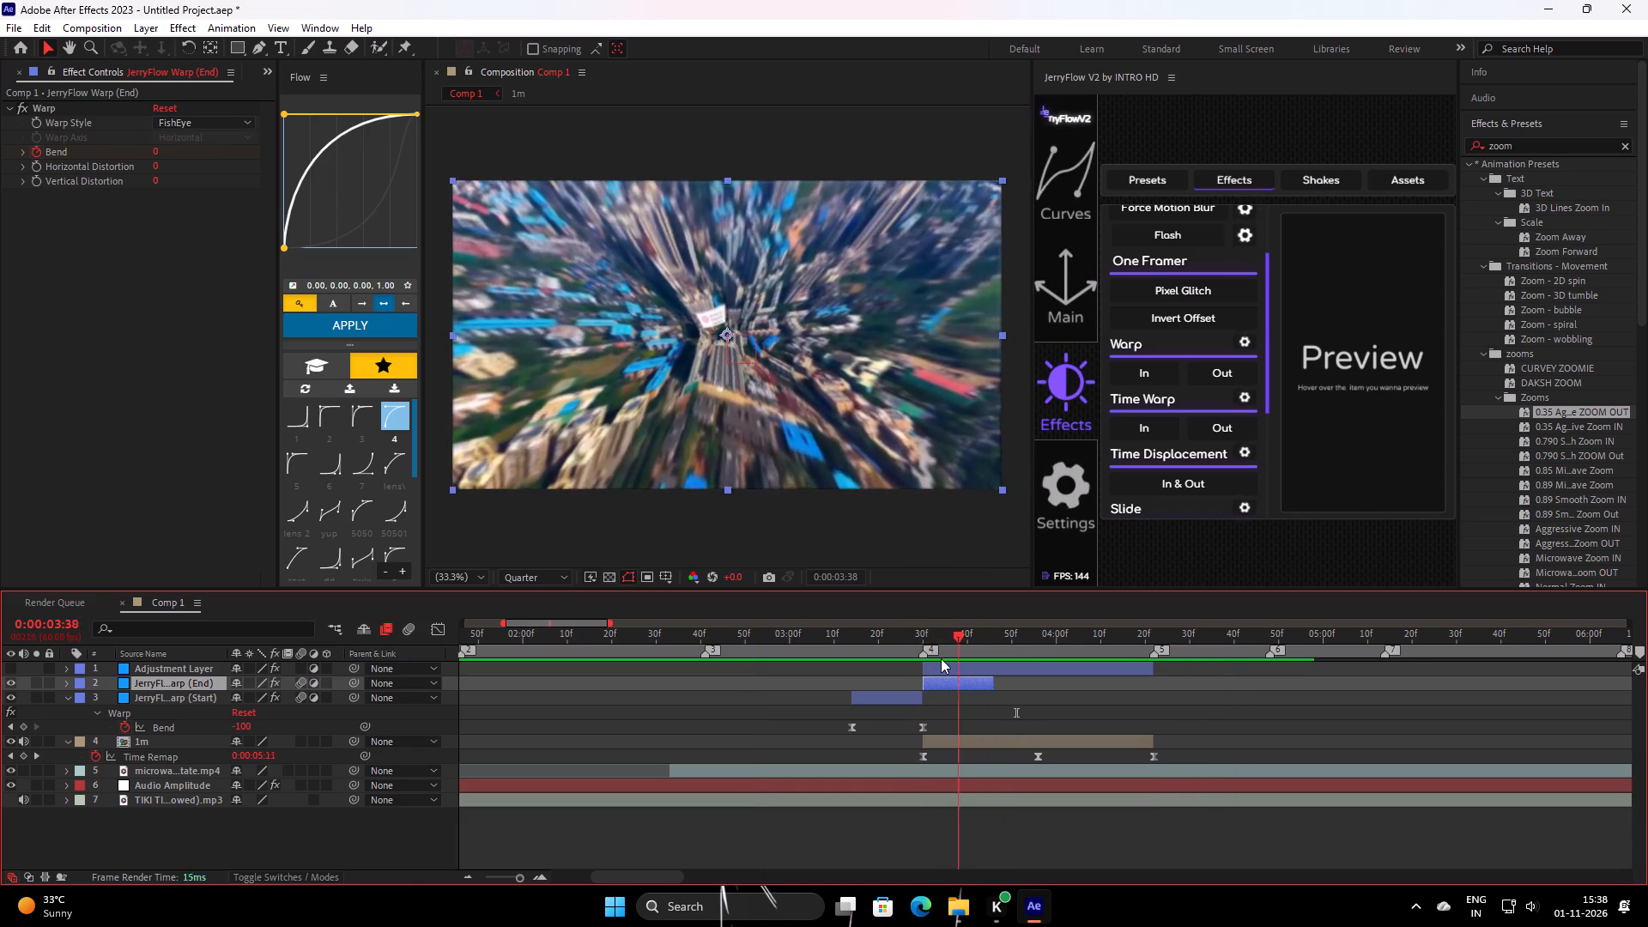
Undo the additions and moves of the JerryFlow Warp Out and Warp In layers around beat marker 4.
drag(941, 658, 903, 671)
key(ctrl+z)
key(ctrl+z)
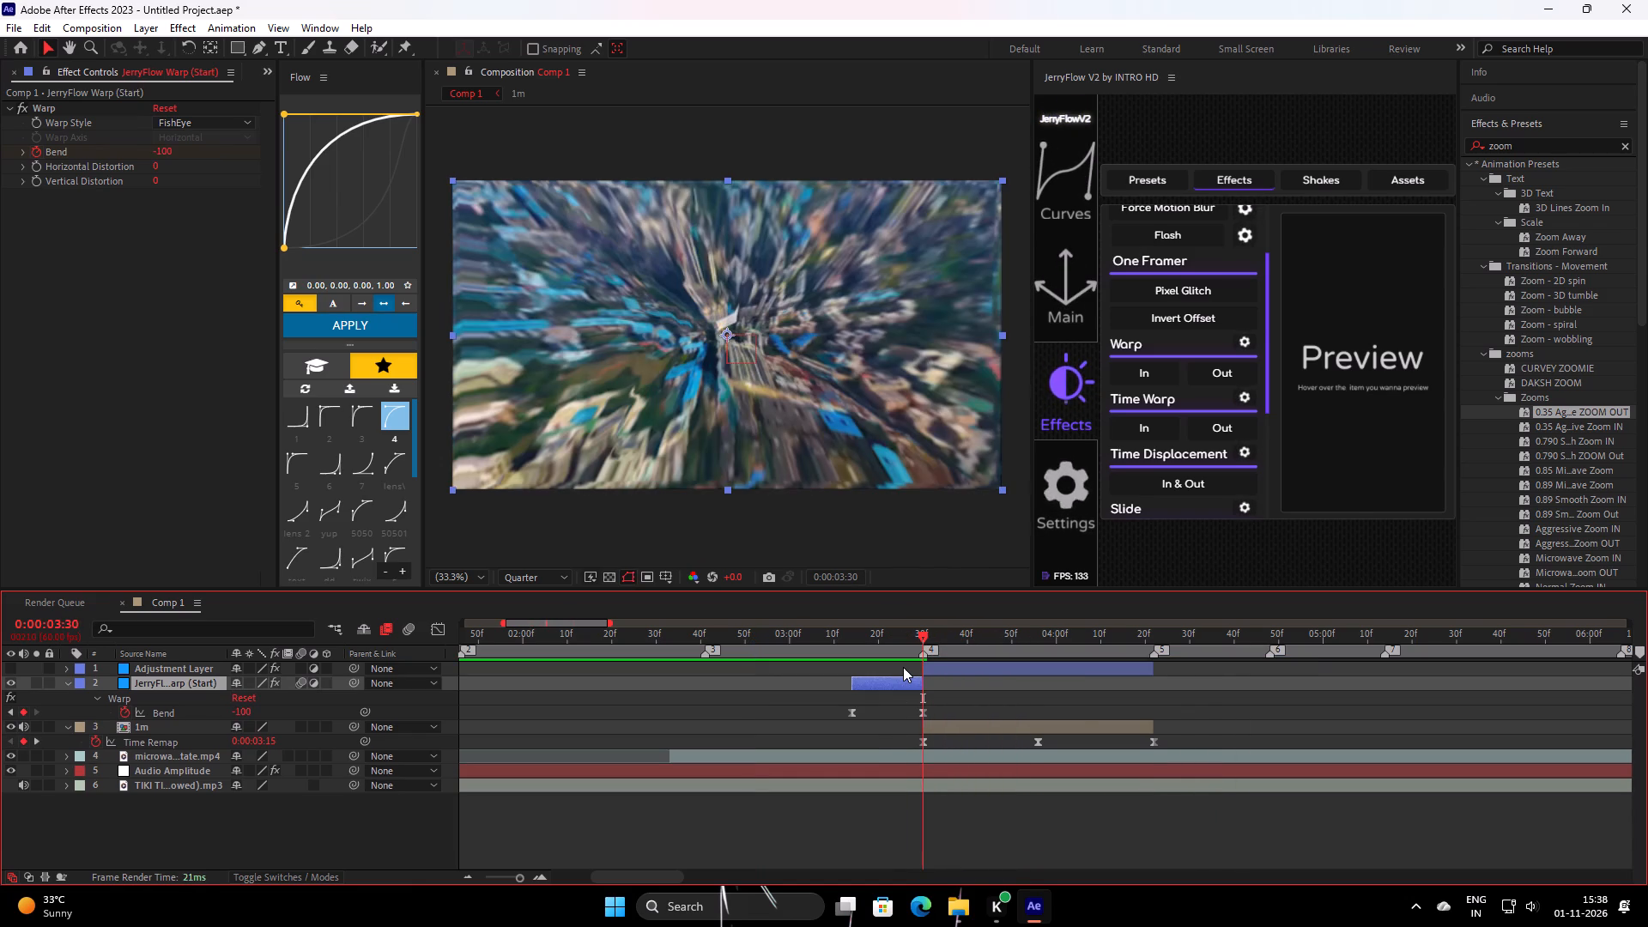
key(ctrl+z)
drag(964, 645, 942, 659)
key(ctrl+z)
drag(948, 651, 937, 657)
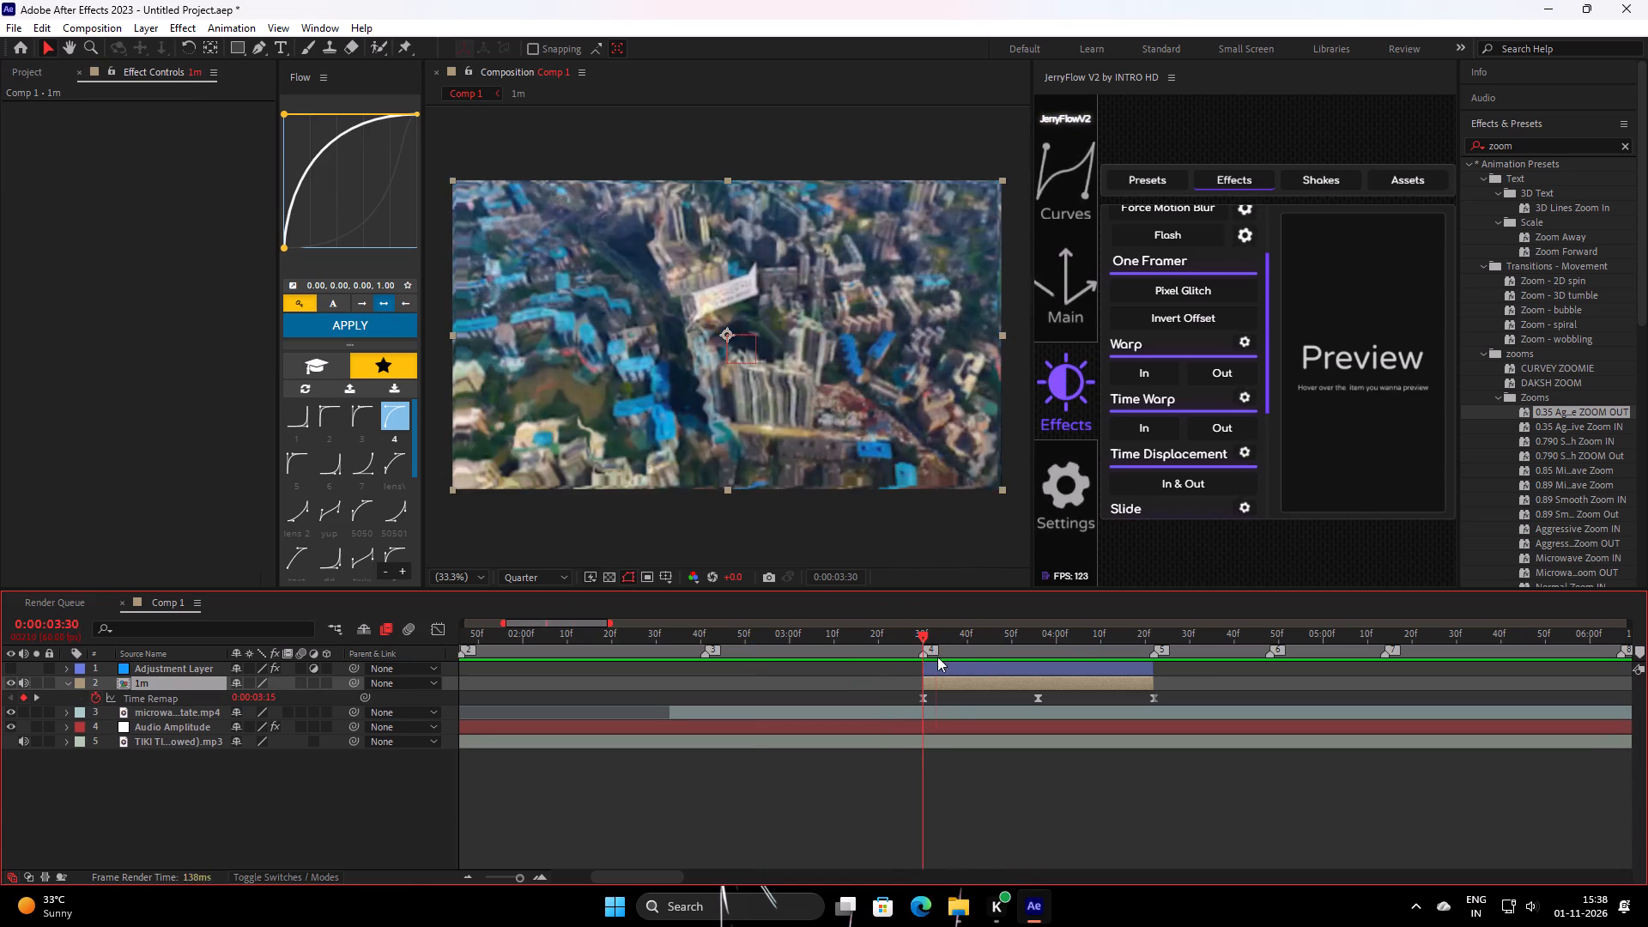
Play back and scrub the cut into the 1m shot without the warp layers.
drag(937, 657, 847, 677)
key(space)
key(space)
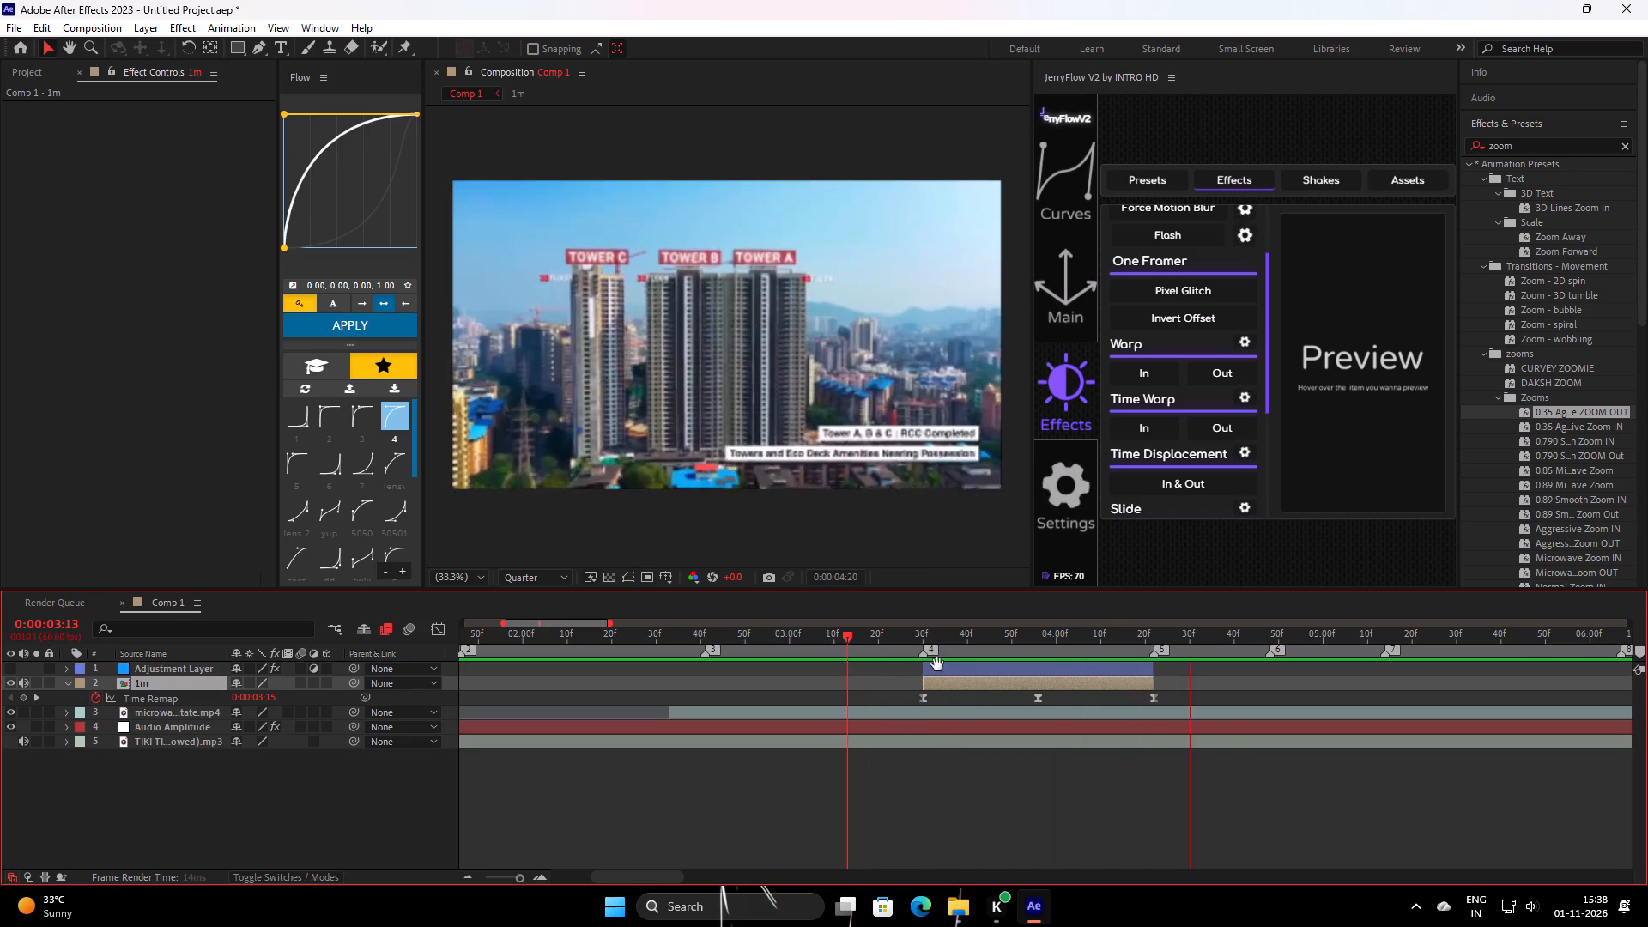
drag(967, 657, 923, 686)
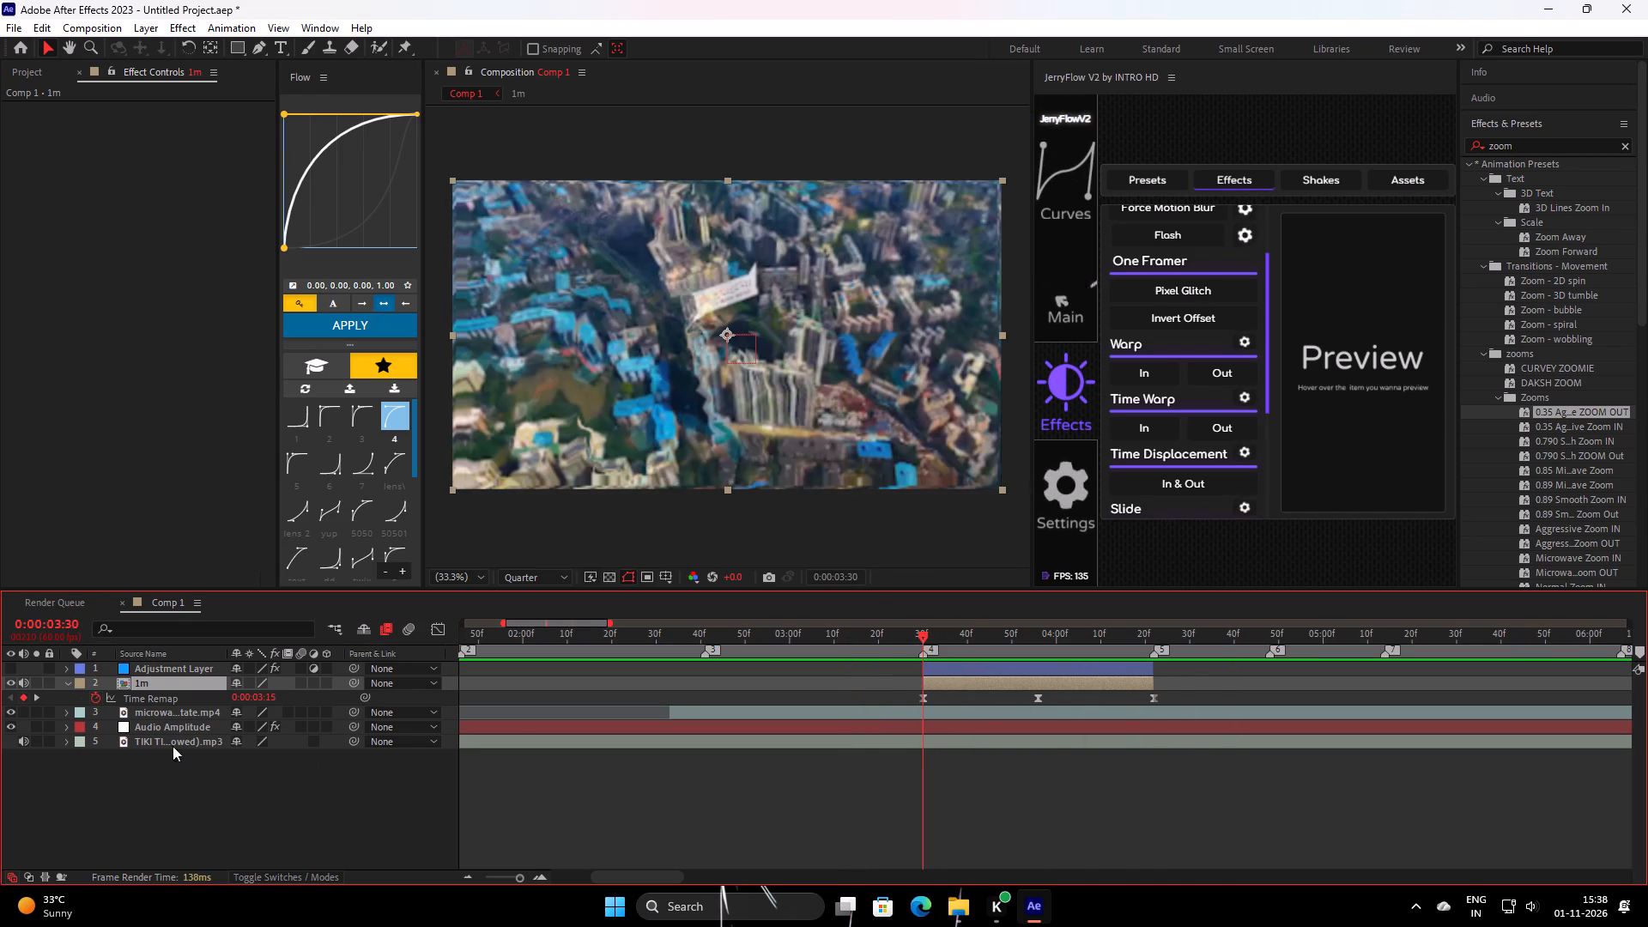
Turn the zoom adjustment layer's visibility back on and play back the cut at beat marker 4.
click(5, 663)
key(space)
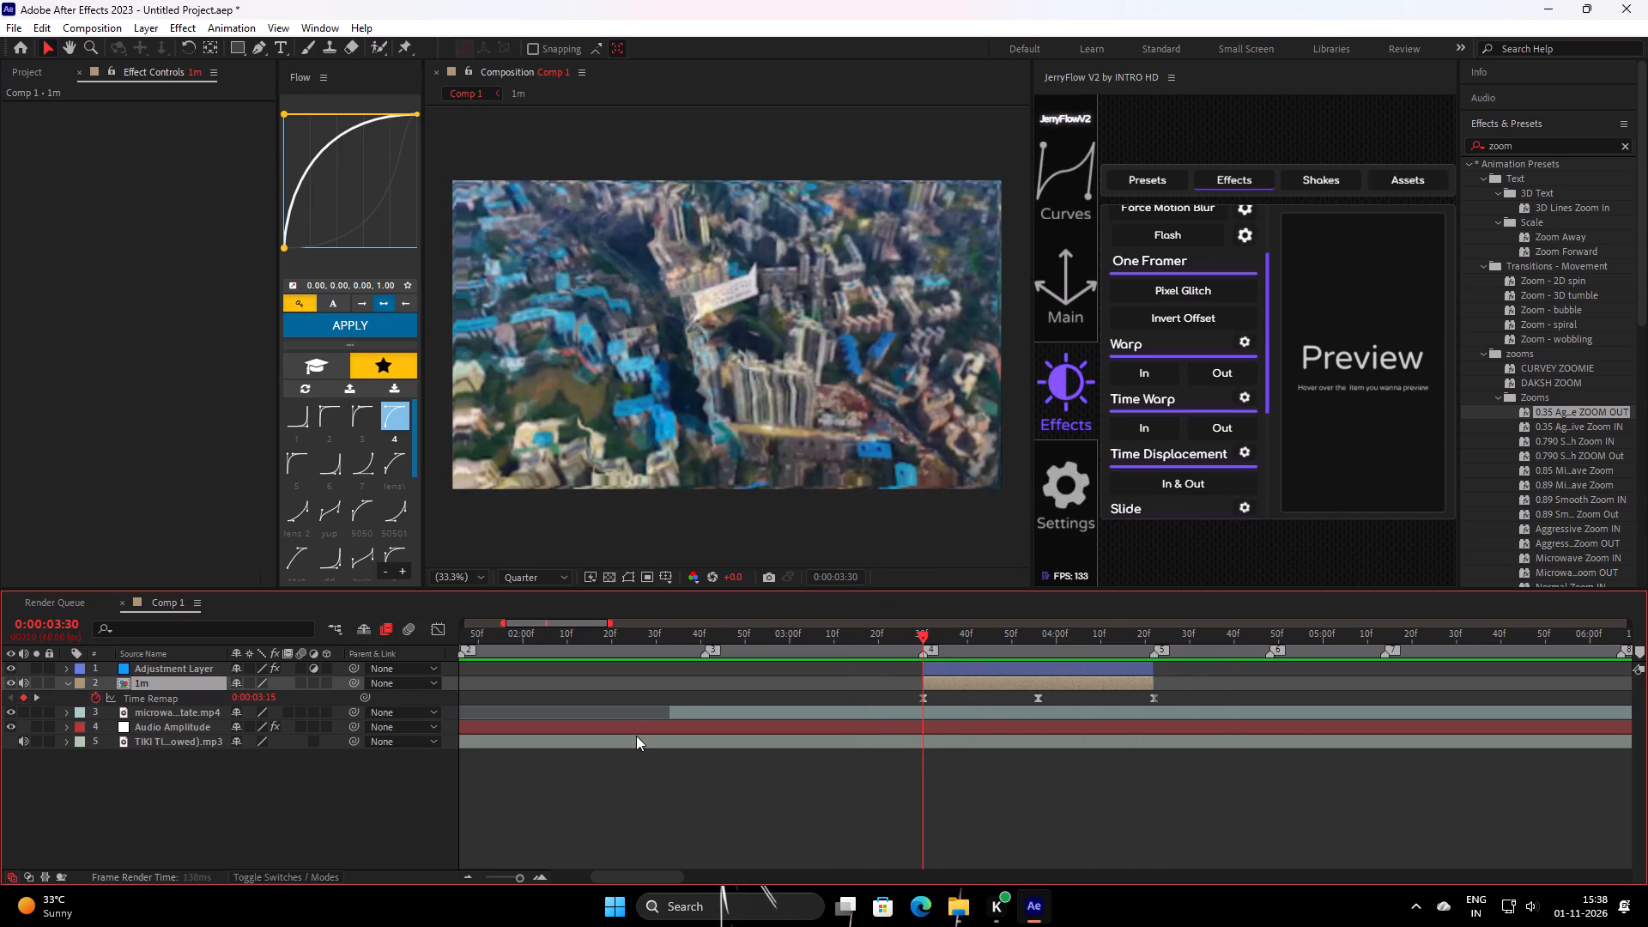
key(space)
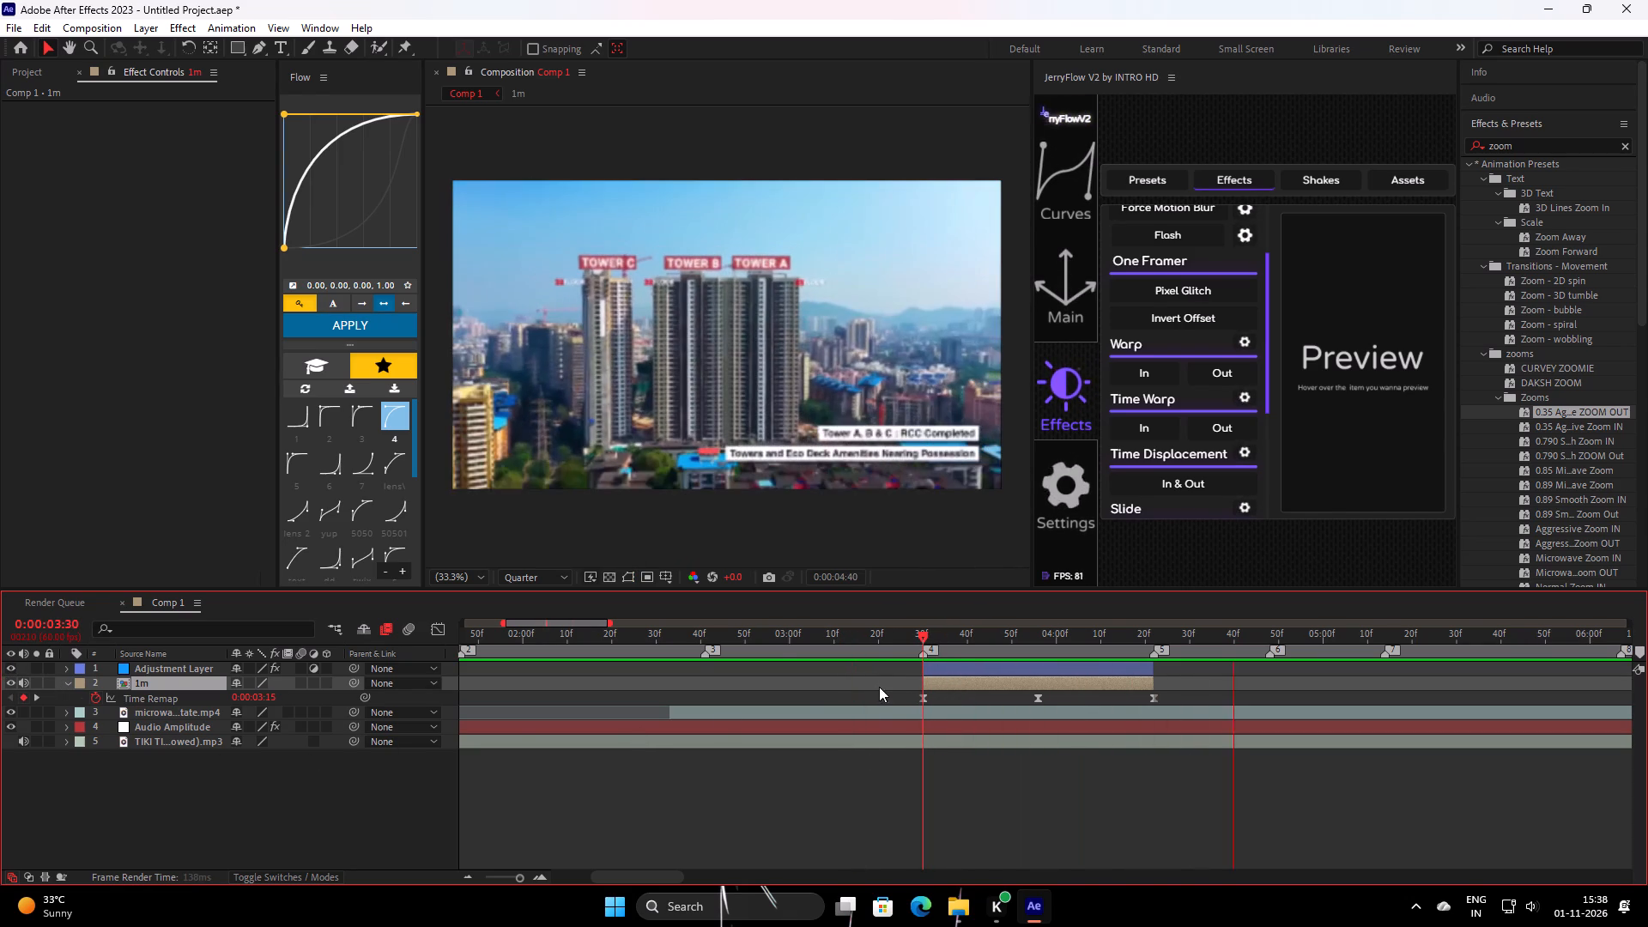
drag(954, 651, 934, 688)
Set the first and last S_BlurMoCurves Z Dist keyframes on the zoom adjustment layer to 0.5.
click(961, 671)
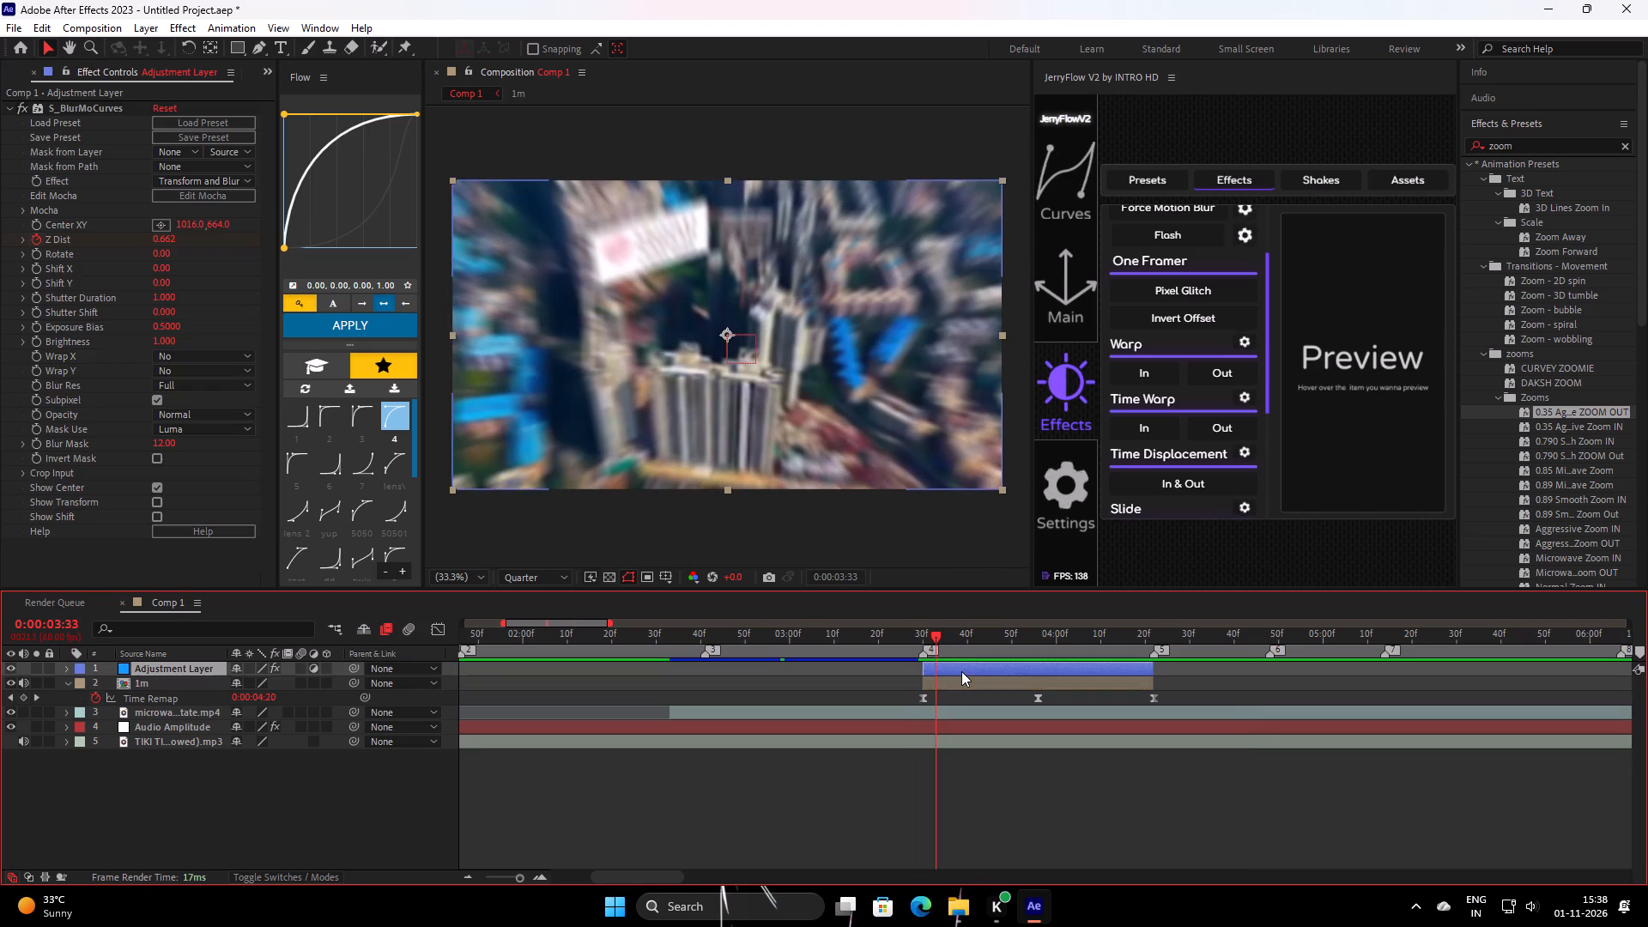
key(u)
double_click(920, 701)
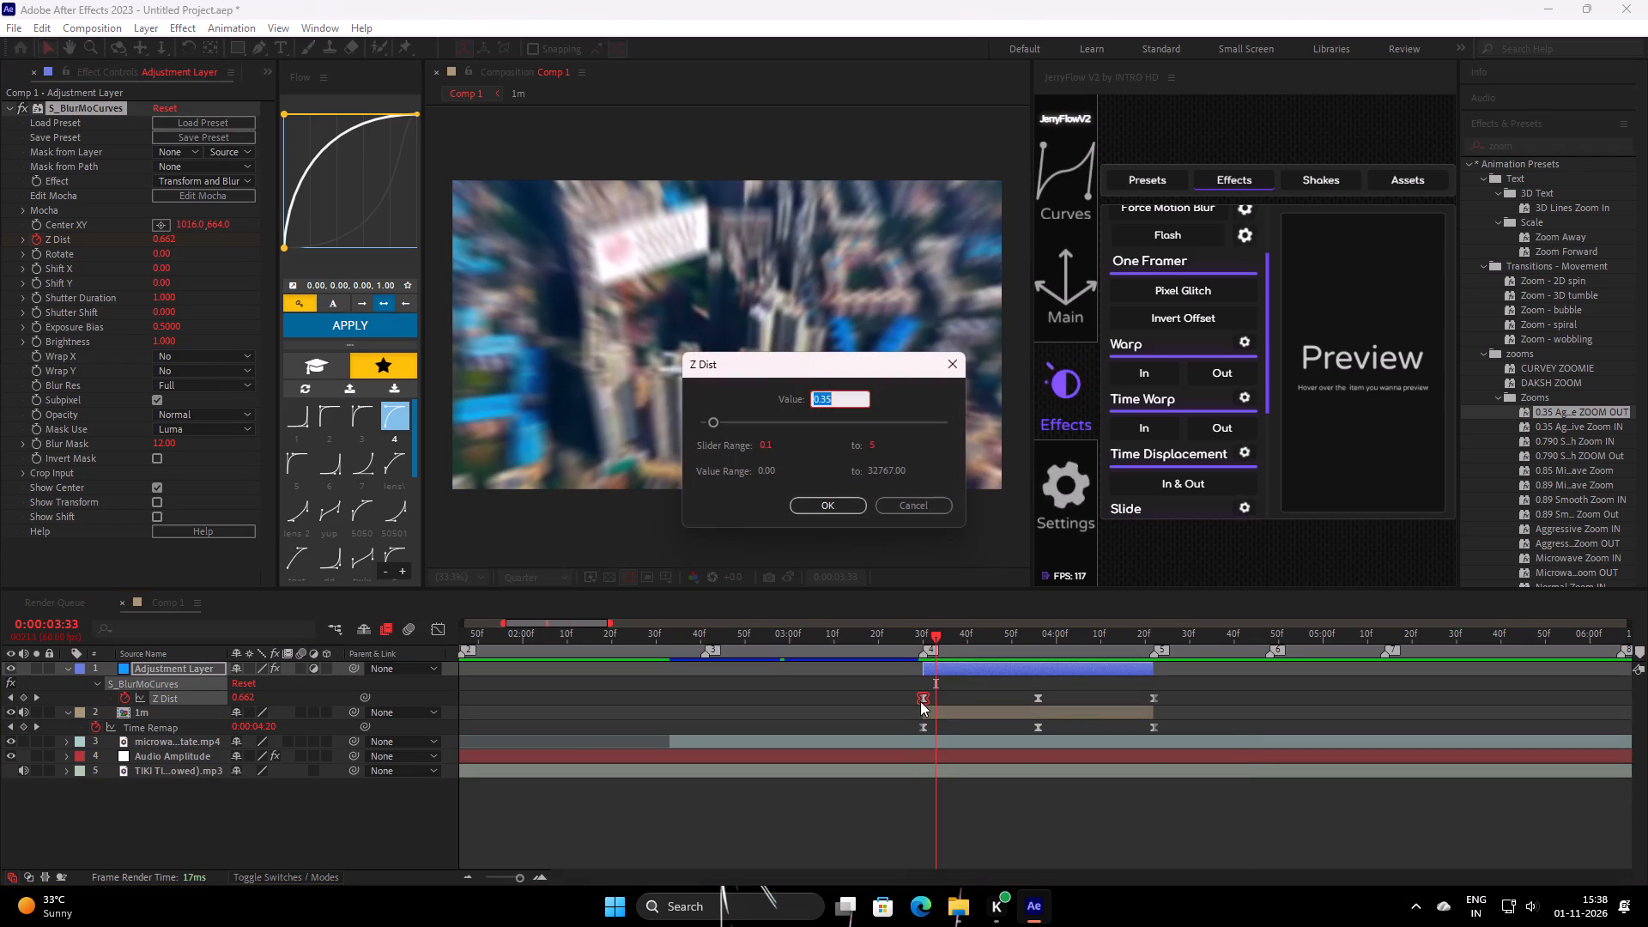
text(/5)
key(Return)
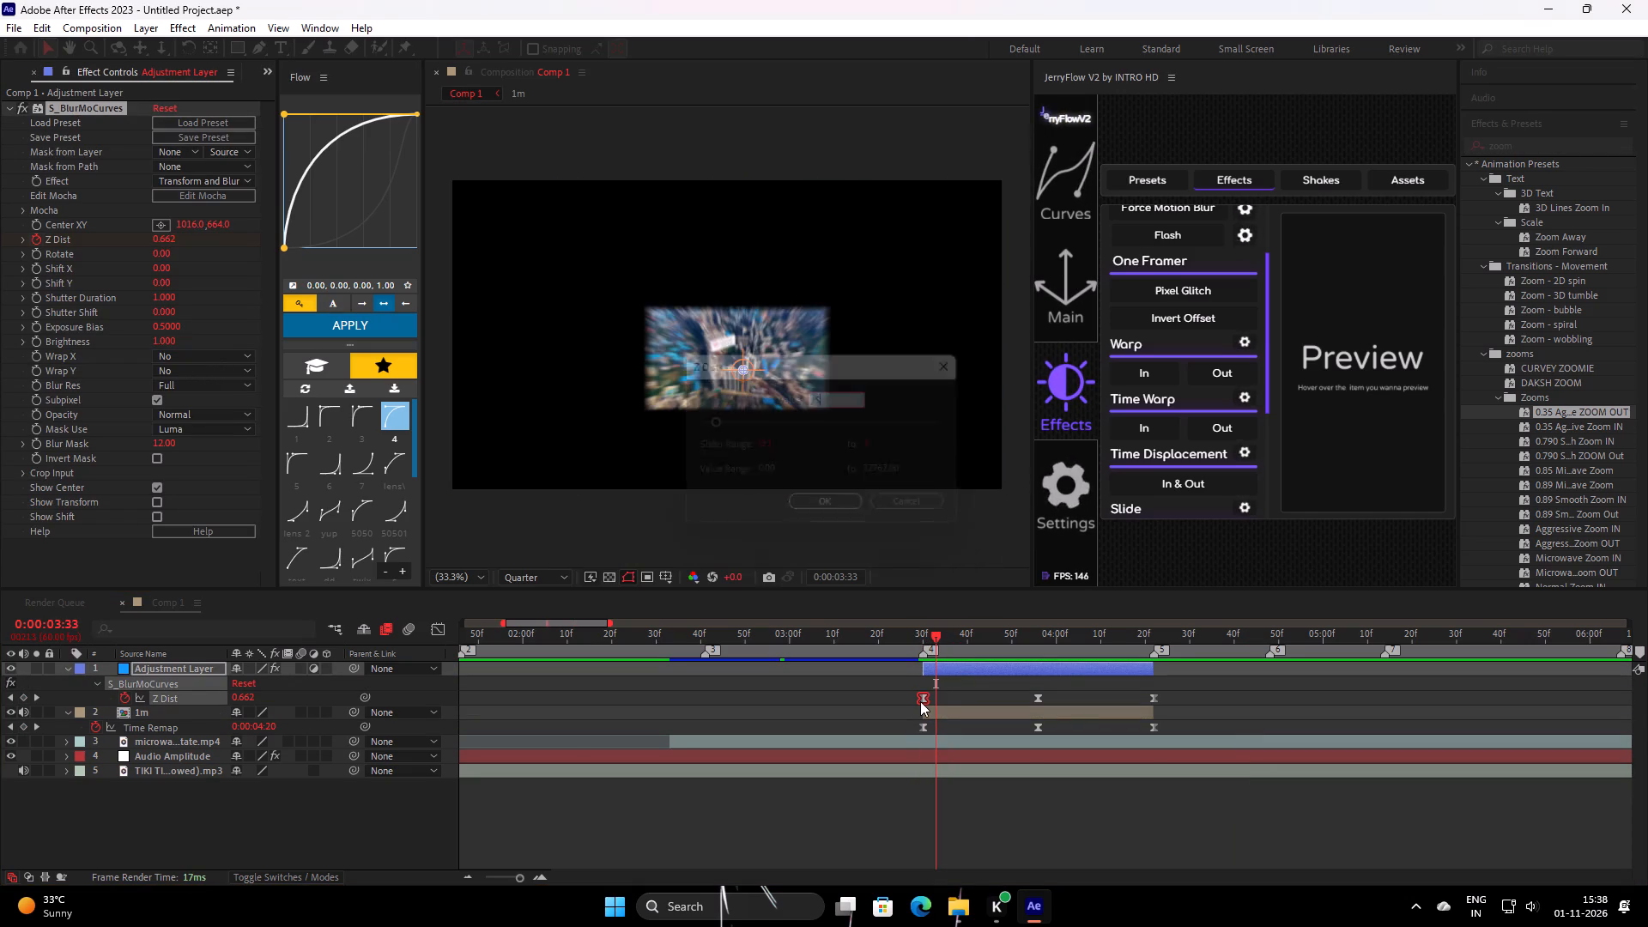
double_click(923, 699)
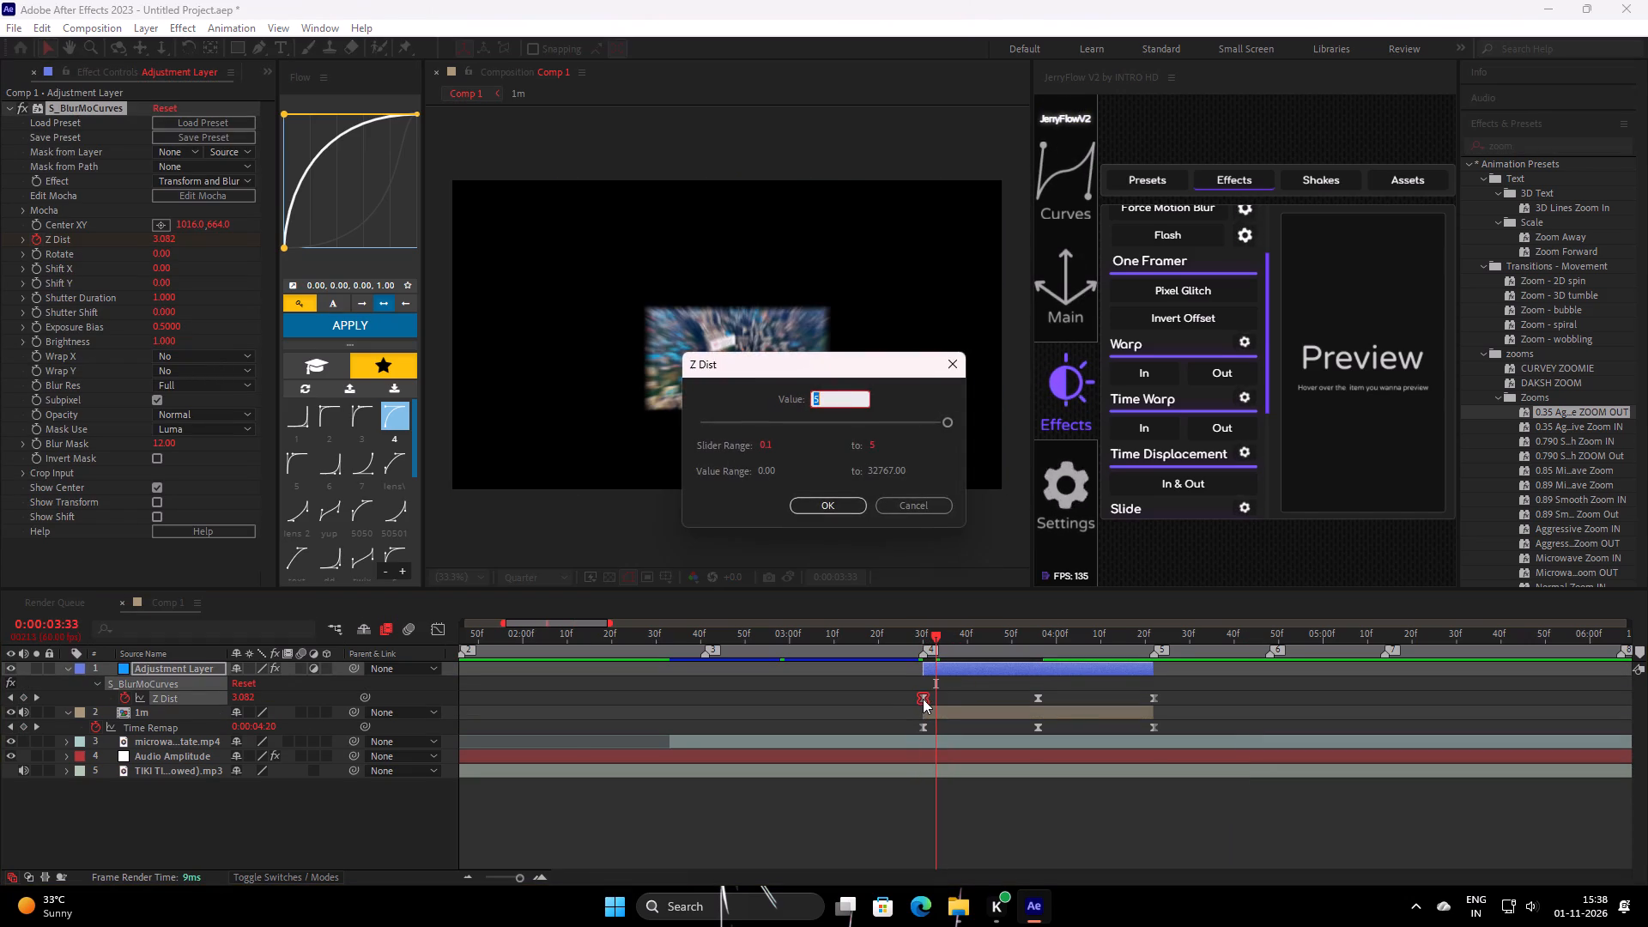
text(.5)
key(Return)
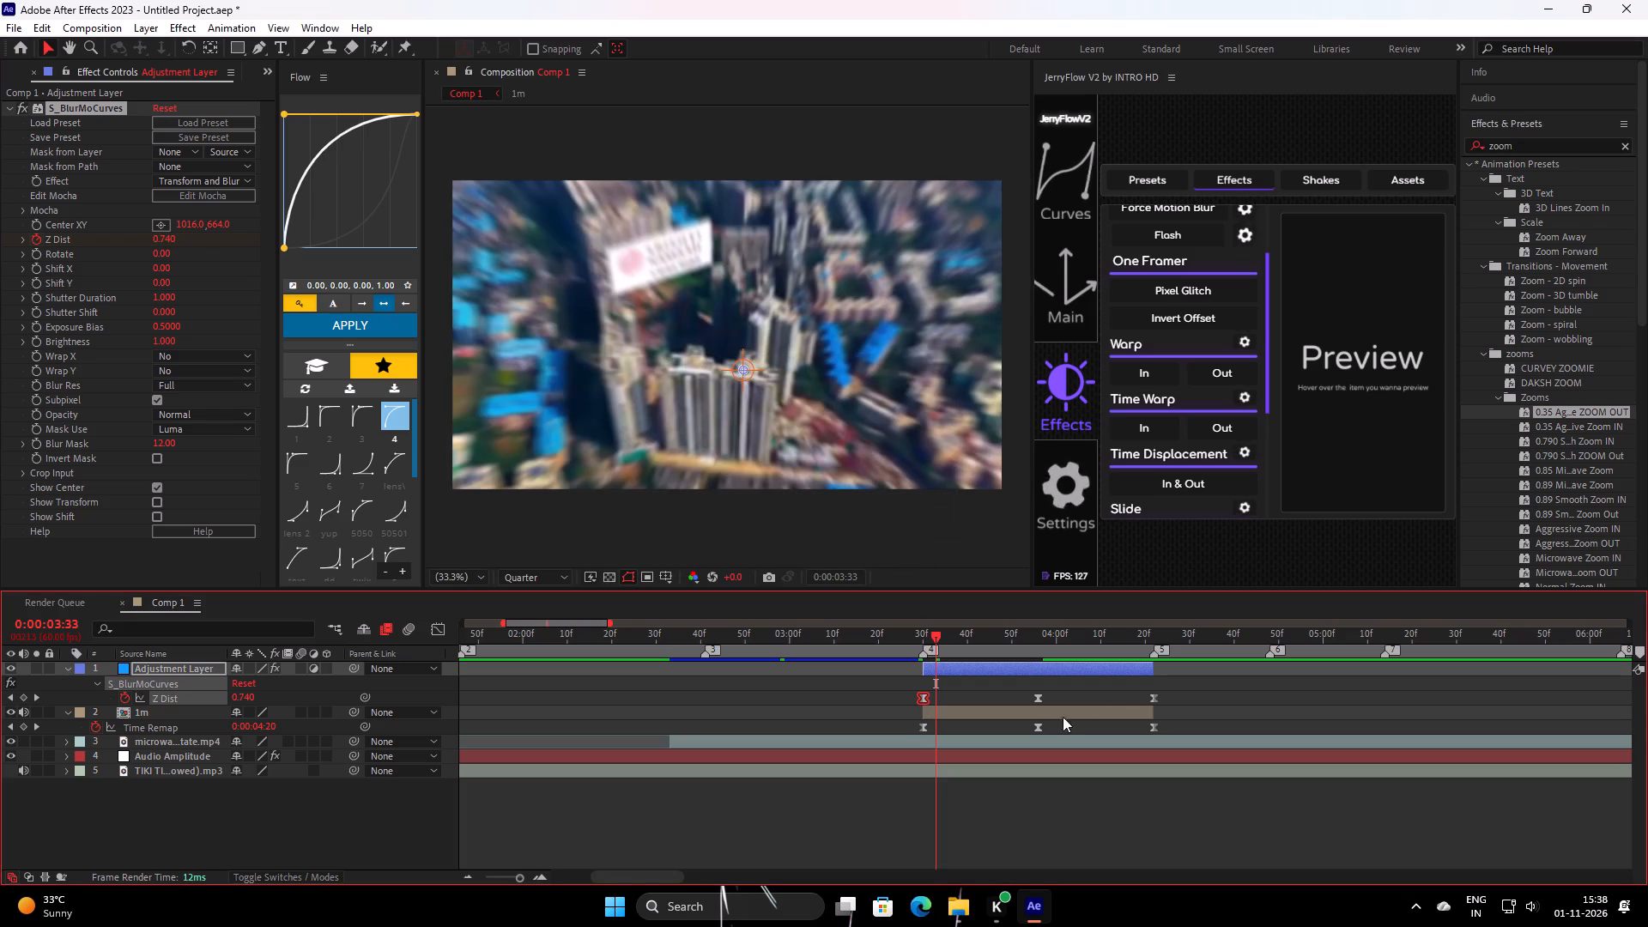
double_click(1157, 699)
text(.5)
key(Return)
Apply JerryFlow's fast-start curve preset to the first two Z Dist keyframes and its slow-start, accelerating curve preset to the last two.
drag(893, 688, 1059, 708)
click(1075, 183)
click(1130, 492)
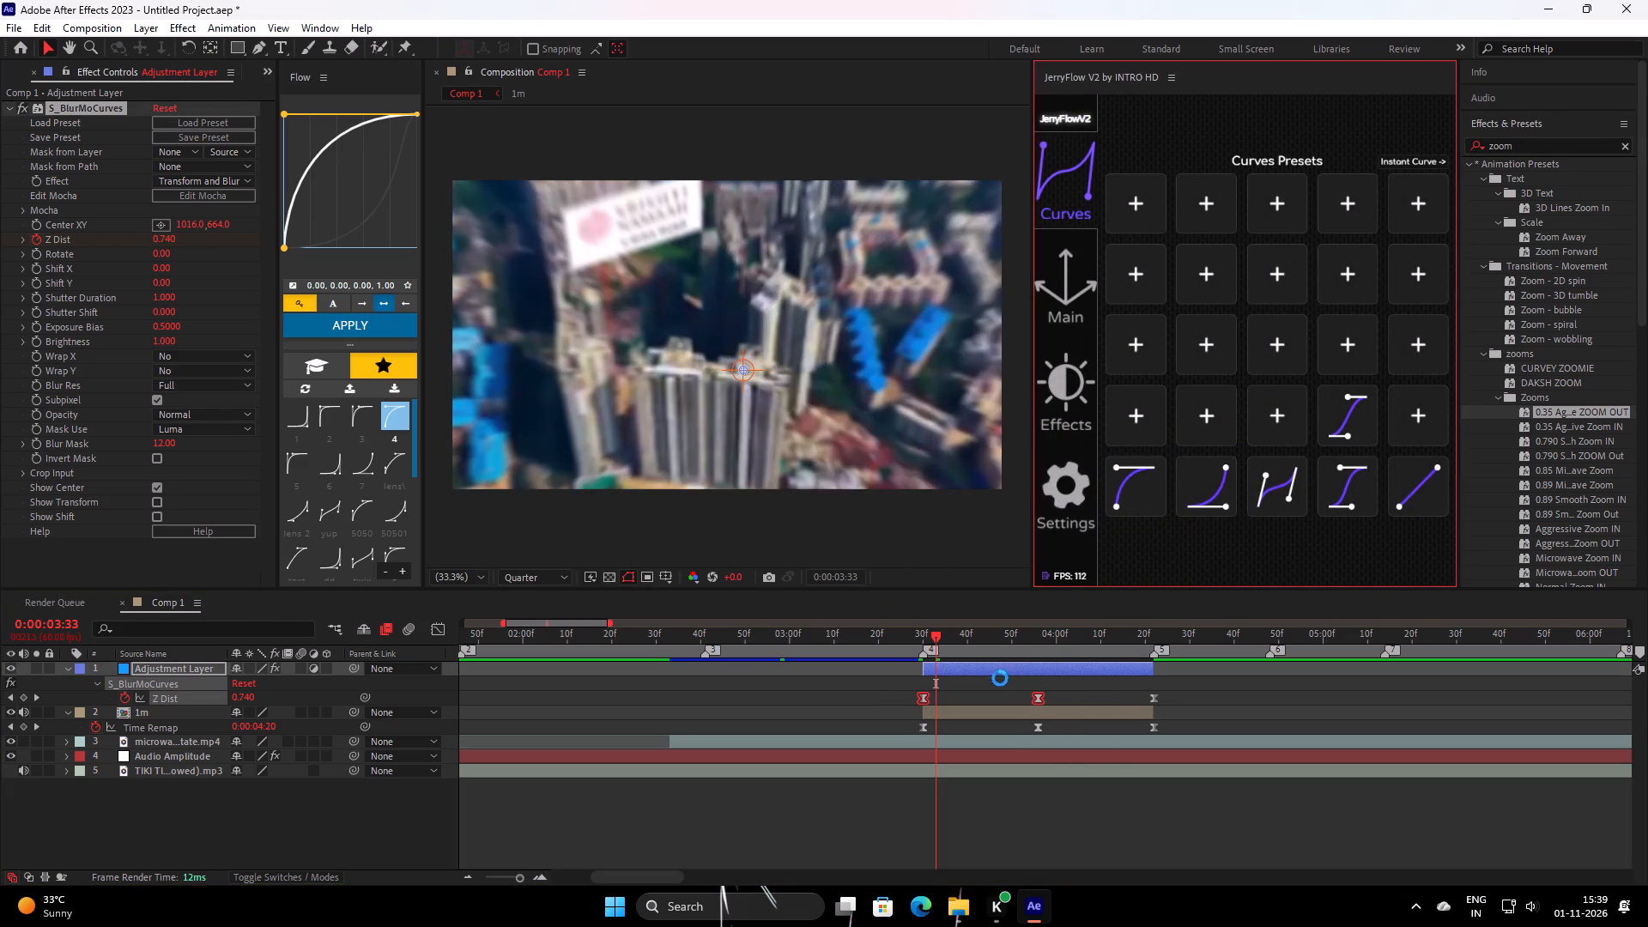
drag(997, 685, 1184, 714)
click(1216, 482)
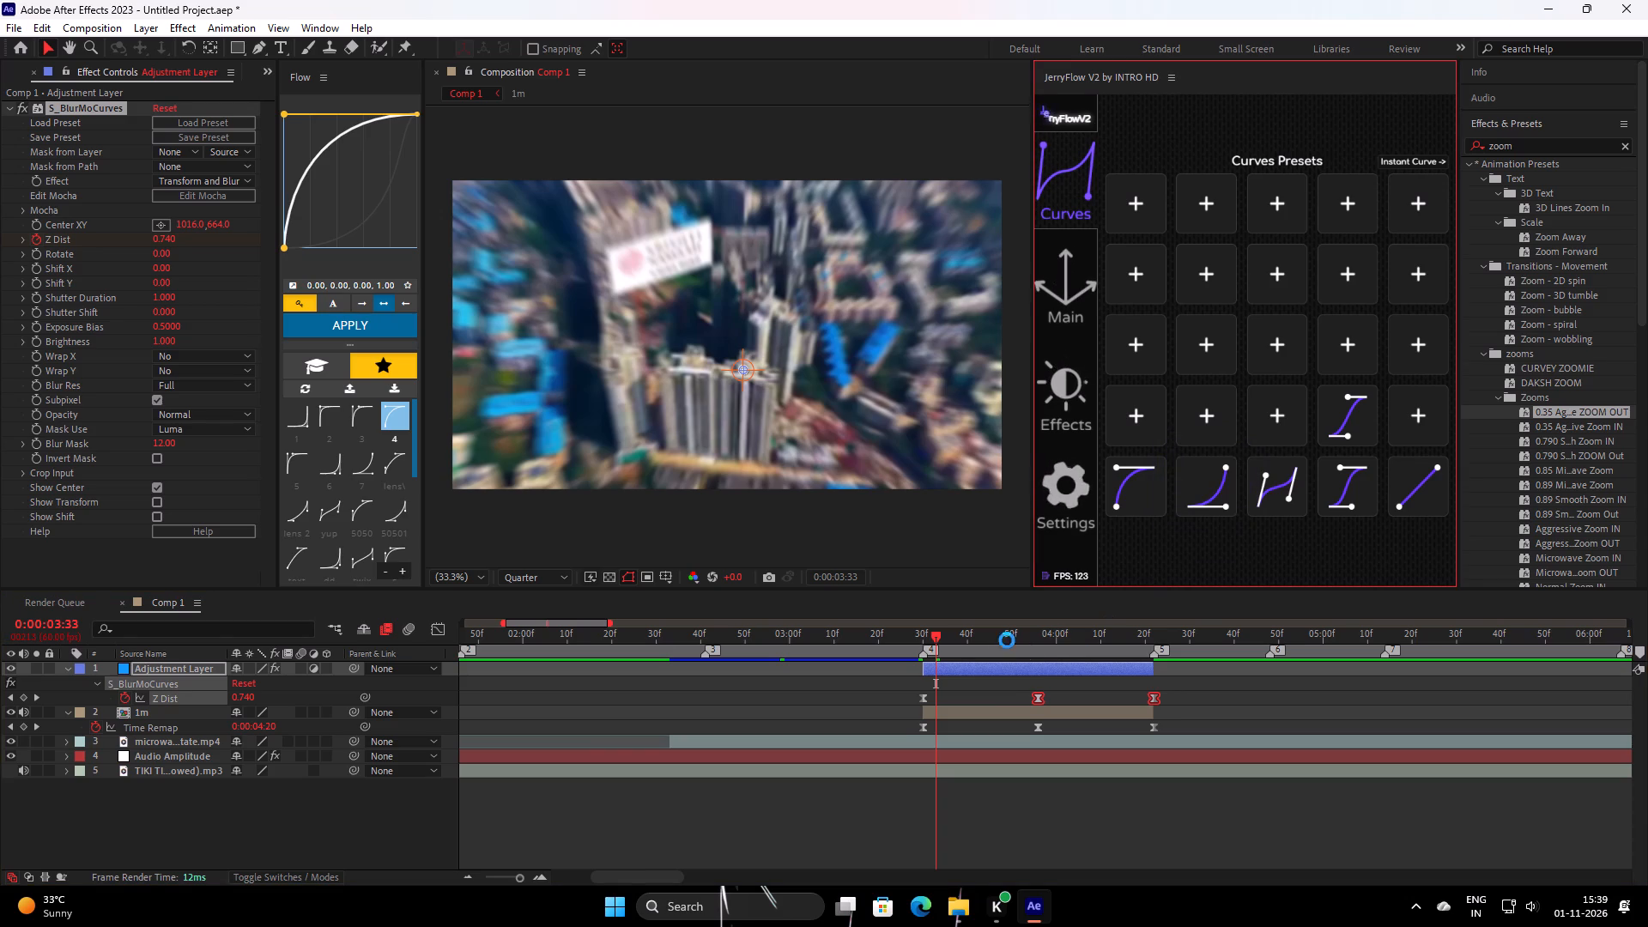
Play back and scrub the softened zoom on the 1m shot between beat markers 4 and 5.
drag(951, 645, 663, 674)
key(space)
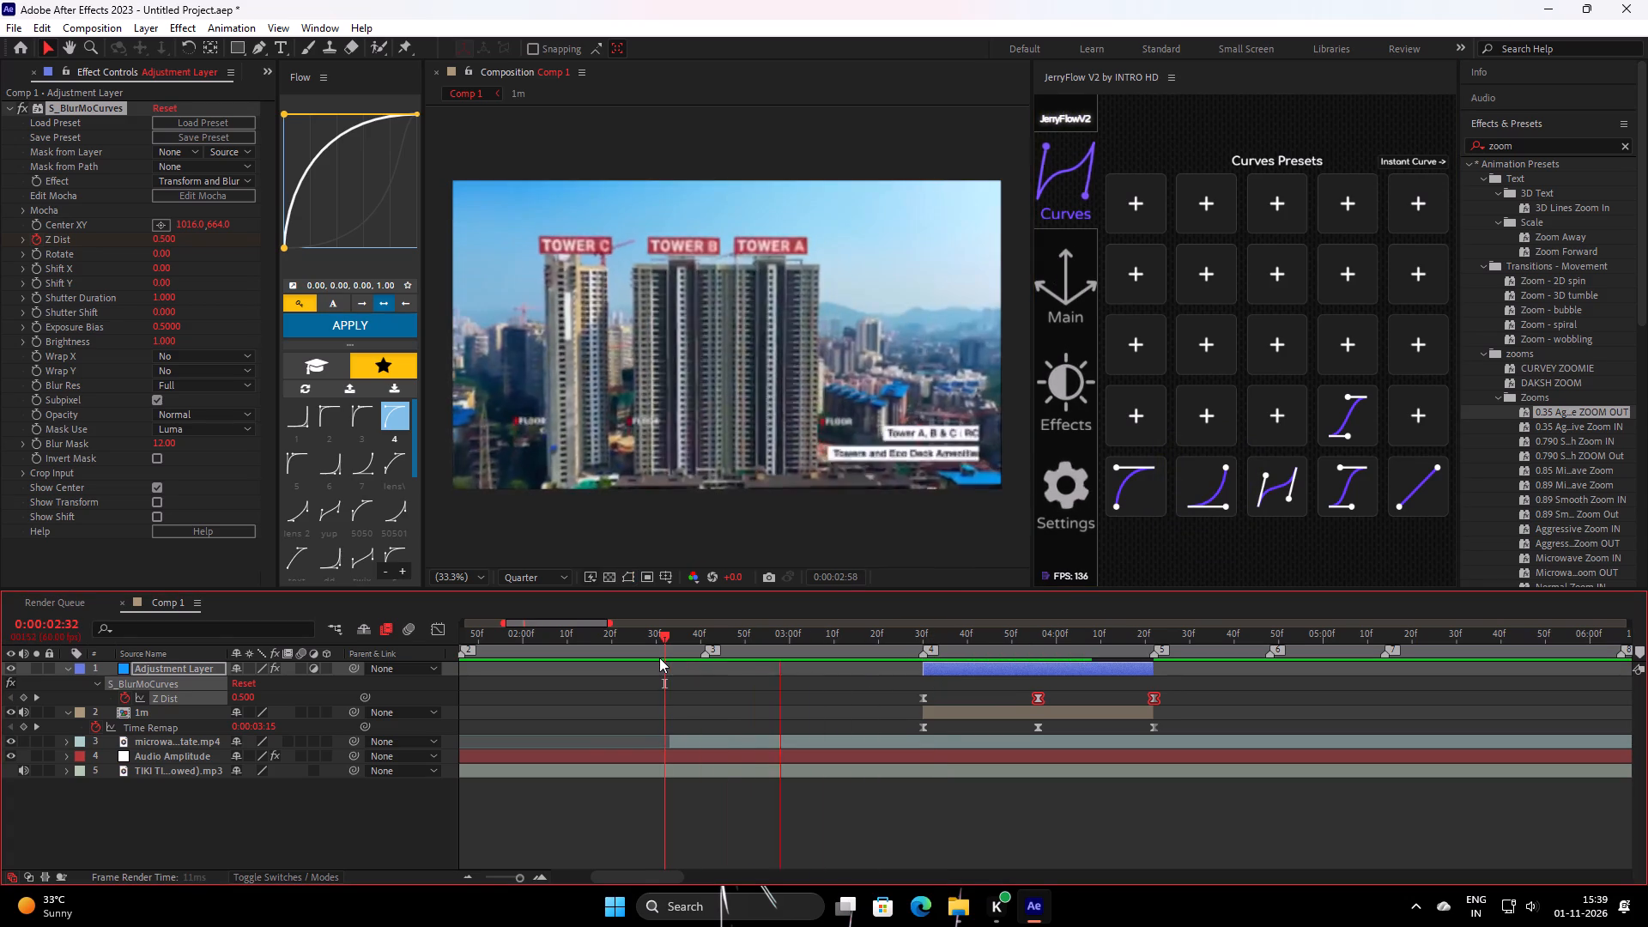
key(space)
drag(1057, 646, 959, 700)
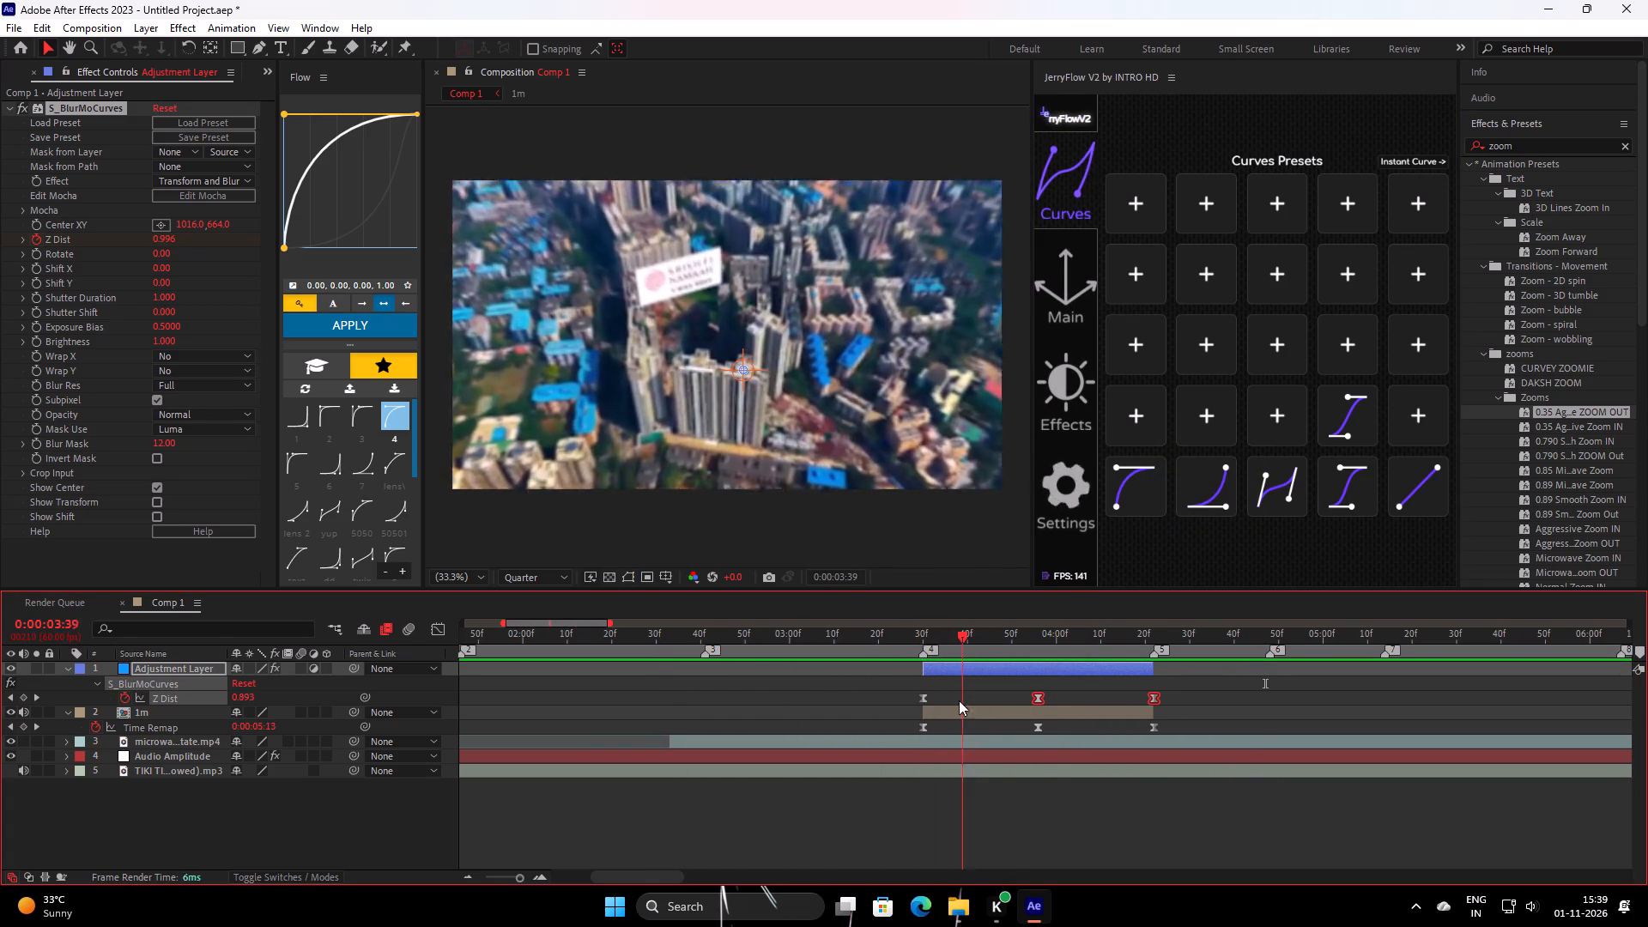
drag(959, 700, 930, 719)
key(space)
key(space)
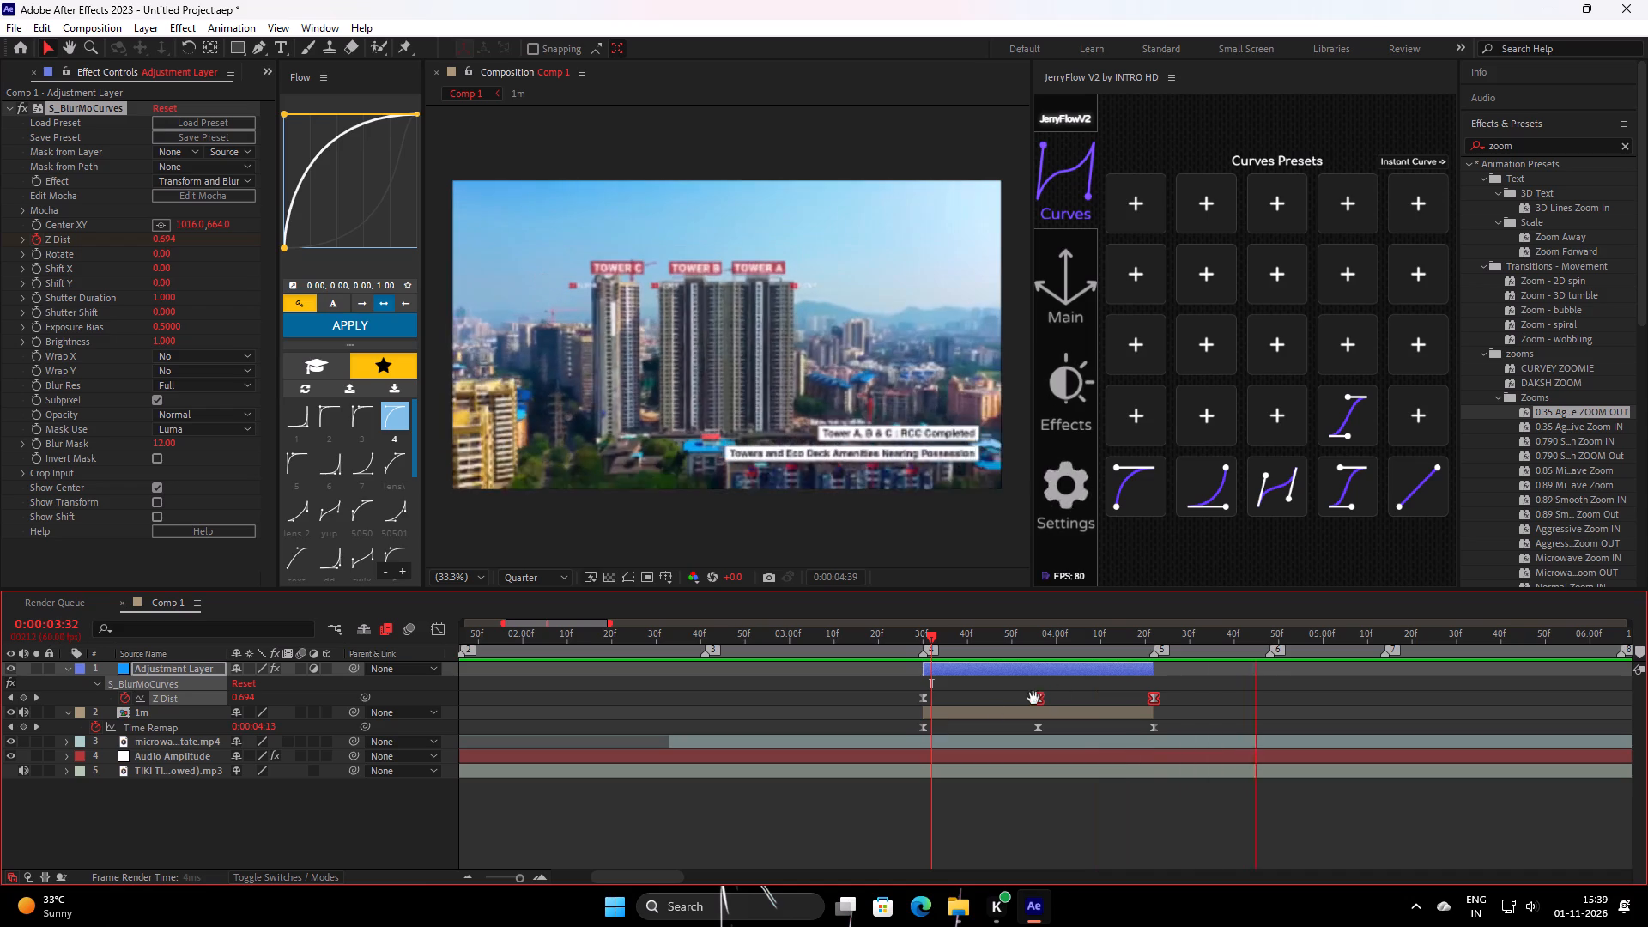
drag(1221, 639, 1163, 674)
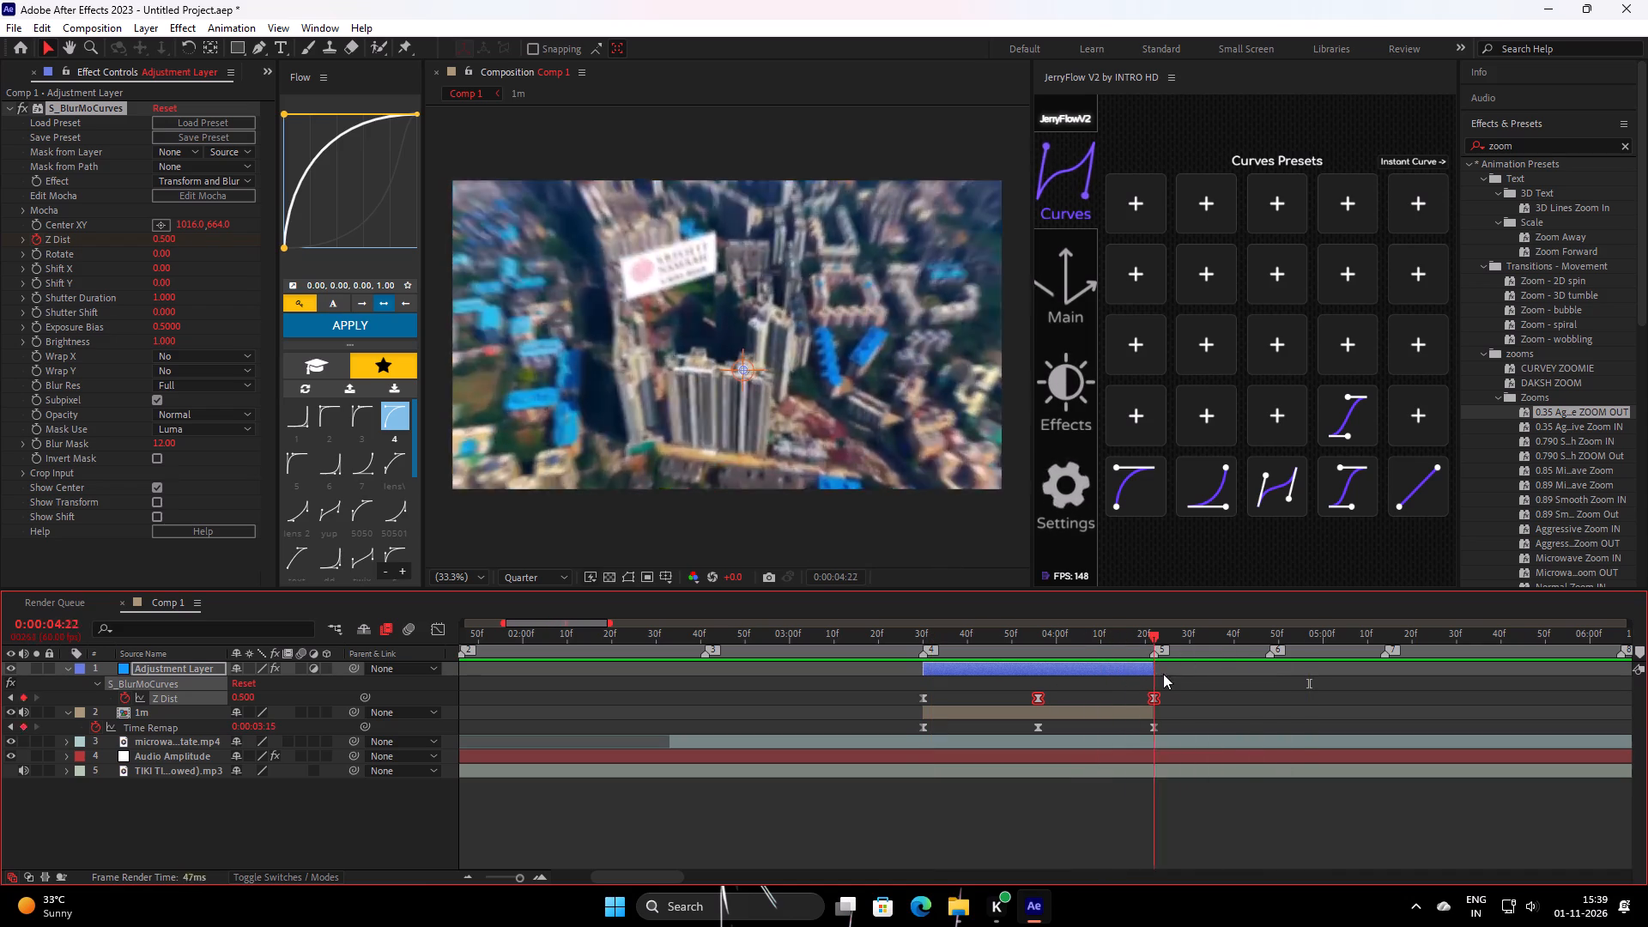
drag(1163, 674, 1165, 674)
Delete composition marker 6 at about 0:00:04:50.
ctrl+click(1268, 653)
Play back from about 0:00:02:28 and scrub the zoom through the 1m shot.
drag(1184, 648, 644, 694)
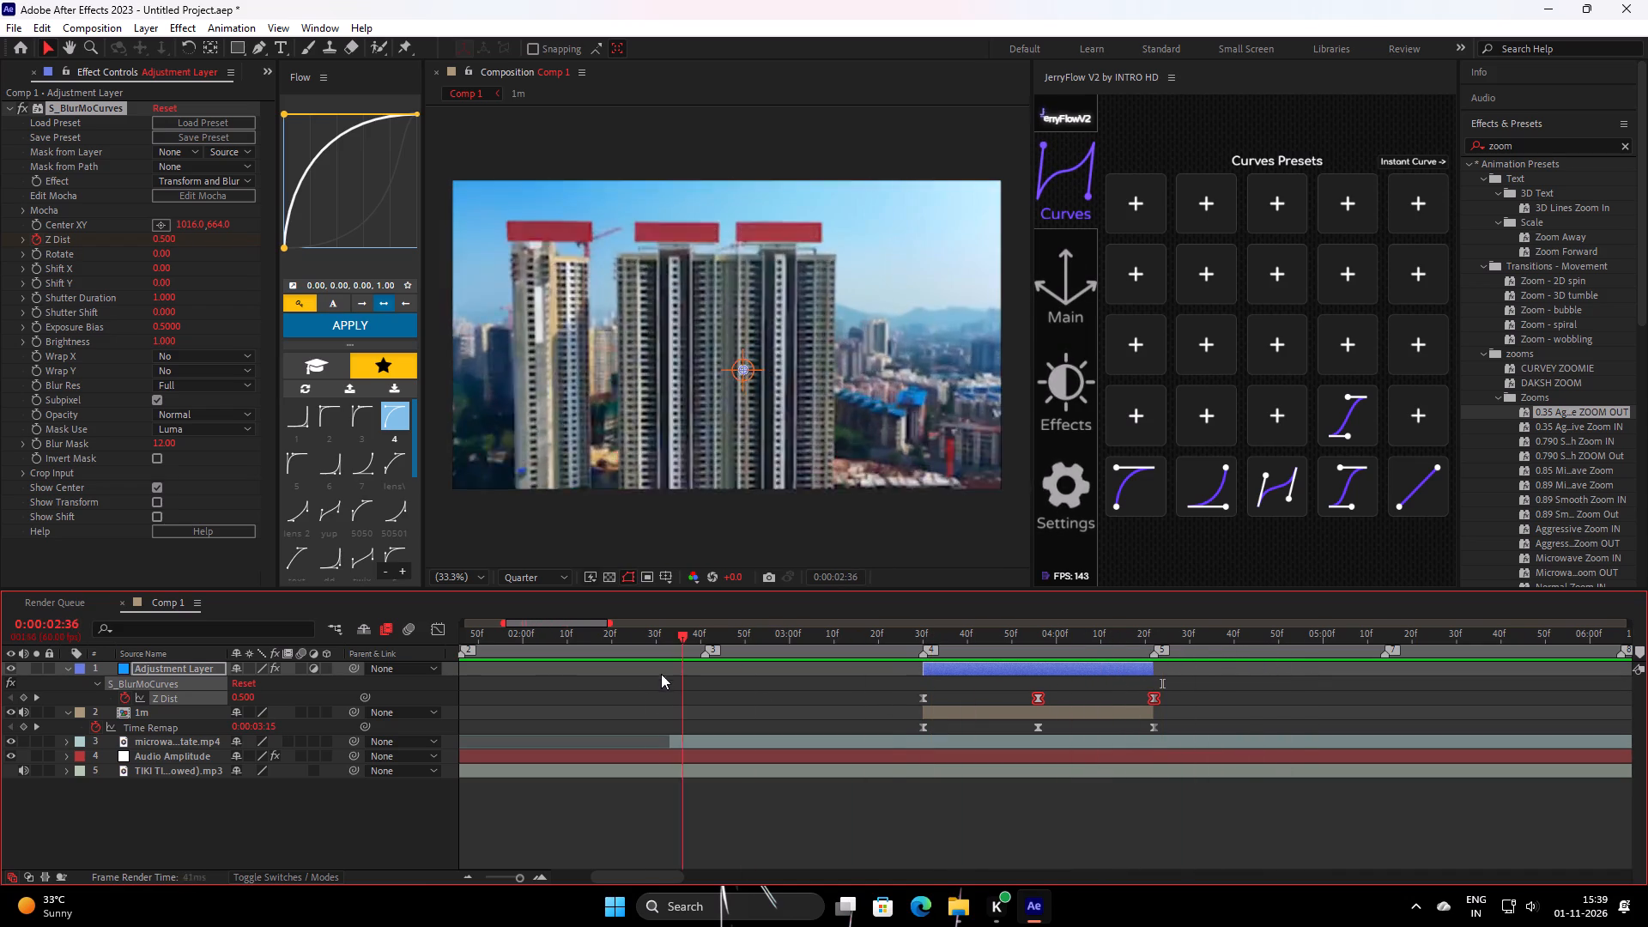
key(space)
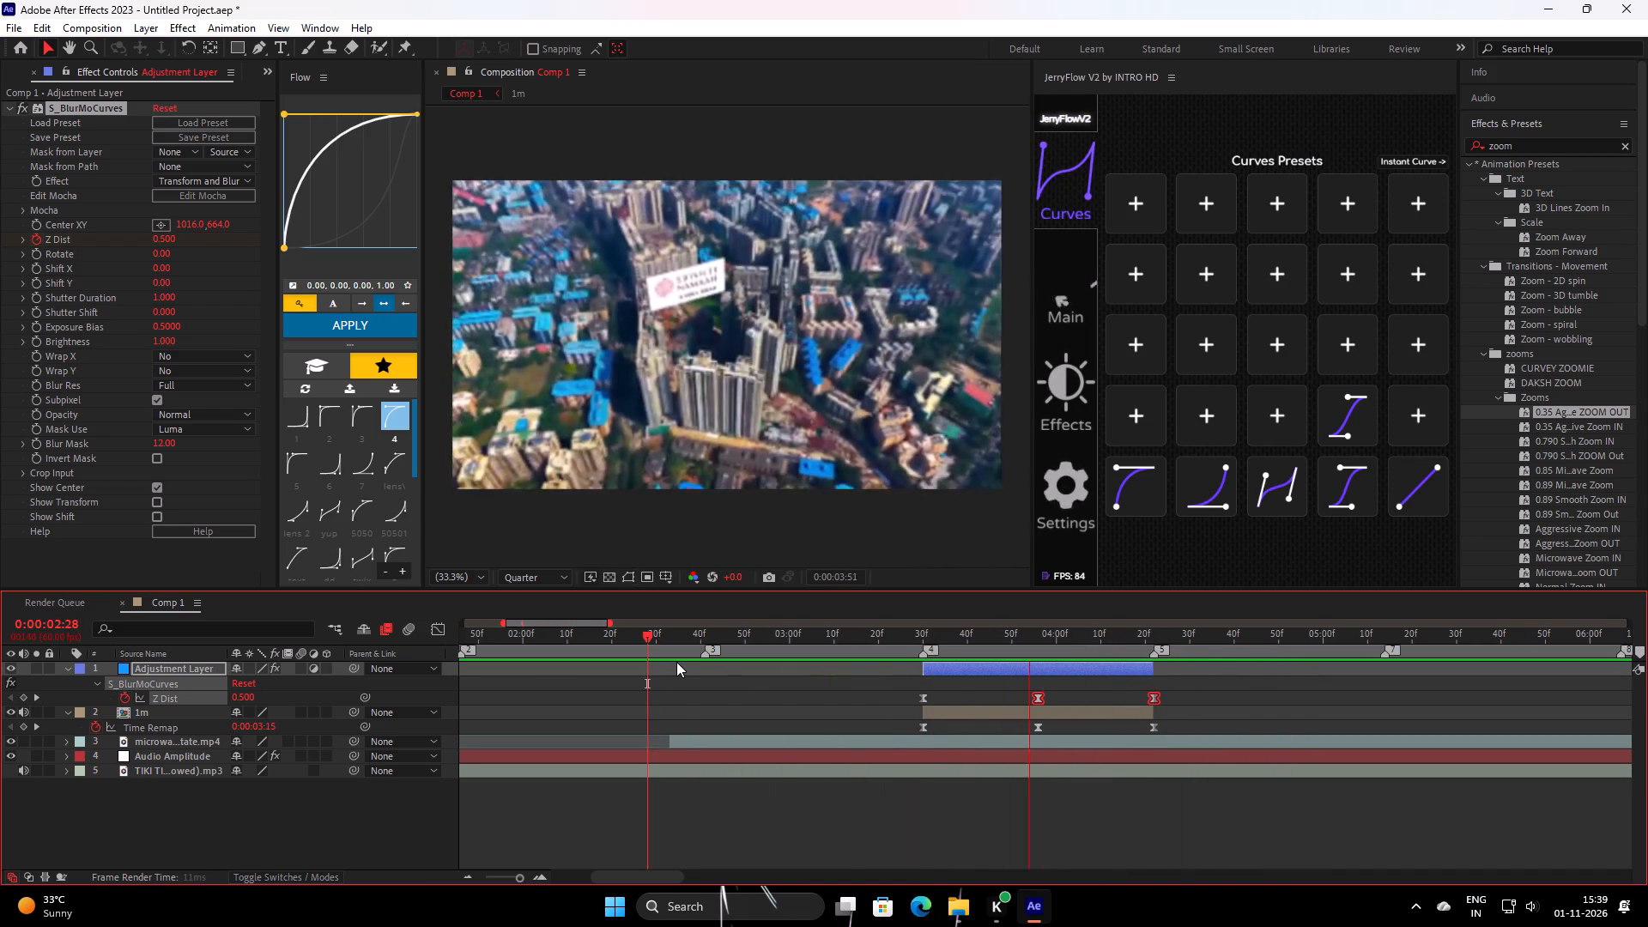
key(space)
drag(1005, 638, 939, 680)
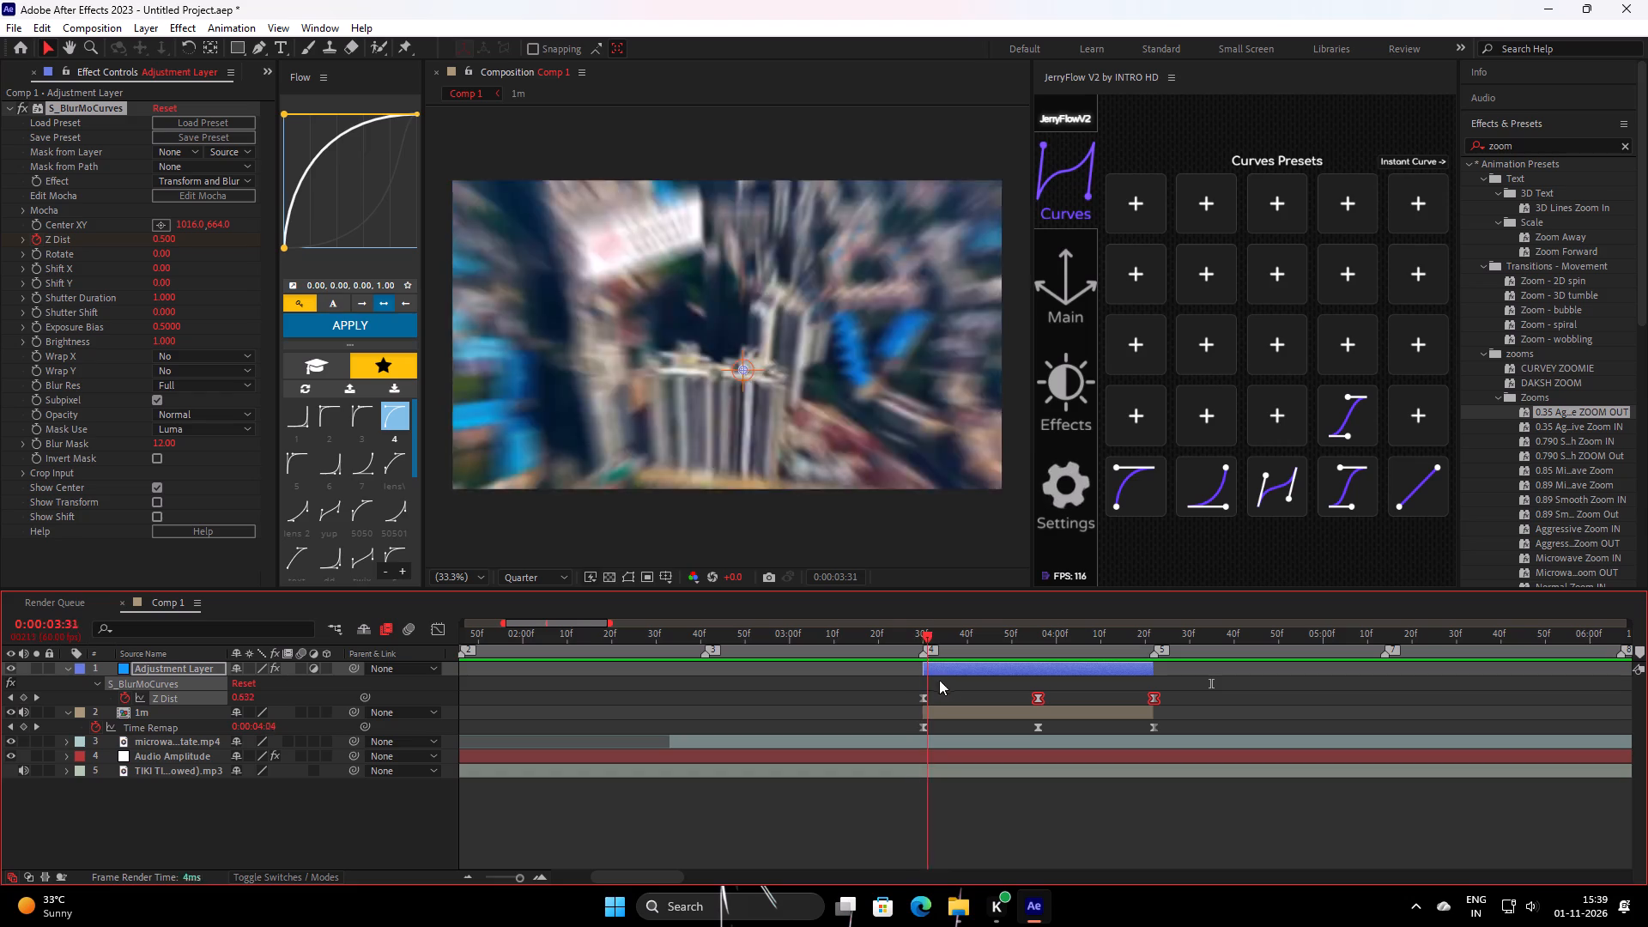
drag(939, 680, 1133, 615)
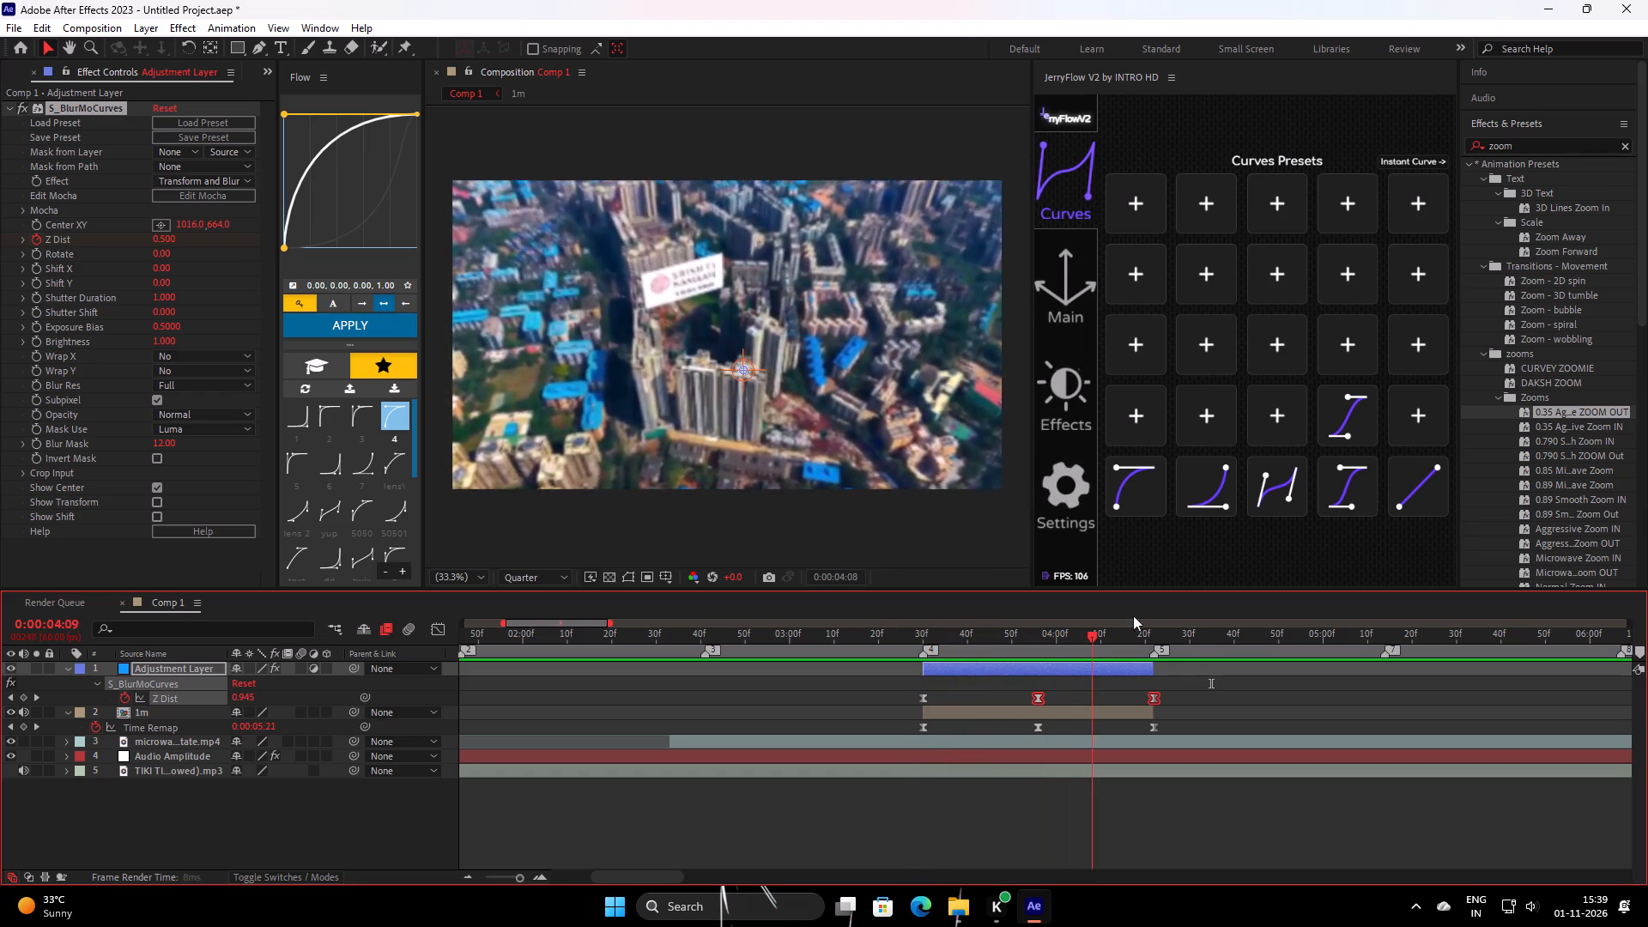
drag(1133, 615, 779, 700)
Close the JerryFlow V2 panel to give the composition preview more room.
click(1168, 74)
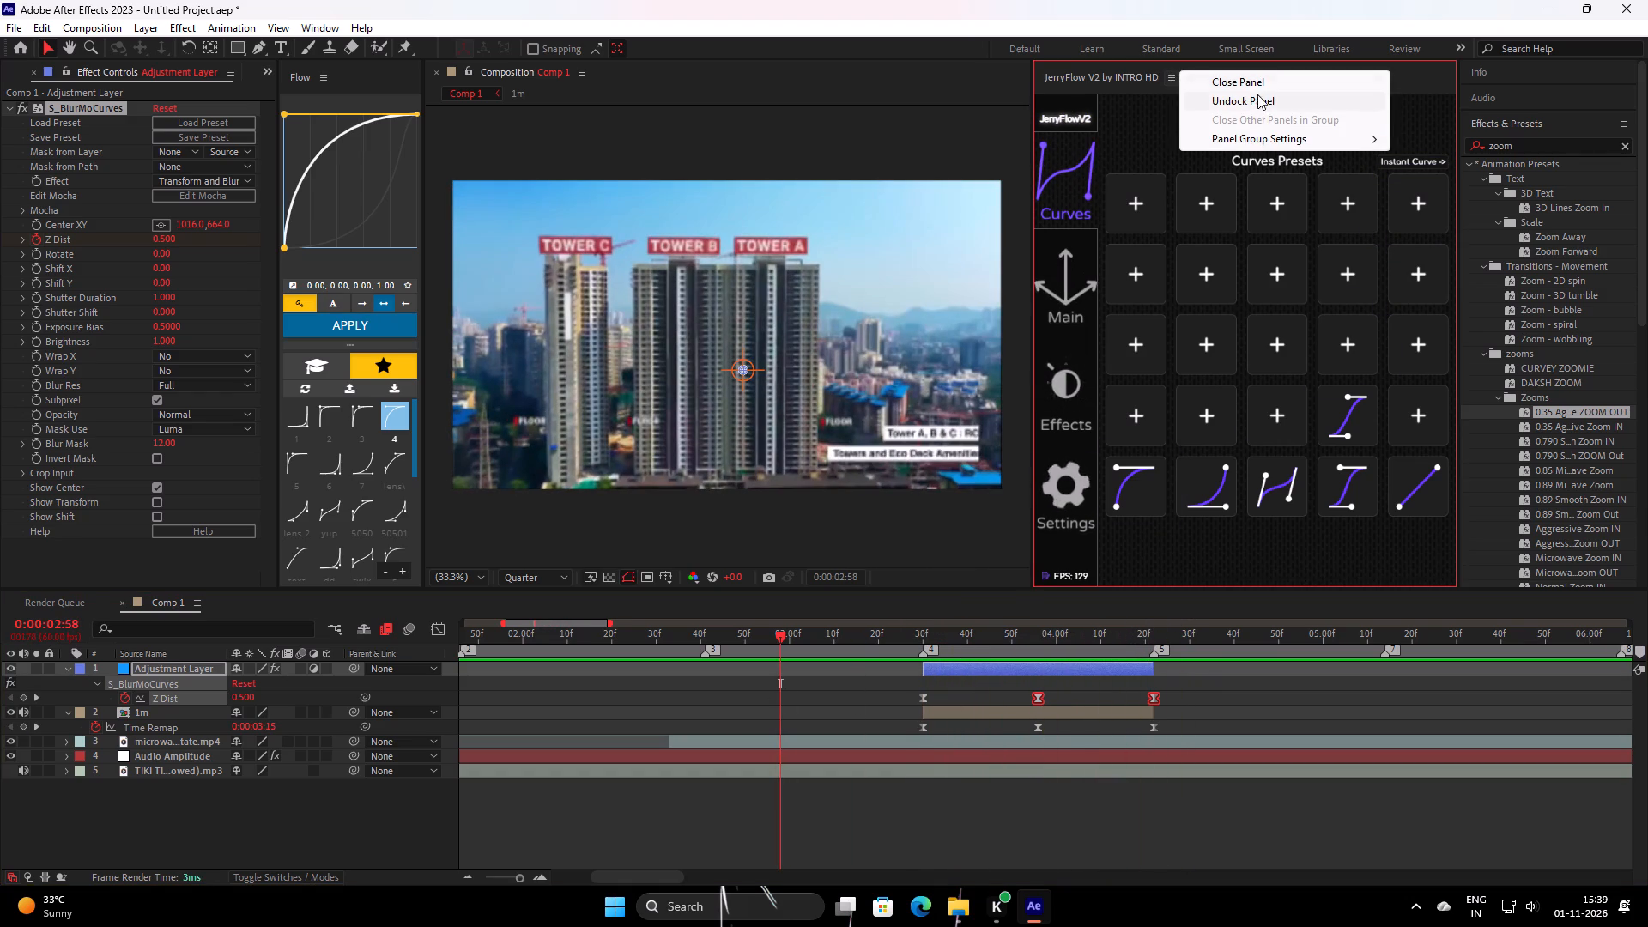
click(1255, 85)
Play back the edit from 0:00:02:27 through the 1m shot in the enlarged preview.
key(space)
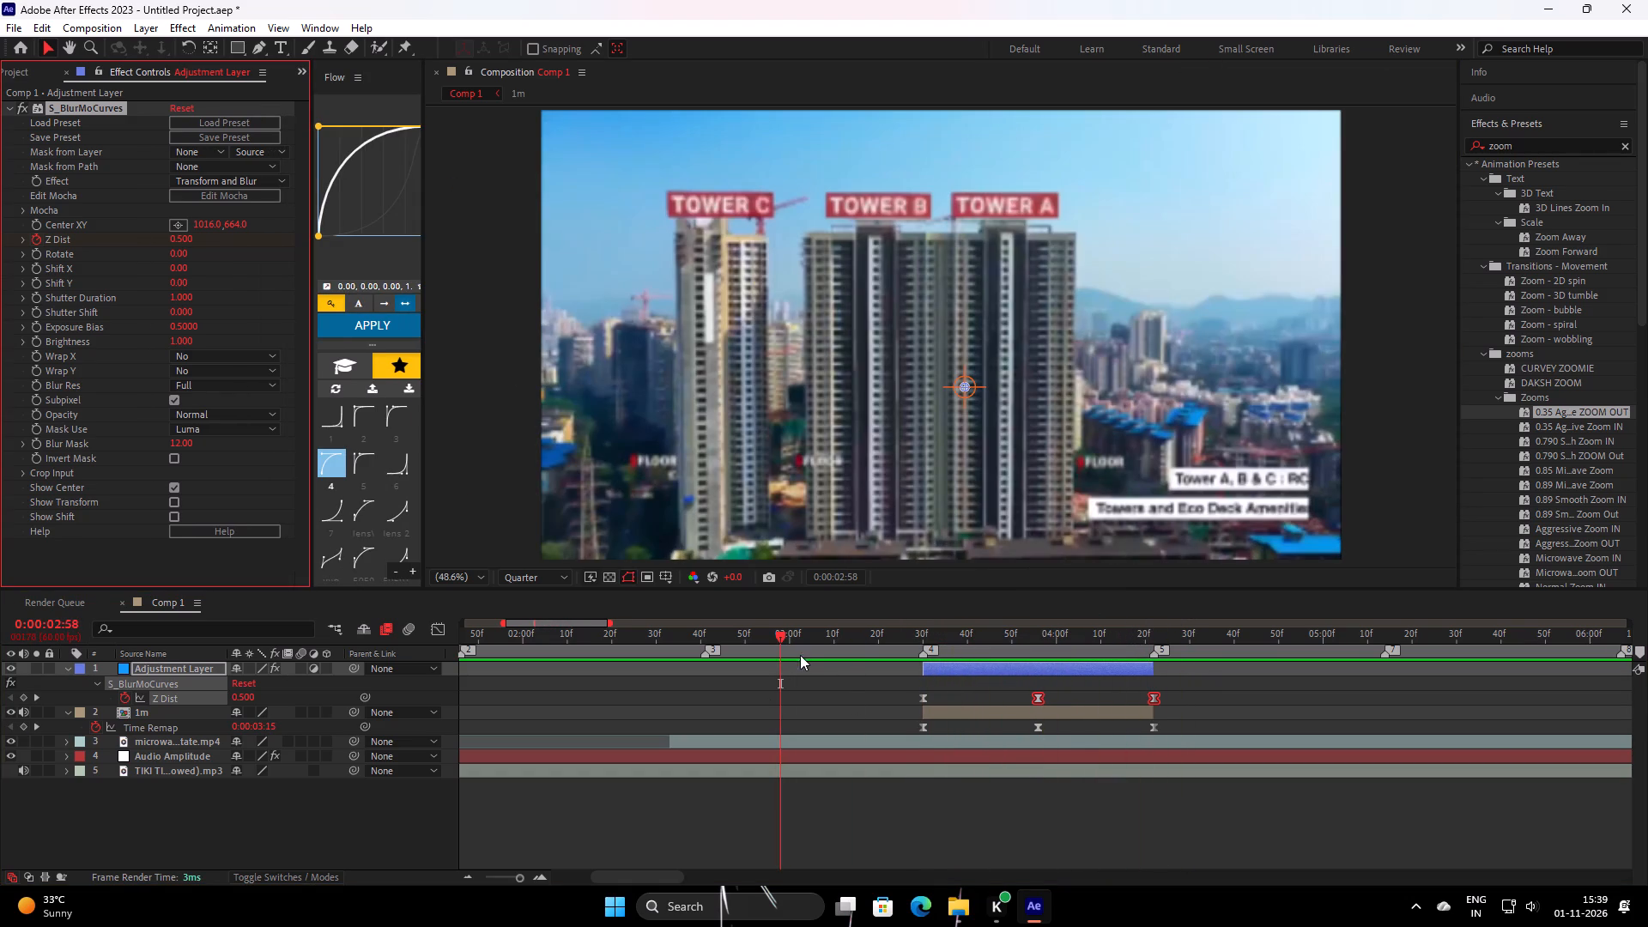
drag(789, 641, 644, 671)
key(space)
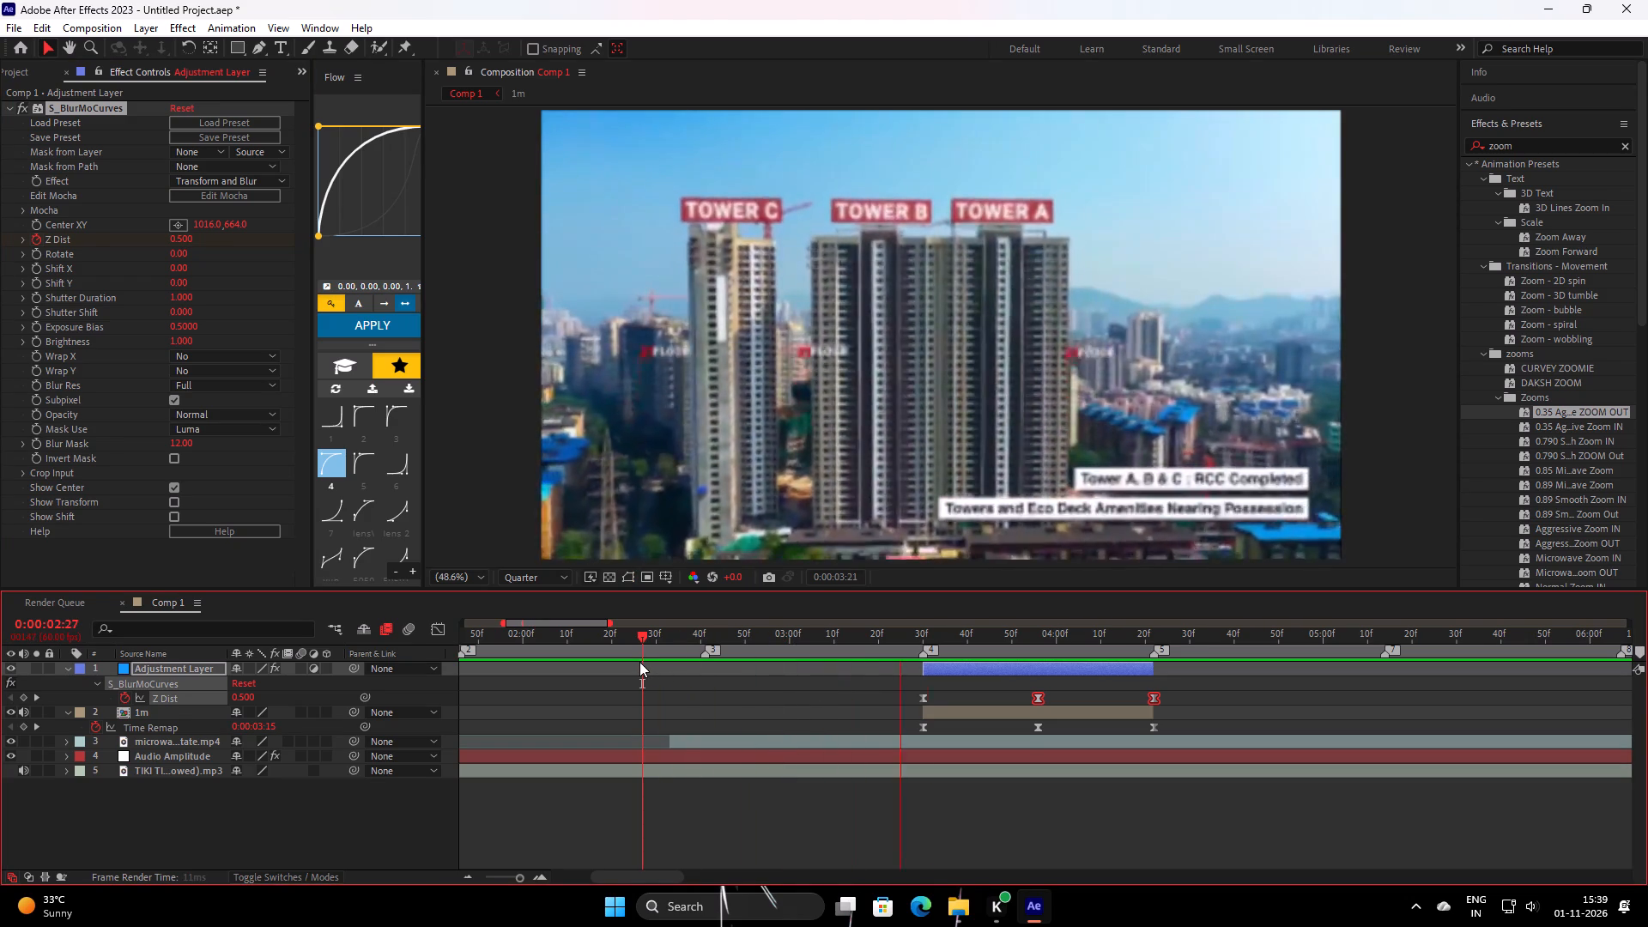
key(space)
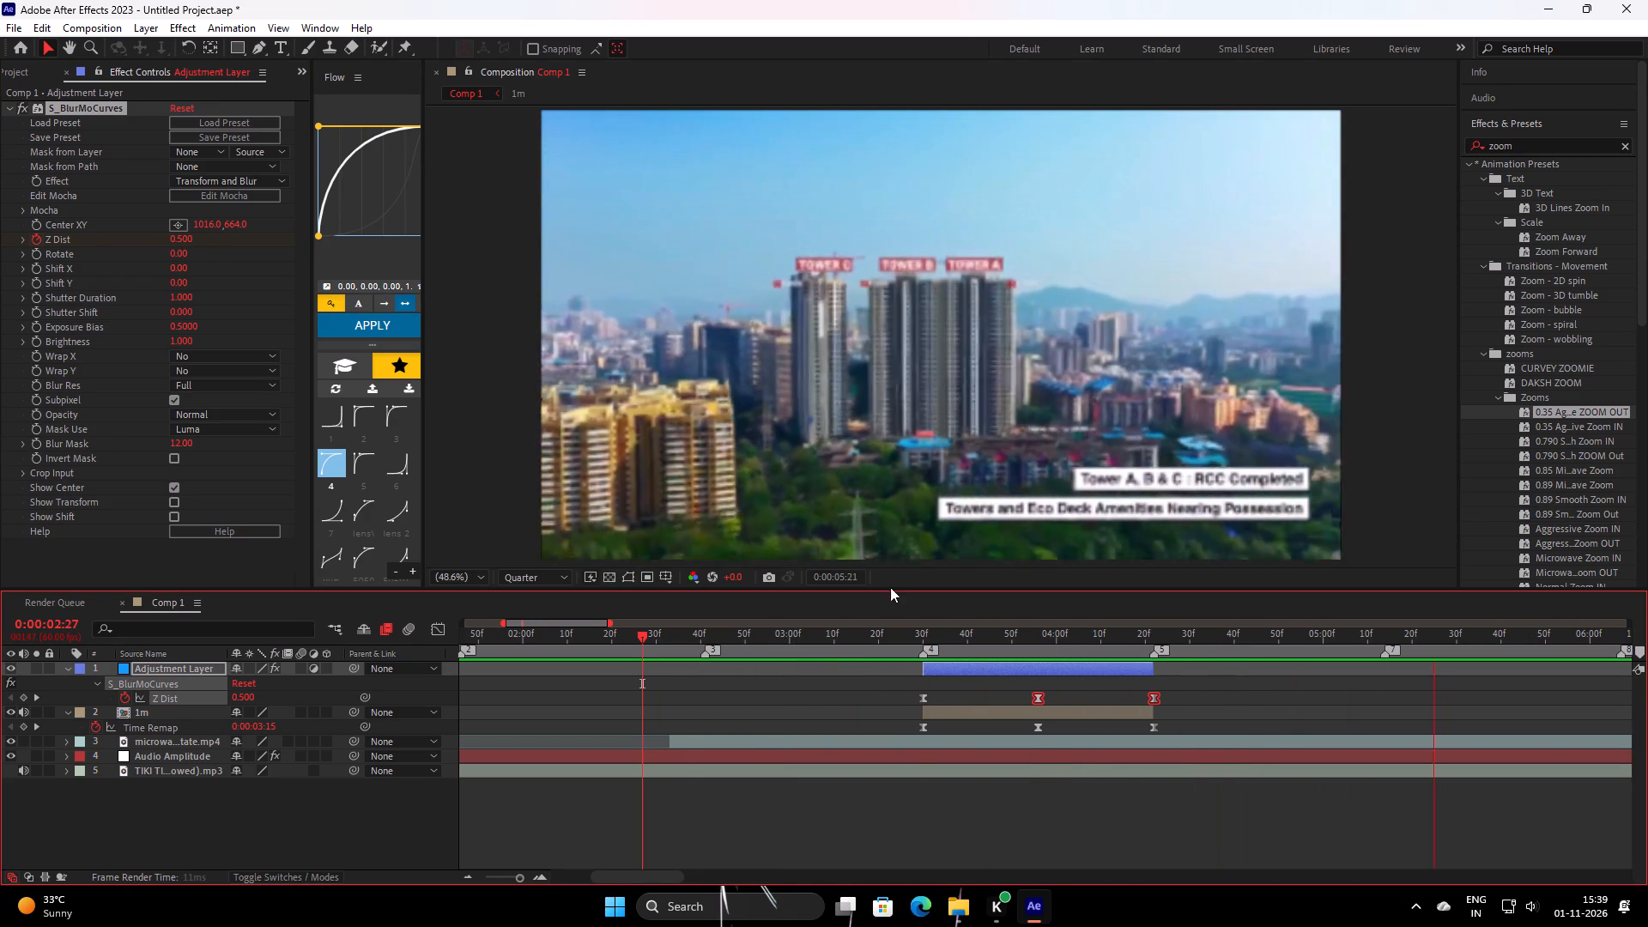
Empty the disk cache from the Media & Disk Cache preferences and accept the preferences.
click(98, 33)
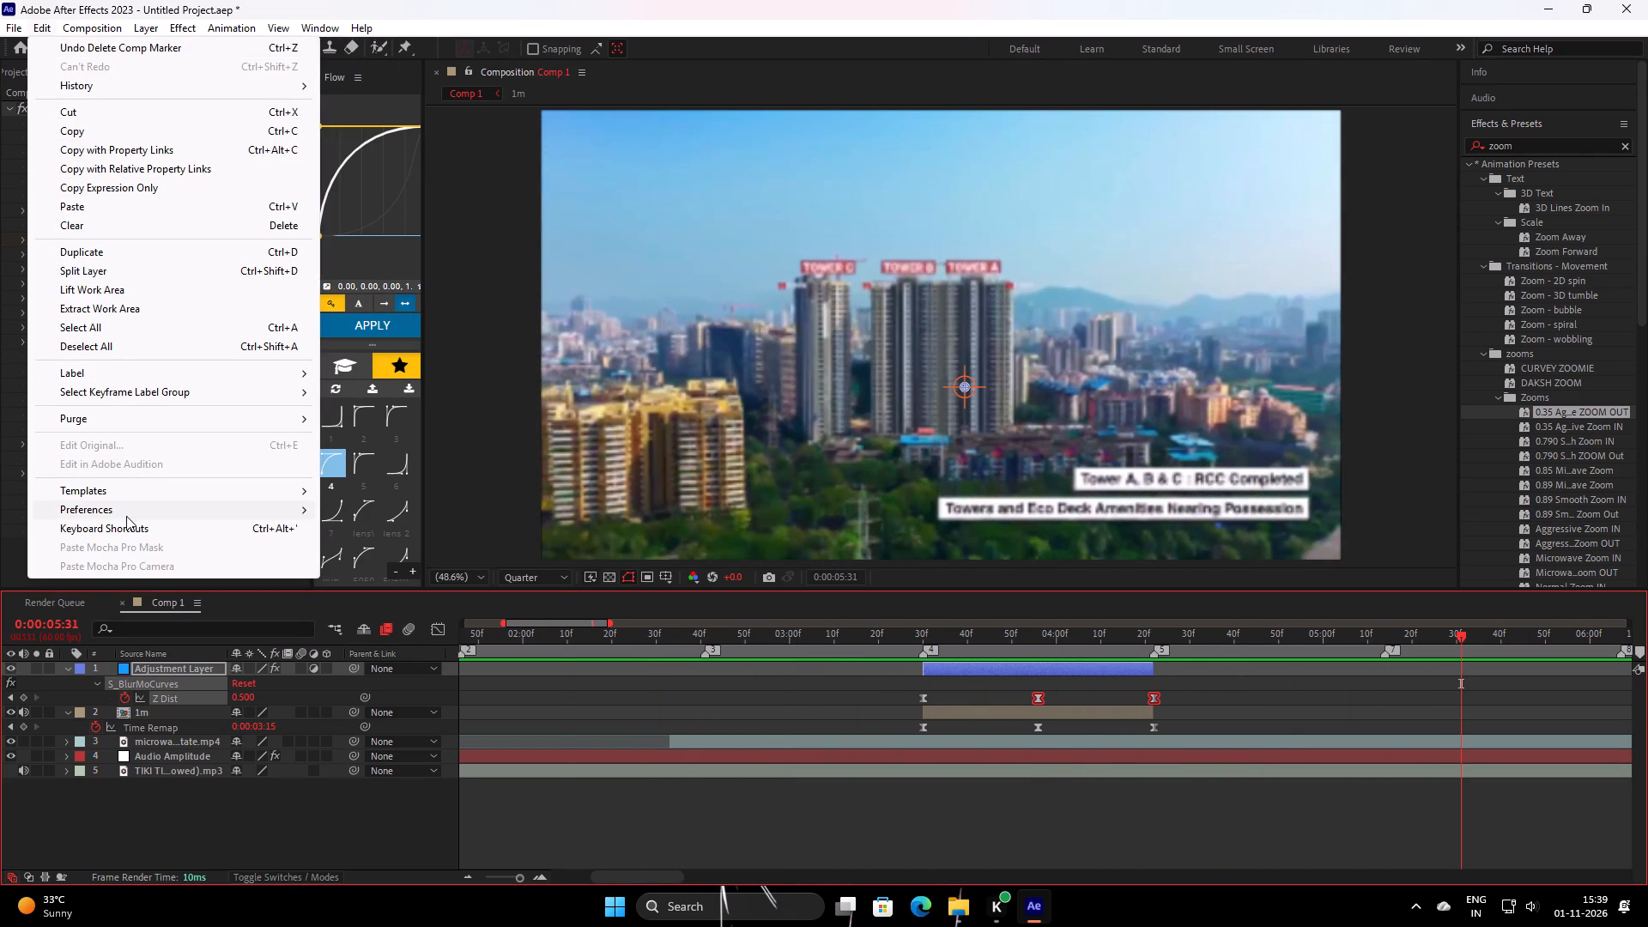
click(126, 516)
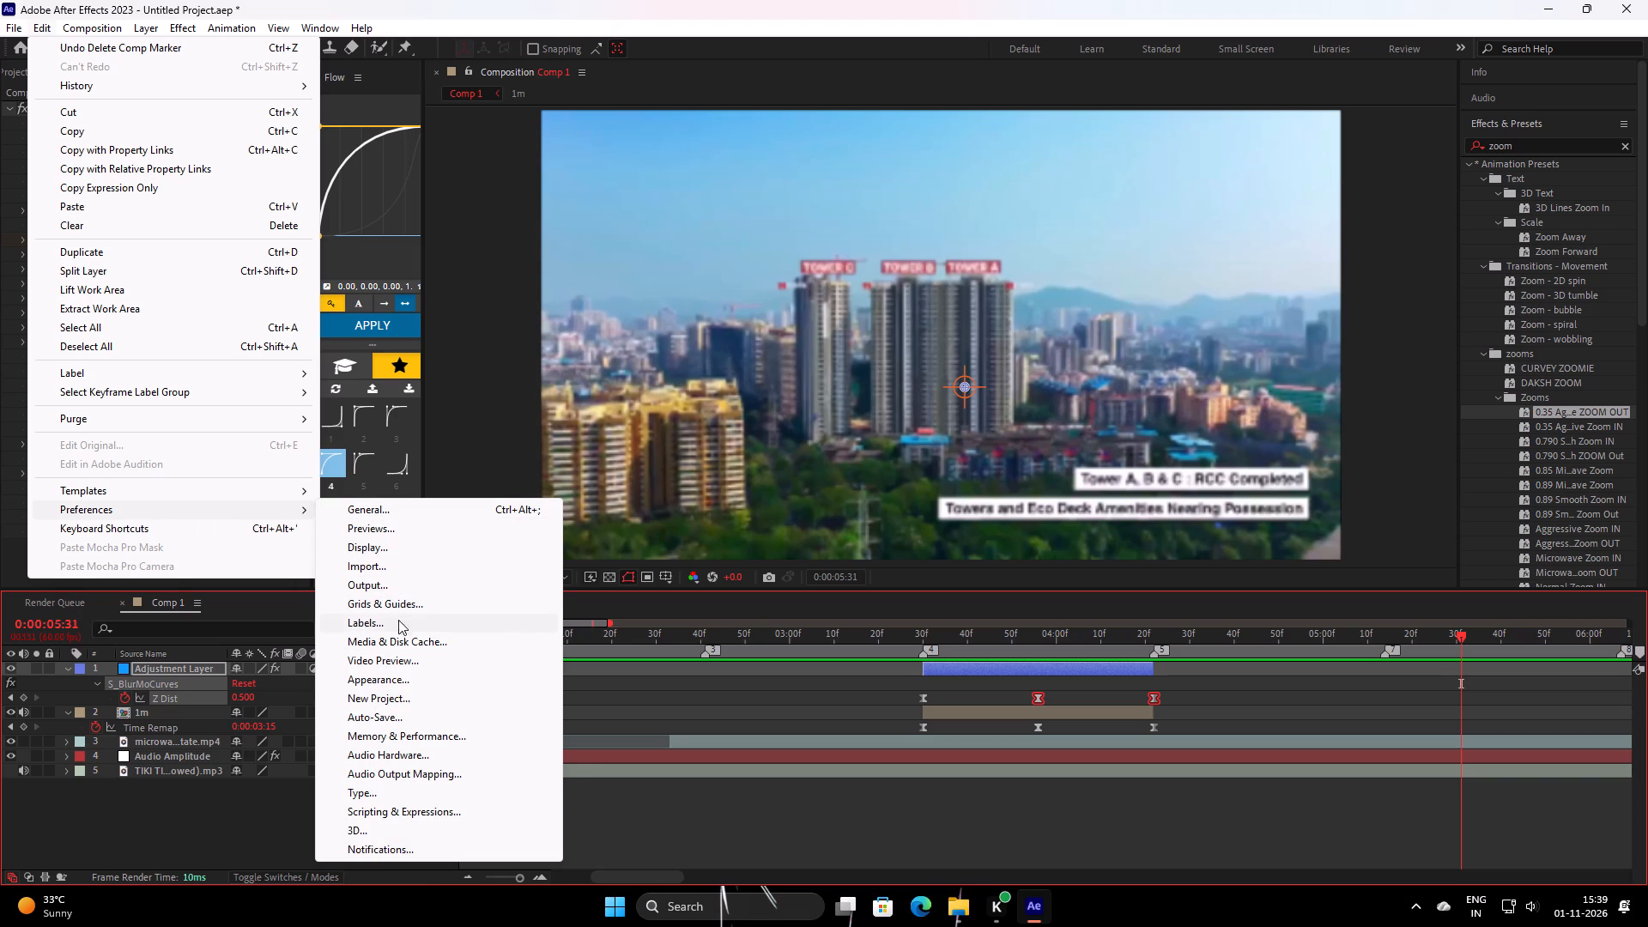
click(400, 641)
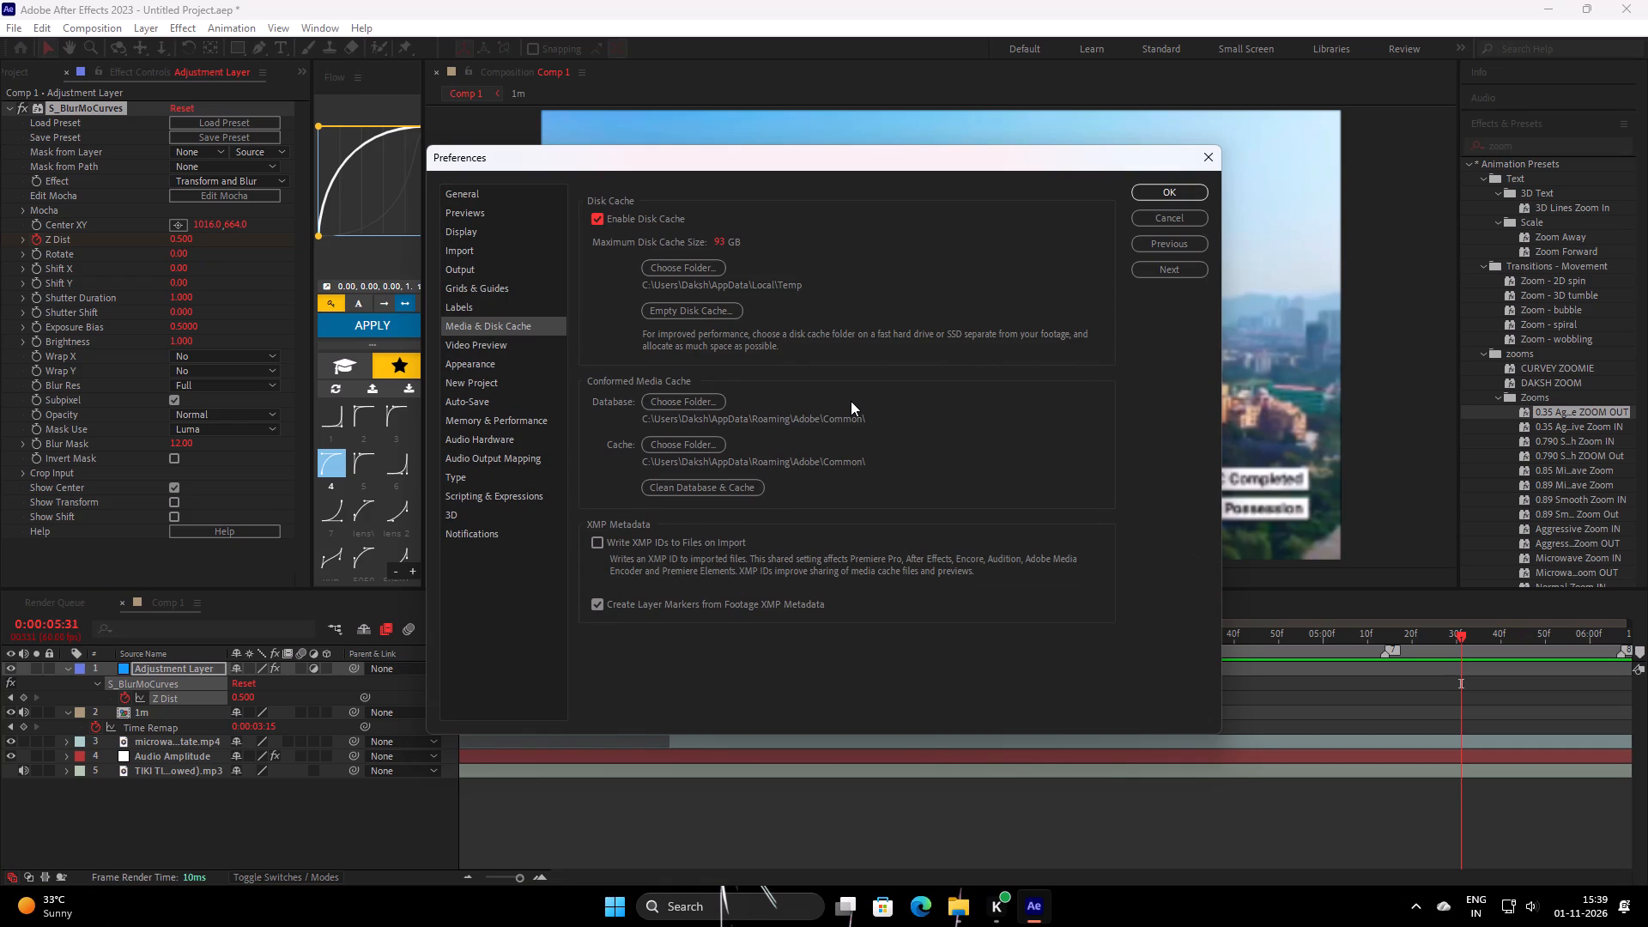
click(702, 309)
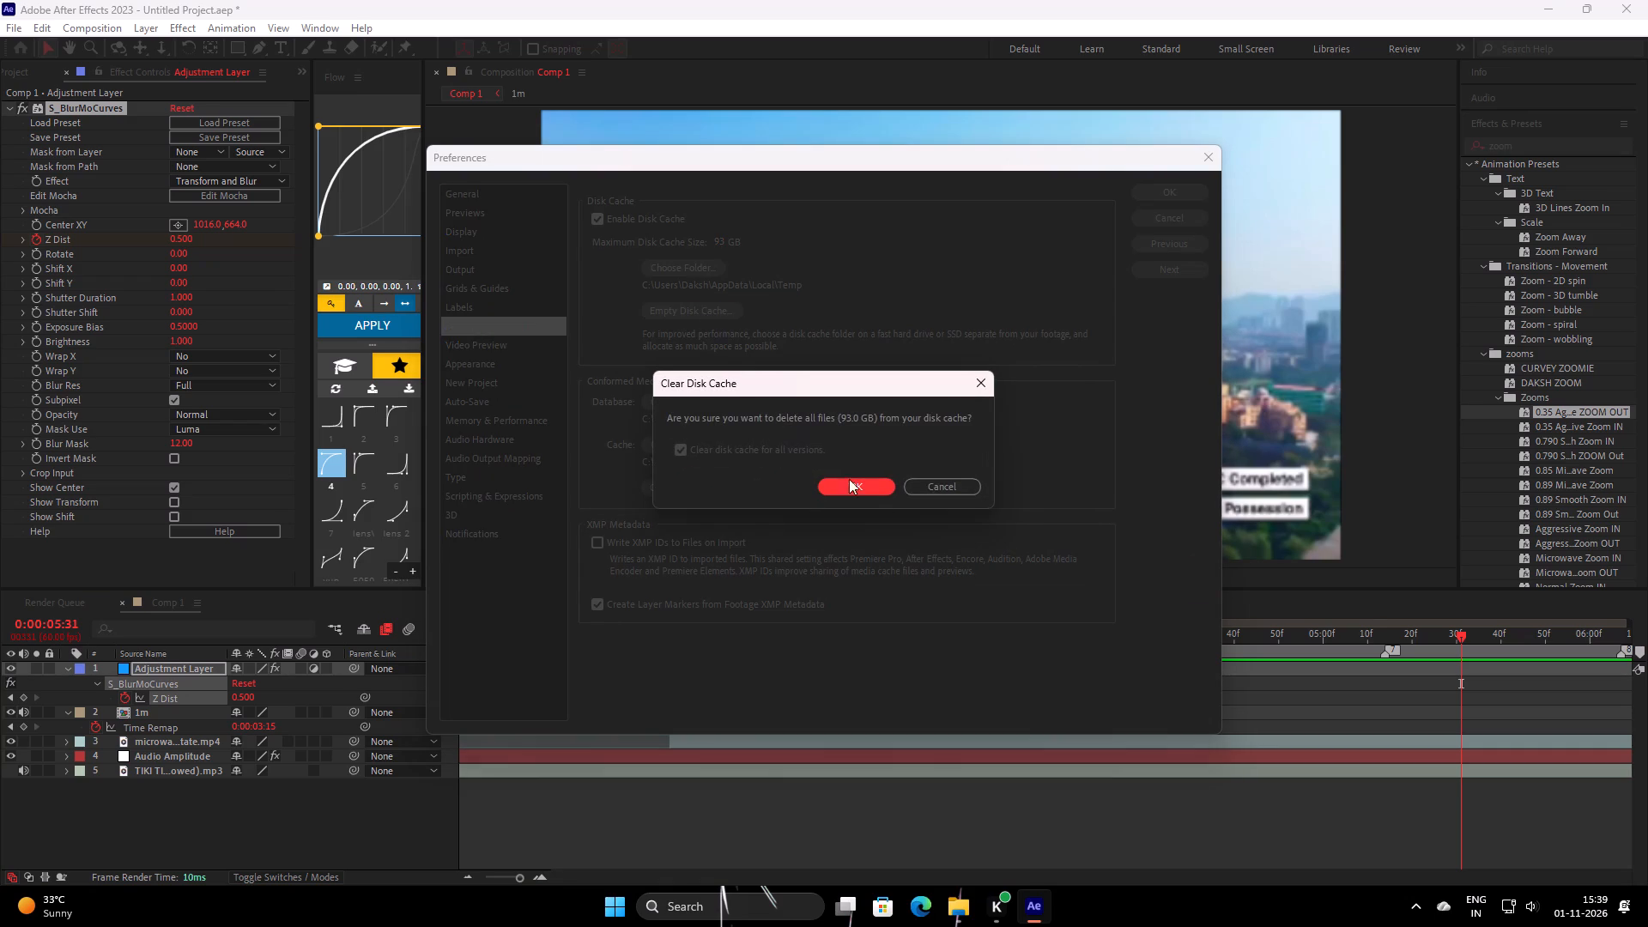
click(880, 488)
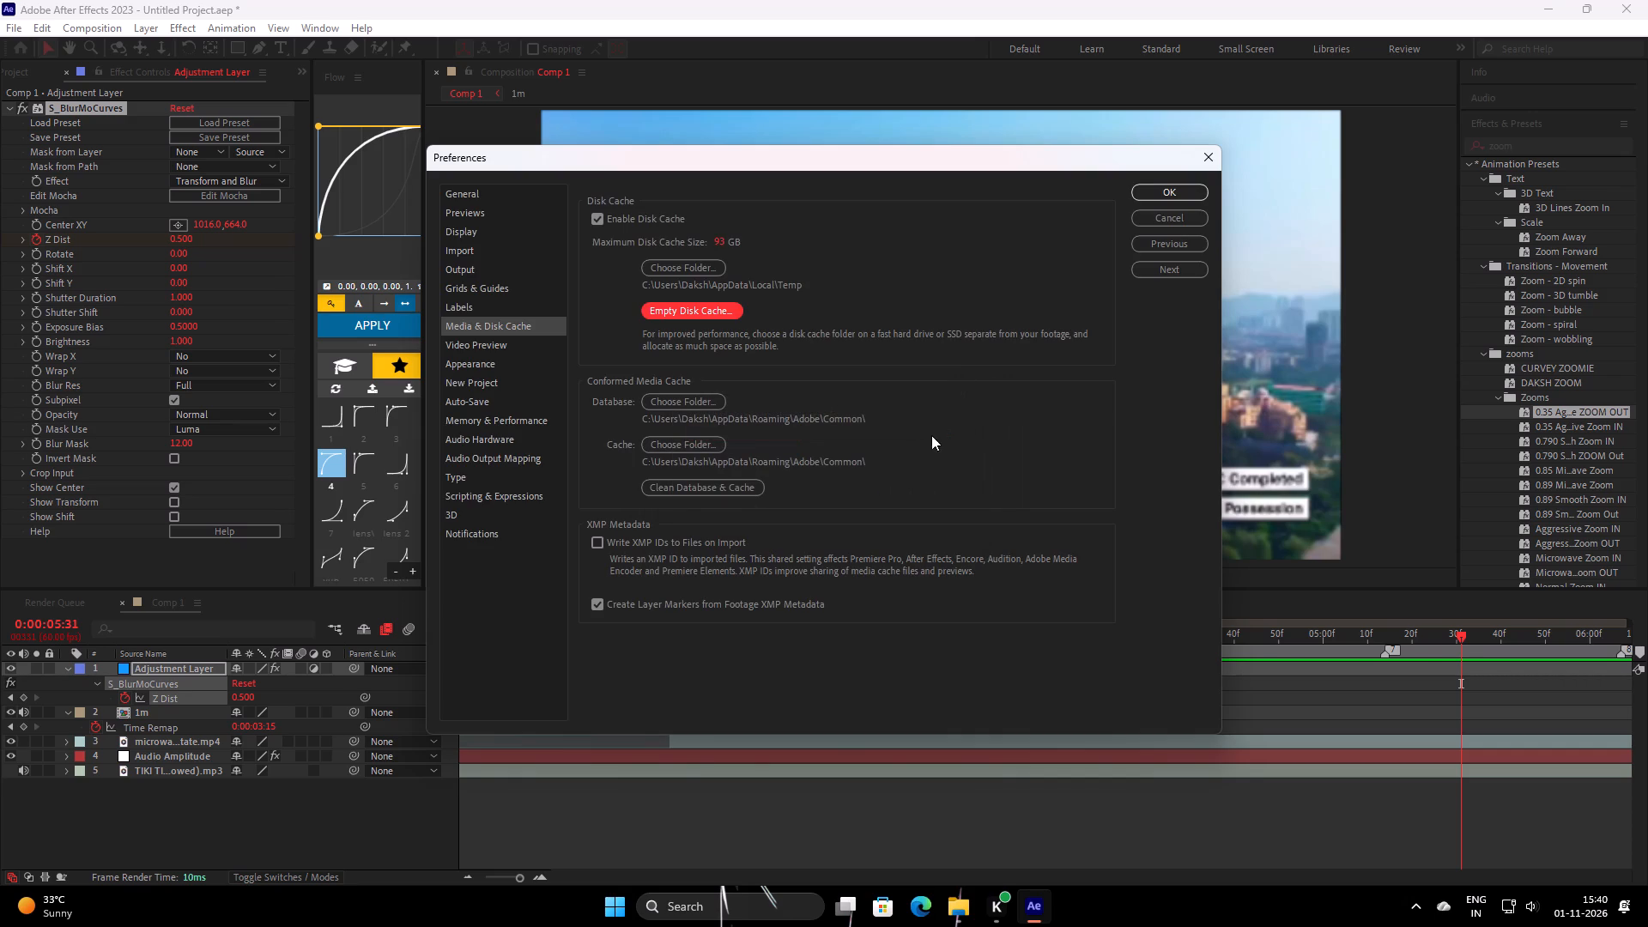
click(1181, 185)
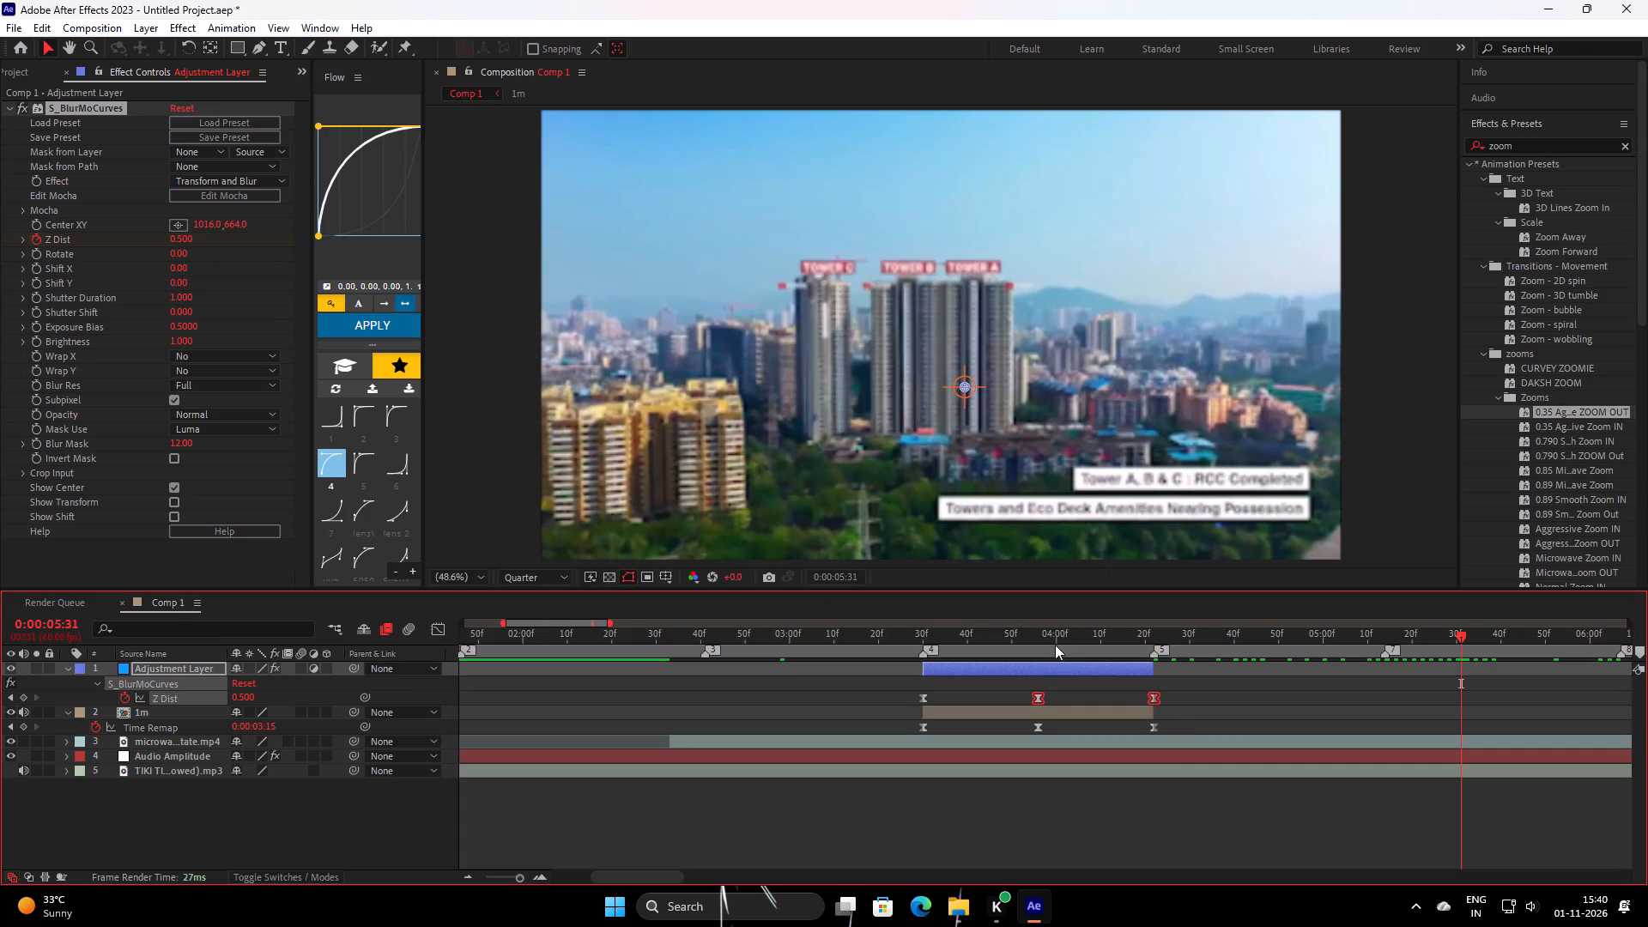
Play back from about 0:00:02:01 and scrub the zoom at the cut on beat marker 4.
drag(1059, 639, 786, 665)
drag(1007, 636, 668, 666)
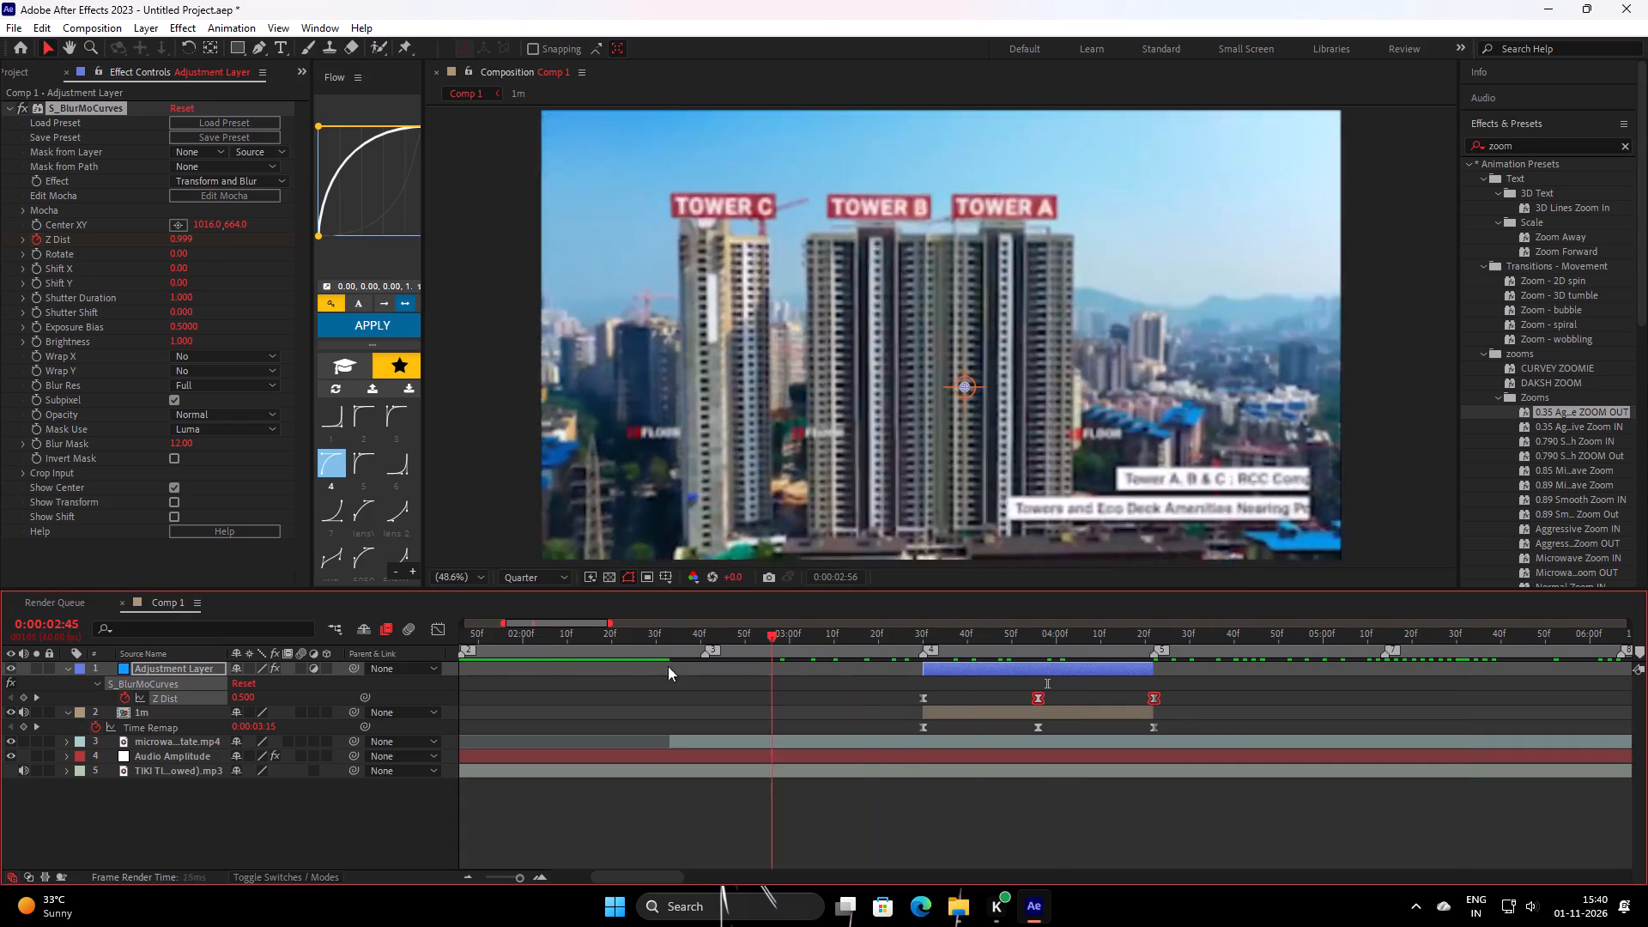
drag(668, 666, 525, 666)
key(space)
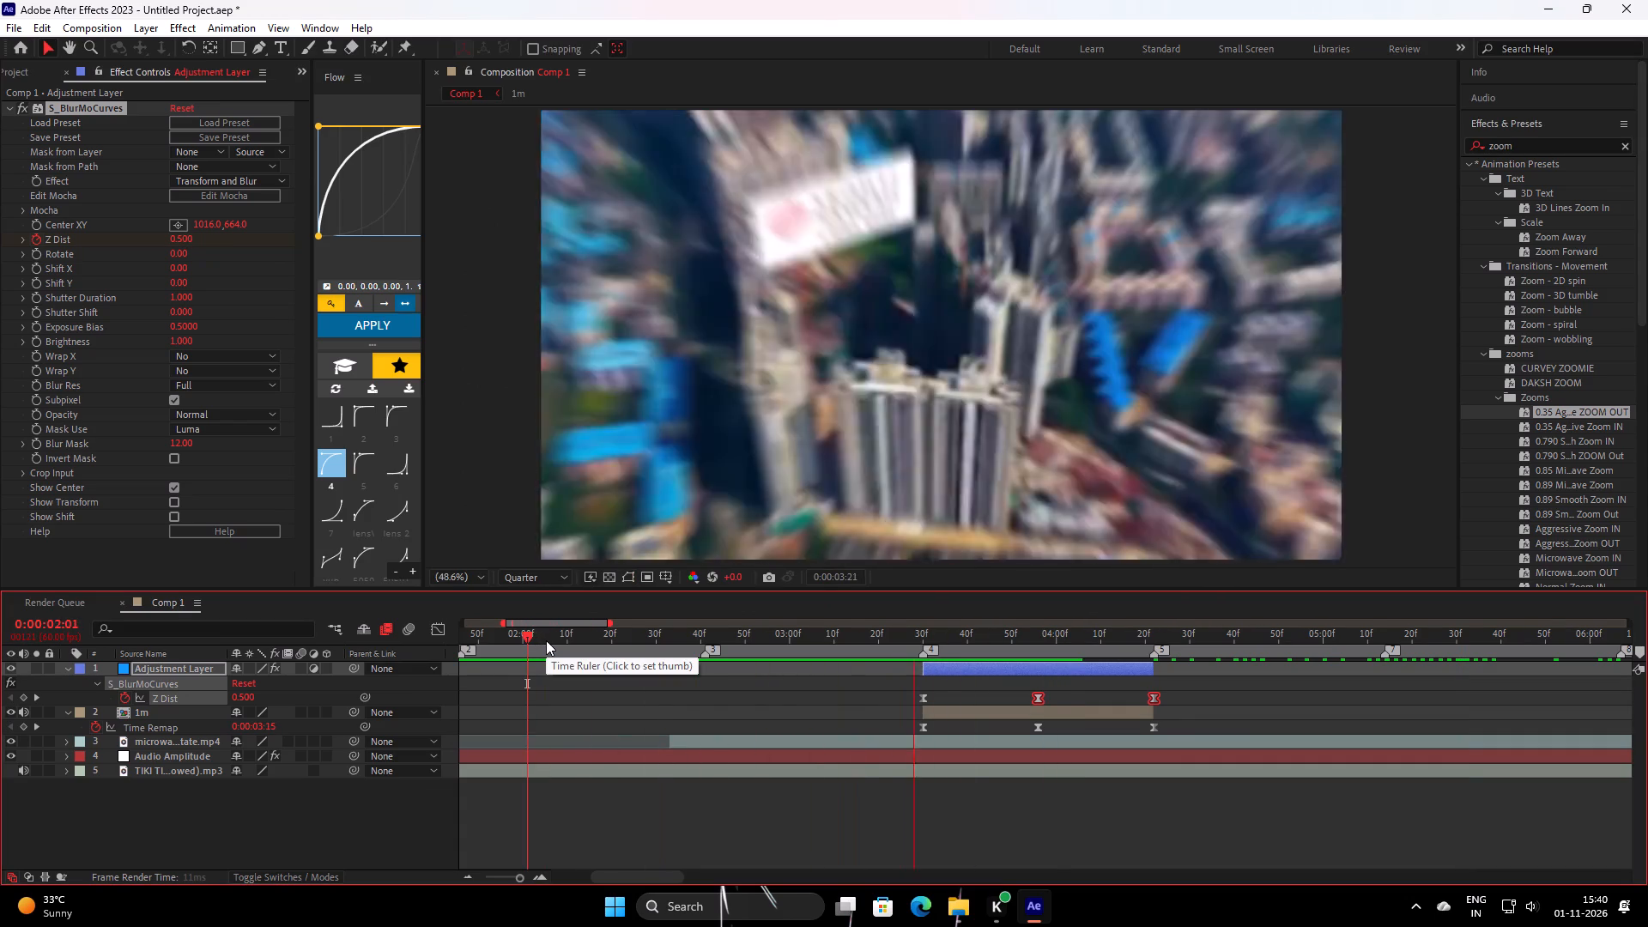
key(space)
drag(1073, 650, 920, 704)
key(space)
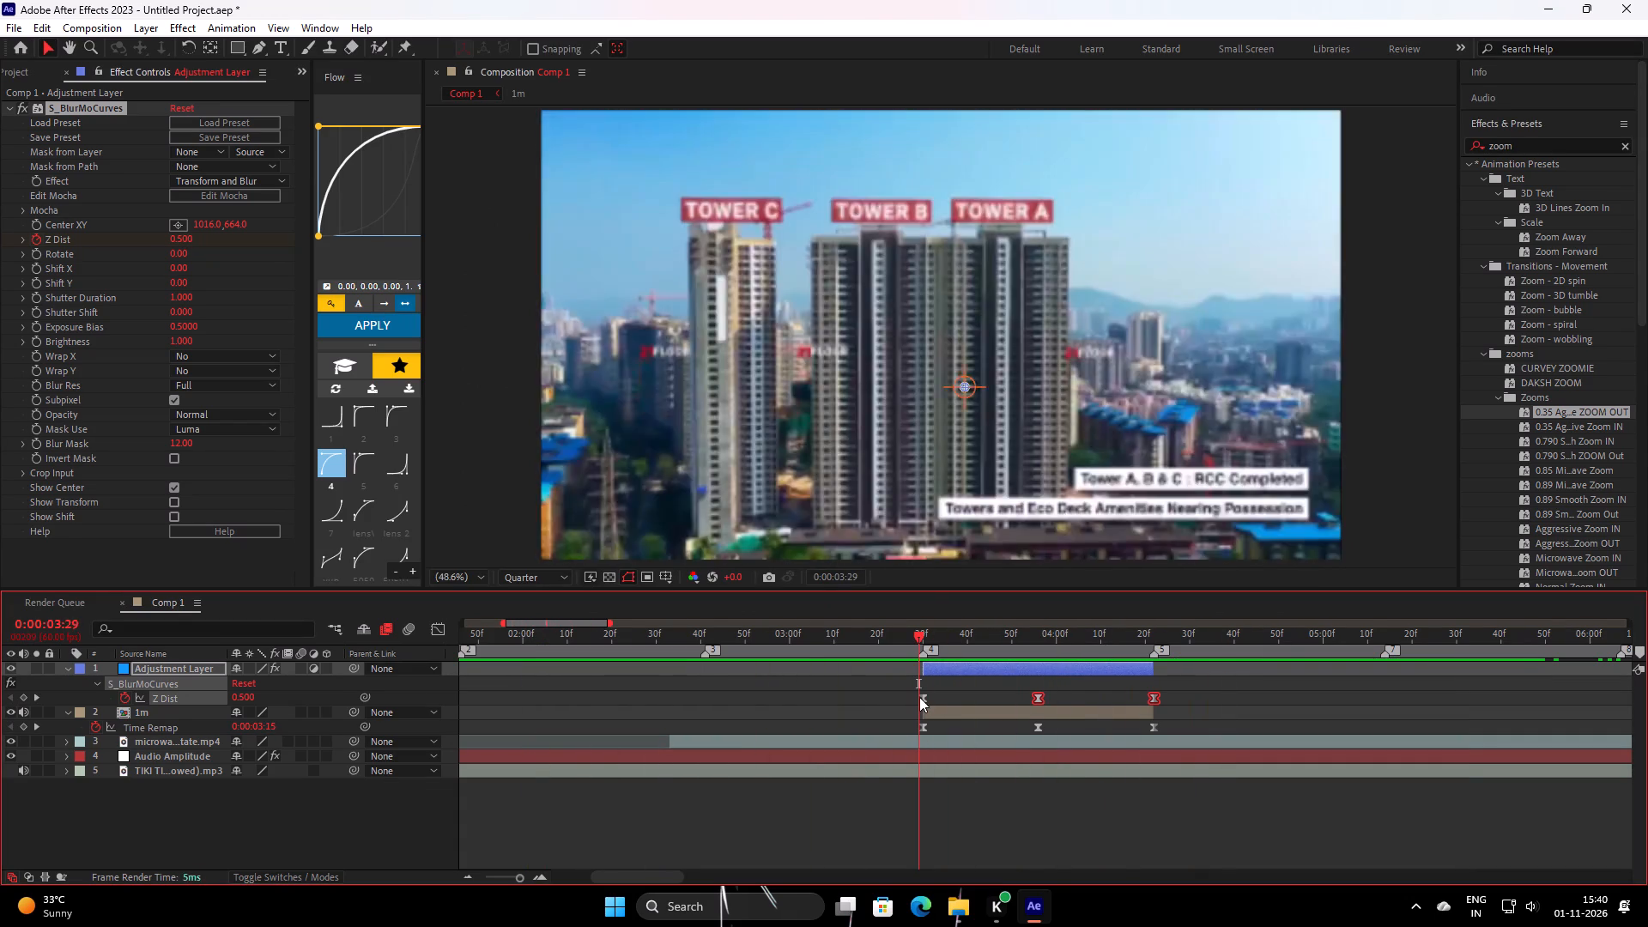
key(space)
drag(1017, 652, 935, 705)
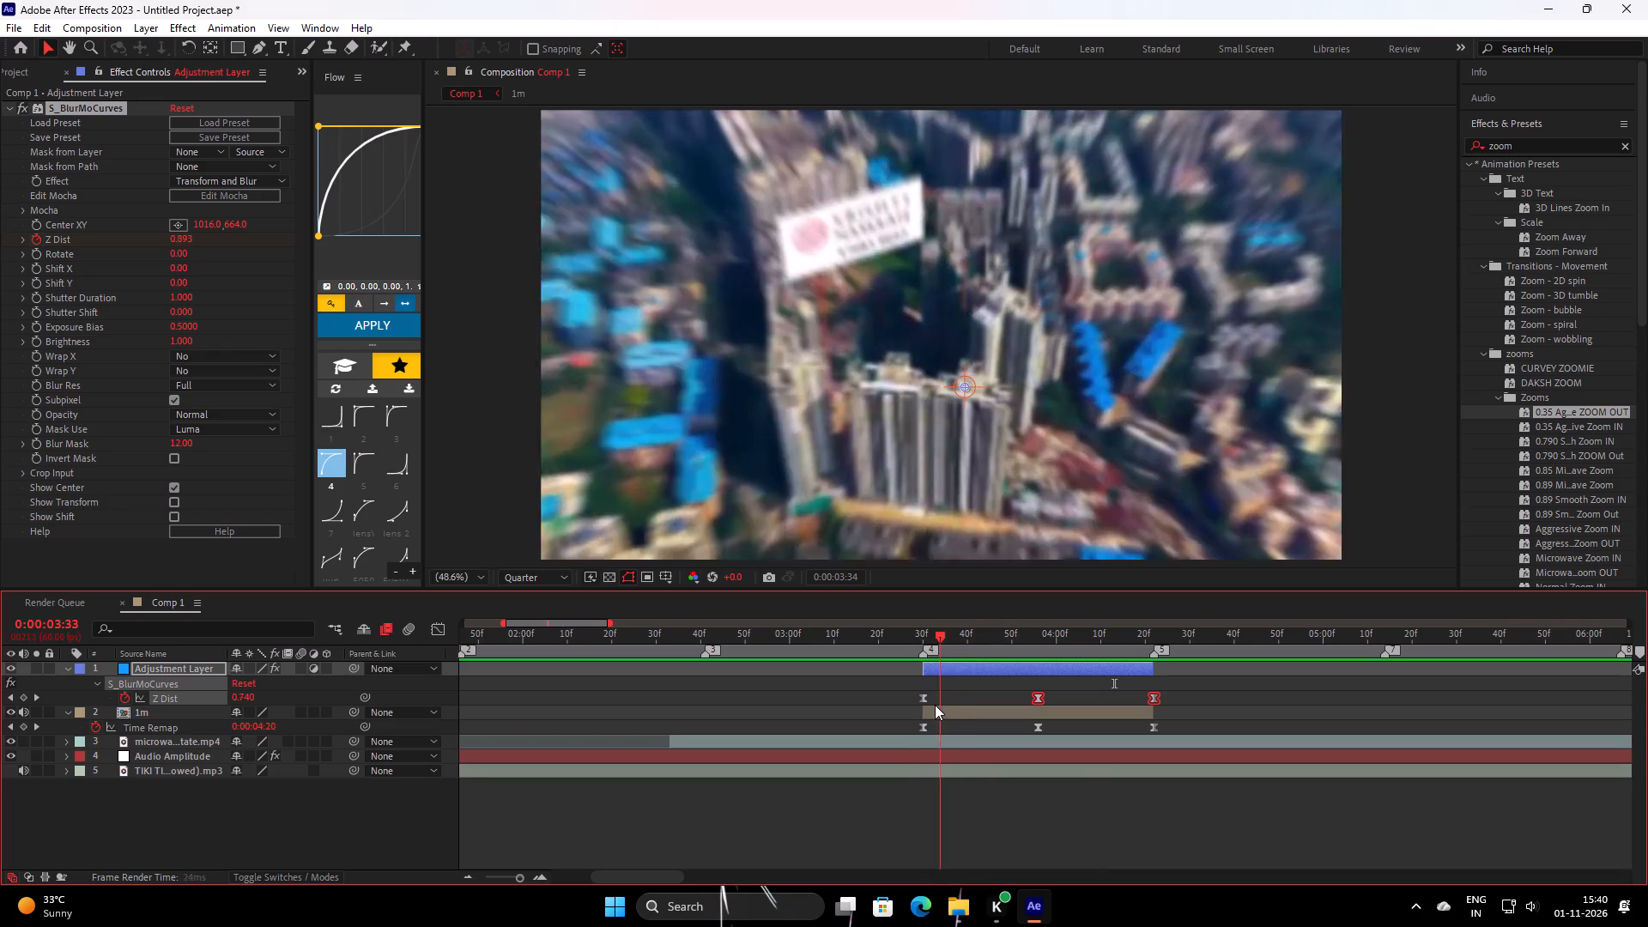
Open the Fast Layers by Payynuz script, dock it between the composition preview and Effects & Presets, and narrow it to enlarge the preview.
drag(935, 705, 977, 682)
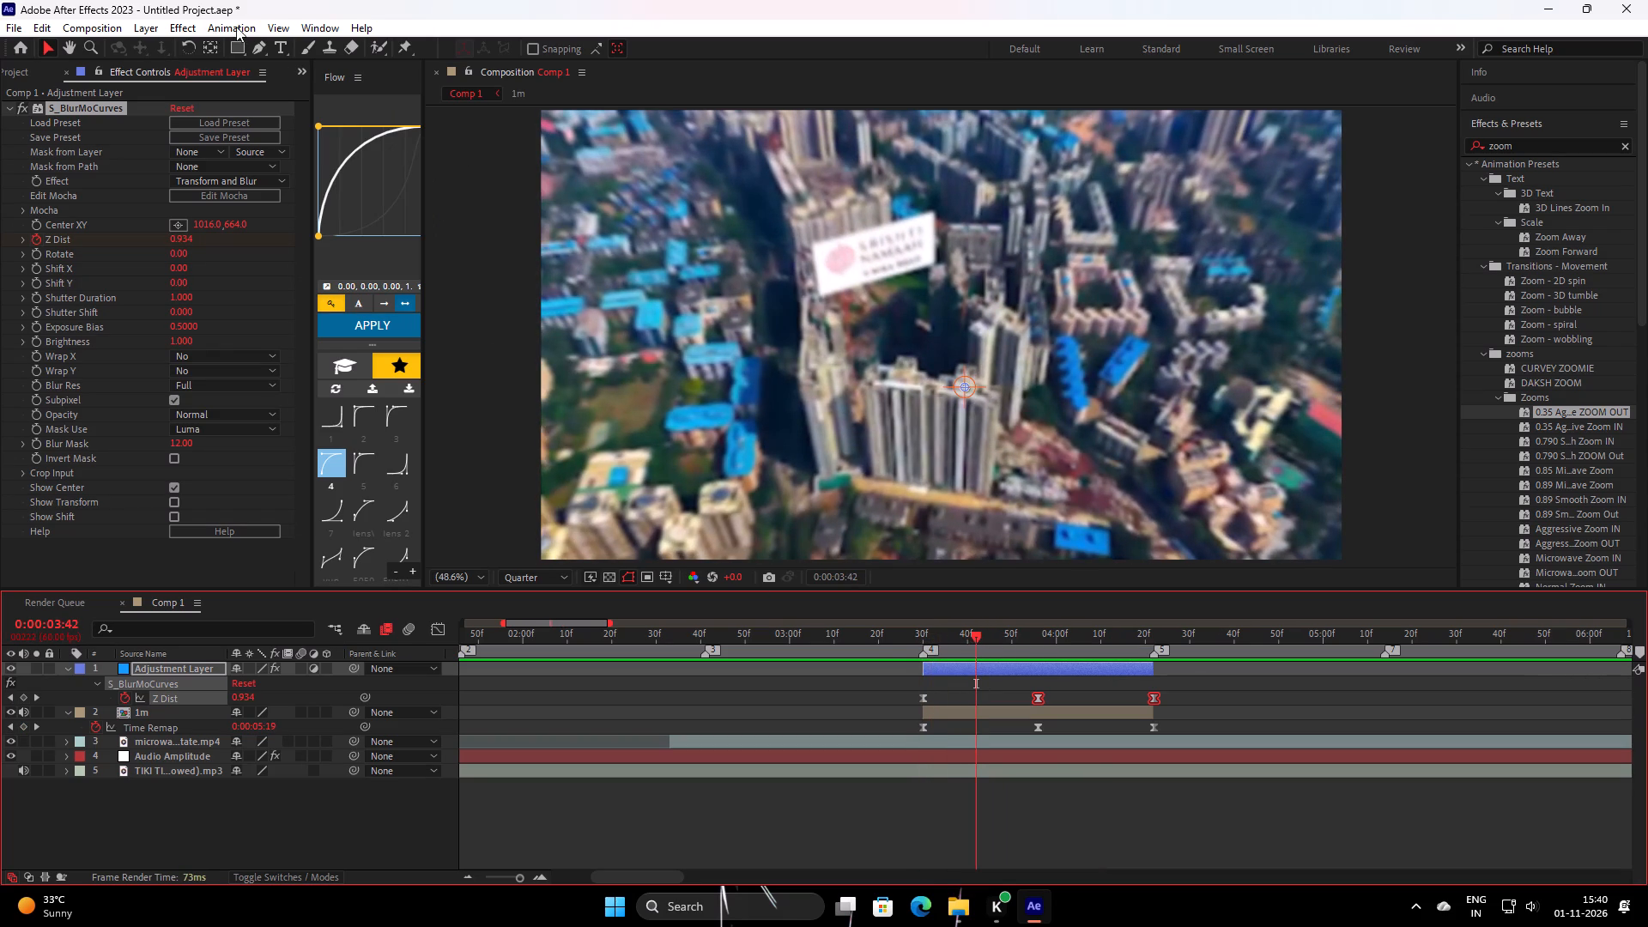
click(221, 22)
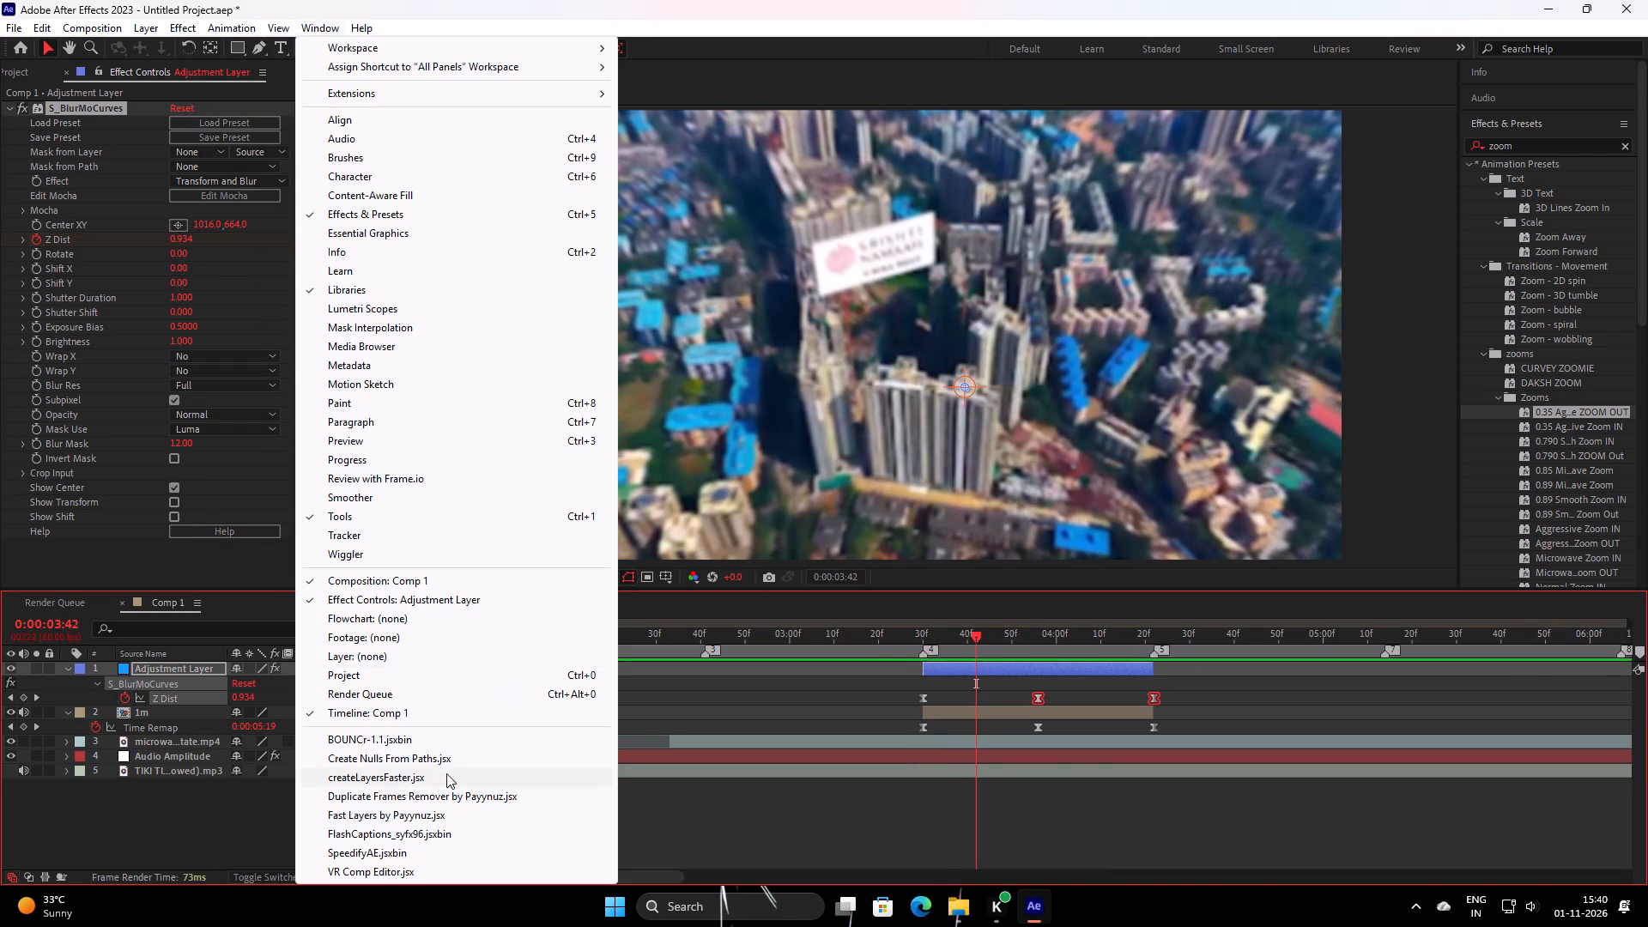
click(438, 819)
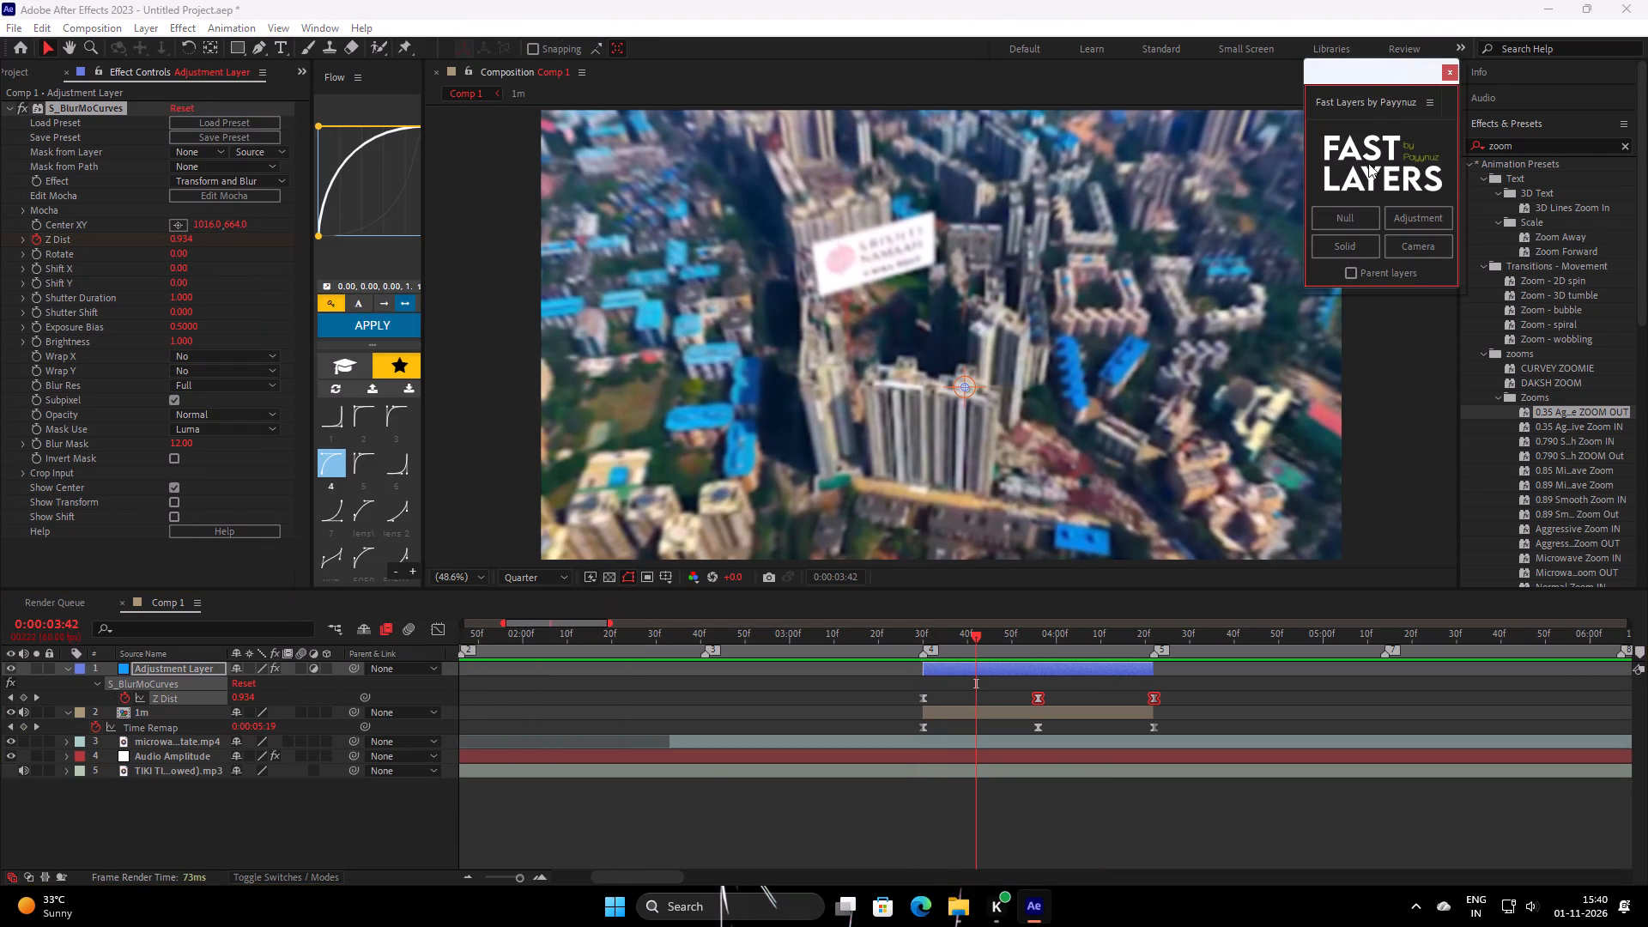
drag(1381, 106, 1426, 138)
drag(941, 361, 1108, 361)
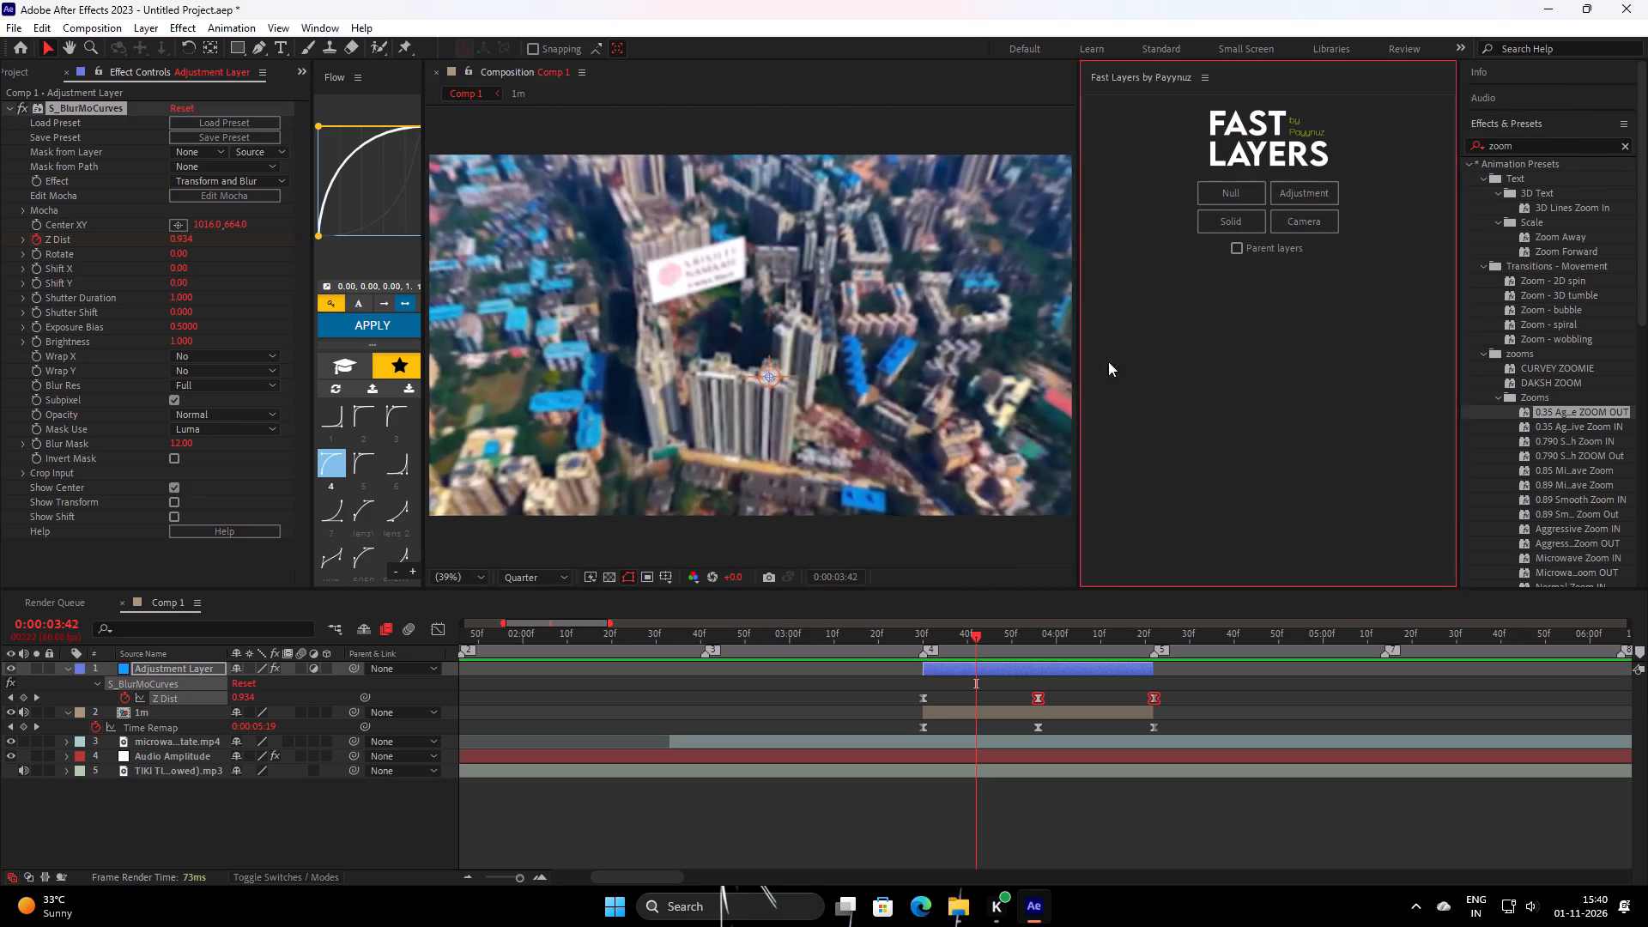
drag(1108, 361, 1286, 349)
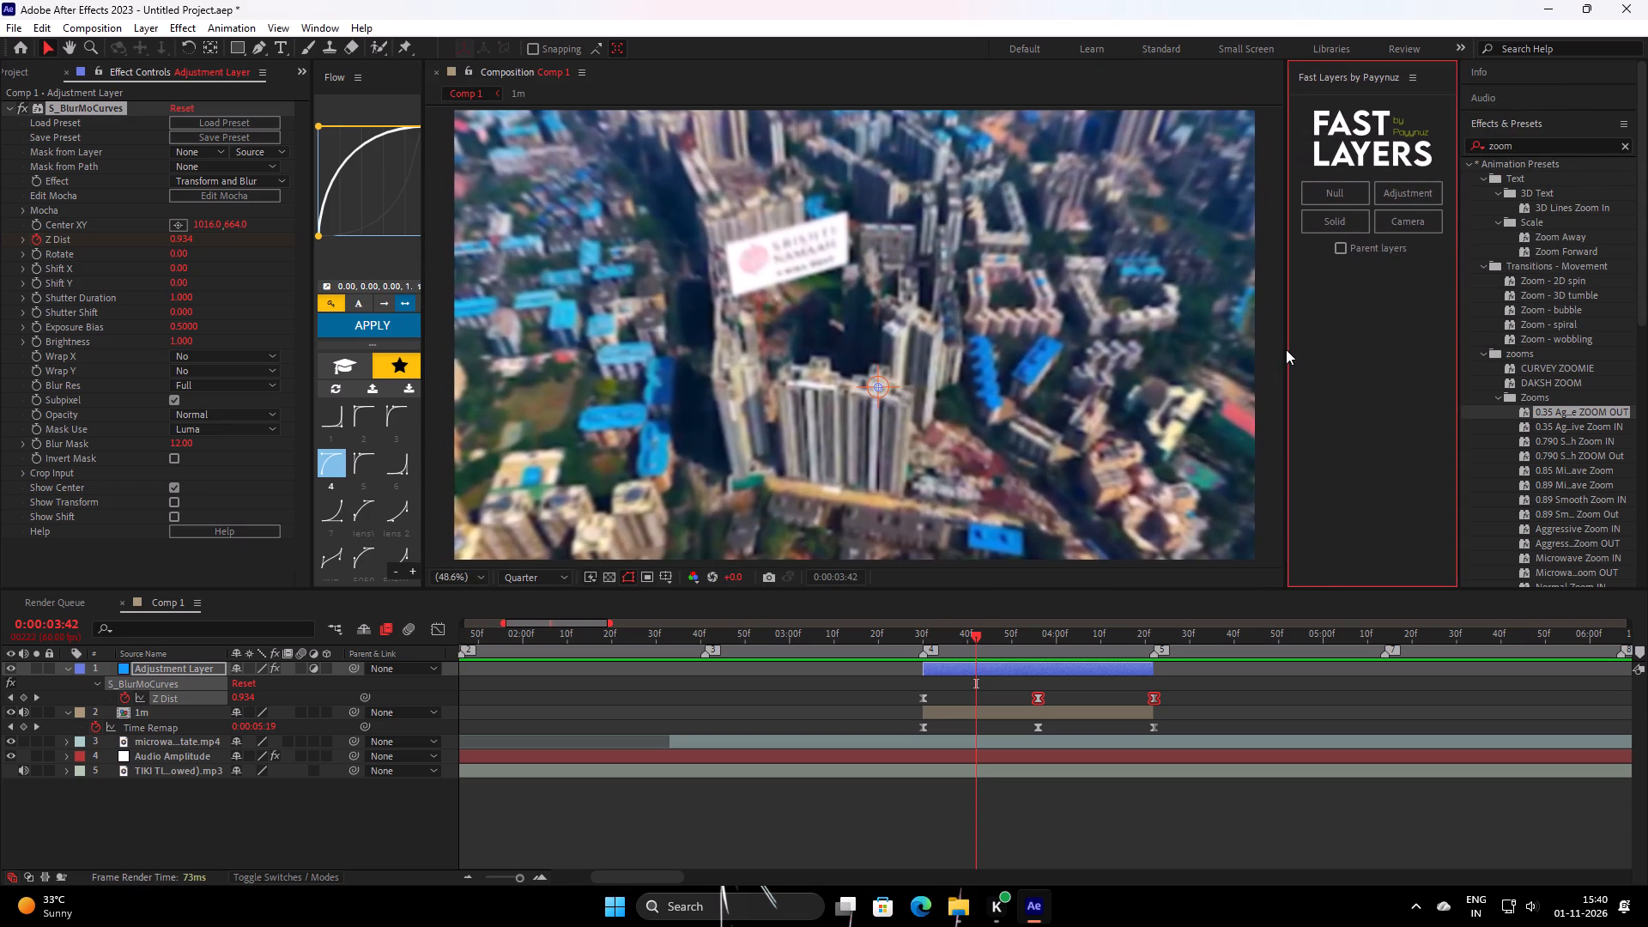
drag(1286, 349, 1300, 349)
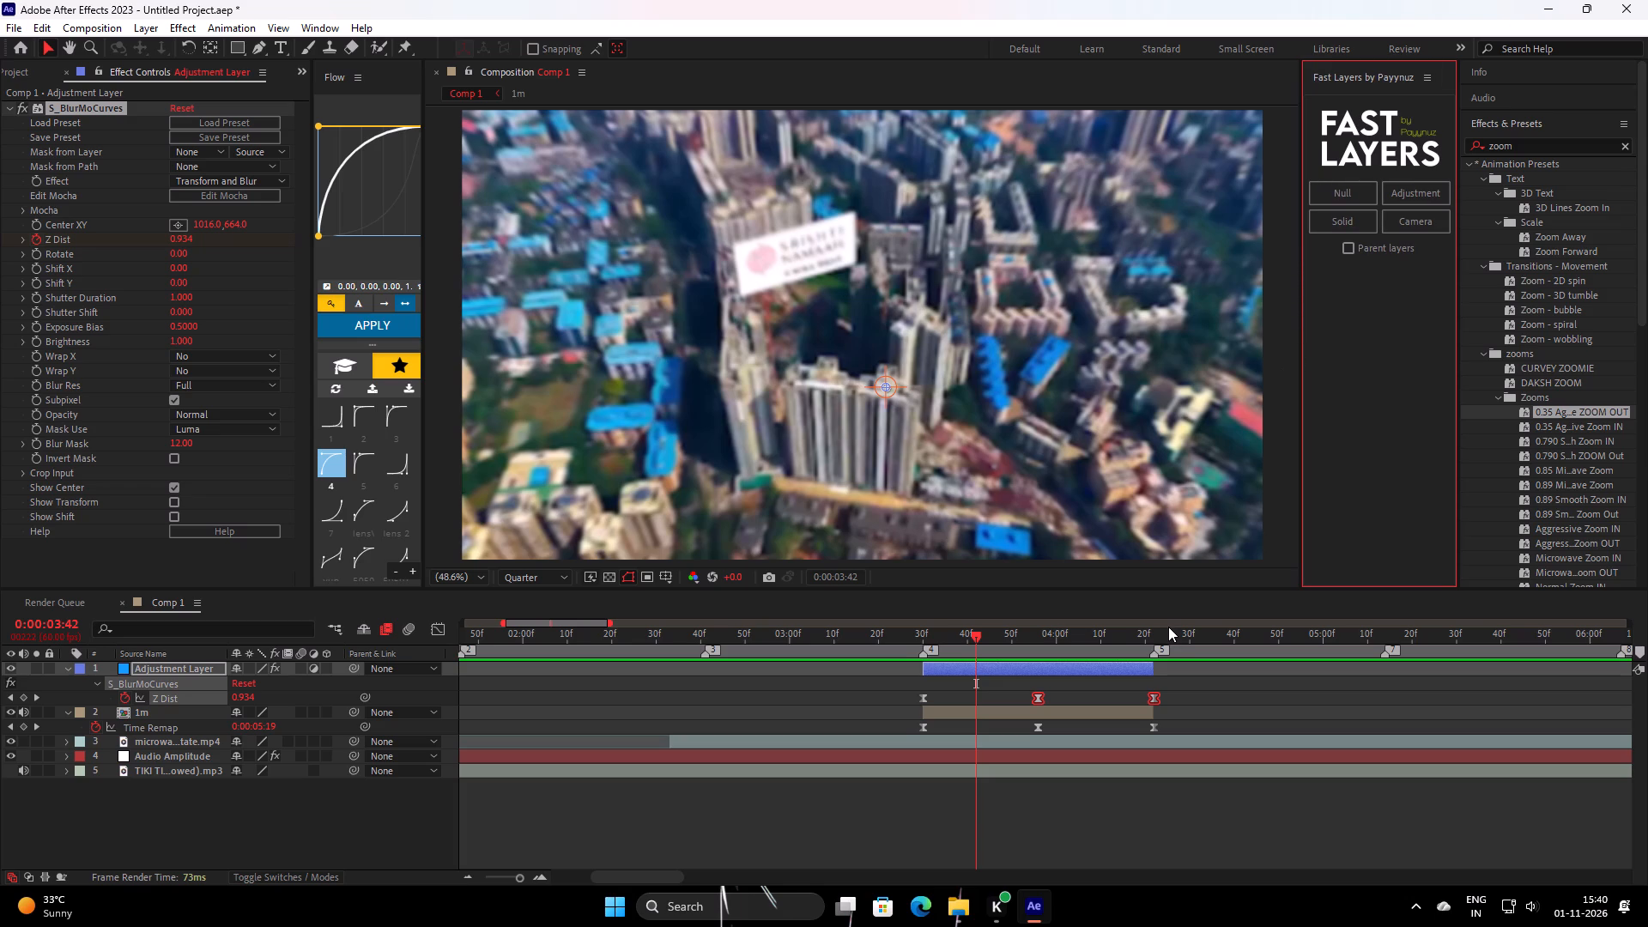
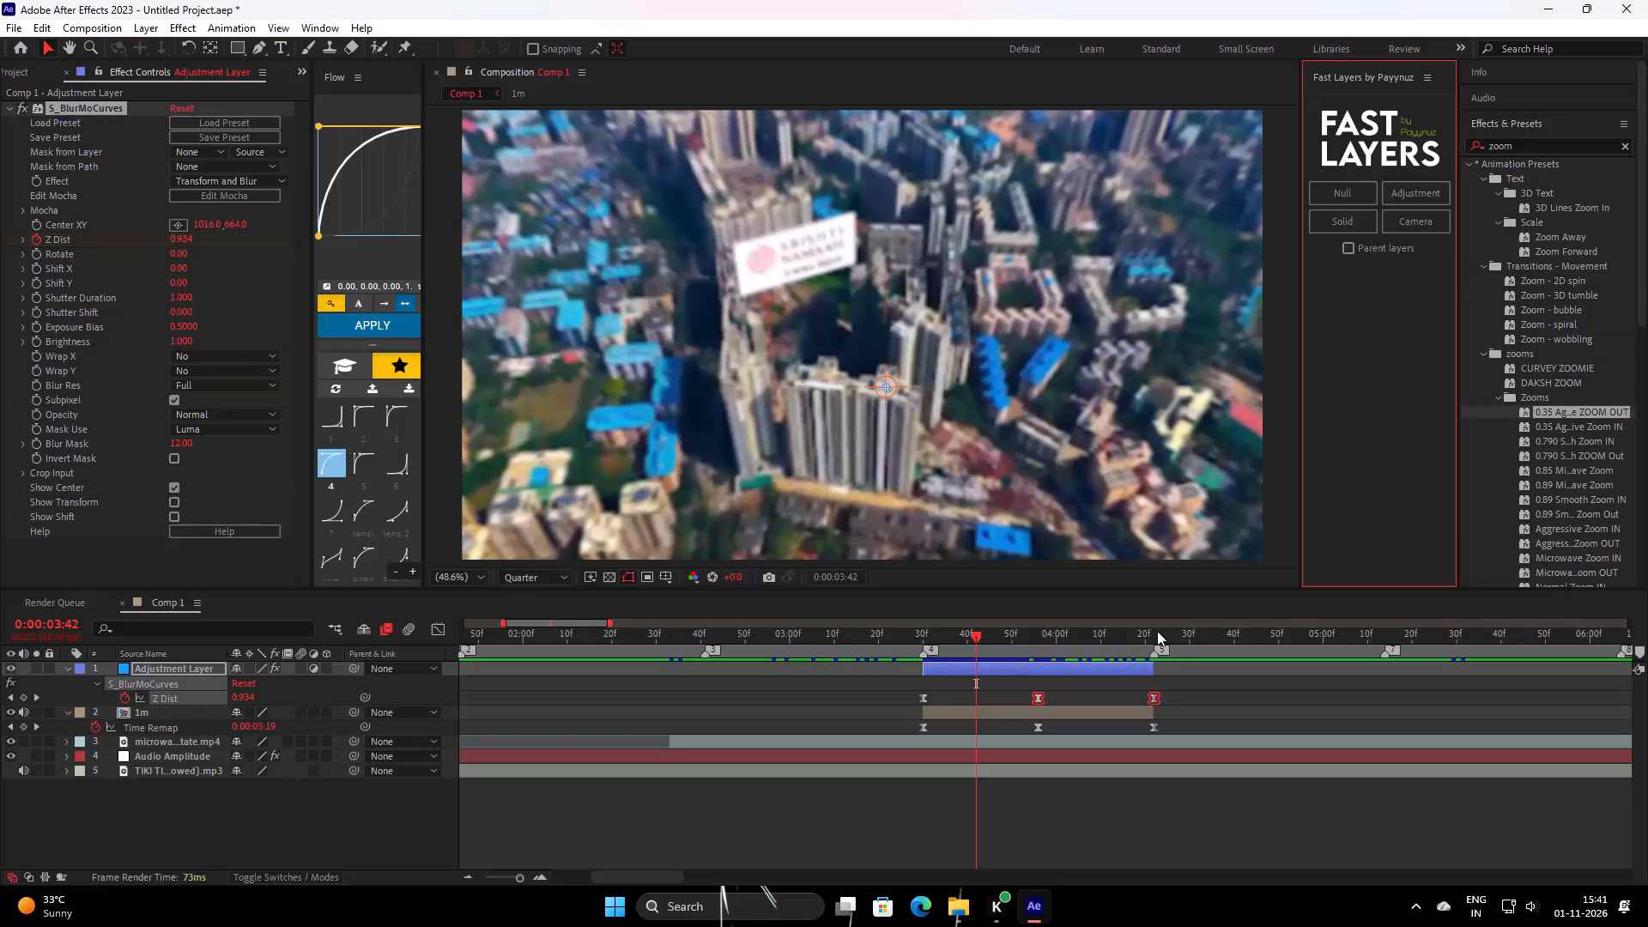
Play back the edit from 0:00:02:50 through the 1m shot, and scrub back to the cut on beat marker 4.
drag(979, 631, 803, 706)
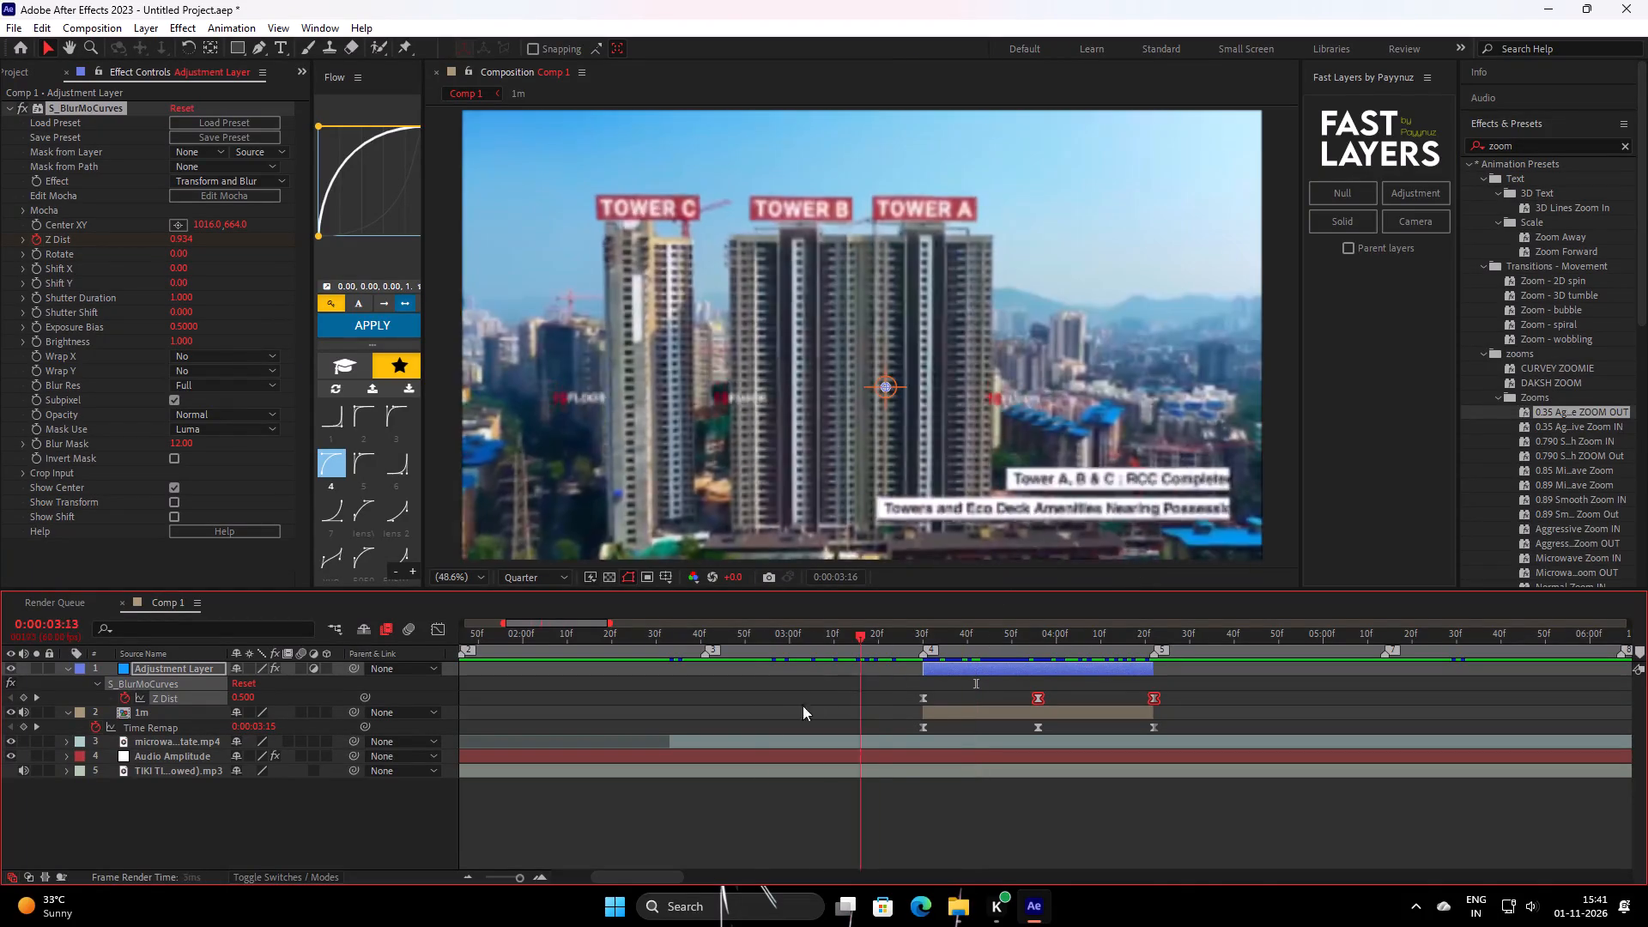
drag(803, 706, 747, 724)
key(space)
key(space)
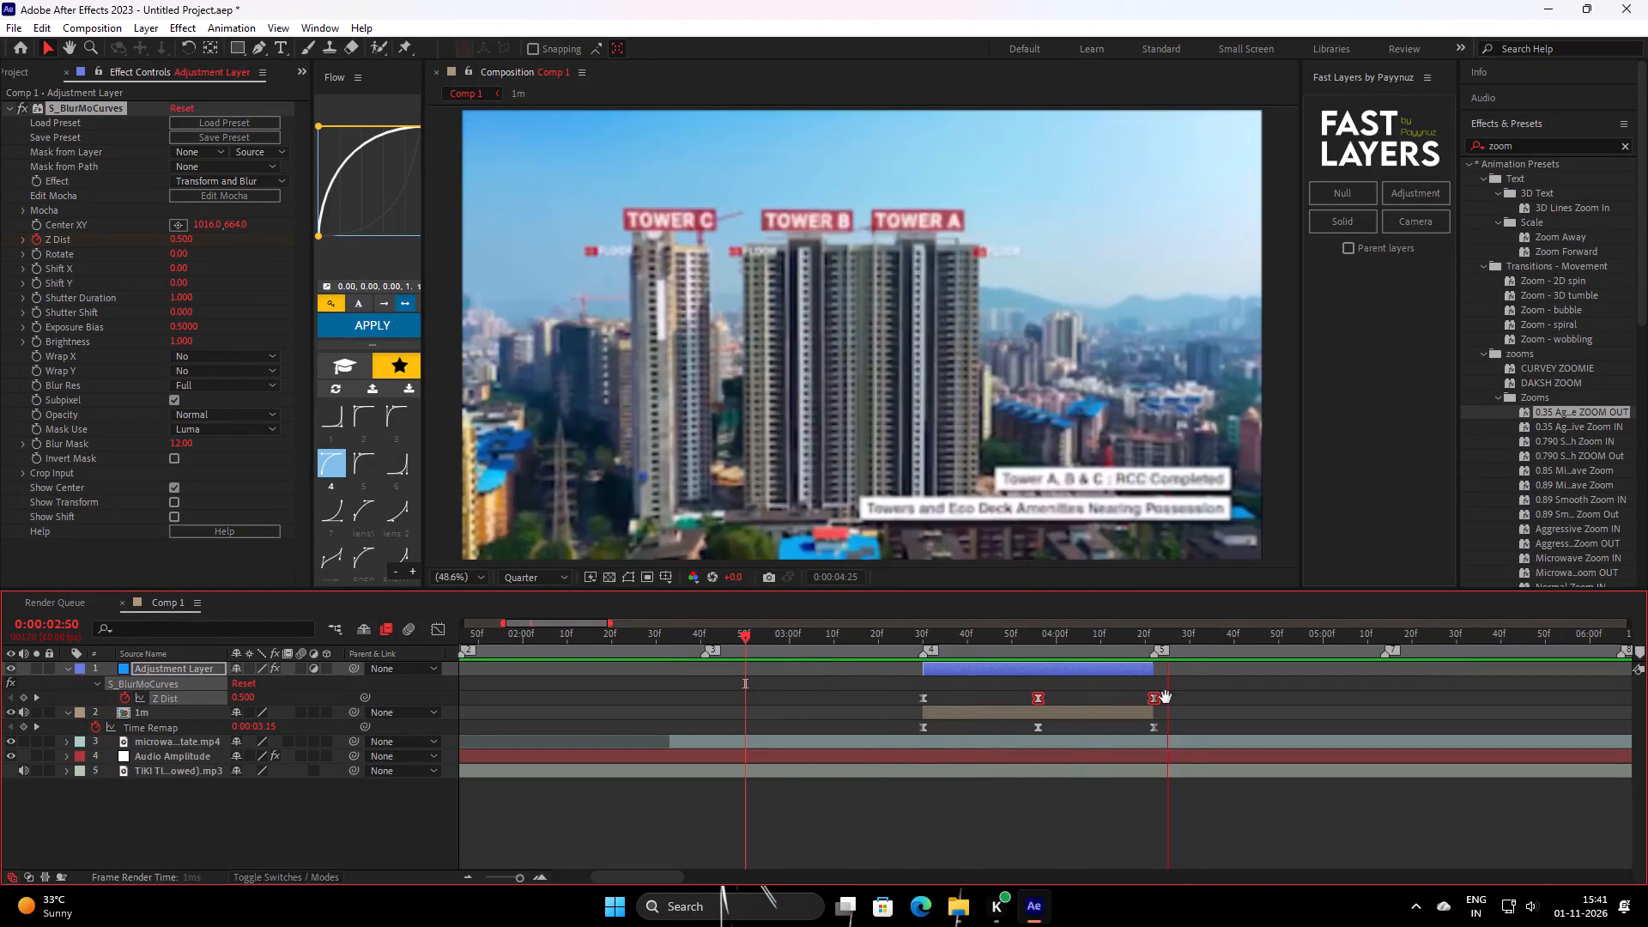
drag(1060, 642, 938, 711)
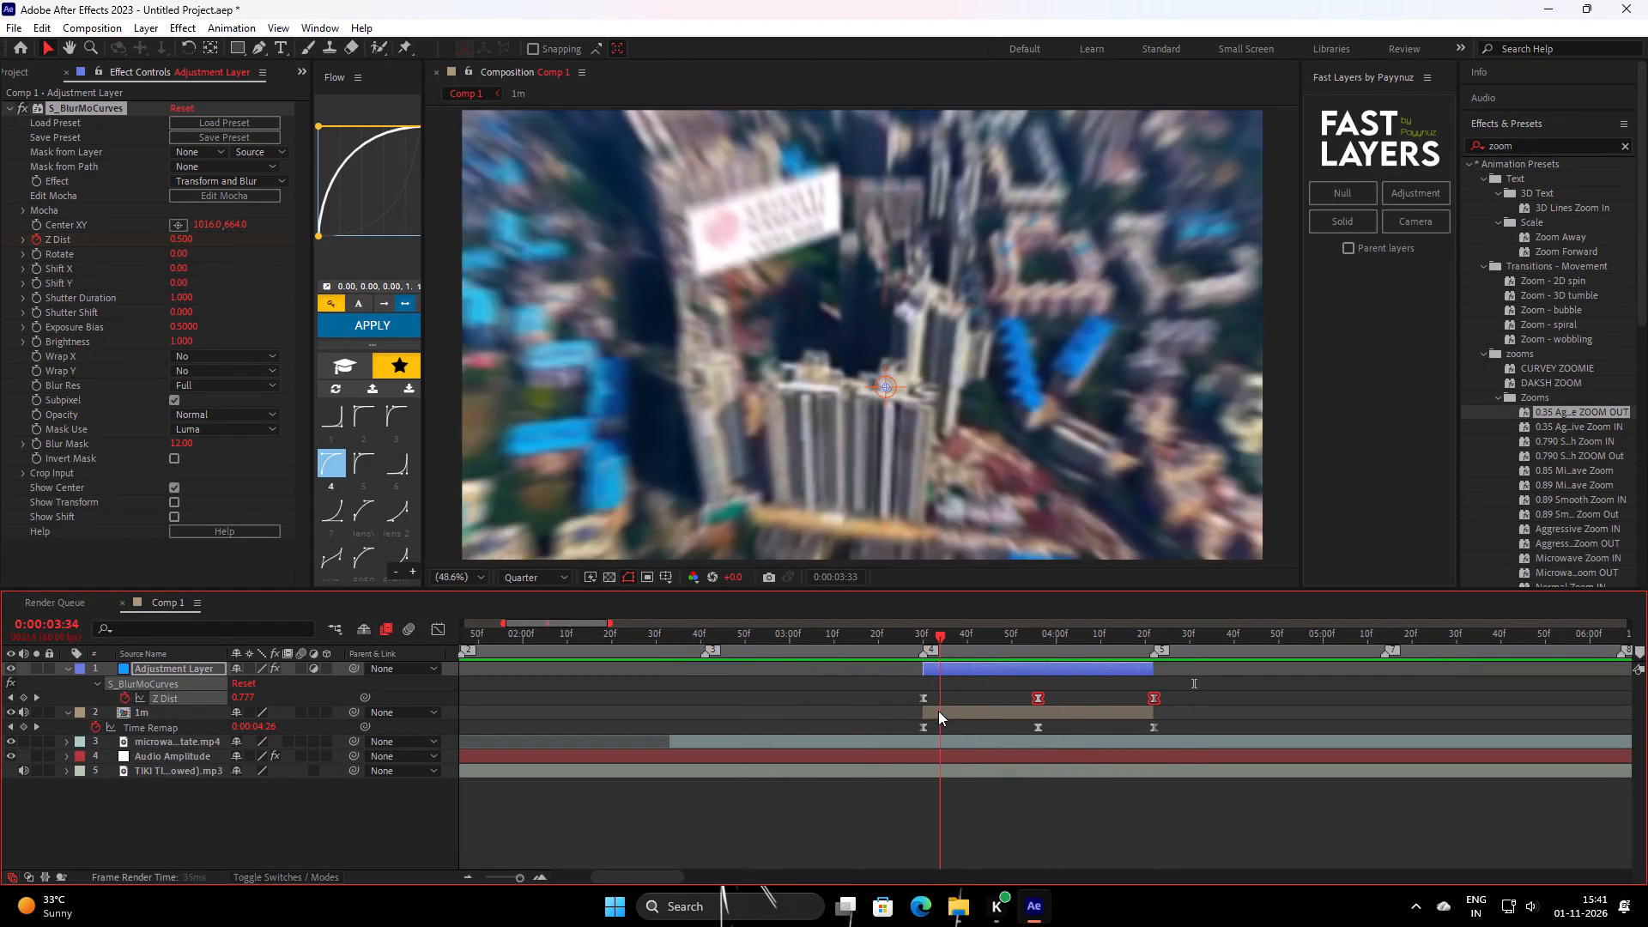
drag(938, 711, 924, 721)
Collapse the revealed properties of the Adjustment Layer and the 1m layer in the timeline.
click(979, 698)
text(ss)
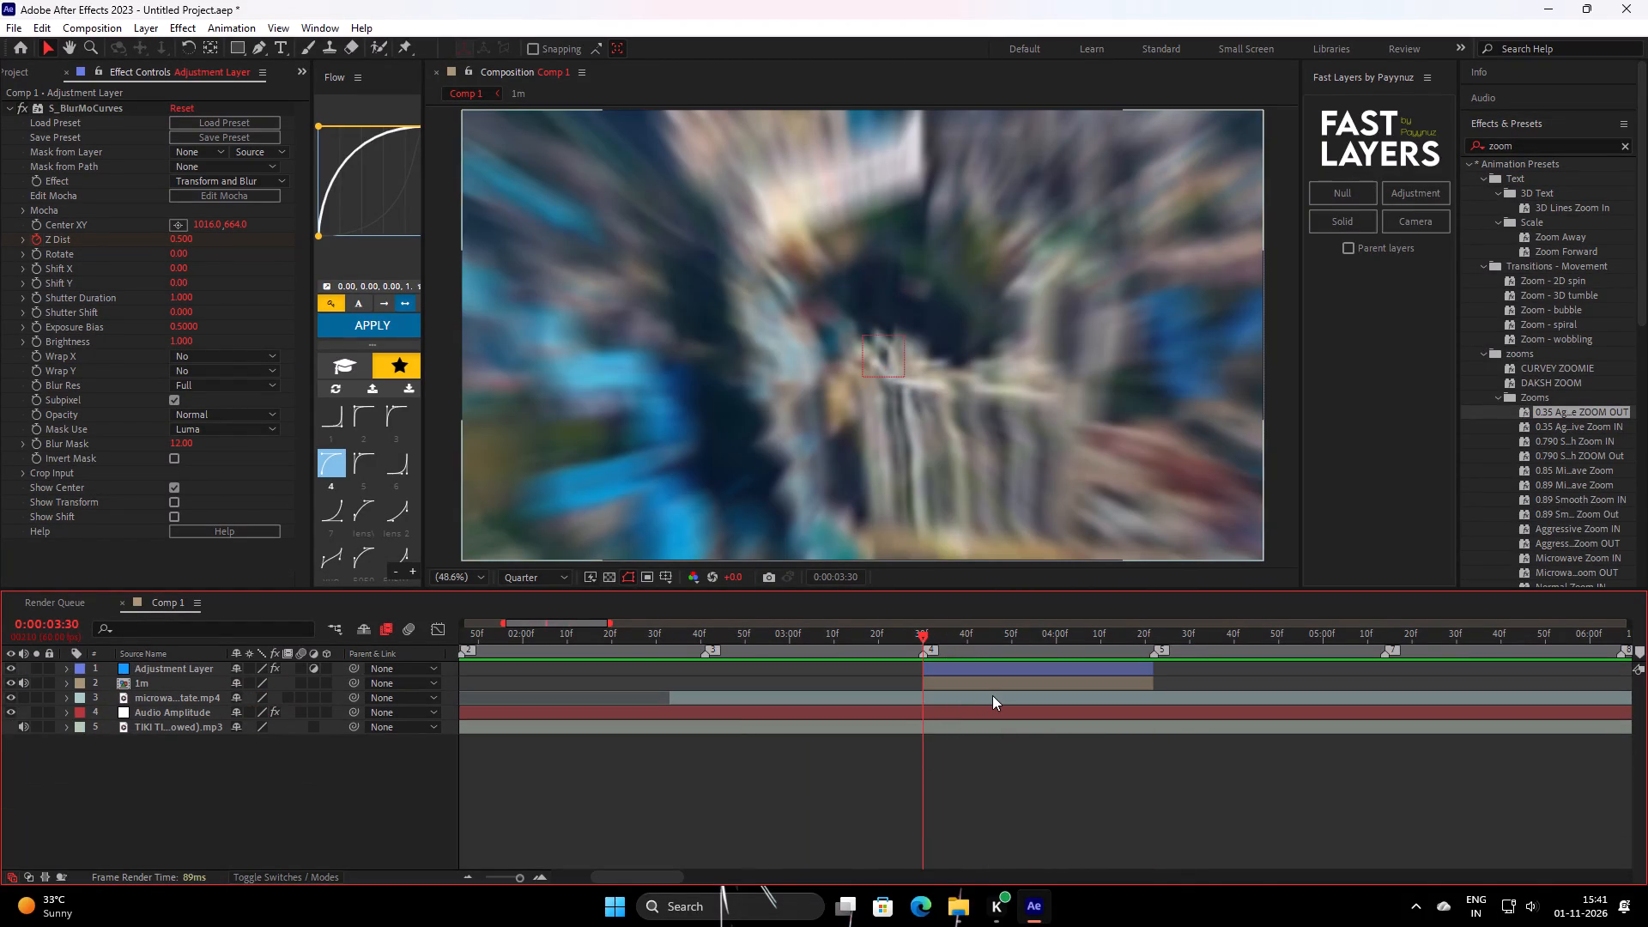
Replay the zoom transition at beat marker 4 several times, starting from 0:00:03:30, 0:00:03:01, 0:00:02:27 and 0:00:03:24.
key(space)
key(space)
drag(1048, 650, 950, 710)
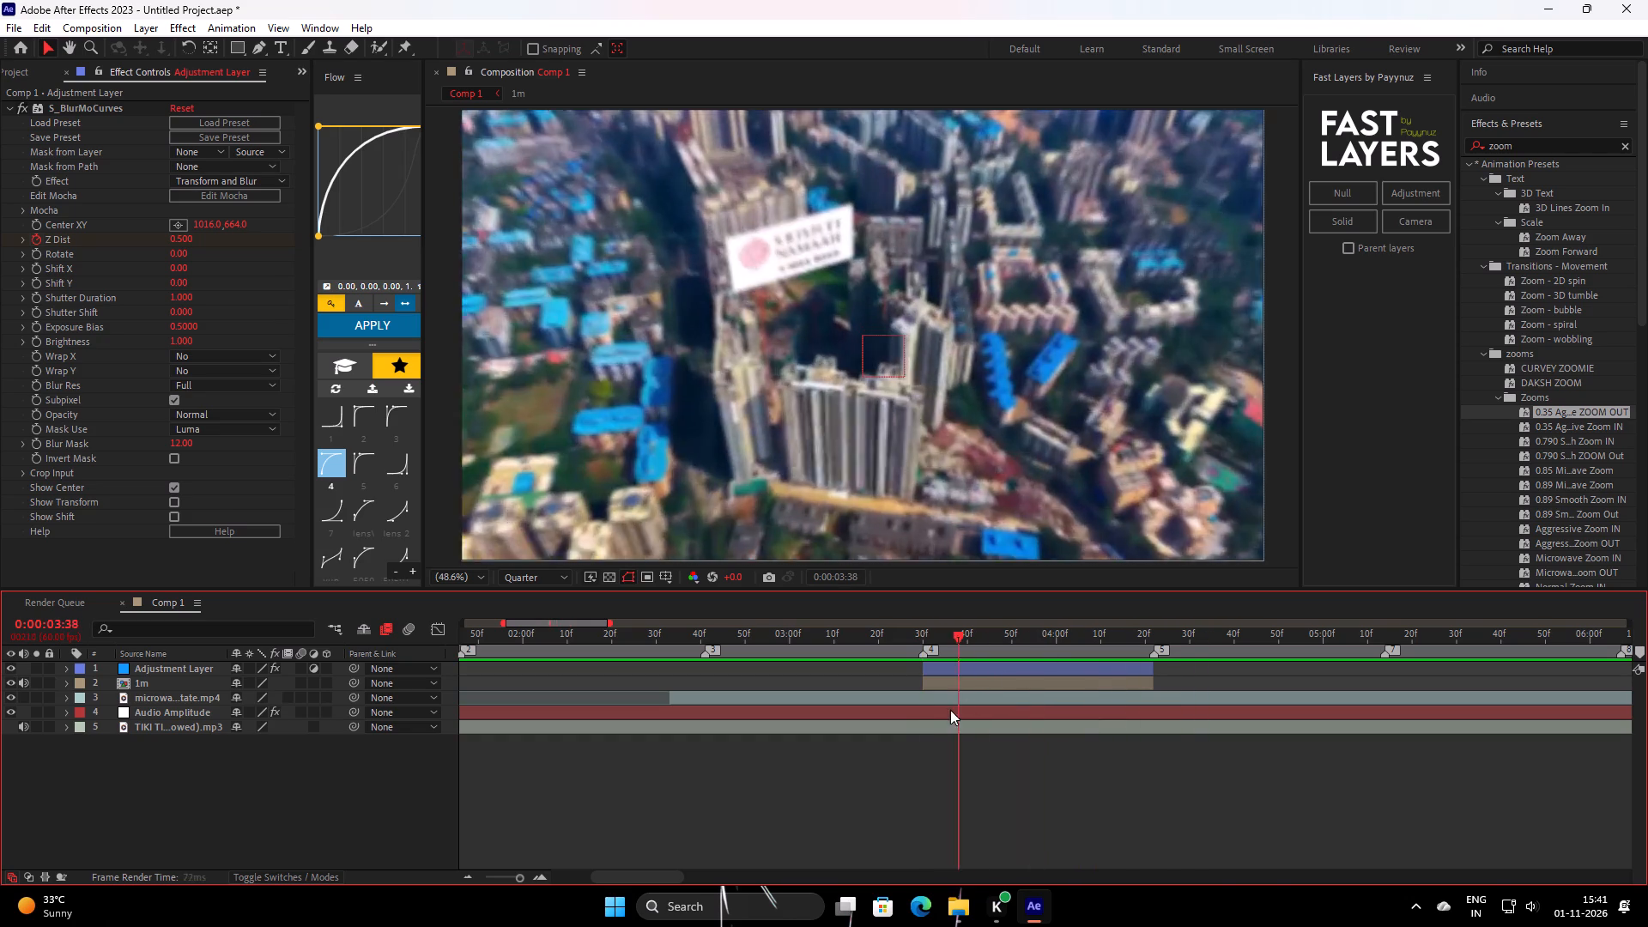
drag(950, 710, 793, 761)
key(space)
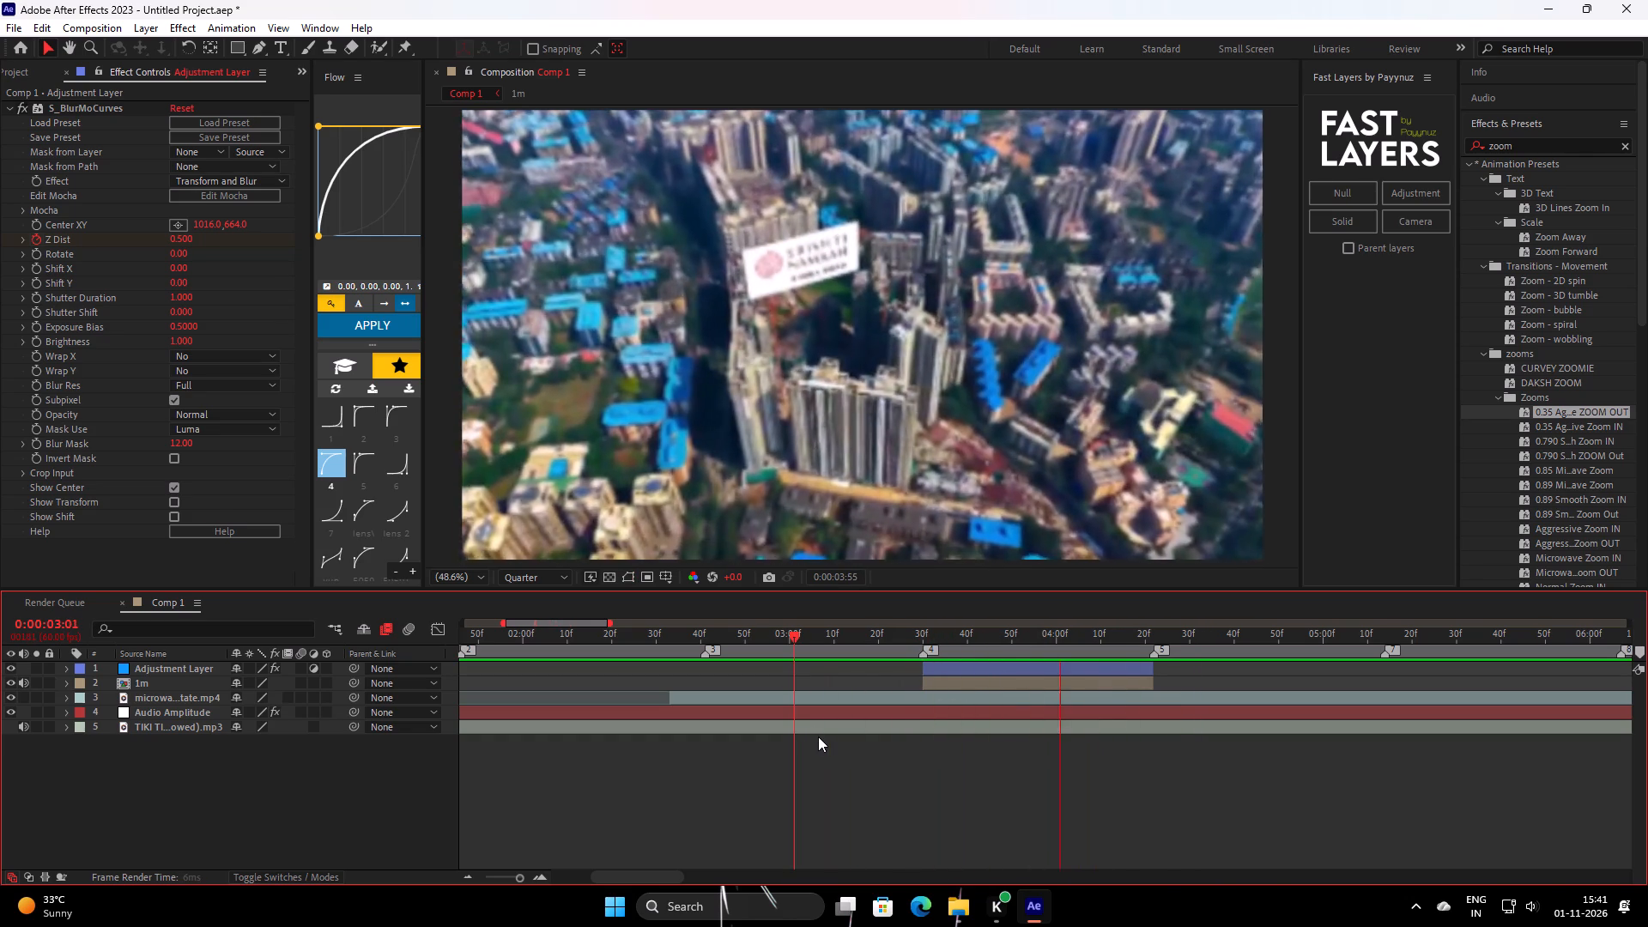
key(space)
drag(1006, 644, 640, 755)
key(space)
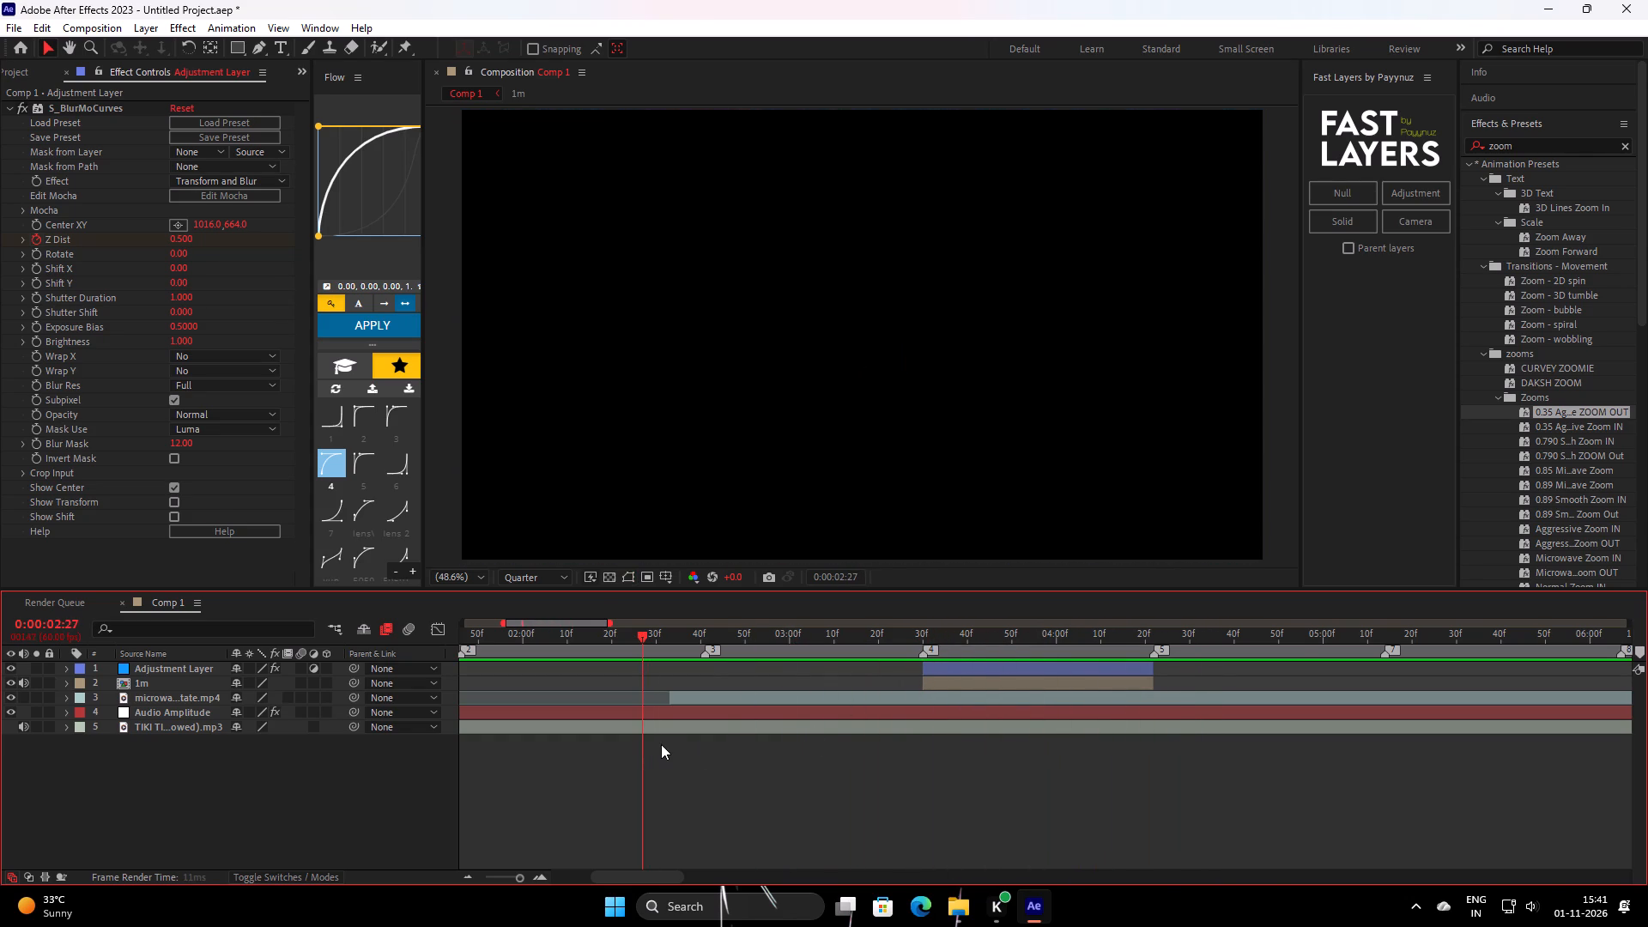
key(space)
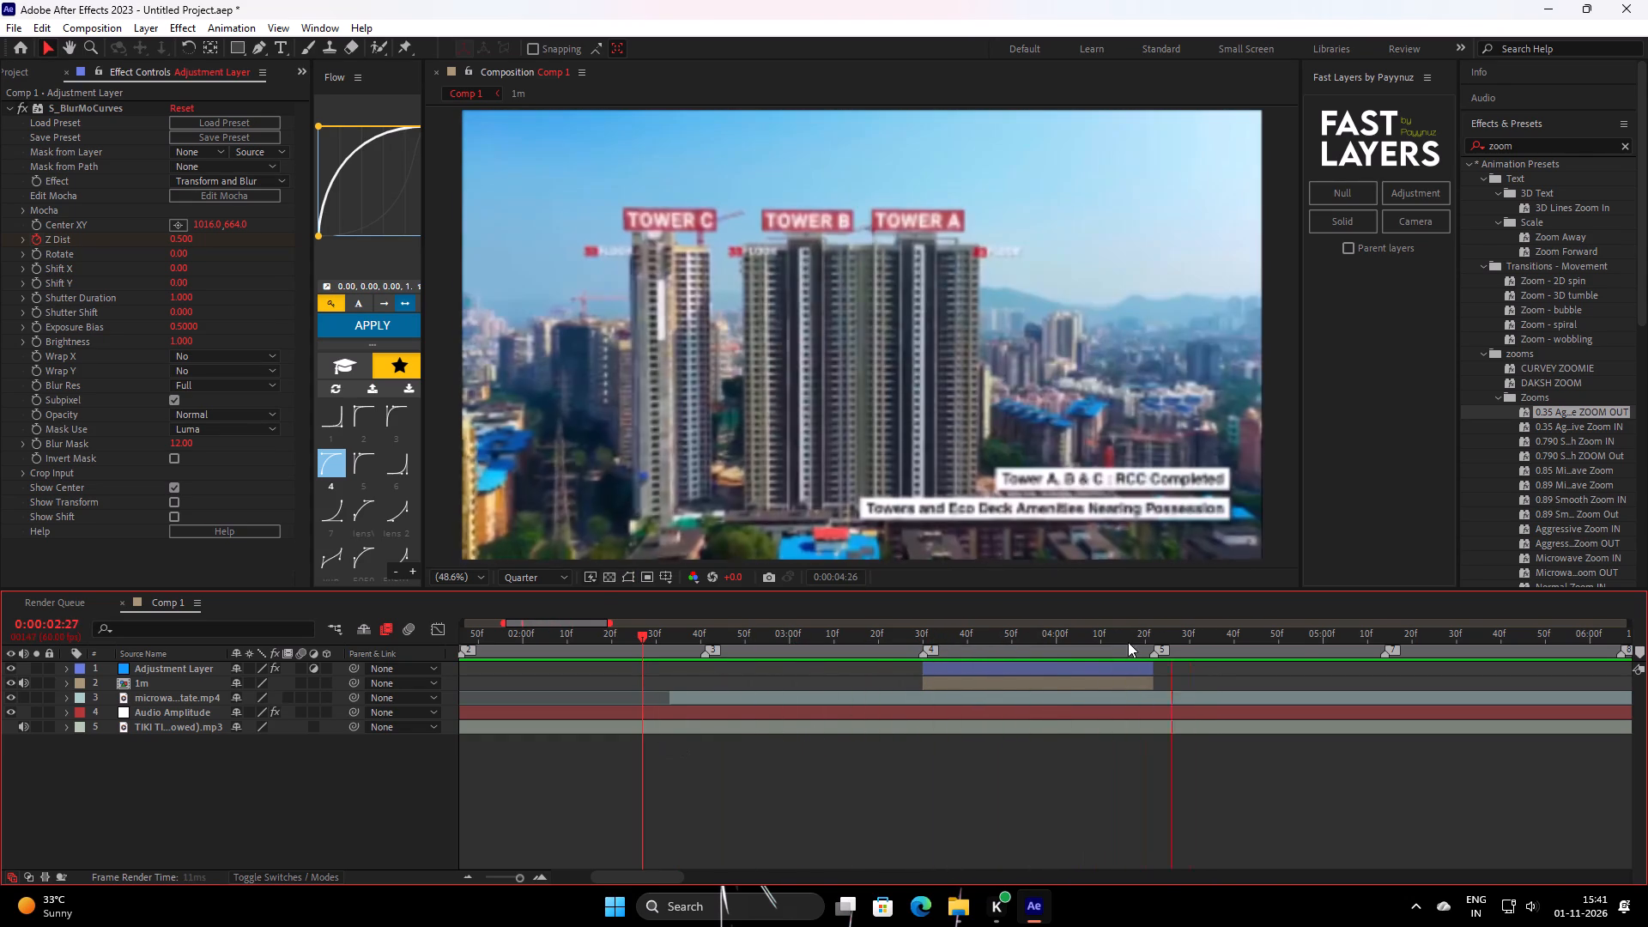
drag(1116, 638, 950, 707)
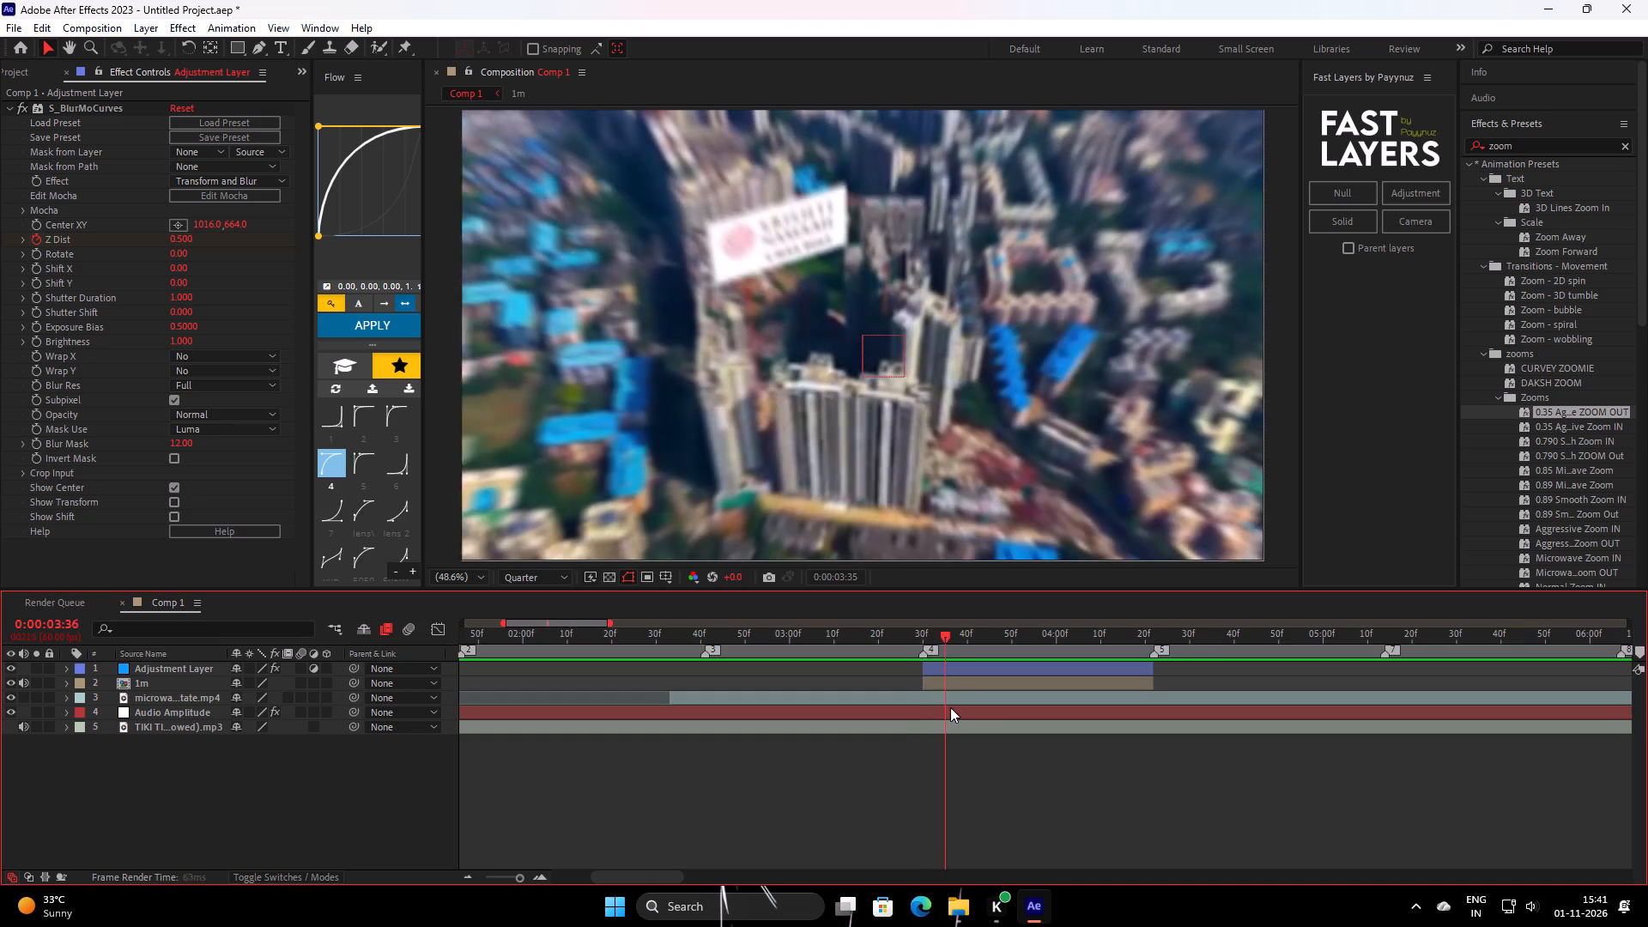
drag(950, 707, 898, 740)
key(space)
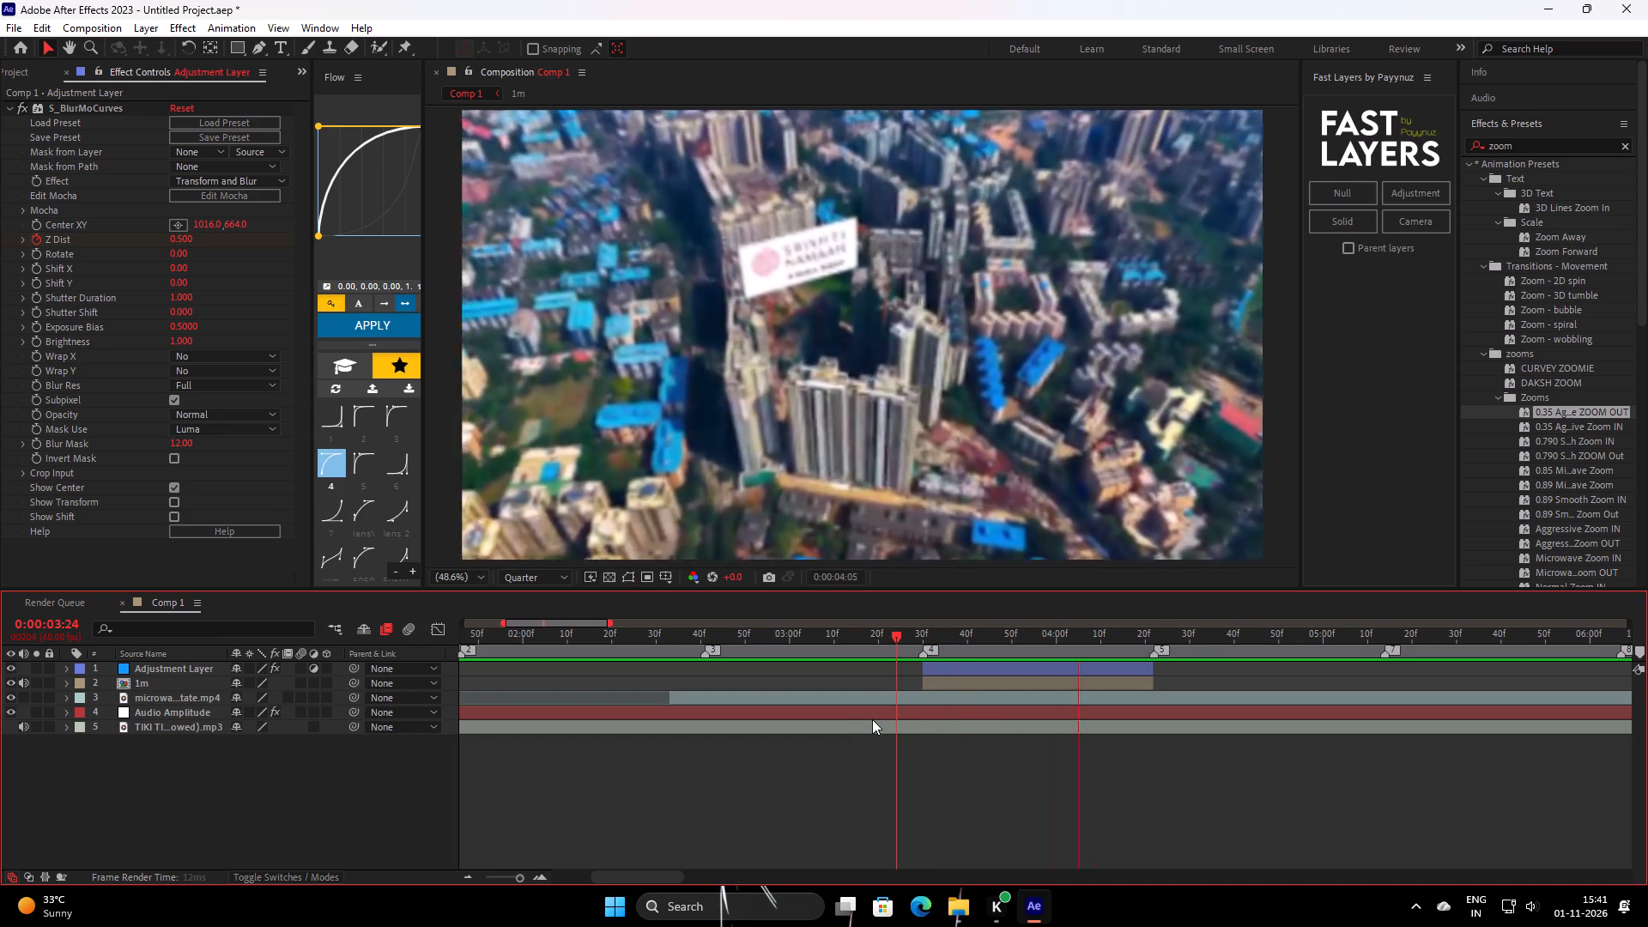
key(space)
Move the microwave estate.mp4 layer to the top of the stack and slide it to start at 0:00:04:22 on beat marker 5.
drag(1178, 651, 1154, 697)
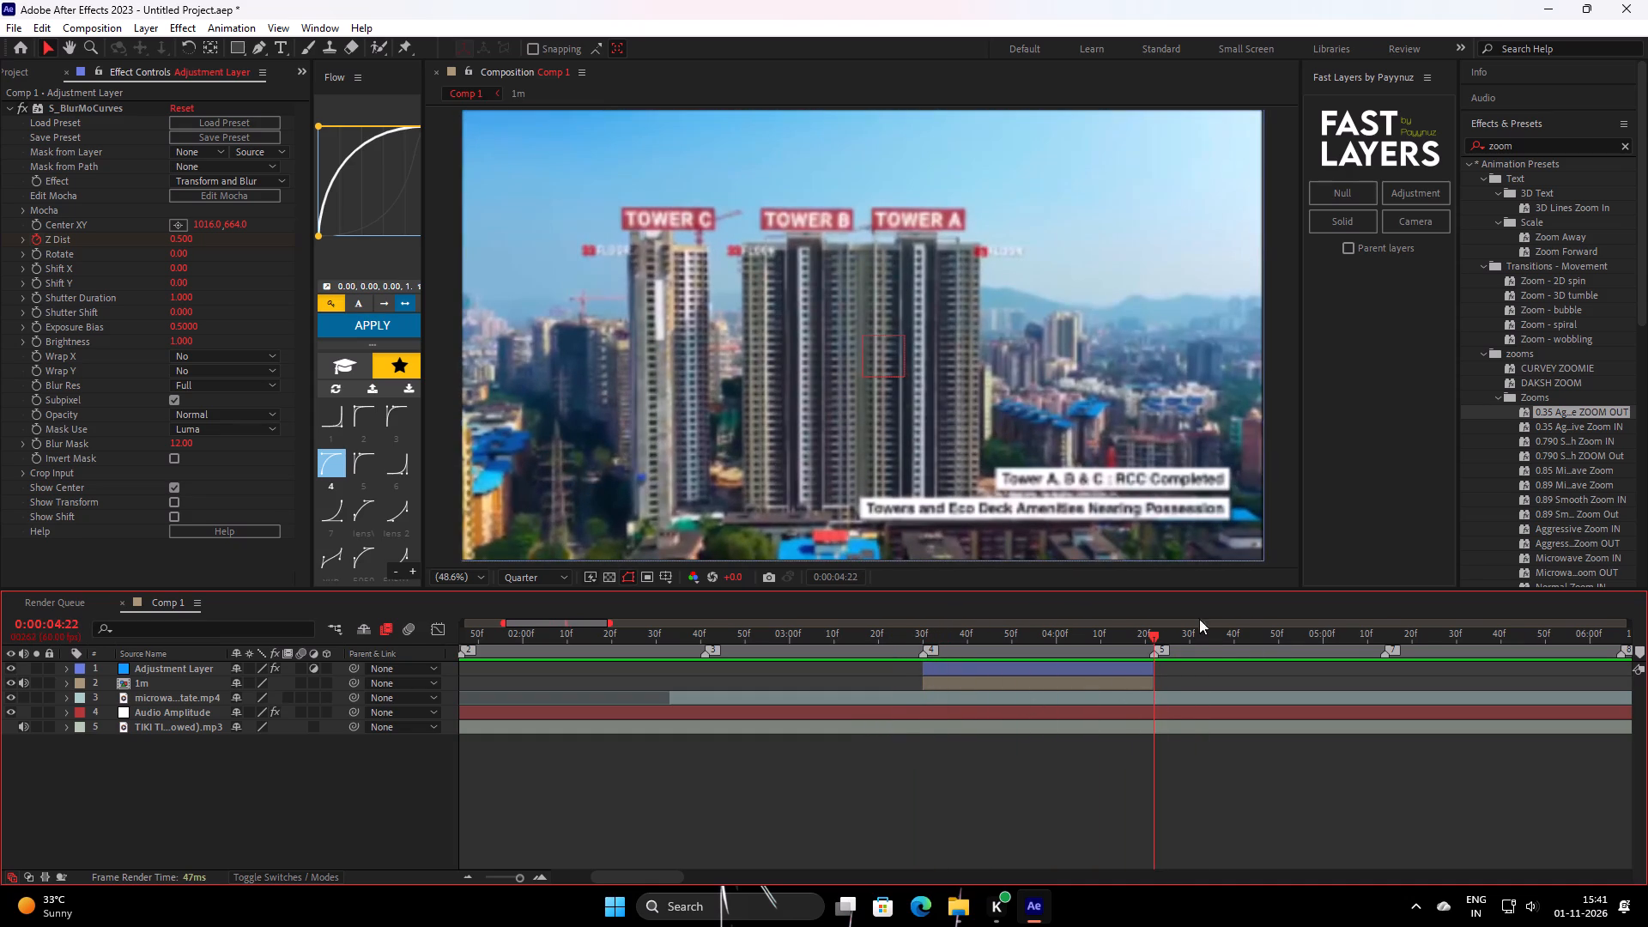
drag(180, 698, 190, 670)
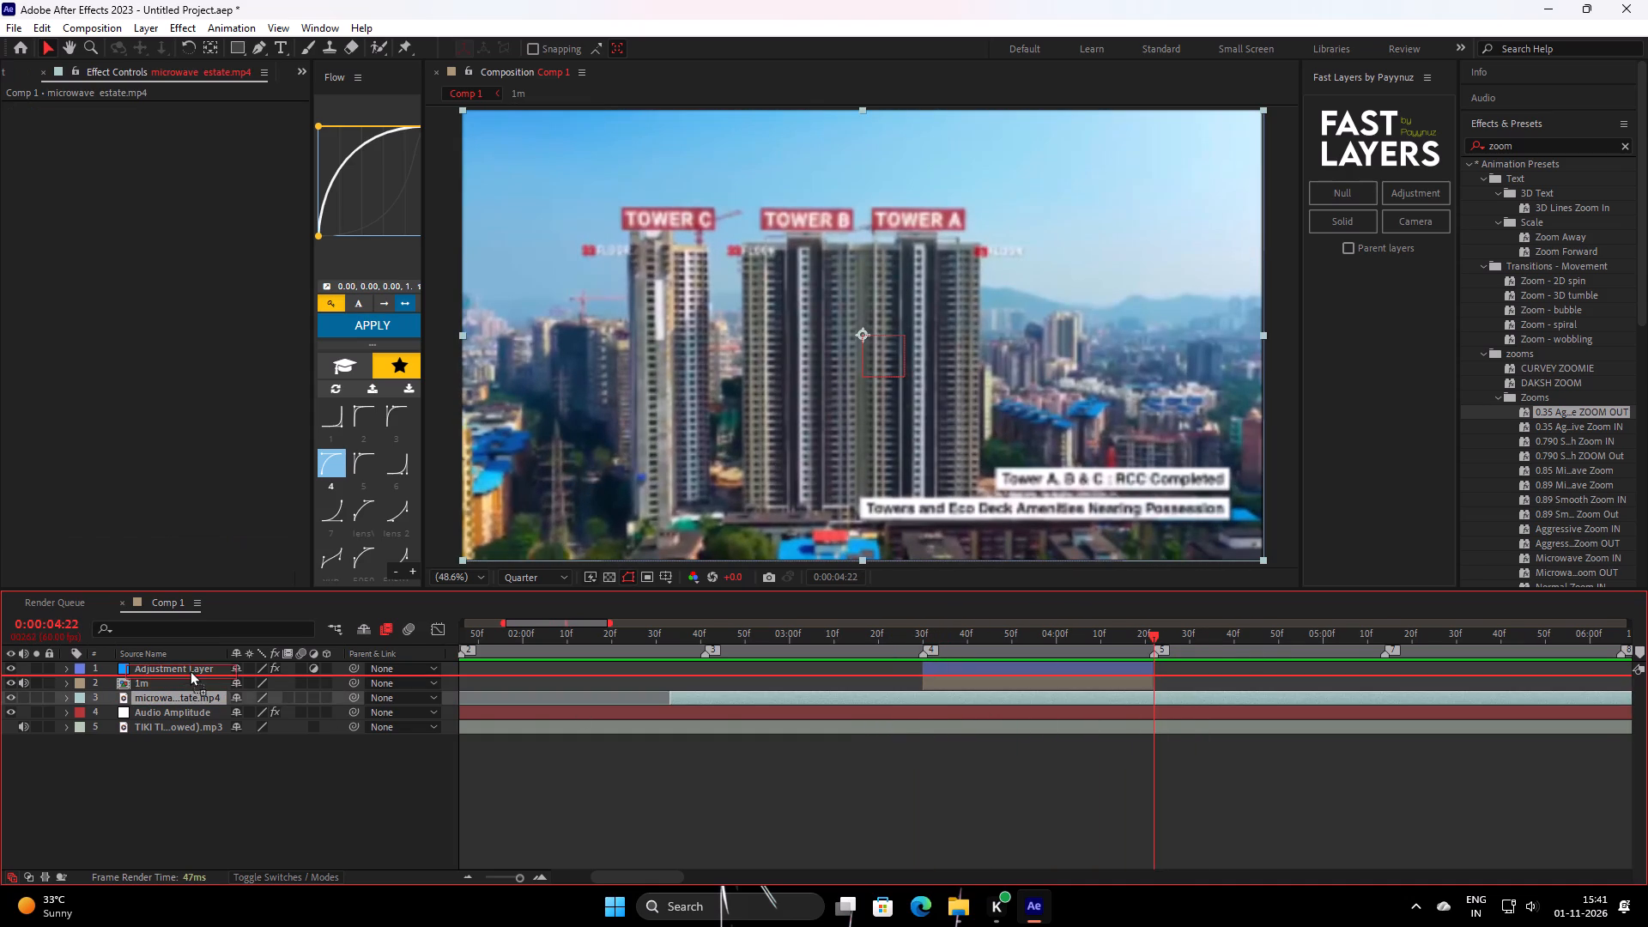
drag(190, 670, 190, 668)
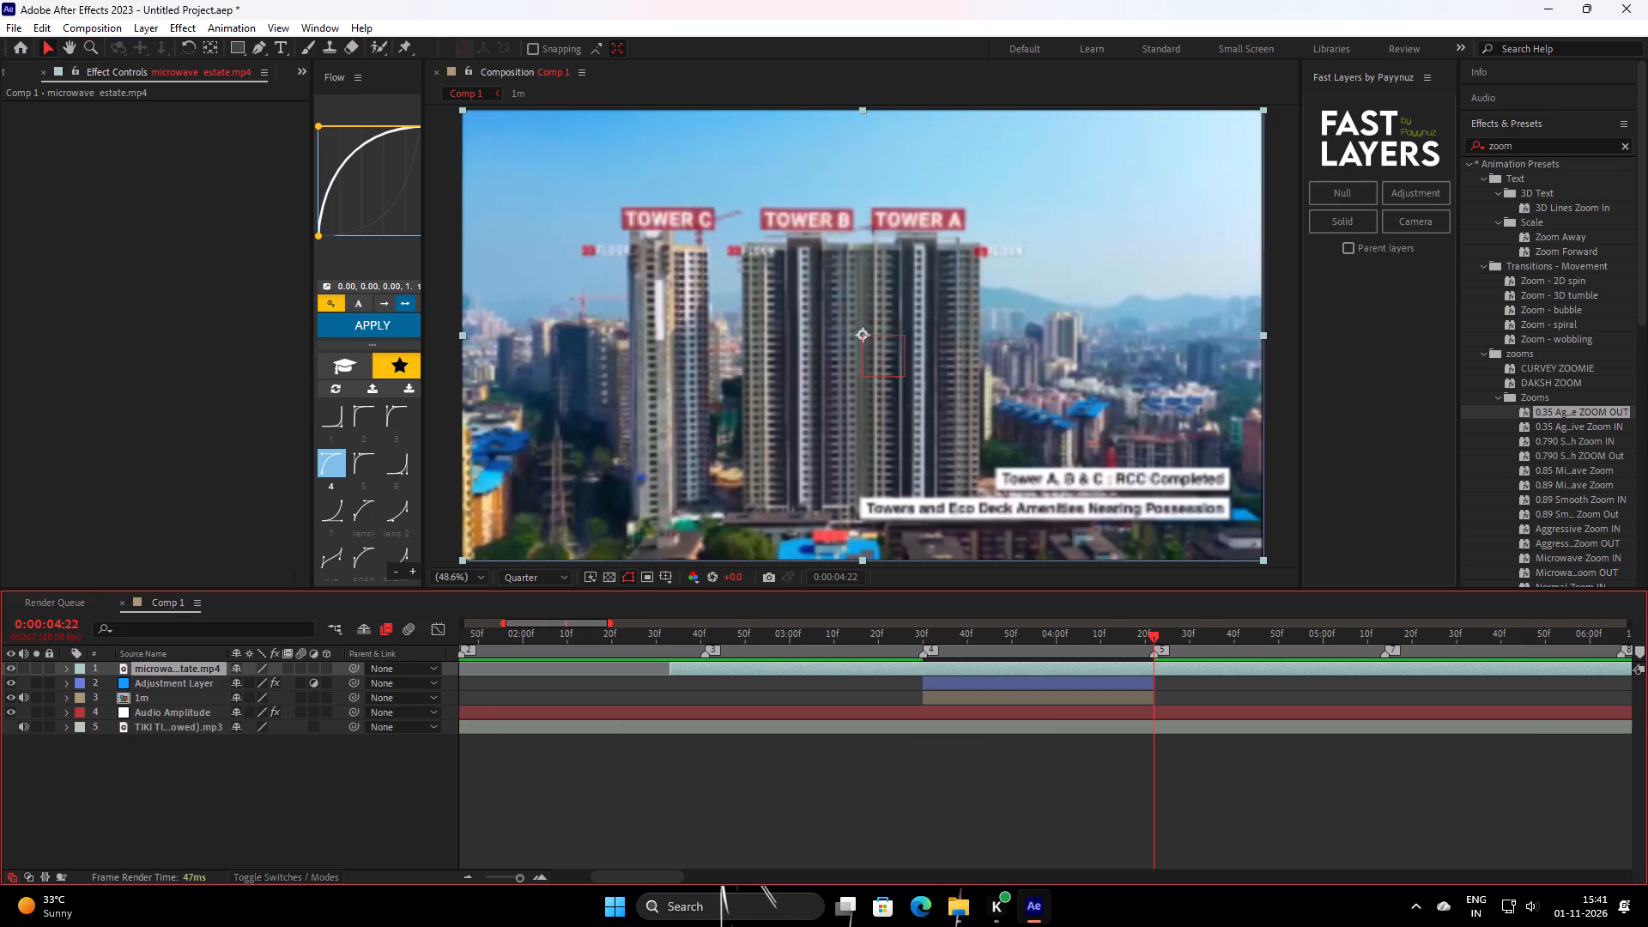
drag(1592, 666, 891, 688)
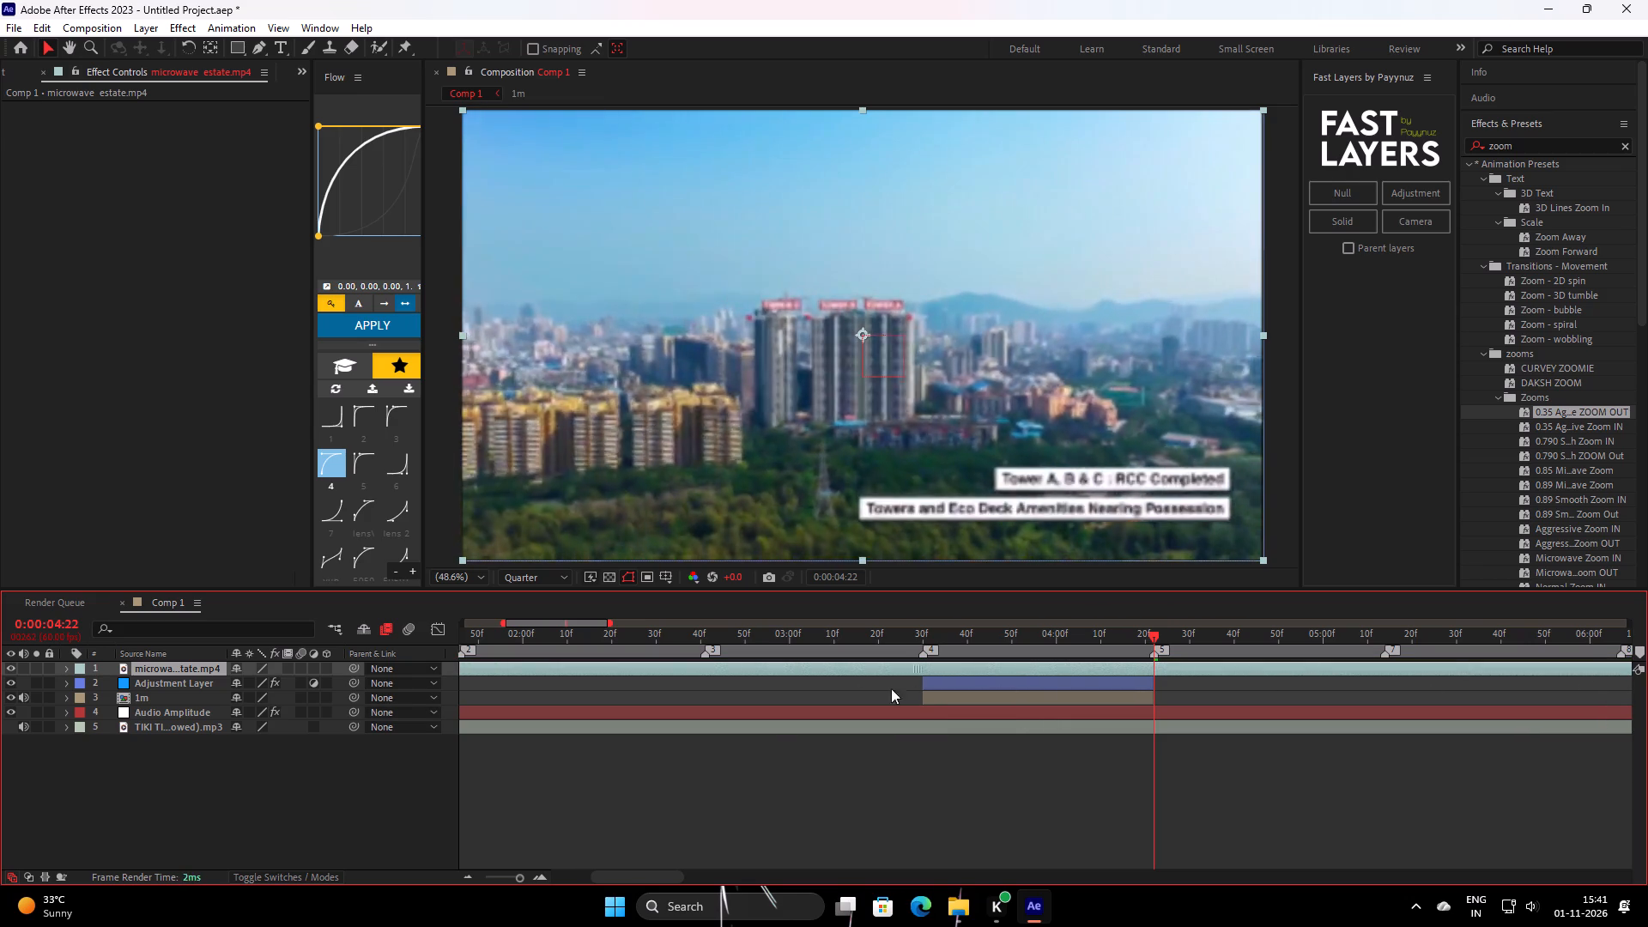
drag(891, 688, 1392, 692)
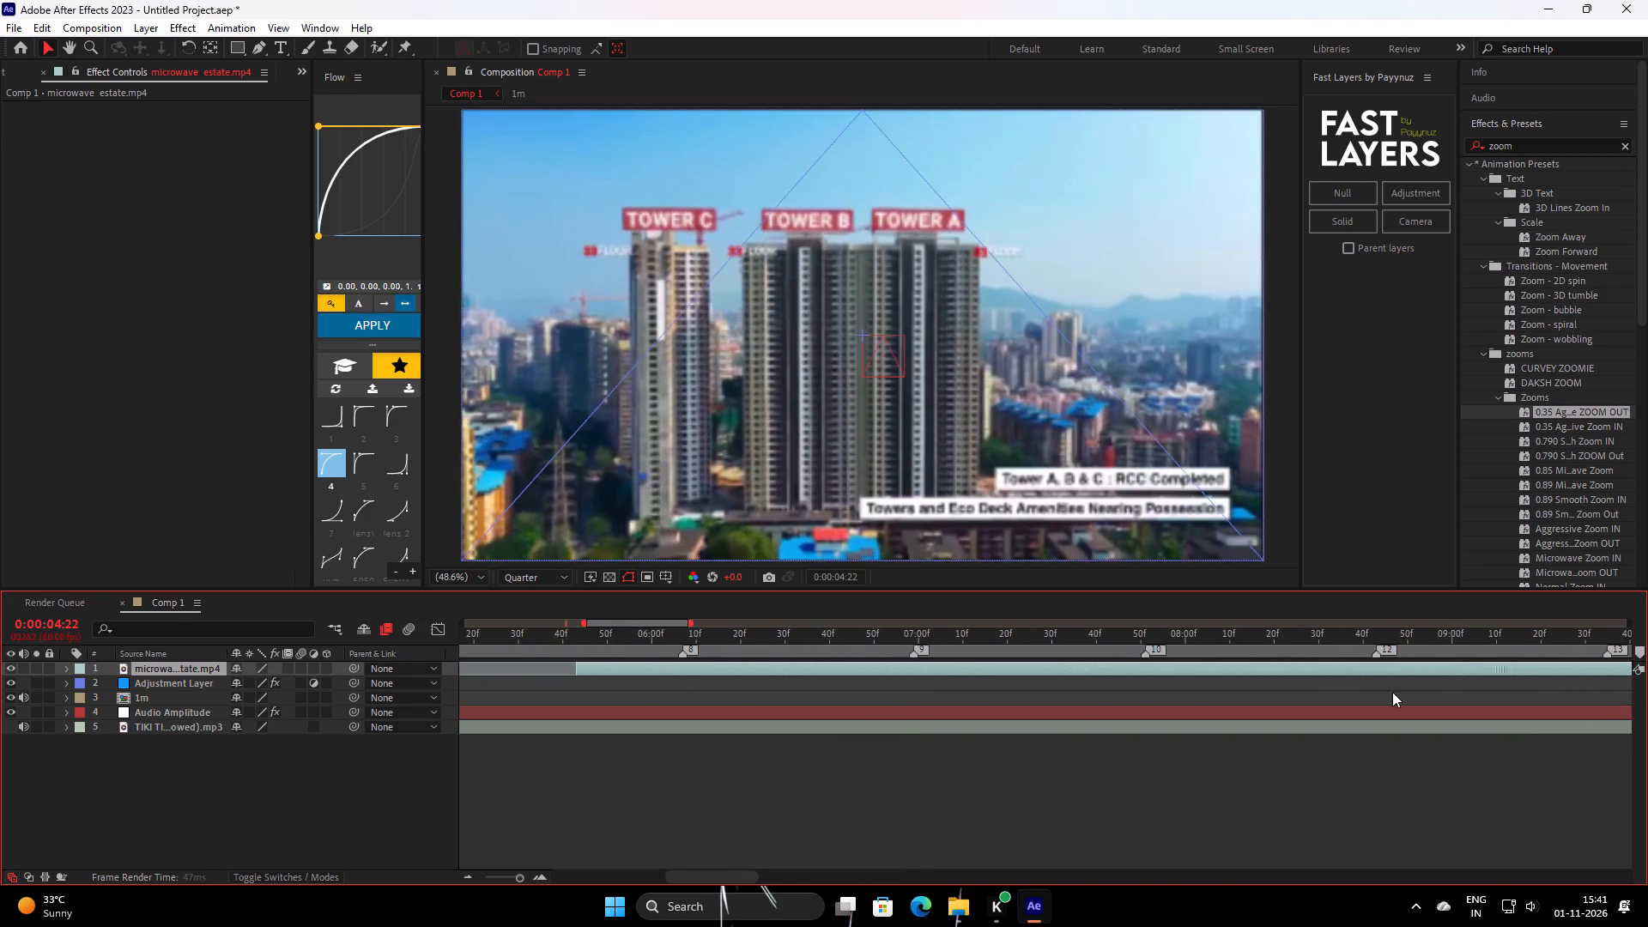
drag(1392, 692, 590, 745)
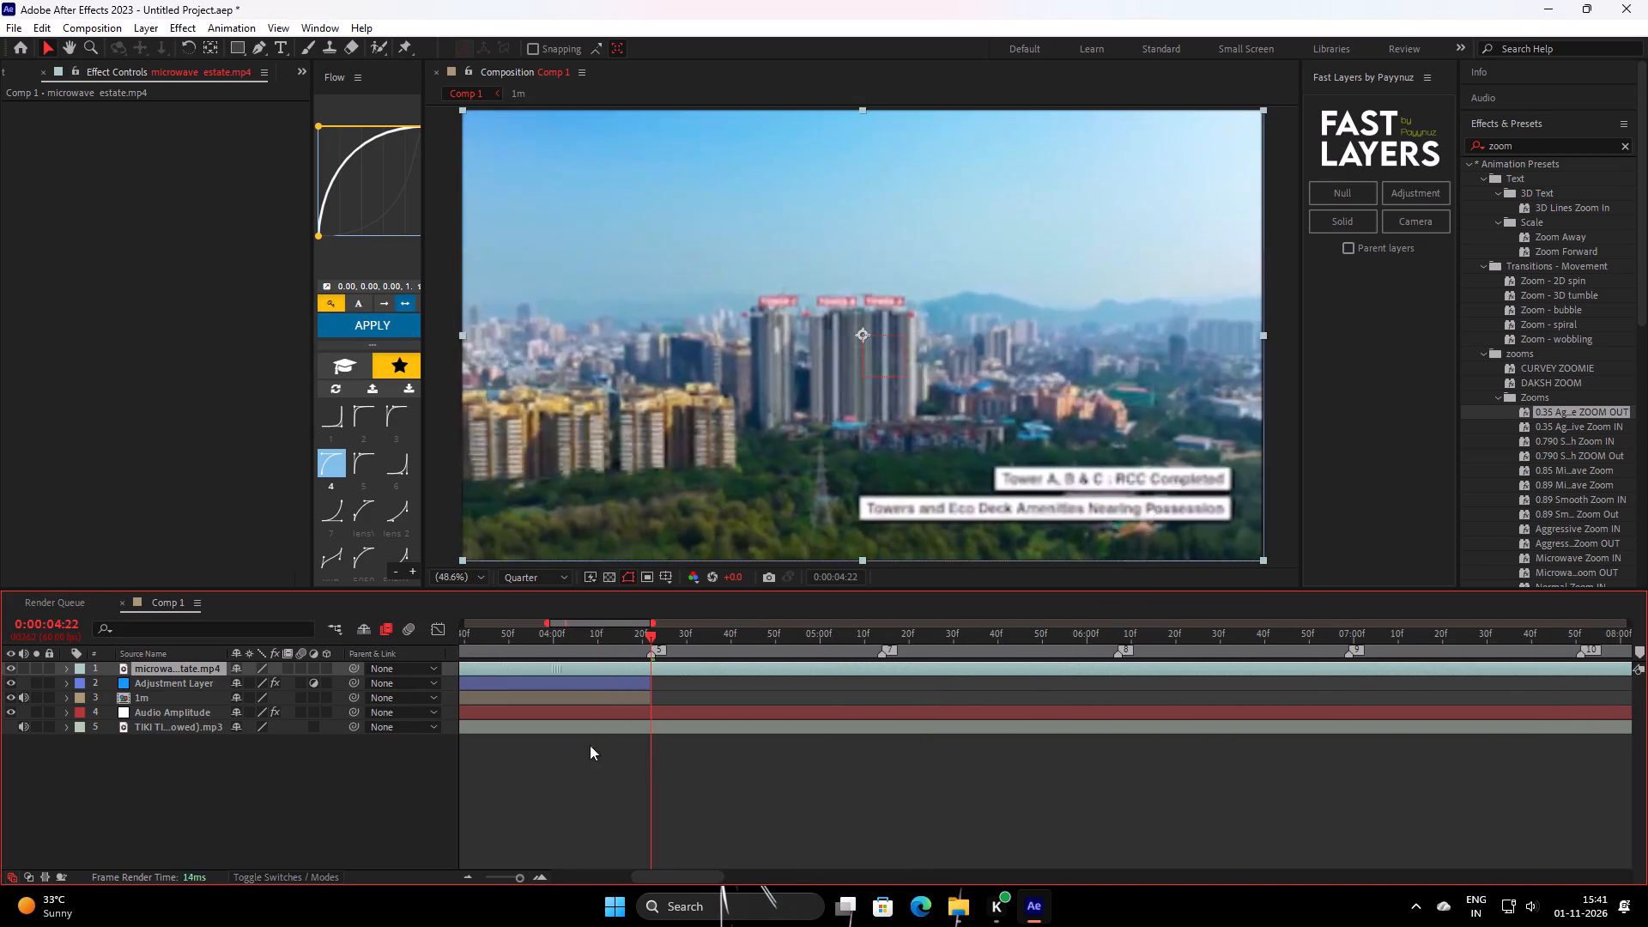
drag(590, 745, 1545, 723)
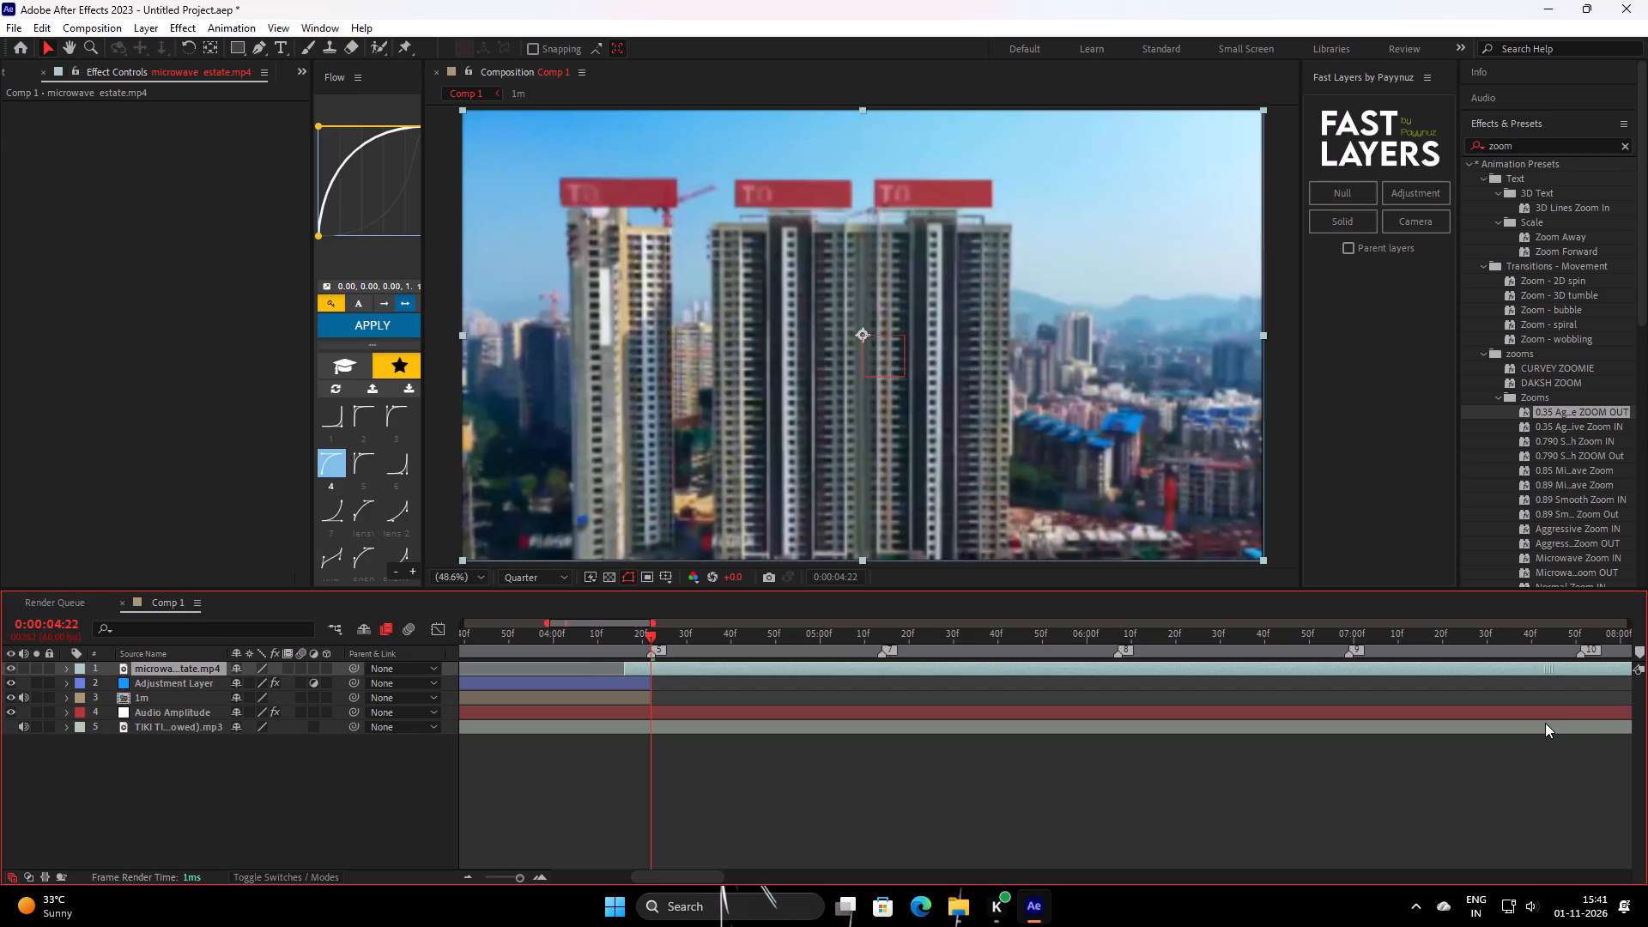
drag(1545, 723, 1573, 718)
Scrub the towers footage for a cut point and split the microwave estate.mp4 layer at 0:00:06:25.
drag(701, 644, 1290, 652)
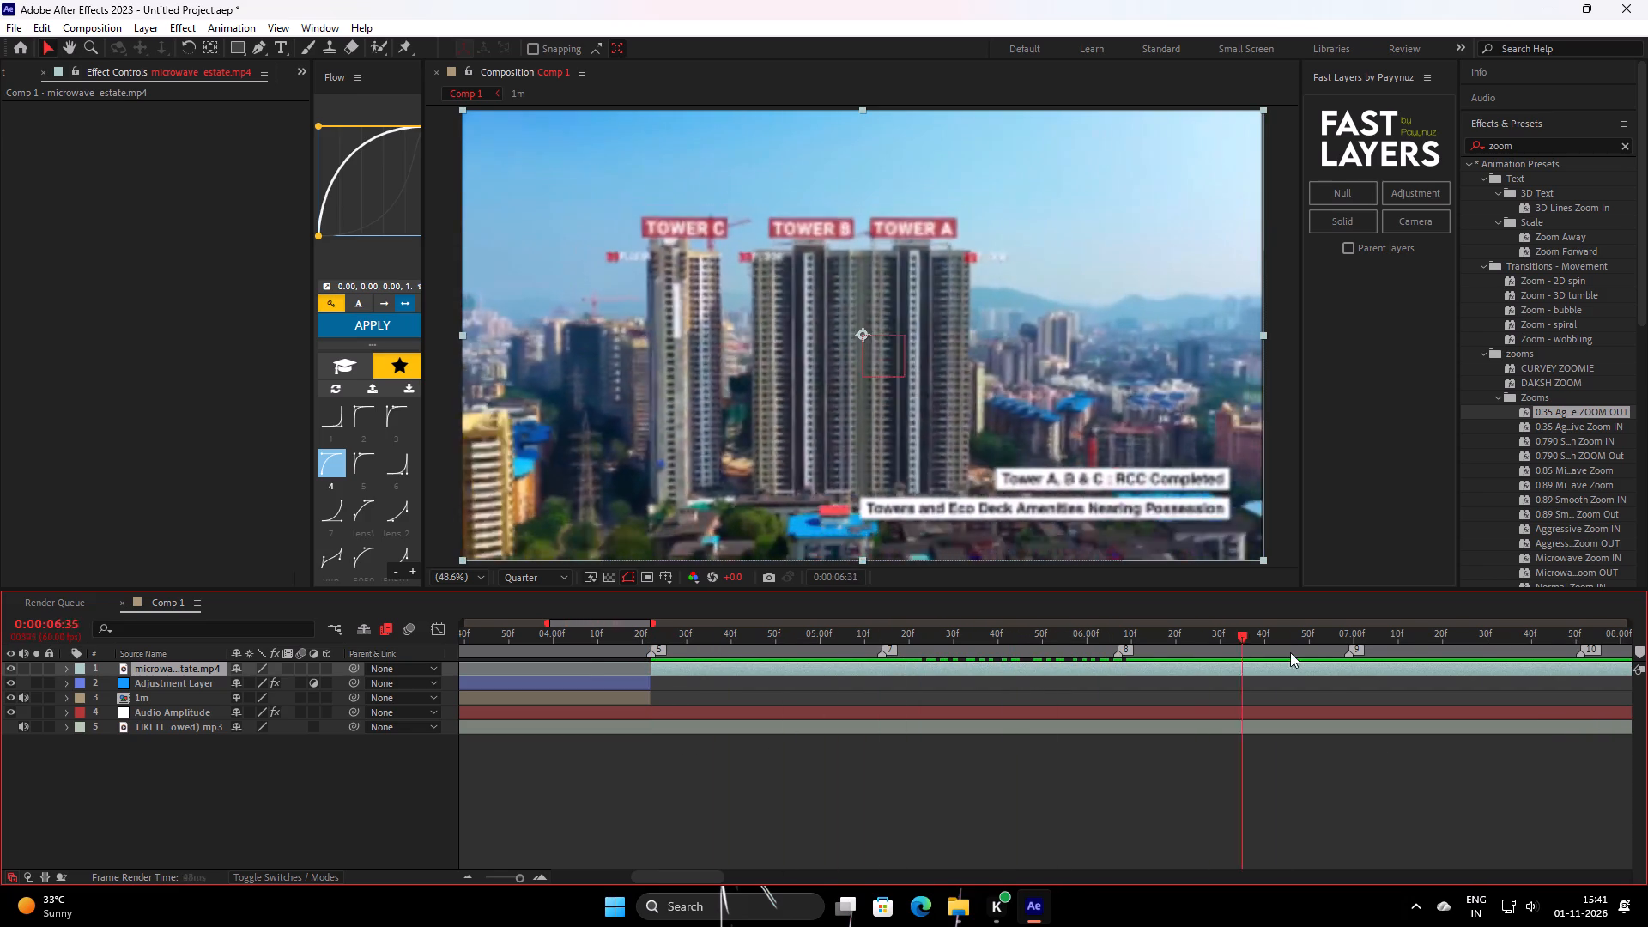
drag(1290, 652, 1181, 653)
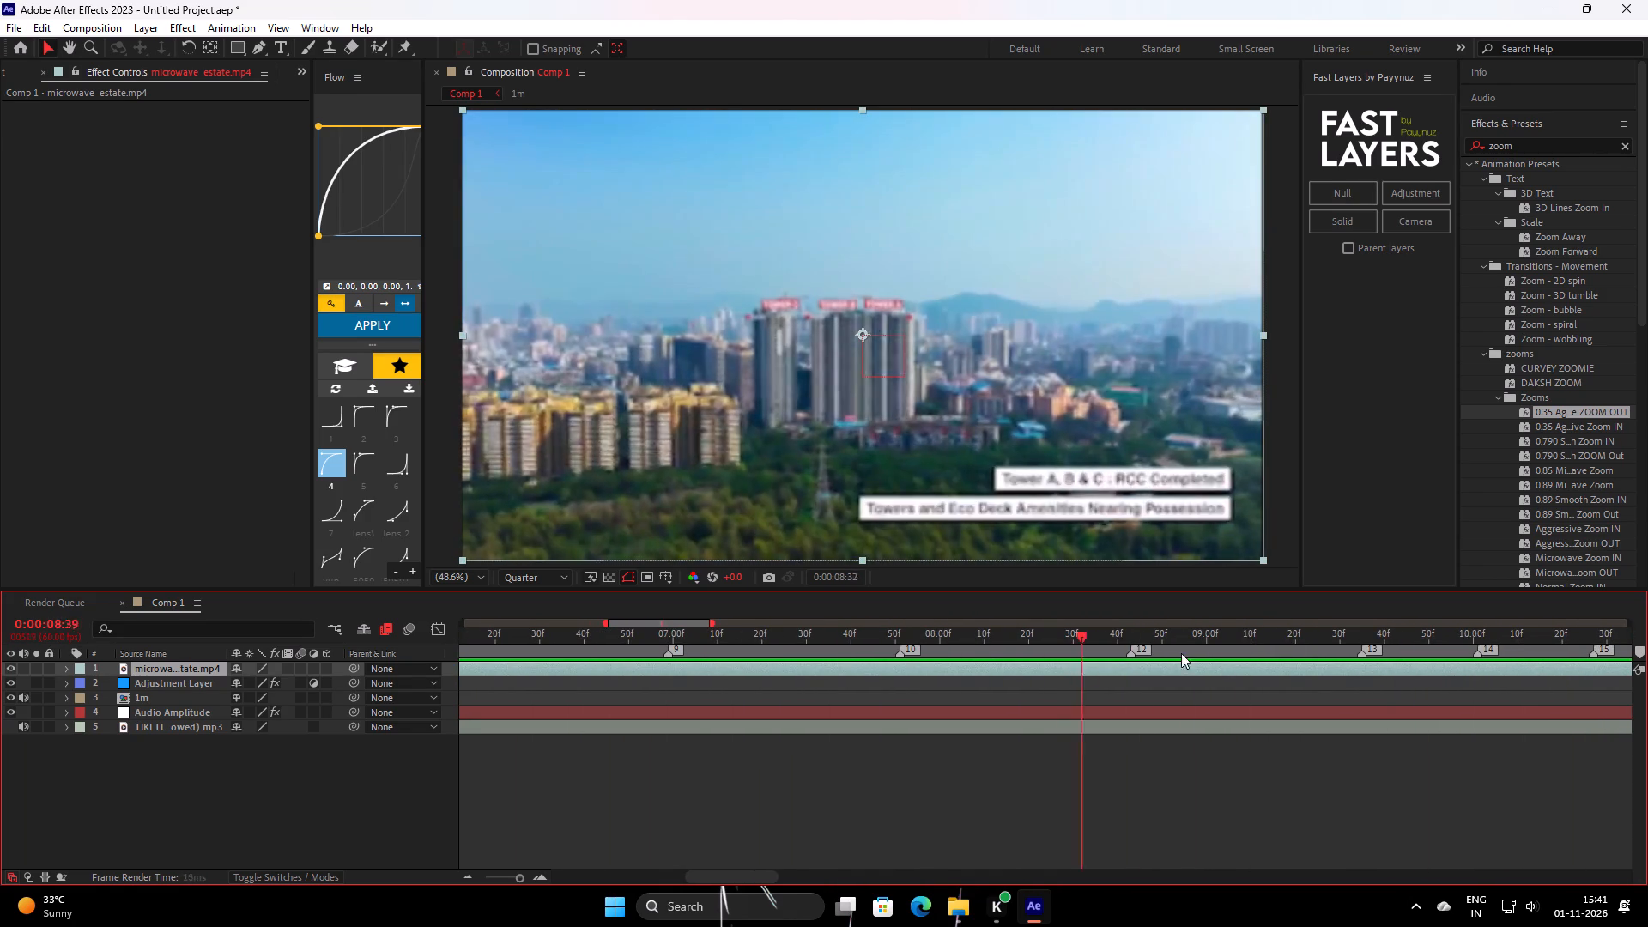
drag(1181, 653, 1363, 663)
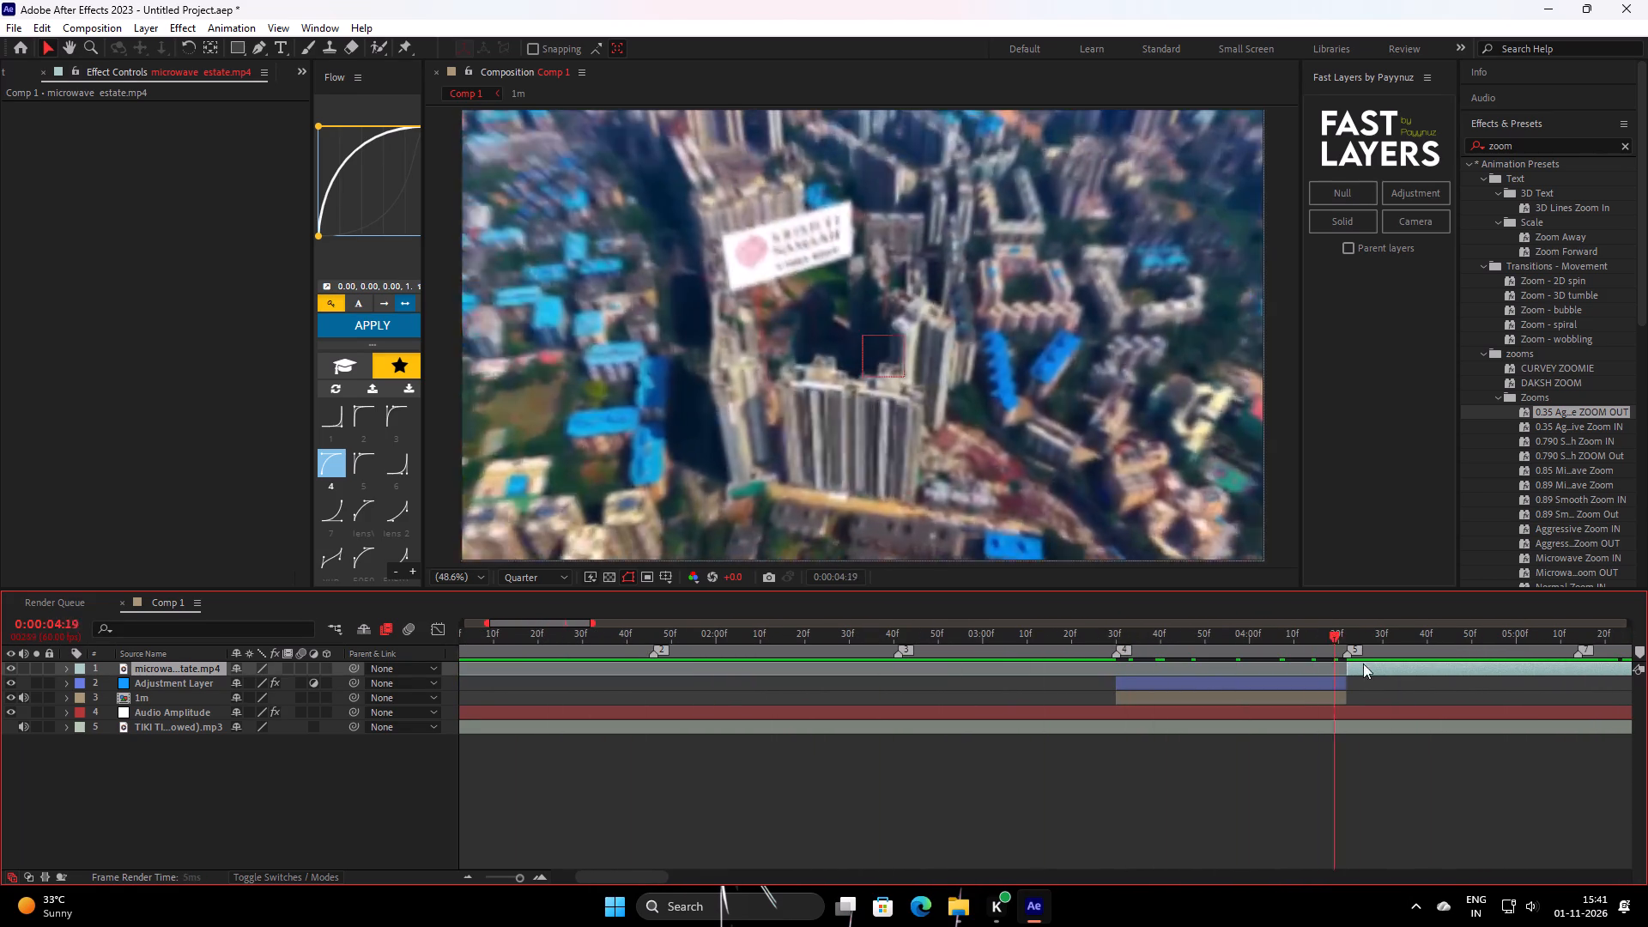
drag(1363, 663, 1453, 657)
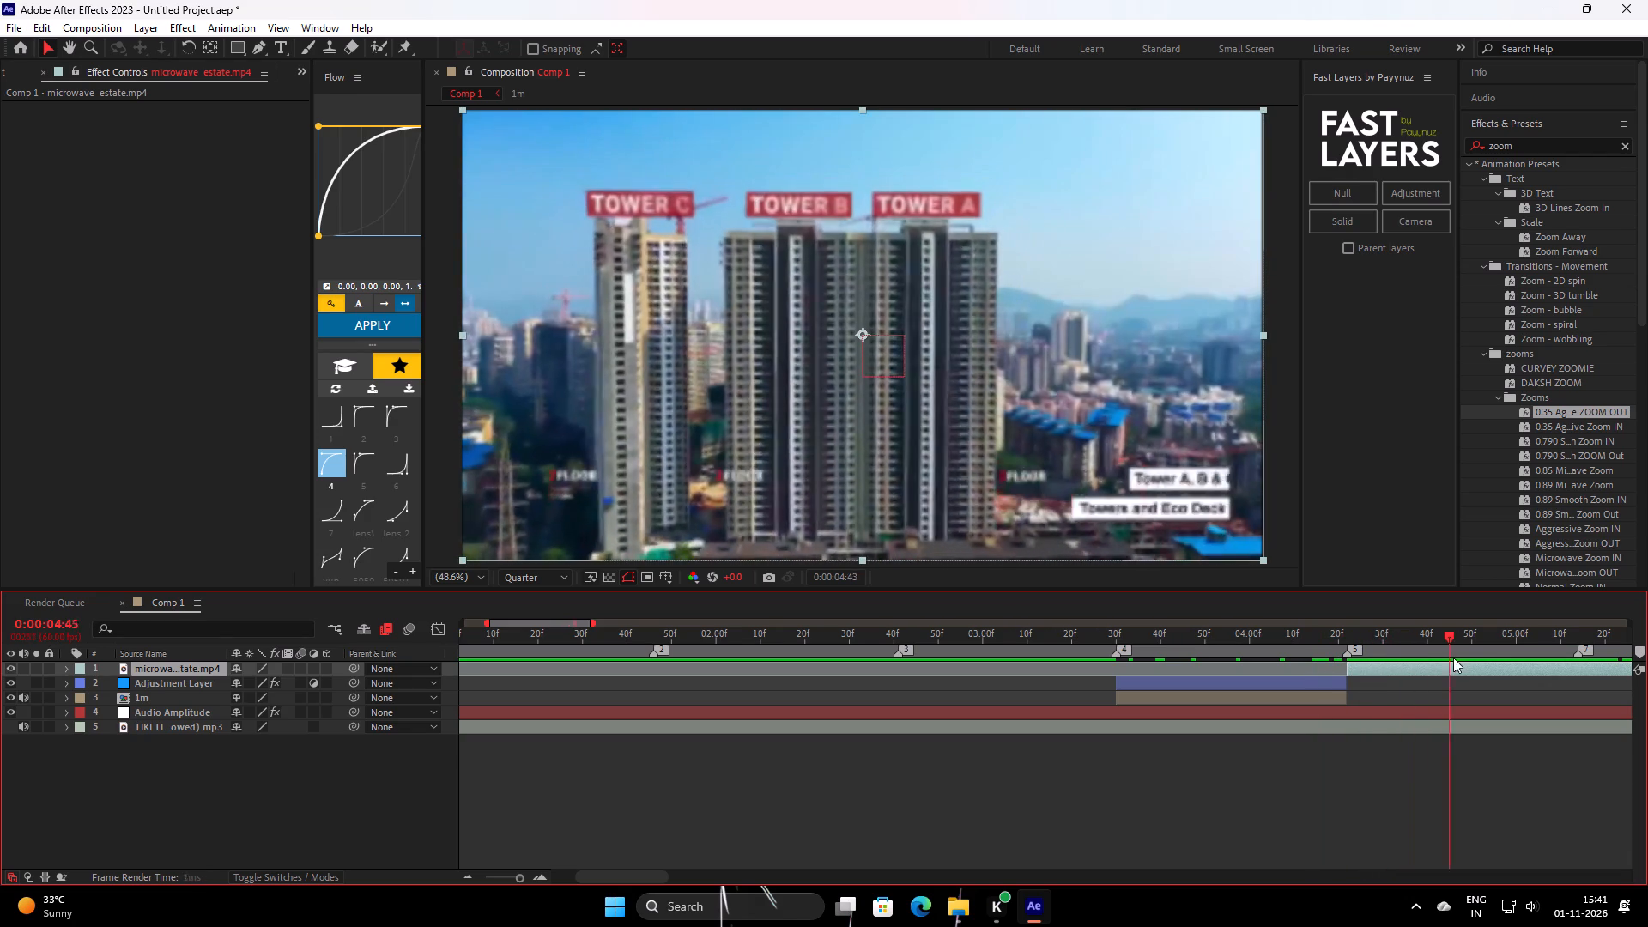
drag(1453, 657, 1635, 633)
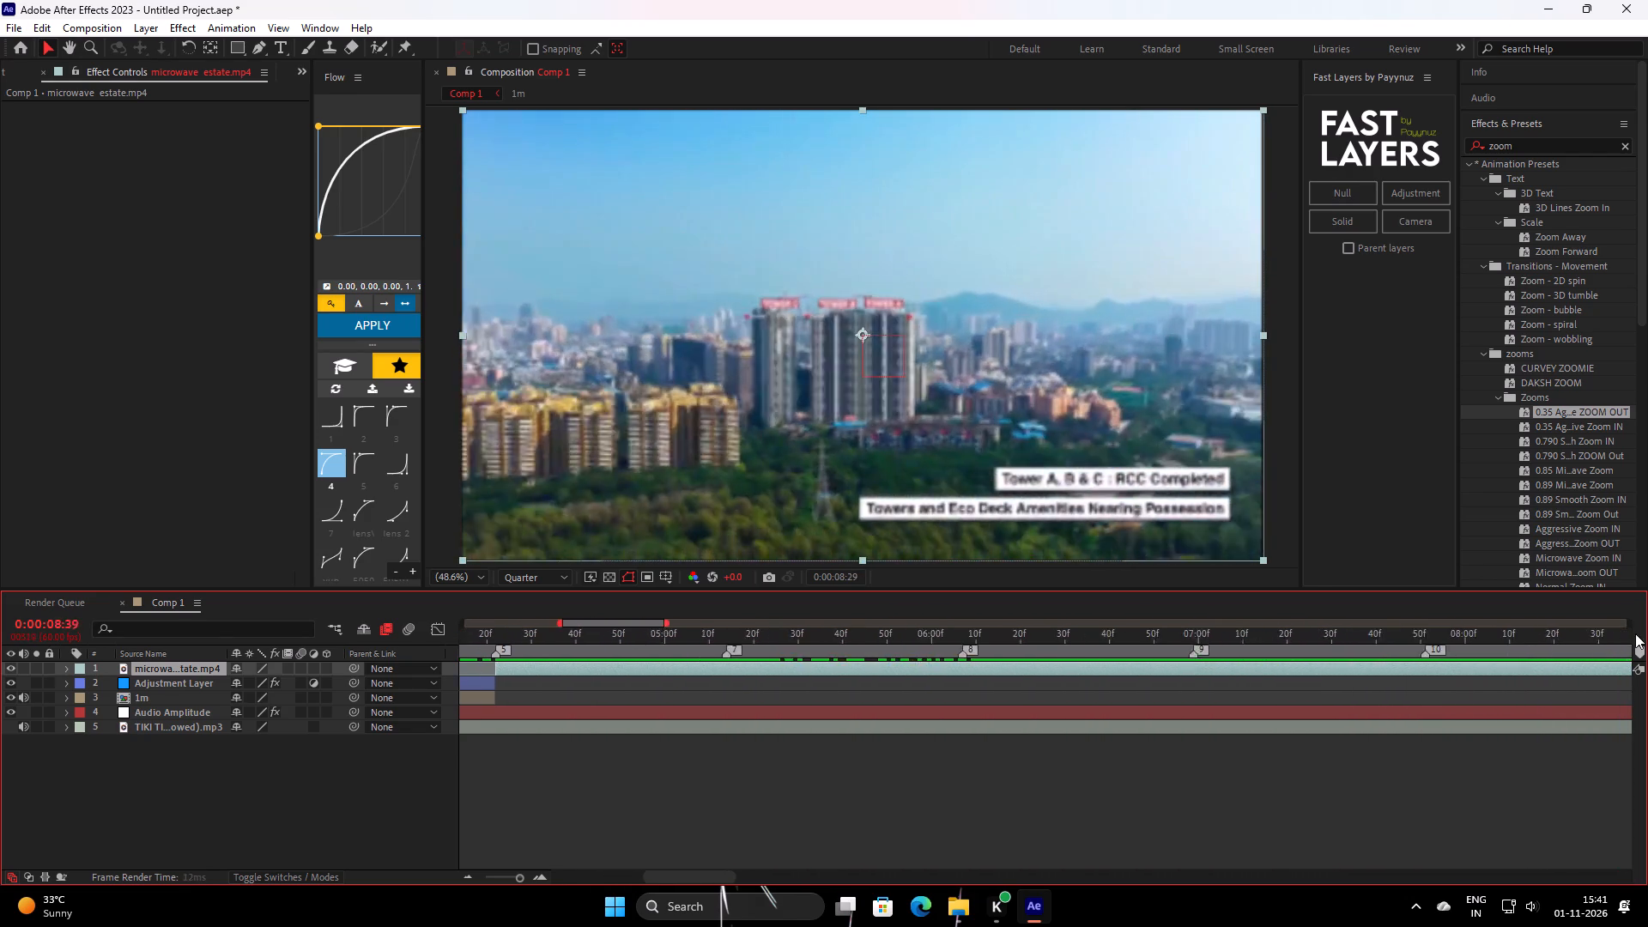
drag(1635, 633, 613, 708)
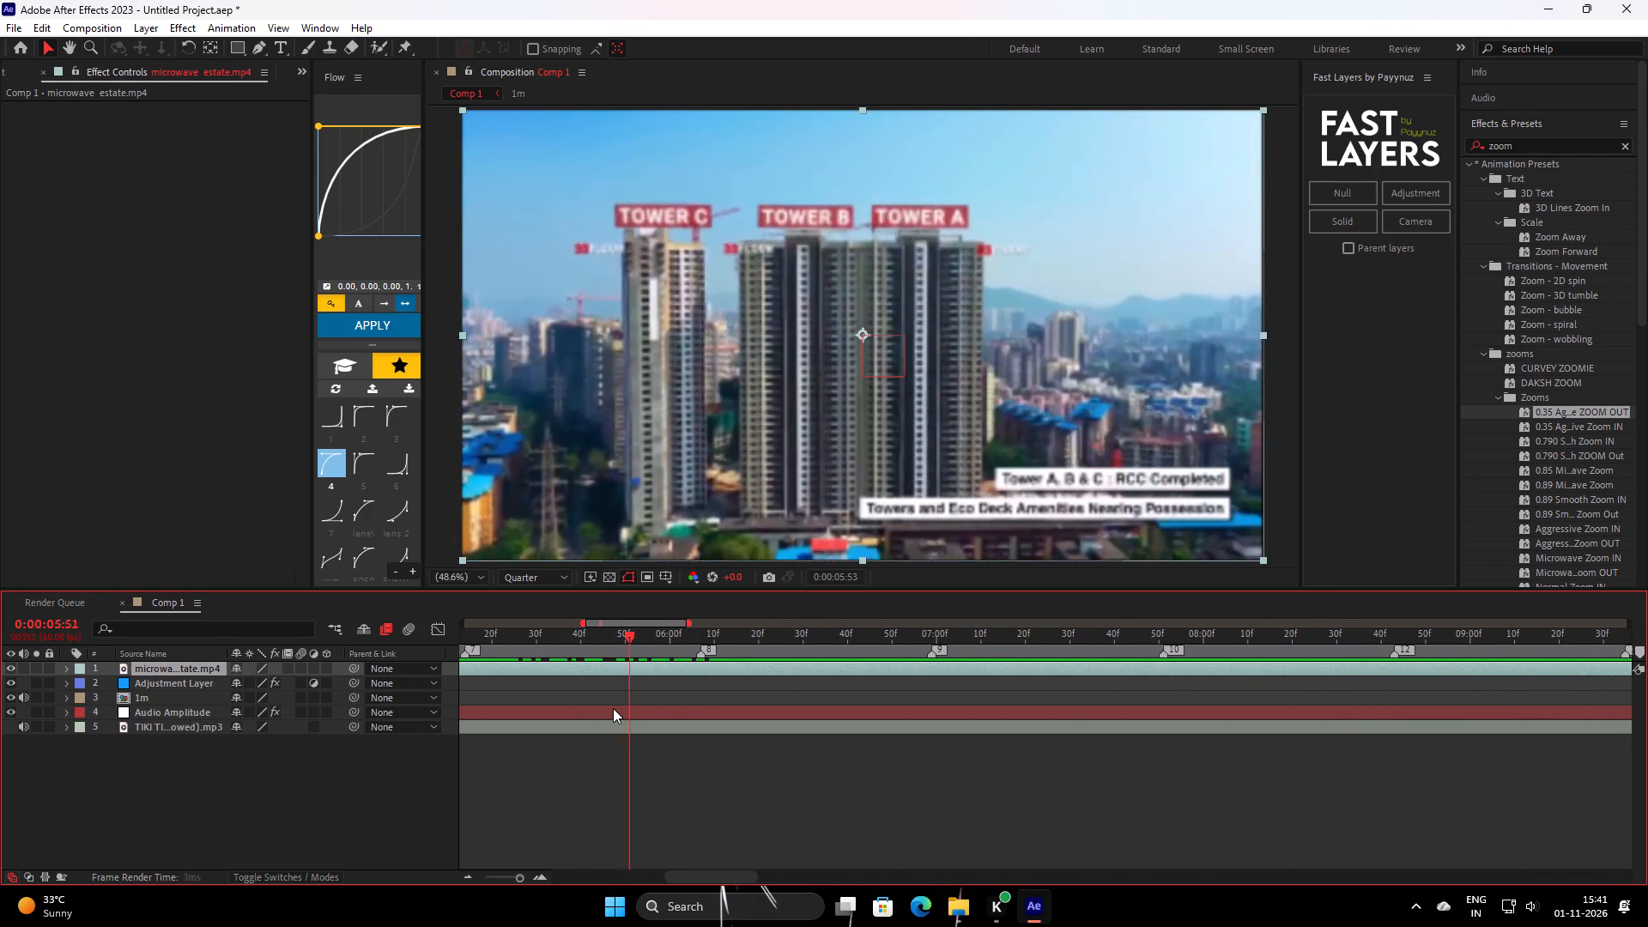
drag(613, 708, 804, 688)
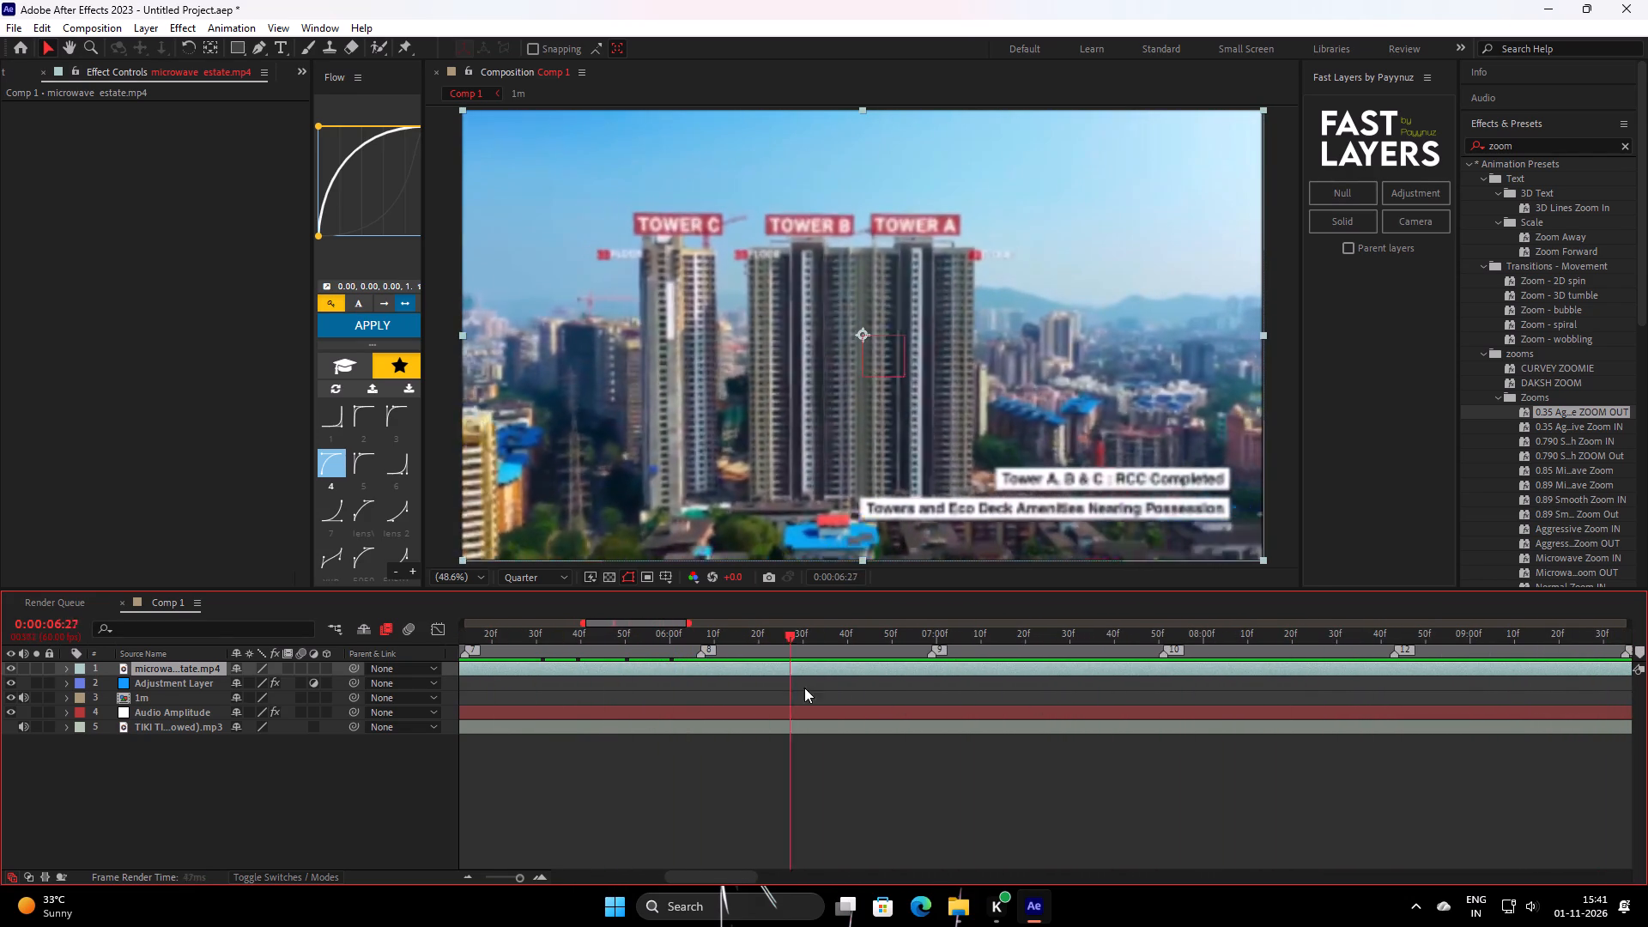
drag(804, 688, 742, 702)
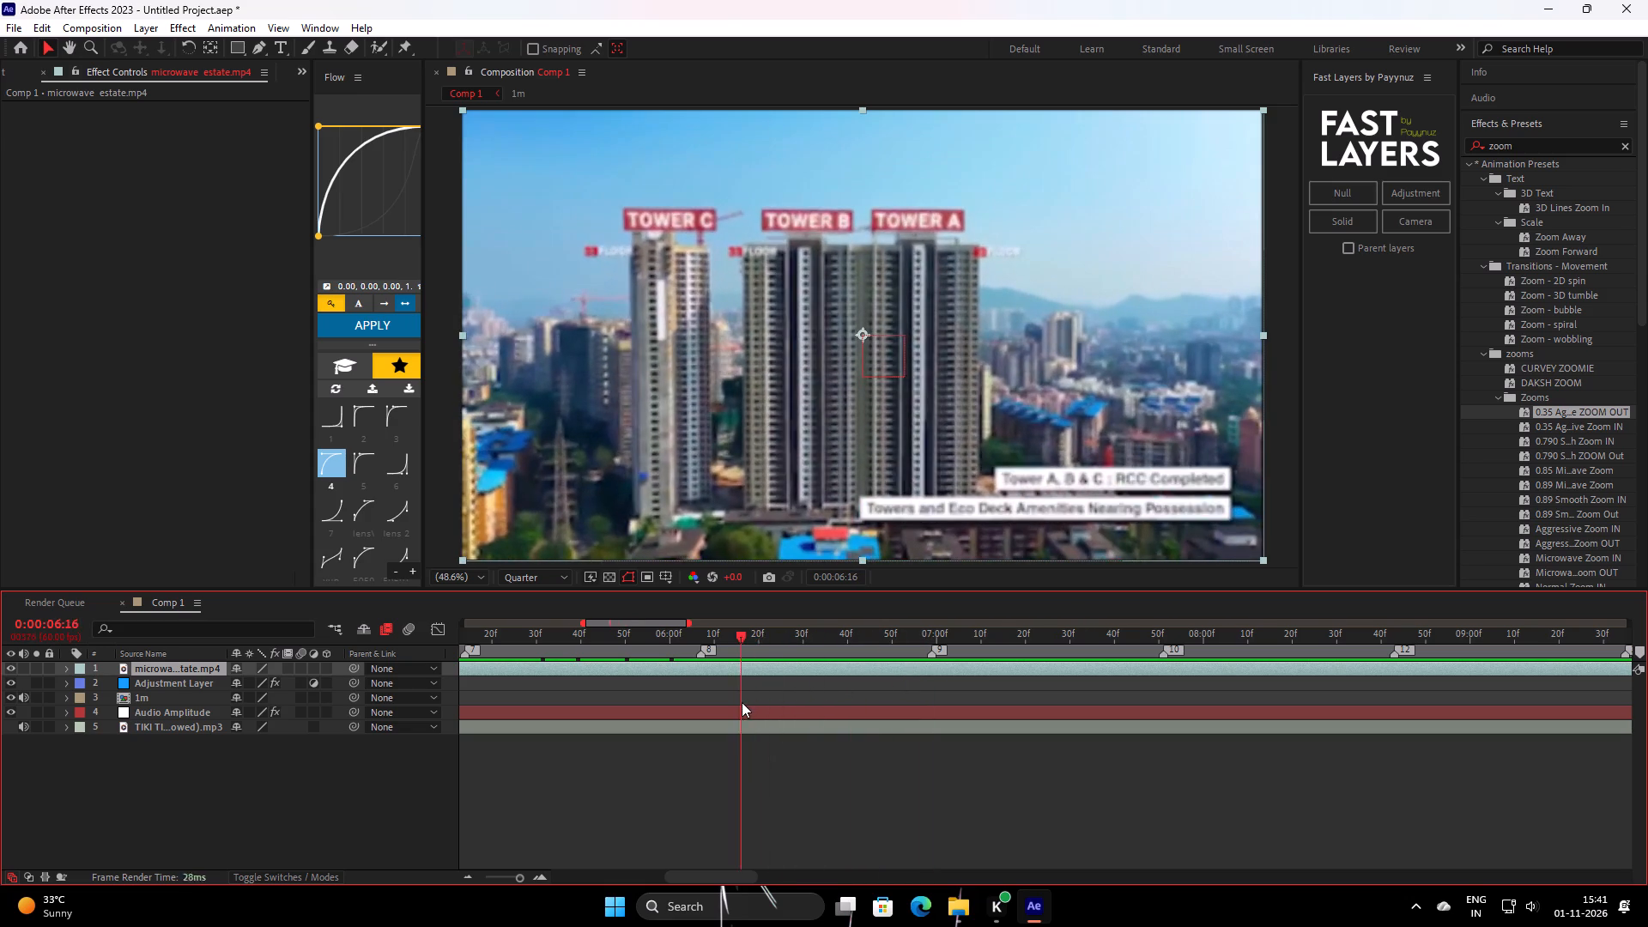
drag(742, 702, 683, 711)
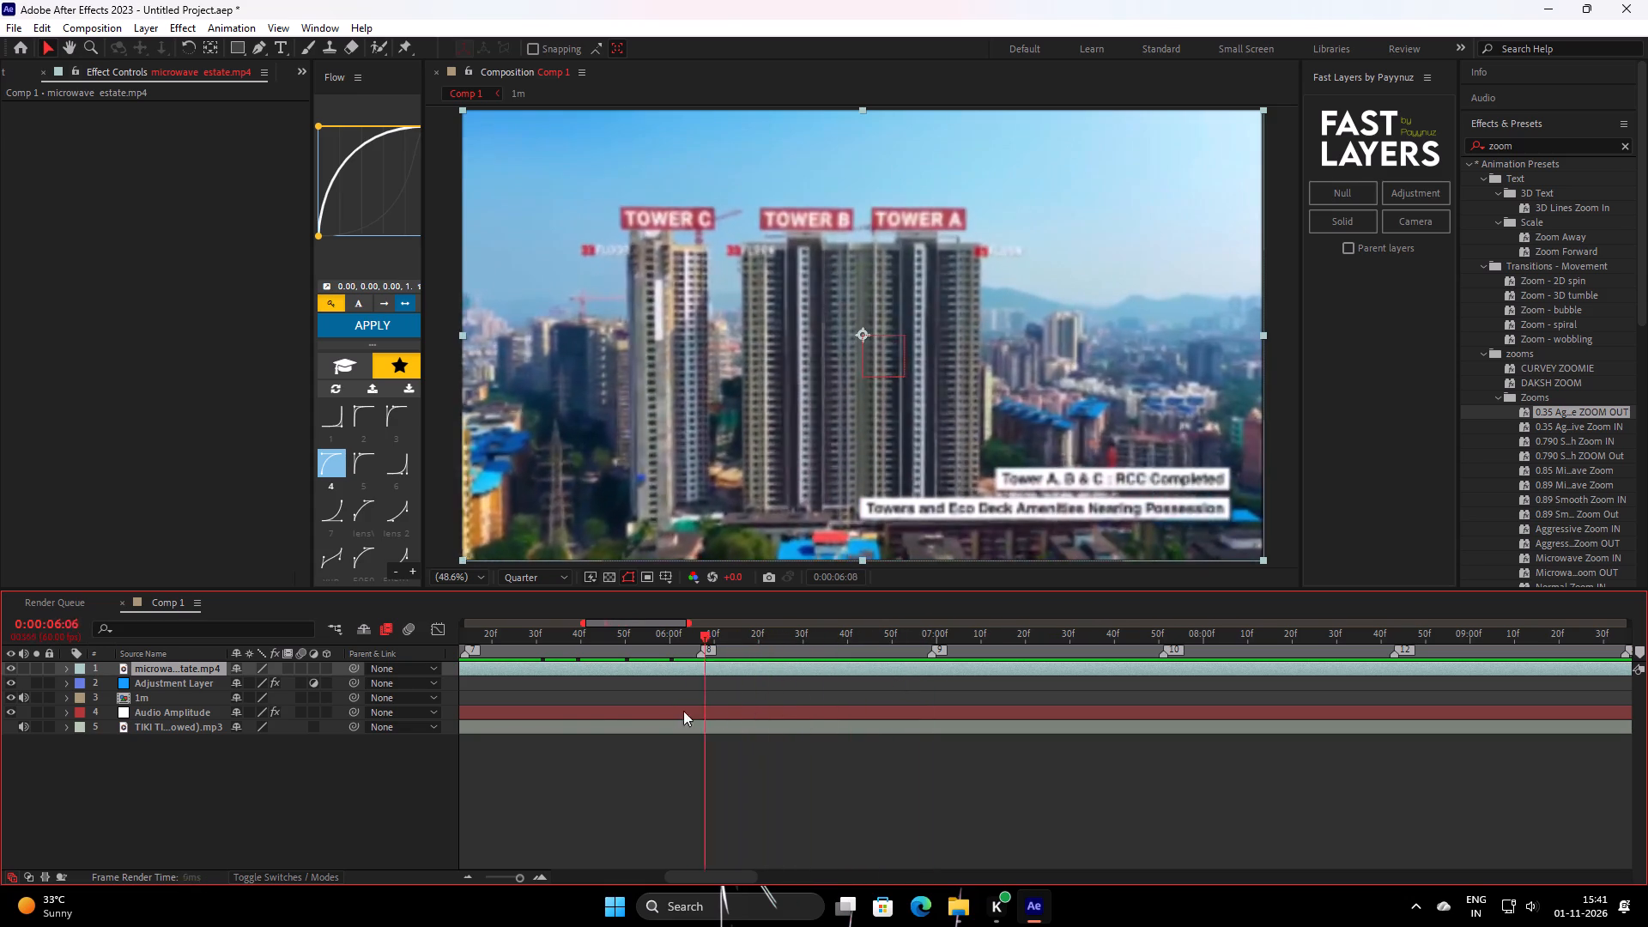
drag(683, 711, 756, 690)
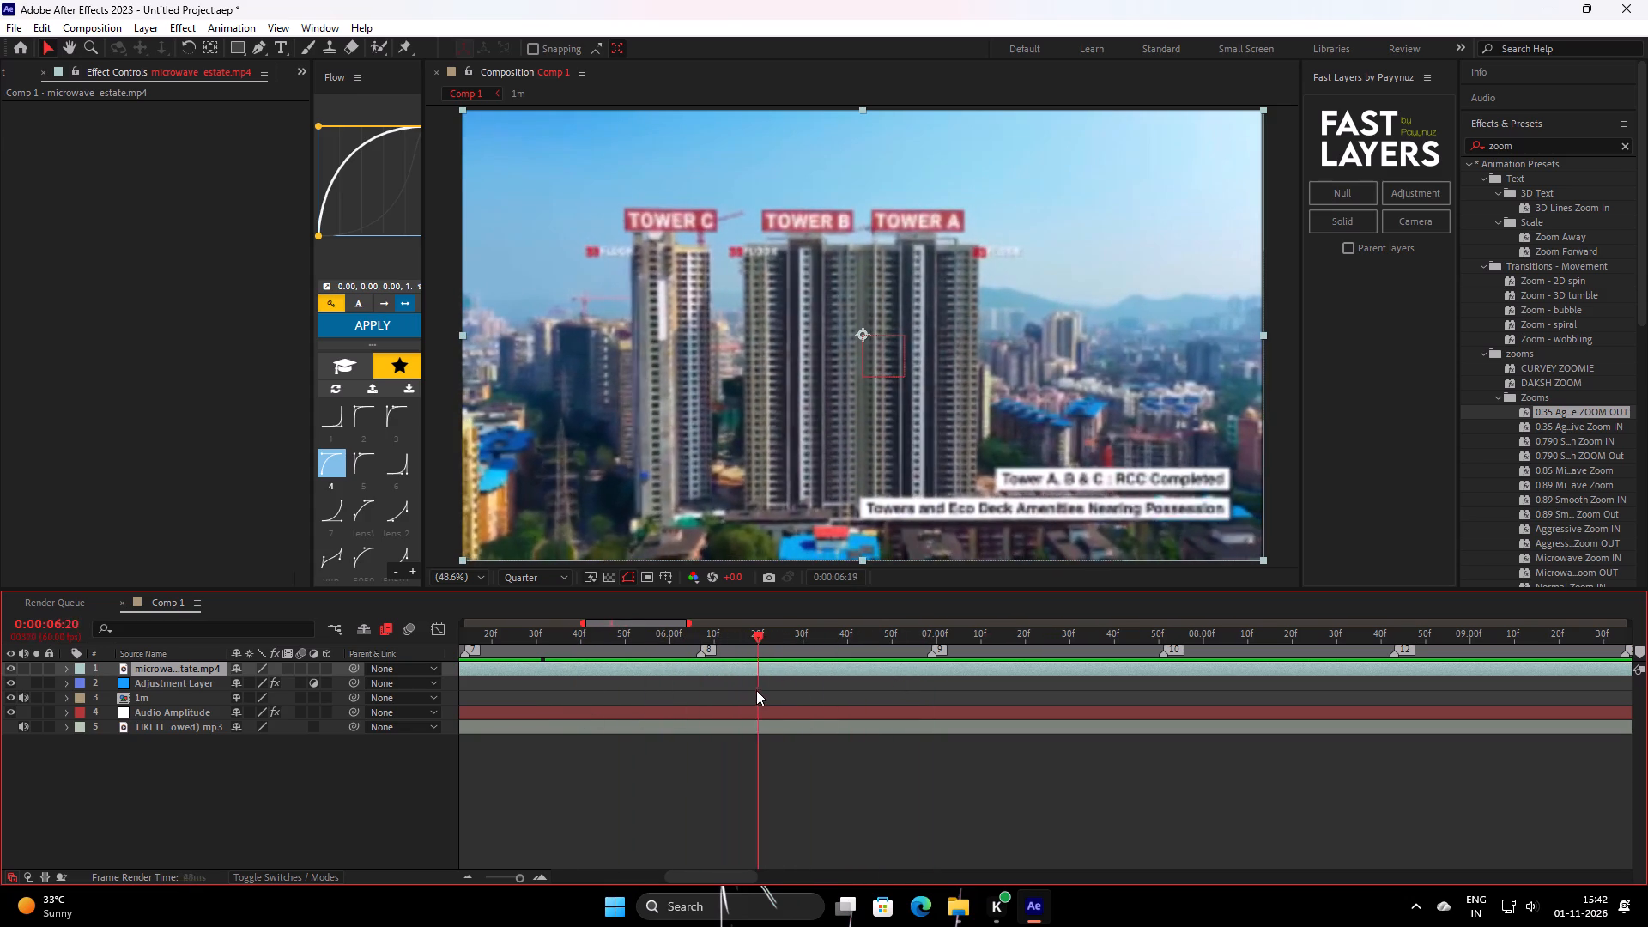
drag(756, 690, 730, 700)
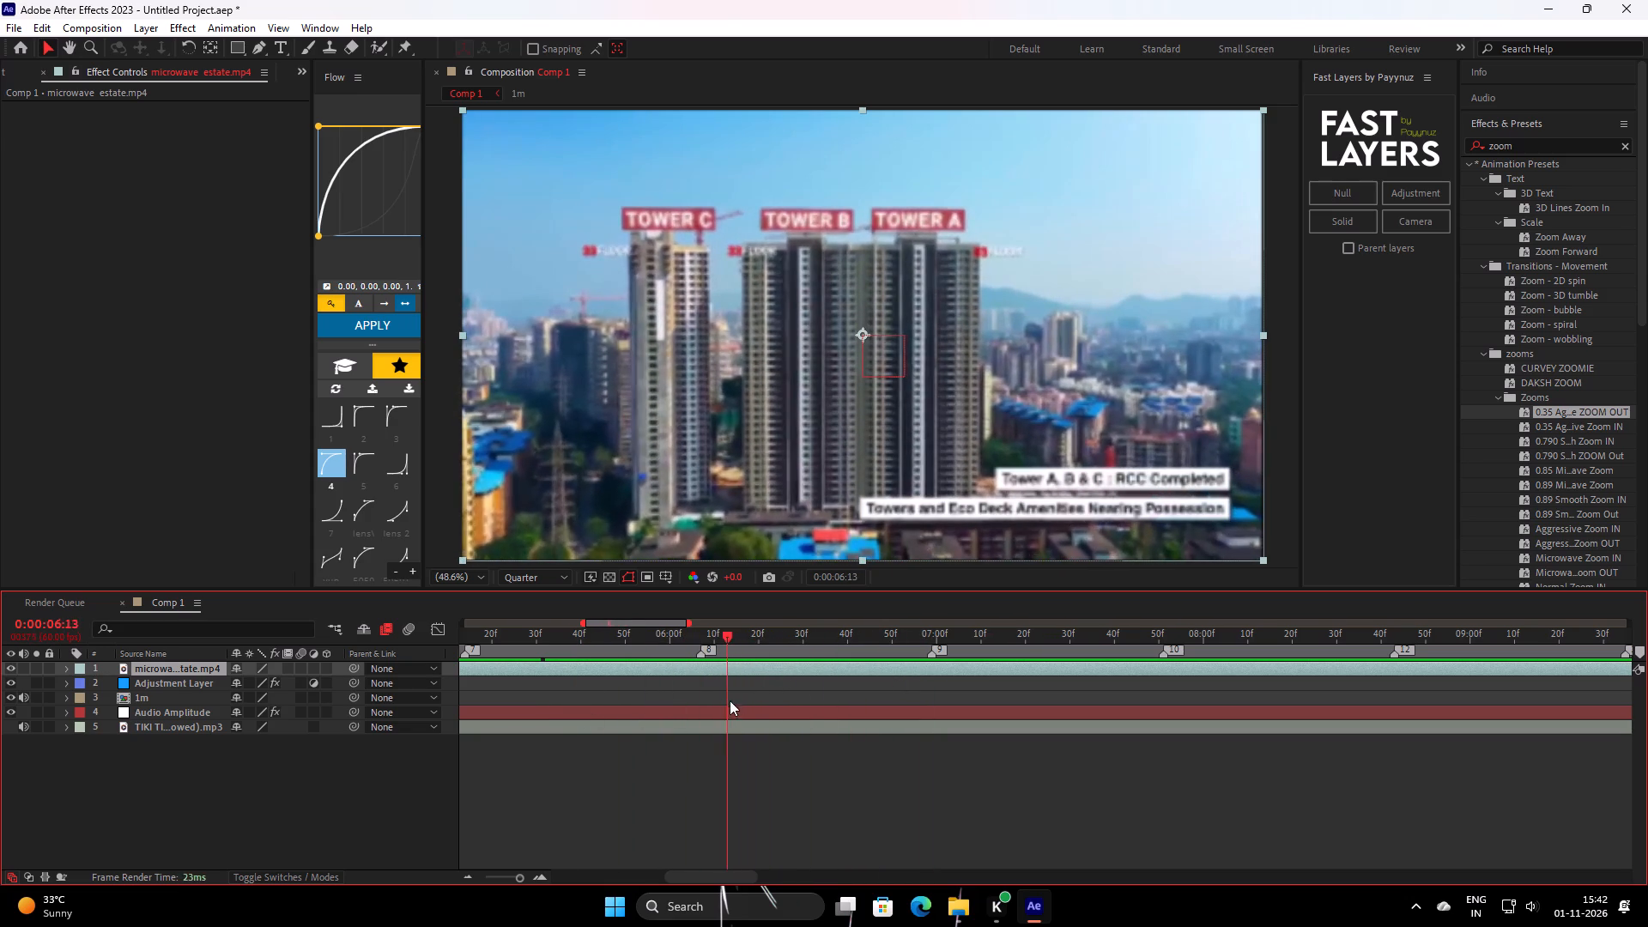
drag(730, 700, 781, 679)
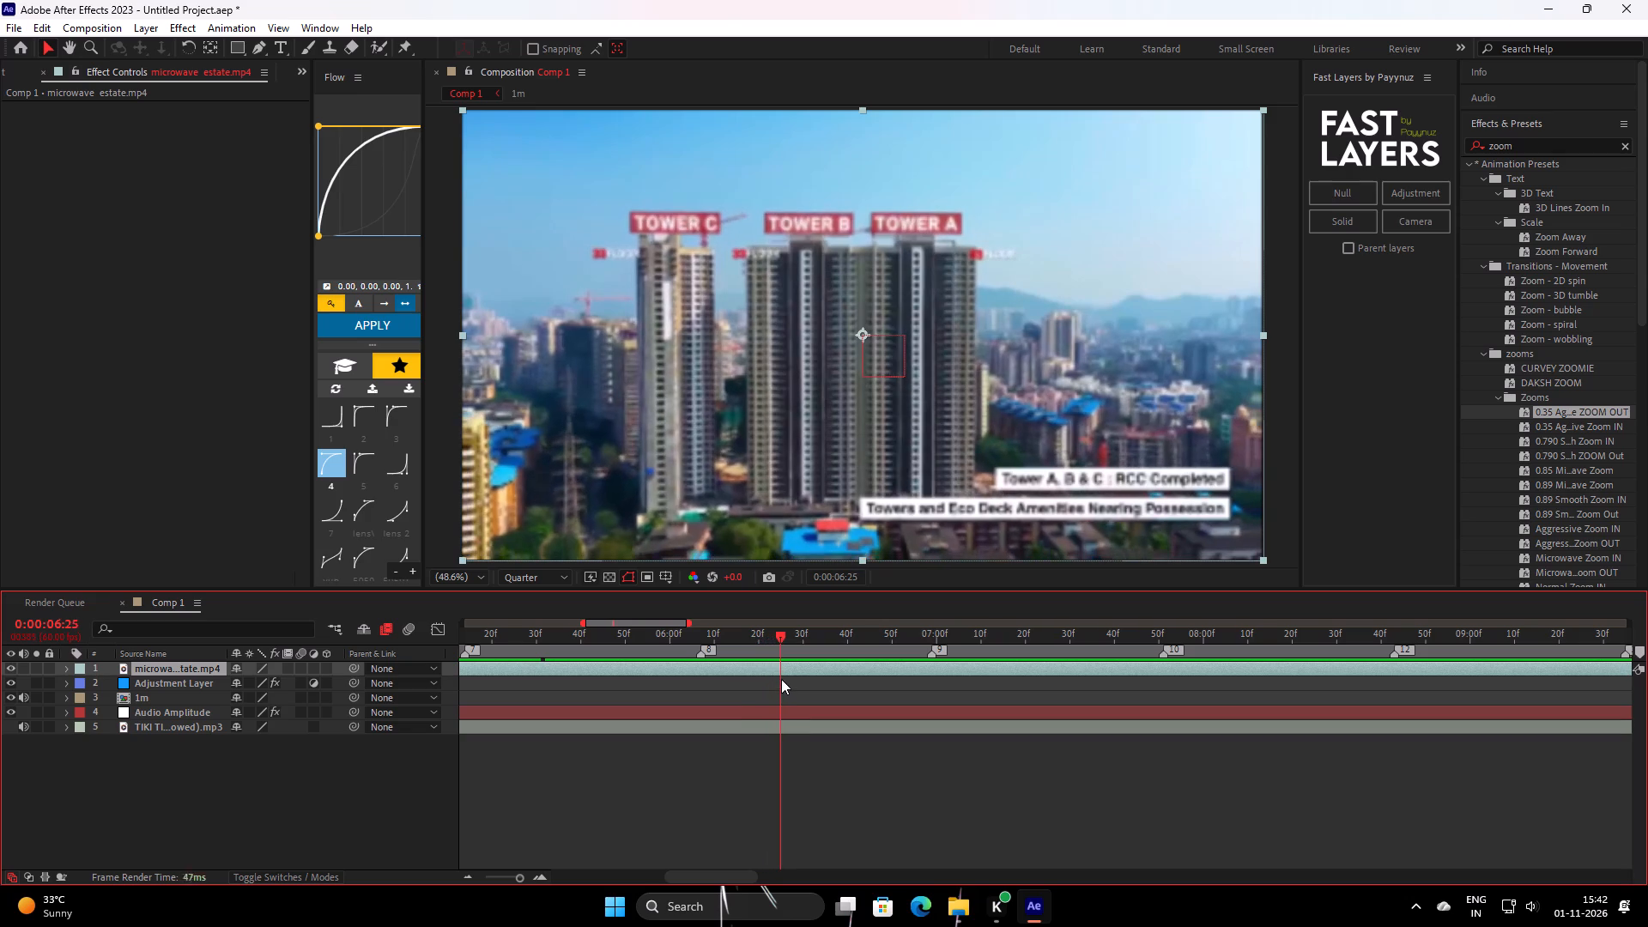
drag(781, 679, 614, 716)
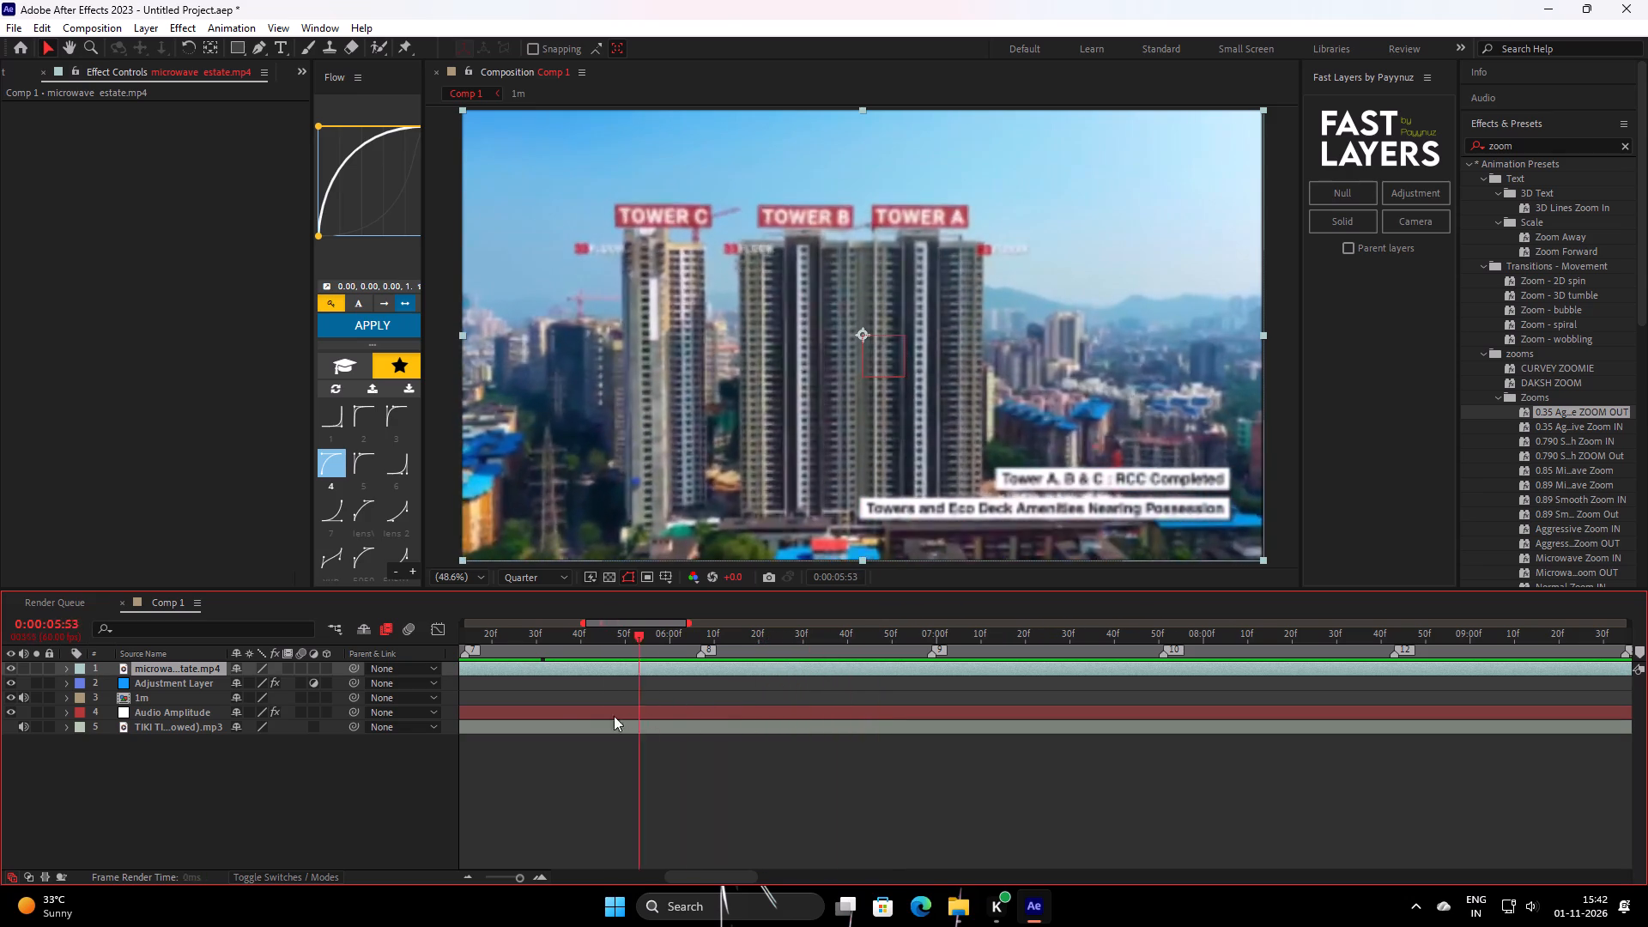
drag(614, 716, 715, 682)
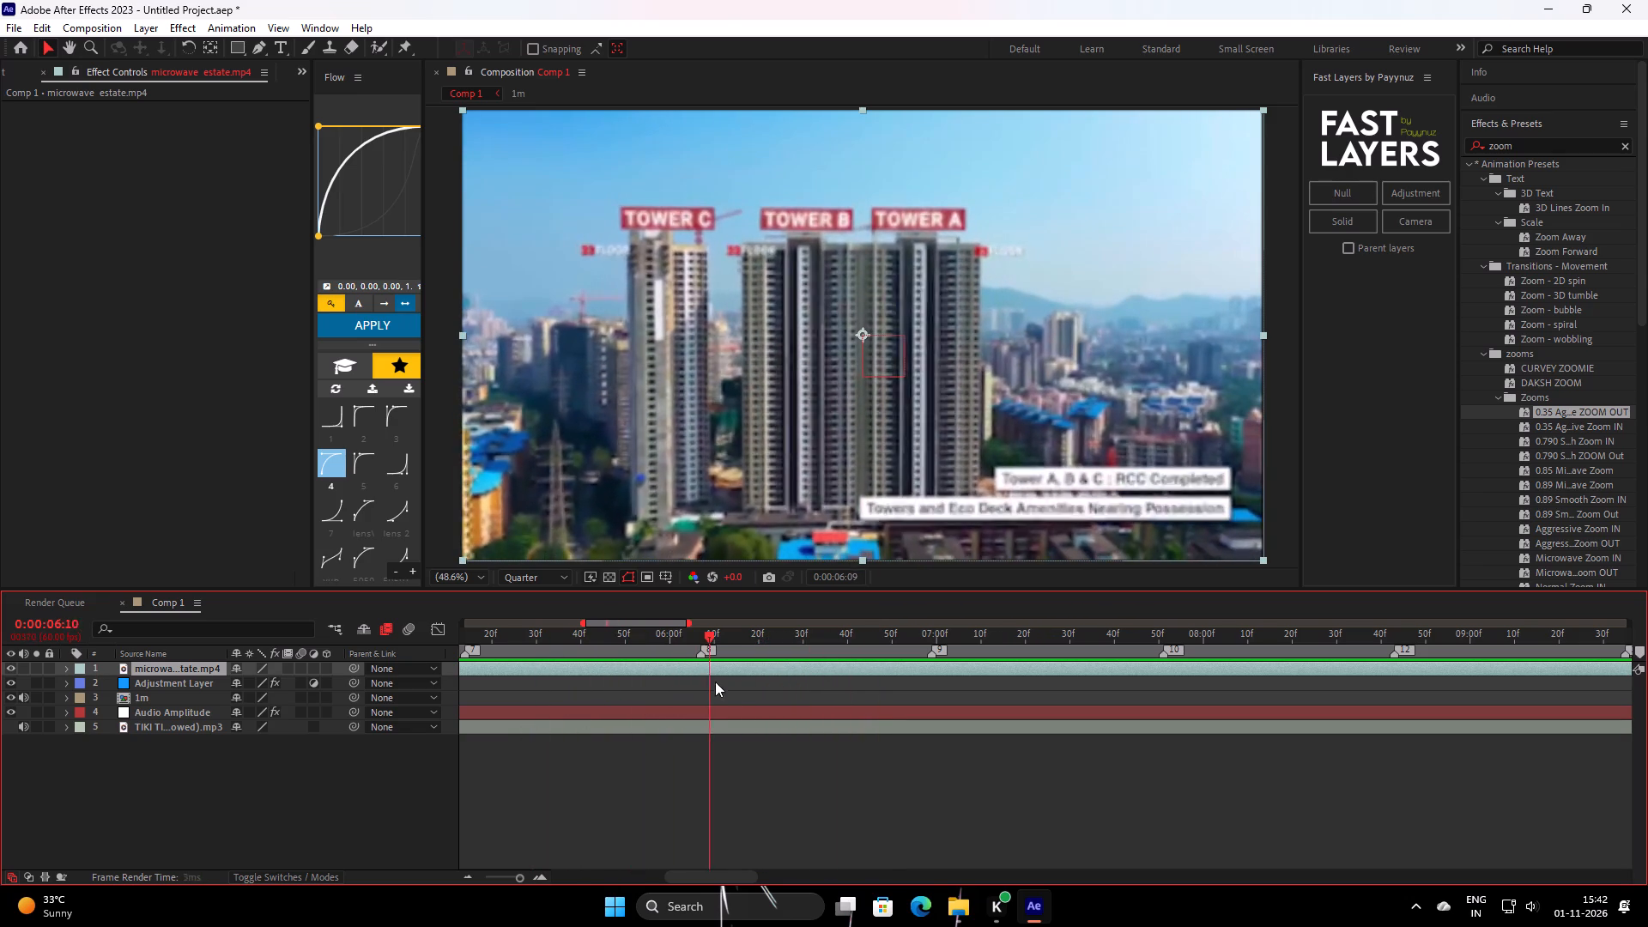
drag(715, 682, 773, 664)
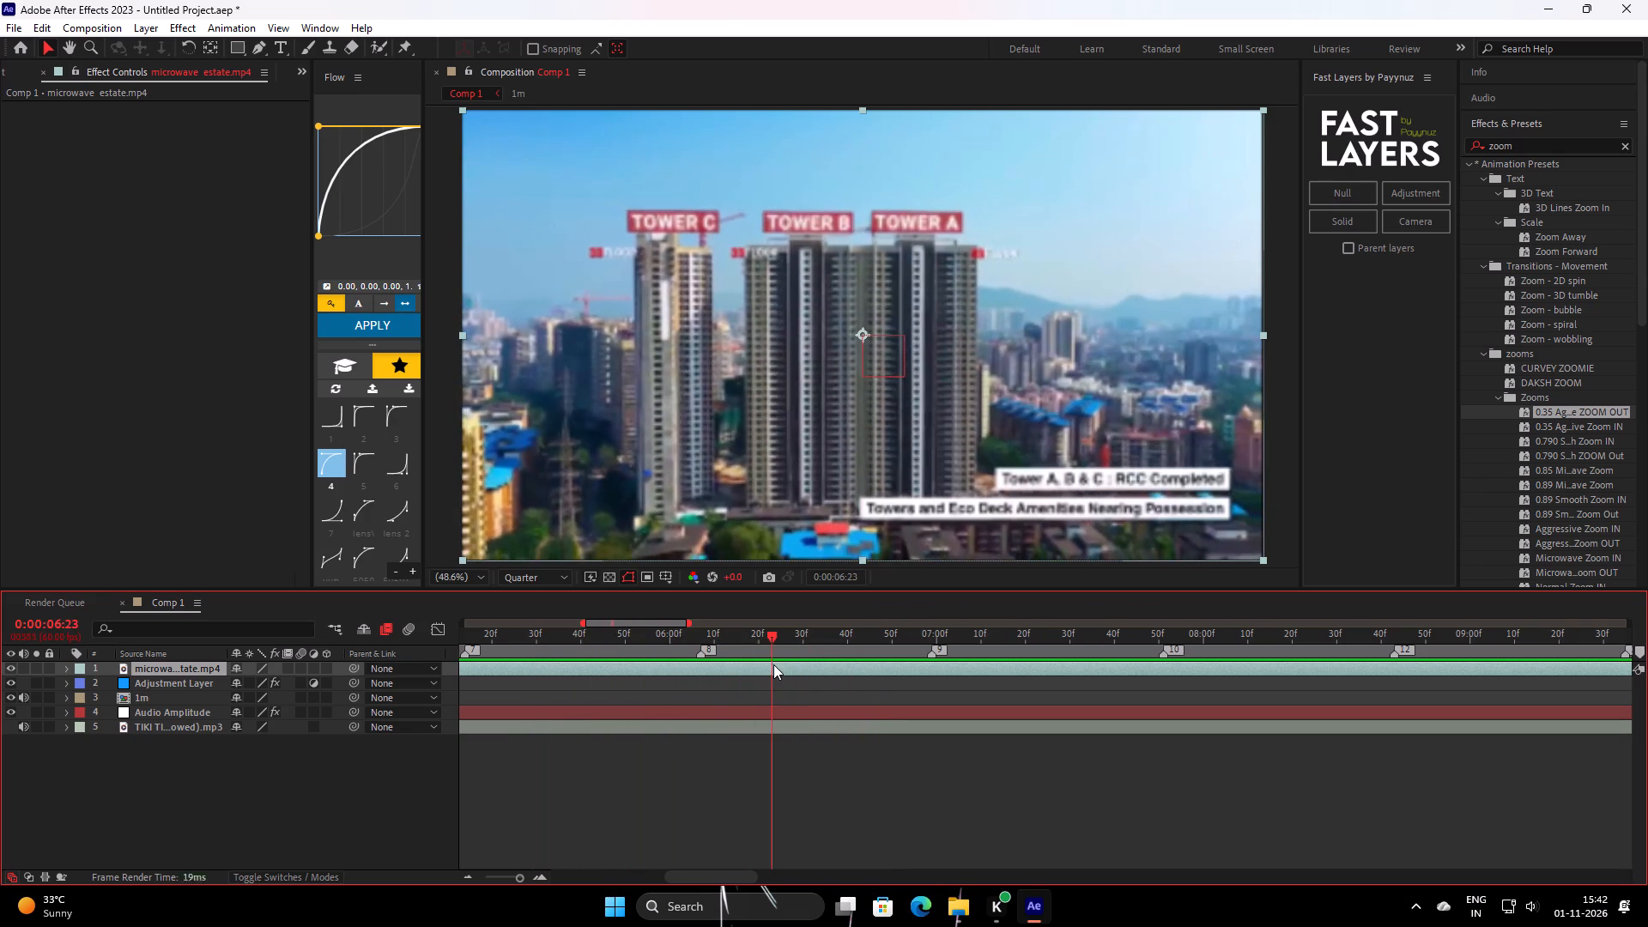
drag(773, 664, 780, 662)
key(ctrl+shift+d)
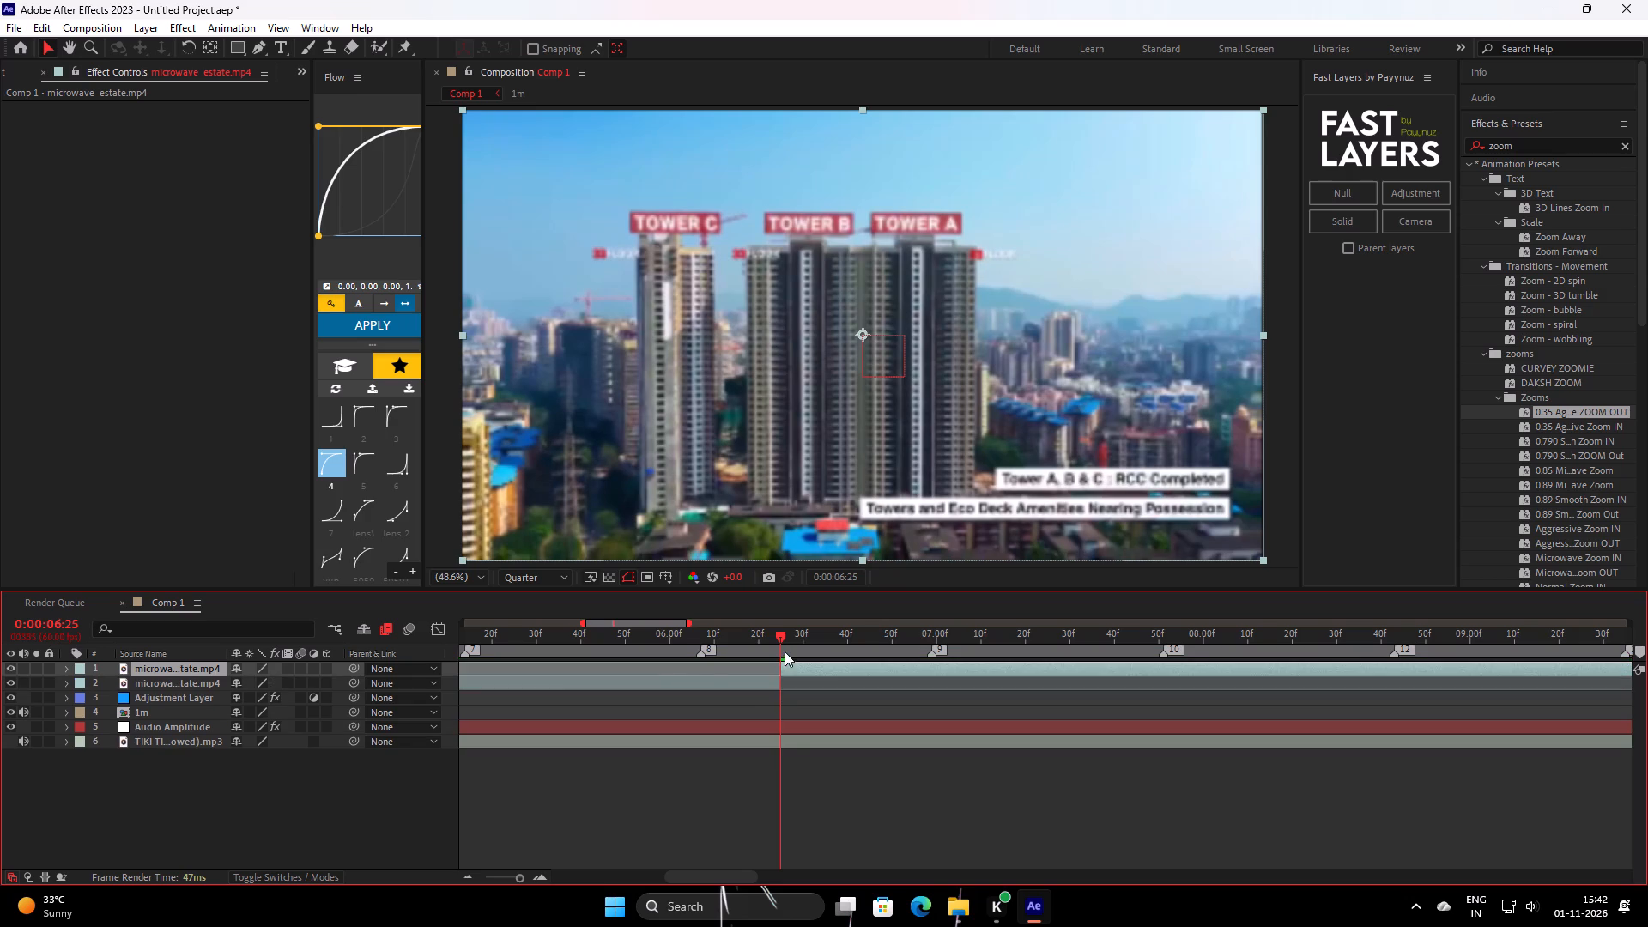
Turn on frame blending for the microwave estate.mp4 segment that runs from 0:00:04:22 to 0:00:06:25.
drag(785, 651, 1647, 703)
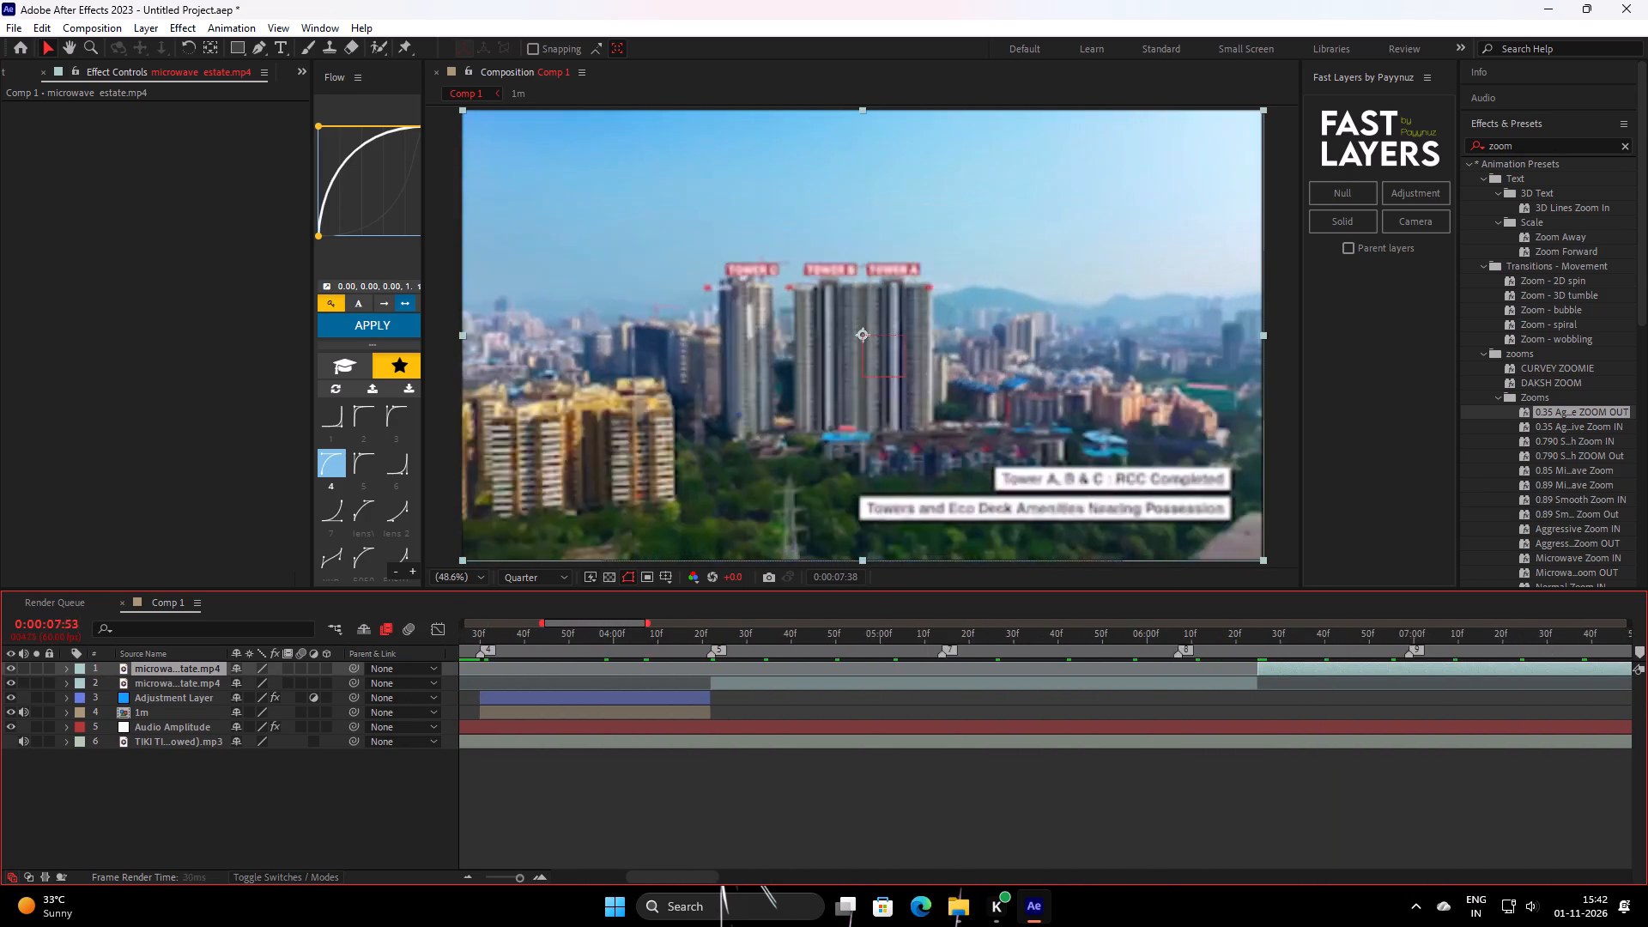
drag(1647, 703, 706, 718)
double_click(288, 684)
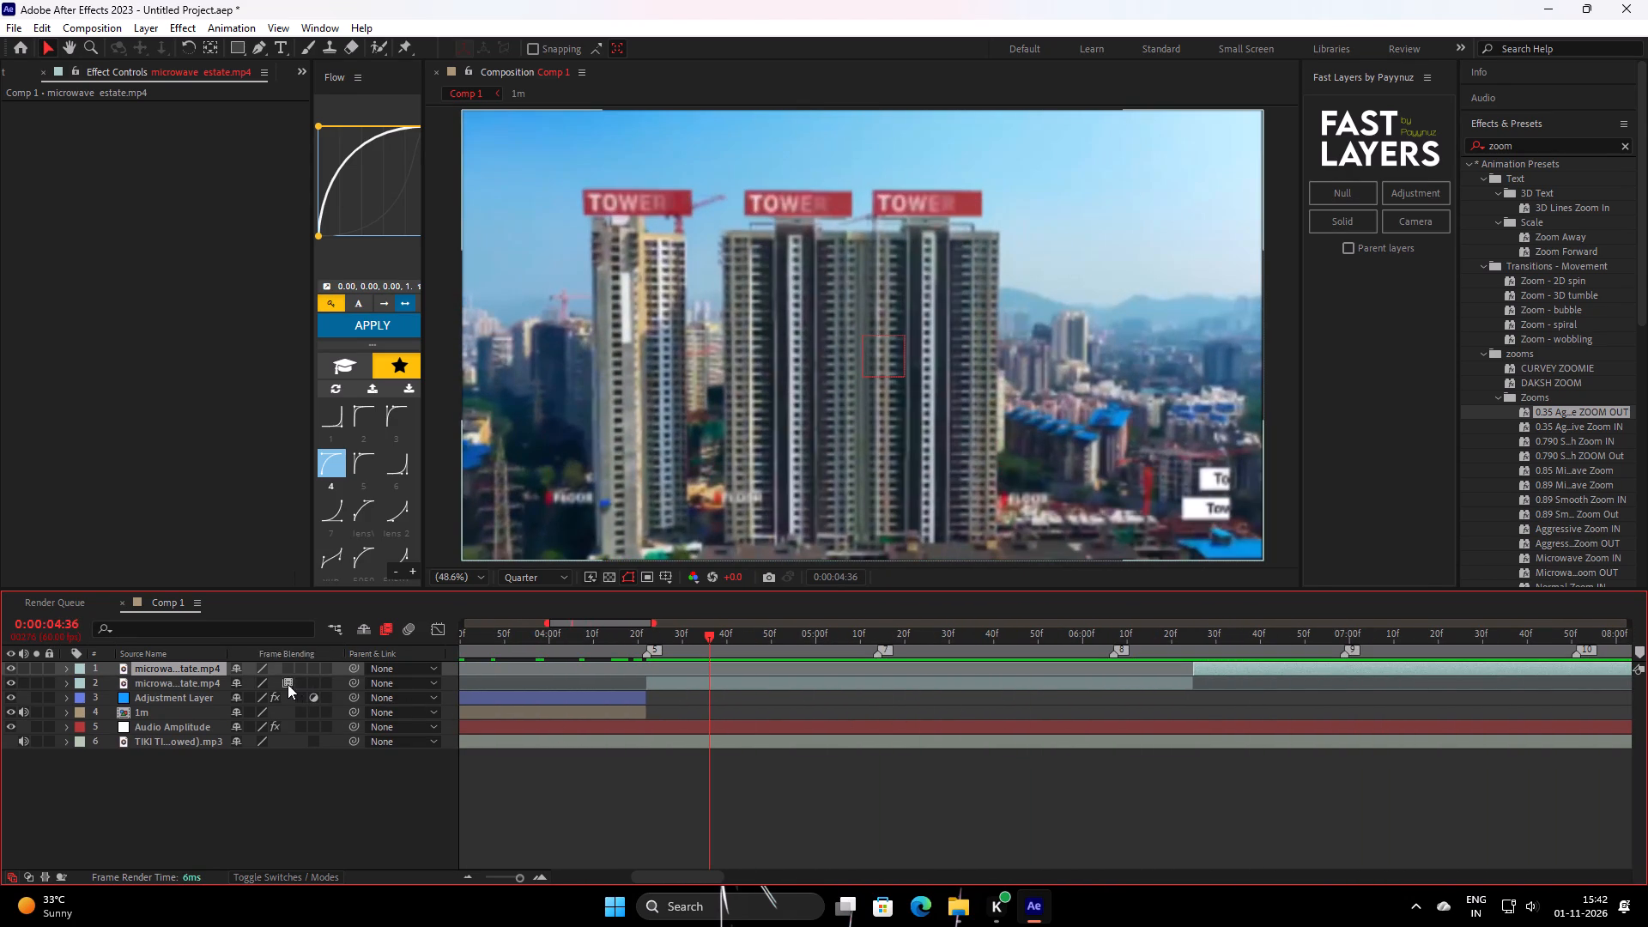
Preview the cut into the towers shot at beat marker 5, playing from 0:00:01:57 and from 0:00:03:18.
drag(700, 651, 373, 740)
key(space)
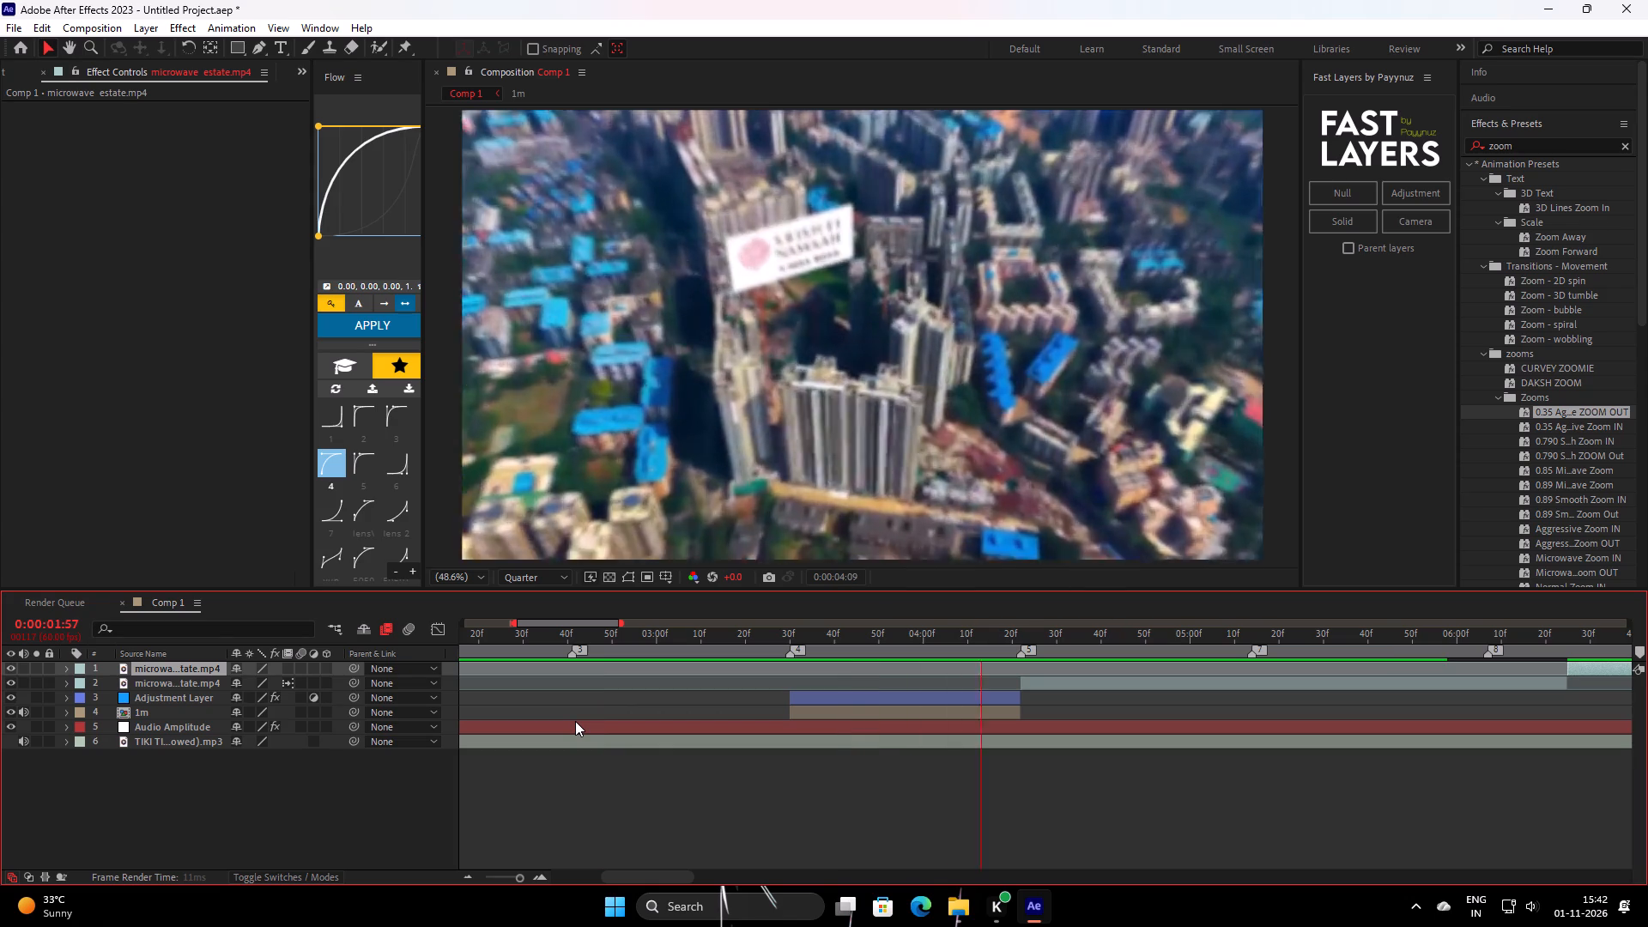
key(space)
drag(1100, 639, 1037, 665)
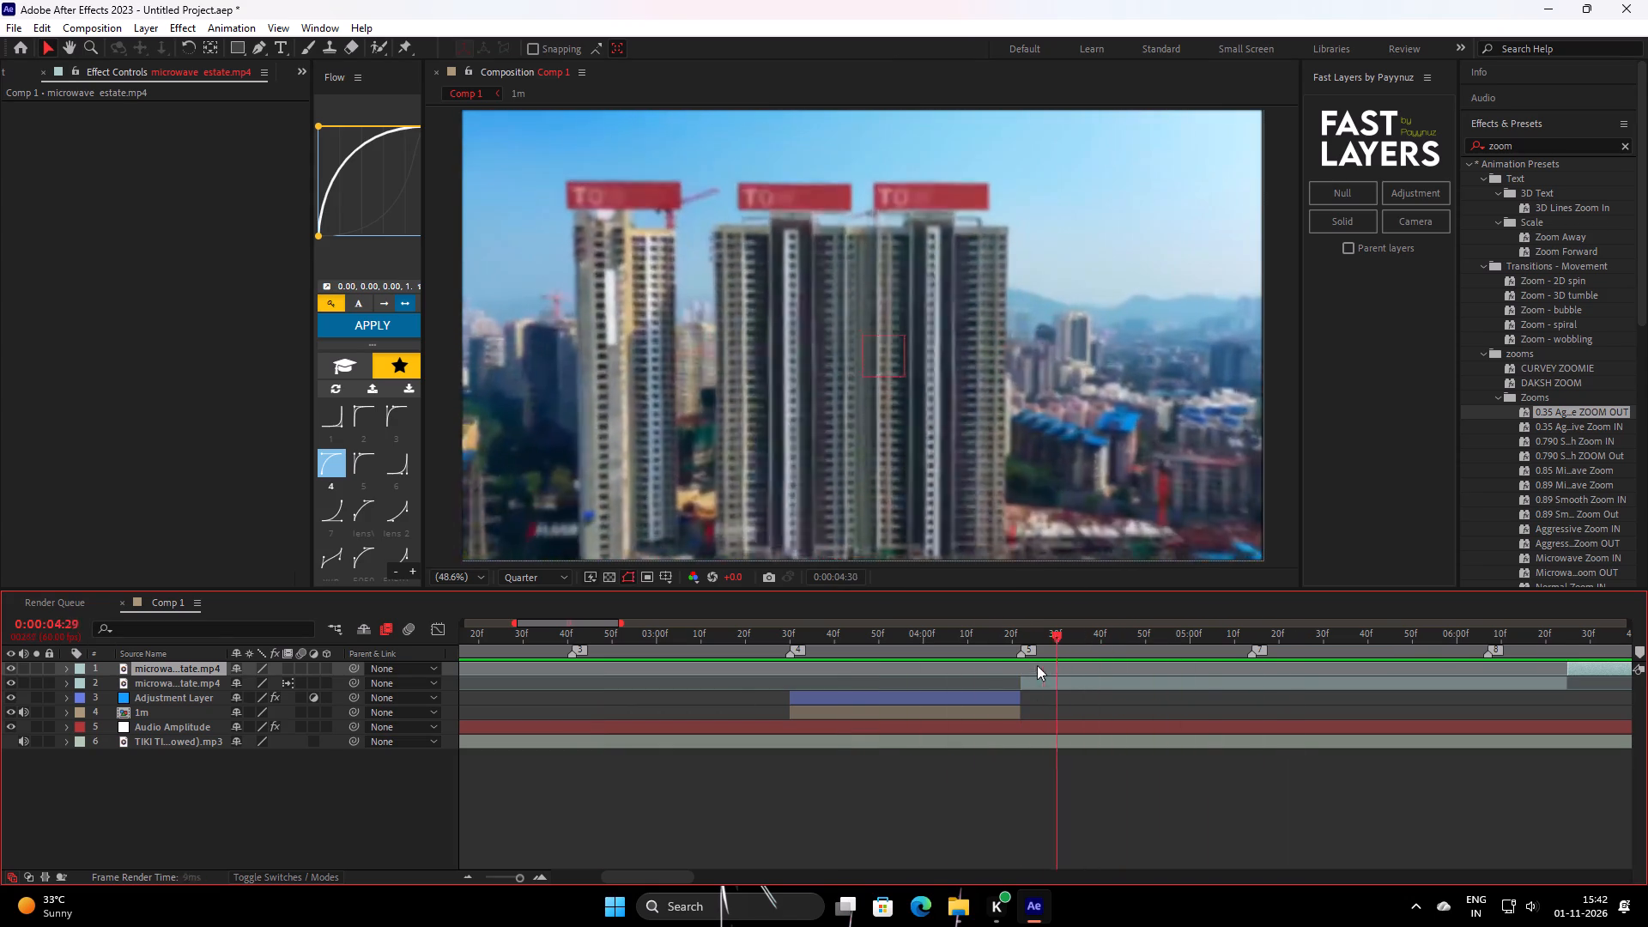
drag(1037, 665, 740, 756)
key(space)
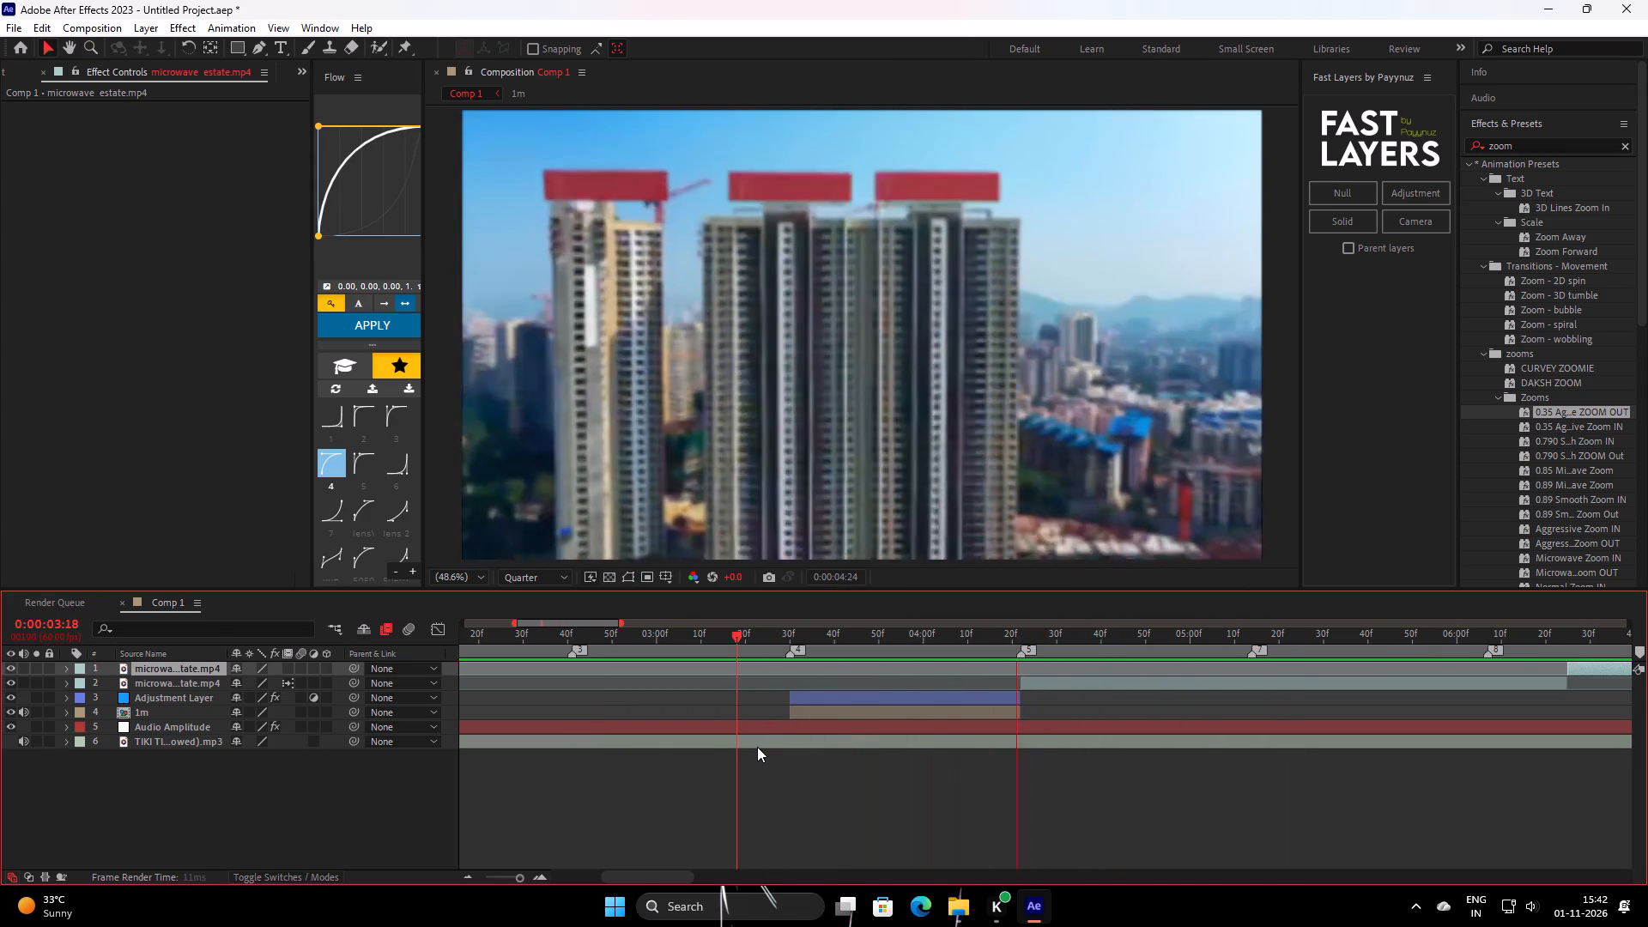
key(space)
drag(1145, 645, 1040, 695)
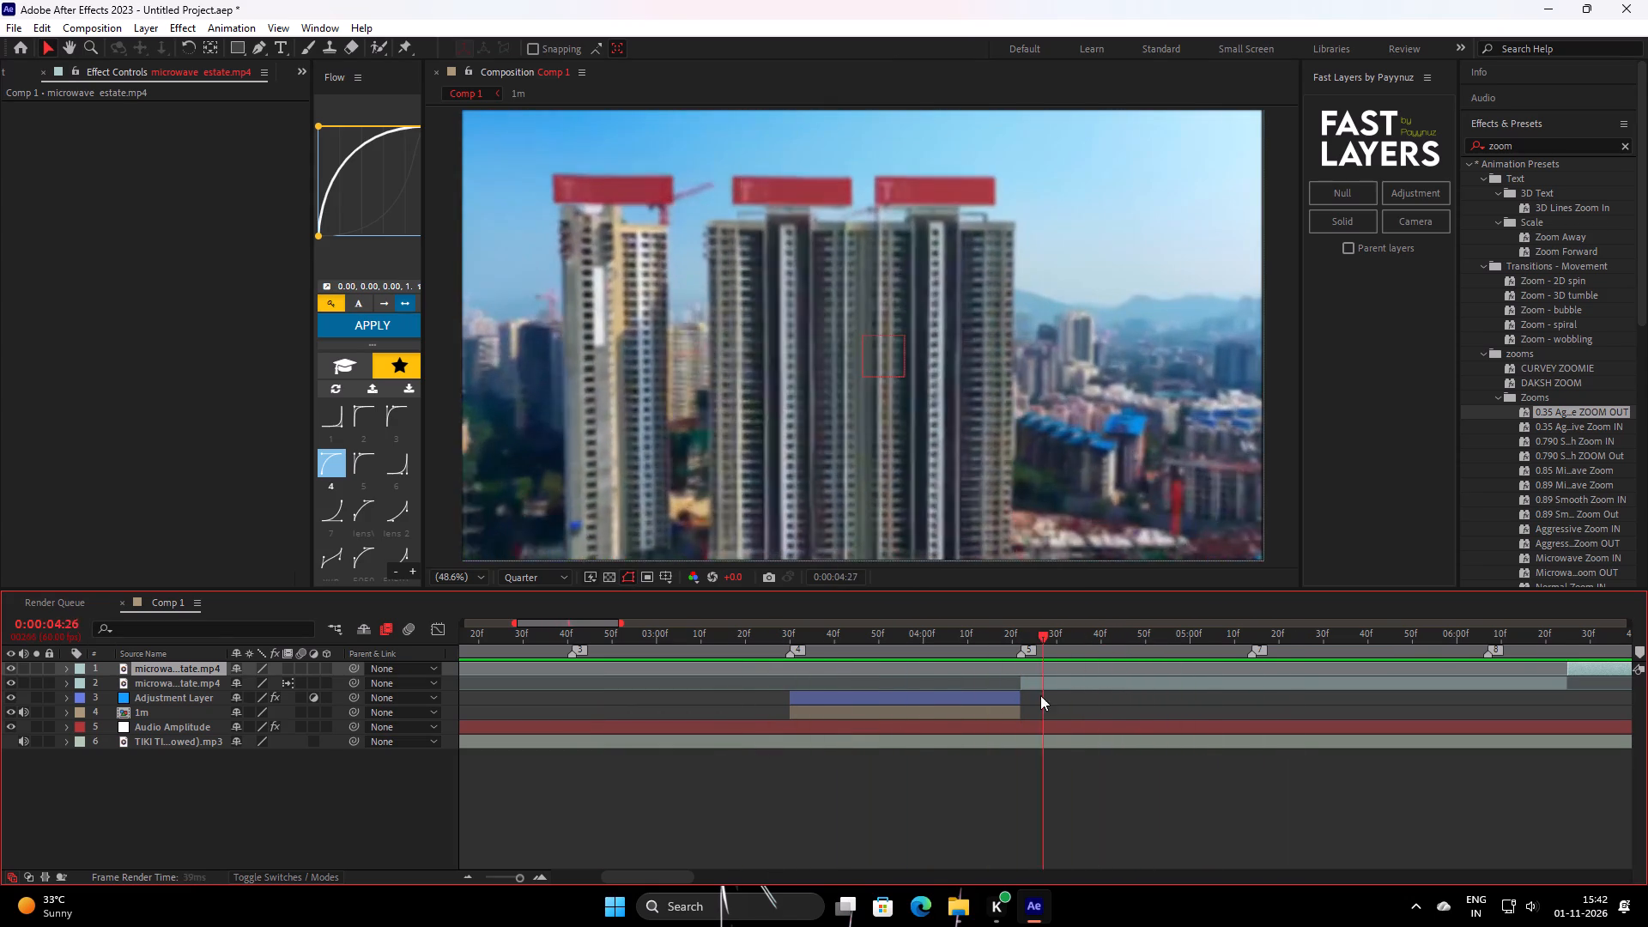
Pre-compose the microwave estate.mp4 segment starting at 0:00:04:22 as 2, moving all attributes into the new composition.
drag(1040, 695, 1108, 679)
click(1108, 679)
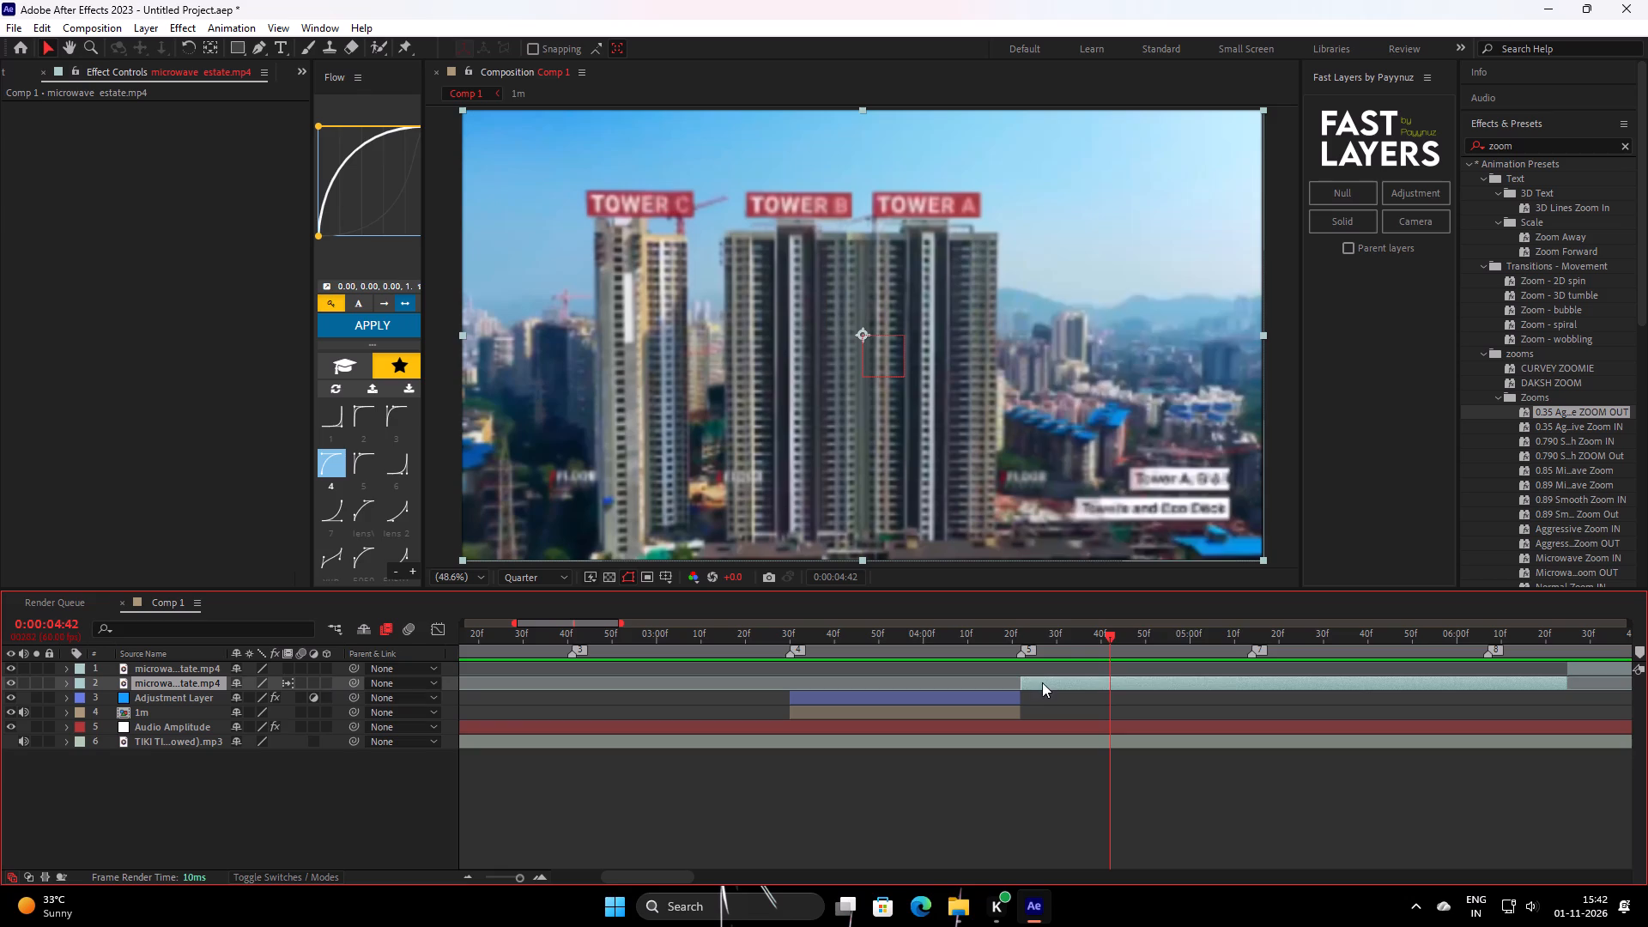
right_click(1042, 682)
click(1106, 569)
key(2)
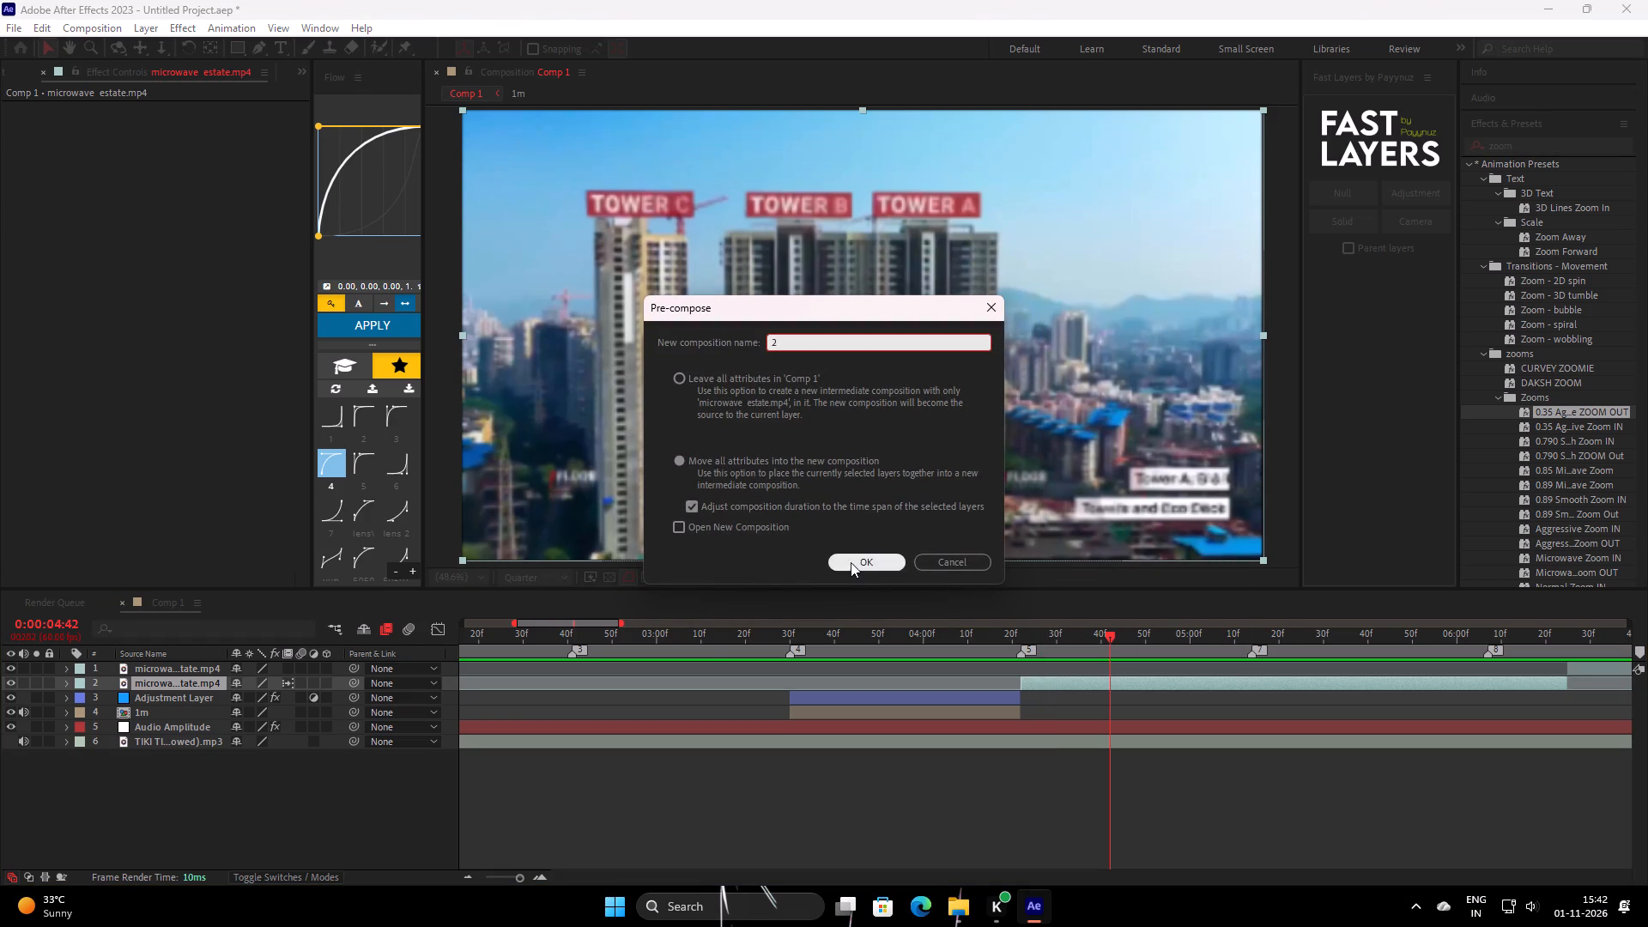
click(851, 562)
Enable time remapping on the 2 pre-comp layer and set its end keyframe value to 0:00:02:02.
key(ctrl+alt+t)
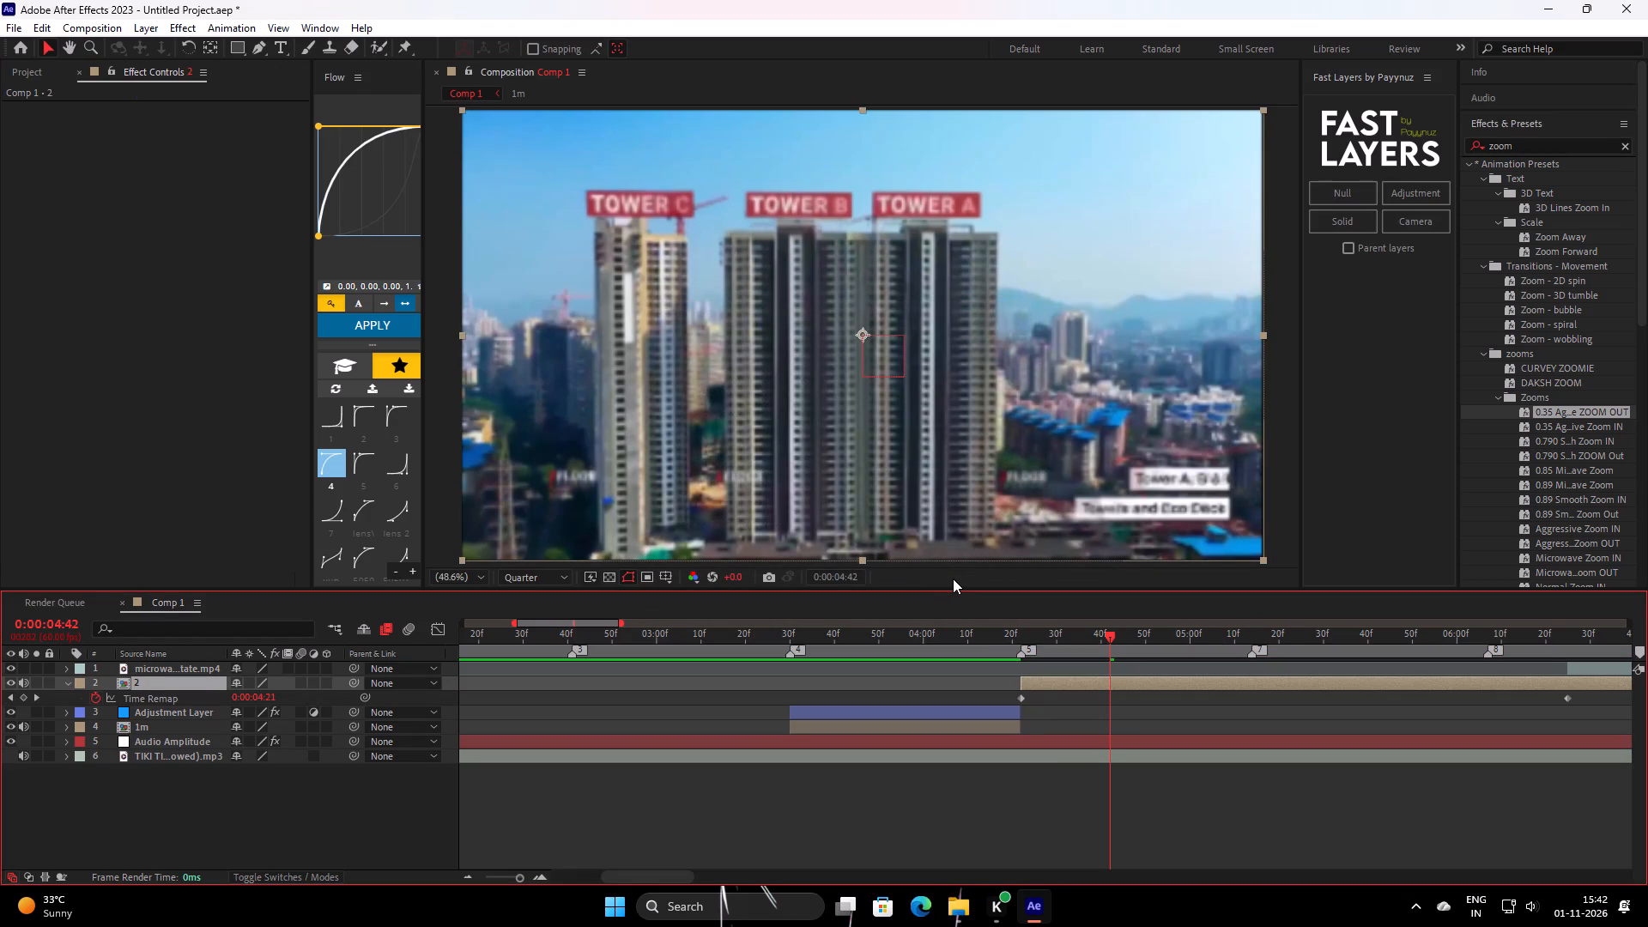
double_click(1566, 698)
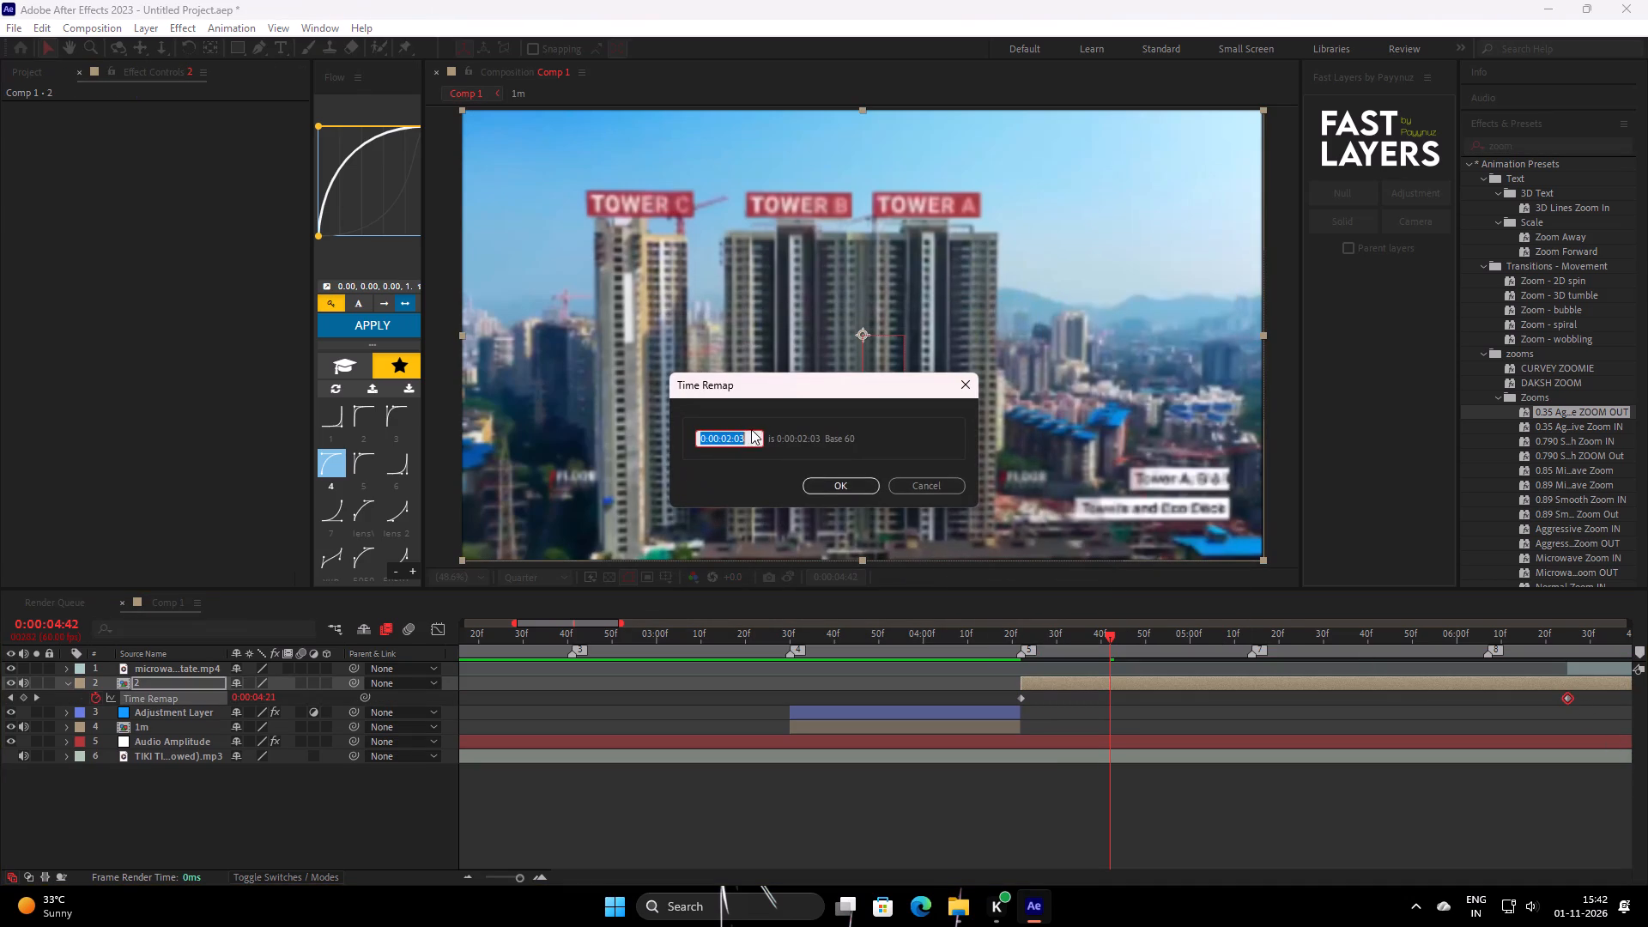
click(756, 441)
key(BackSpace)
key(2)
key(Return)
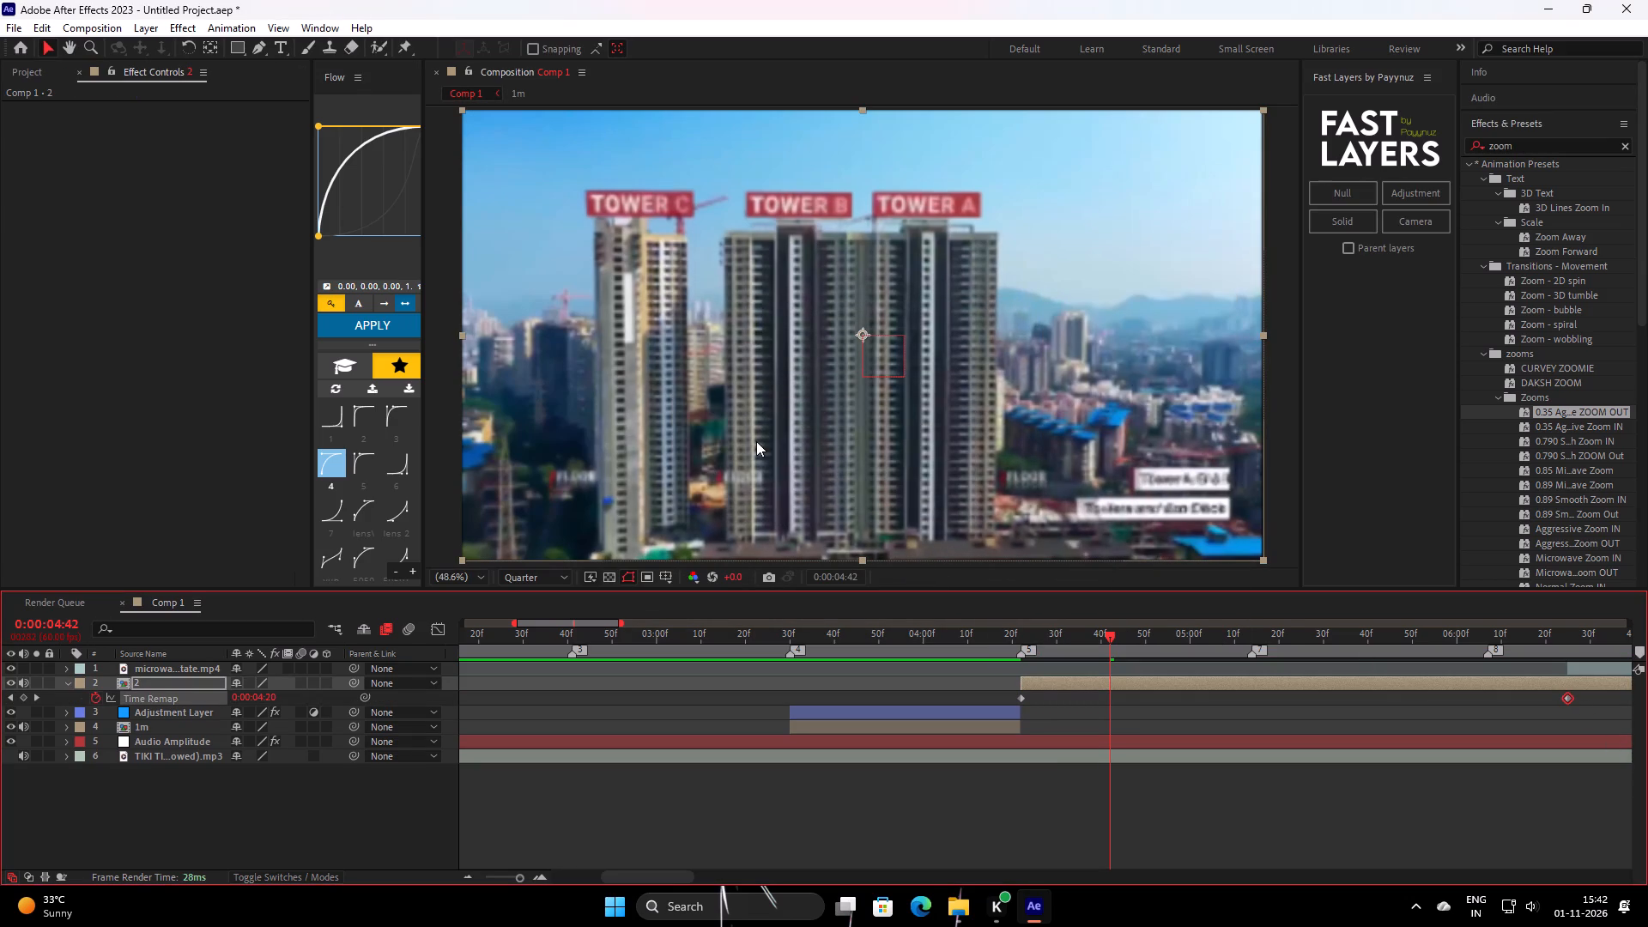
Replay the transition into the towers shot at beat marker 5, starting from 0:00:04:14, 0:00:03:27, 0:00:03:25, 0:00:02:51 and 0:00:03:36.
drag(1111, 649, 1242, 712)
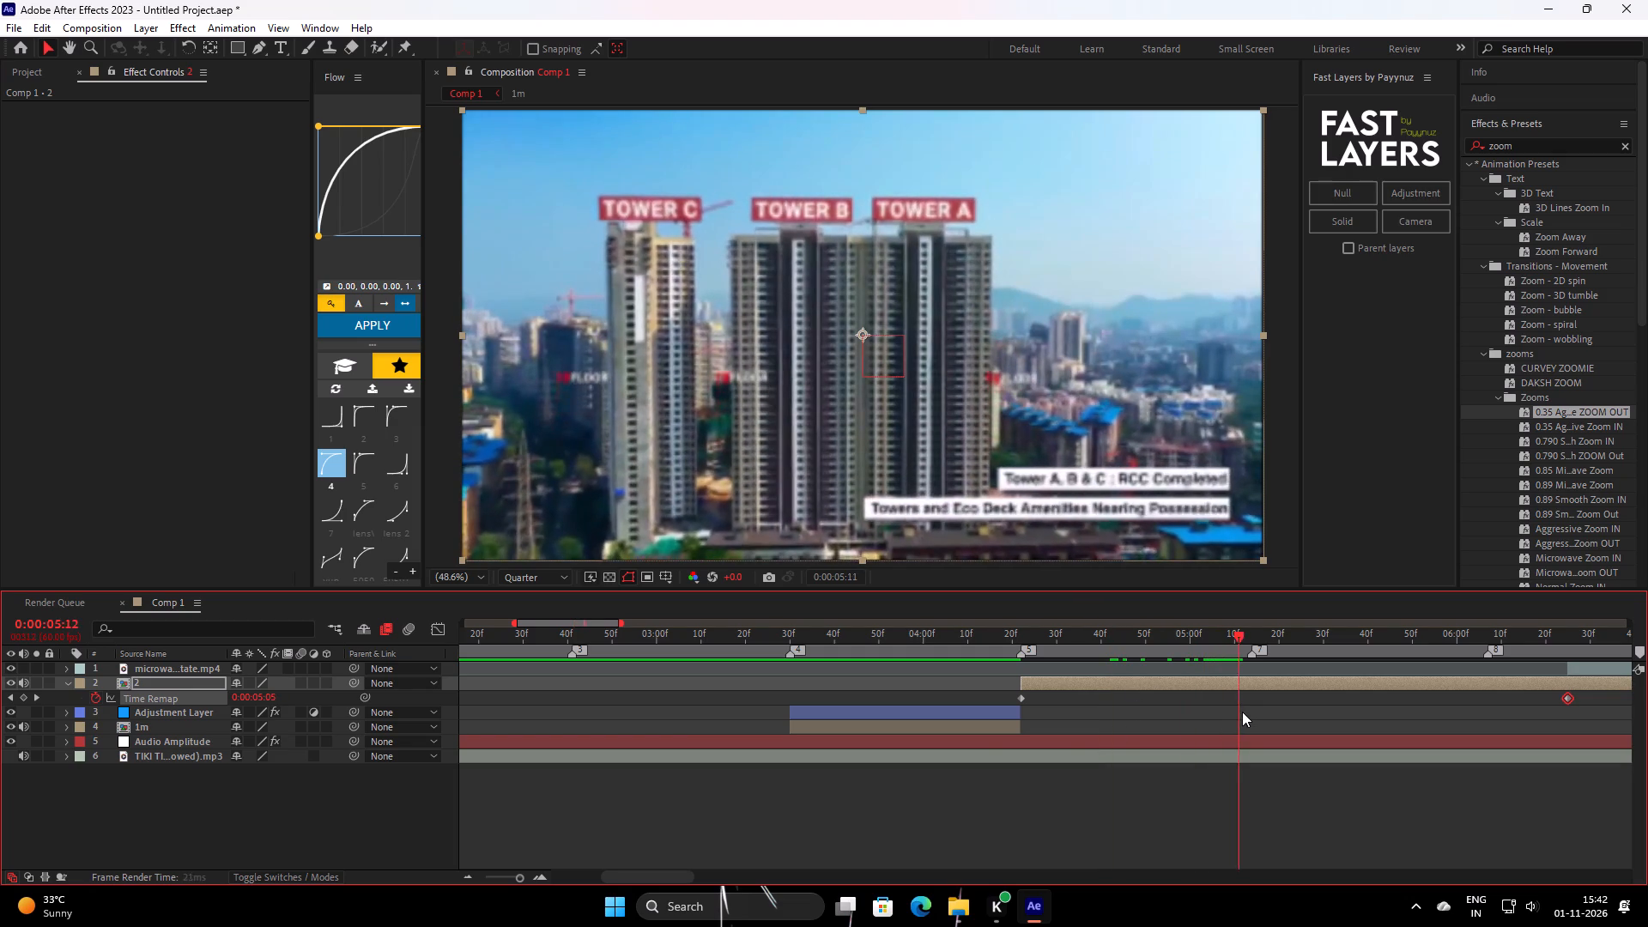
drag(1242, 712, 982, 759)
key(space)
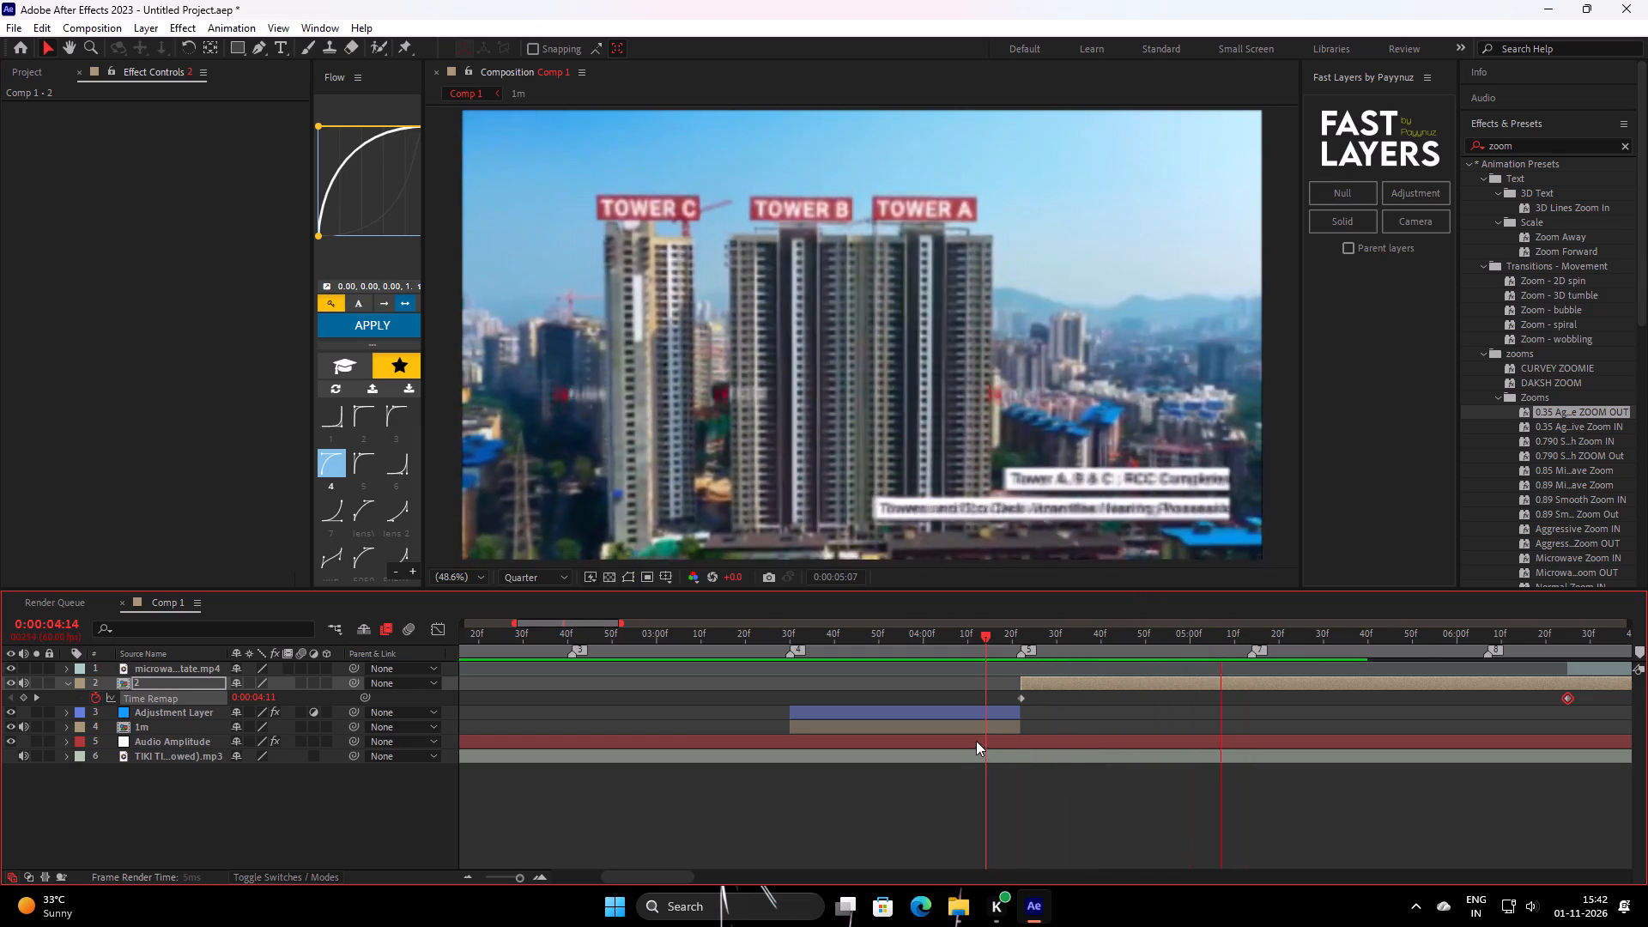
drag(1346, 643, 835, 744)
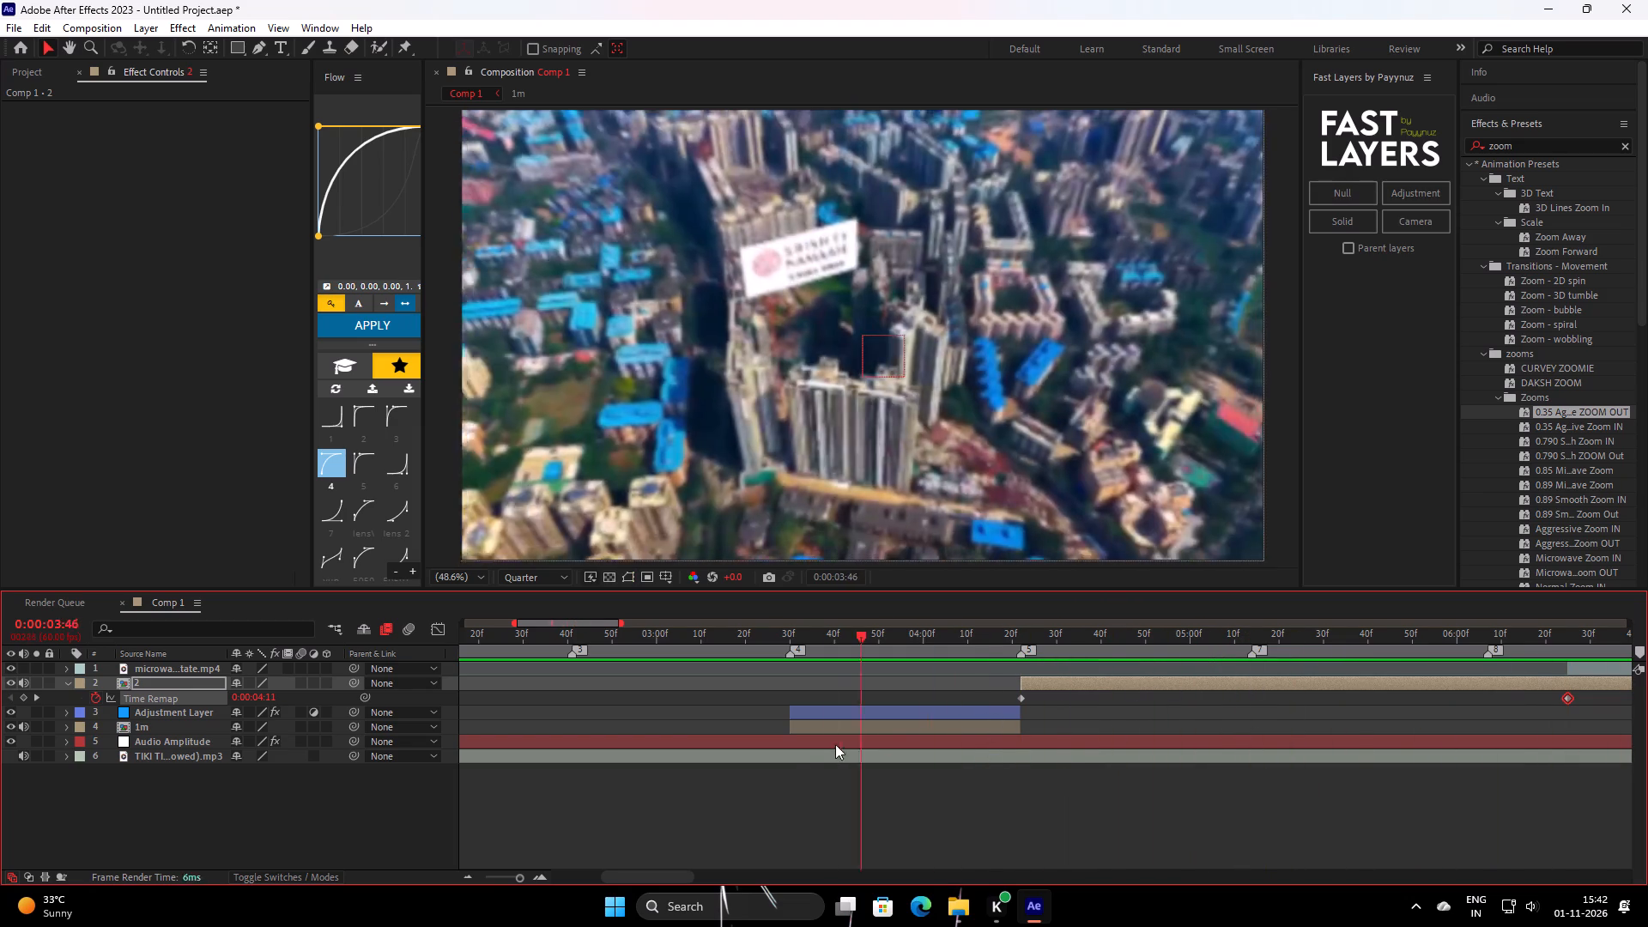
drag(835, 744, 770, 767)
key(space)
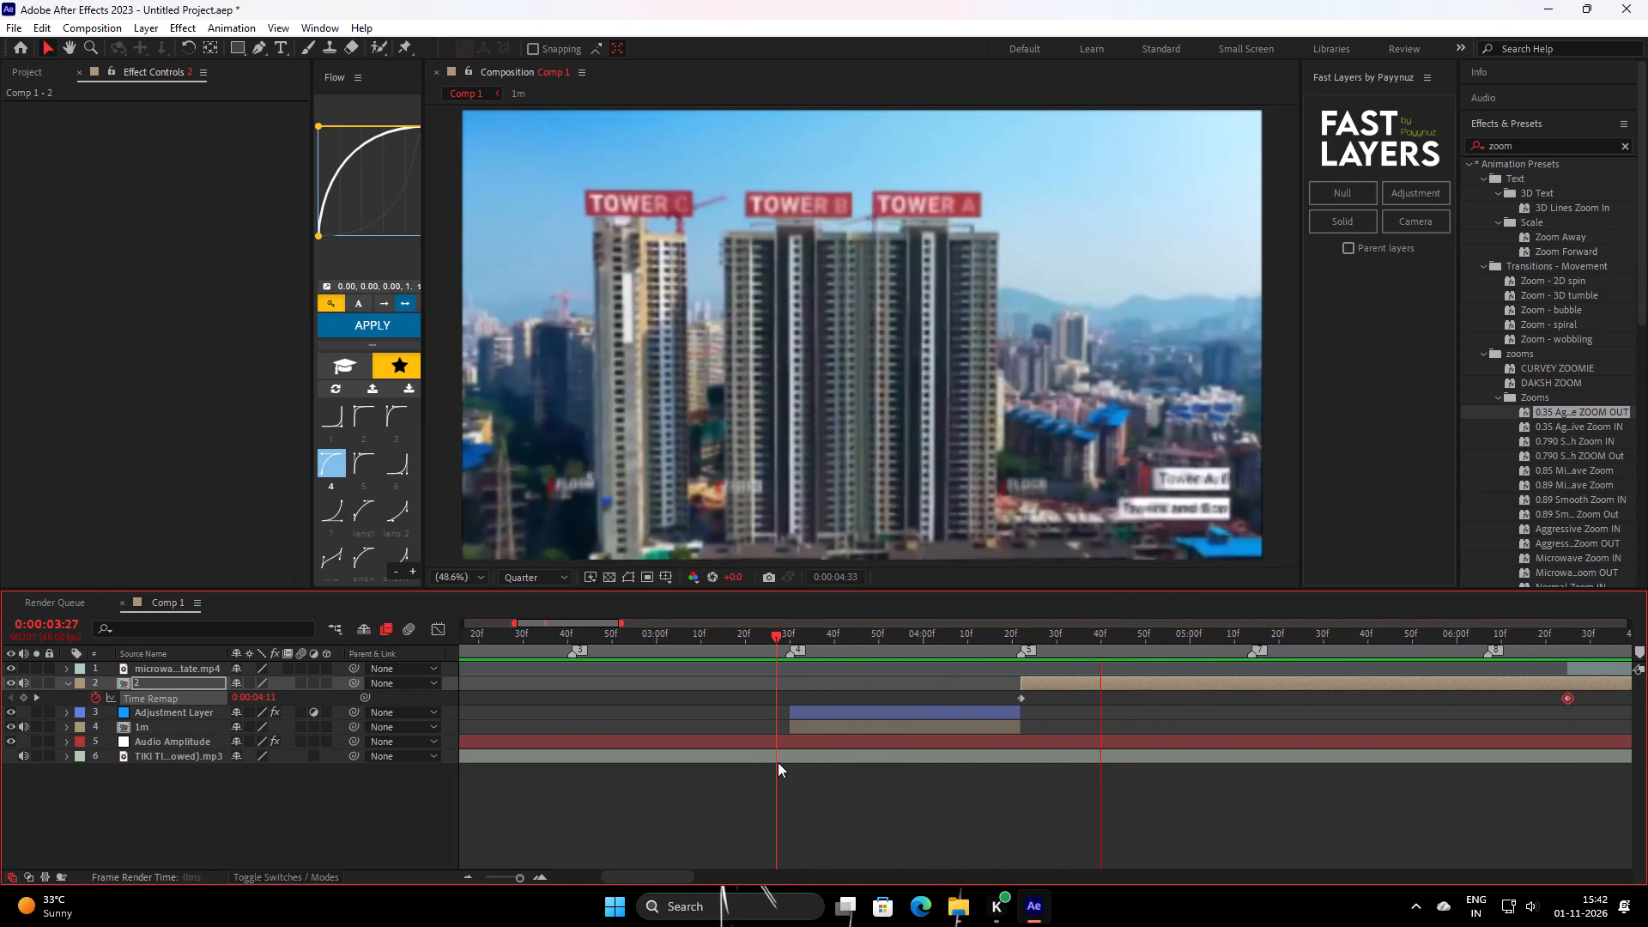
key(space)
drag(1301, 639, 768, 742)
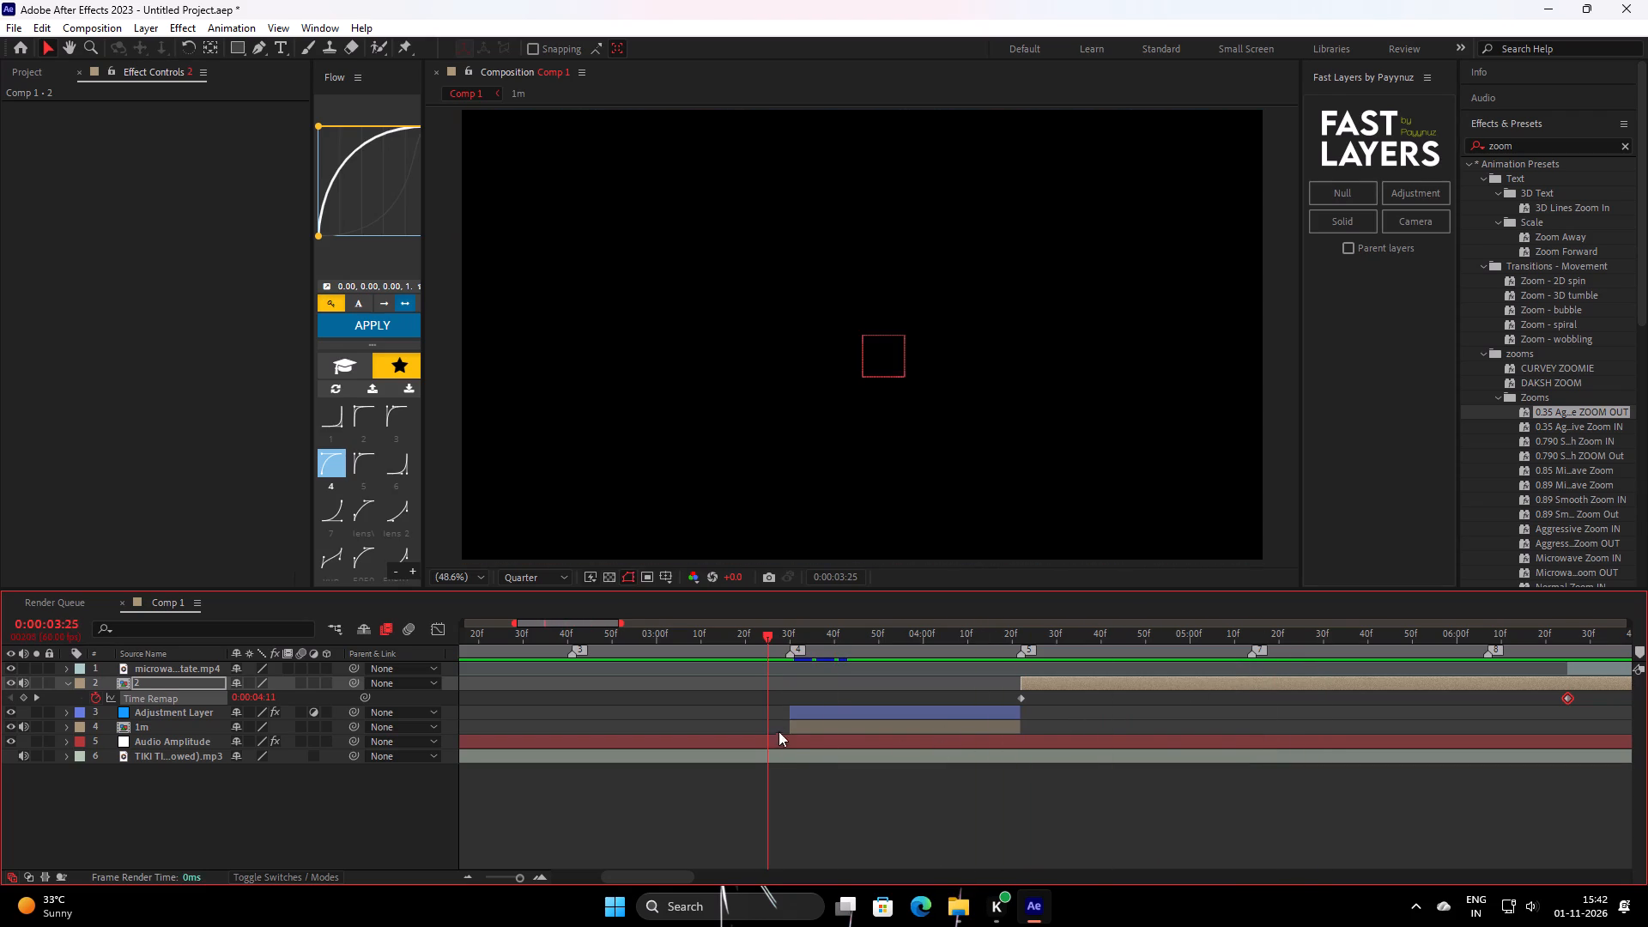
key(space)
key(space)
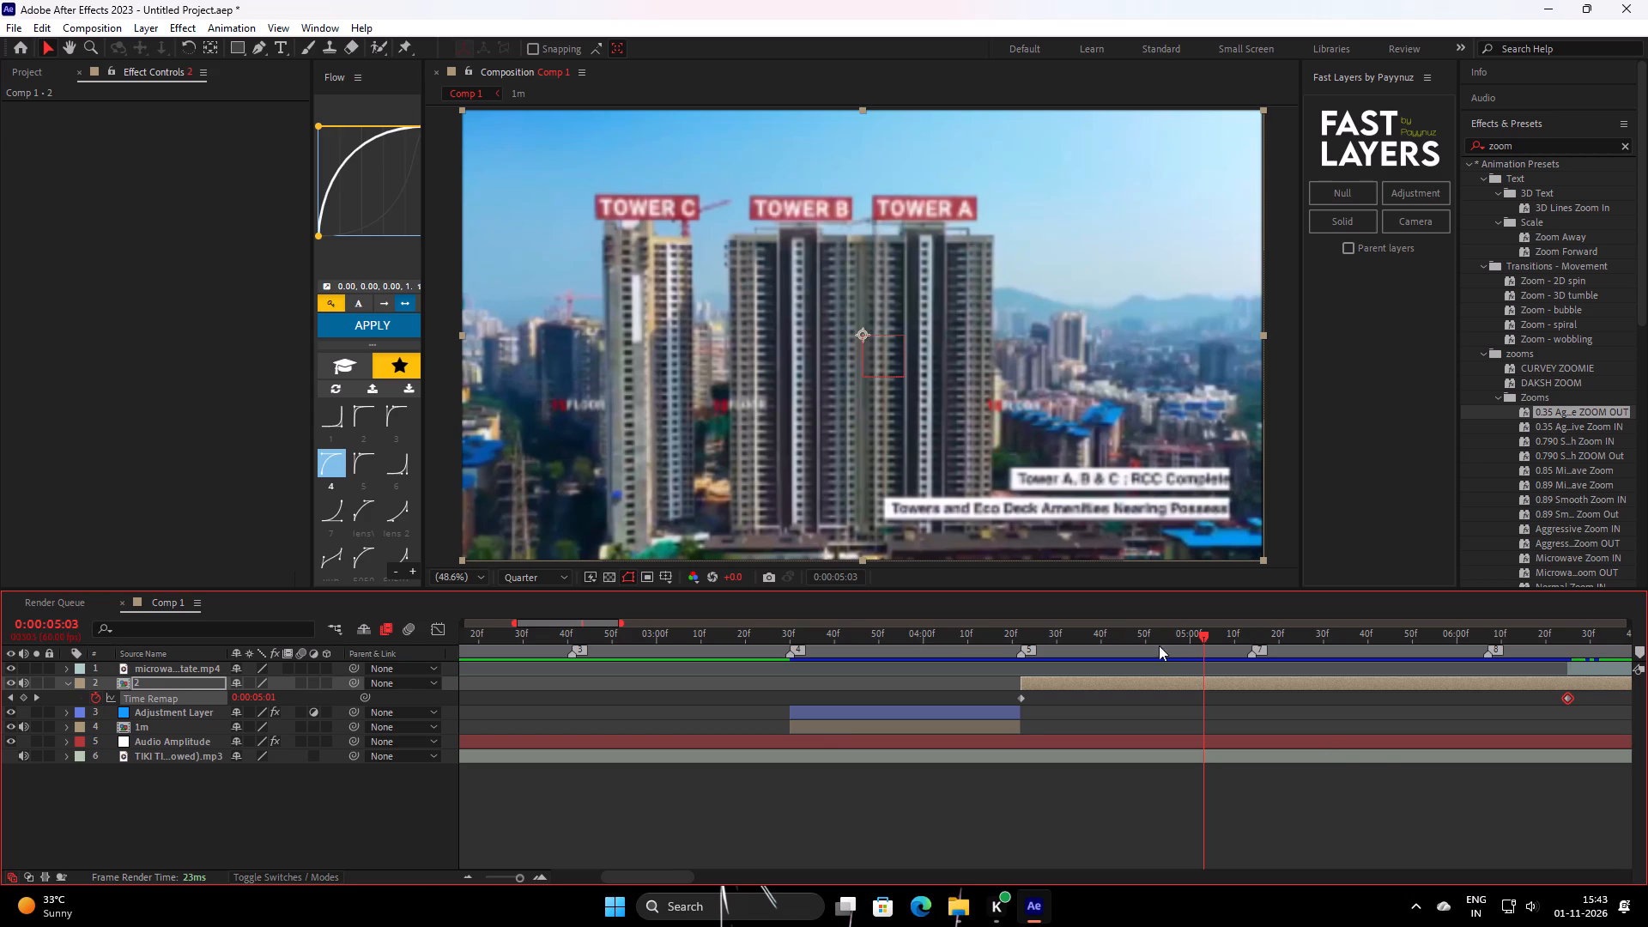
drag(1163, 633, 615, 787)
key(space)
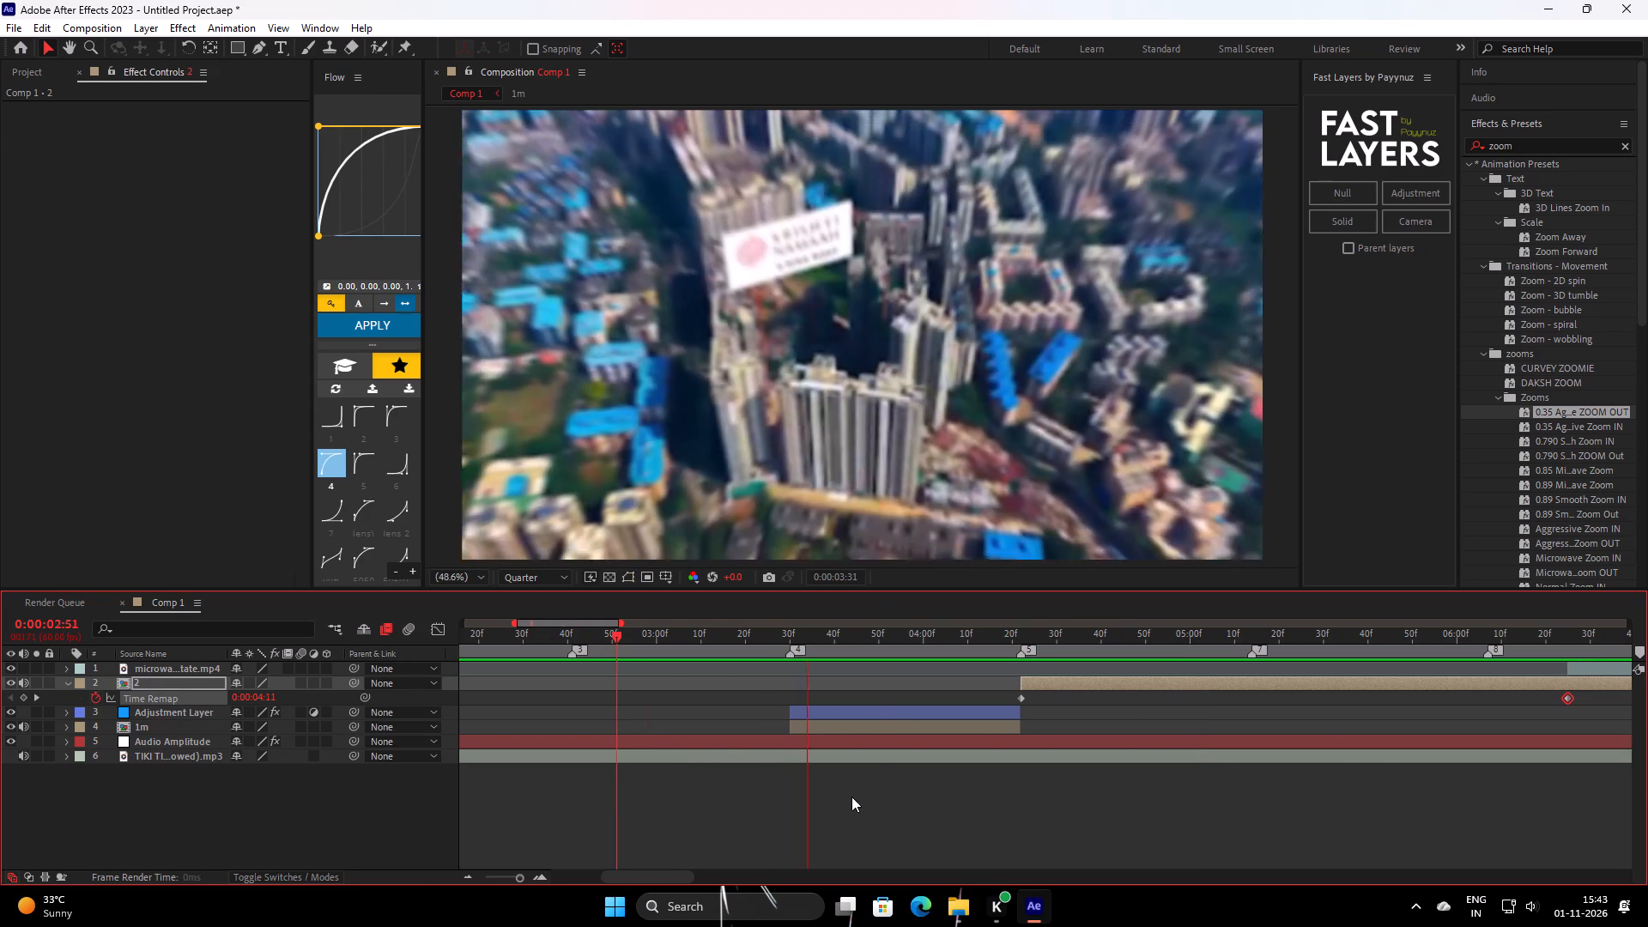
key(space)
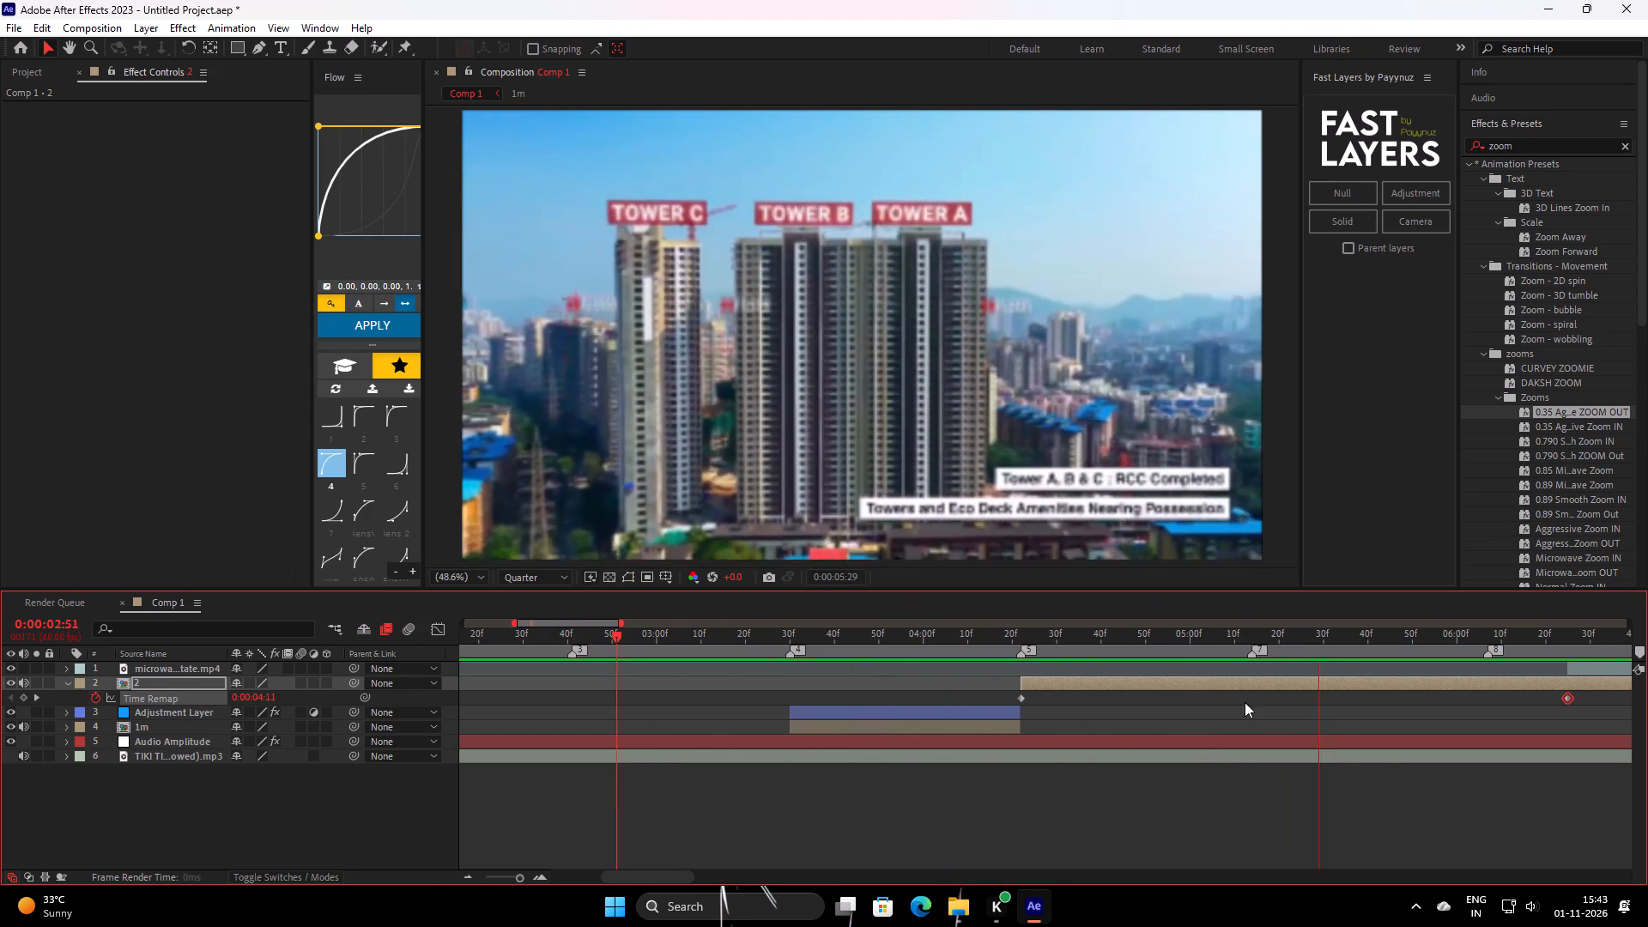
drag(1295, 632, 815, 810)
key(space)
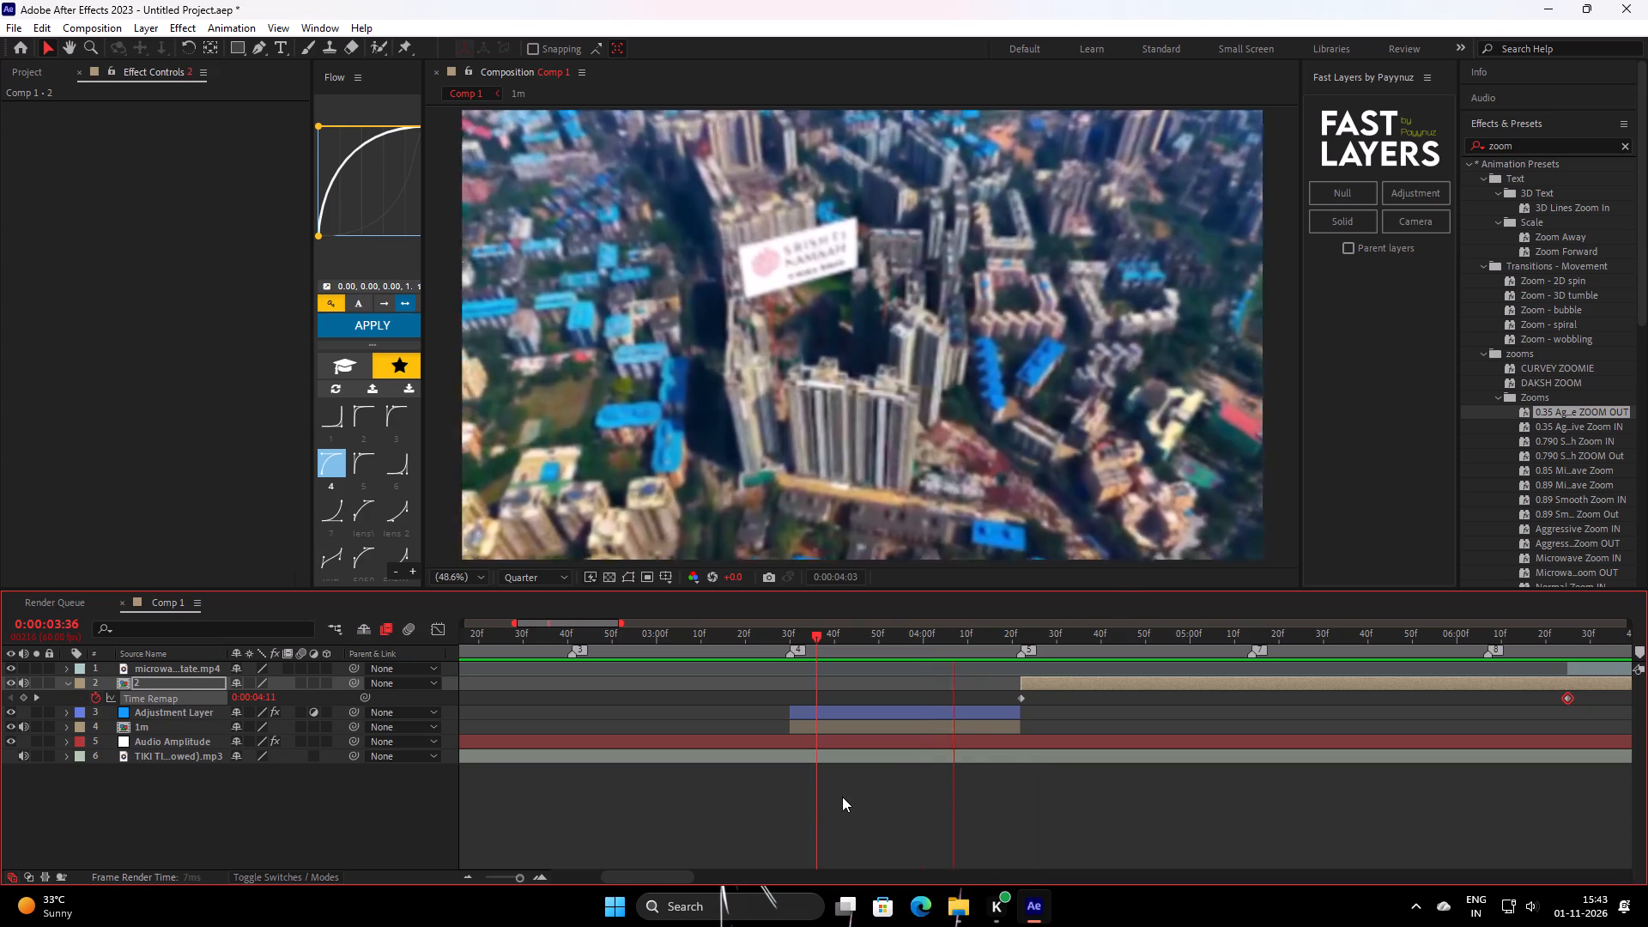
key(space)
Move the end Time Remap keyframe of layer 2 to 0:00:04:48, midway between beat marker 5 and the following marker.
drag(1191, 644, 1145, 704)
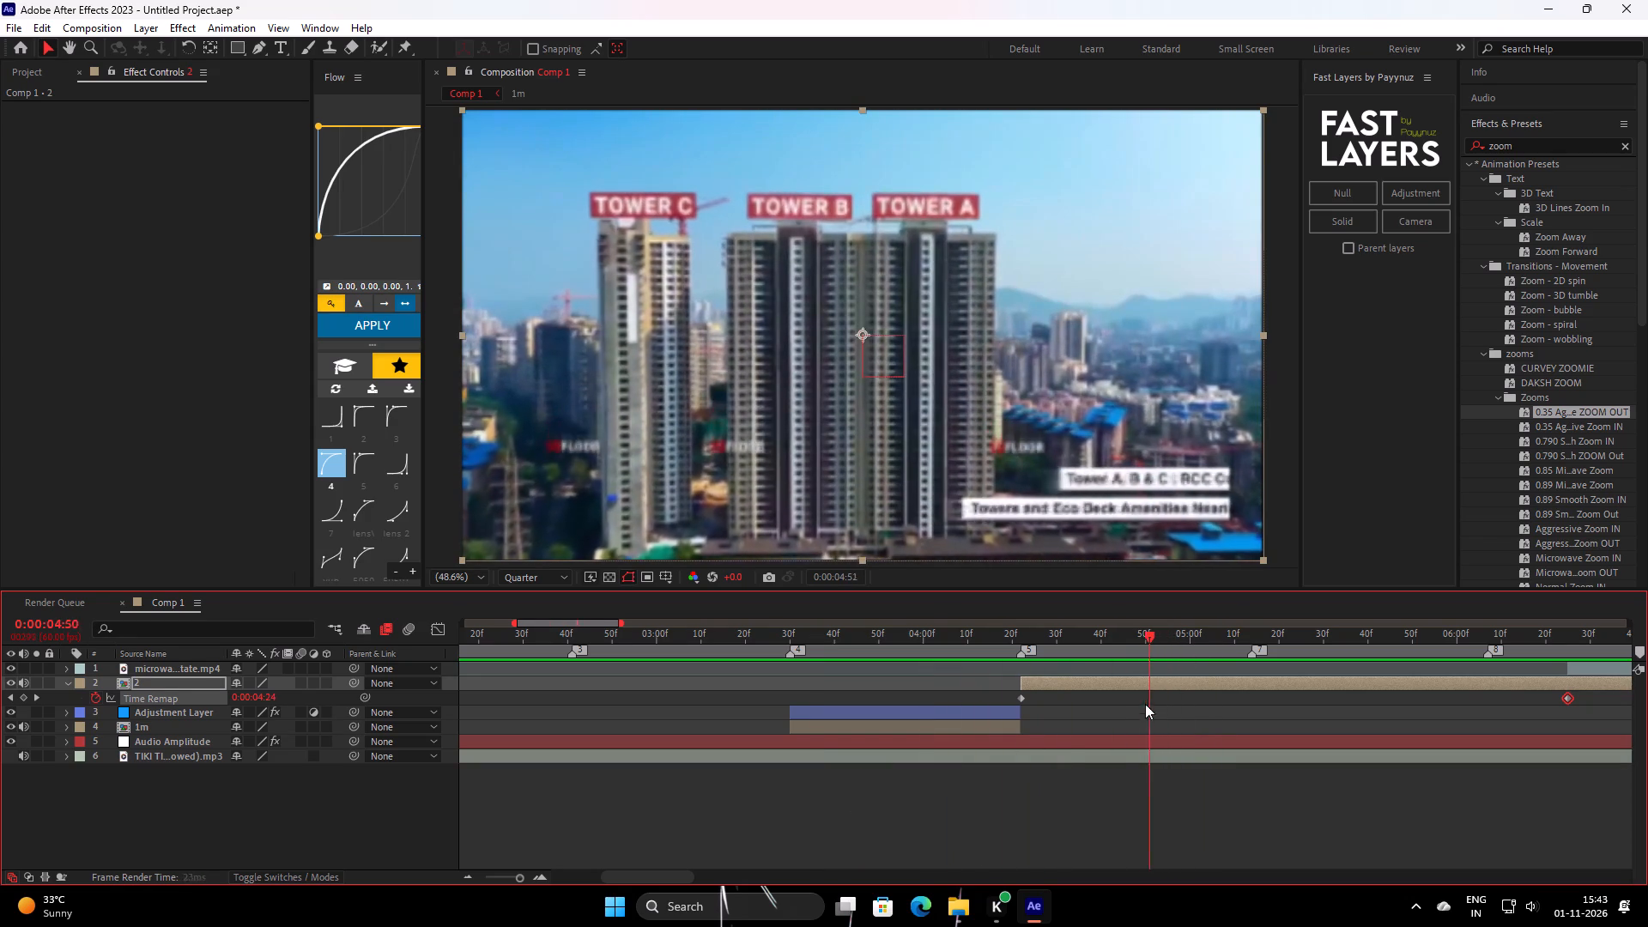
drag(1145, 704, 1137, 715)
drag(1566, 696, 1160, 785)
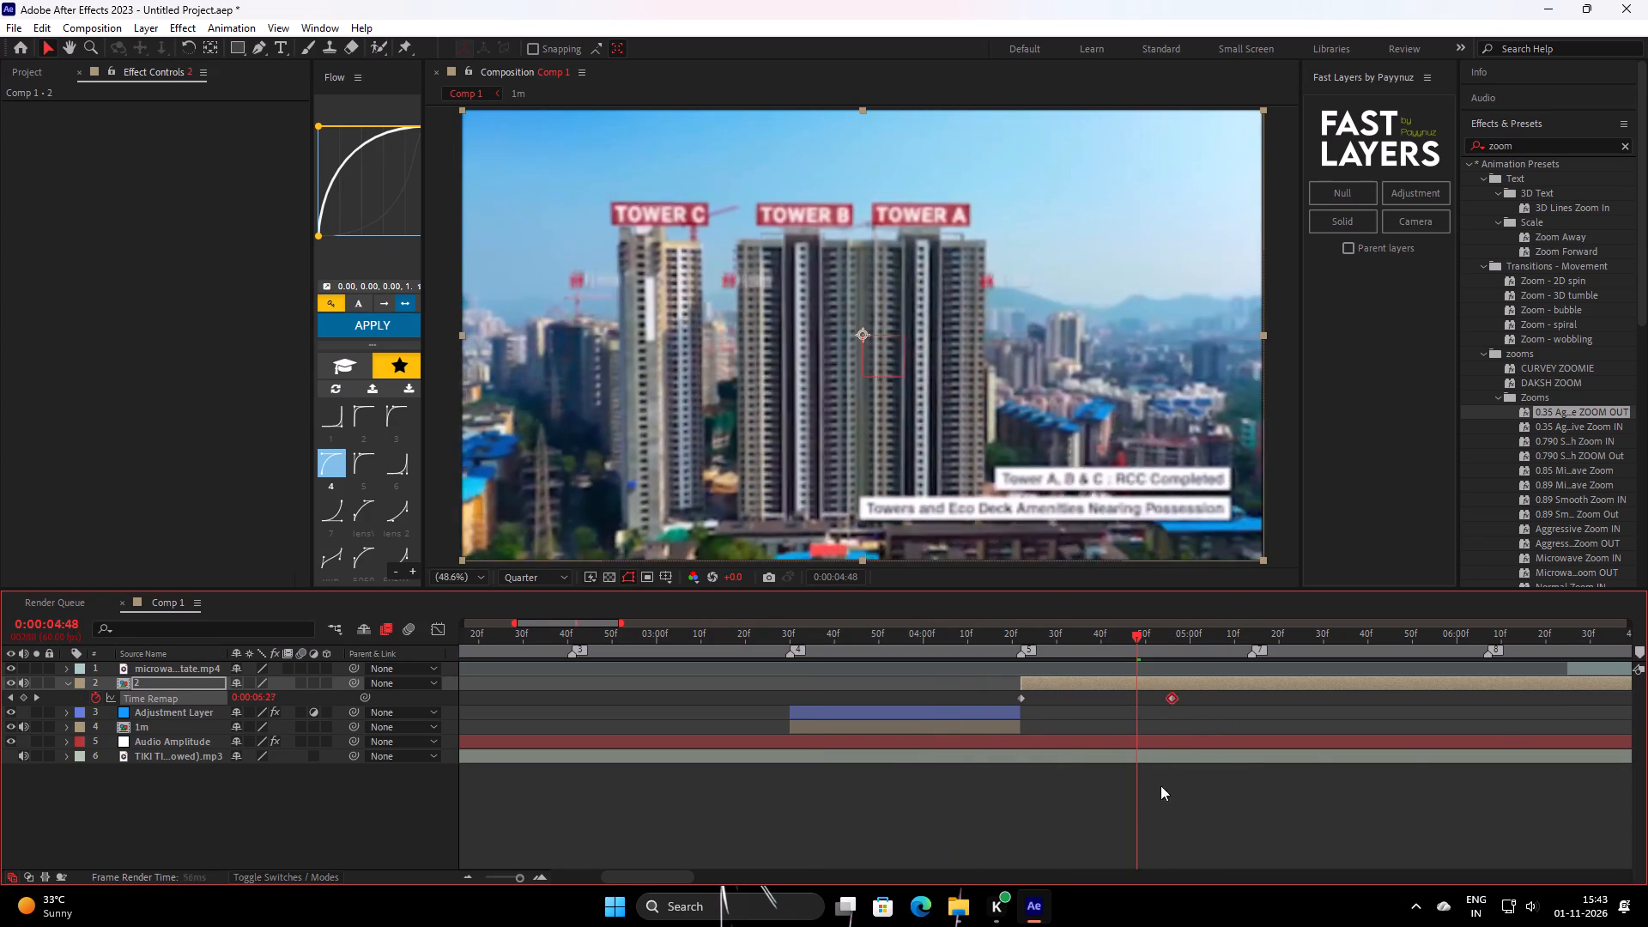
drag(1160, 785, 1133, 808)
Copy layer 2's first Time Remap keyframe and paste it at 0:00:05:14 on the beat marker following marker 5.
drag(1161, 635, 1230, 695)
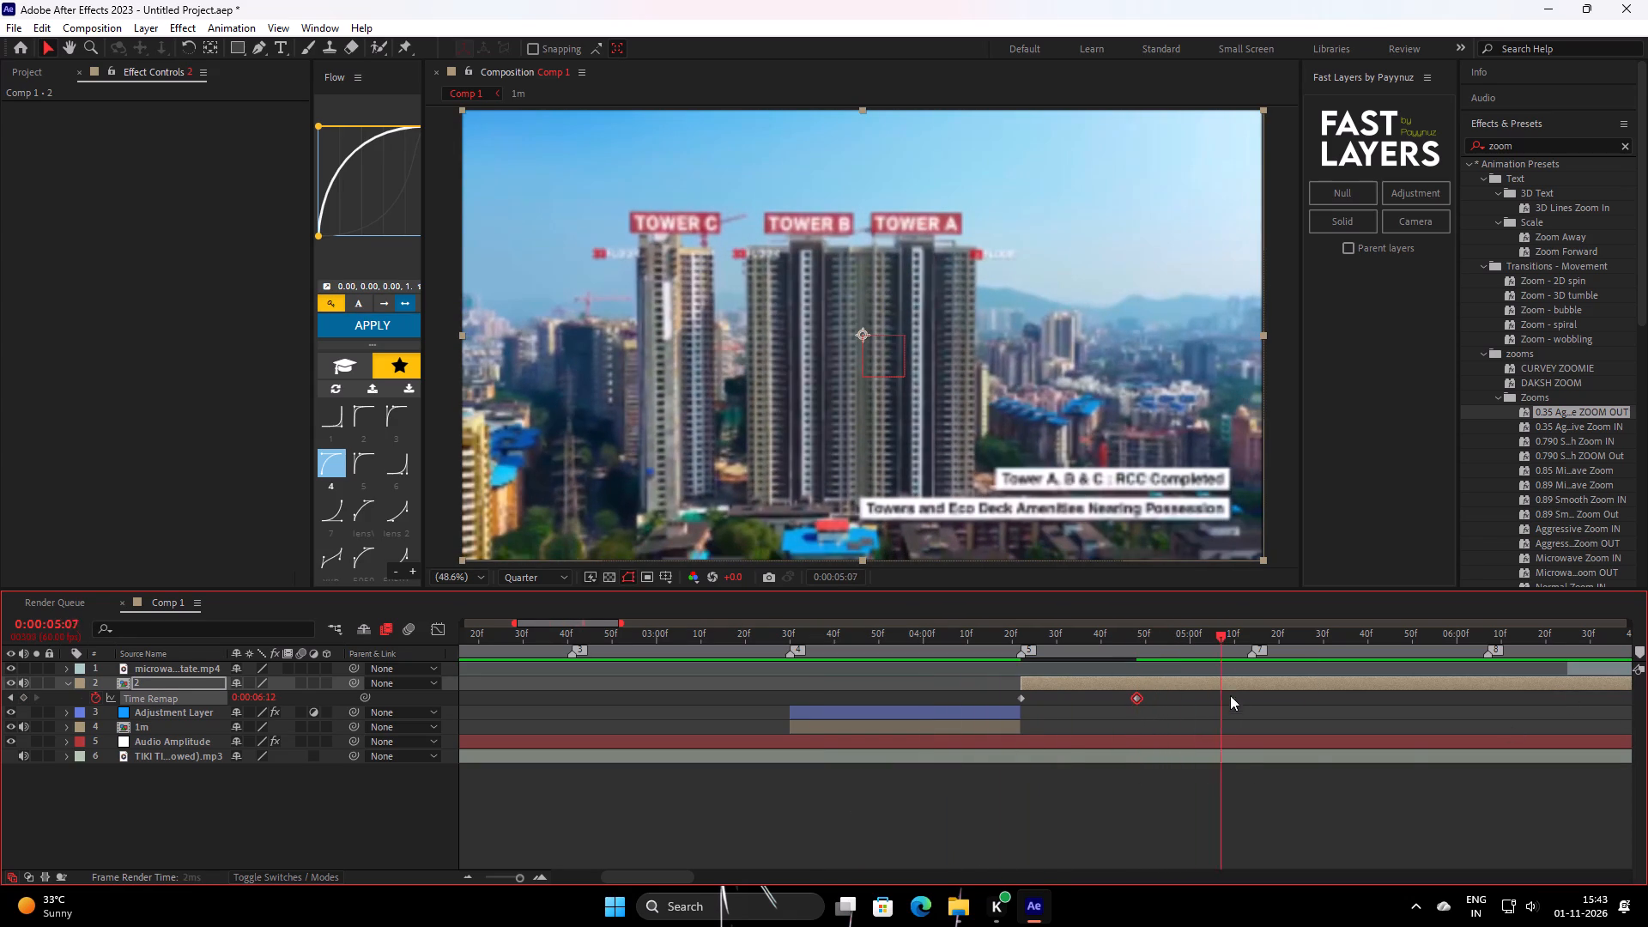
drag(1230, 695, 1251, 718)
click(1017, 697)
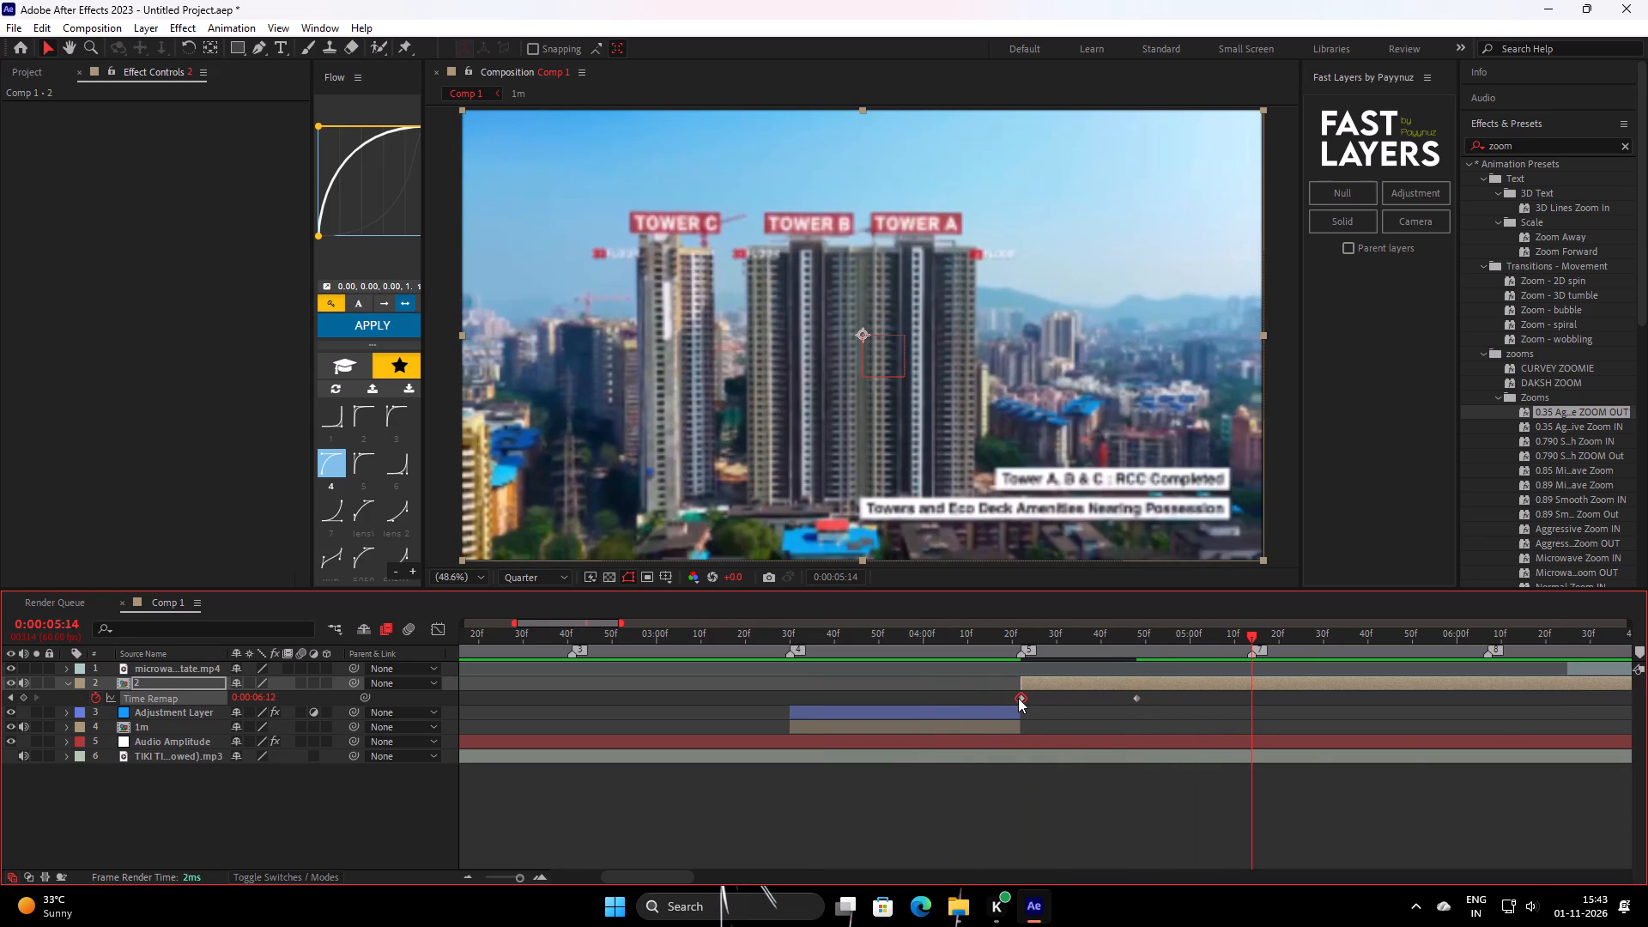
key(ctrl+c)
key(ctrl+v)
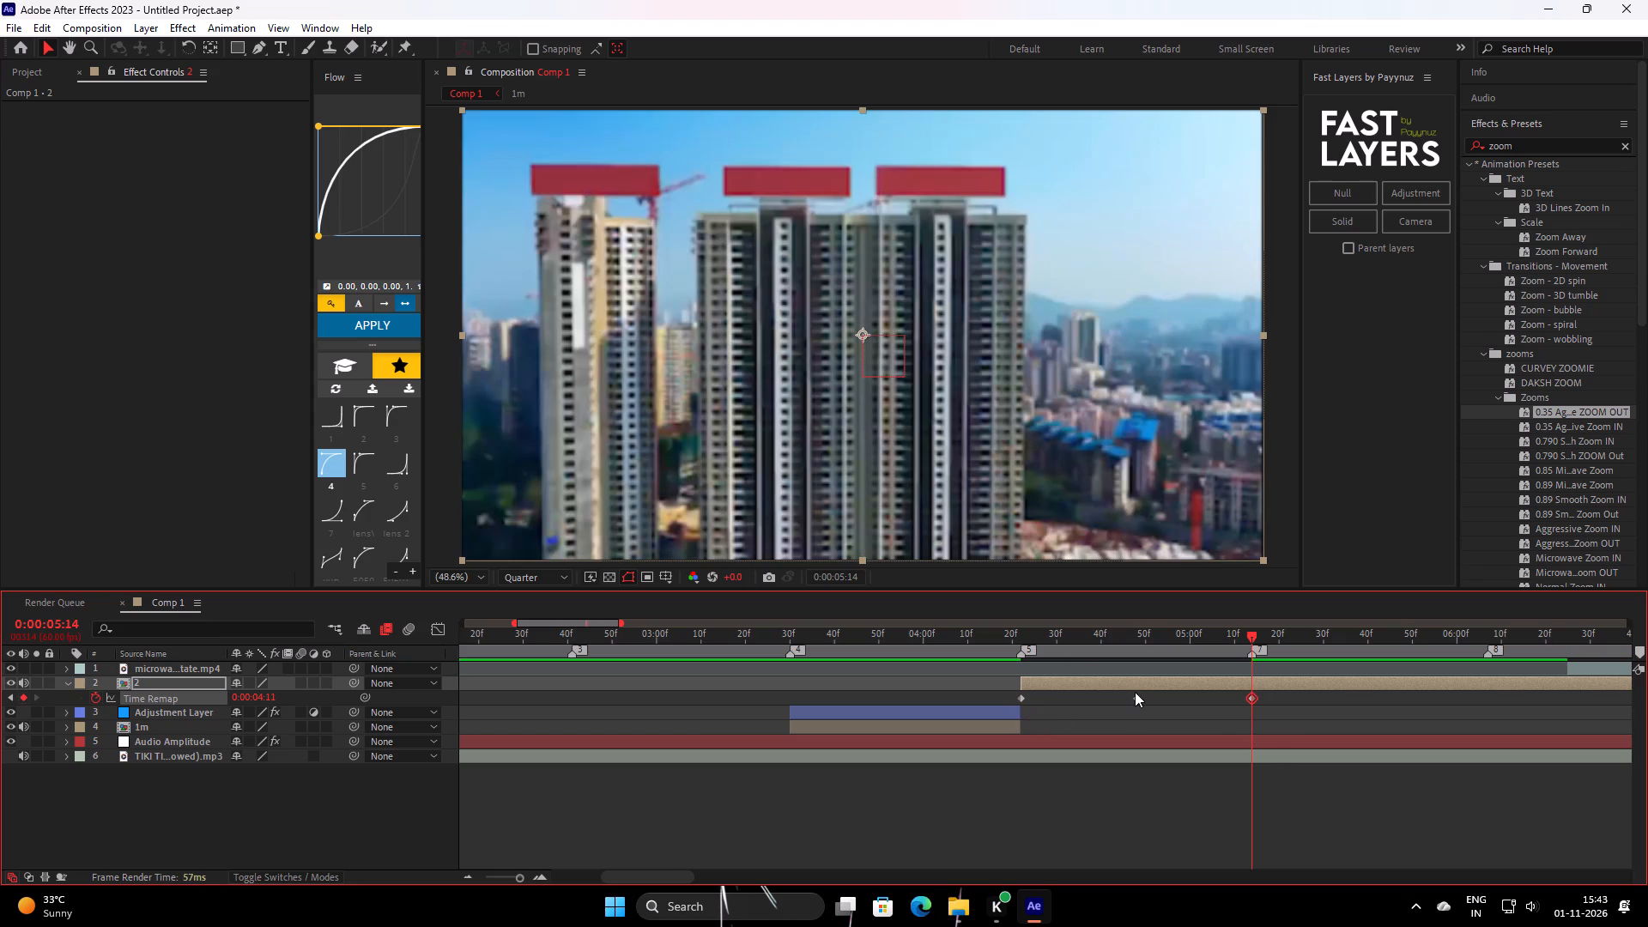
Apply Flow curve preset 4 (0.00, 0.00, 0.00, 1.00) to layer 2's Time Remap keyframes at 0:00:04:22 and 0:00:04:48.
drag(1137, 699, 1136, 715)
click(1136, 715)
drag(1166, 718, 942, 661)
drag(424, 466, 464, 457)
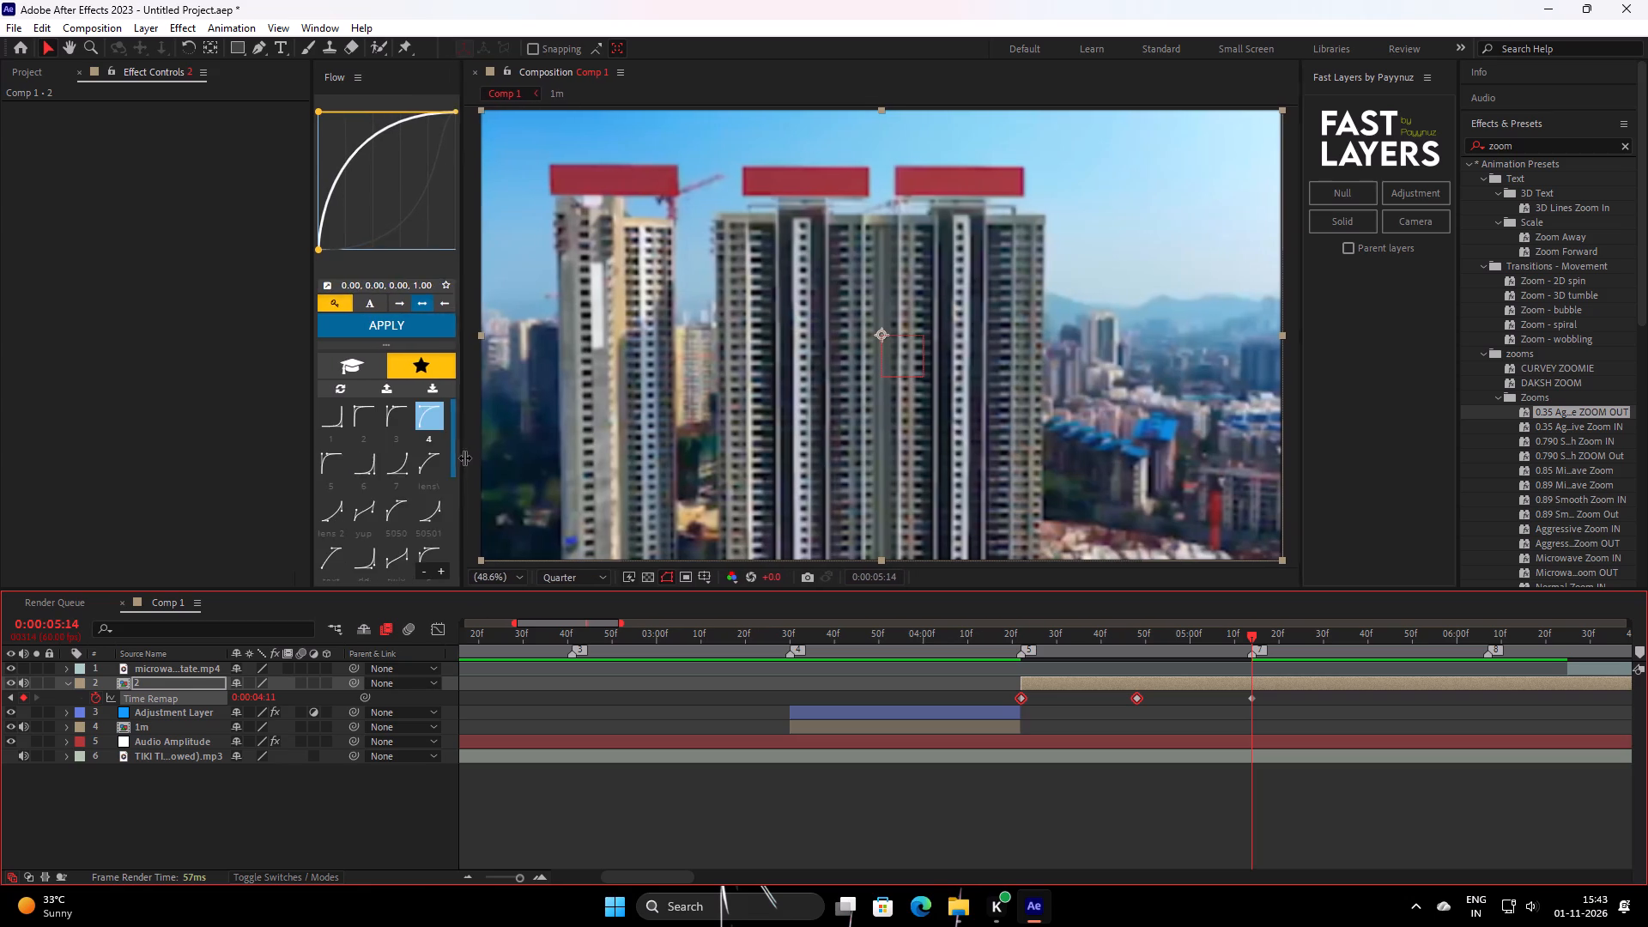
drag(464, 457, 458, 463)
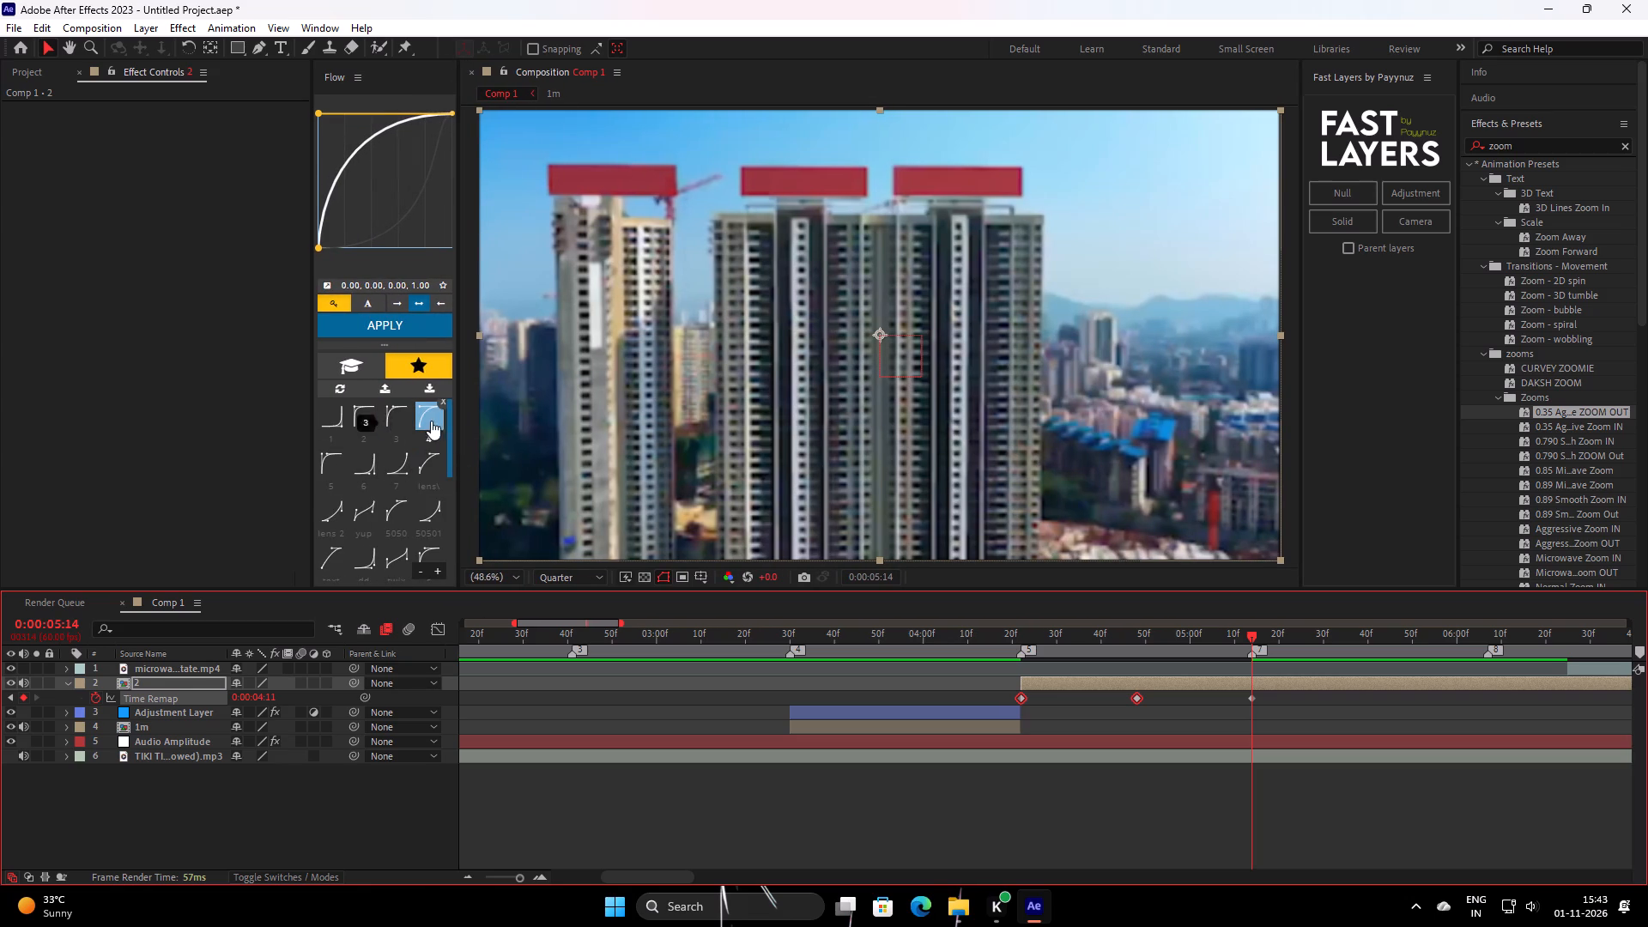
click(439, 328)
Apply Flow curve preset 7 (1.00, 0.00, 1.00, 1.00) to layer 2's Time Remap keyframes at 0:00:04:48 and 0:00:05:14.
drag(1296, 718, 1021, 667)
drag(1290, 718, 1139, 680)
click(1123, 674)
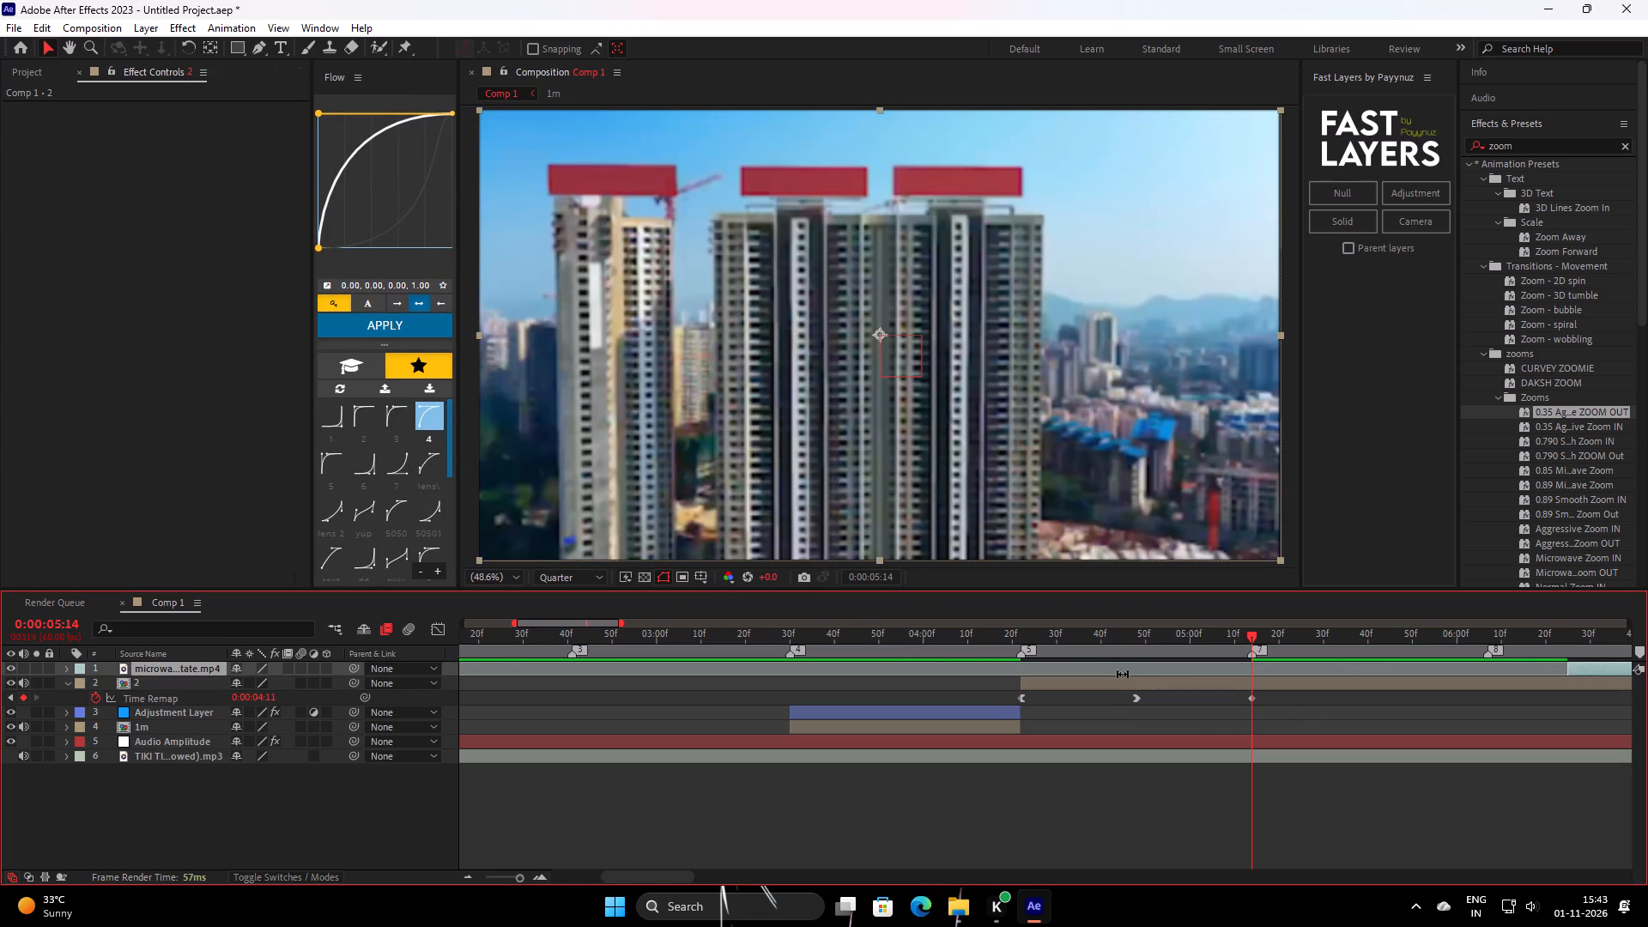
drag(1283, 715, 1075, 664)
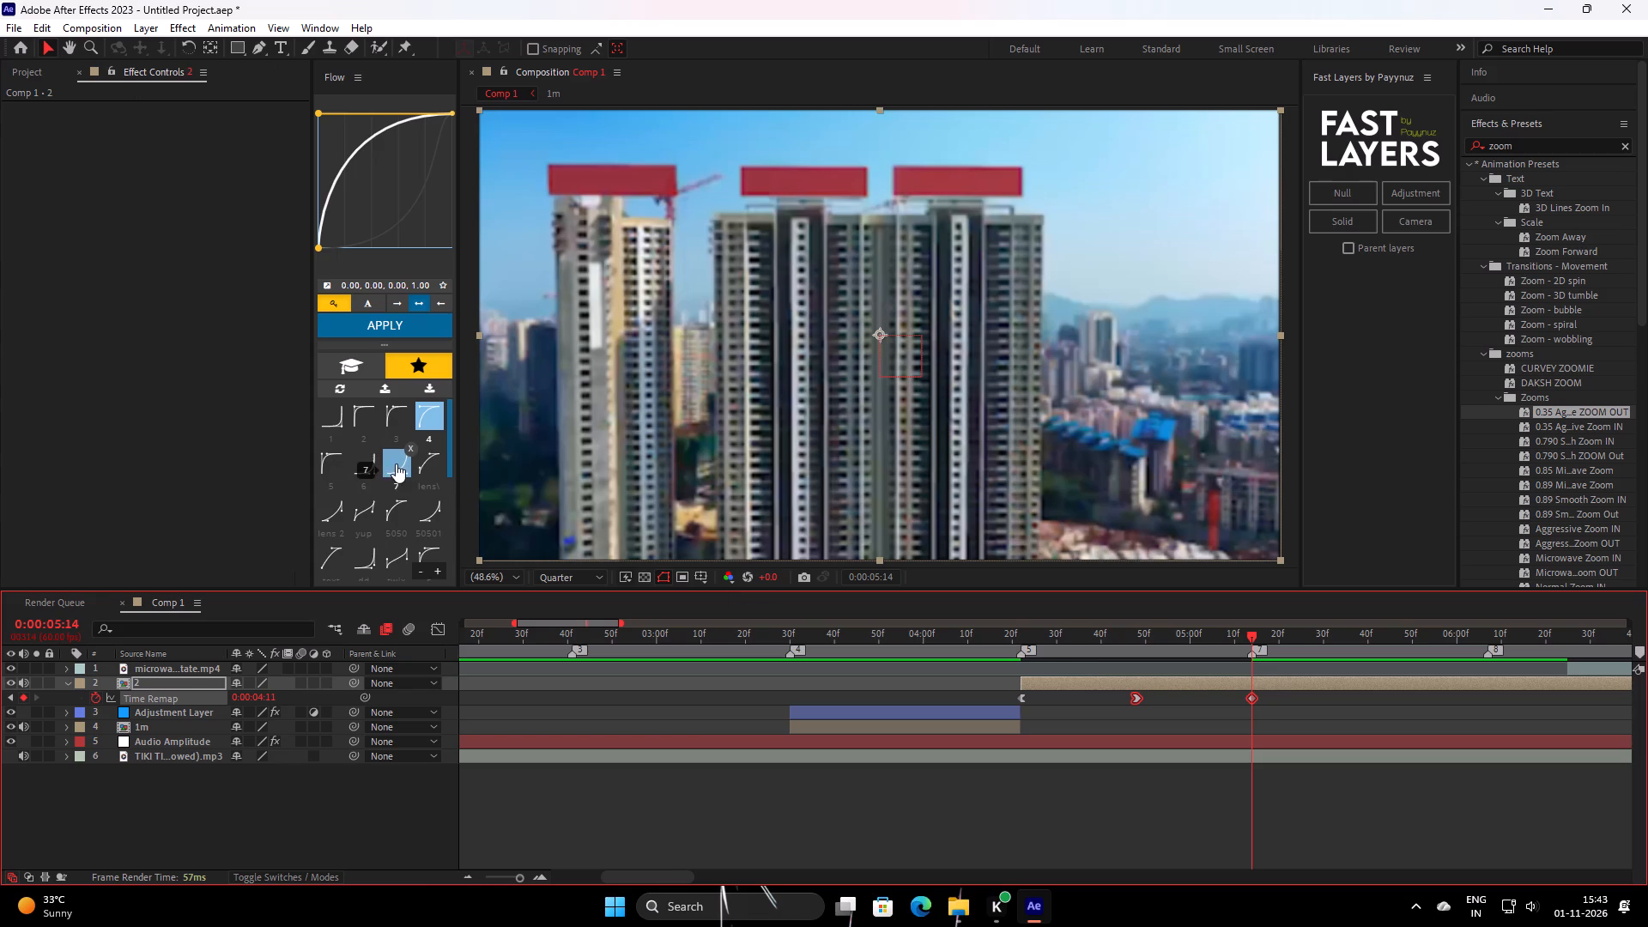
click(397, 463)
click(426, 318)
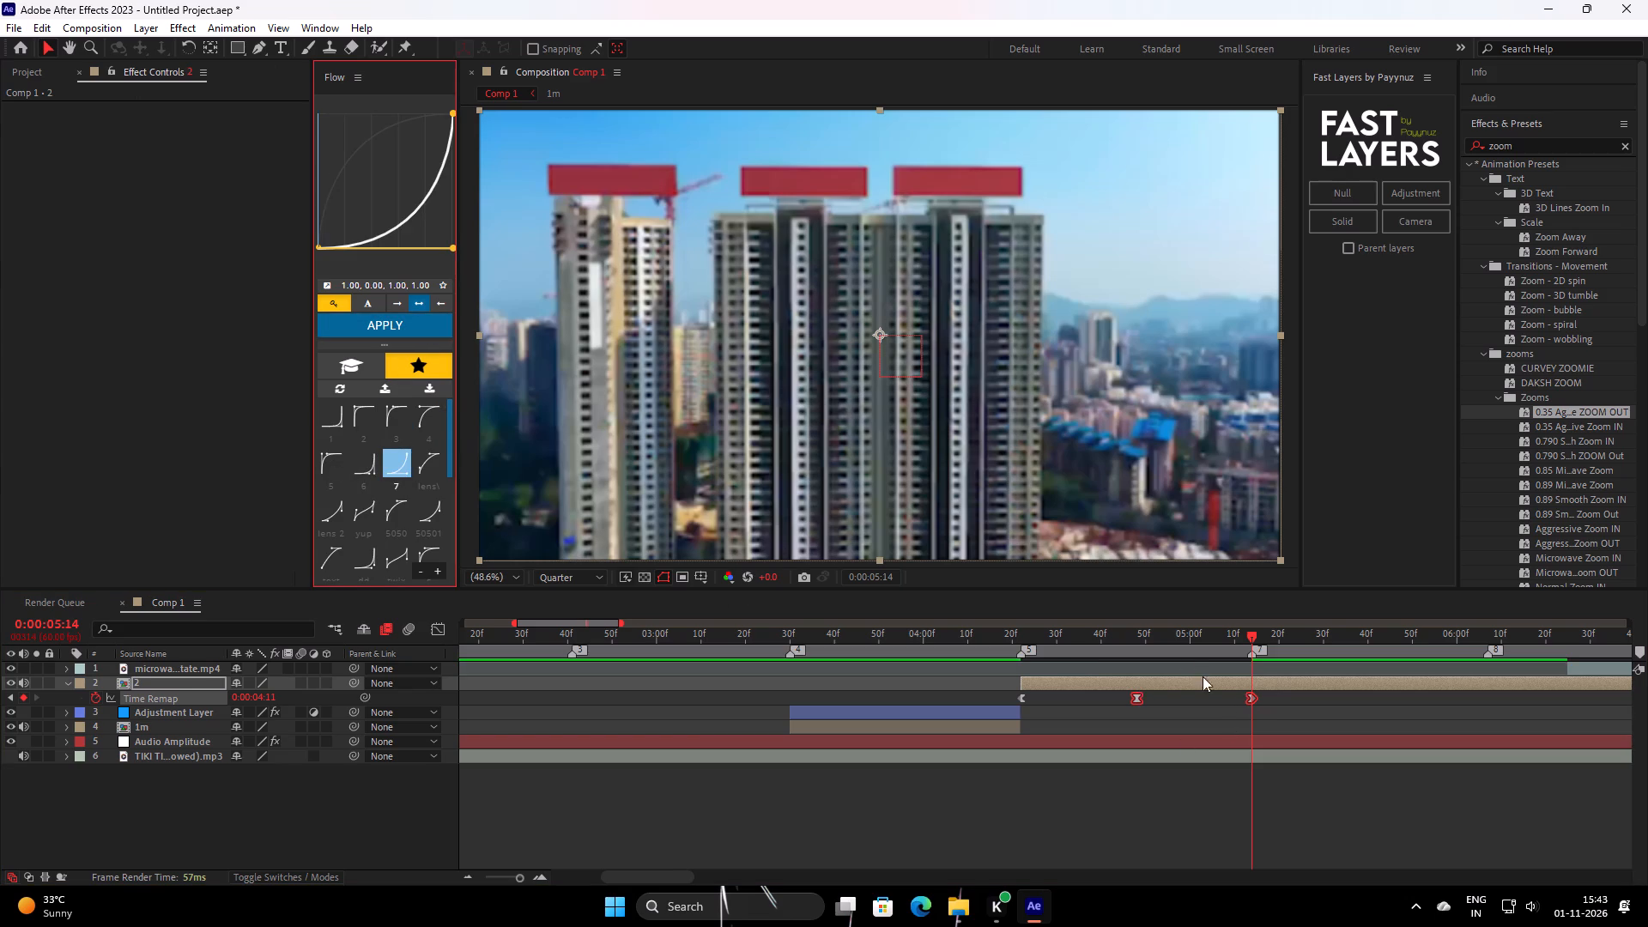
Review the eased time remap on the towers shot by playing from 0:00:03:30 and 0:00:03:28 and scrubbing around 0:00:04:49.
drag(1180, 637, 791, 735)
key(space)
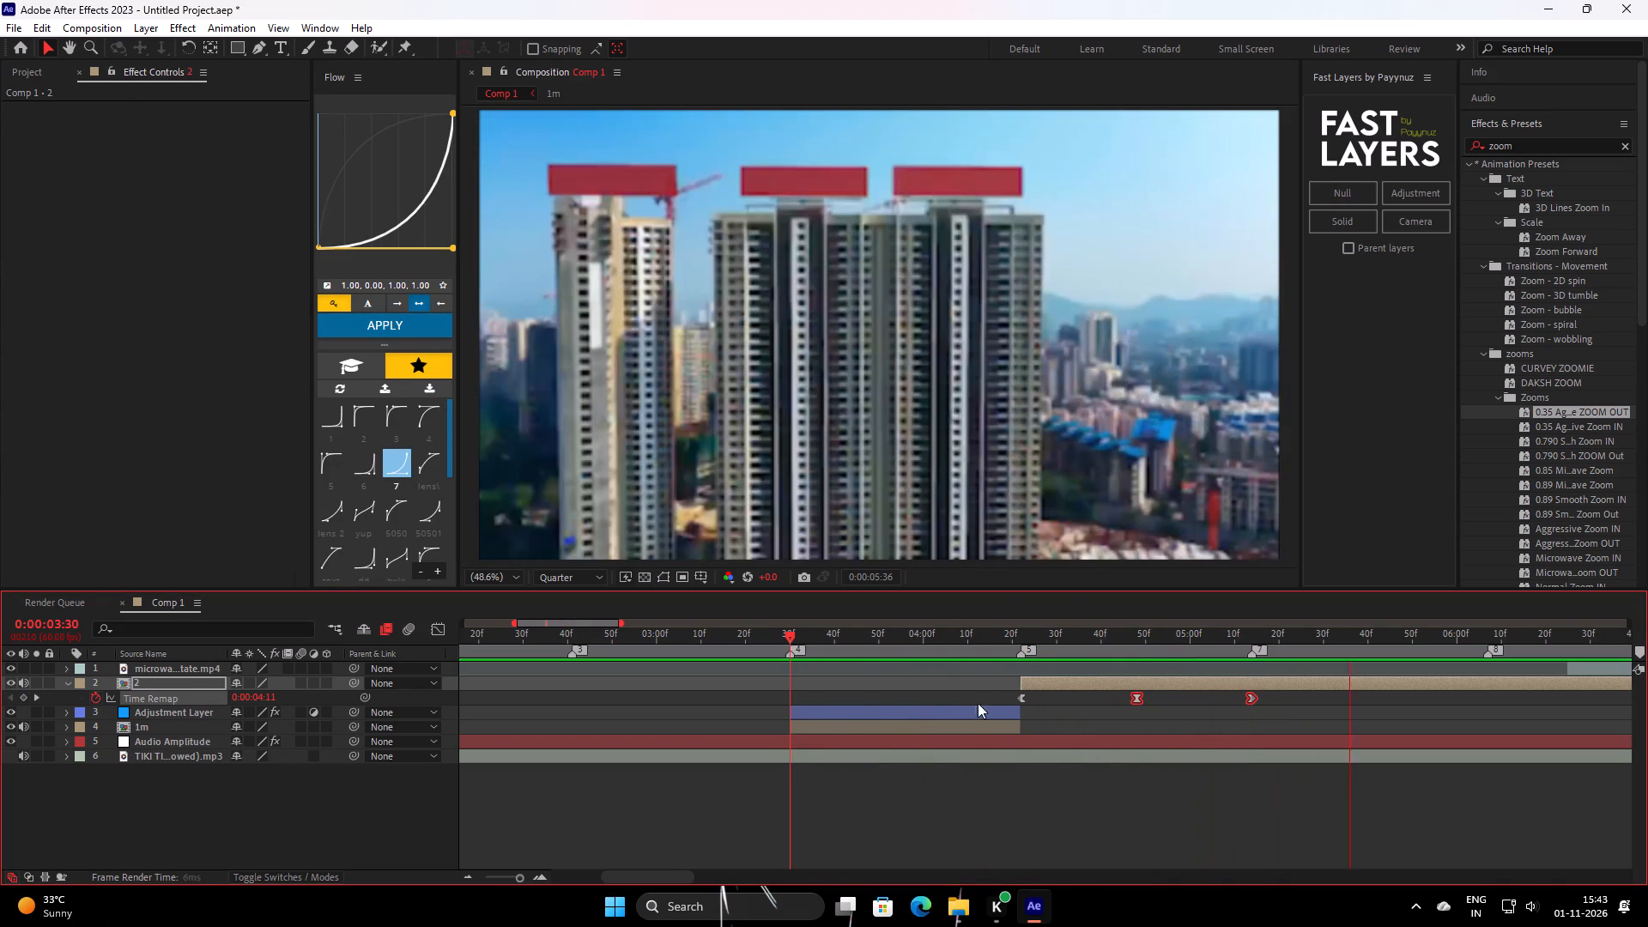
key(space)
drag(1130, 643, 781, 718)
key(space)
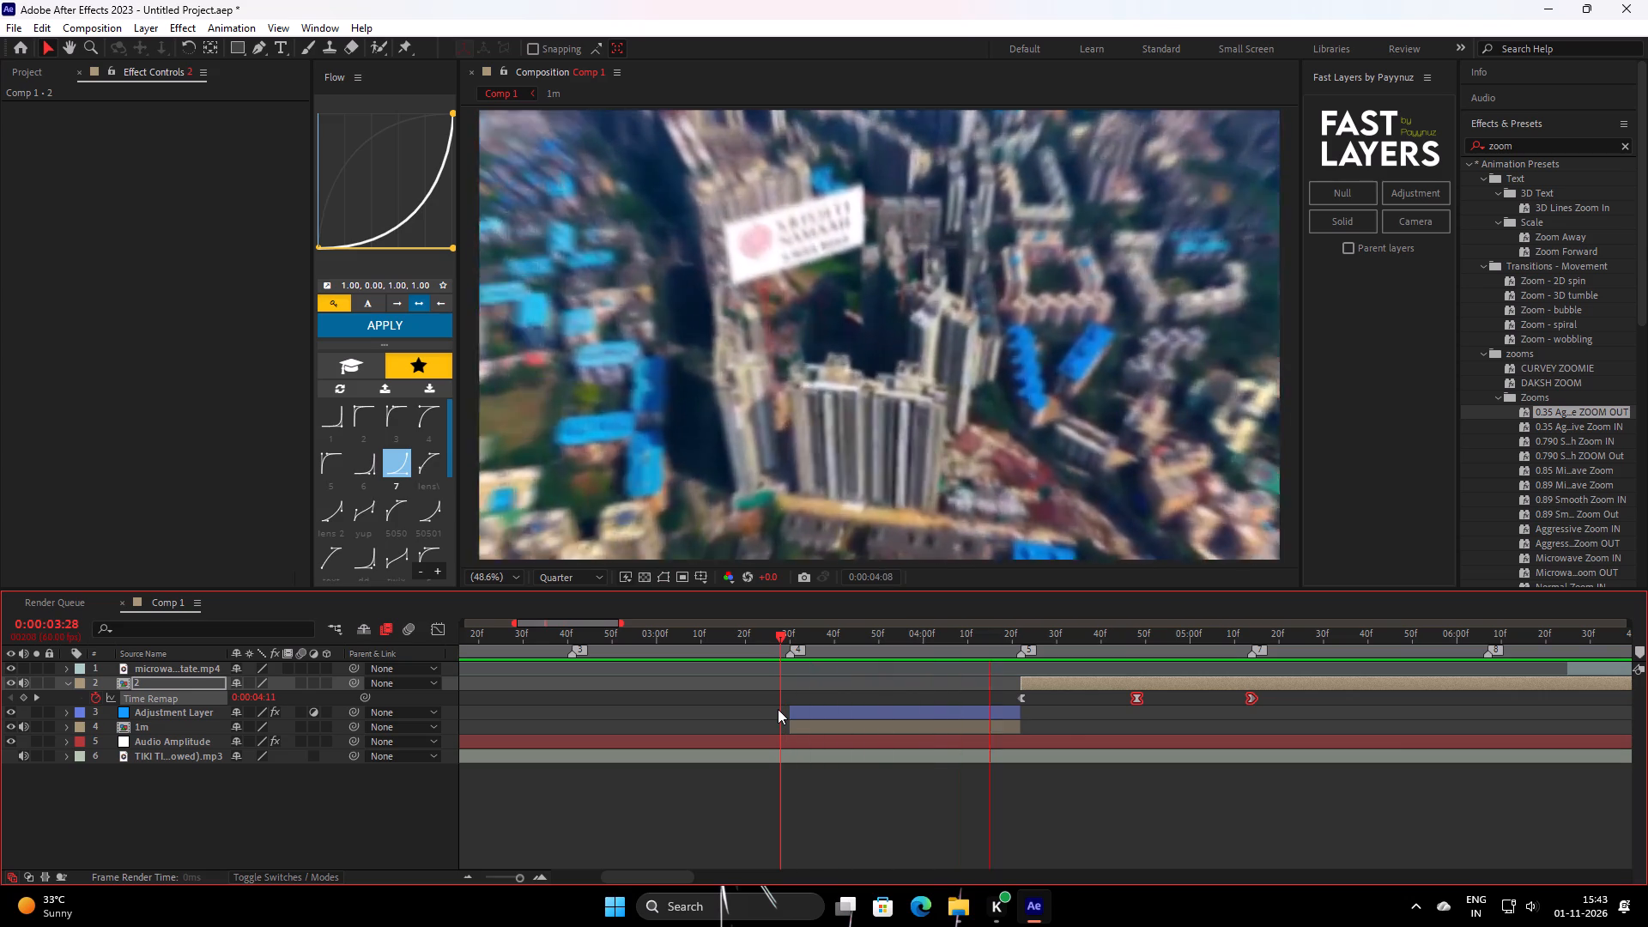
key(space)
drag(1137, 652, 1000, 700)
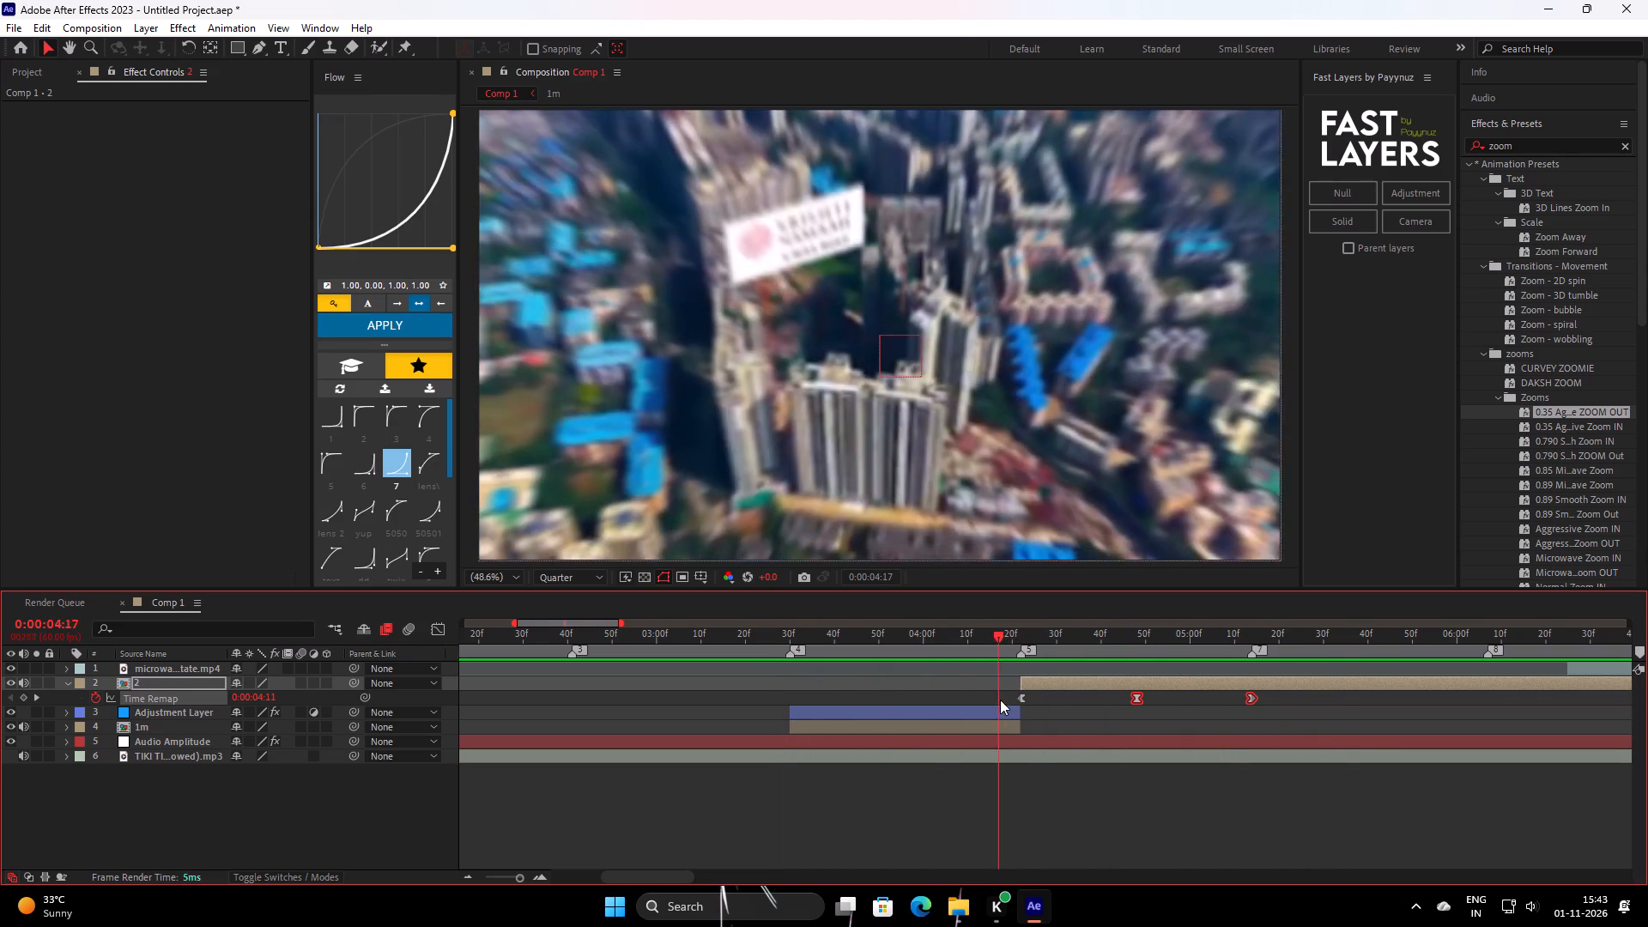
drag(1000, 700, 1142, 645)
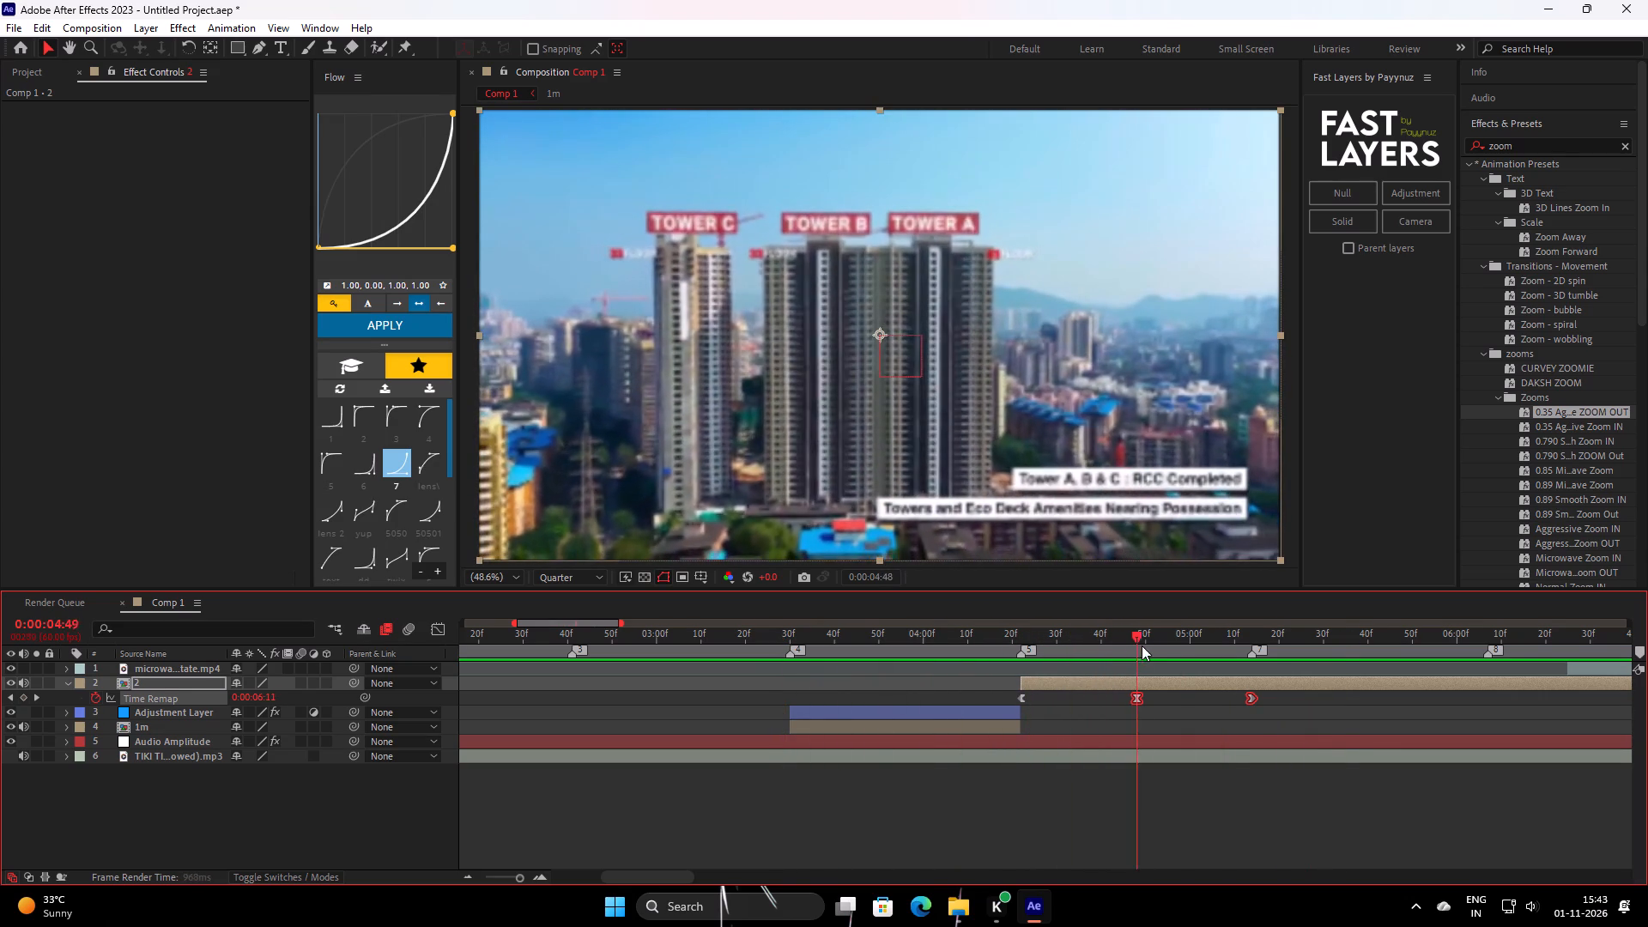
drag(1142, 645, 1118, 703)
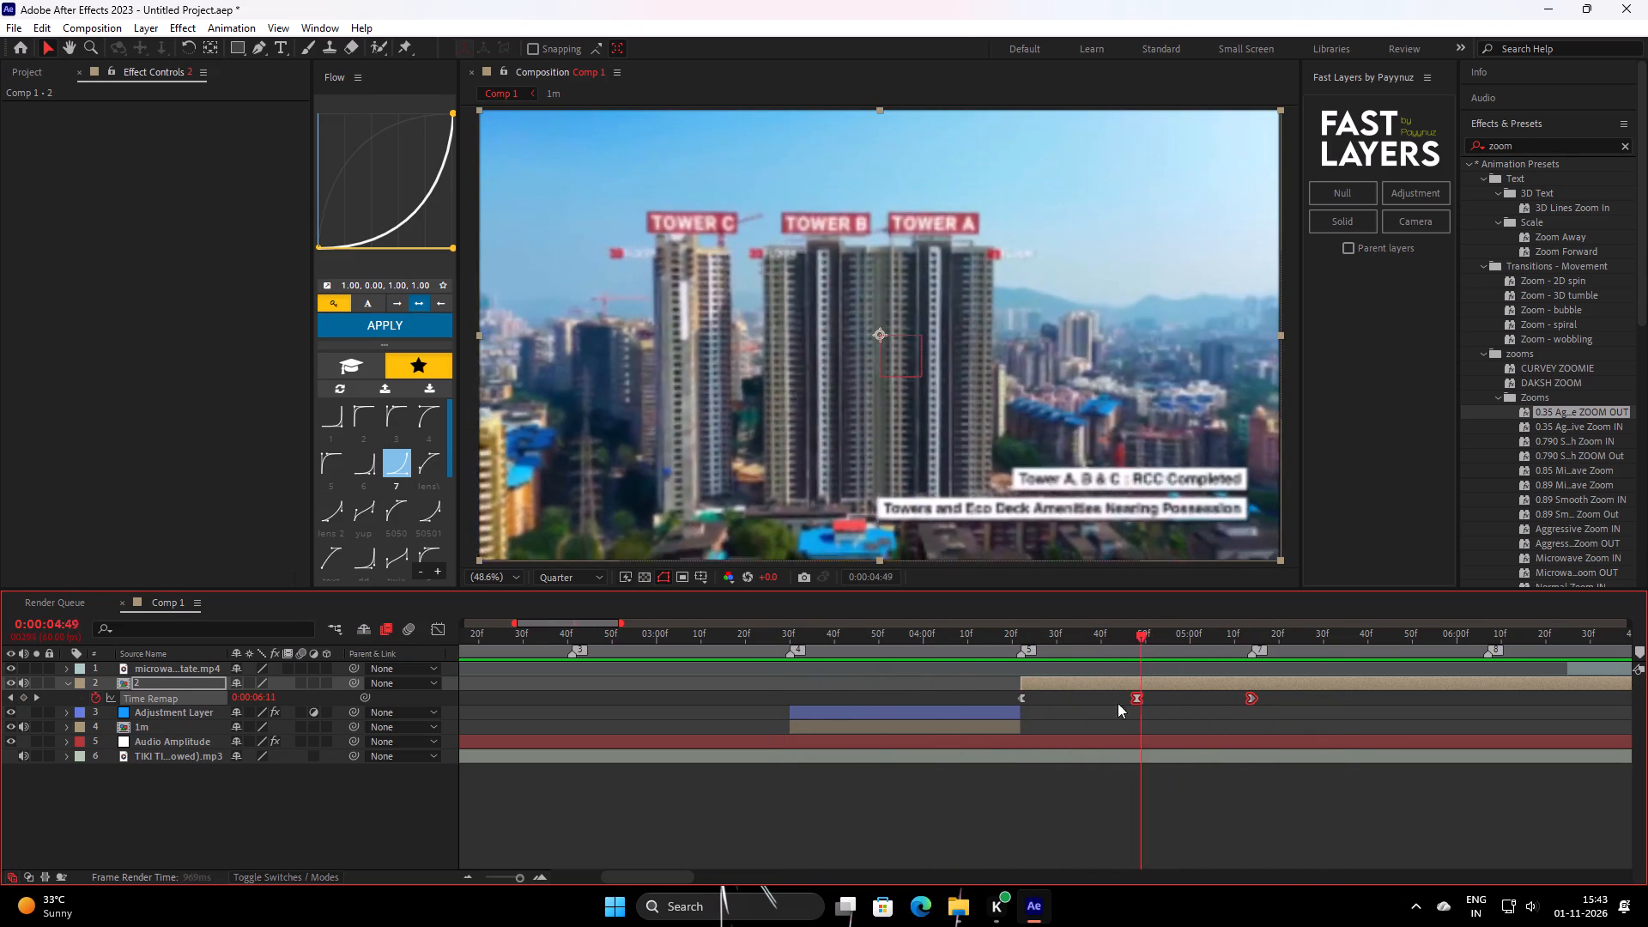
drag(1118, 703, 1097, 715)
key(space)
key(space)
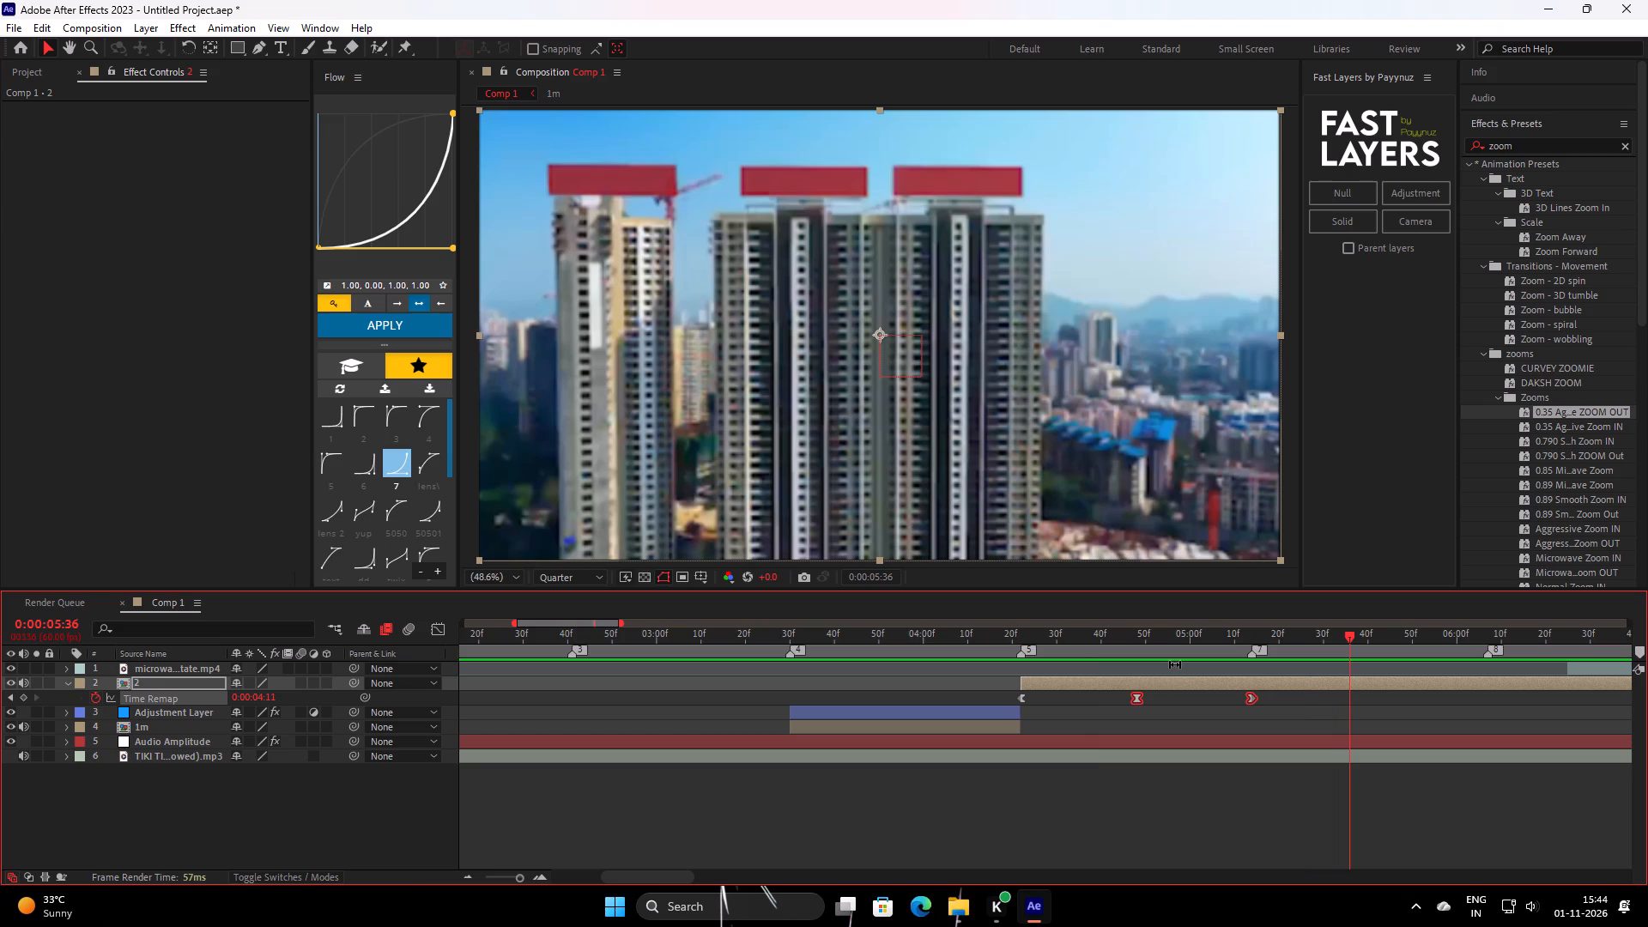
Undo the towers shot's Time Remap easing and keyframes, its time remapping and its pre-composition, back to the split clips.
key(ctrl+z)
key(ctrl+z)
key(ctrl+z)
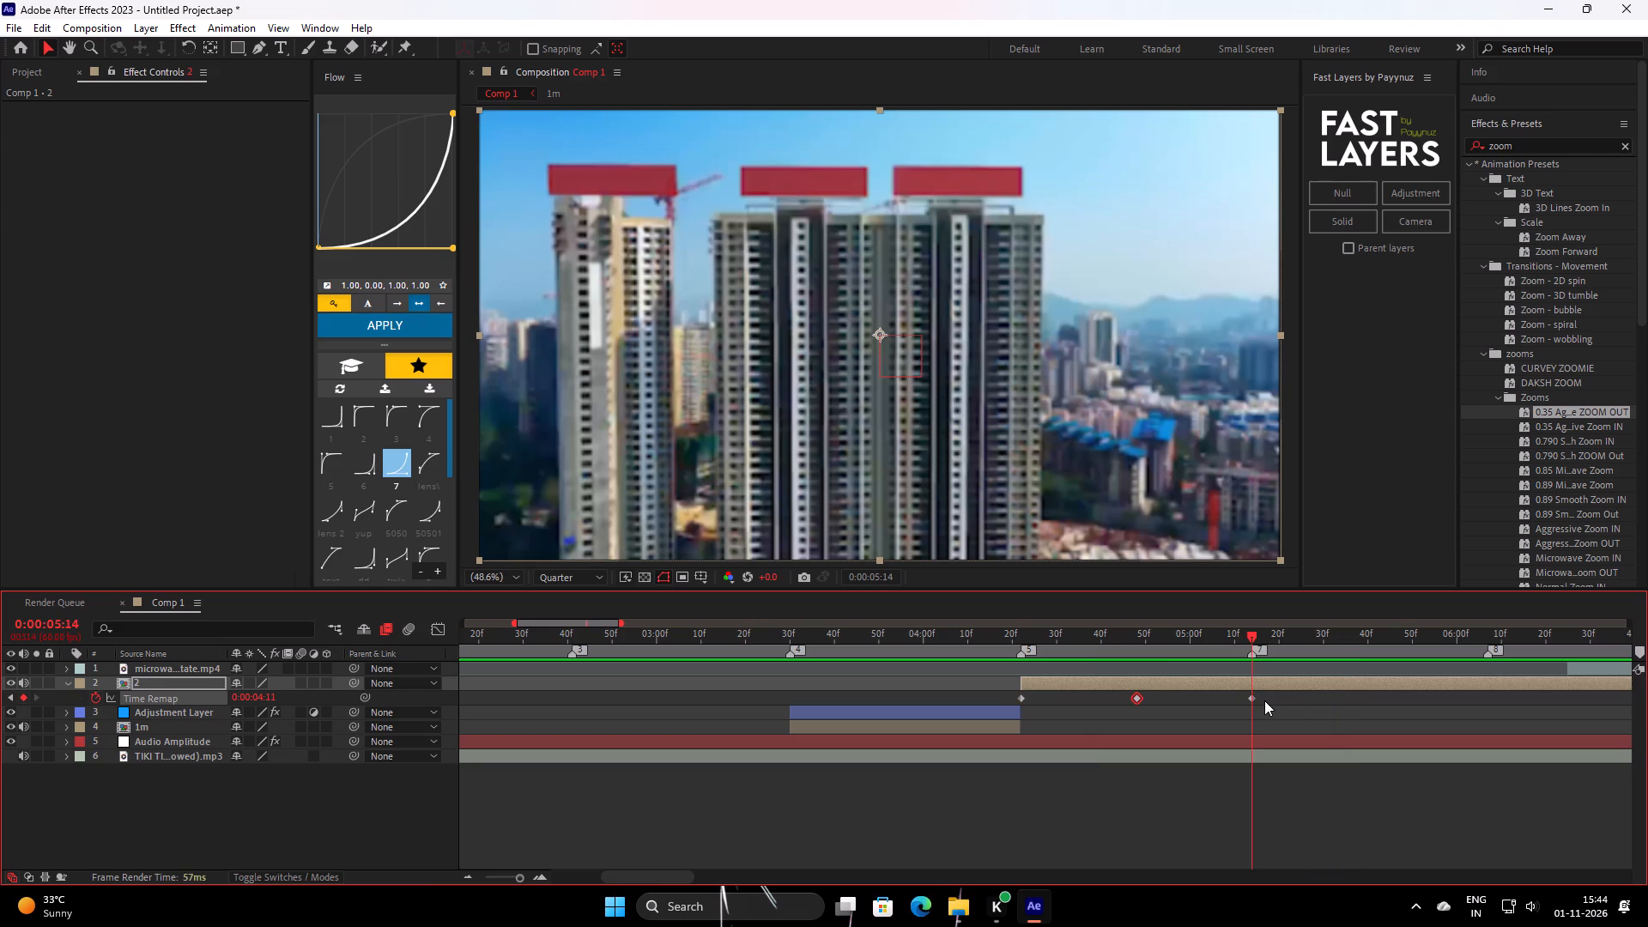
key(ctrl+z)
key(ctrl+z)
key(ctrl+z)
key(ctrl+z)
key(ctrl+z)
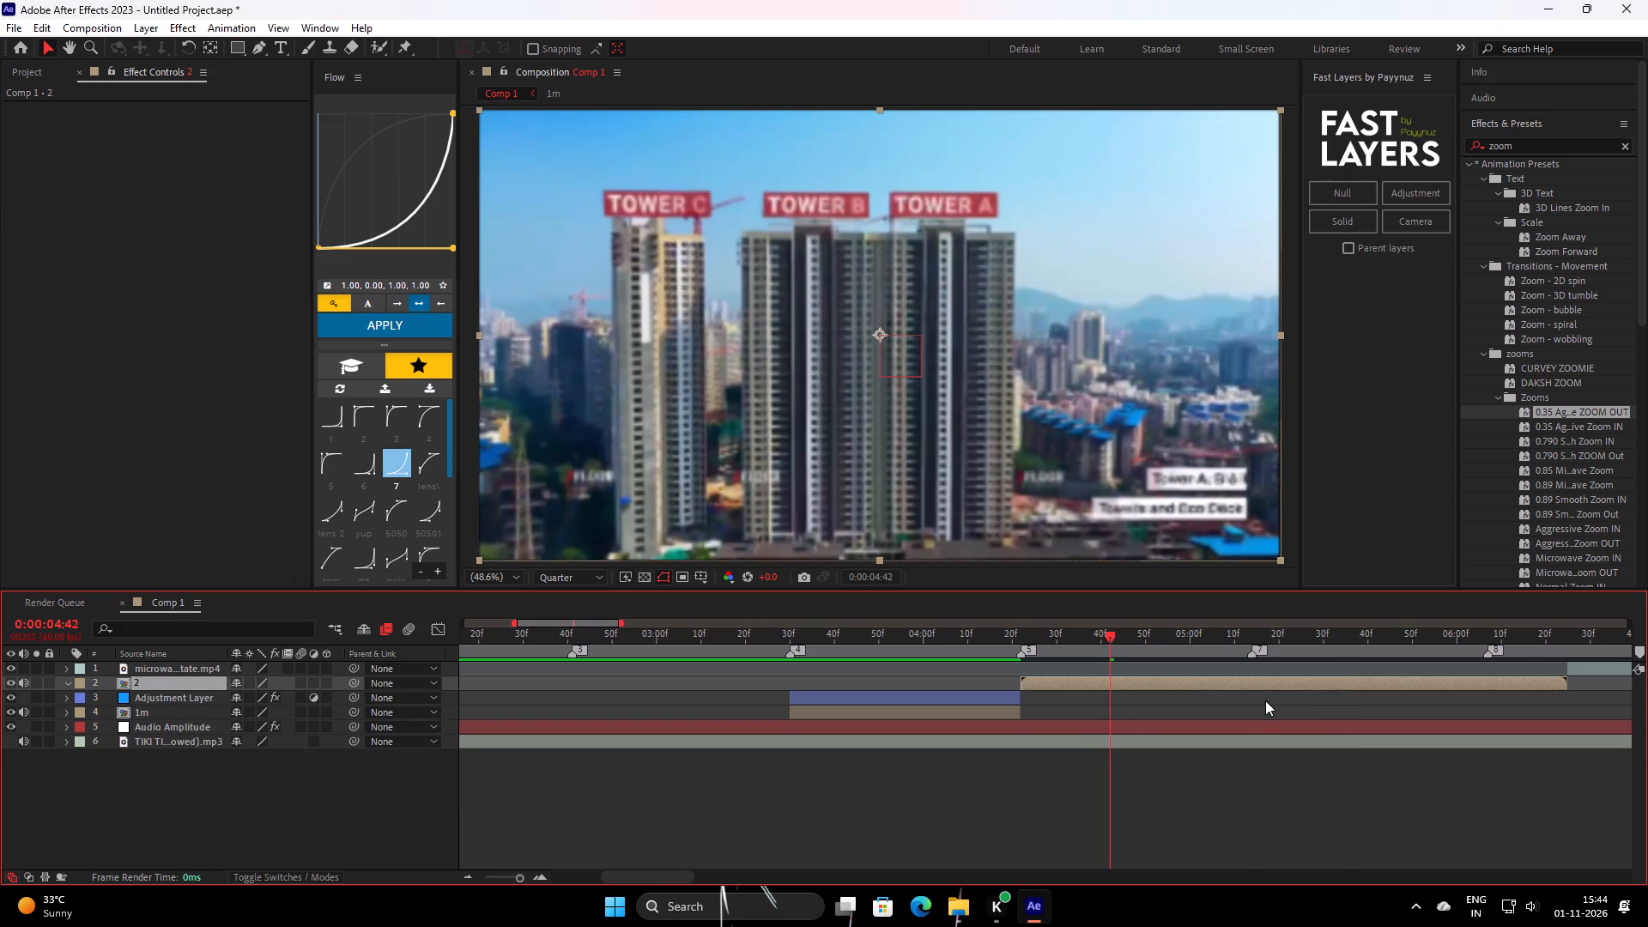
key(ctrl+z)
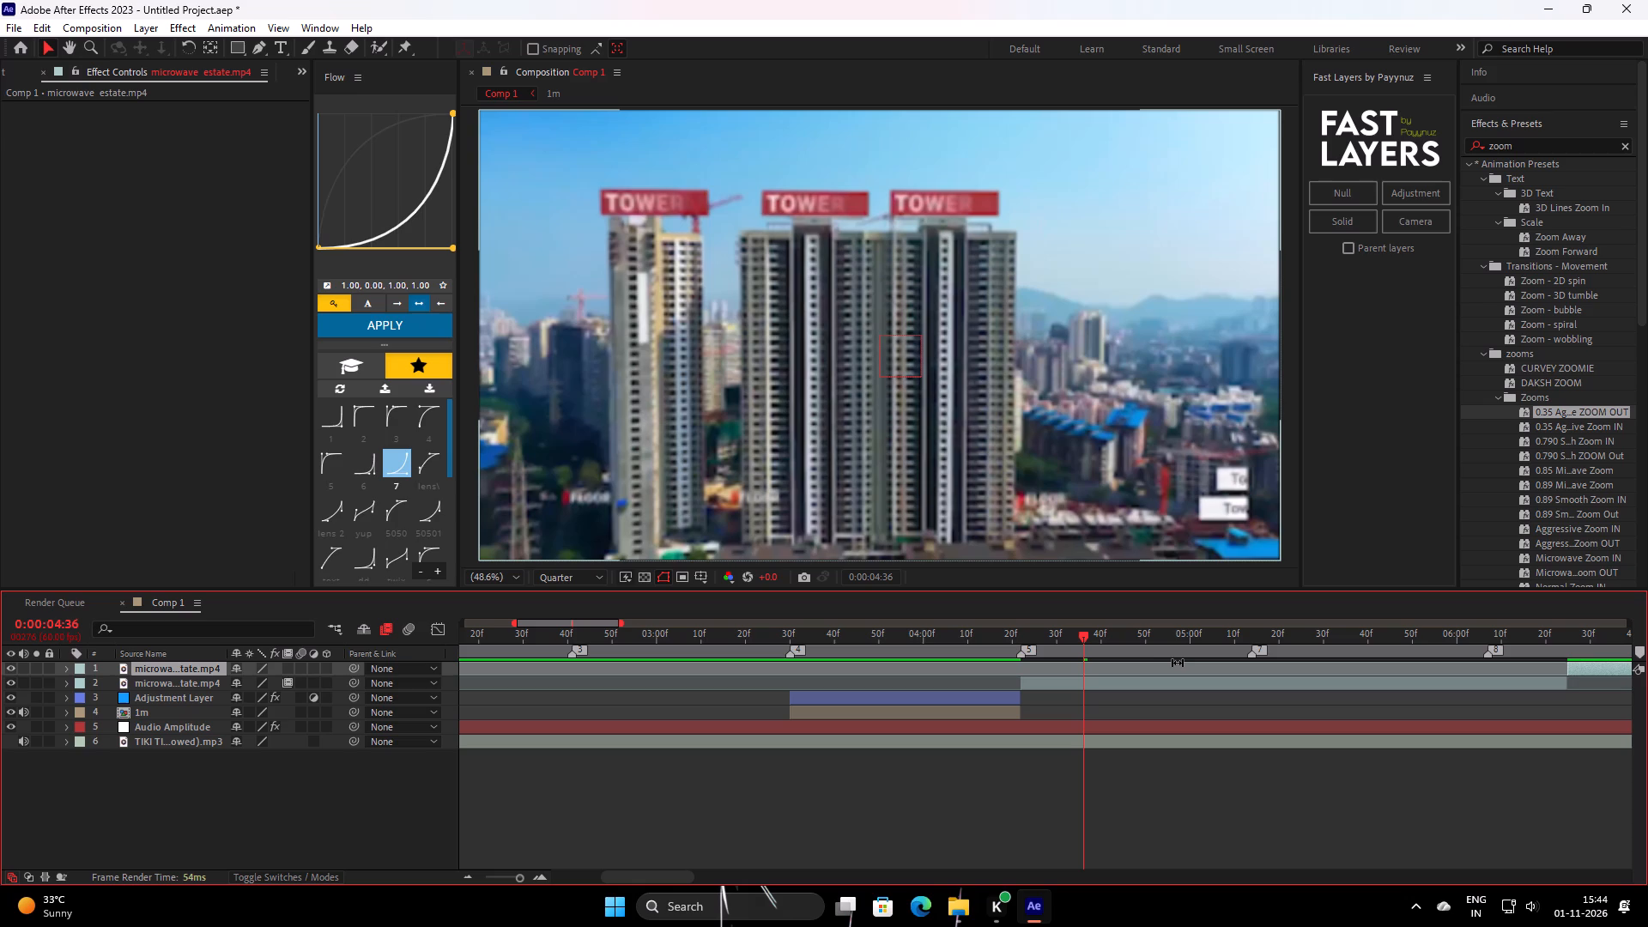
Delete the towers clip on layer 2, which starts at marker 5.
click(1132, 683)
key(BackSpace)
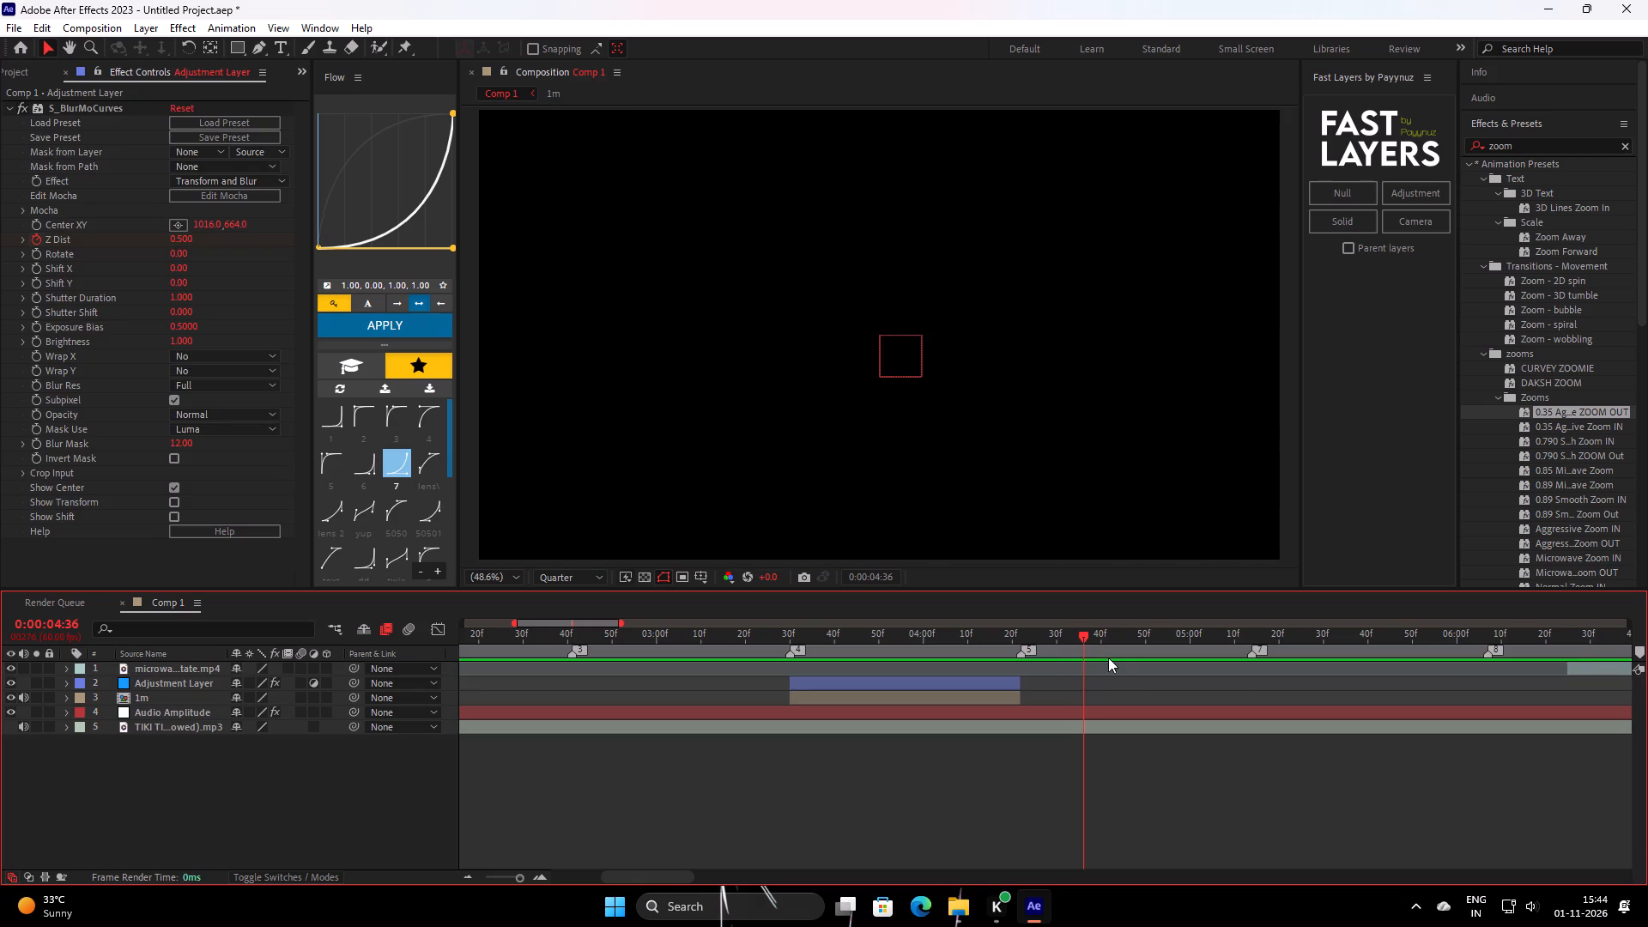
Slide the remaining microwave estate clip earlier so the building shot with the construction lift starts at 0:00:04:22.
drag(1051, 655, 1020, 702)
click(215, 670)
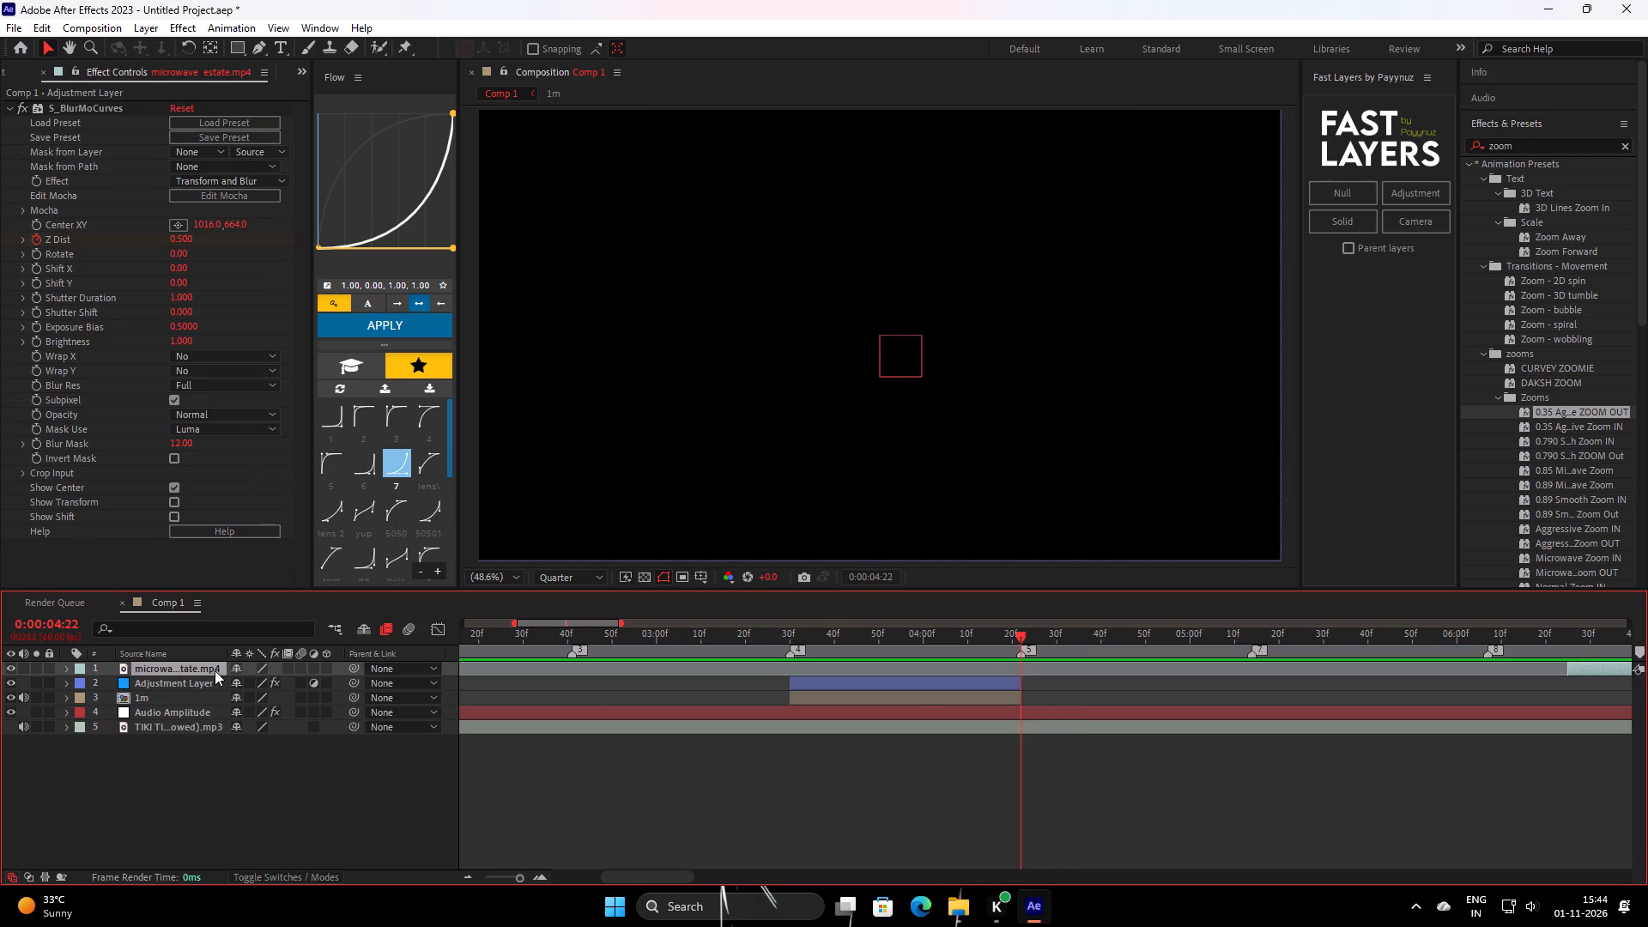
key(bracketleft)
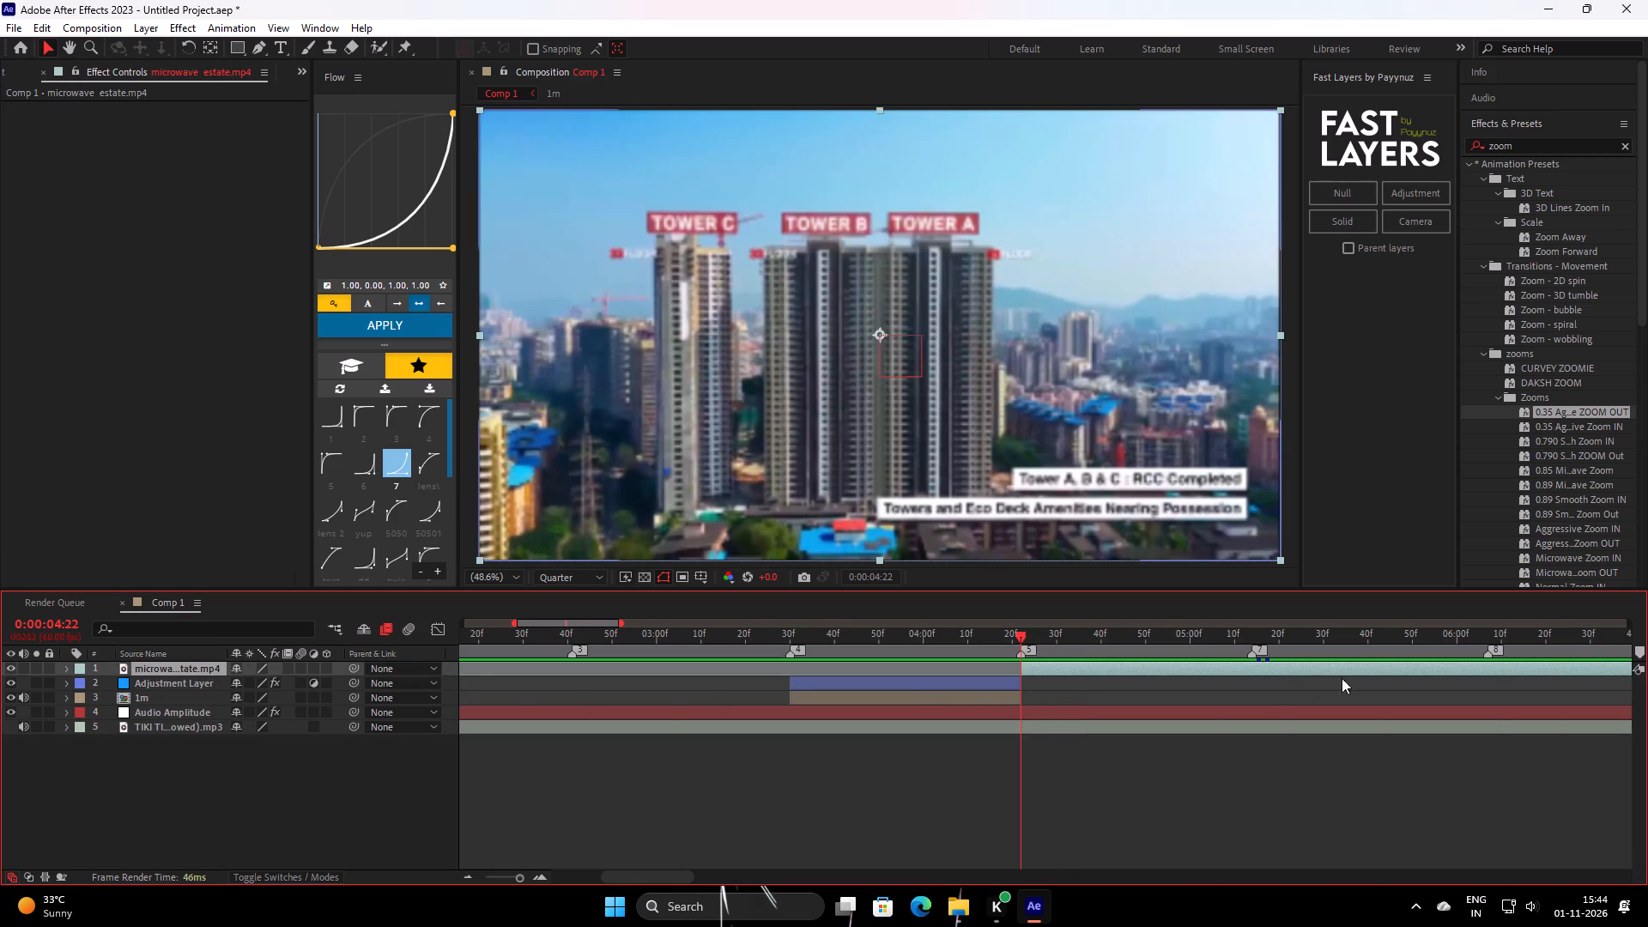
drag(1384, 660, 1187, 696)
drag(1328, 670, 1169, 701)
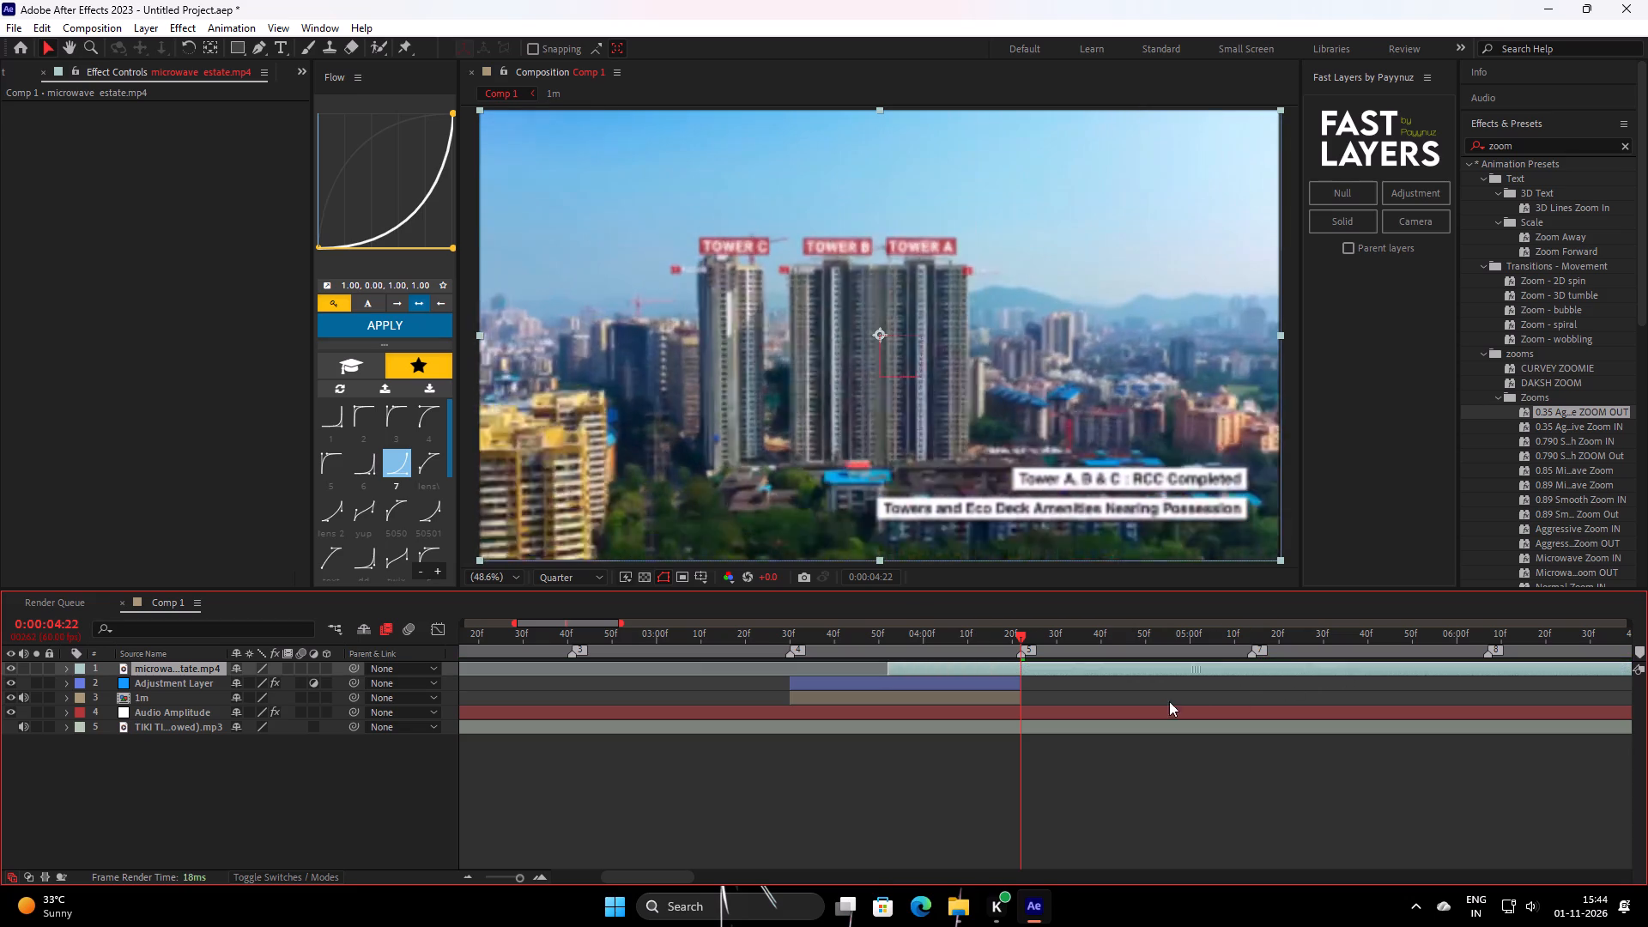
drag(1169, 701, 443, 708)
double_click(459, 879)
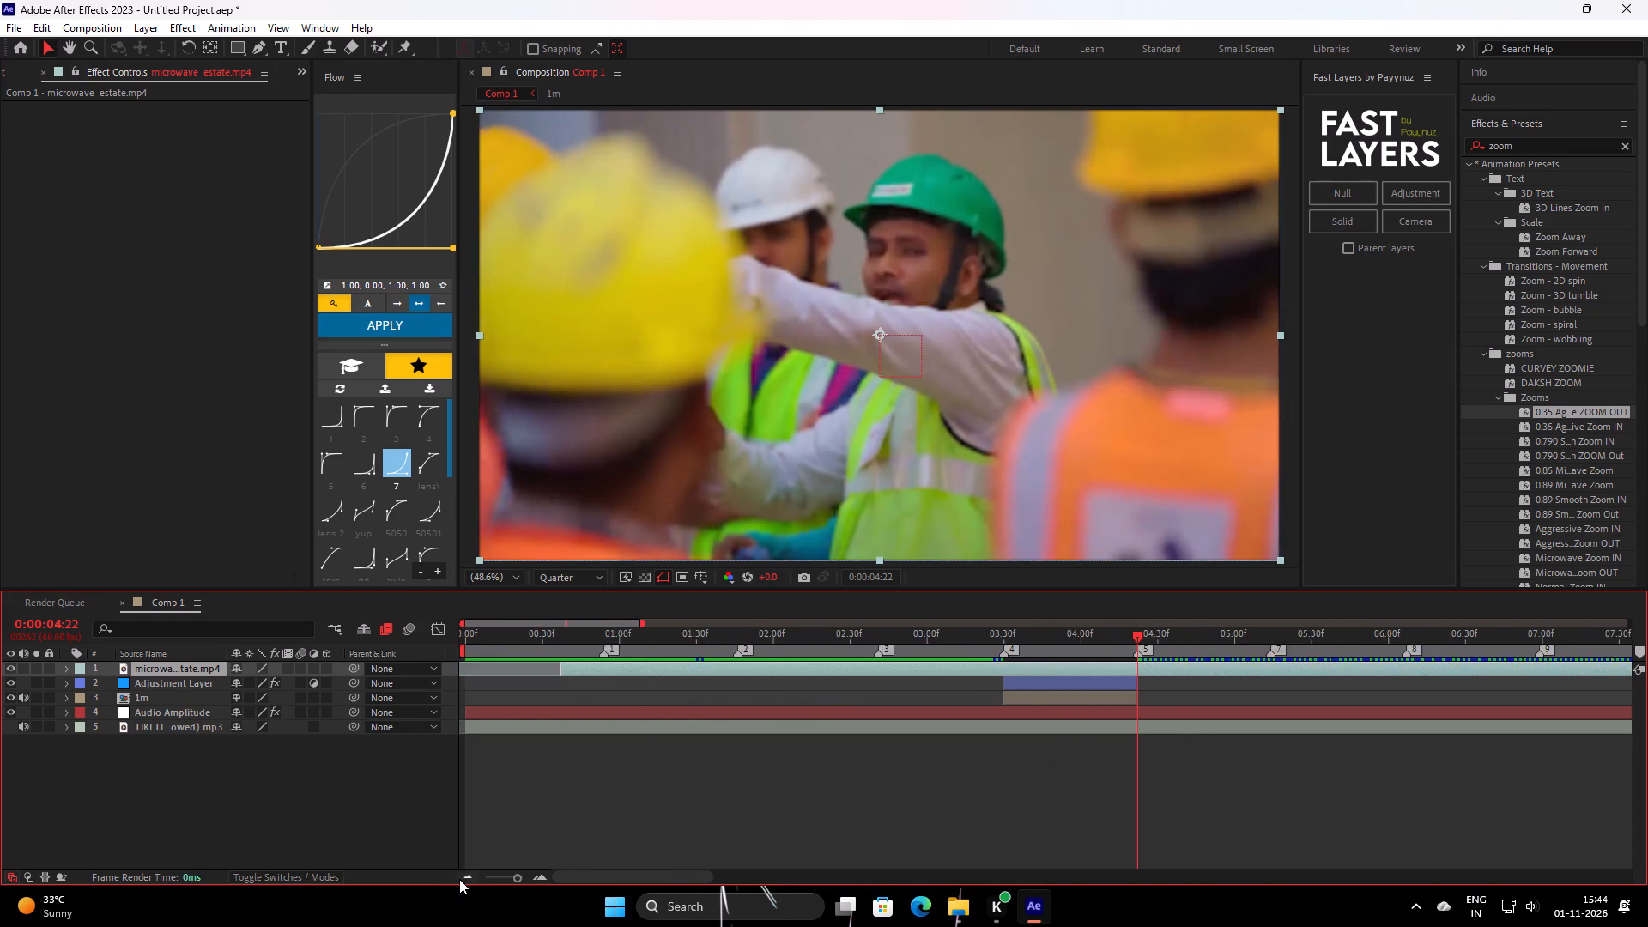
drag(1500, 669, 1287, 686)
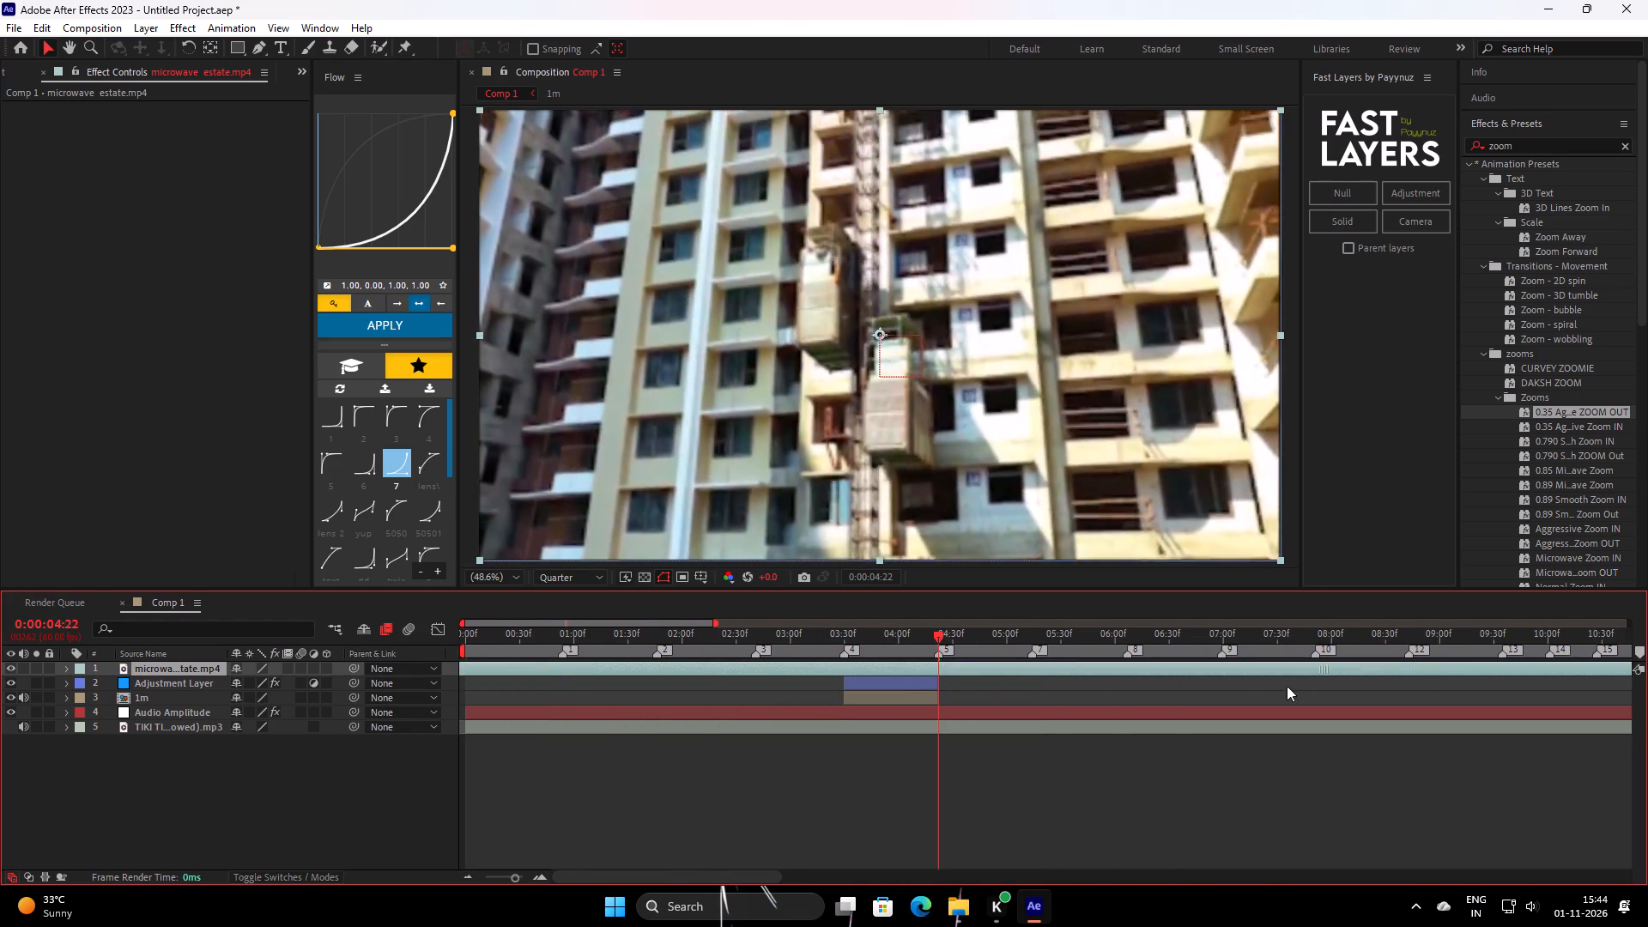
drag(1287, 686, 1409, 700)
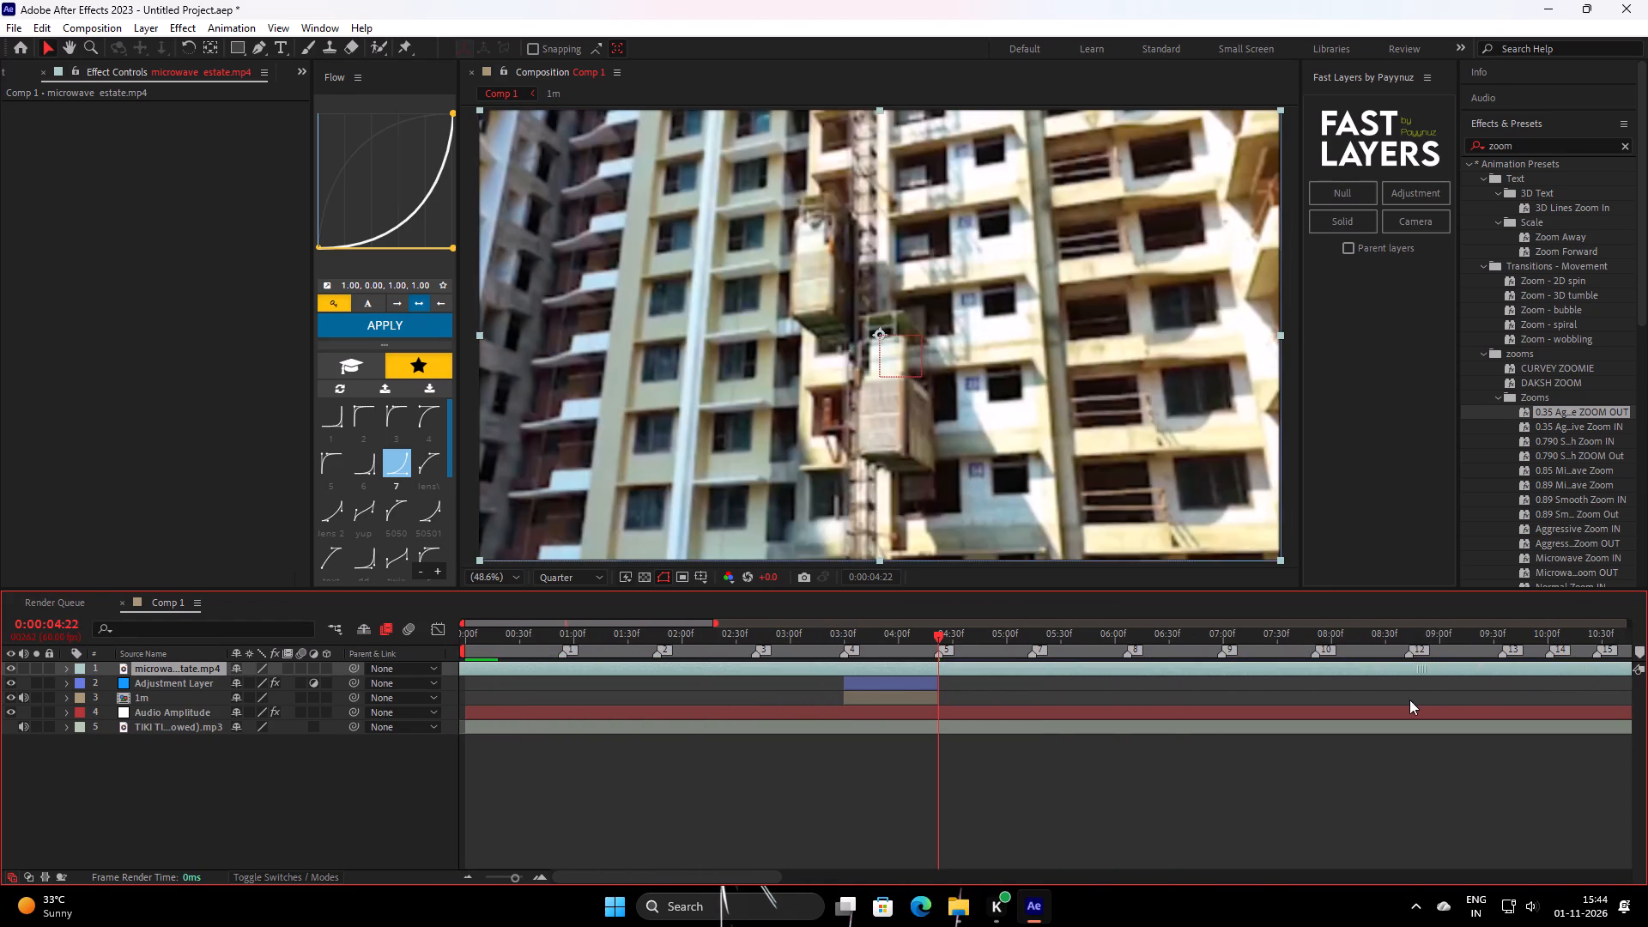
drag(1409, 700, 1464, 696)
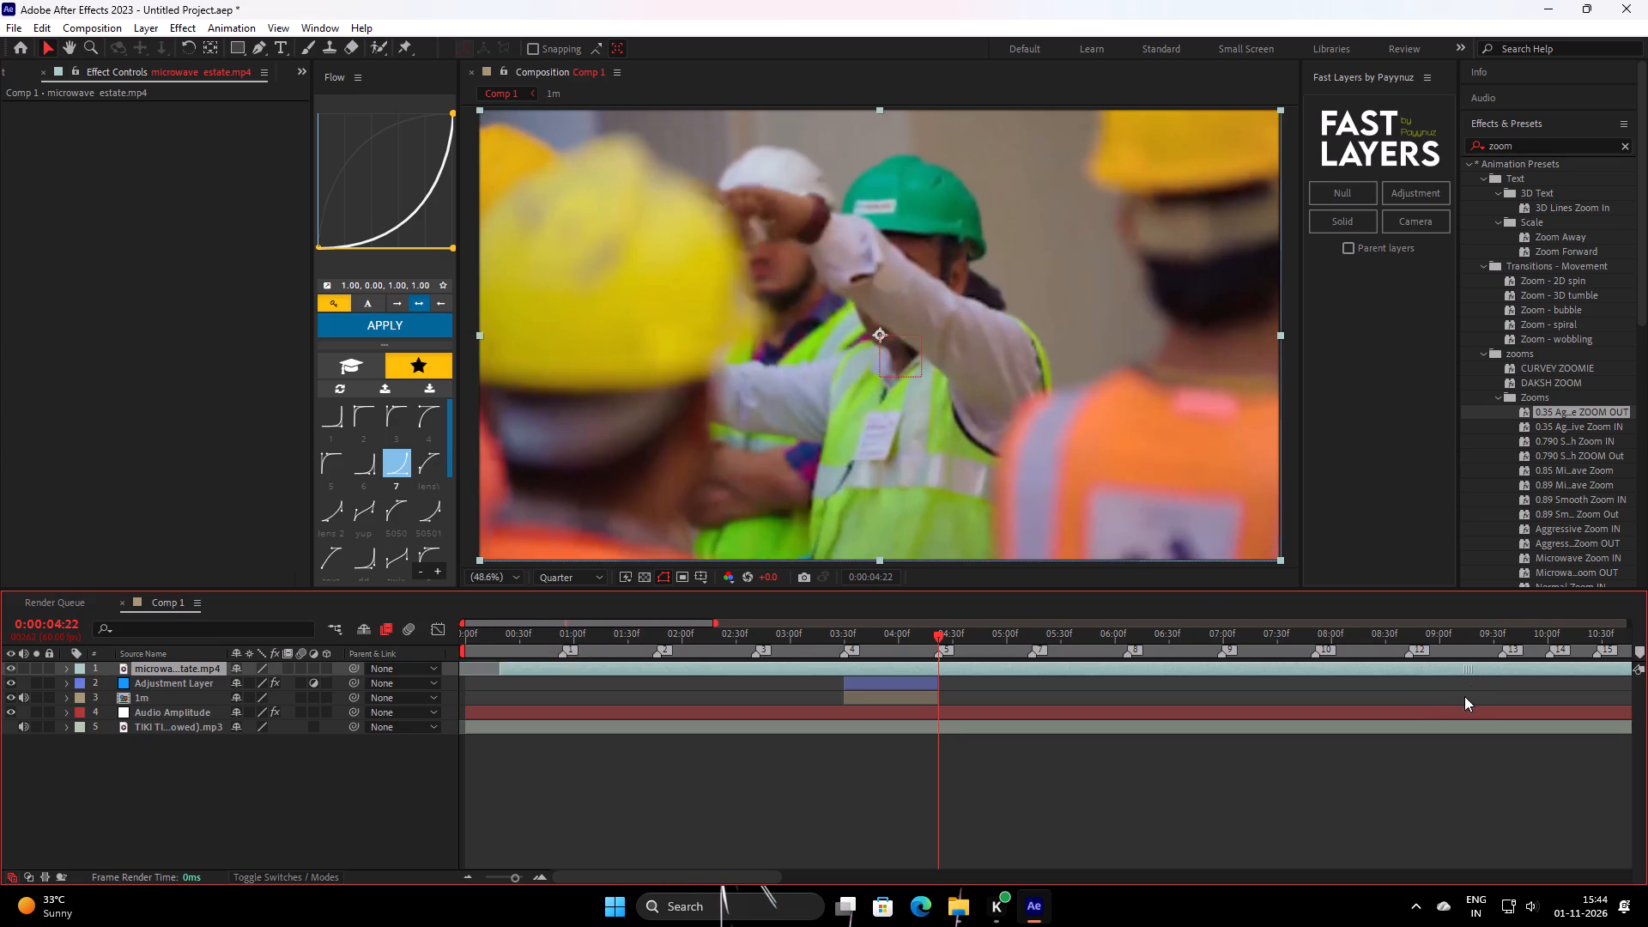
drag(1464, 696, 1453, 704)
Split the microwave estate clip at 0:00:04:22 and delete the part before the cut.
double_click(539, 880)
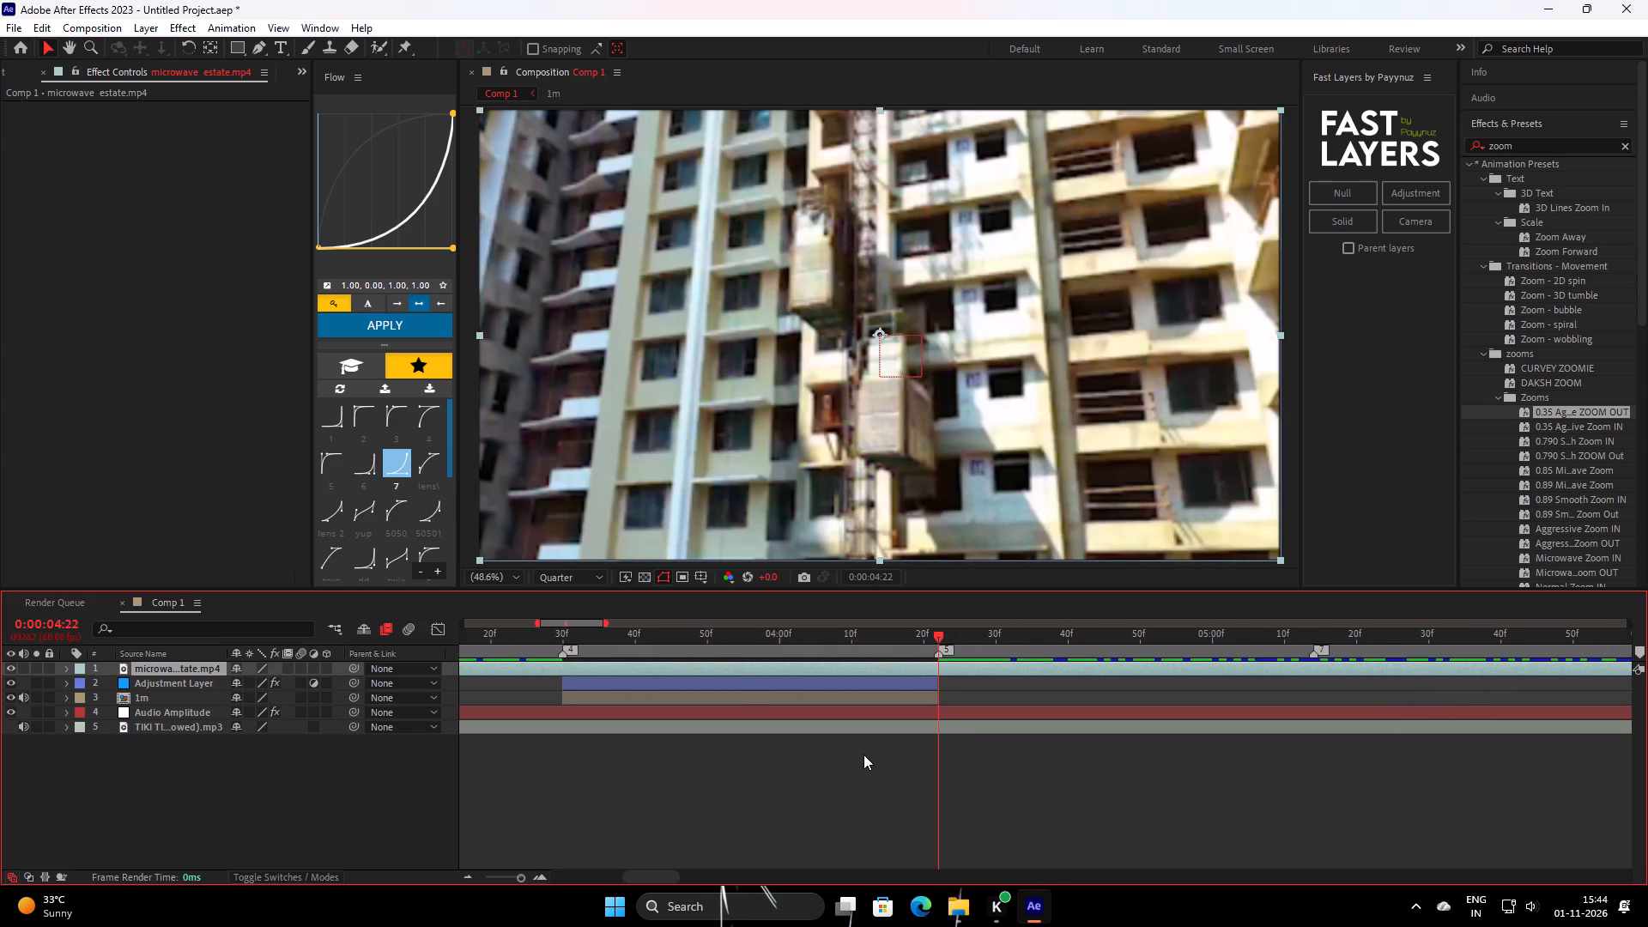
key(ctrl+shift+d)
click(906, 680)
key(BackSpace)
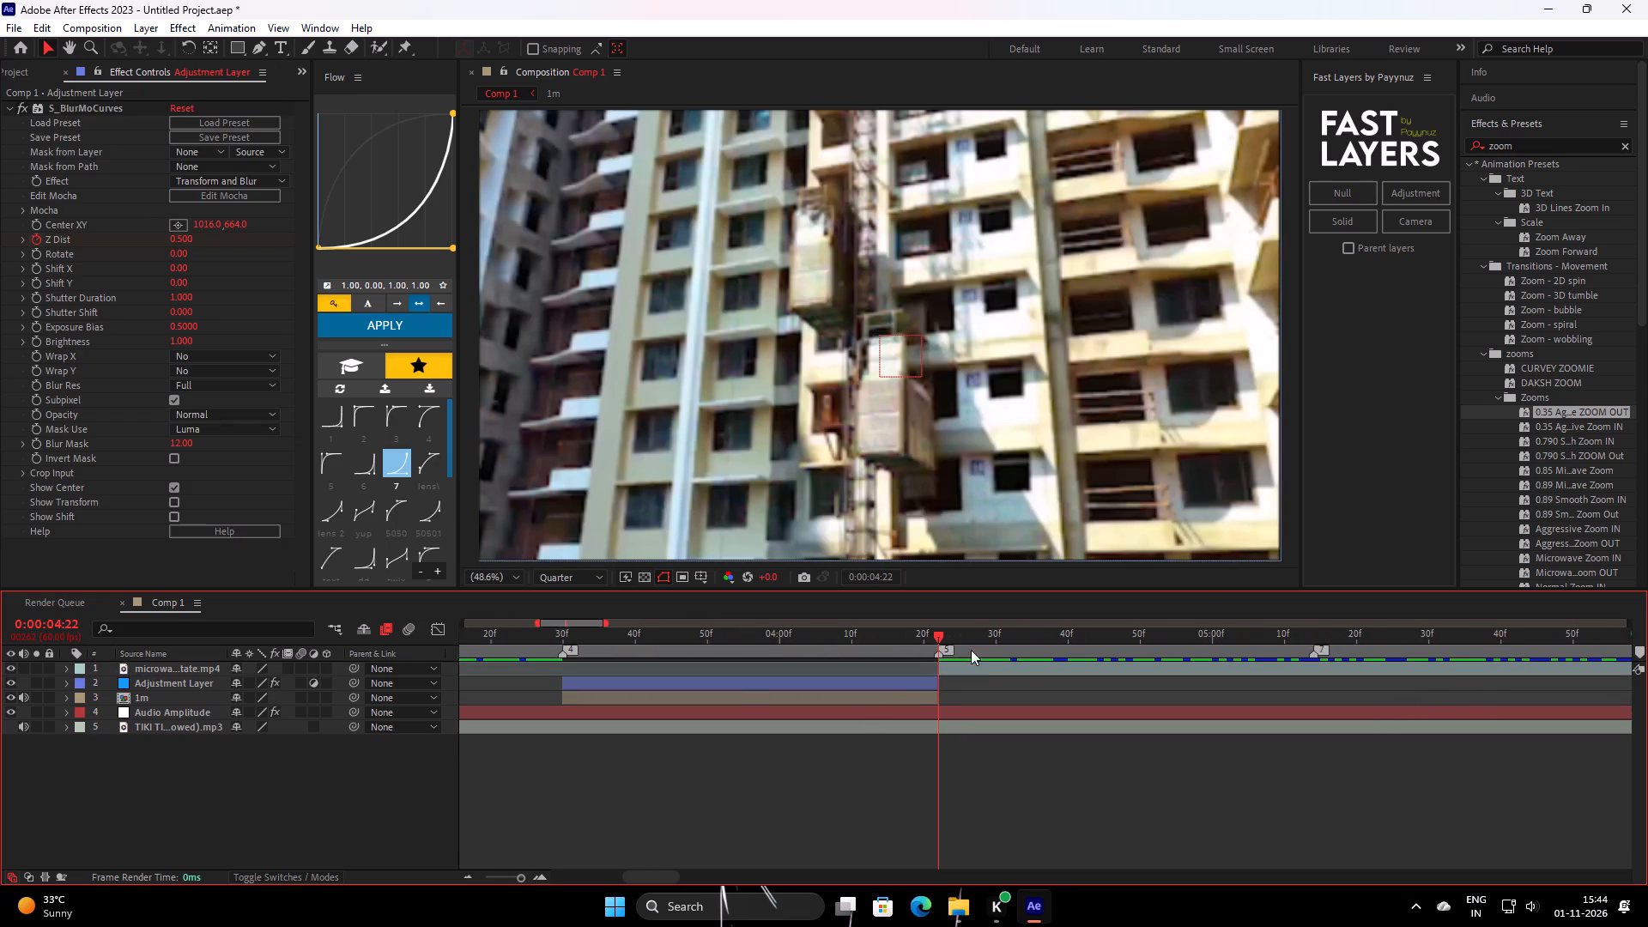
Play across the cut from 0:00:03:31 and split the construction lift clip near its shot's end, at about 0:00:06:25.
drag(966, 645, 592, 721)
key(space)
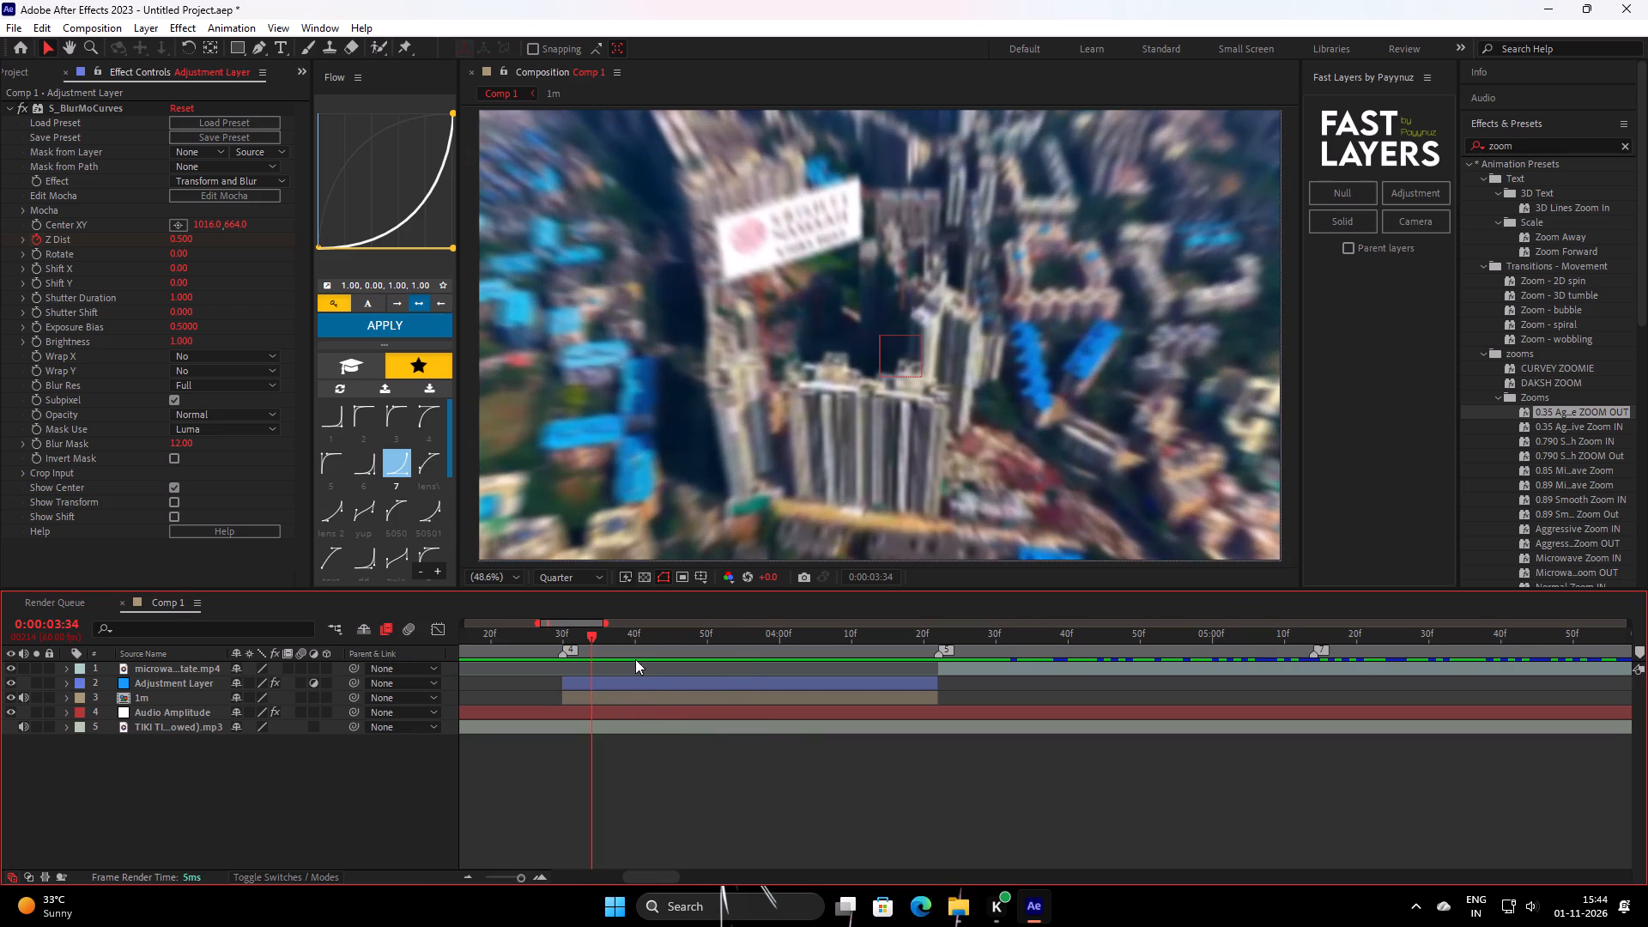
drag(645, 642, 570, 673)
key(space)
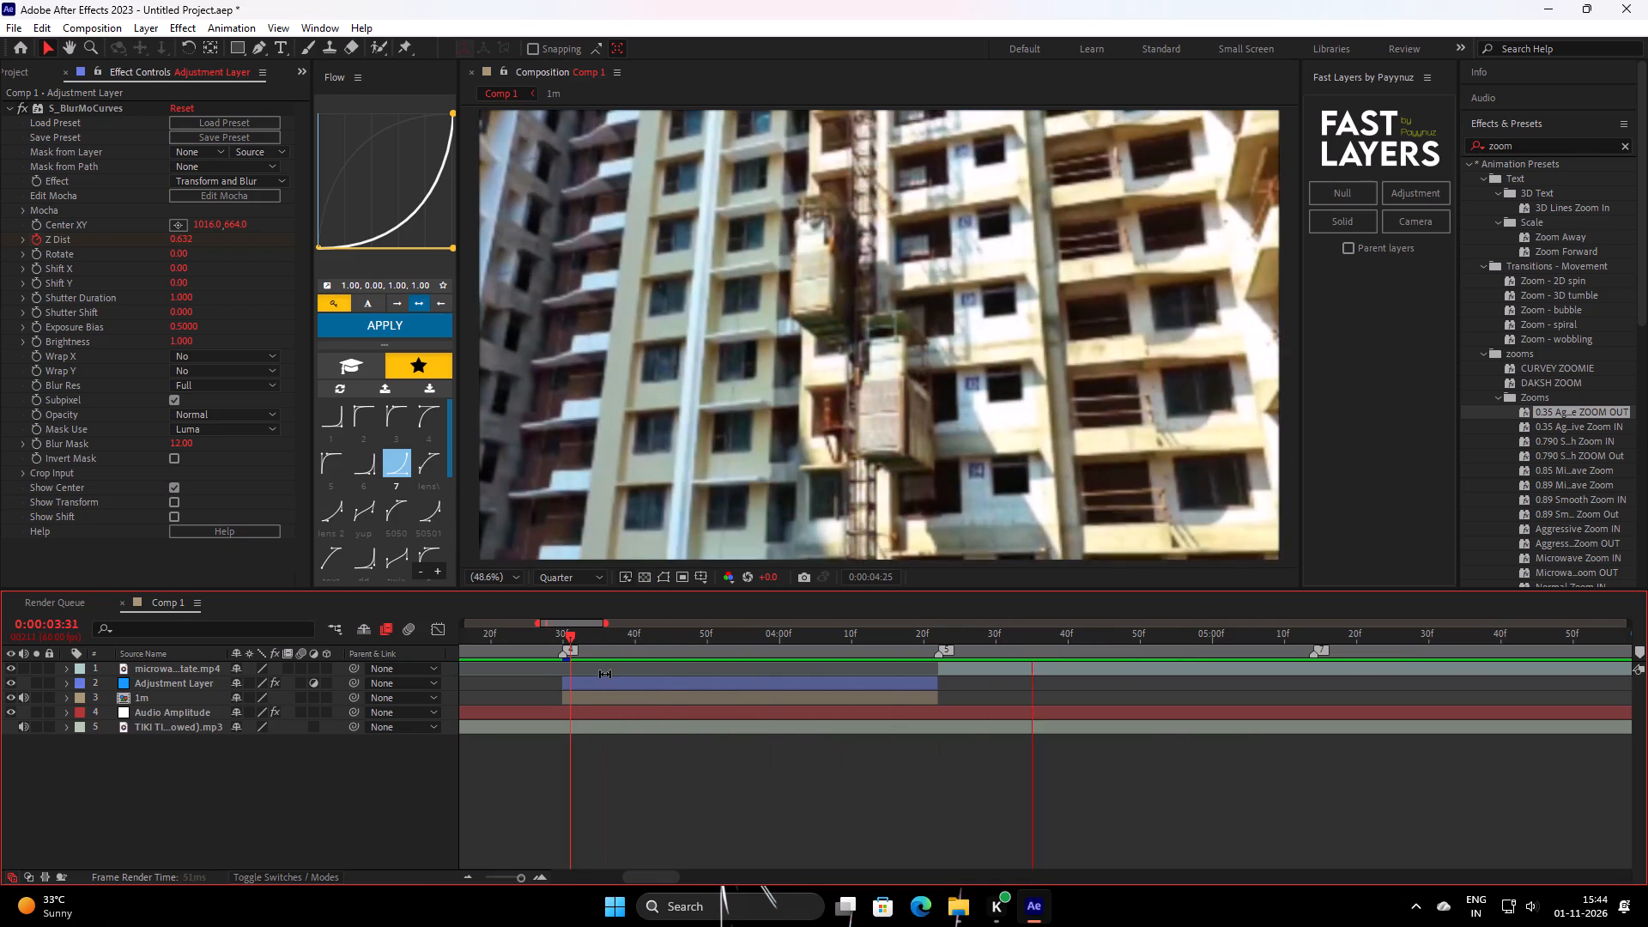
key(space)
drag(1039, 651, 1647, 703)
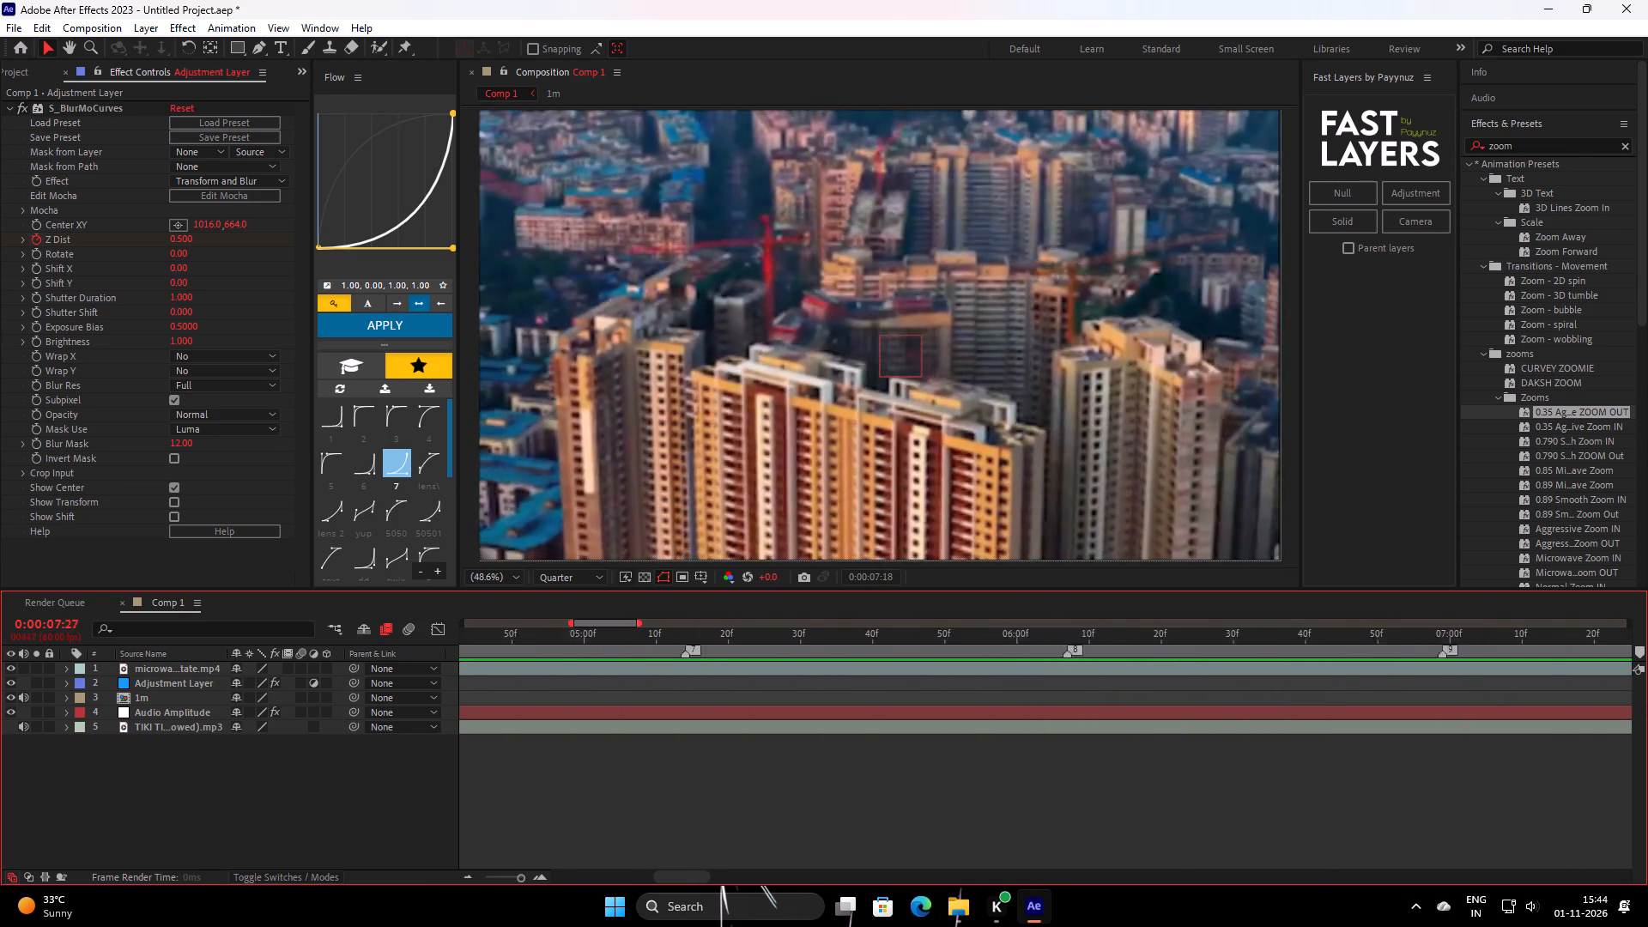
drag(1647, 703, 1647, 711)
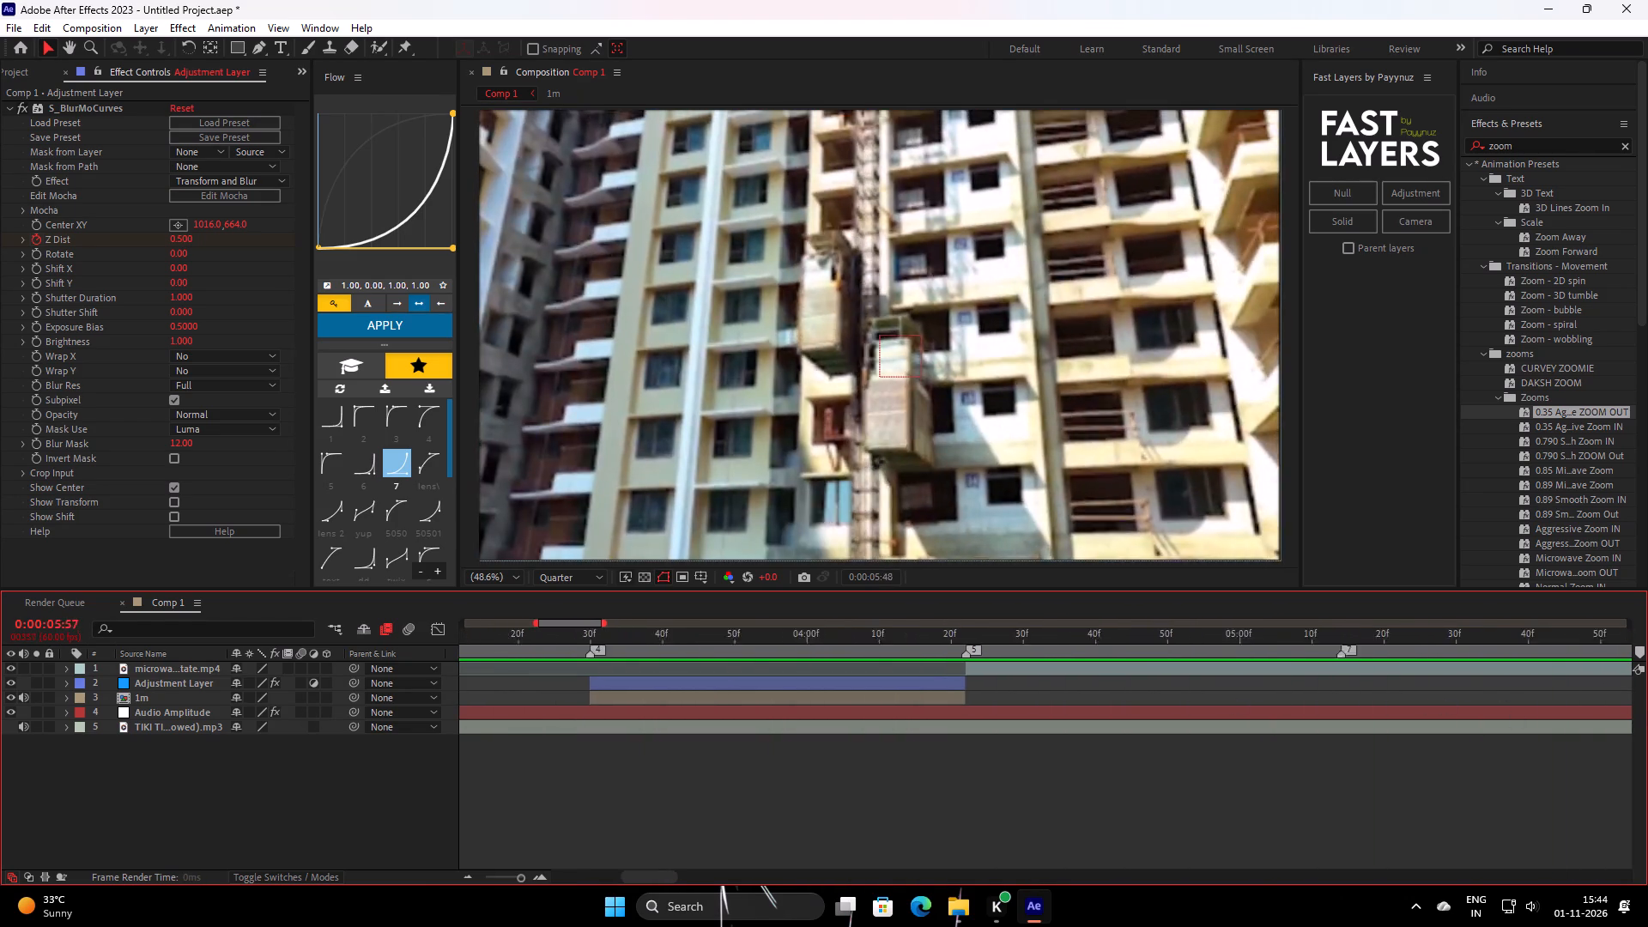
drag(1647, 711, 1198, 700)
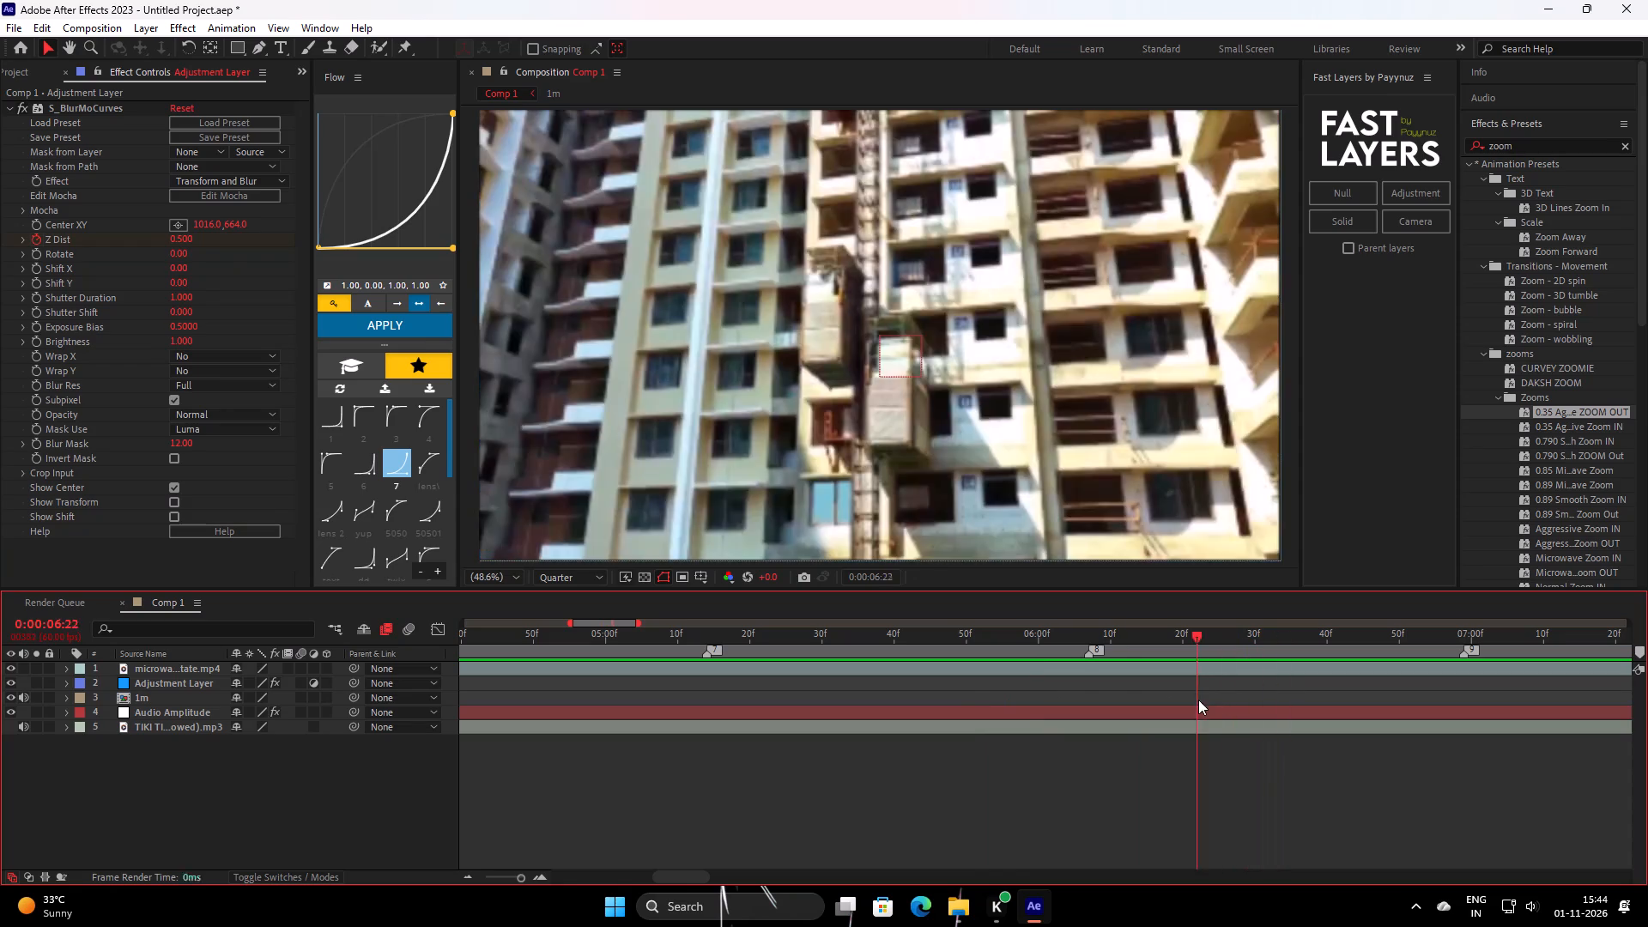
drag(1198, 700, 1216, 694)
click(1236, 671)
key(ctrl+shift+d)
Turn on frame blending for the construction lift clip on layer 2 and pre-compose it as 2.
drag(1203, 634, 382, 676)
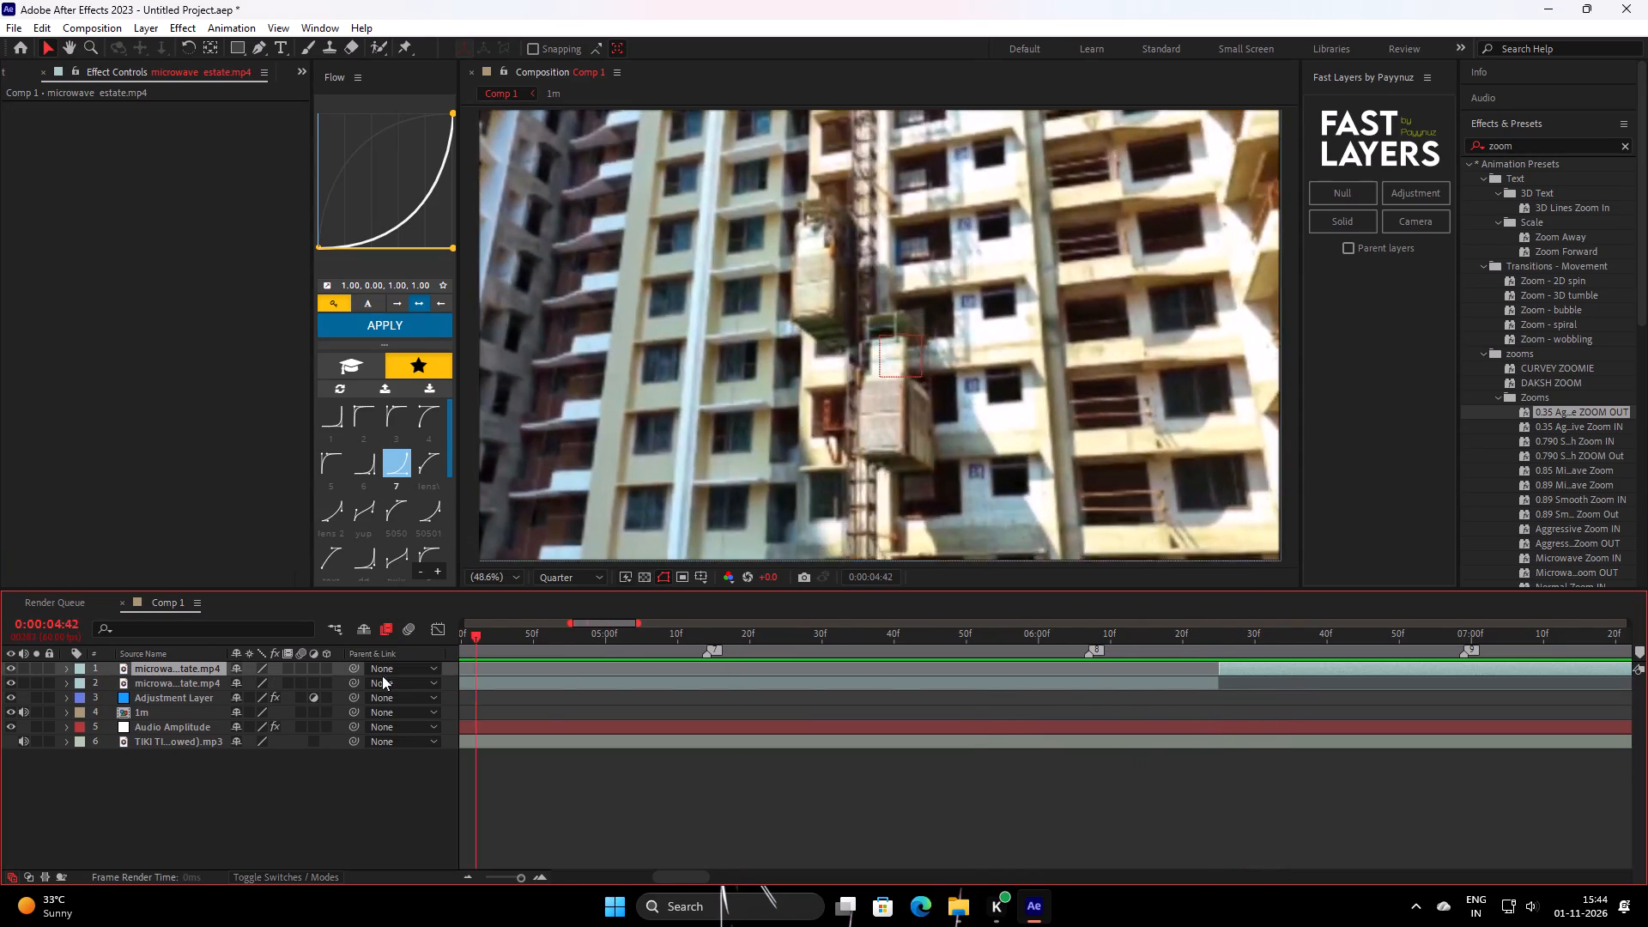
drag(382, 676, 1014, 683)
click(1014, 683)
double_click(290, 685)
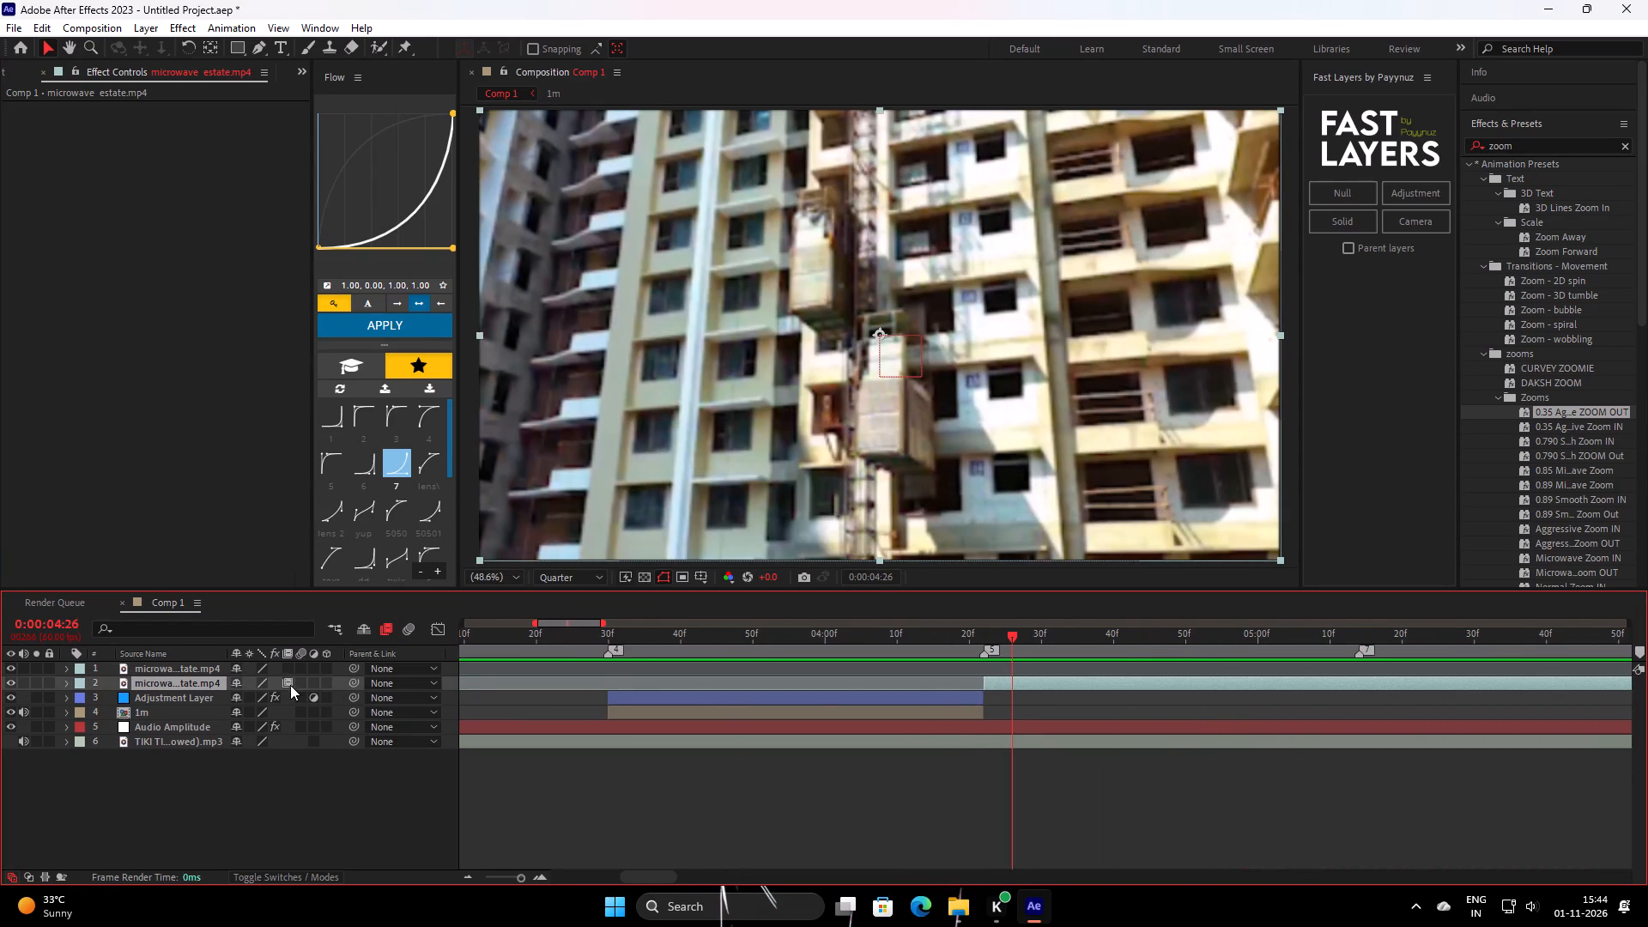
right_click(1009, 687)
click(1069, 574)
key(2)
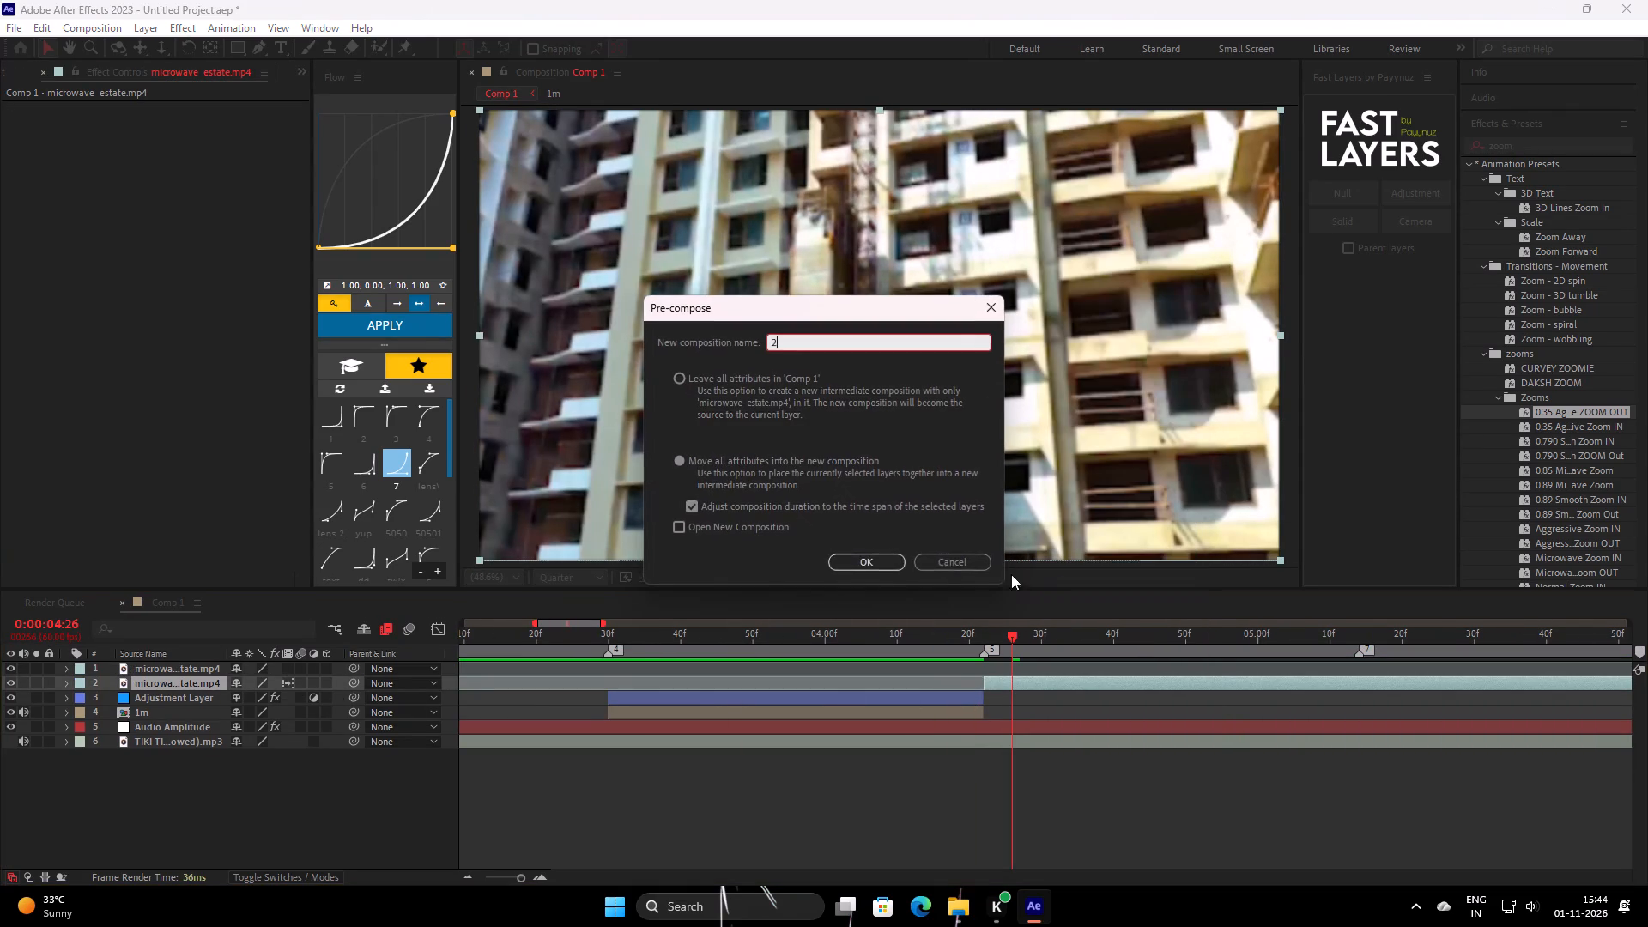
click(839, 557)
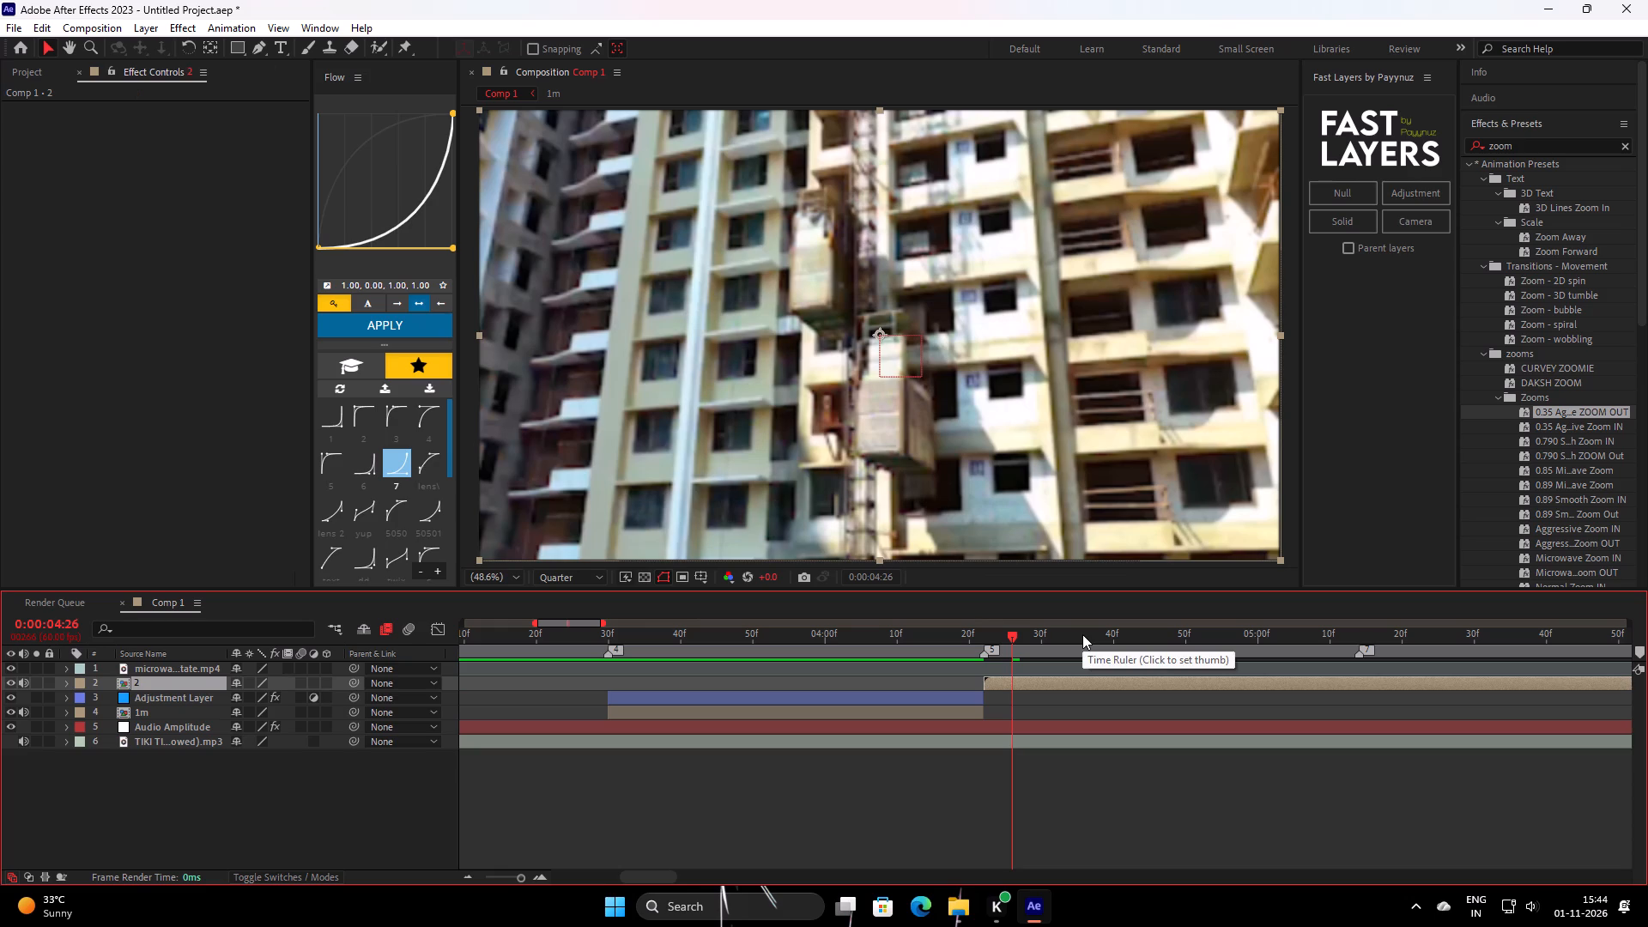
Enable time remapping on layer 2 and set its last Time Remap keyframe to 0:00:02:02.
key(ctrl+alt+t)
drag(652, 885, 654, 885)
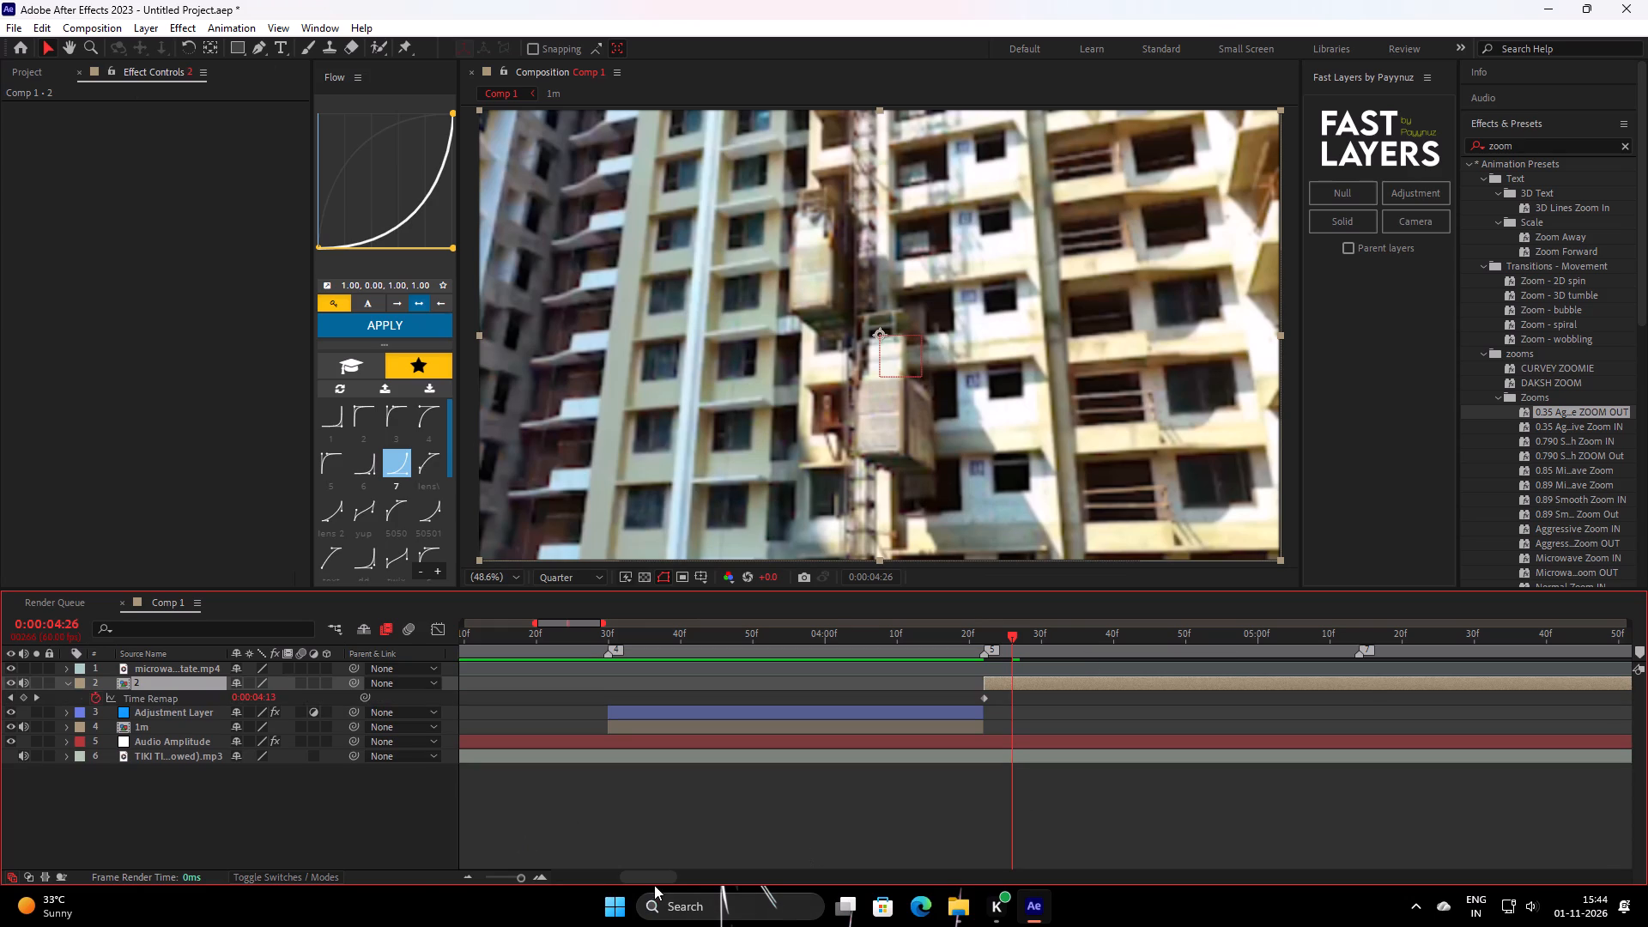
drag(654, 885, 680, 883)
drag(663, 877, 682, 879)
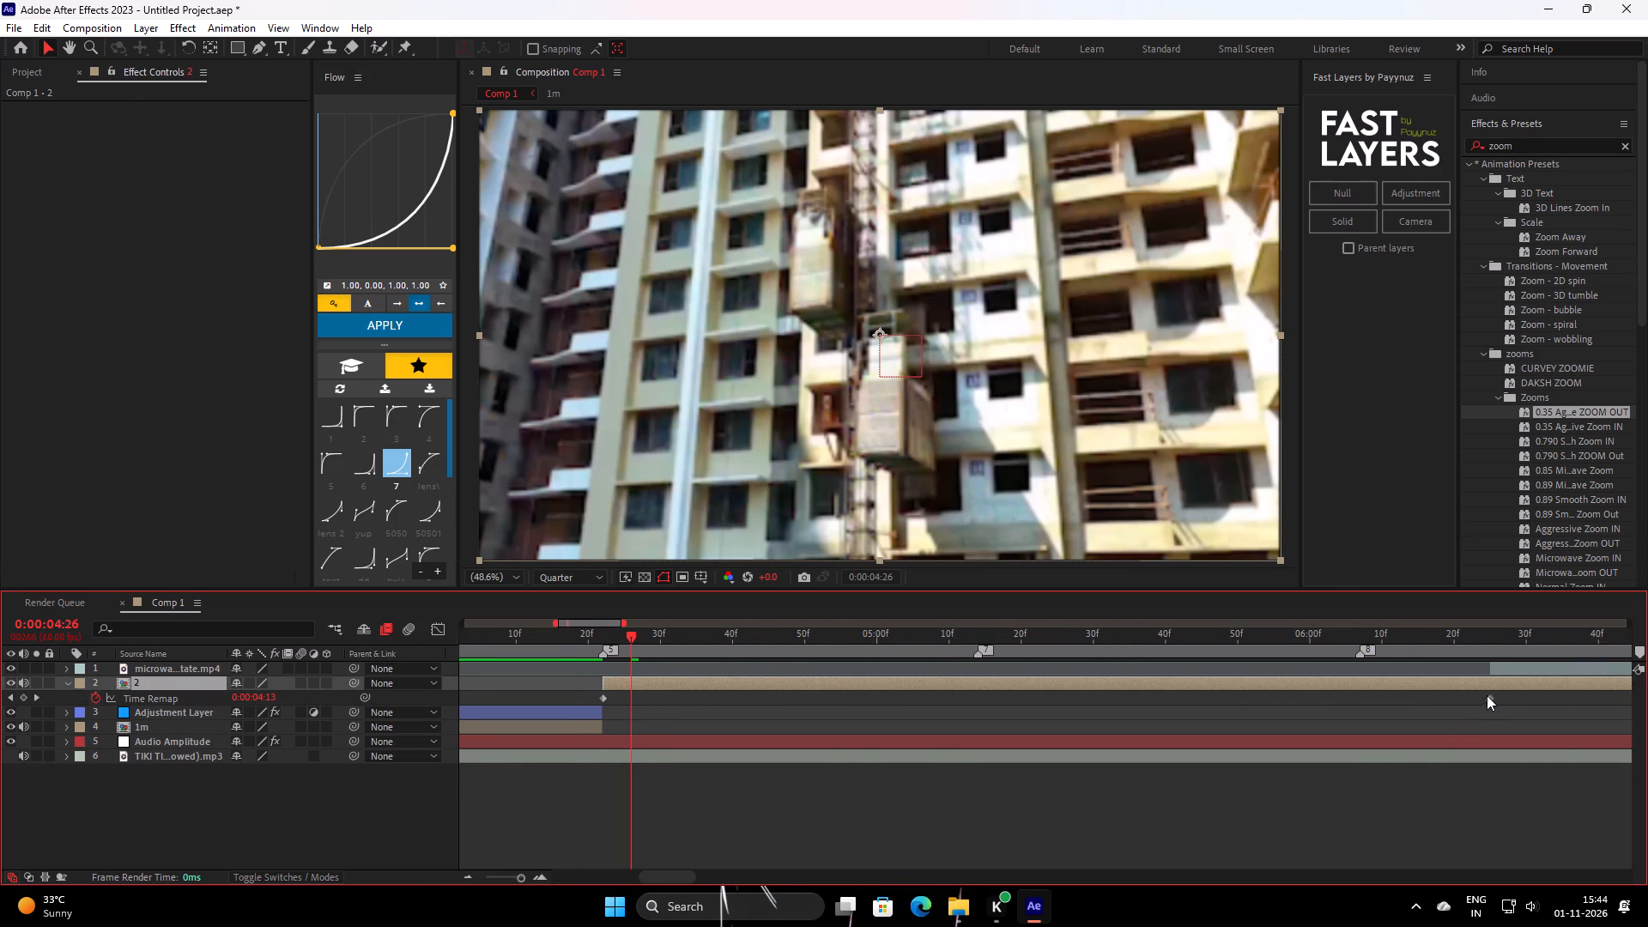
double_click(1491, 693)
click(760, 439)
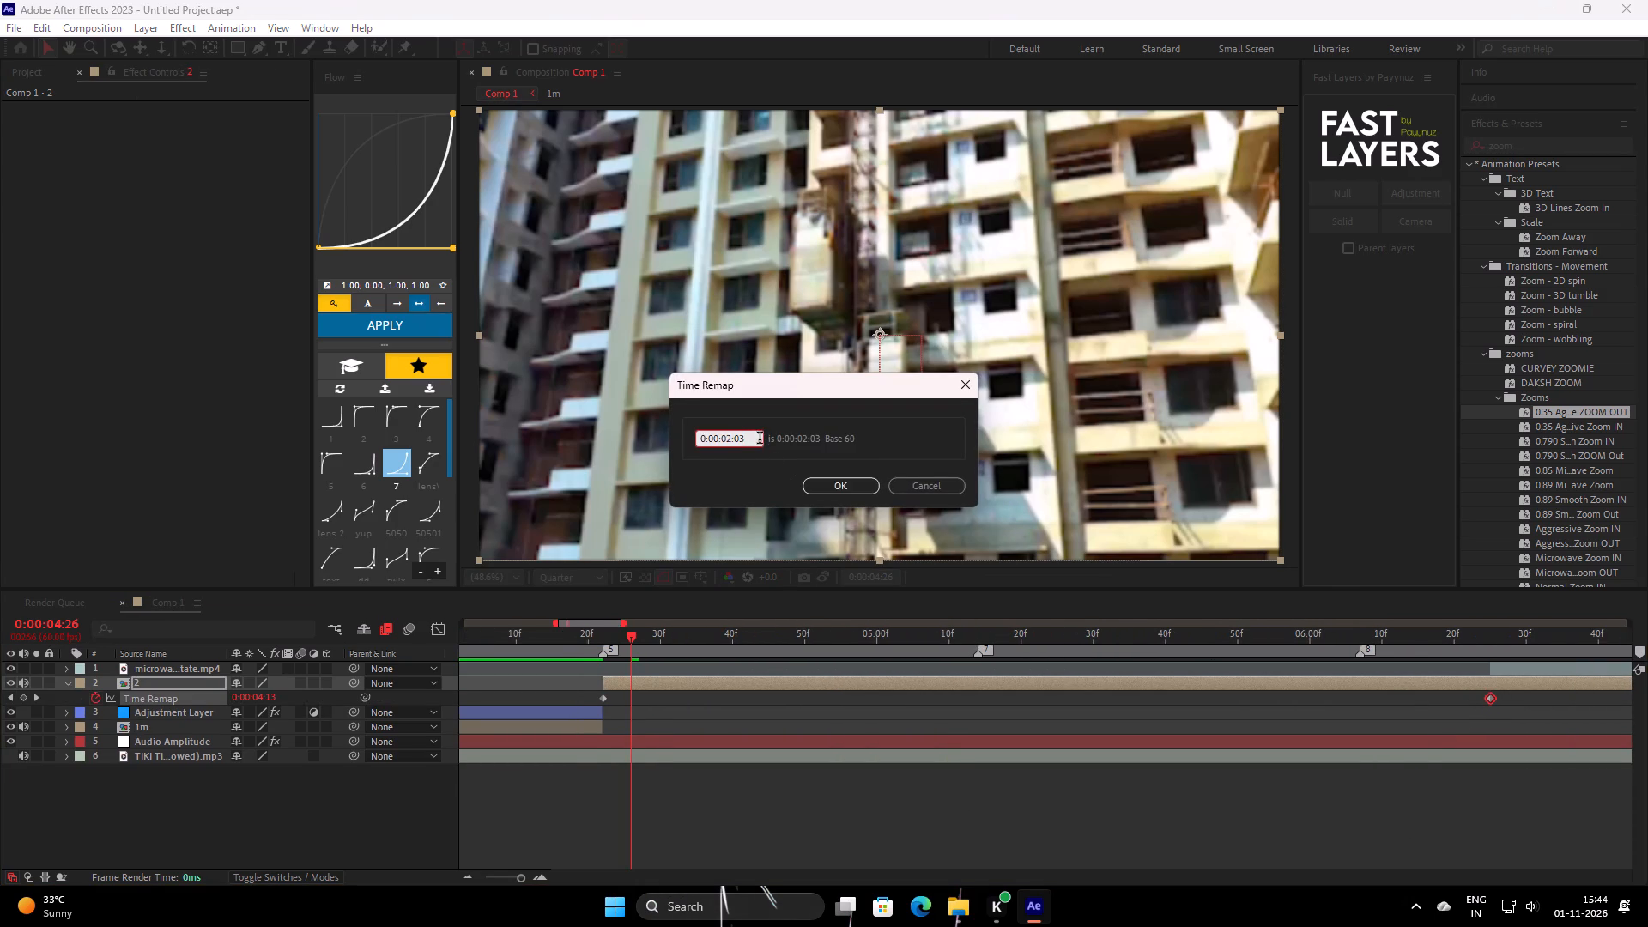
key(BackSpace)
key(2)
key(Return)
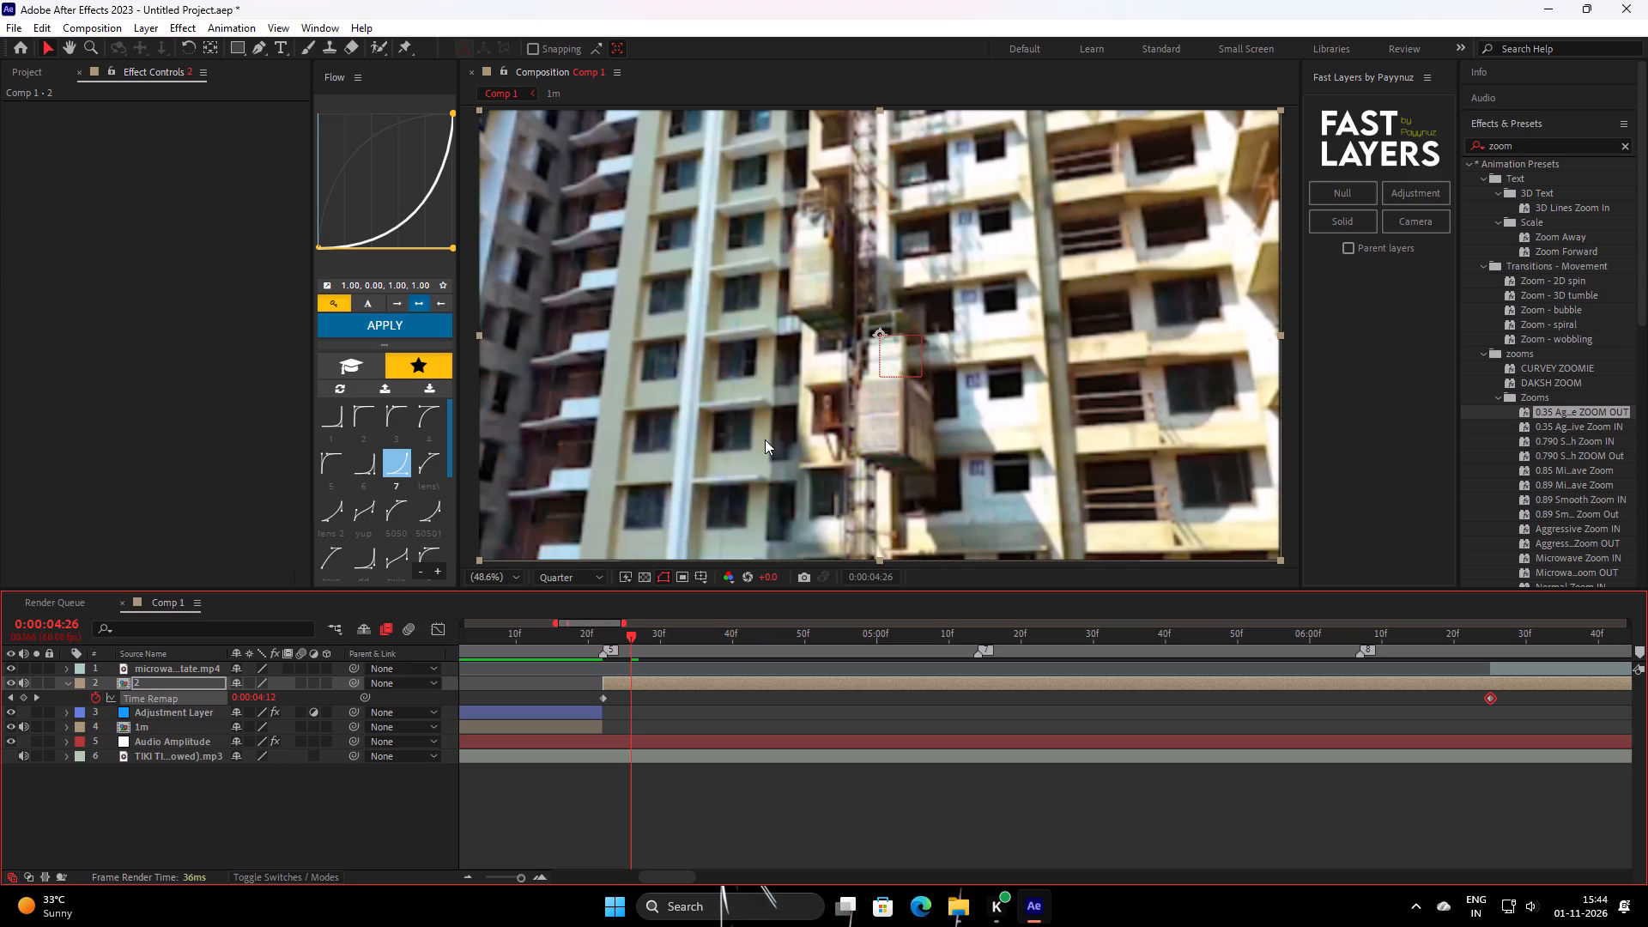
Move layer 2's last Time Remap keyframe to 0:00:04:47, about midway between the two beat markers.
drag(698, 651, 789, 702)
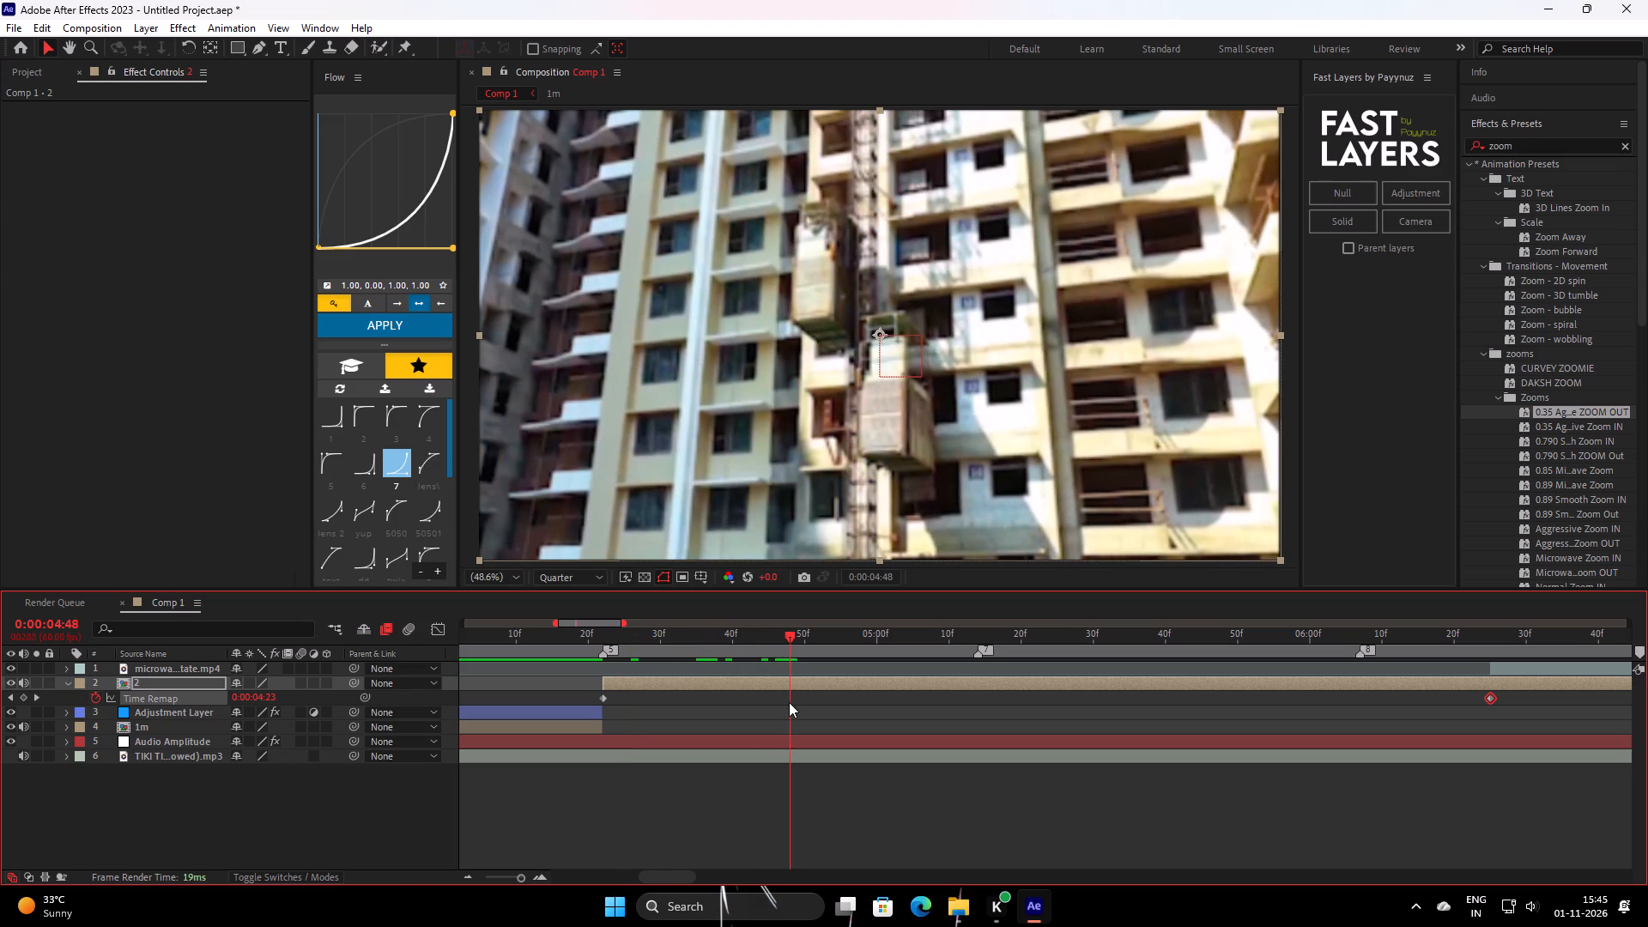
drag(789, 702, 791, 705)
drag(1493, 697, 1206, 719)
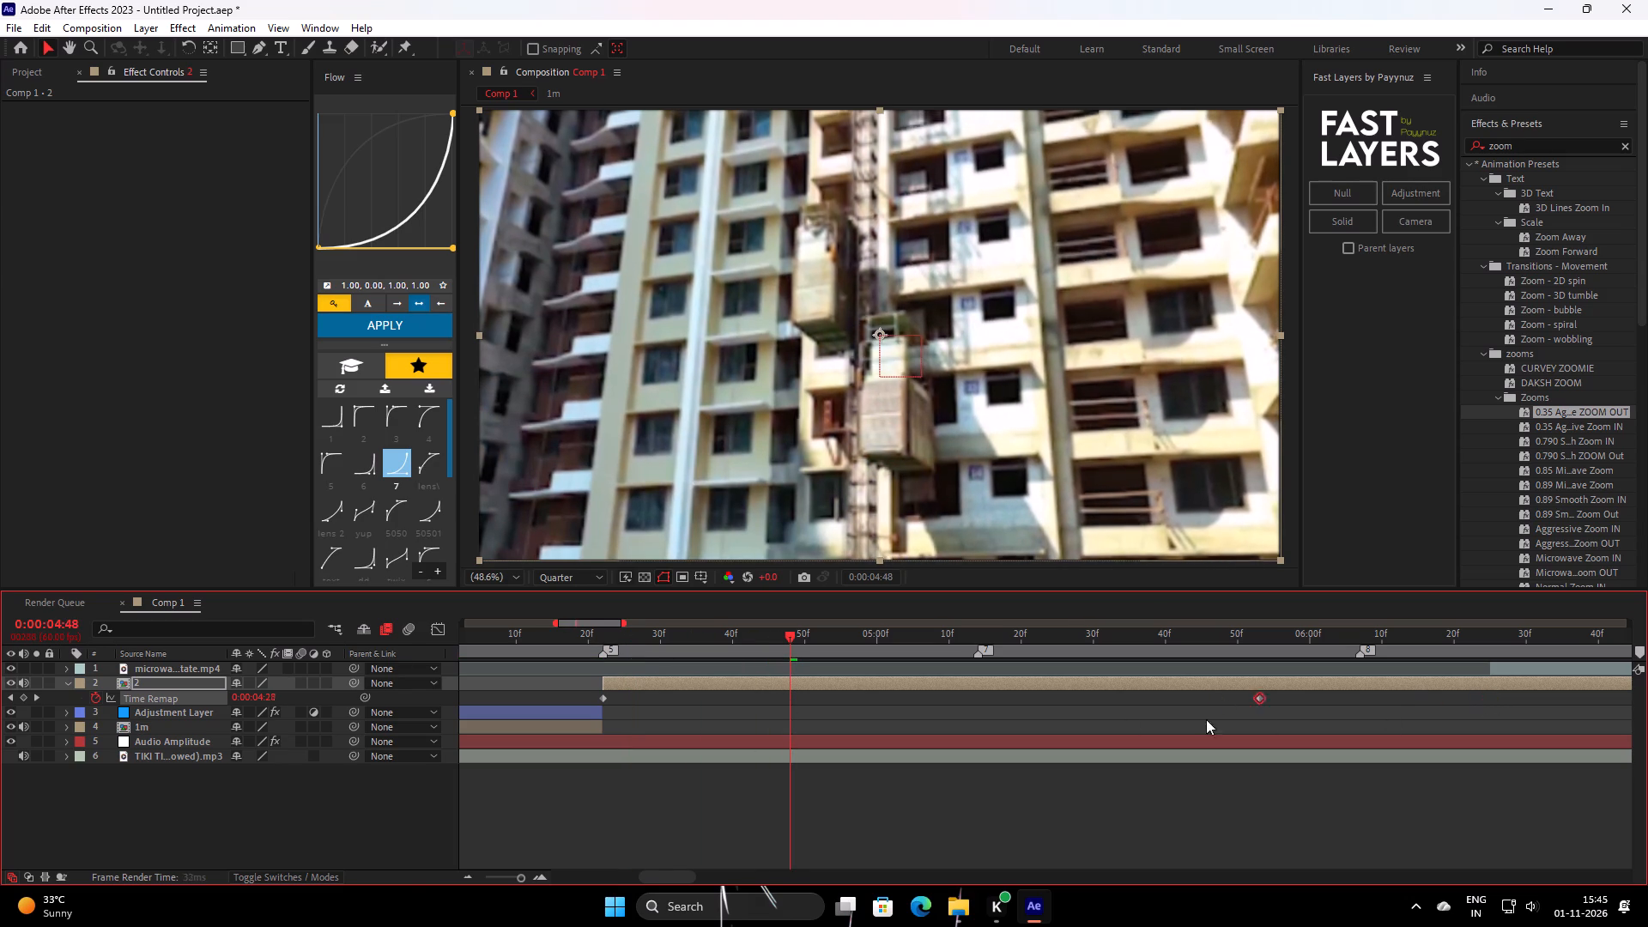
drag(1206, 719, 790, 740)
Copy layer 2's first Time Remap keyframe and paste it at 0:00:05:15 on the beat marker following marker 5.
drag(794, 639, 936, 695)
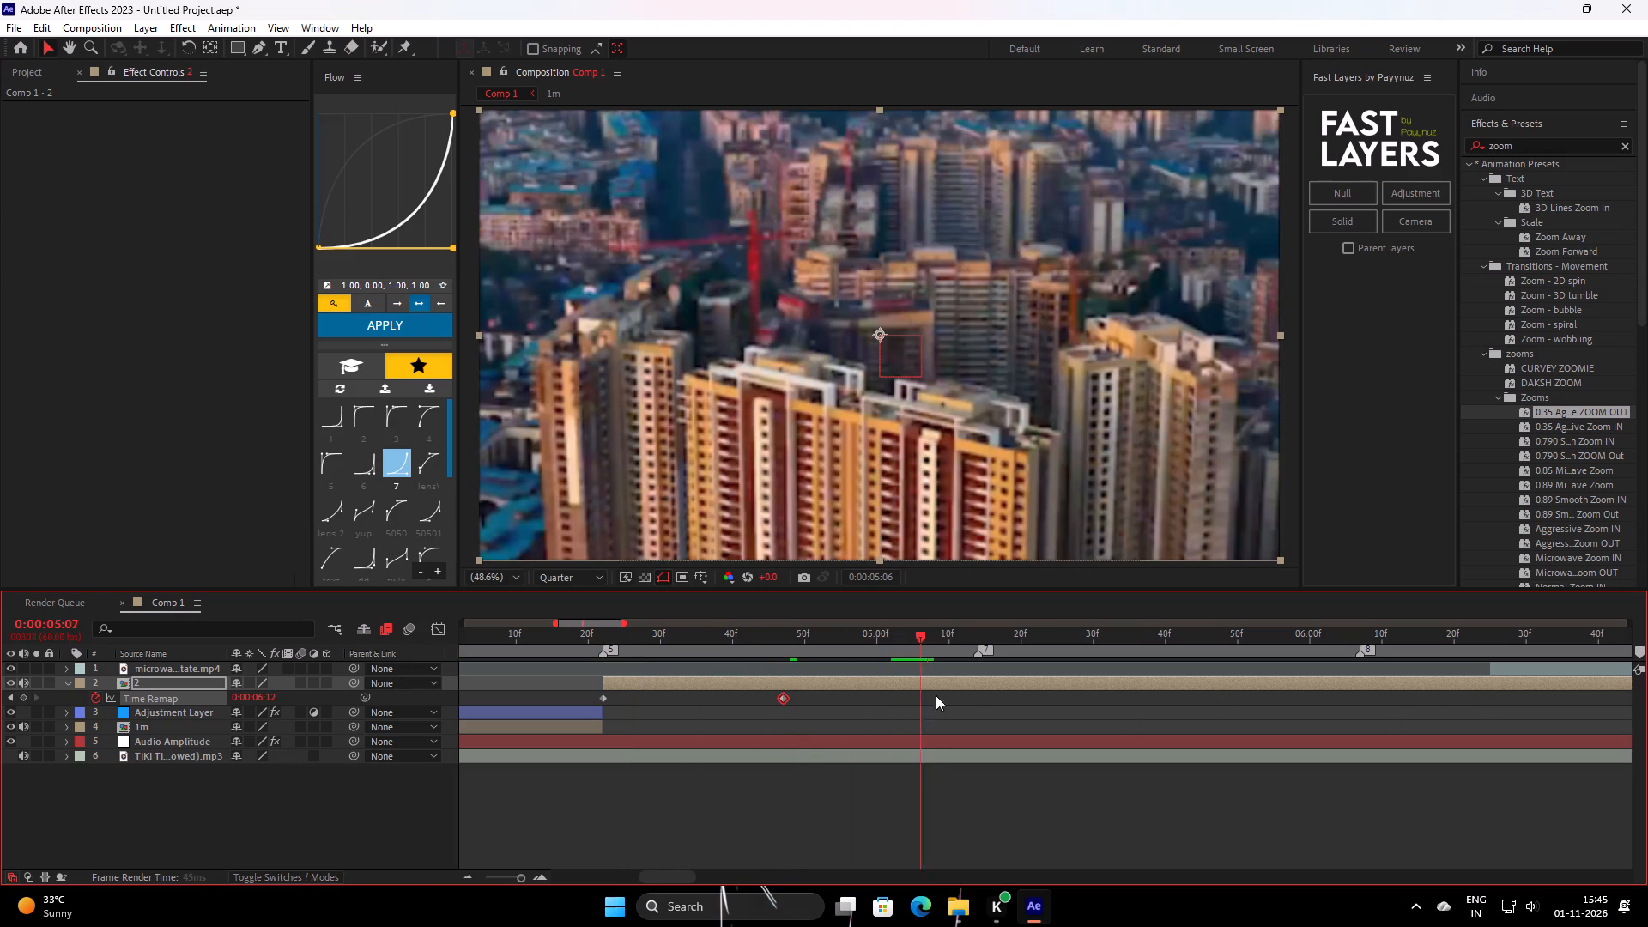
drag(936, 695, 985, 697)
click(601, 699)
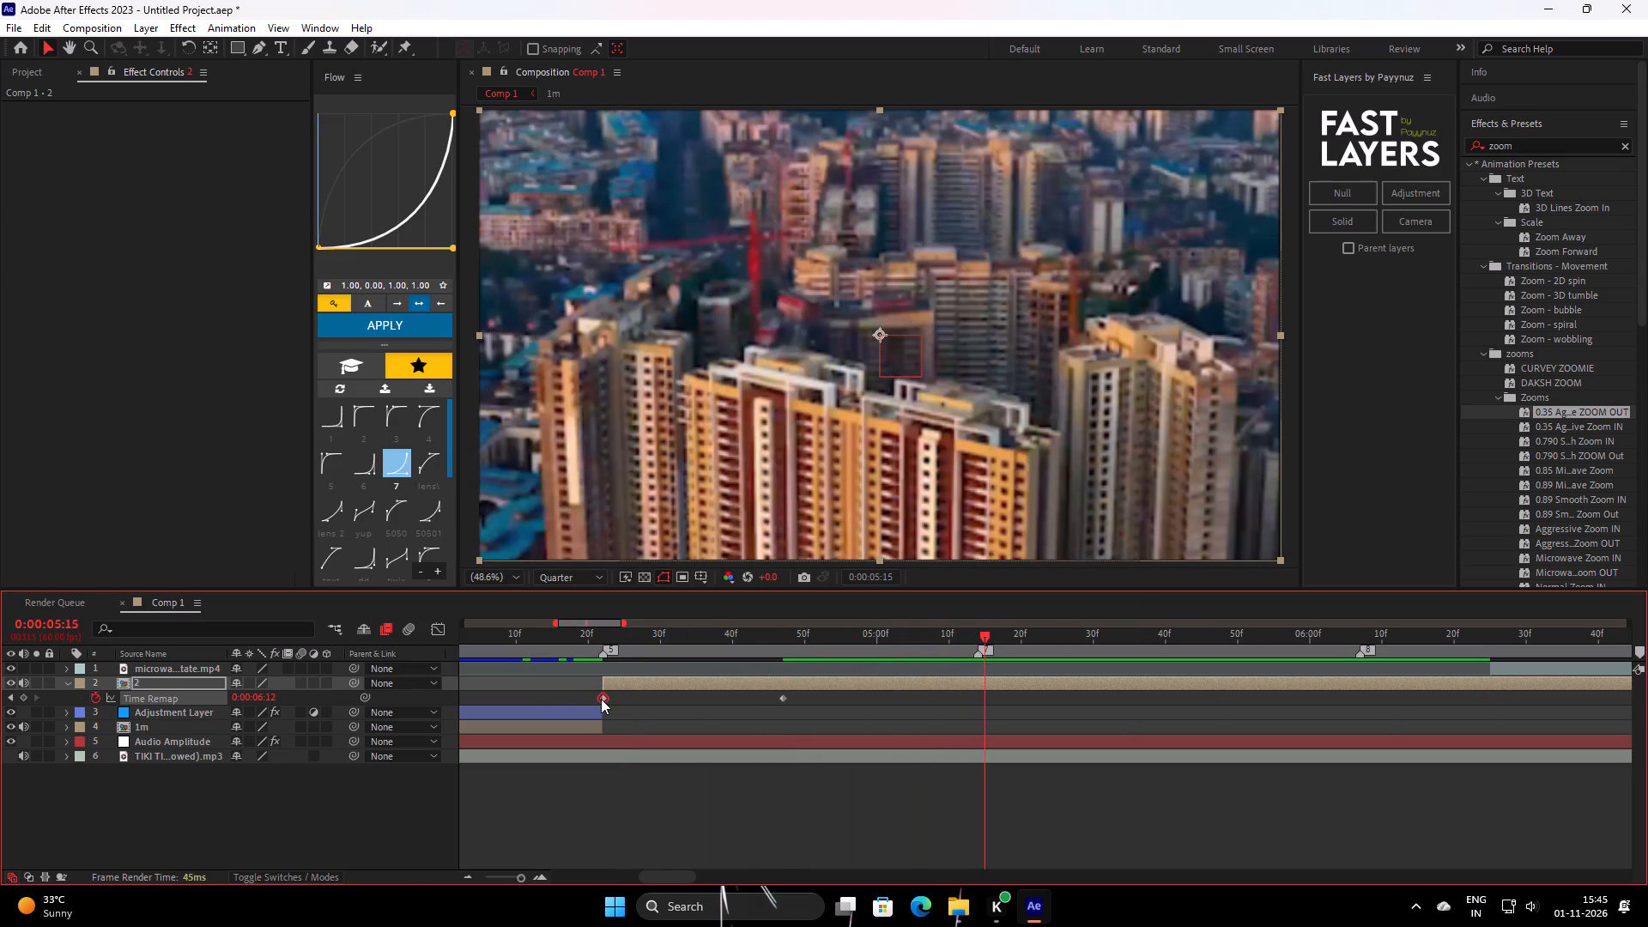
key(ctrl+c)
key(ctrl+v)
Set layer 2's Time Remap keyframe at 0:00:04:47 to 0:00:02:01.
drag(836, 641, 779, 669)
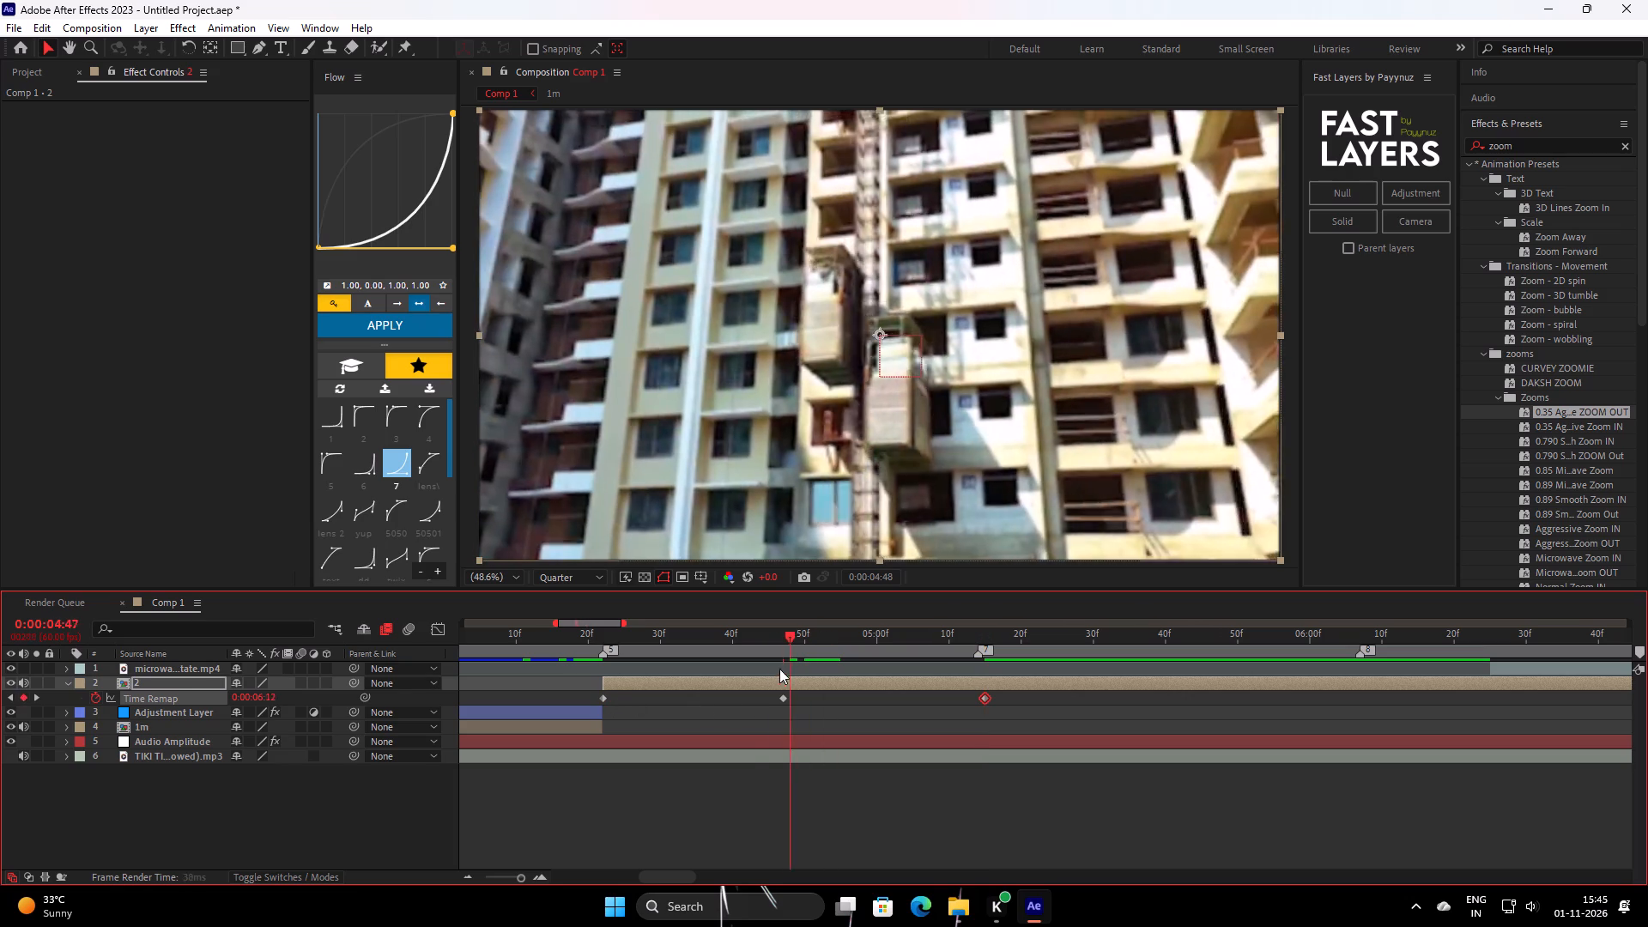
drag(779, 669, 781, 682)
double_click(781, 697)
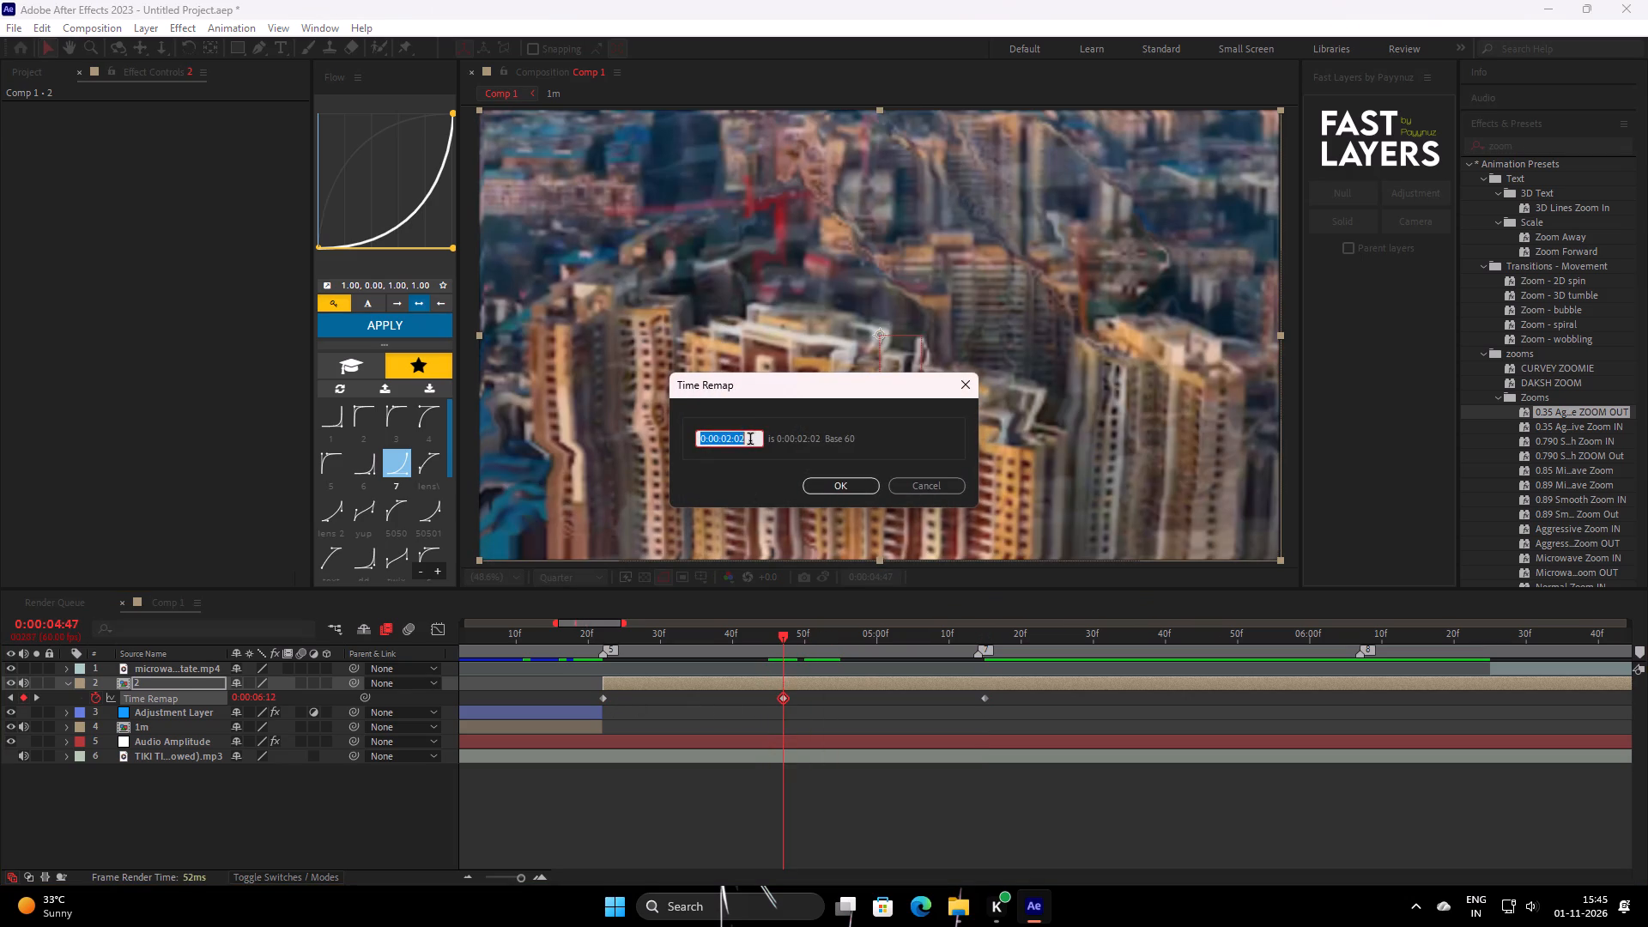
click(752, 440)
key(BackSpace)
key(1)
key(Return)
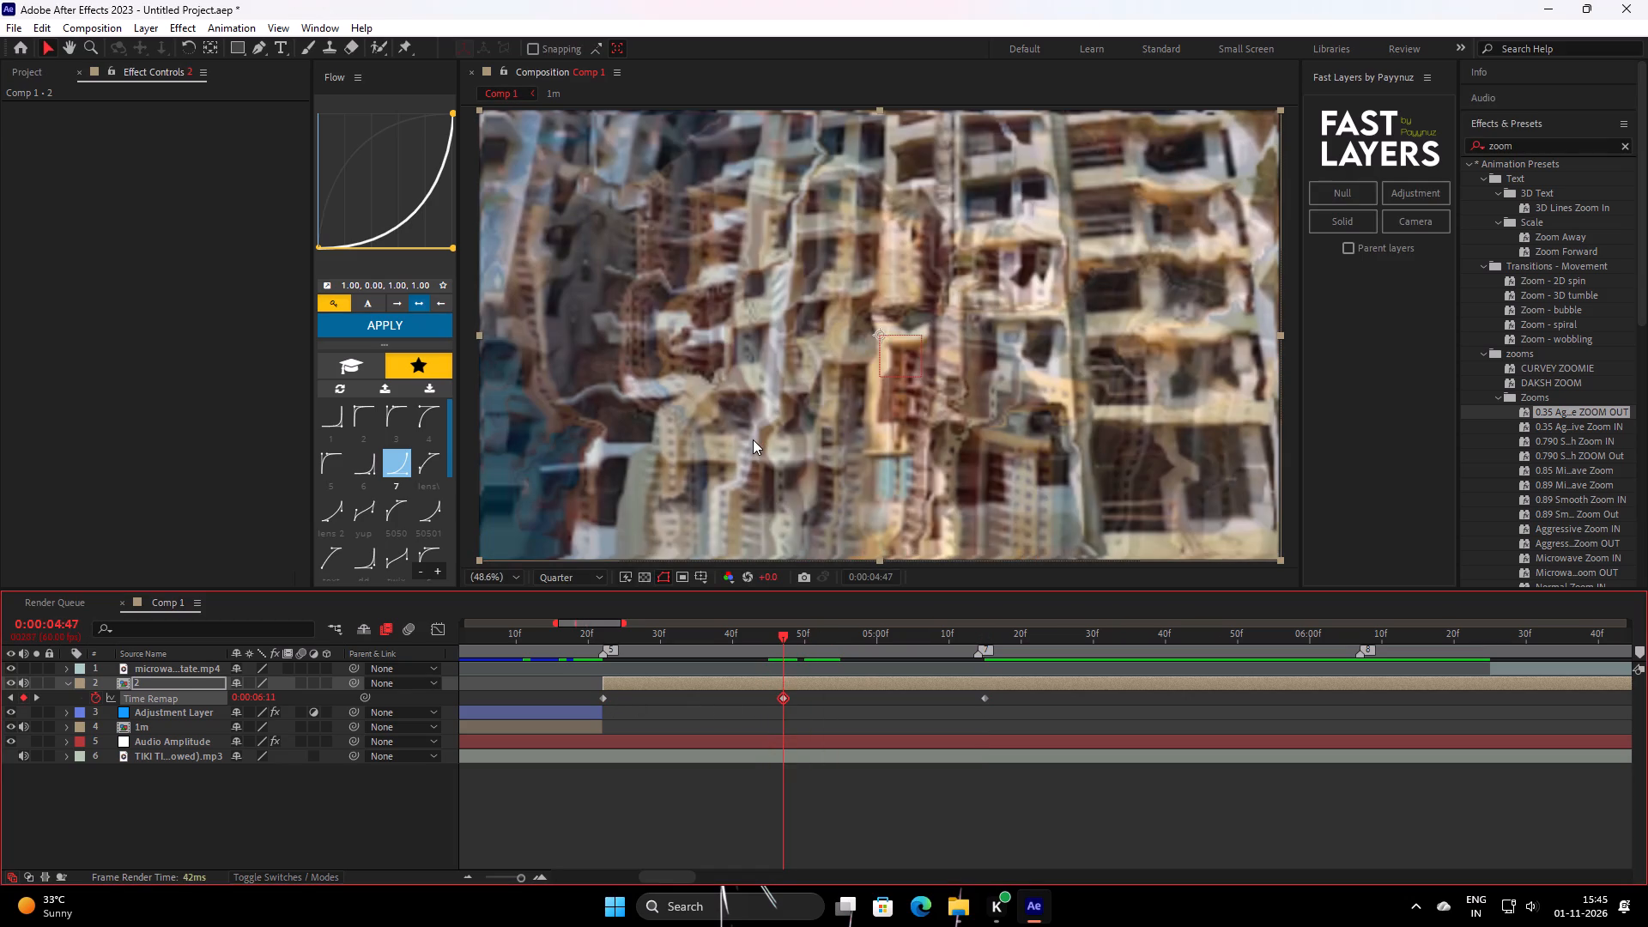
Set layer 2's Time Remap keyframe at 0:00:04:47 to 0:00:02:00.
double_click(779, 697)
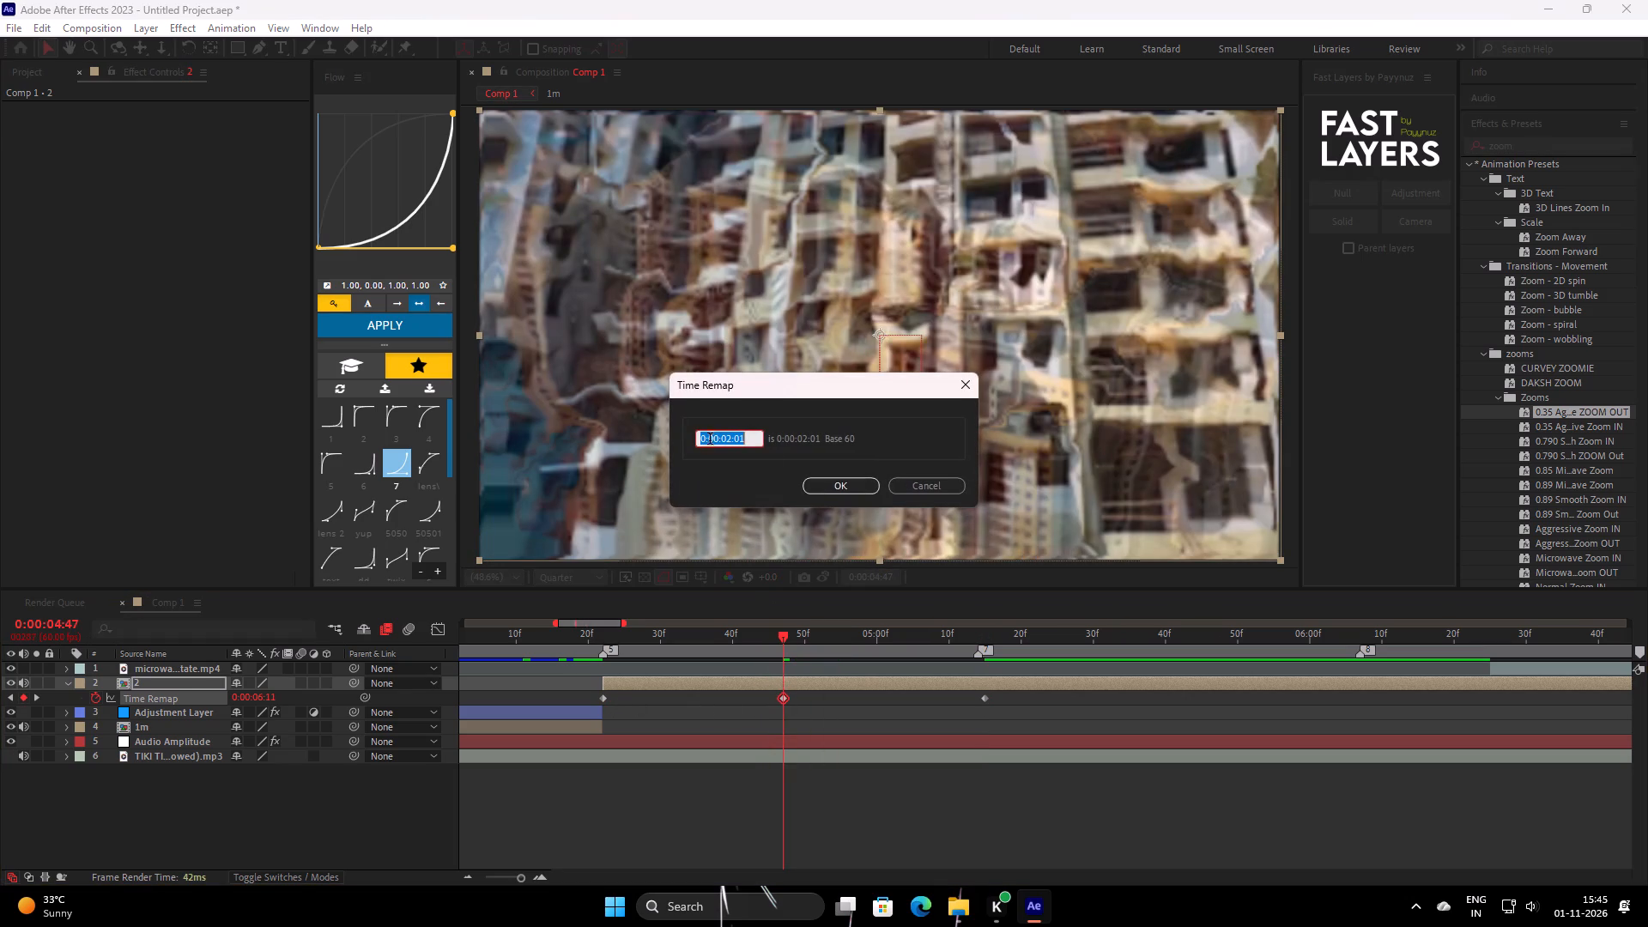
click(751, 441)
key(BackSpace)
key(0)
key(Return)
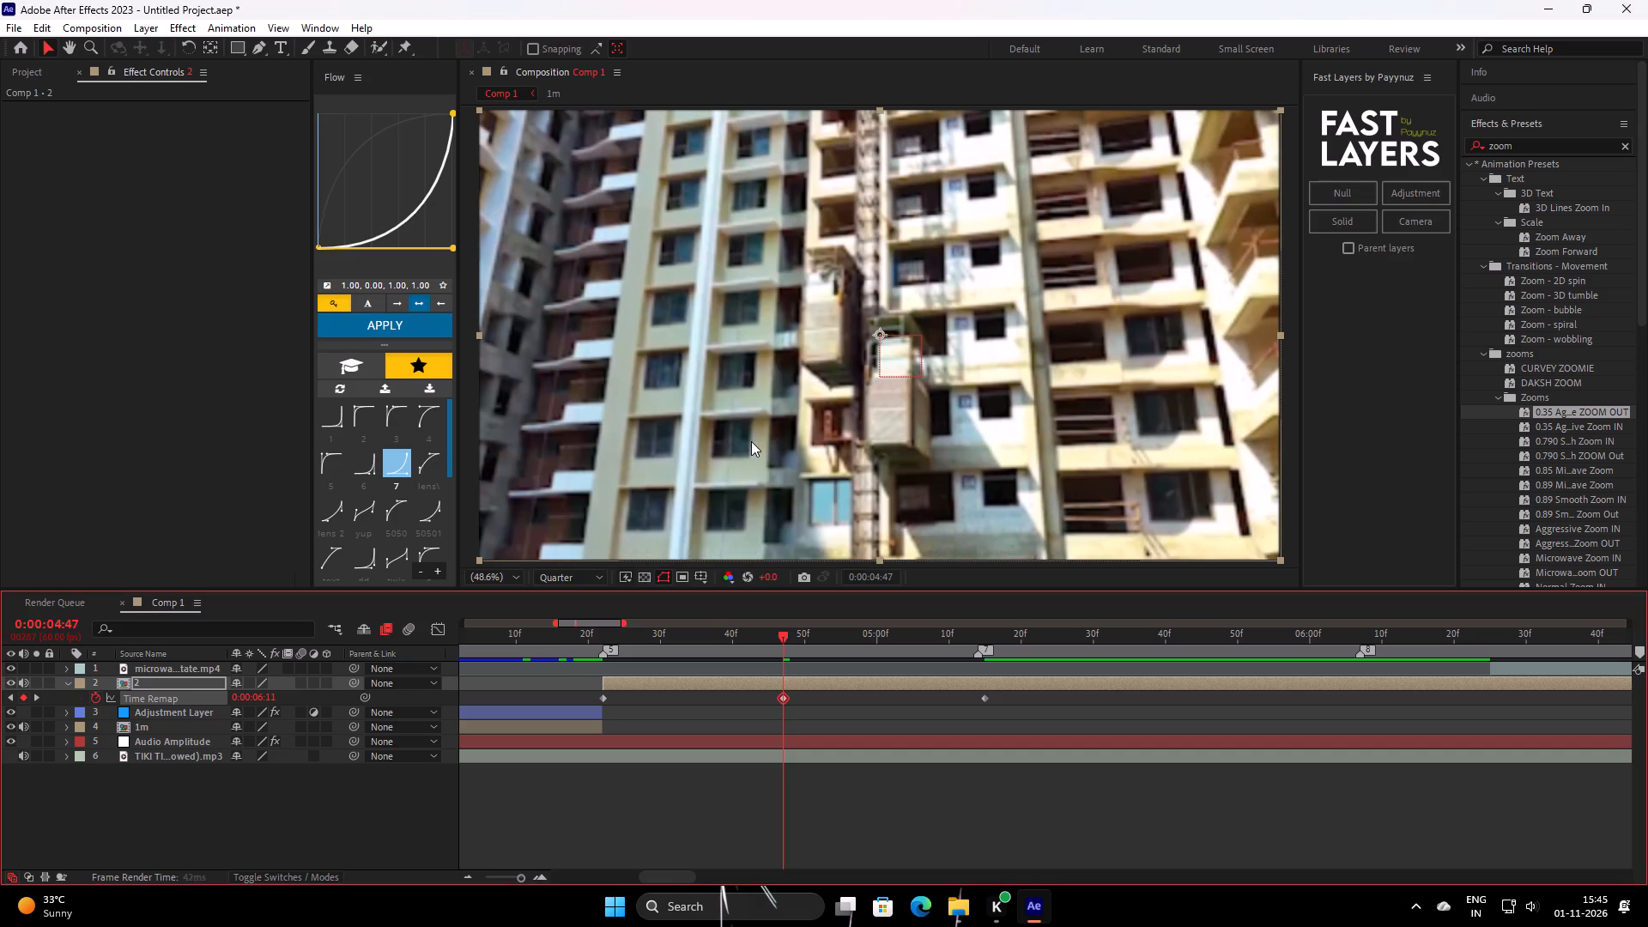
Move layer 2's middle Time Remap keyframe one frame later, to 0:00:04:48.
drag(785, 696, 790, 705)
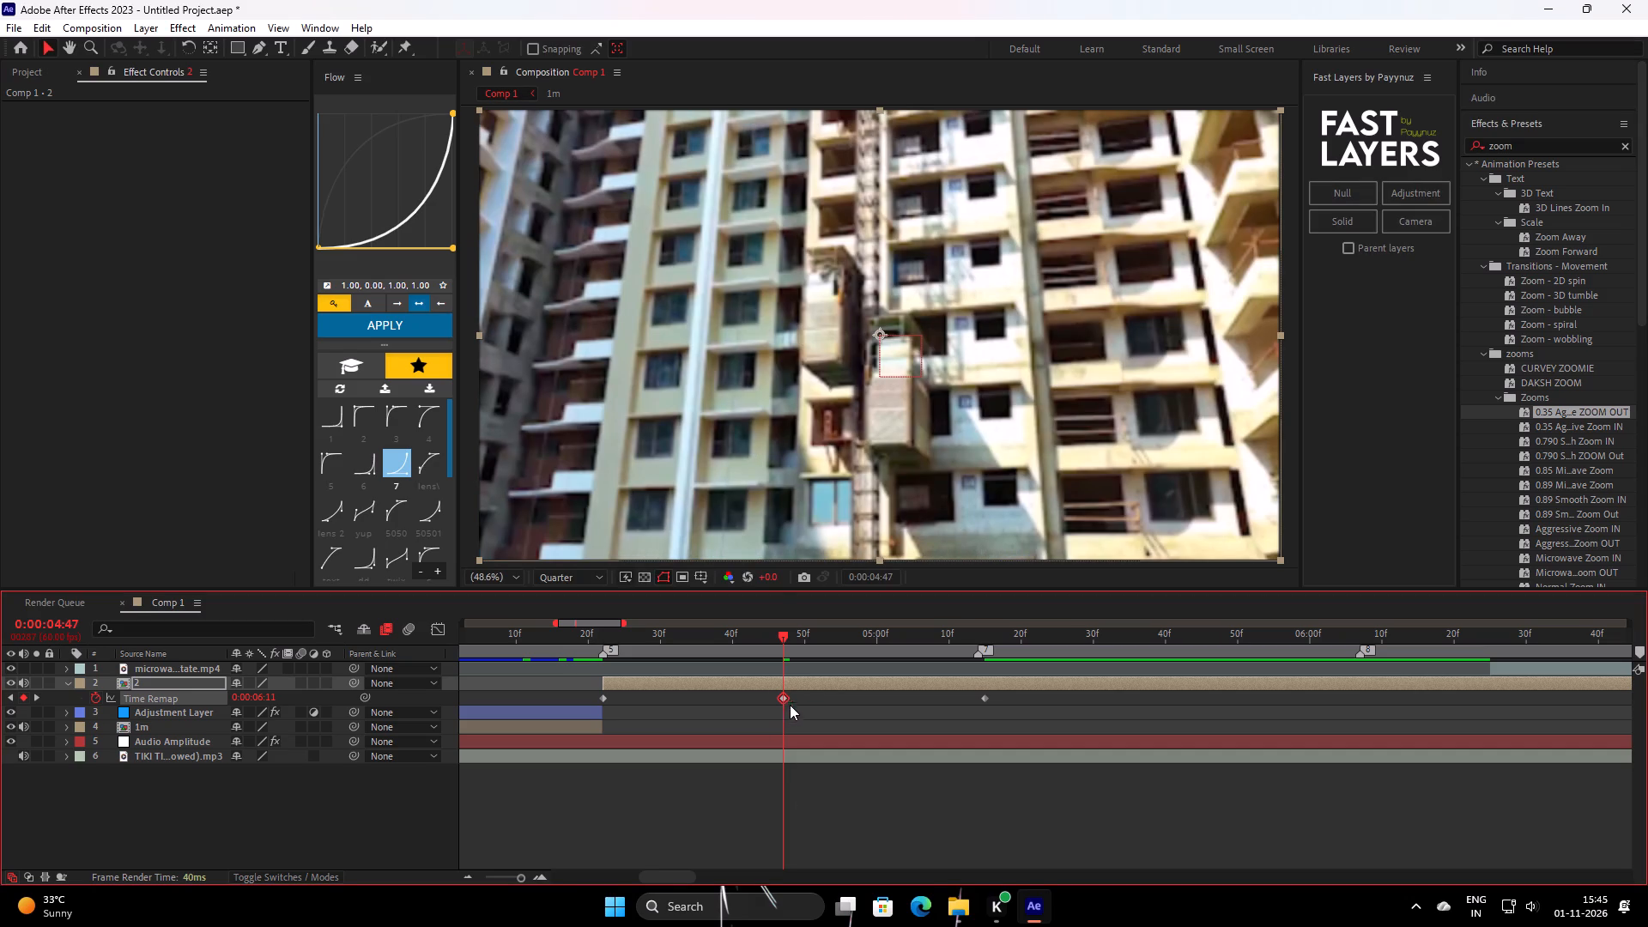
drag(790, 705, 792, 710)
click(792, 710)
Apply Flow preset 4 to layer 2's first two Time Remap keyframes and preset 7 to its last two, and preview the easing.
drag(838, 707, 470, 648)
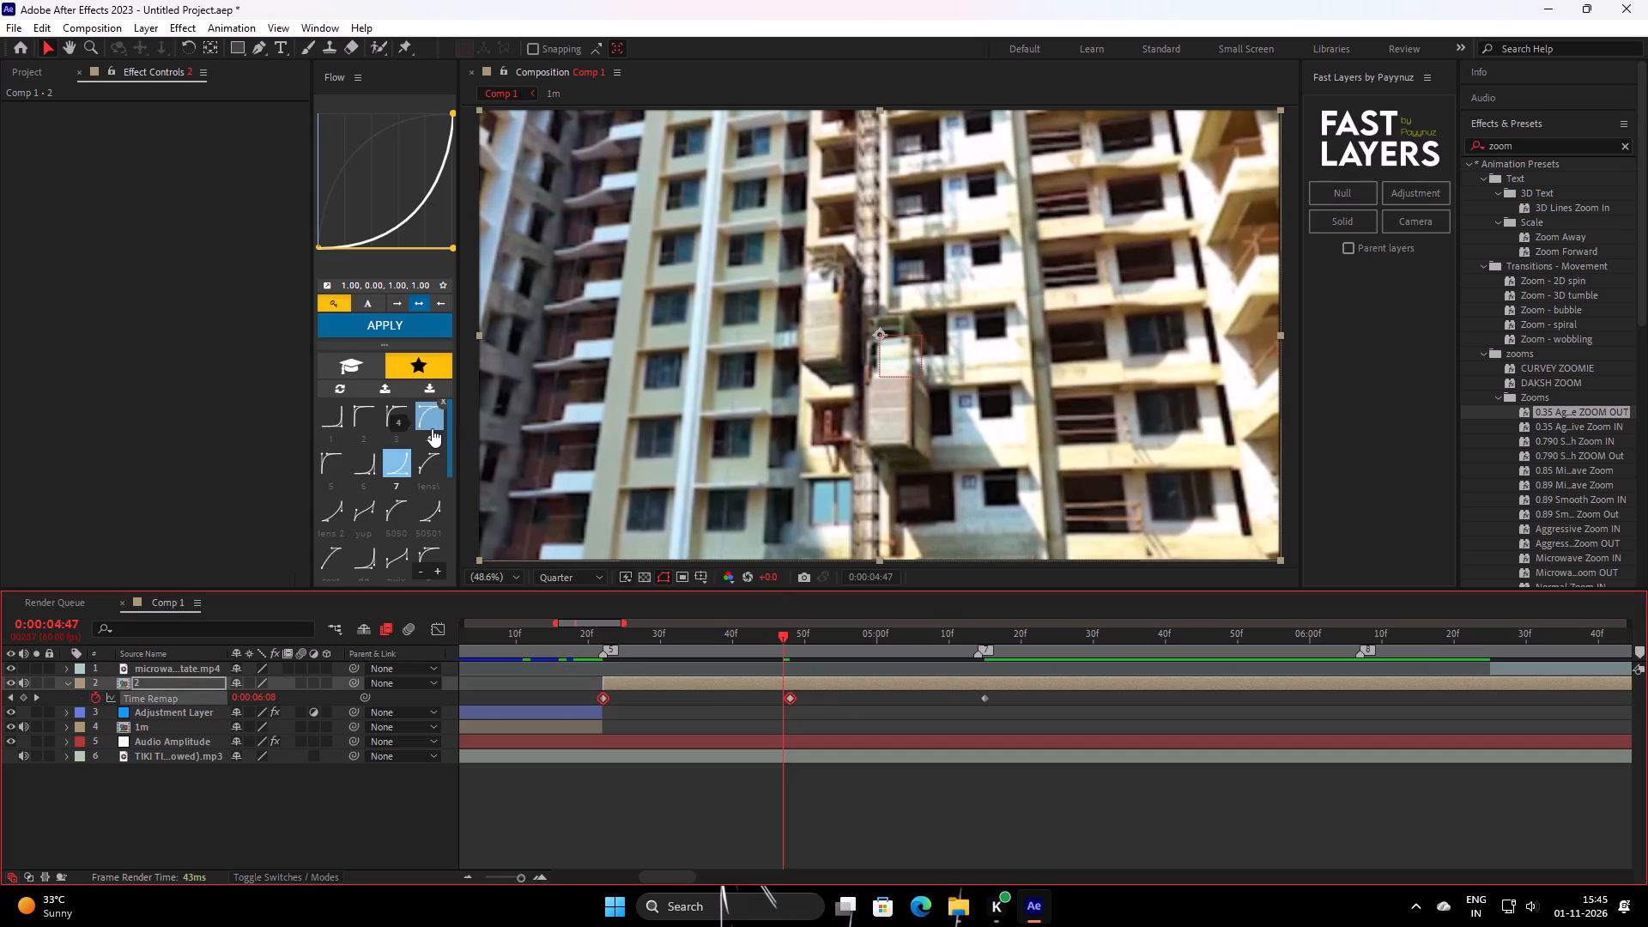
click(432, 428)
click(427, 330)
drag(1056, 711, 635, 643)
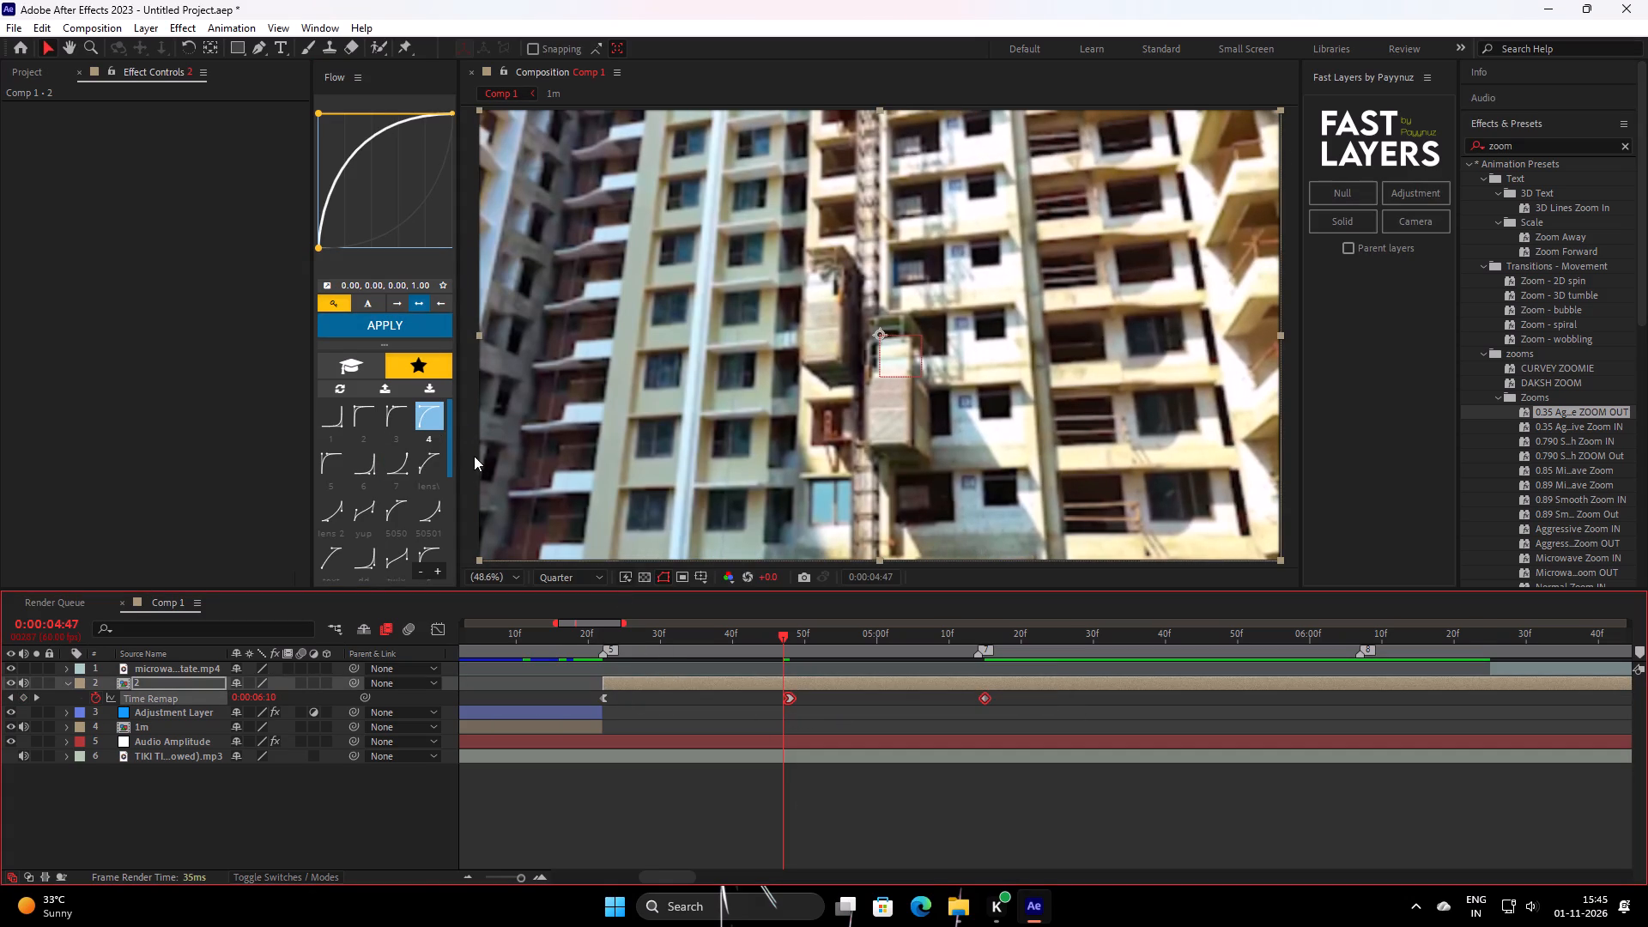
click(399, 465)
click(418, 326)
drag(783, 653, 373, 724)
key(space)
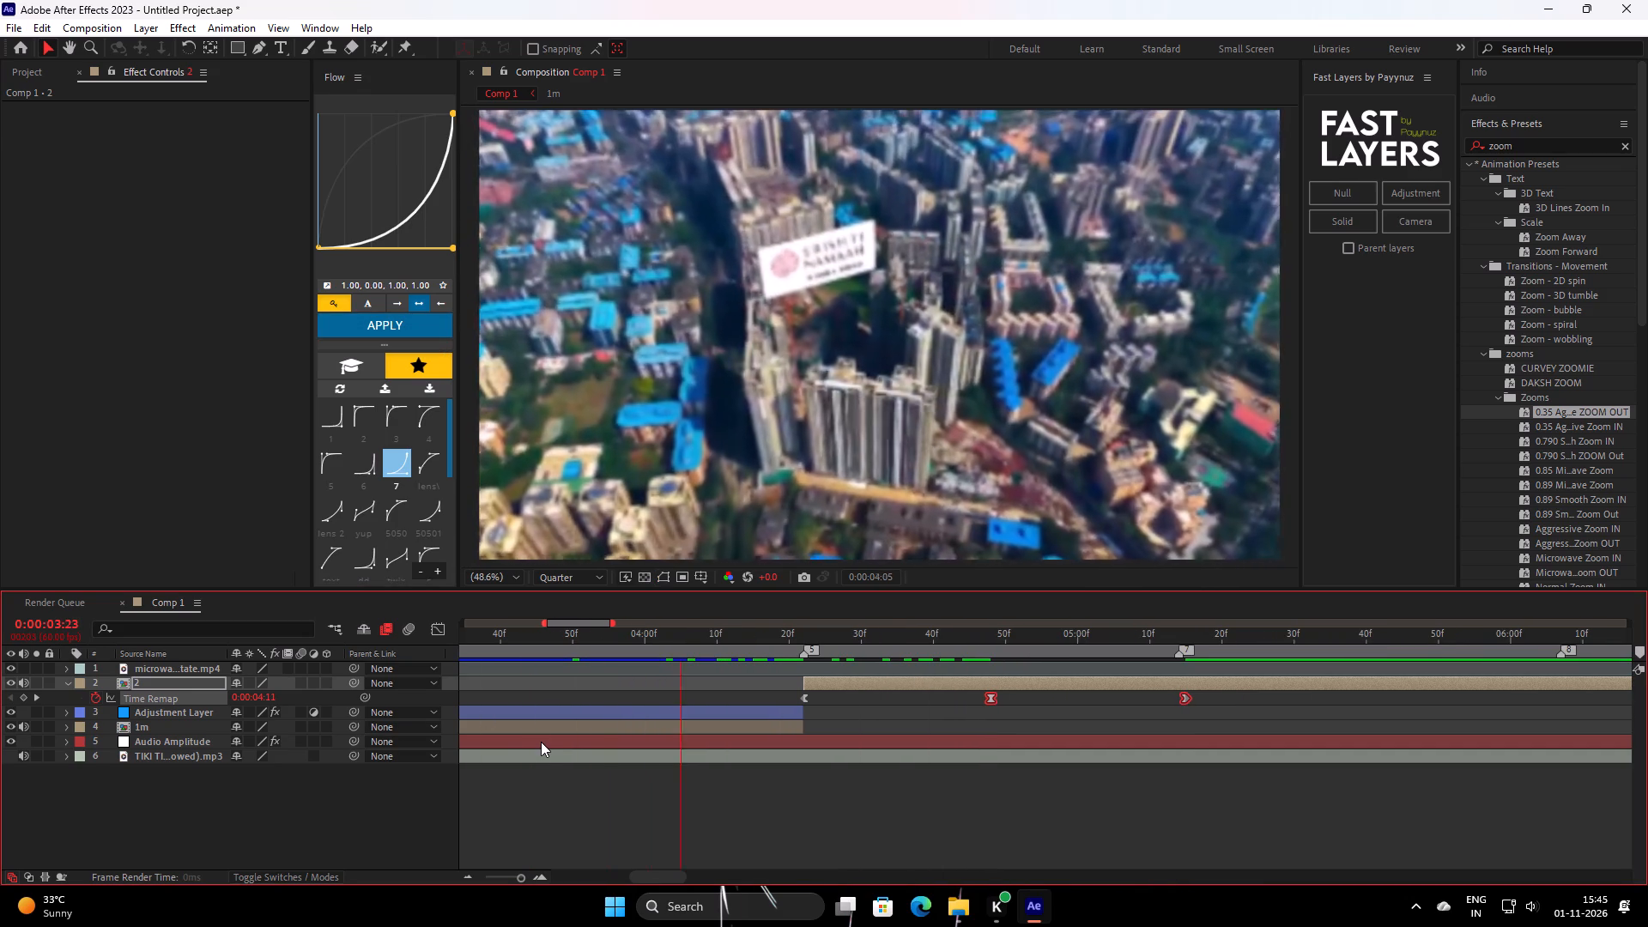
key(space)
Set layer 2's first Time Remap keyframe at 0:00:04:22 to 0:00:00:01 and preview the shot.
drag(836, 644, 796, 672)
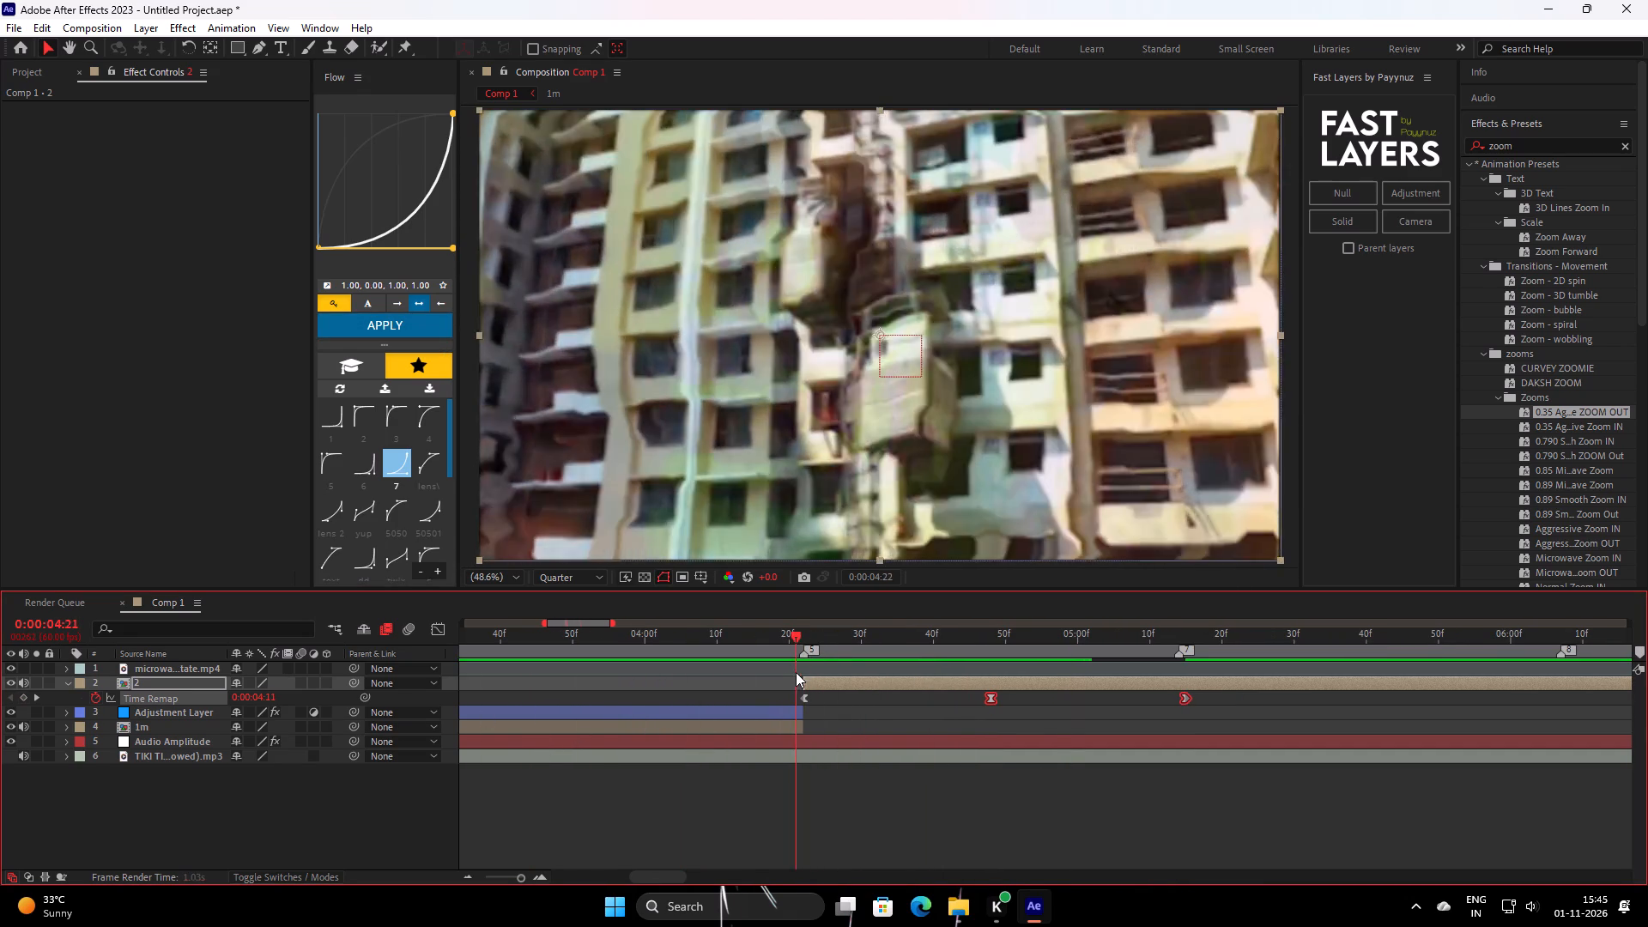
drag(796, 672, 804, 671)
double_click(804, 701)
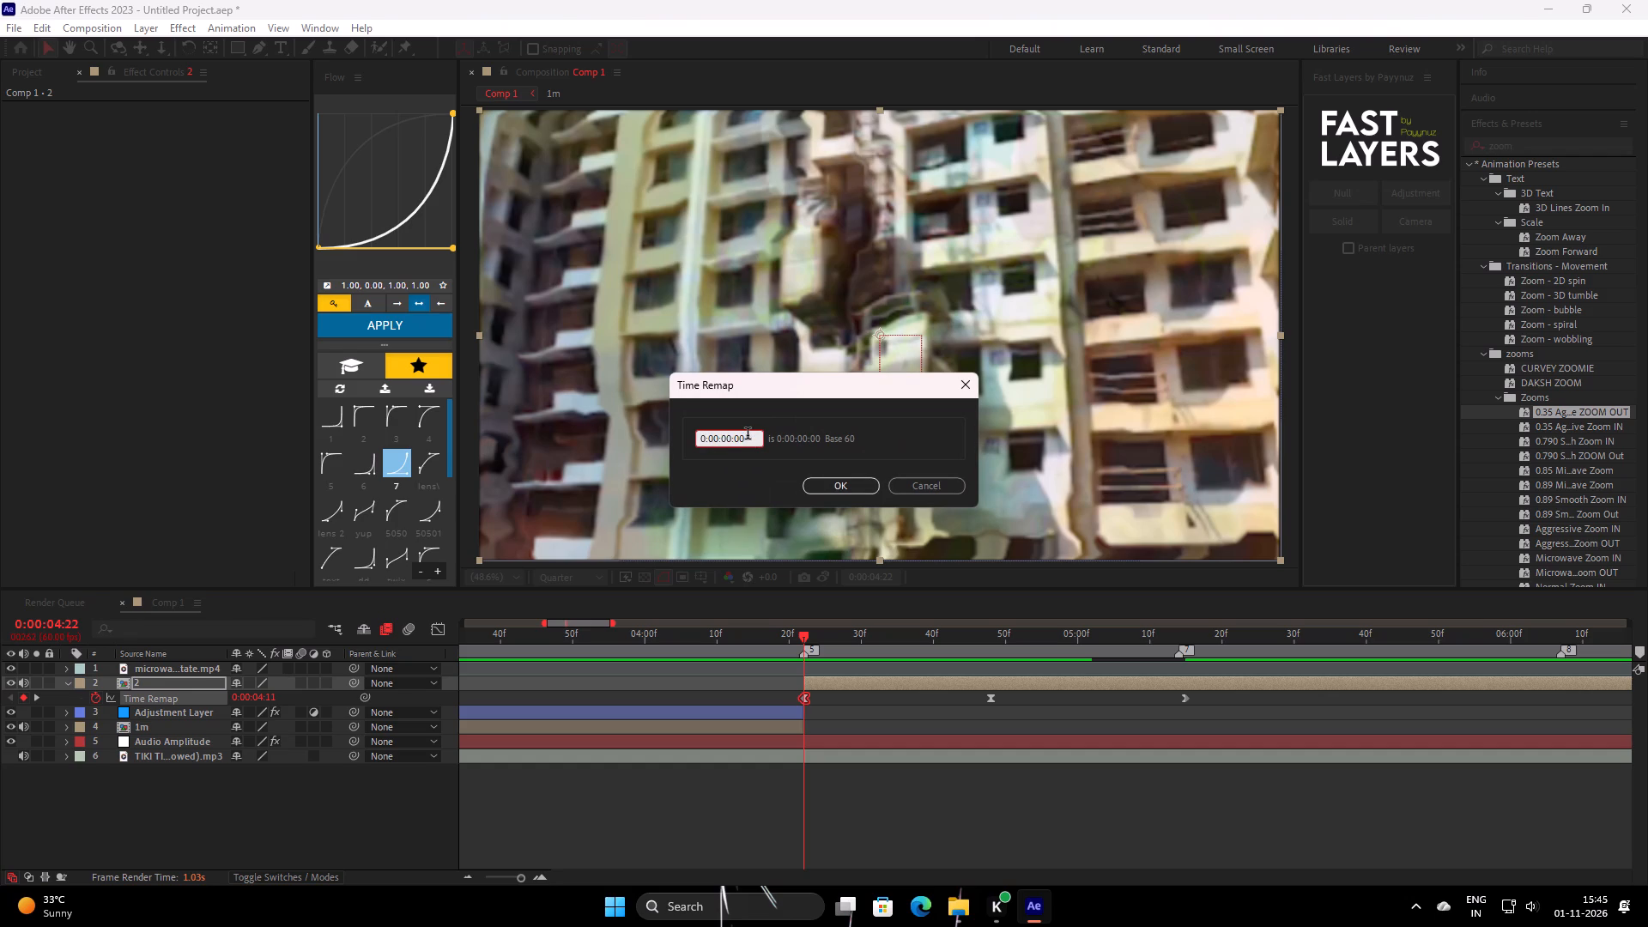
click(748, 435)
key(BackSpace)
key(1)
key(Return)
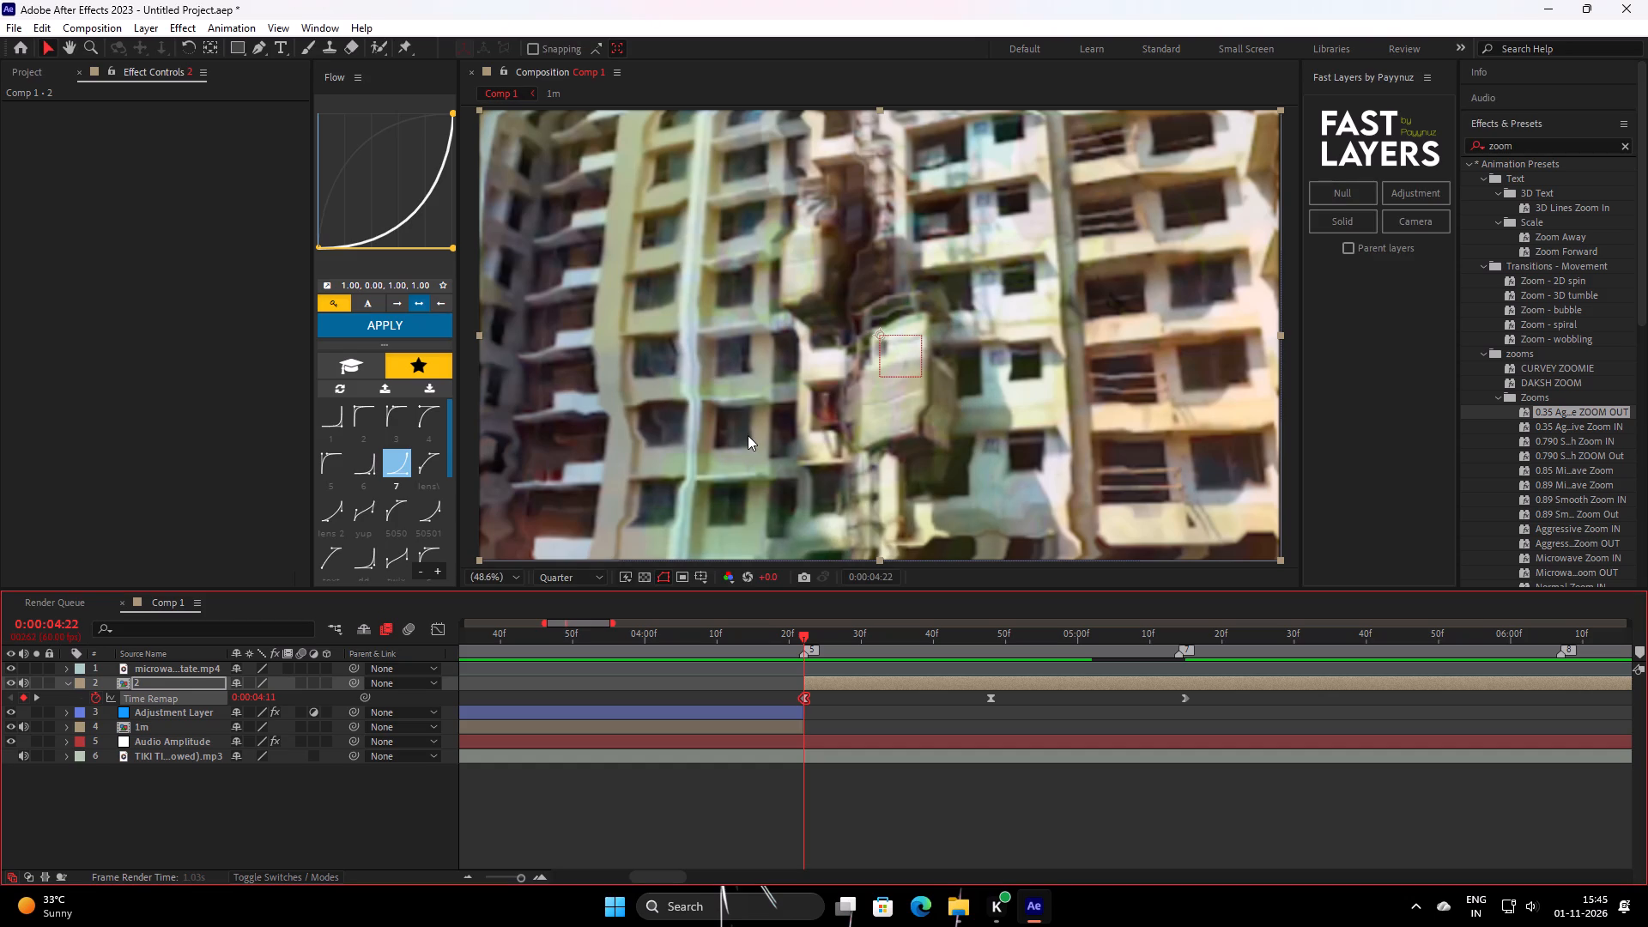
key(space)
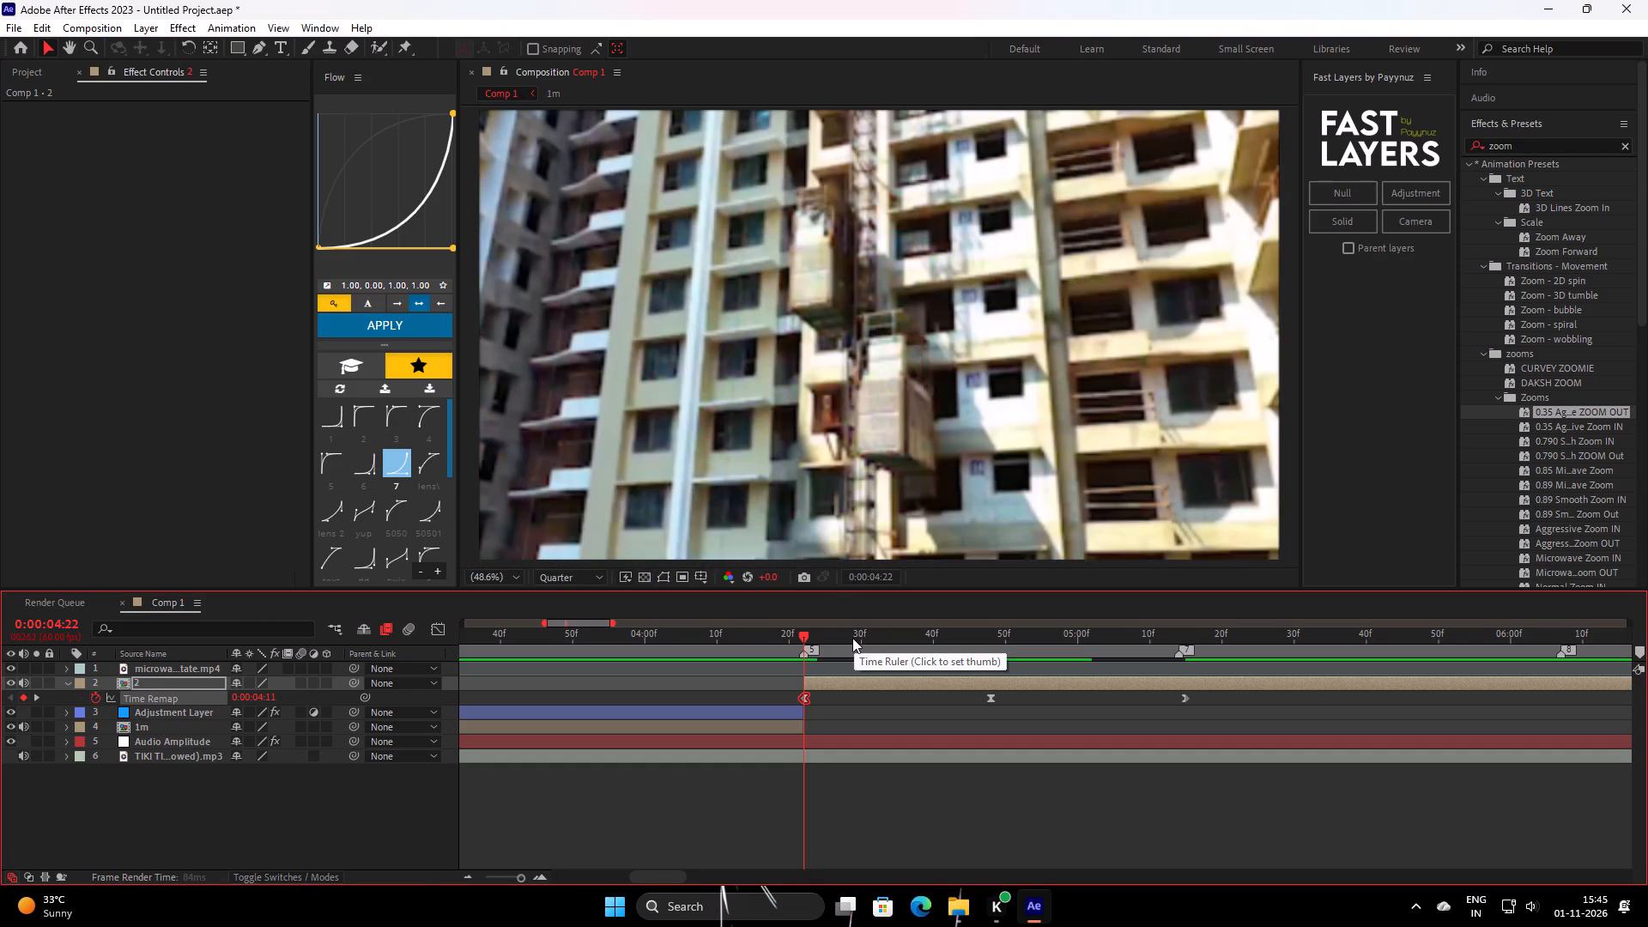
key(space)
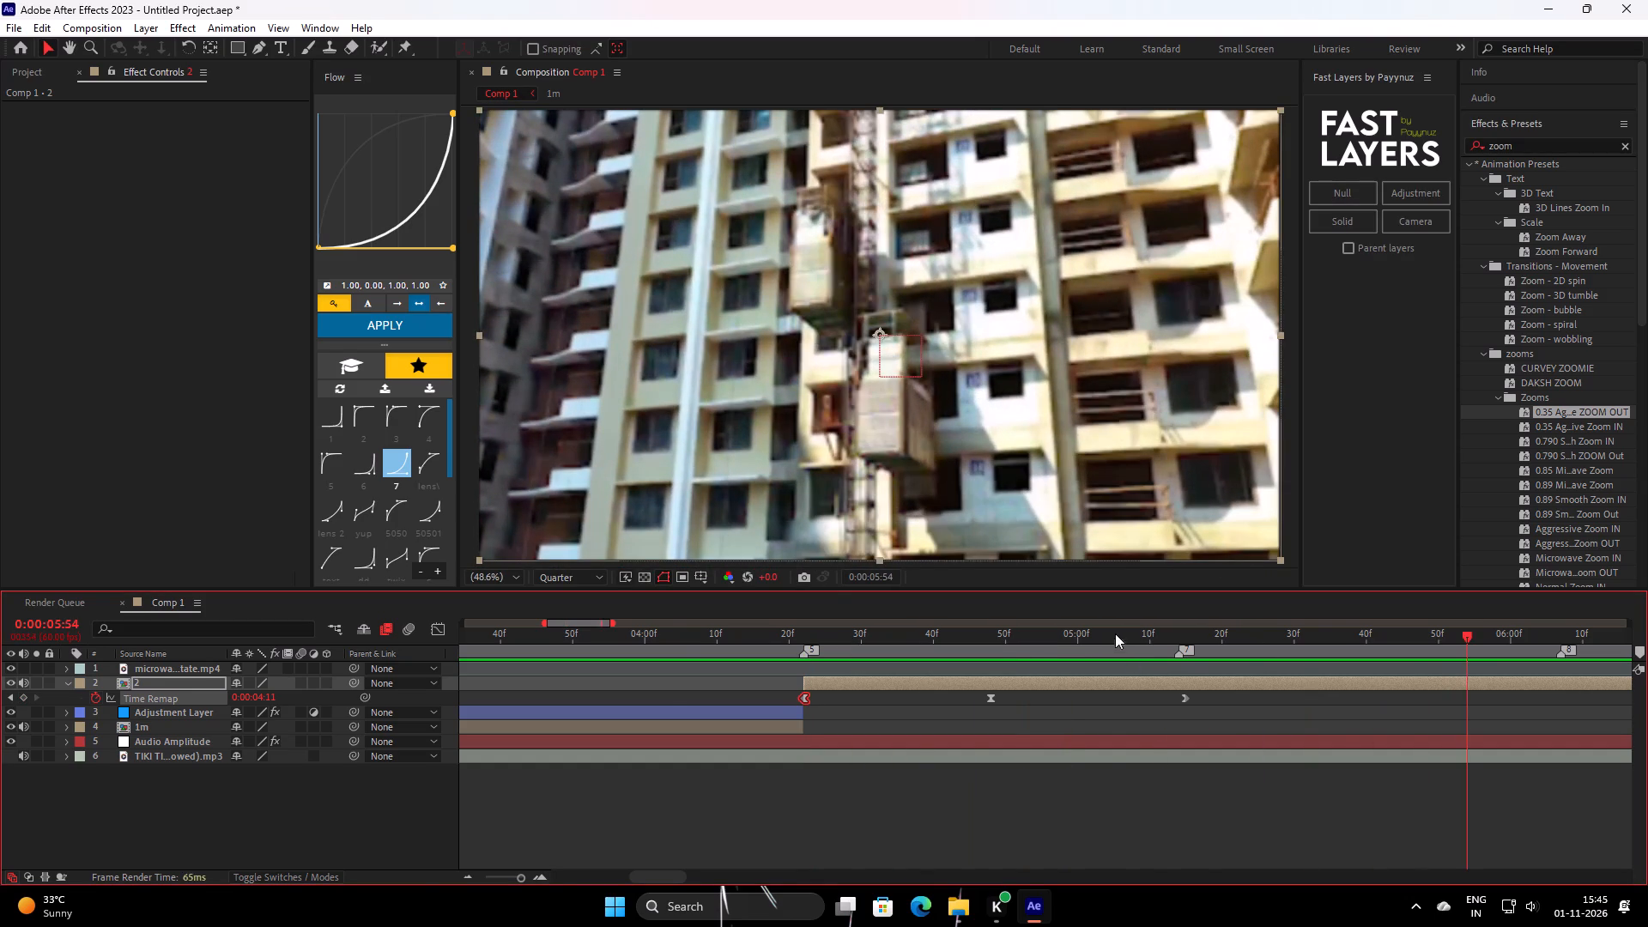
drag(1115, 633, 347, 697)
key(space)
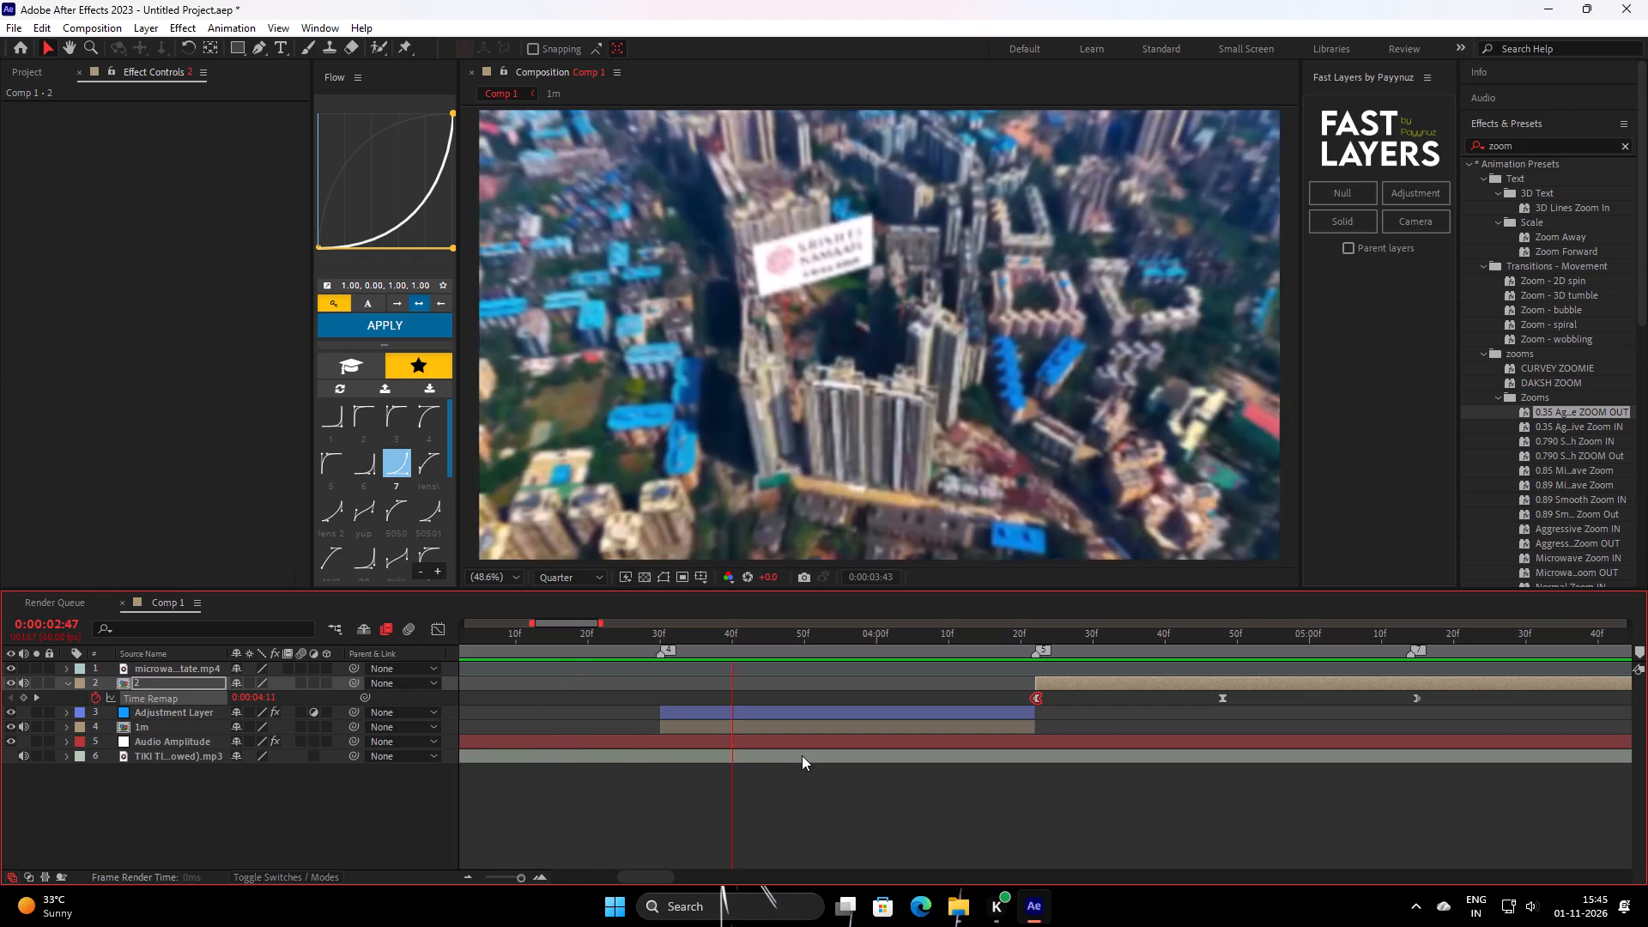
key(space)
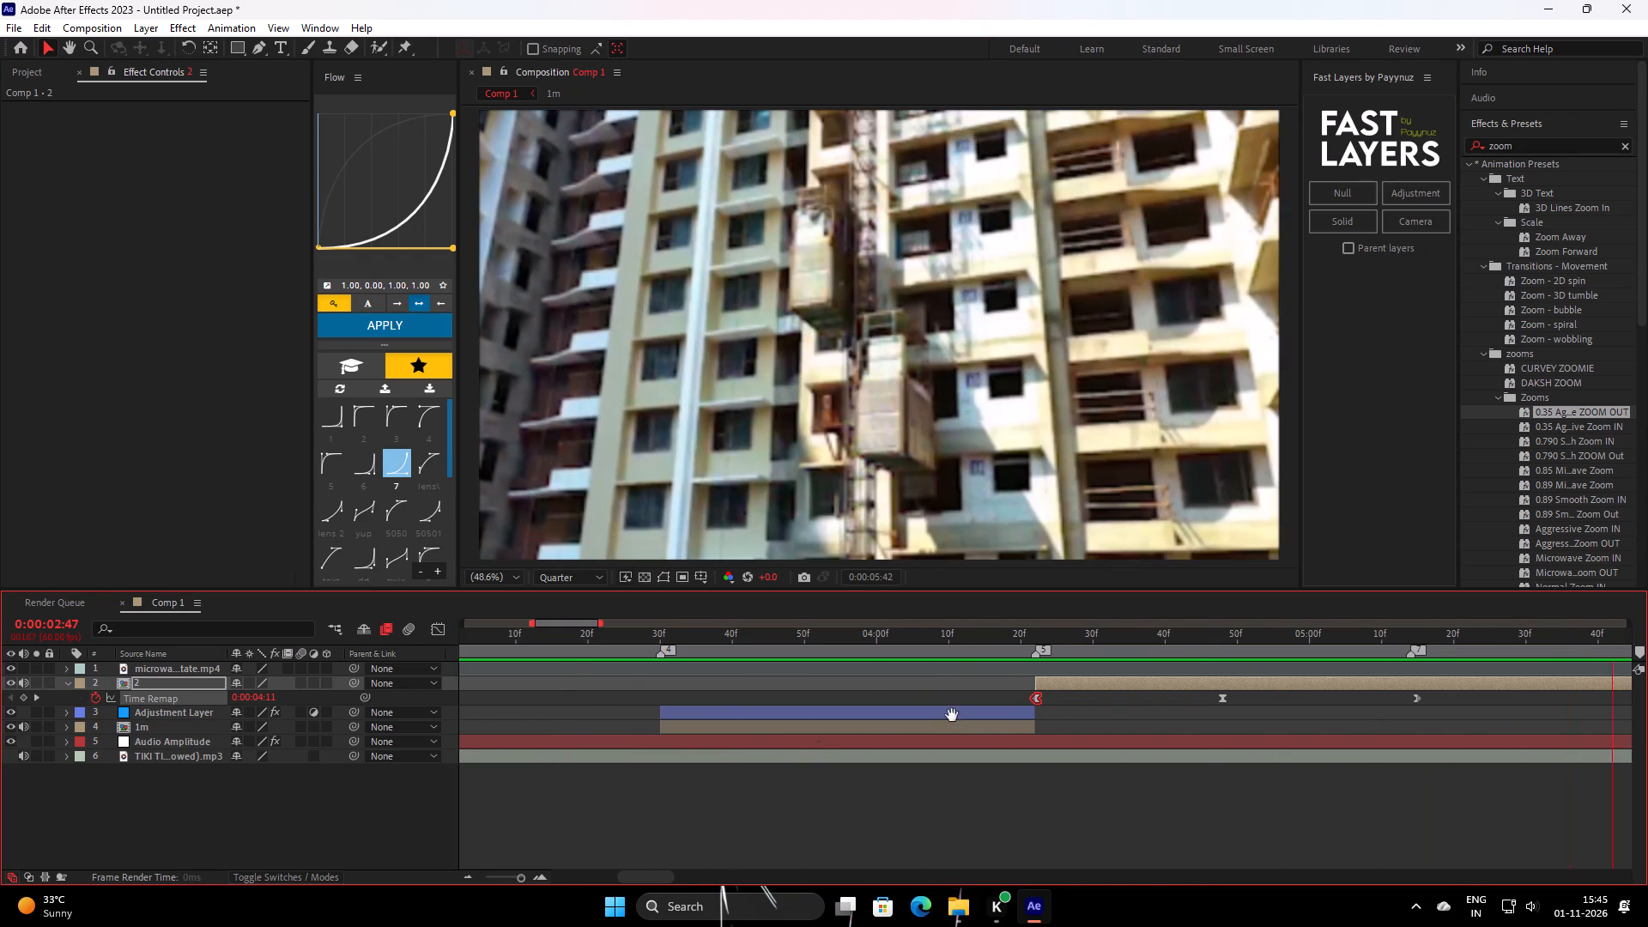
Move layer 2's last Time Remap keyframe one frame earlier, to 0:00:05:14, and preview the shot.
drag(911, 635, 815, 707)
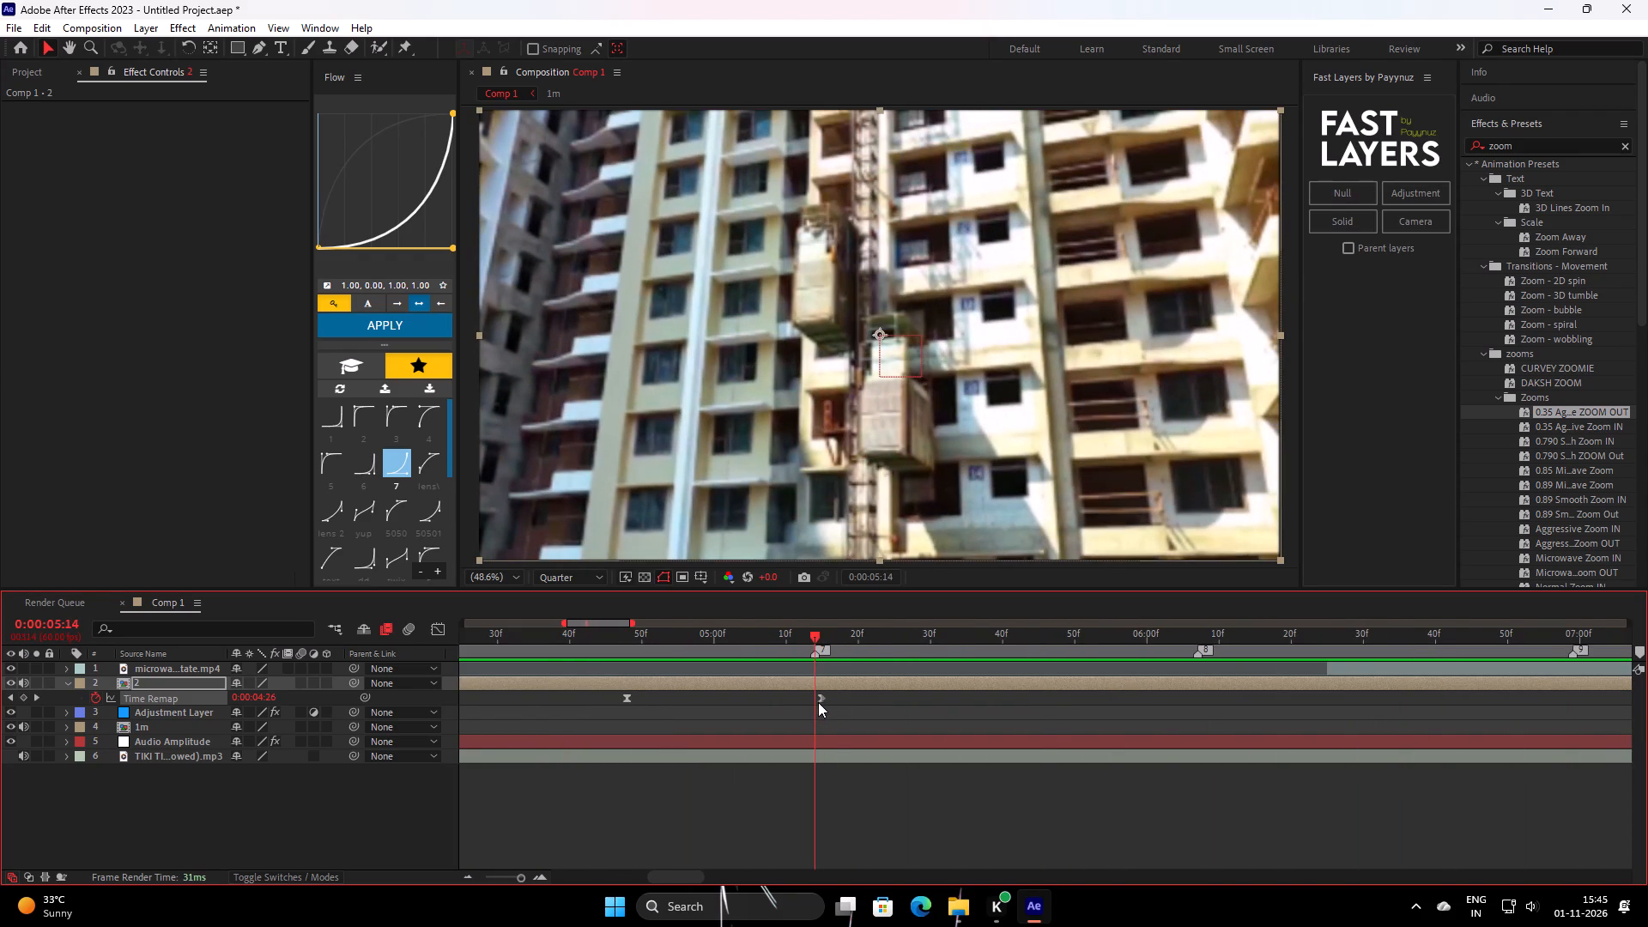
drag(843, 704, 606, 680)
alt+click(824, 699)
click(883, 721)
drag(828, 646, 552, 736)
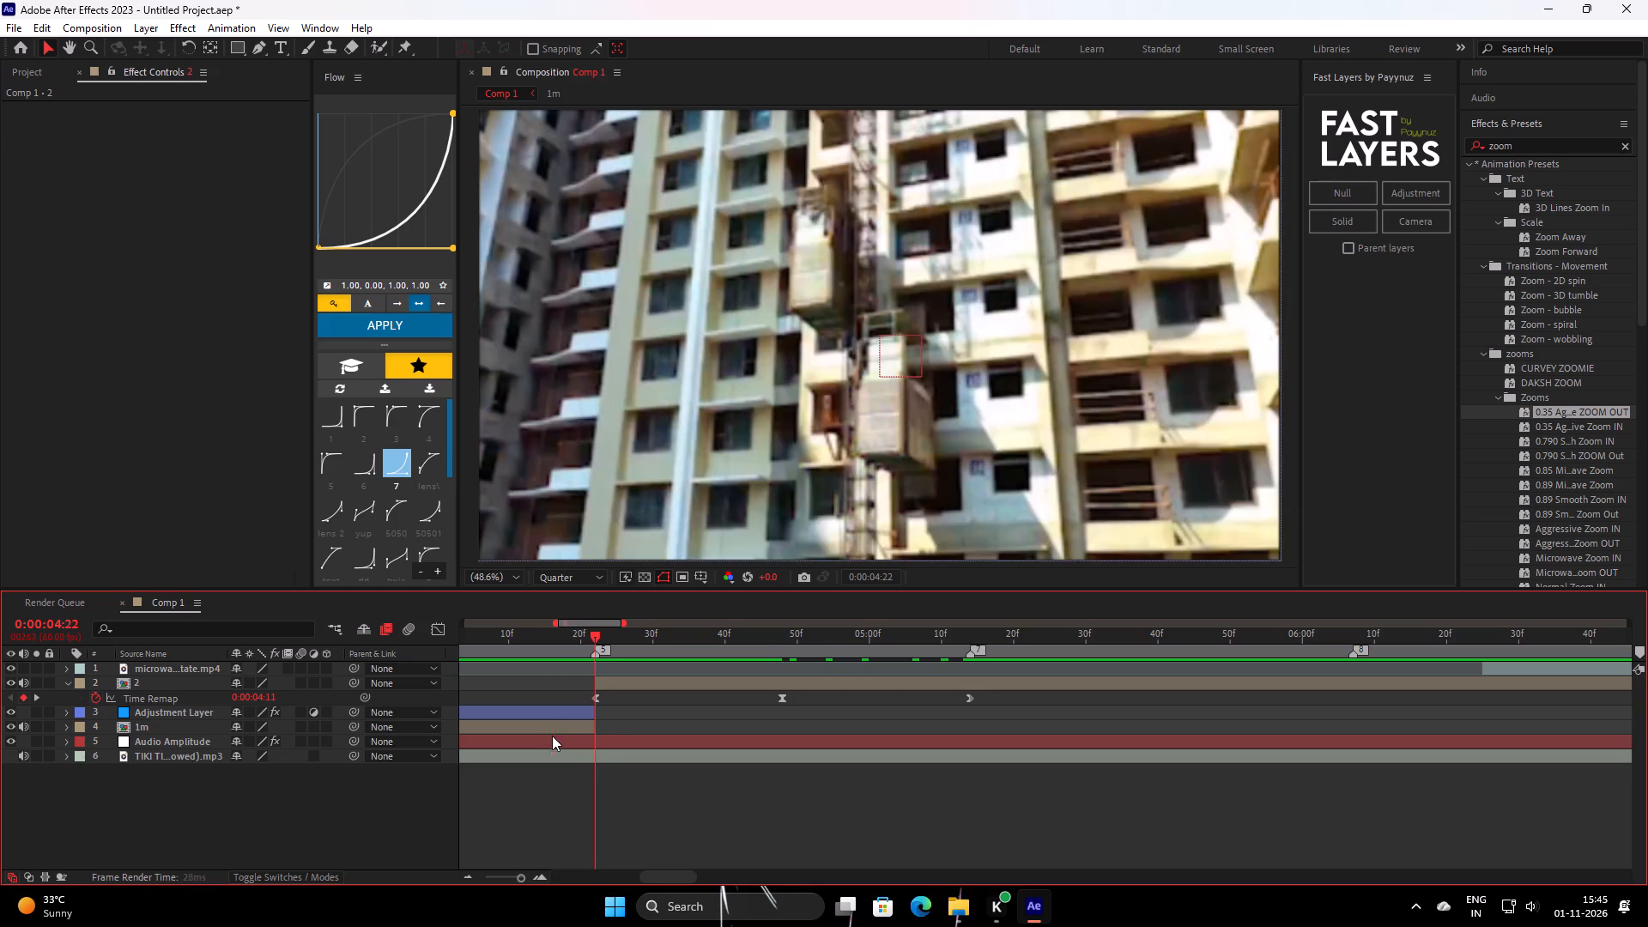
drag(552, 736, 551, 736)
key(space)
key(space)
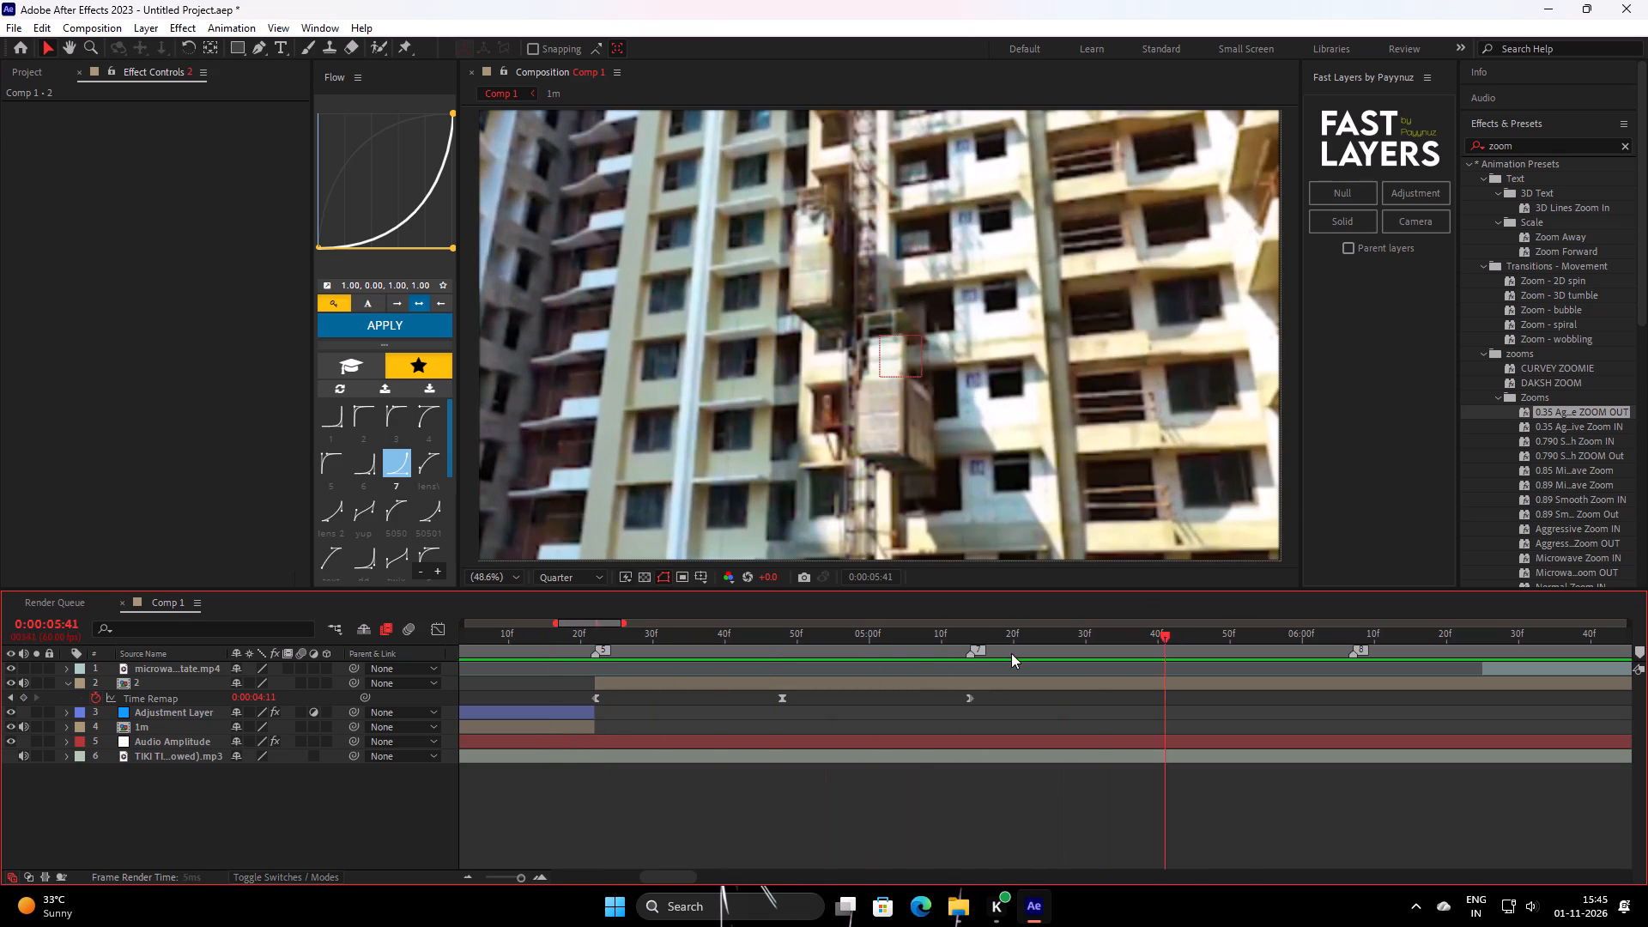
Split layer 2 at 0:00:05:14 on the beat marker and delete the part after it.
drag(1011, 653, 970, 701)
click(1002, 689)
key(ctrl+shift+d)
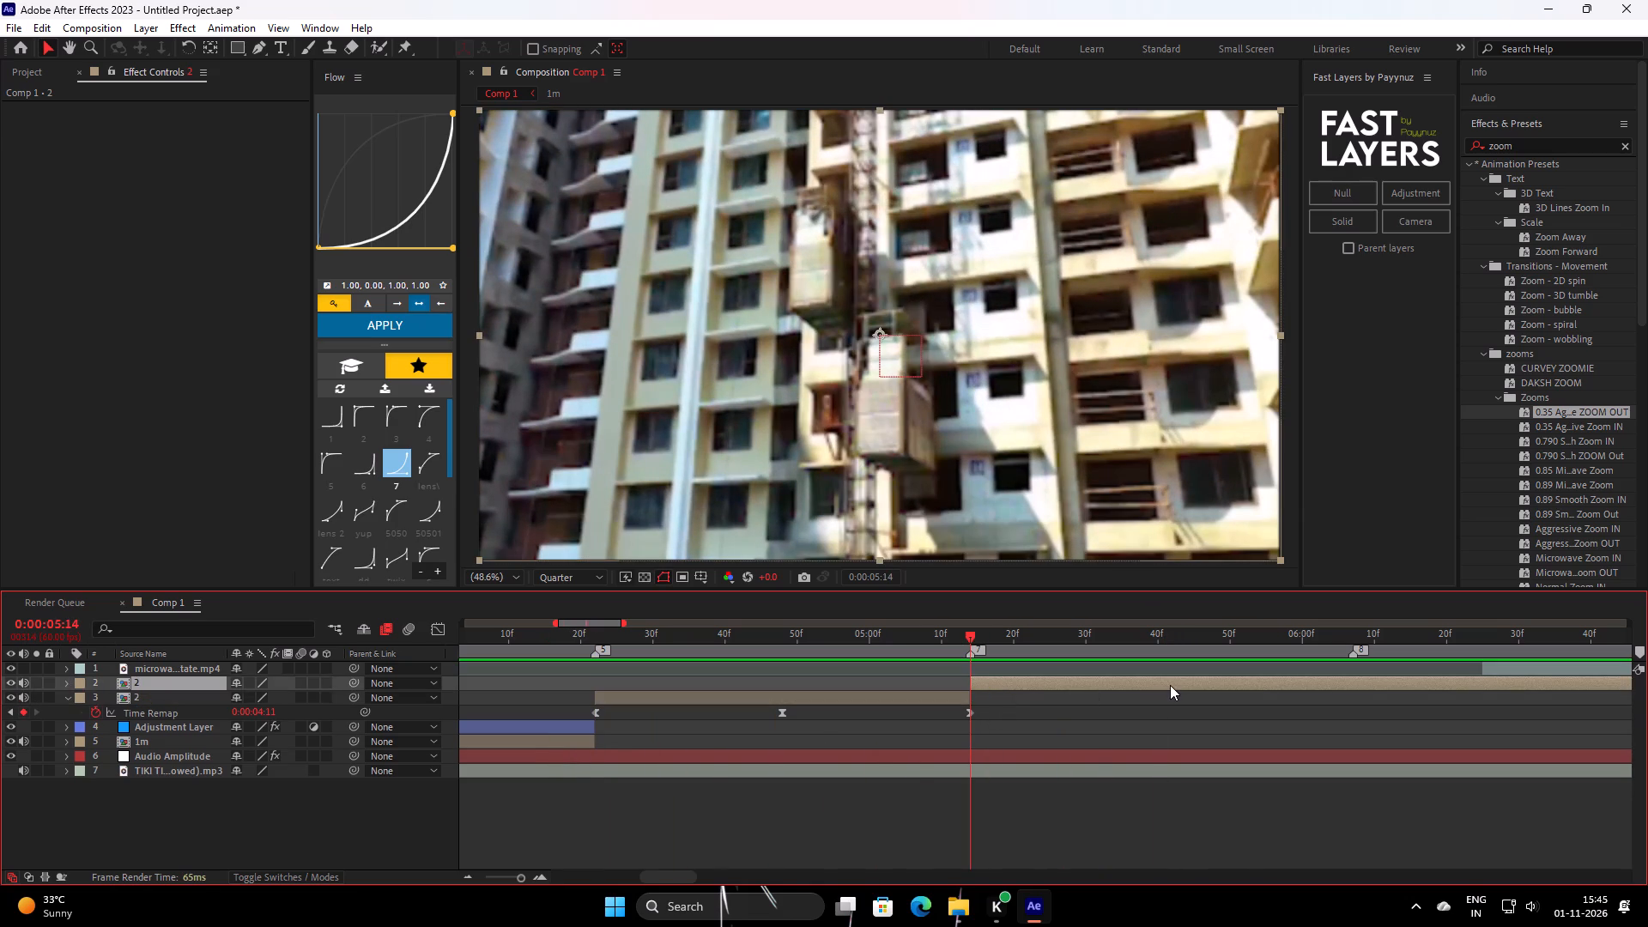
key(BackSpace)
Shift the microwave estate.mp4 layer so it starts at 0:00:05:14, directly after layer 2, and play back the cut.
drag(1546, 662, 724, 714)
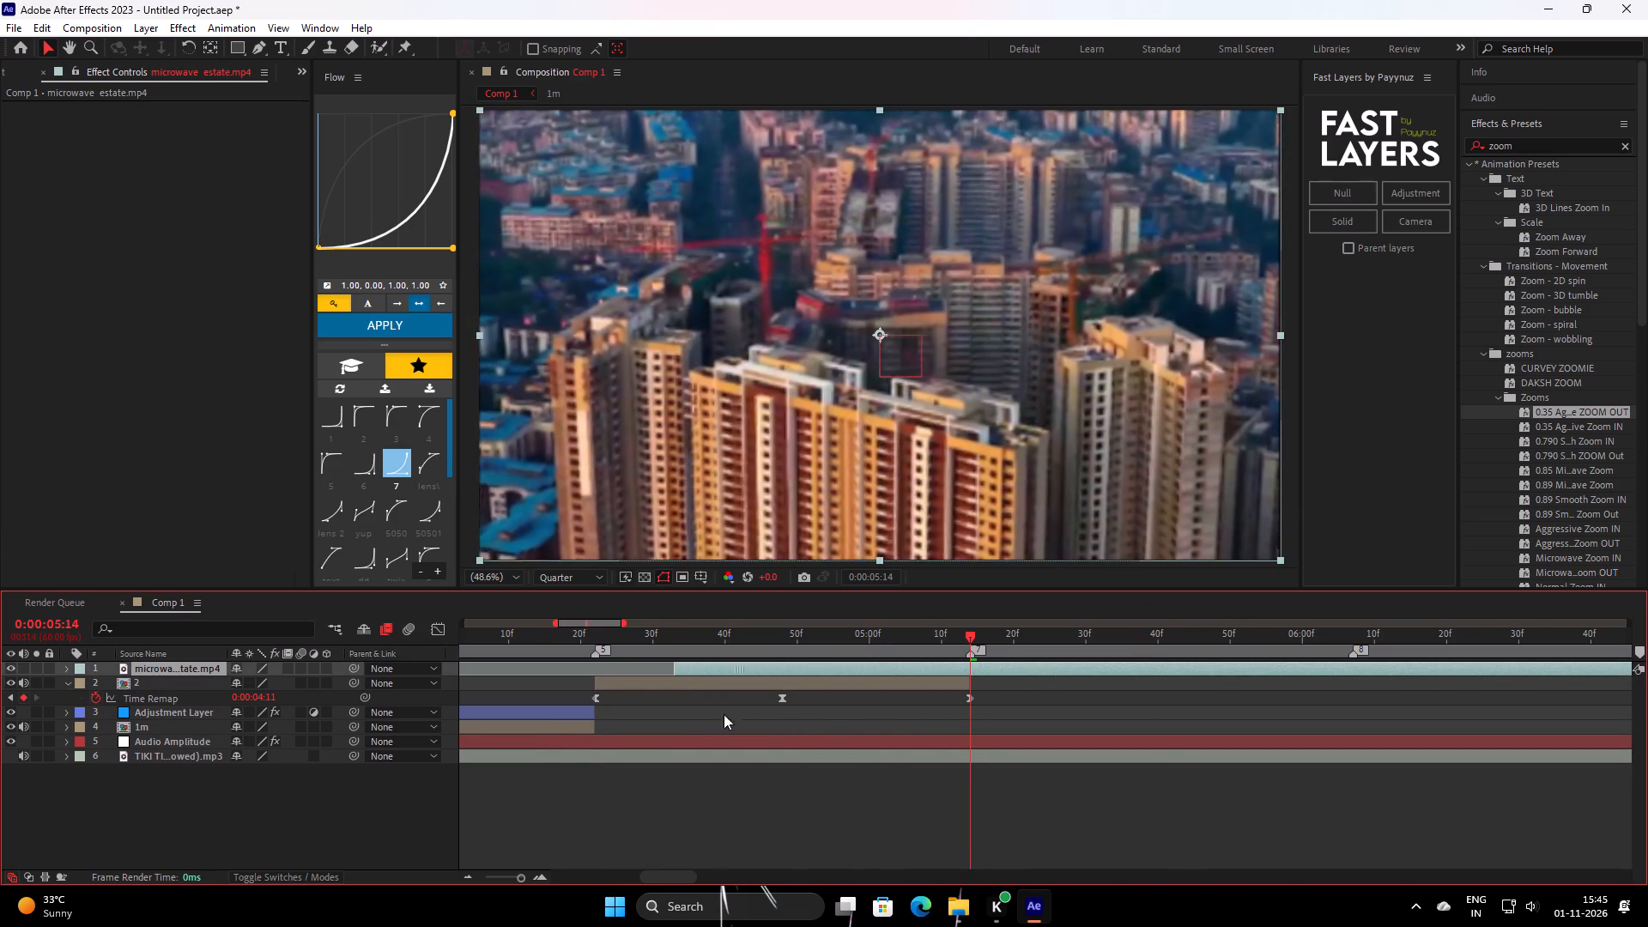
drag(724, 714, 1031, 710)
drag(1033, 651, 848, 667)
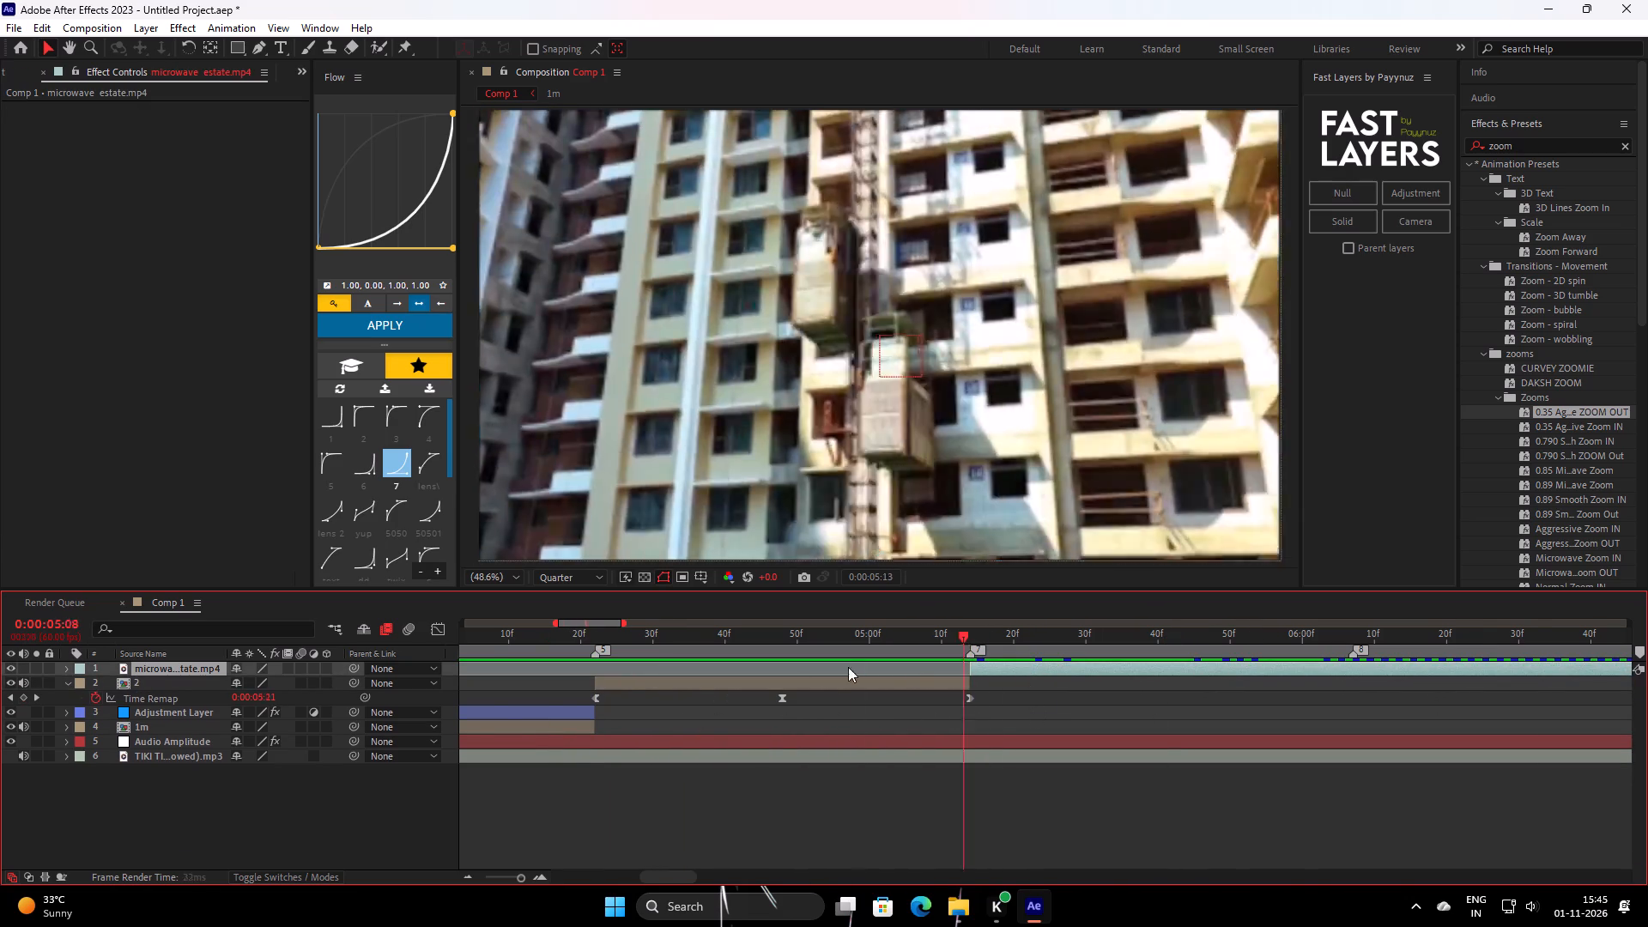
drag(848, 667, 551, 763)
key(space)
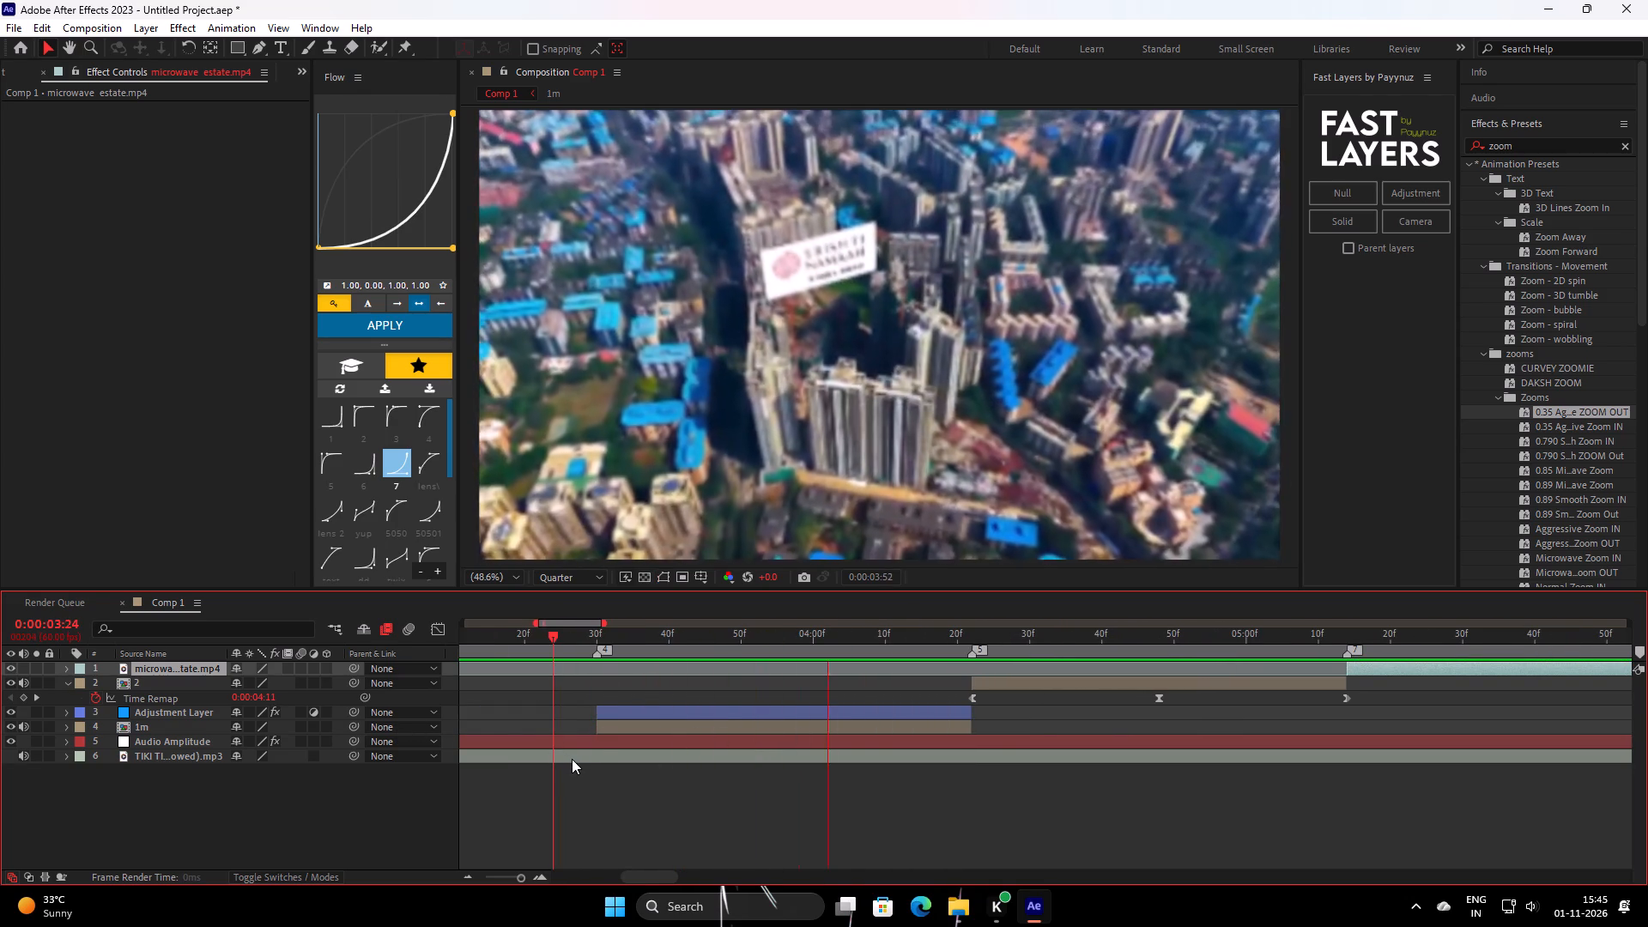
key(space)
Duplicate the Adjustment Layer, place the copy directly above layer 2 in the stack, and start it at 0:00:04:22.
drag(1110, 651, 1023, 685)
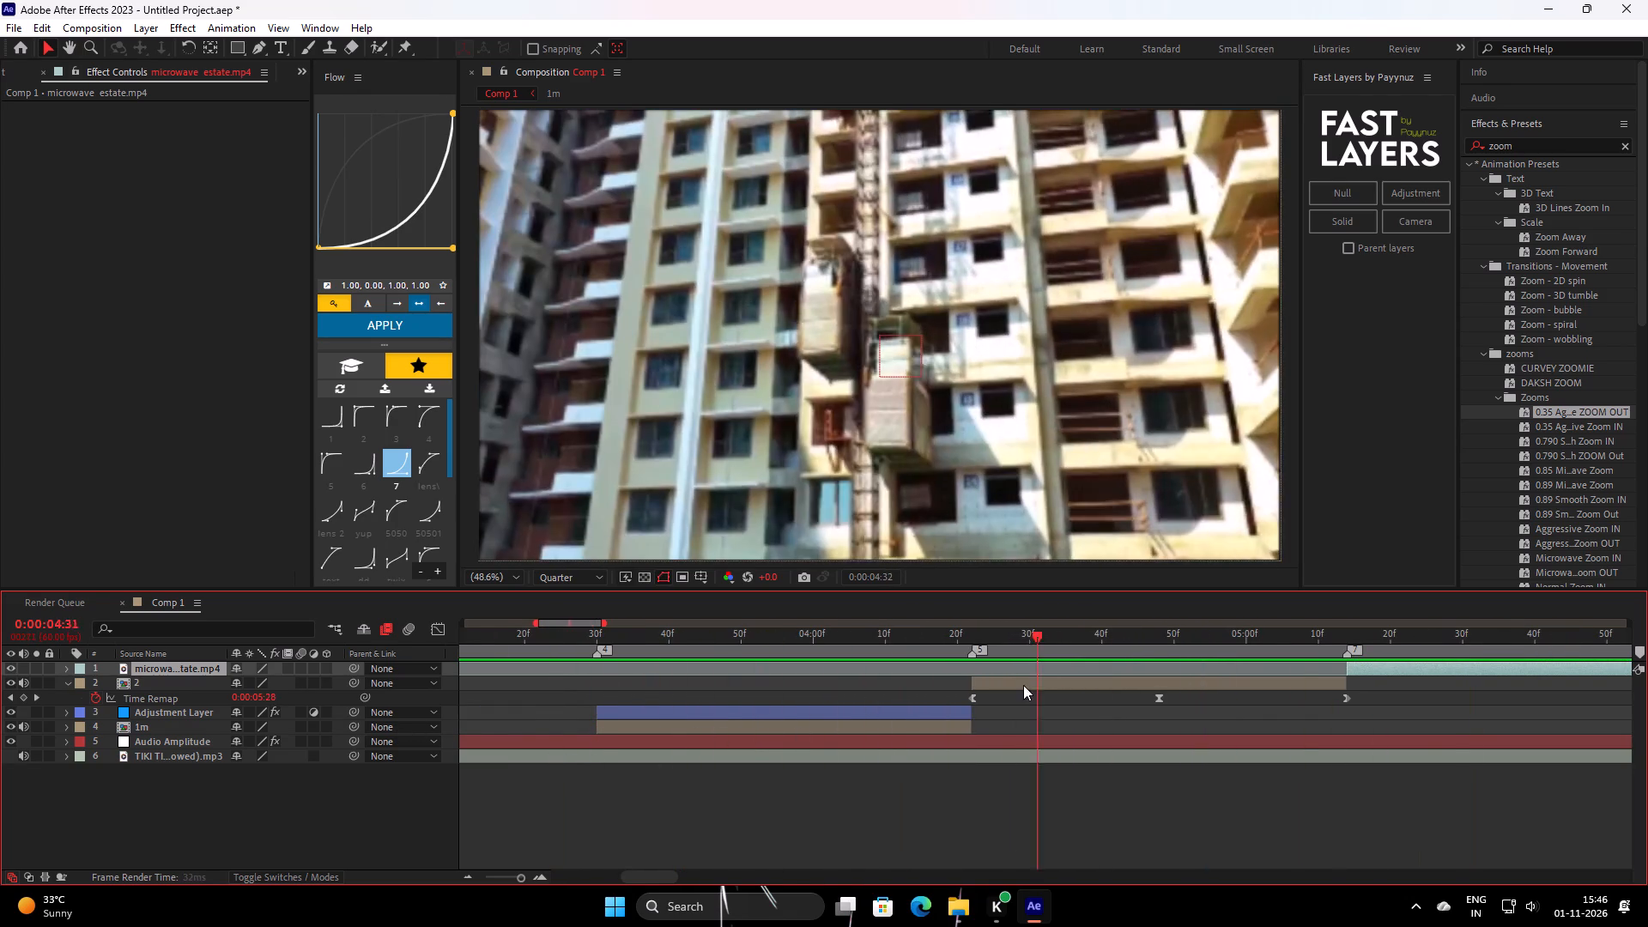
drag(1023, 685, 973, 718)
click(984, 714)
key(s)
key(s)
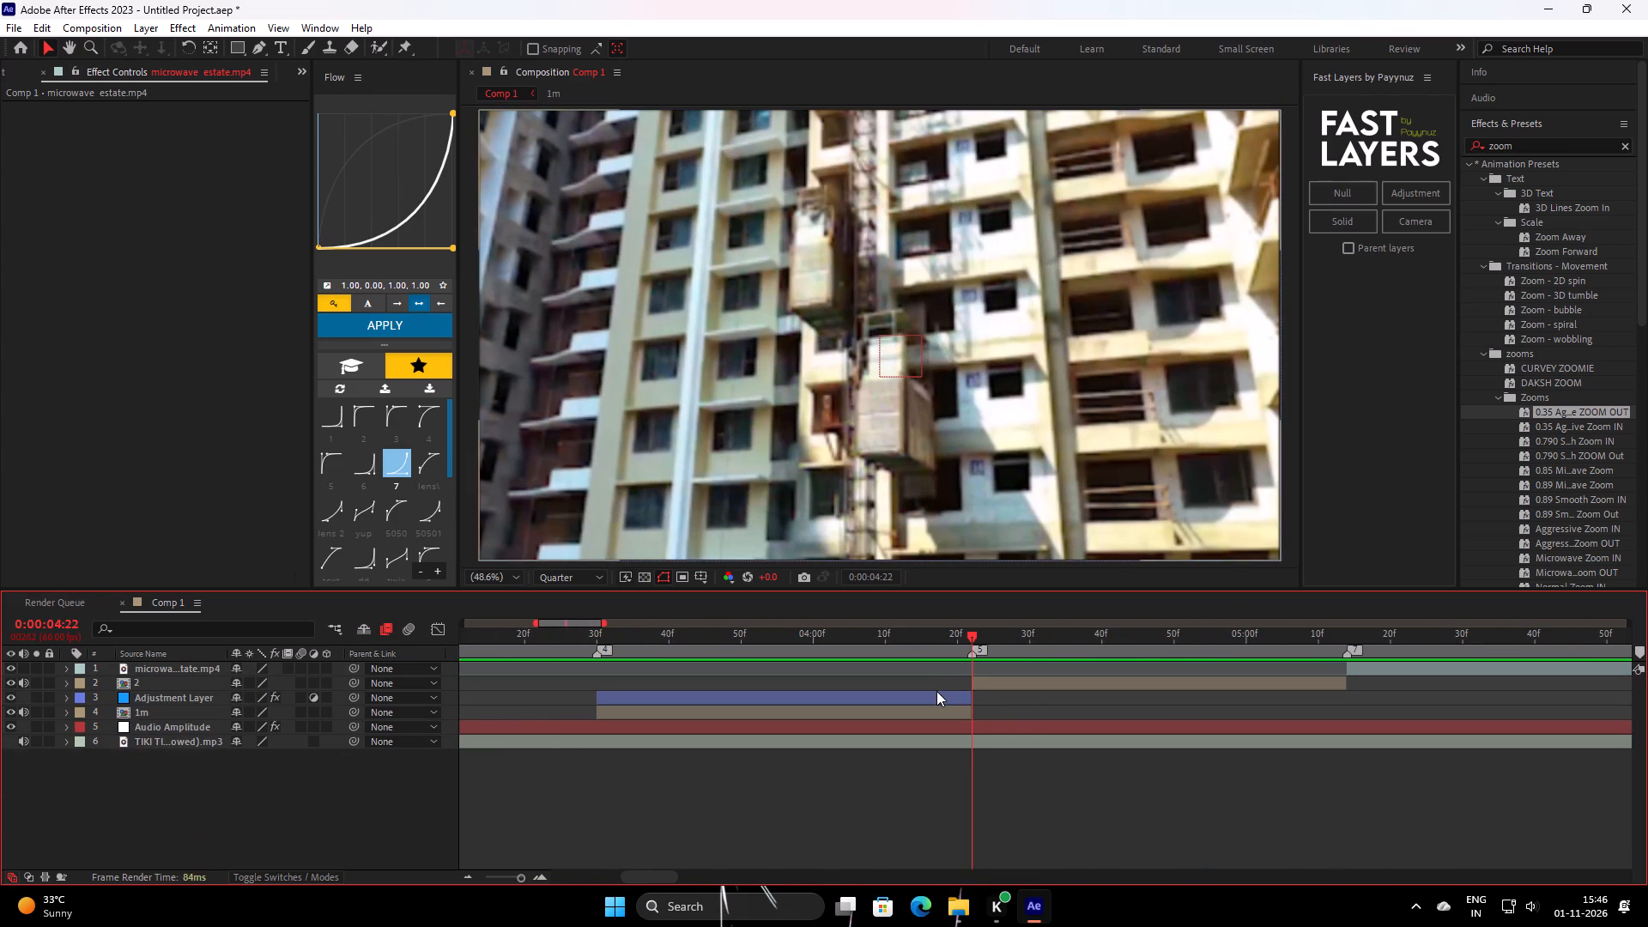
click(936, 693)
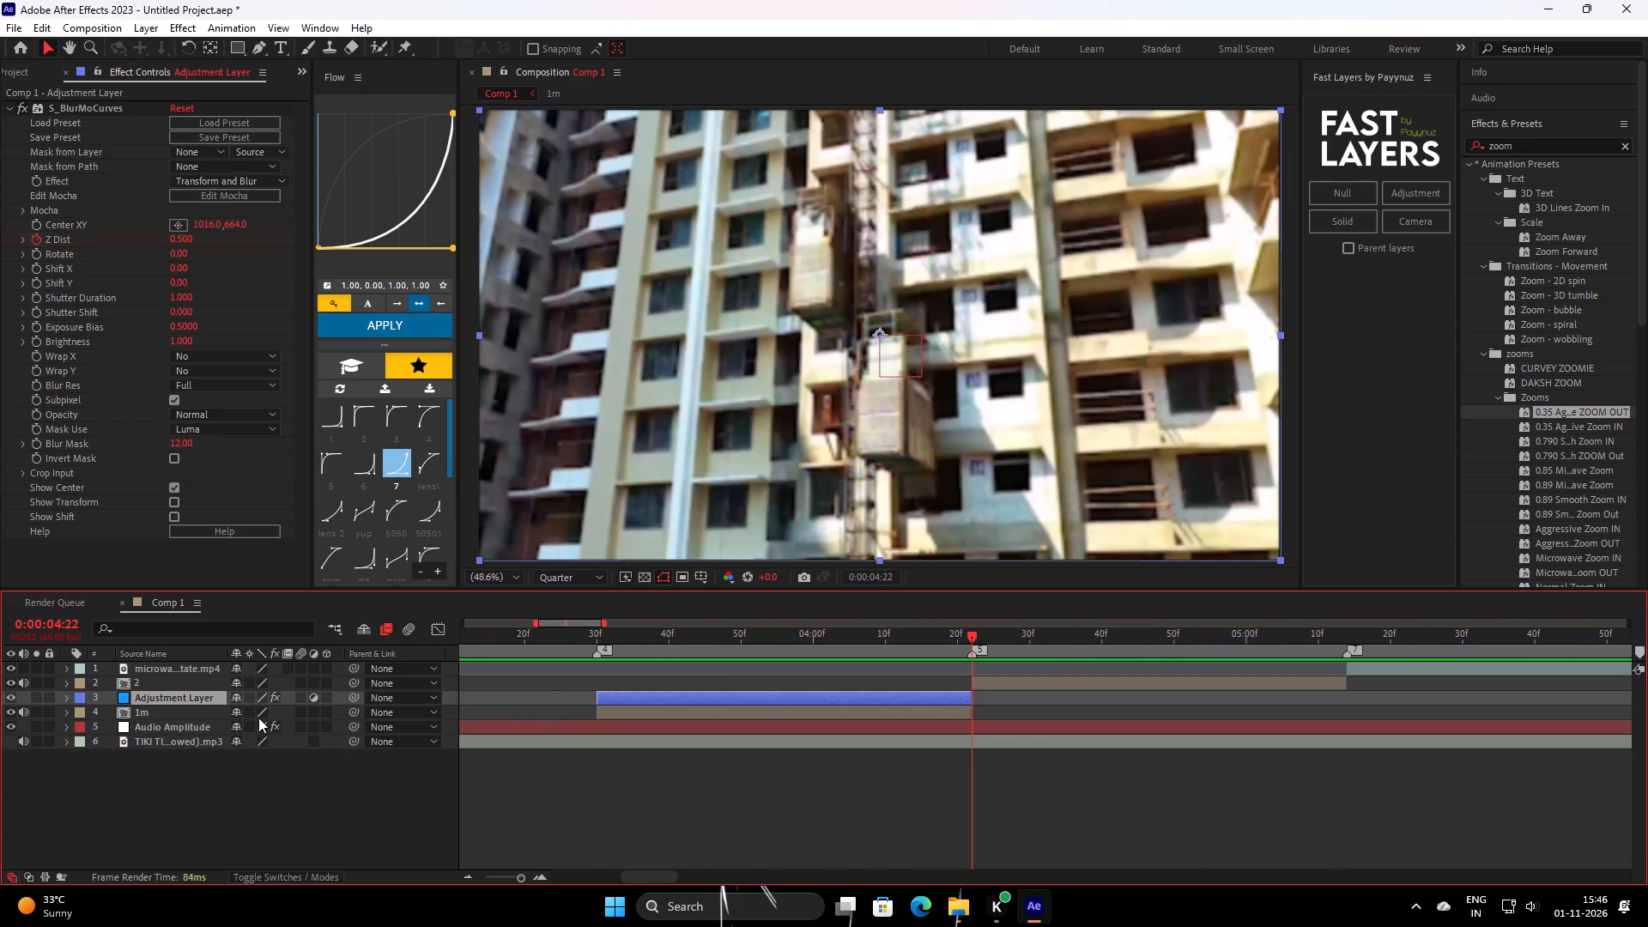
key(ctrl+d)
drag(186, 698, 190, 683)
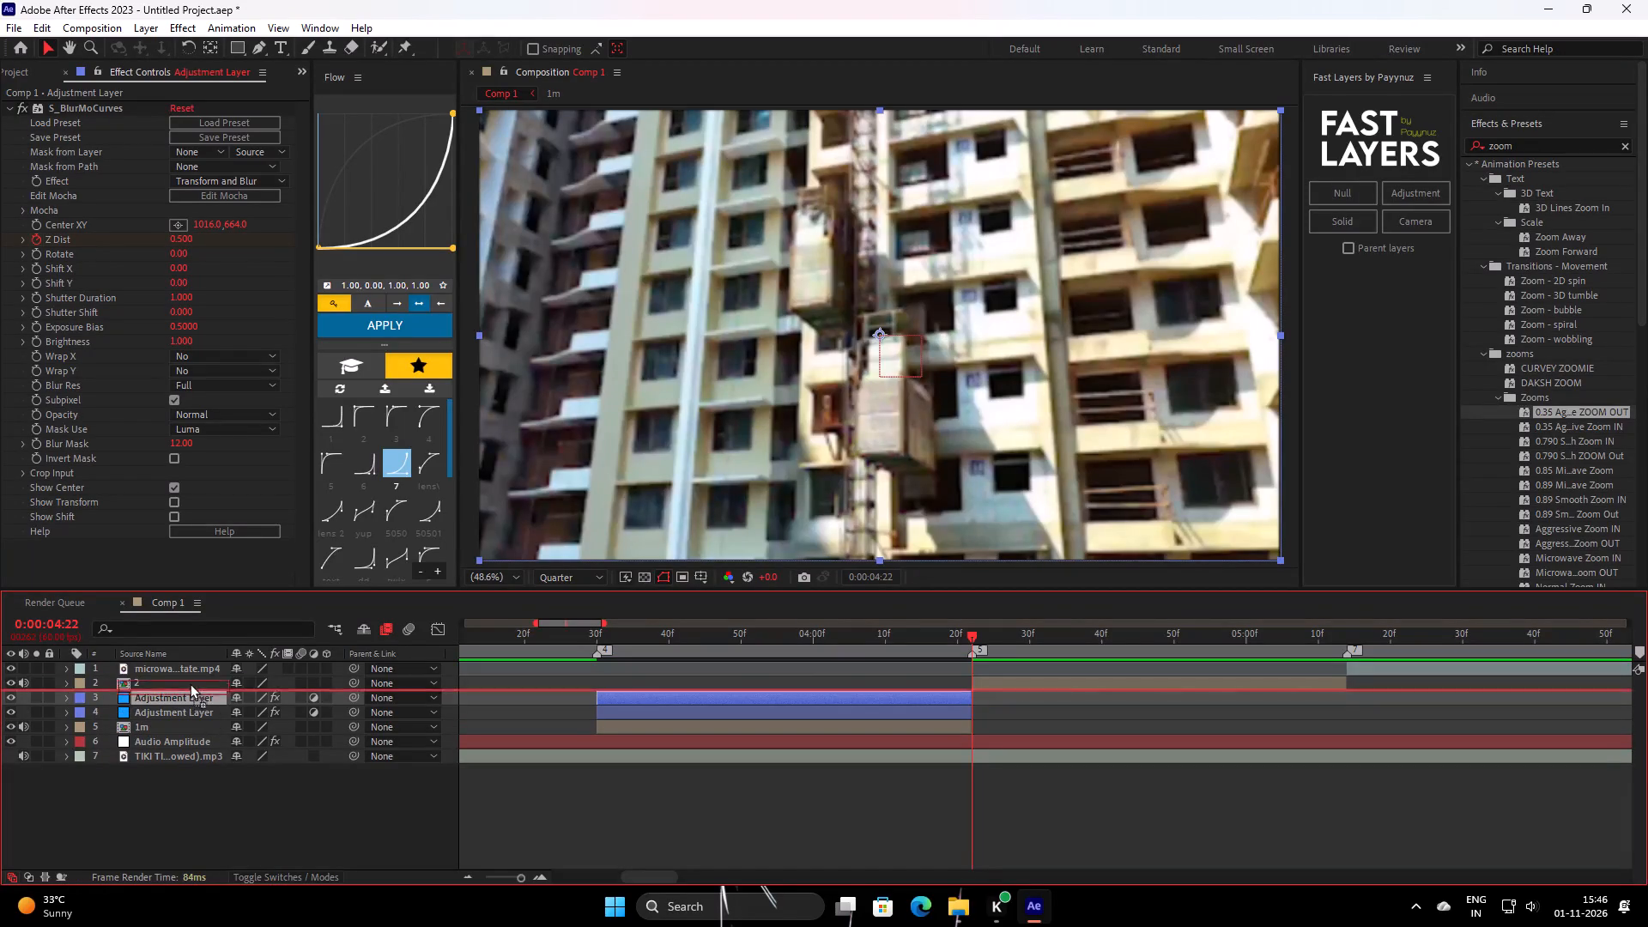
drag(190, 683, 196, 672)
key(bracketleft)
Set the copied Adjustment Layer's first S_BlurMoCurves Z Dist keyframe to 1.
key(u)
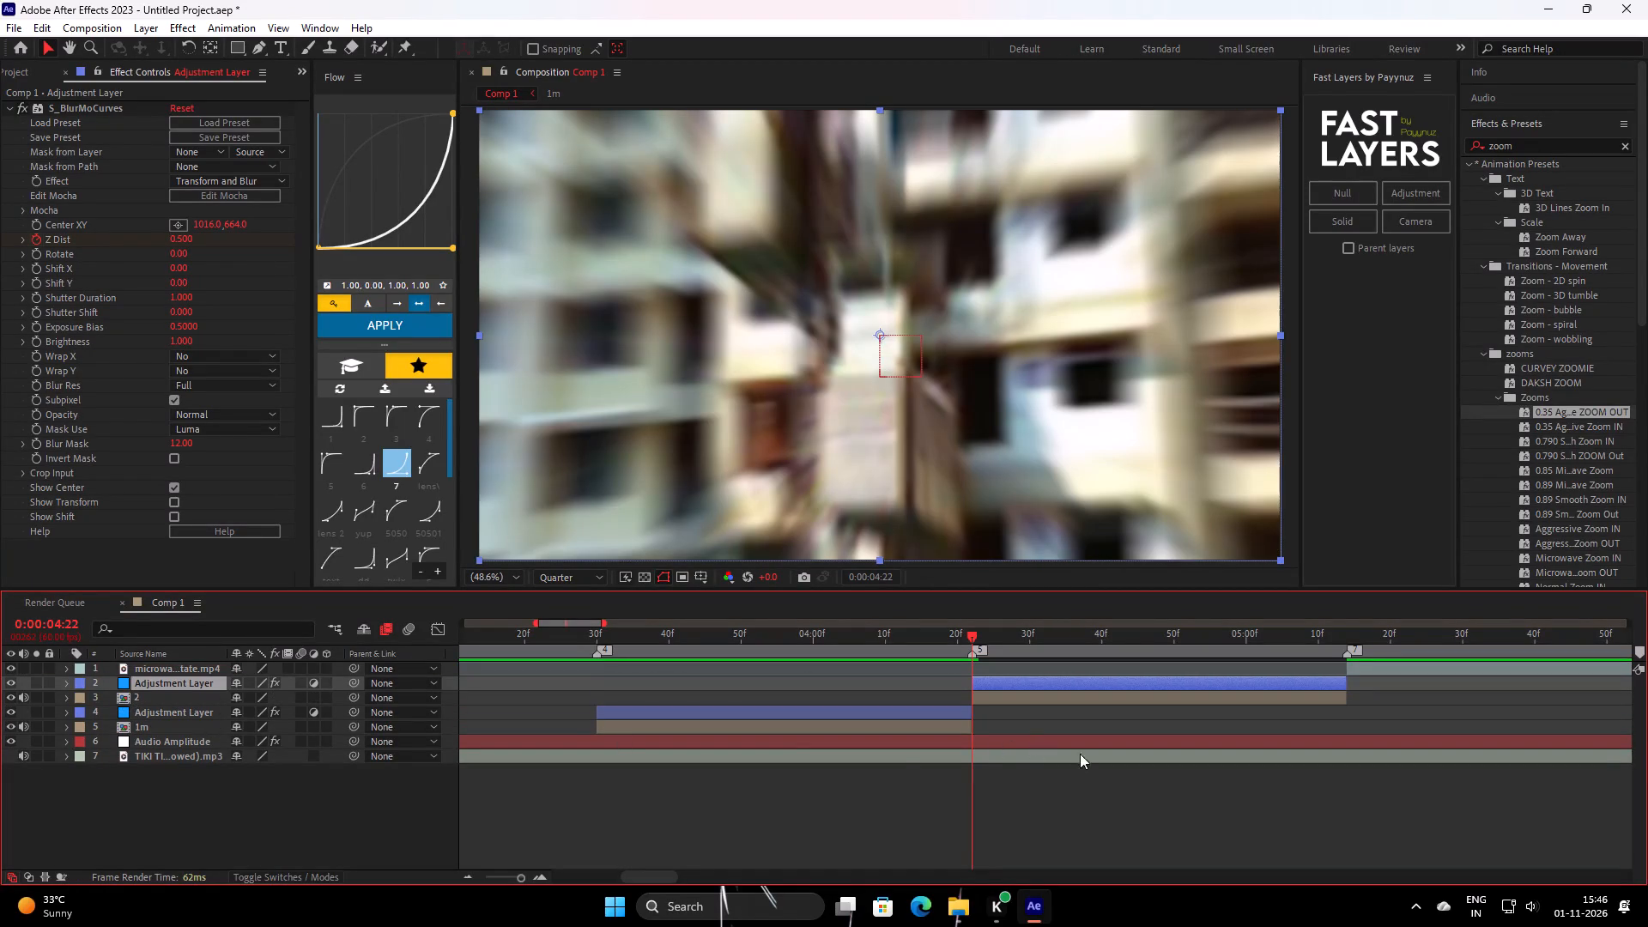
double_click(974, 713)
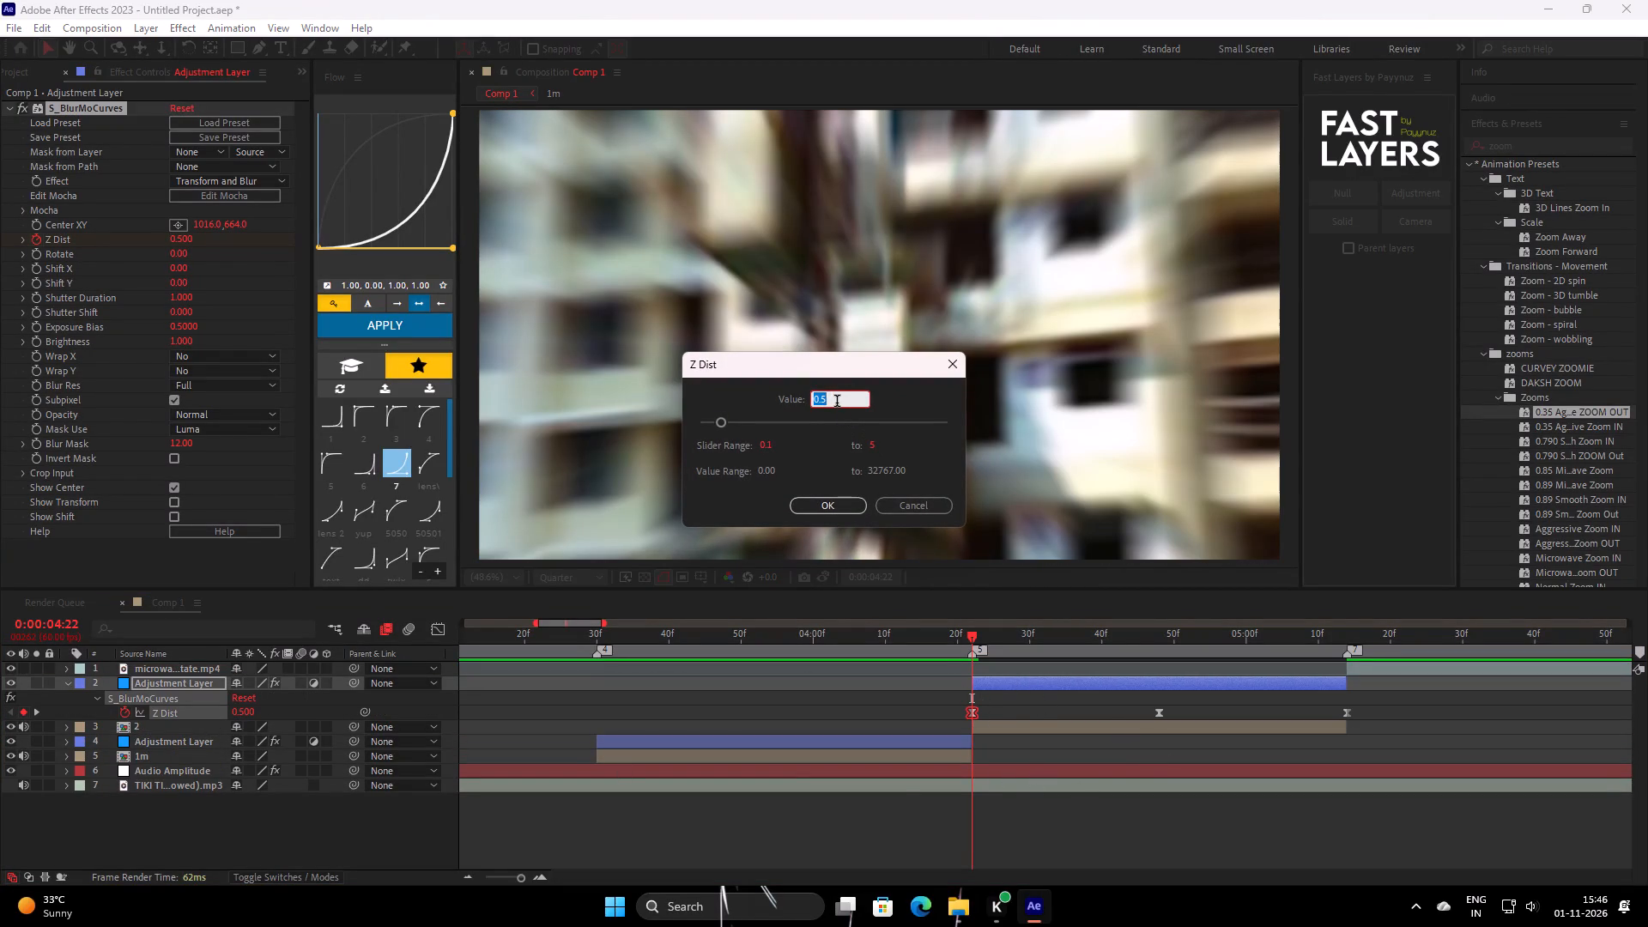
key(1)
click(823, 505)
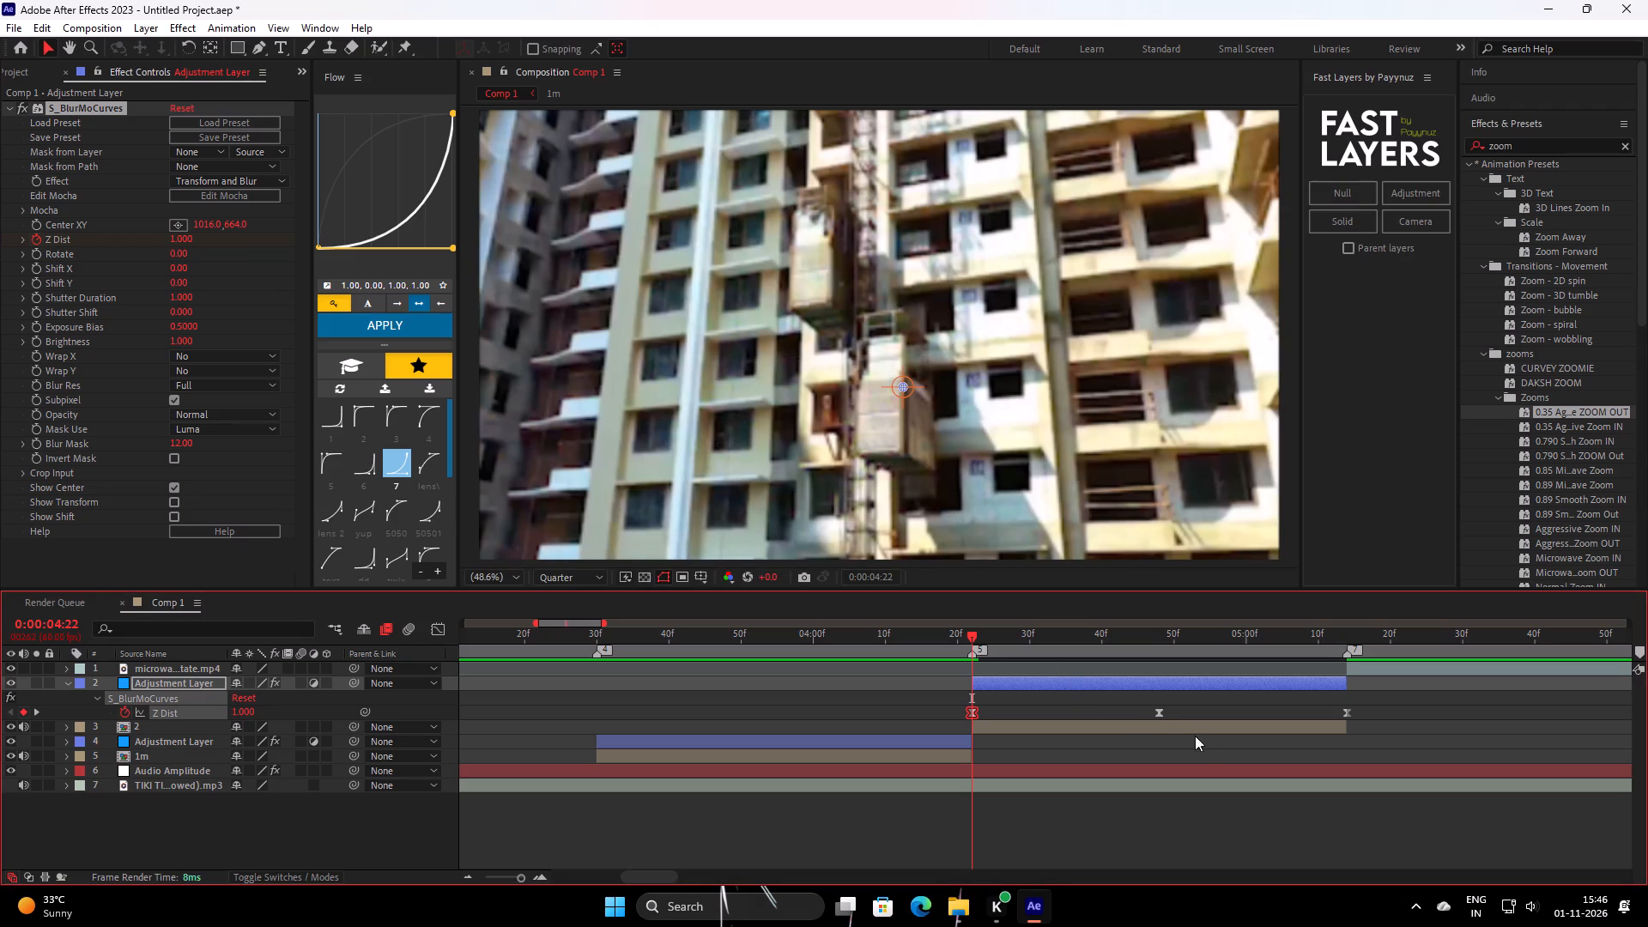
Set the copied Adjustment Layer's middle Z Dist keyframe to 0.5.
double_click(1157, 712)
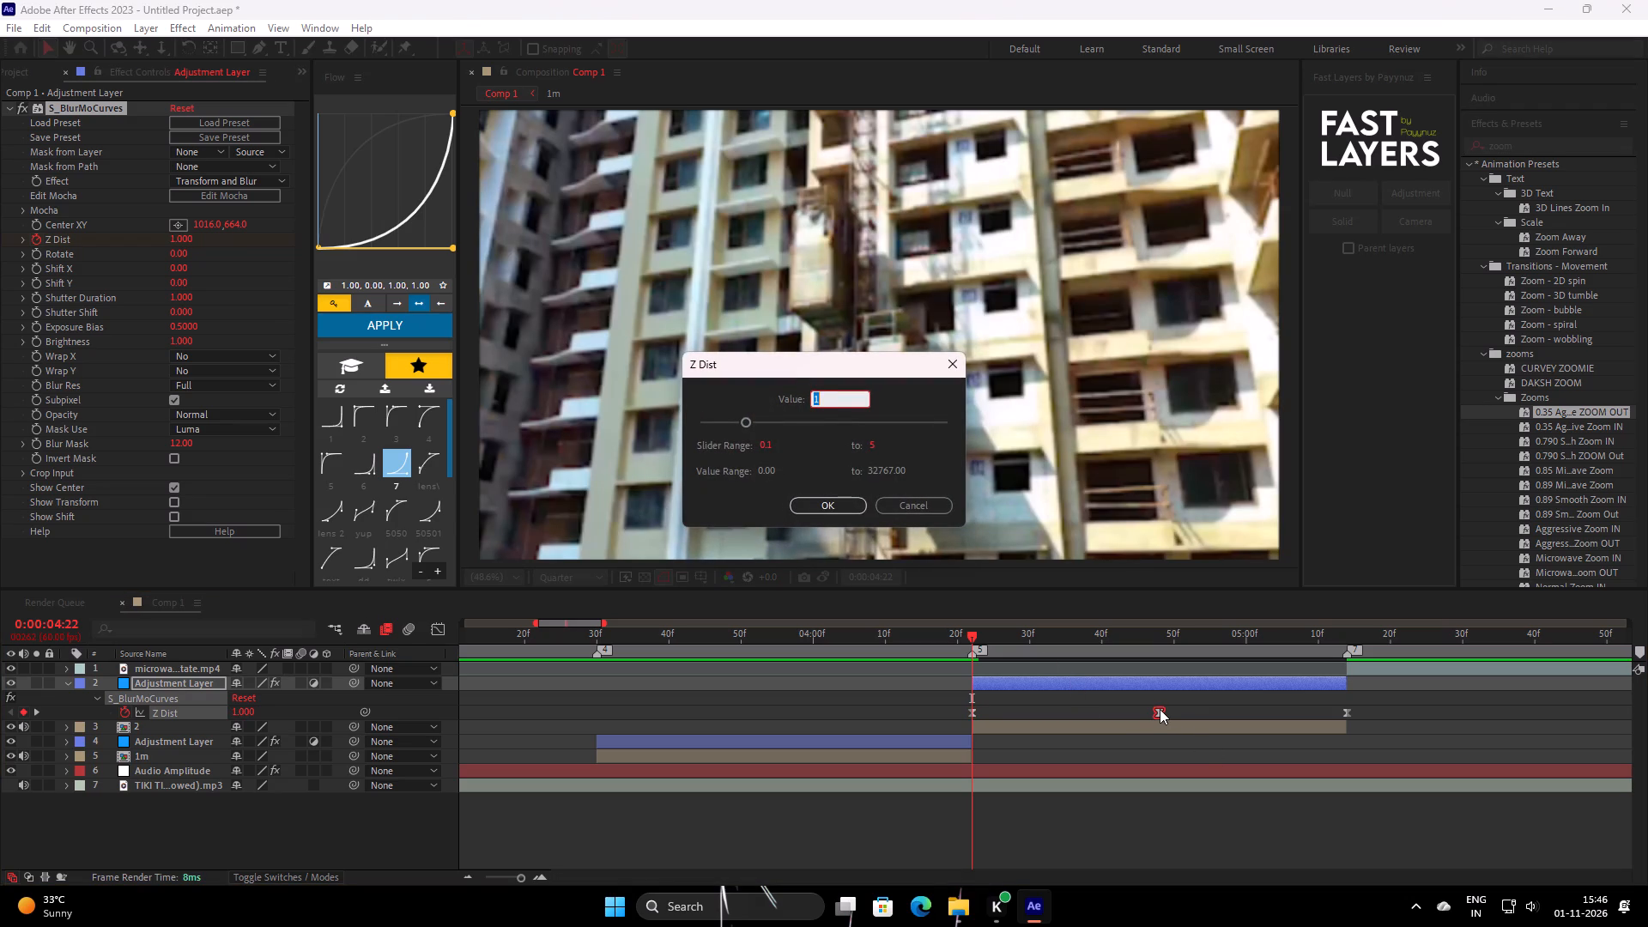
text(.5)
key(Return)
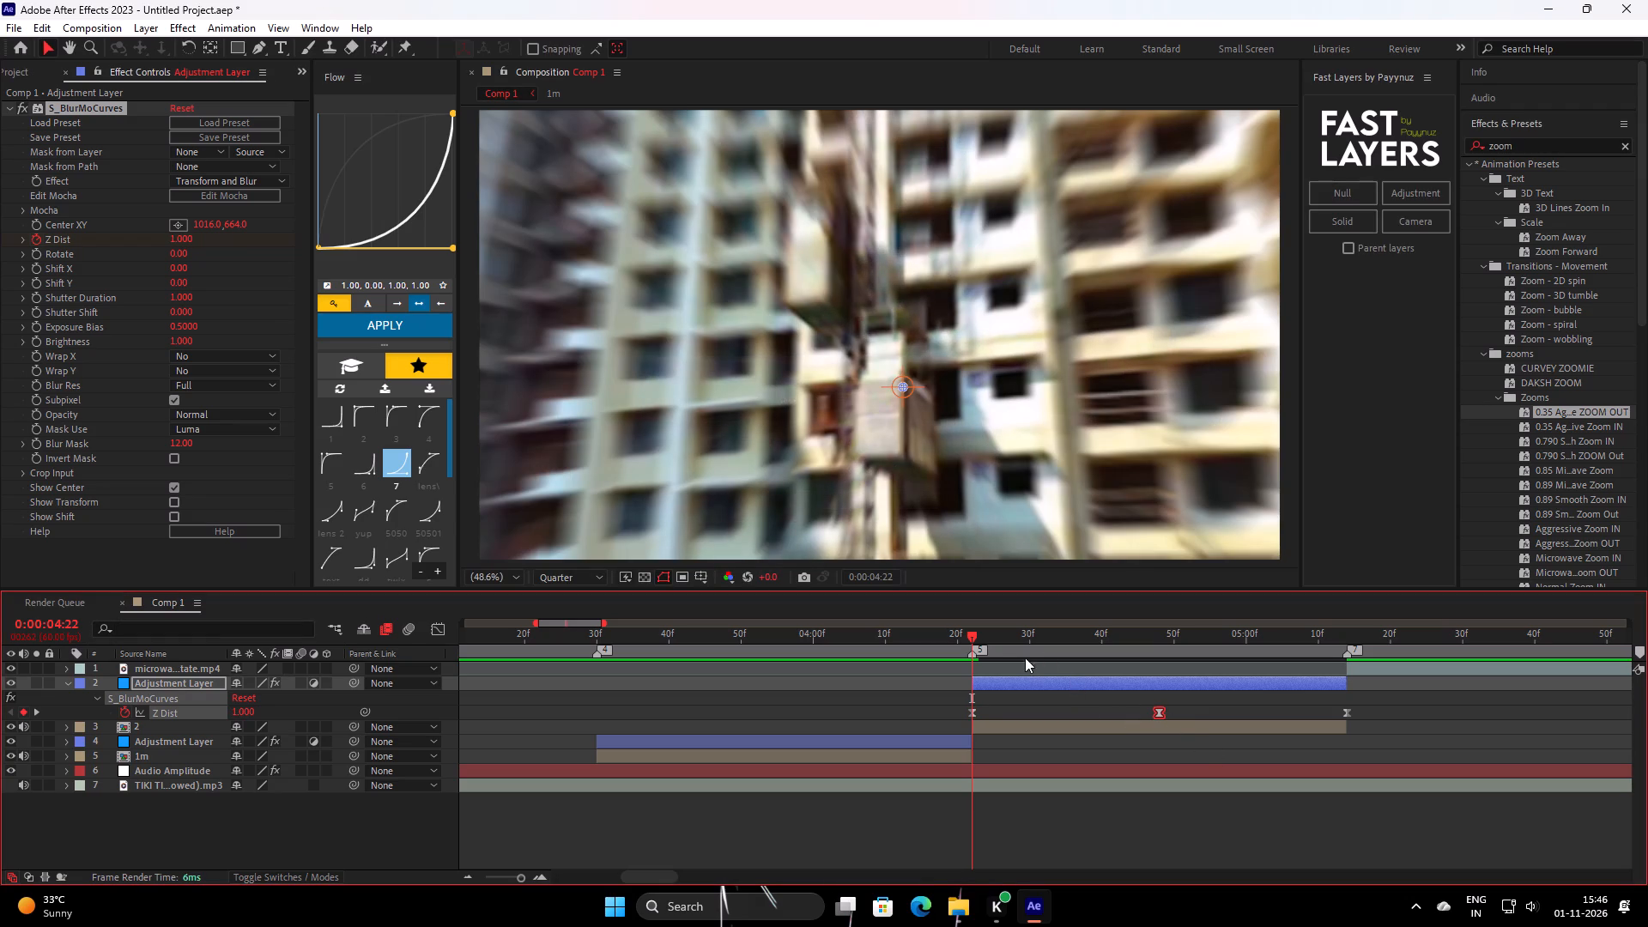
Set the copied Adjustment Layer's middle Z Dist keyframe at 0:00:04:48 to 0.800.
drag(1007, 645, 1186, 647)
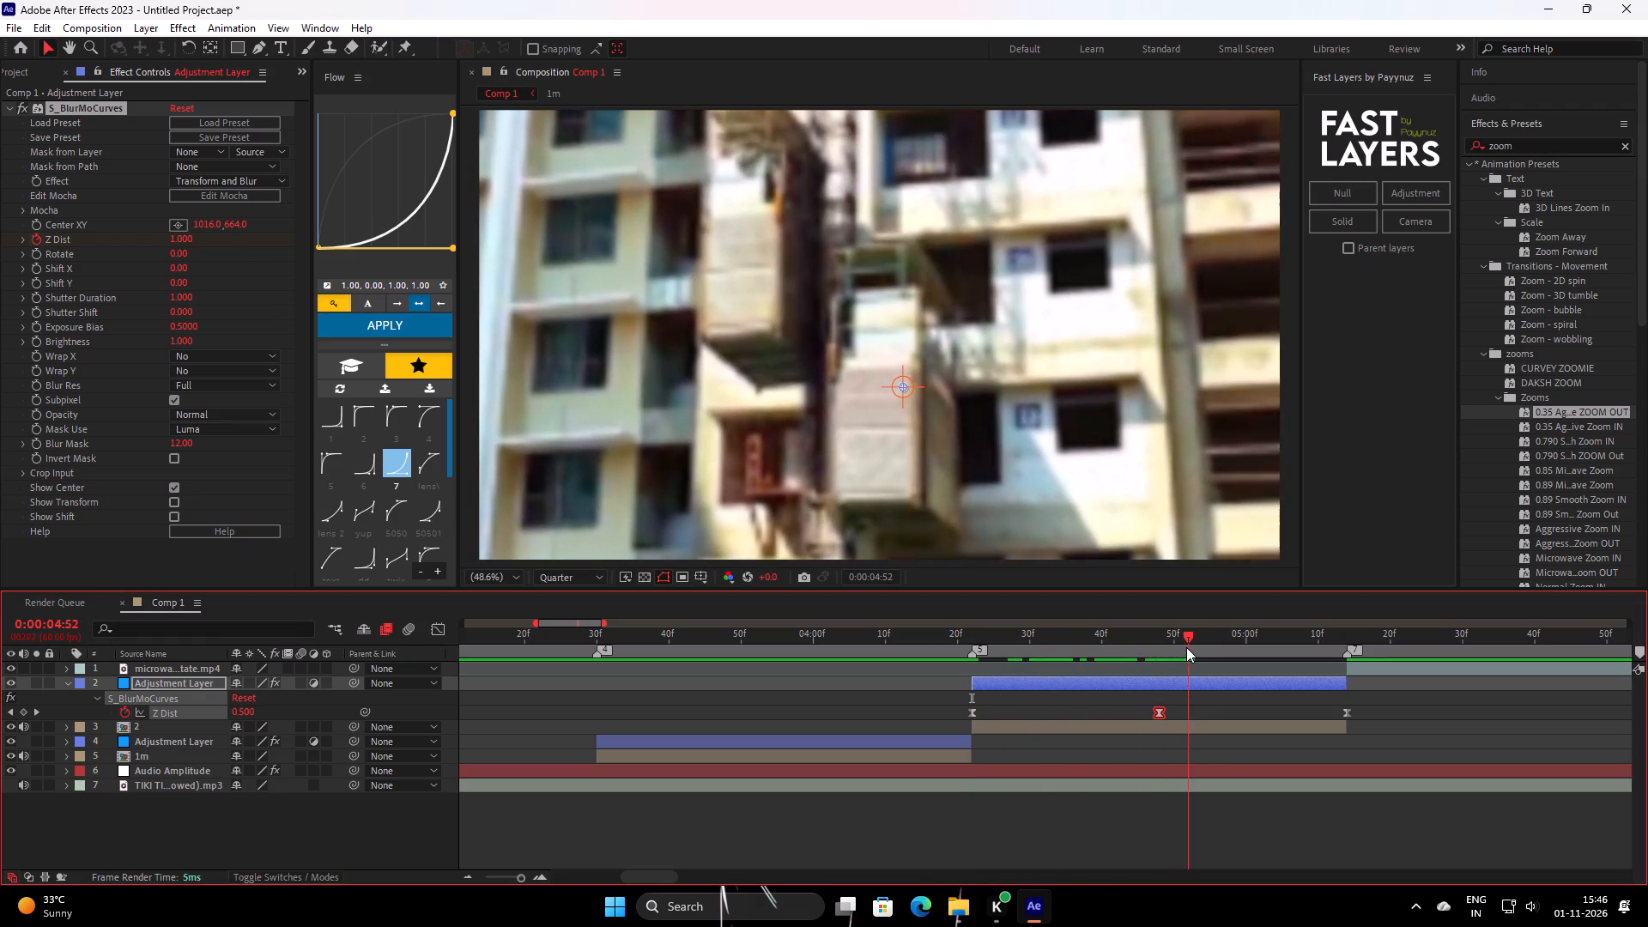
drag(1186, 647, 1160, 666)
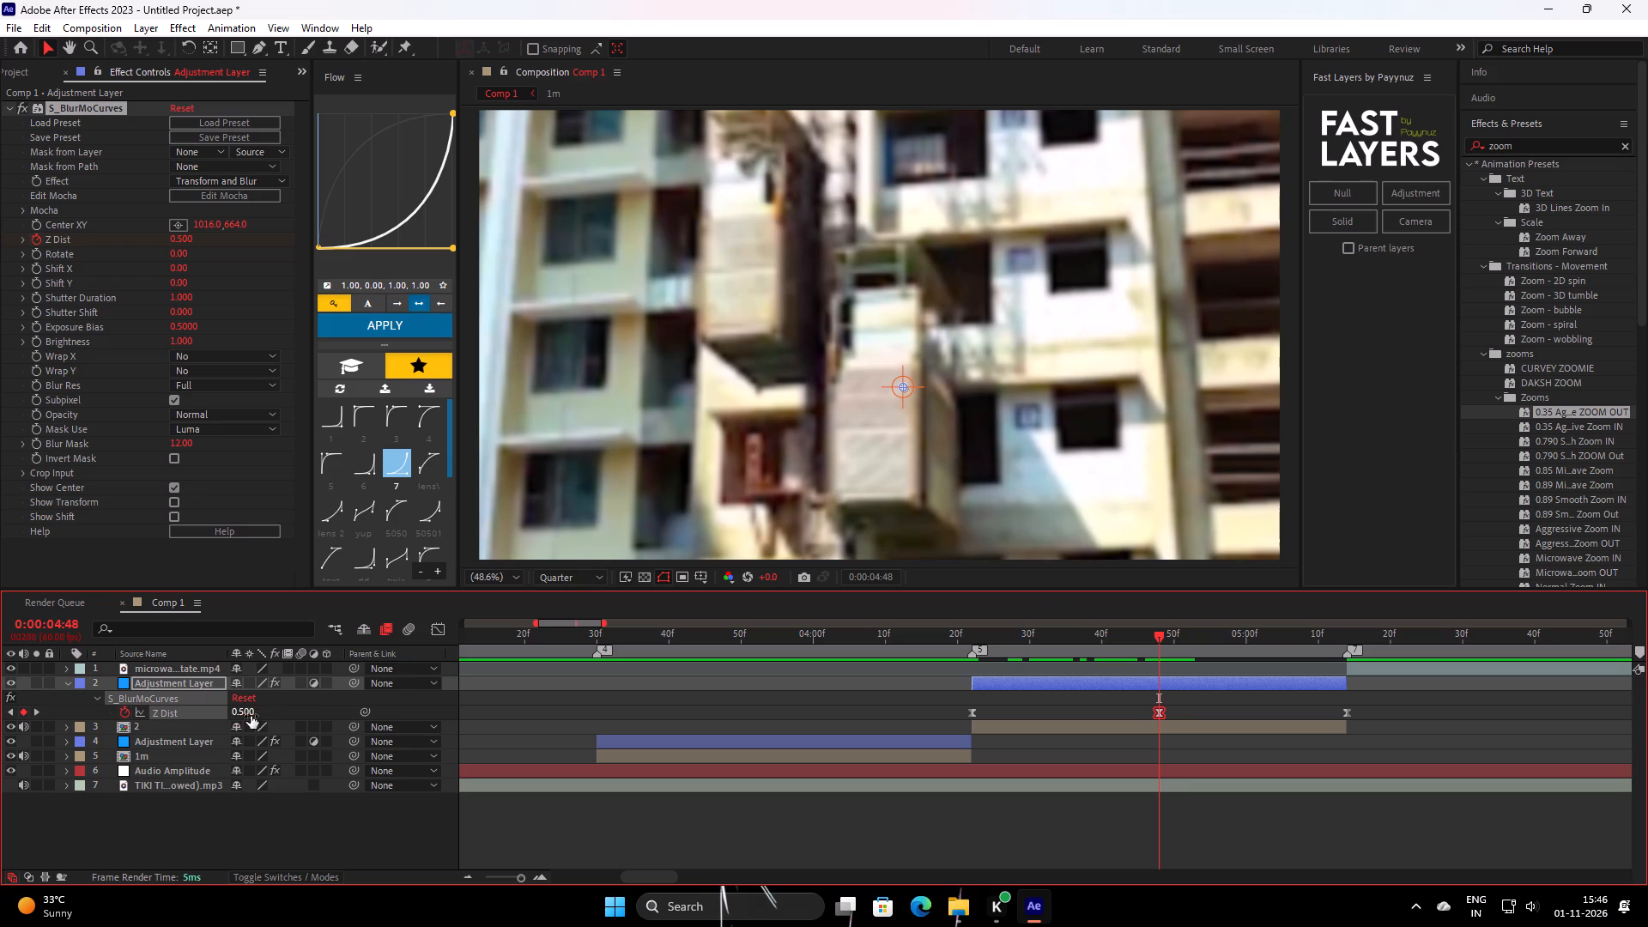
drag(247, 716, 293, 716)
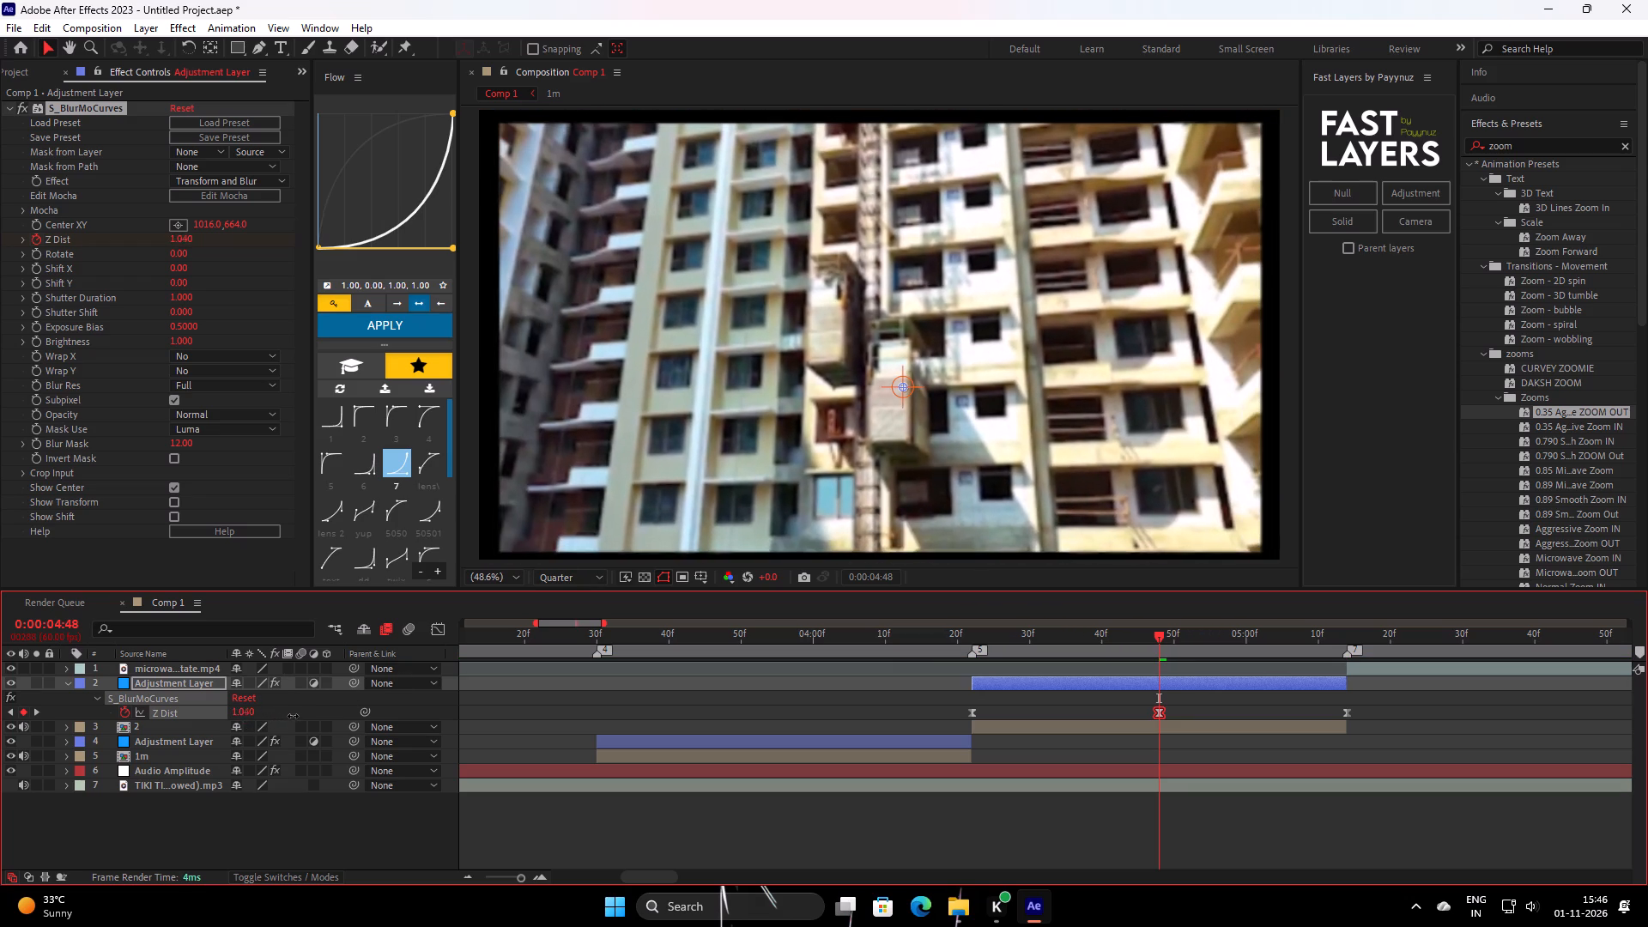
drag(293, 716, 282, 724)
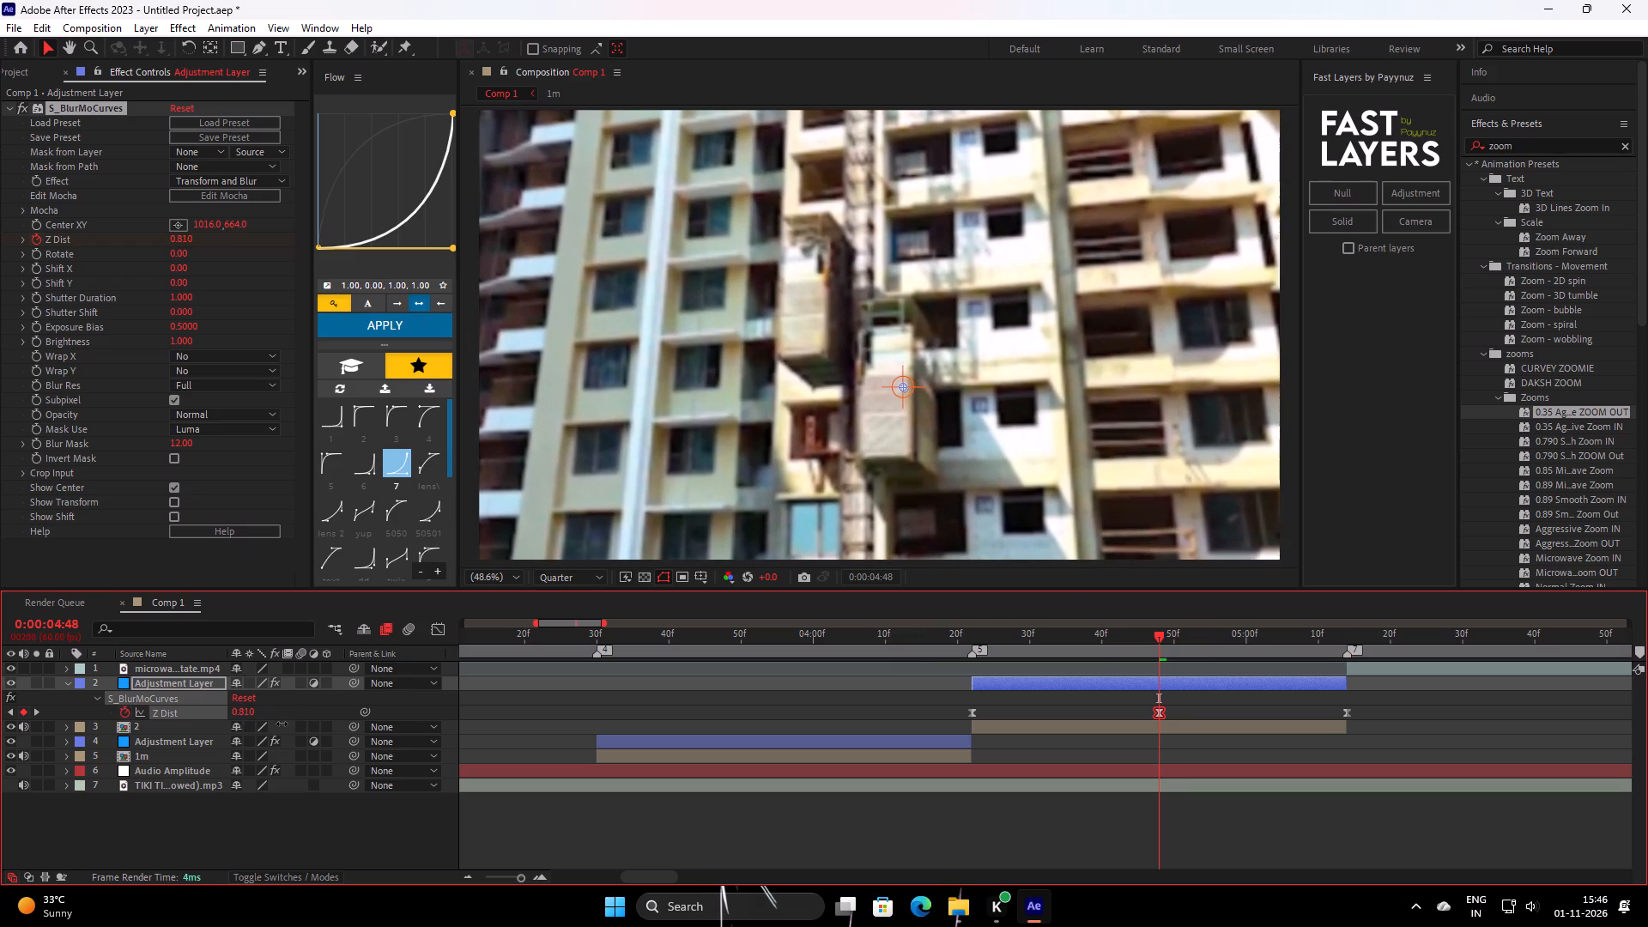
drag(282, 724, 281, 724)
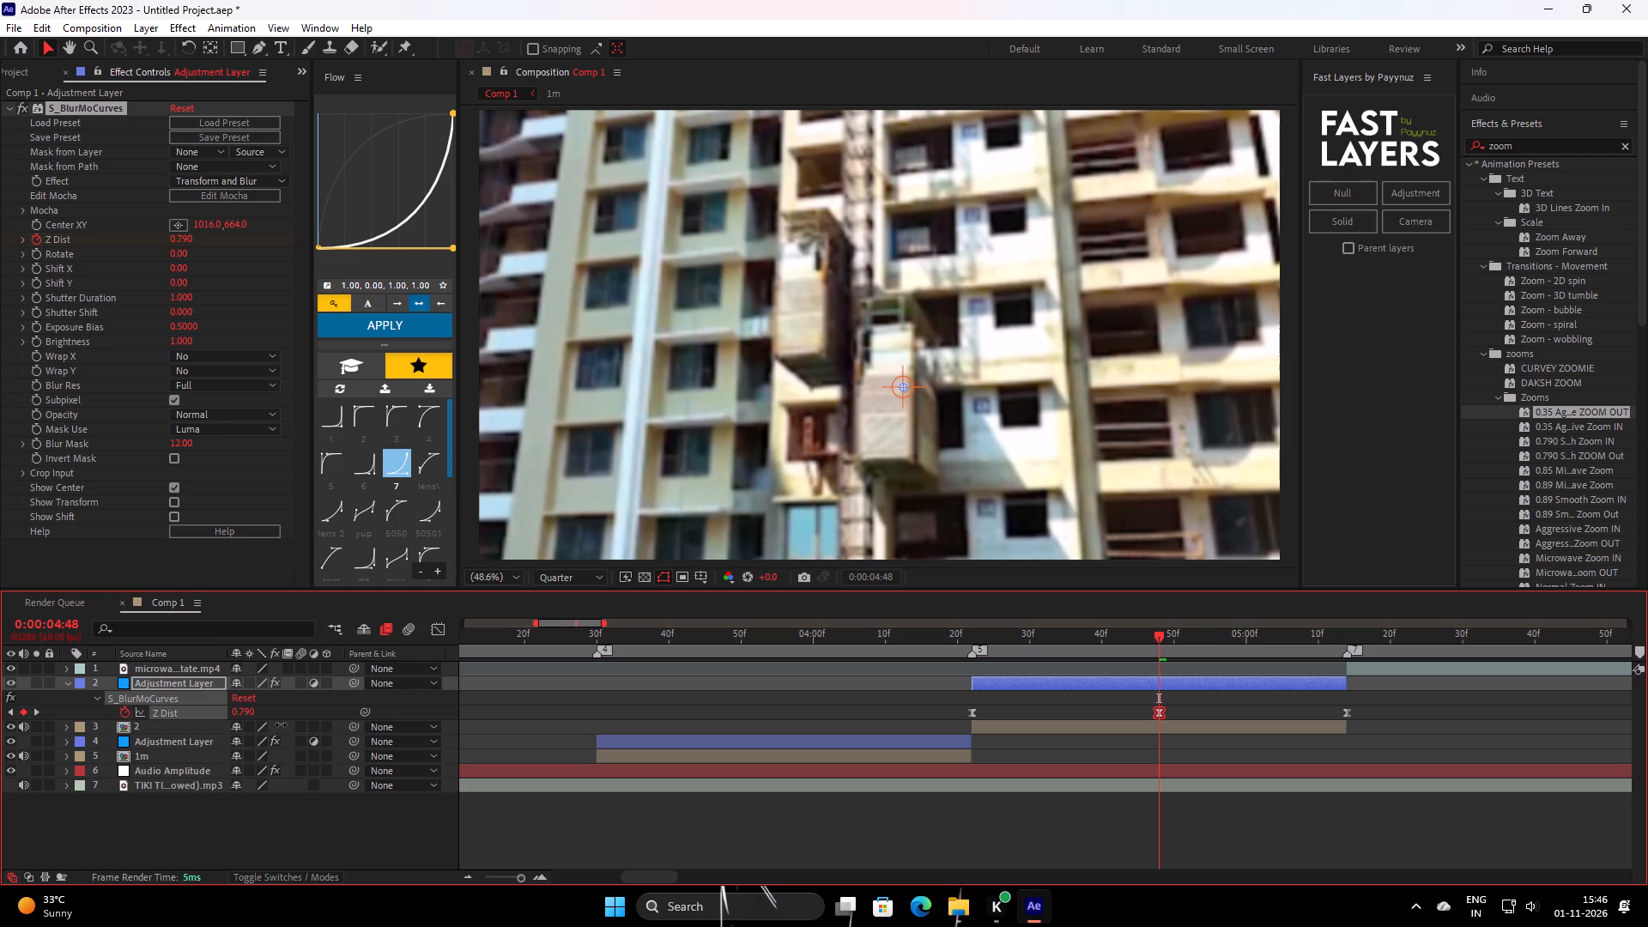
drag(281, 724, 282, 724)
Apply Flow preset 4 to the copied Adjustment Layer's first two Z Dist keyframes and preset 7 to its last two.
drag(918, 709, 1233, 748)
click(421, 420)
click(419, 318)
drag(1440, 753, 1088, 684)
drag(1452, 756, 1094, 685)
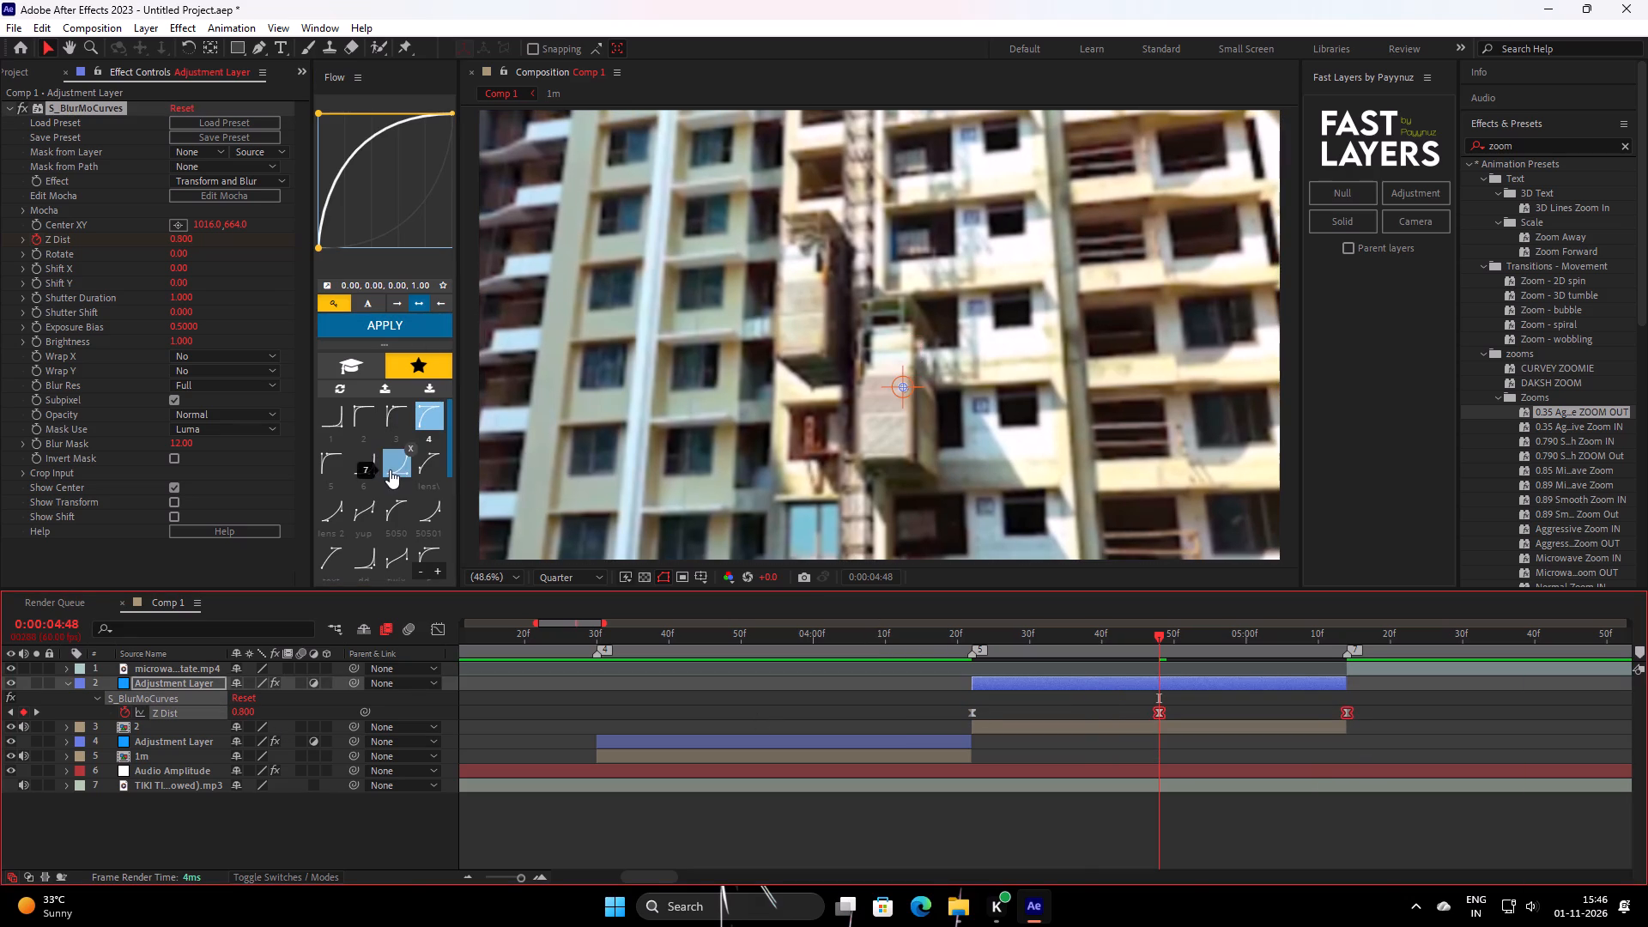
click(390, 470)
click(403, 324)
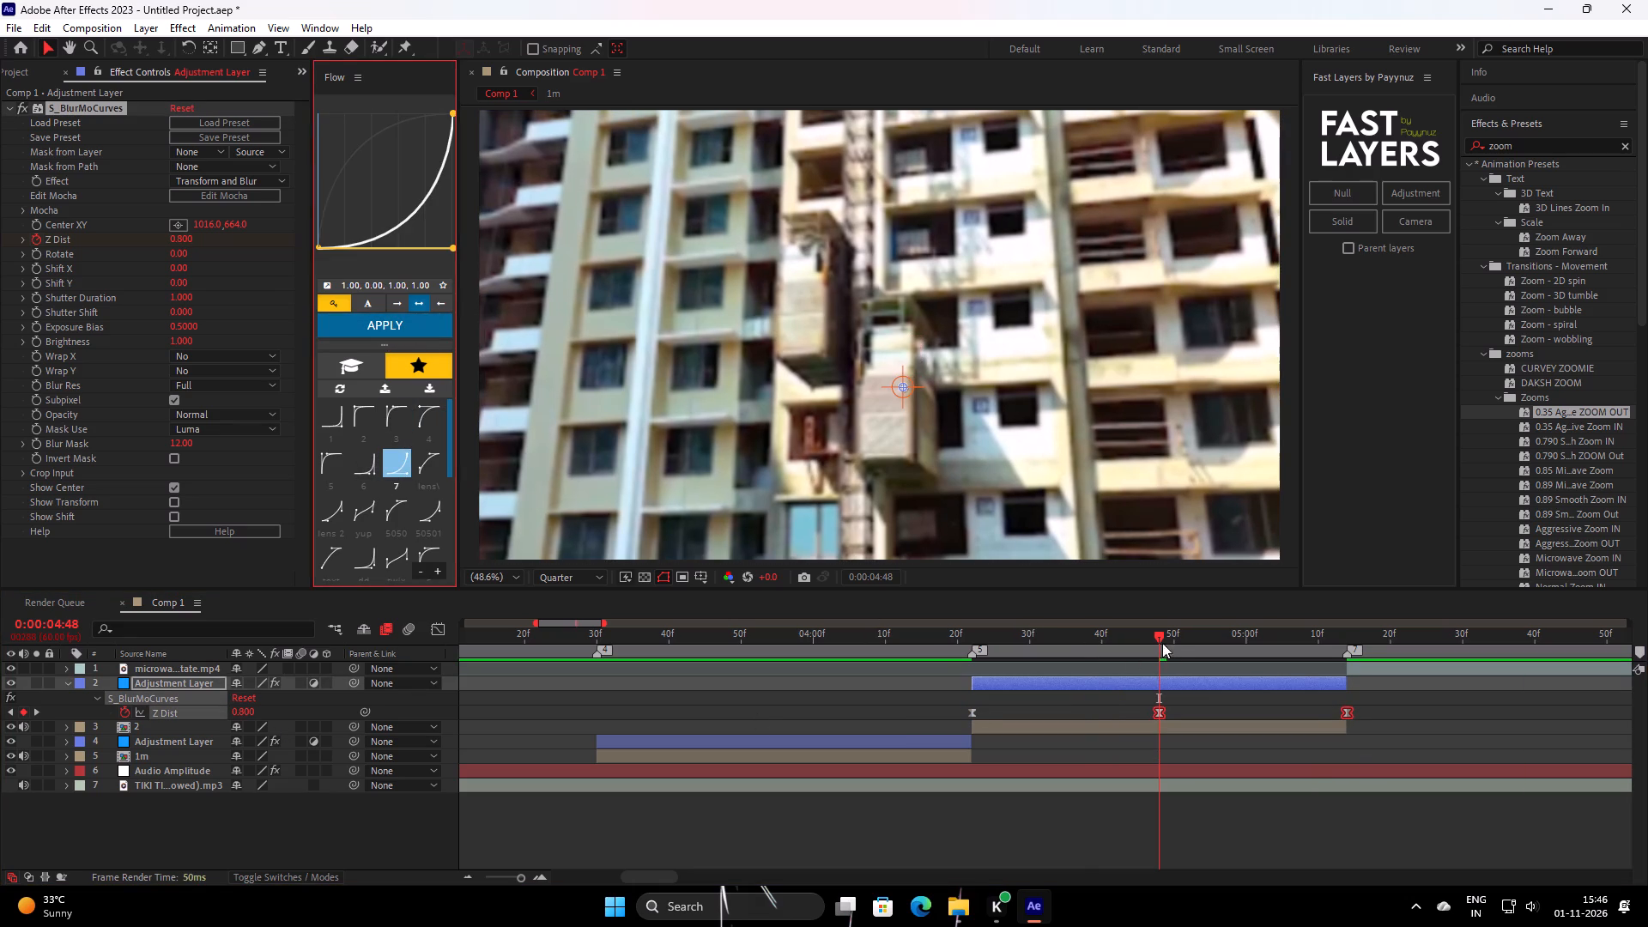
Preview the zoom transitions across layers 1m and 2, starting just before the first Adjustment Layer.
drag(1161, 643, 1030, 691)
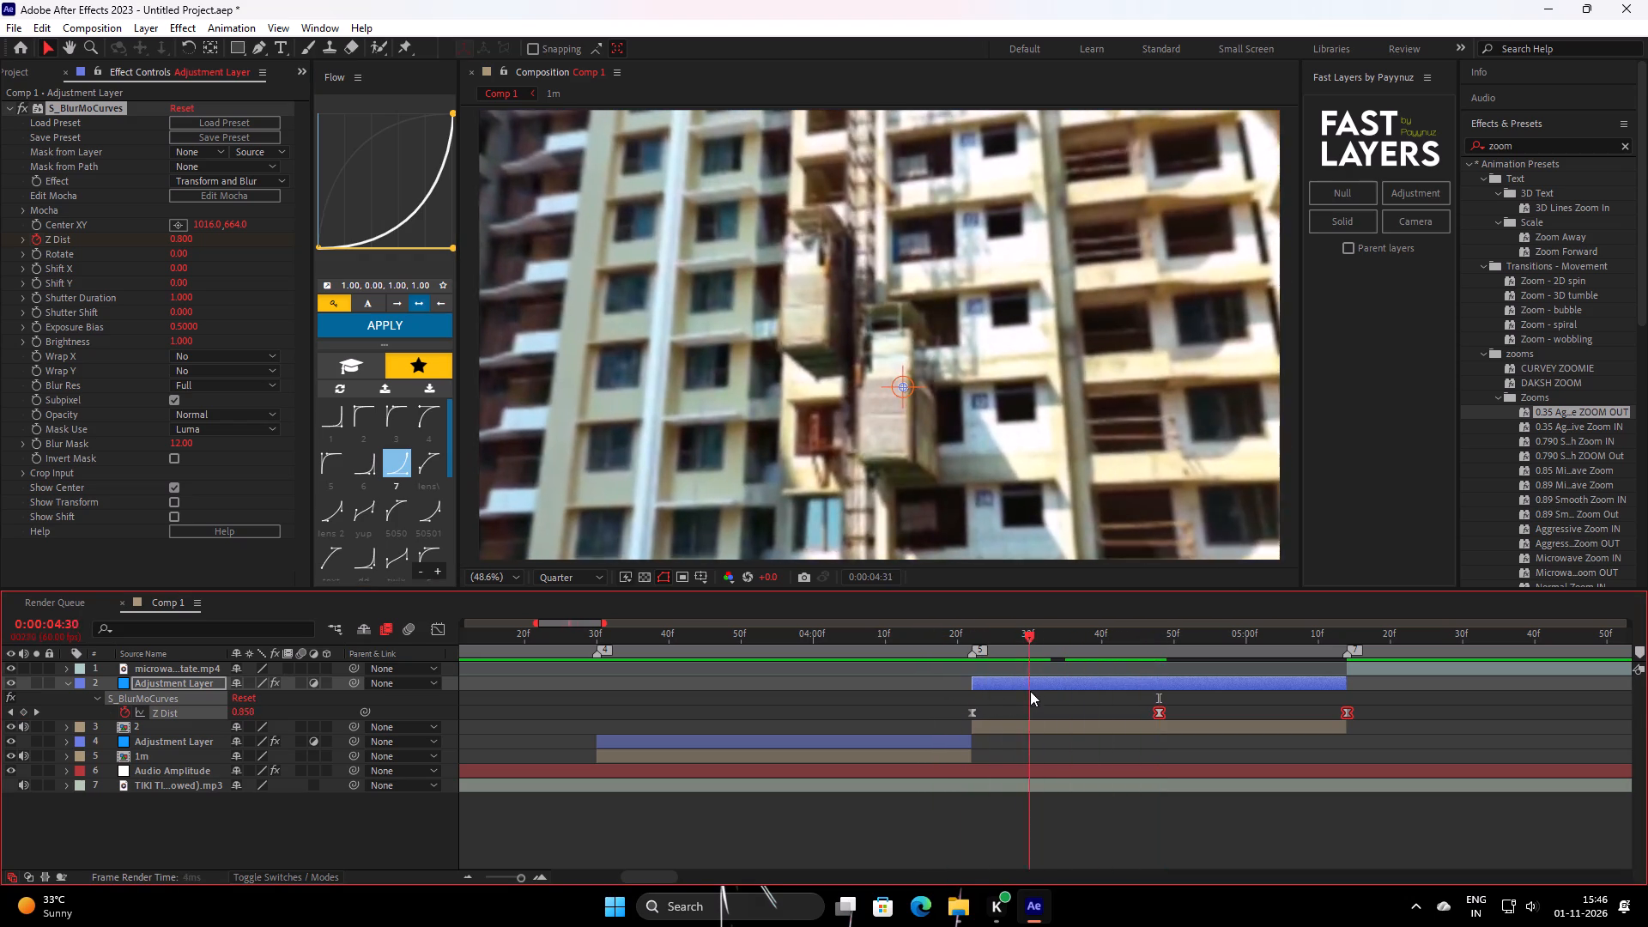
drag(1030, 691, 572, 774)
key(space)
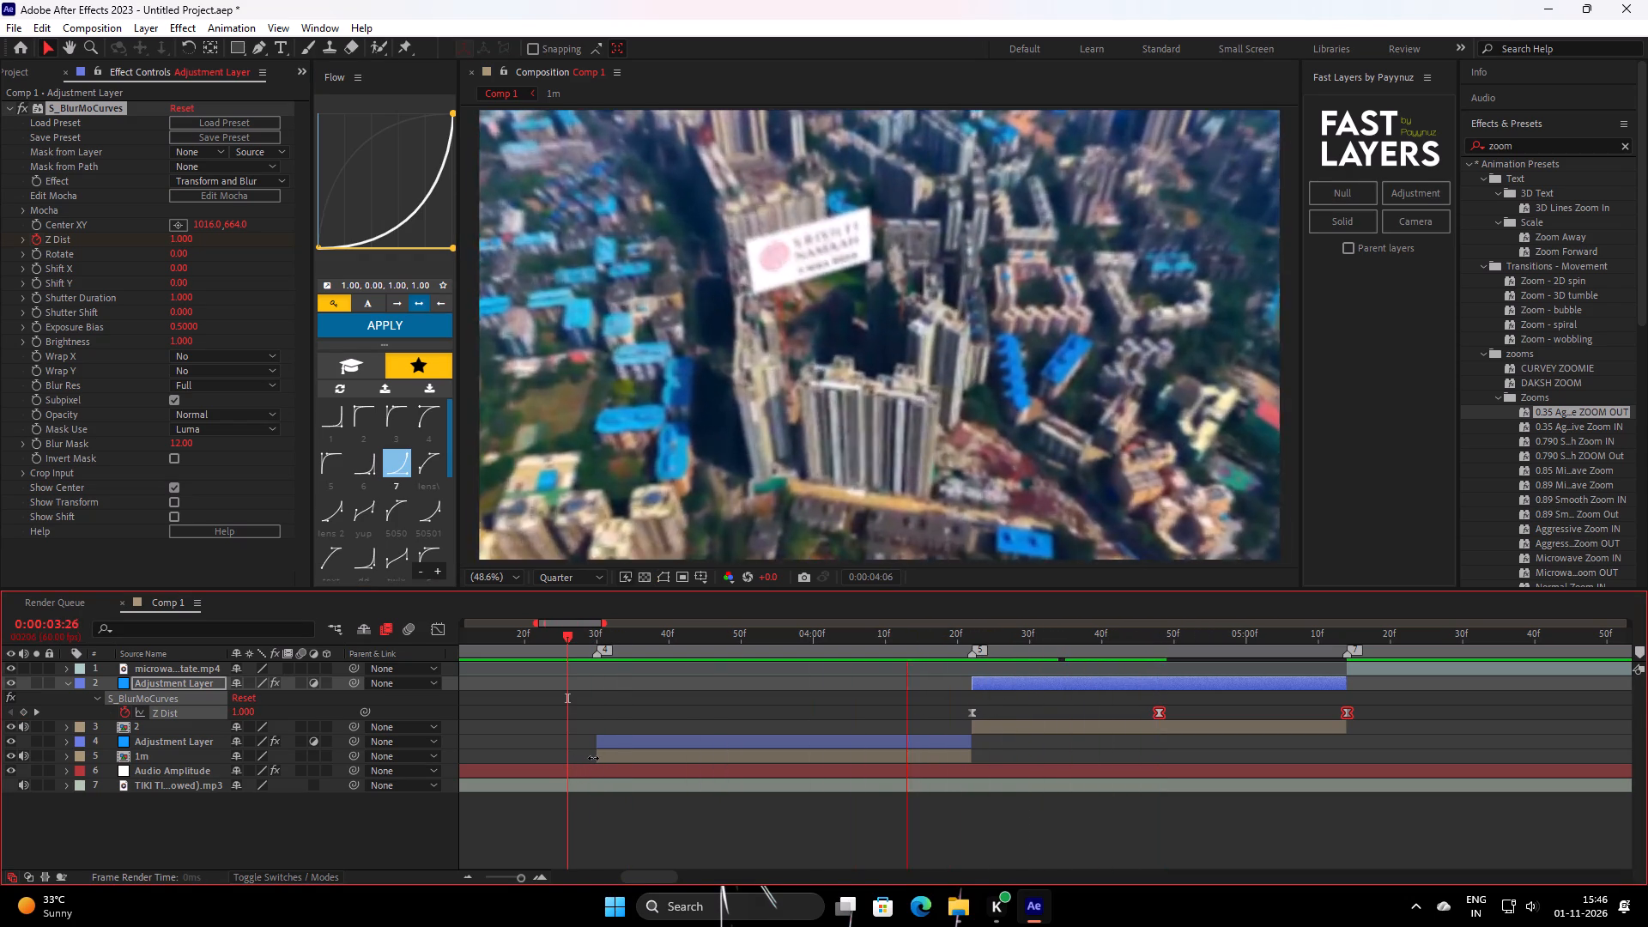
key(space)
drag(1161, 642, 1147, 643)
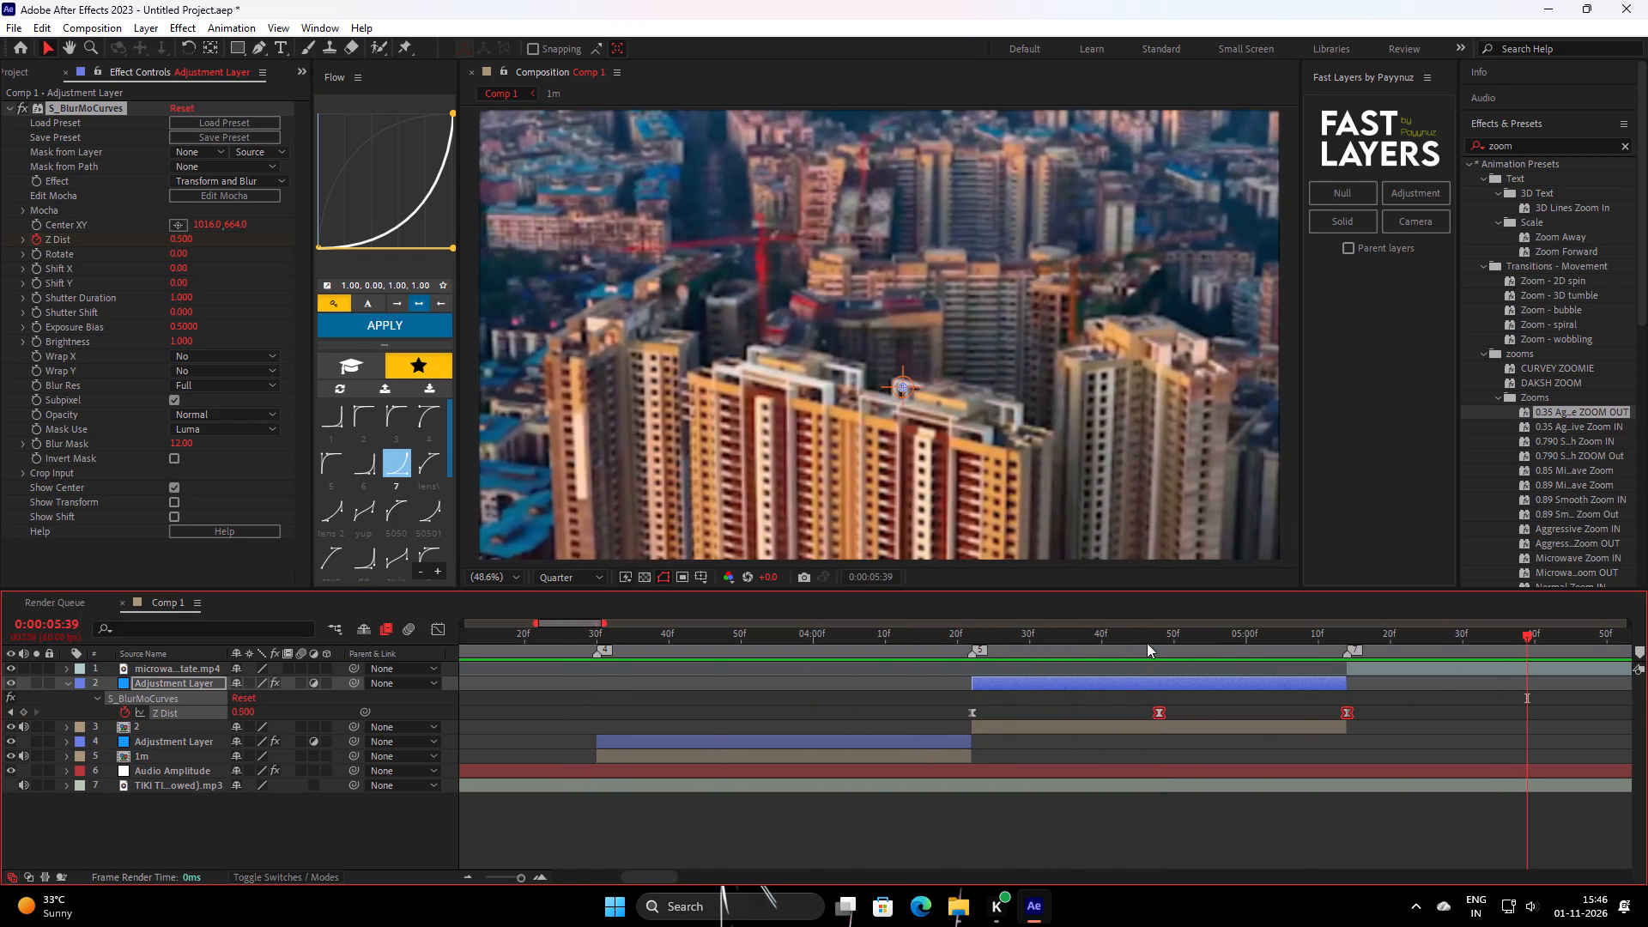
drag(1147, 643, 766, 754)
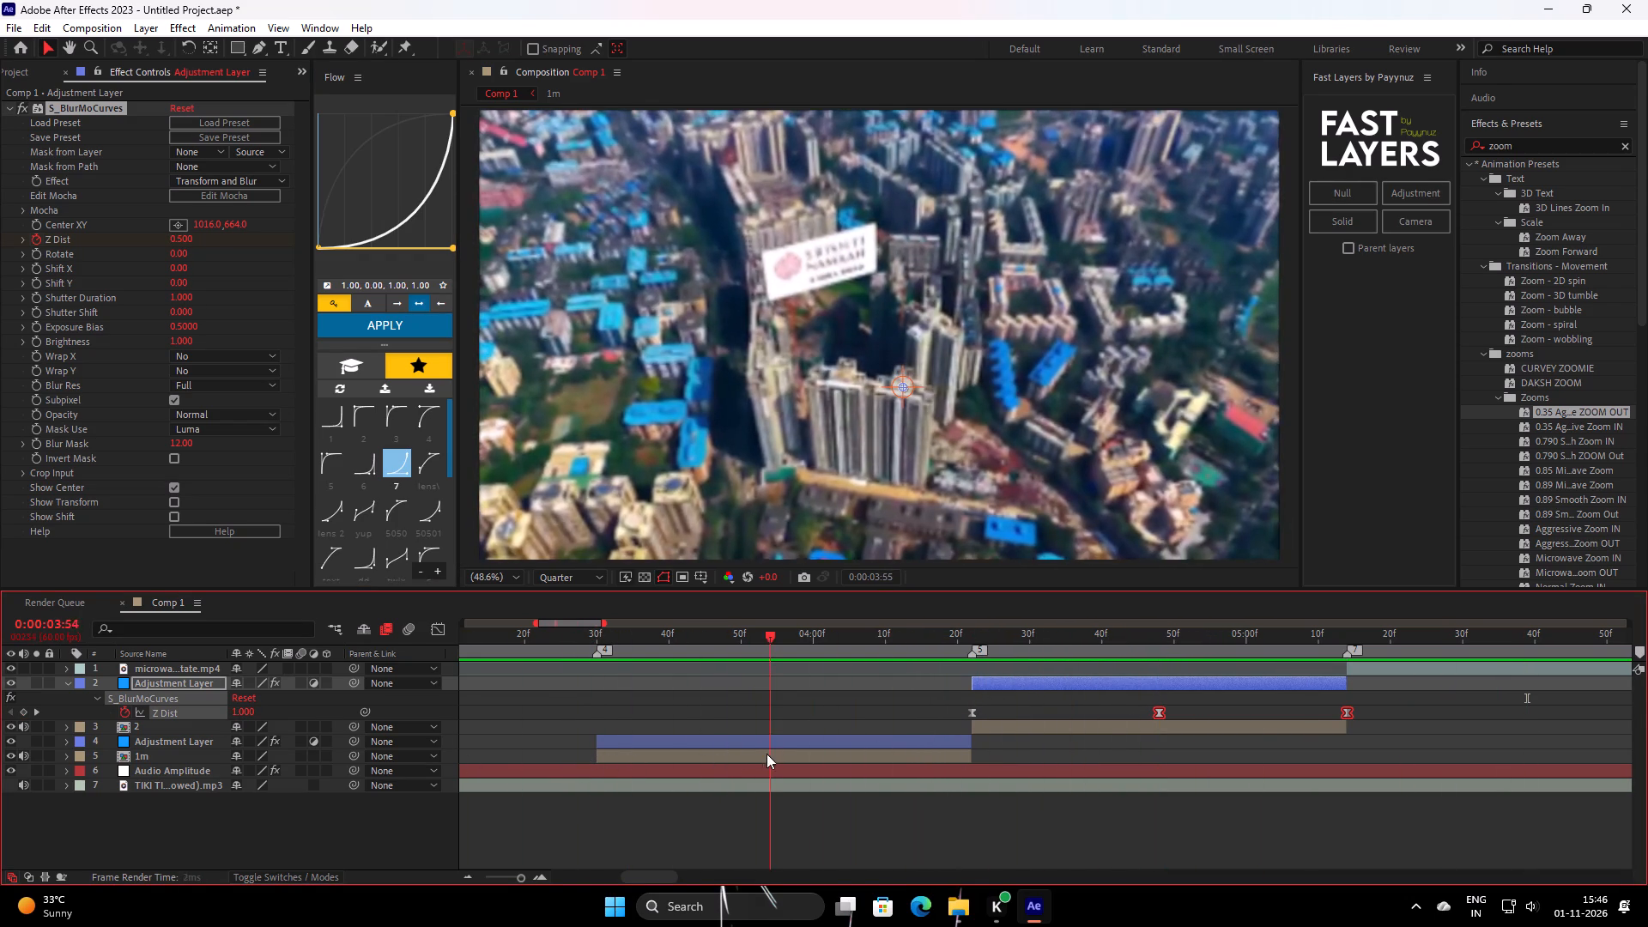
drag(766, 754, 579, 763)
key(space)
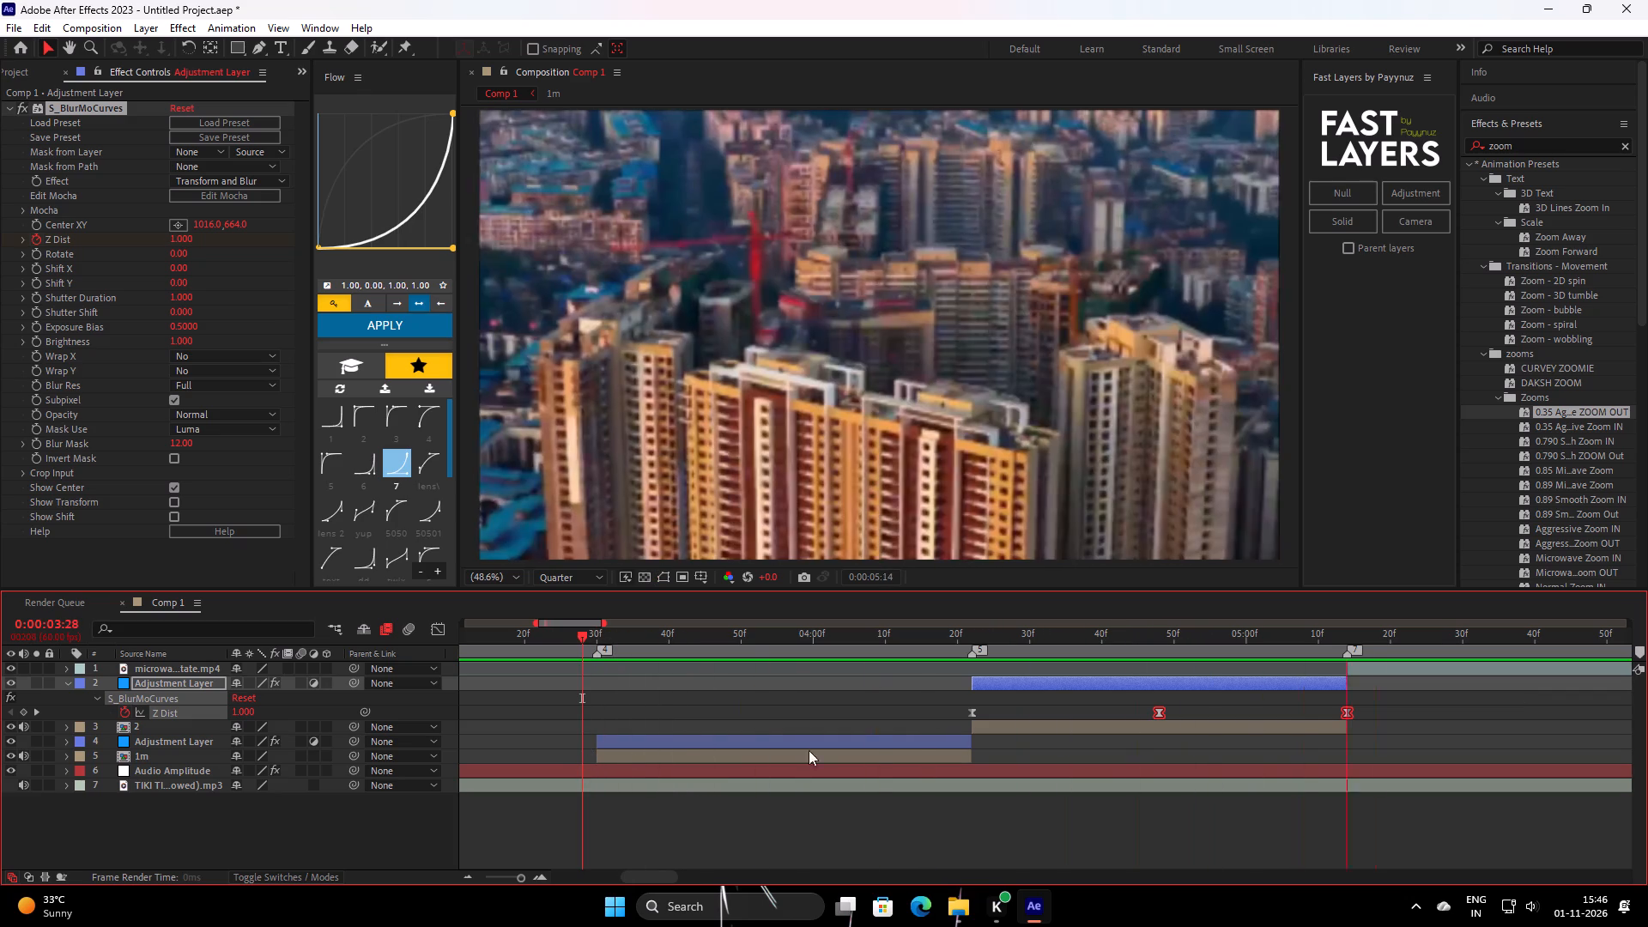
key(space)
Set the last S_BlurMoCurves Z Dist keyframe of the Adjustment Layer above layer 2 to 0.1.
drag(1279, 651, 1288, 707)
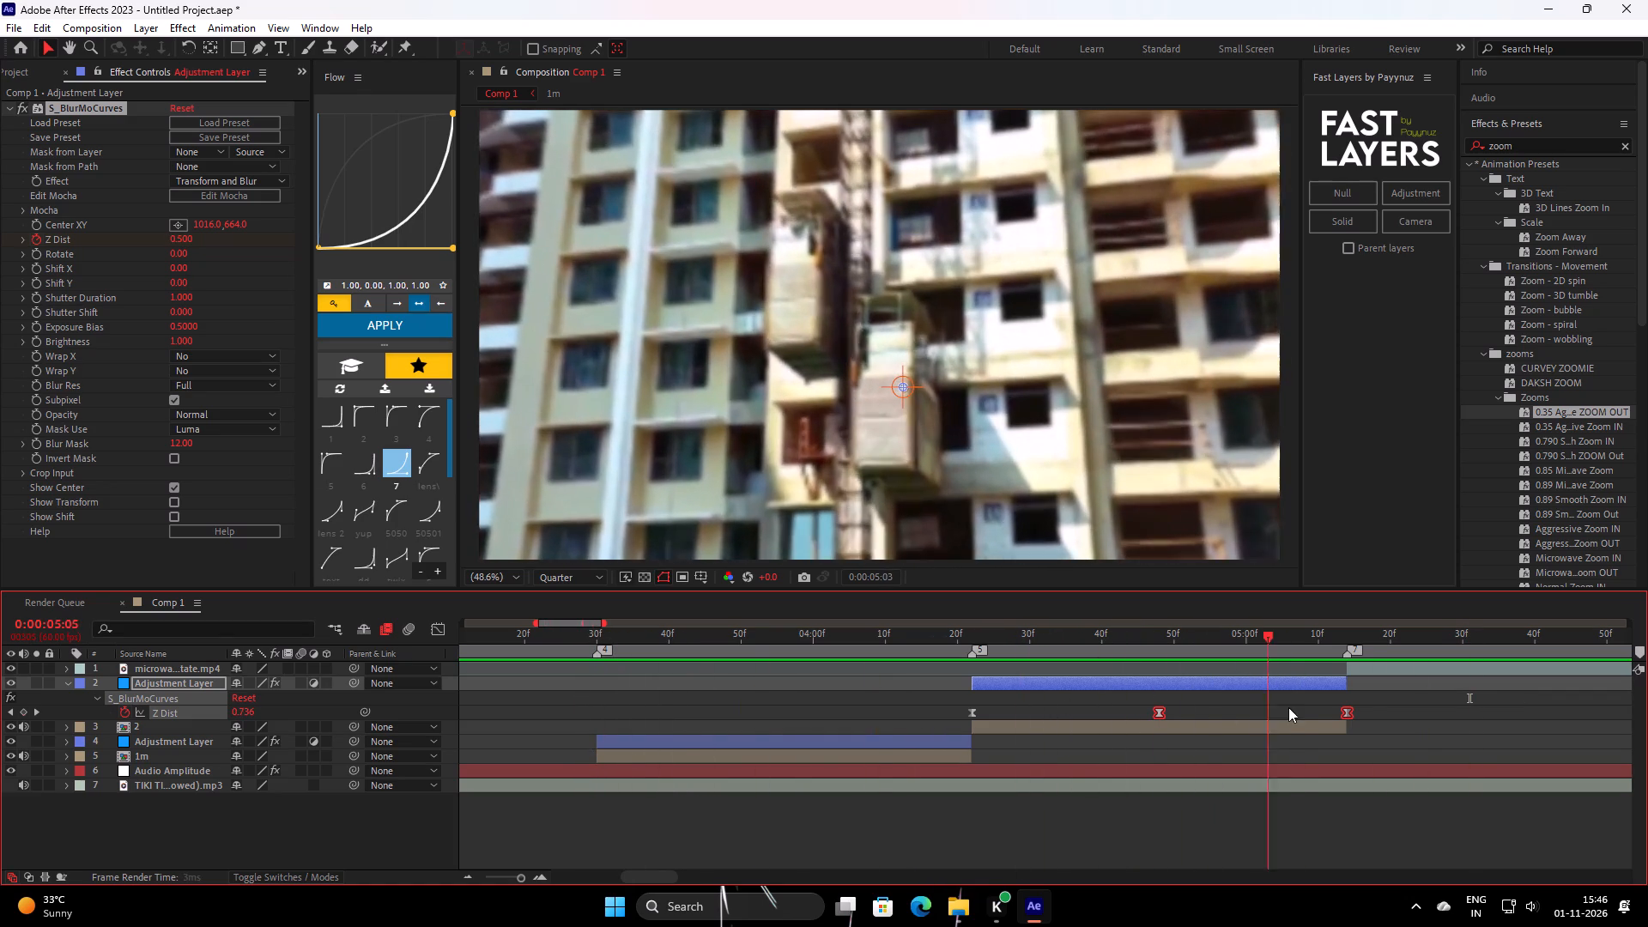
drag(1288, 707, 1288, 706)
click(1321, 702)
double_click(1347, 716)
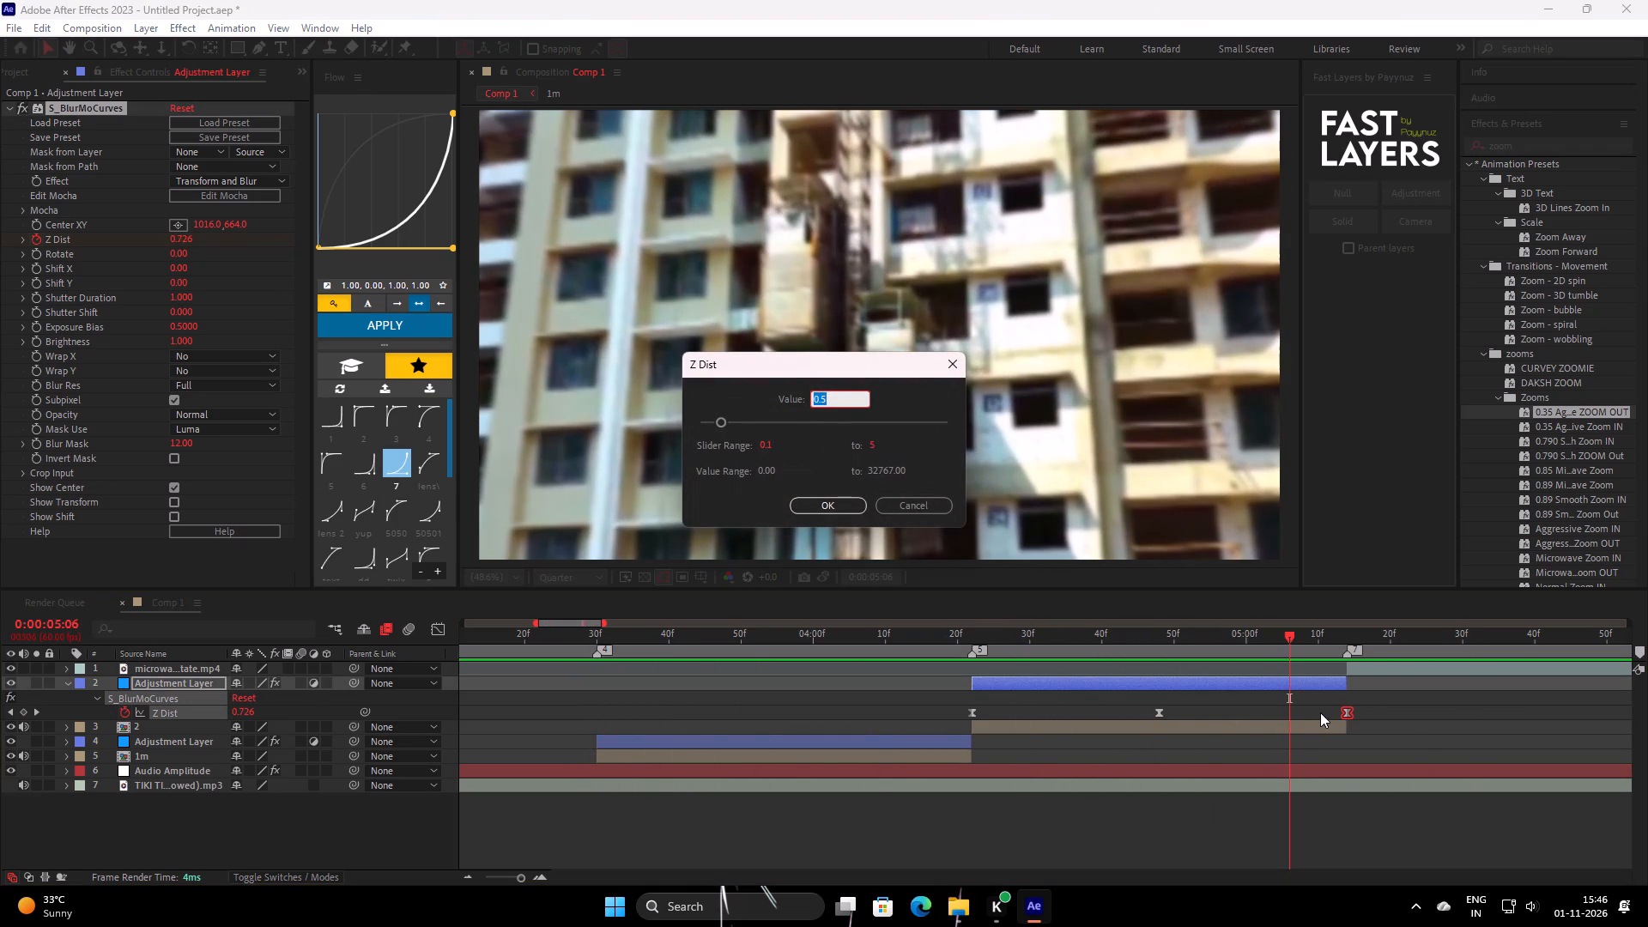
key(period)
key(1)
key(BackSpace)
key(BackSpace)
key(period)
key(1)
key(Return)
Scrub through layer 2 and the following cut to examine the zoom between the Z Dist keyframes.
drag(1256, 636, 1171, 676)
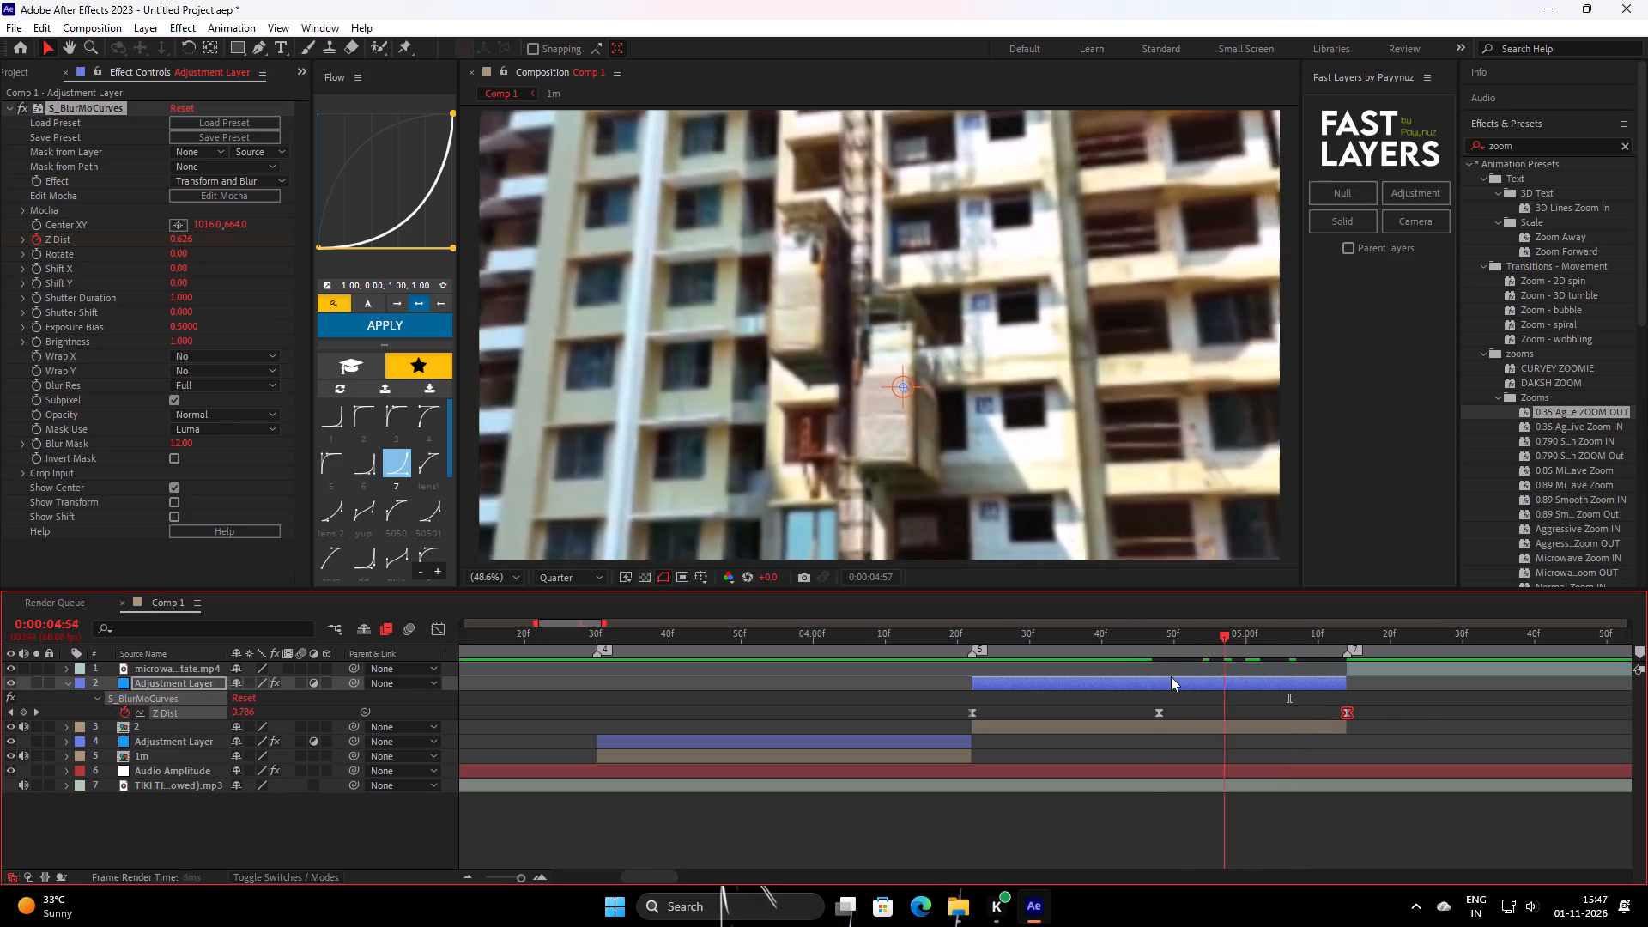
drag(1171, 676, 1386, 657)
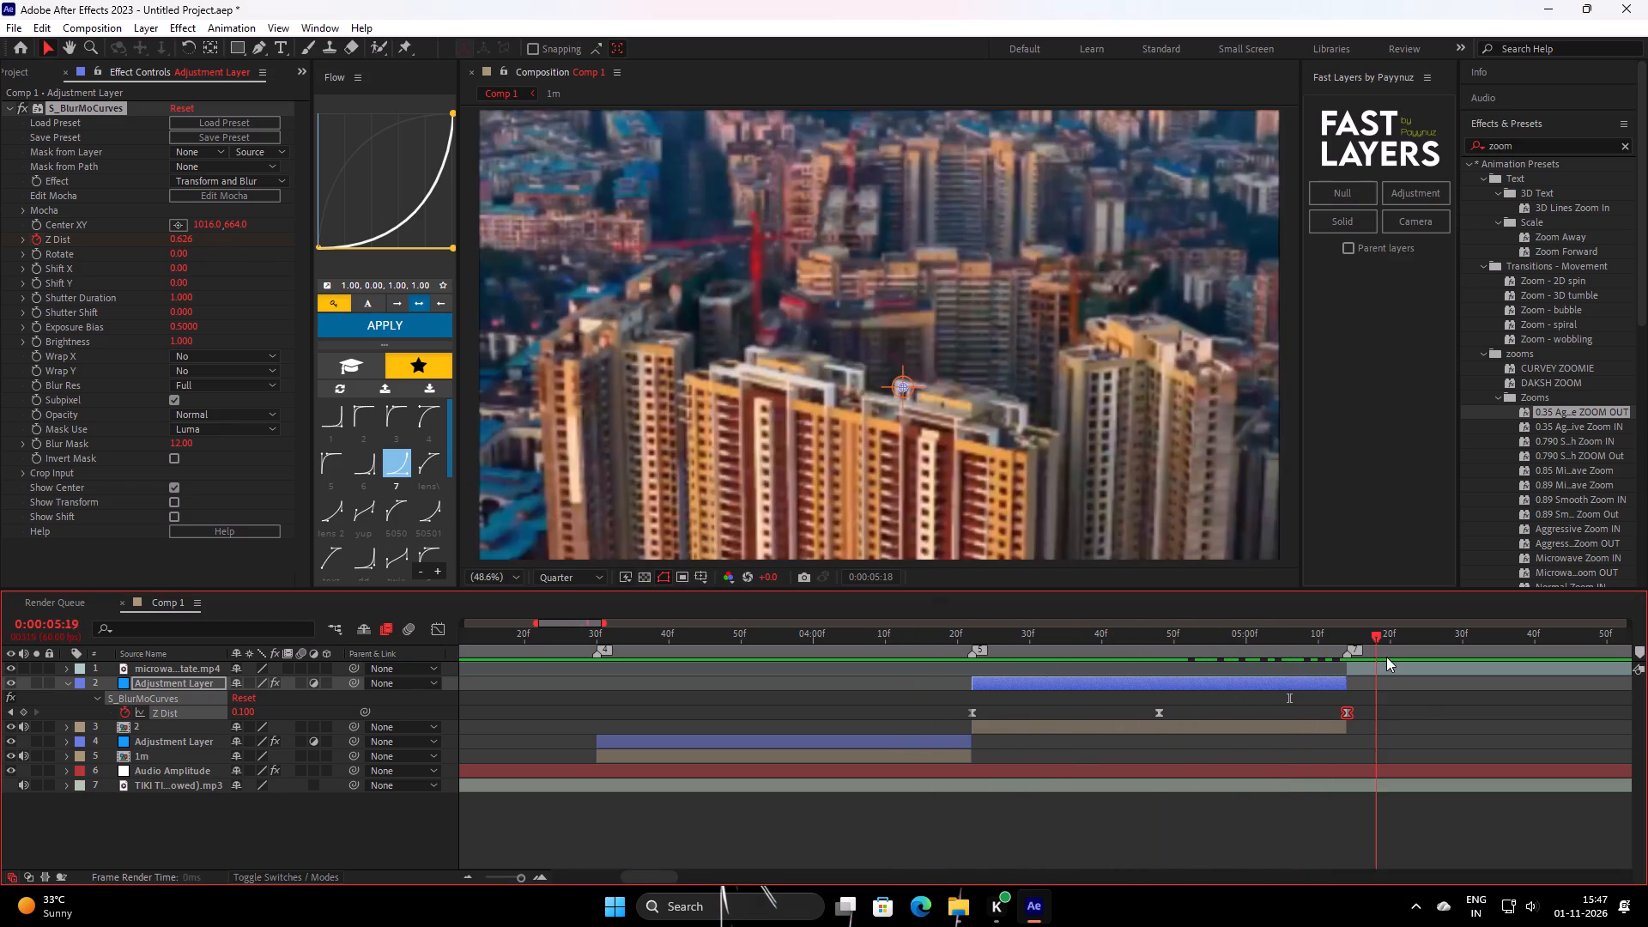
drag(1386, 657, 1158, 703)
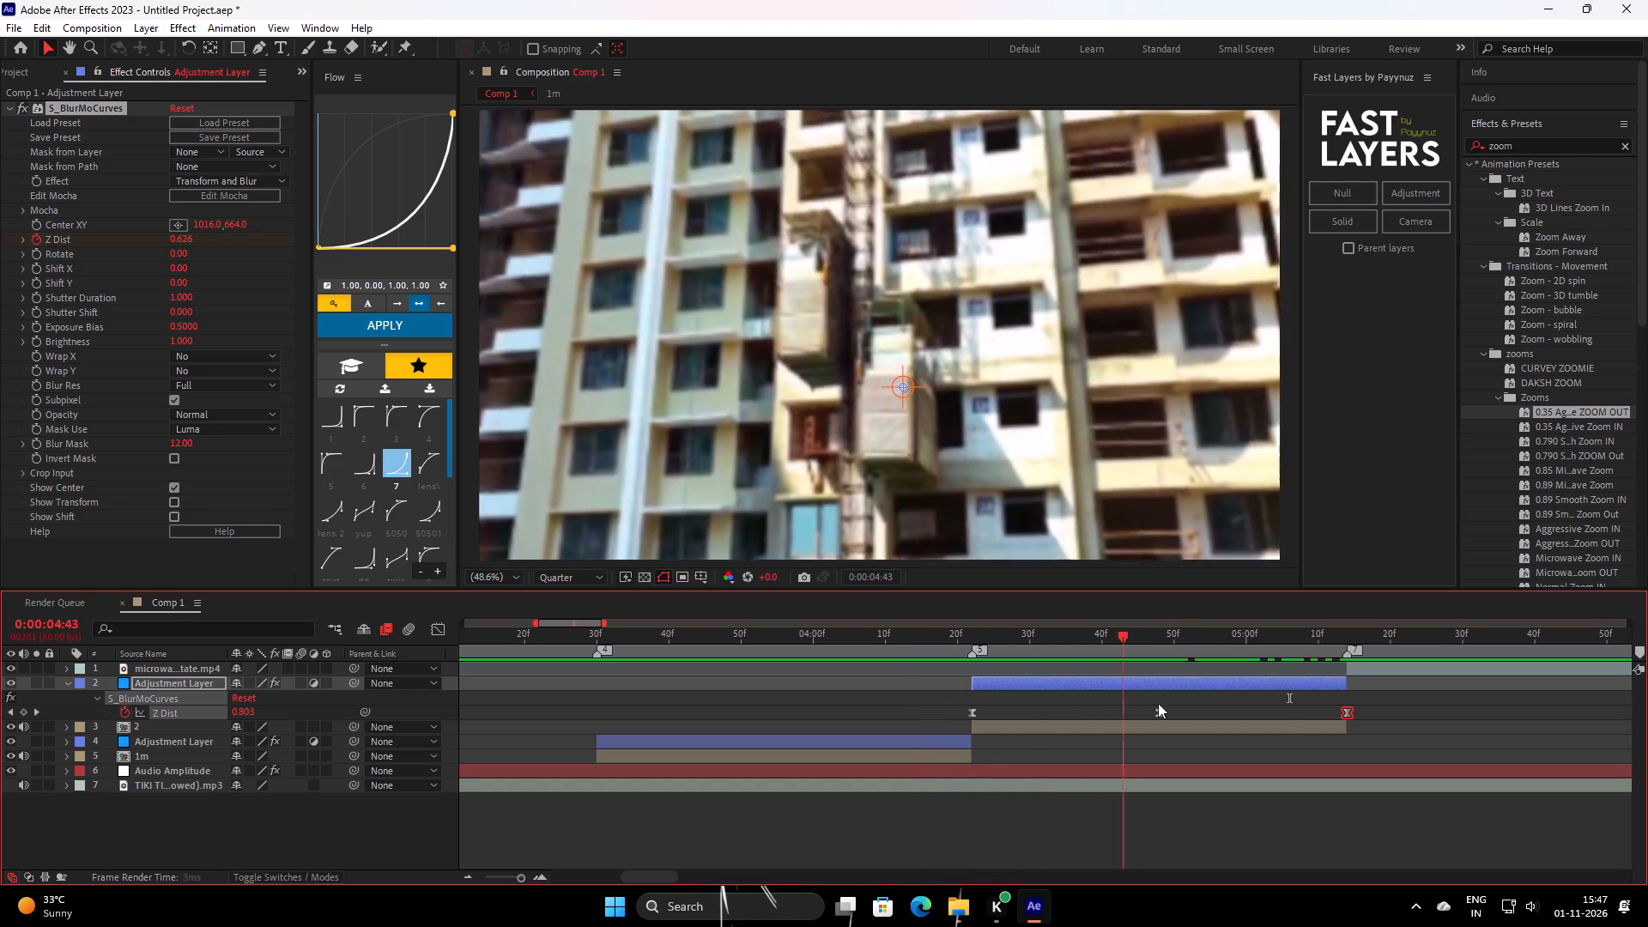
drag(1158, 703, 1029, 706)
drag(1049, 644, 1001, 651)
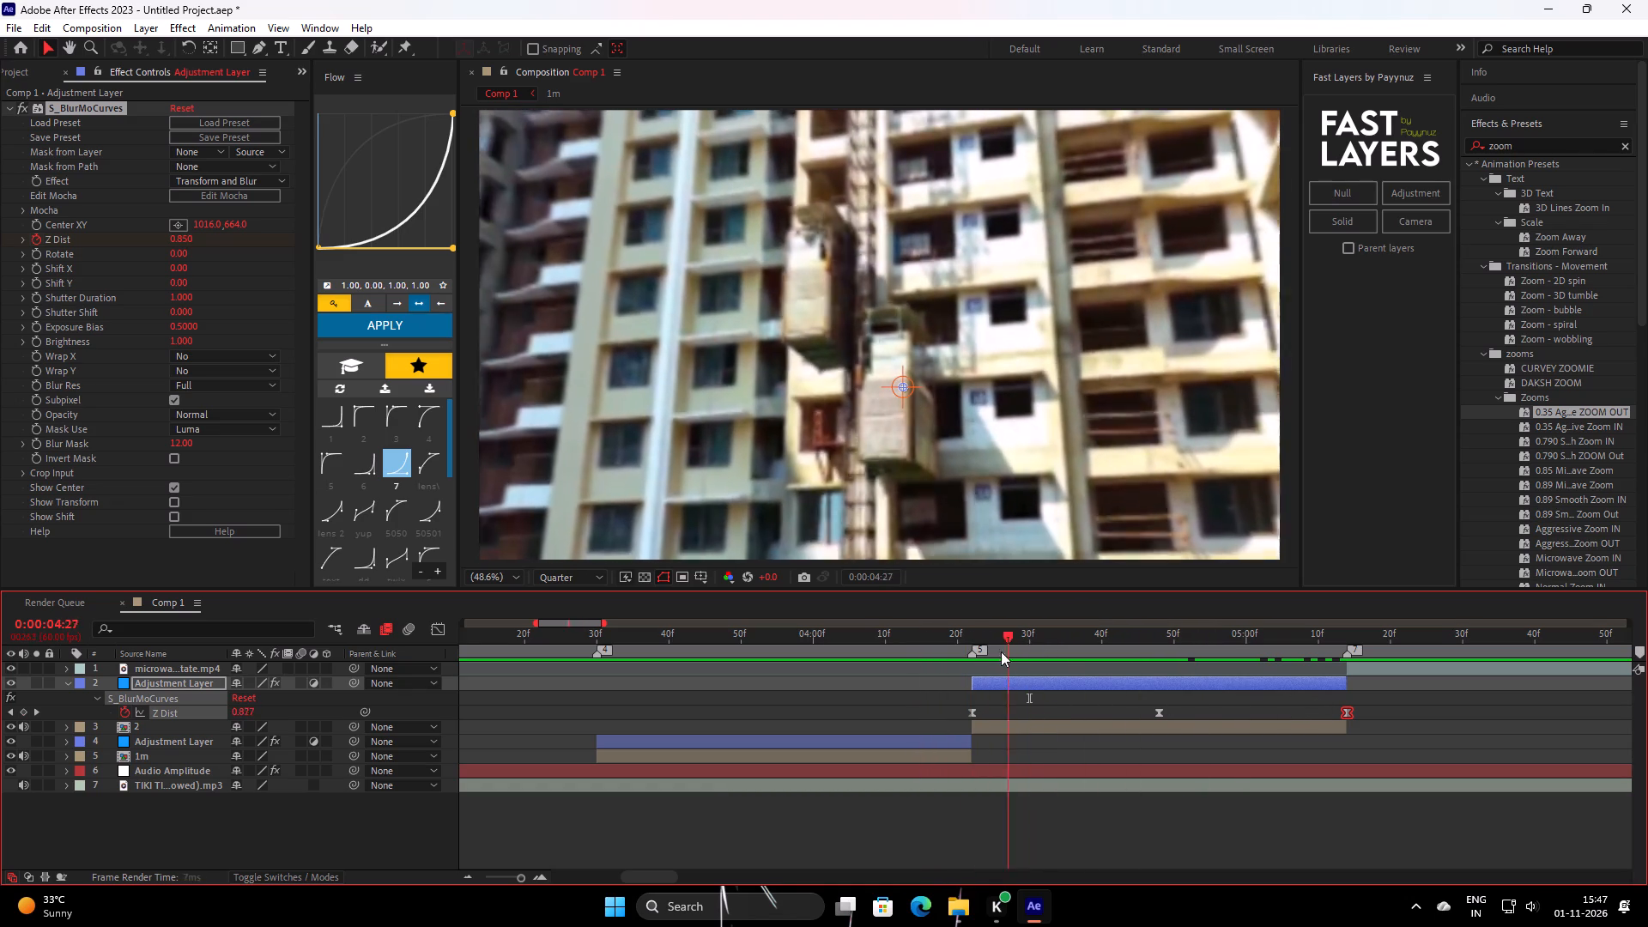
drag(1001, 651, 1162, 639)
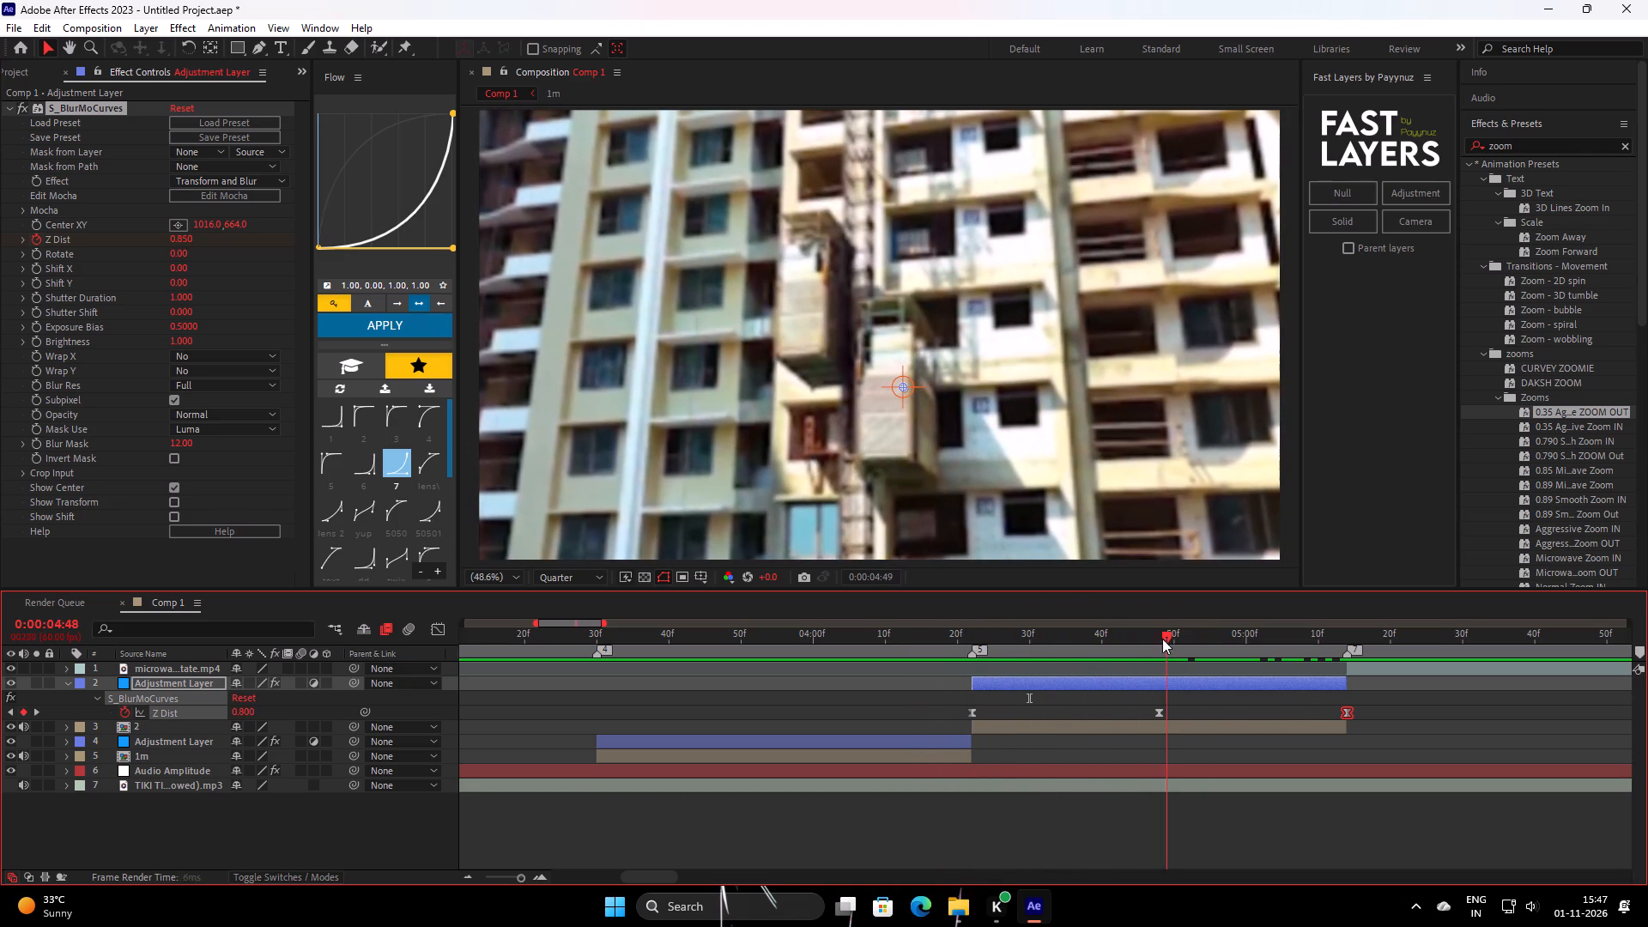
drag(1162, 639, 1345, 645)
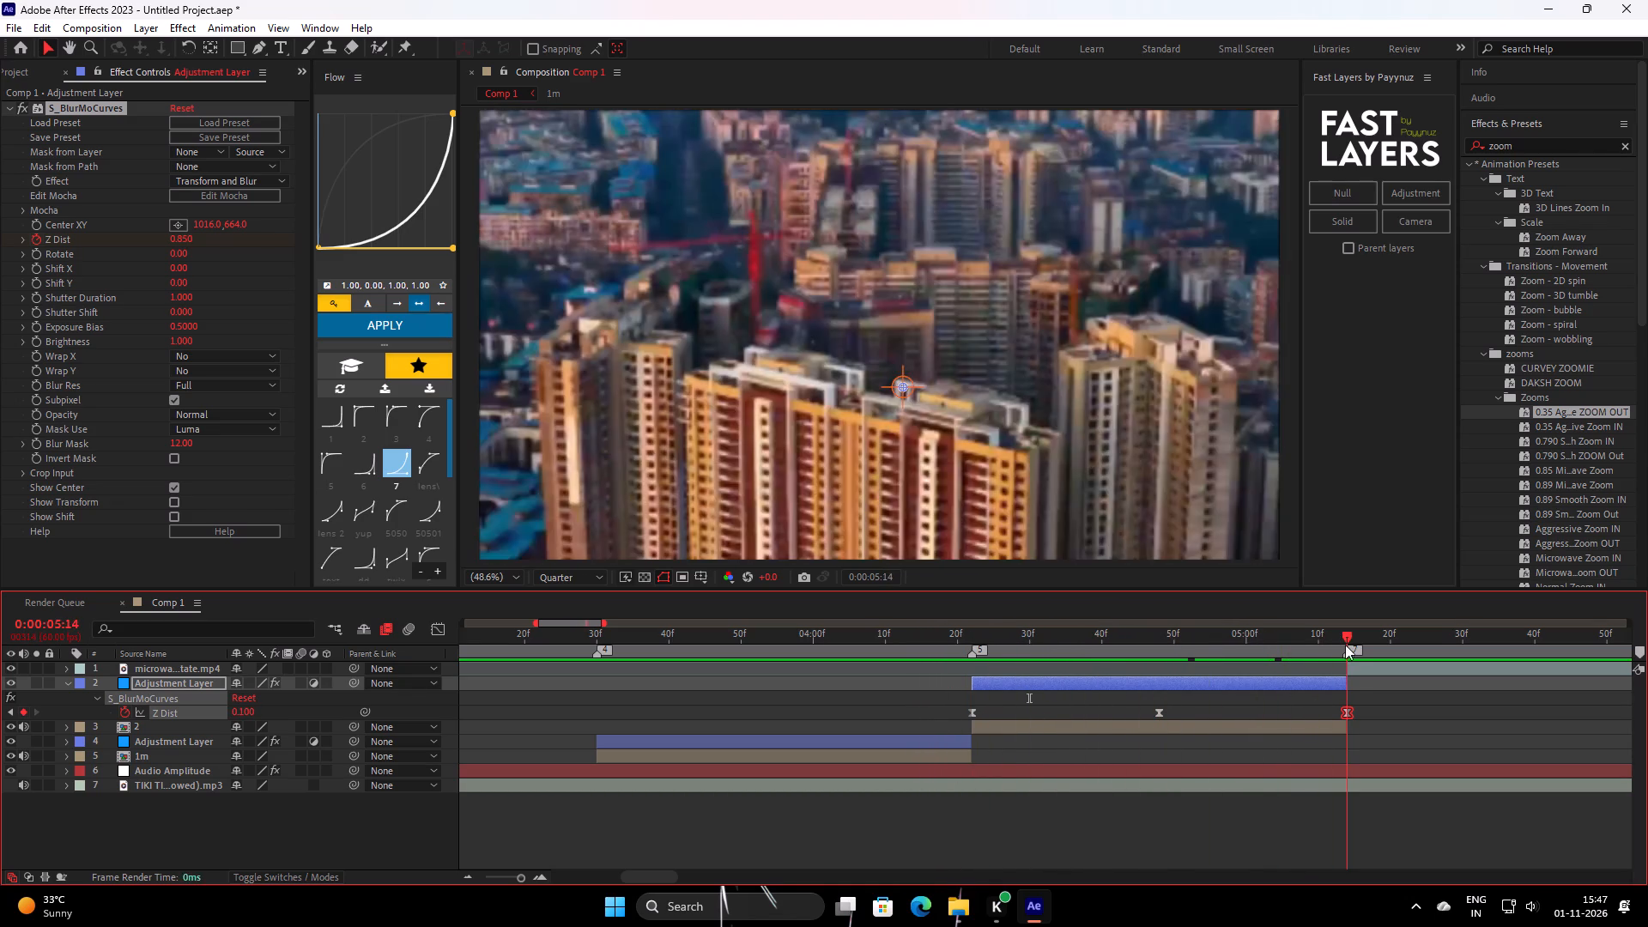
Move the last Z Dist keyframe one frame earlier, to 0:00:05:13.
drag(1345, 645, 1341, 650)
alt+drag(1345, 712, 1336, 717)
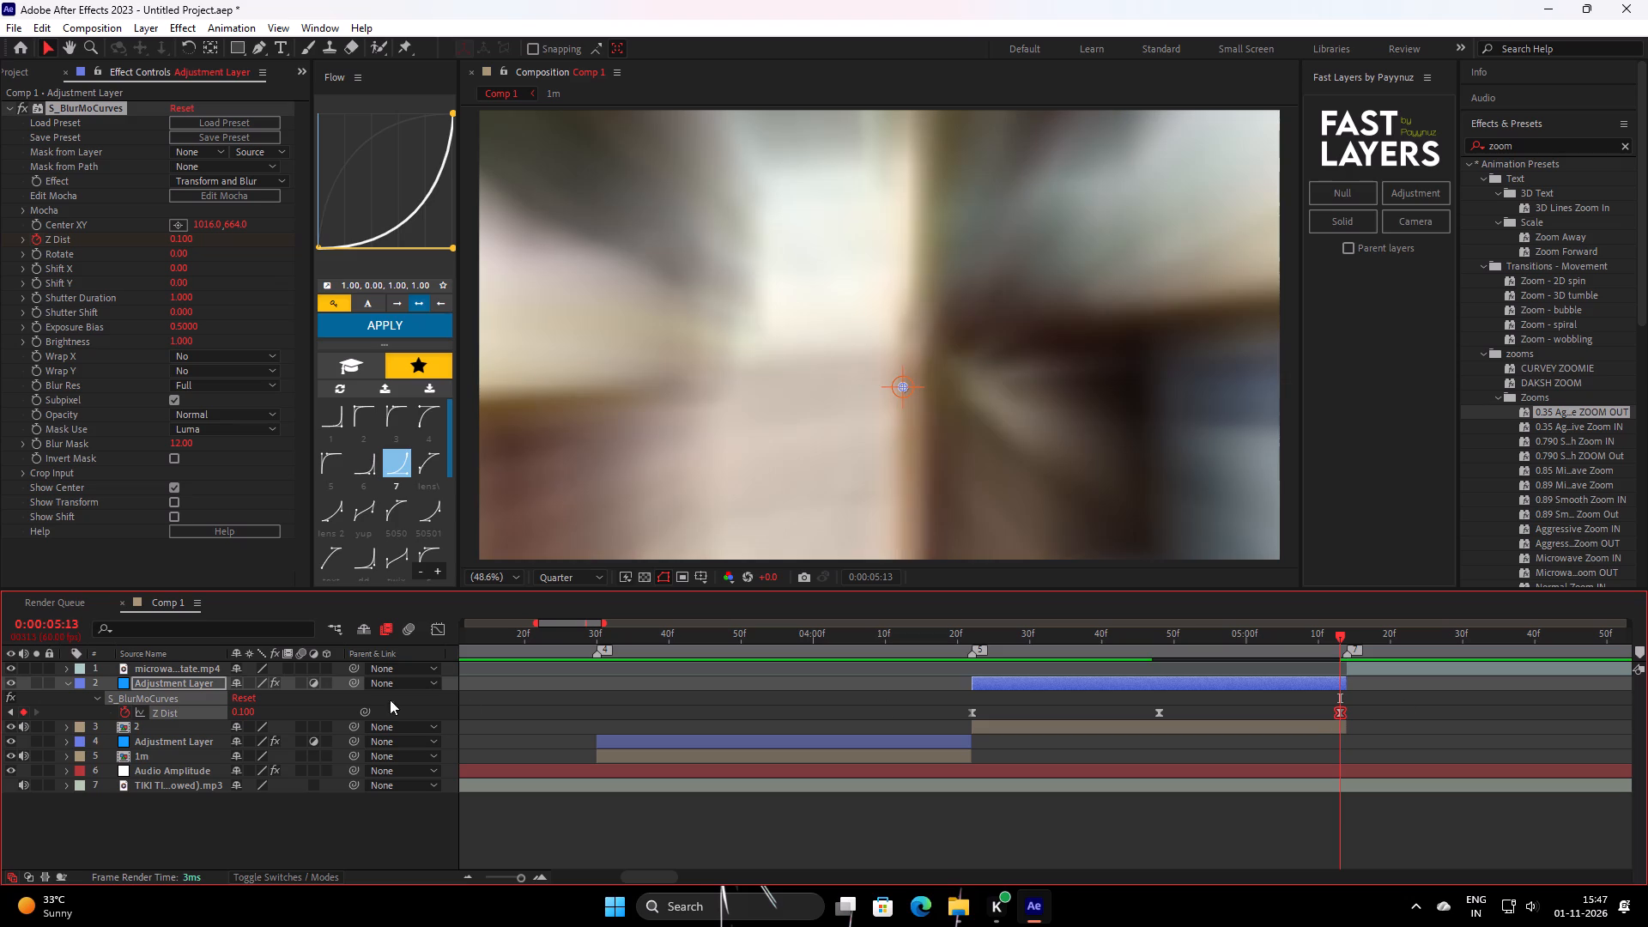
Set the Z Dist keyframe at 0:00:05:13 to 10.
shift+drag(251, 717, 287, 708)
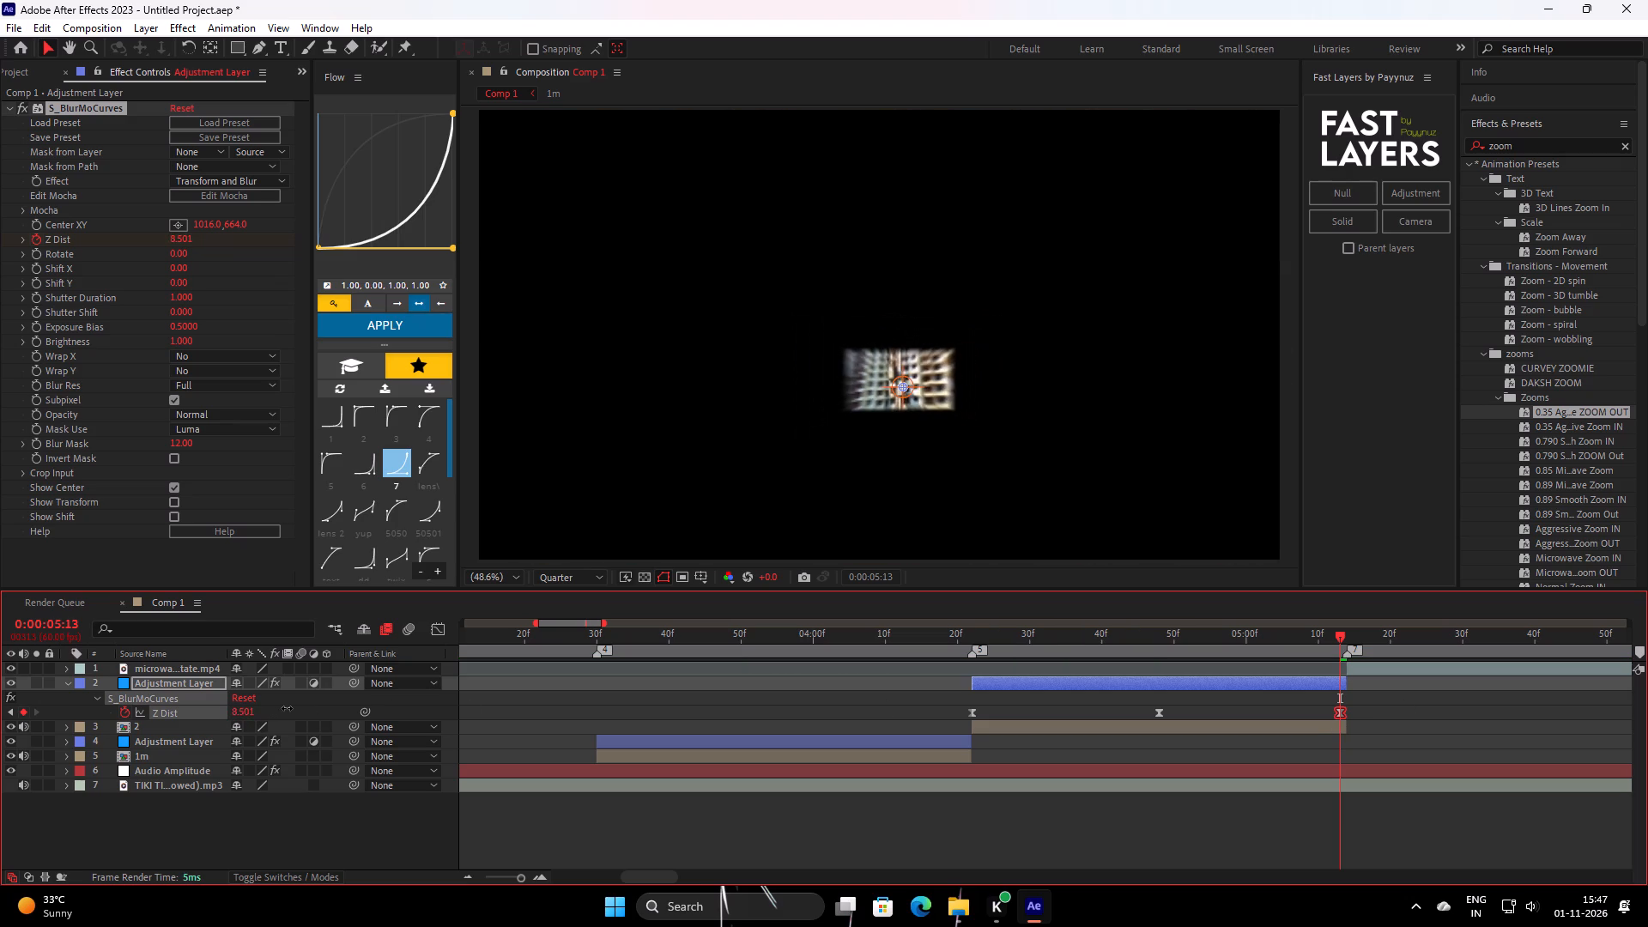
shift+drag(287, 708, 263, 718)
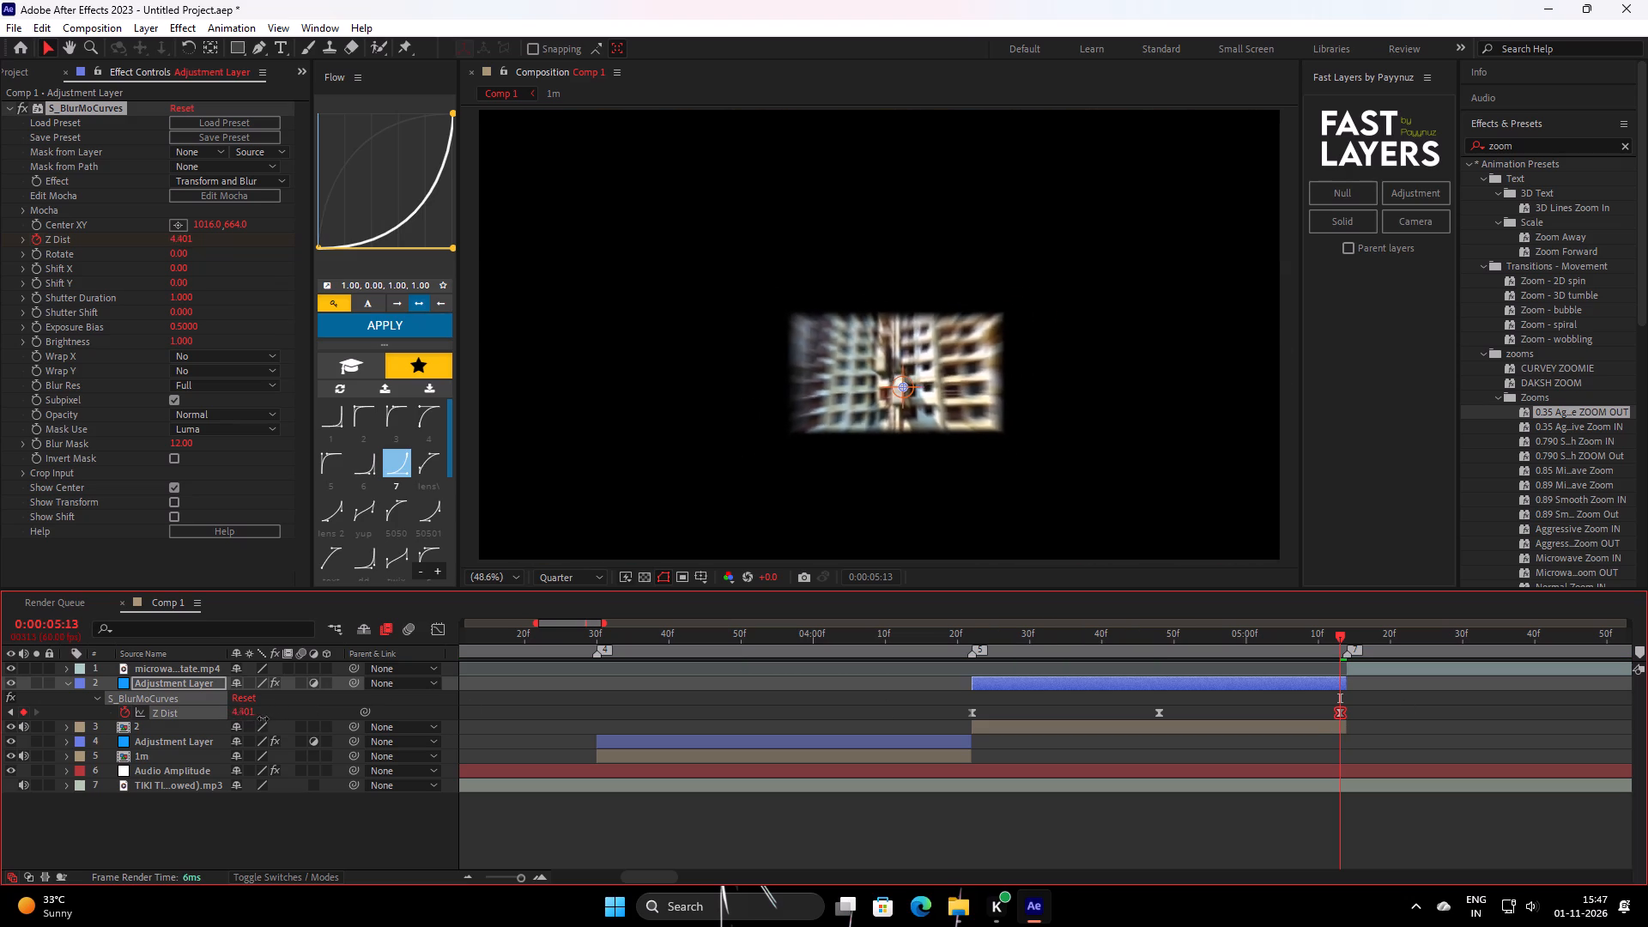
shift+drag(263, 718, 210, 718)
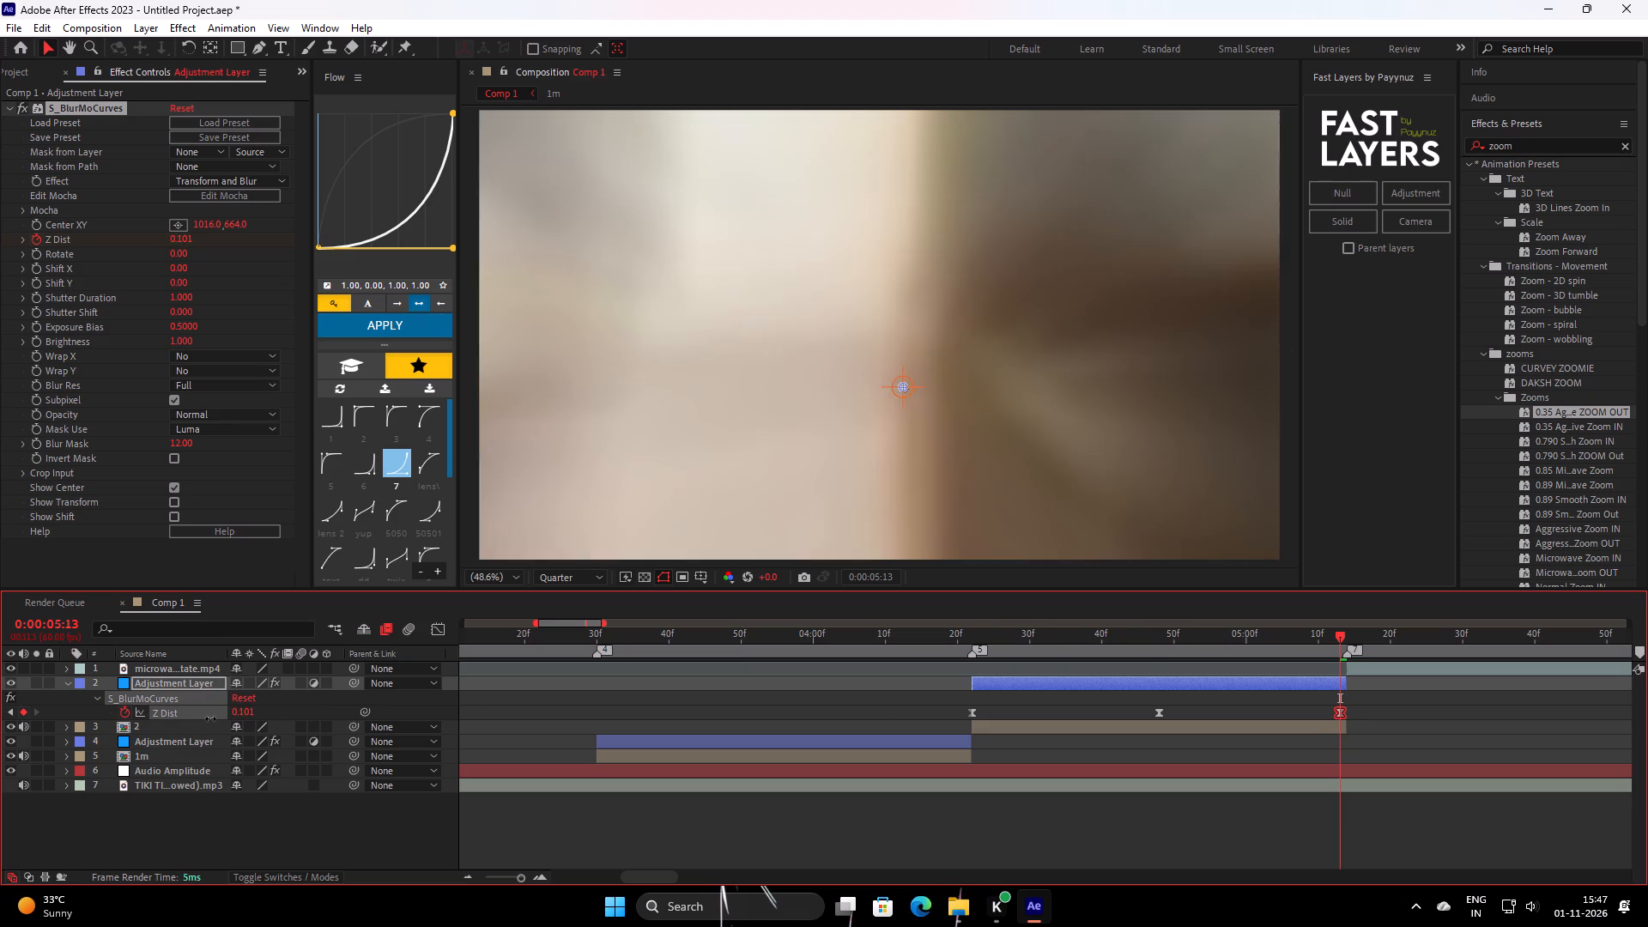
shift+drag(210, 718, 233, 718)
click(242, 714)
text(10)
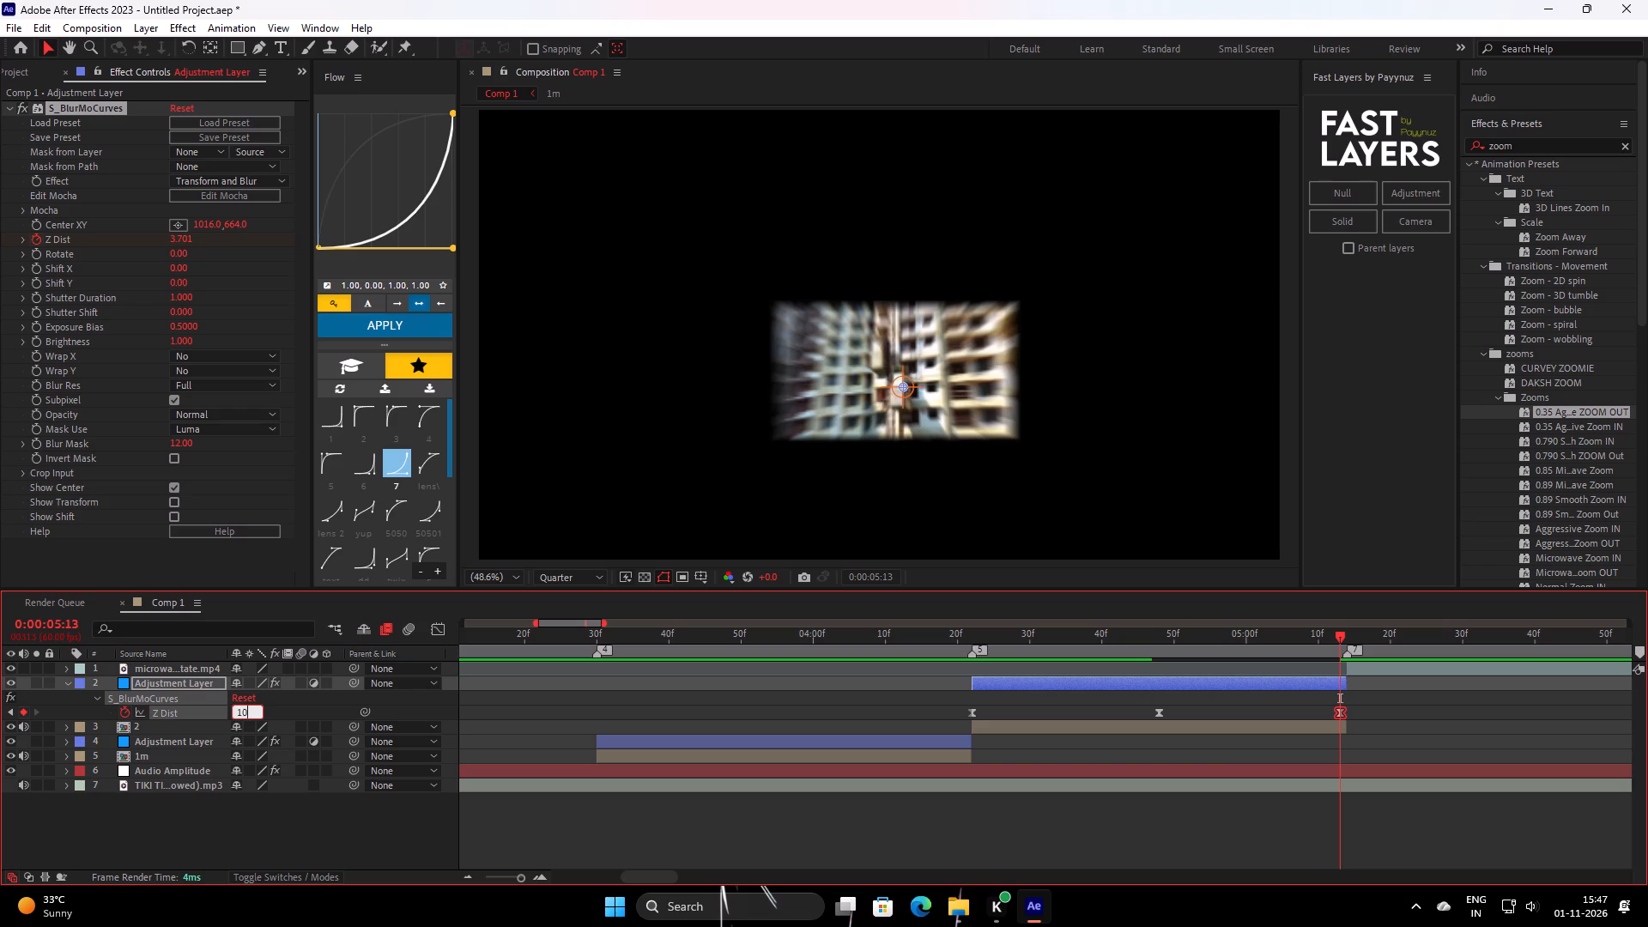
key(Return)
Search the effects for motion and apply Motion Tile to the Adjustment Layer above layer 2.
click(1205, 699)
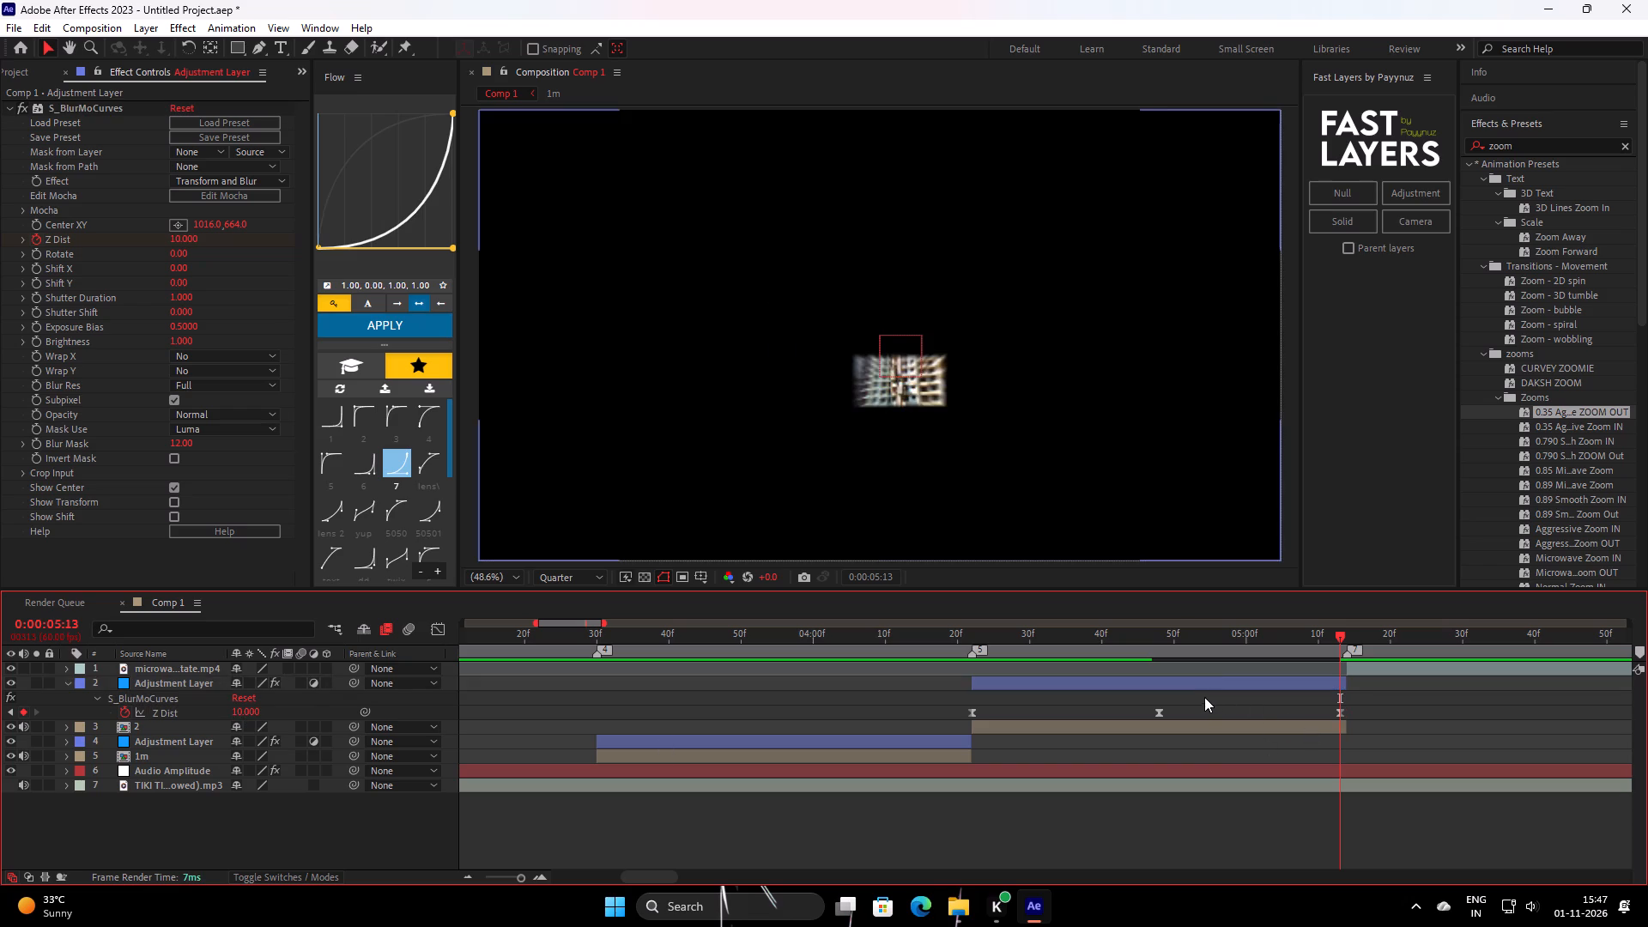
click(1212, 688)
click(1629, 145)
click(1610, 144)
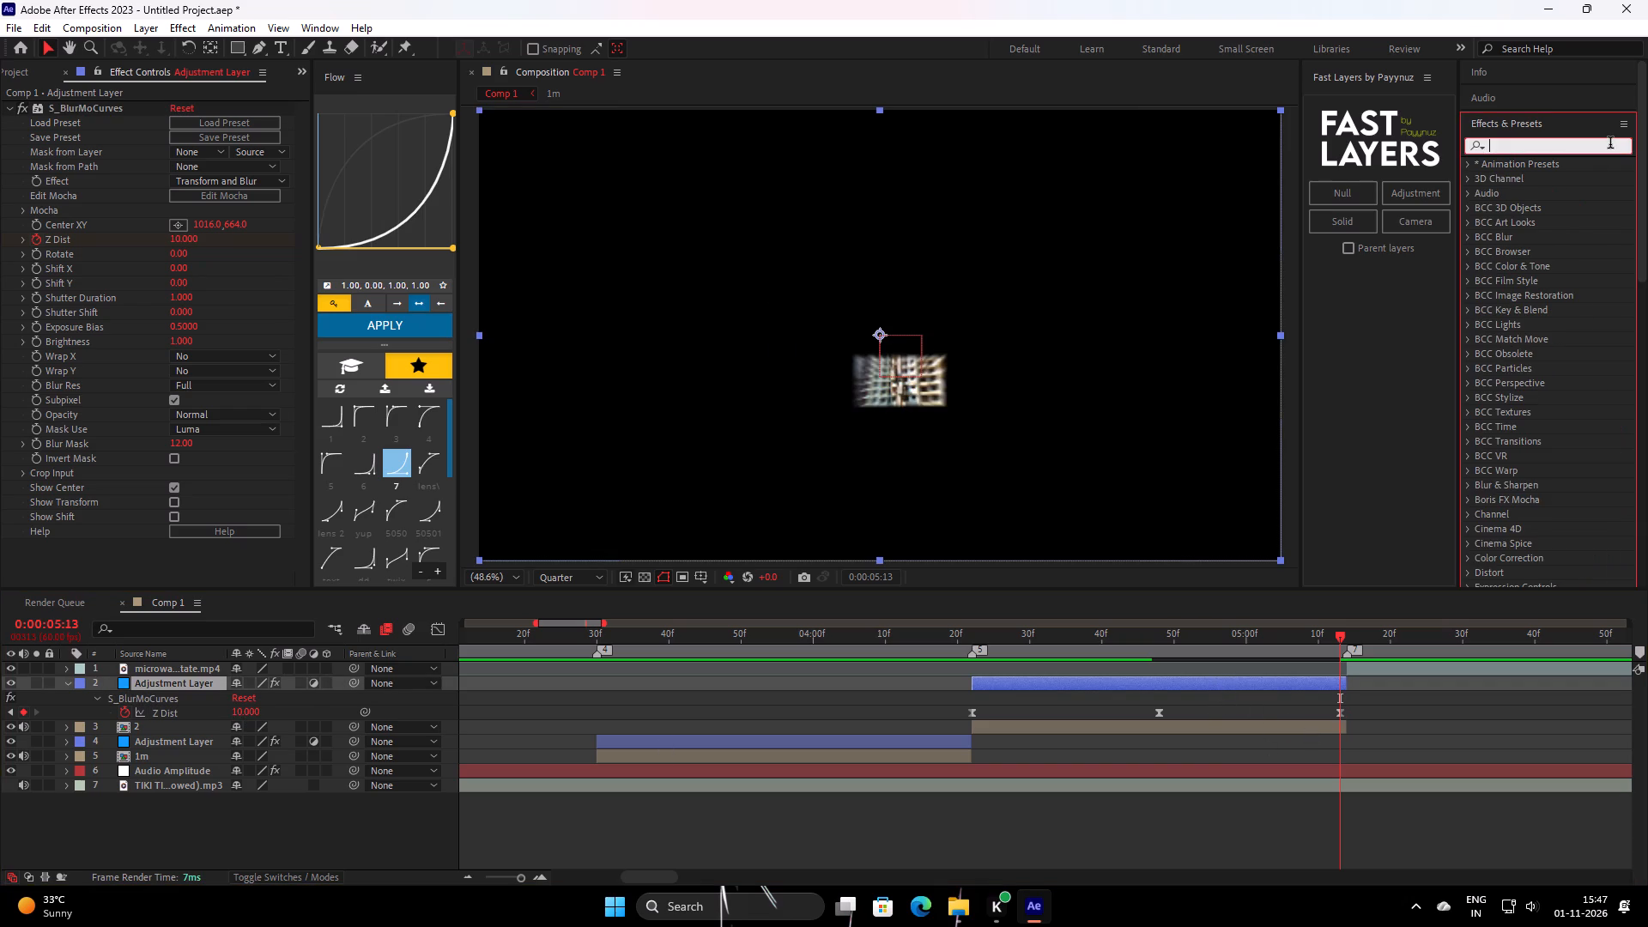
text(motion)
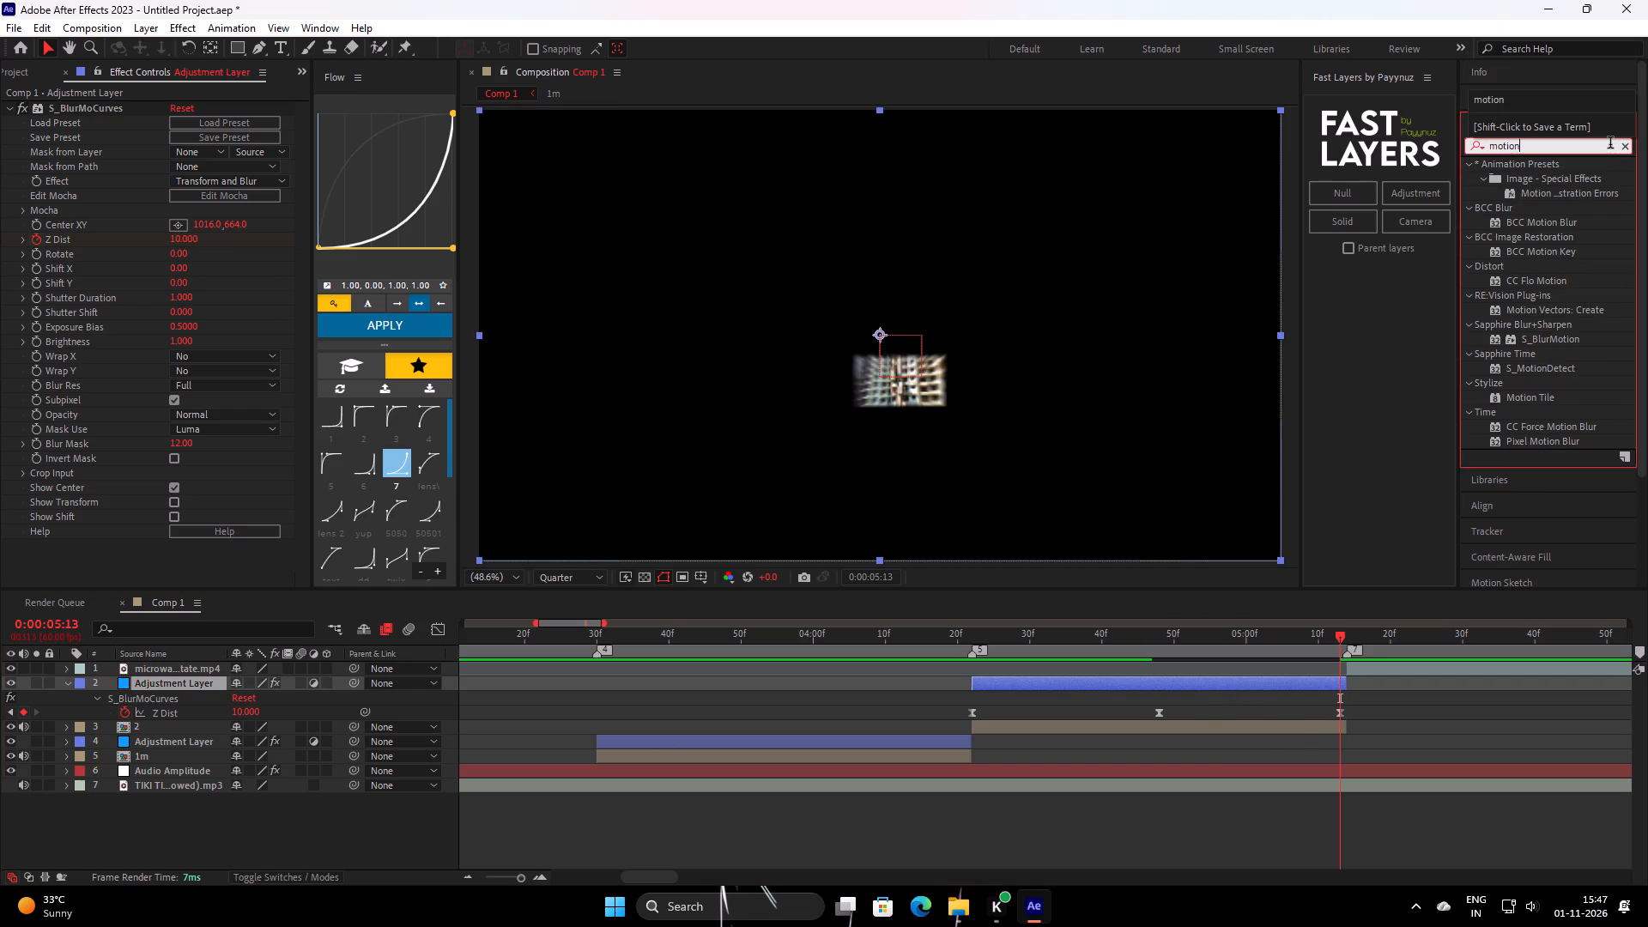
double_click(1536, 397)
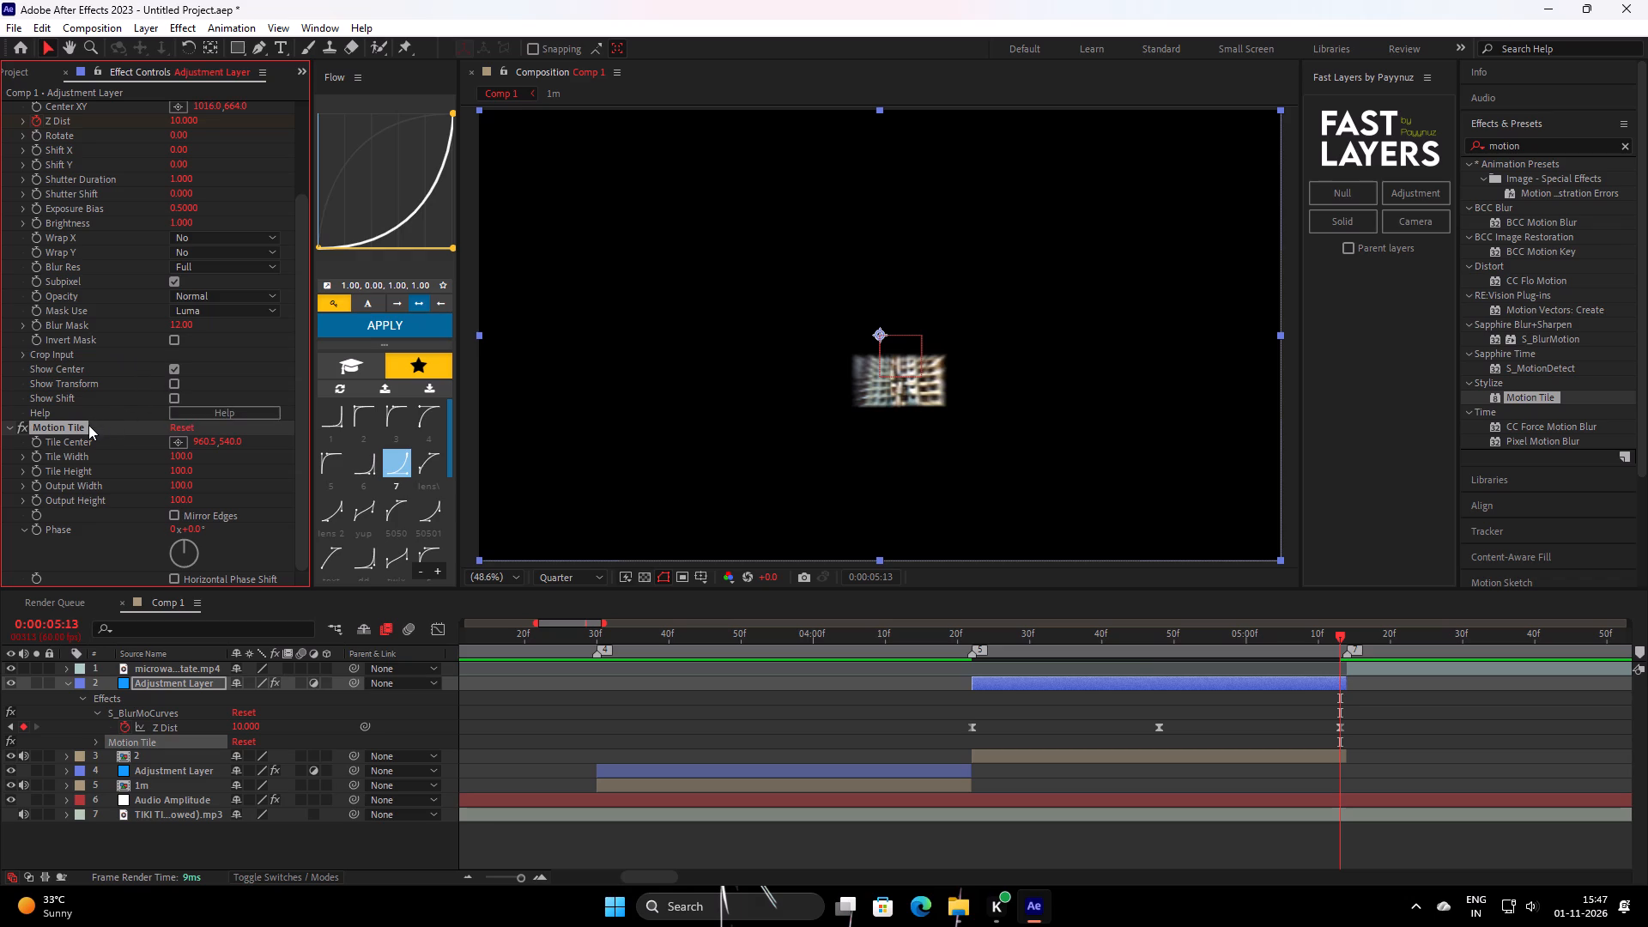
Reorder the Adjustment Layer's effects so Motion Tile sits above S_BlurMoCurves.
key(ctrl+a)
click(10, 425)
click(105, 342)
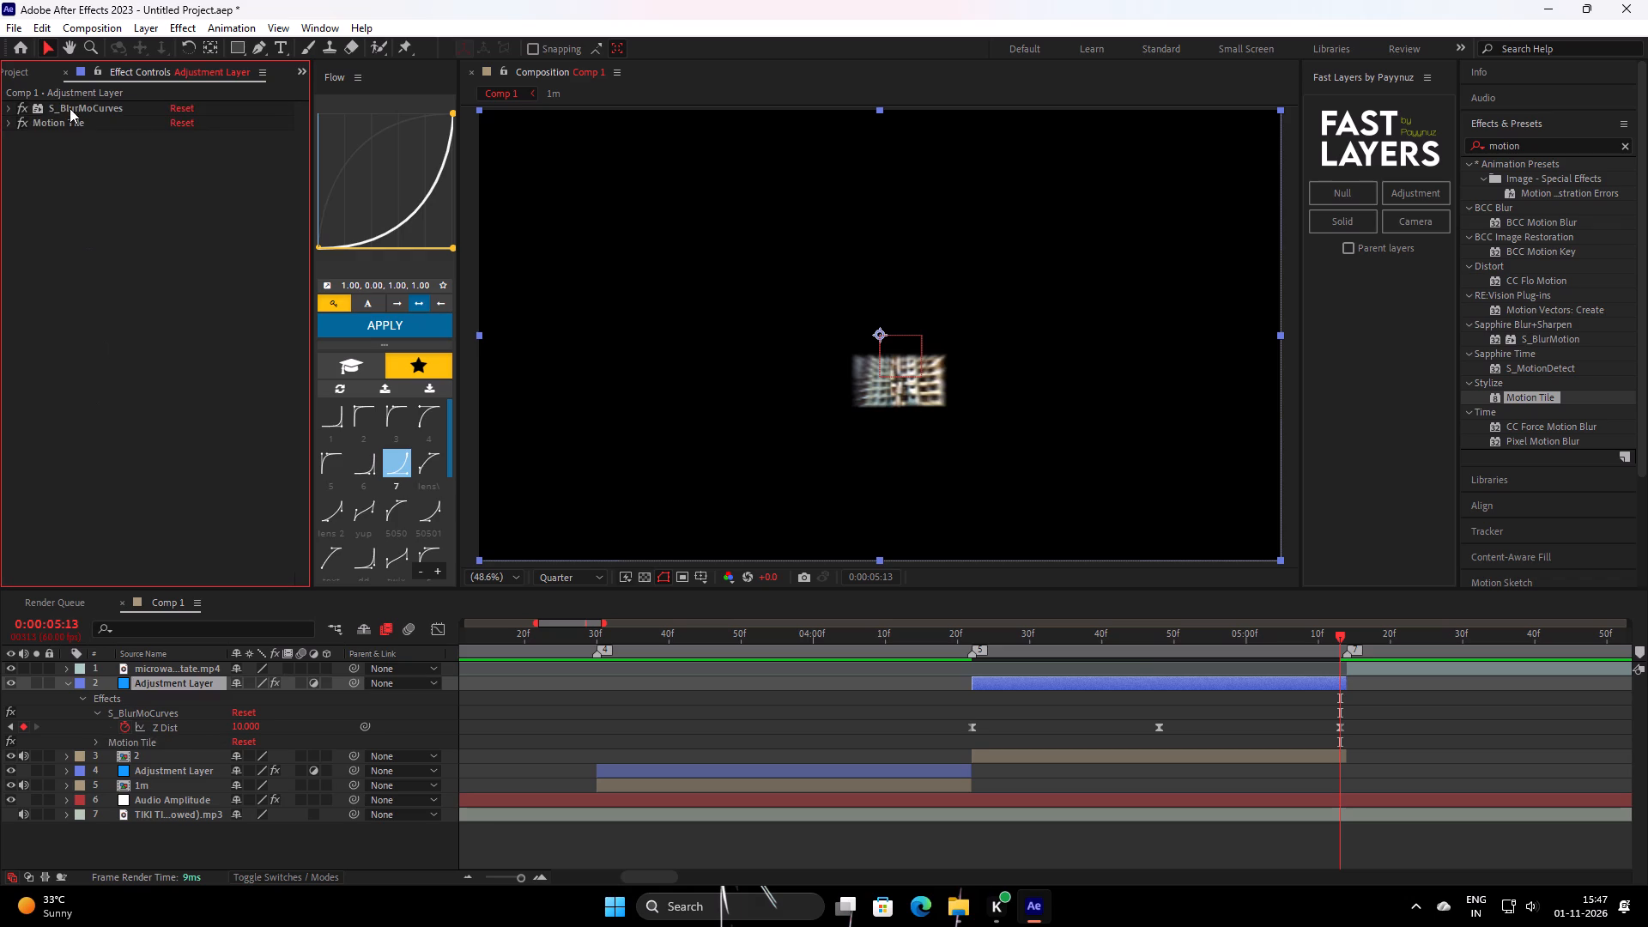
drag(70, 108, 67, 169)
Enable Mirror Edges in Motion Tile and set its Output Height and Output Width to 250.
click(8, 112)
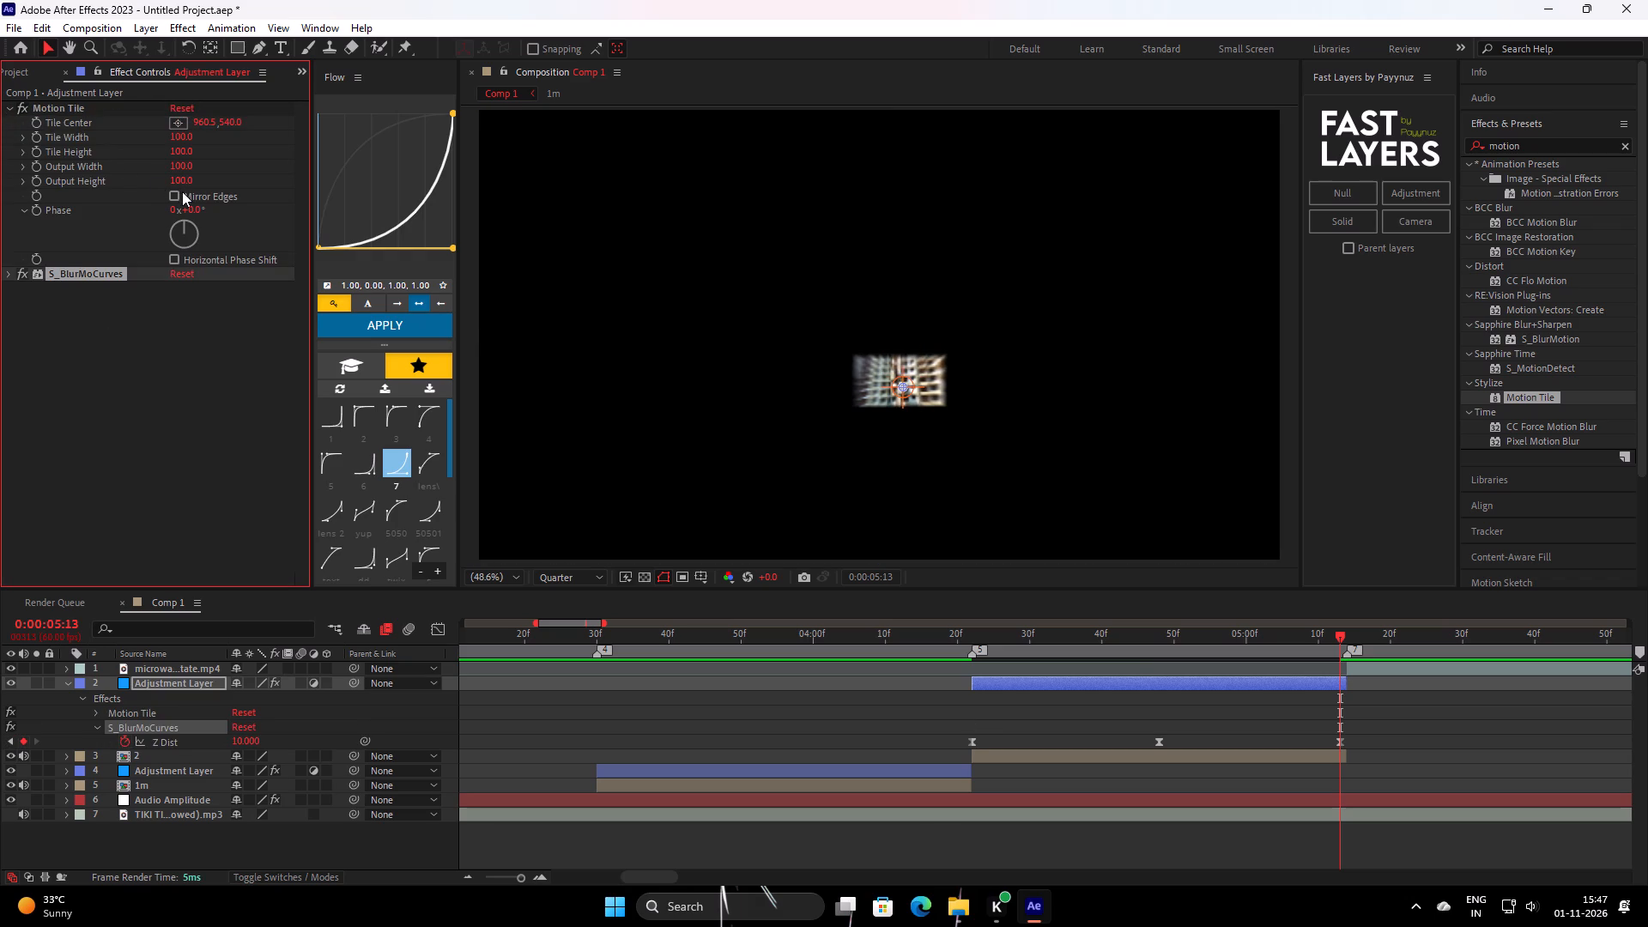
click(168, 195)
click(173, 194)
click(179, 178)
key(2)
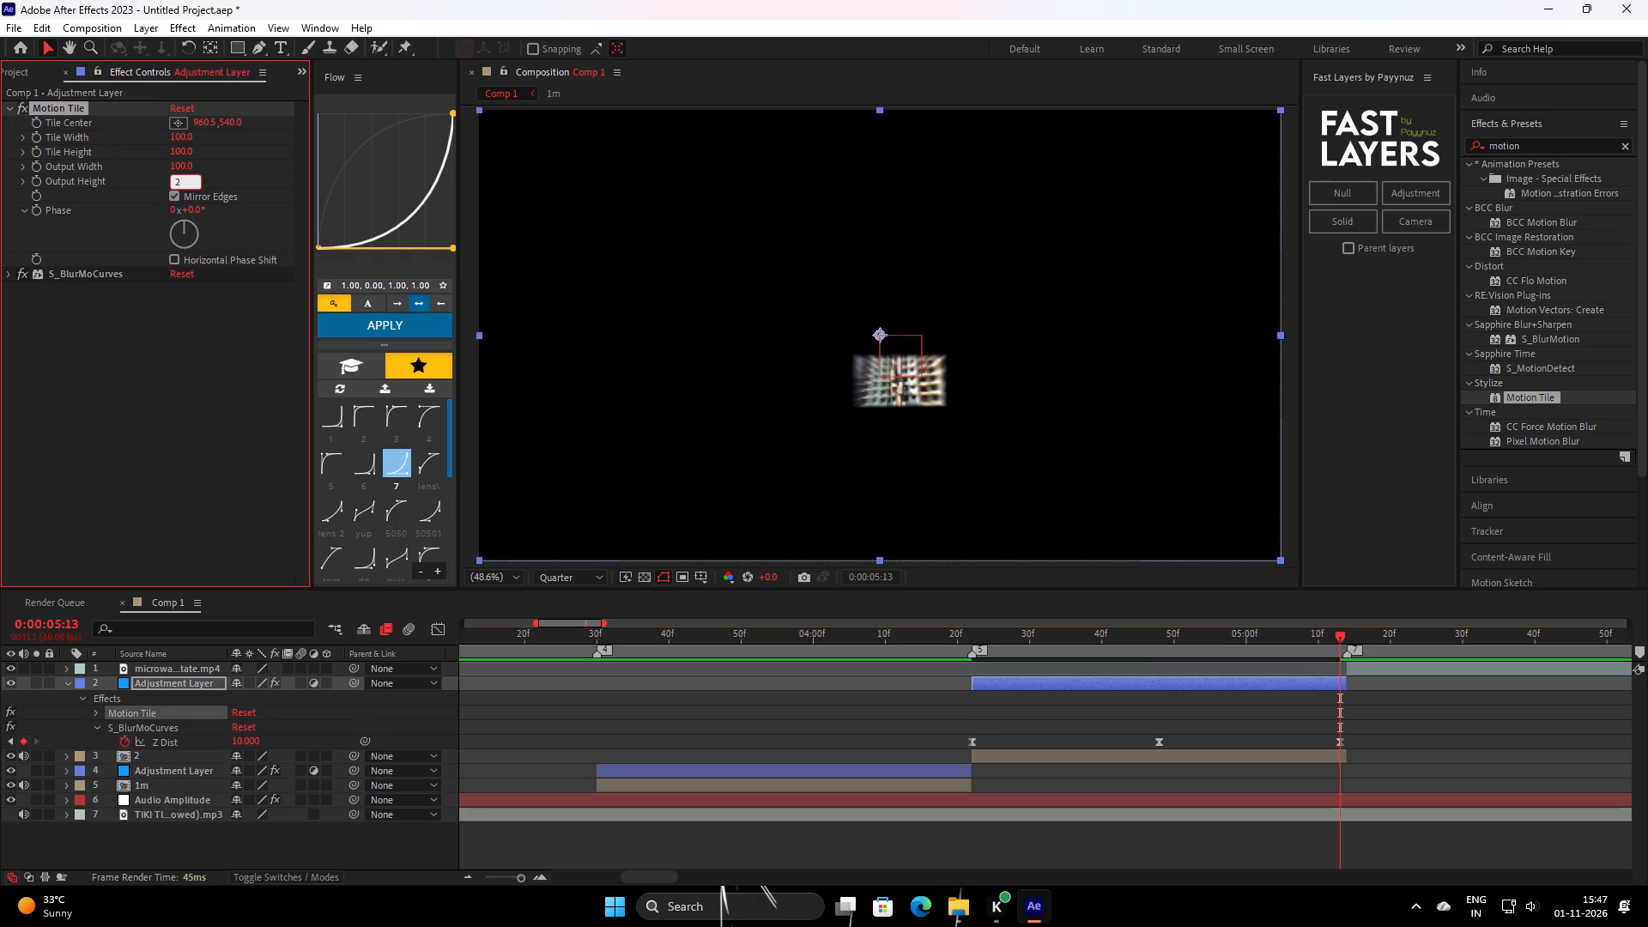
key(5)
key(0)
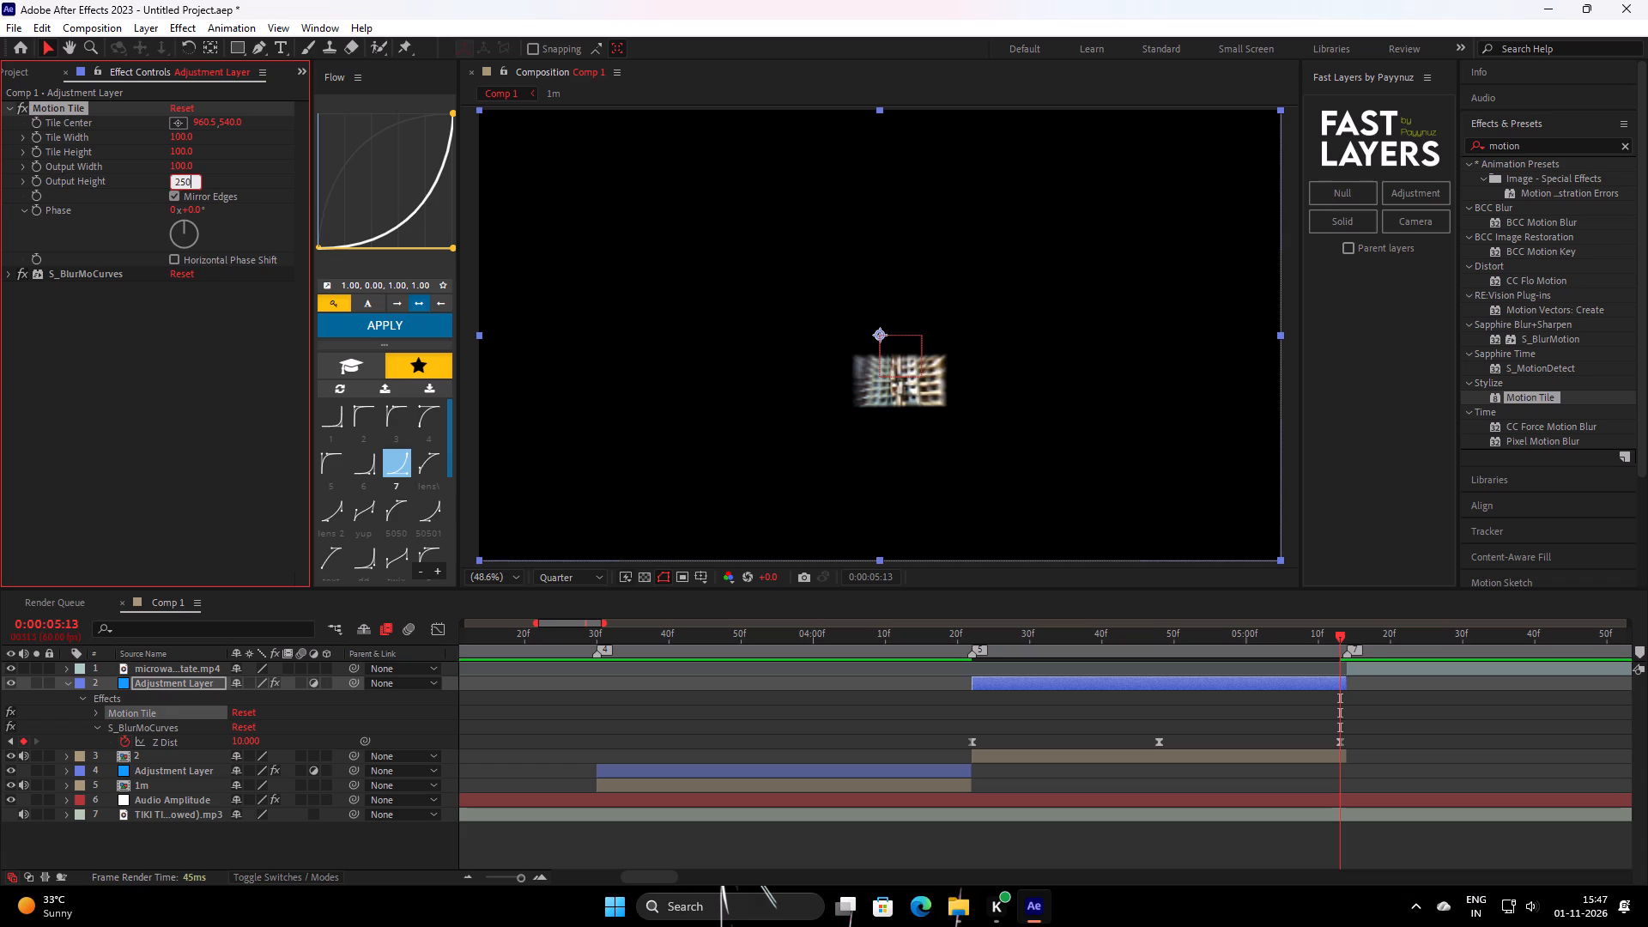
click(186, 170)
text(25)
key(0)
key(Return)
Move Motion Tile below S_BlurMoCurves on the Adjustment Layer and switch the Motion Tile effect off.
drag(68, 105, 80, 324)
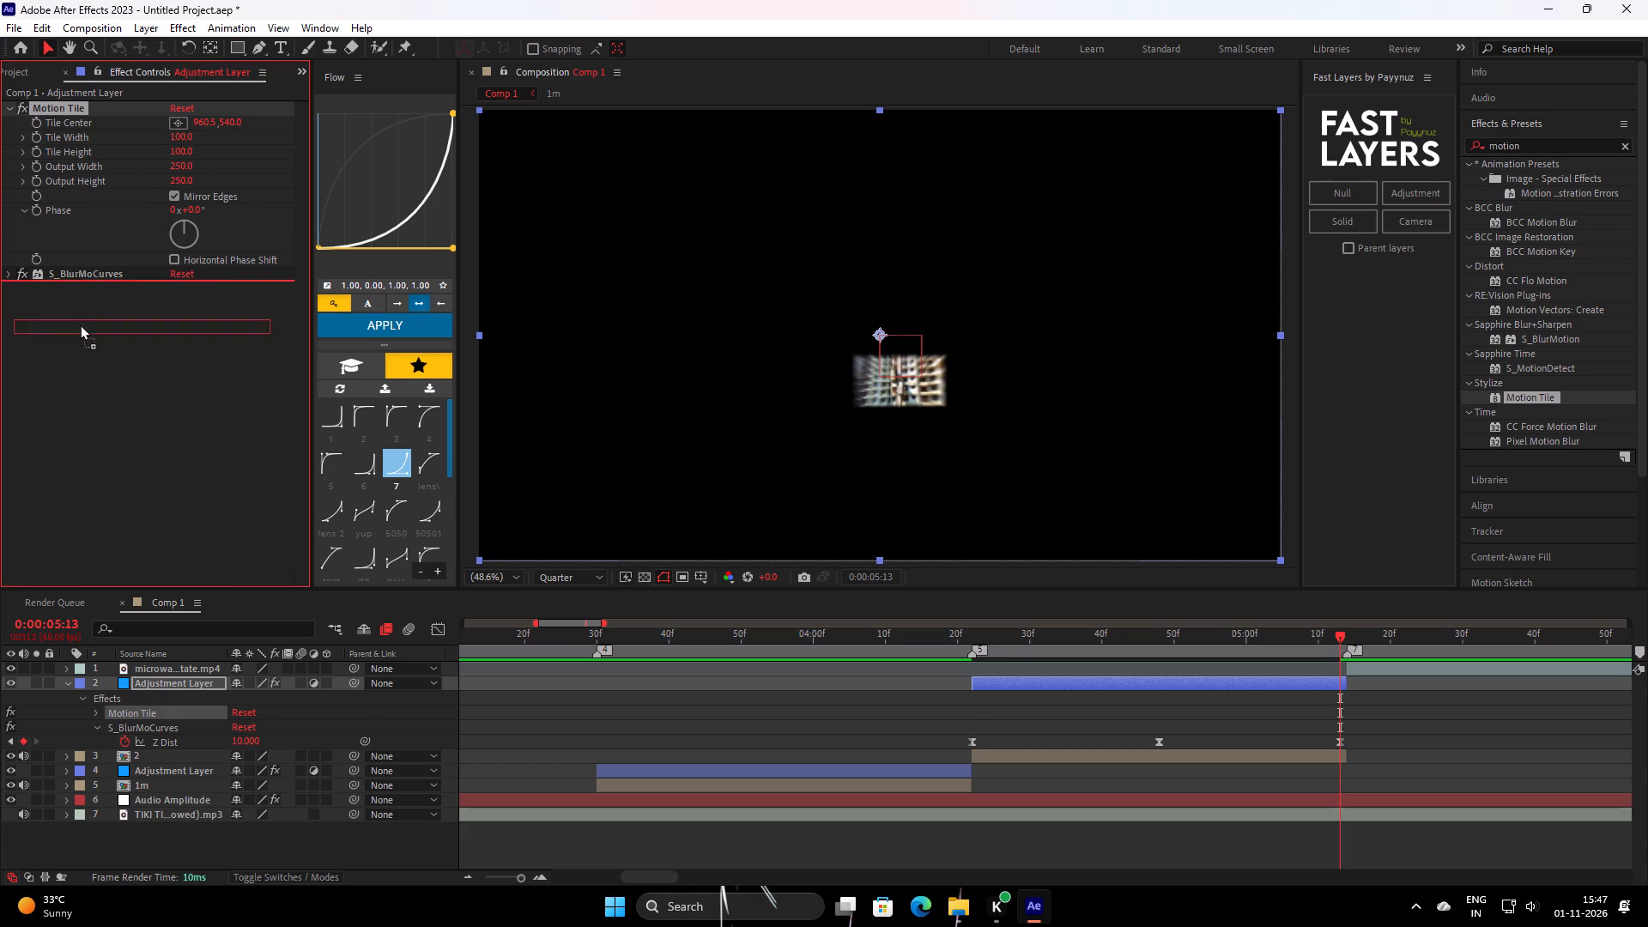
drag(80, 324, 81, 325)
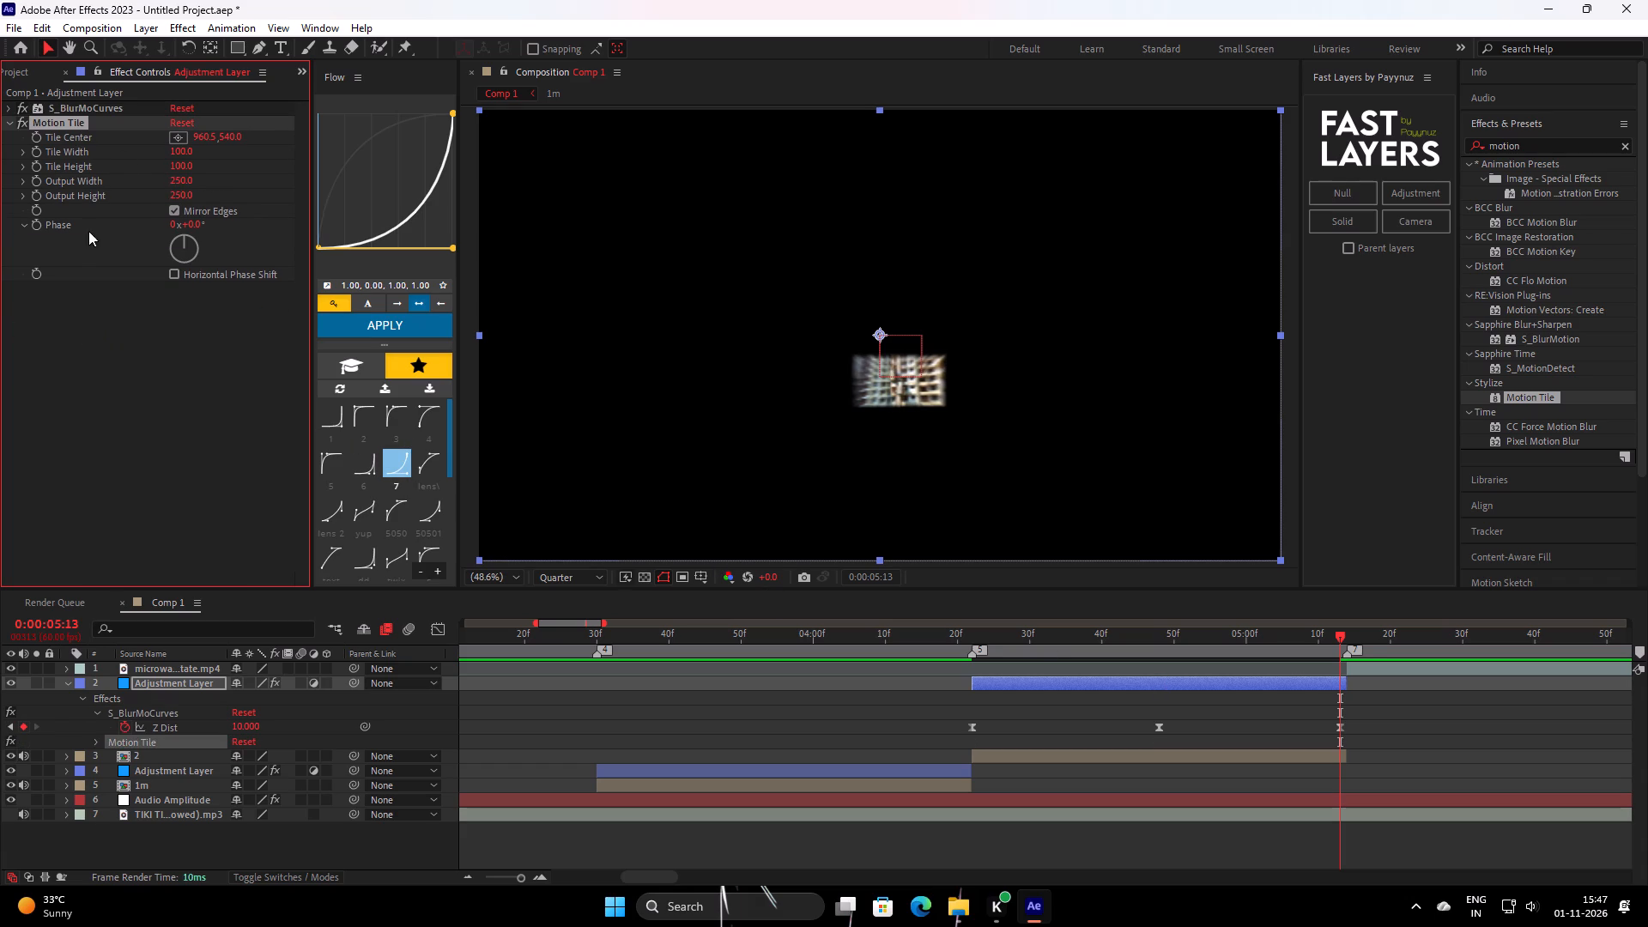
click(156, 332)
click(23, 128)
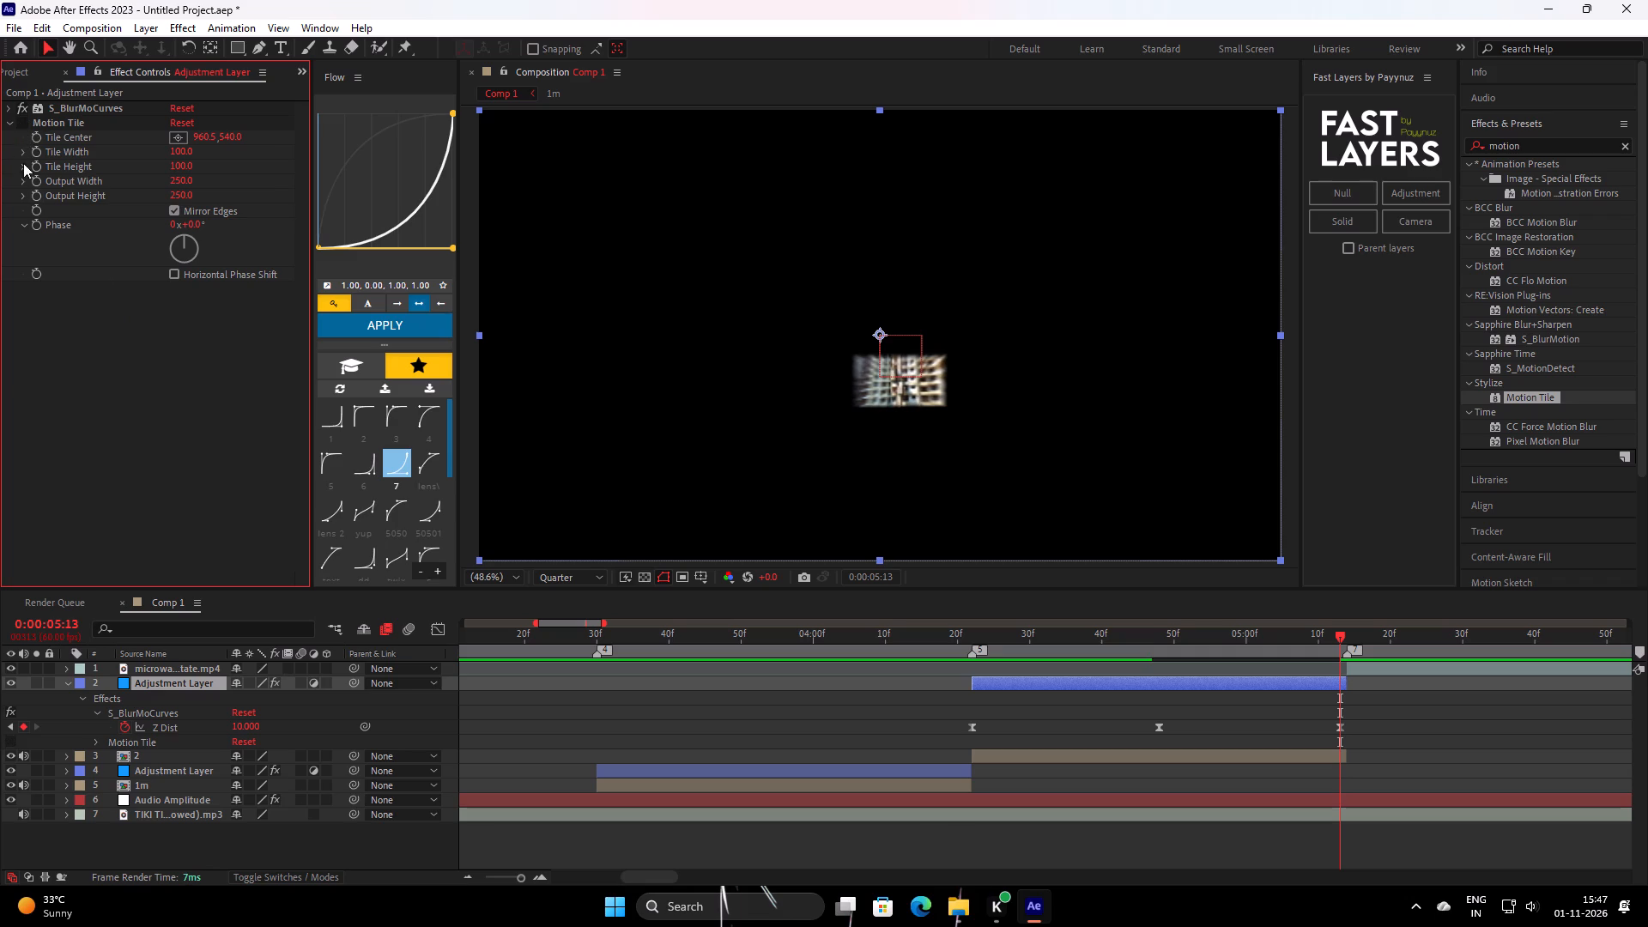
Transfer the Motion Tile effect from the Adjustment Layer to layer 2, removing it from the Adjustment Layer.
click(45, 120)
key(ctrl+c)
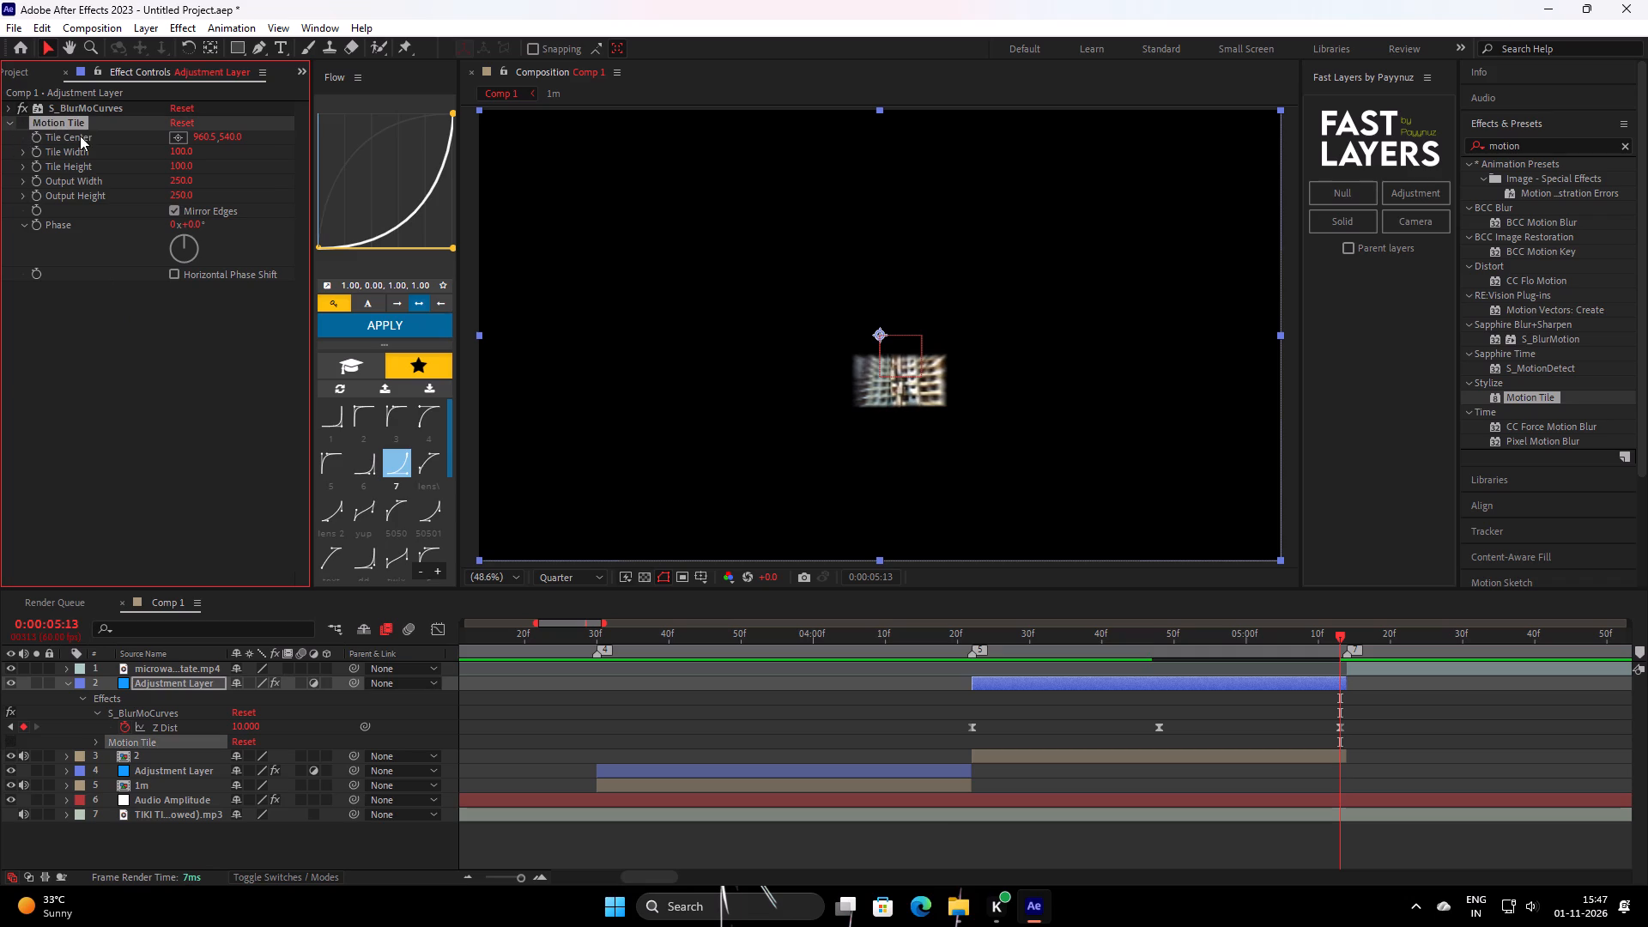
key(BackSpace)
click(1118, 745)
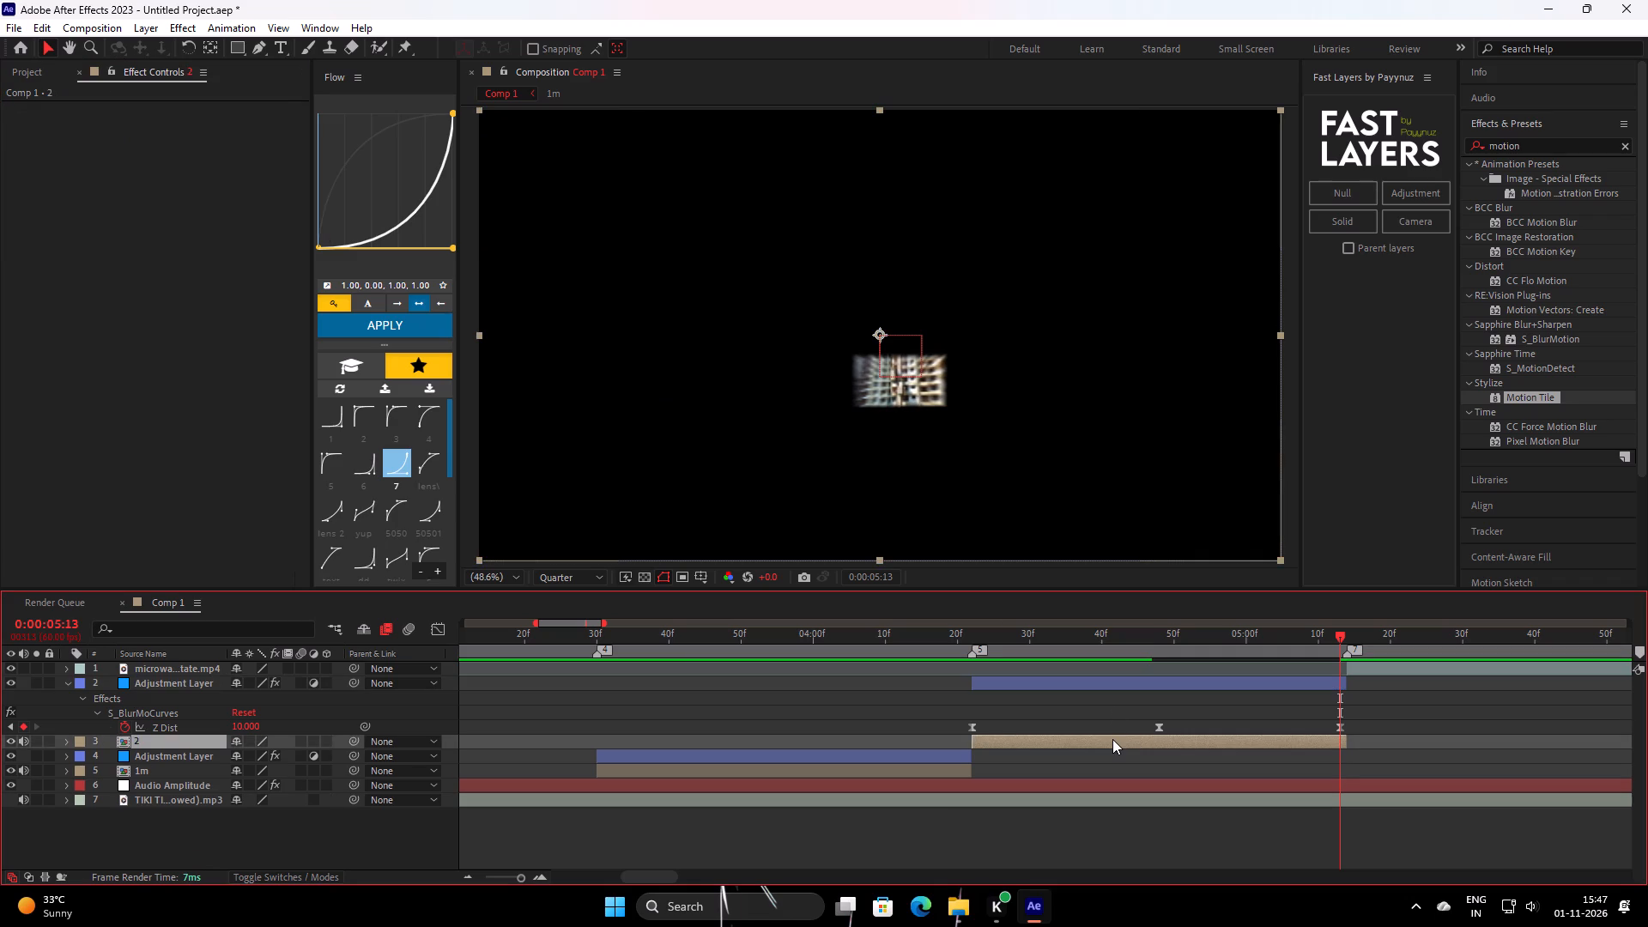
key(ctrl+v)
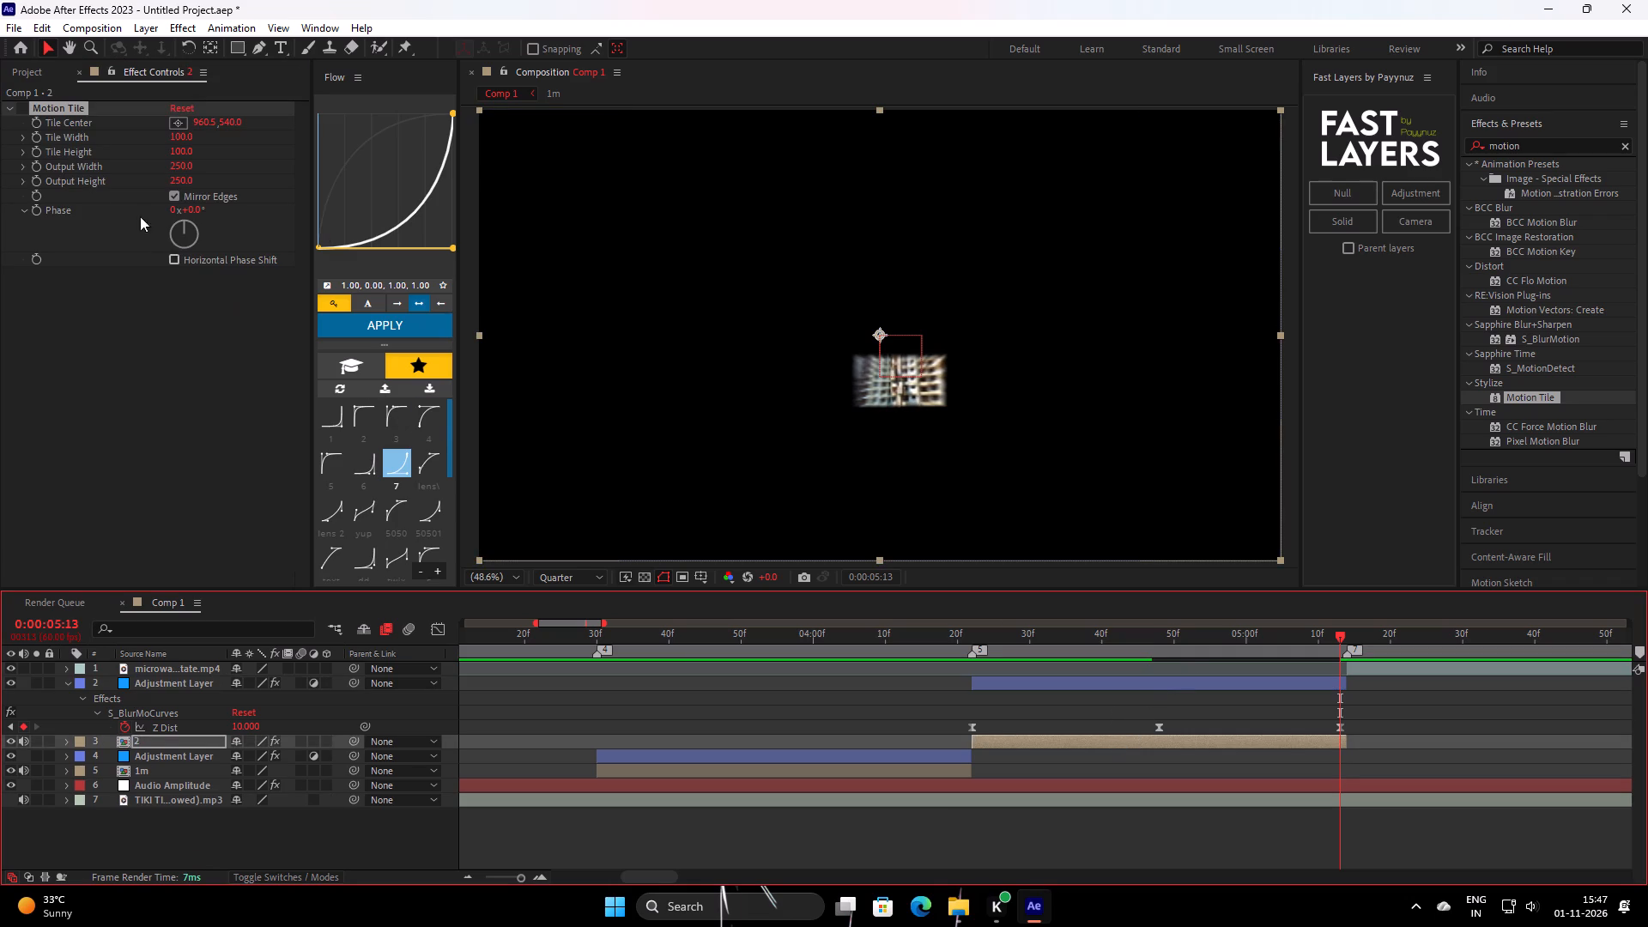
Review the blur zoom on layer 2 and the cut from layer 1m with Motion Tile applied, by scrubbing and playing back.
click(13, 106)
click(17, 105)
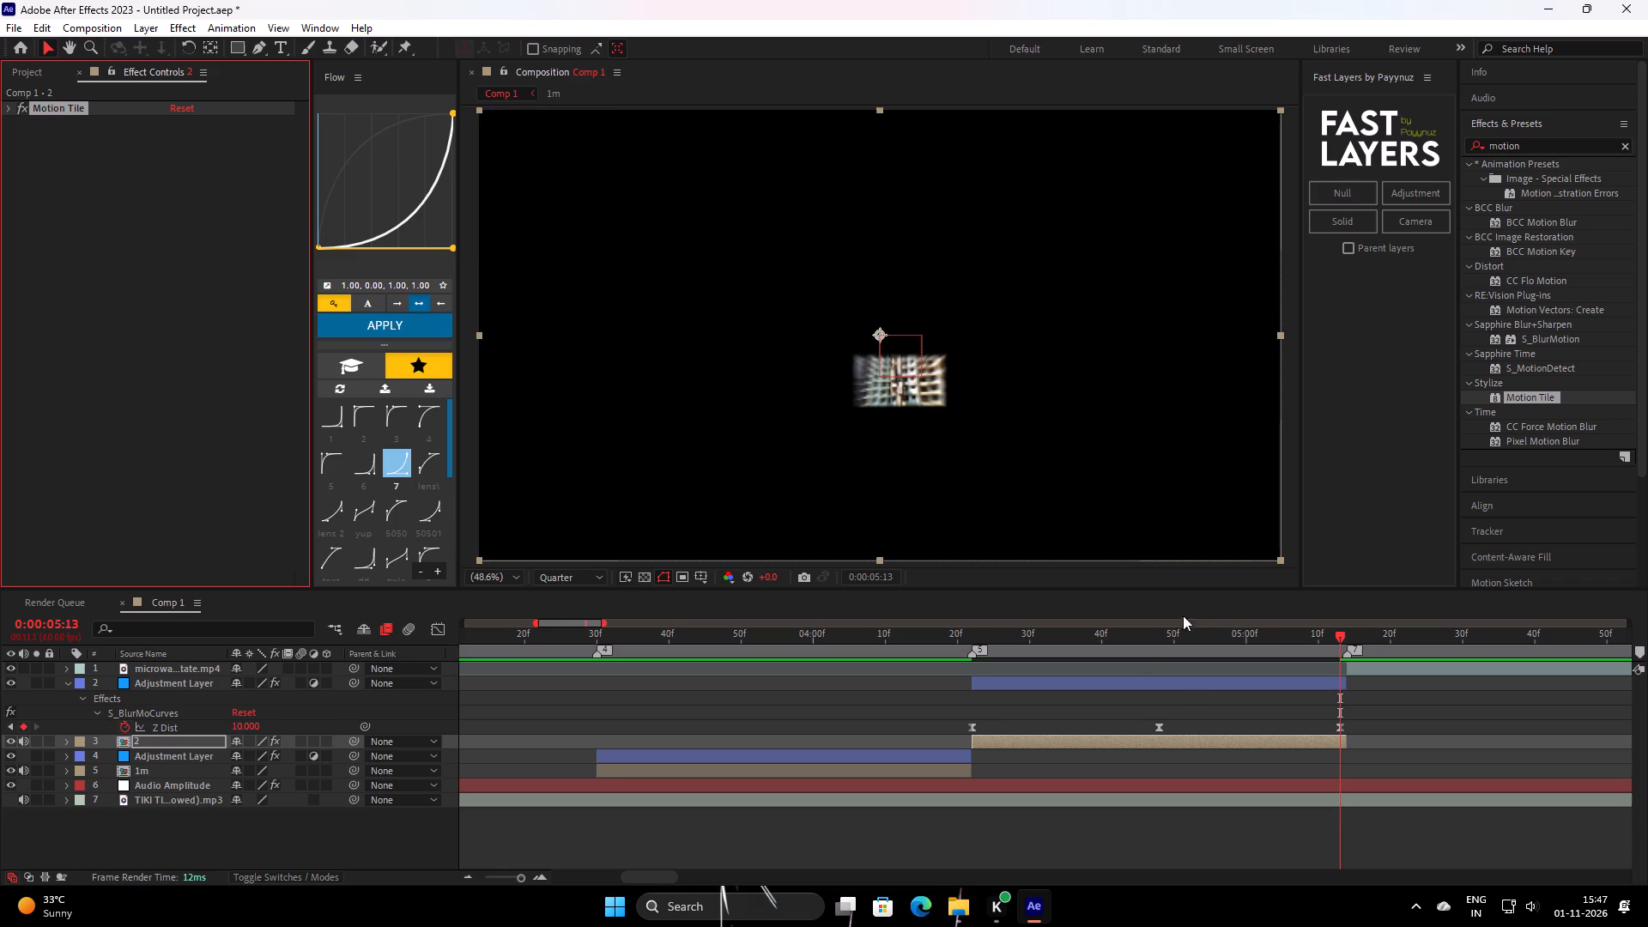
drag(1245, 640, 1065, 719)
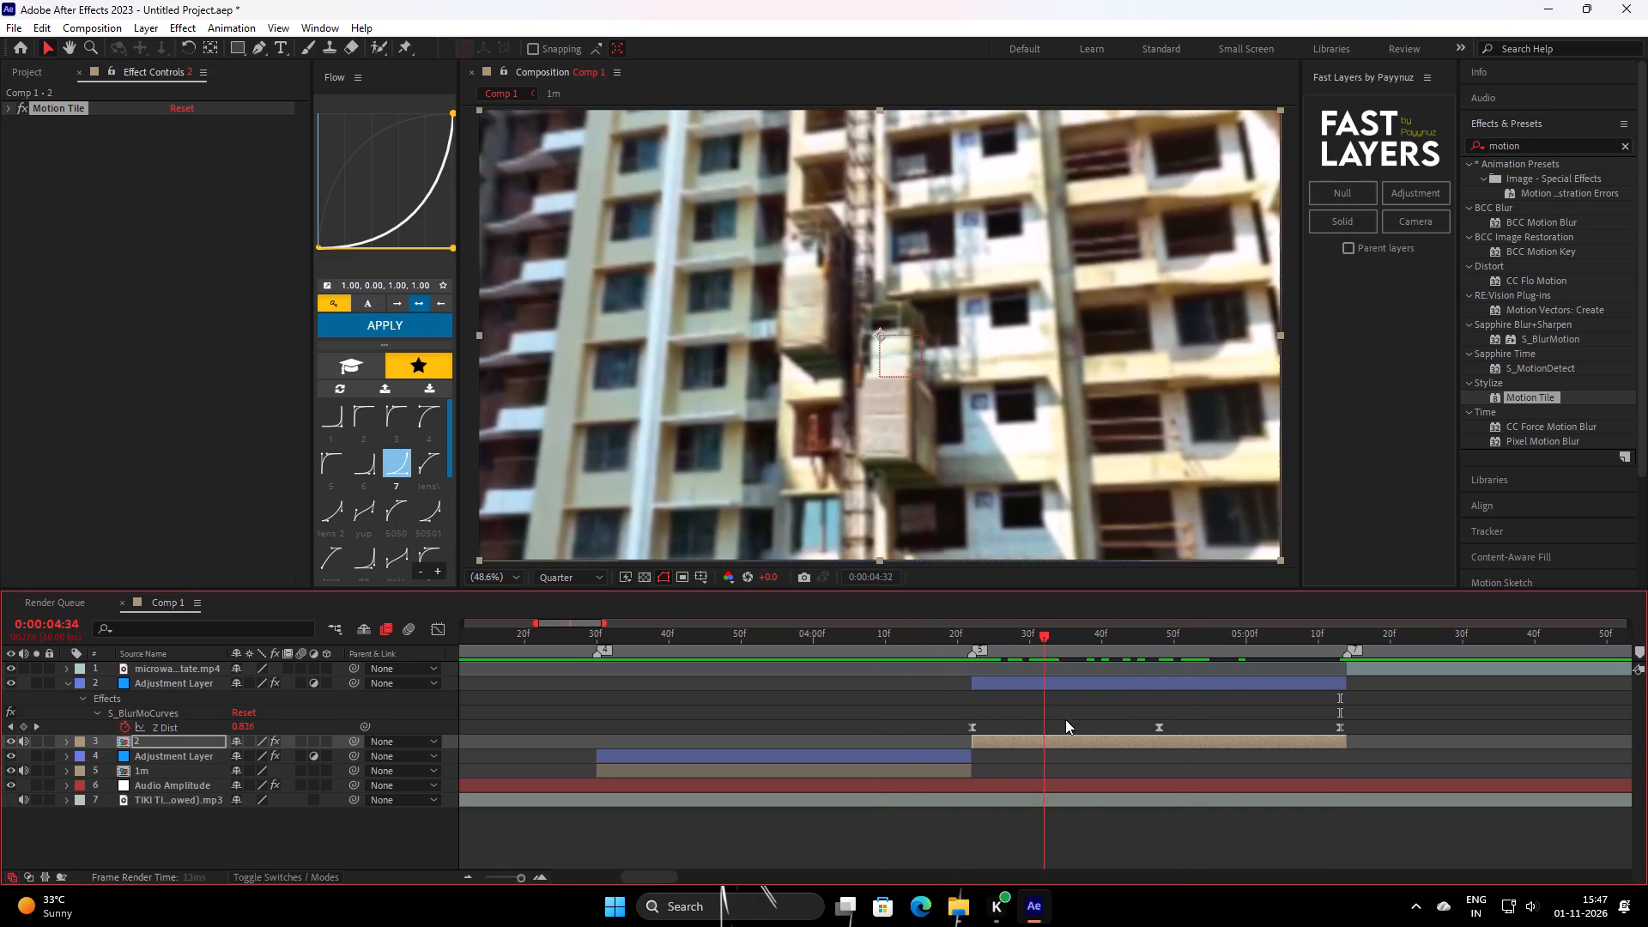
drag(1065, 719, 1182, 676)
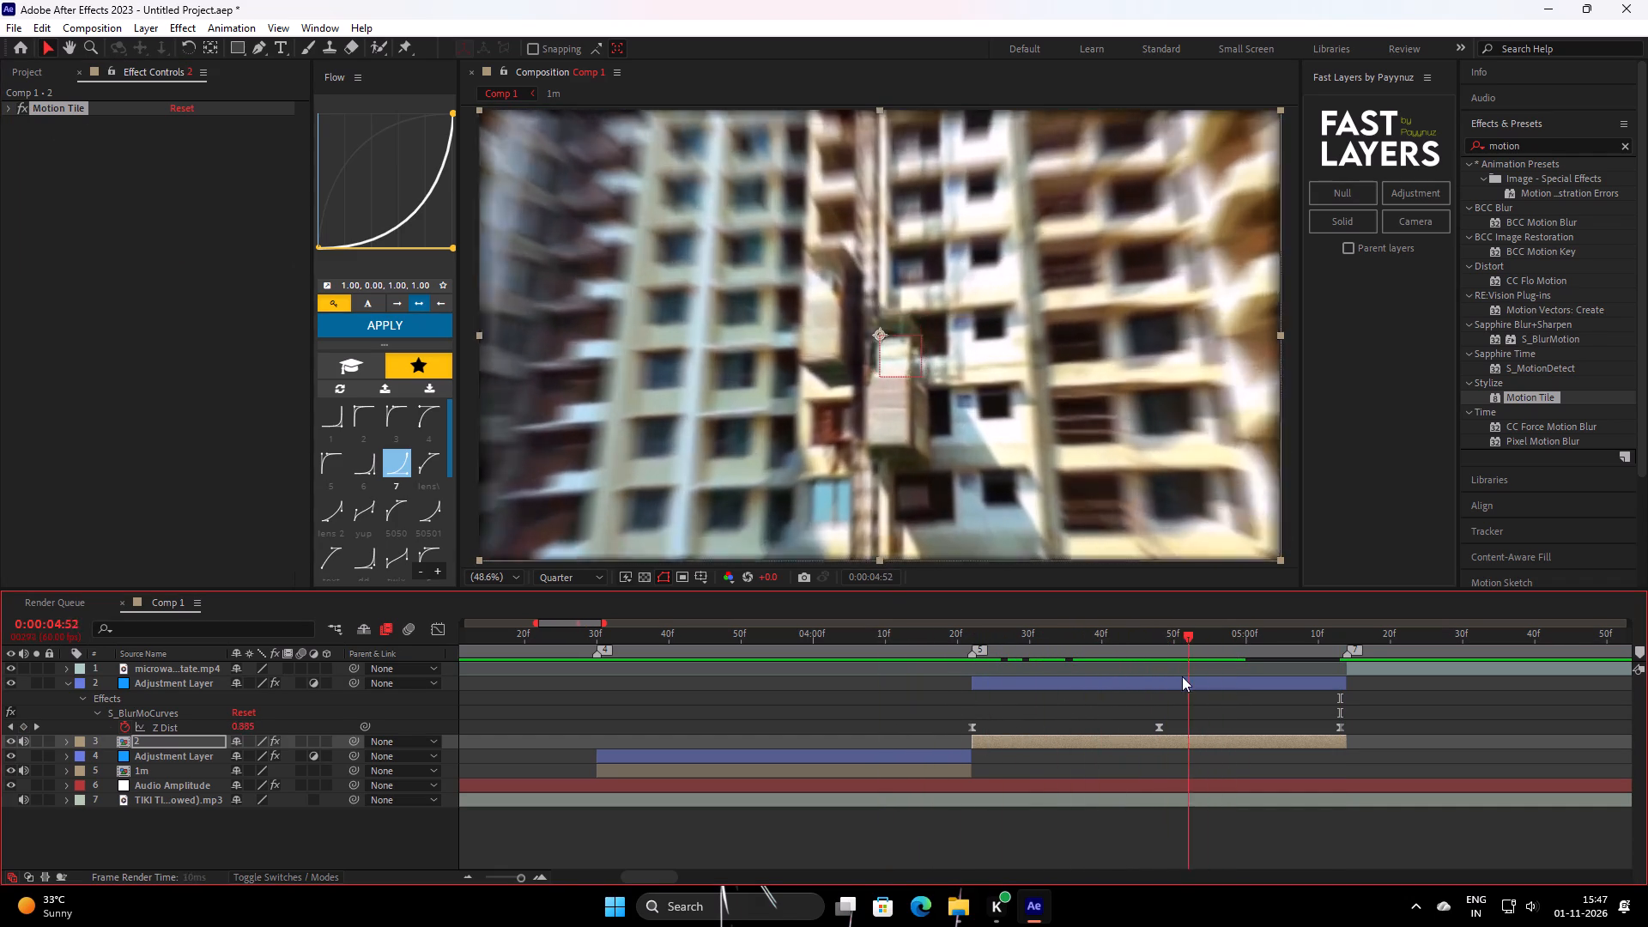
drag(1182, 676, 906, 733)
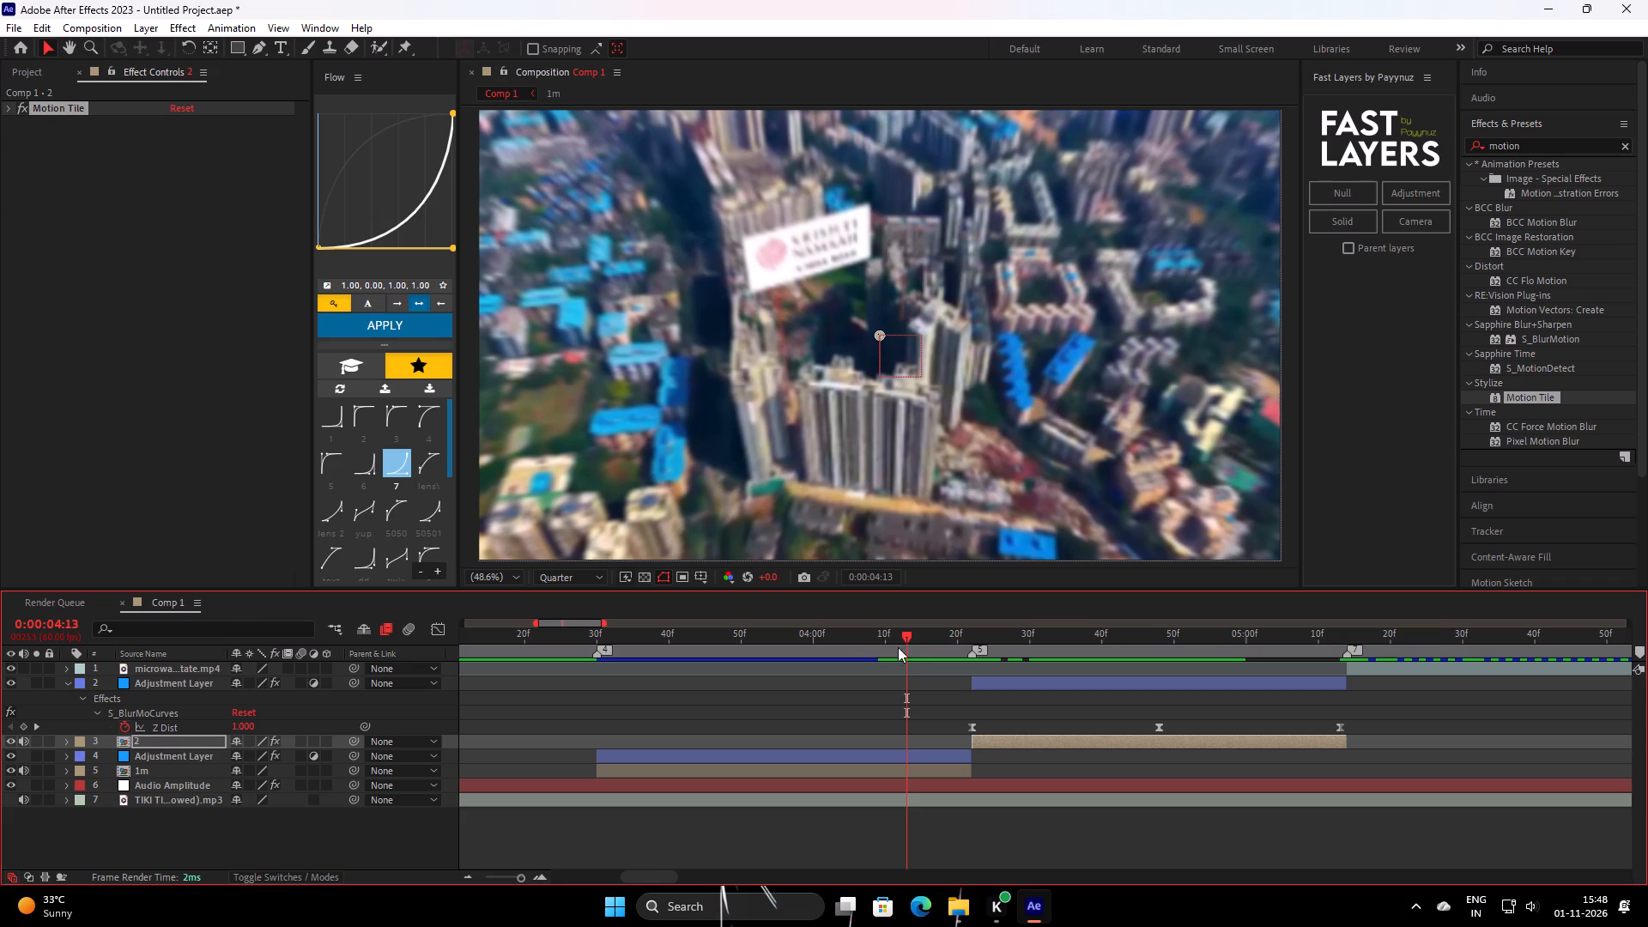
drag(915, 647, 768, 719)
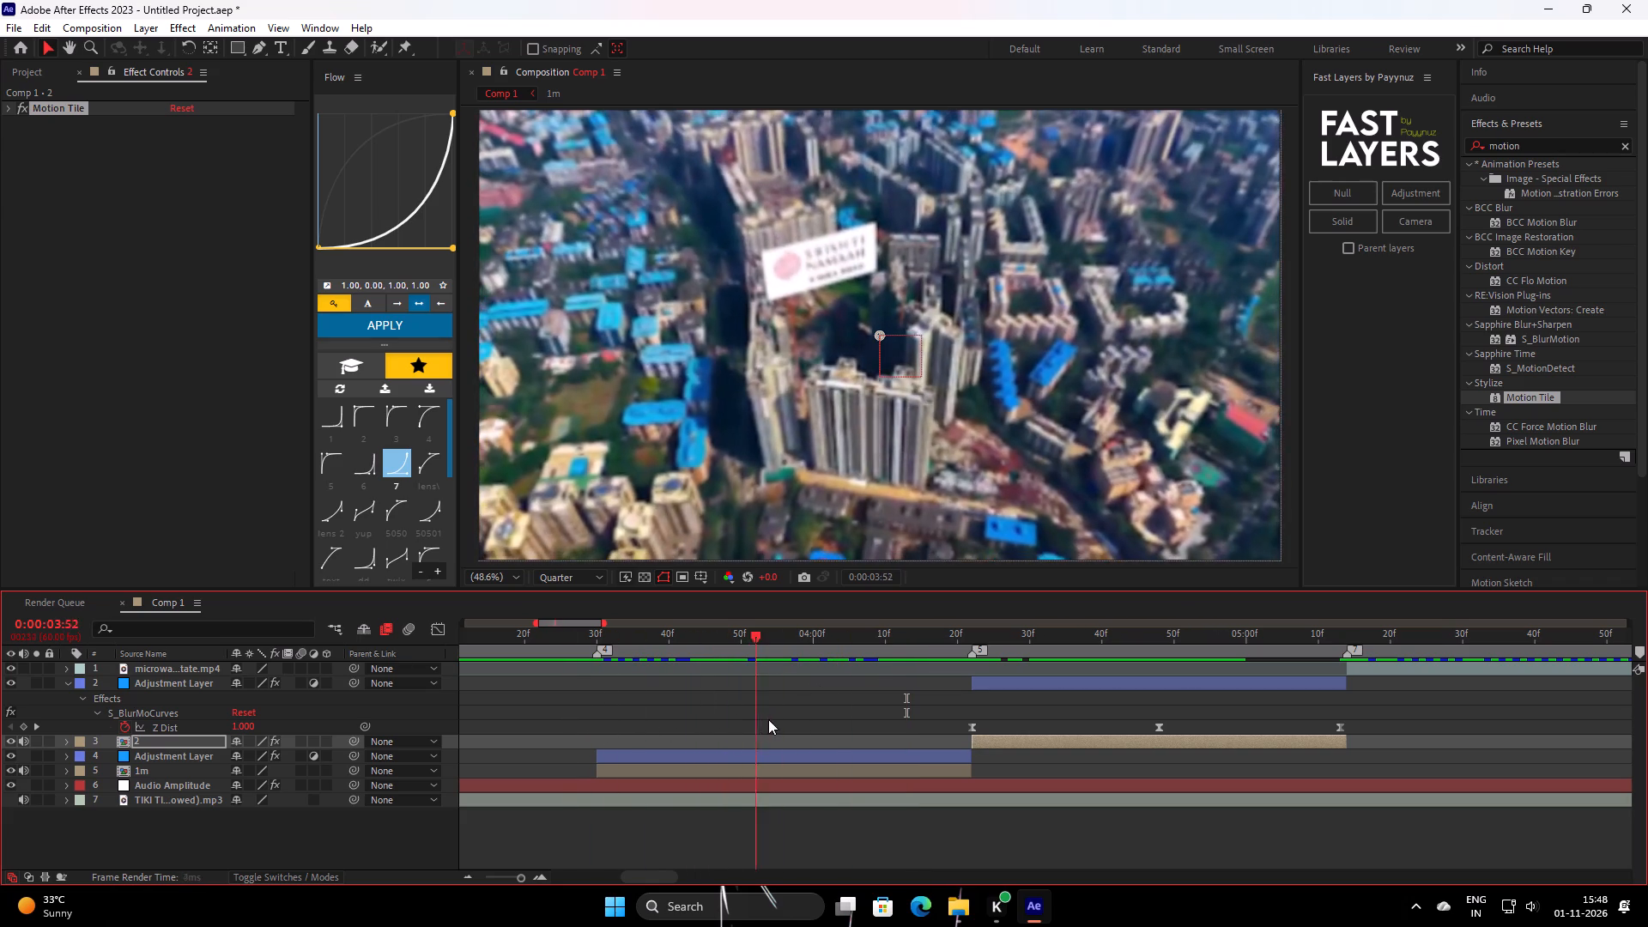
drag(768, 719, 1306, 690)
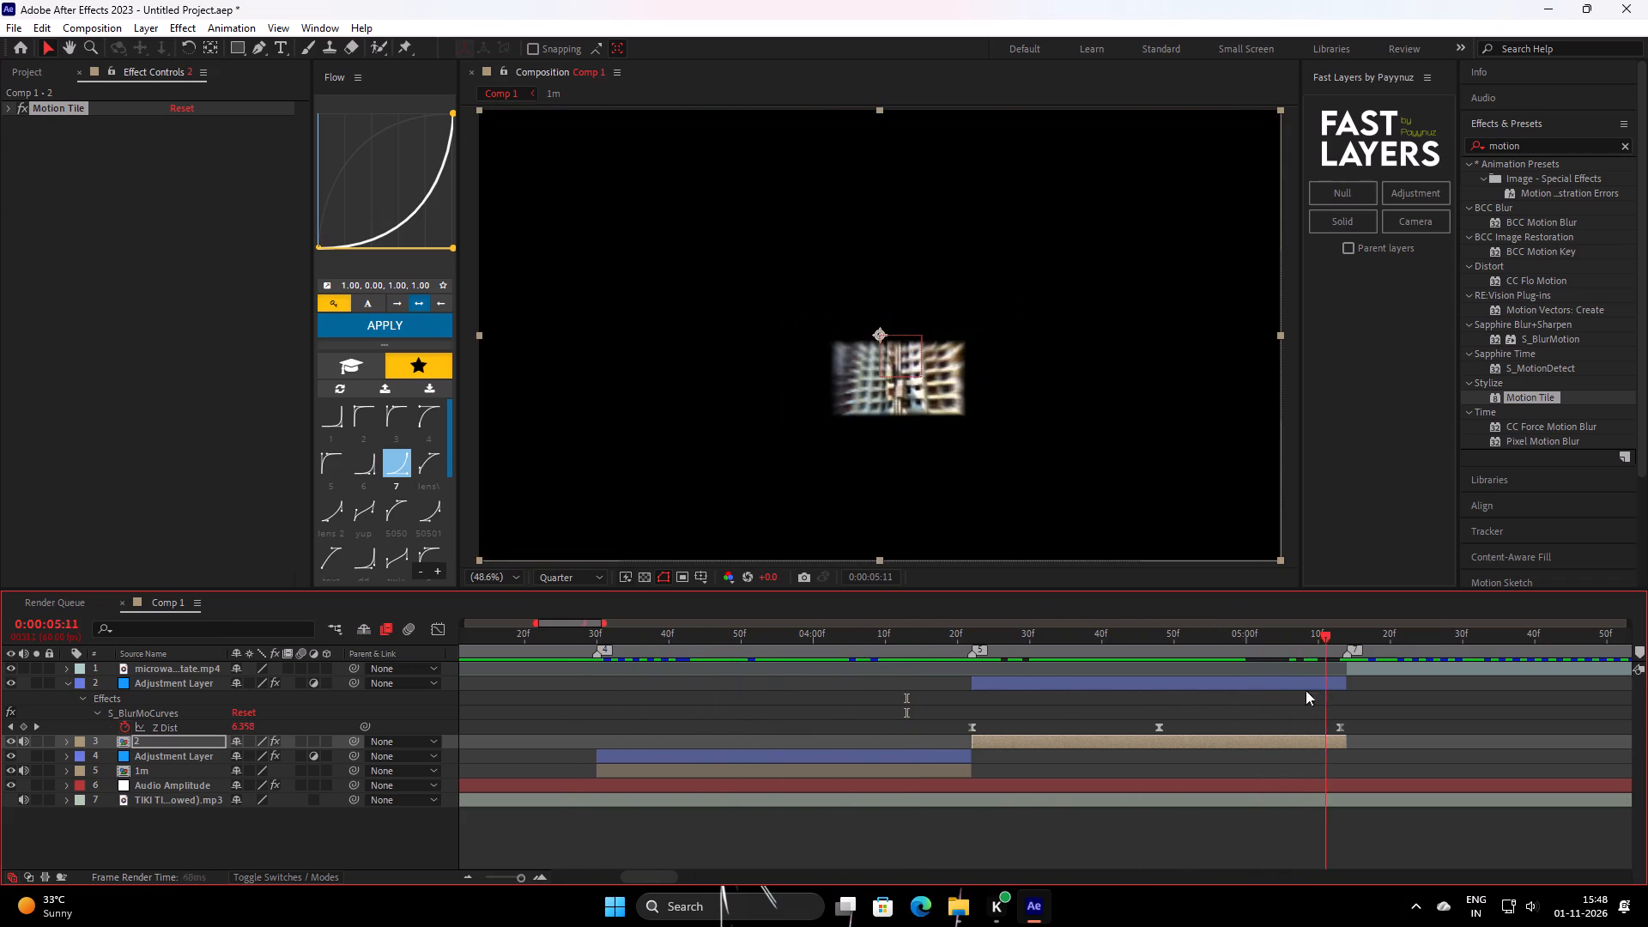
drag(1306, 690, 1070, 694)
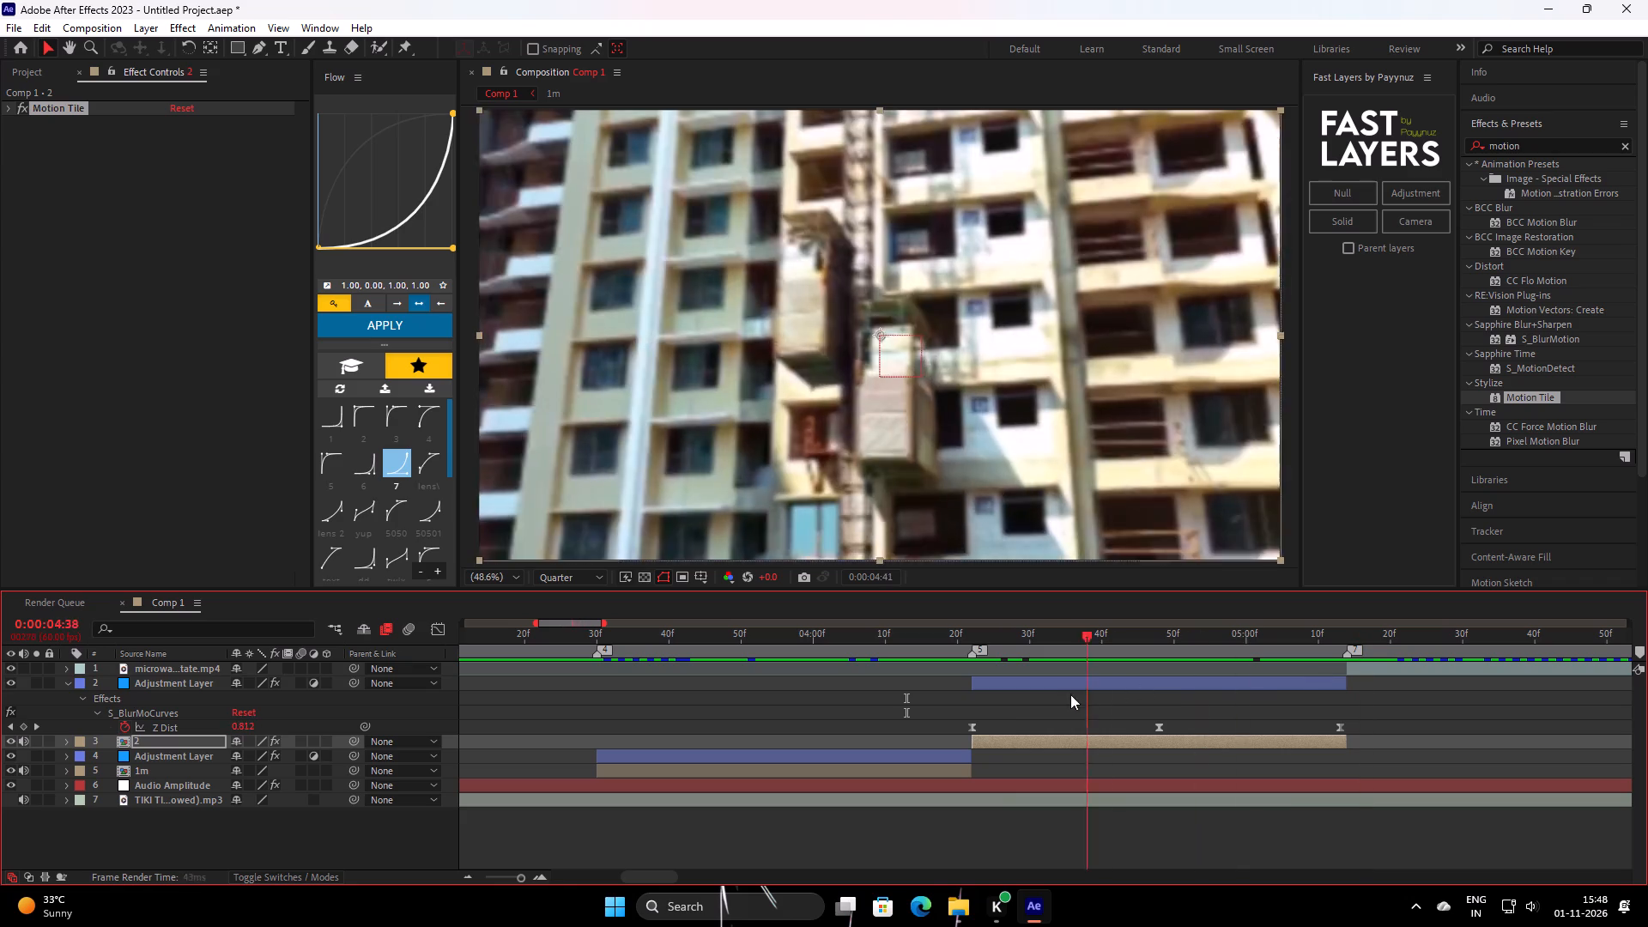
drag(1070, 694, 1217, 730)
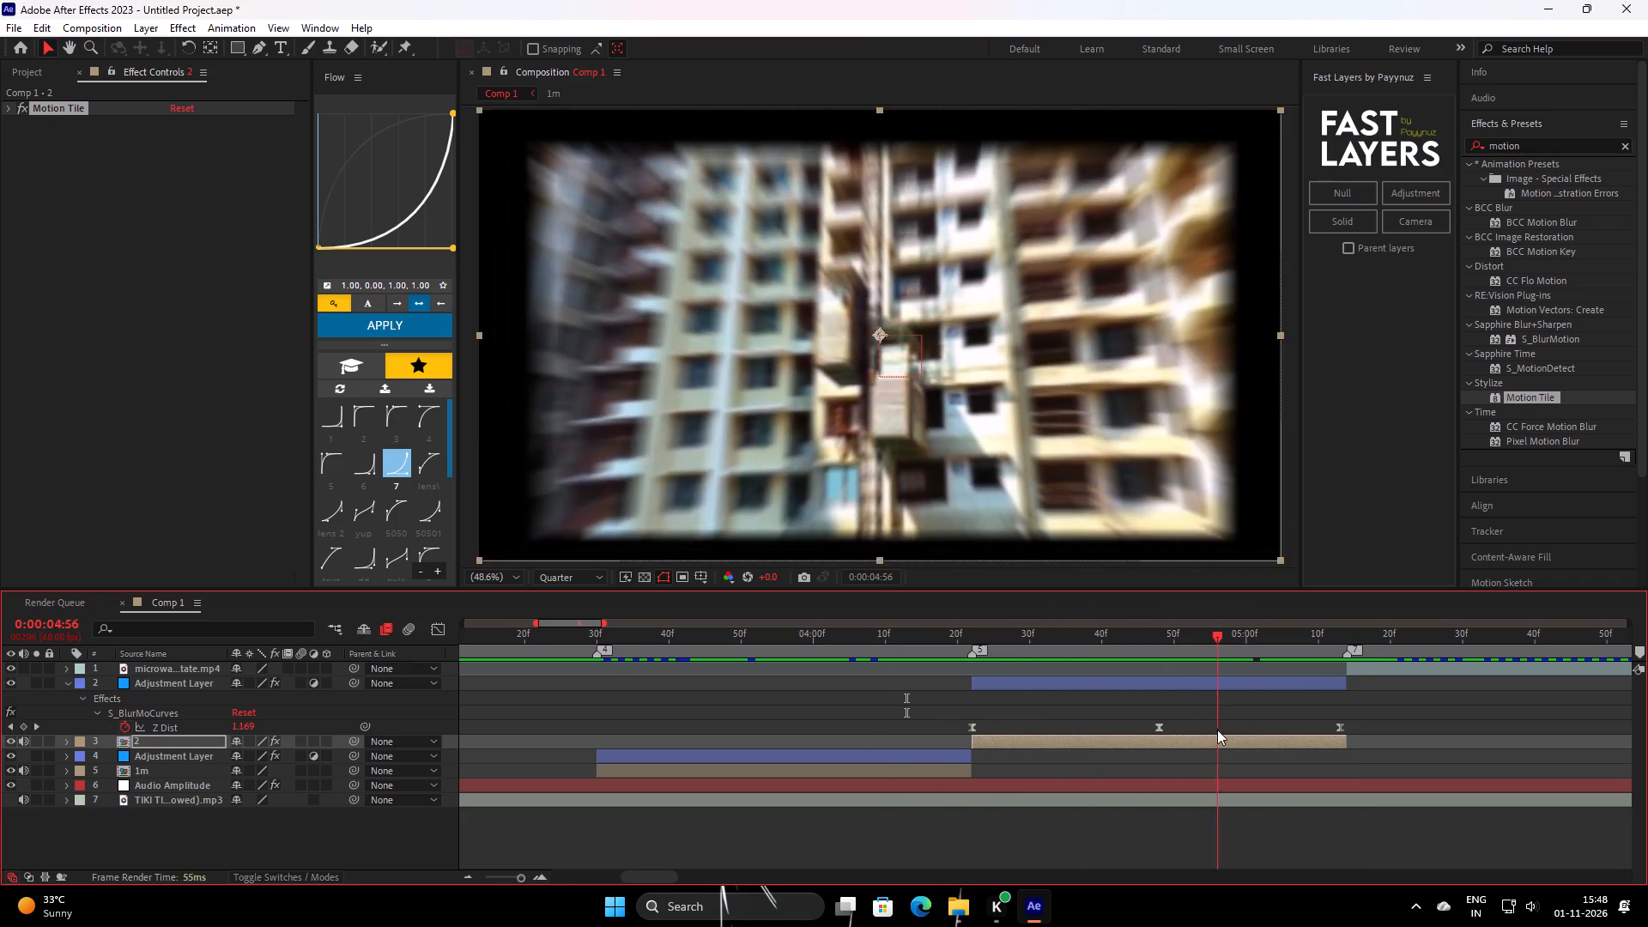
drag(1217, 730, 1279, 725)
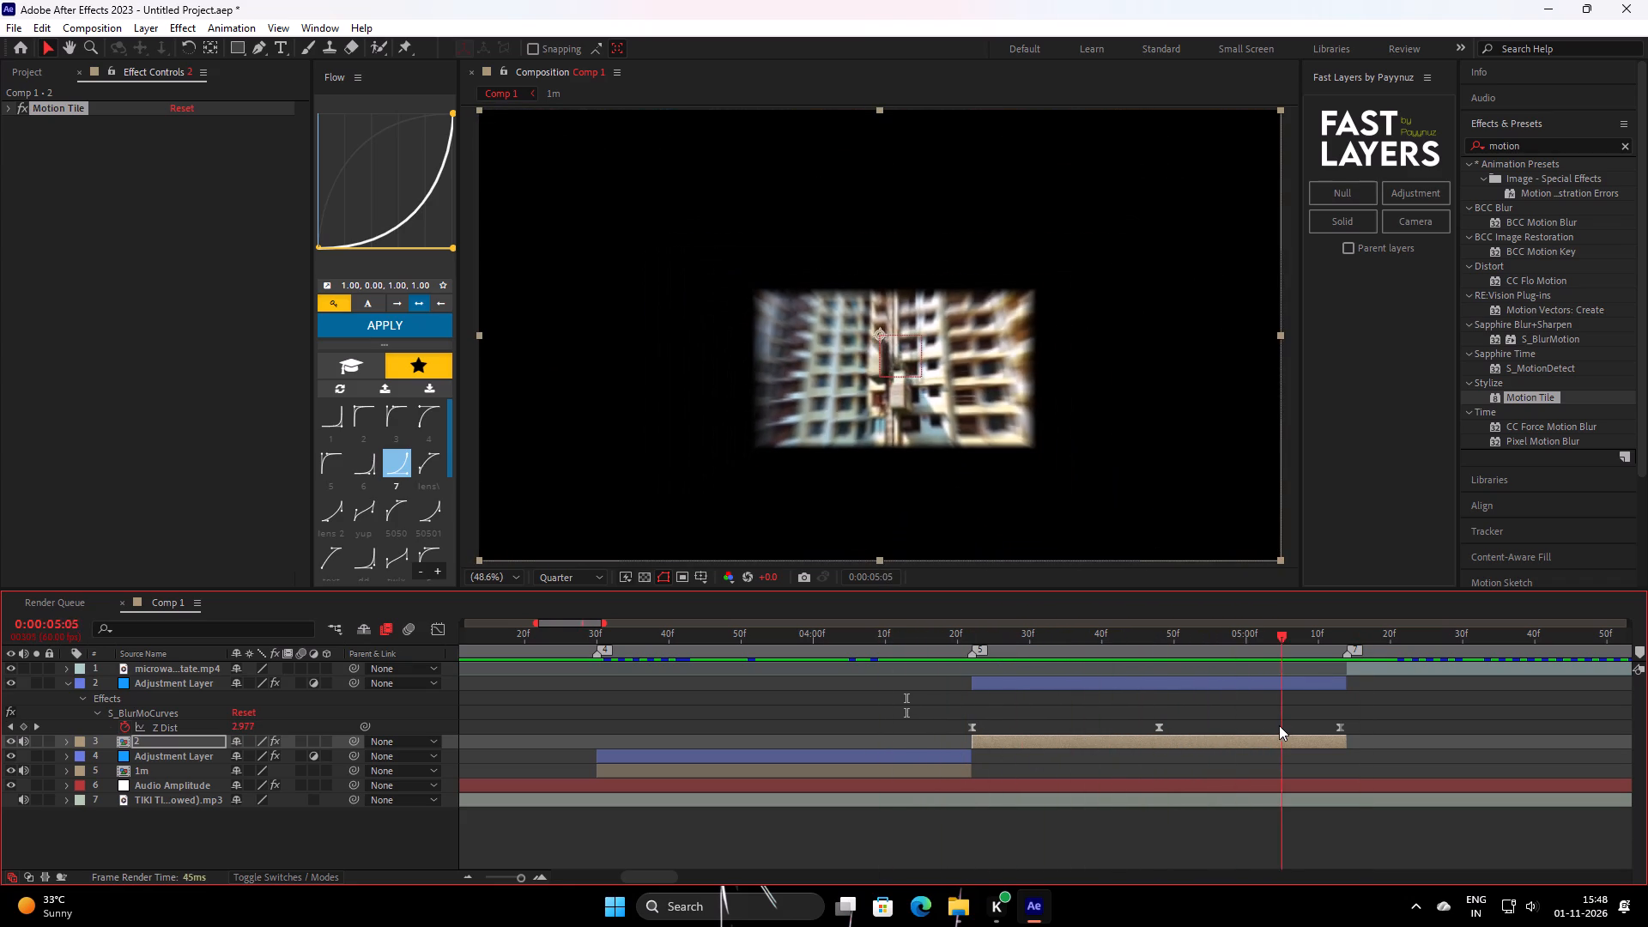
drag(1279, 725, 1241, 732)
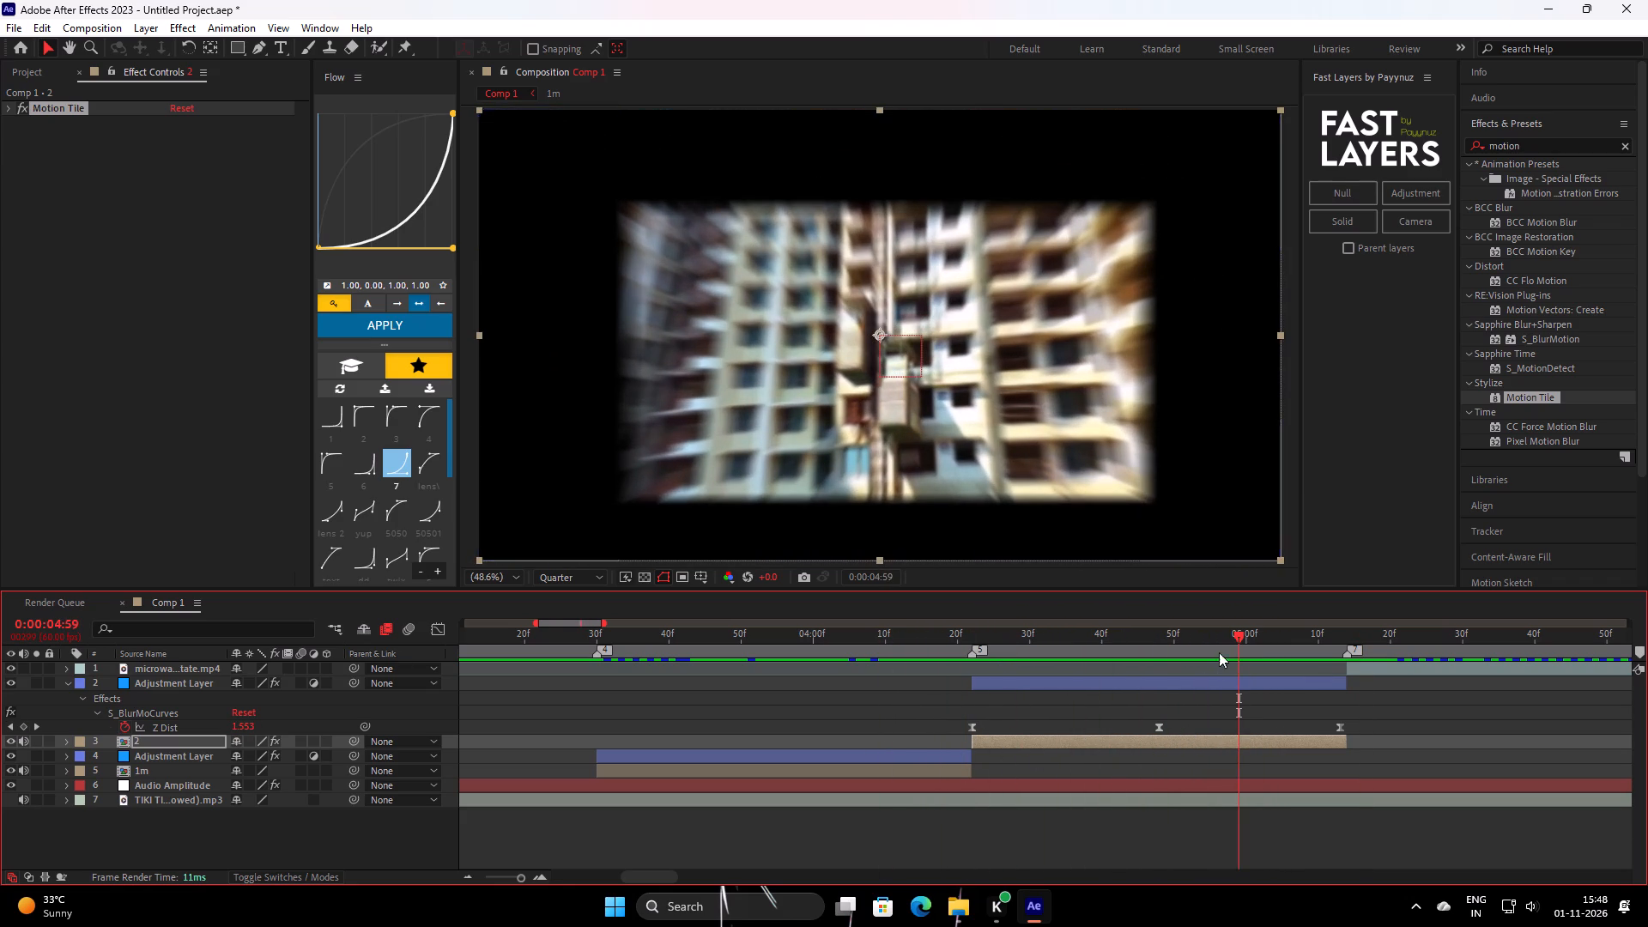
drag(1226, 639, 994, 701)
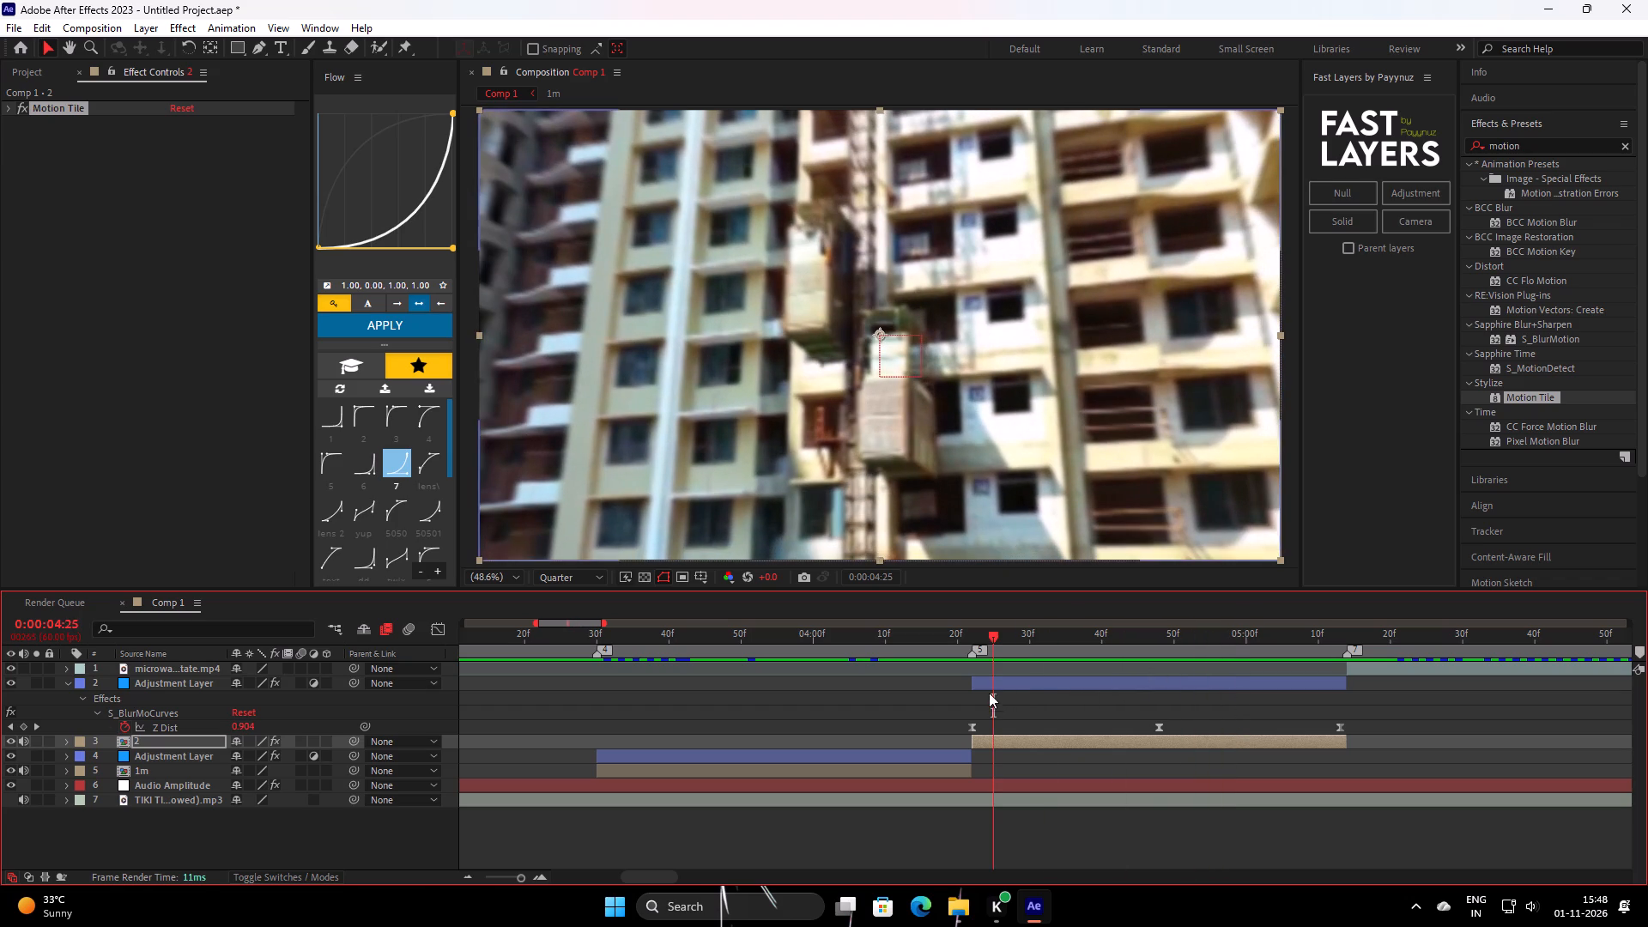
drag(993, 644, 862, 683)
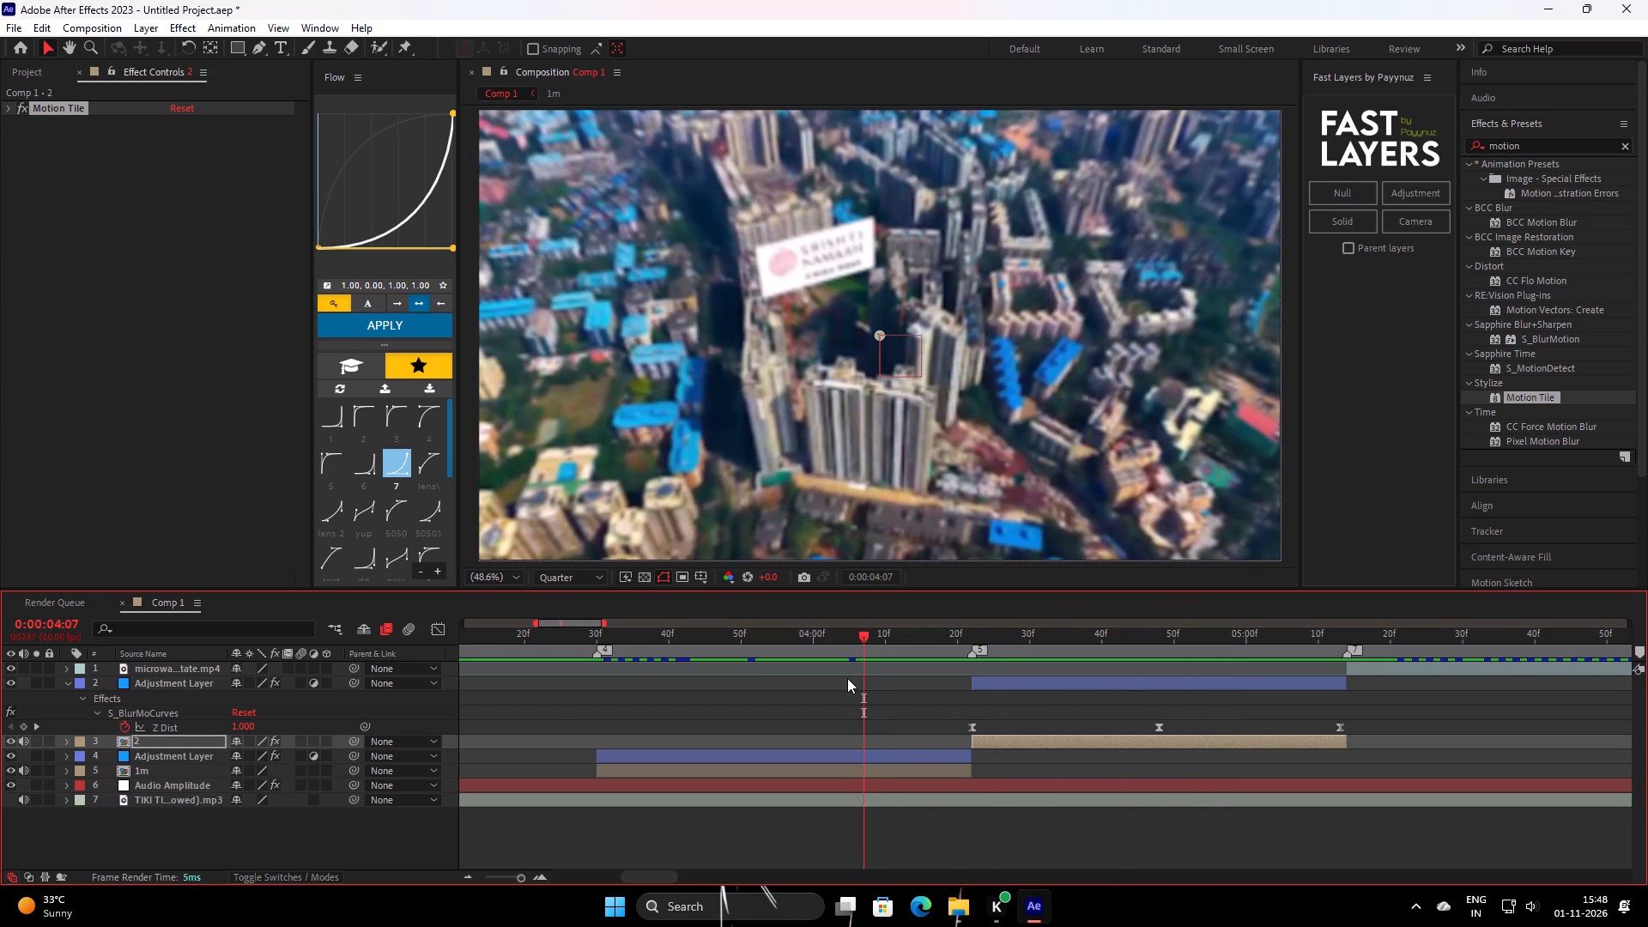
drag(849, 637, 519, 708)
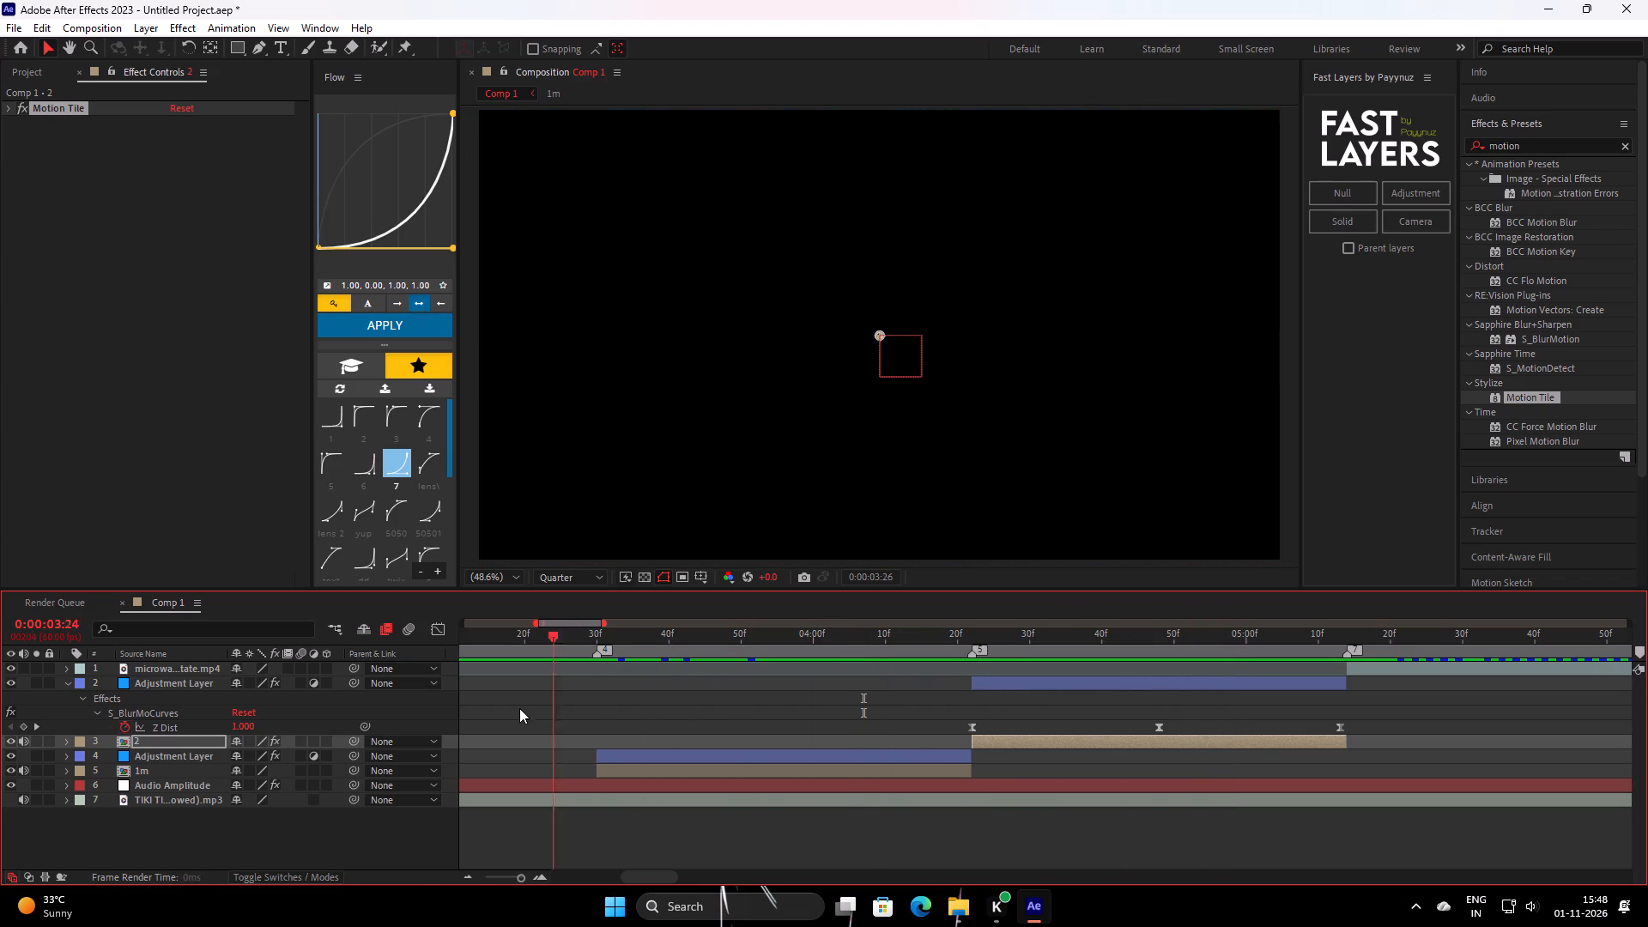
drag(519, 708, 602, 724)
key(space)
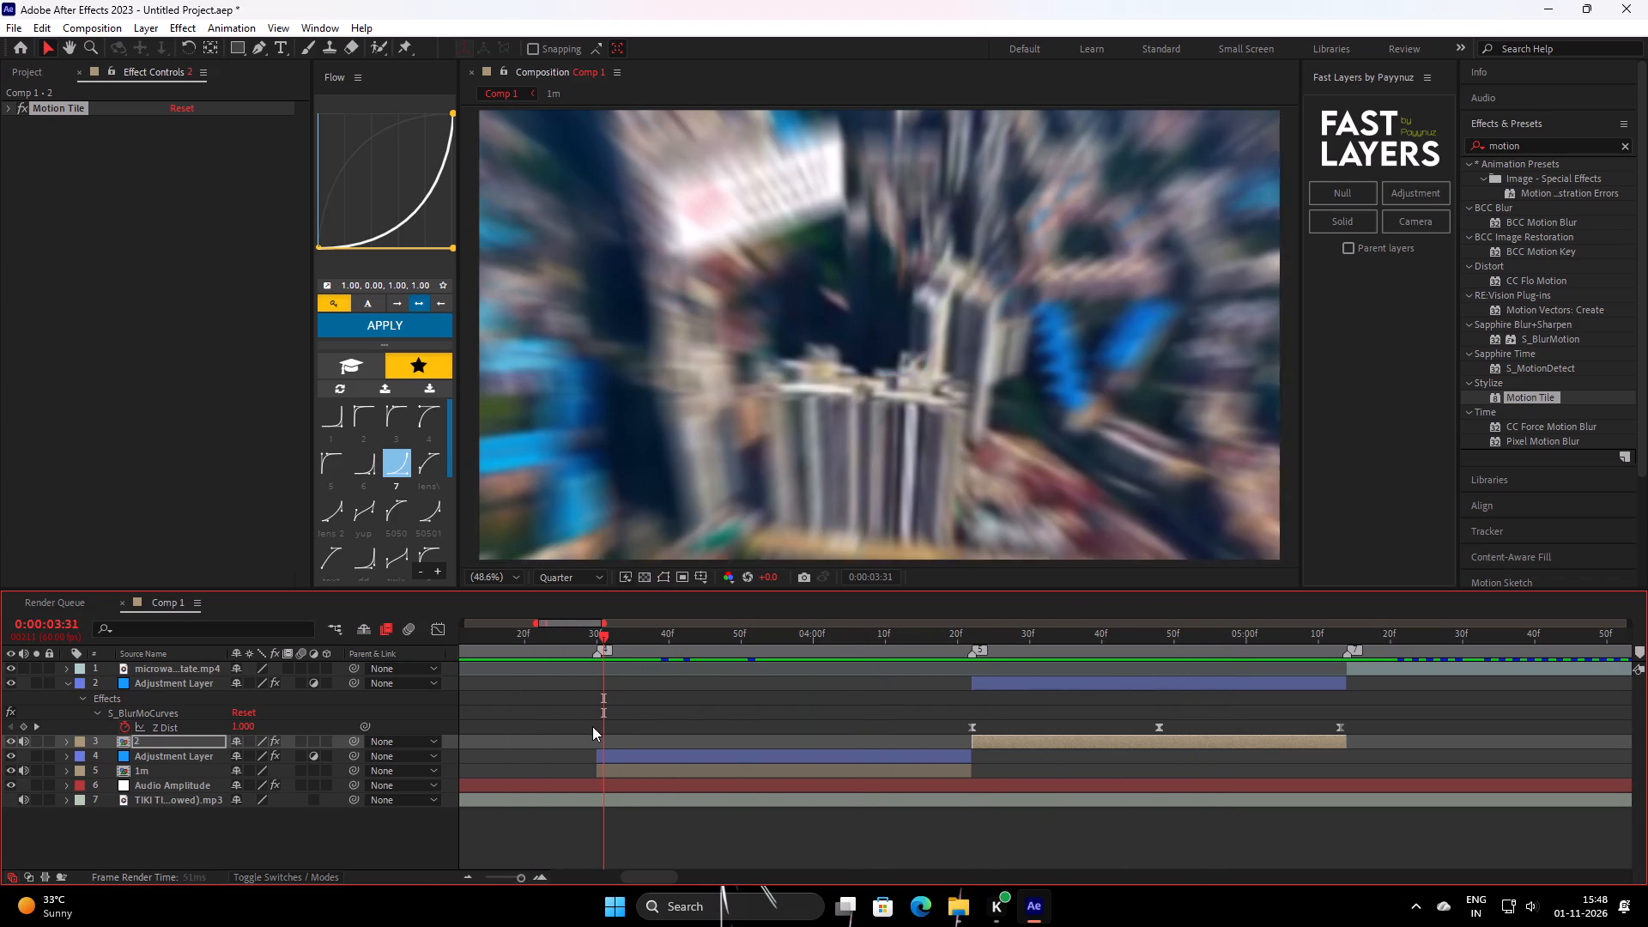
key(space)
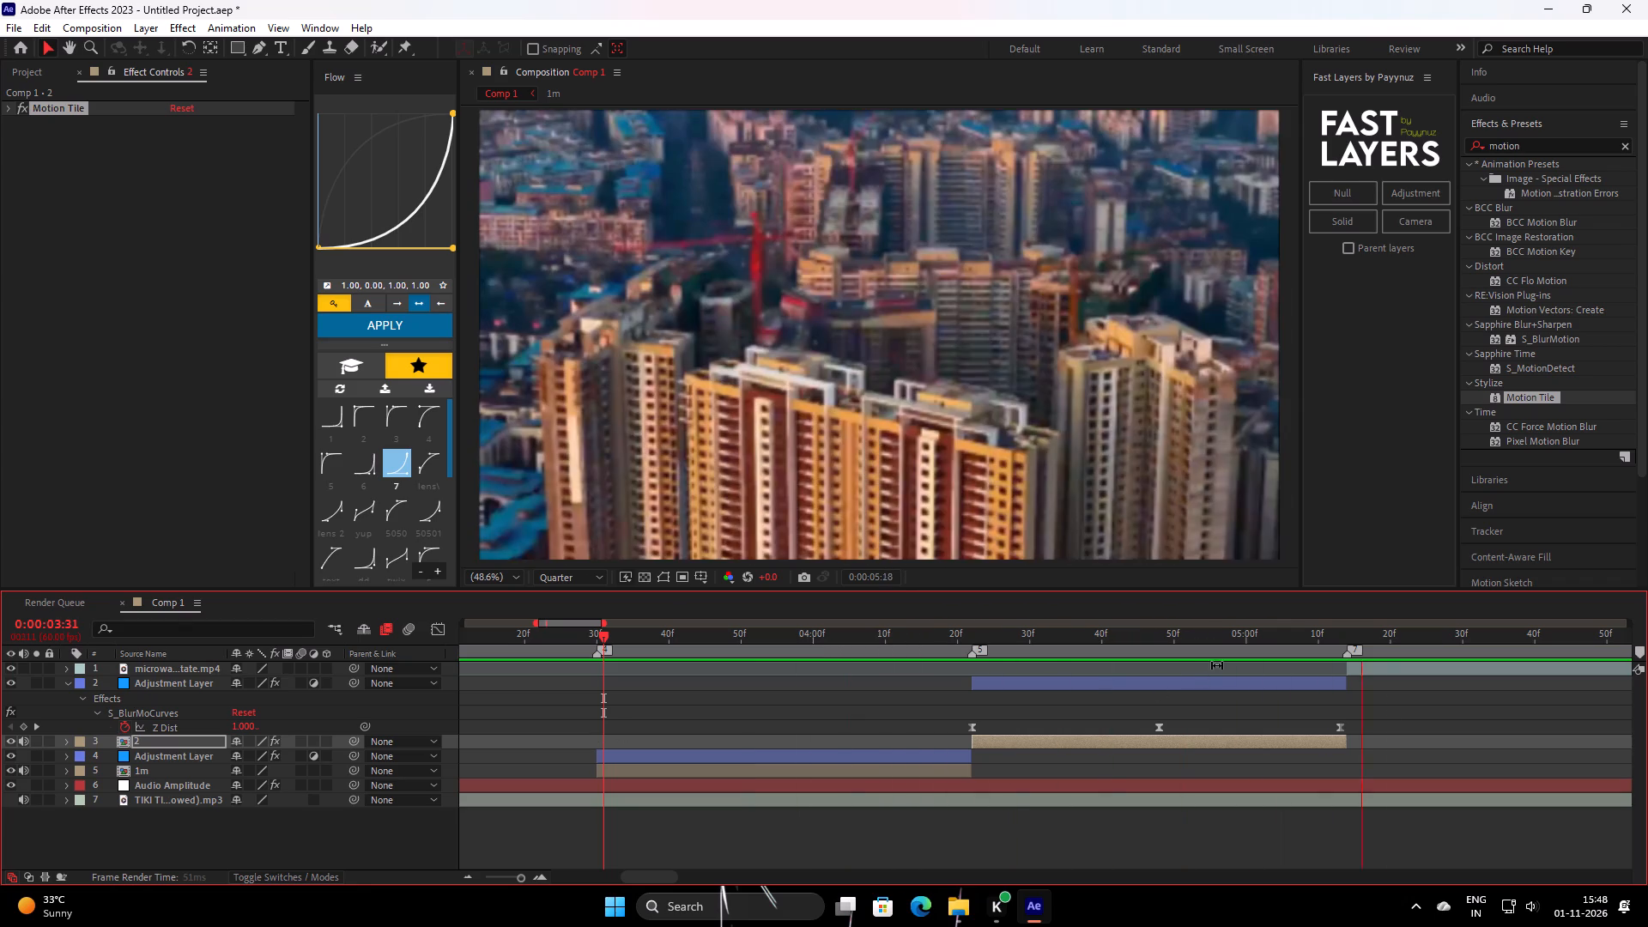
drag(1198, 639, 1036, 689)
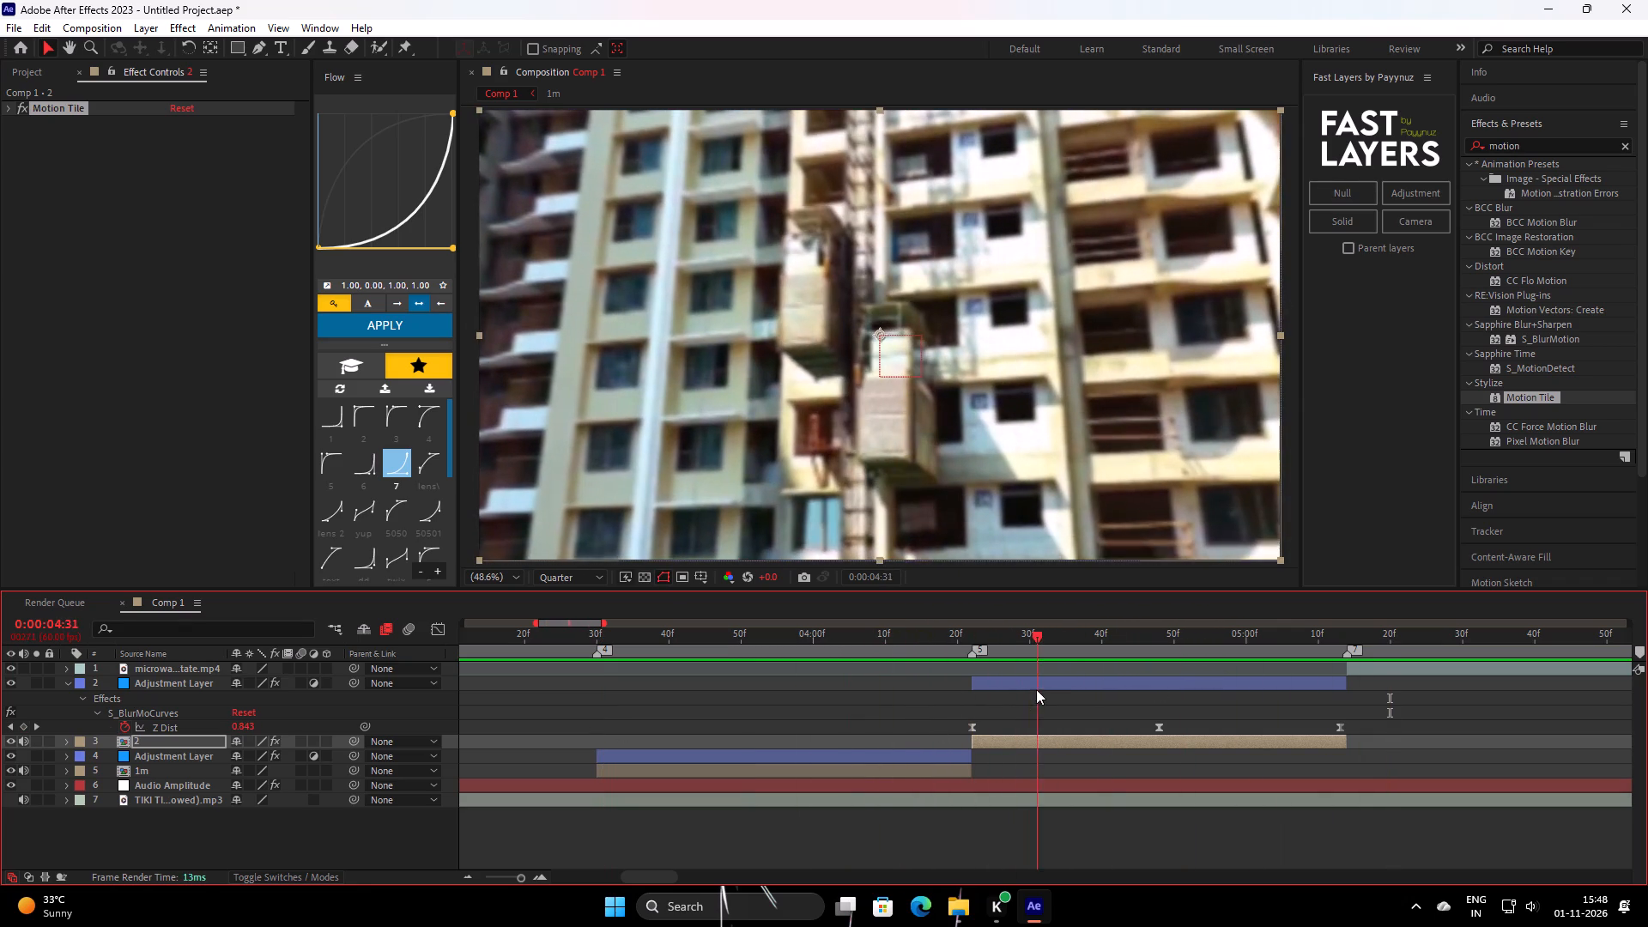
drag(1036, 689, 1275, 712)
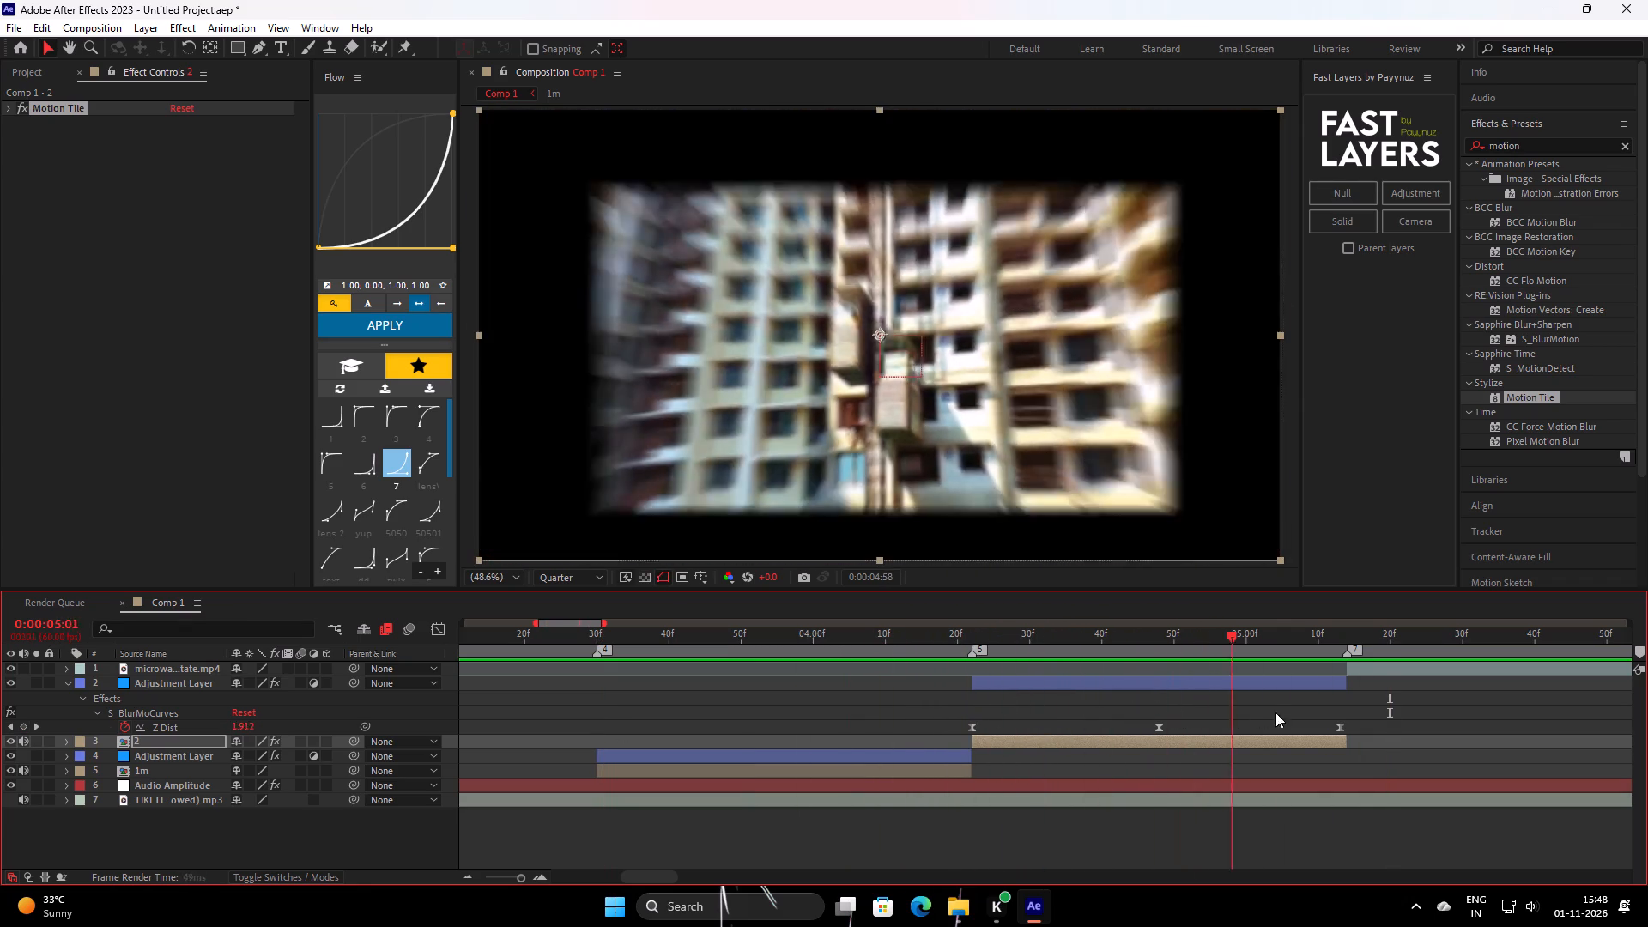
Set the last Z Dist keyframe of the Adjustment Layer over layer 2 to 1.
drag(1275, 712, 1341, 718)
double_click(1340, 729)
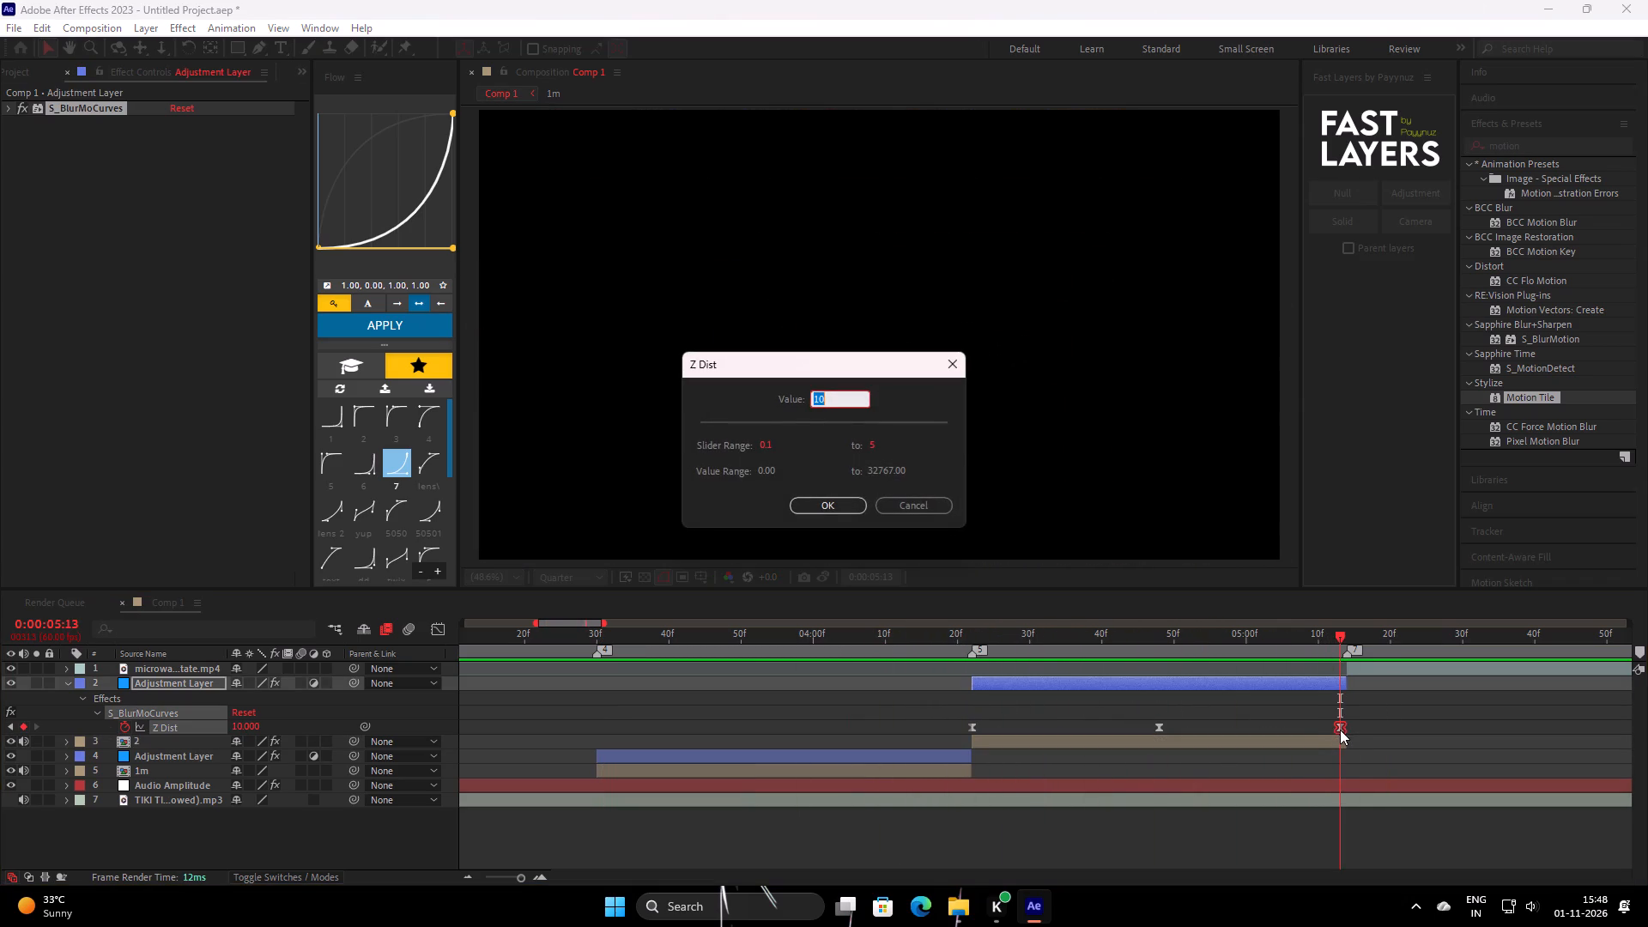
key(1)
click(827, 506)
Apply the Flow curve 1.00, 0.00, 1.00, 1.00 to the last two Z Dist keyframes and move the last one to the layer's end.
drag(1422, 765, 1223, 728)
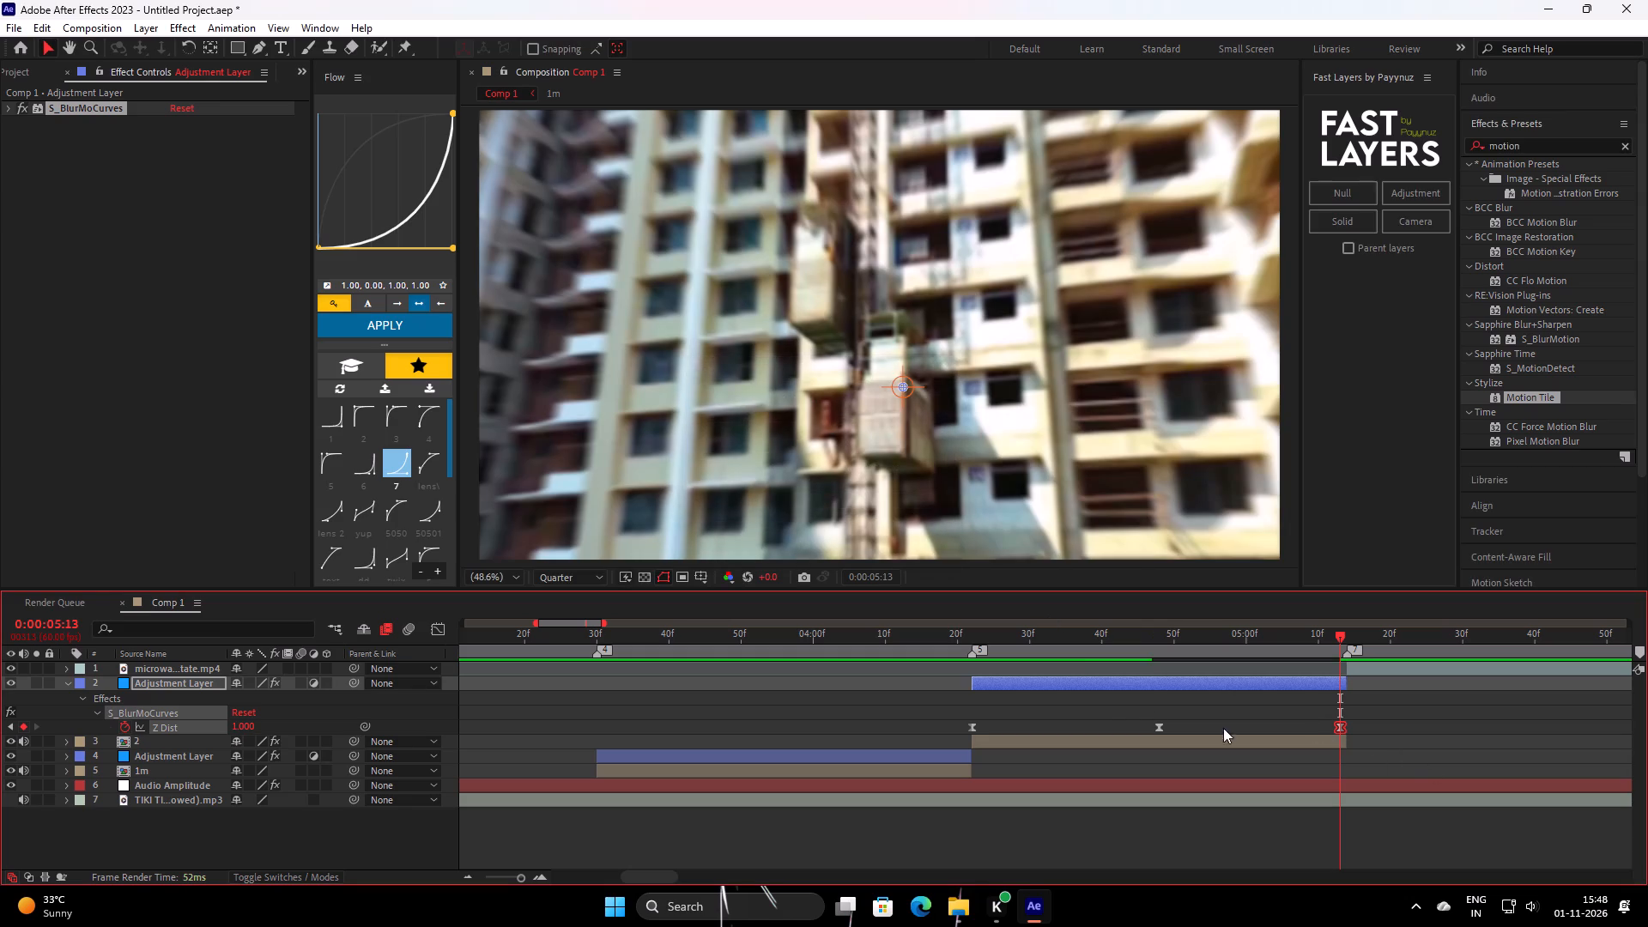
drag(1223, 728, 1121, 705)
drag(1390, 754, 1105, 693)
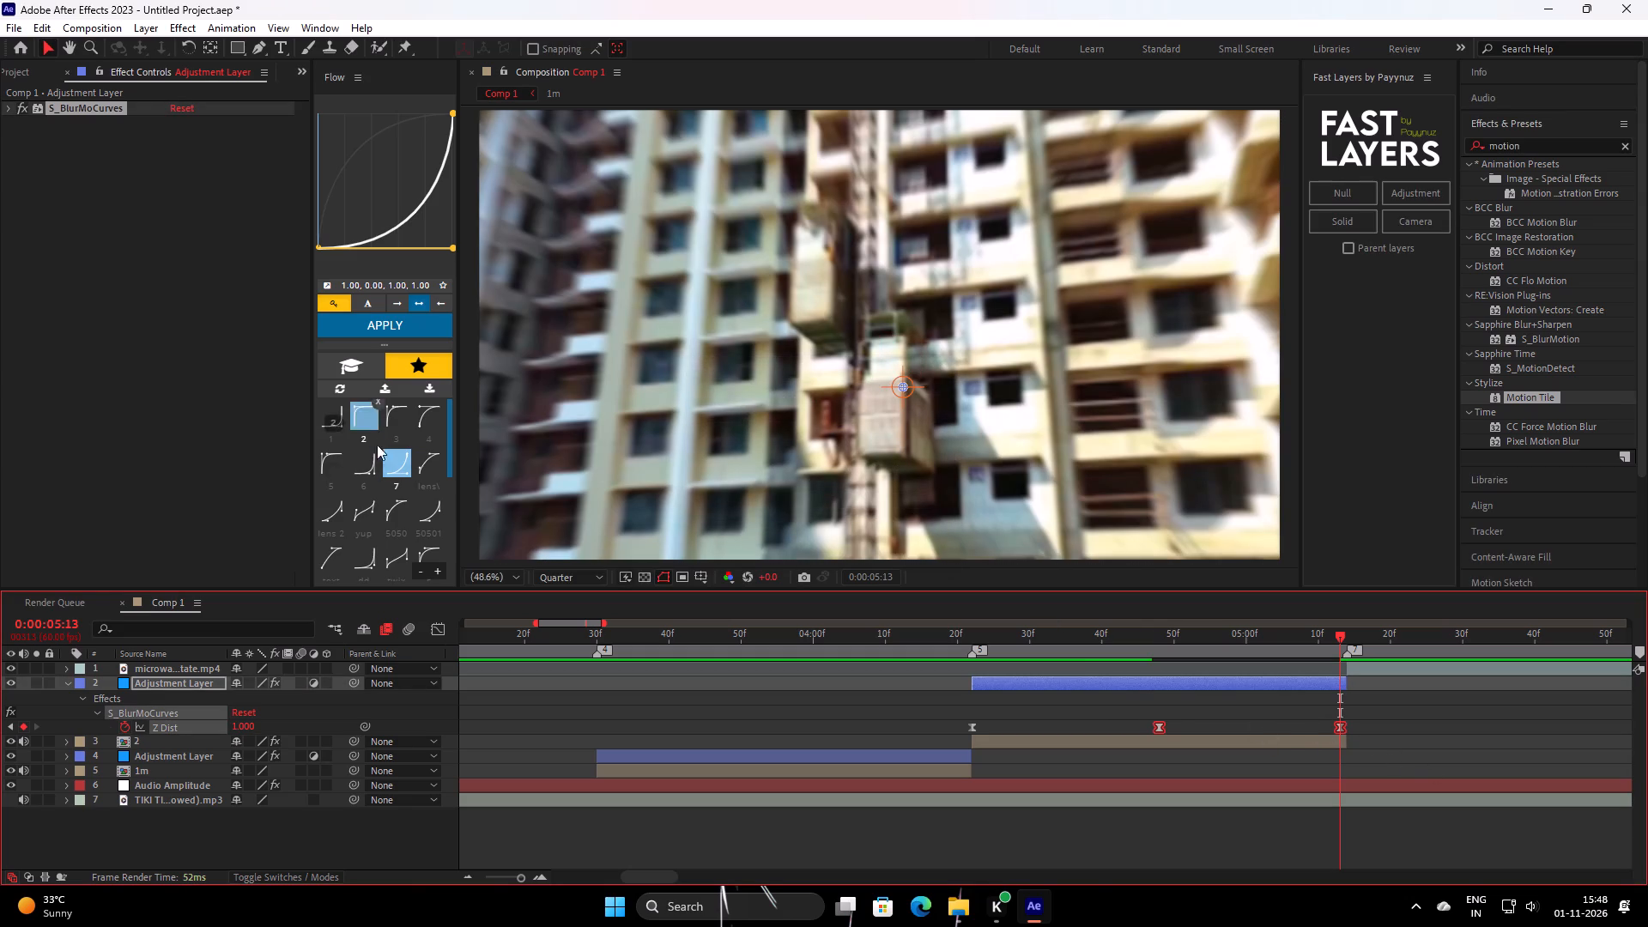
click(410, 327)
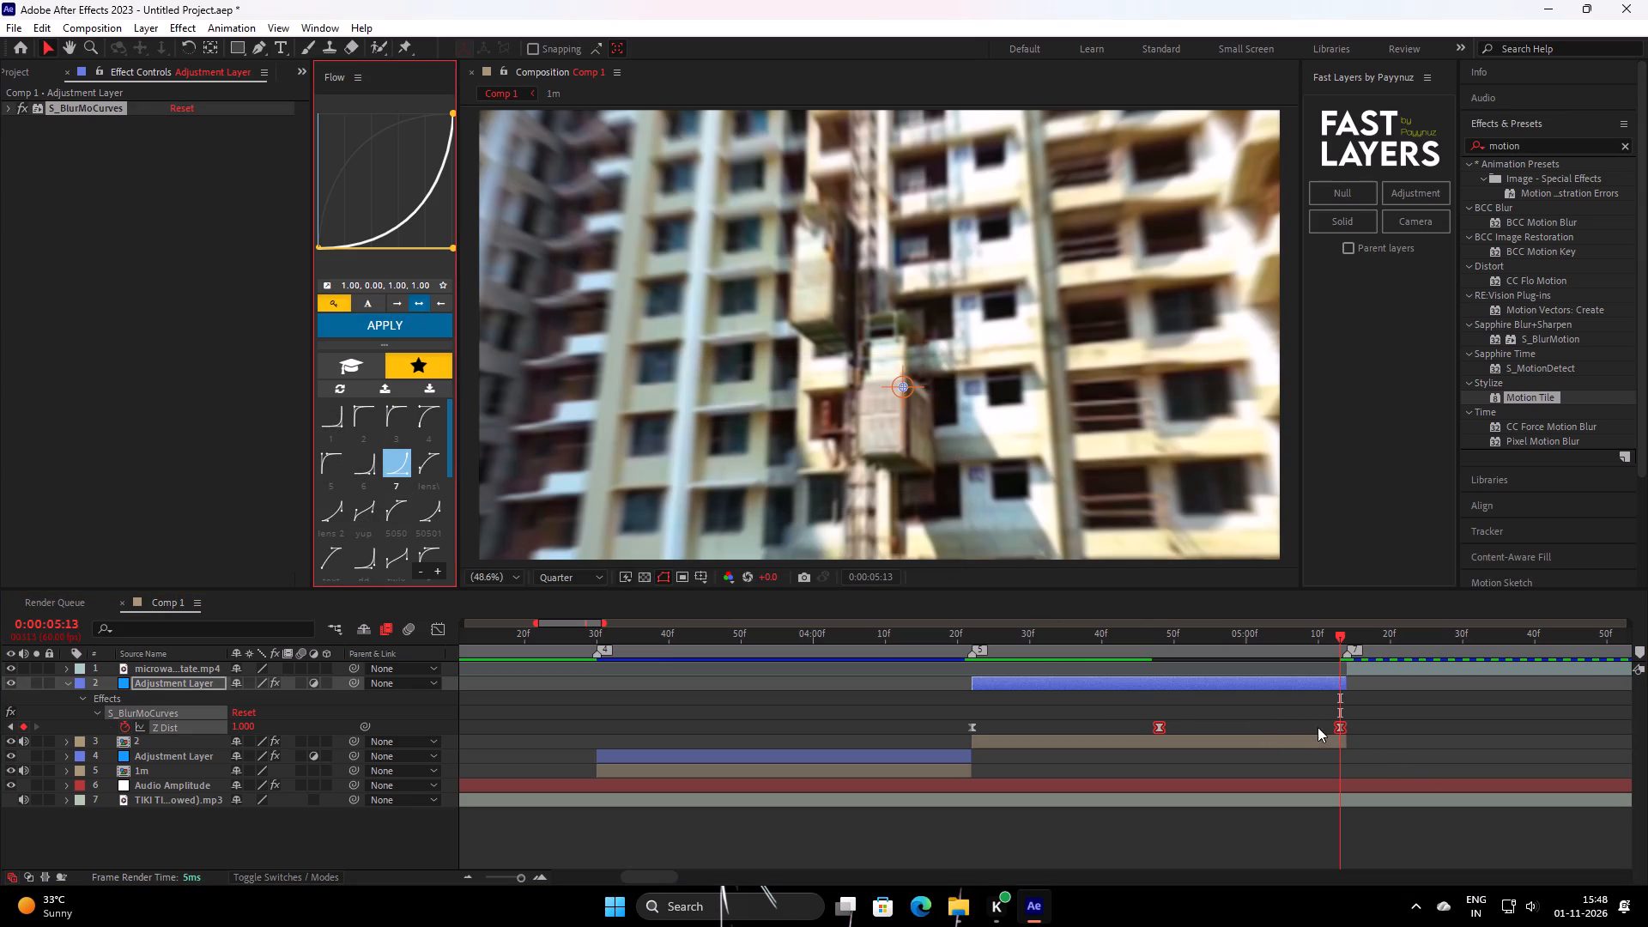
alt+click(1346, 729)
drag(1360, 738, 1113, 692)
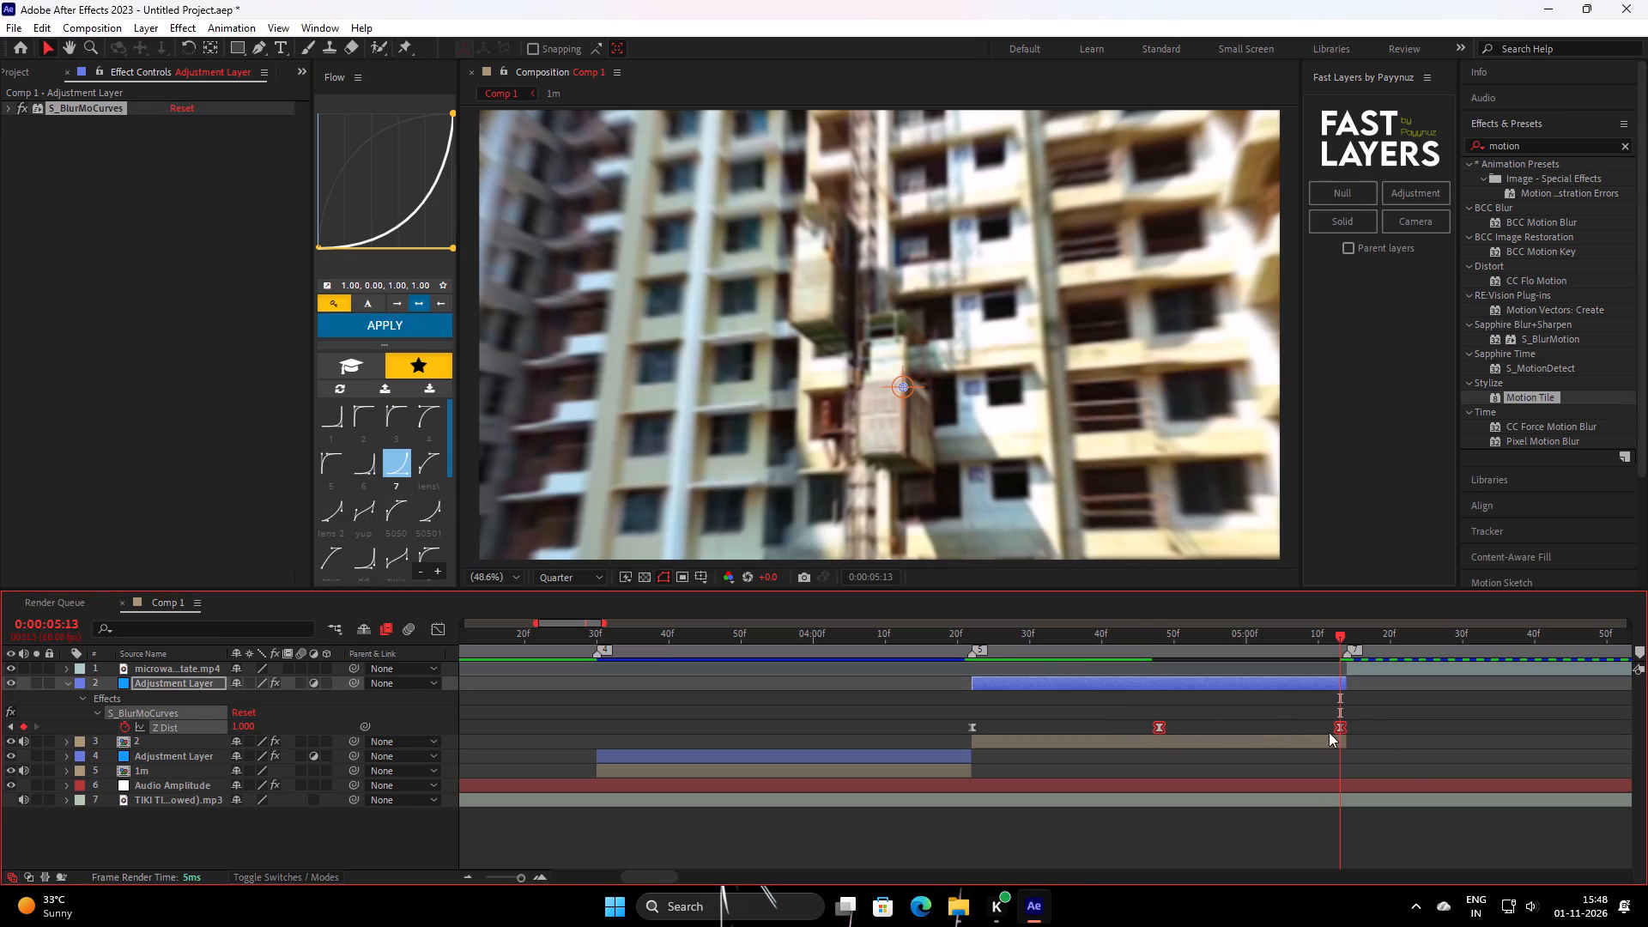
alt+drag(1339, 728, 1344, 736)
Play back and scrub the shots in layers 1m and 2 to review the revised zoom.
drag(1319, 645, 743, 742)
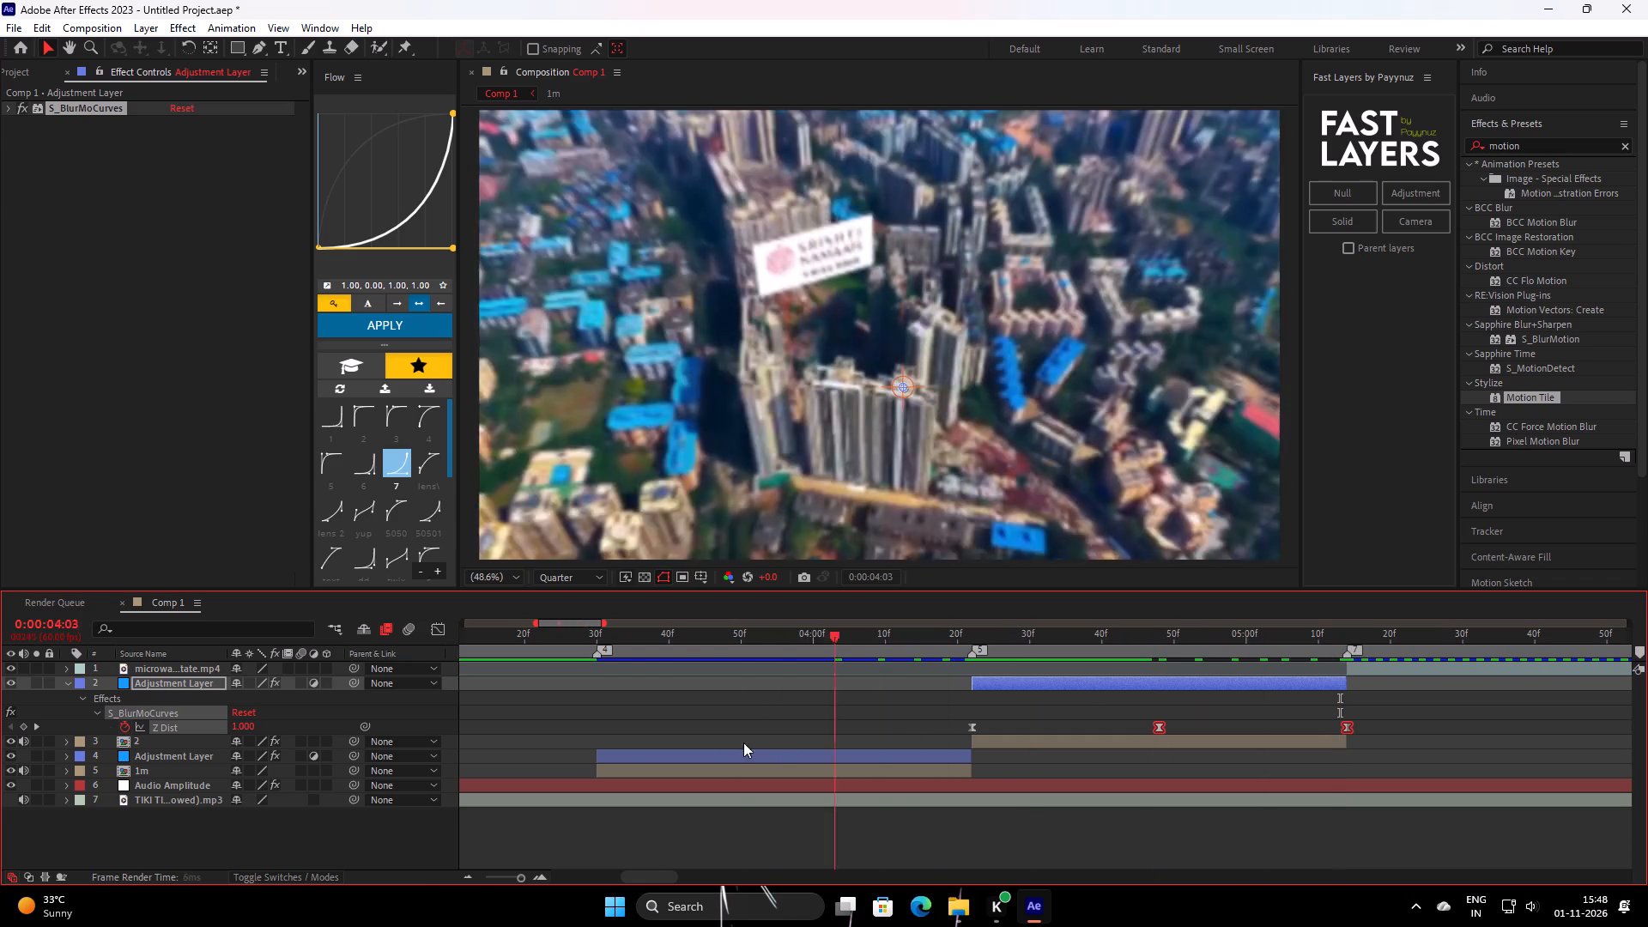
drag(743, 742, 578, 754)
key(space)
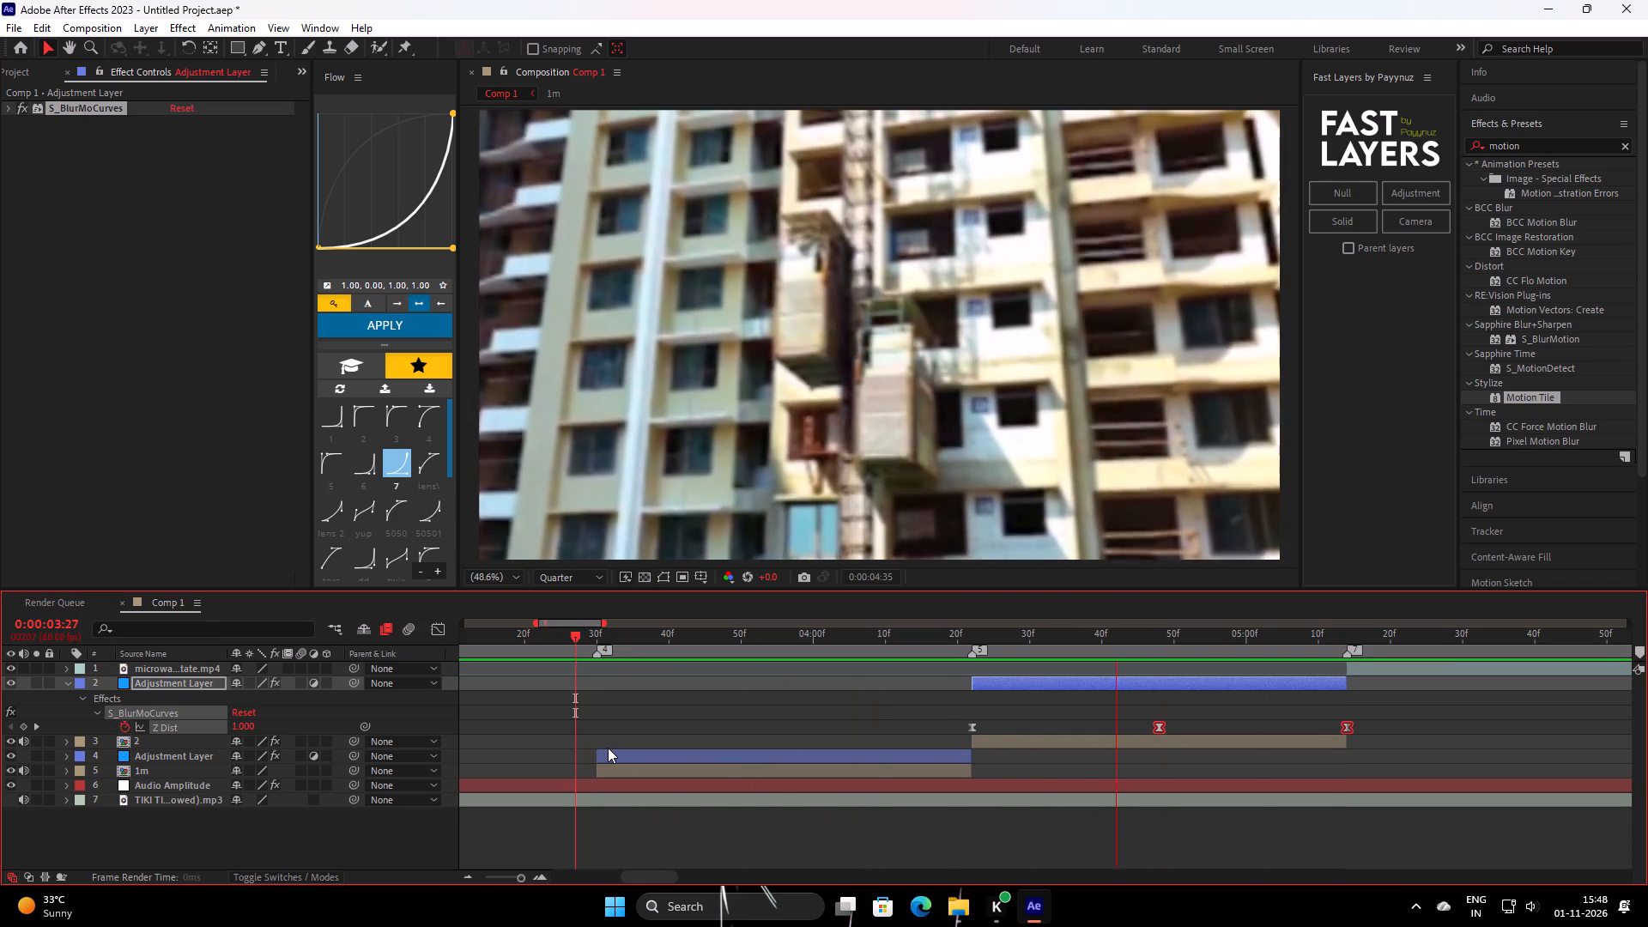
key(space)
drag(1196, 644, 919, 709)
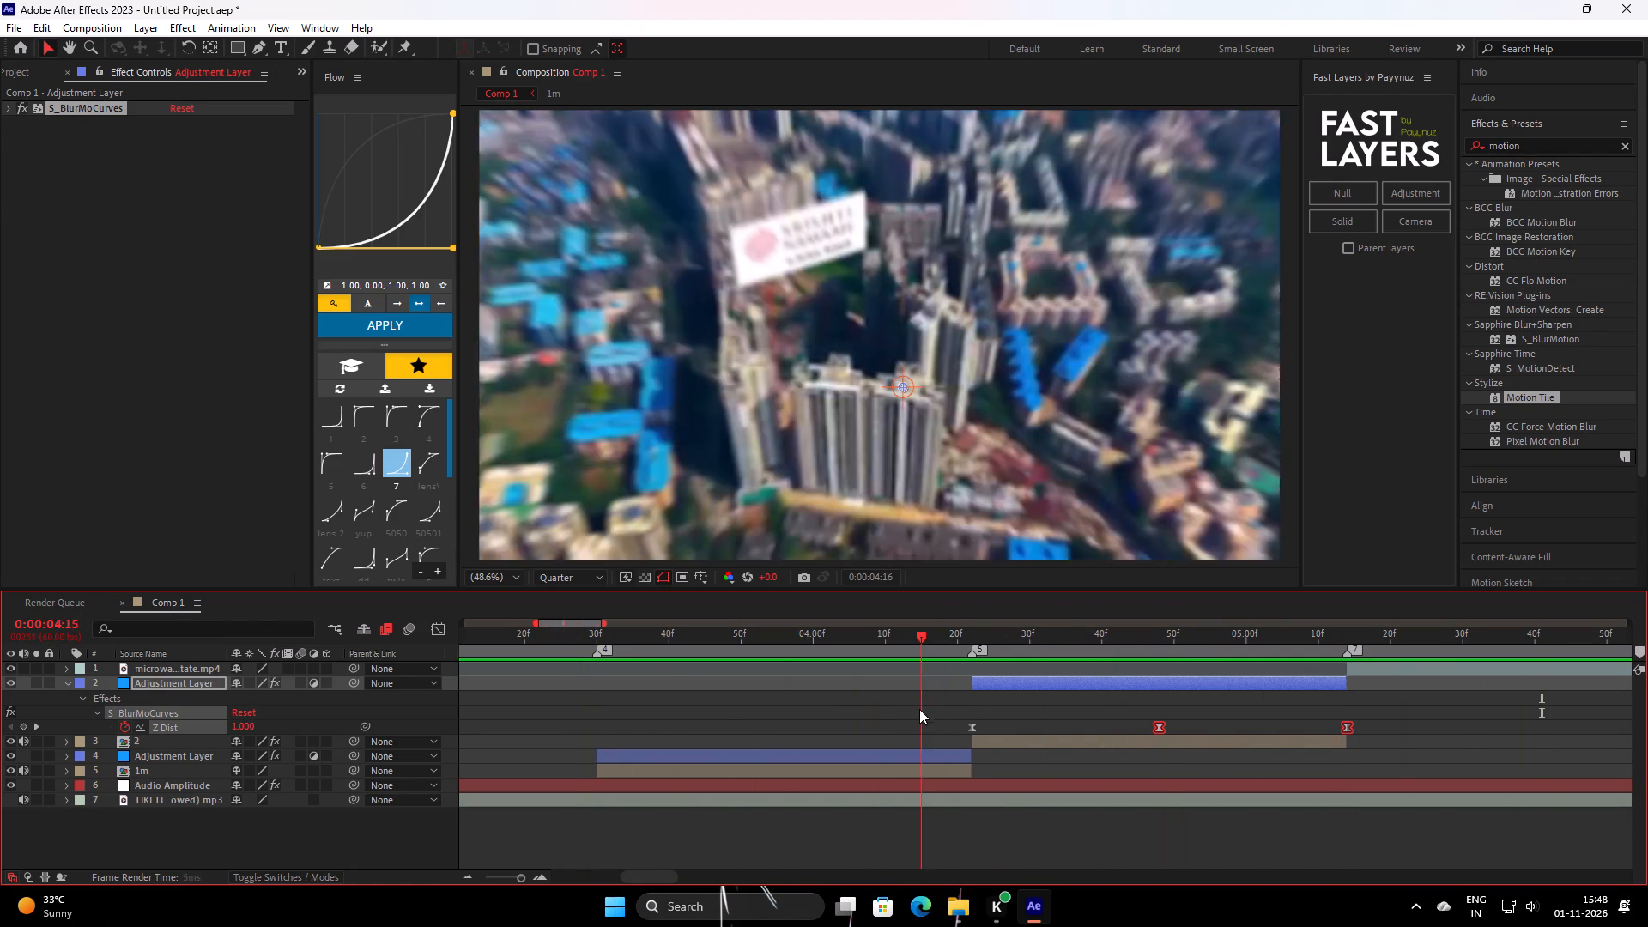
drag(919, 709, 1160, 705)
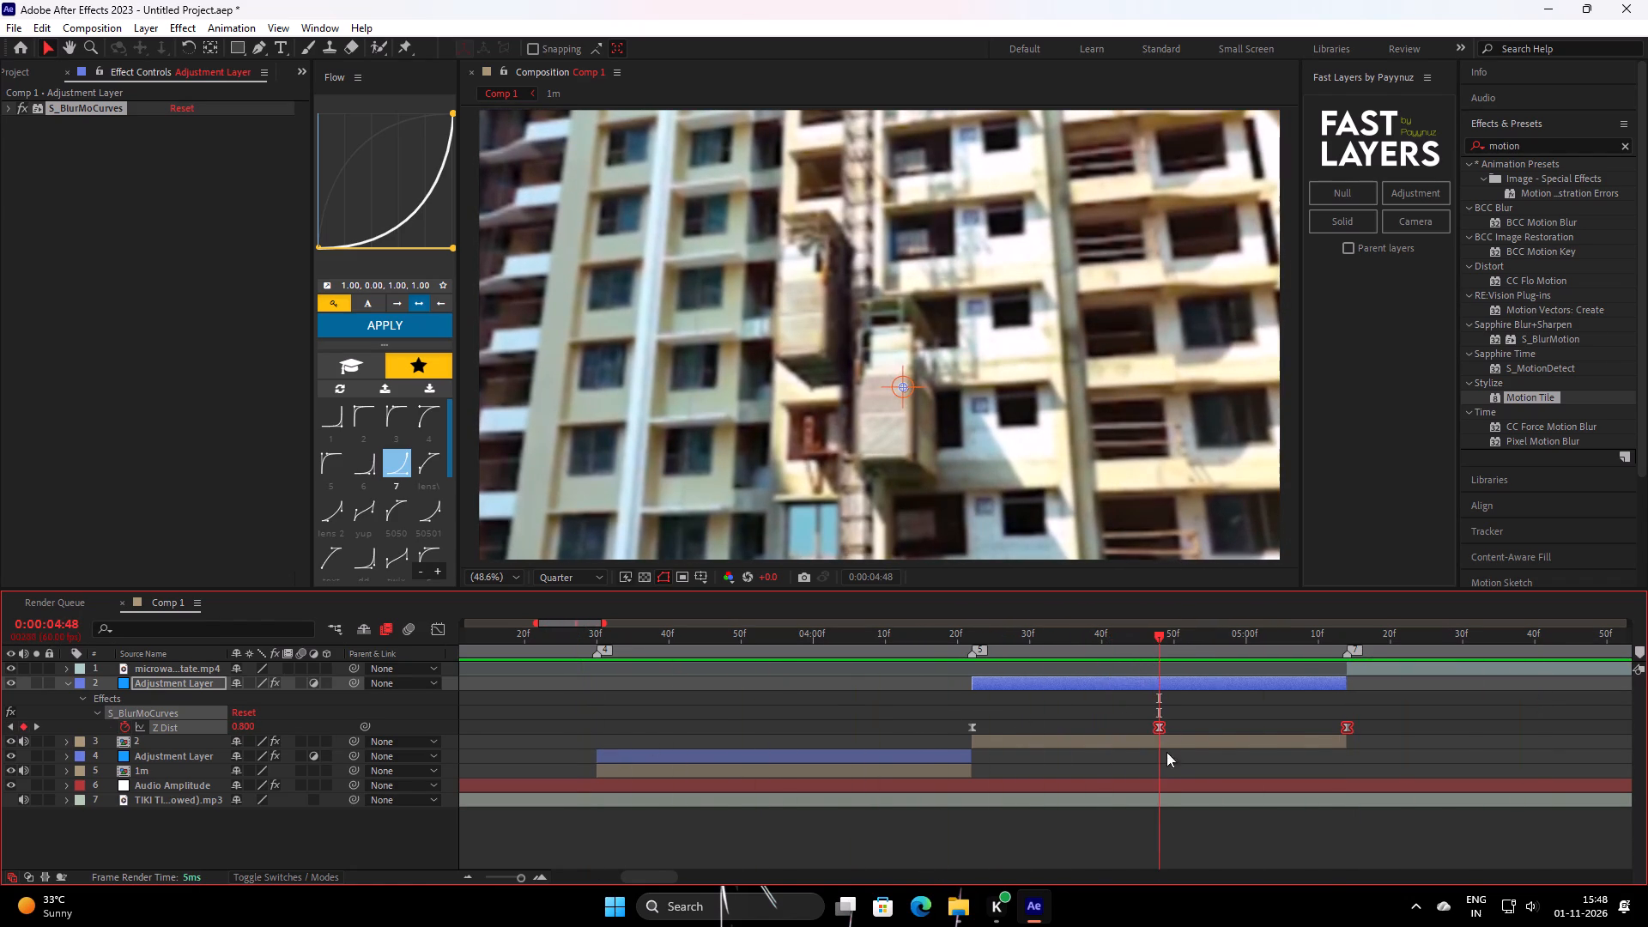
Add a null layer directly above layer 2, spanning the same duration.
click(1168, 765)
key(s)
key(s)
click(1178, 694)
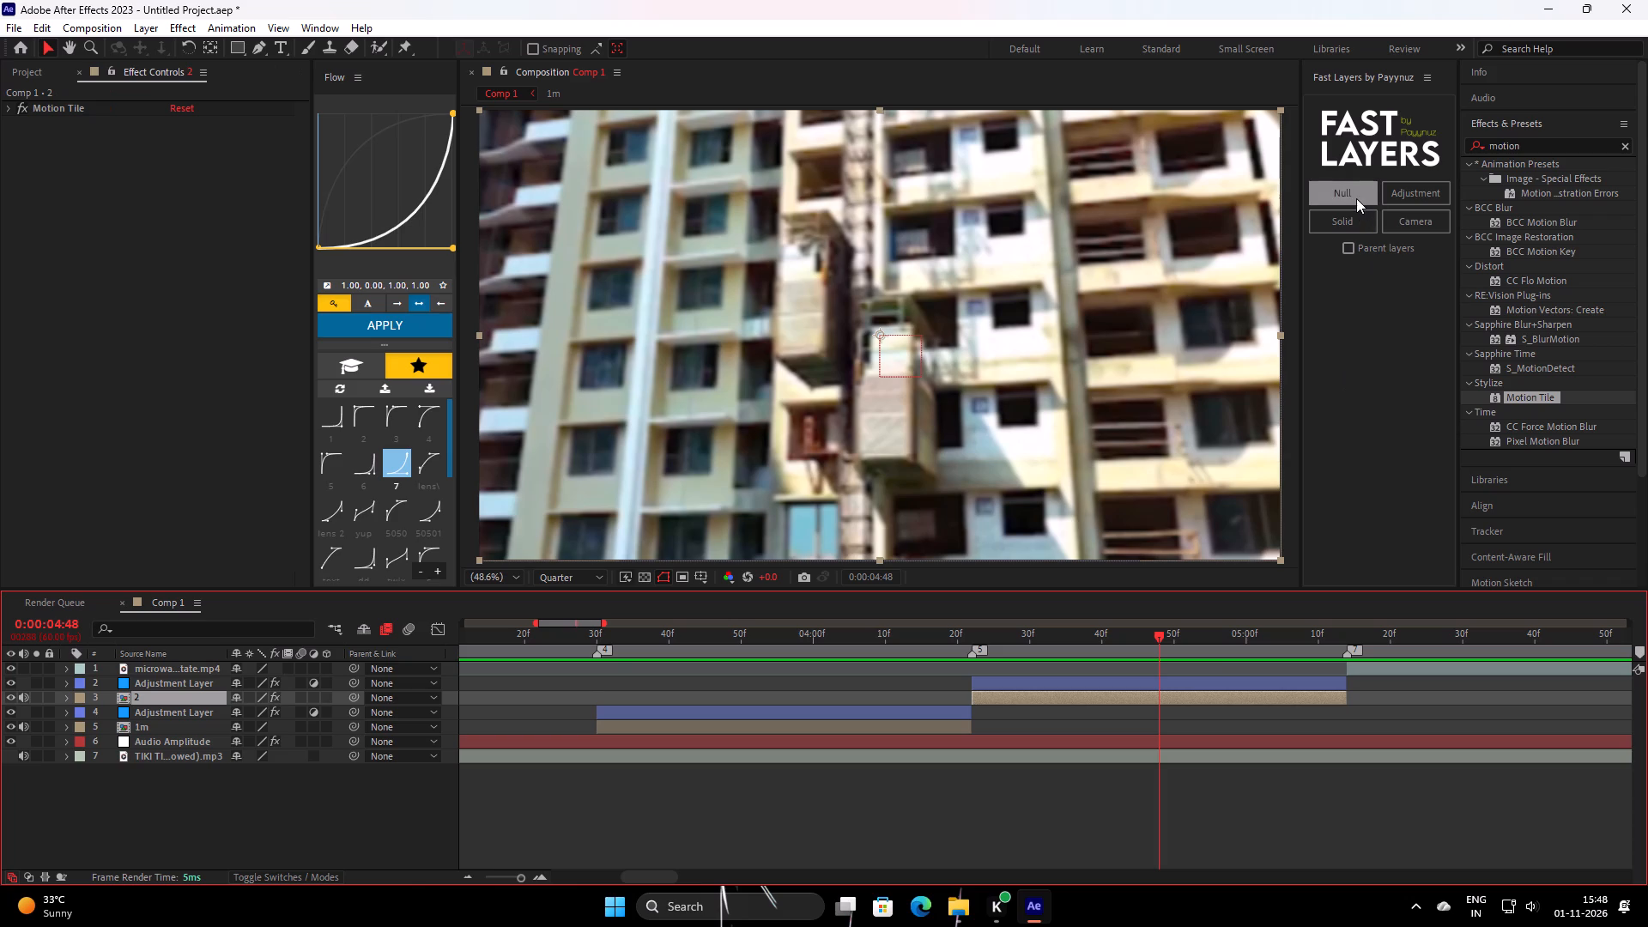
click(1356, 198)
Enable motion blur for layer 2, with the playhead at the shot's start, 0:00:04:22.
click(1201, 701)
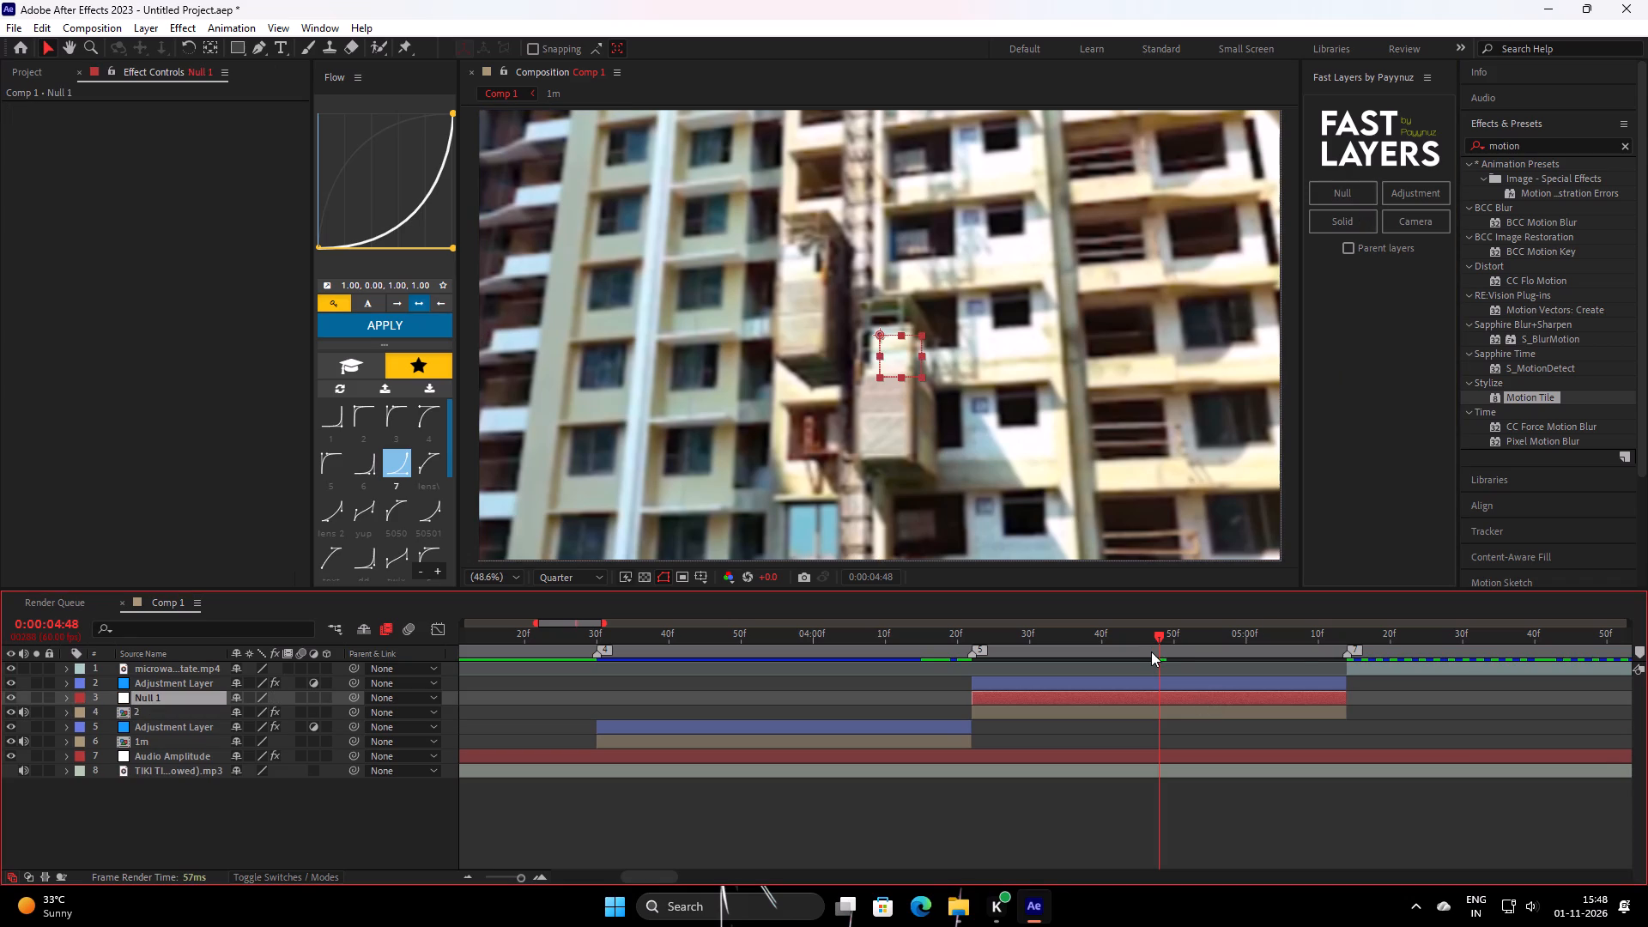
key(i)
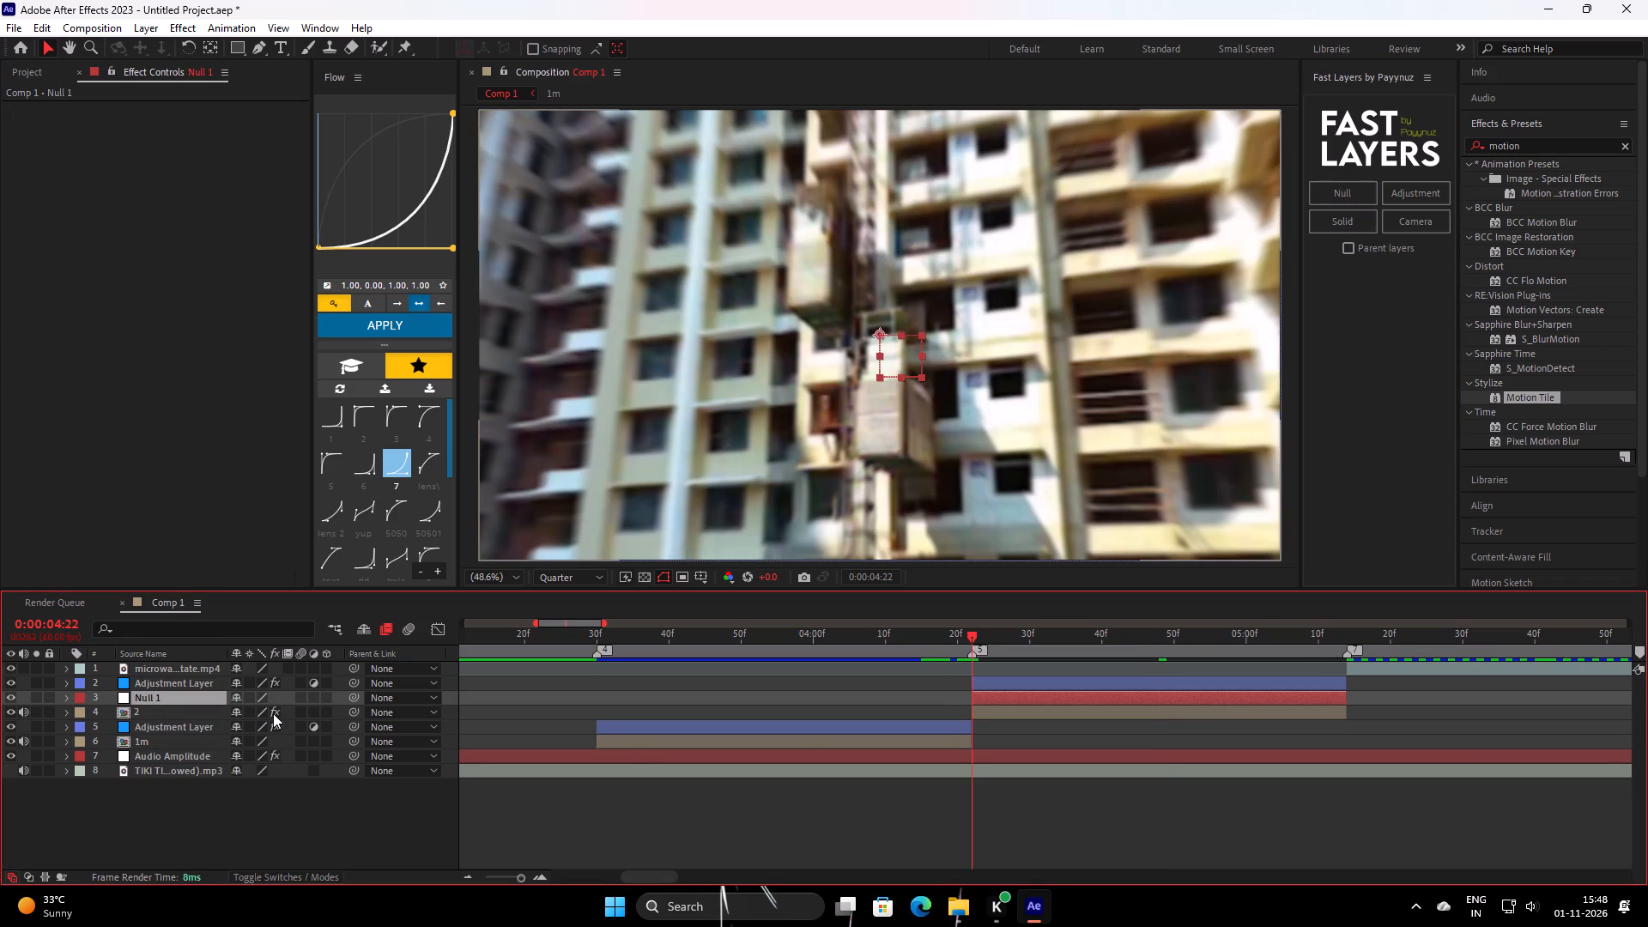
click(989, 711)
click(300, 713)
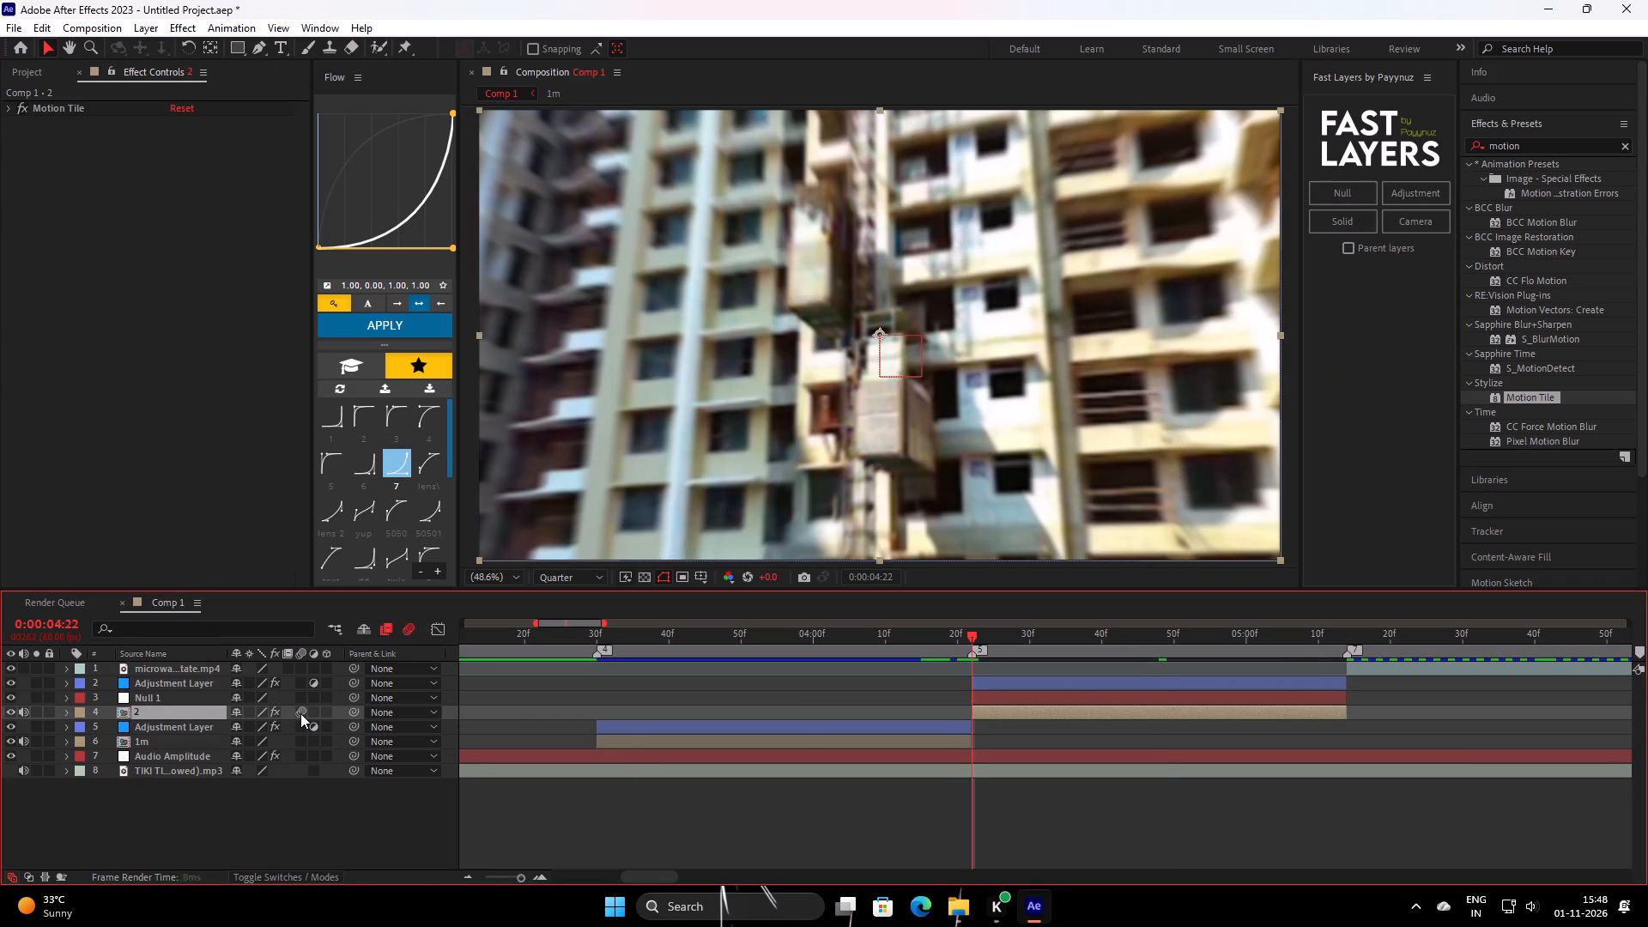
Keyframe the null's Scale from 100% at its start to 0% at its end, aligning the last keyframe with the layer's end.
click(1010, 704)
key(s)
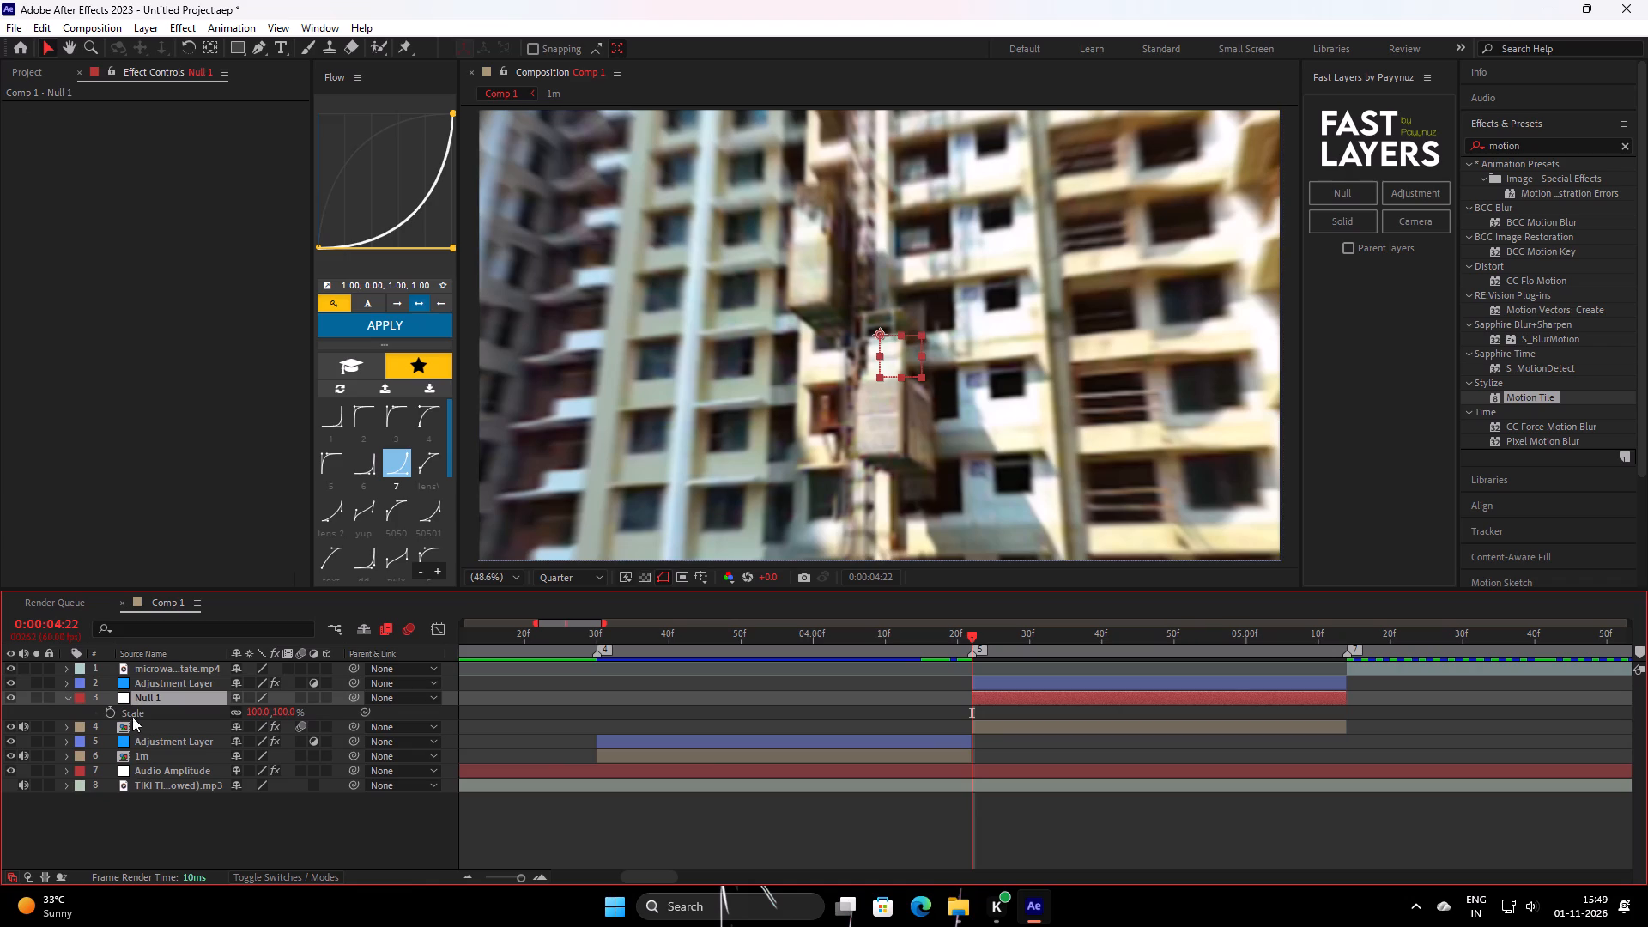
click(114, 712)
key(o)
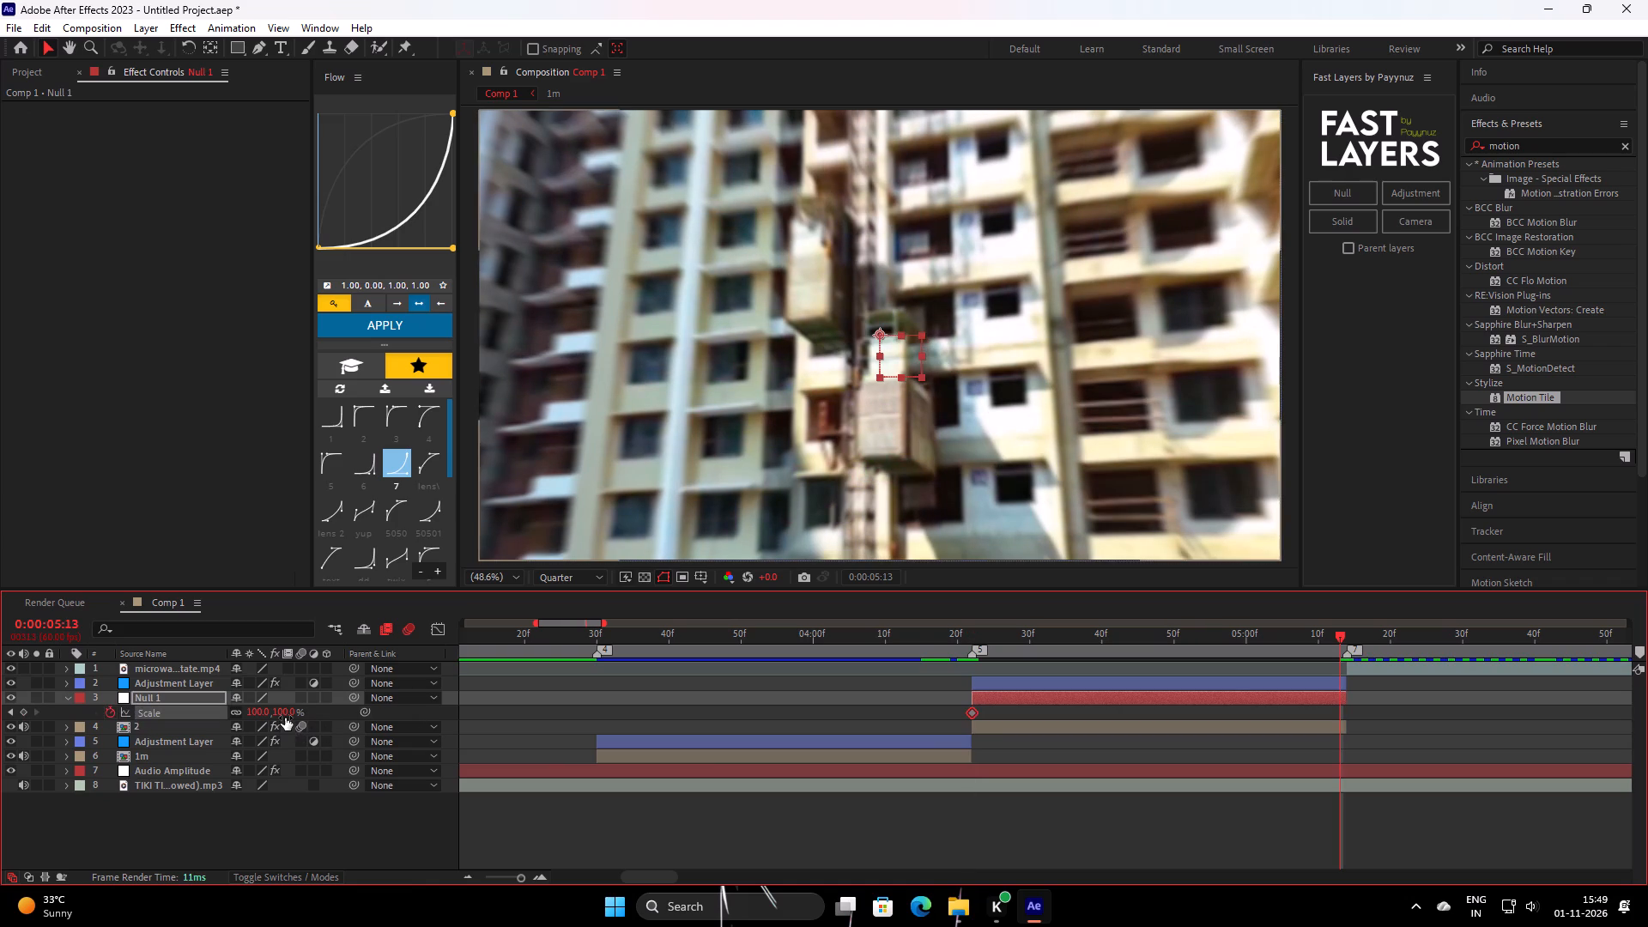
click(285, 717)
key(0)
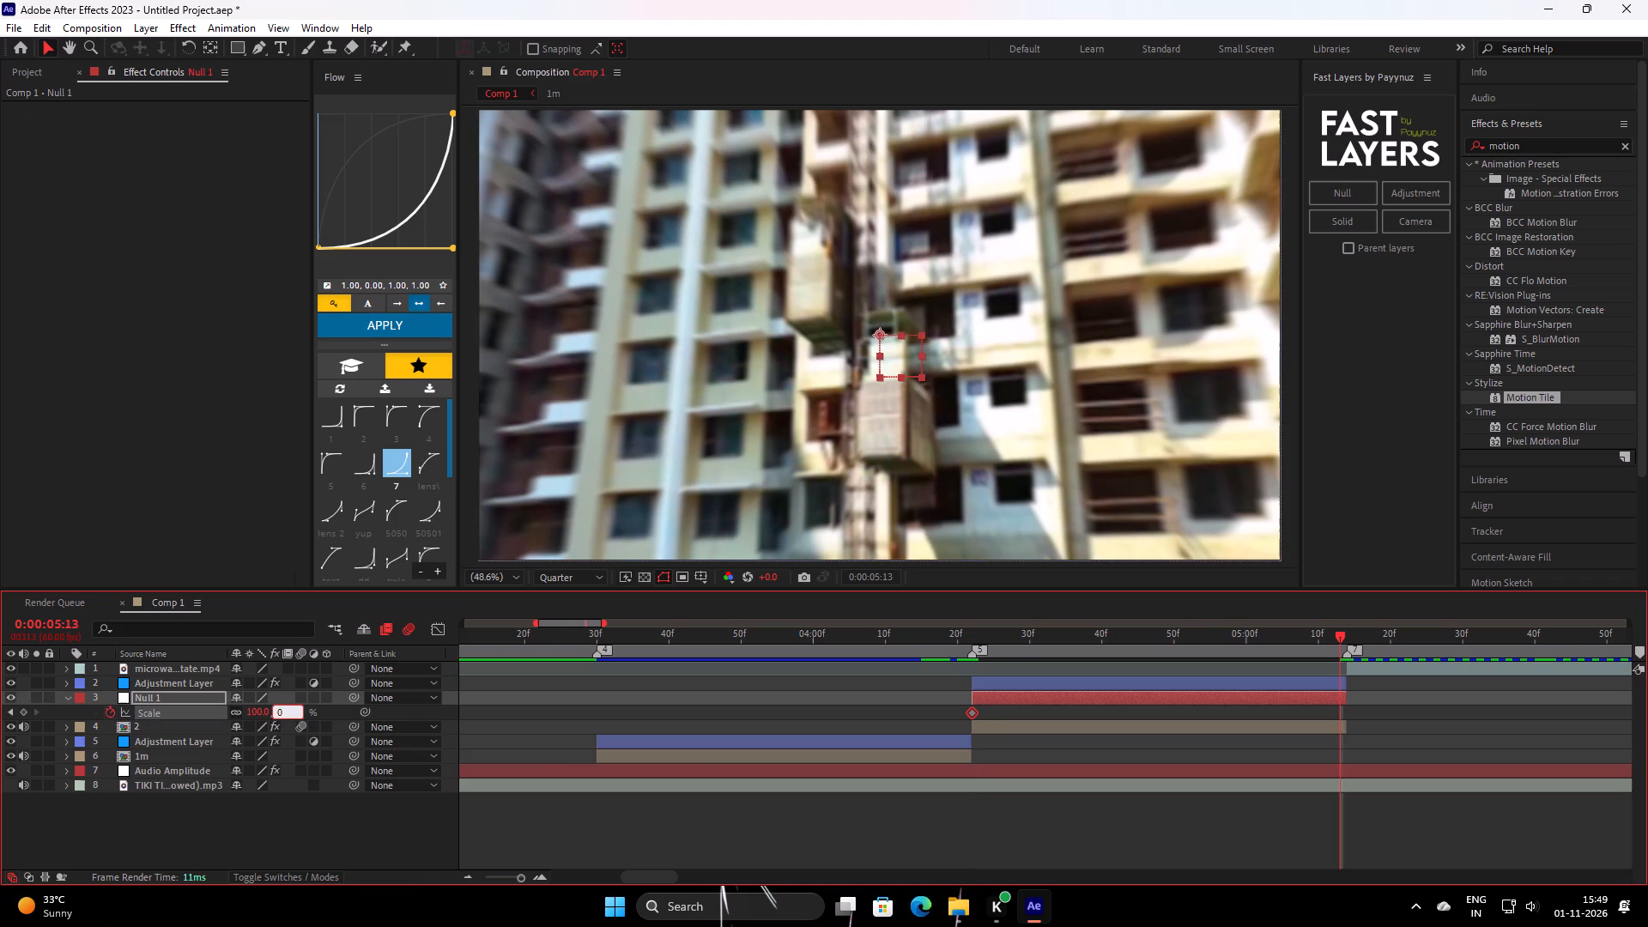
key(Return)
click(1338, 709)
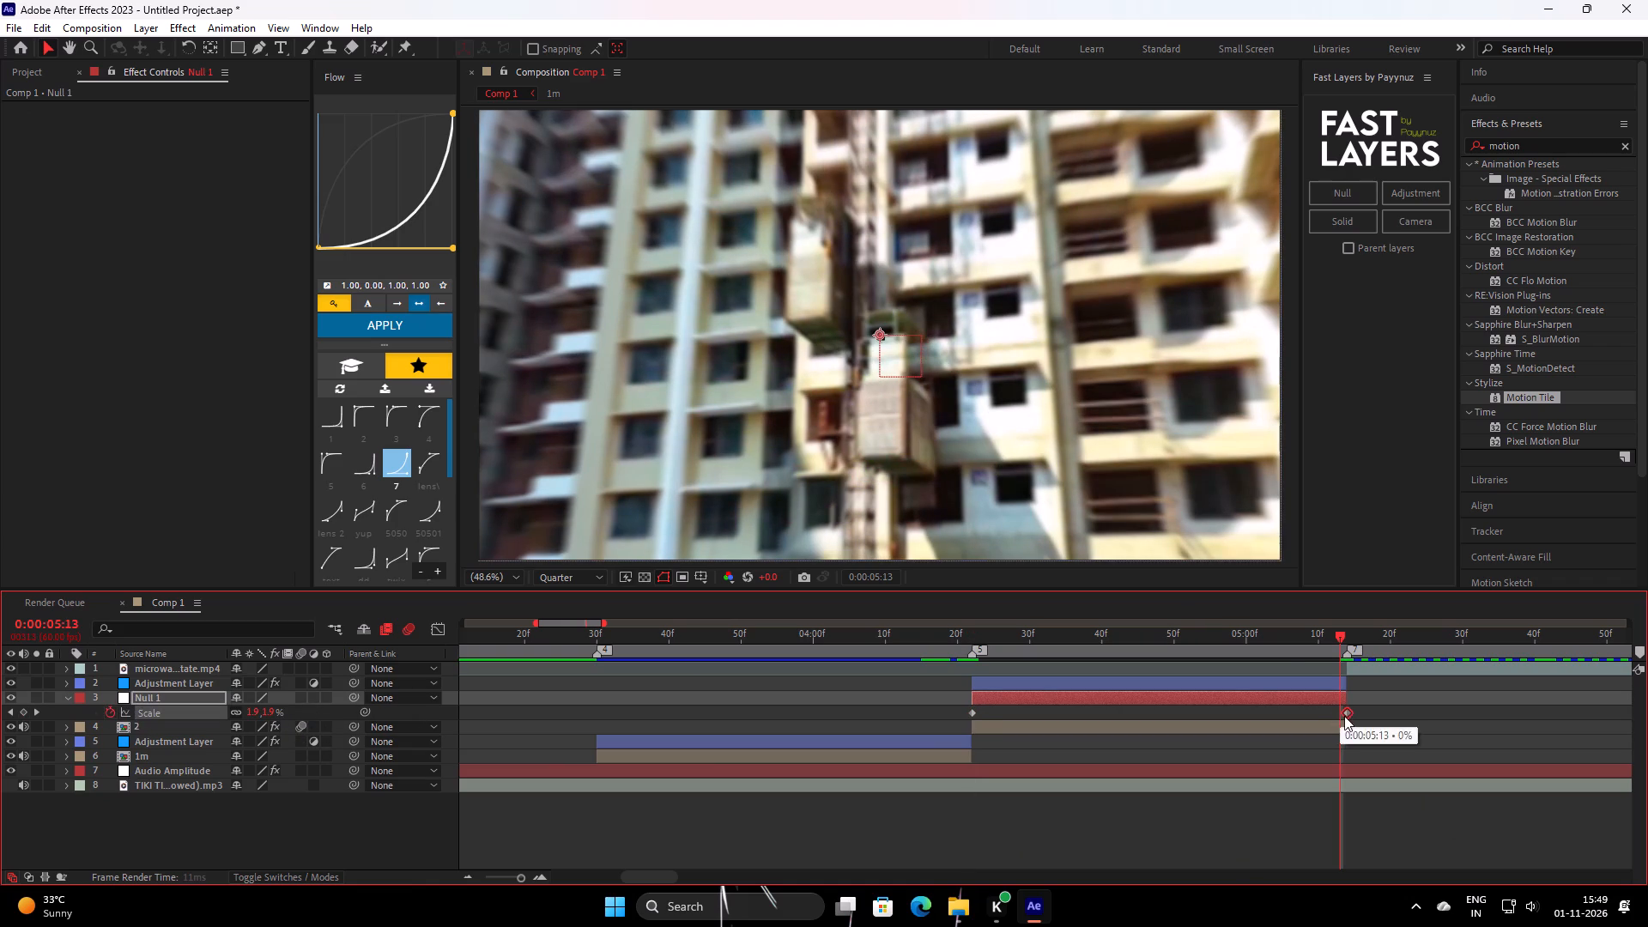
drag(1284, 649, 972, 783)
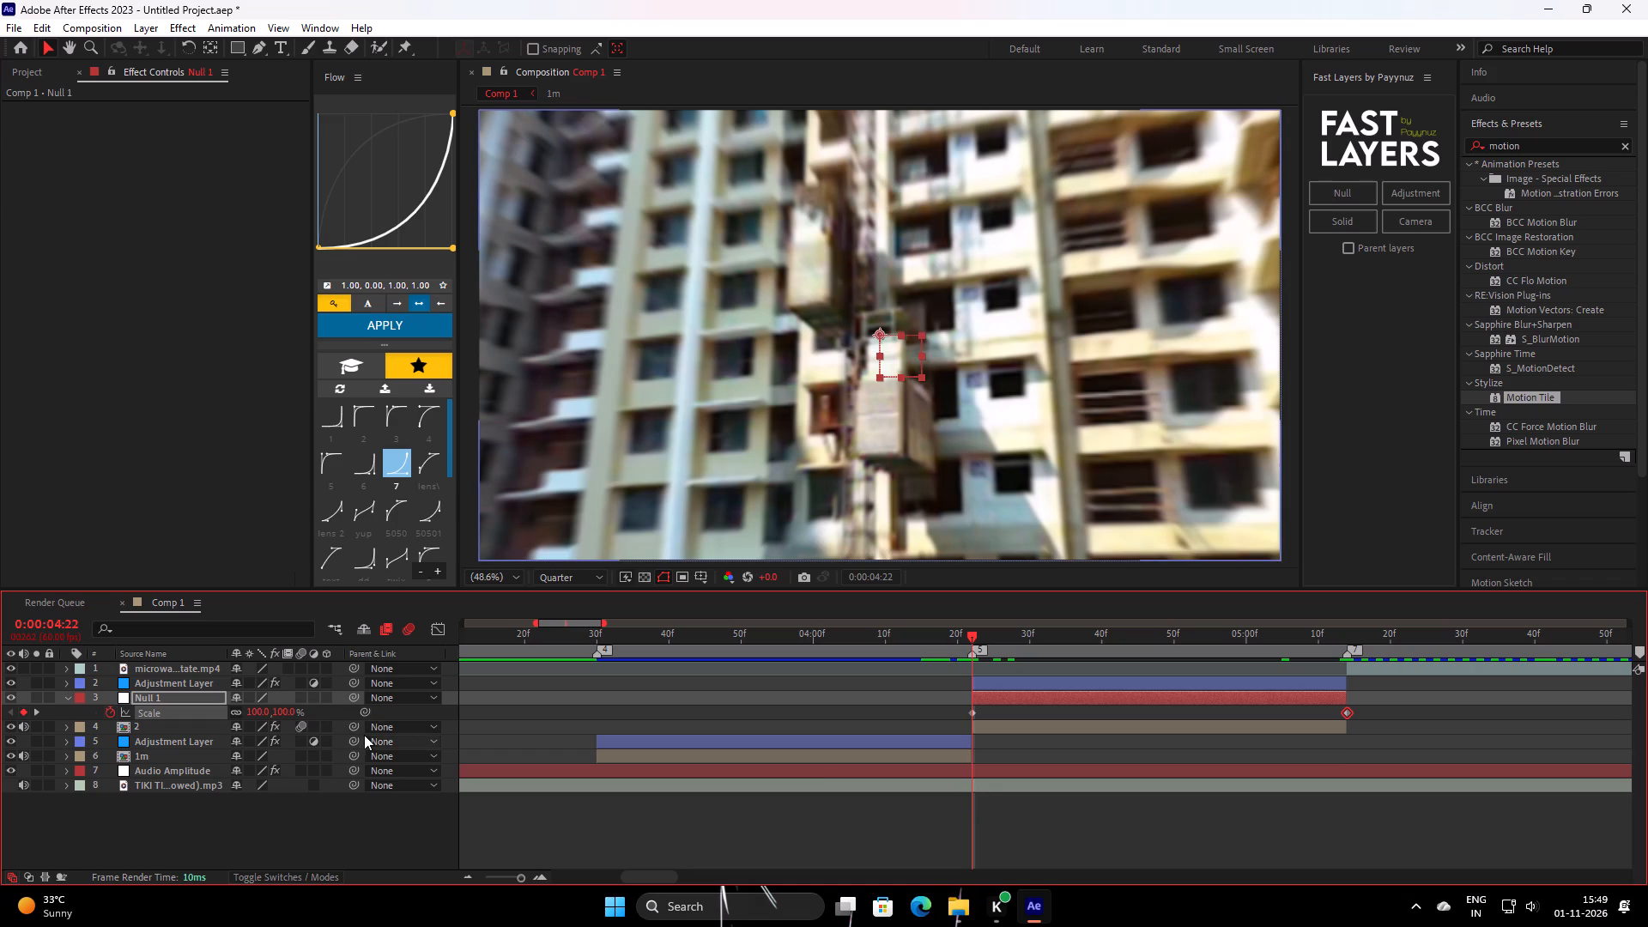
Parent layer 2 to the null layer and collapse the null's Scale property.
drag(357, 728, 167, 696)
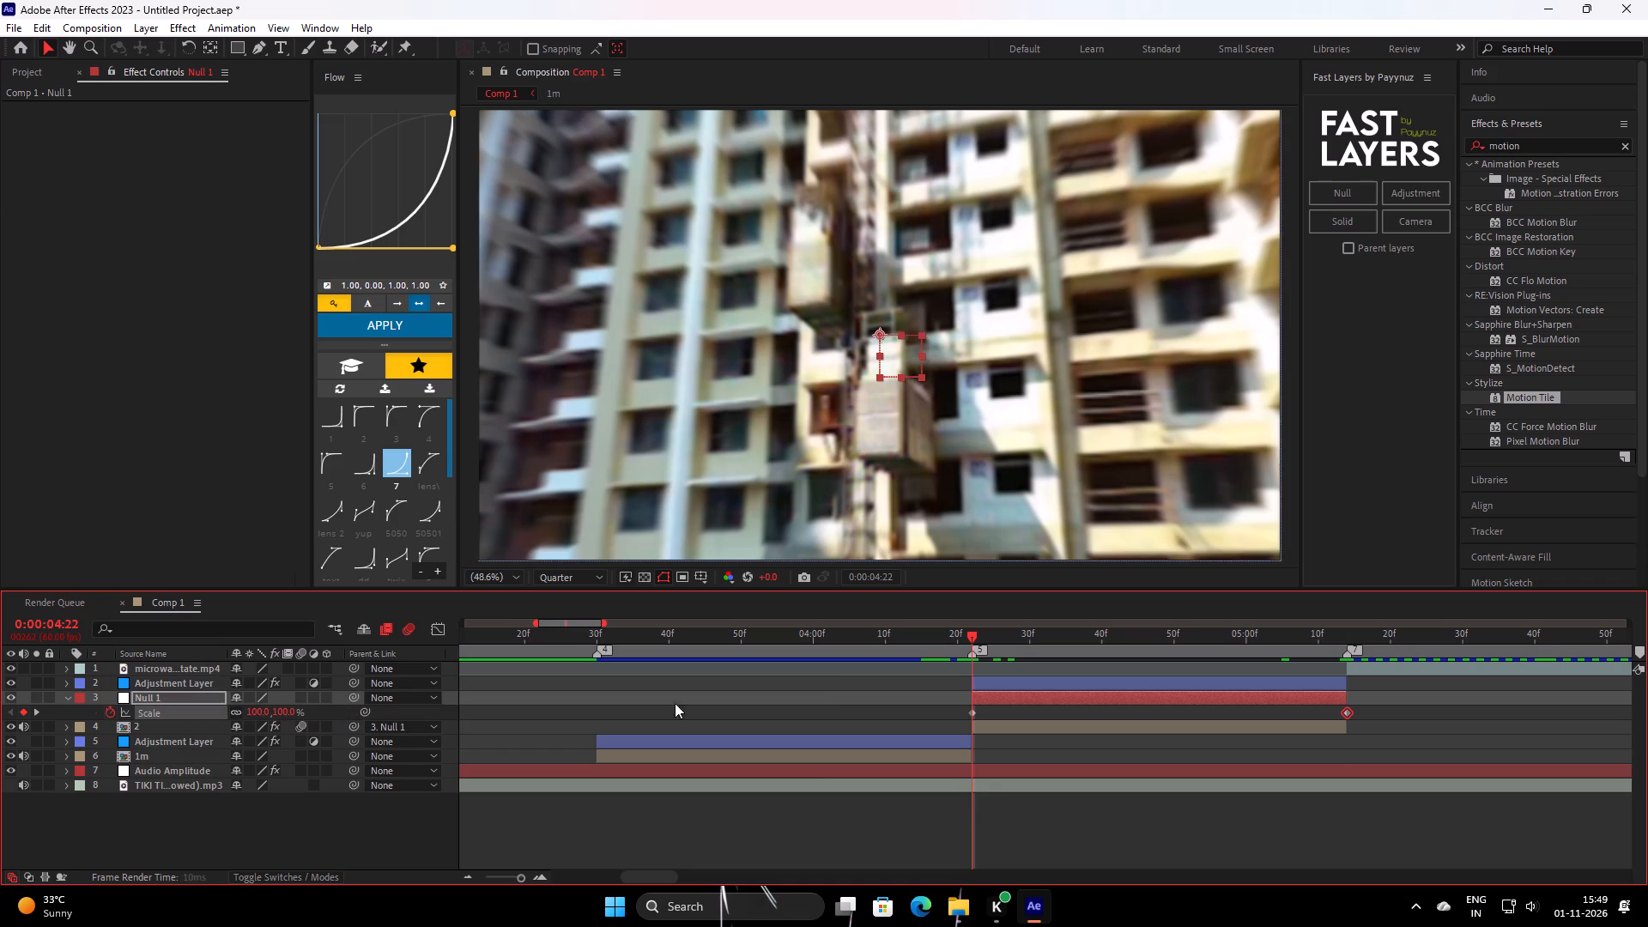
click(1009, 706)
key(s)
key(s)
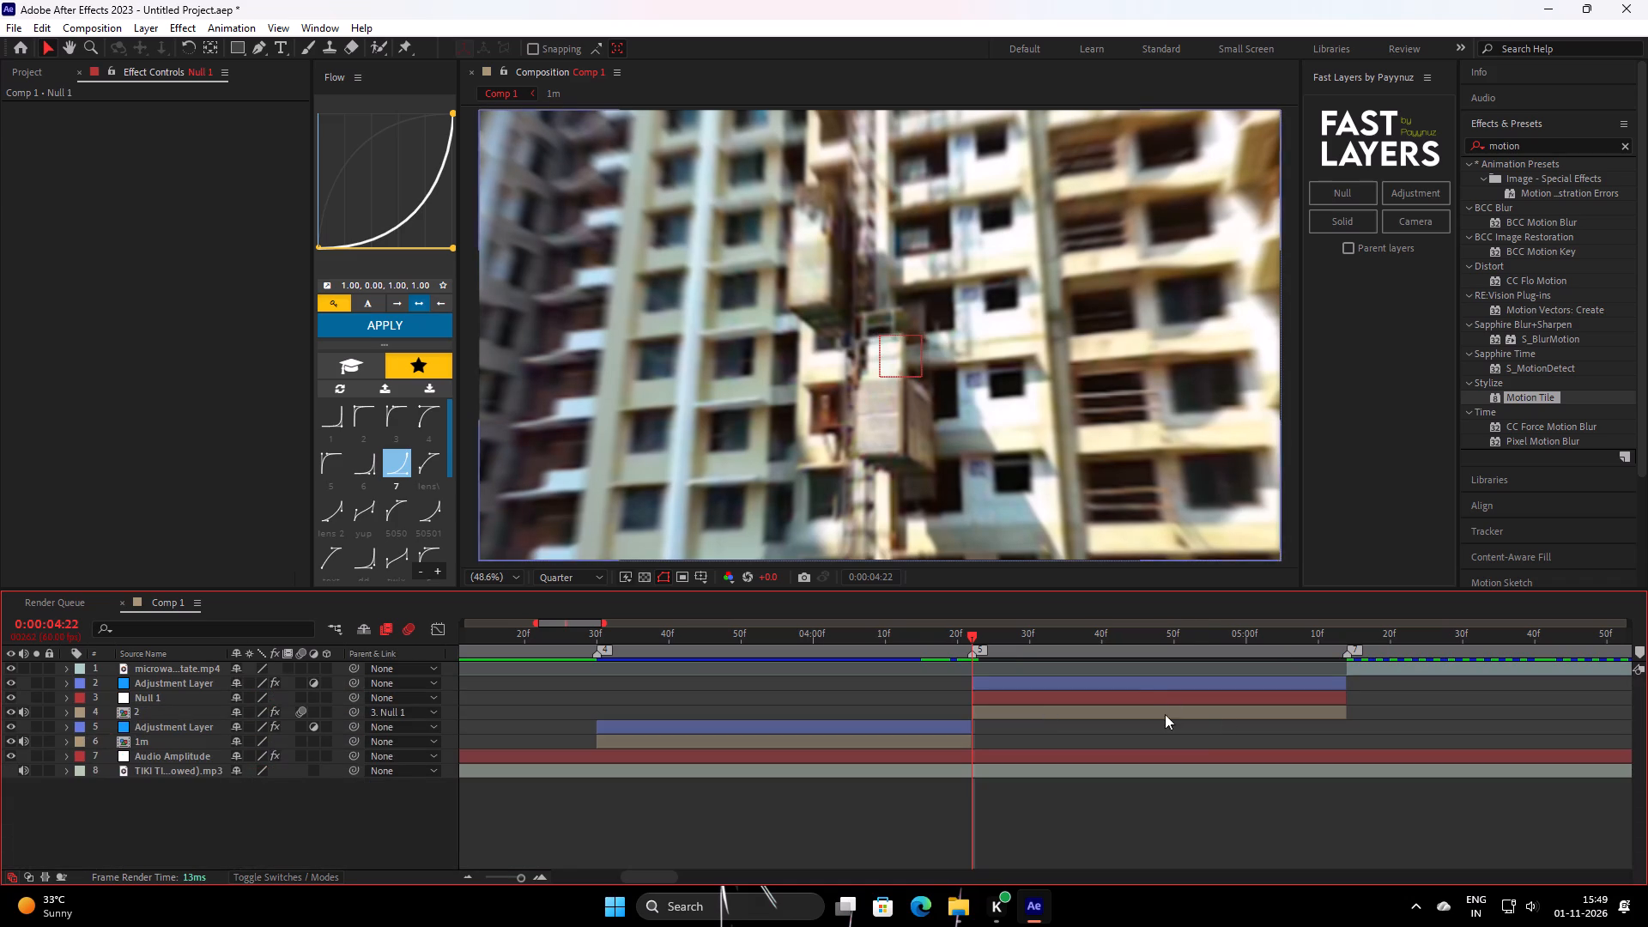
Apply Flow's saved easing preset 1 to both of the null's Scale keyframes and preview the motion.
click(1144, 686)
click(1140, 694)
key(u)
drag(1441, 746, 964, 667)
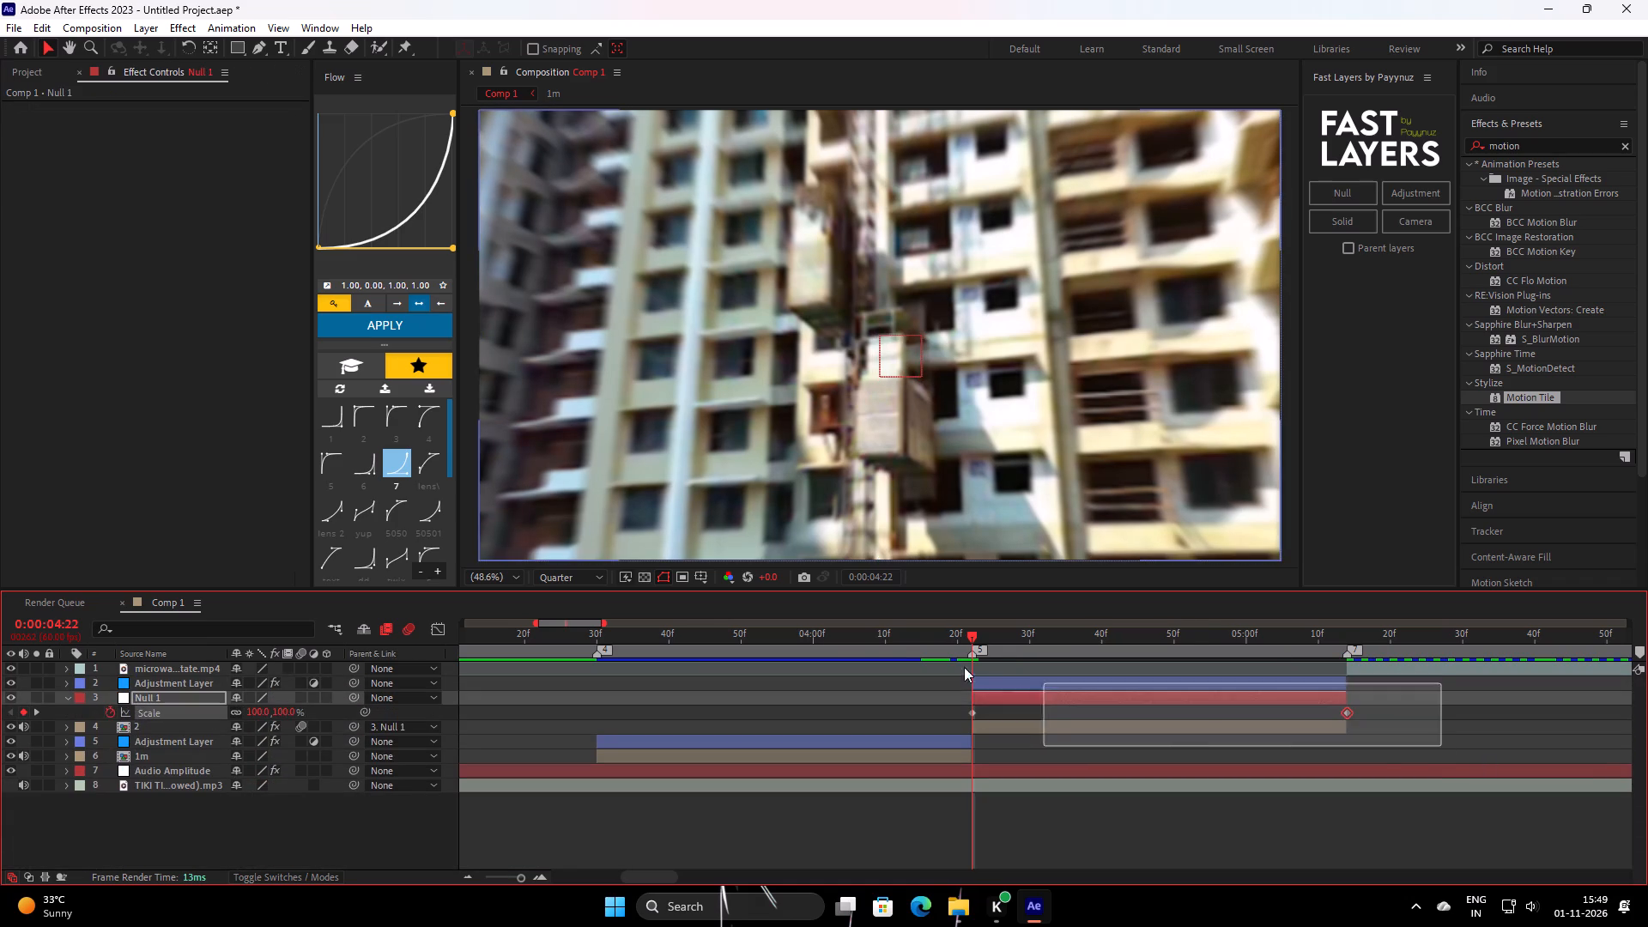
drag(964, 667, 869, 648)
click(329, 428)
click(426, 330)
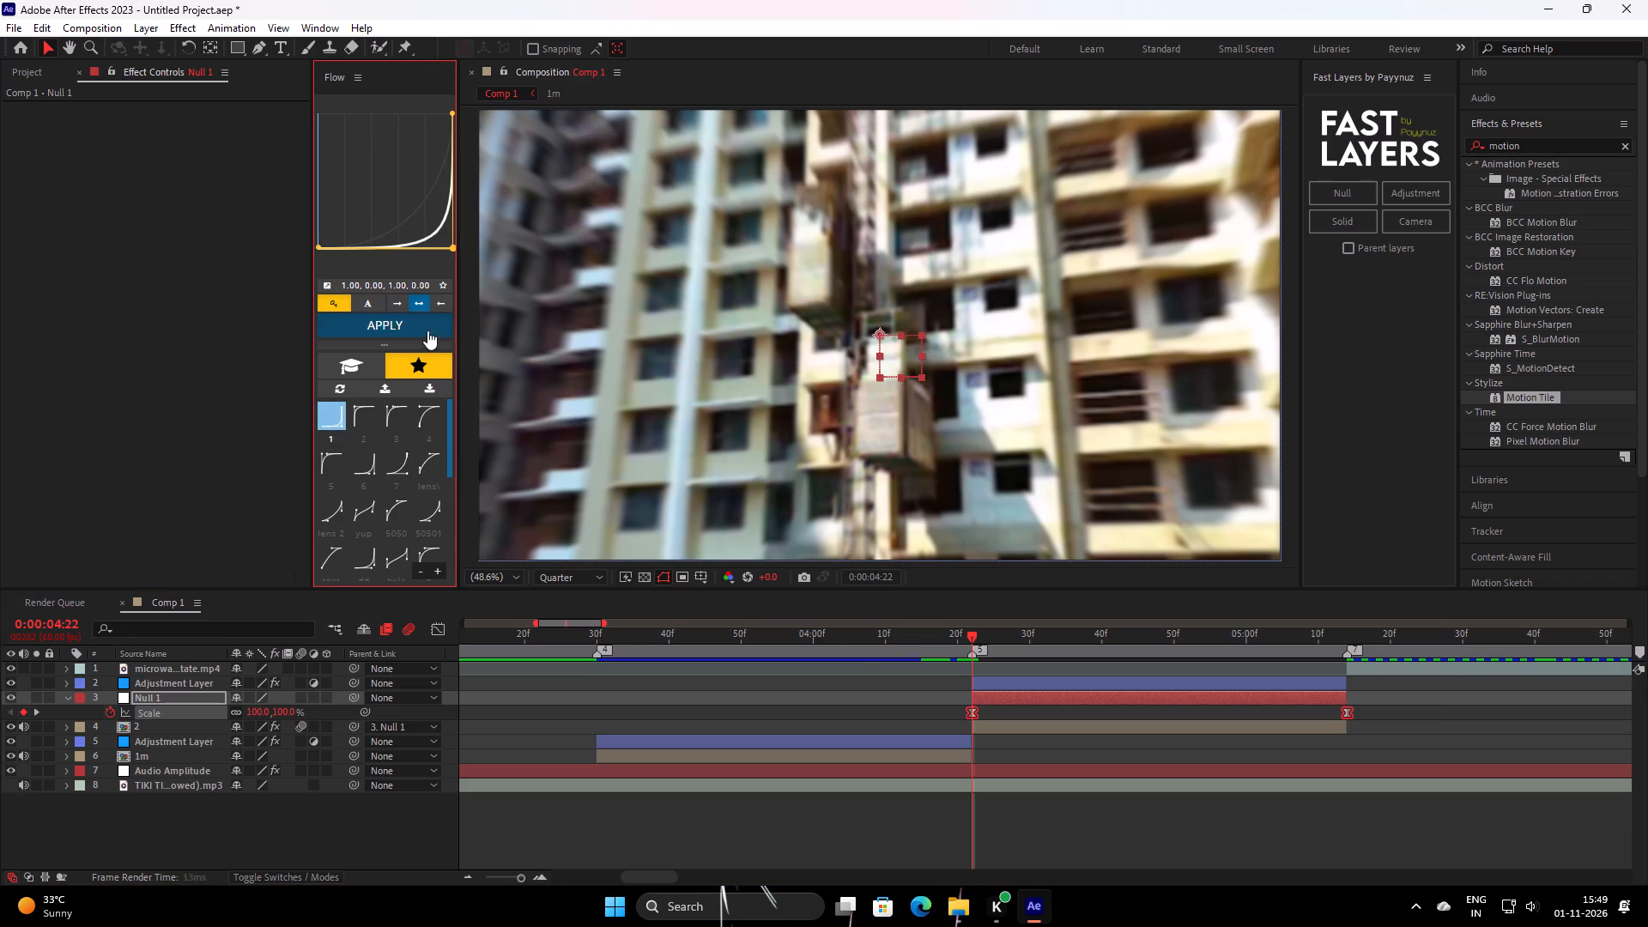
key(space)
key(space)
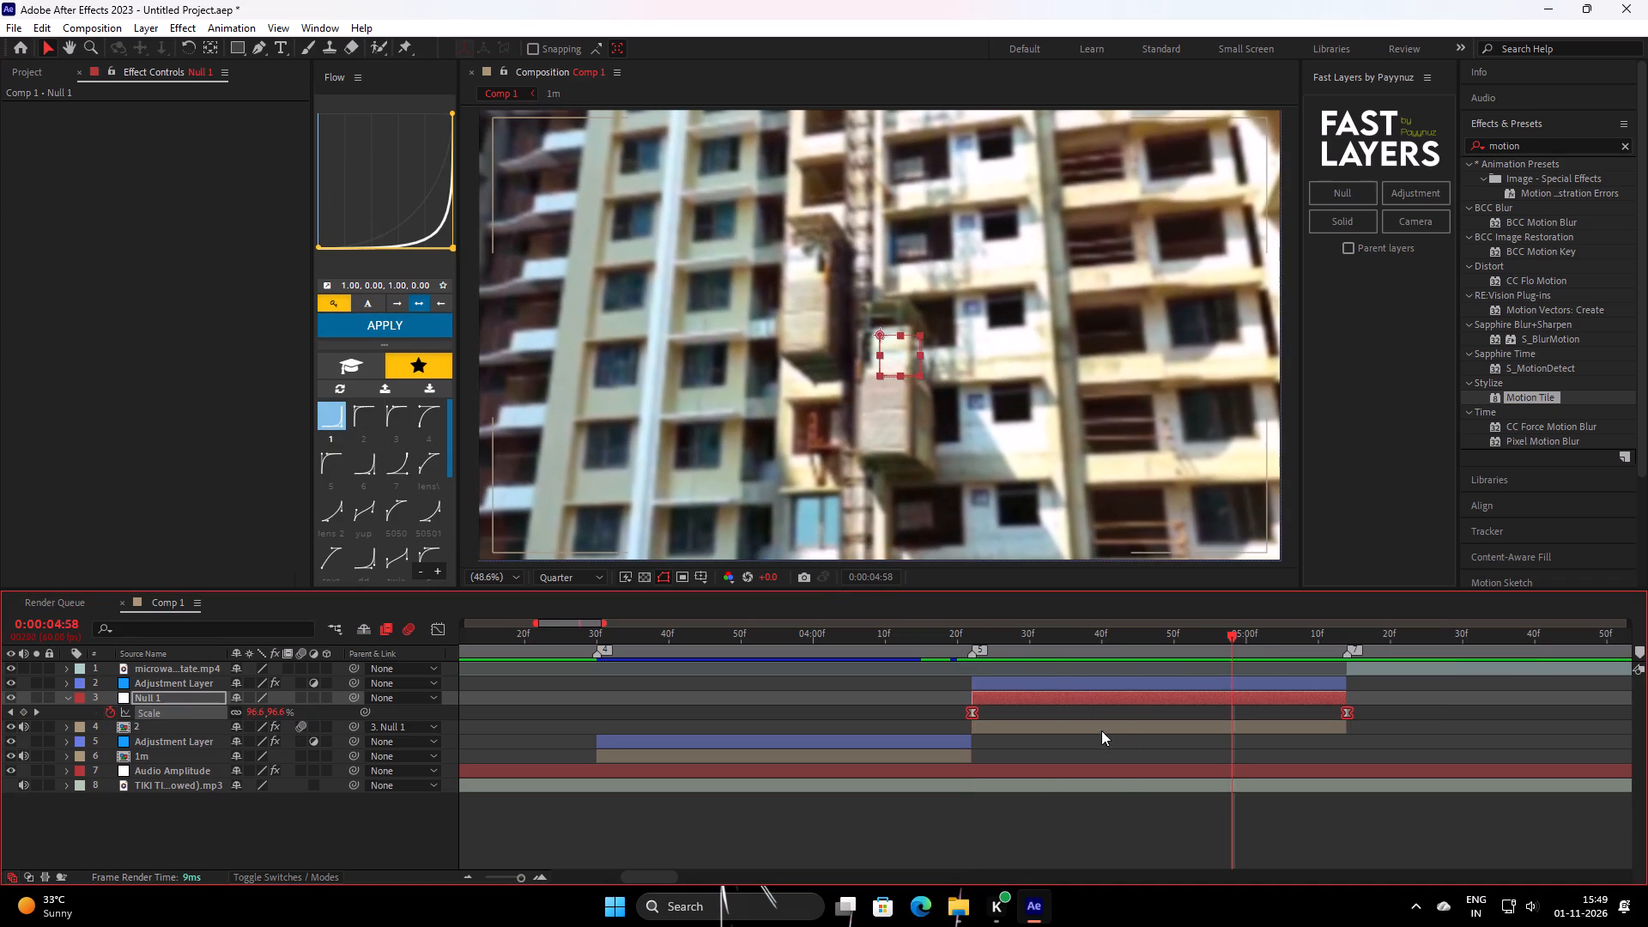
Add another Motion Tile effect to layer 2 with Mirror Edges on and Output Width and Output Height at 250.
click(1101, 730)
double_click(1525, 398)
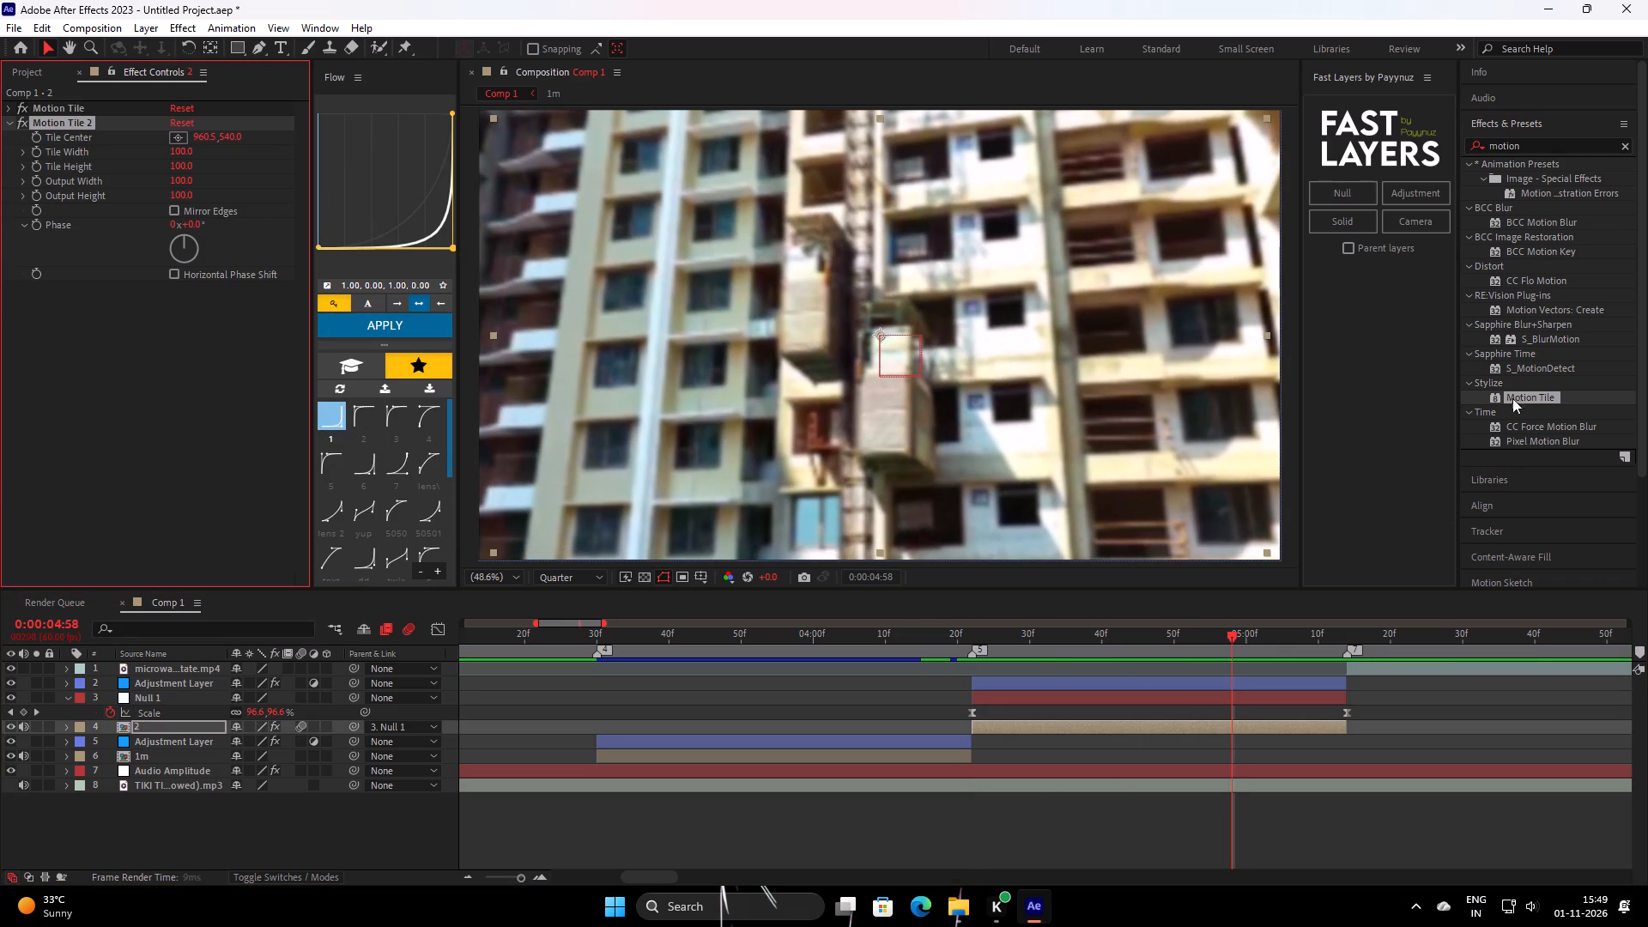
click(176, 212)
click(176, 198)
text(250)
click(182, 180)
key(2)
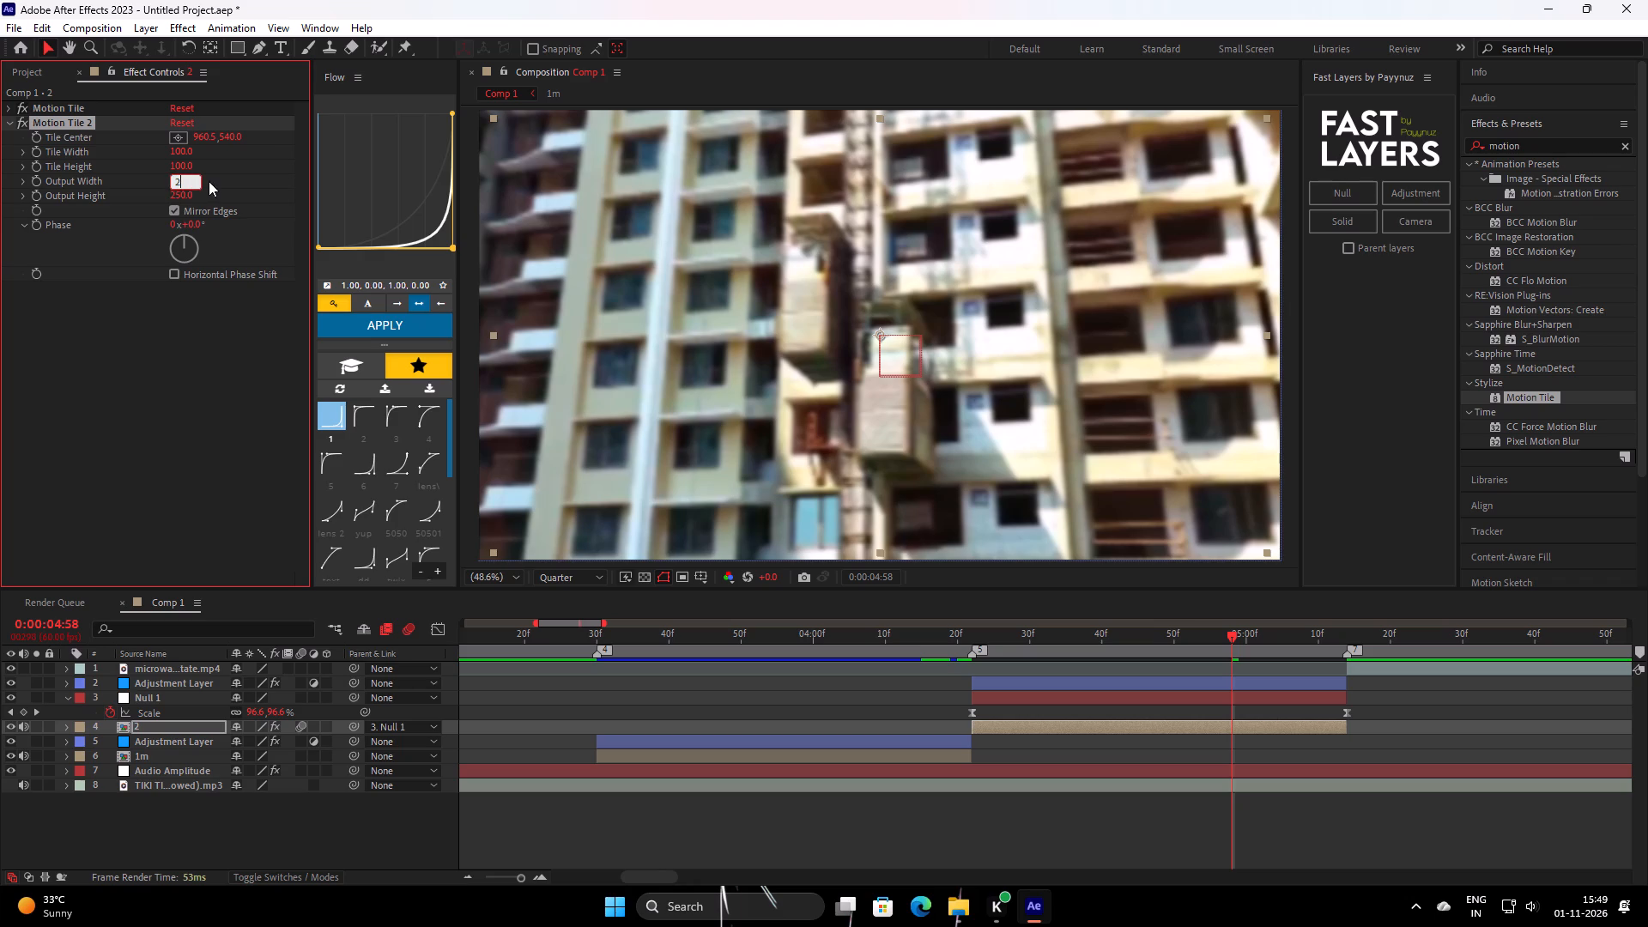
key(5)
key(0)
key(Return)
Play back and scrub through shots 1m and 2 to review the null-driven zoom against the blur.
drag(1227, 640, 1182, 656)
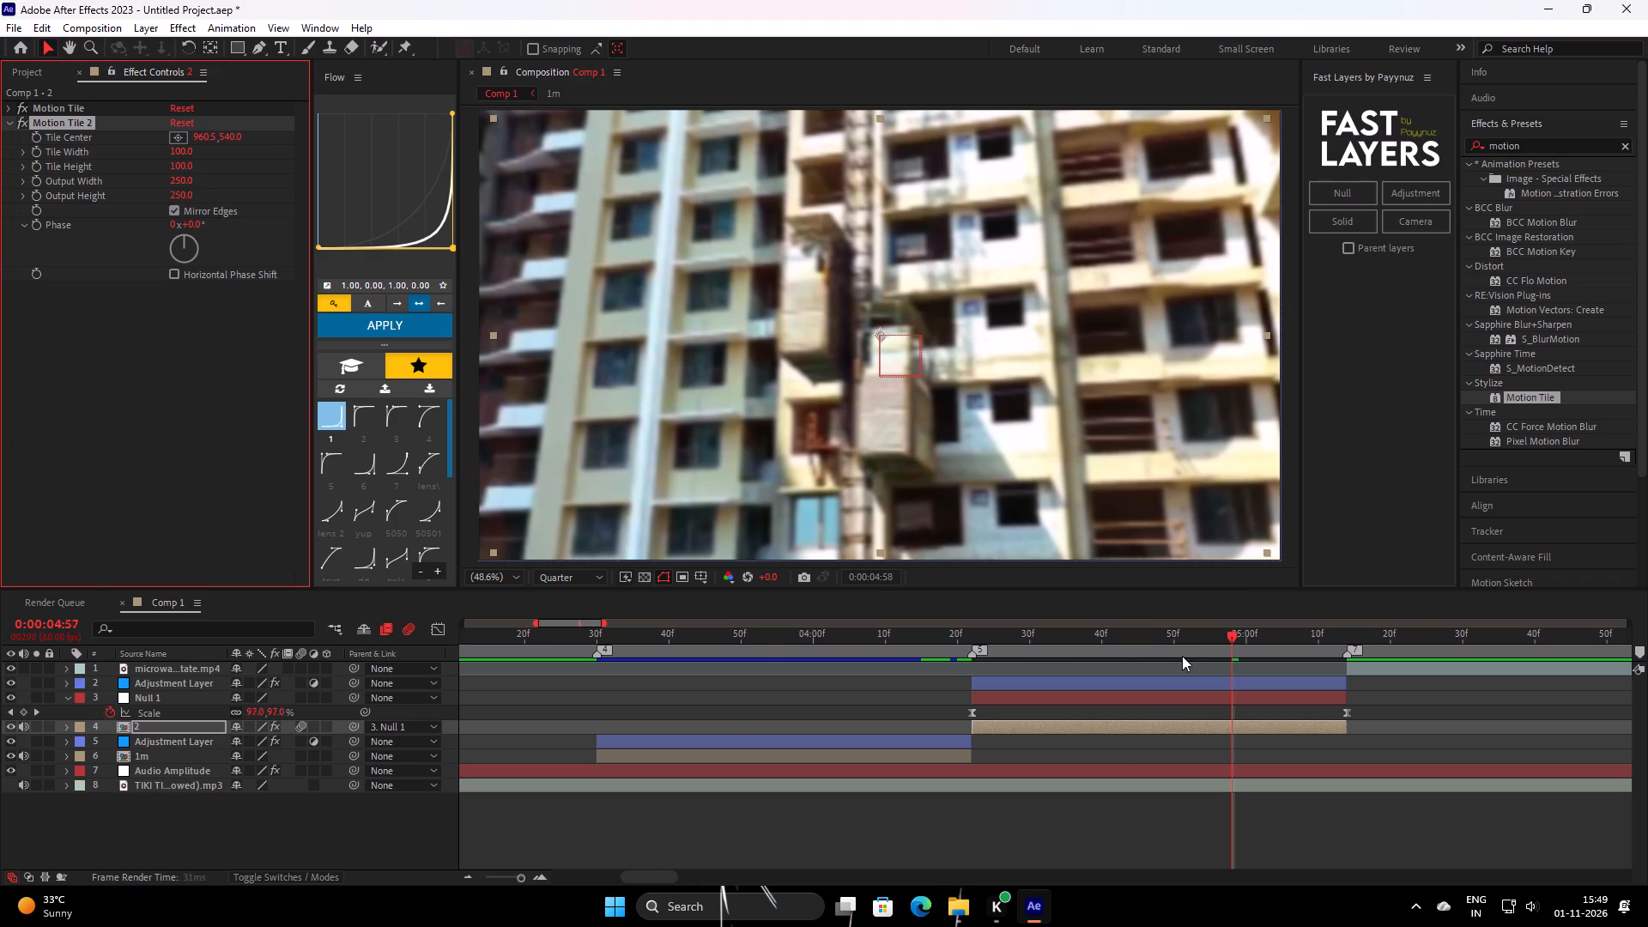
drag(1182, 656, 415, 709)
key(space)
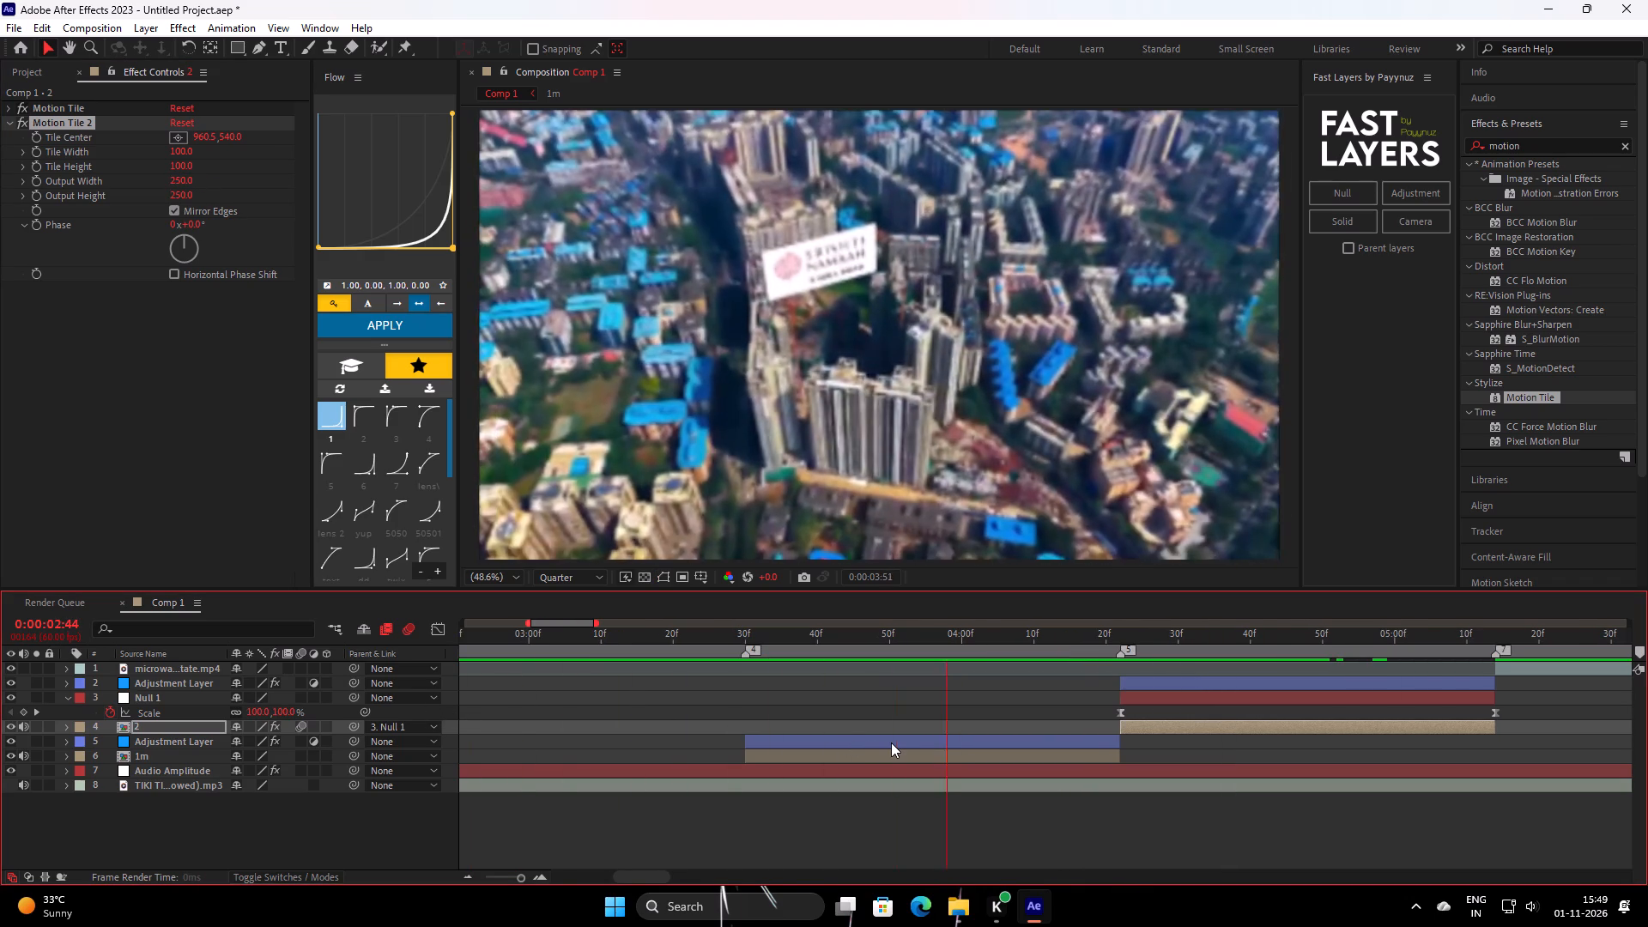
key(space)
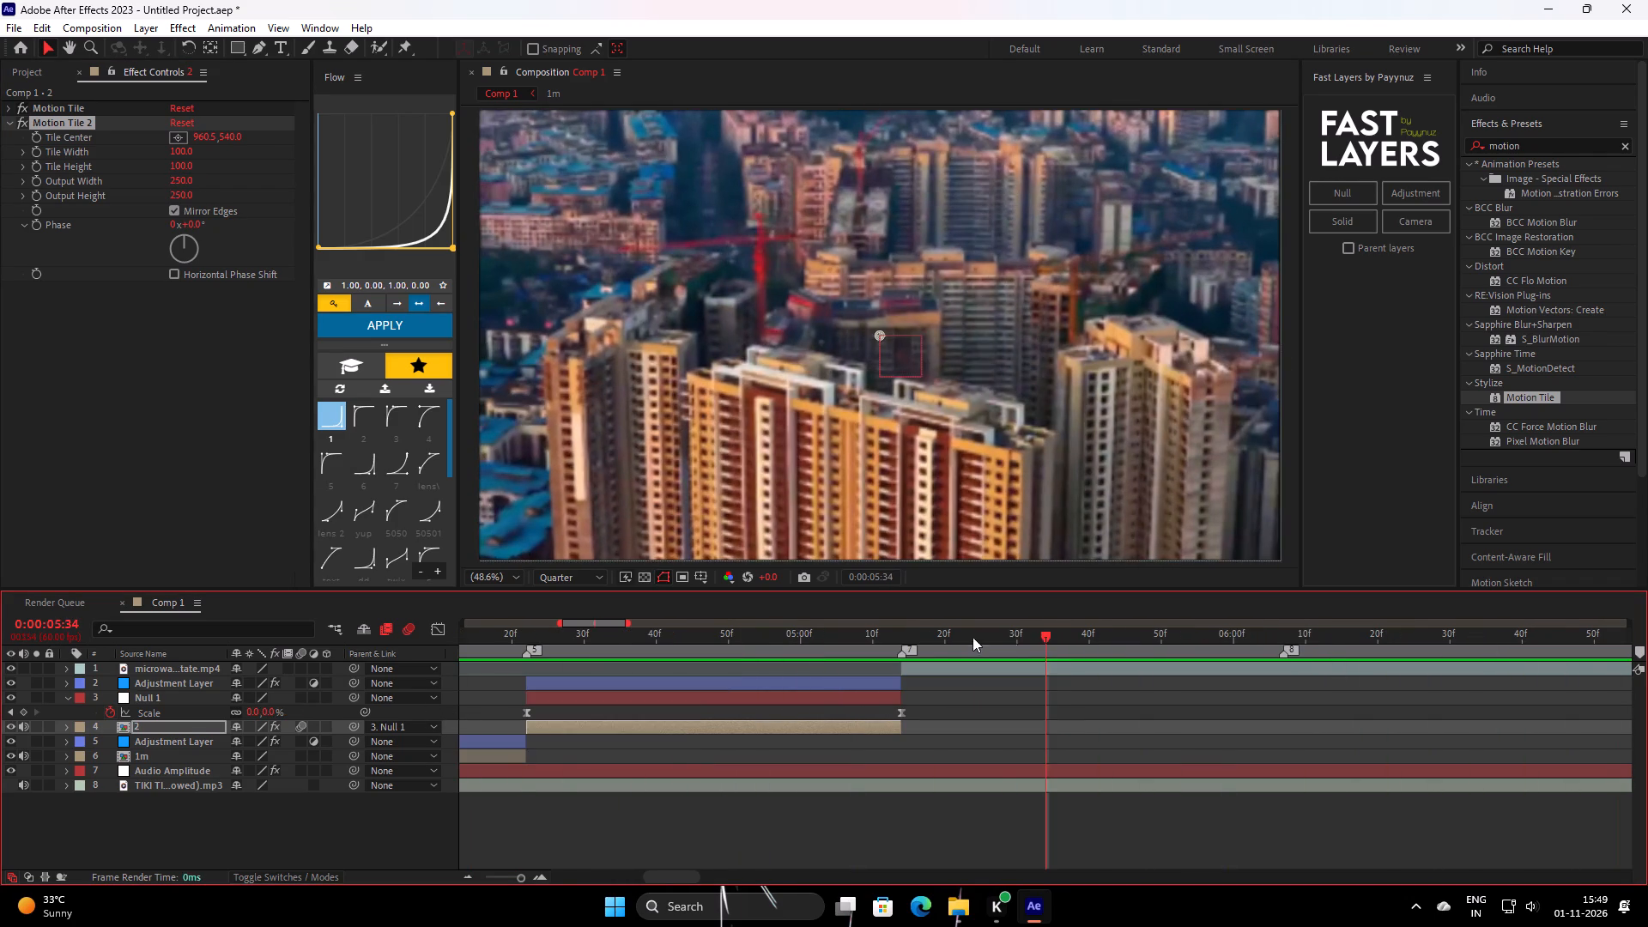
drag(982, 645, 439, 742)
key(space)
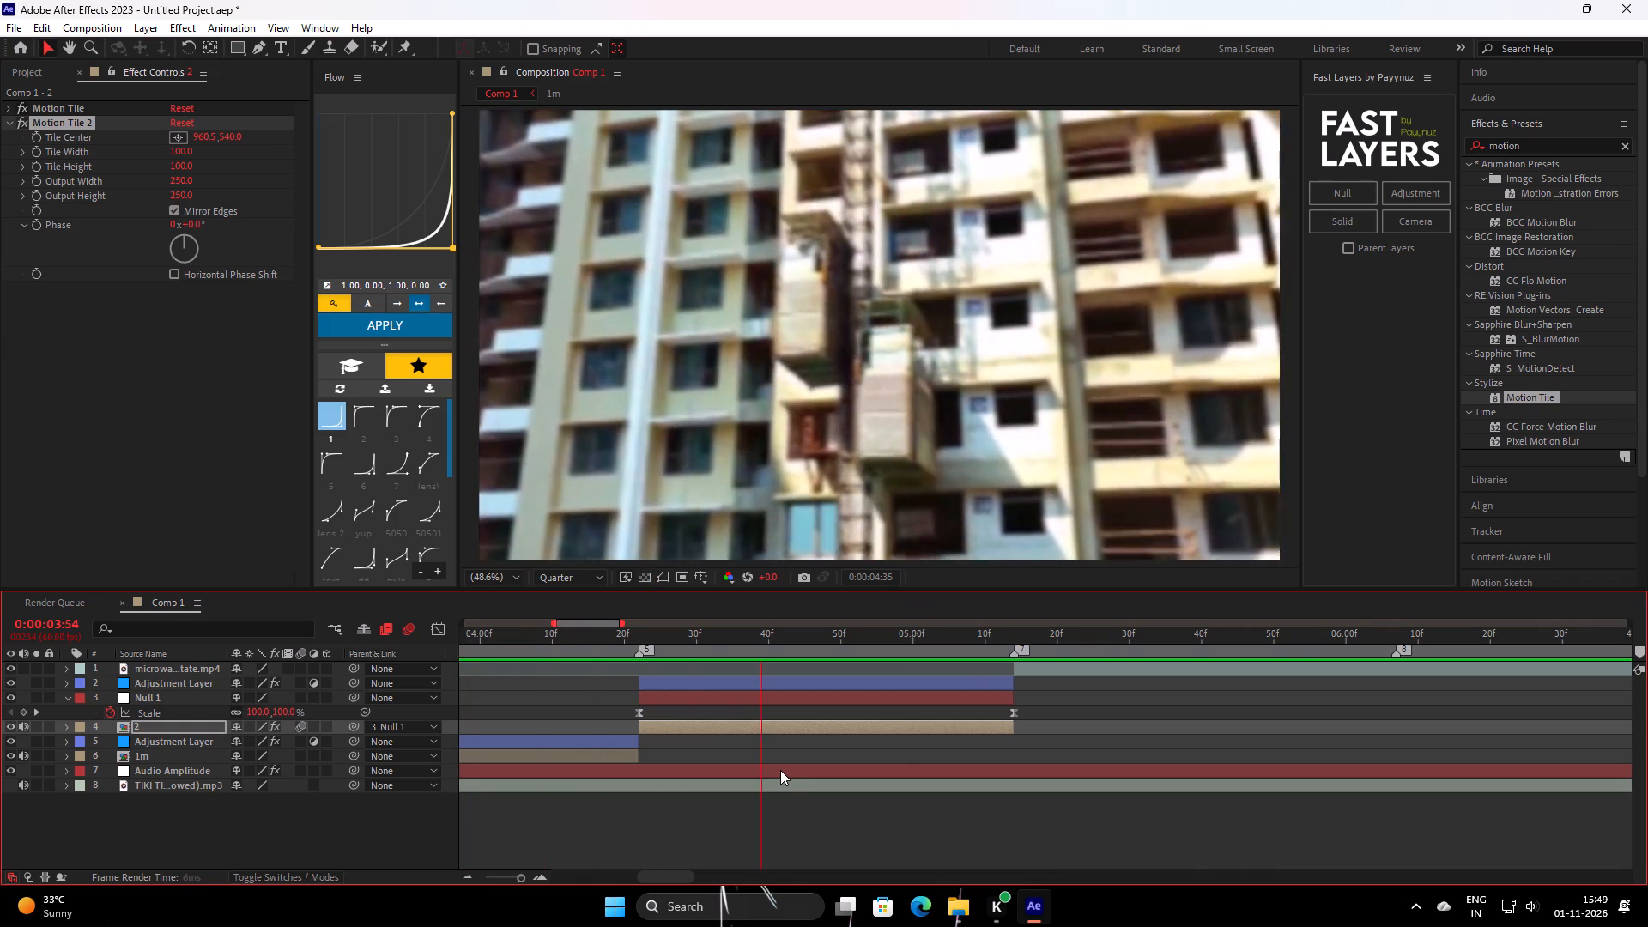
key(space)
drag(1046, 650, 721, 748)
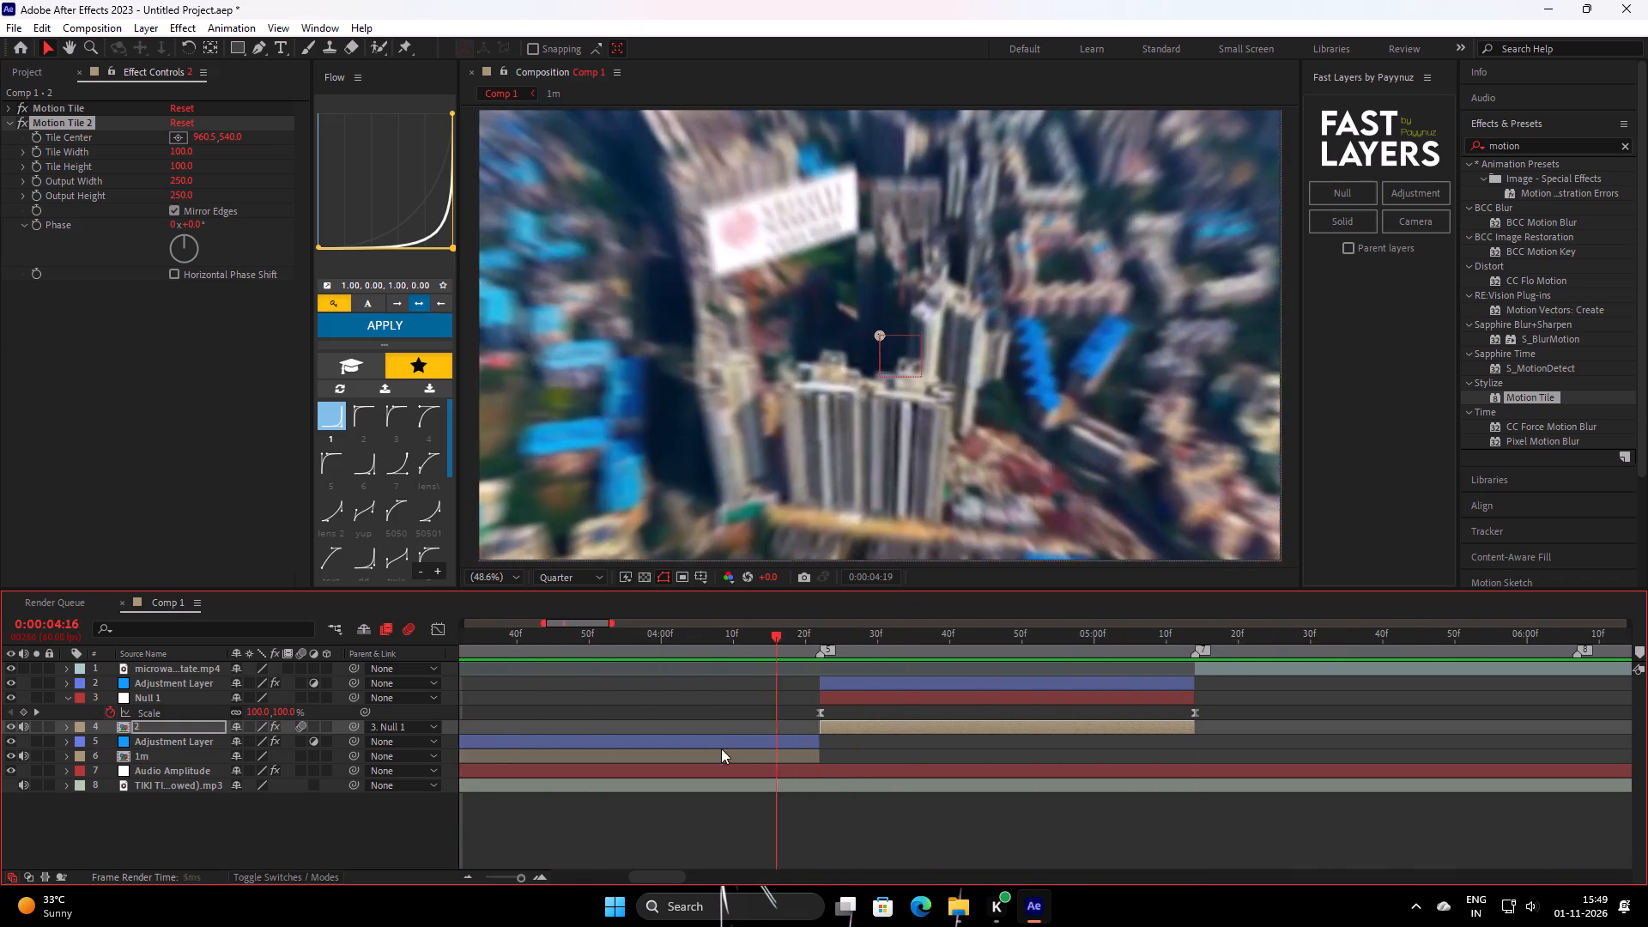
drag(721, 748, 440, 748)
key(space)
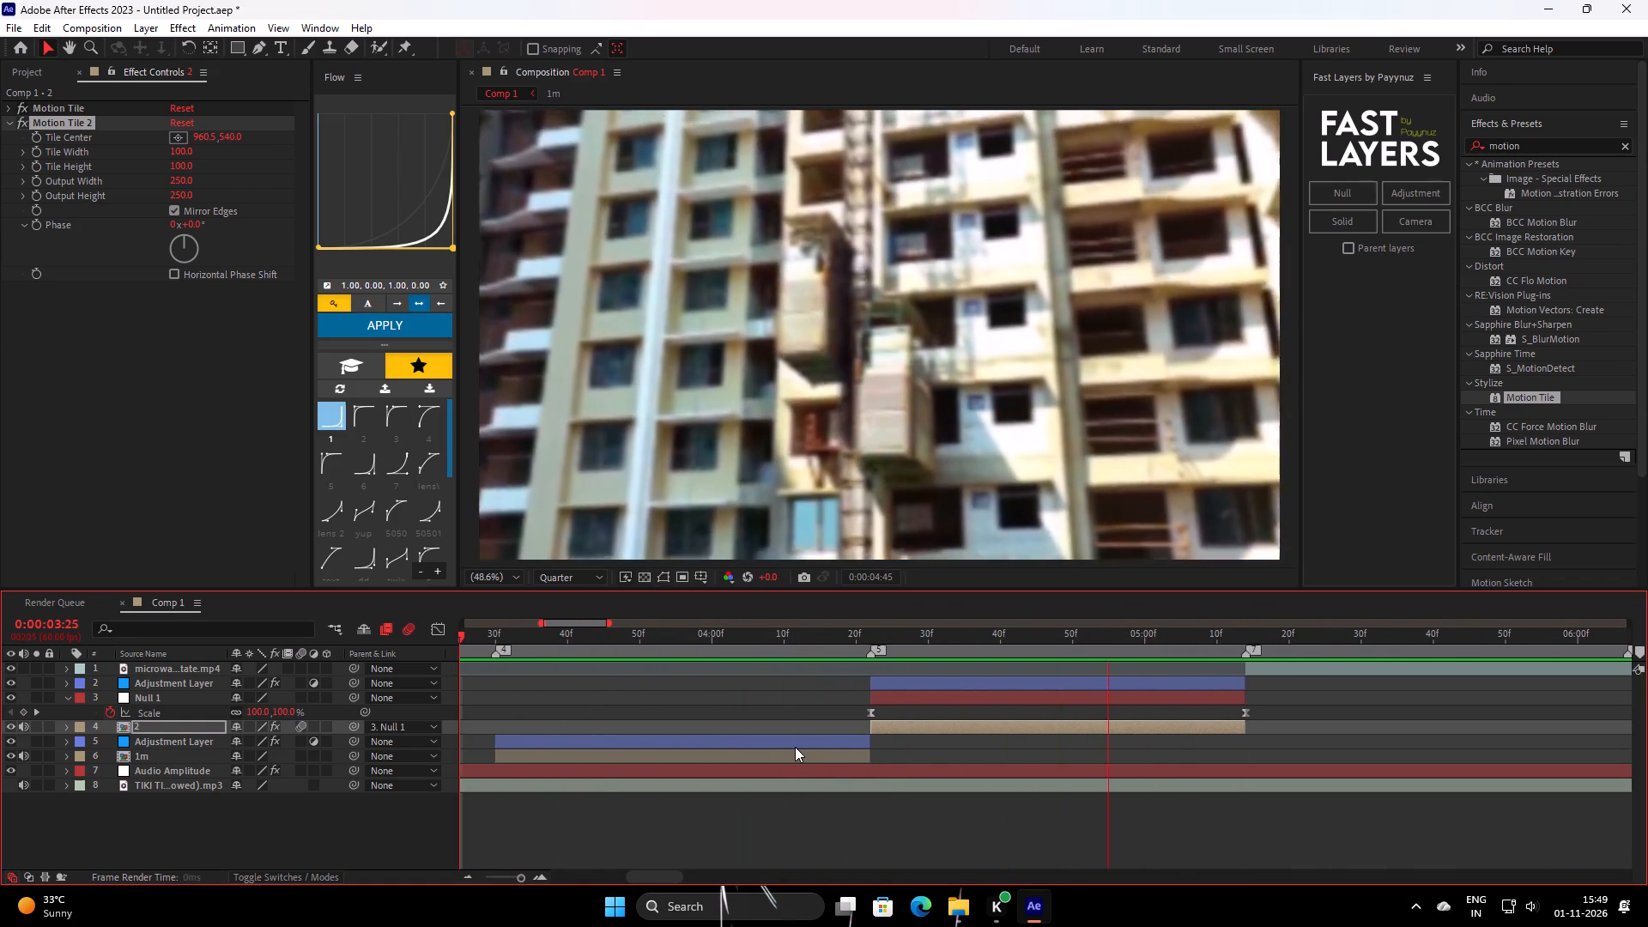
key(space)
drag(1160, 641, 975, 729)
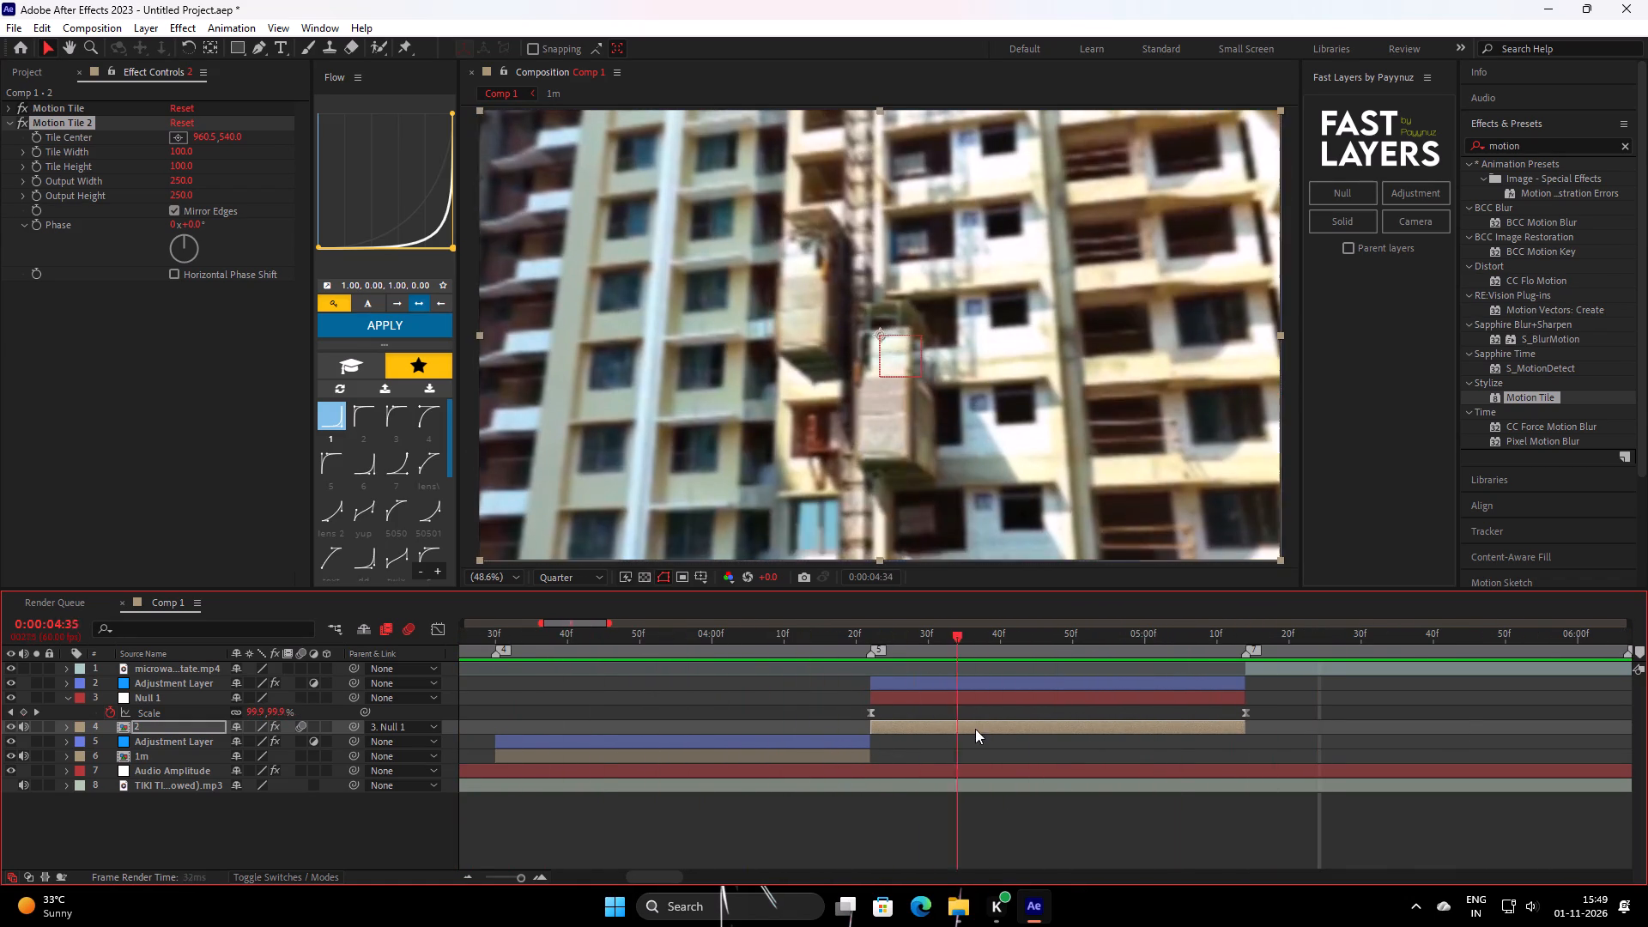
drag(975, 729, 1060, 725)
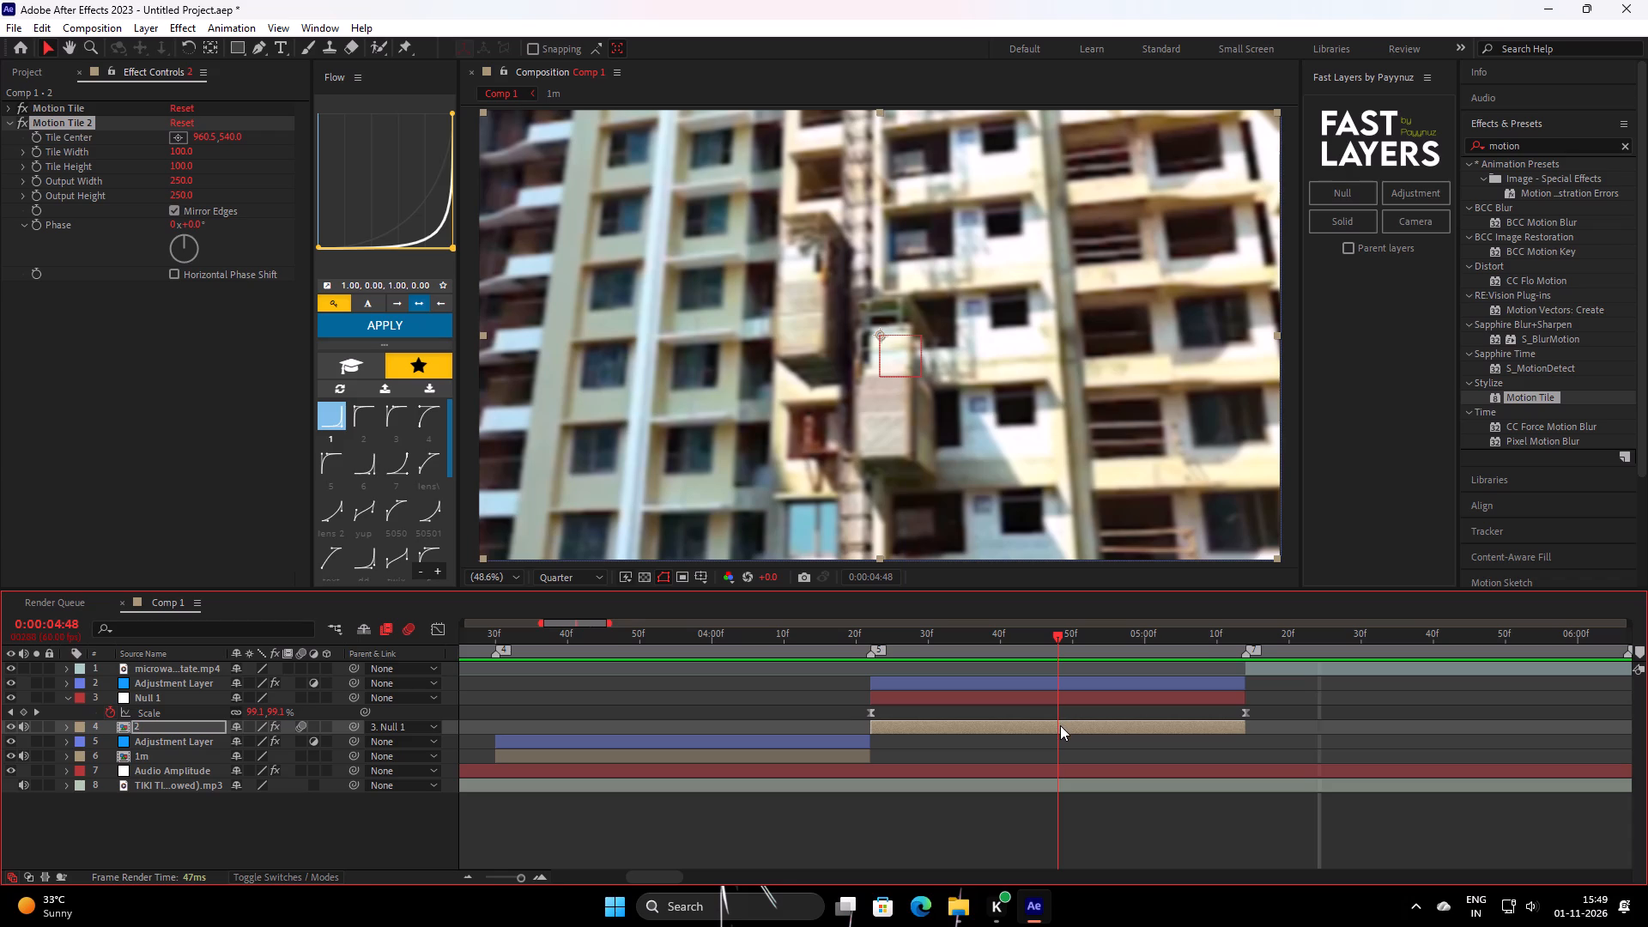
drag(1060, 725, 1061, 727)
Move the null's first Scale keyframe to 0:00:04:48, aligned with the middle Z Dist keyframe of the adjustment layer above.
click(1063, 694)
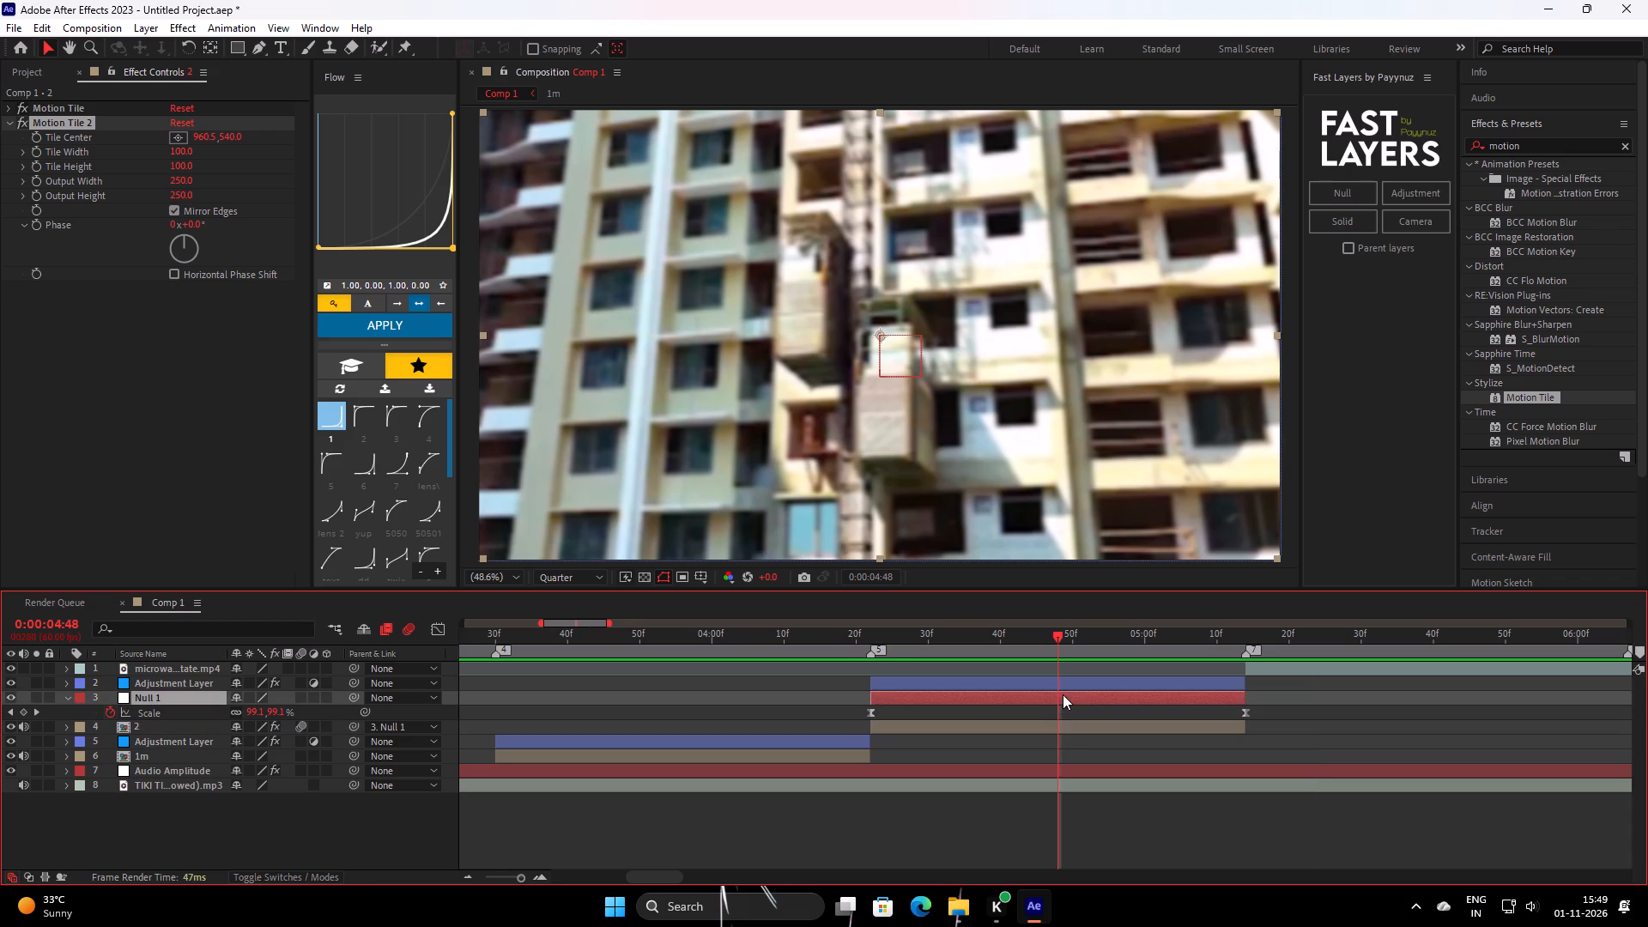
click(1066, 682)
key(u)
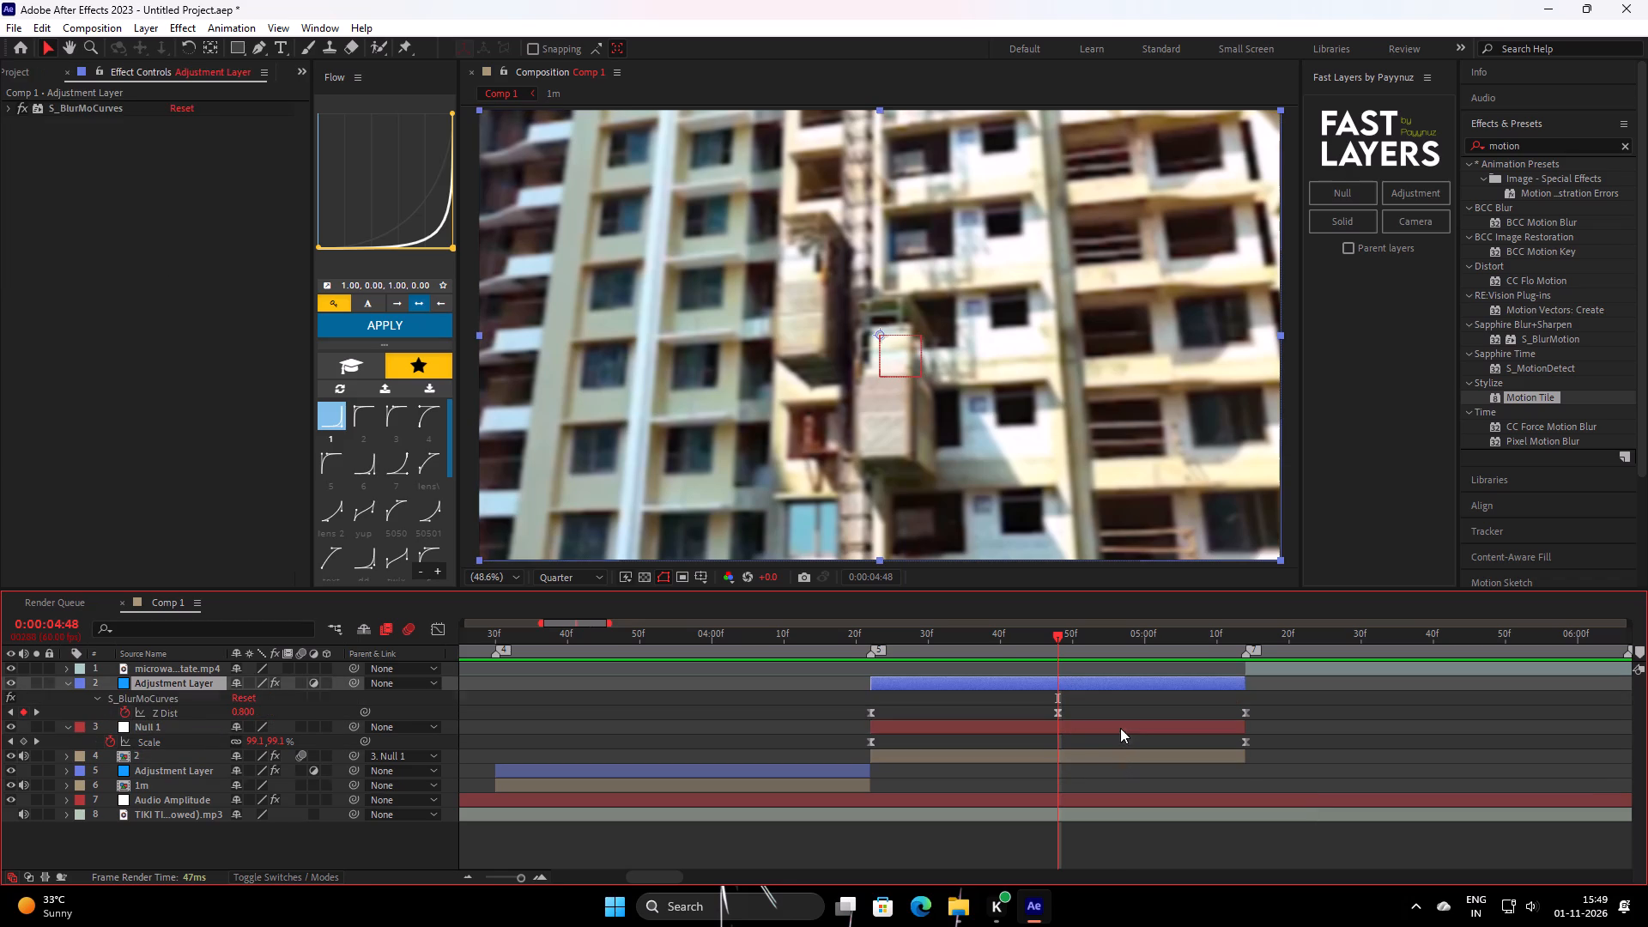
drag(1294, 754, 826, 735)
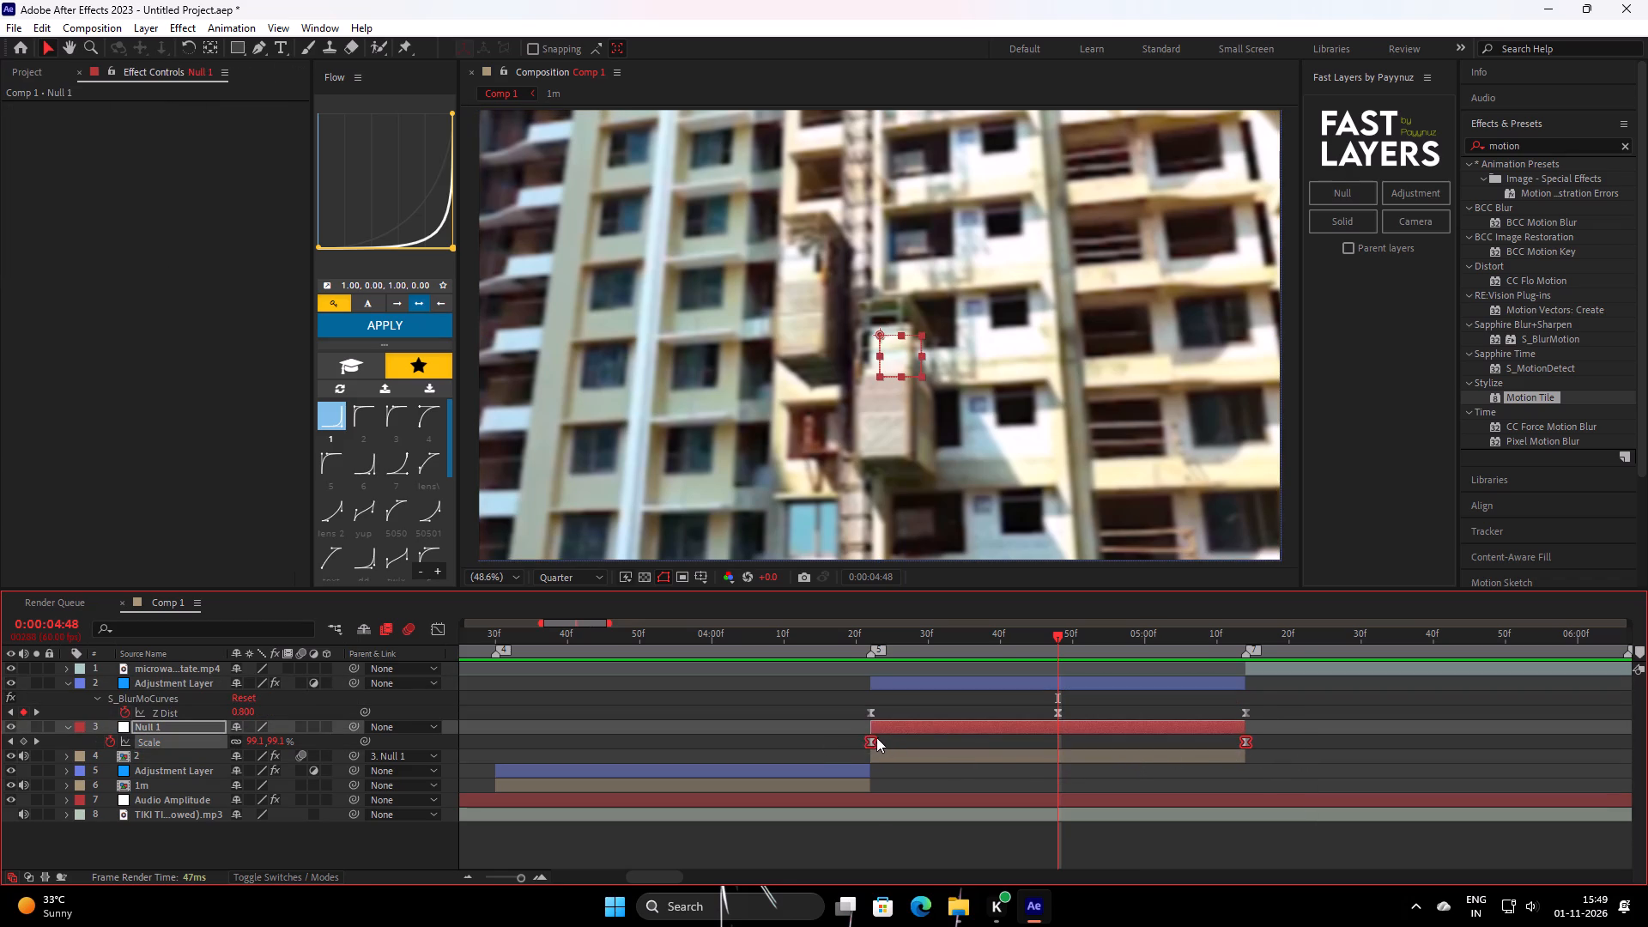
alt+drag(873, 739, 1063, 773)
Replay and scrub shots 1m and 2 to check the retimed zoom, collapsing the revealed keyframe properties.
key(space)
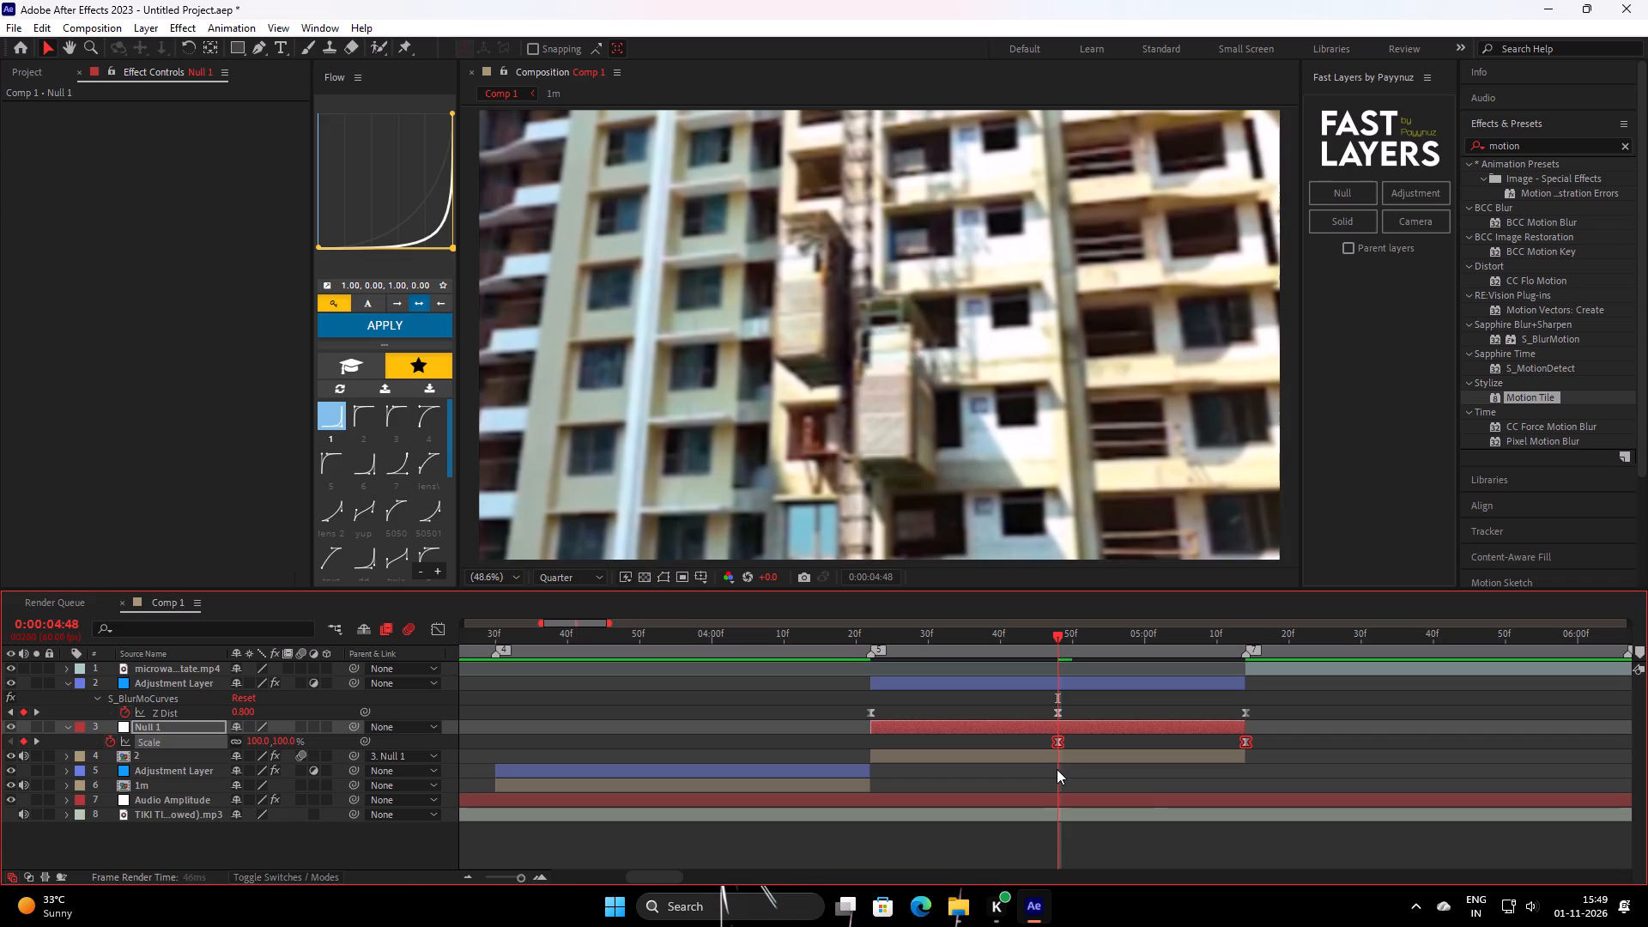
key(space)
drag(1142, 647, 732, 729)
key(space)
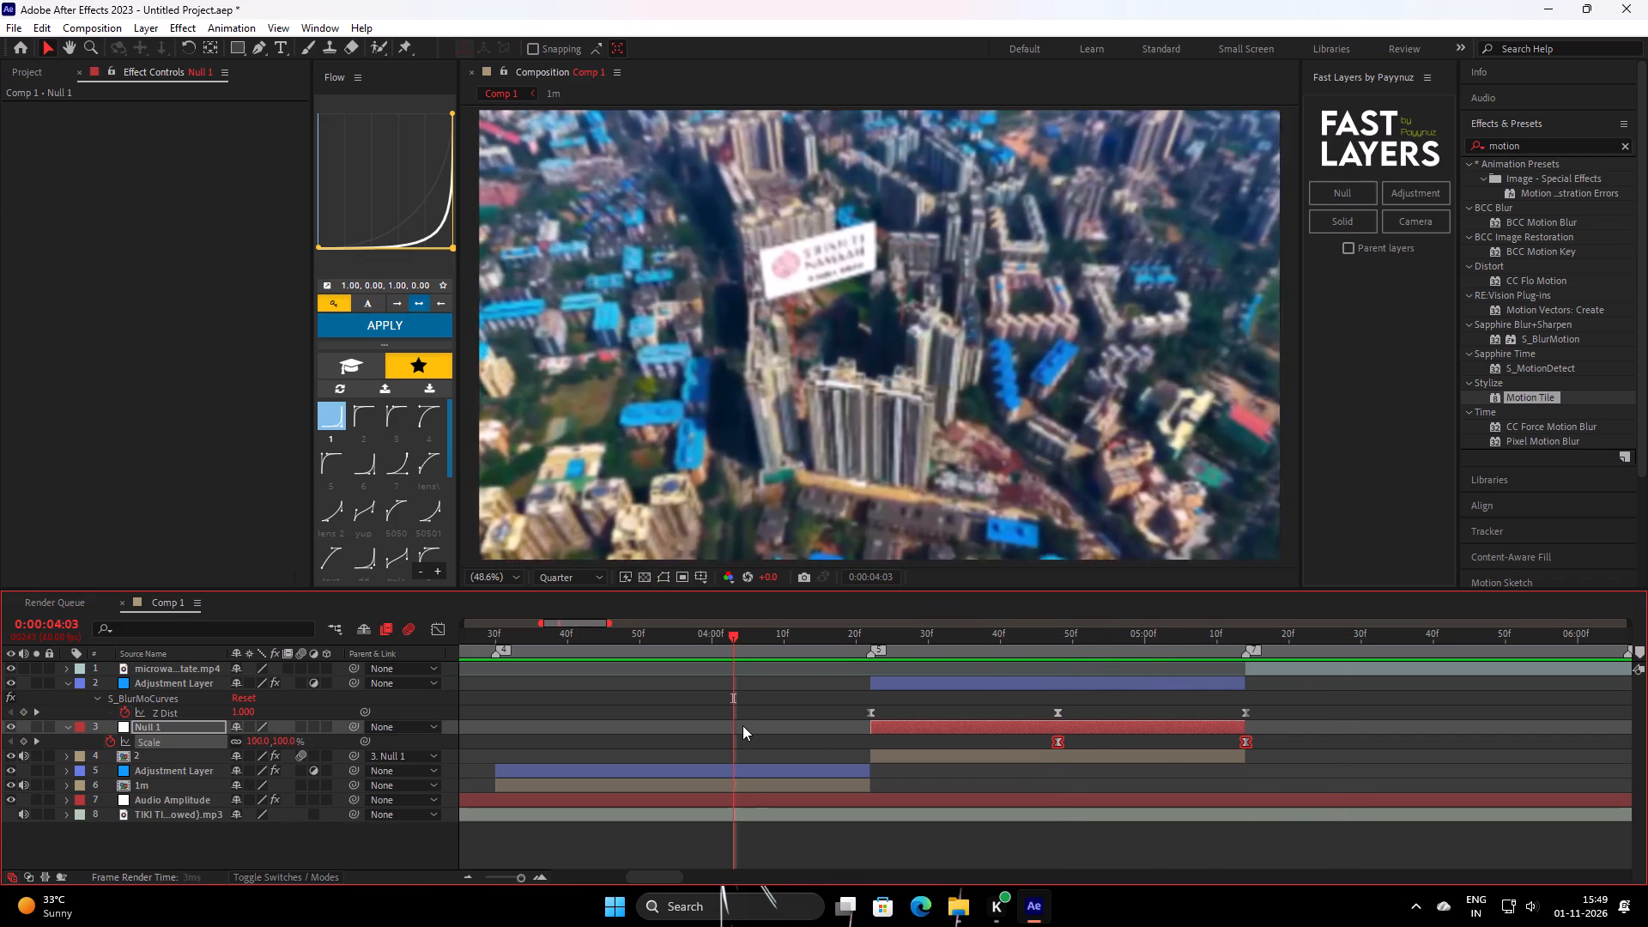
key(space)
drag(1140, 640, 1081, 663)
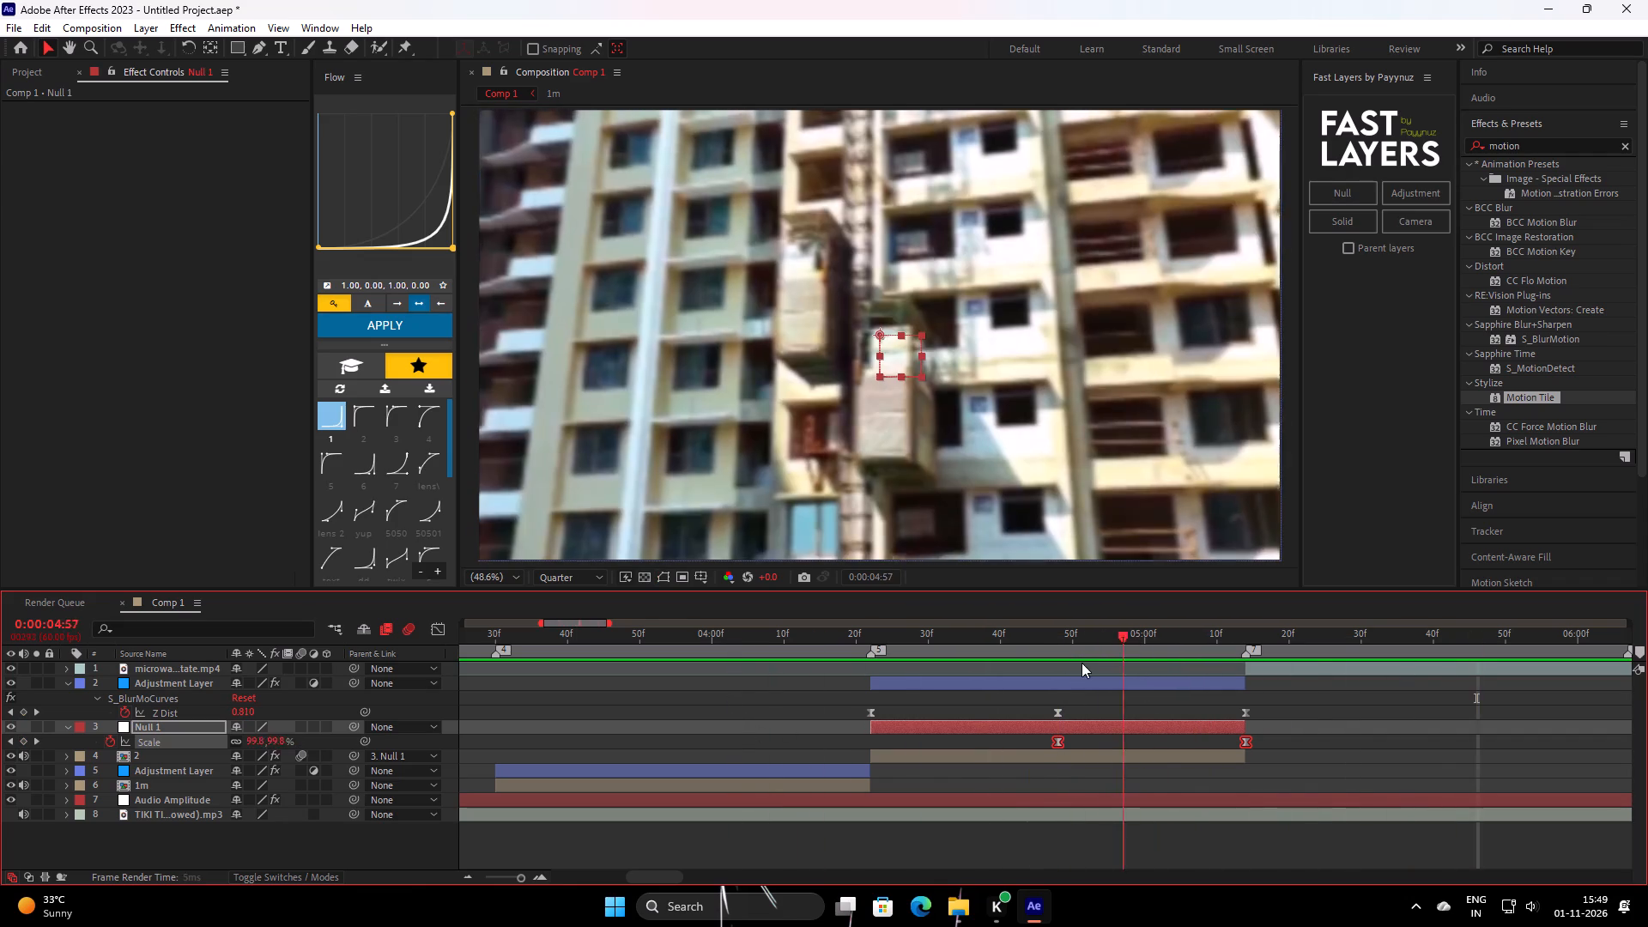
drag(1081, 663, 1241, 652)
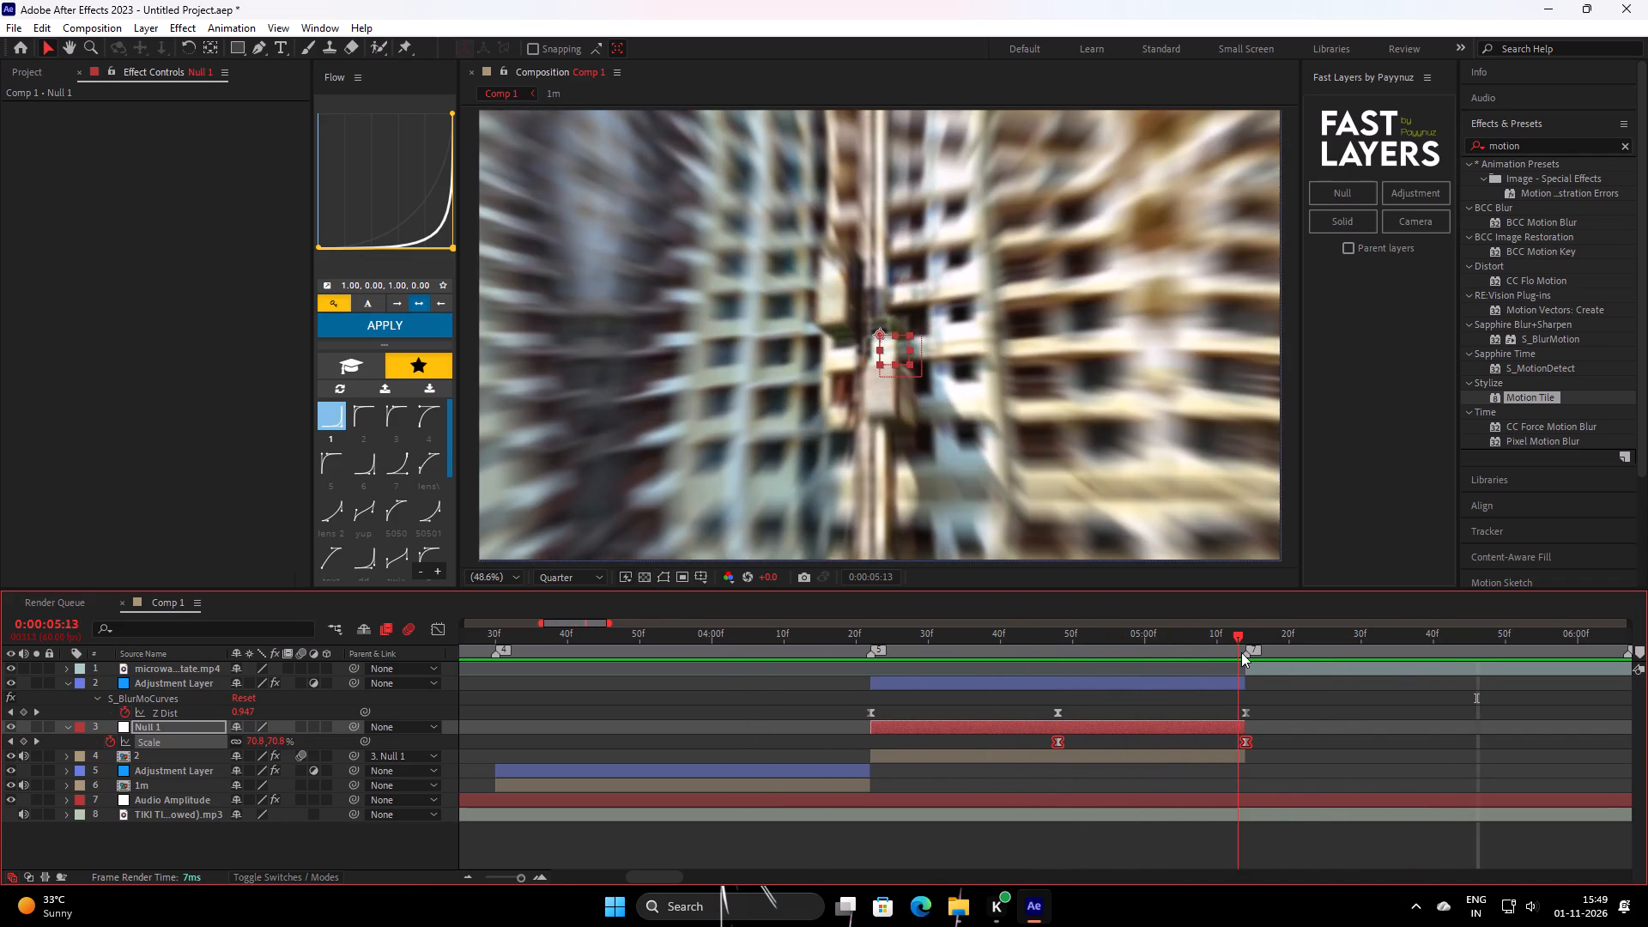
drag(1241, 652, 1227, 658)
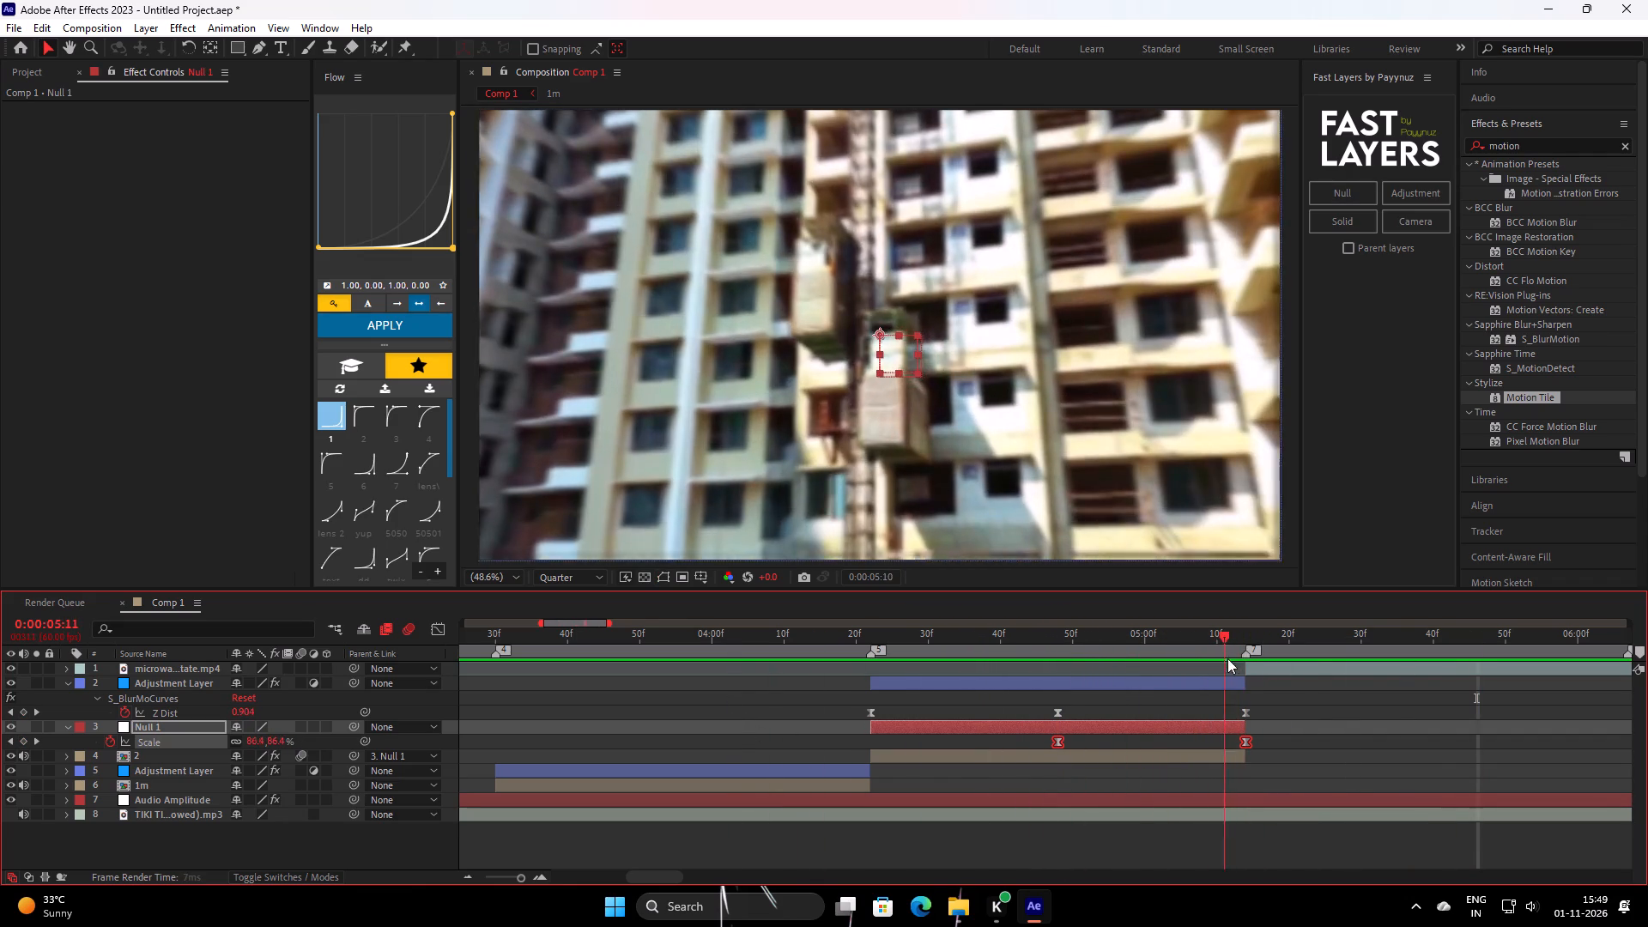
drag(1227, 658, 518, 750)
key(space)
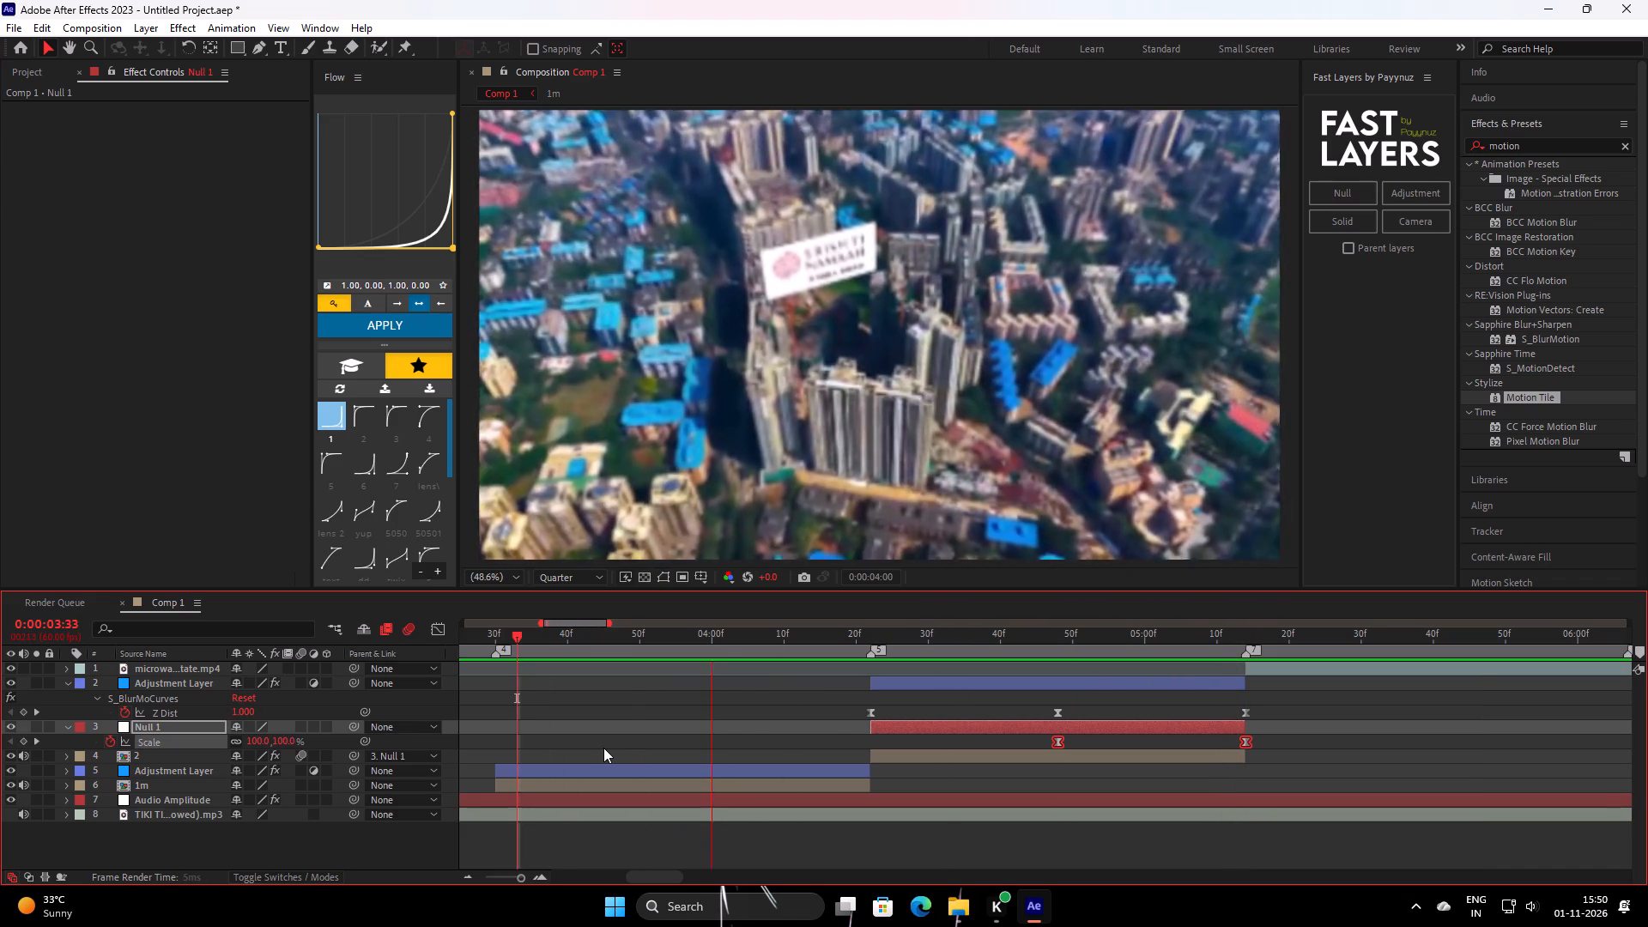
key(space)
drag(1294, 638, 1289, 641)
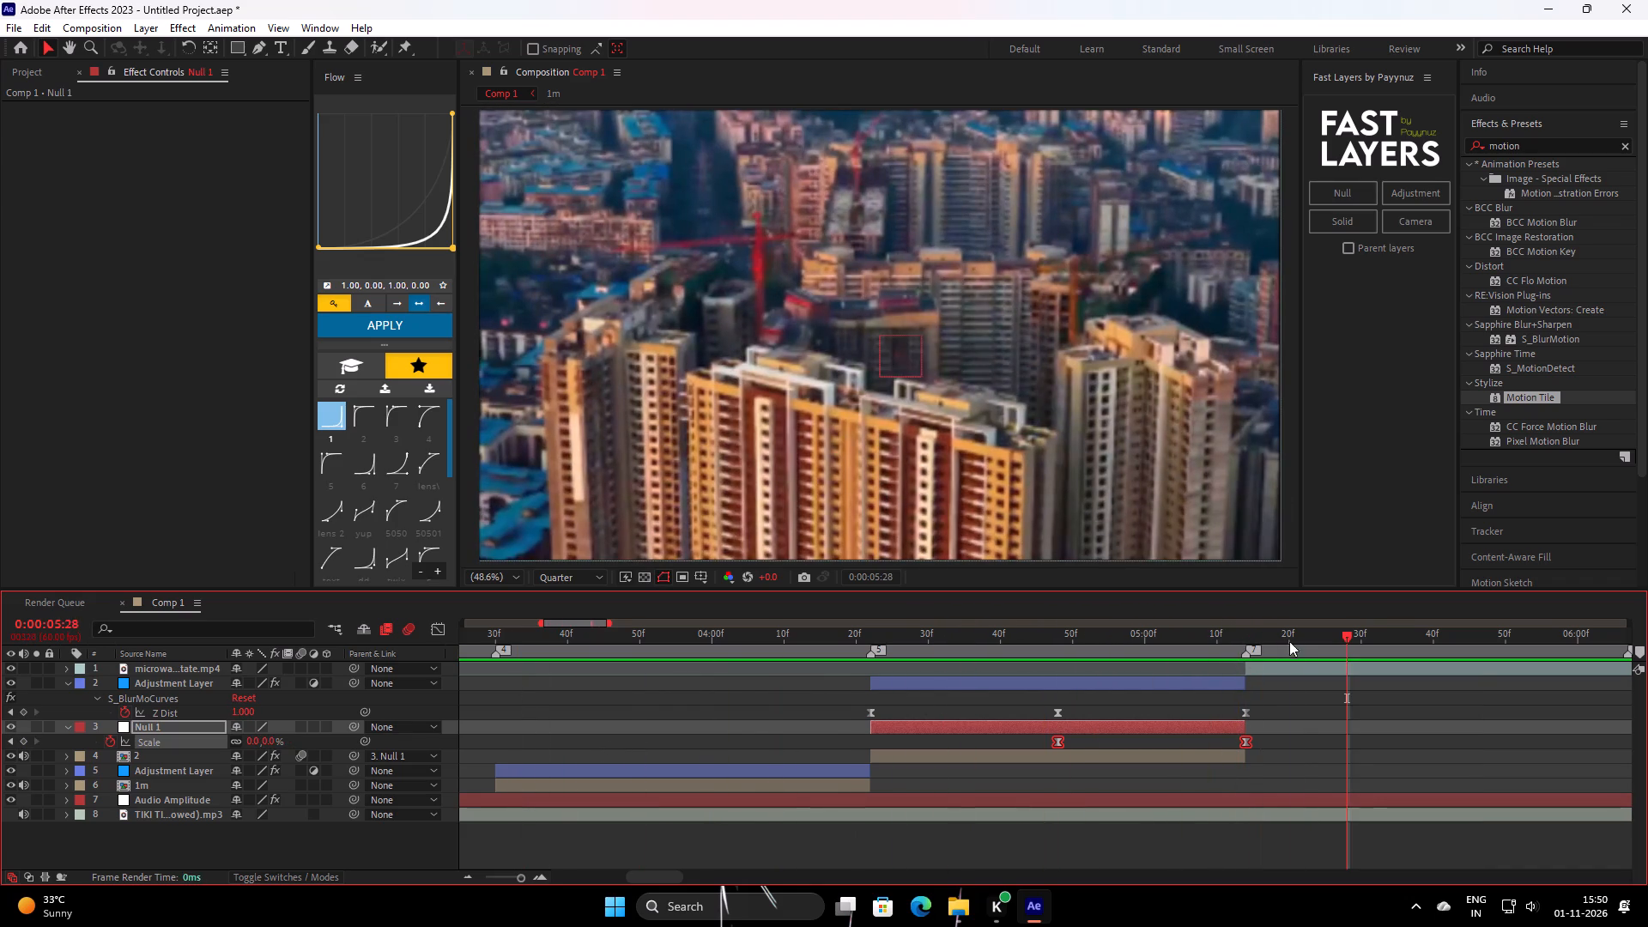
drag(1289, 641, 1245, 690)
click(1316, 698)
key(s)
key(s)
drag(1221, 648, 973, 696)
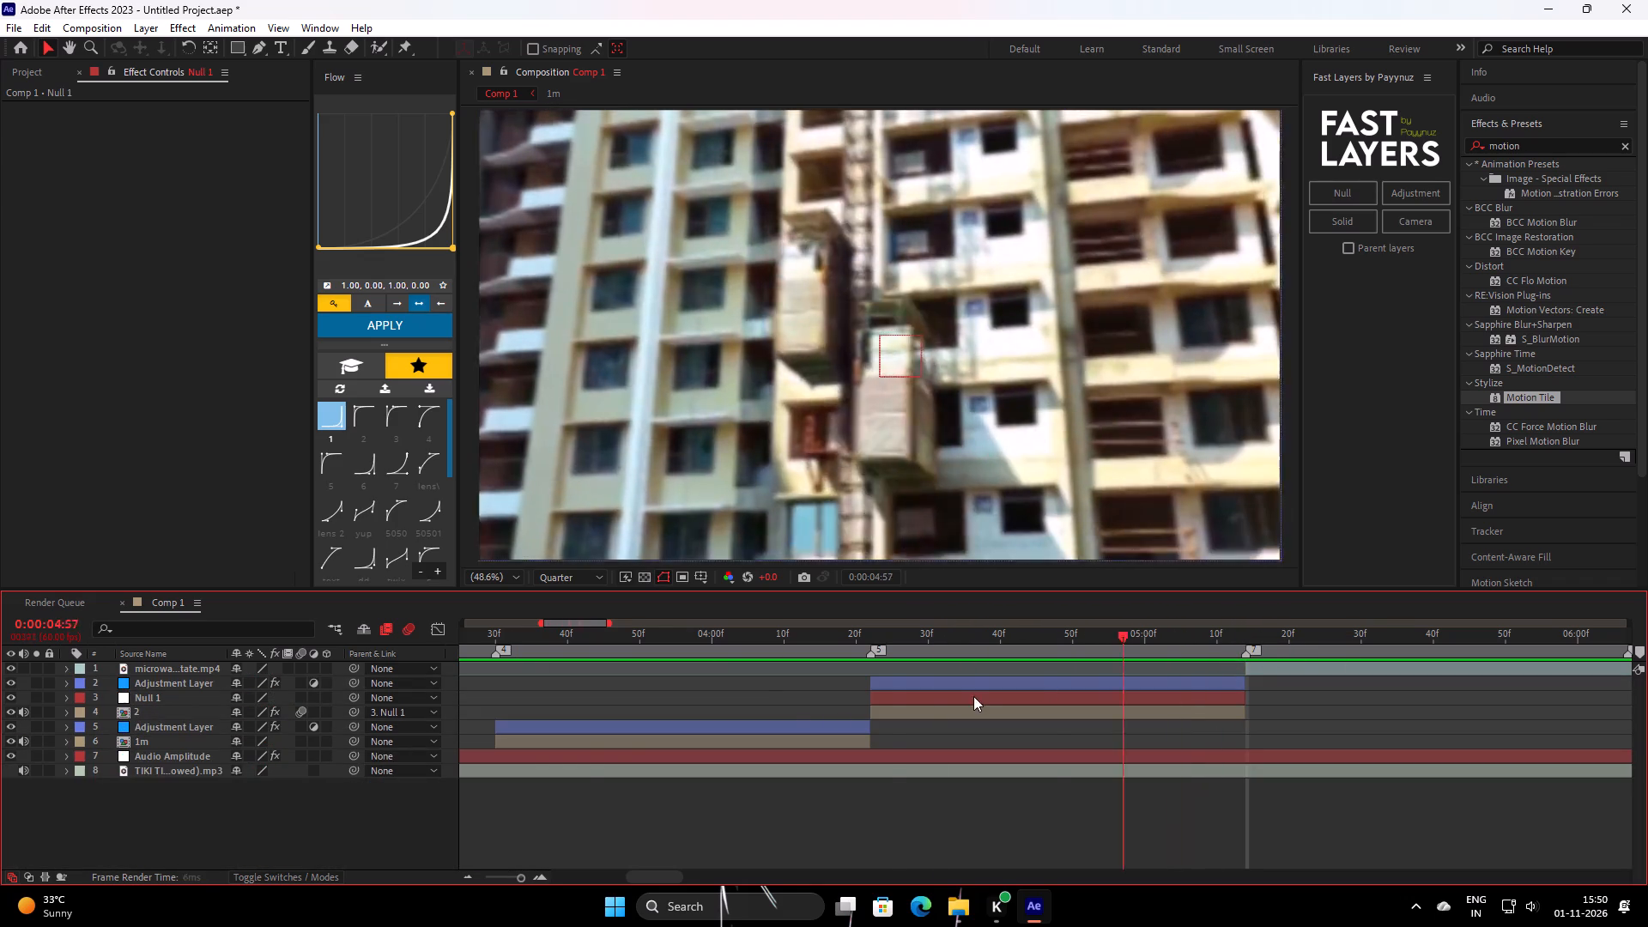
drag(973, 696, 432, 760)
key(space)
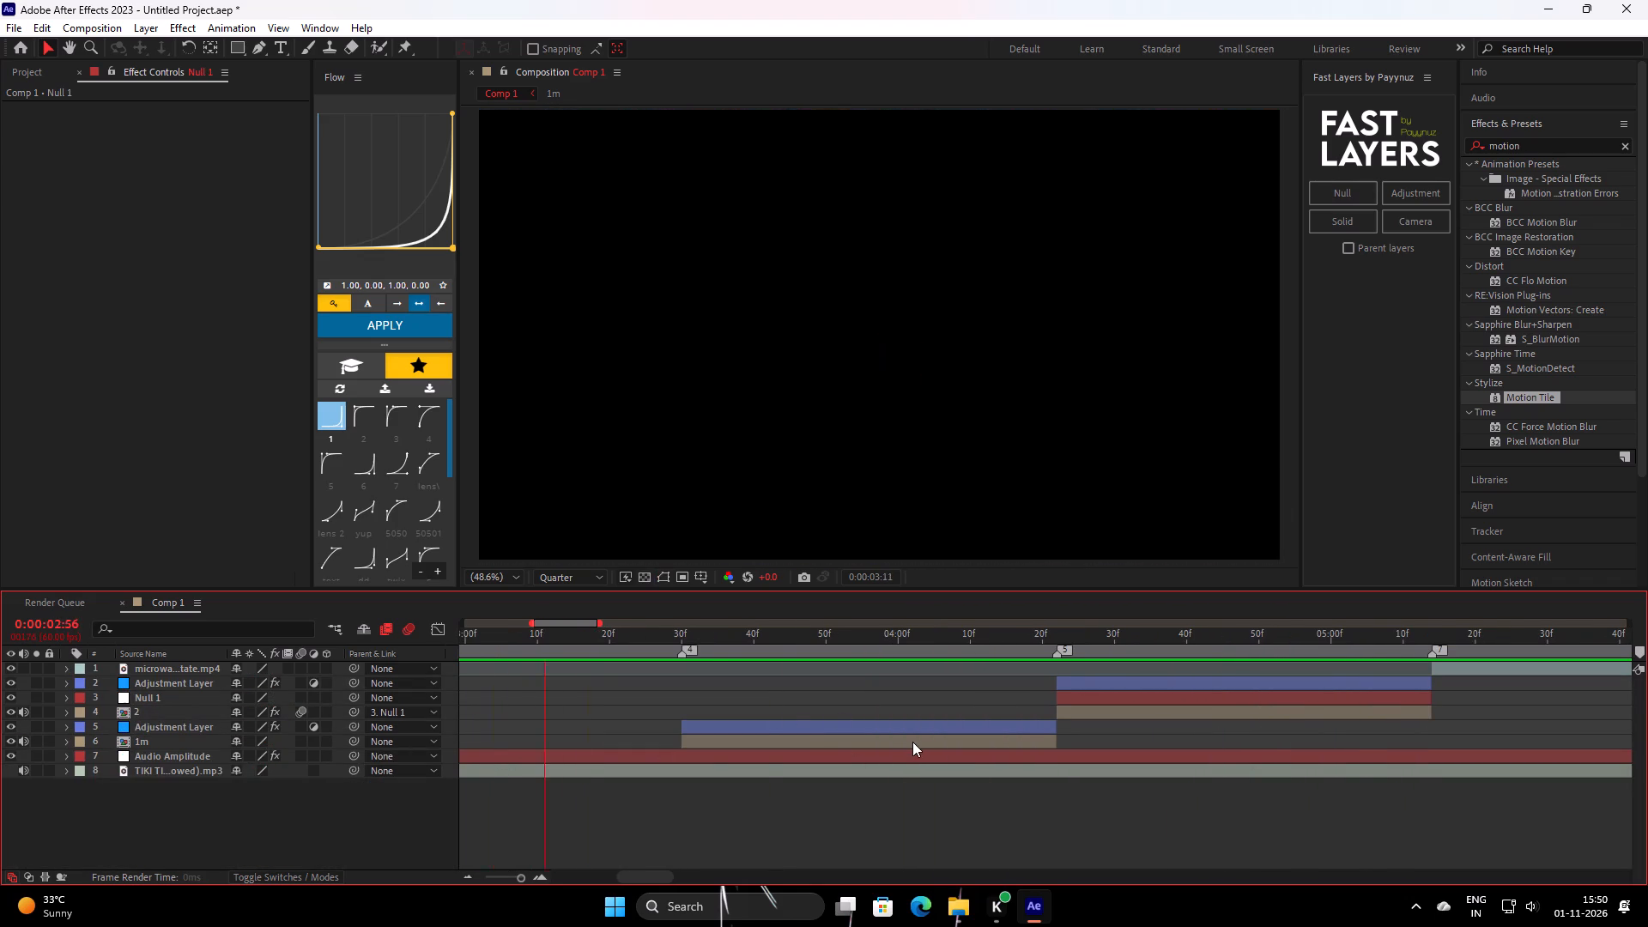
key(space)
drag(767, 636, 679, 689)
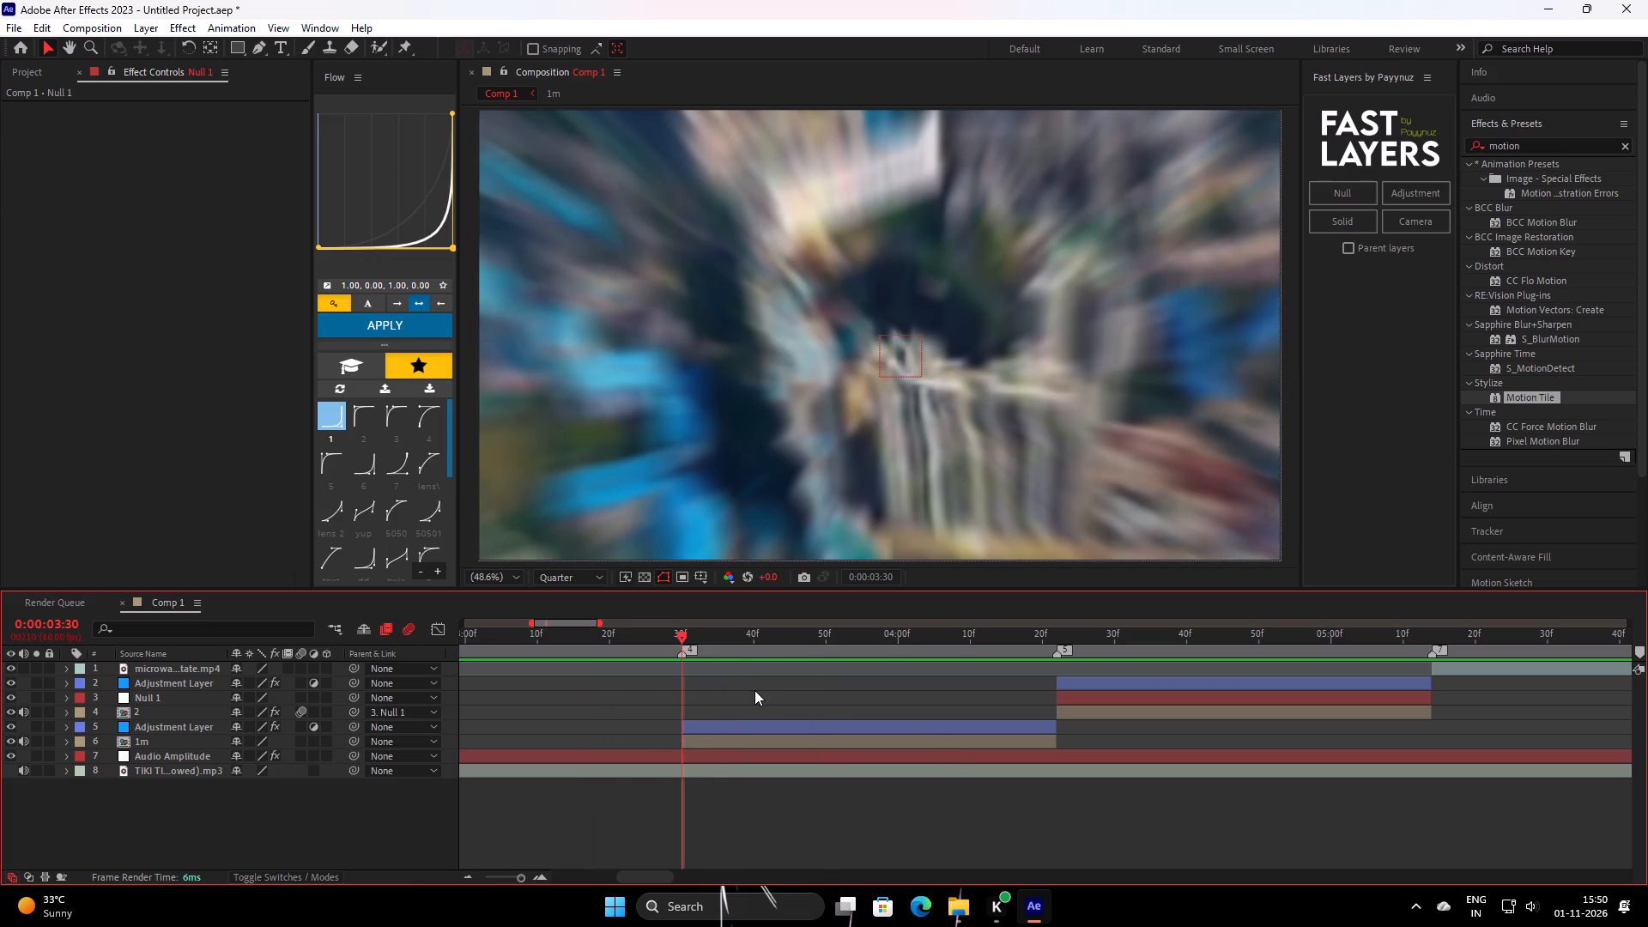
Open the JerryFlow V2 extension, dock it in the same group as Fast Layers, and adjust the group's width.
click(308, 30)
click(364, 93)
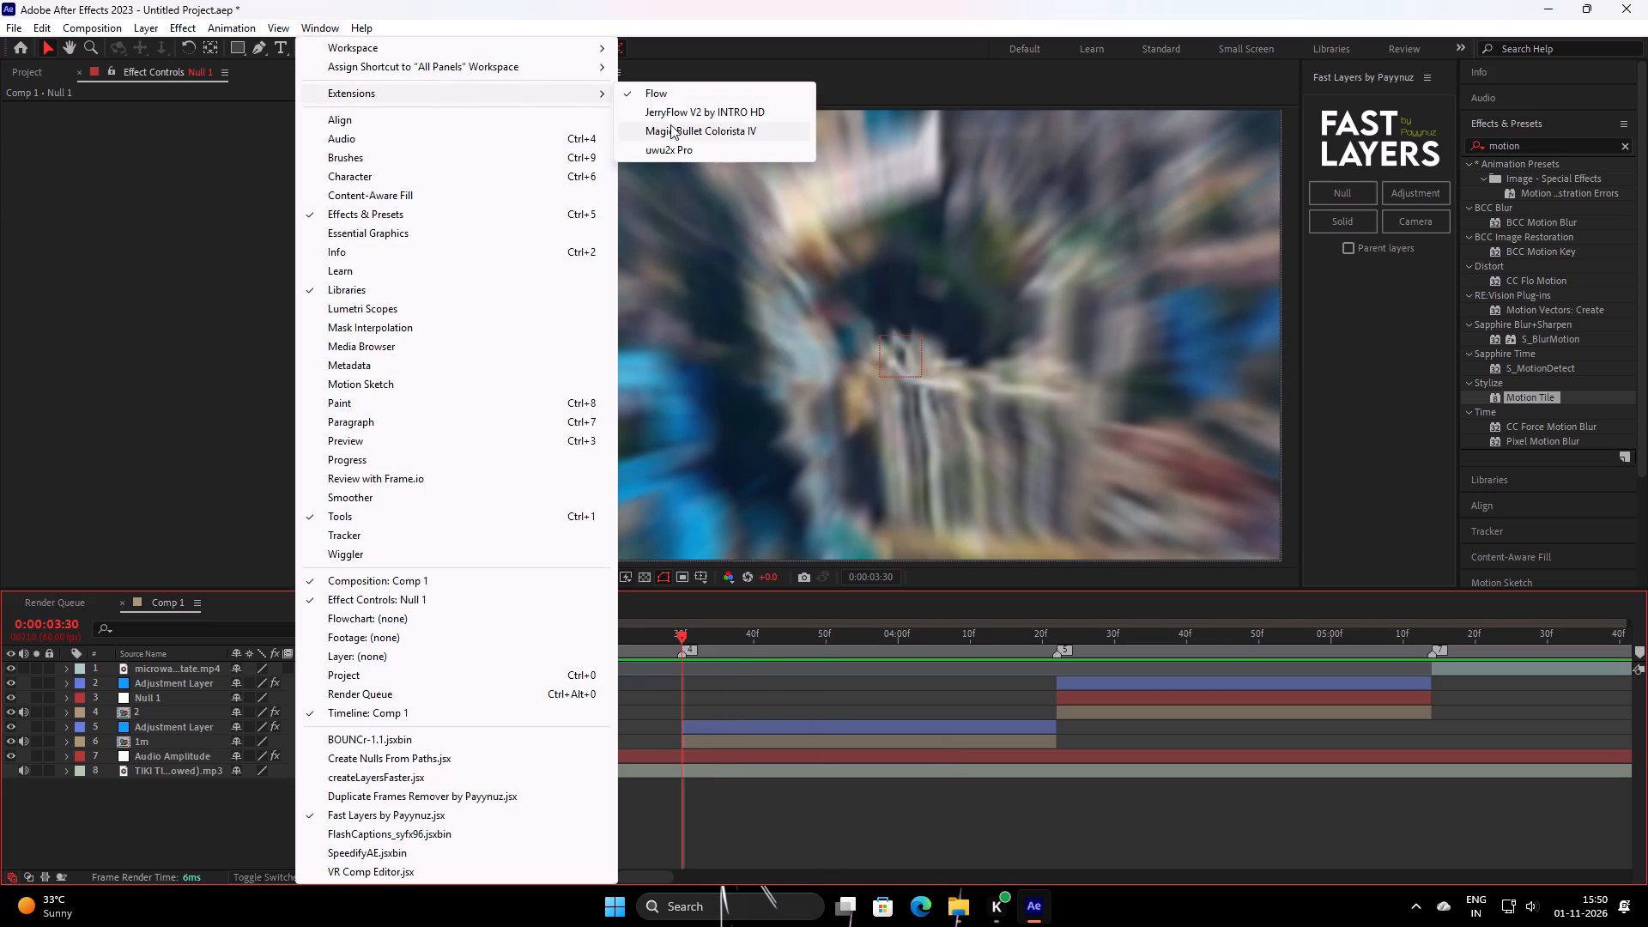
click(677, 114)
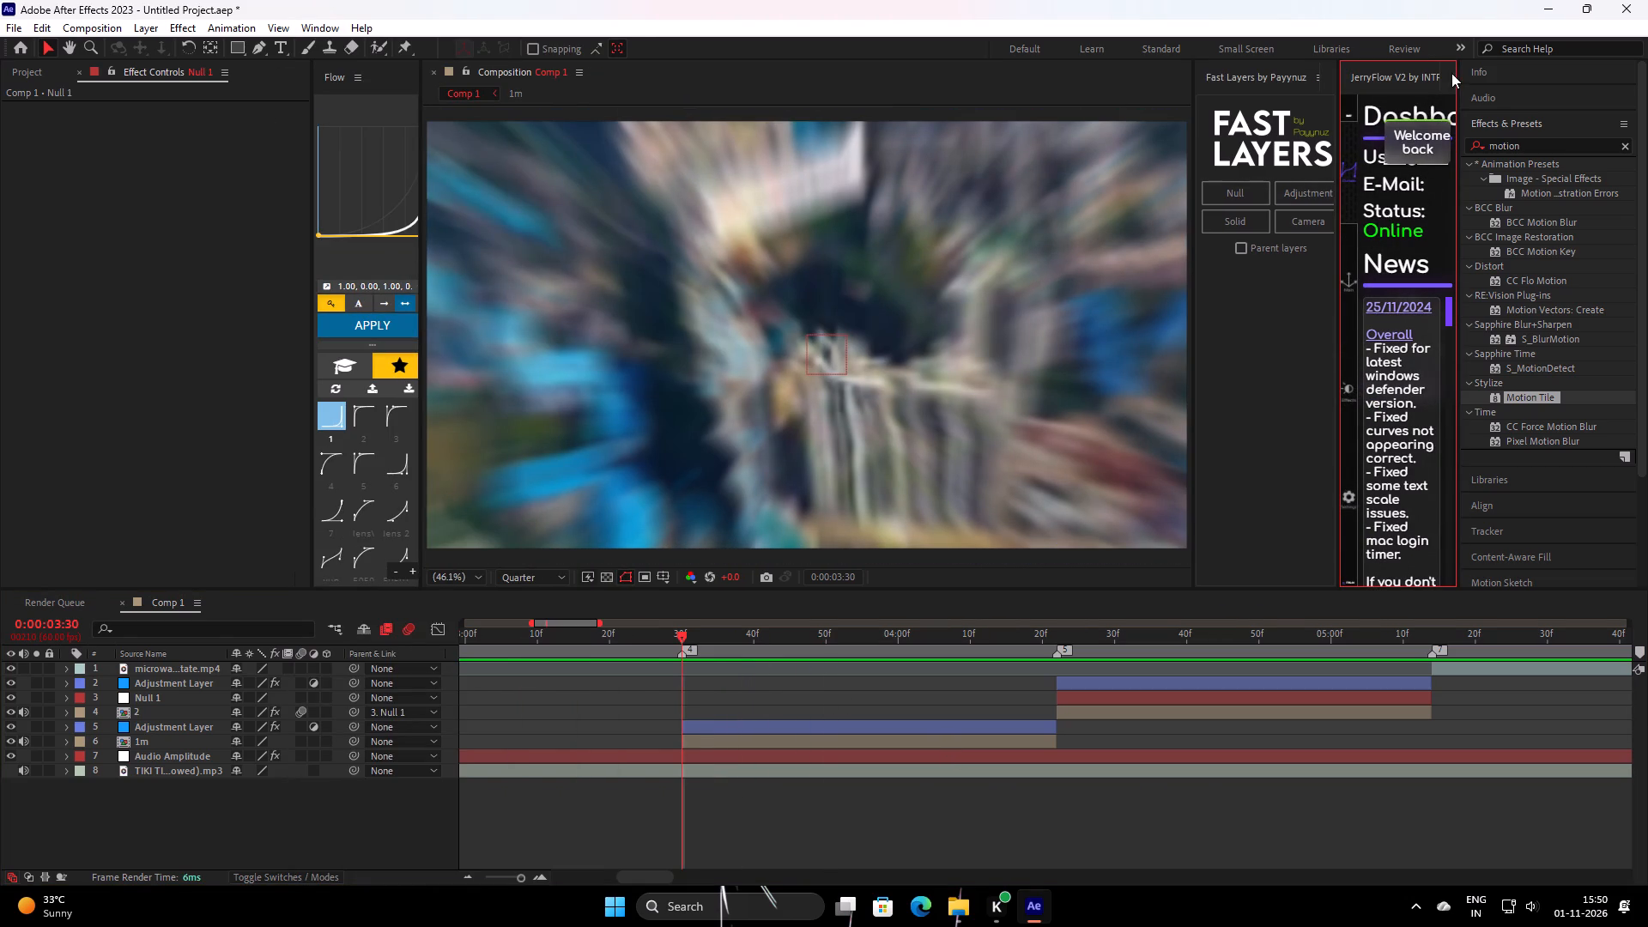
click(1385, 78)
right_click(1419, 78)
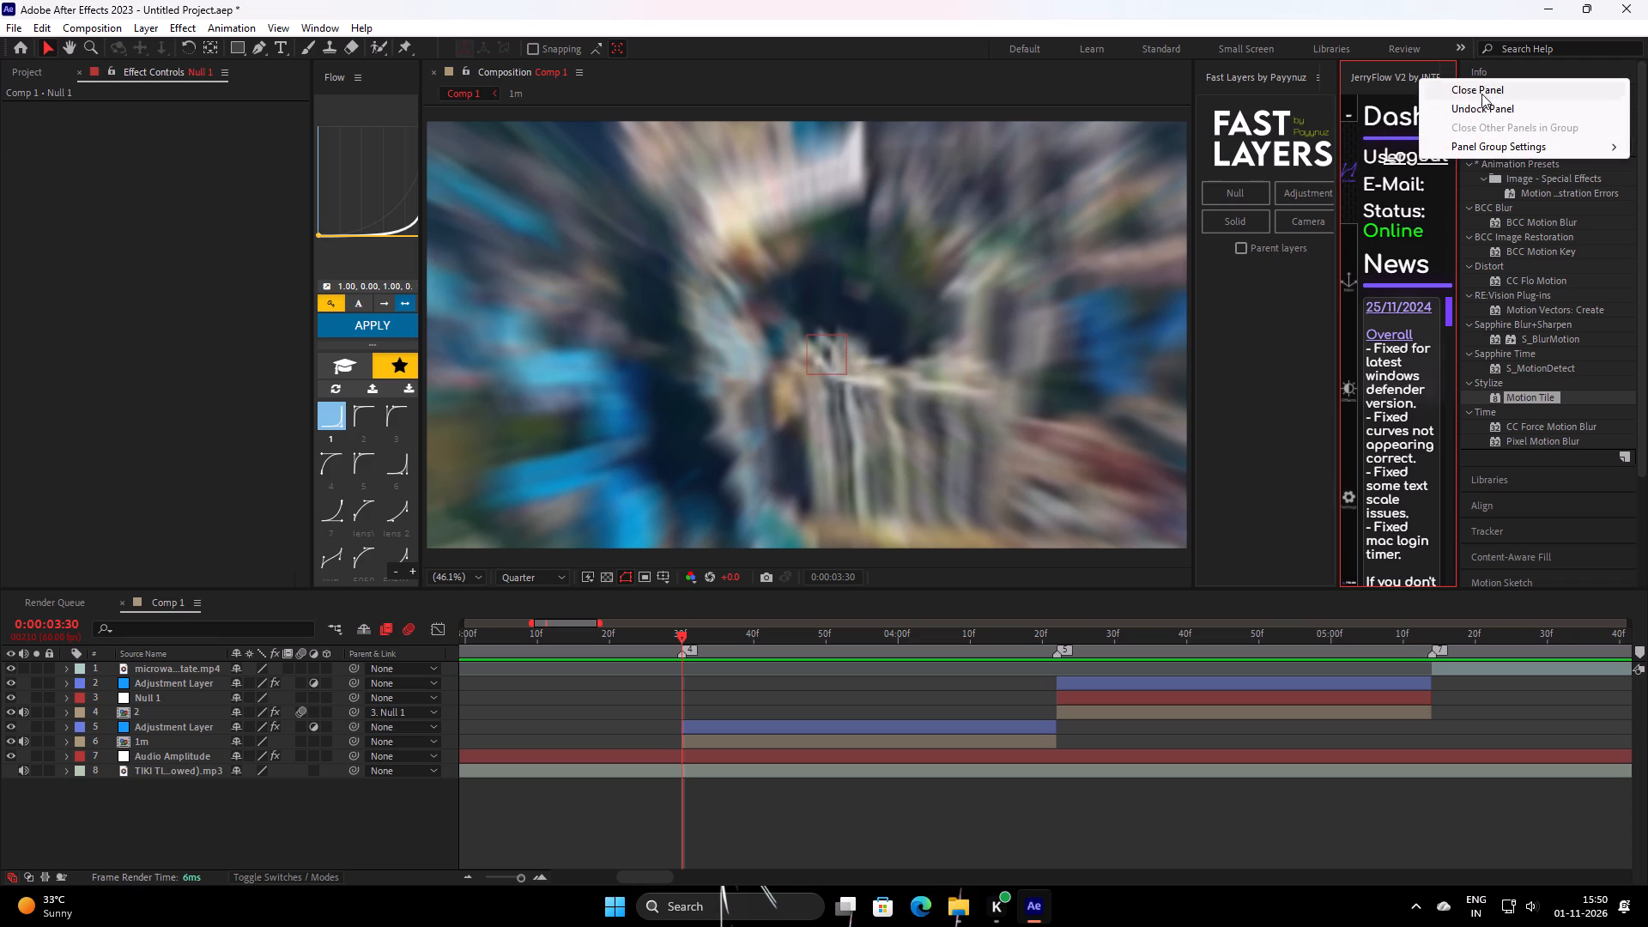
click(1481, 108)
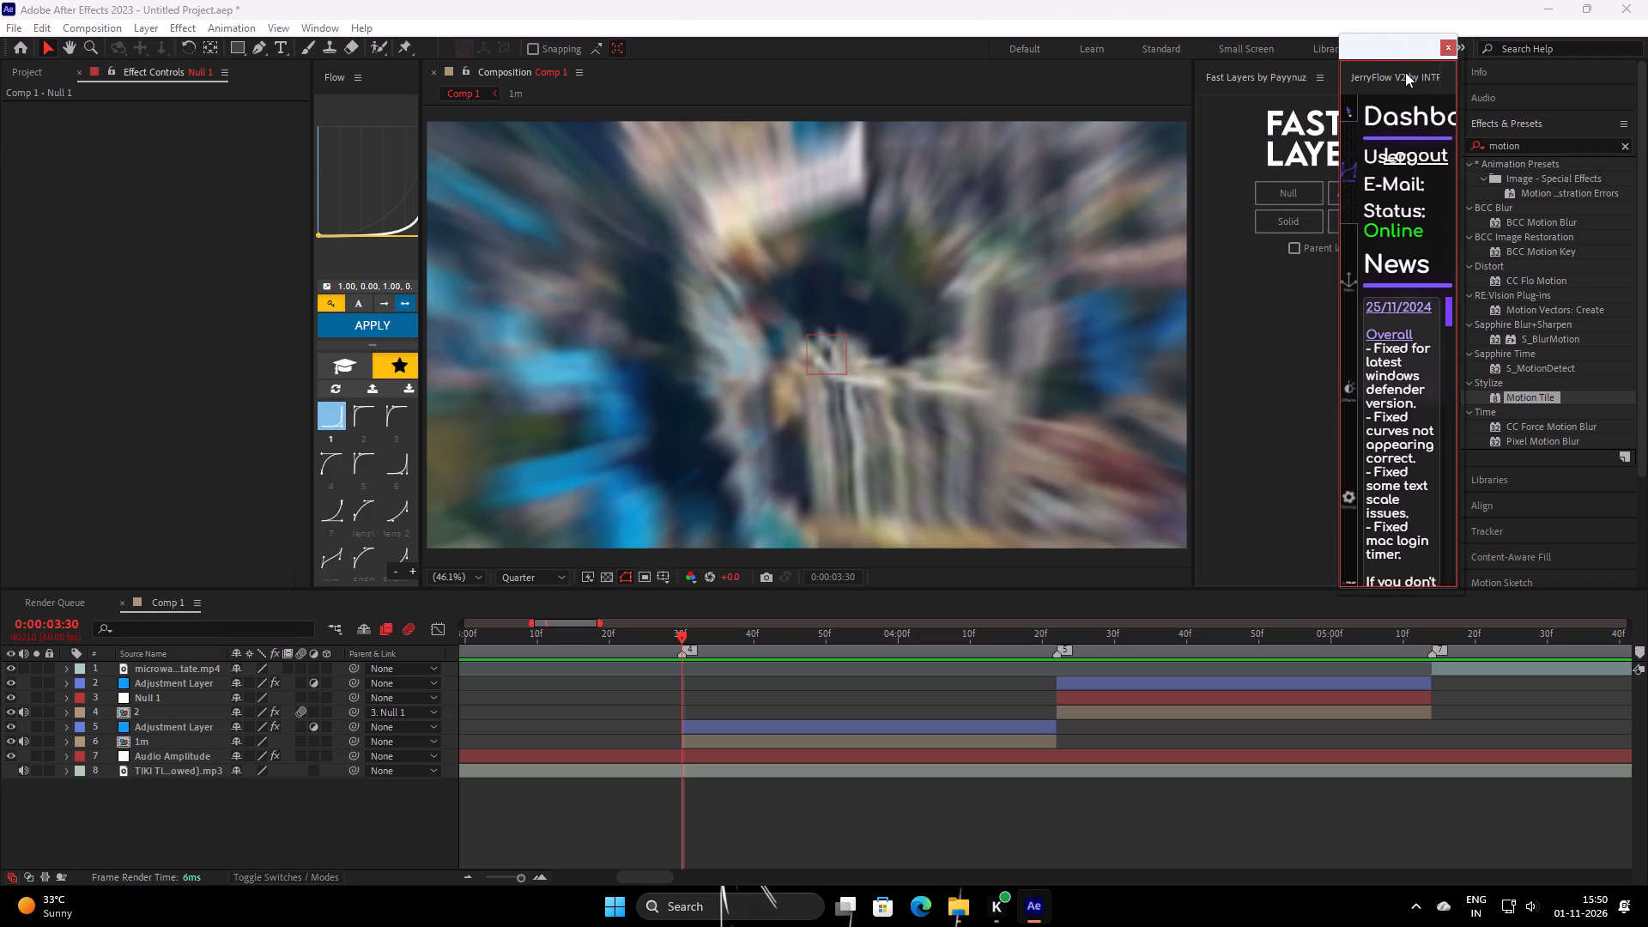
drag(1405, 72, 1364, 220)
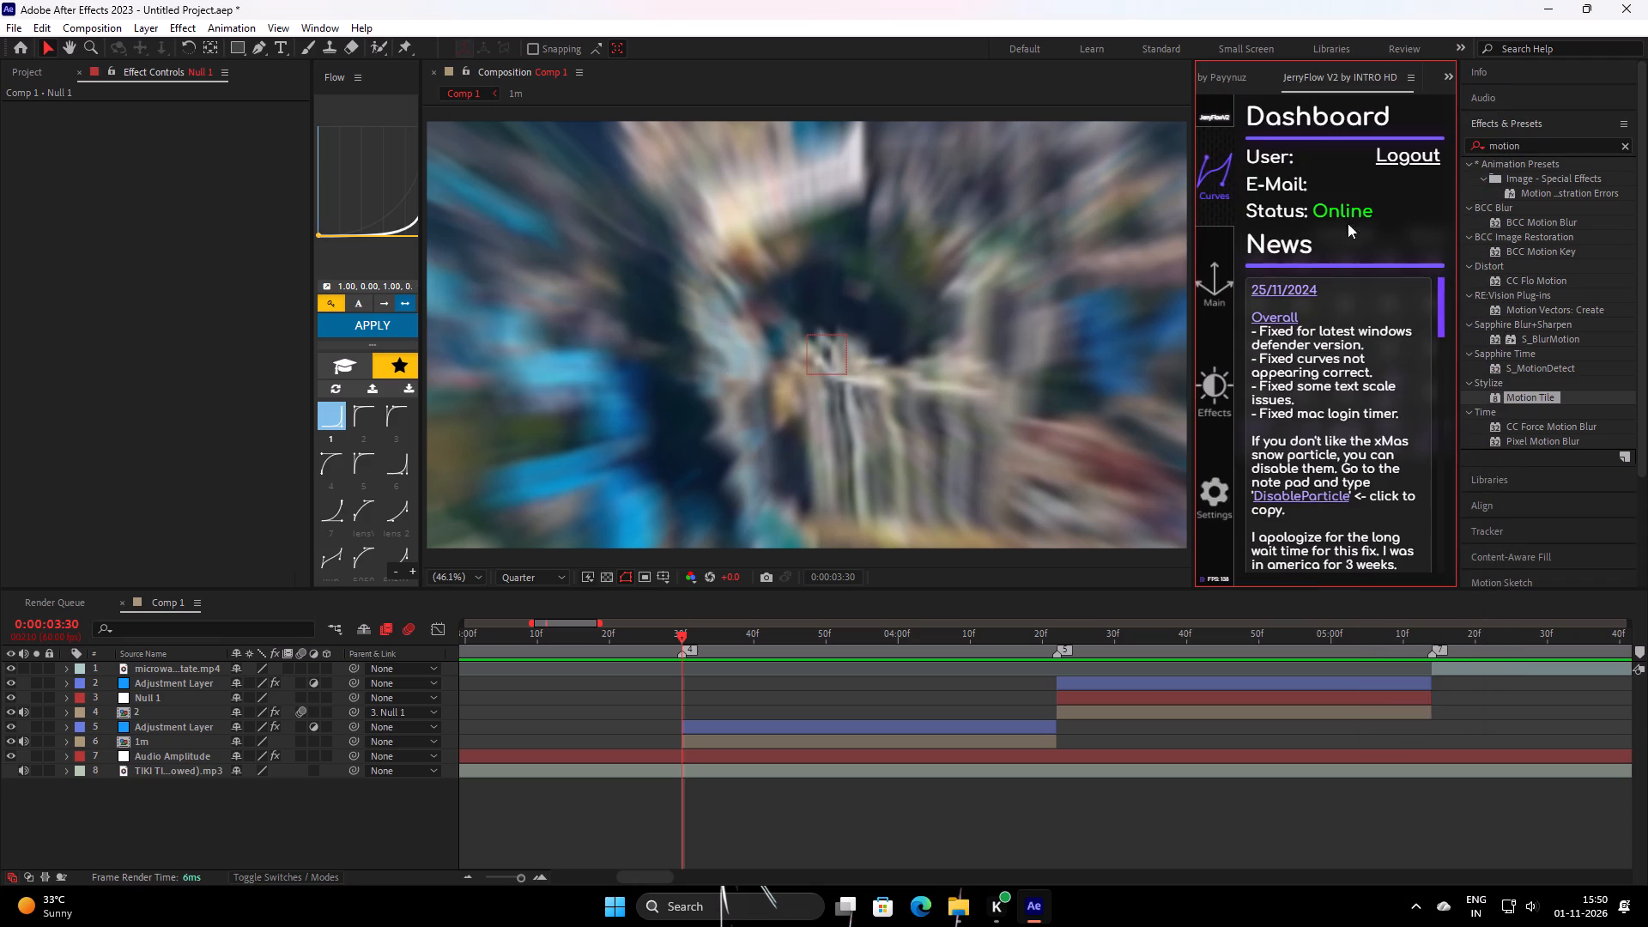
click(1195, 201)
drag(1193, 203, 1251, 207)
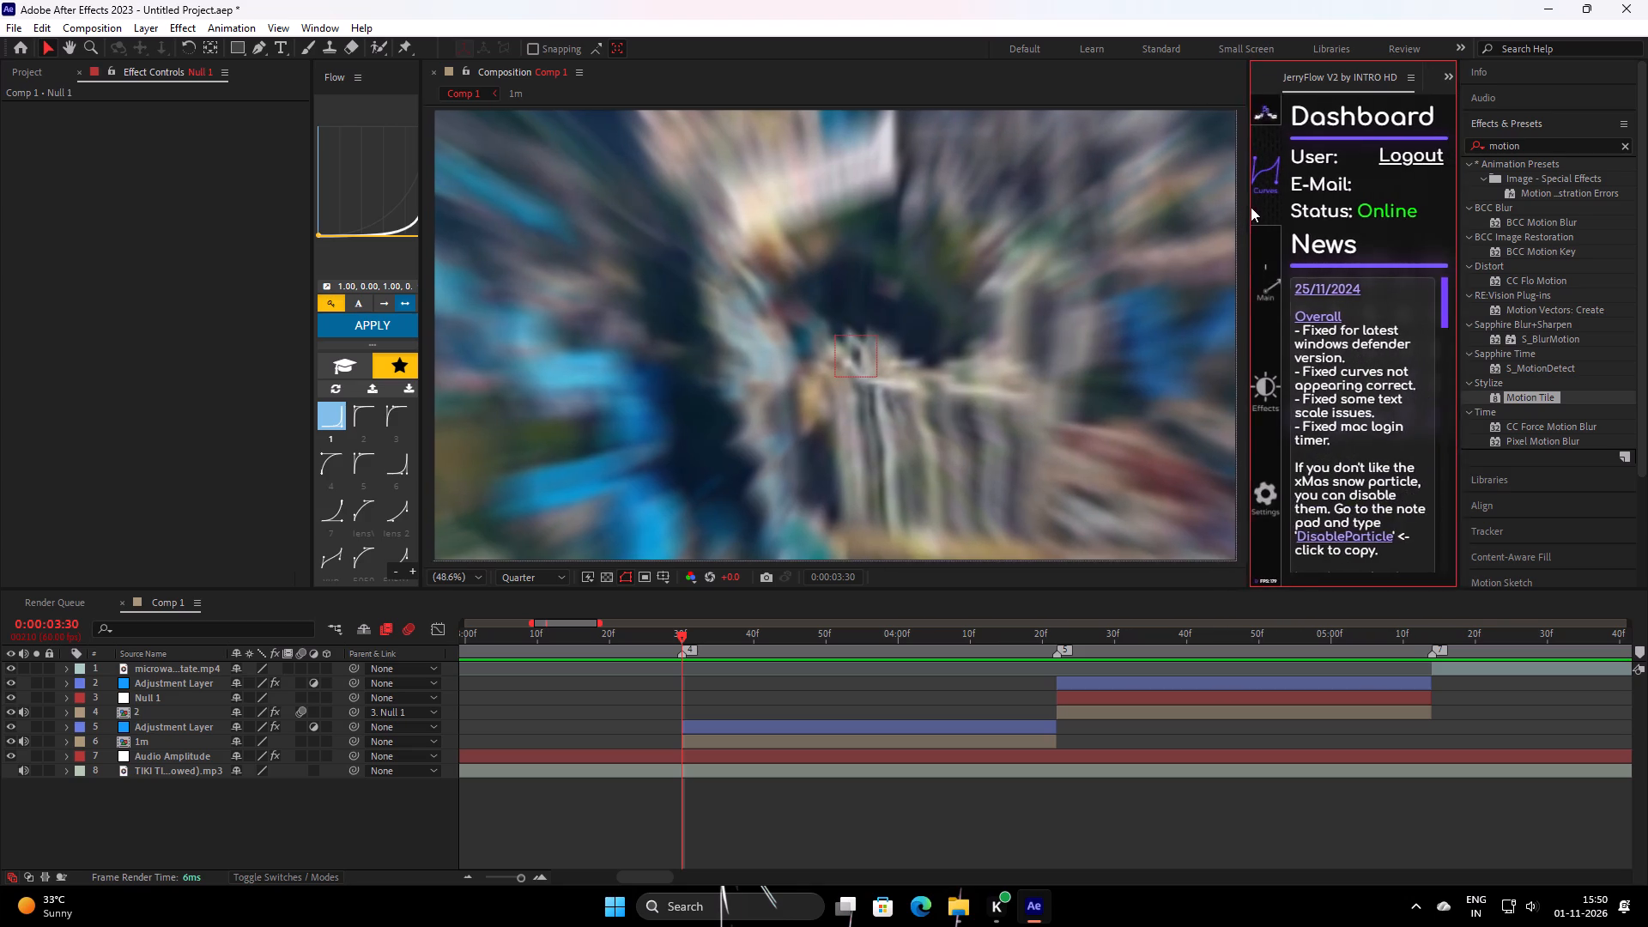
drag(1251, 207, 1245, 213)
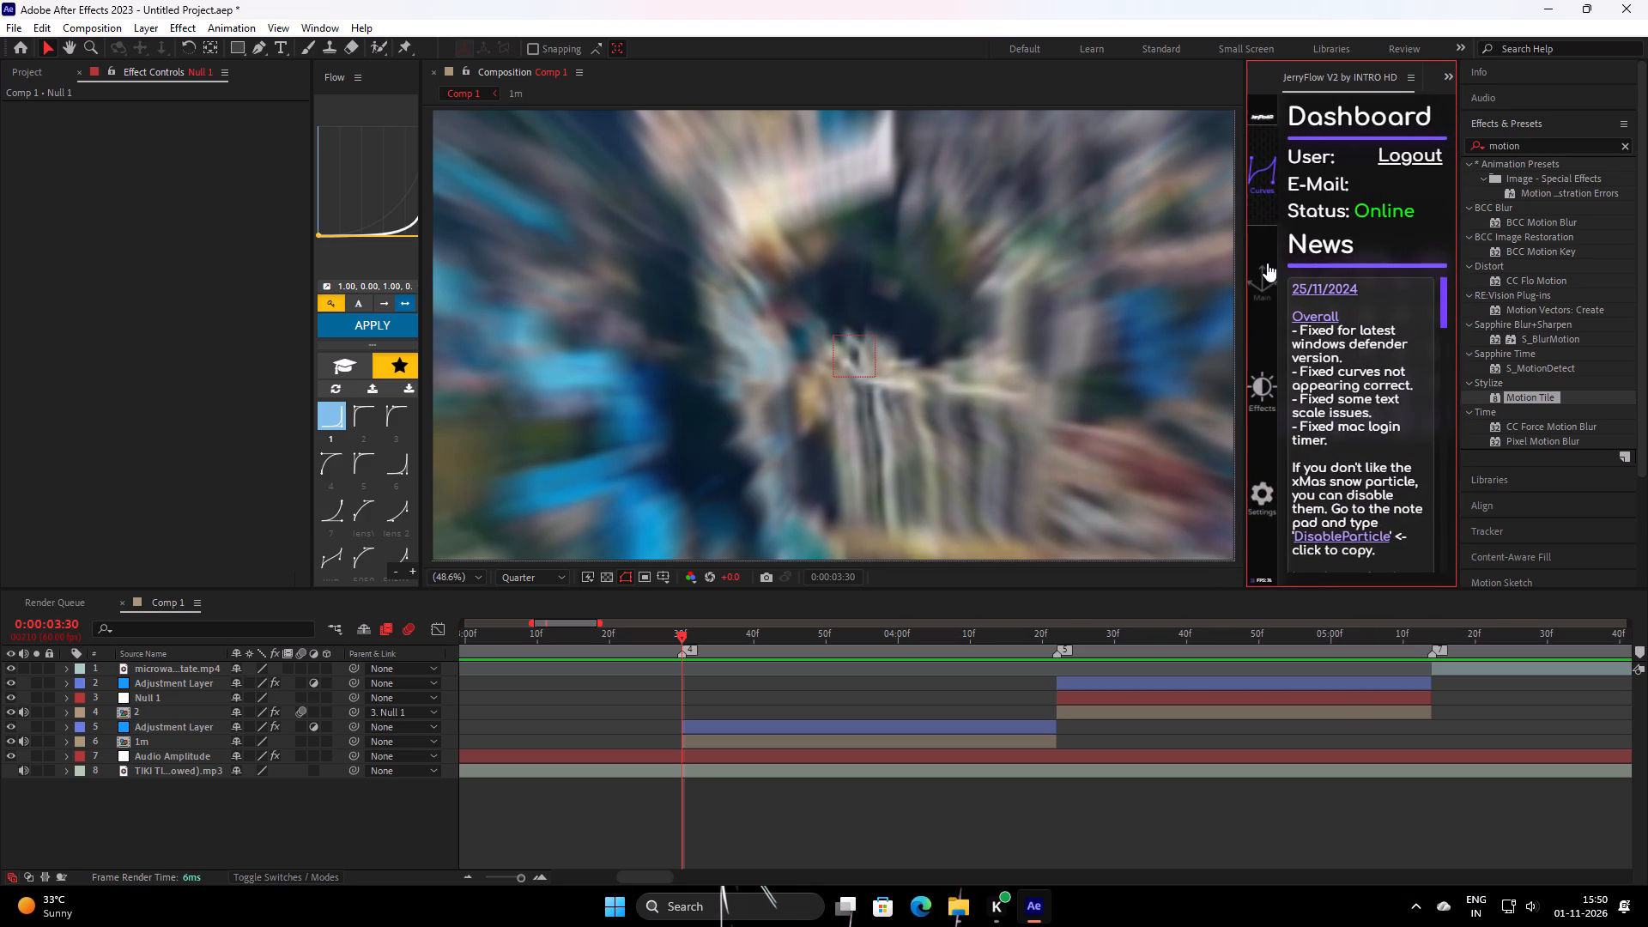
Open JerryFlow V2's Effects section and widen its group until the effect controls are fully readable.
click(1266, 267)
click(1250, 399)
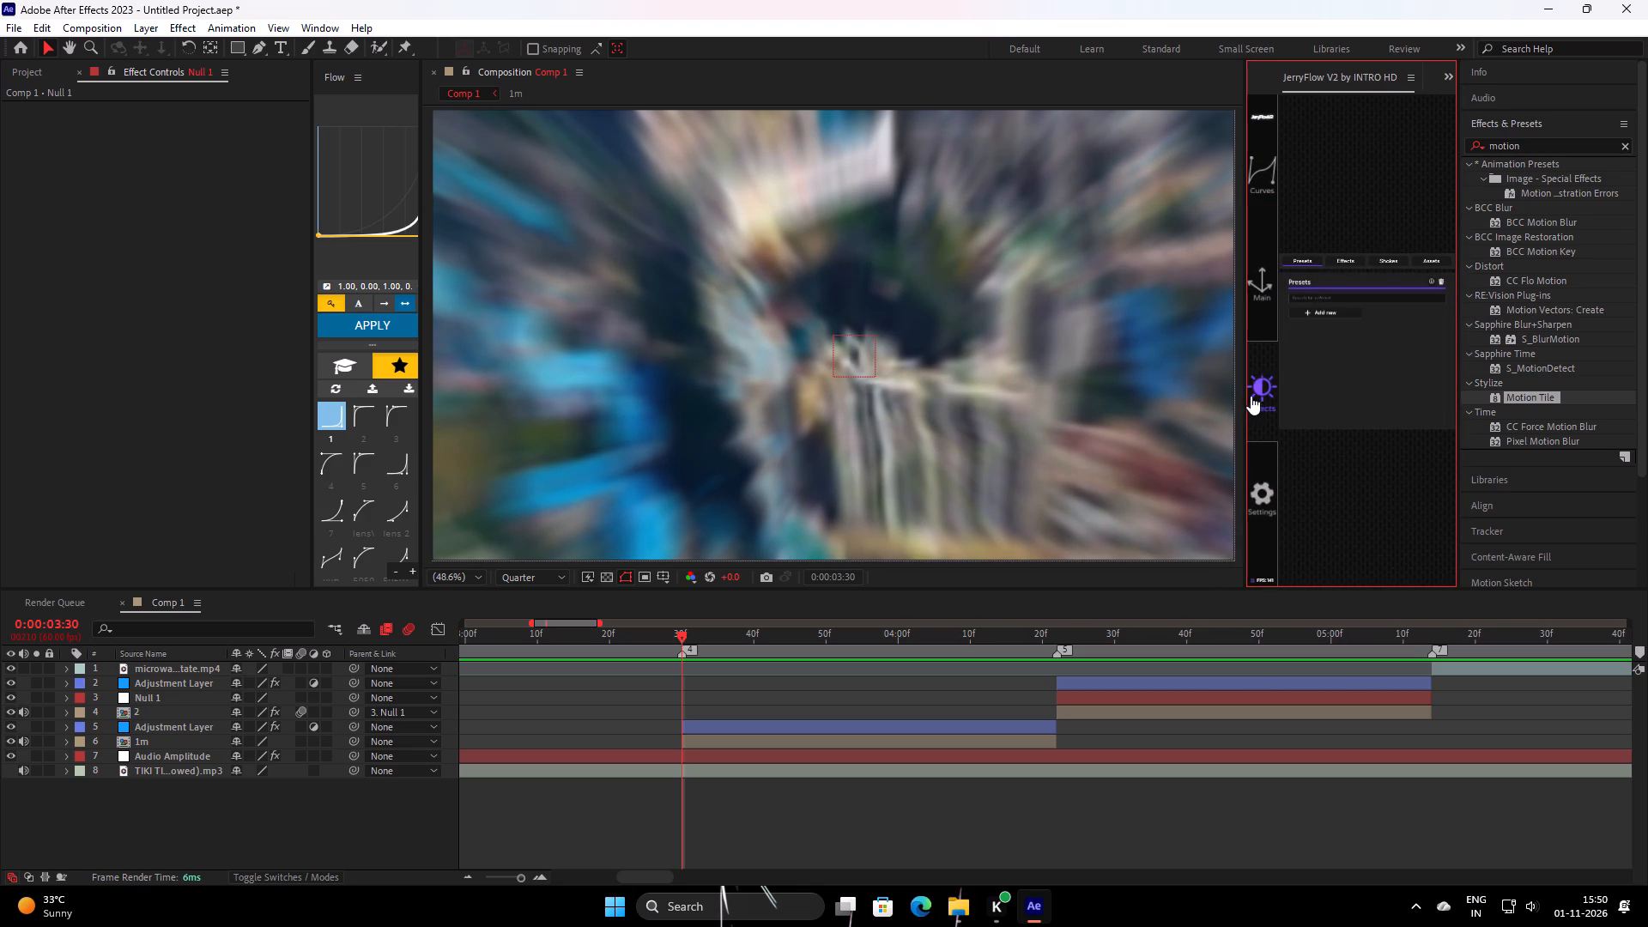
drag(1244, 409, 1160, 420)
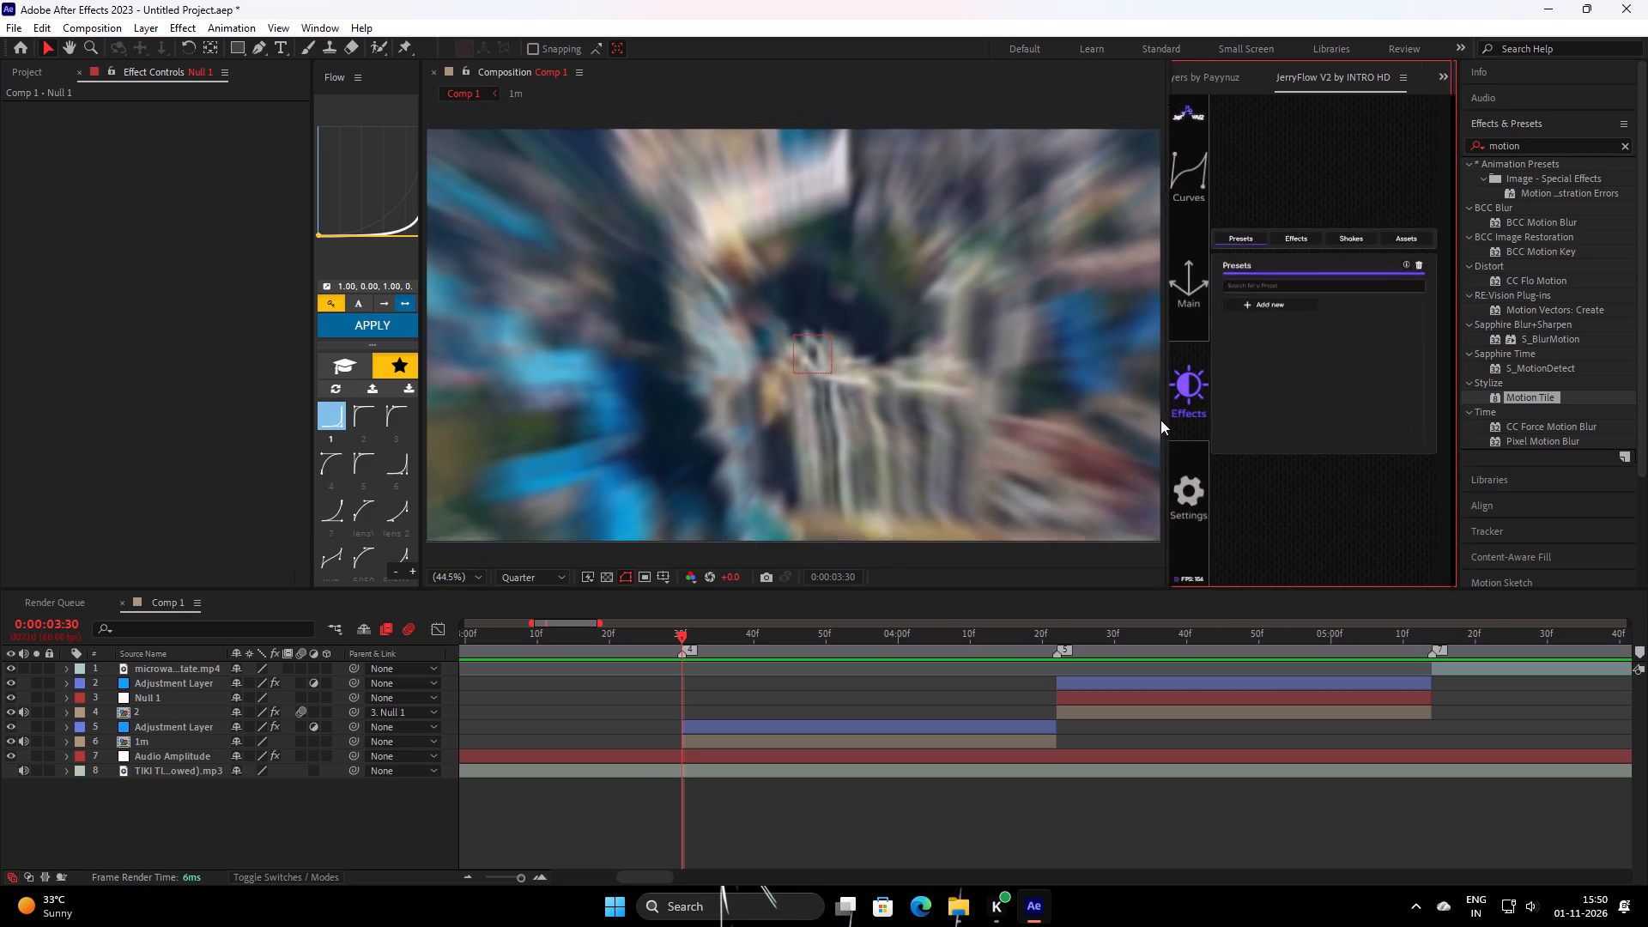
drag(1160, 420, 1088, 420)
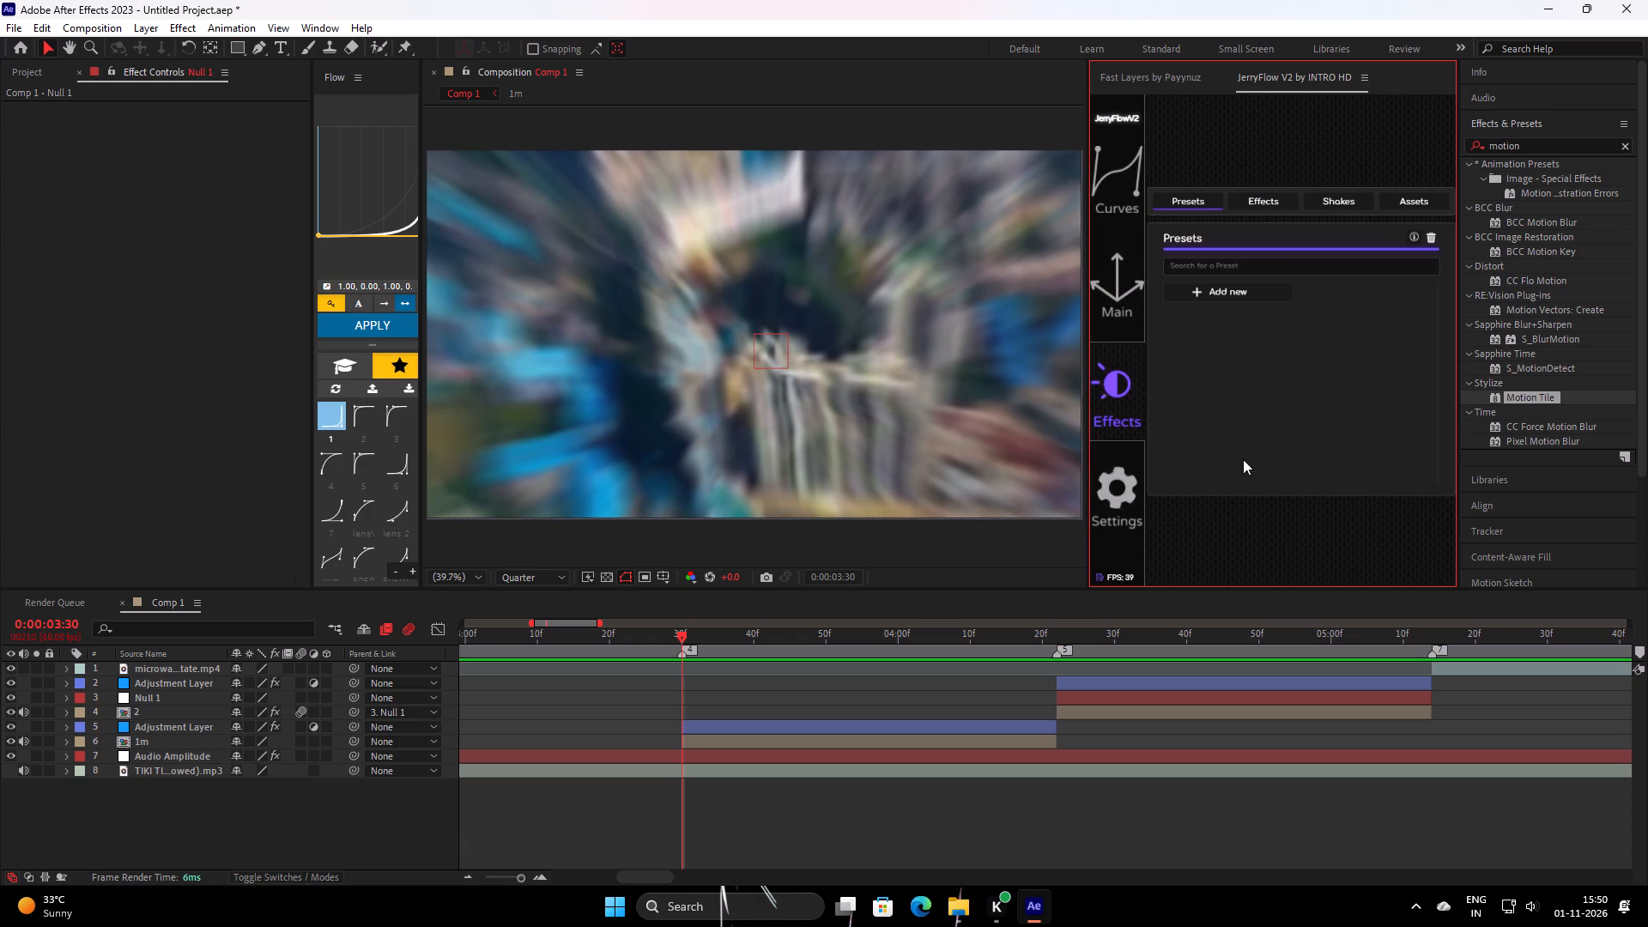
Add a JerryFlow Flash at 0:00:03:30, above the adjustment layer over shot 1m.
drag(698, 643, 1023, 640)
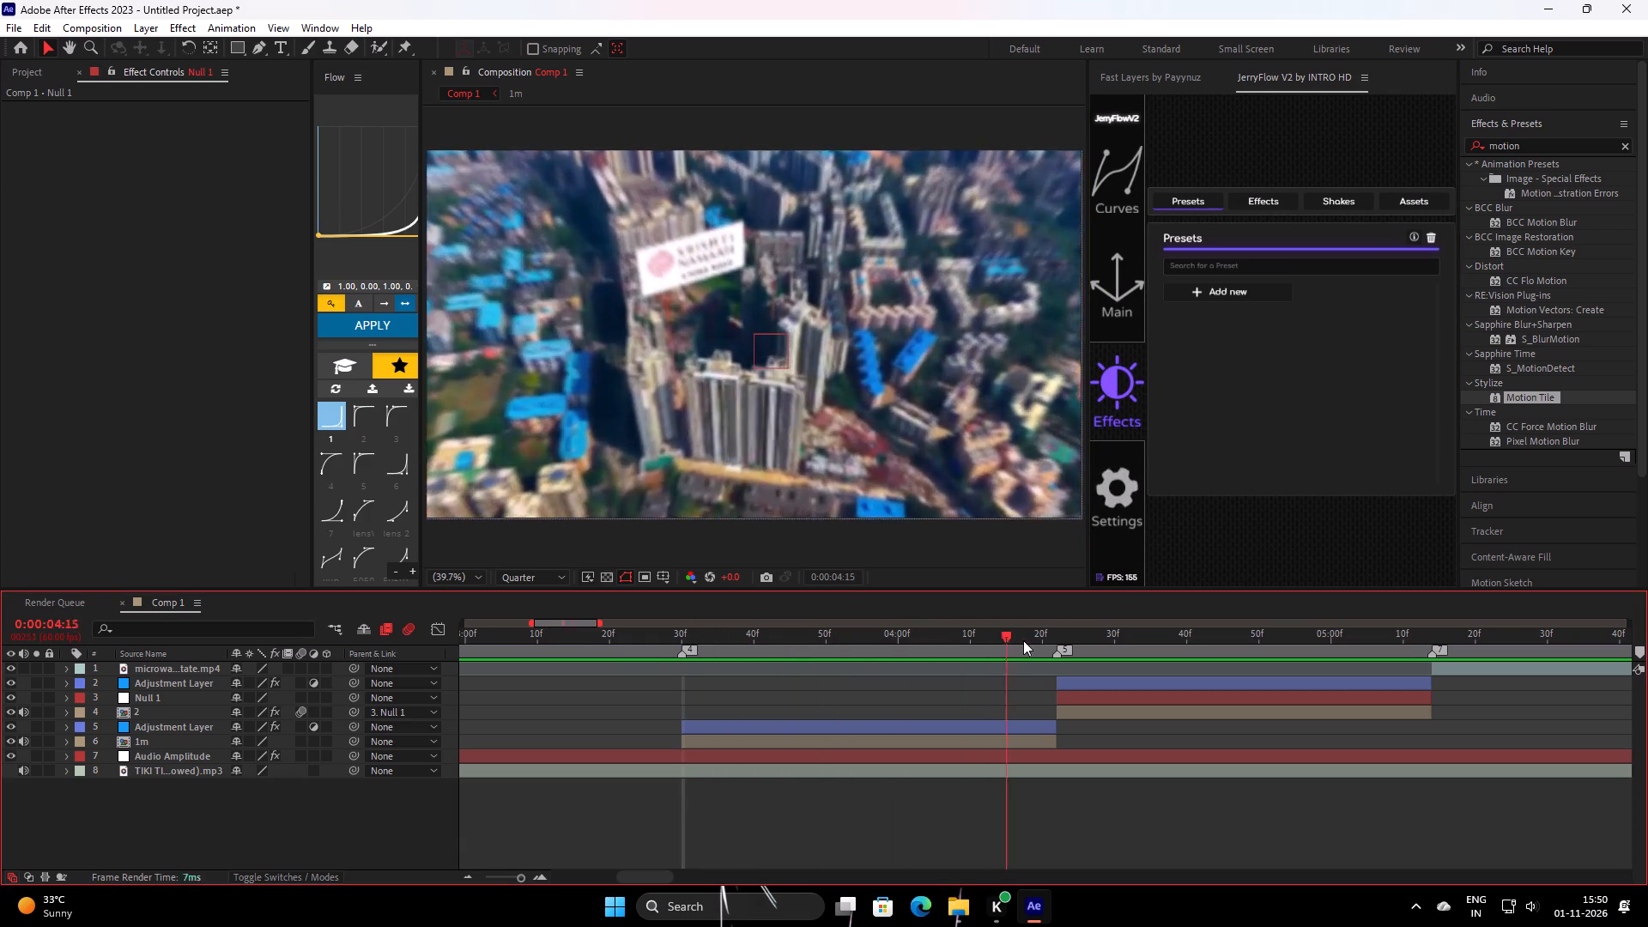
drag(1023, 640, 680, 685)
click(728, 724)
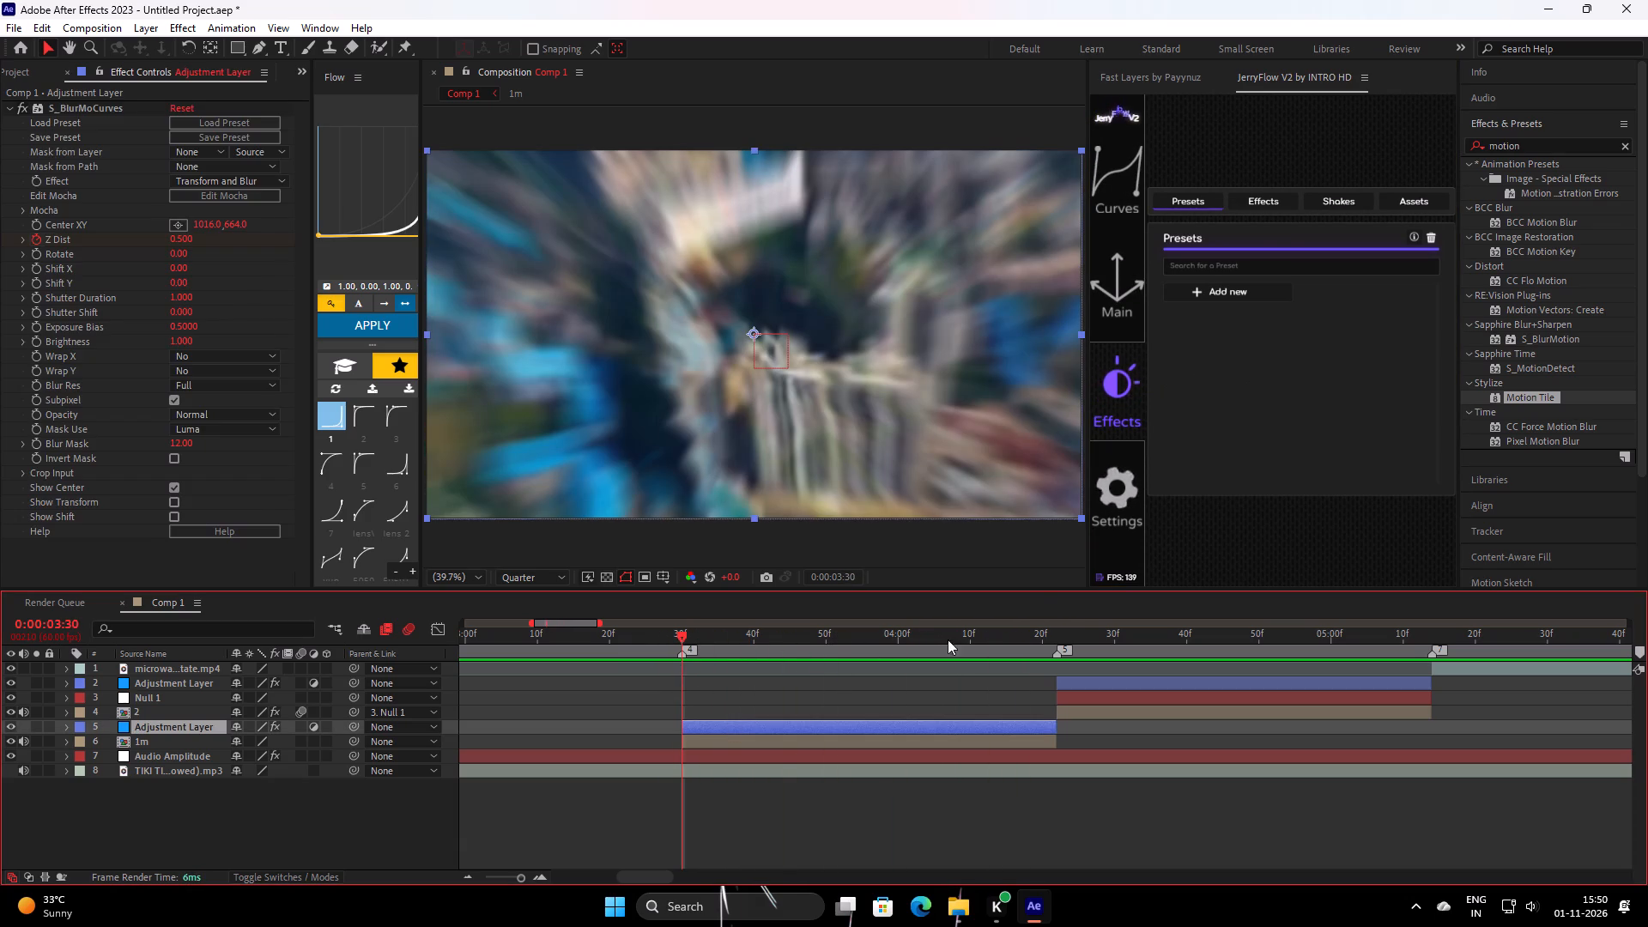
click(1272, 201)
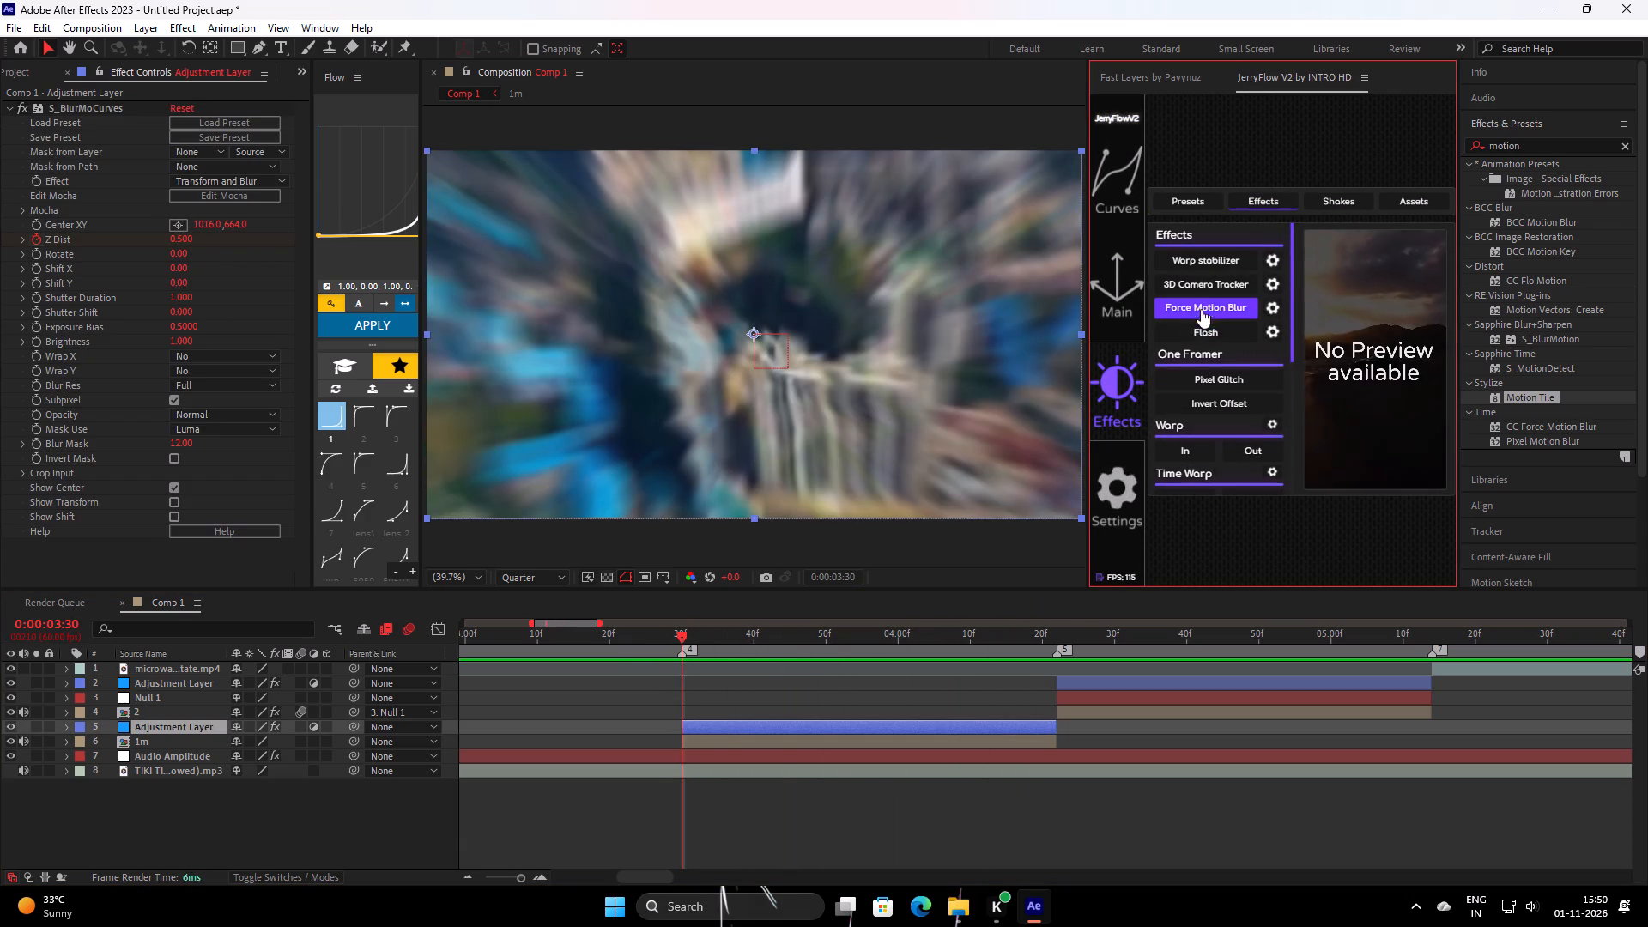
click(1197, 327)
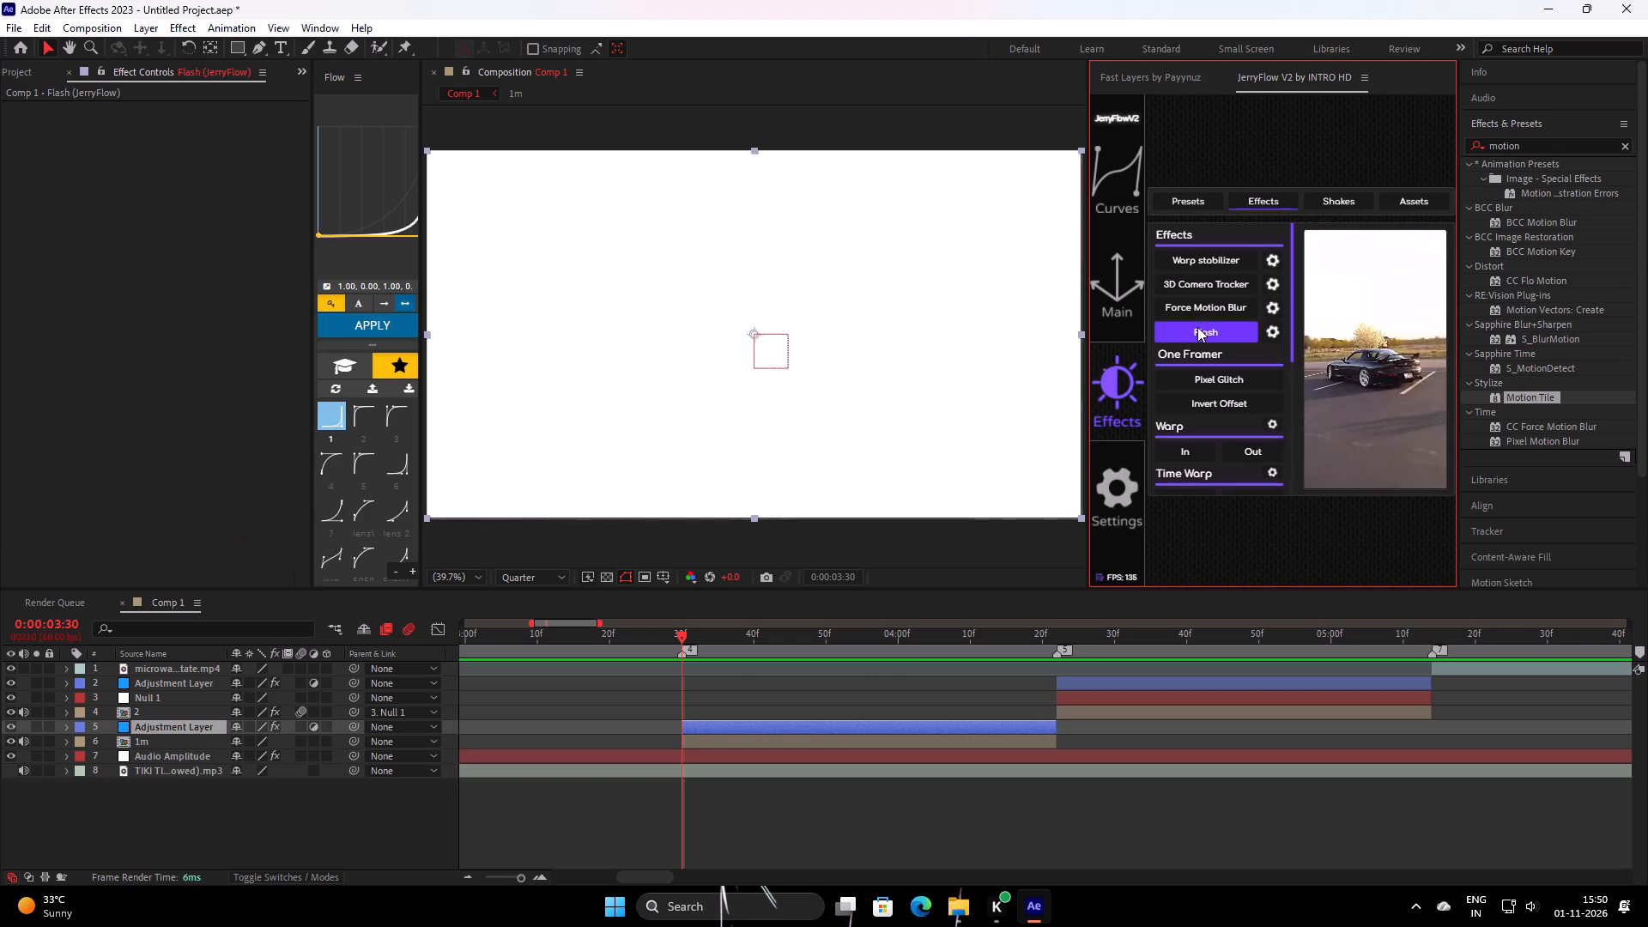
Play back and scrub across the start of shot 1m to review the flash.
key(space)
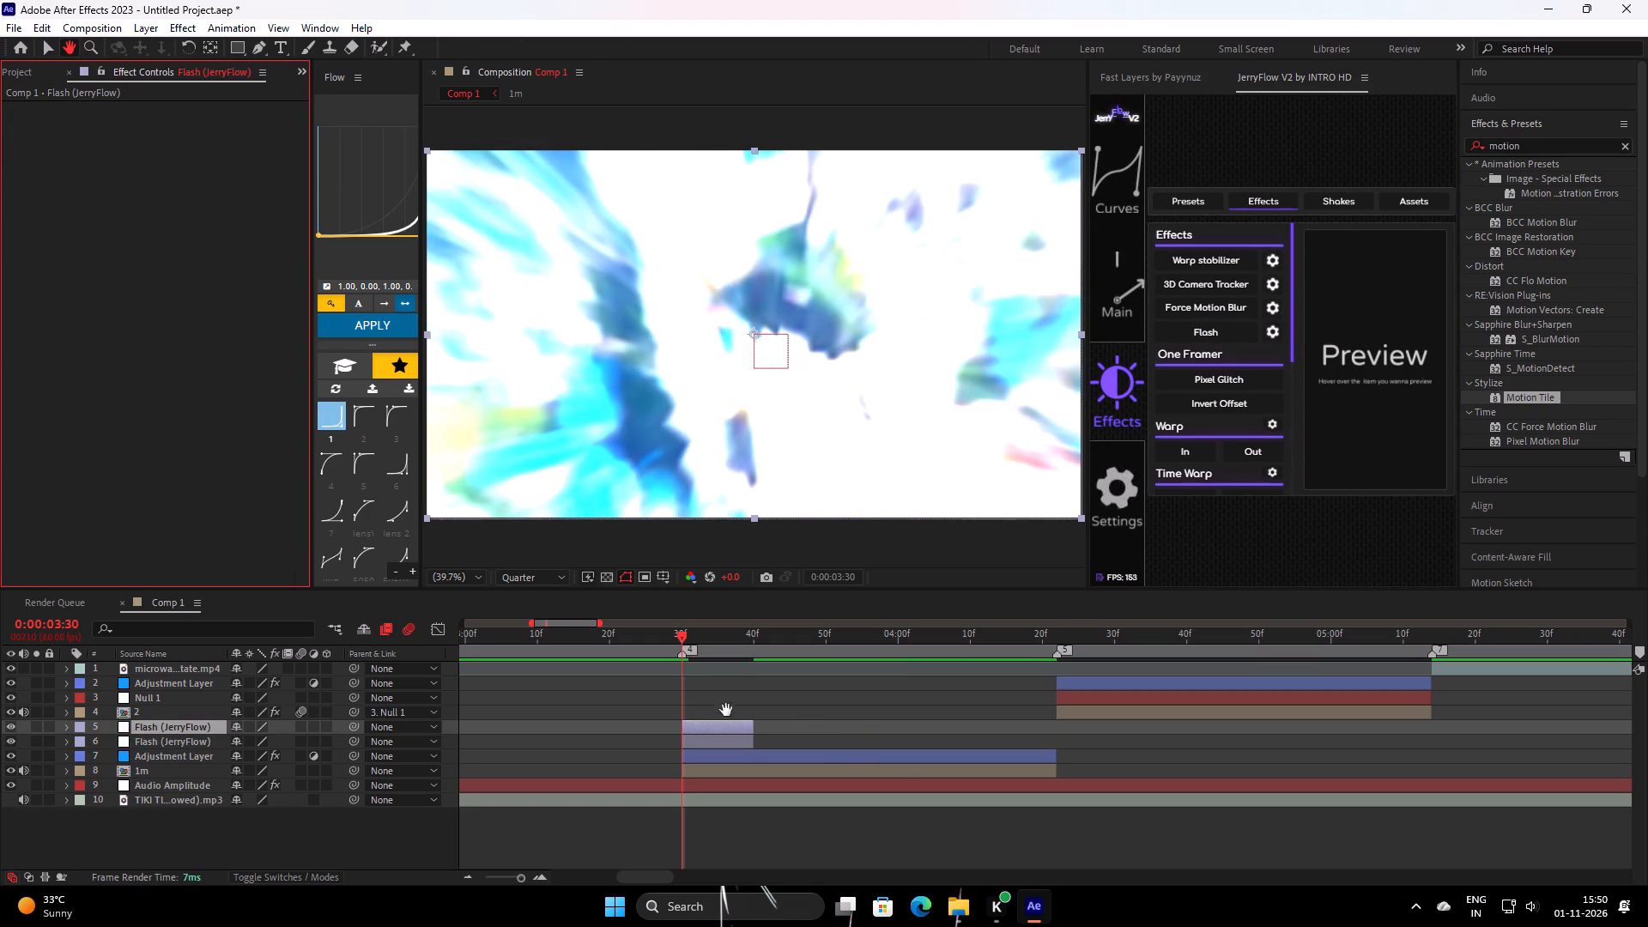
drag(699, 651, 580, 686)
key(space)
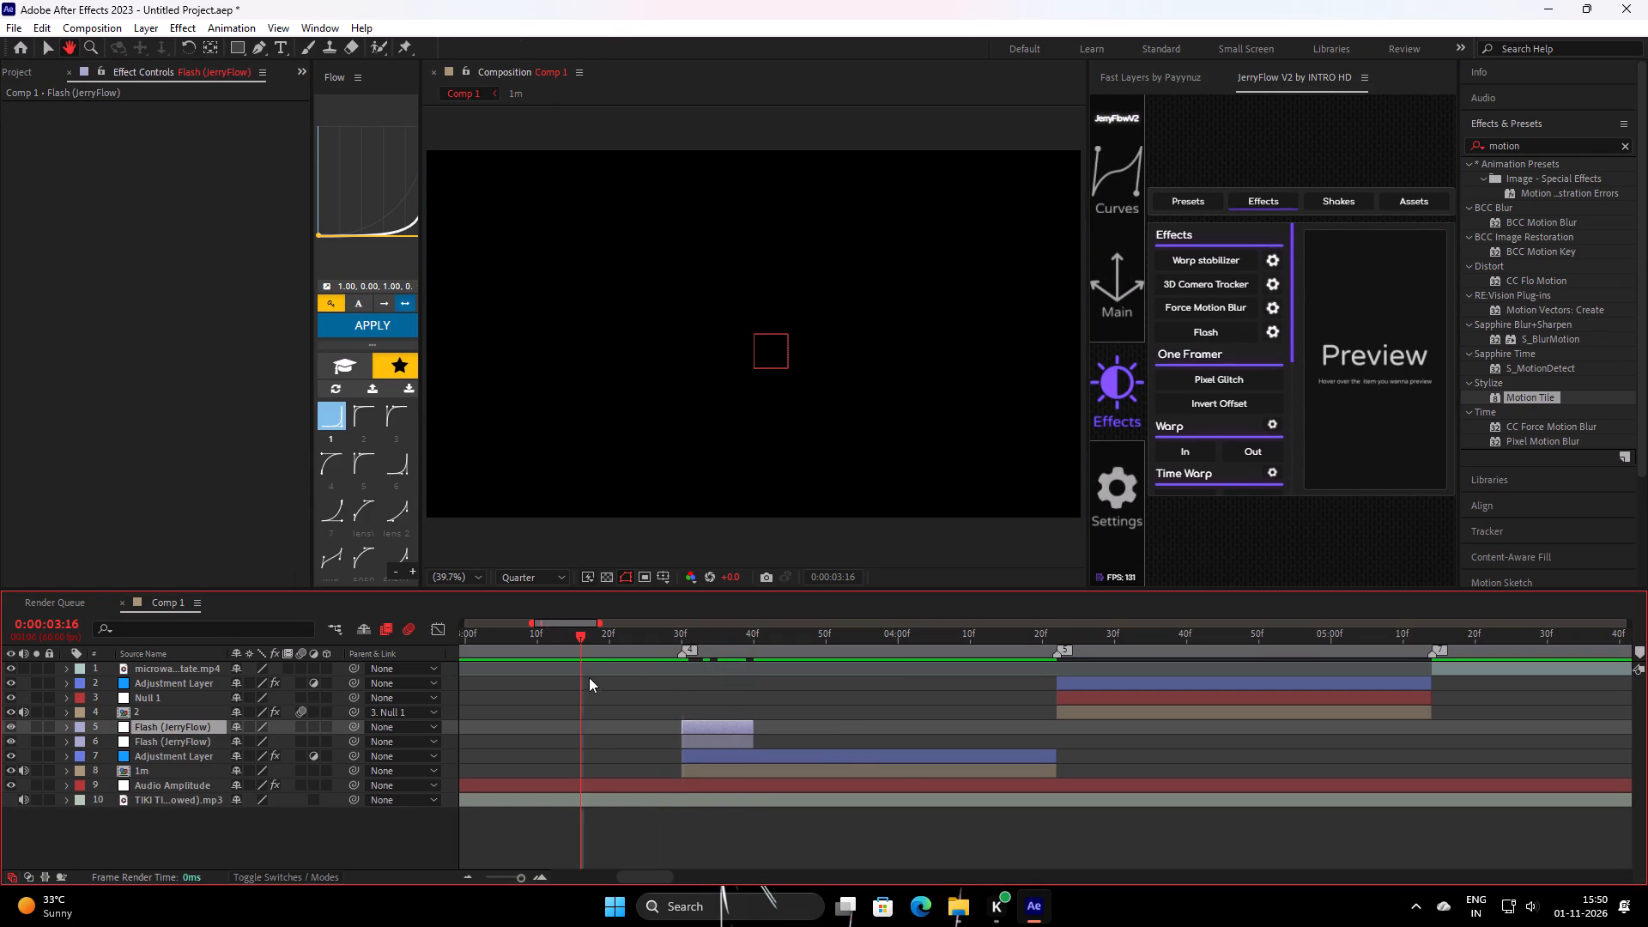
drag(583, 641, 546, 675)
key(space)
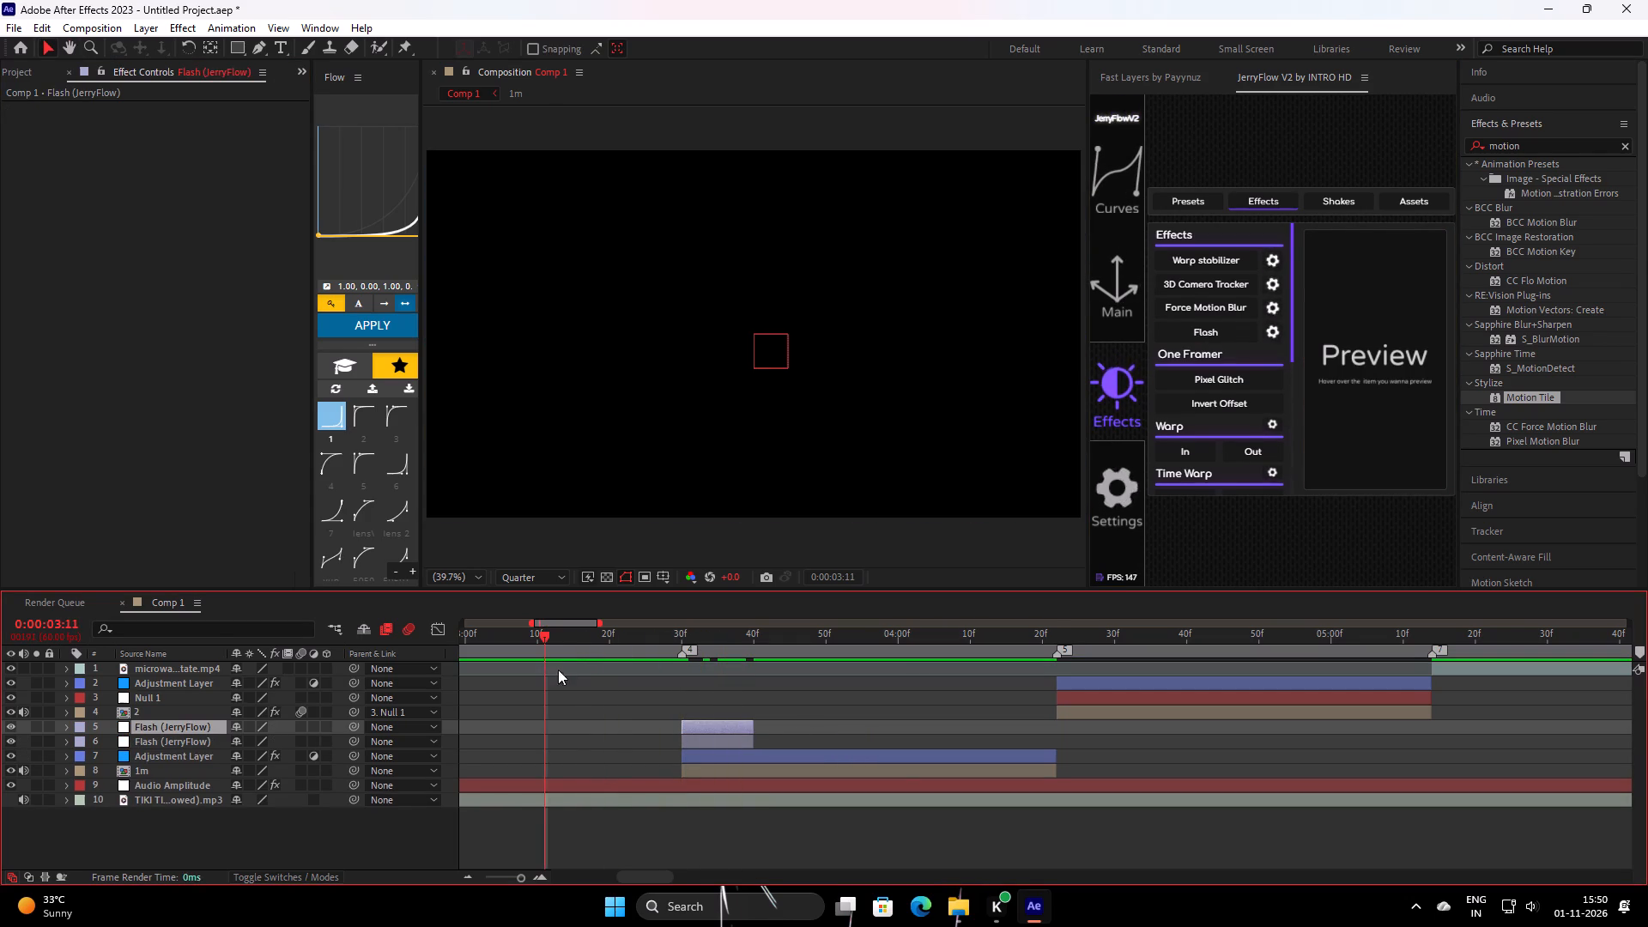
key(space)
drag(745, 651, 654, 688)
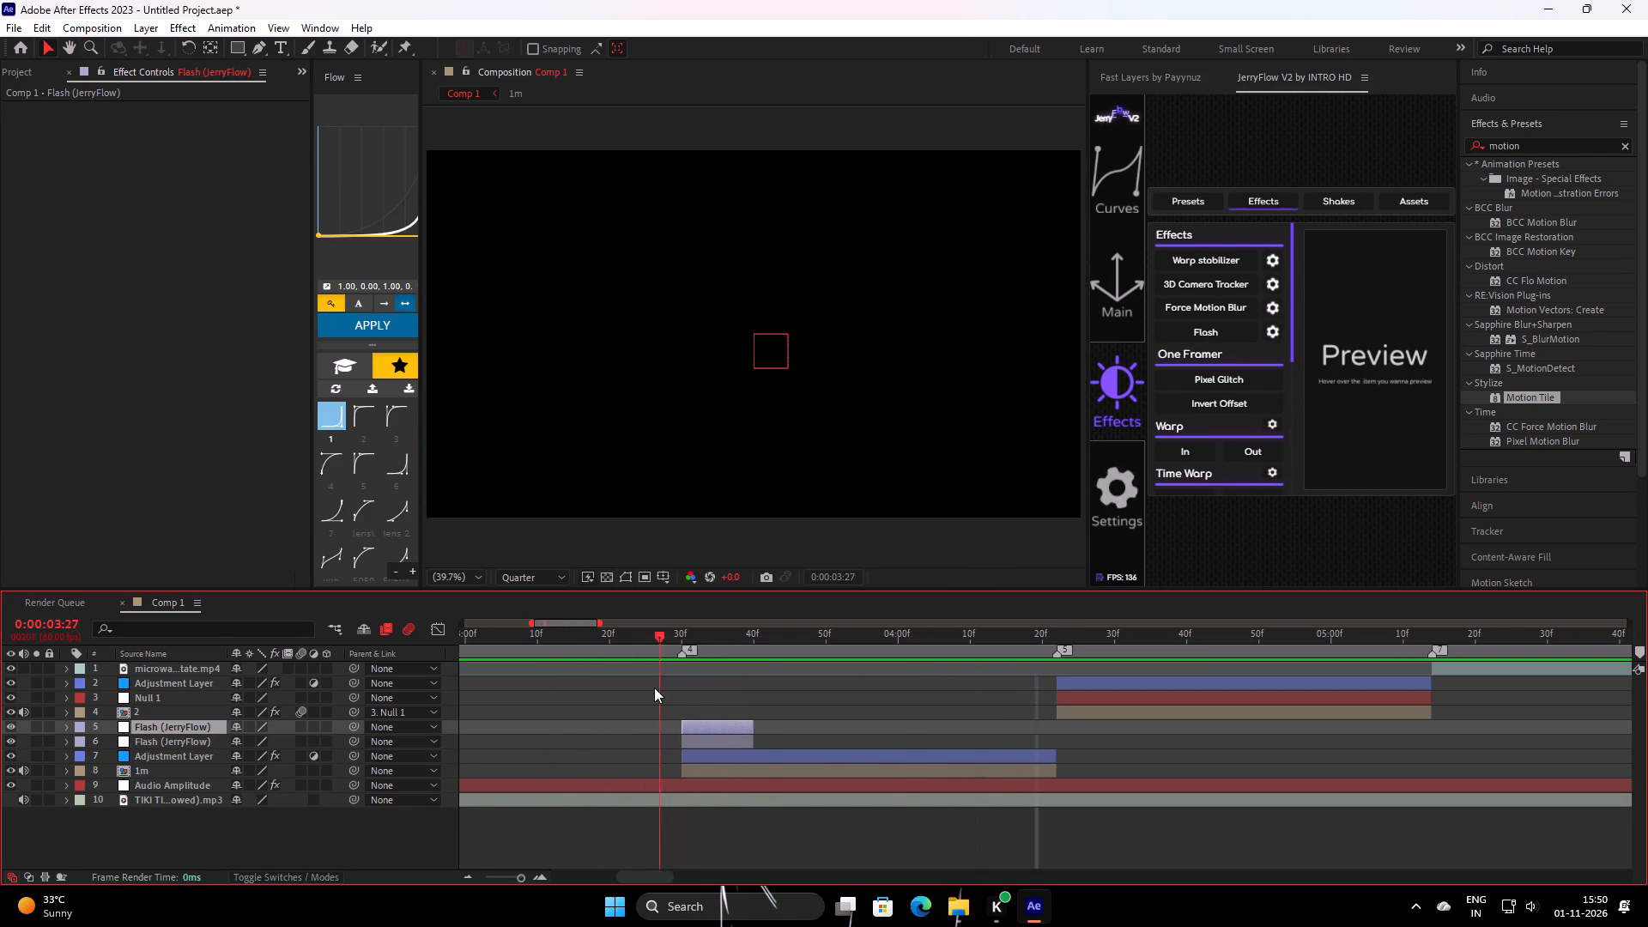
drag(654, 688, 705, 674)
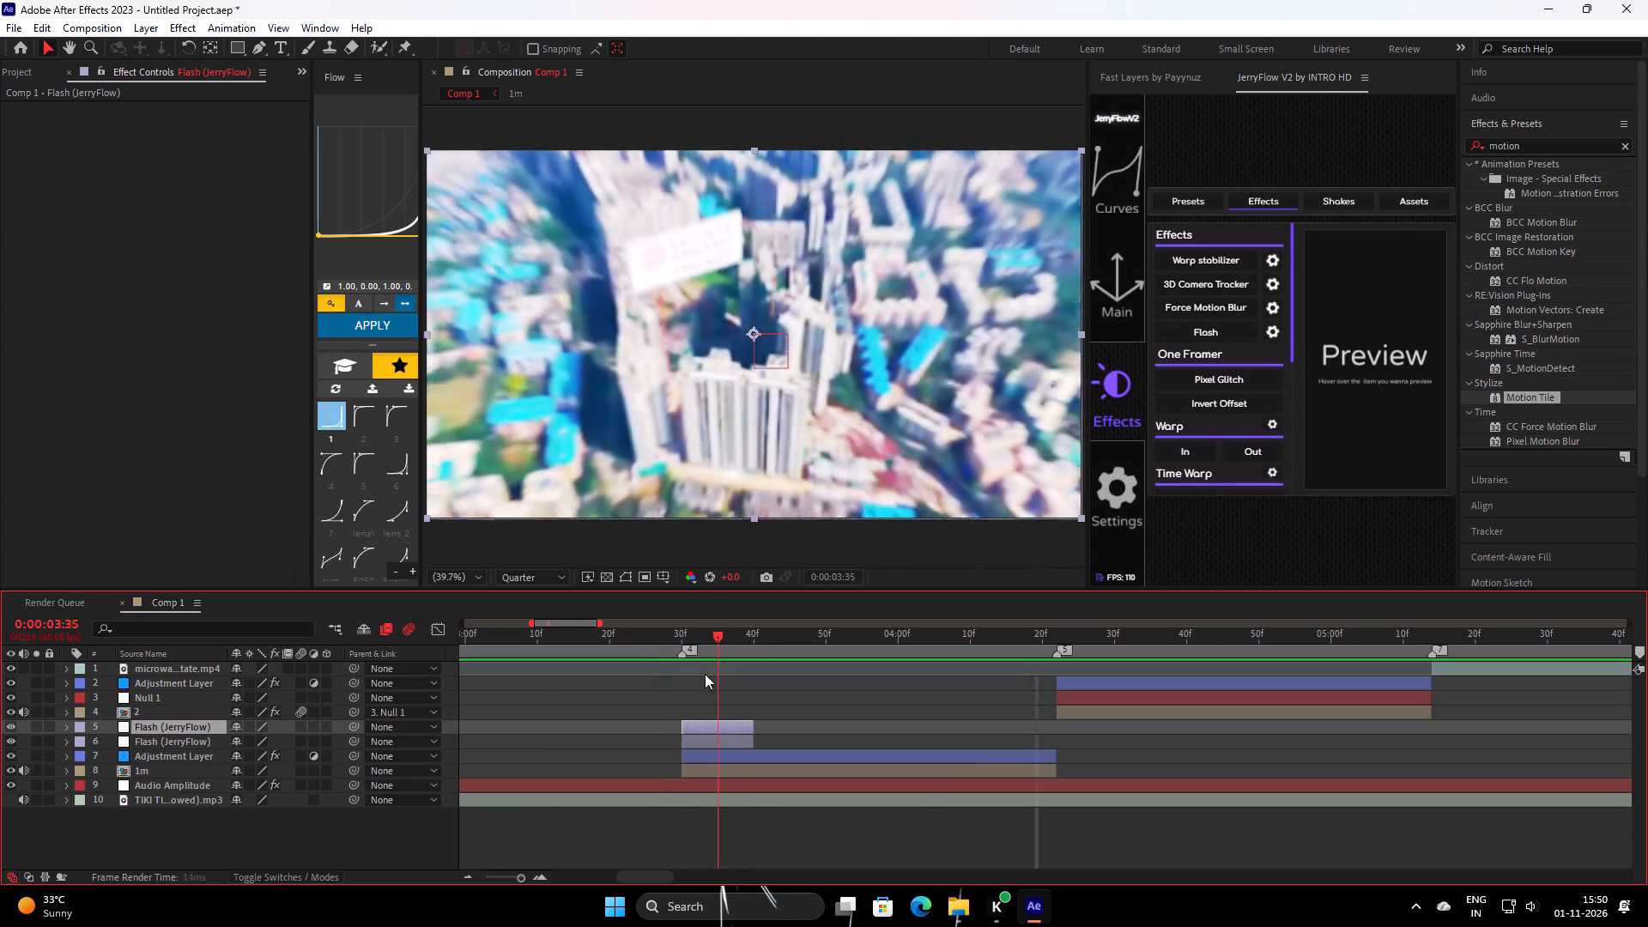
drag(705, 674, 678, 687)
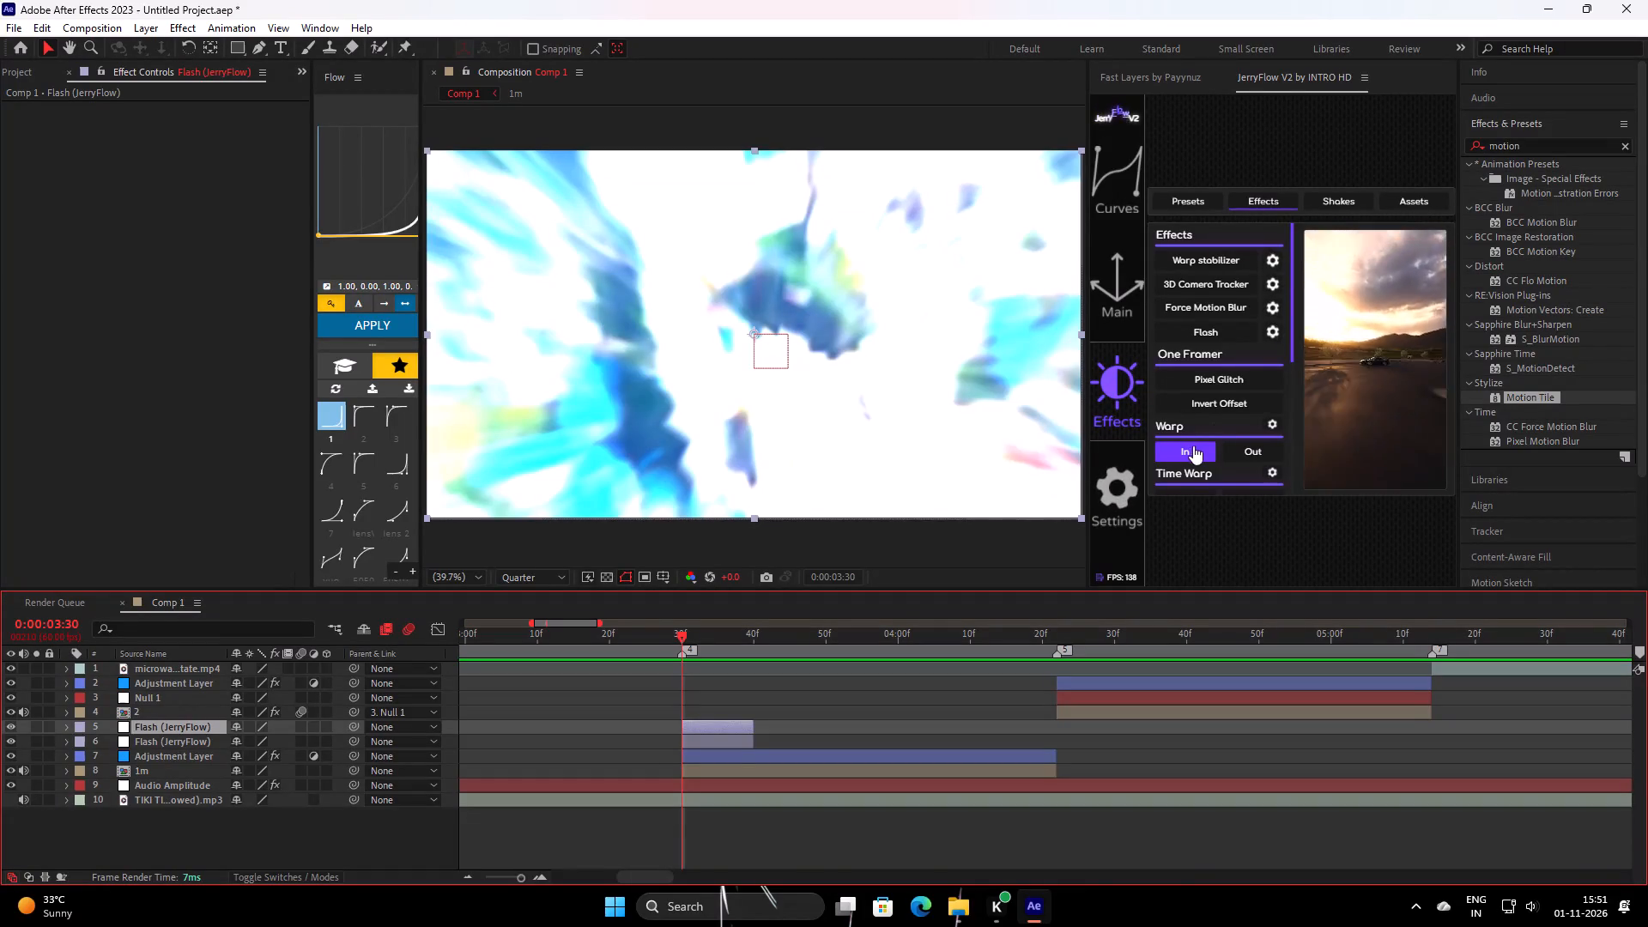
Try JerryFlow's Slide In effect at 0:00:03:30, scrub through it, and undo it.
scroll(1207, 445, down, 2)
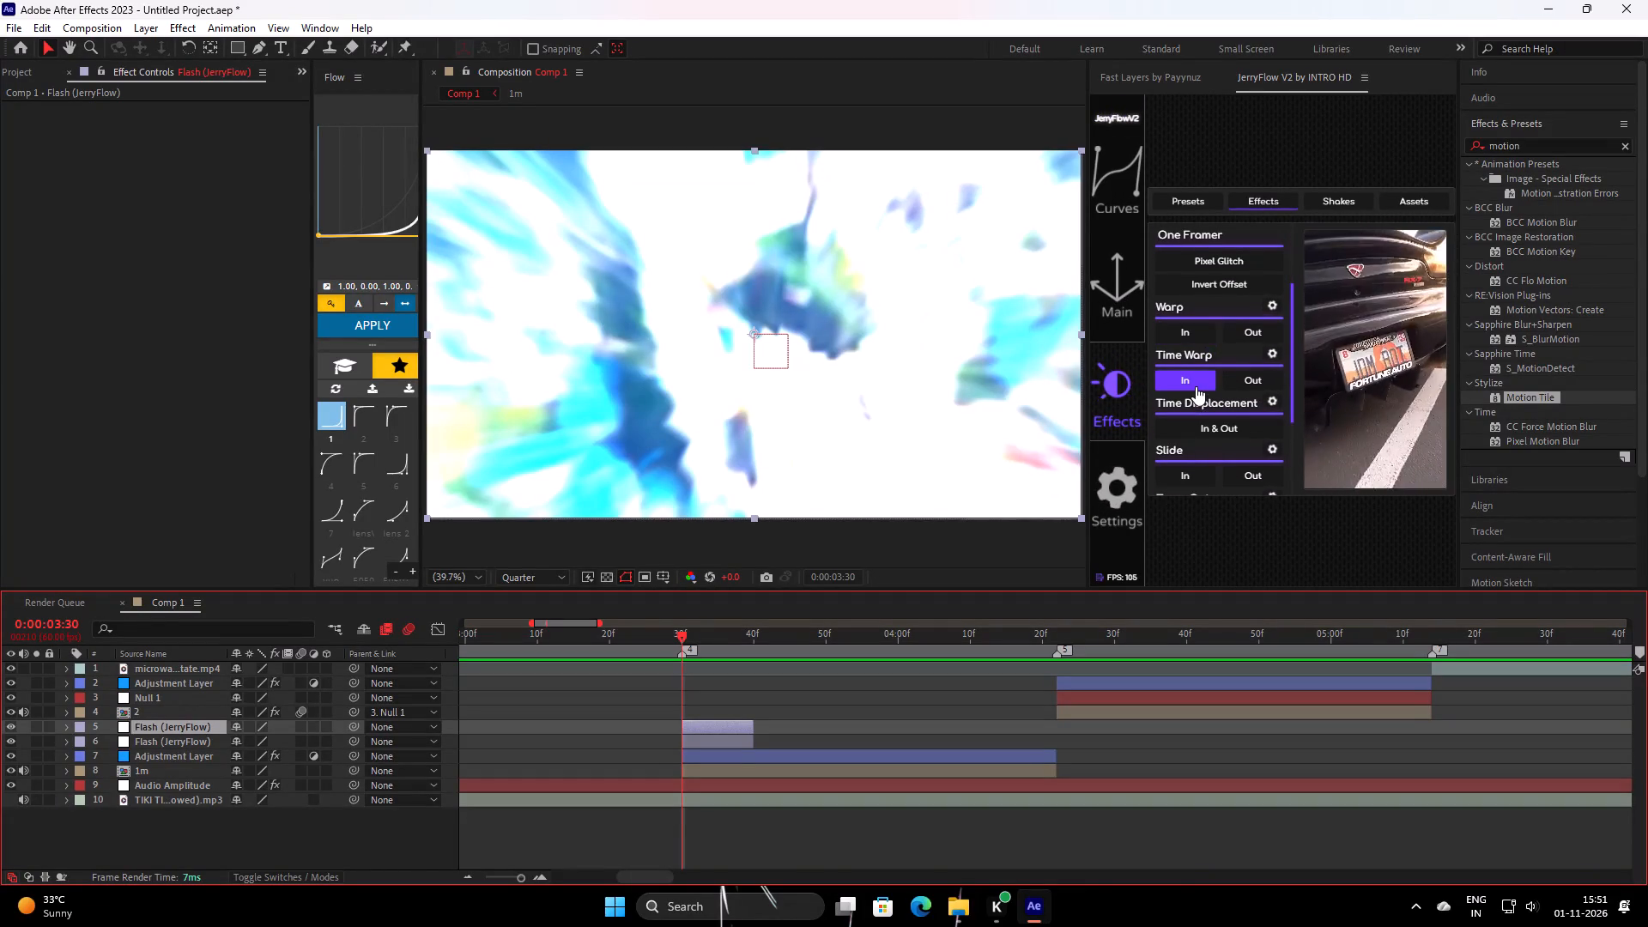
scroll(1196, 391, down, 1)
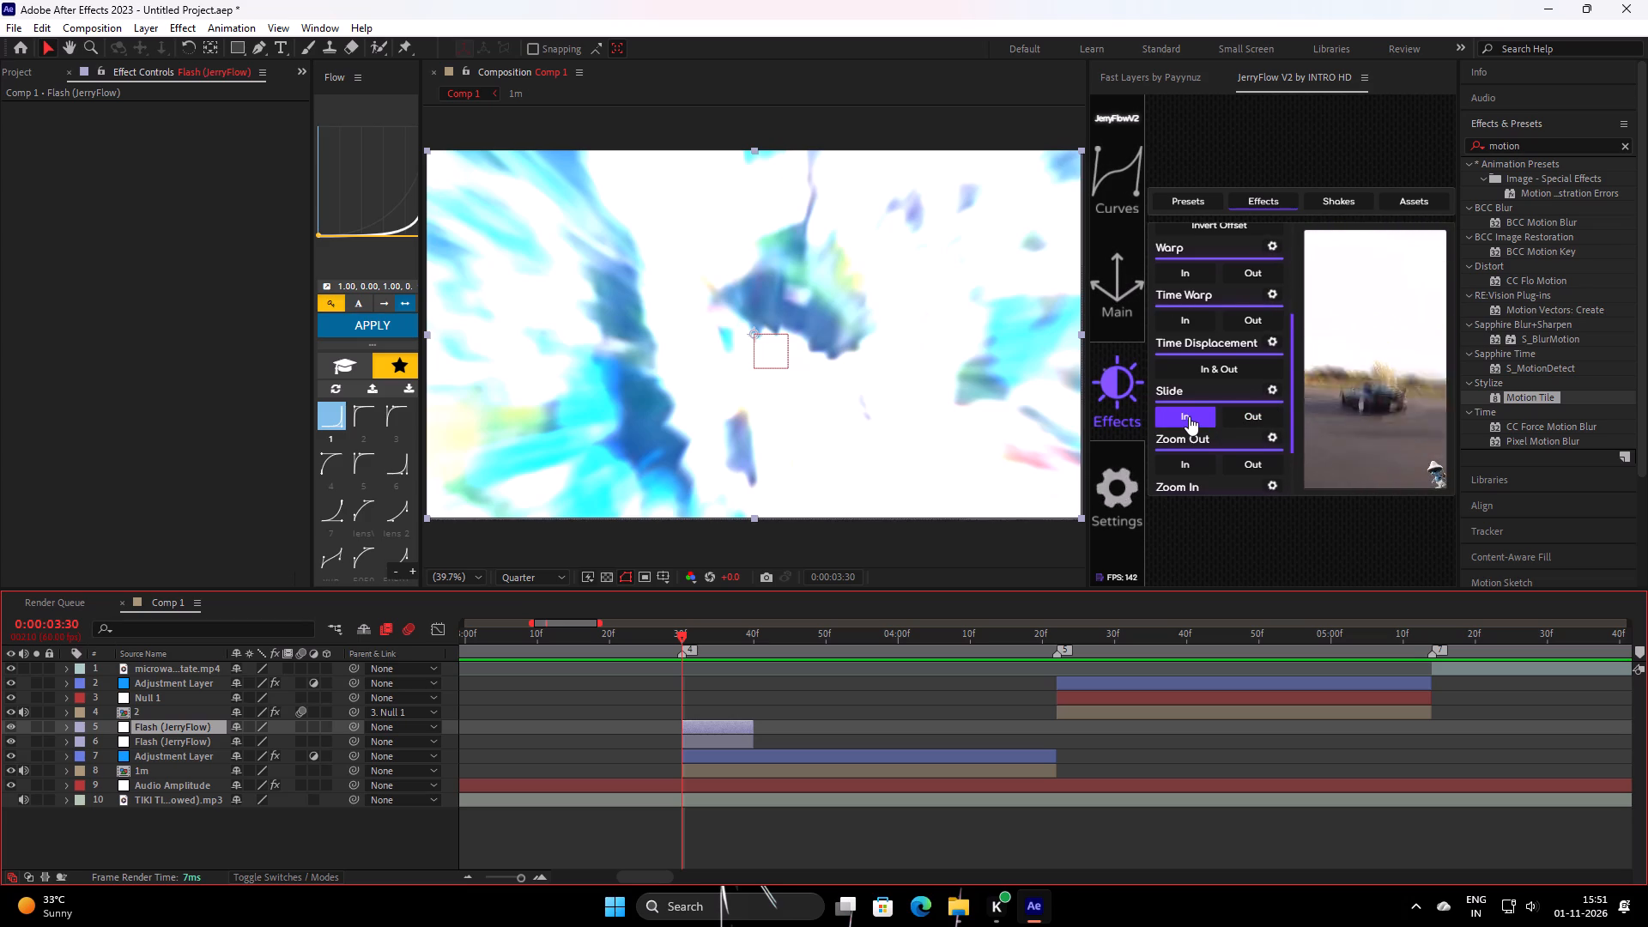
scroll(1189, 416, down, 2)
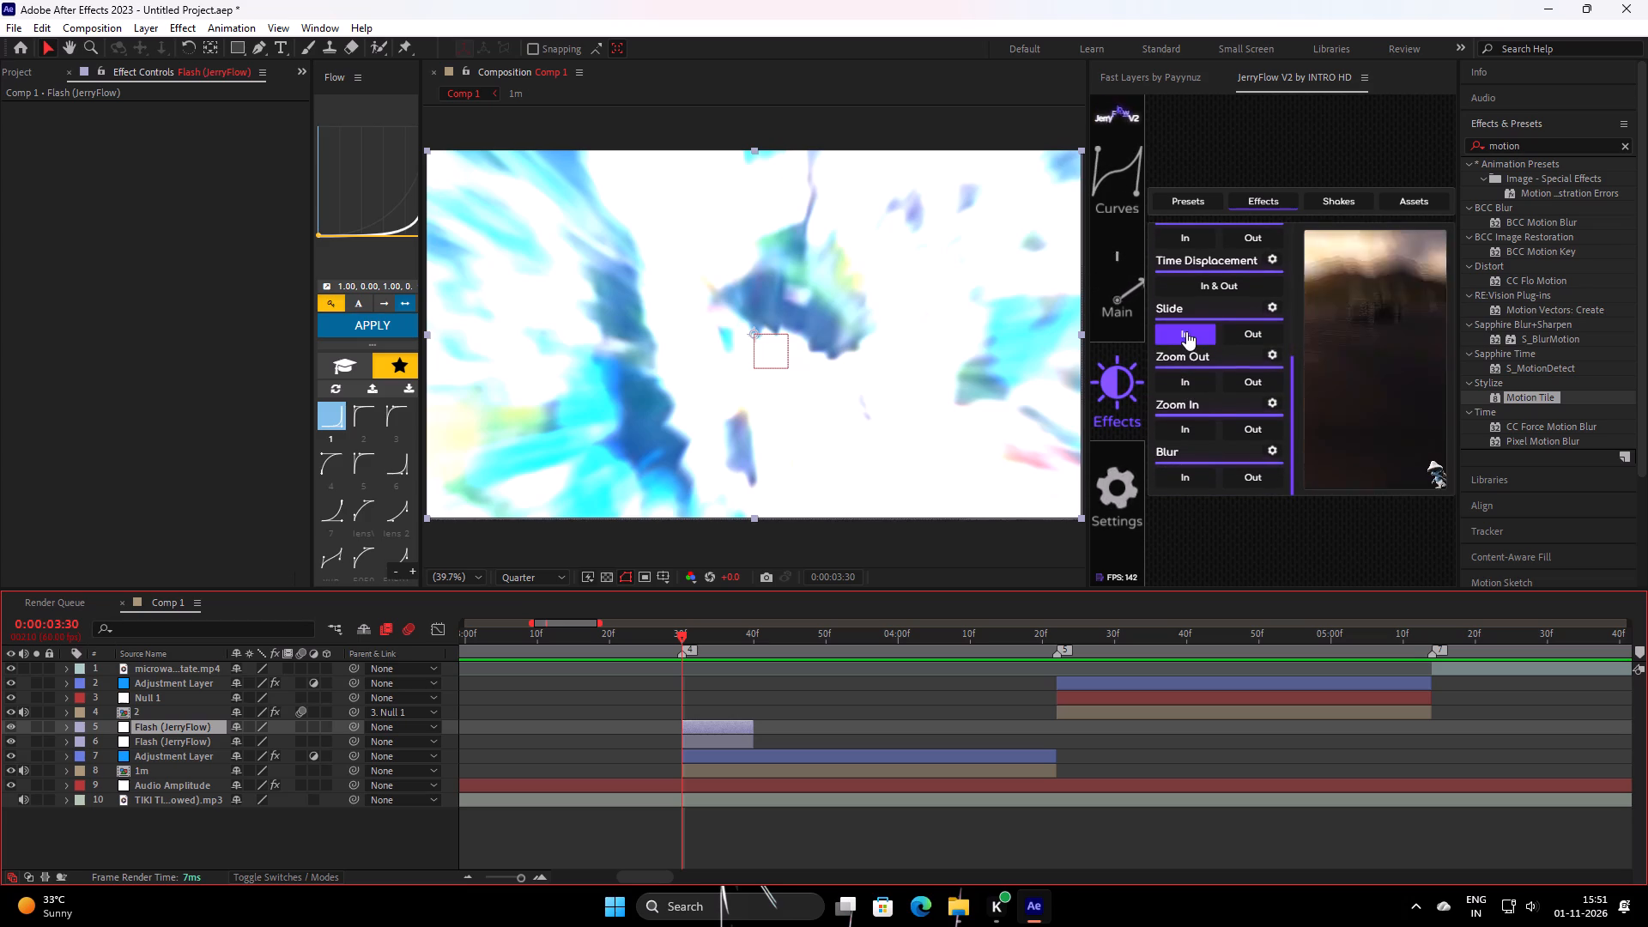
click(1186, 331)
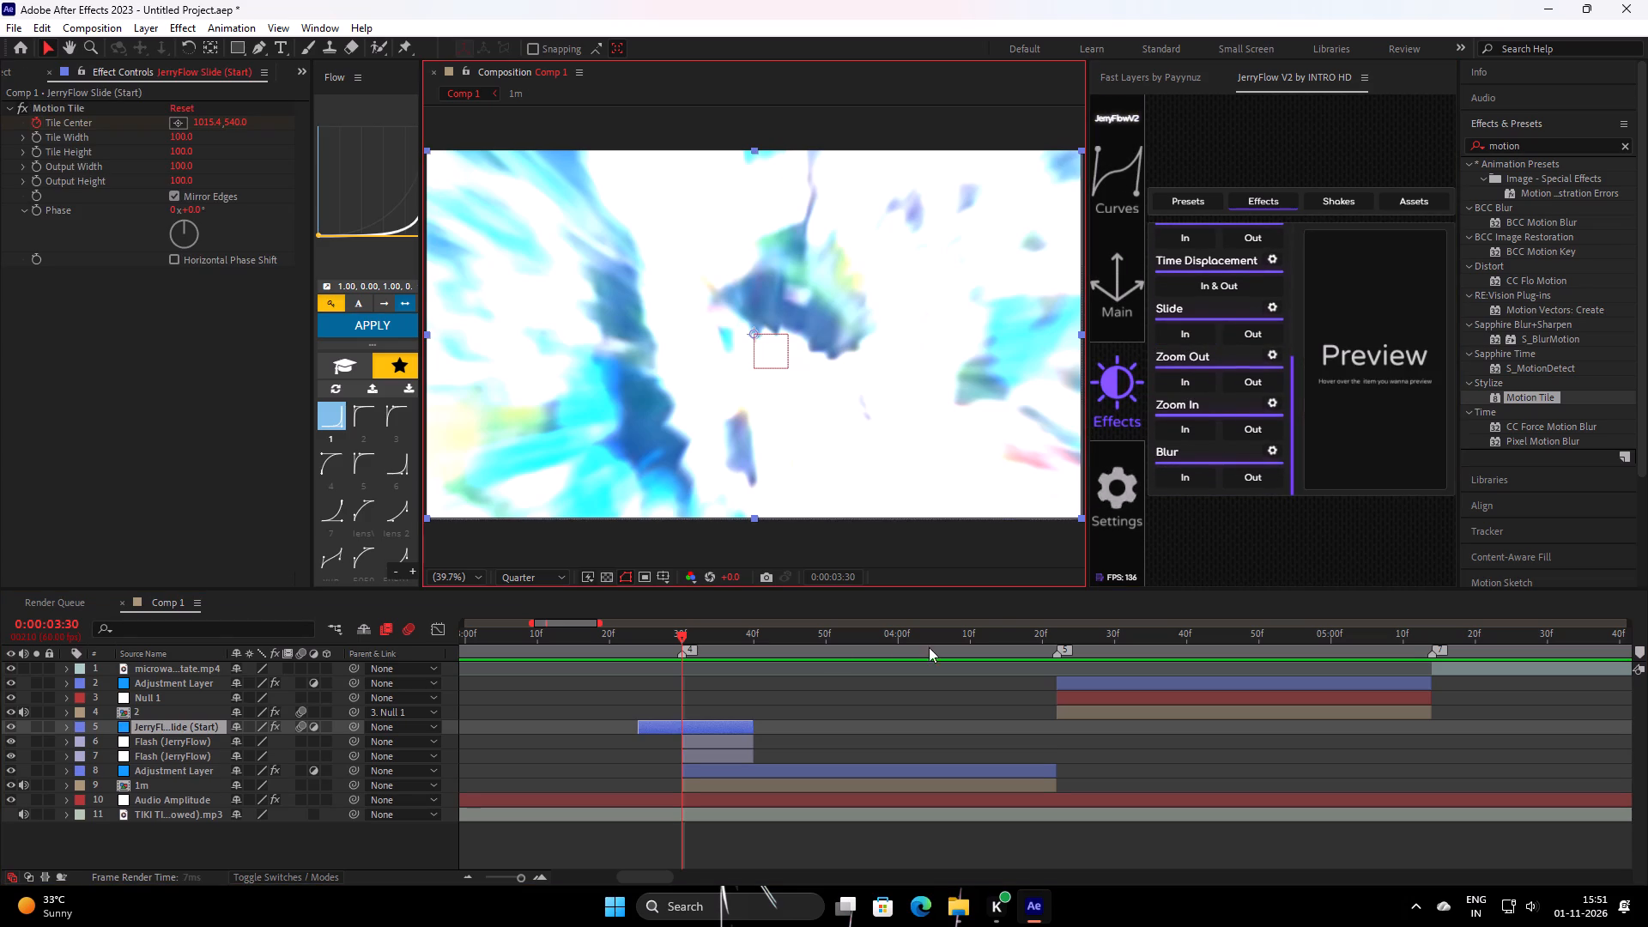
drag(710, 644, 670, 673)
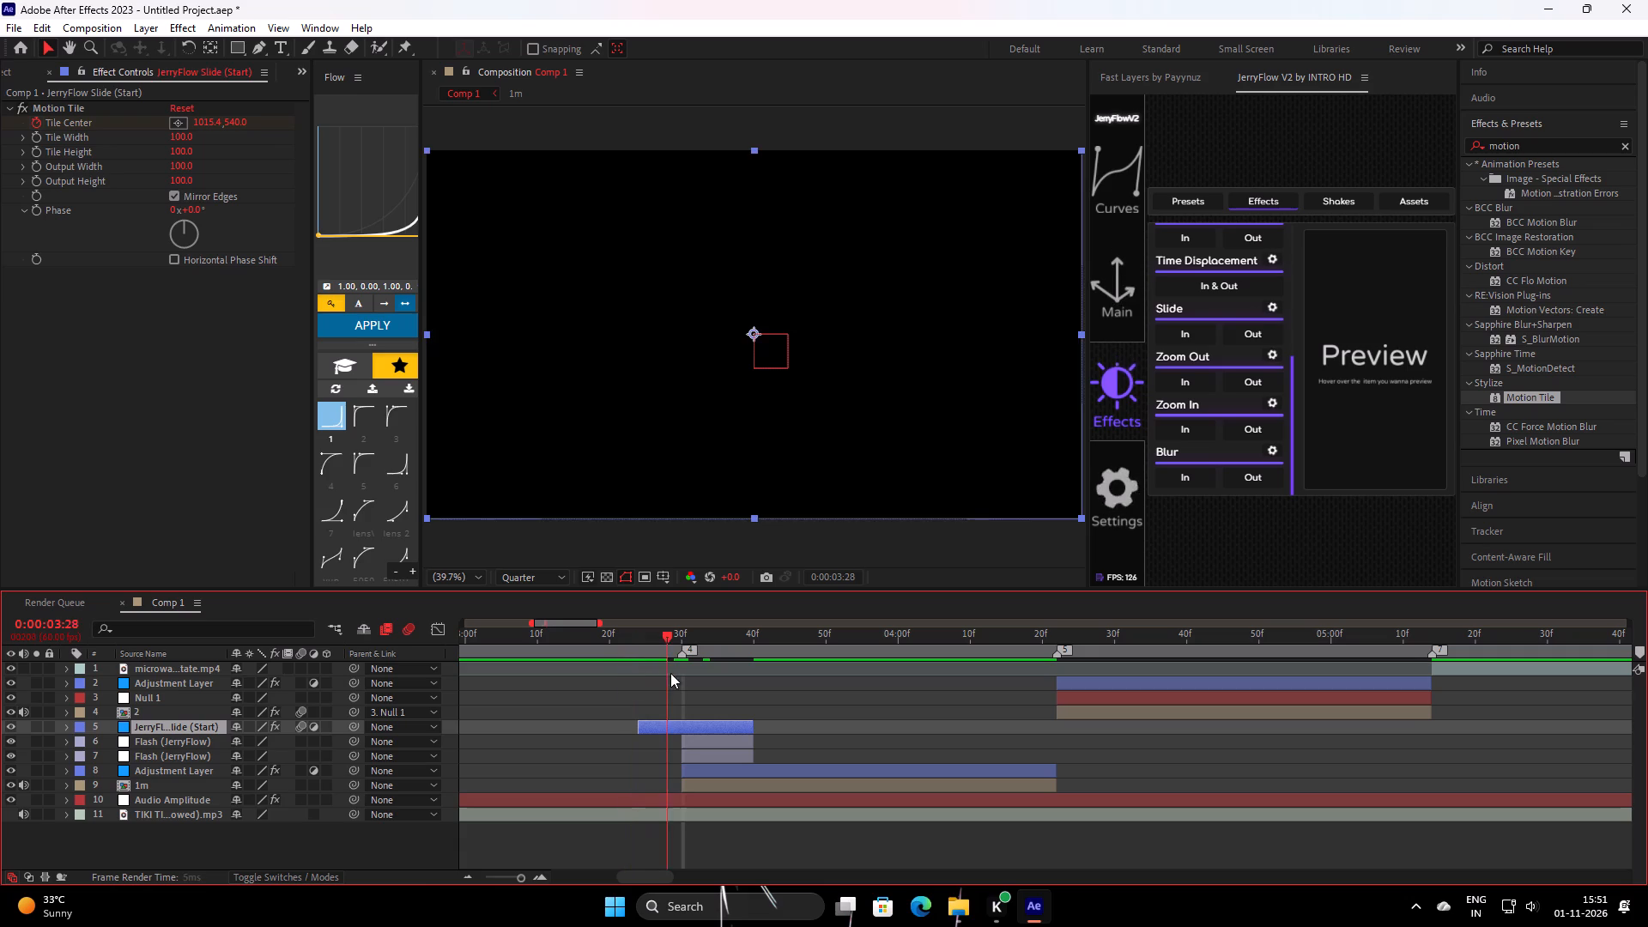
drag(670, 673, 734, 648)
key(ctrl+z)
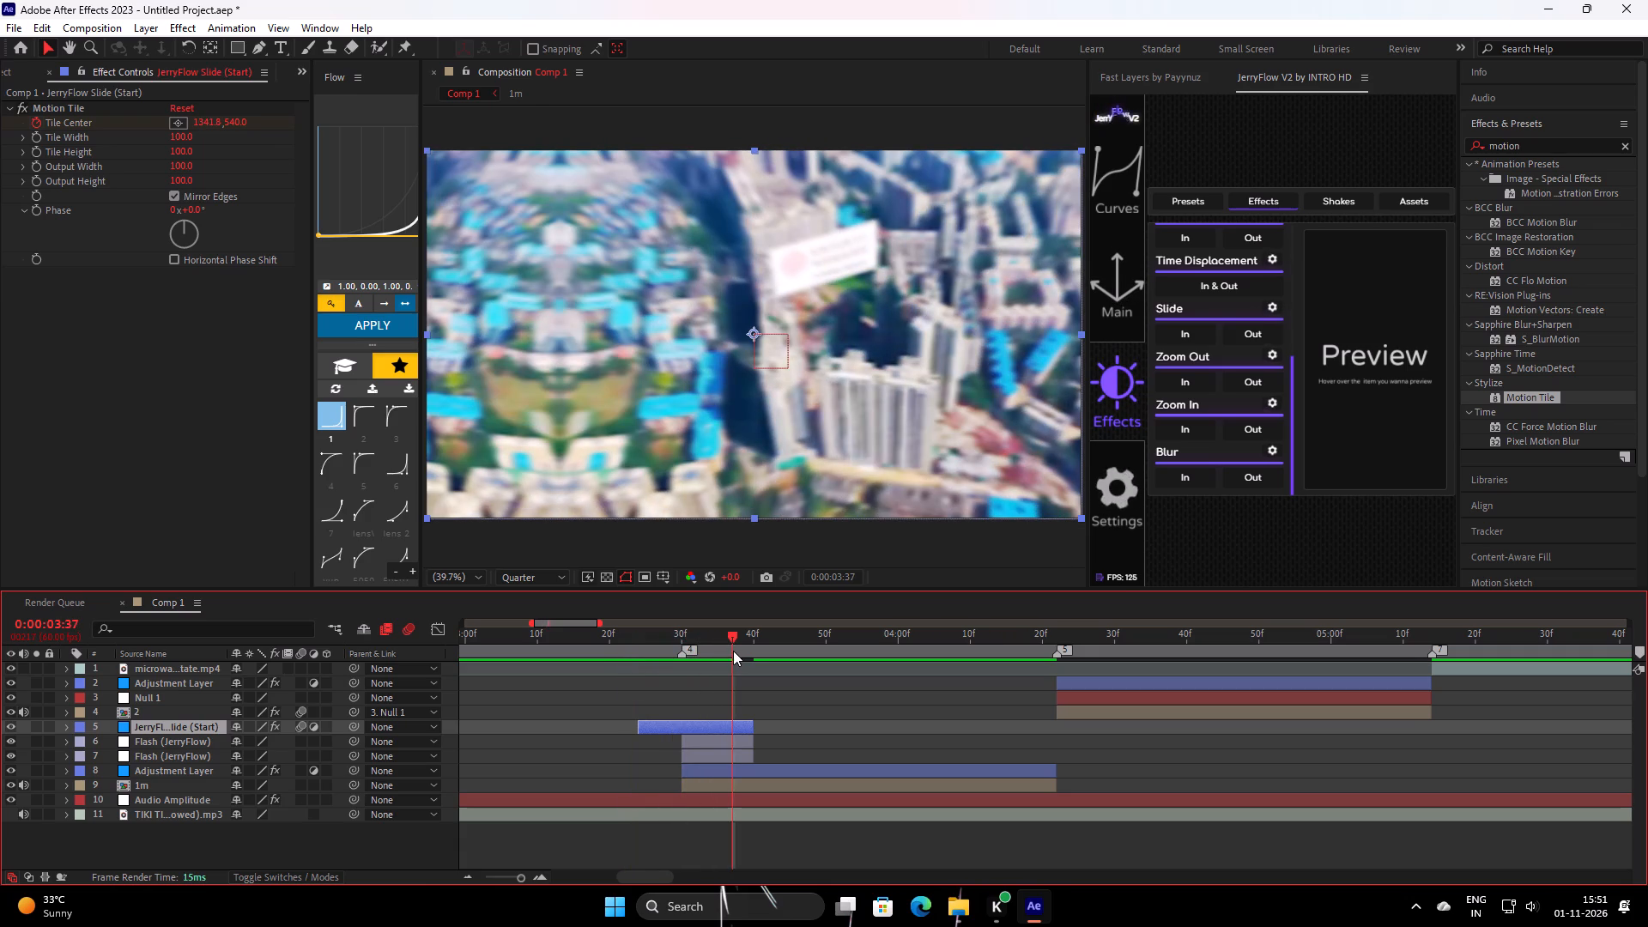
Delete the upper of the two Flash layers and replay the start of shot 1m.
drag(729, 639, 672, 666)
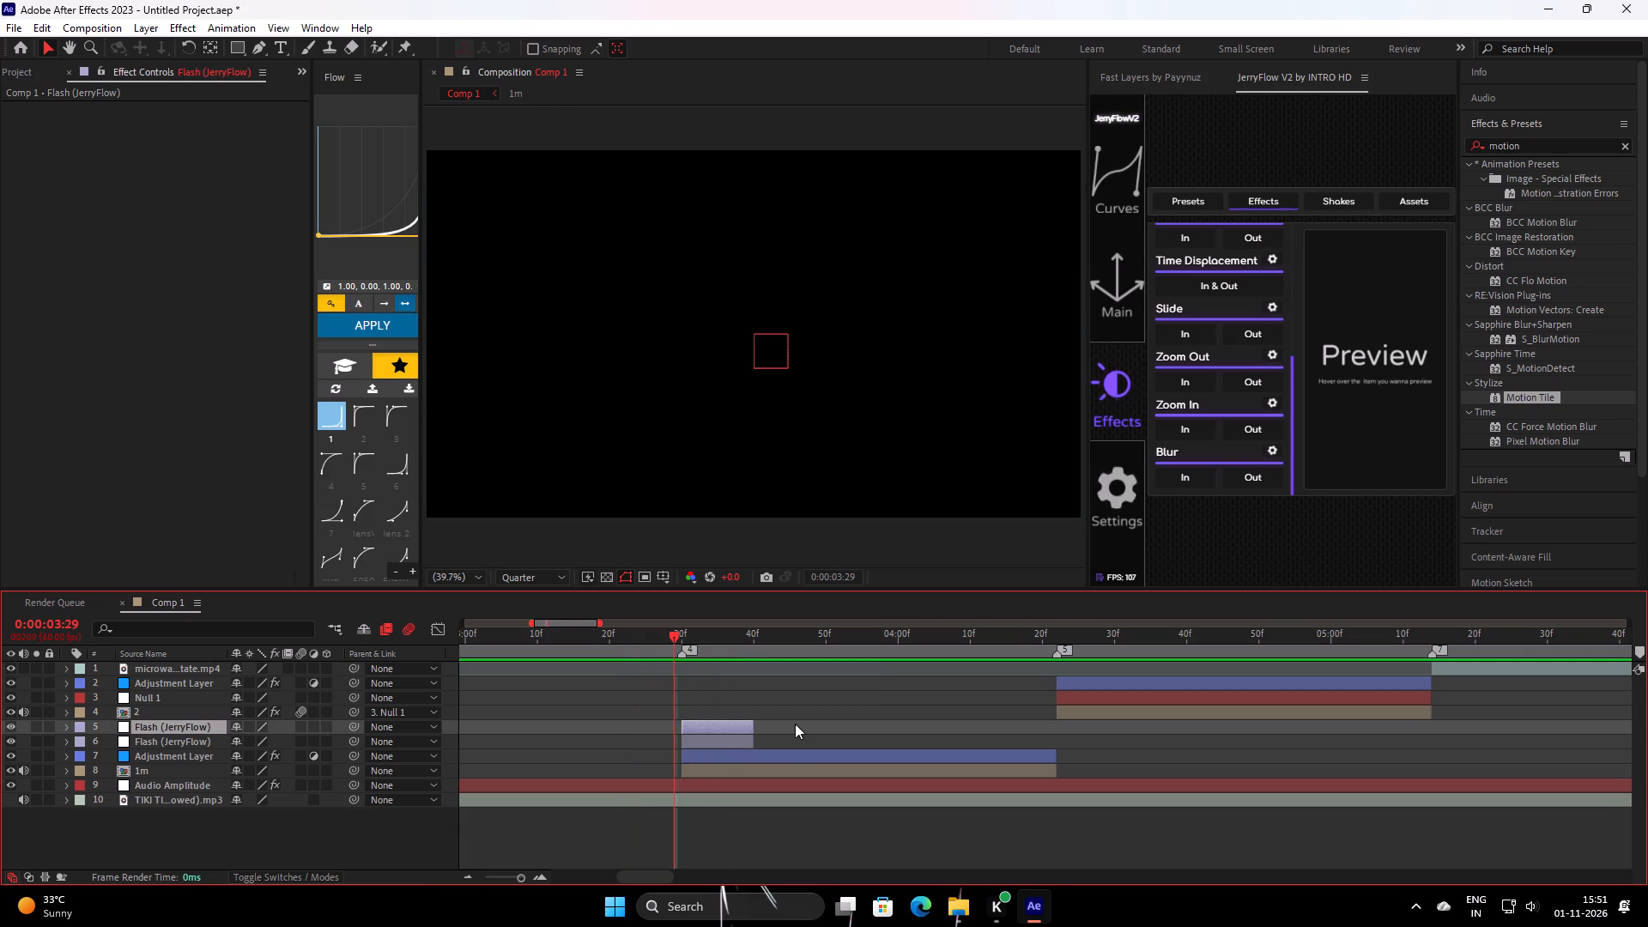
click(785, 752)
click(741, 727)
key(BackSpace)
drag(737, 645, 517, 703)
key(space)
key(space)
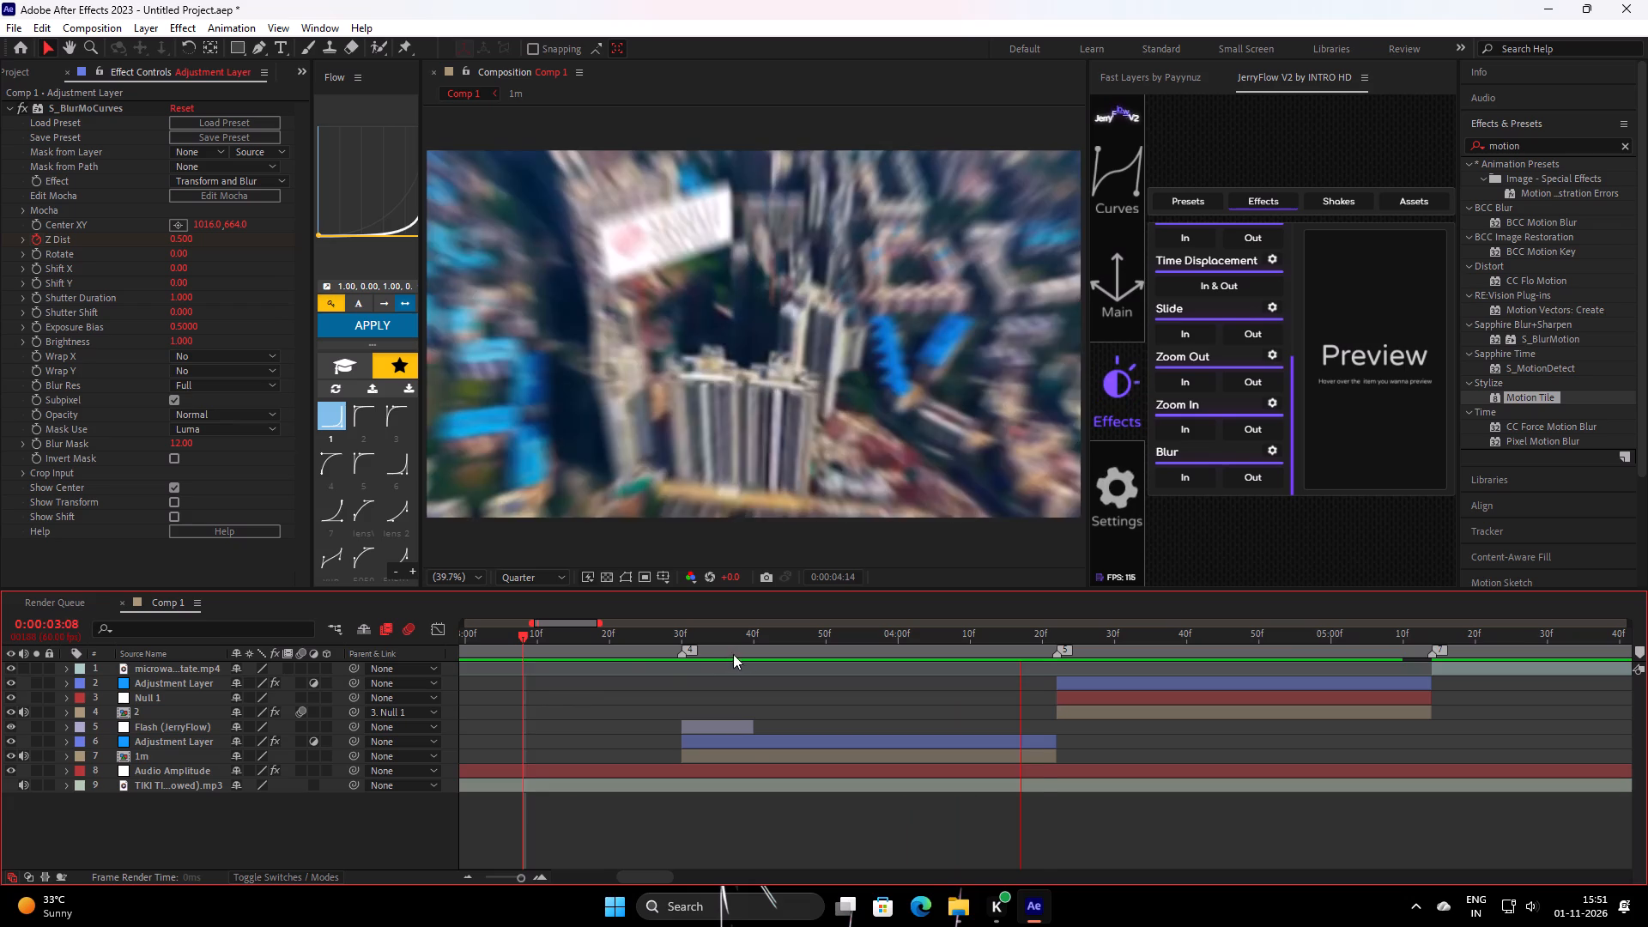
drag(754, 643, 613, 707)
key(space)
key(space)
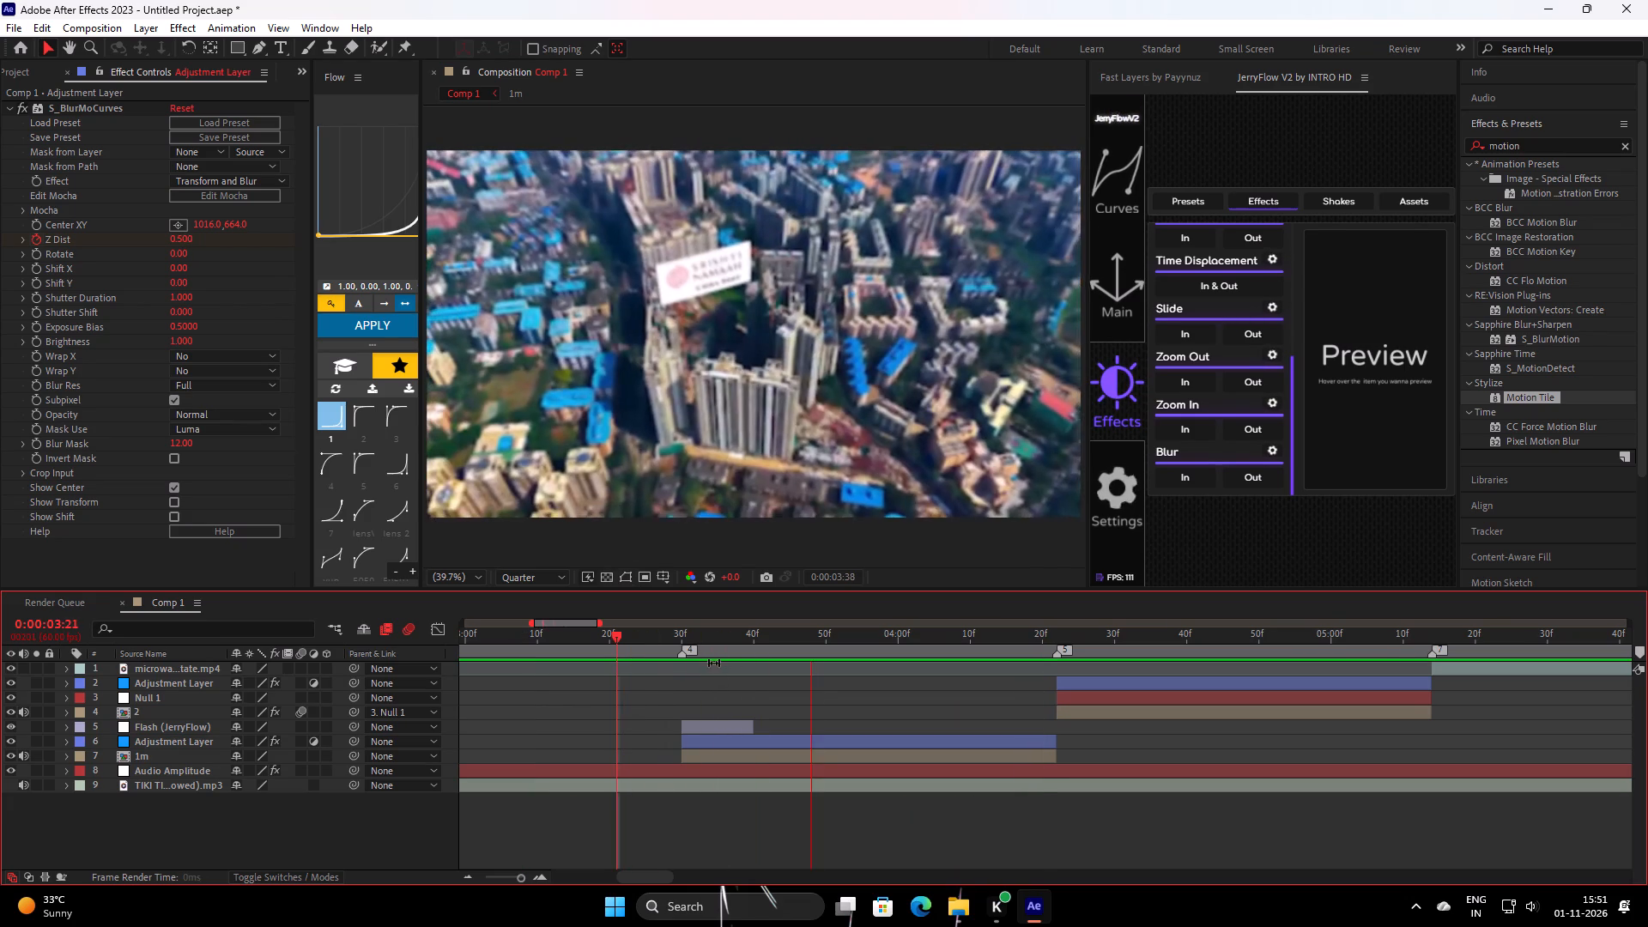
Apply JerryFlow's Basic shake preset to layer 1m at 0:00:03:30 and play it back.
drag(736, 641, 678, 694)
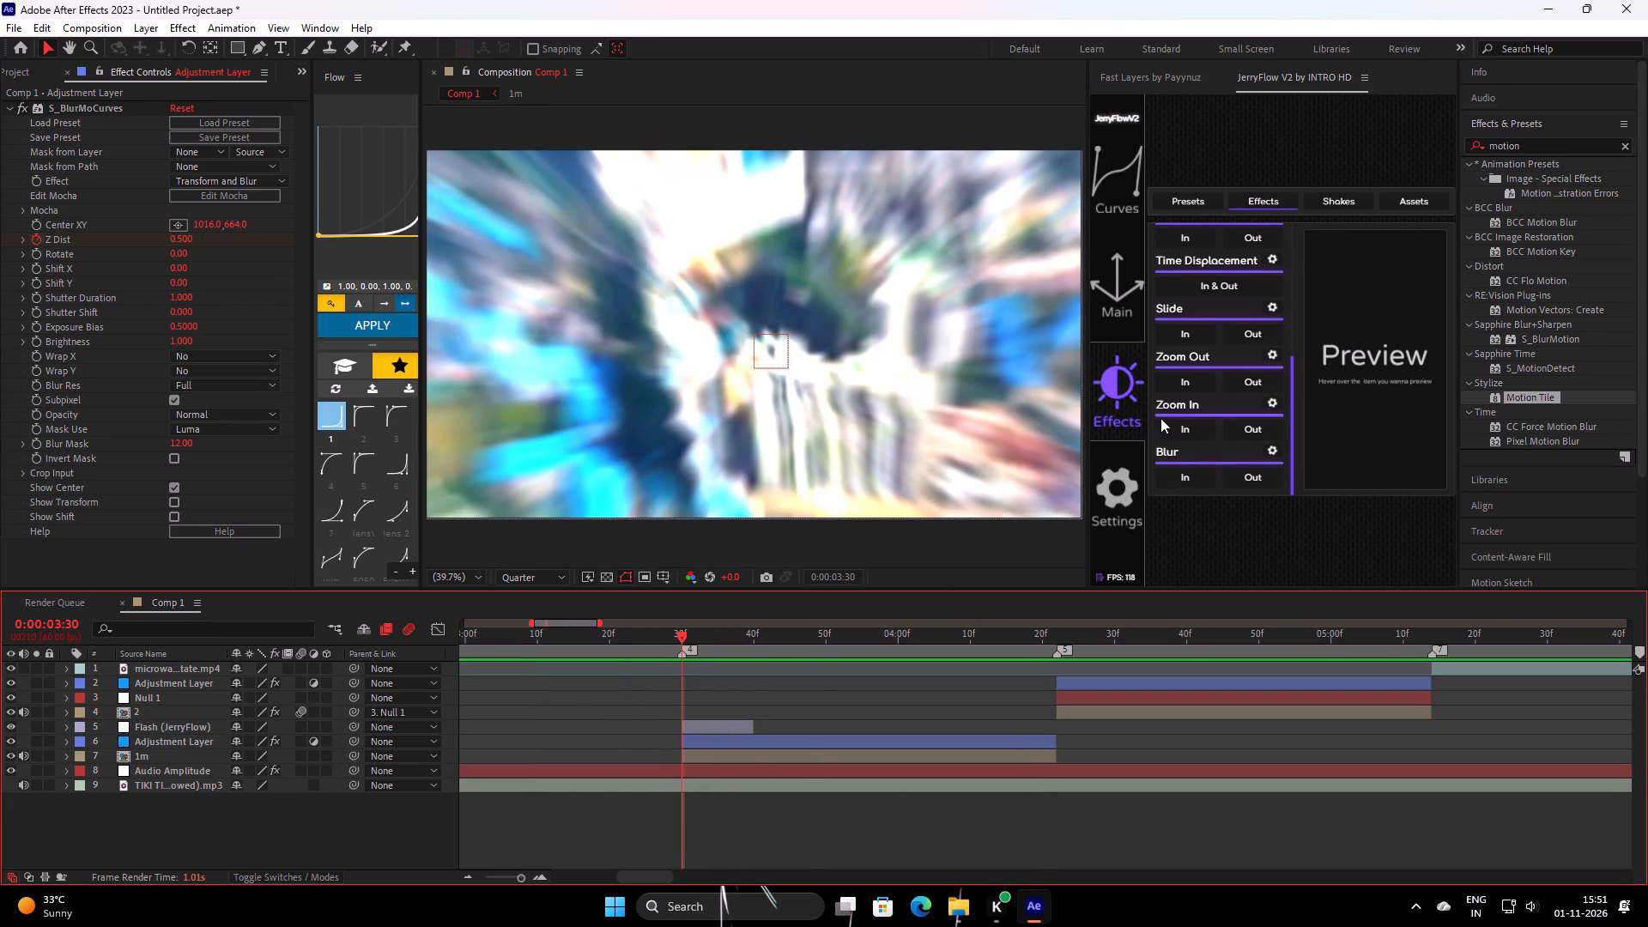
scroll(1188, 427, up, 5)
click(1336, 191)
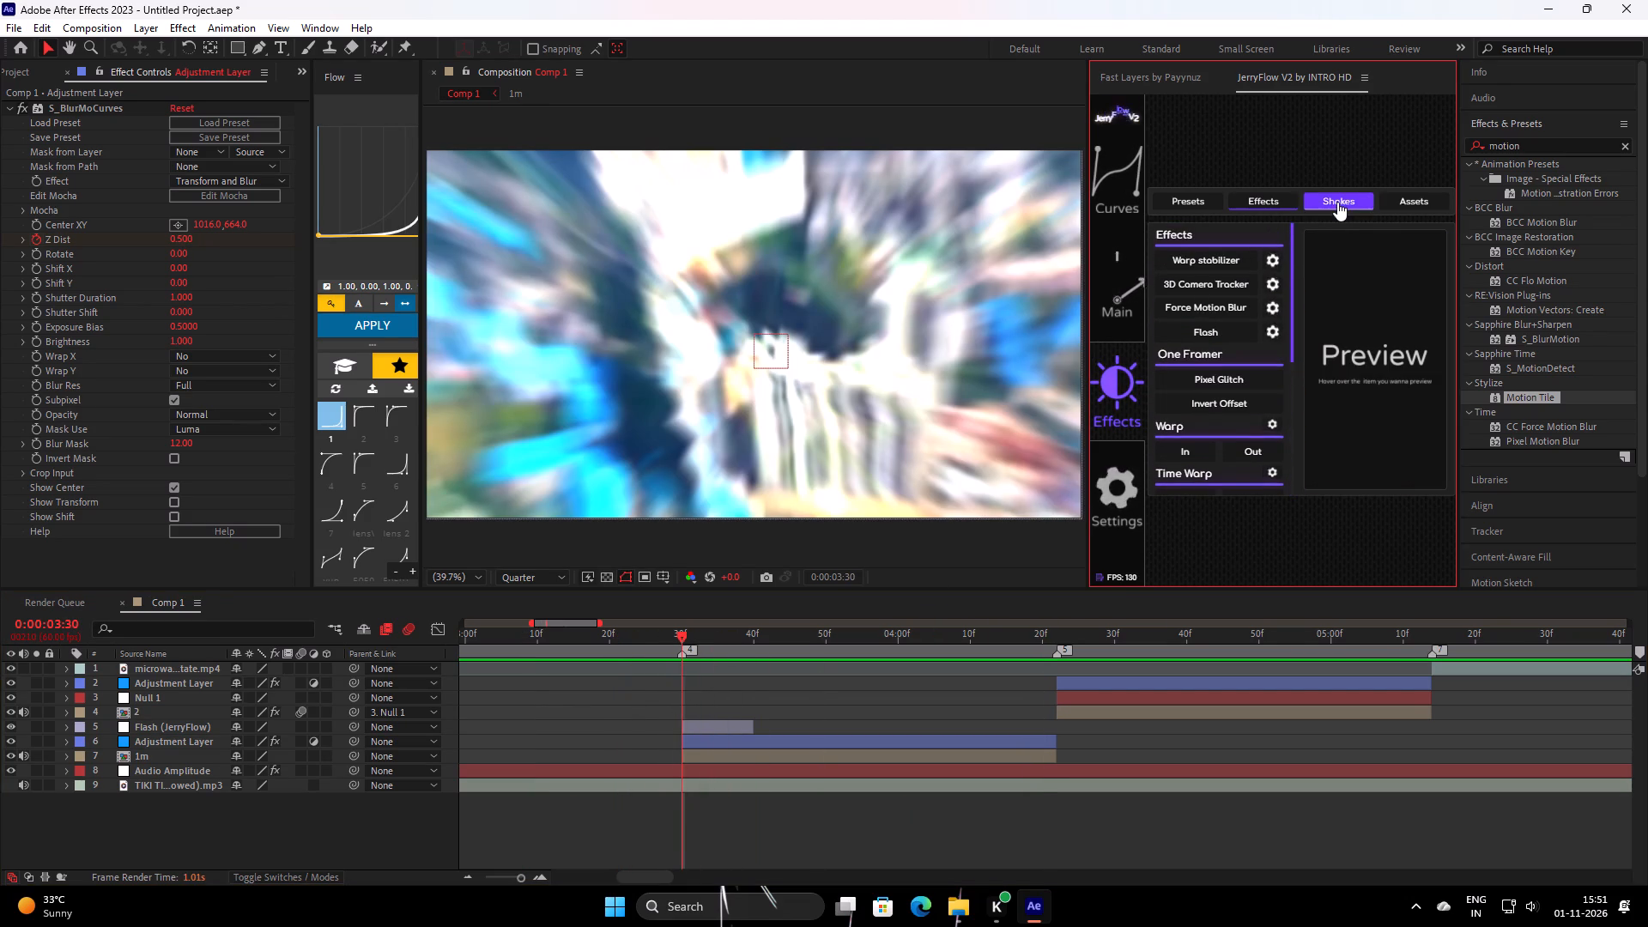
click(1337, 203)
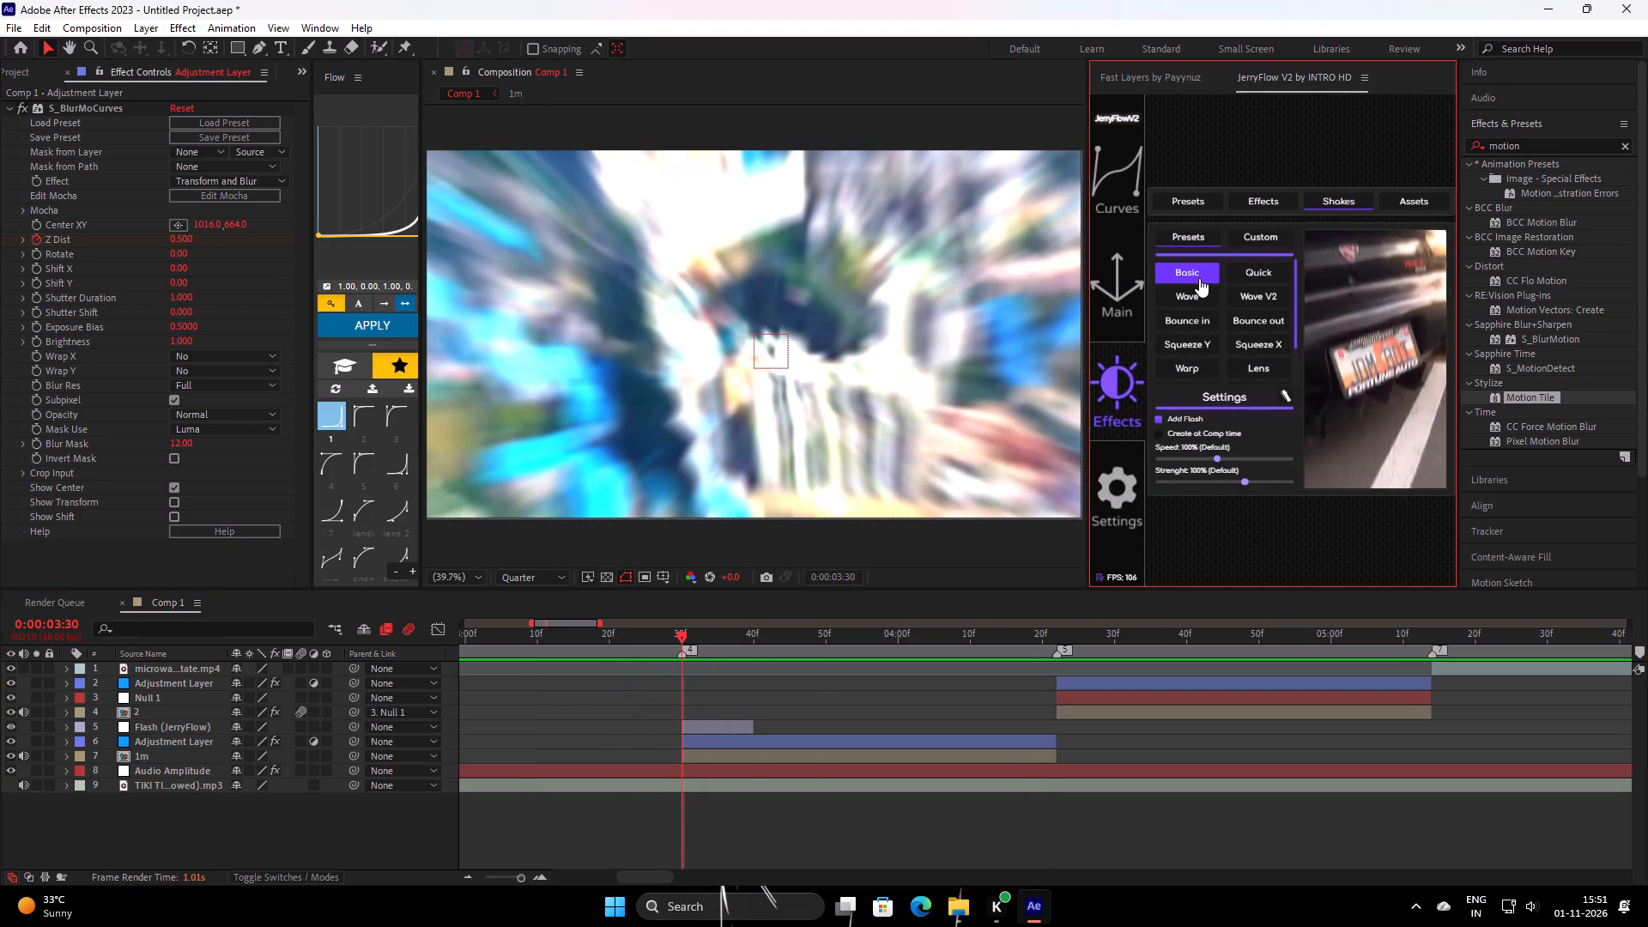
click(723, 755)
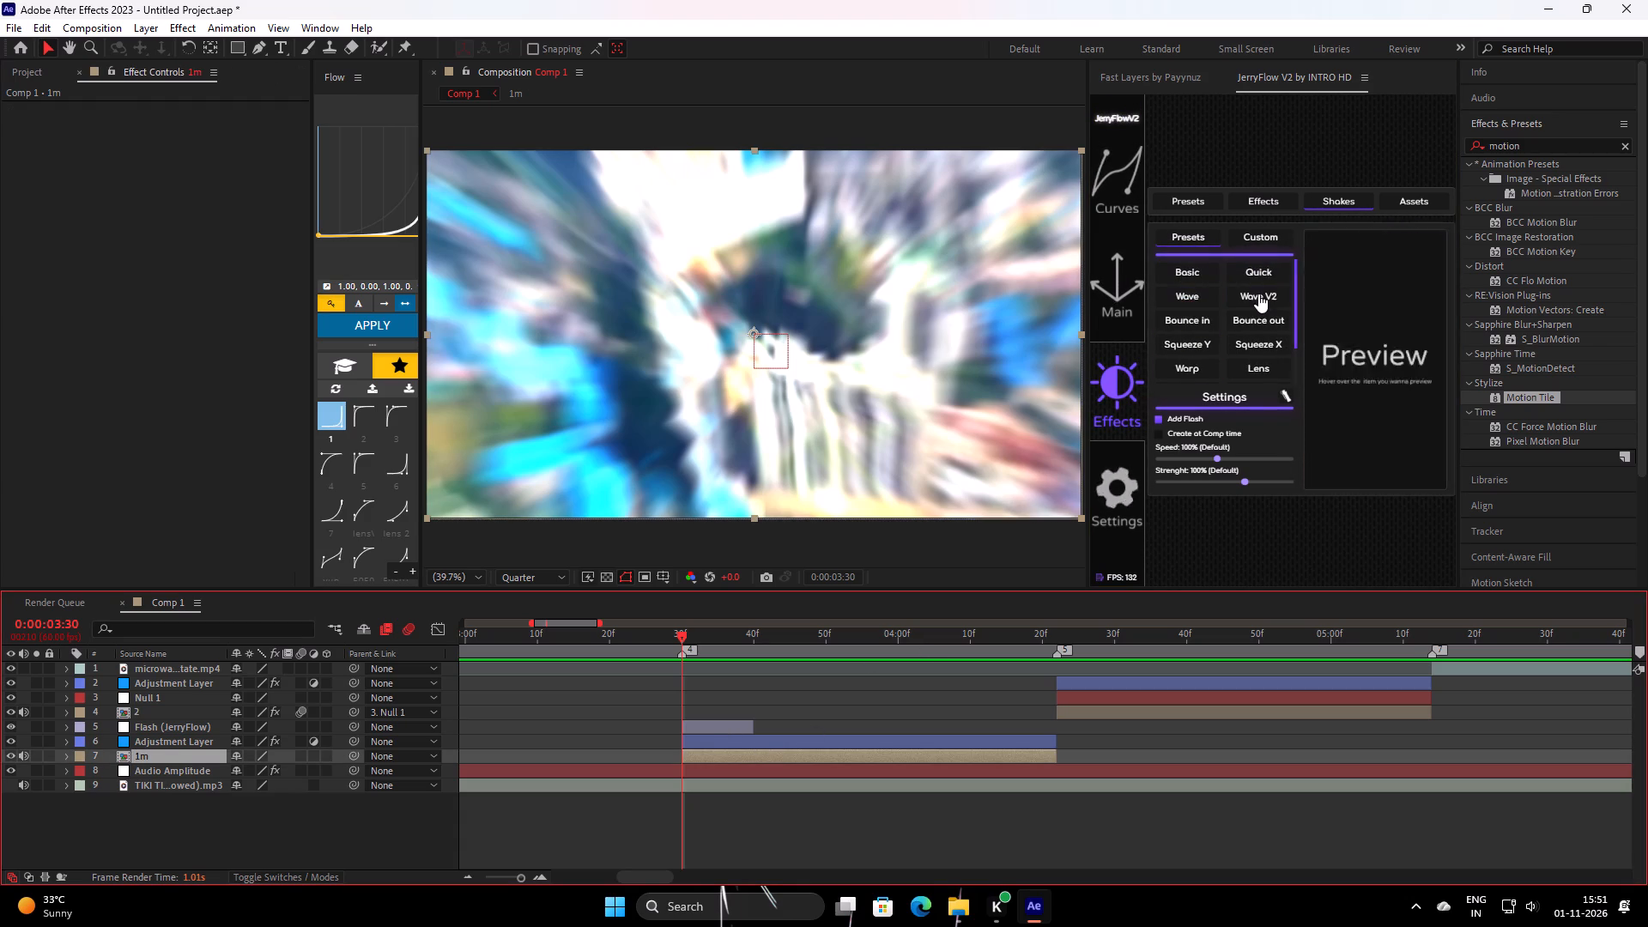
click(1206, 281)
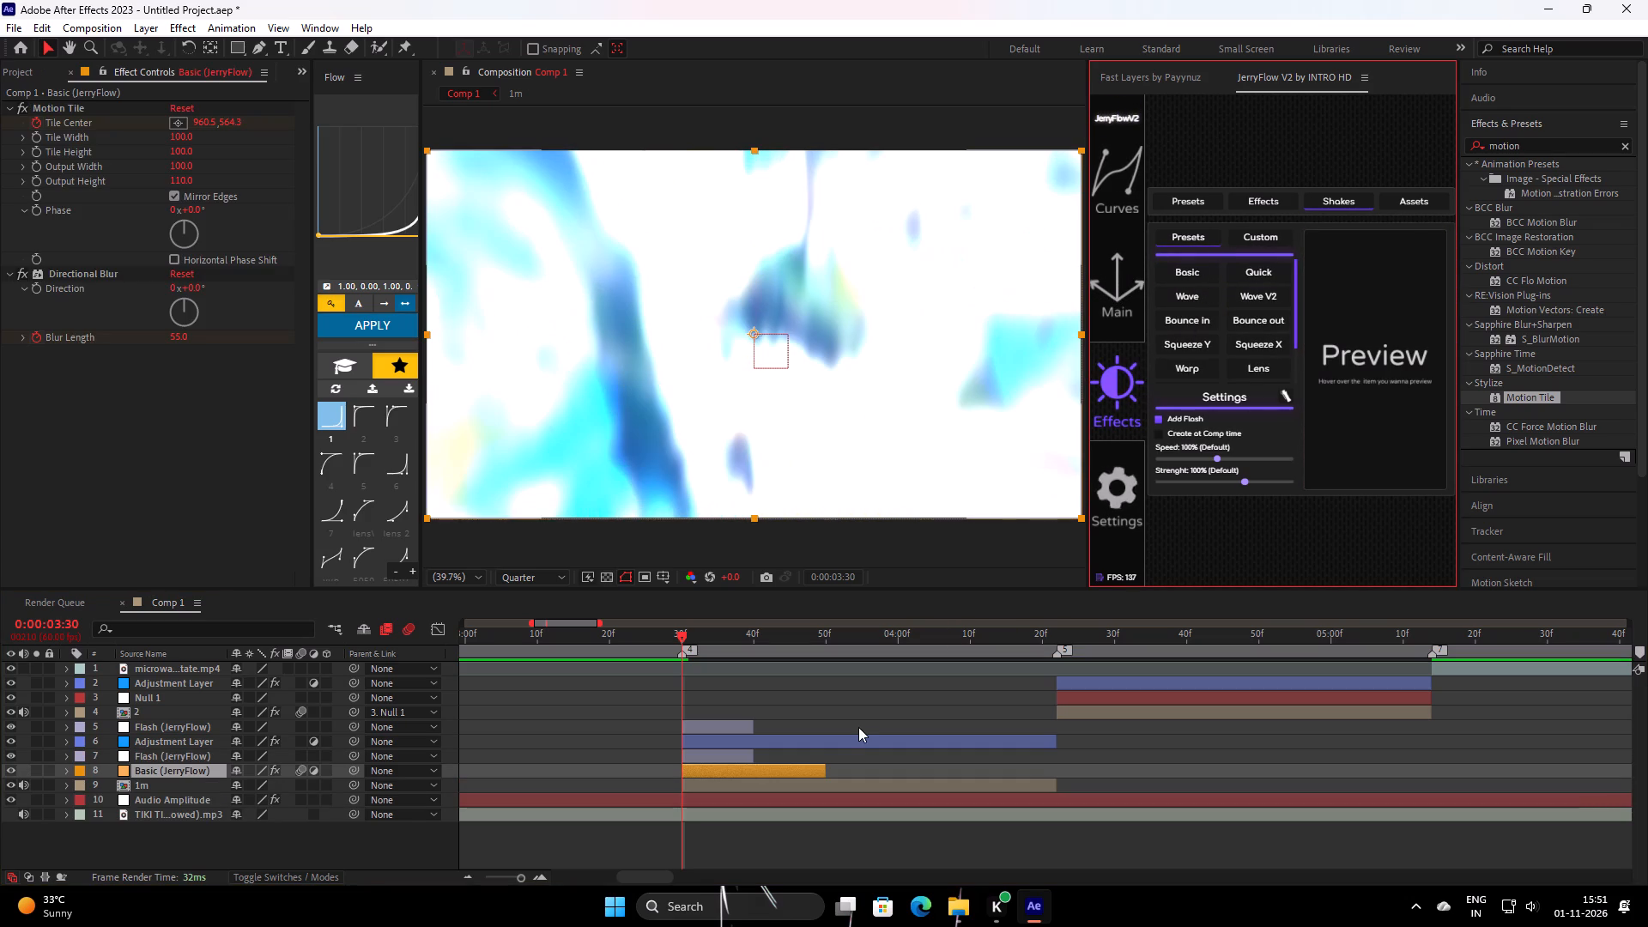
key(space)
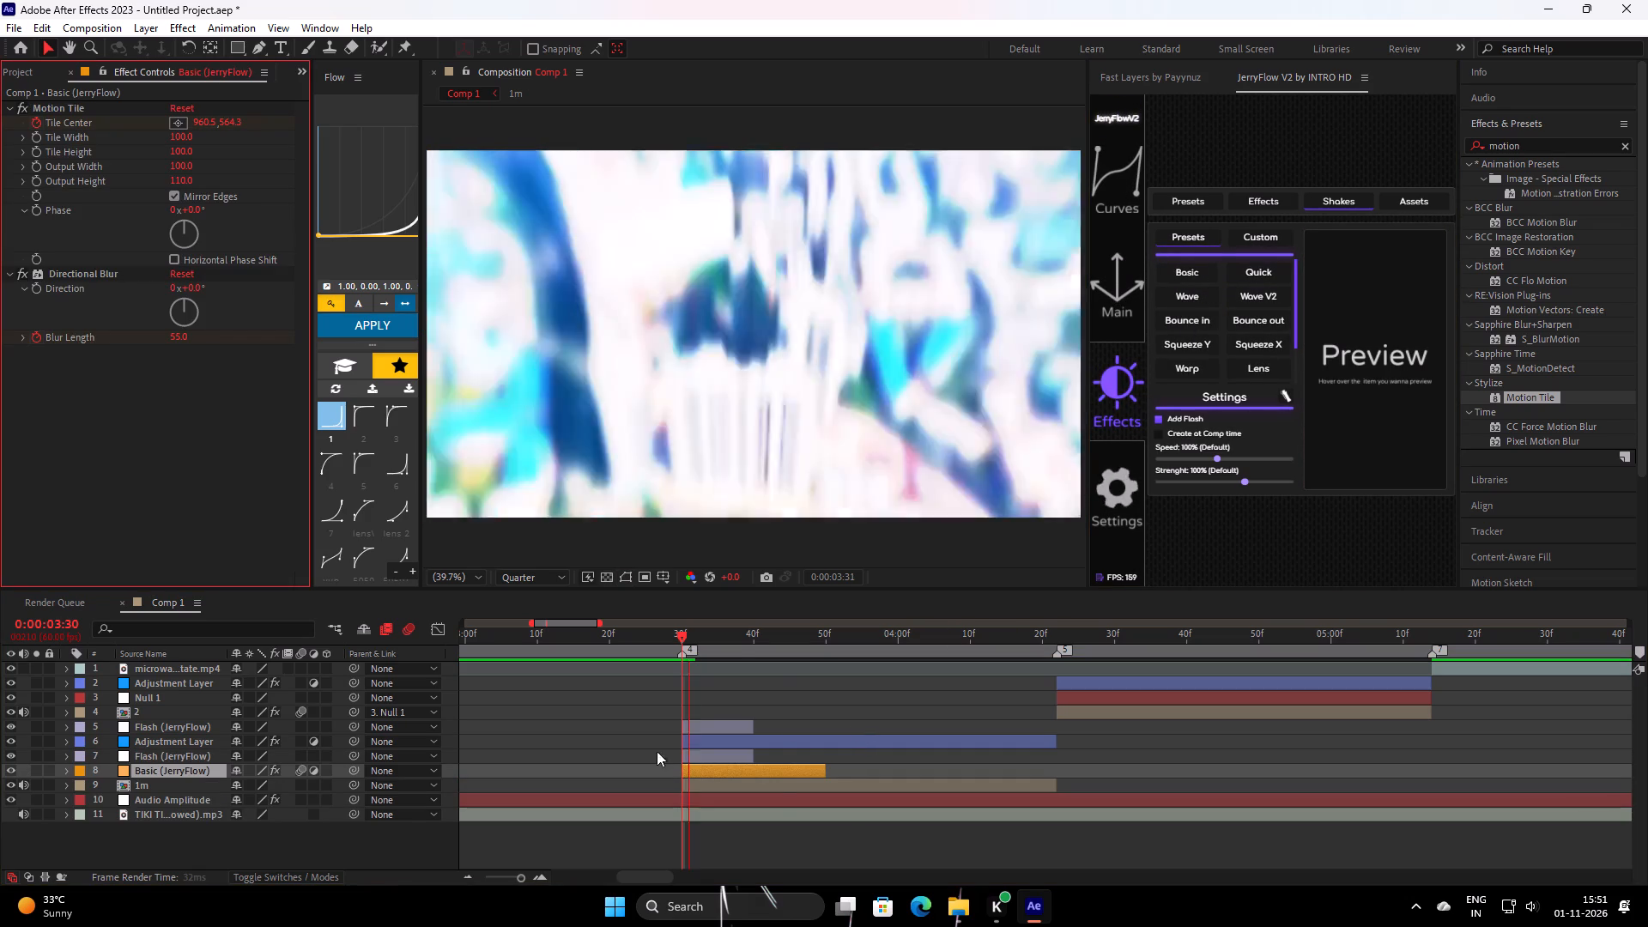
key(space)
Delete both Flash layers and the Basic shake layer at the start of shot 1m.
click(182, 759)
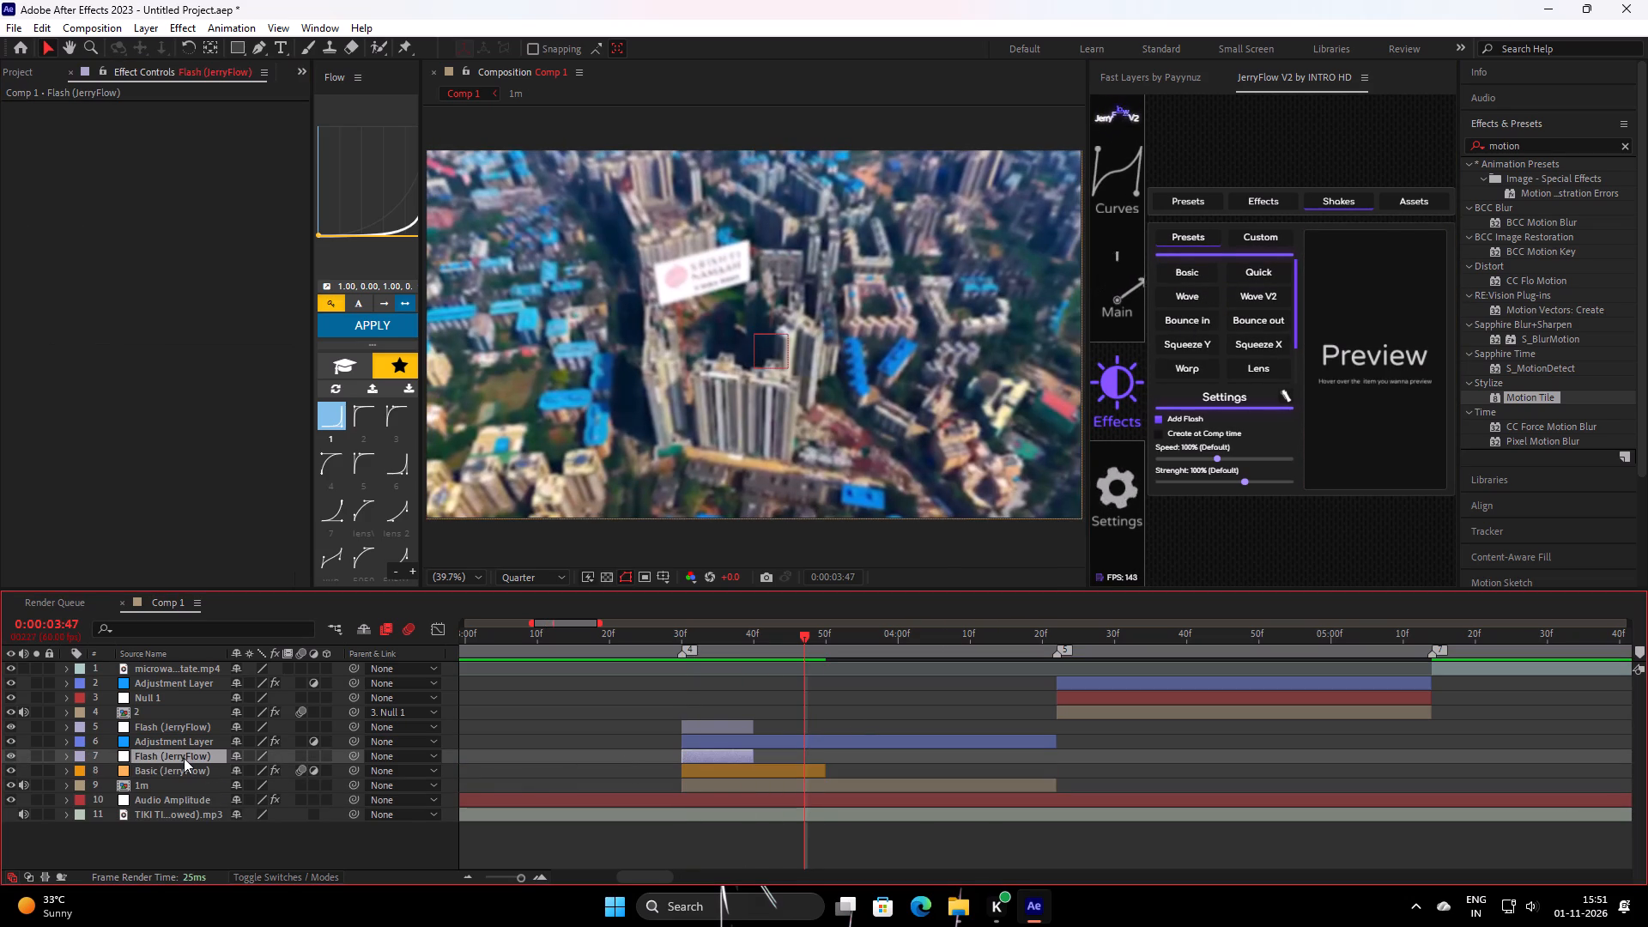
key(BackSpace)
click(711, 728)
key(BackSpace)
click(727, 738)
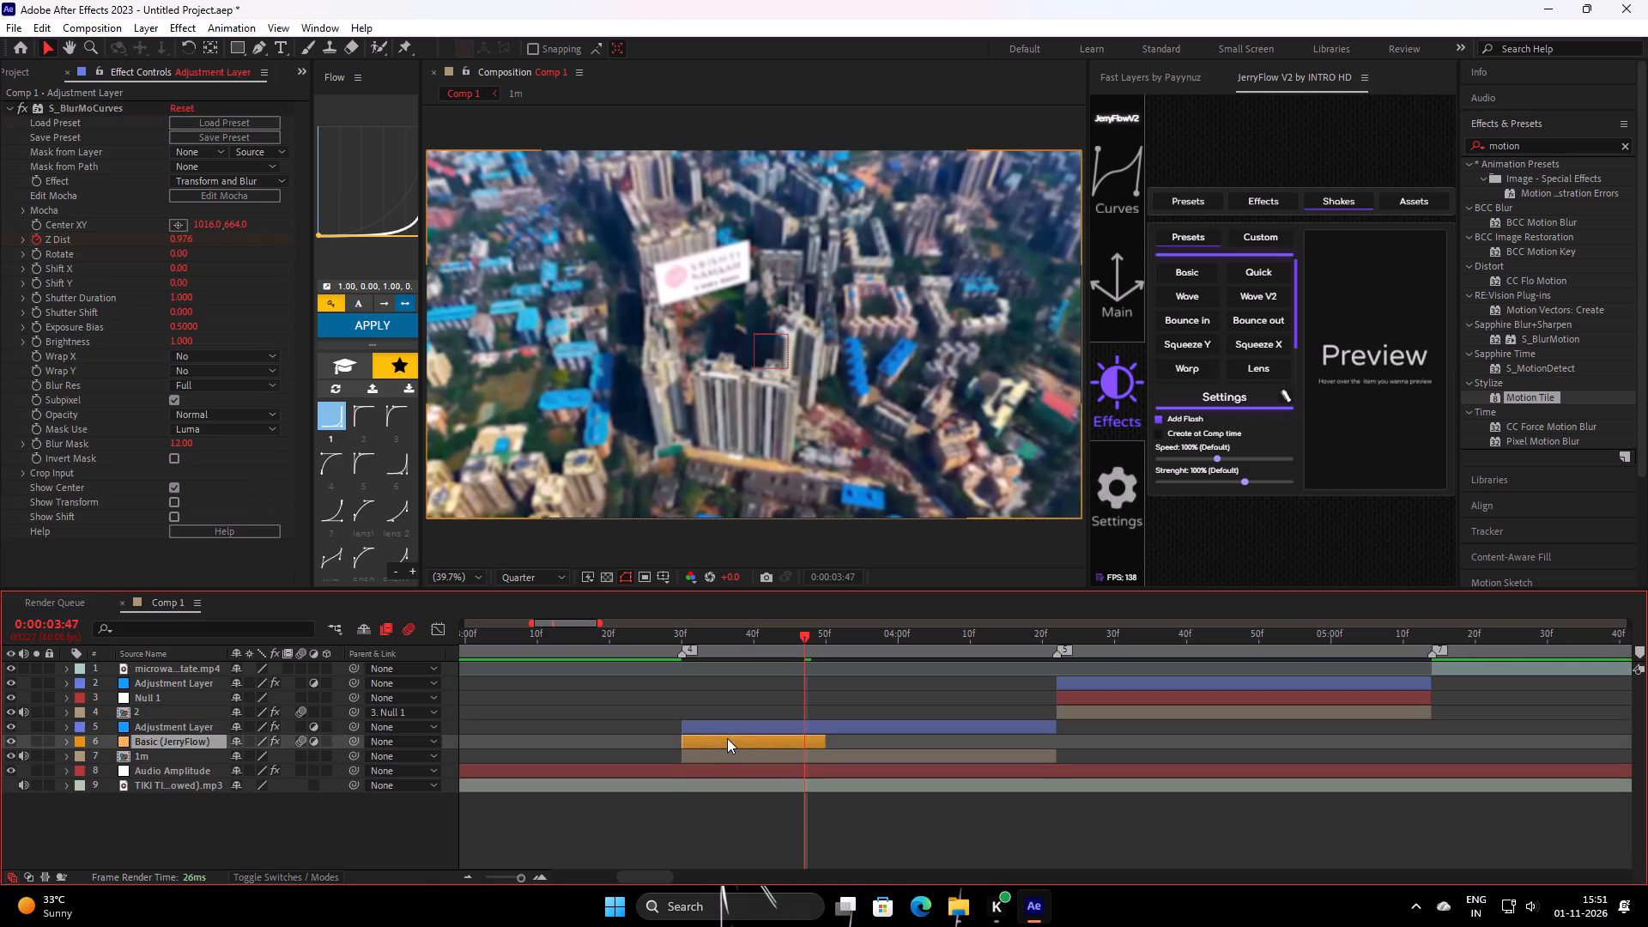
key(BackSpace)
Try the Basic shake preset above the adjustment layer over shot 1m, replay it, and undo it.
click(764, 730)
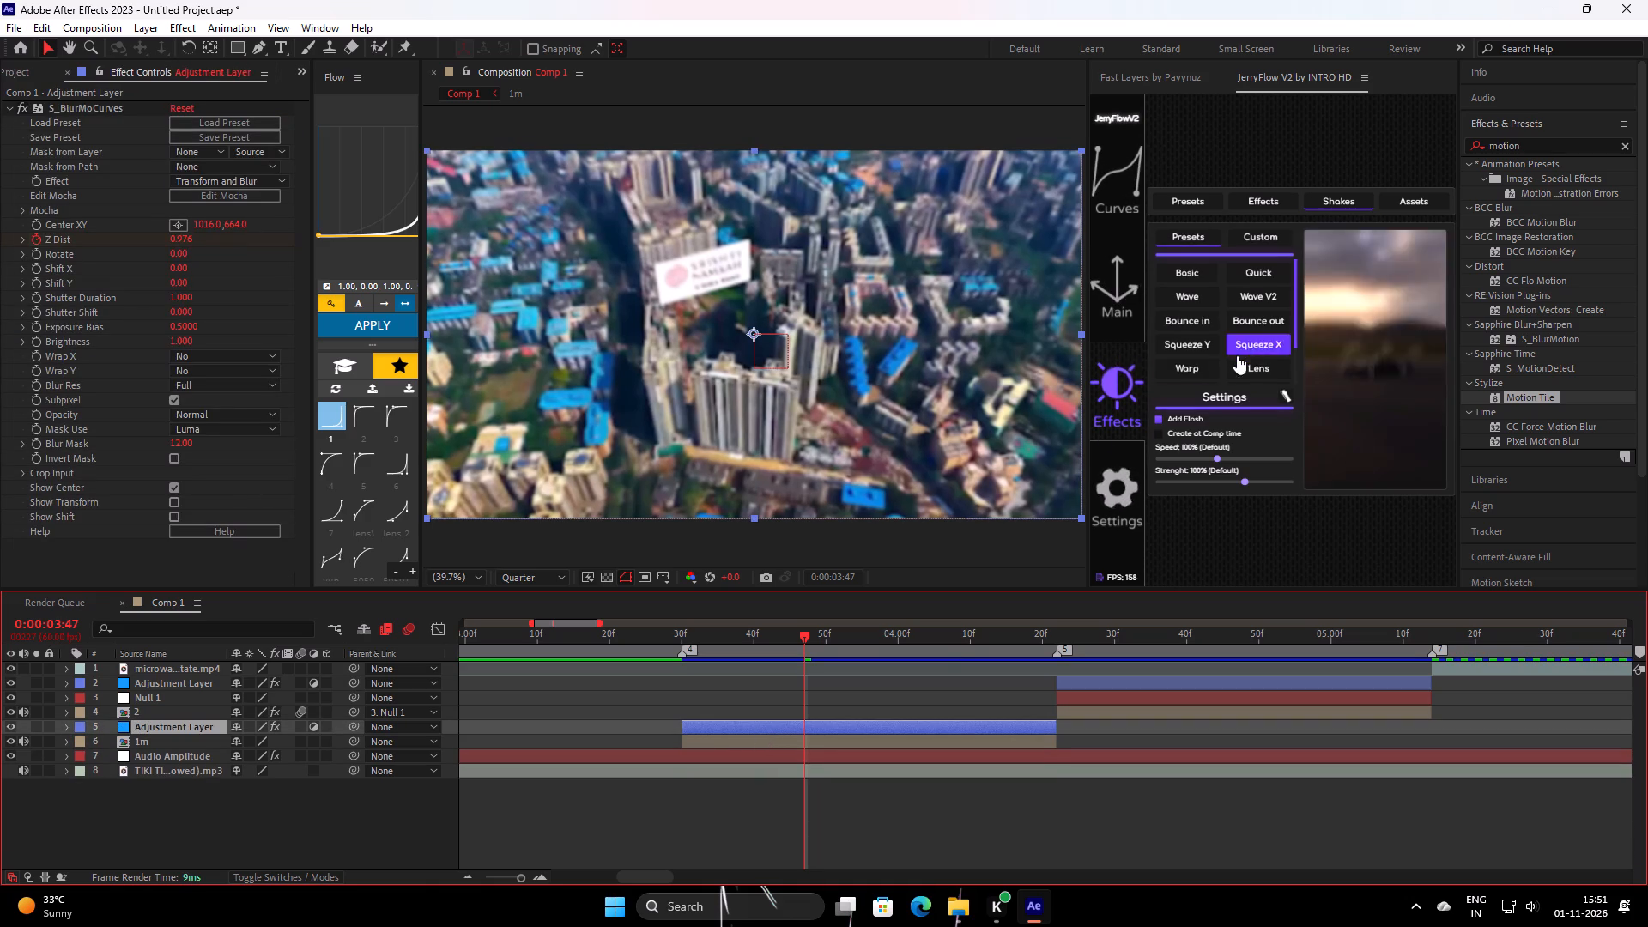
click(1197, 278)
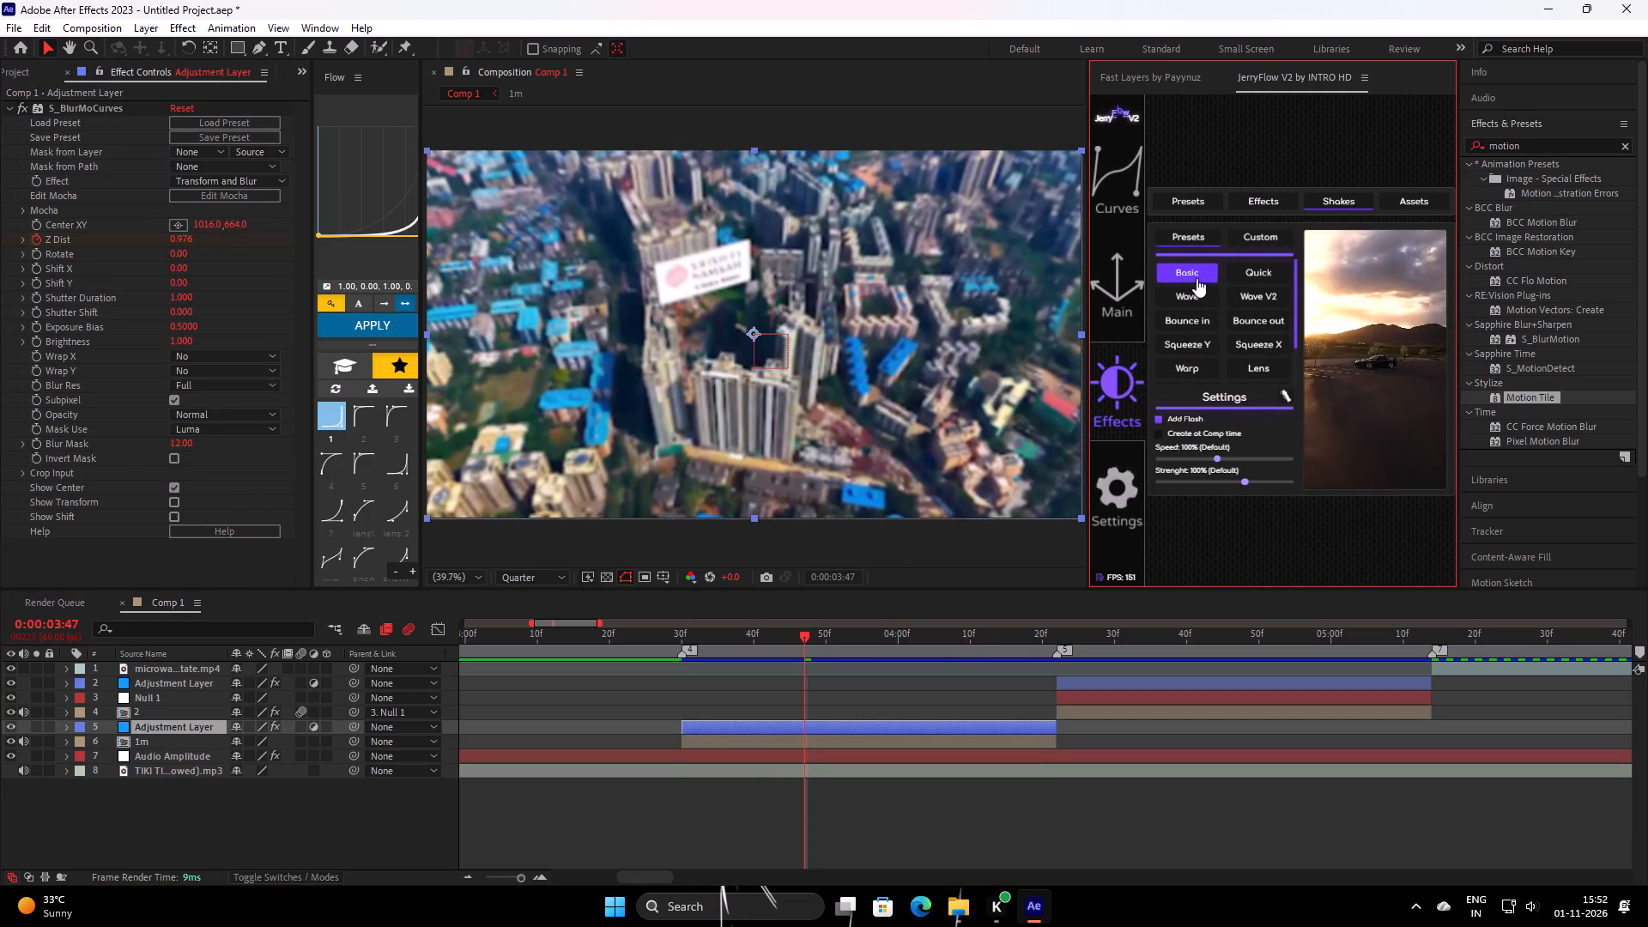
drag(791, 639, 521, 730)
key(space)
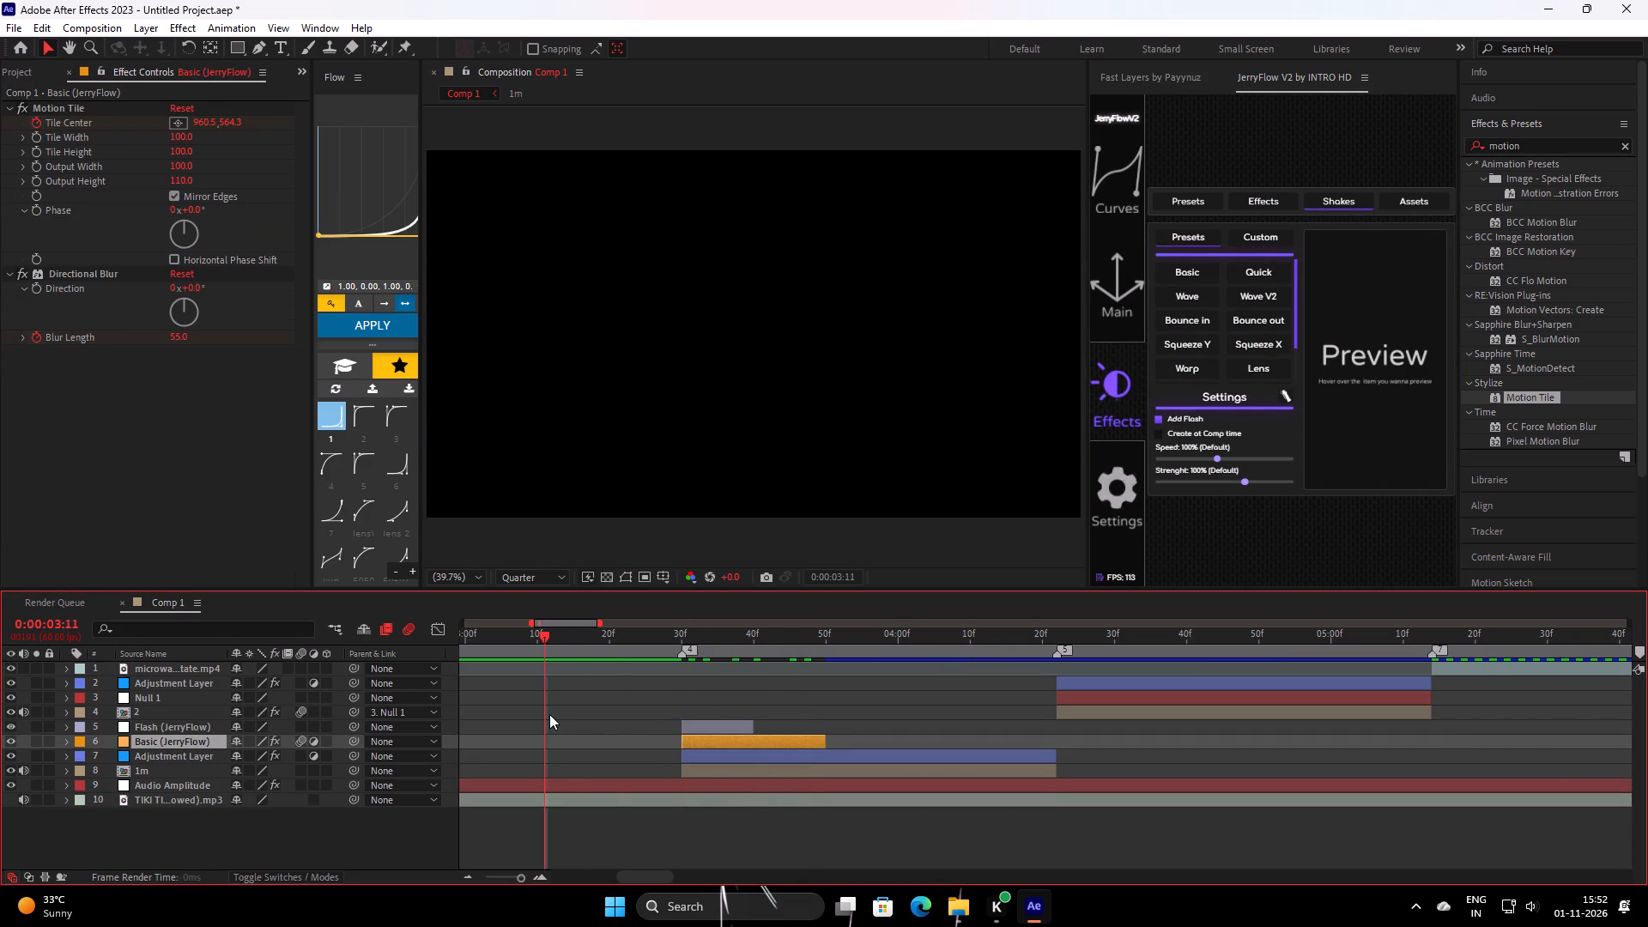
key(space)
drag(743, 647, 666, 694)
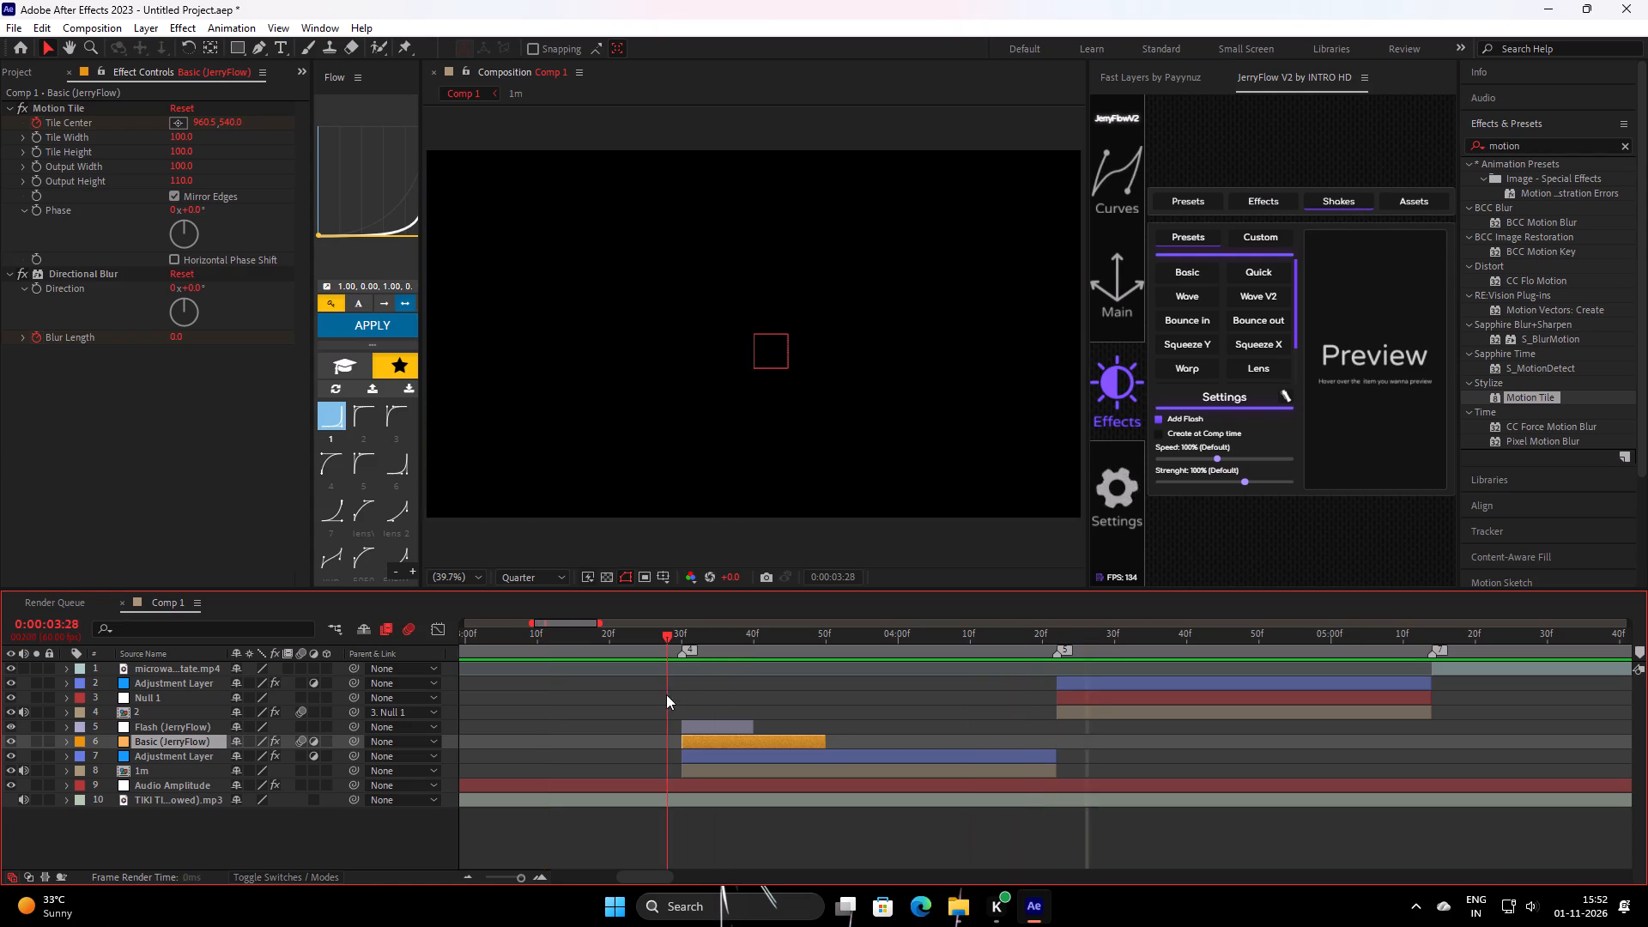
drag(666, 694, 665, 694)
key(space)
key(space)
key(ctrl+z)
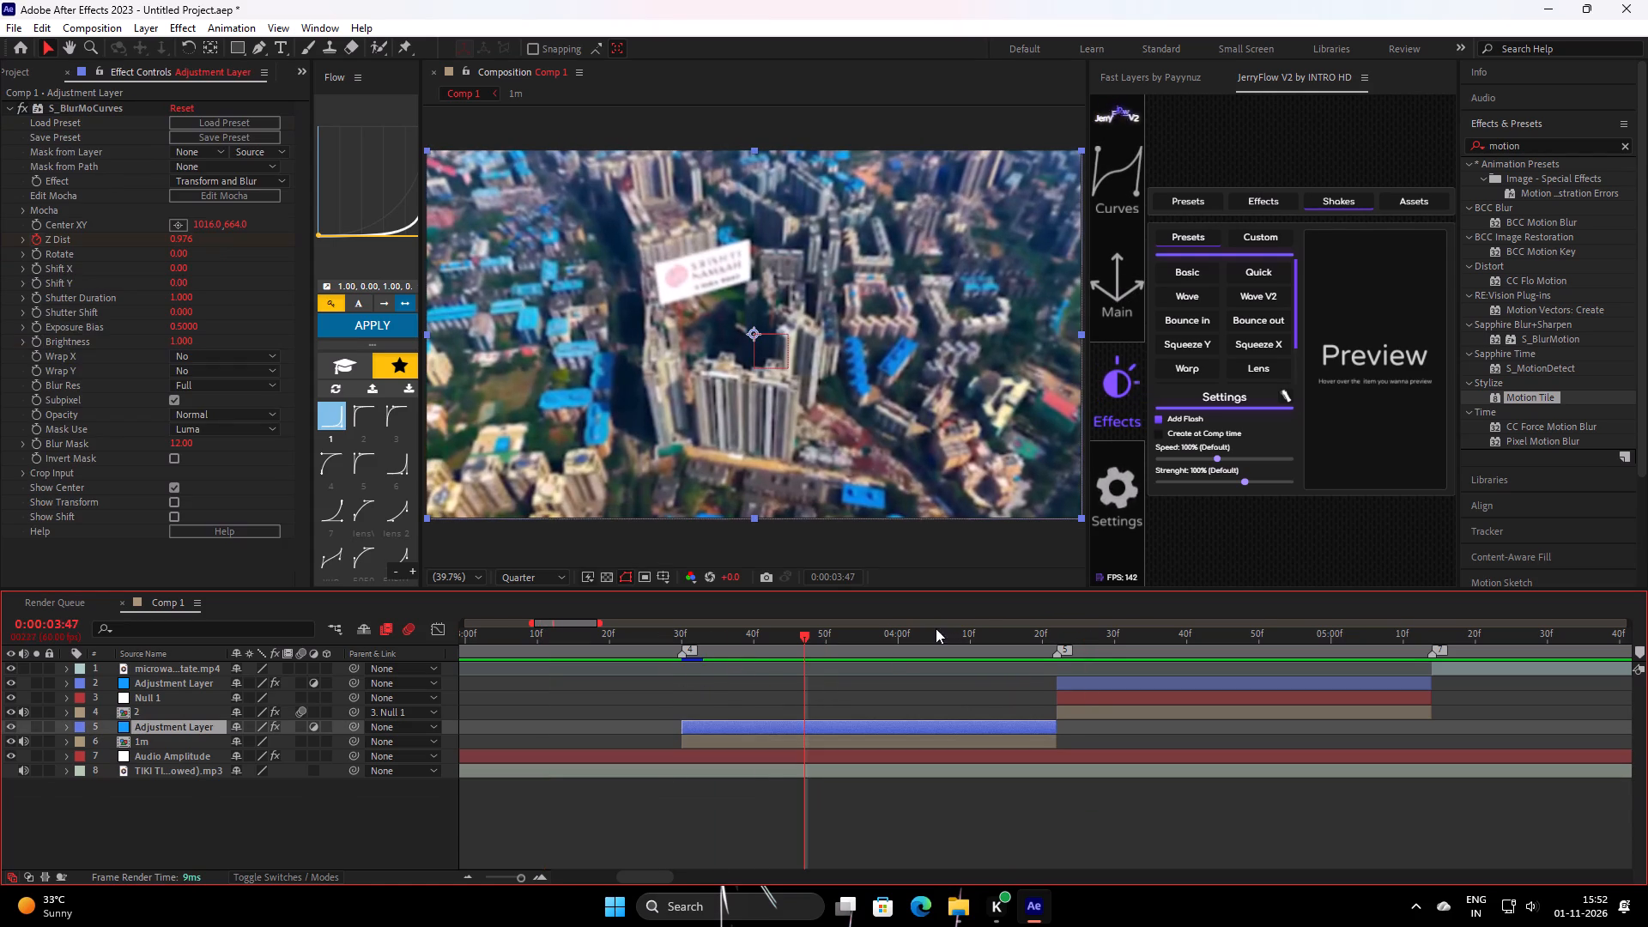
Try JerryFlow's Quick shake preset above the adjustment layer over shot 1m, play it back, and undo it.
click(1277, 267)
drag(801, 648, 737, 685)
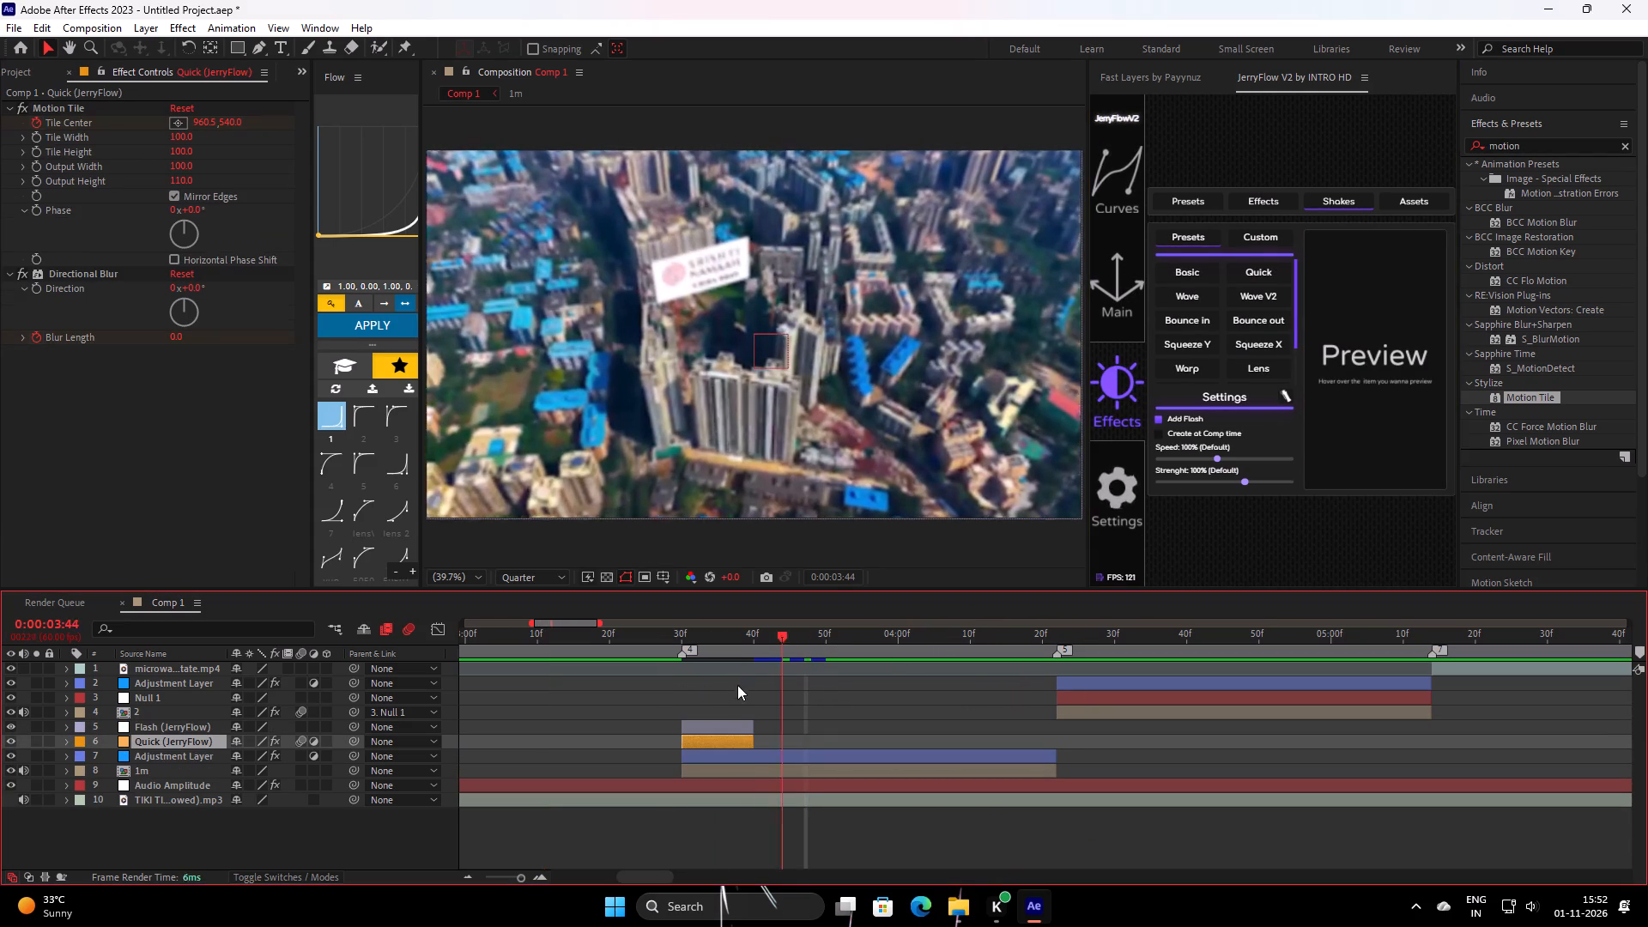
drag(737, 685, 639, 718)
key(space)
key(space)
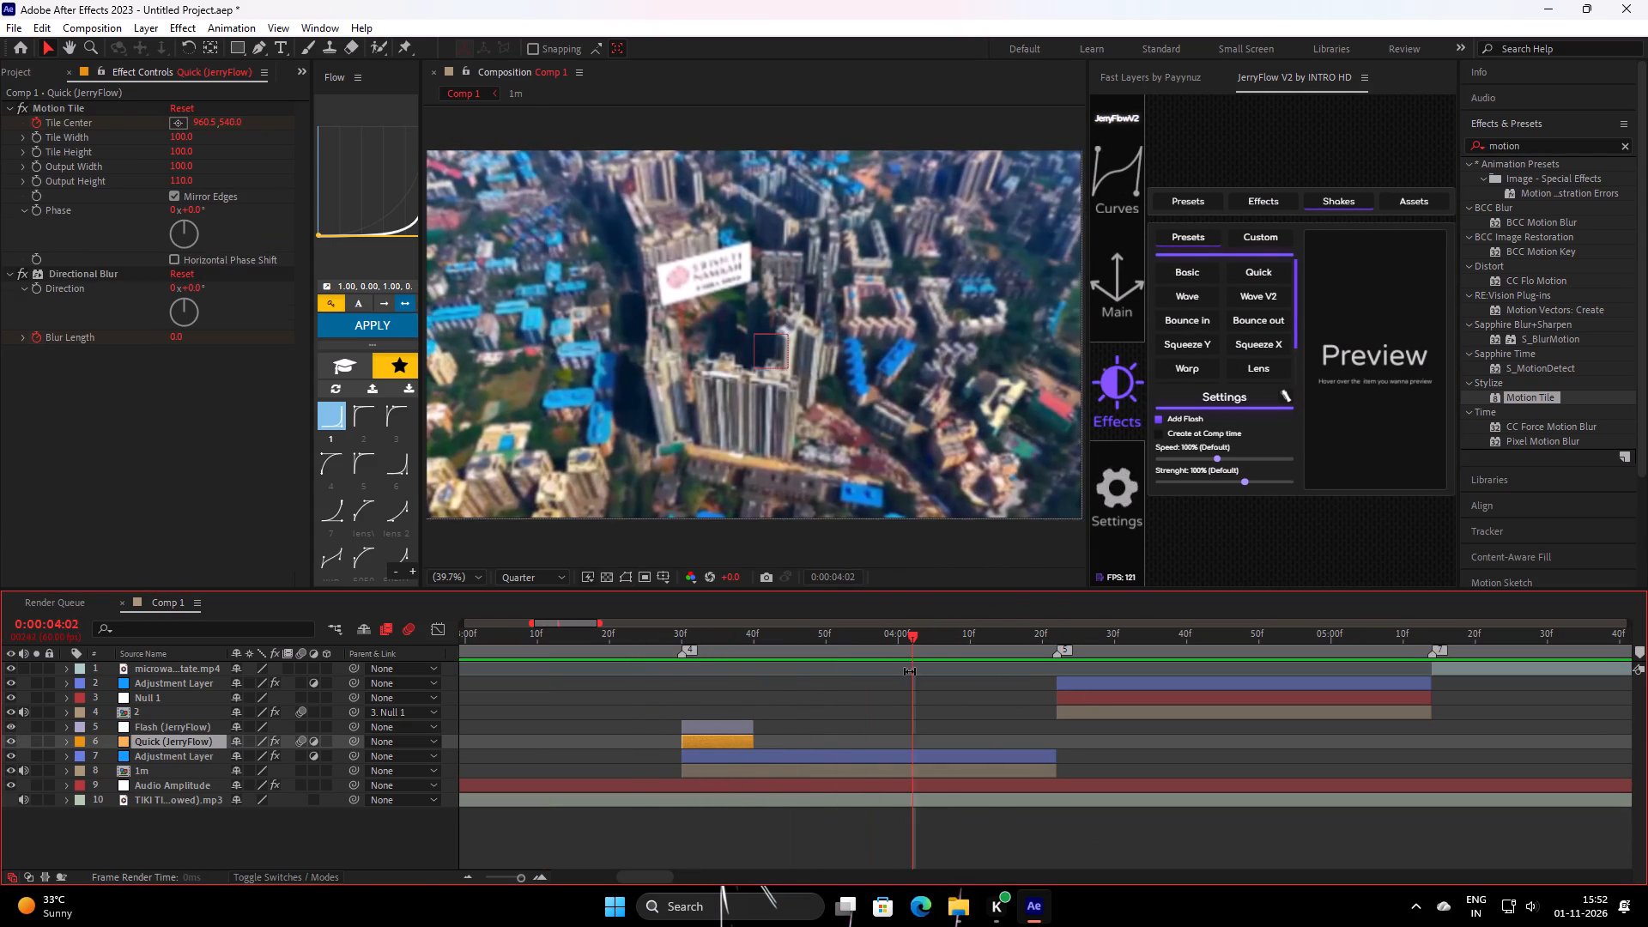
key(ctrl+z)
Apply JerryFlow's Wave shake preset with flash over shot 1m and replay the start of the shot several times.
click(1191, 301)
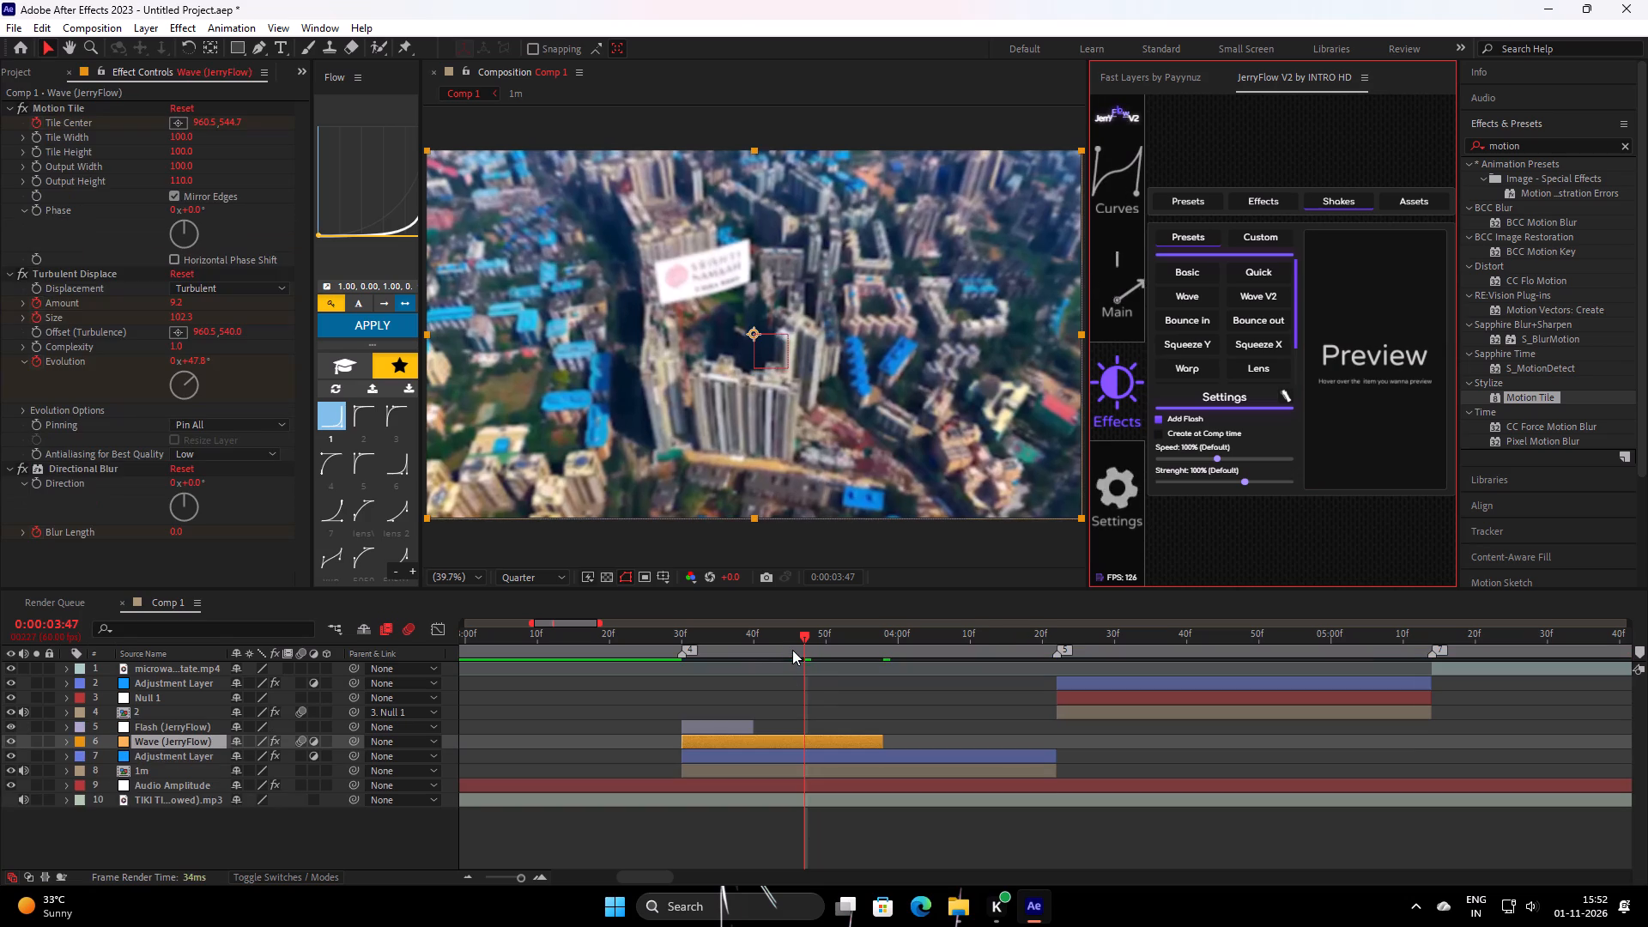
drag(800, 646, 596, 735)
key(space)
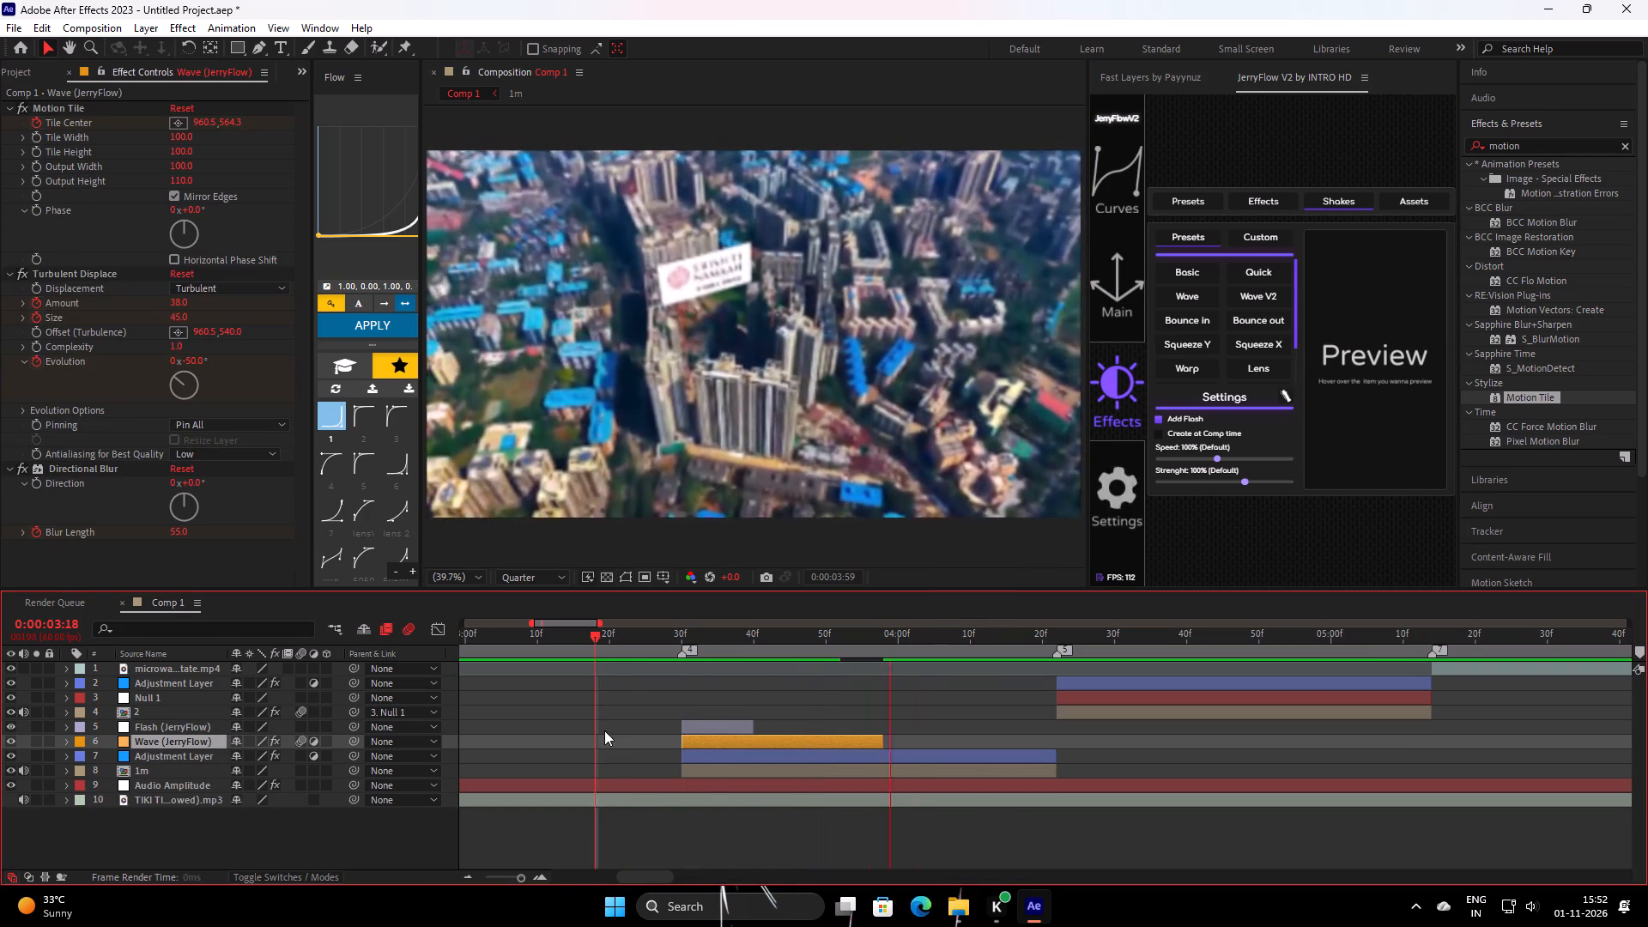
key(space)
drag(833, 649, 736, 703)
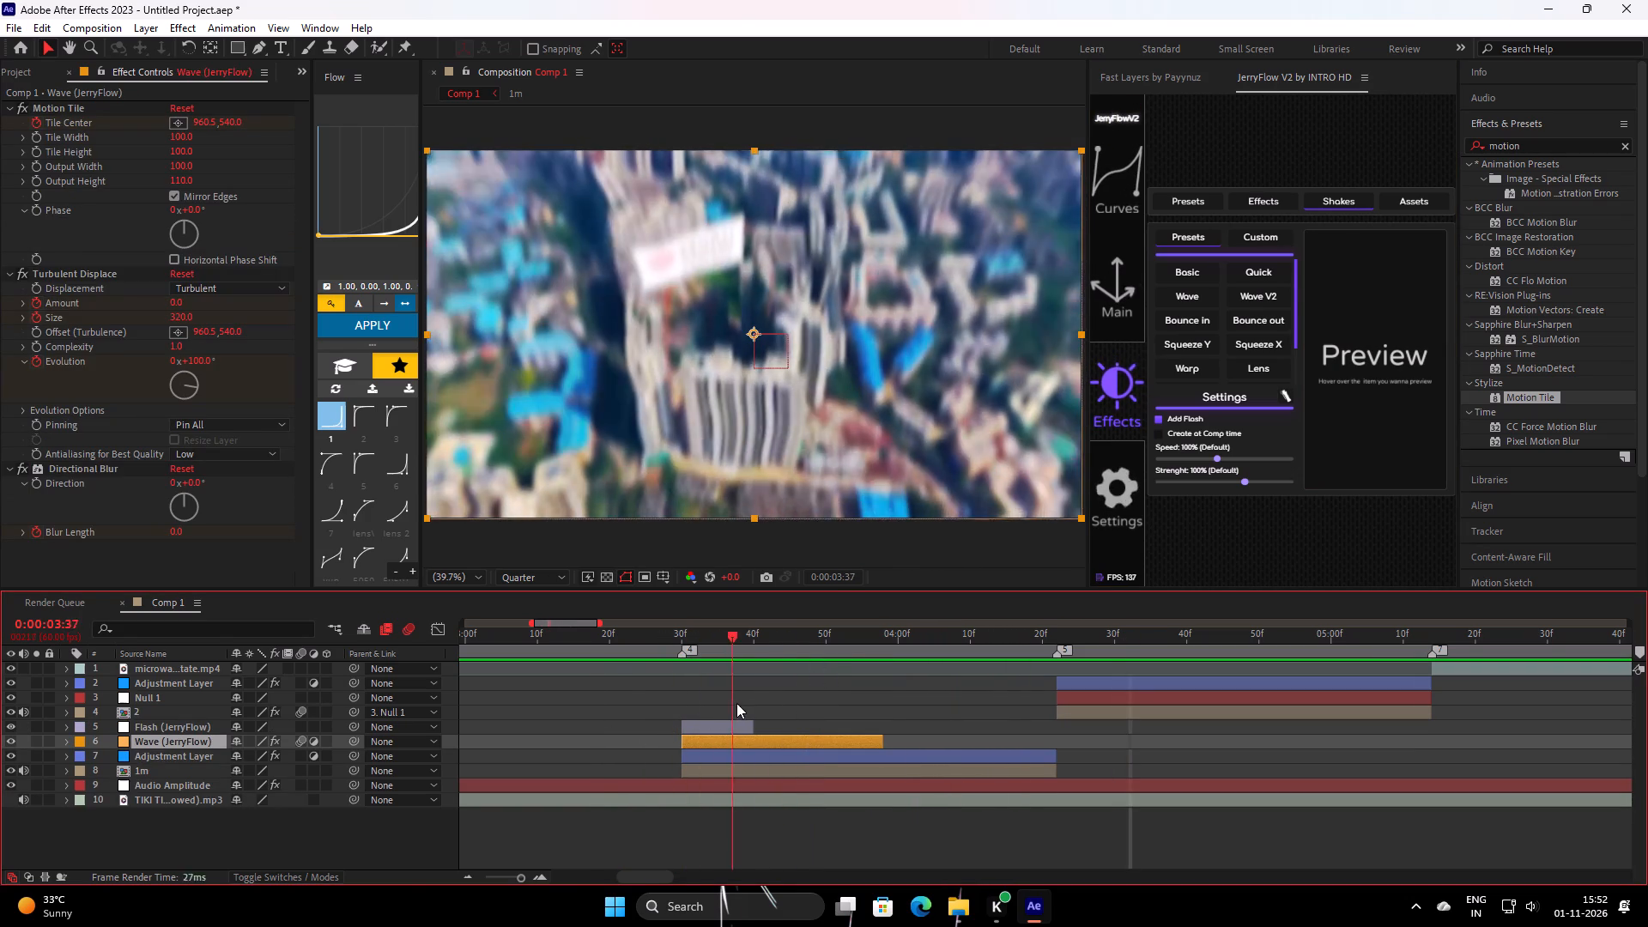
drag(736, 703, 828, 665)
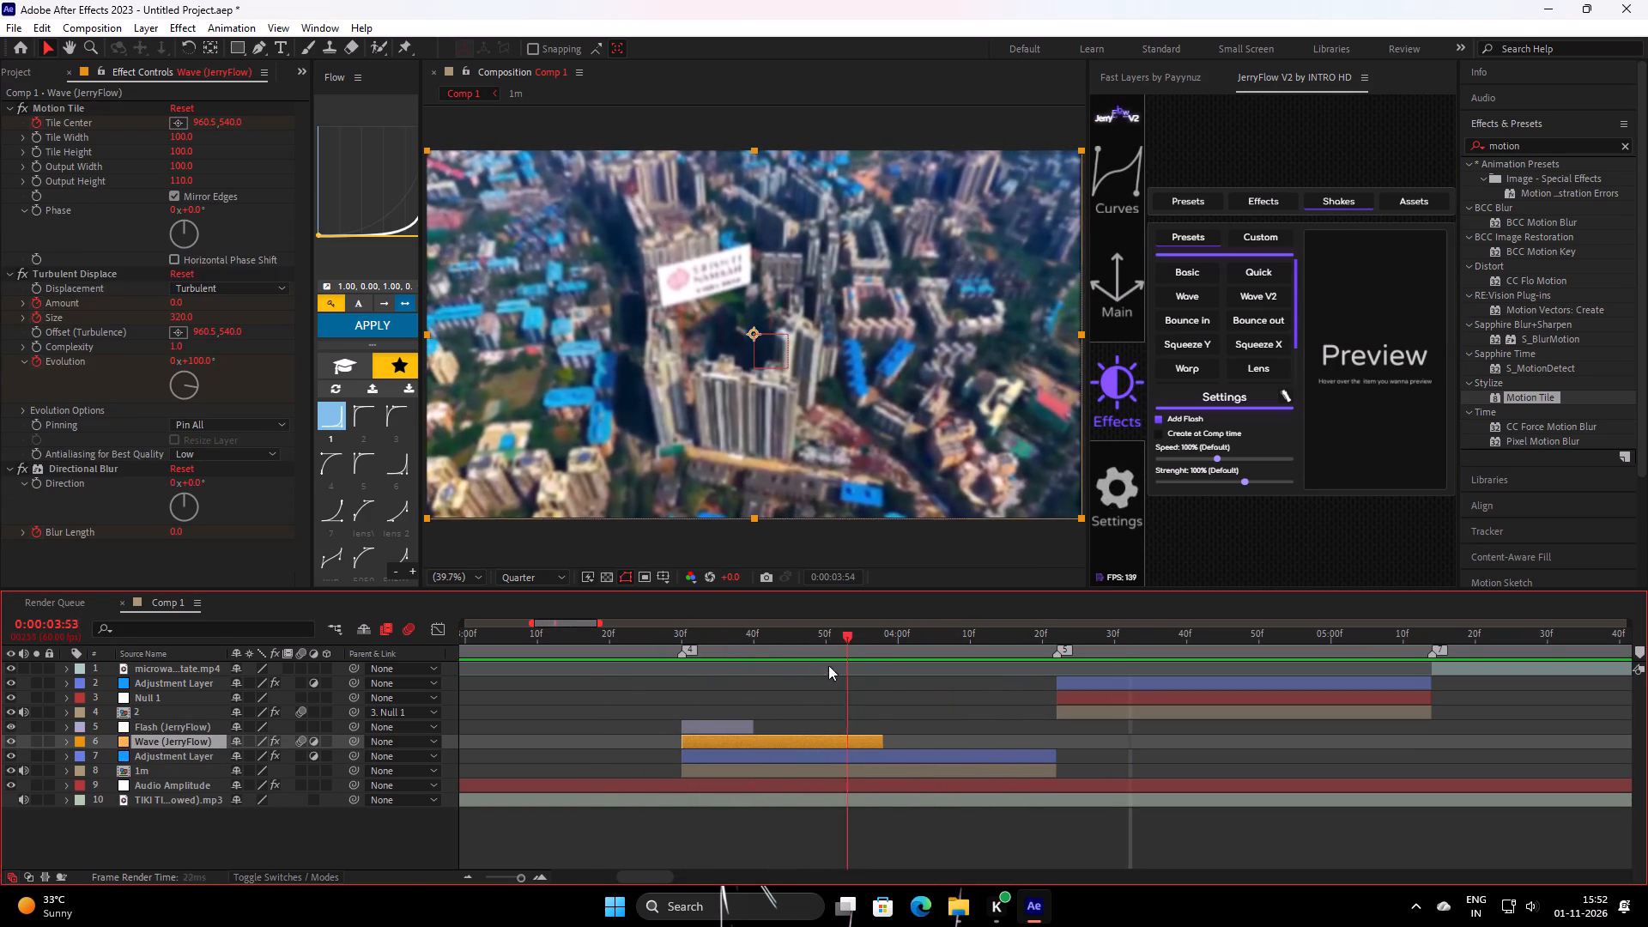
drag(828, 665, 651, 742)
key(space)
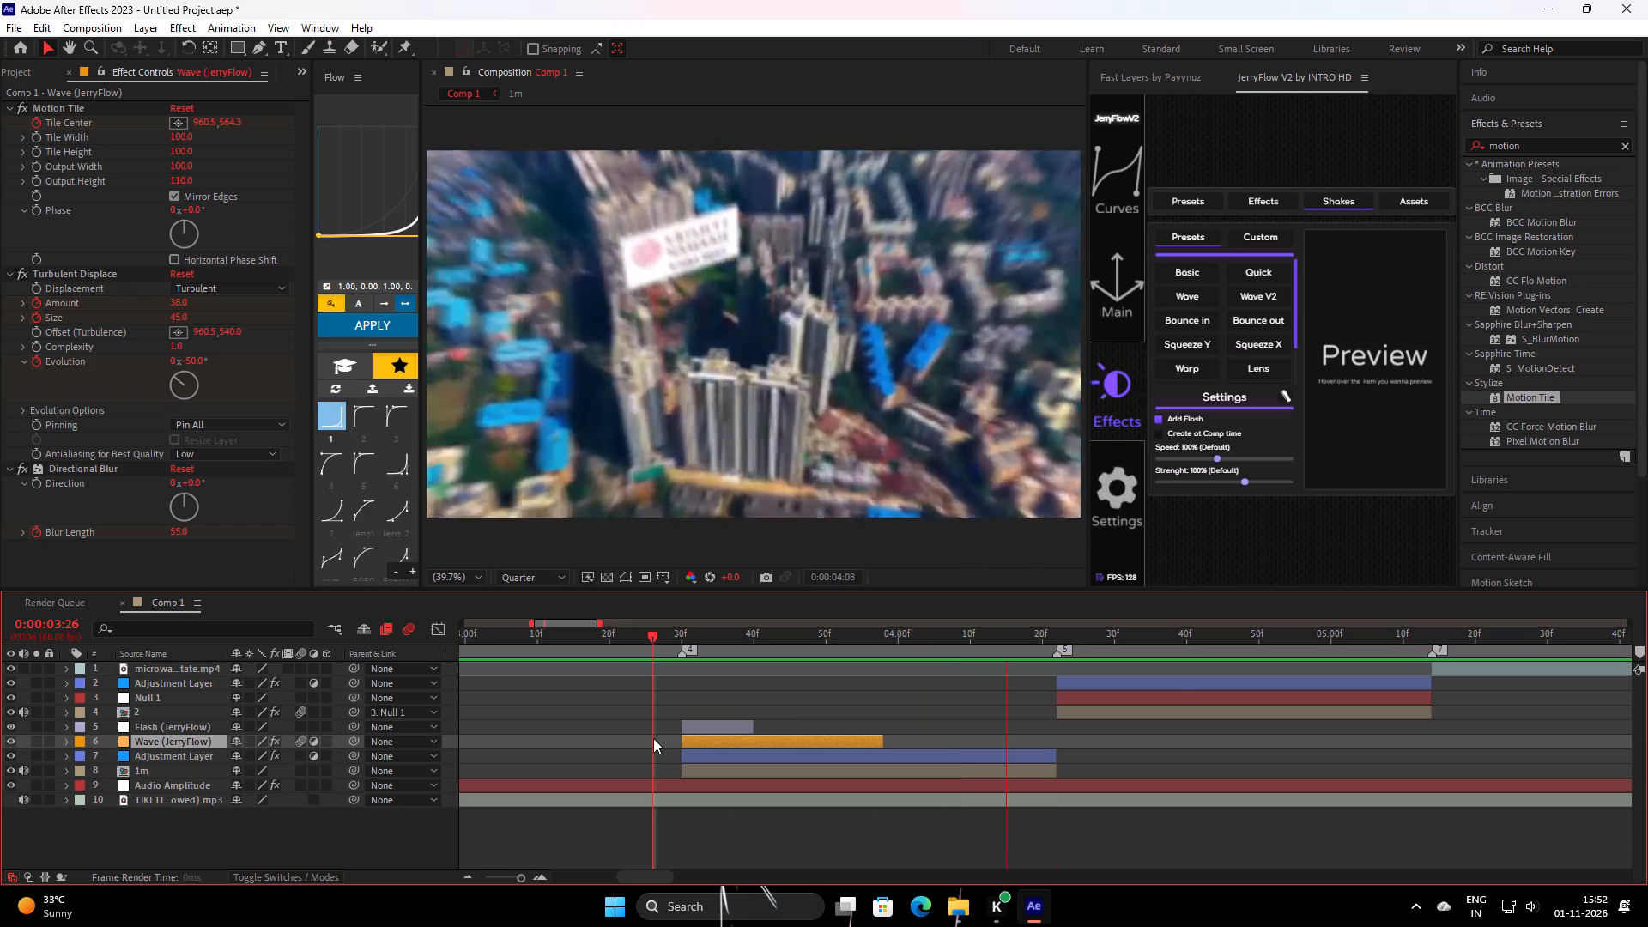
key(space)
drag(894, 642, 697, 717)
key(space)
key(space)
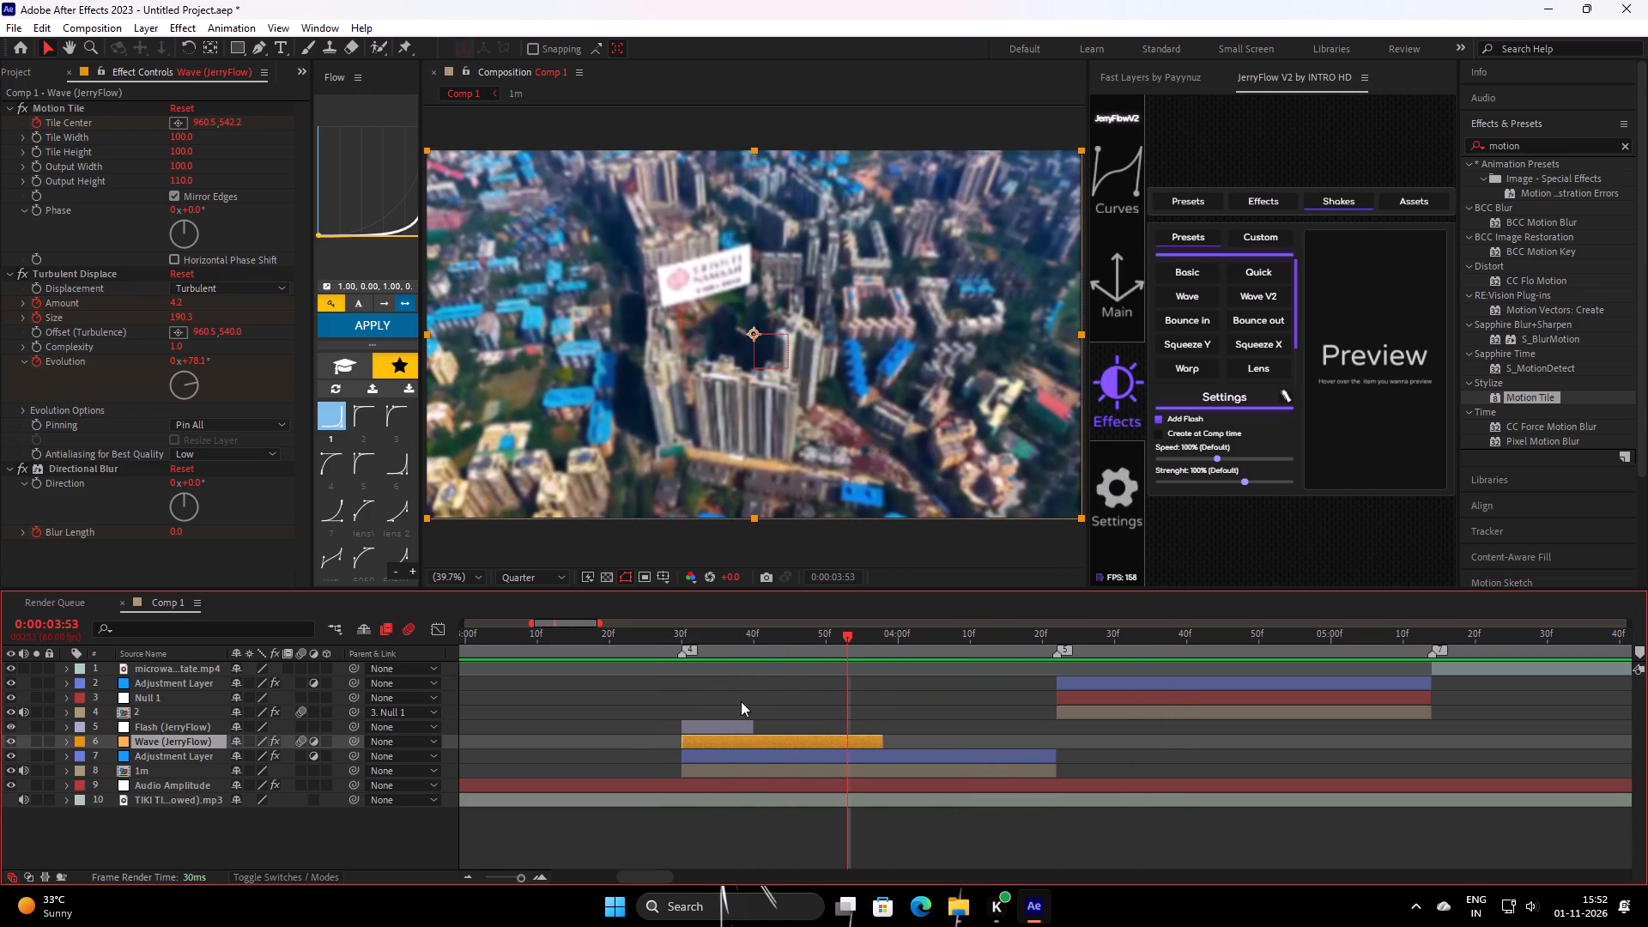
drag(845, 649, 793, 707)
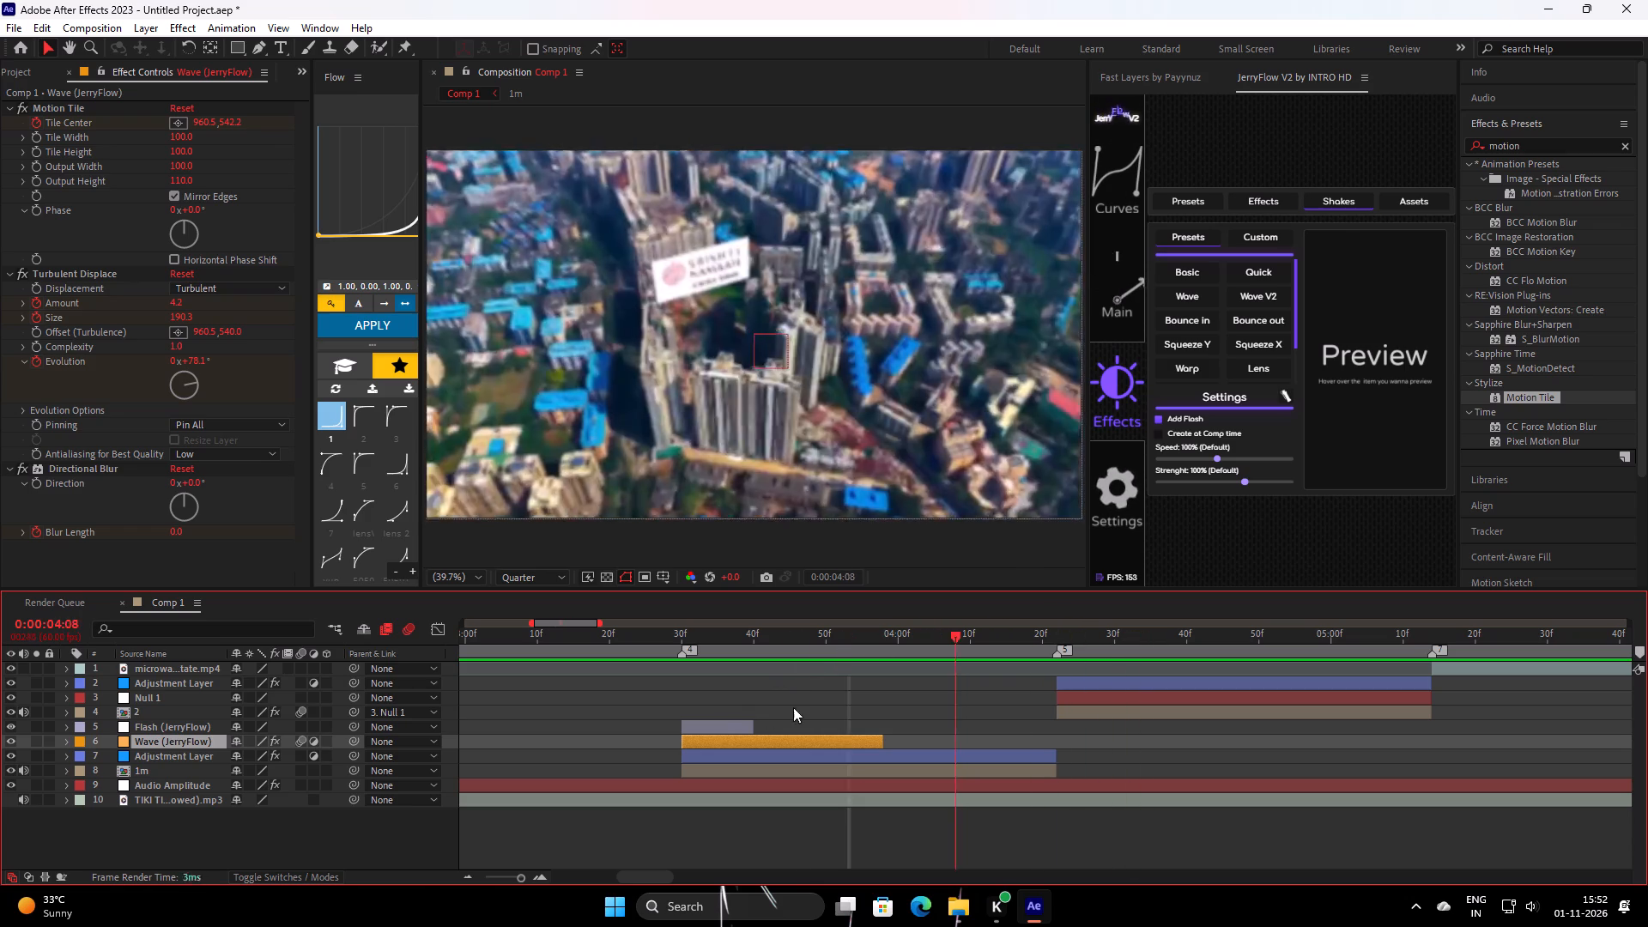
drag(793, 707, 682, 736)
Change Comp 1's frame size to 1080 px wide by 1920 px high.
right_click(380, 855)
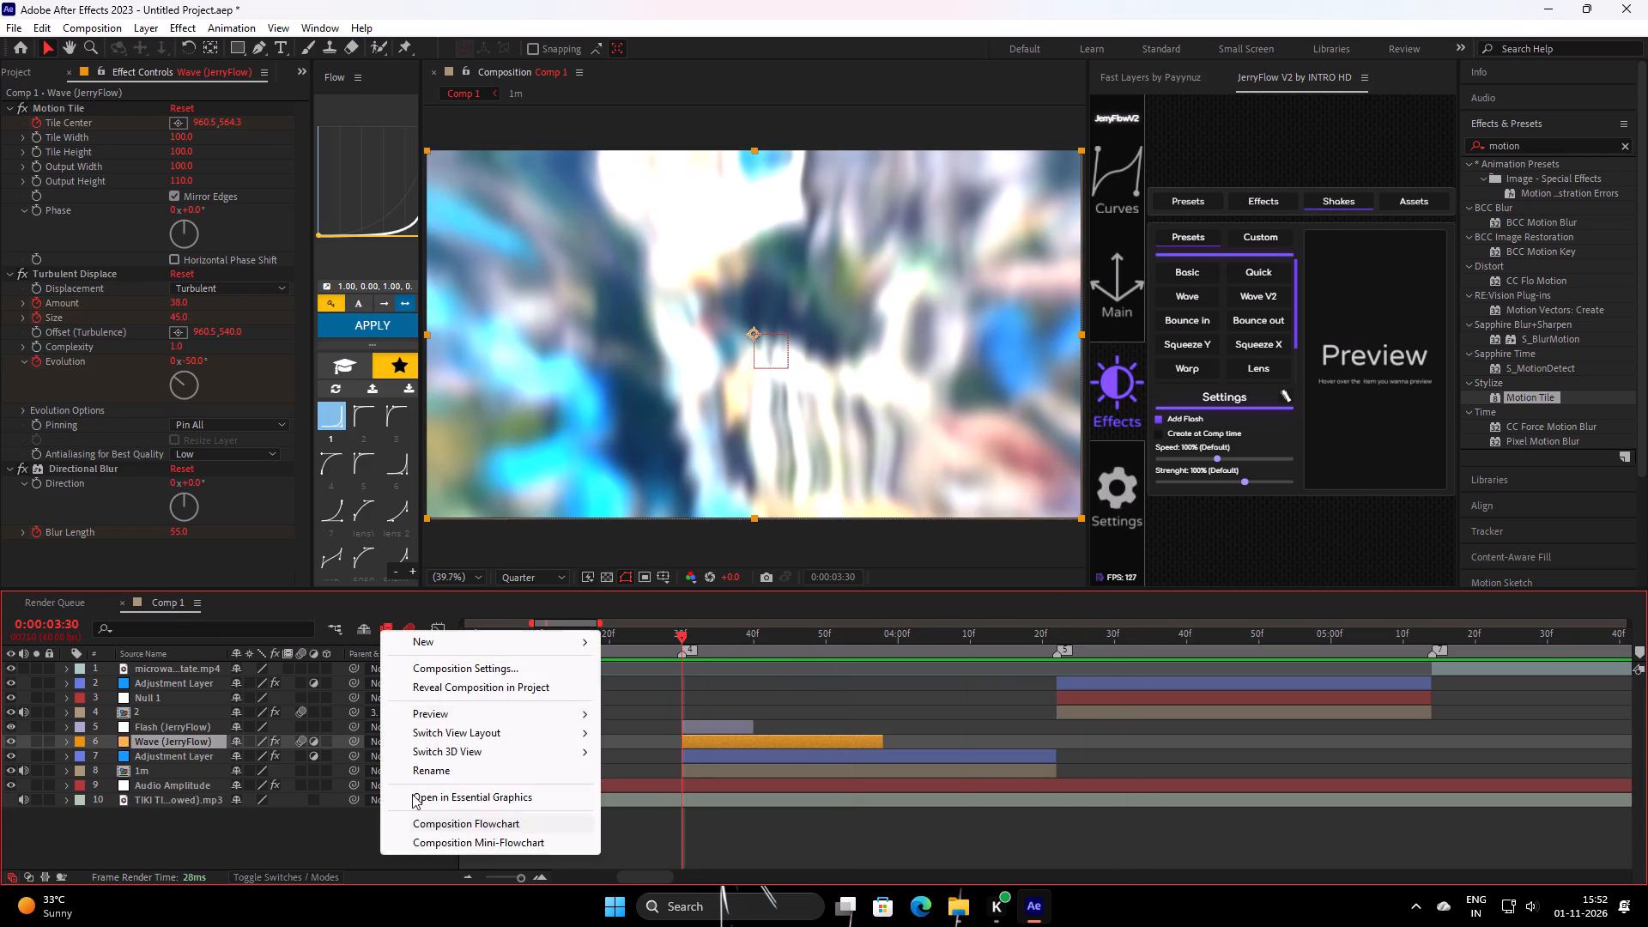
click(495, 673)
click(566, 257)
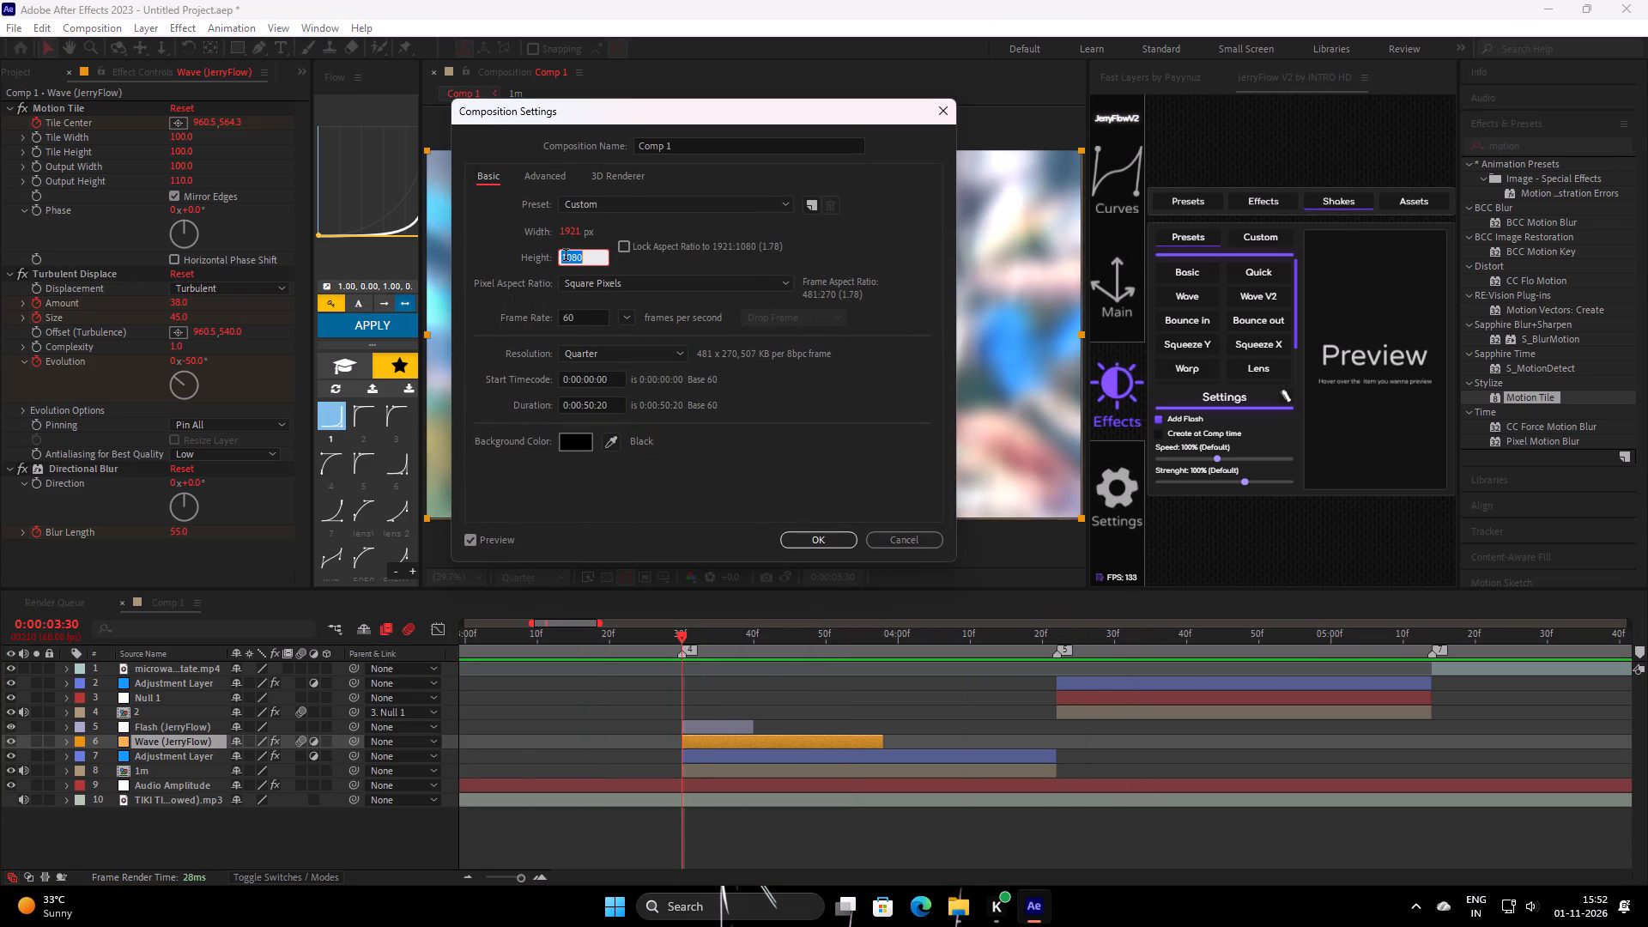
text(1920)
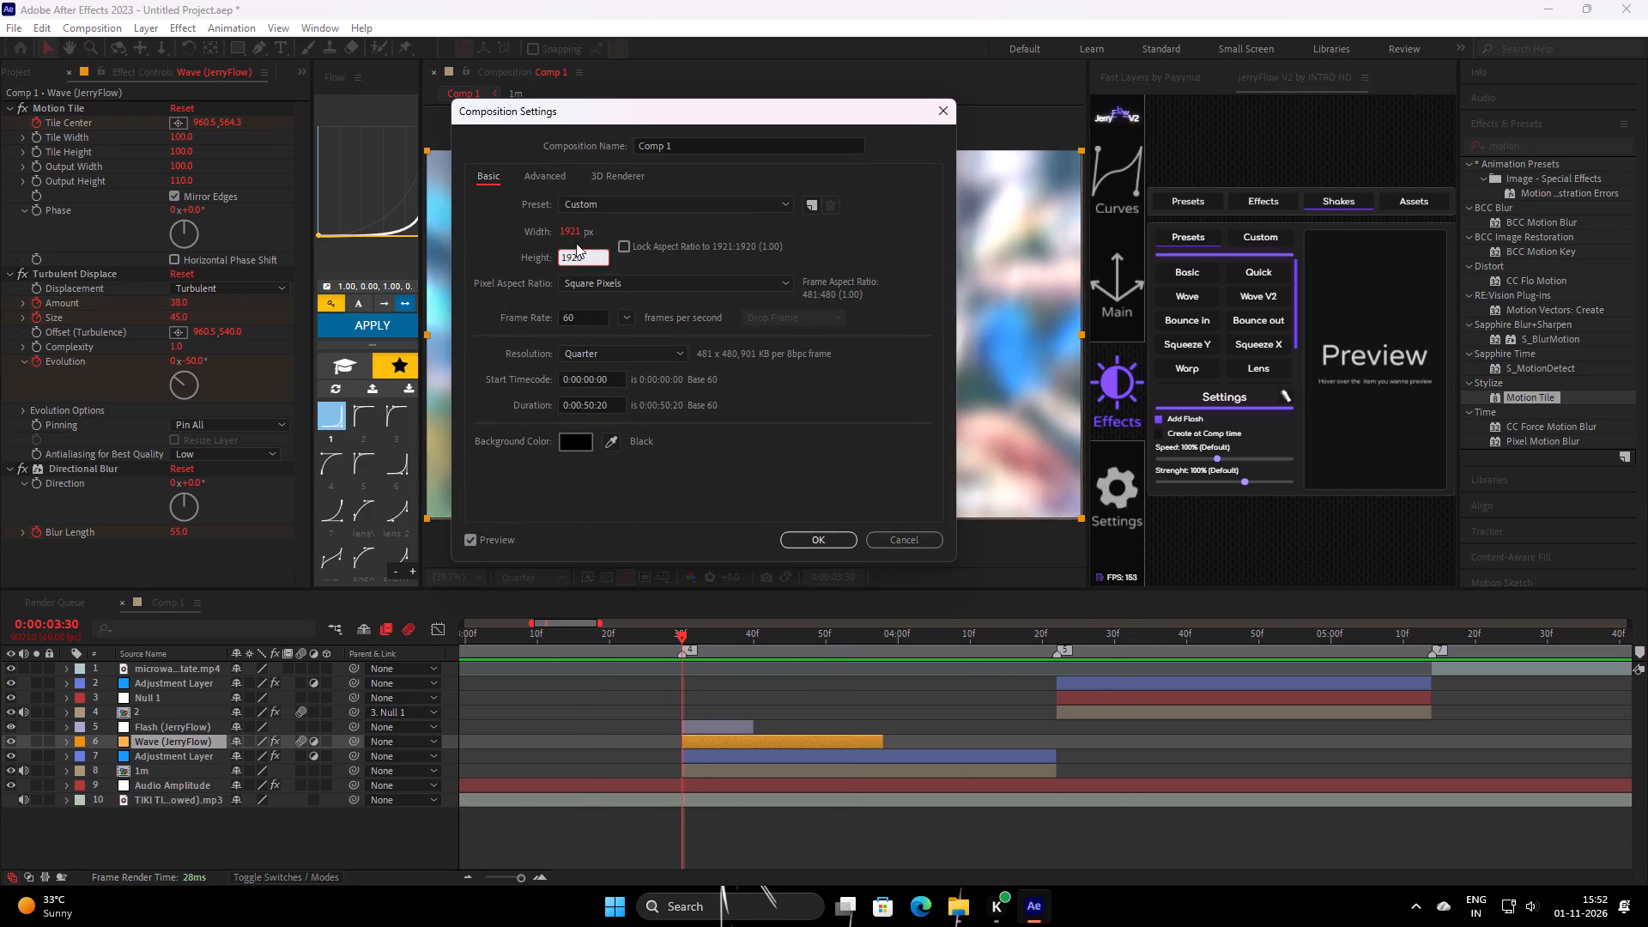
click(570, 233)
text(1080)
key(Return)
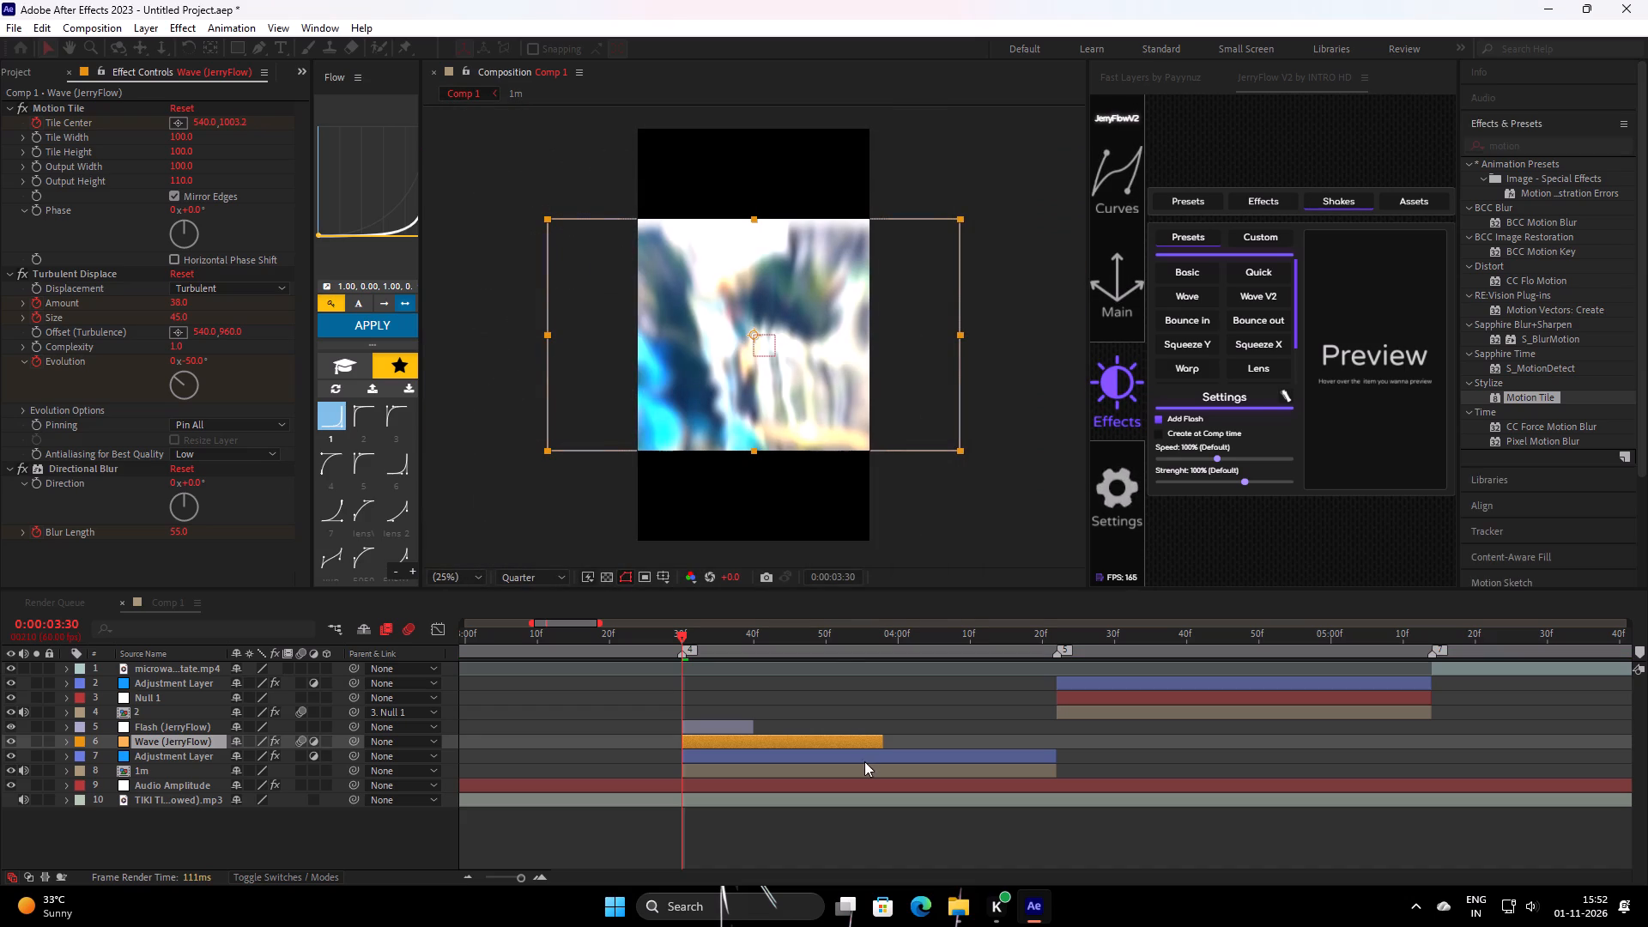
Open the nested composition 1m and set its frame size to 1080 px wide by 1920 px high.
click(742, 768)
right_click(742, 768)
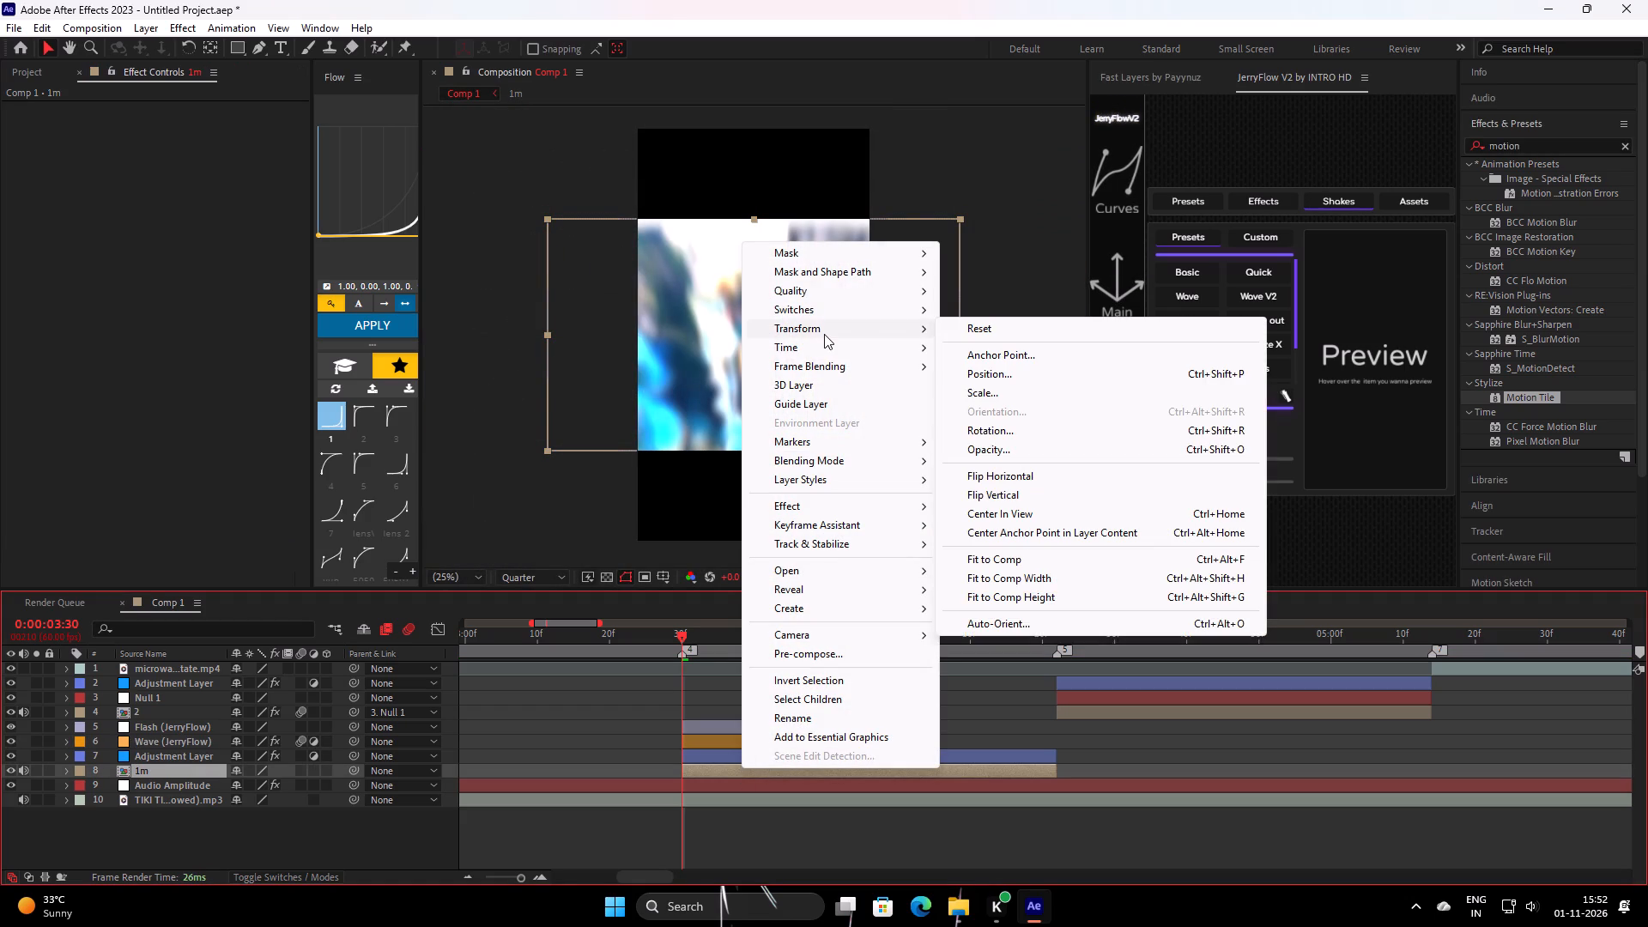
click(793, 829)
double_click(764, 767)
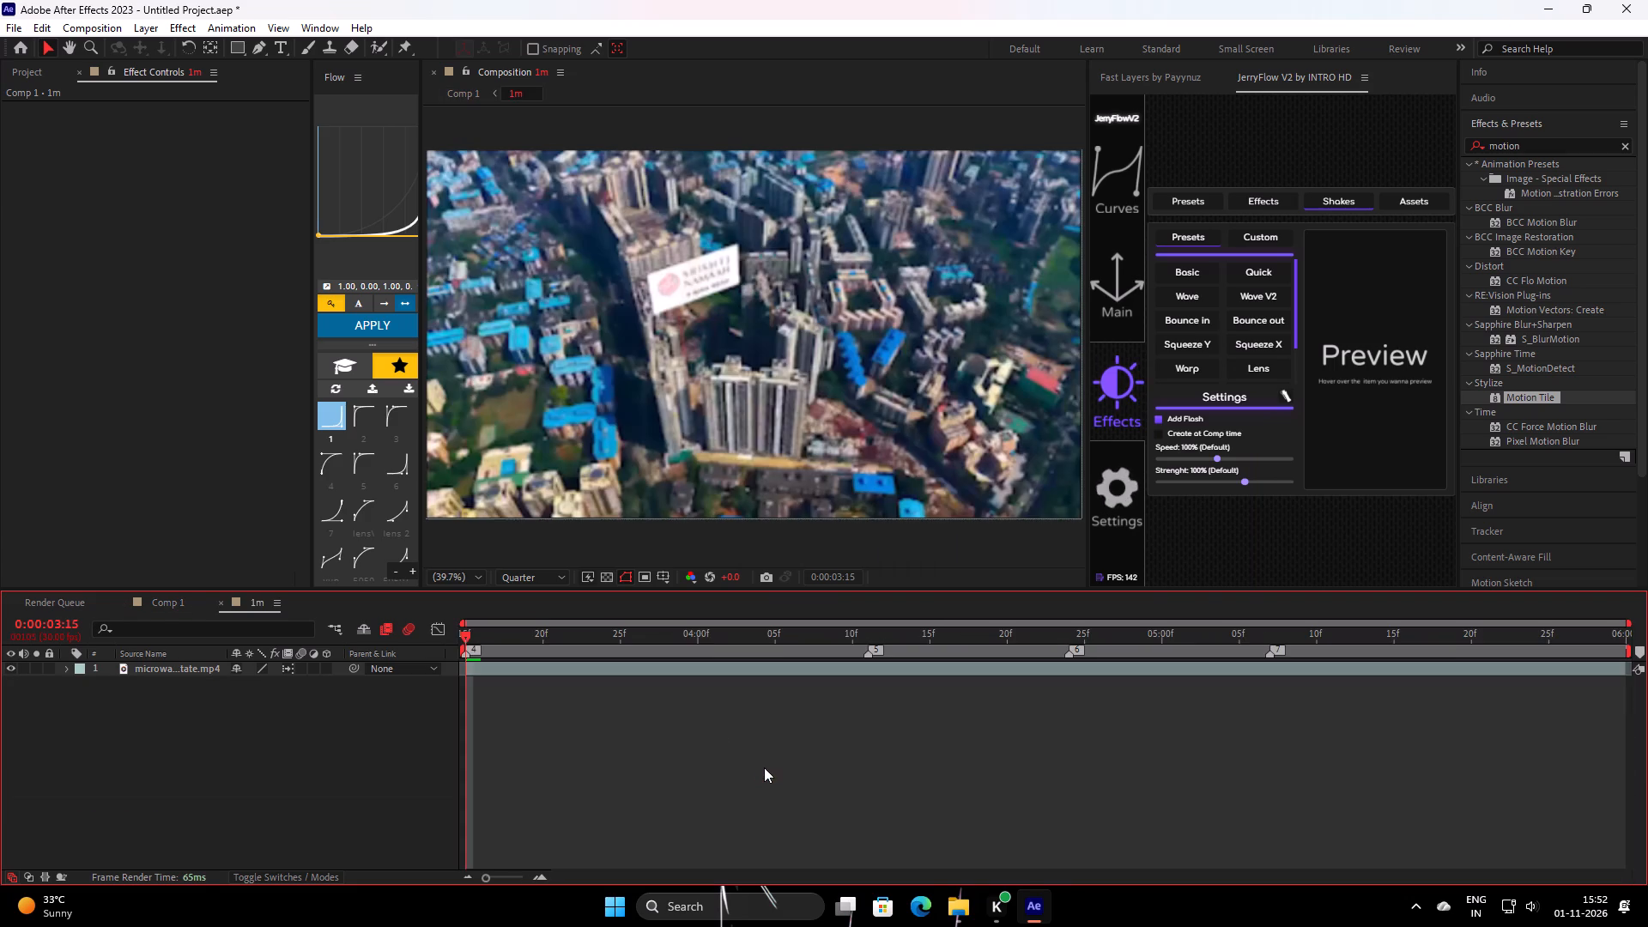
right_click(353, 738)
click(440, 557)
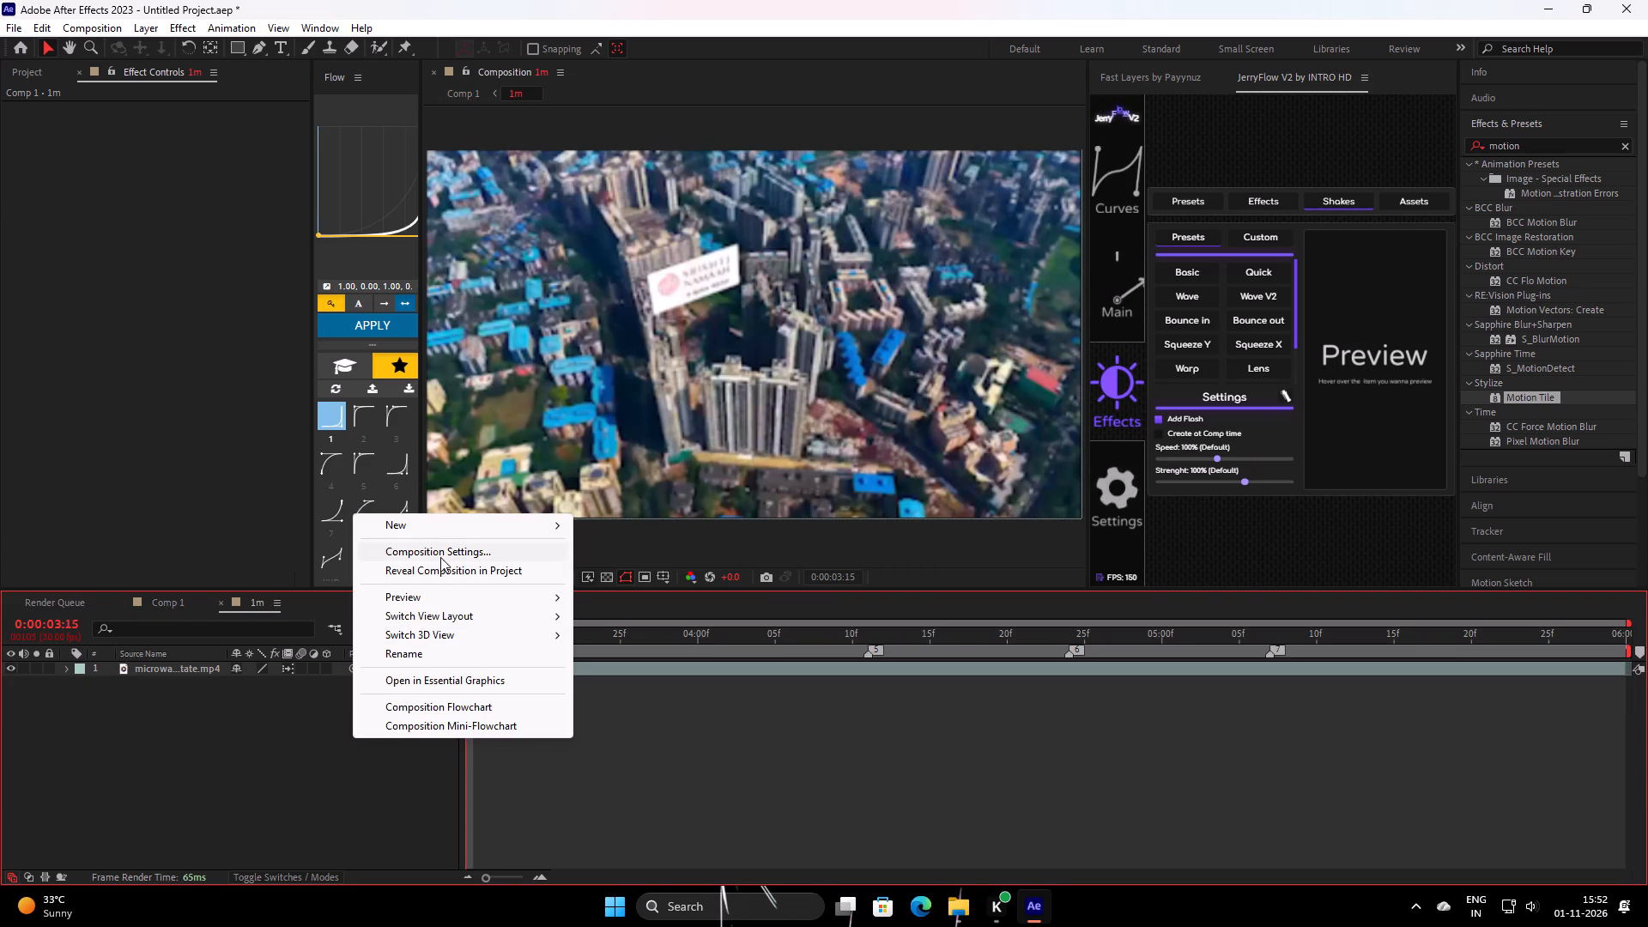
click(580, 259)
text(1920)
click(580, 229)
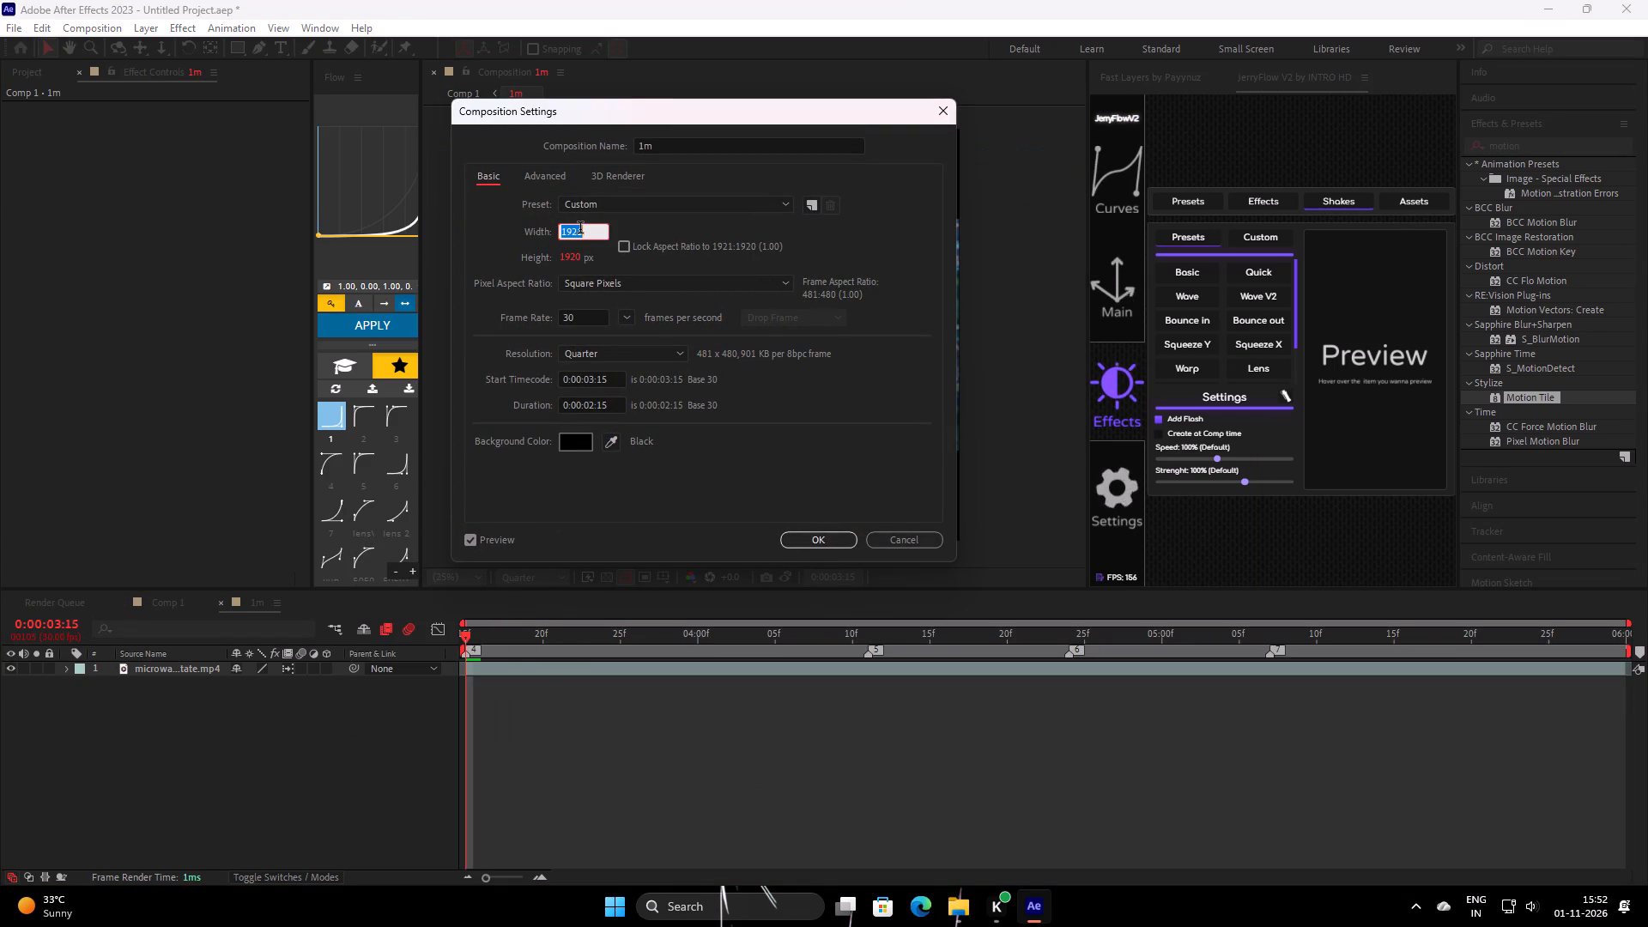
text(10)
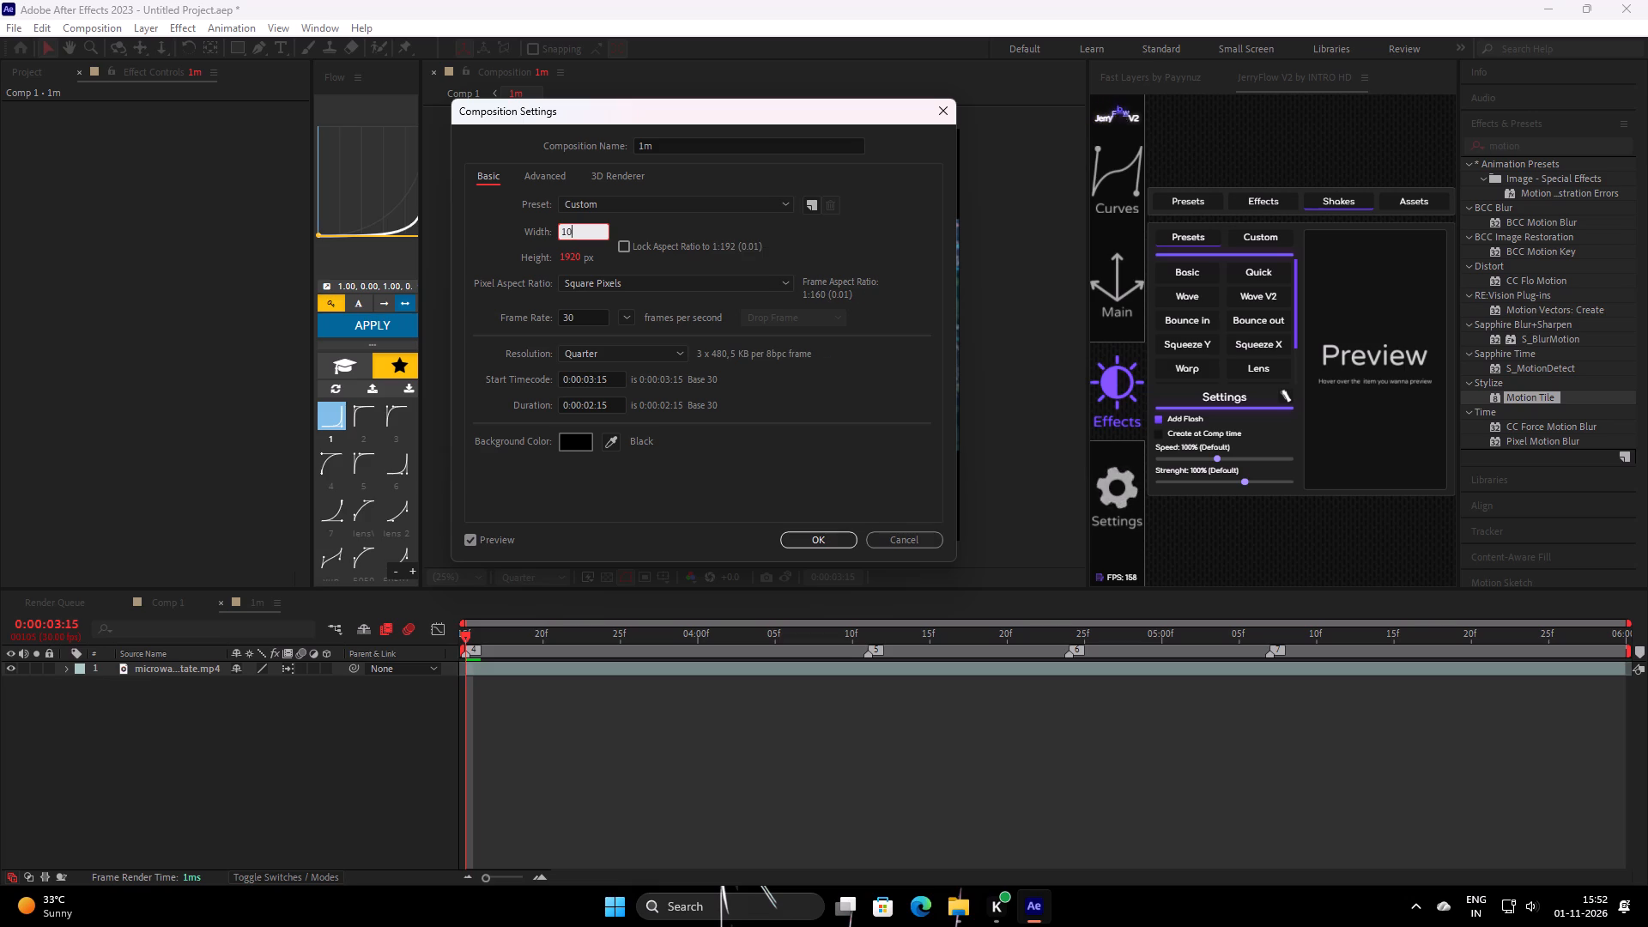
text(80)
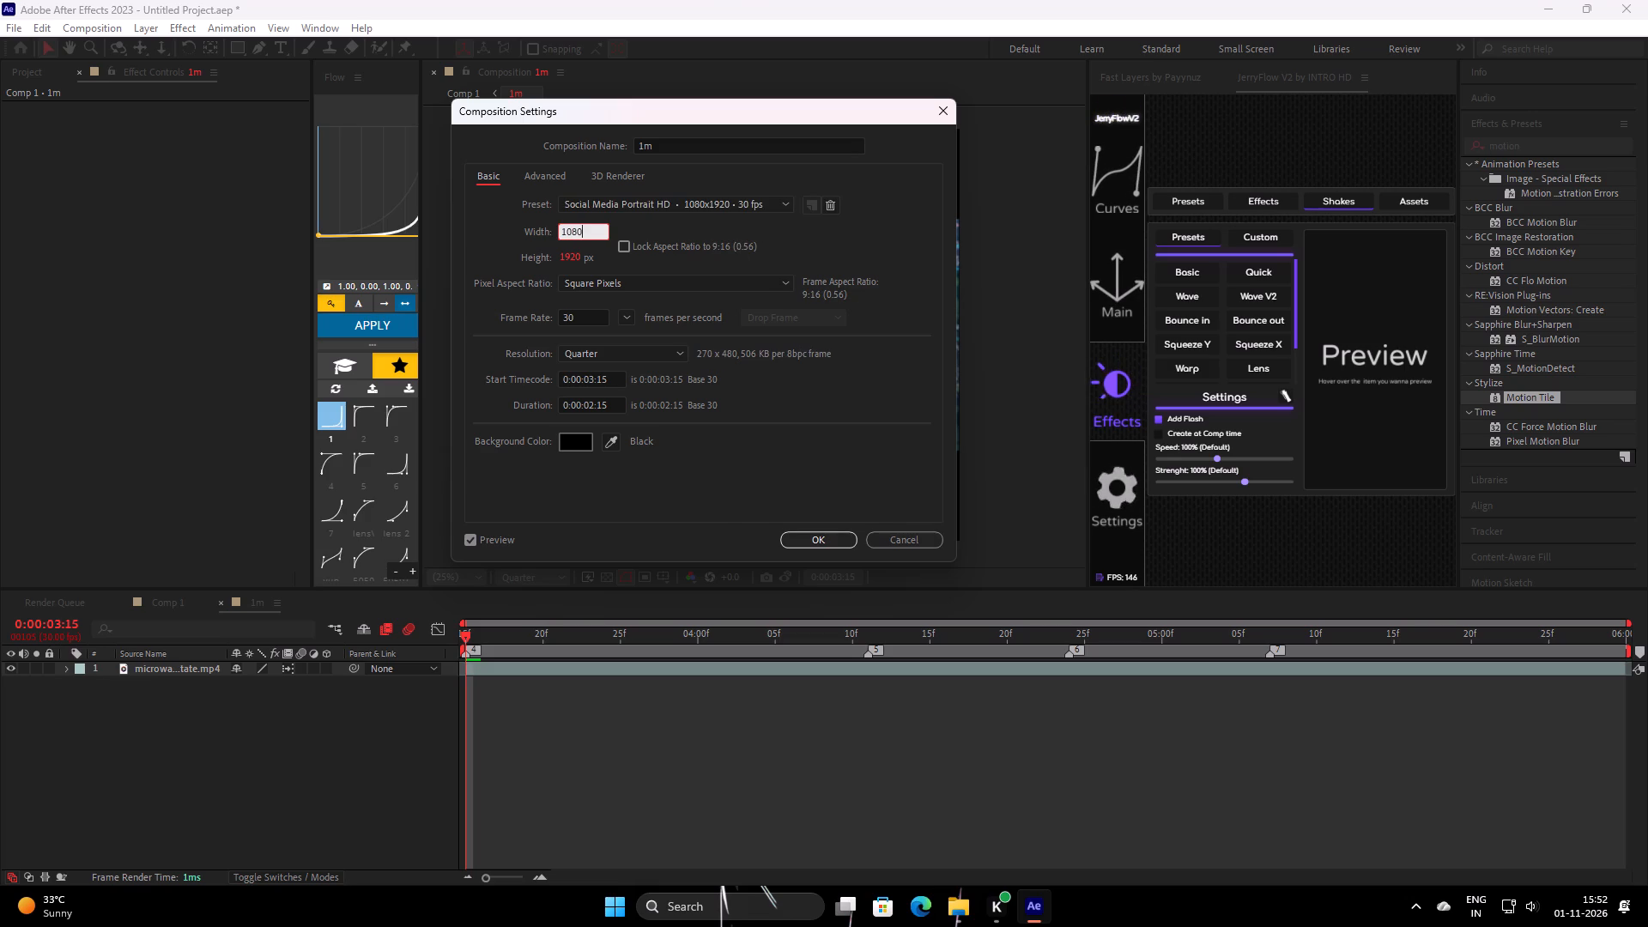
key(Return)
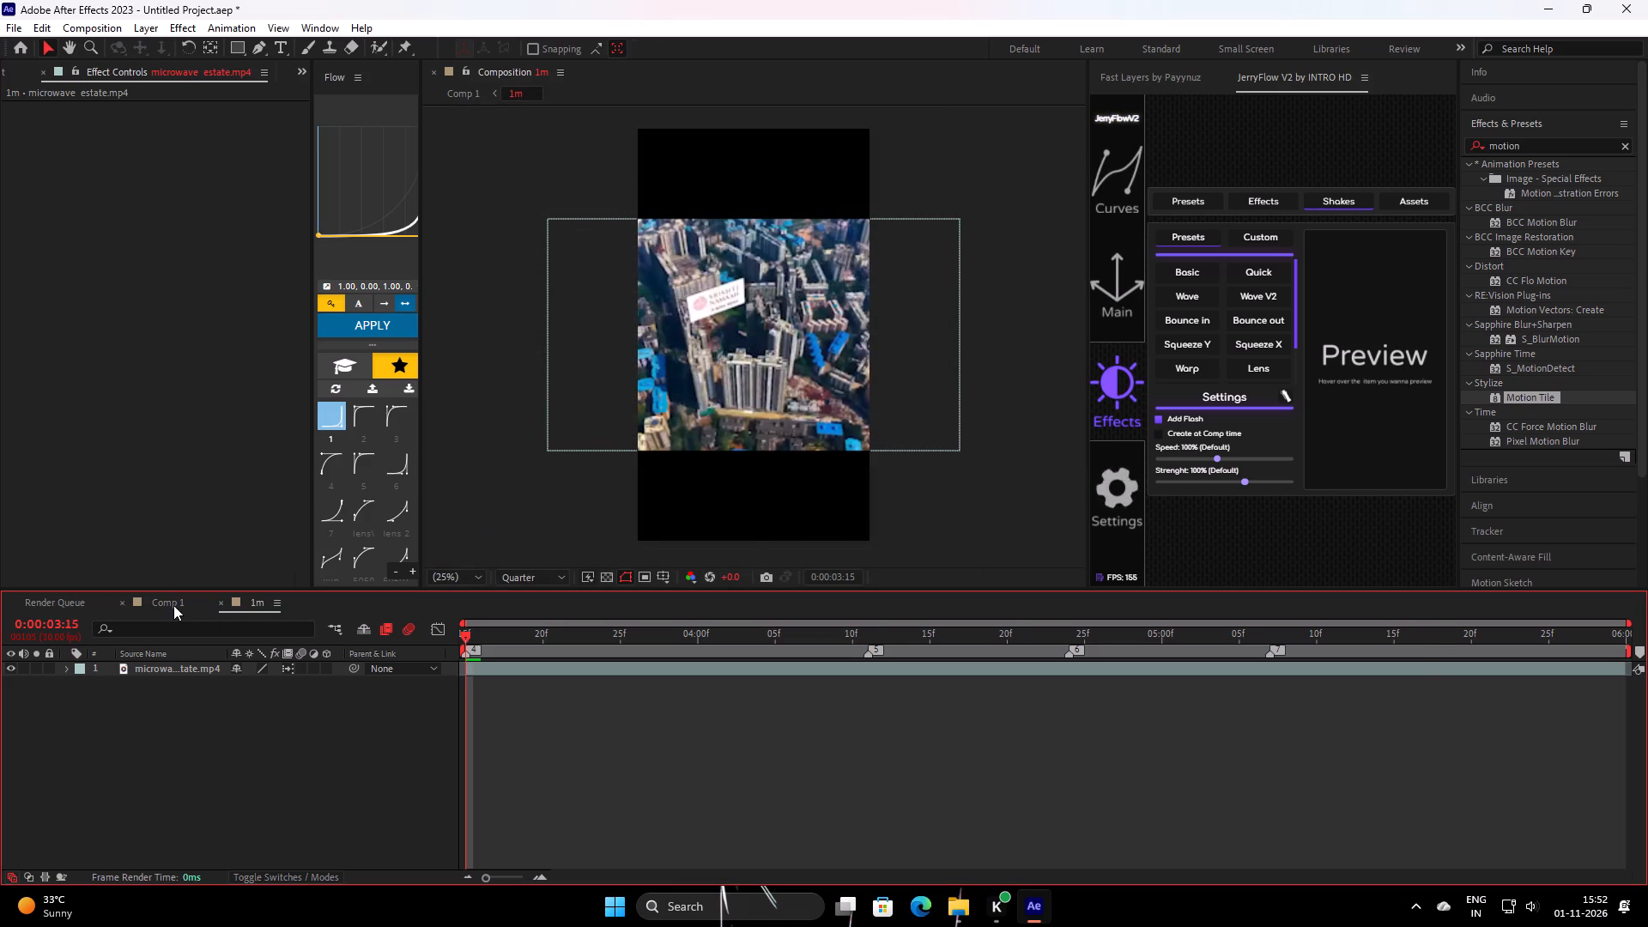
Check shot 1m in Comp 1, and inside composition 1m fit the microwave estate footage to the comp height.
click(173, 605)
drag(698, 645, 721, 645)
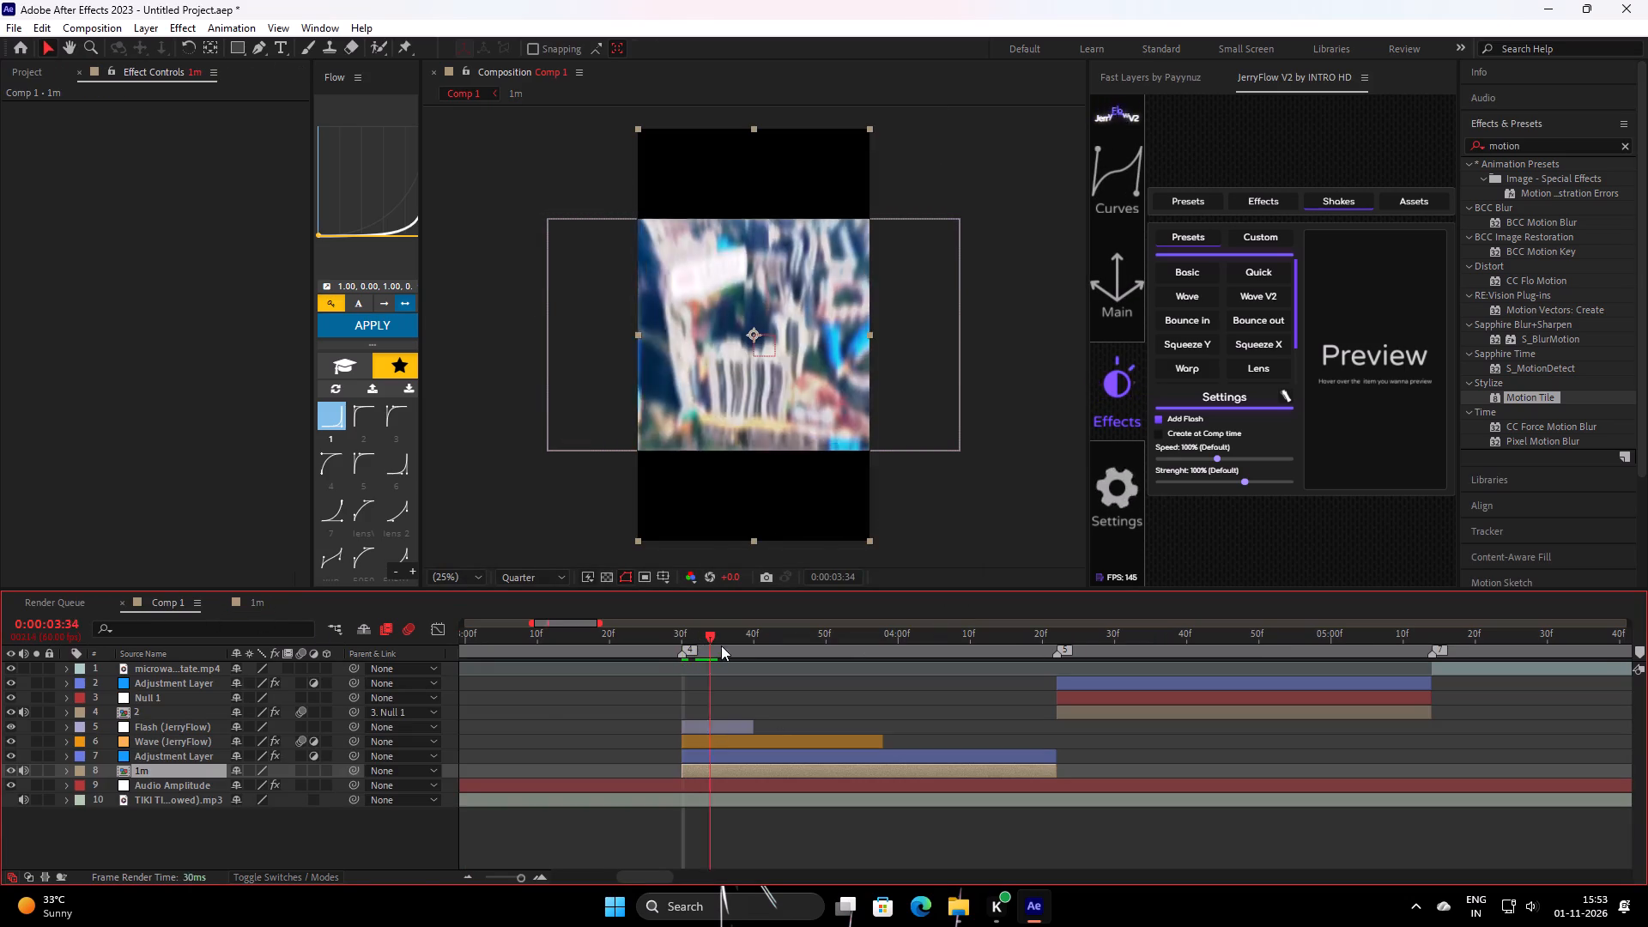
drag(721, 645, 686, 676)
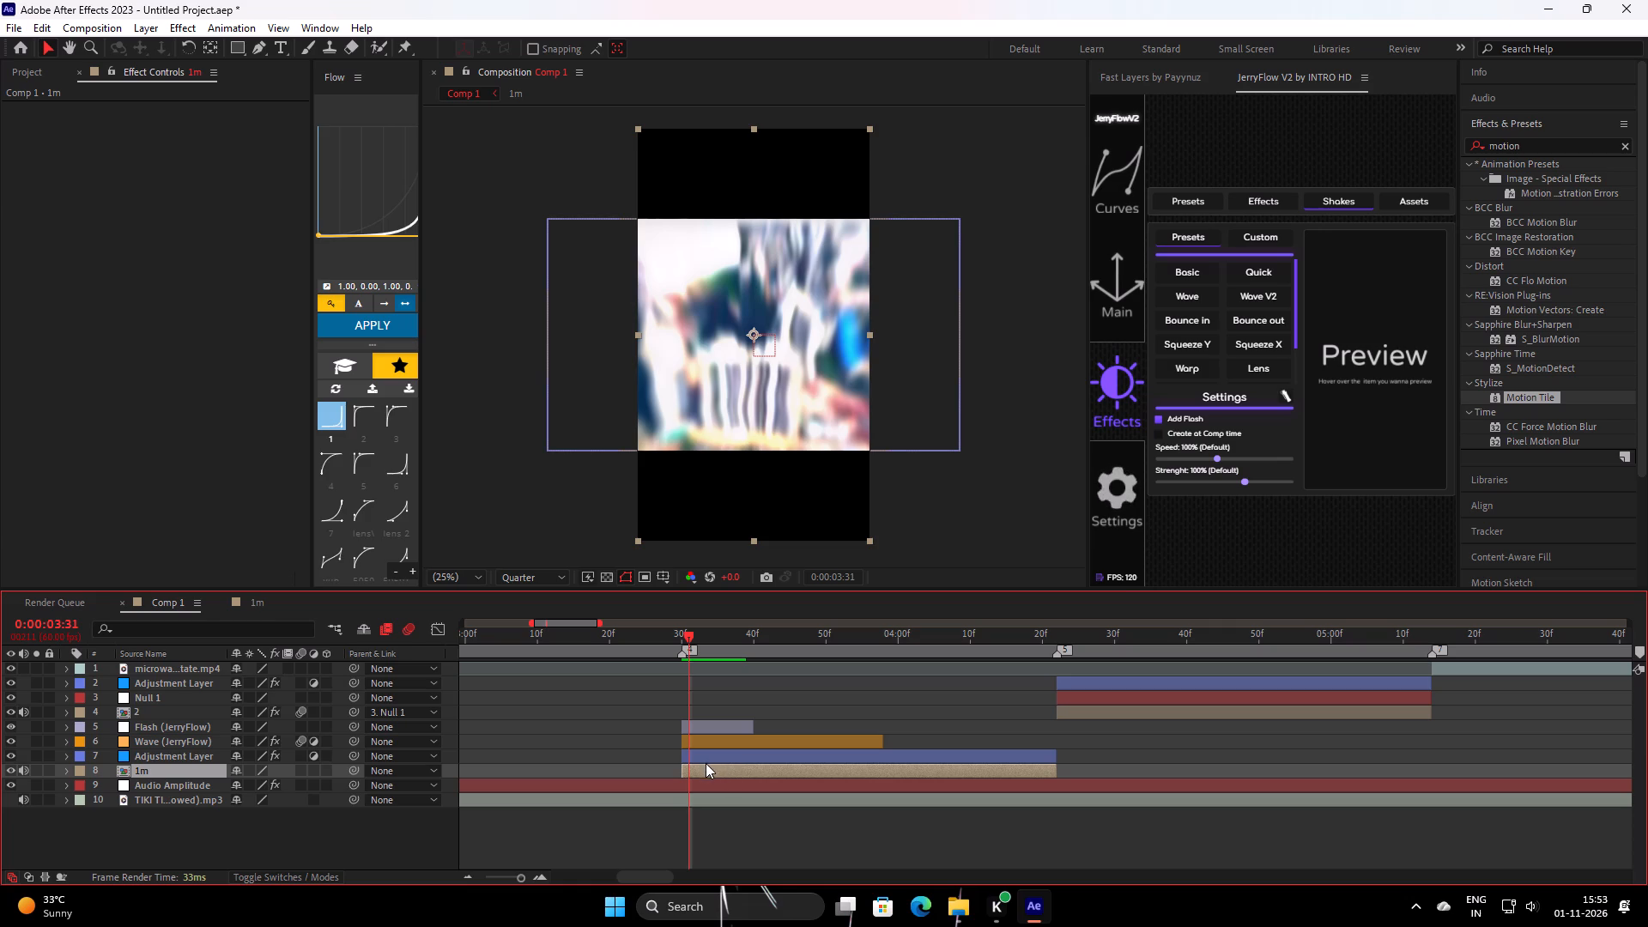
right_click(703, 766)
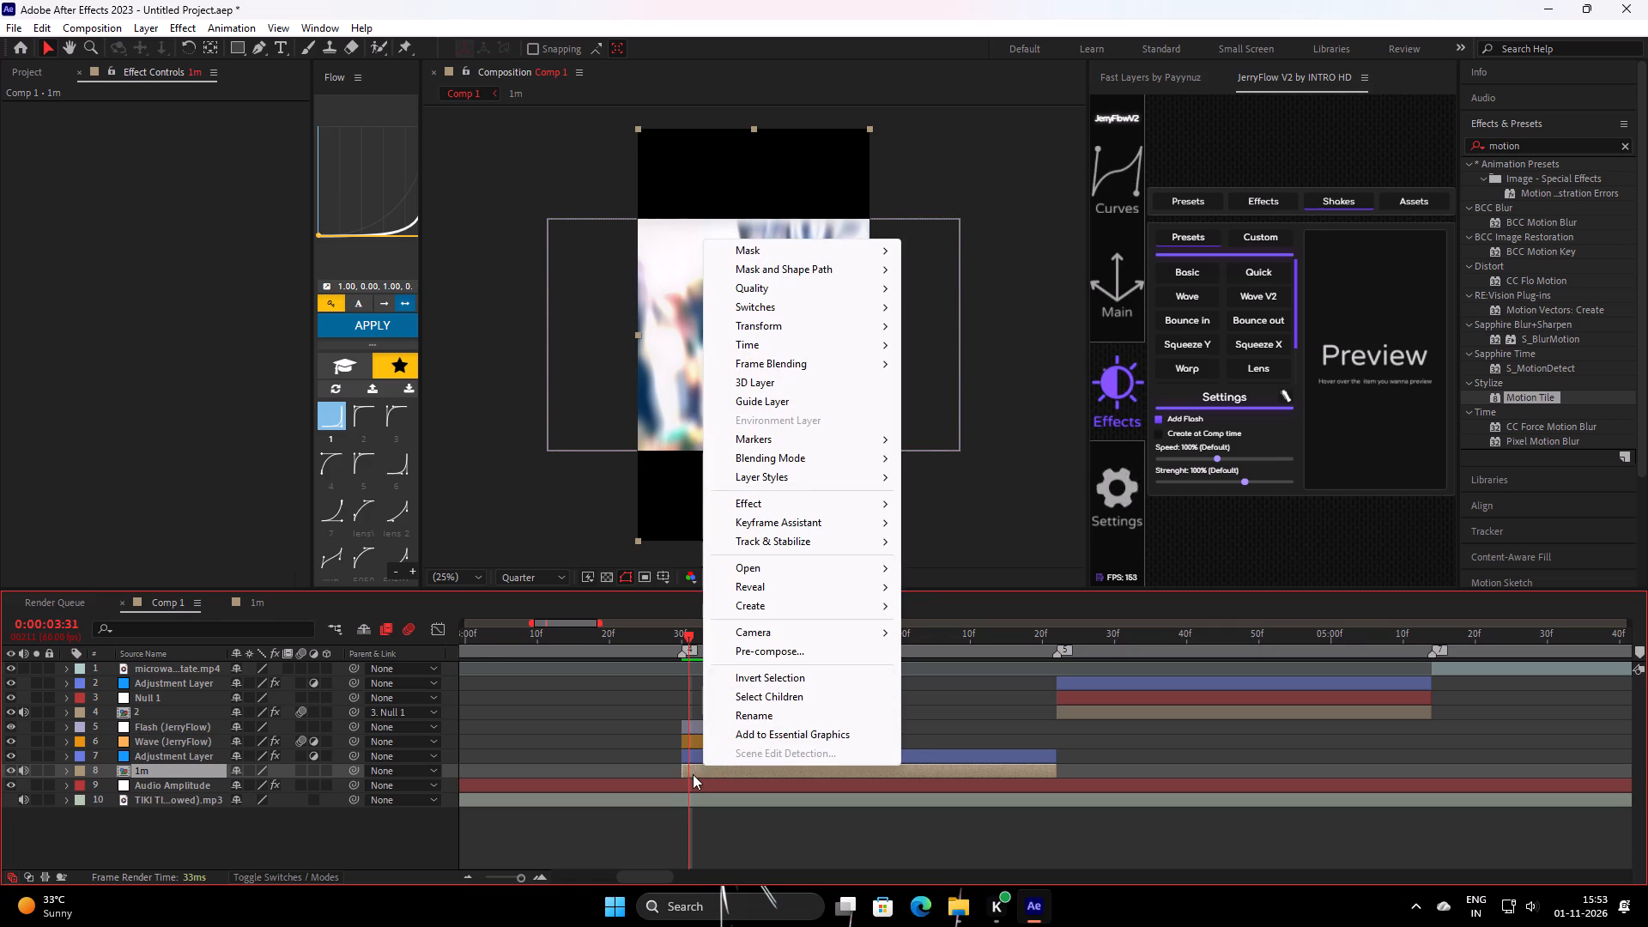
double_click(693, 774)
click(524, 668)
right_click(524, 668)
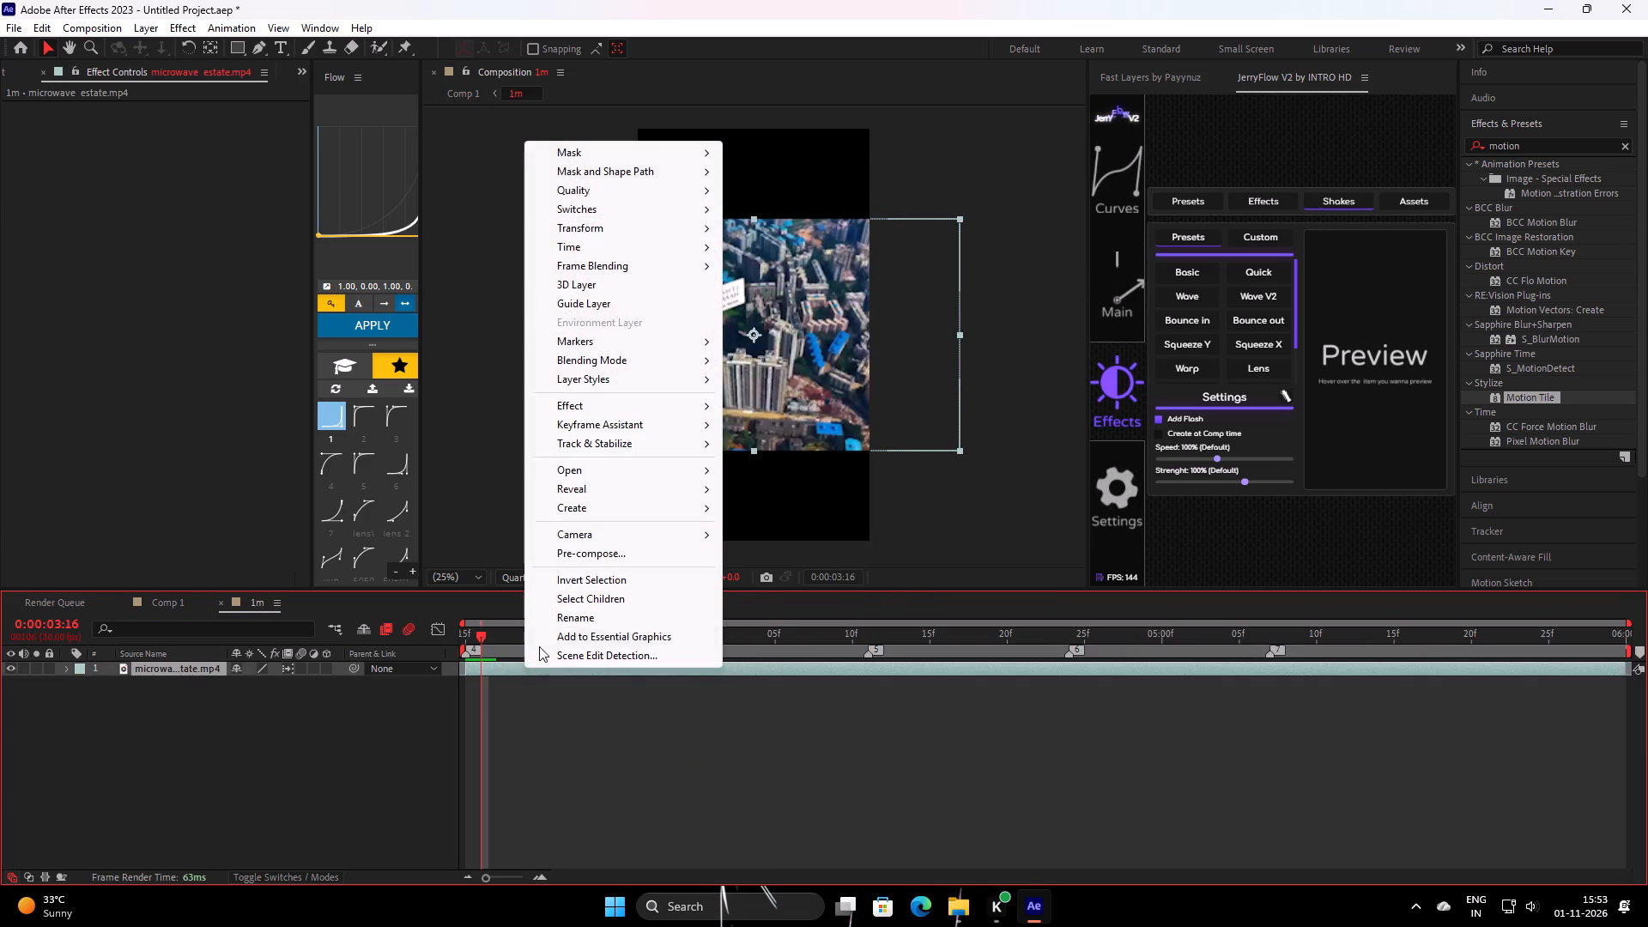
click(620, 227)
click(826, 497)
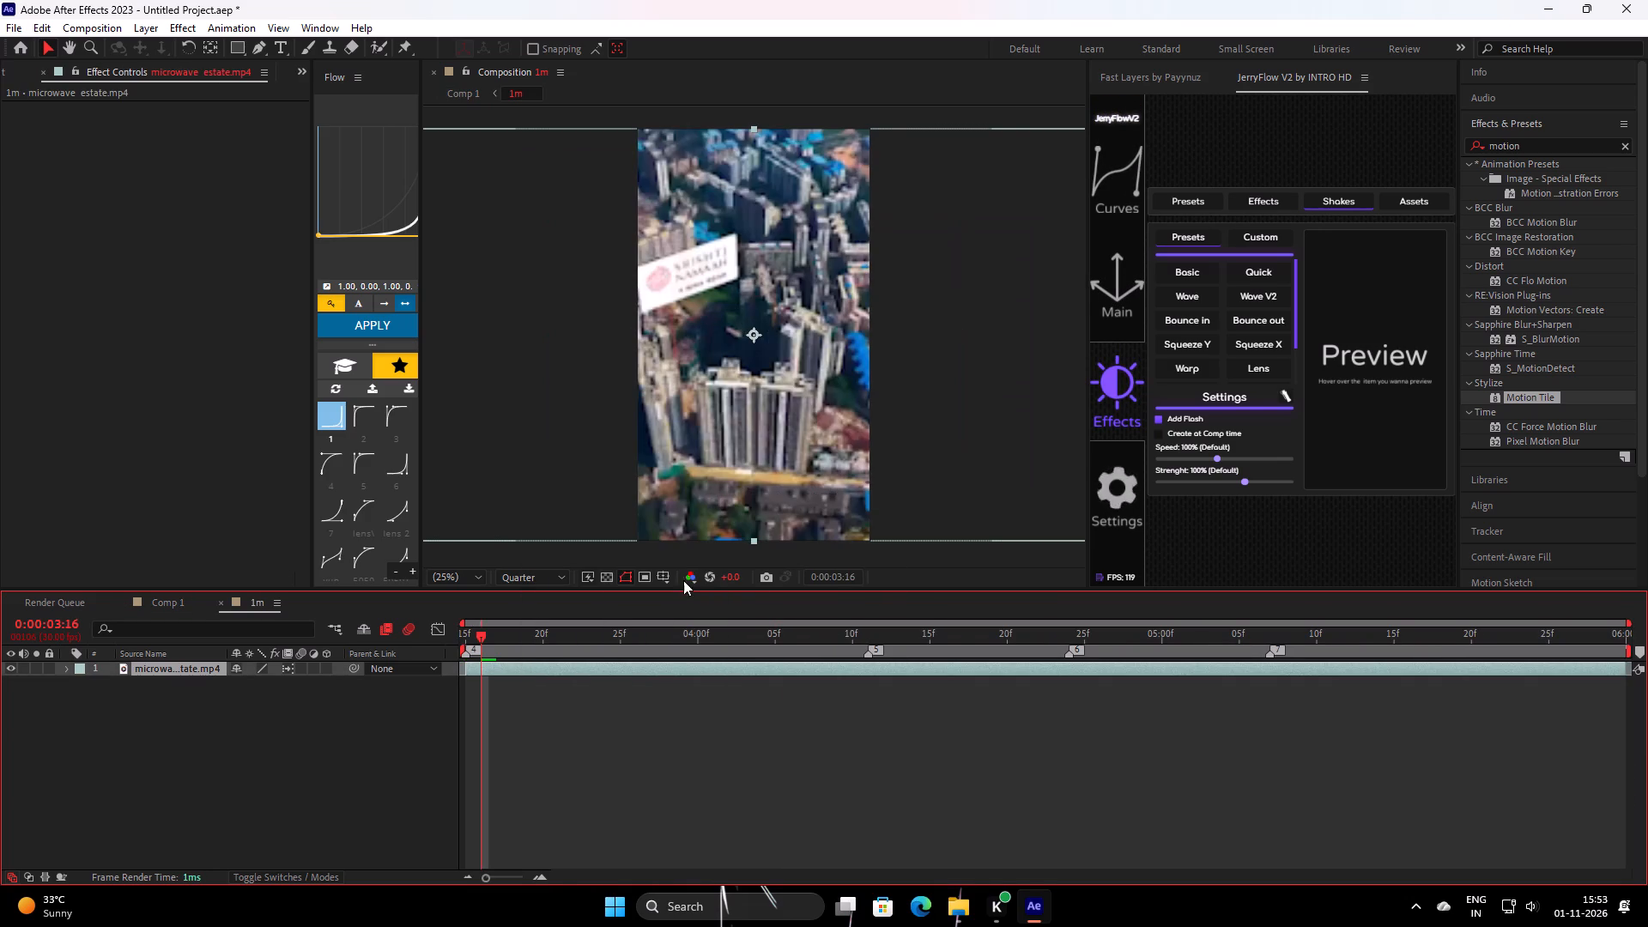
Scrub through composition 1m to check the framing and set the footage's horizontal position to 650.
drag(490, 636, 1647, 633)
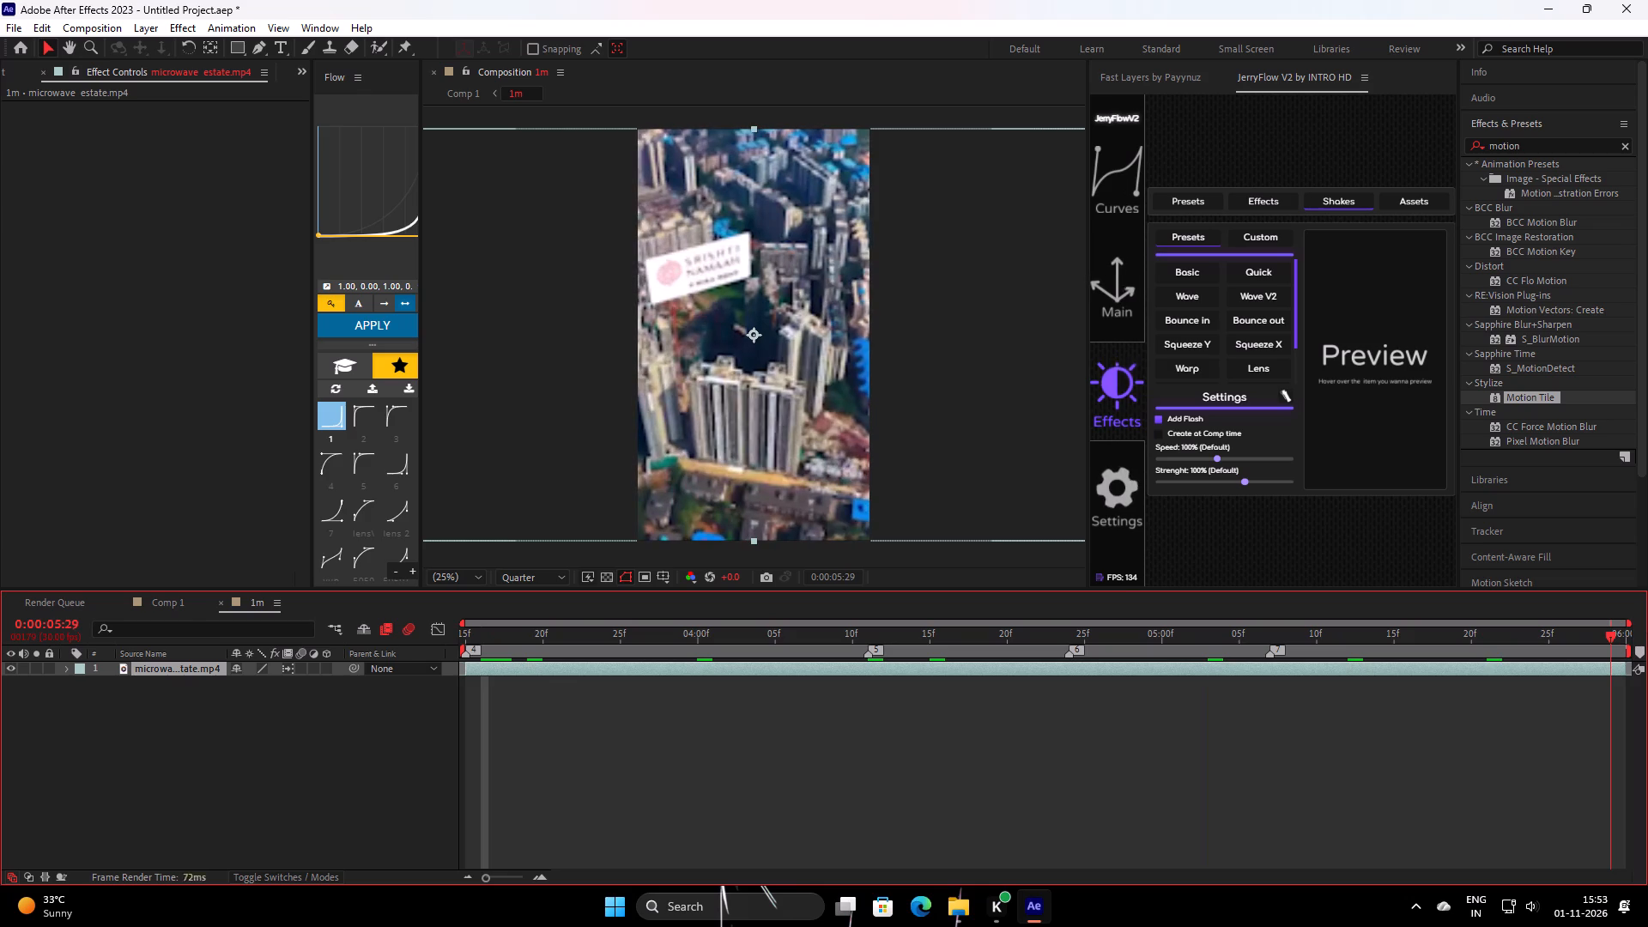
drag(1647, 633, 1647, 734)
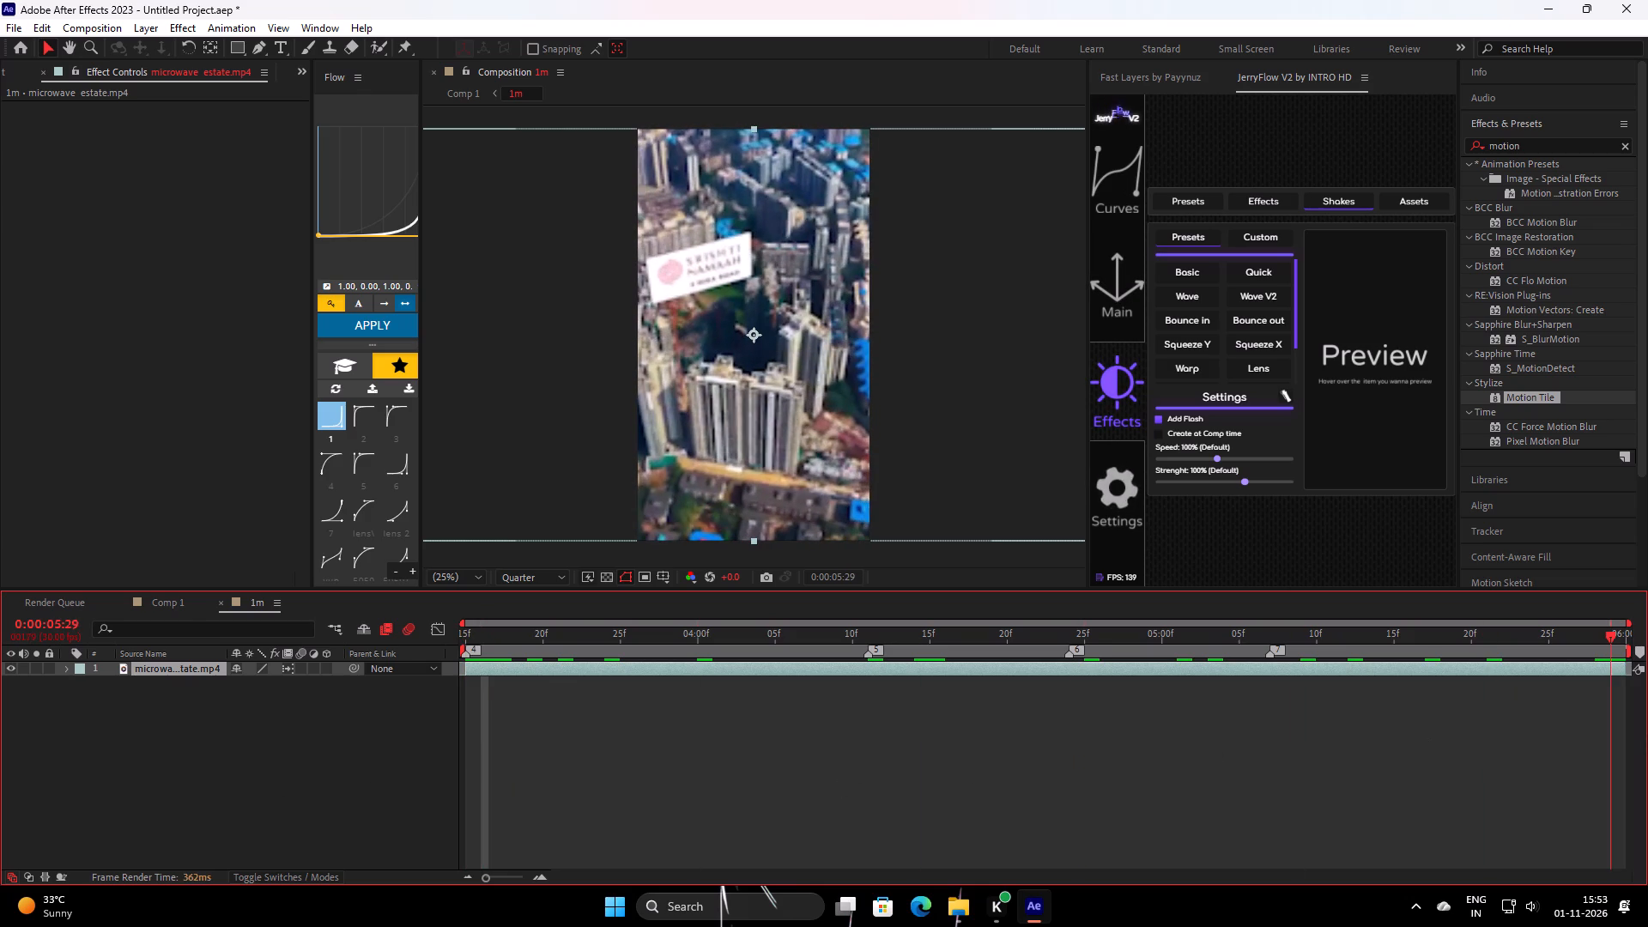
drag(1647, 734, 1453, 734)
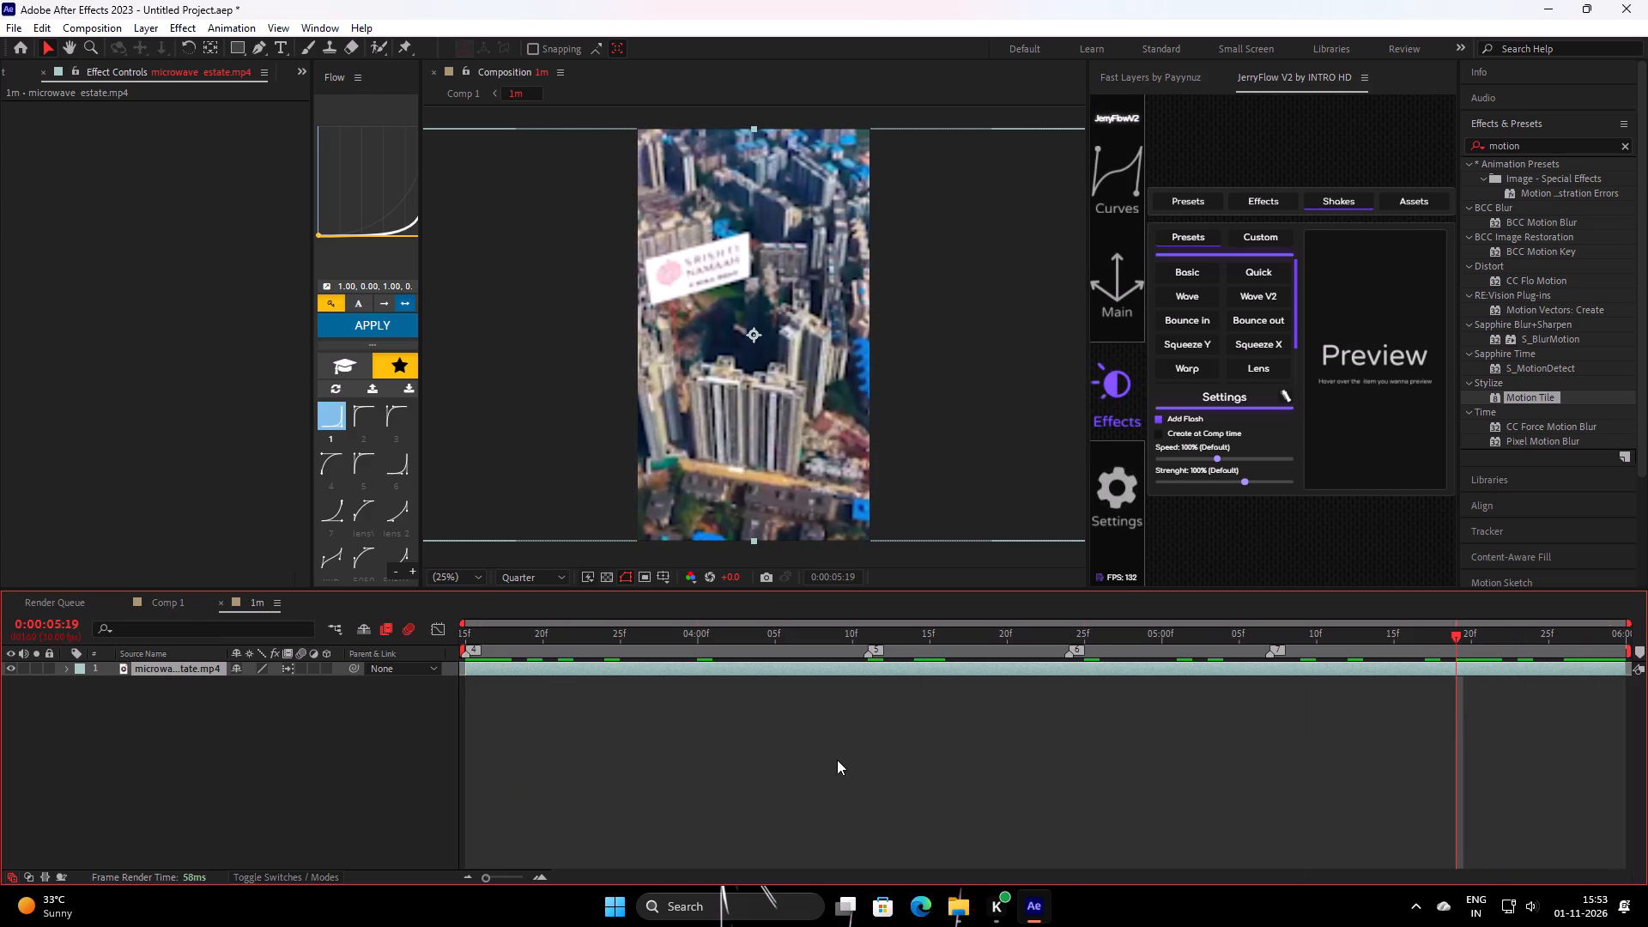
key(p)
drag(244, 685, 330, 682)
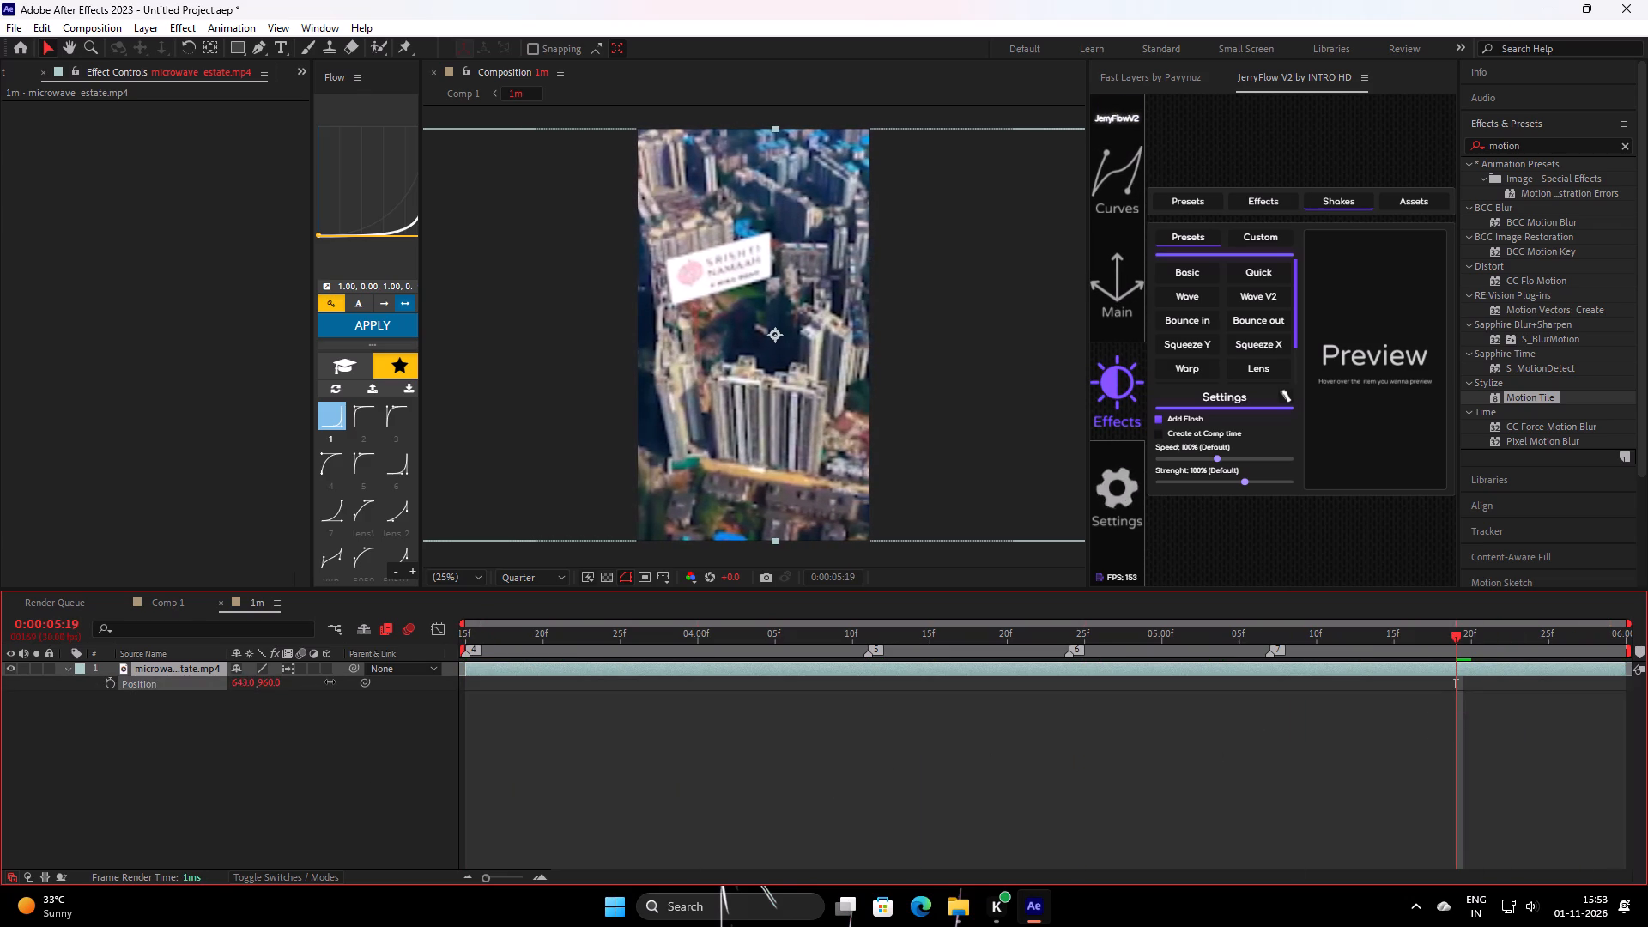
drag(330, 682, 334, 682)
click(251, 687)
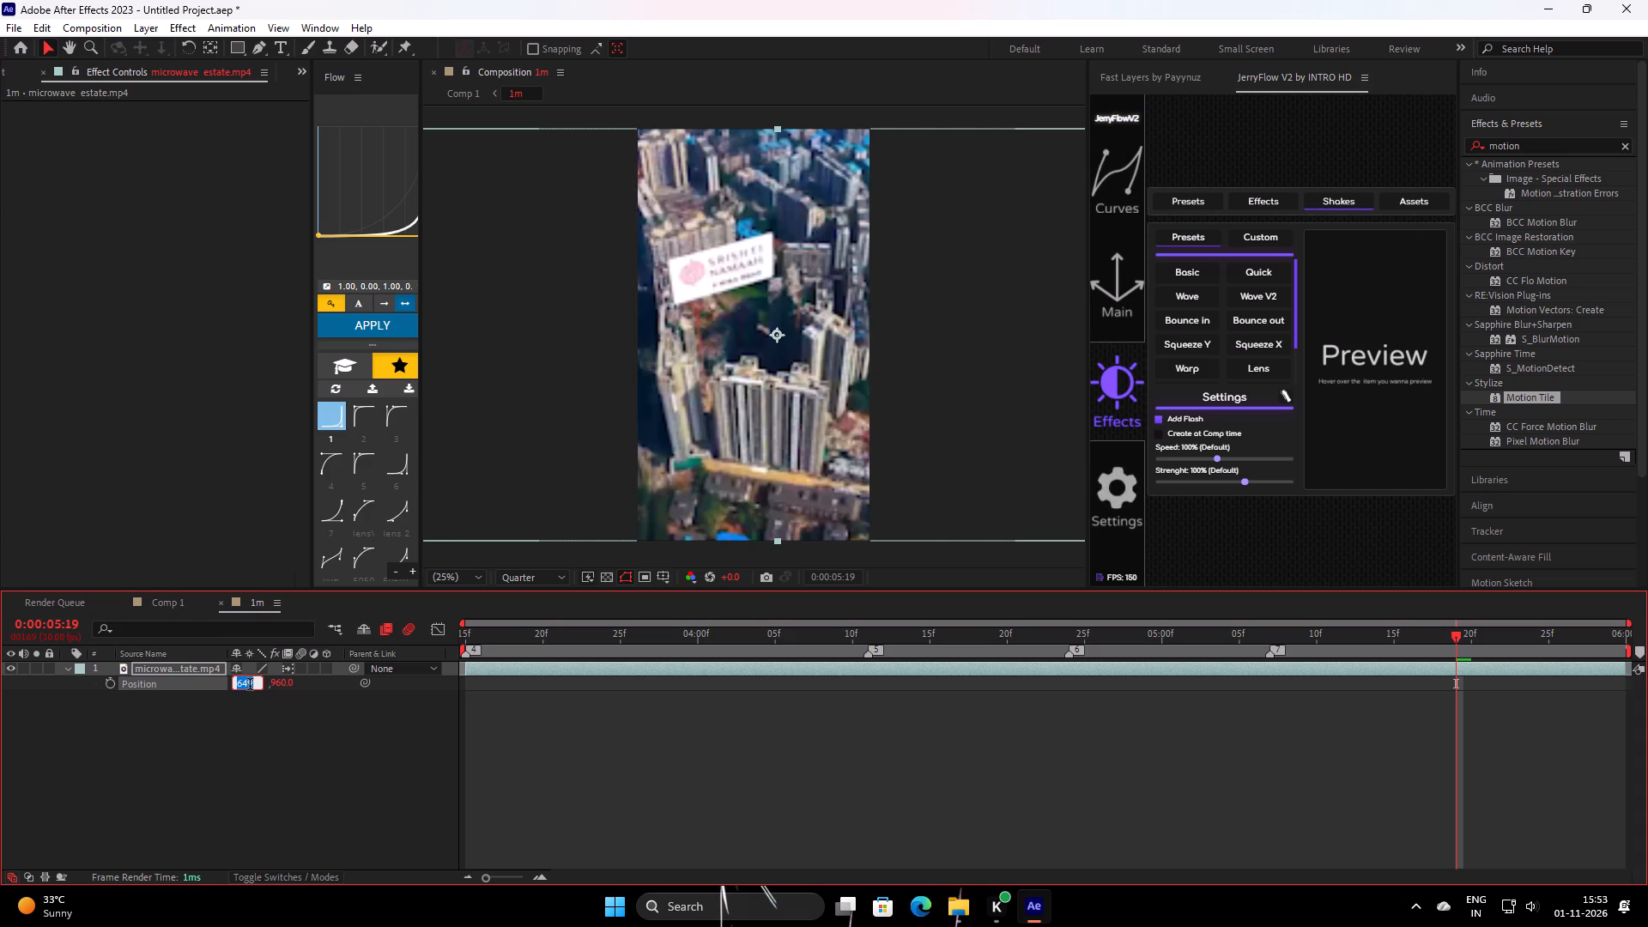
text(650)
key(Return)
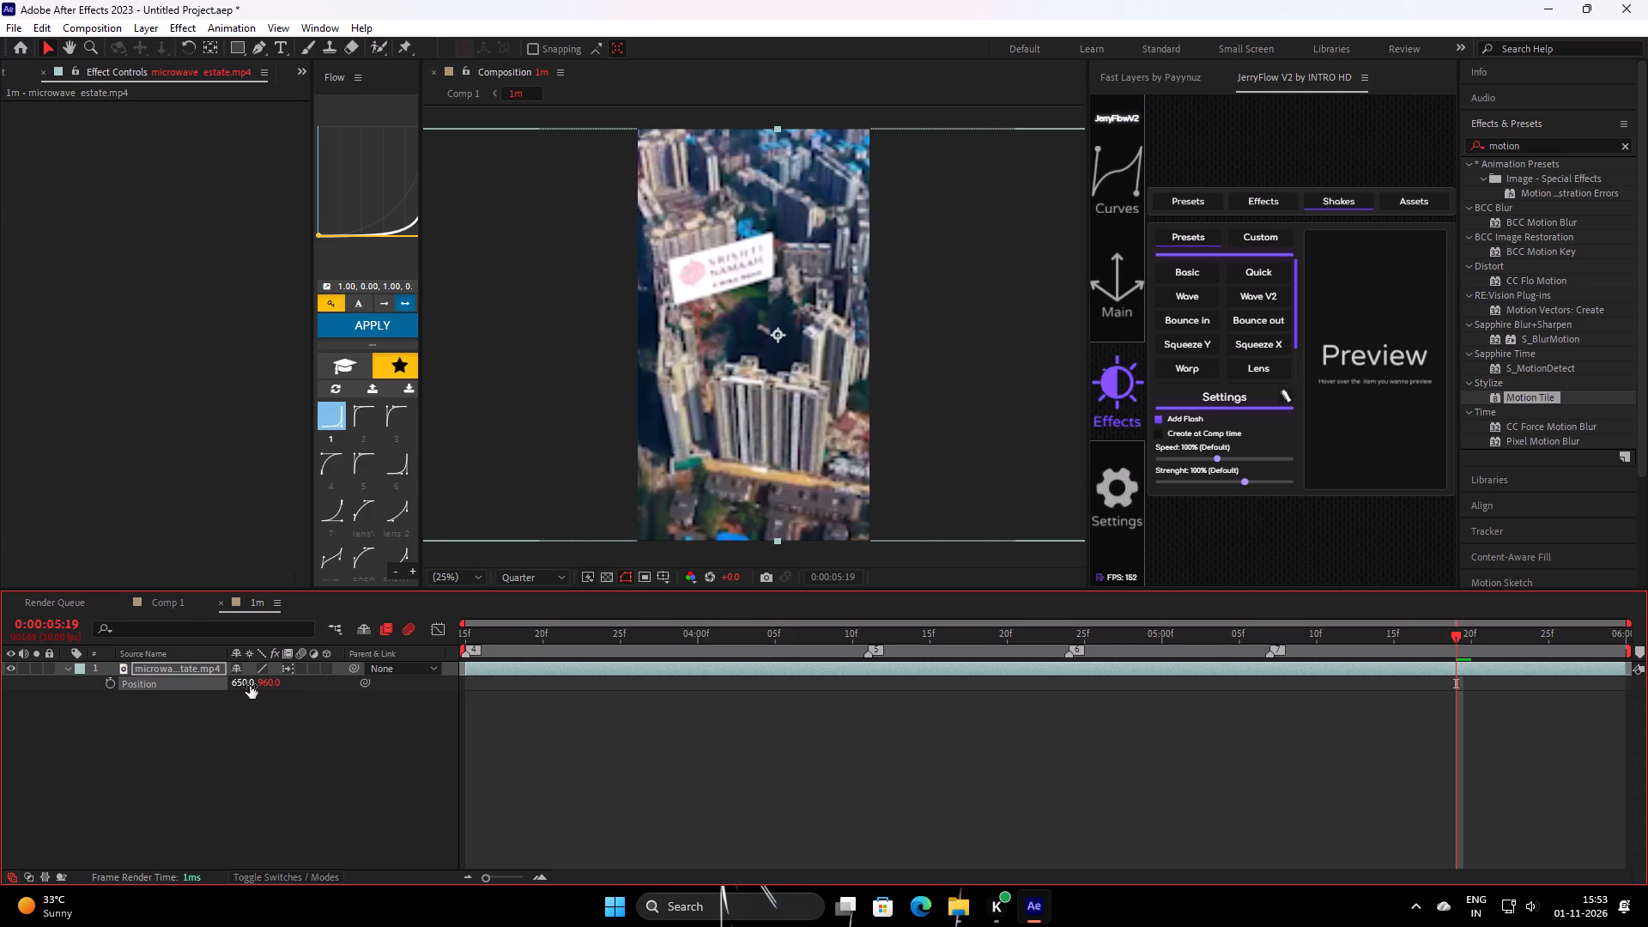
Return to Comp 1, check the start of shot 1m, and delete the Flash and Wave layers above it.
click(185, 609)
drag(809, 621, 748, 648)
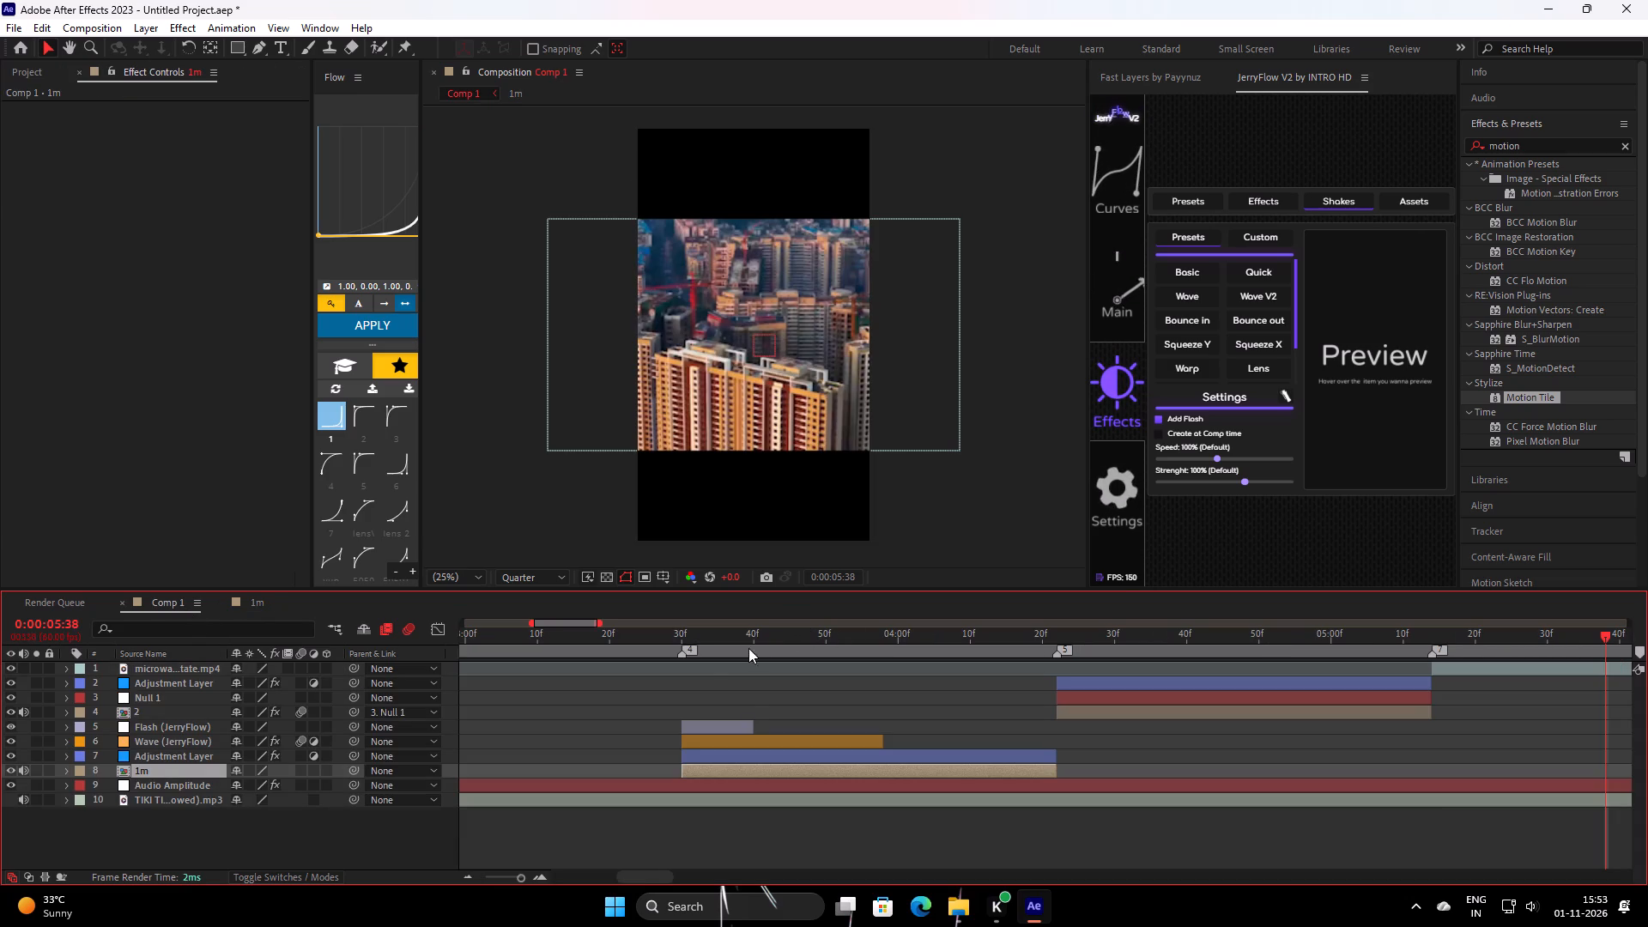
drag(748, 648, 719, 659)
drag(759, 644, 694, 669)
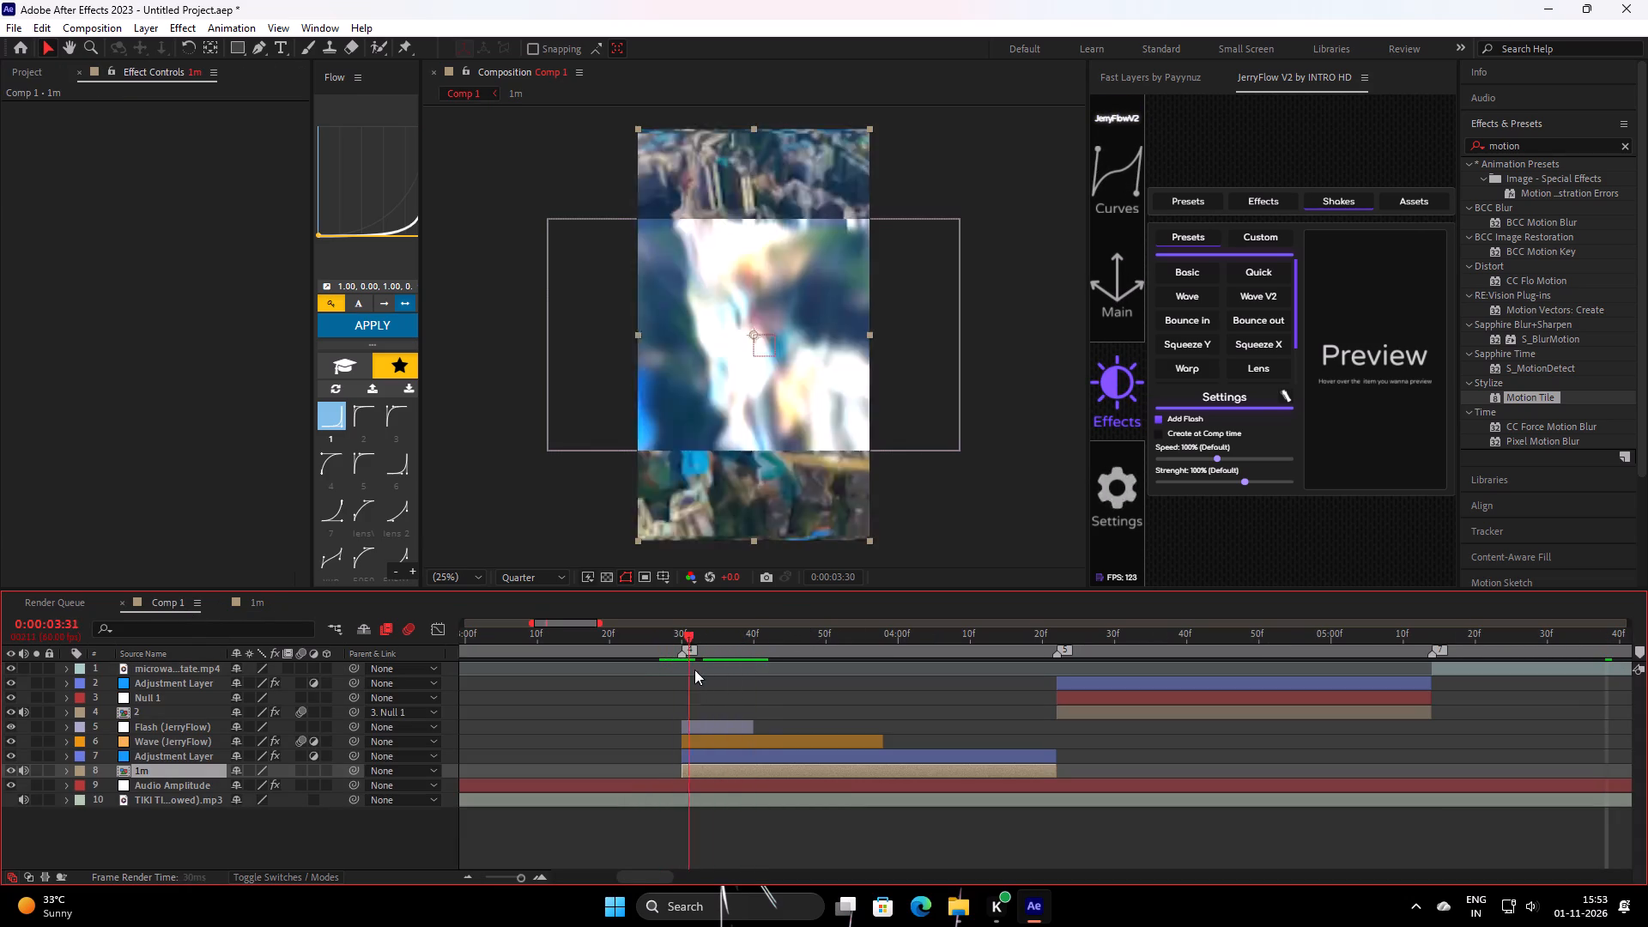
drag(694, 669, 700, 669)
click(715, 739)
ctrl+click(715, 732)
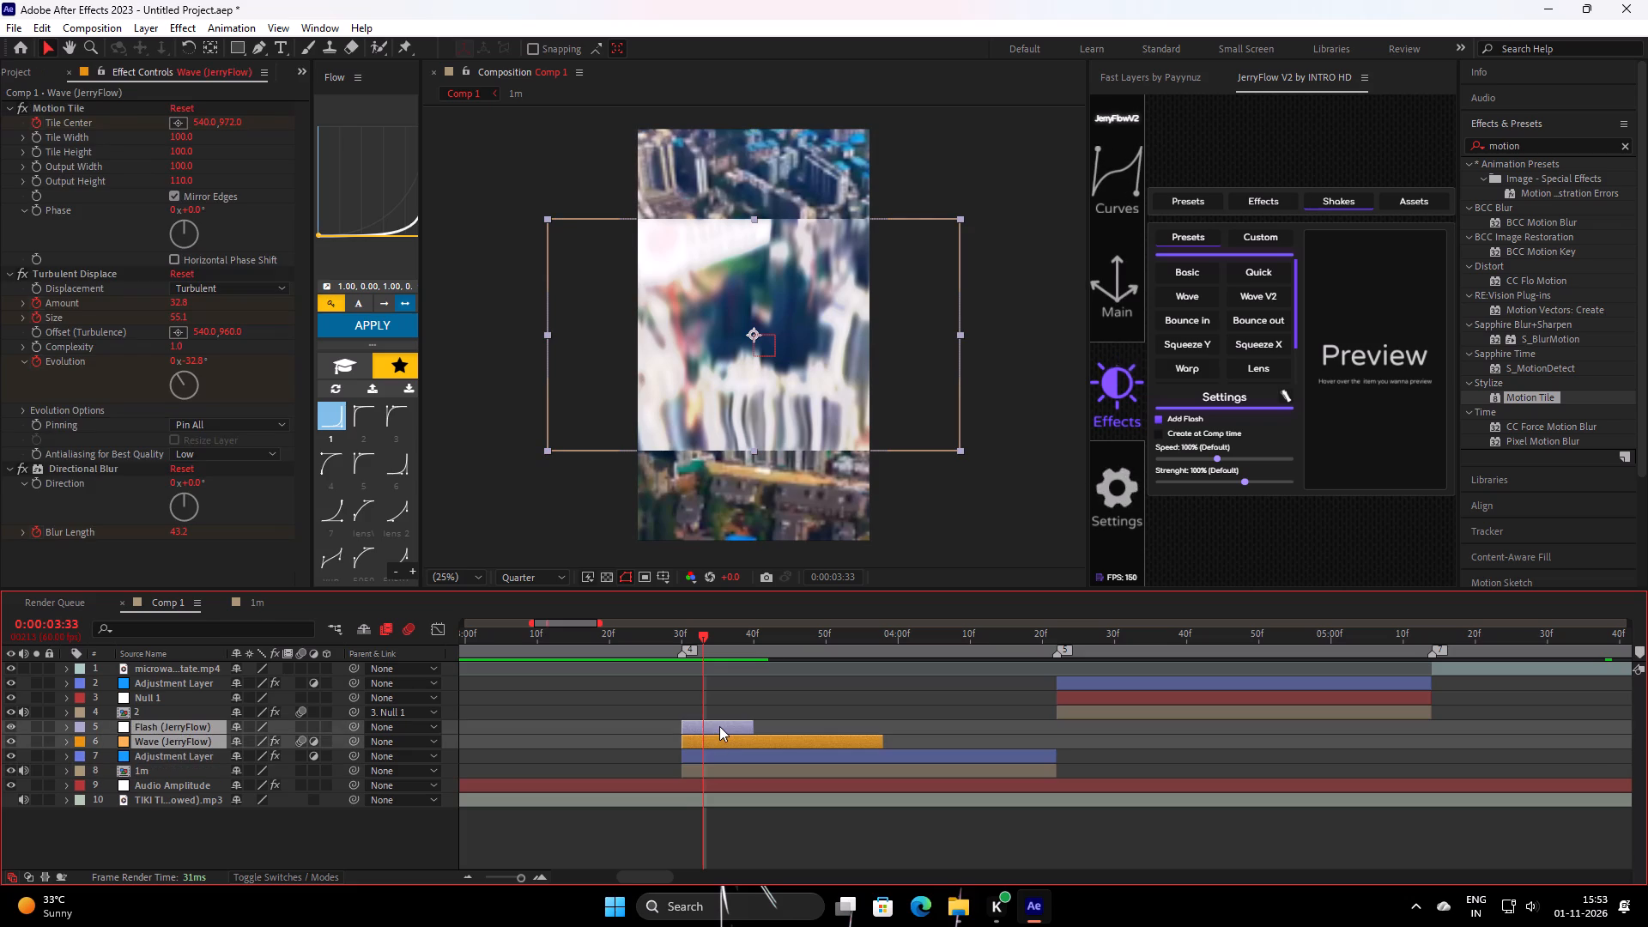
key(BackSpace)
drag(710, 644, 701, 657)
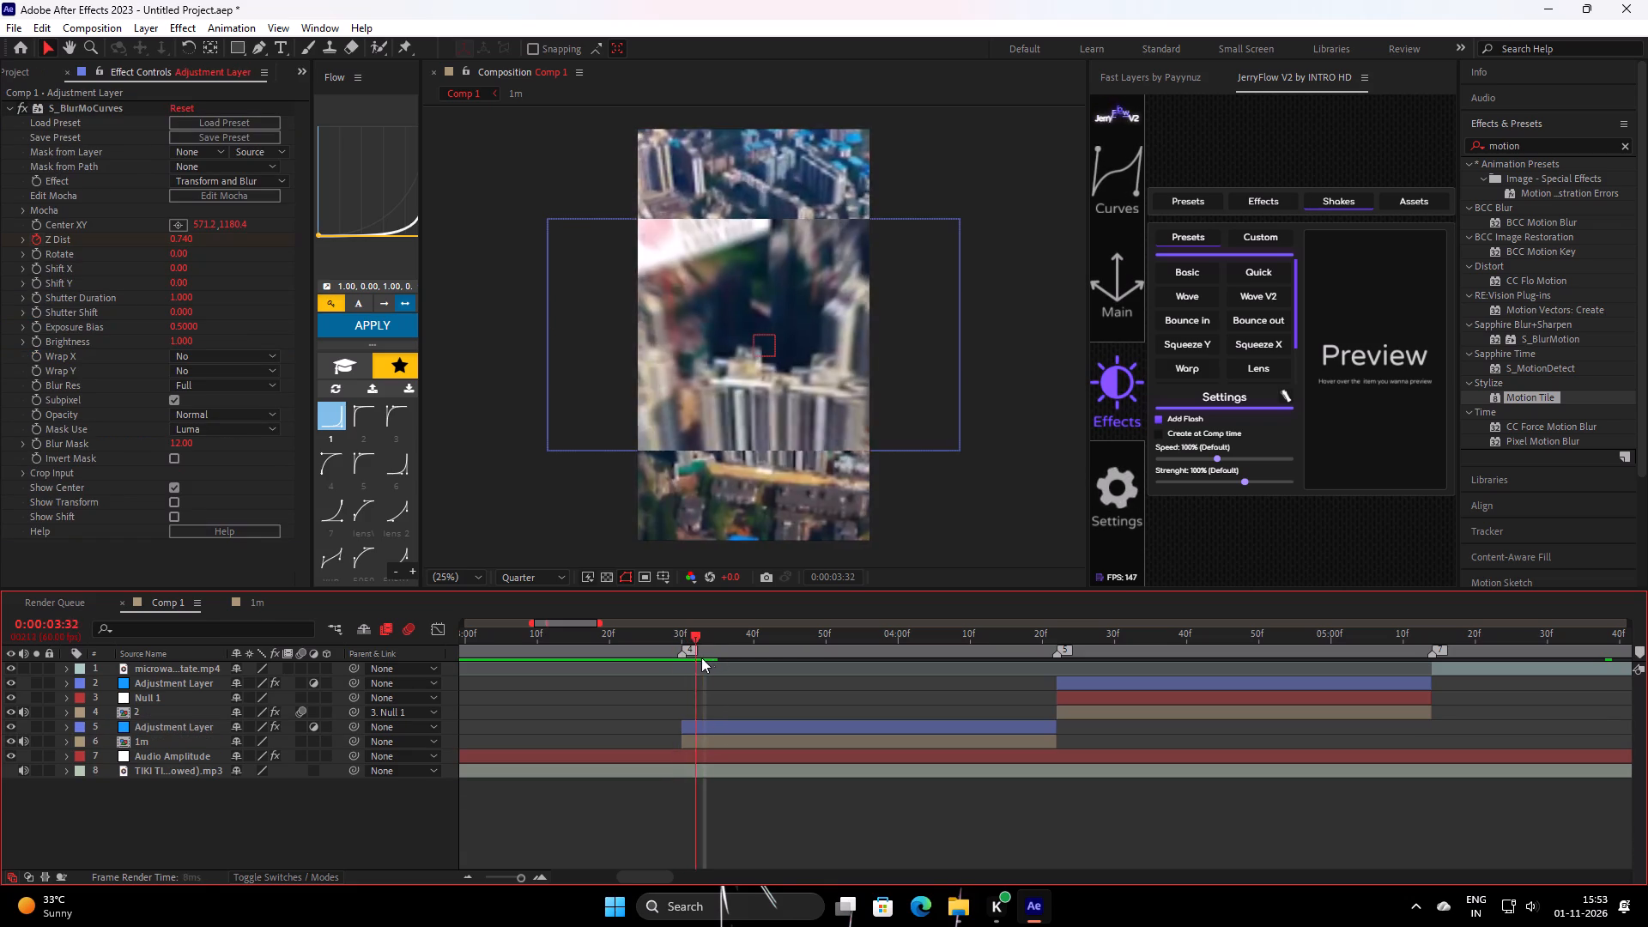
Add a new adjustment layer at 0:00:03:30 above shot 1m's existing blur adjustment layer.
drag(701, 657, 682, 706)
click(707, 726)
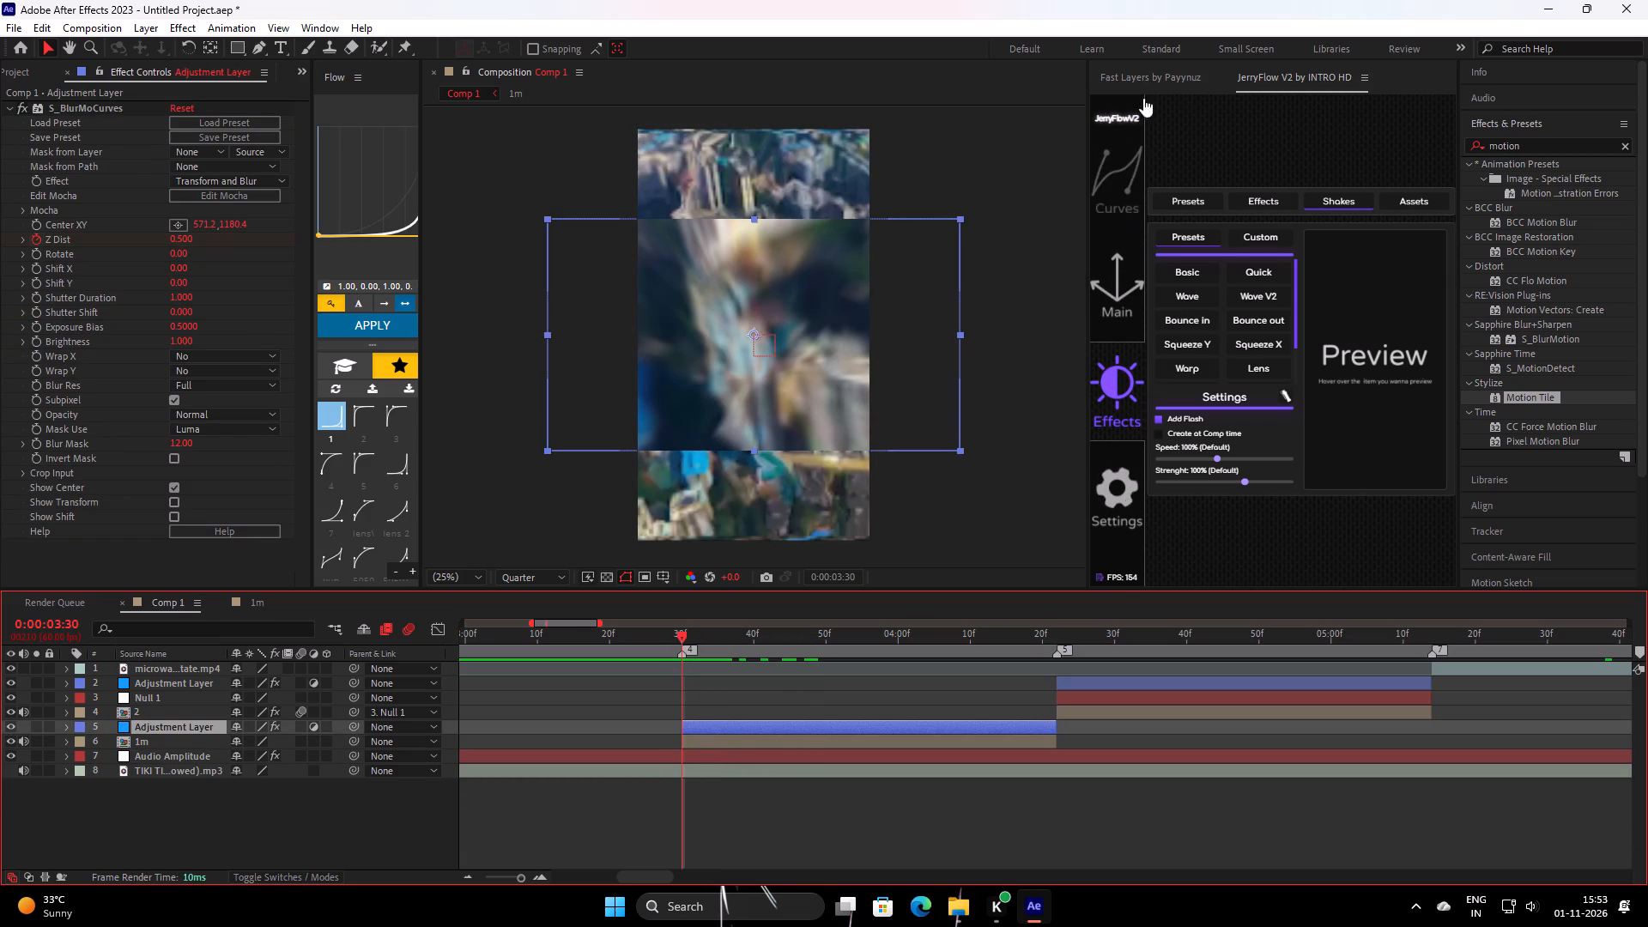
click(1182, 74)
click(1297, 189)
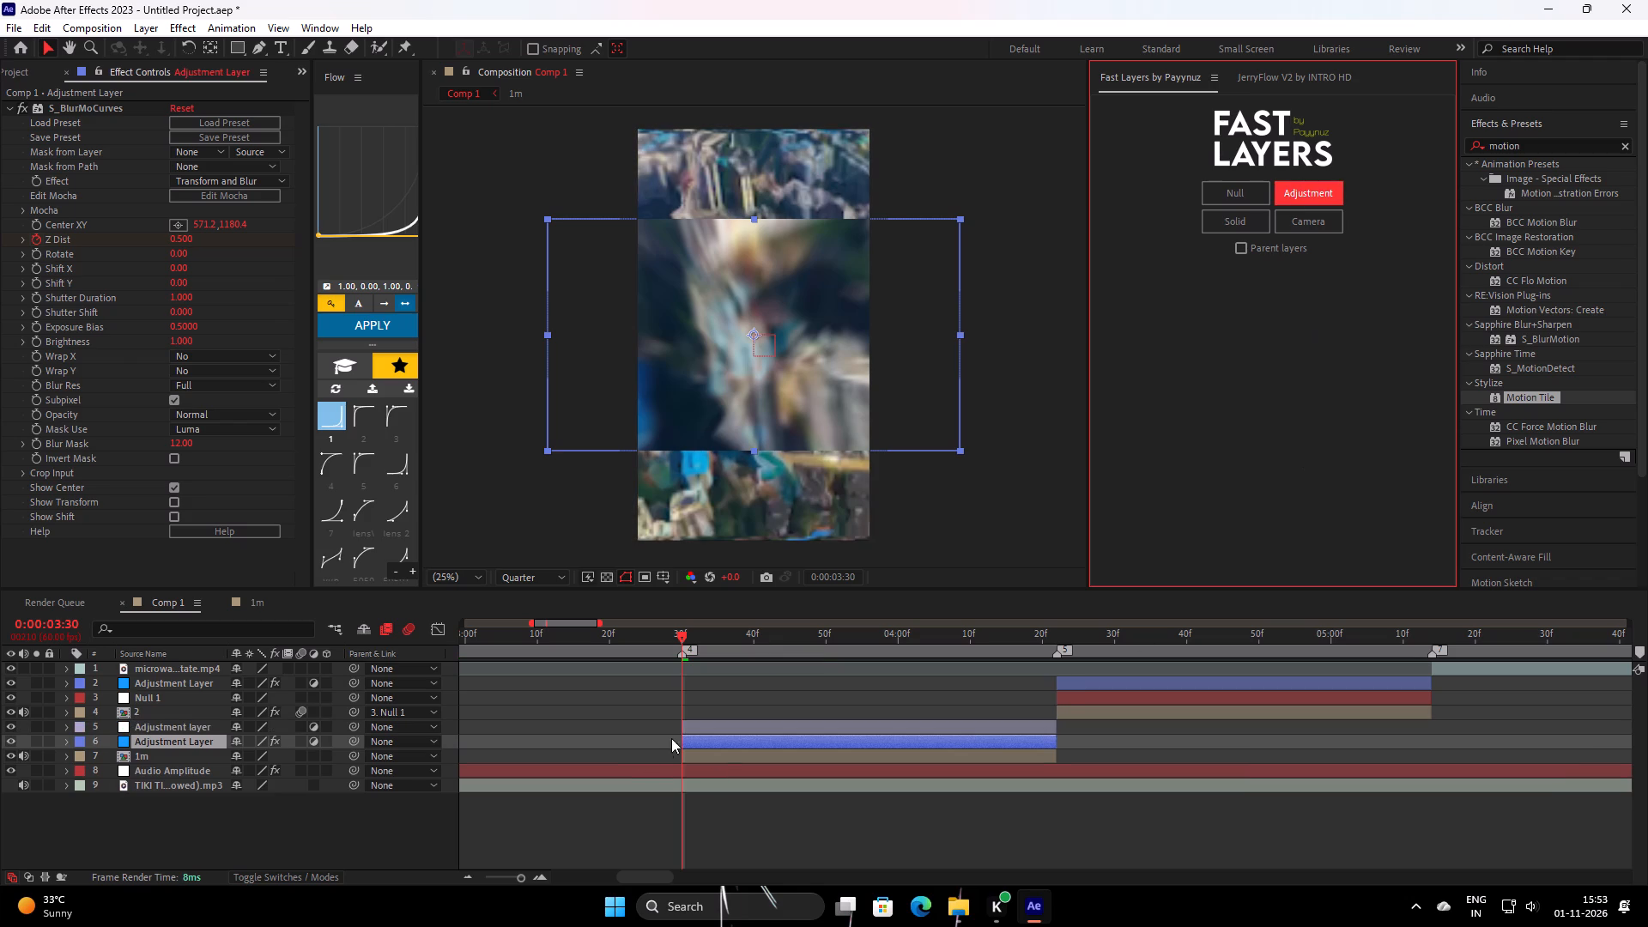
Copy the S_BlurMoCurves effect with its keyframes onto the new adjustment layer and delete the old adjustment layer.
key(e)
click(172, 764)
click(173, 760)
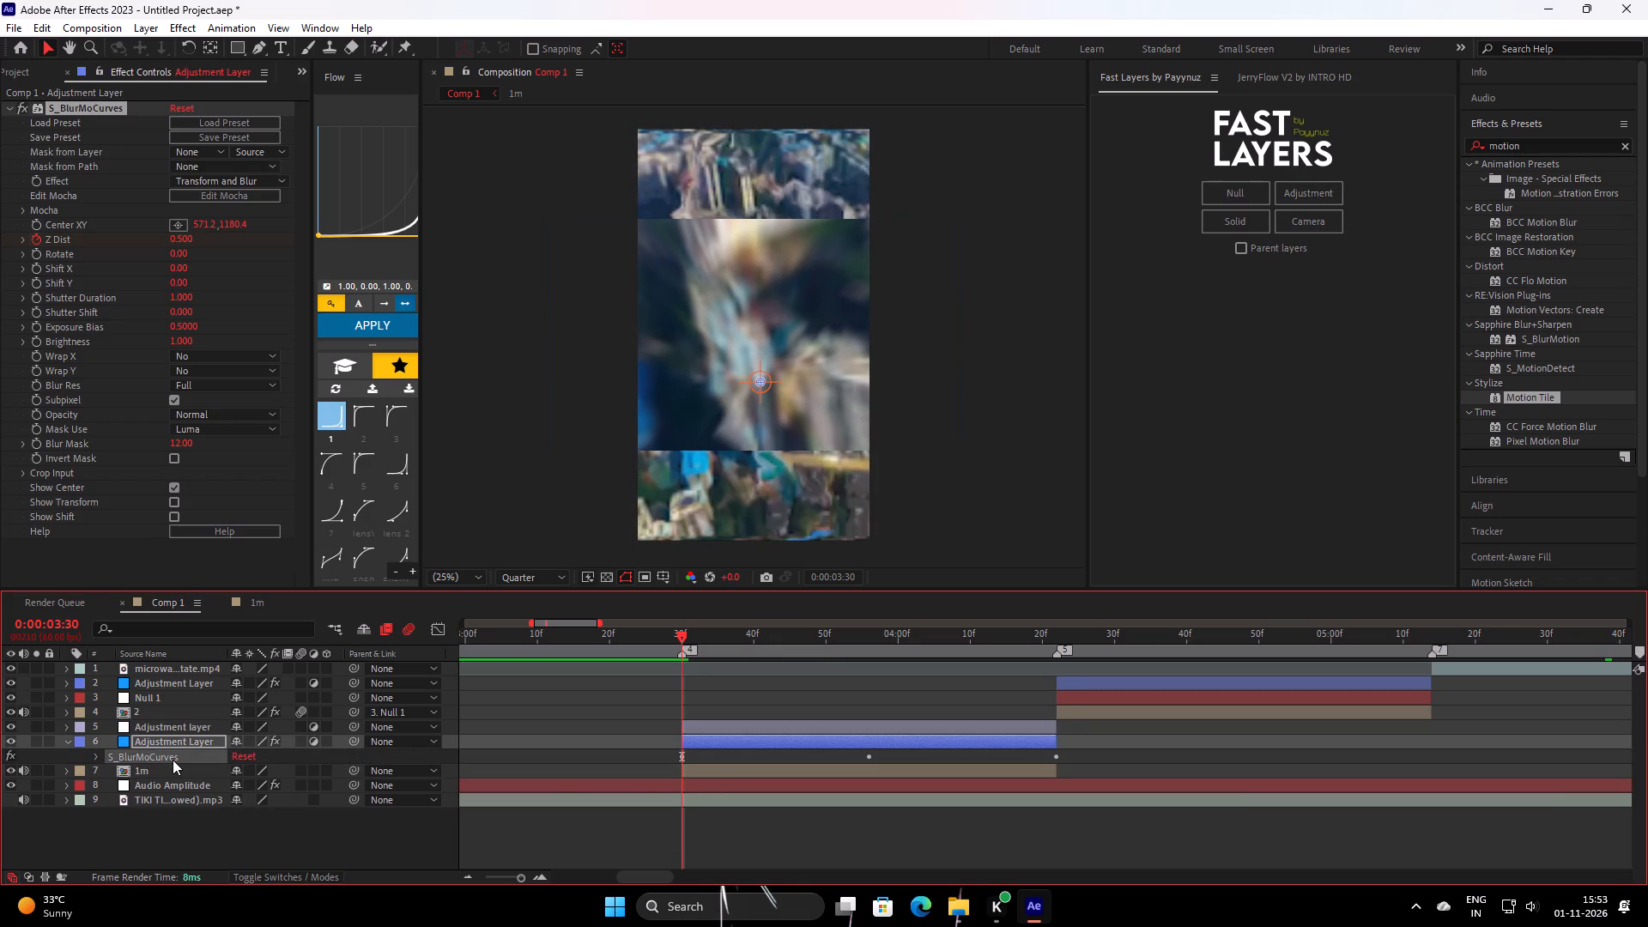
key(ctrl+c)
click(706, 728)
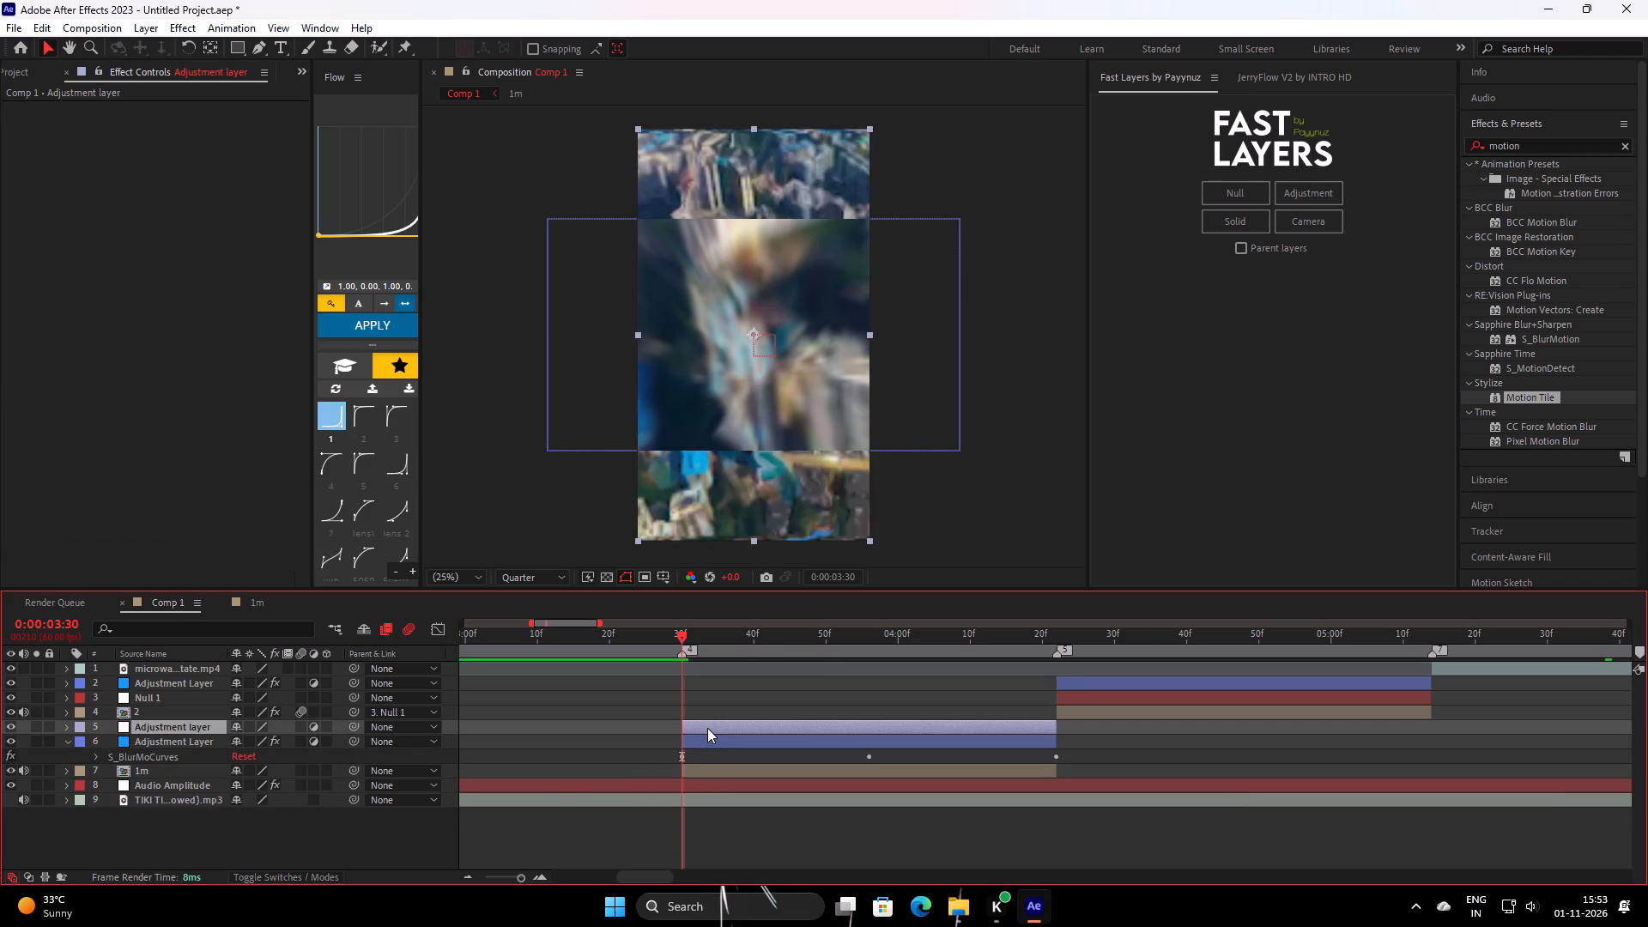
key(ctrl+v)
click(779, 742)
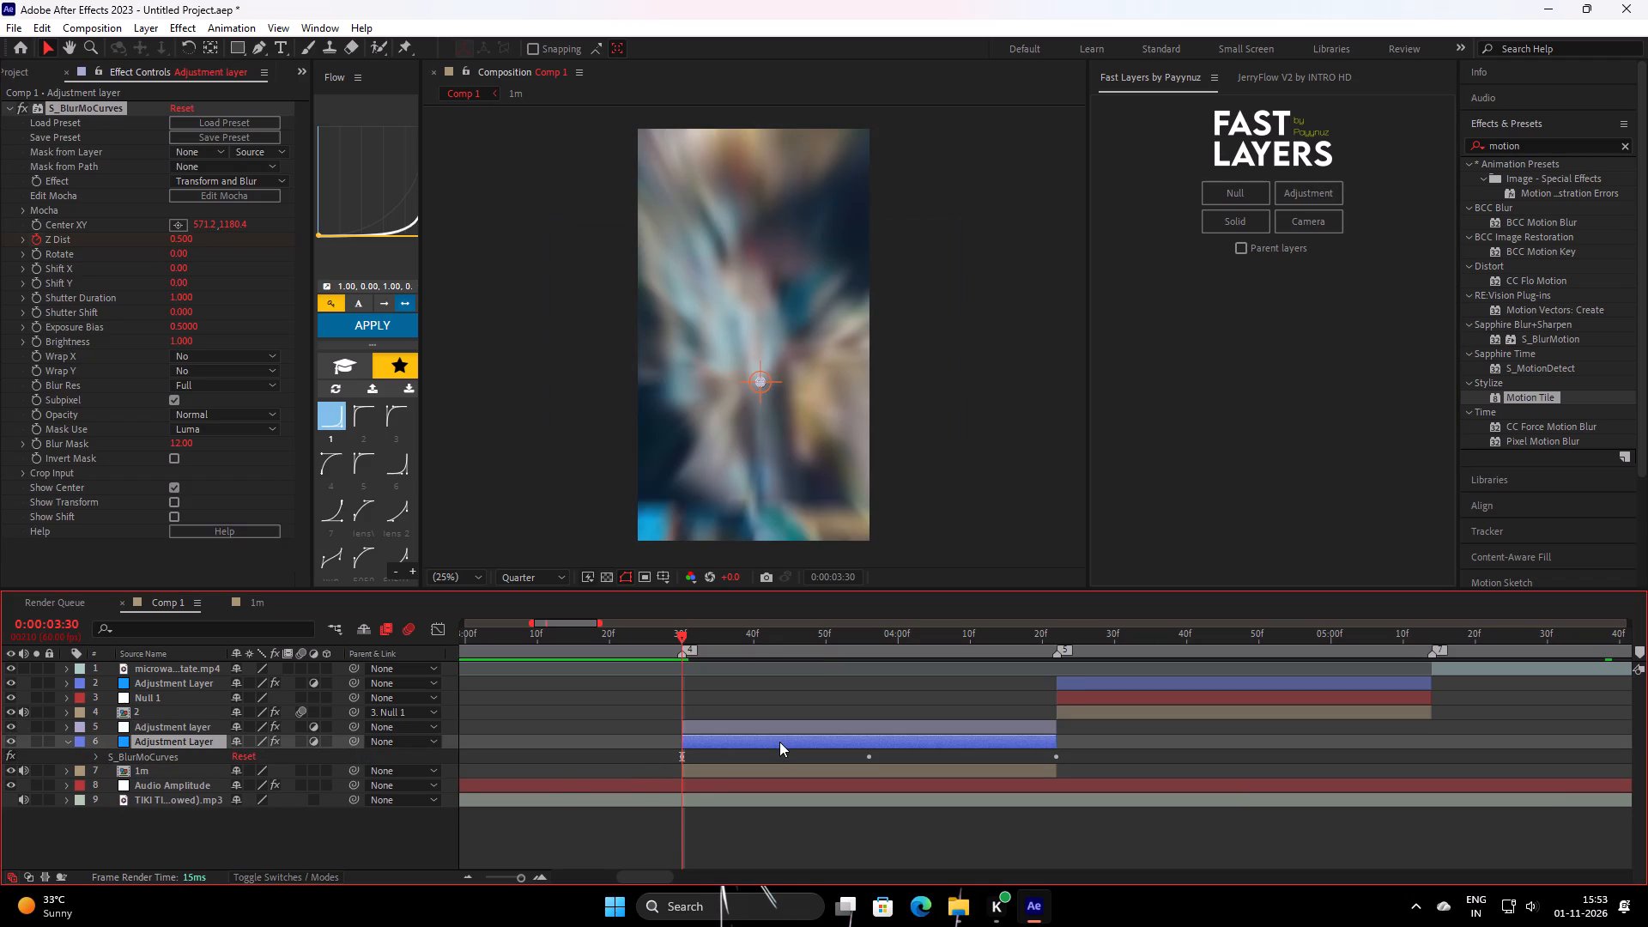
key(BackSpace)
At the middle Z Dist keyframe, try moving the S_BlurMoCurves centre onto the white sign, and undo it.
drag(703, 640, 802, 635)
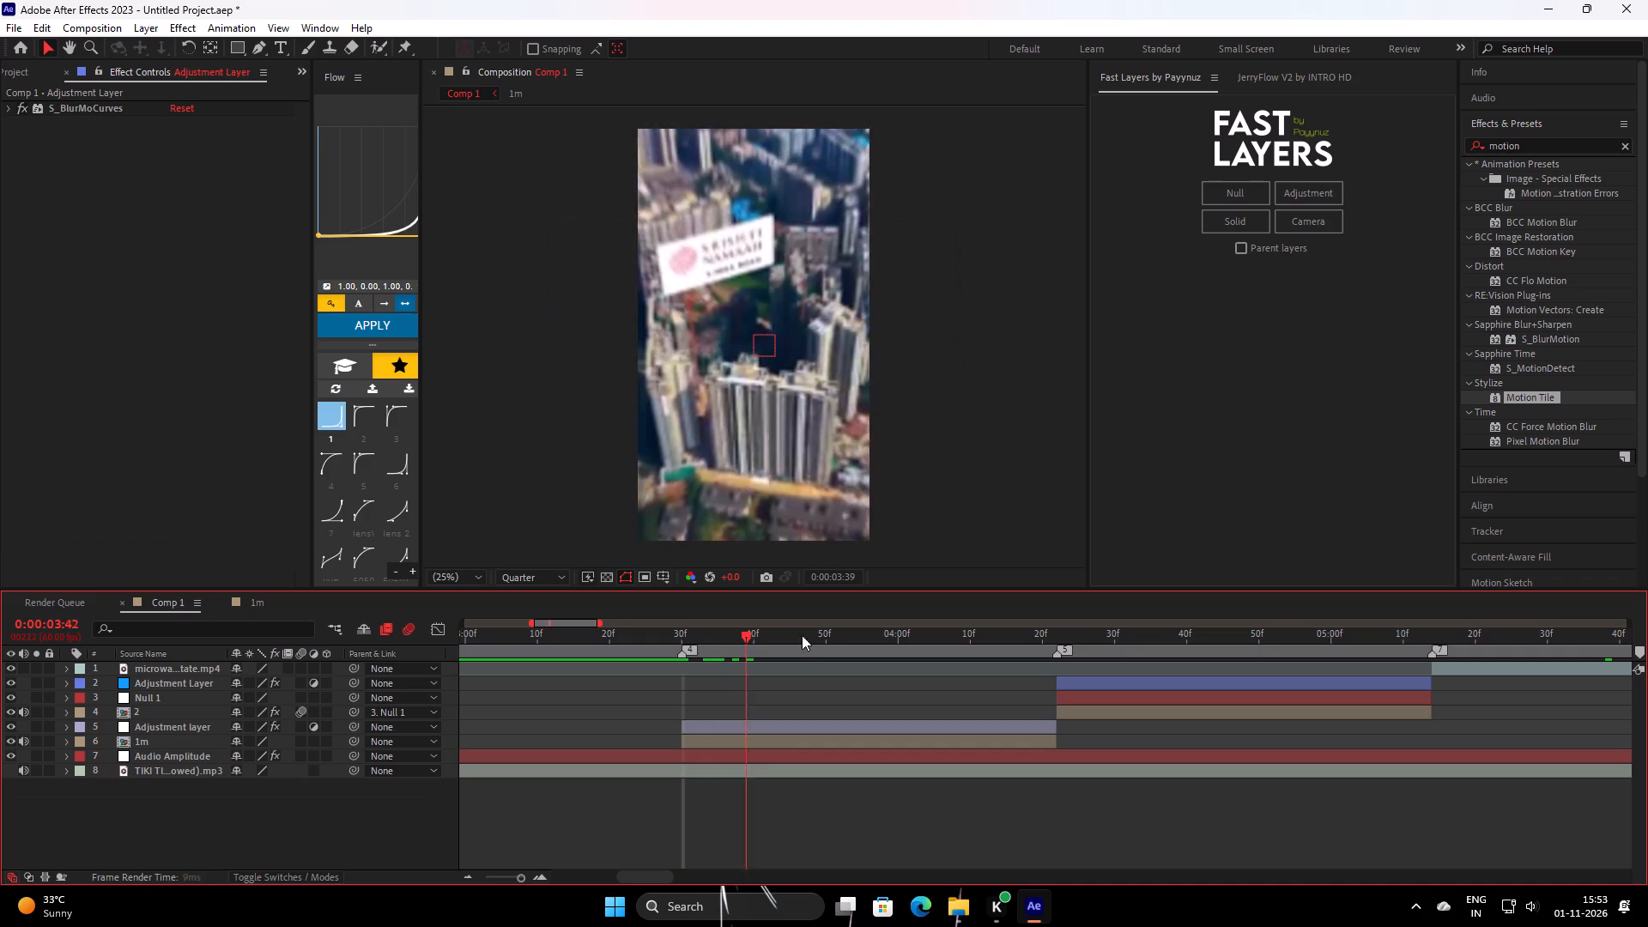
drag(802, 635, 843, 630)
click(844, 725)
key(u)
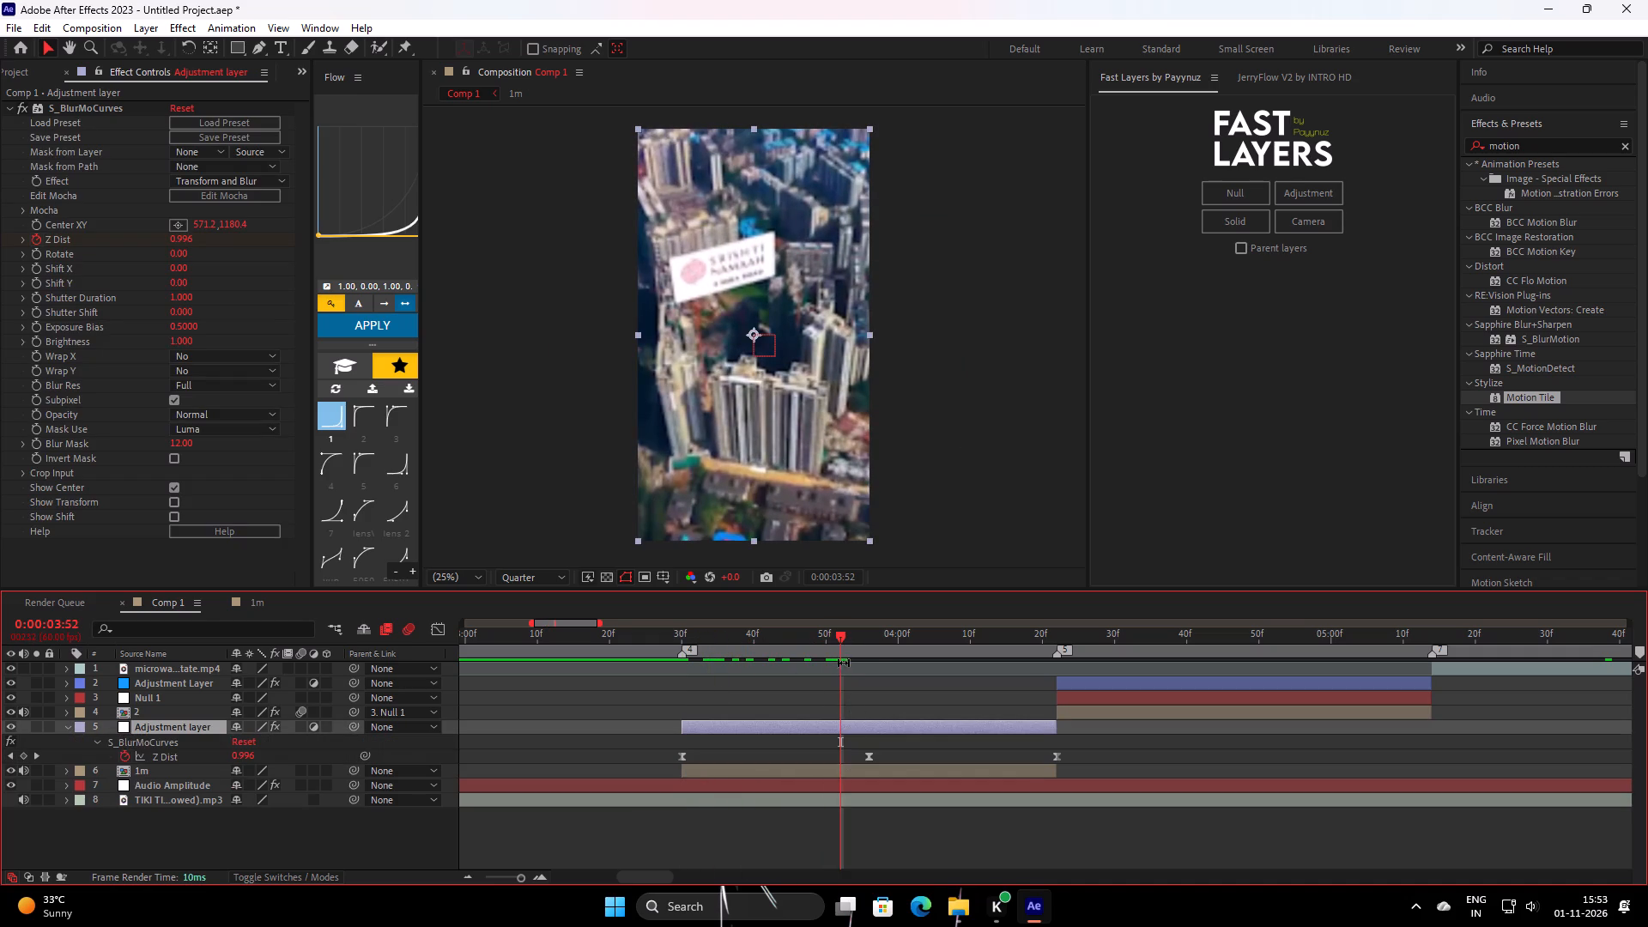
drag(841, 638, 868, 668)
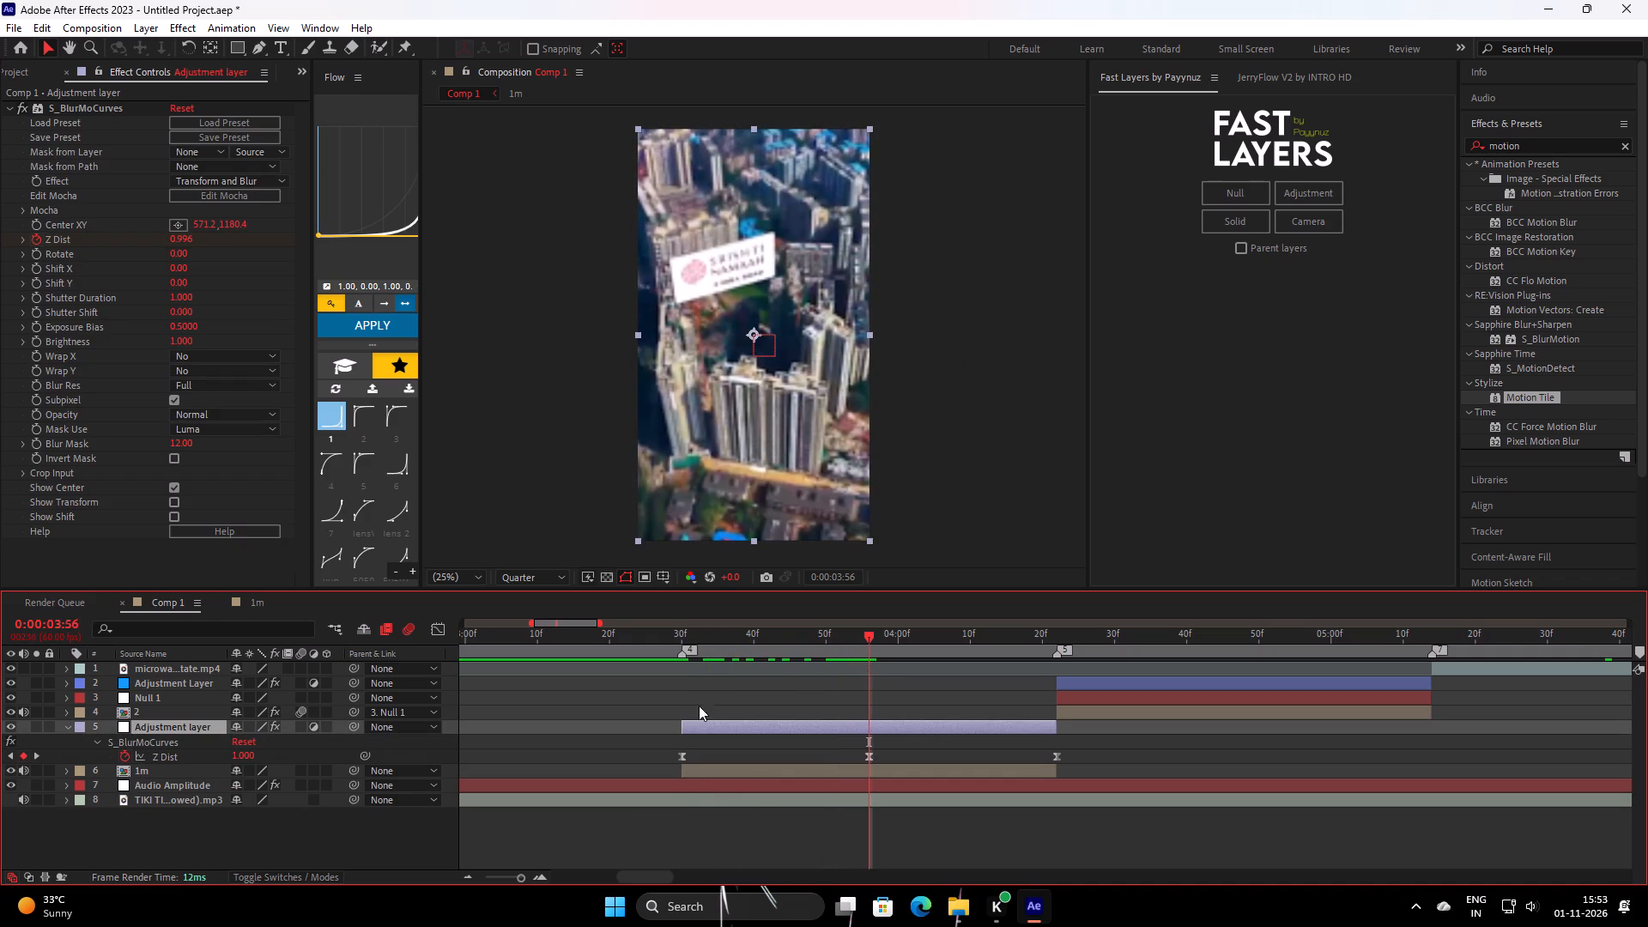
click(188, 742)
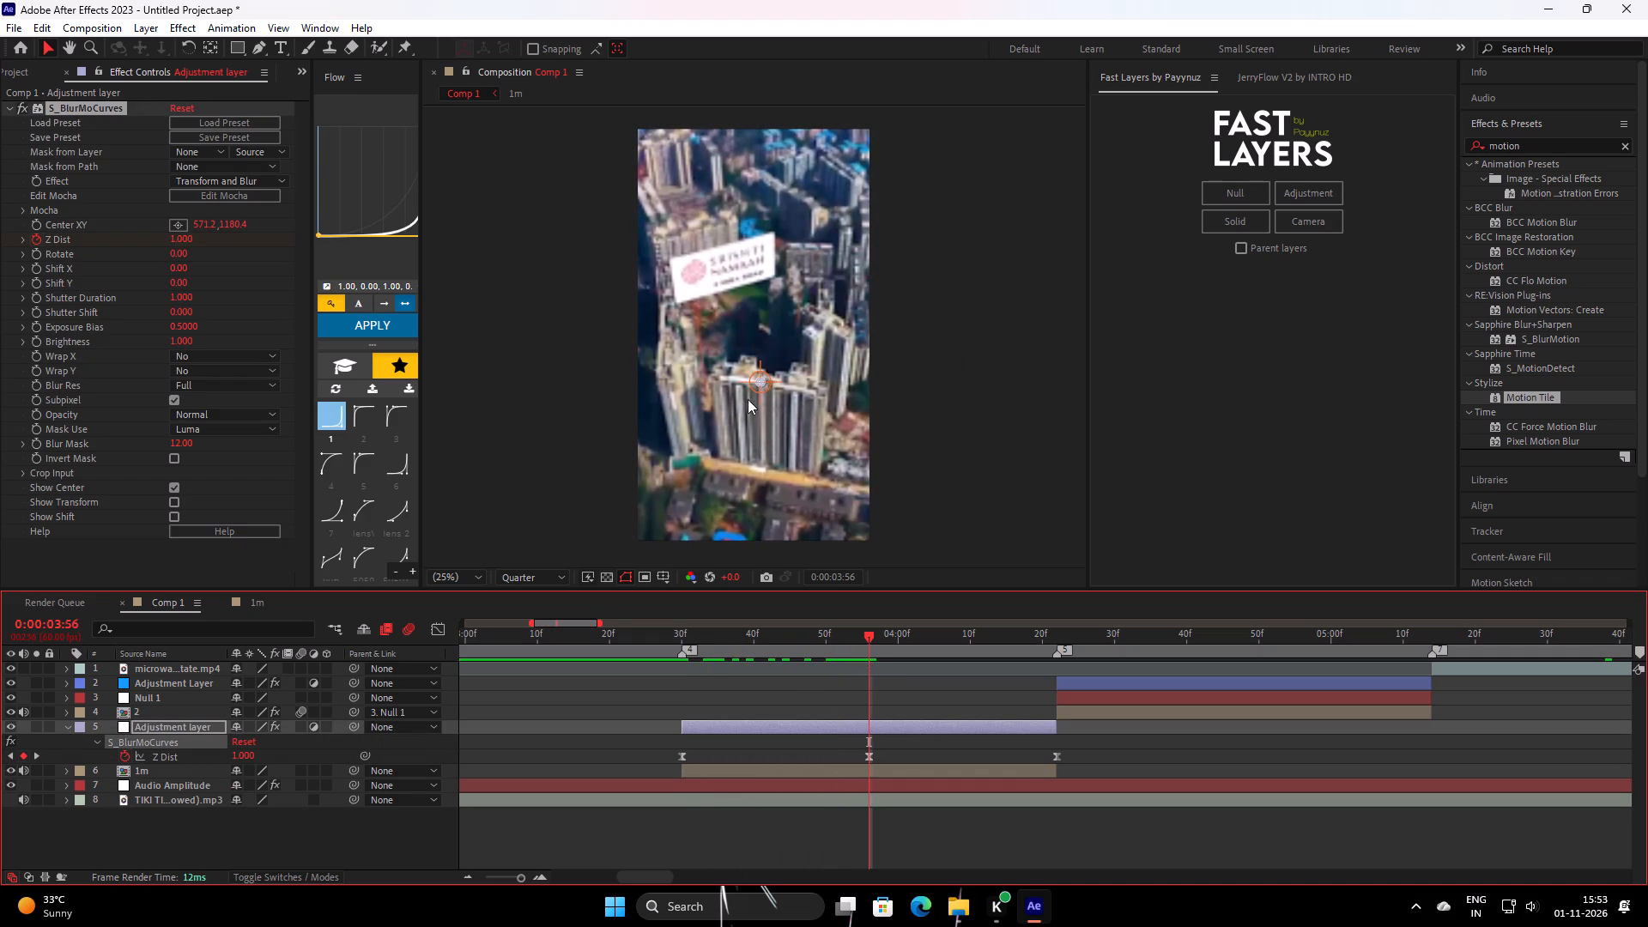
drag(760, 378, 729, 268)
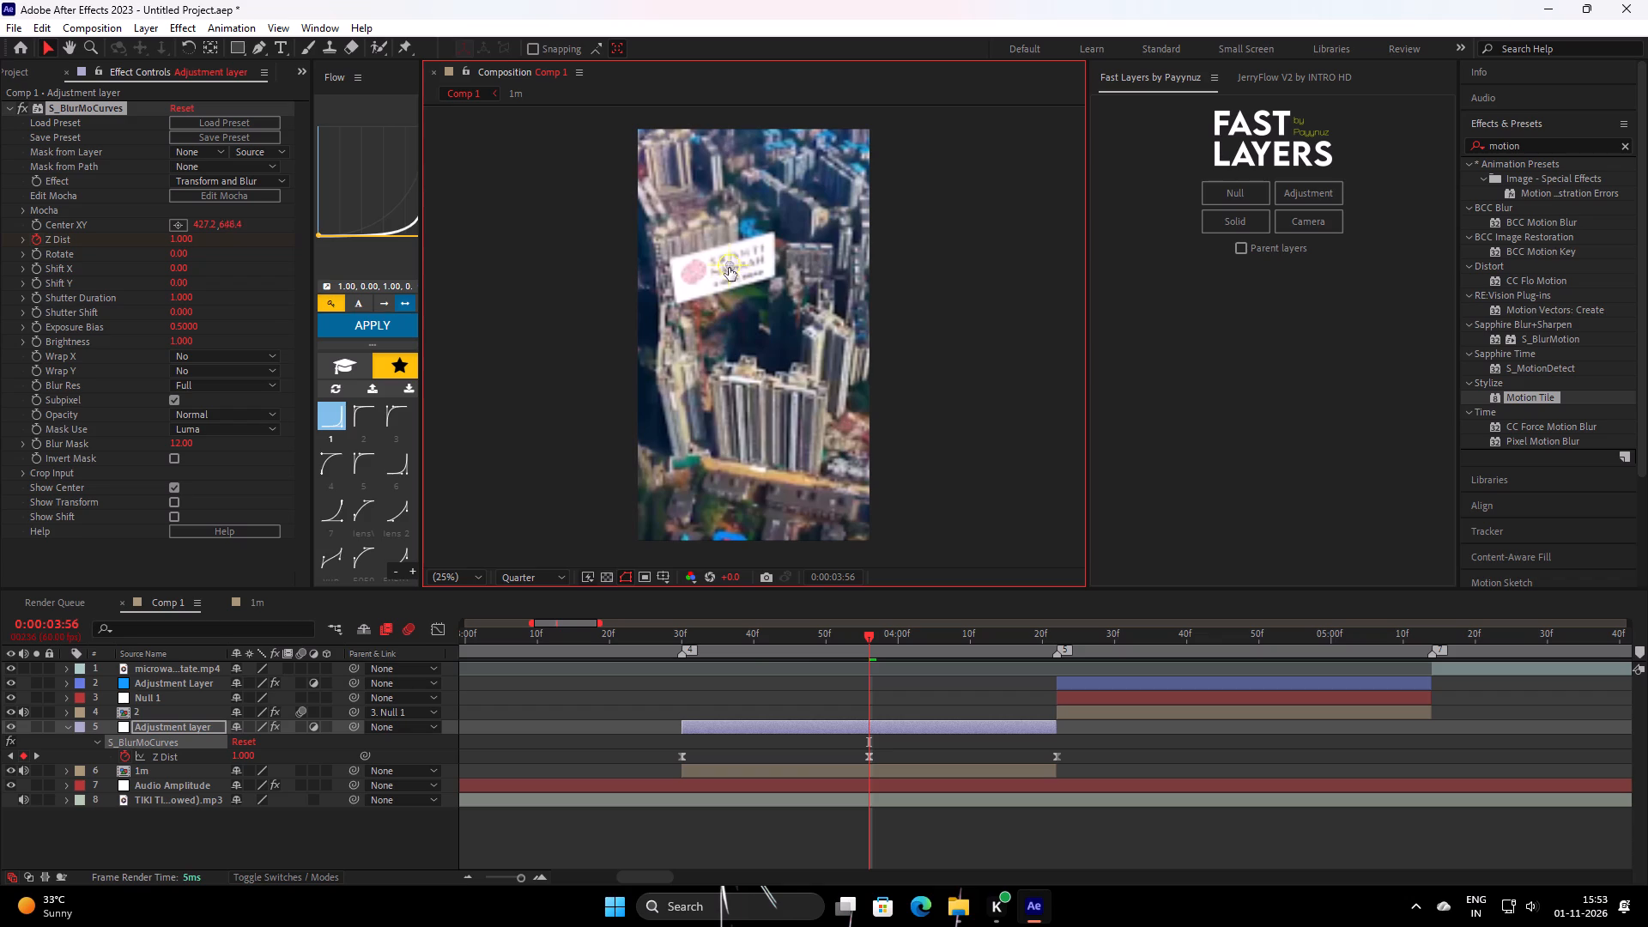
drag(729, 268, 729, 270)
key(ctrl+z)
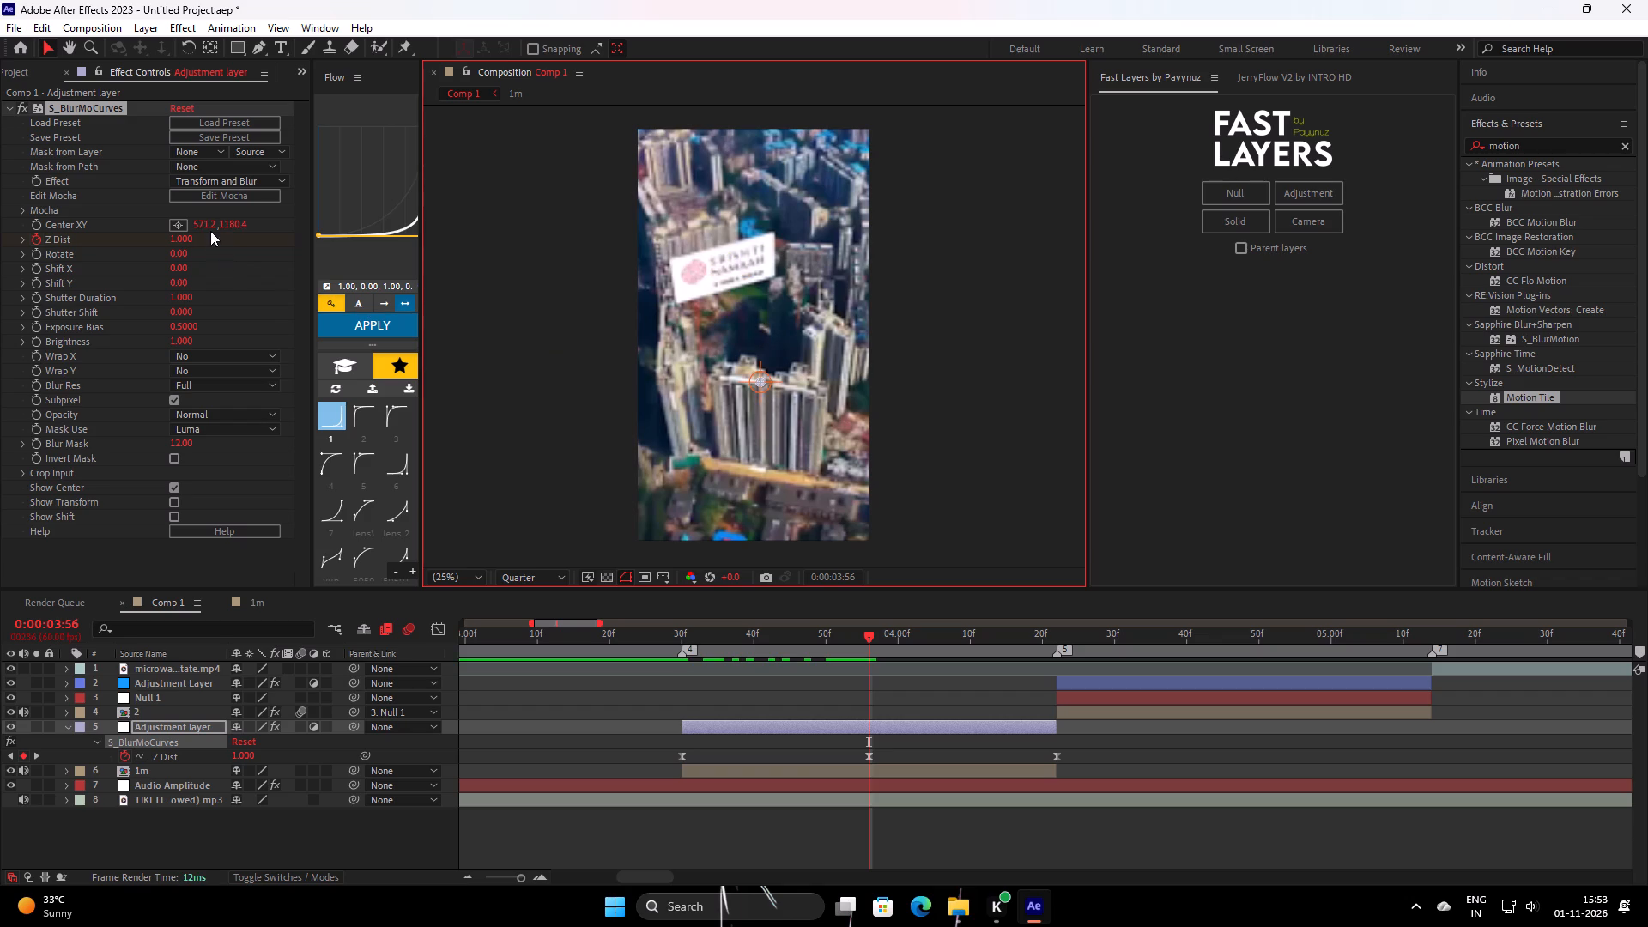
Set the Center XY of S_BlurMoCurves on shot 1m's adjustment layer to 540, 1080.
click(210, 226)
text(540)
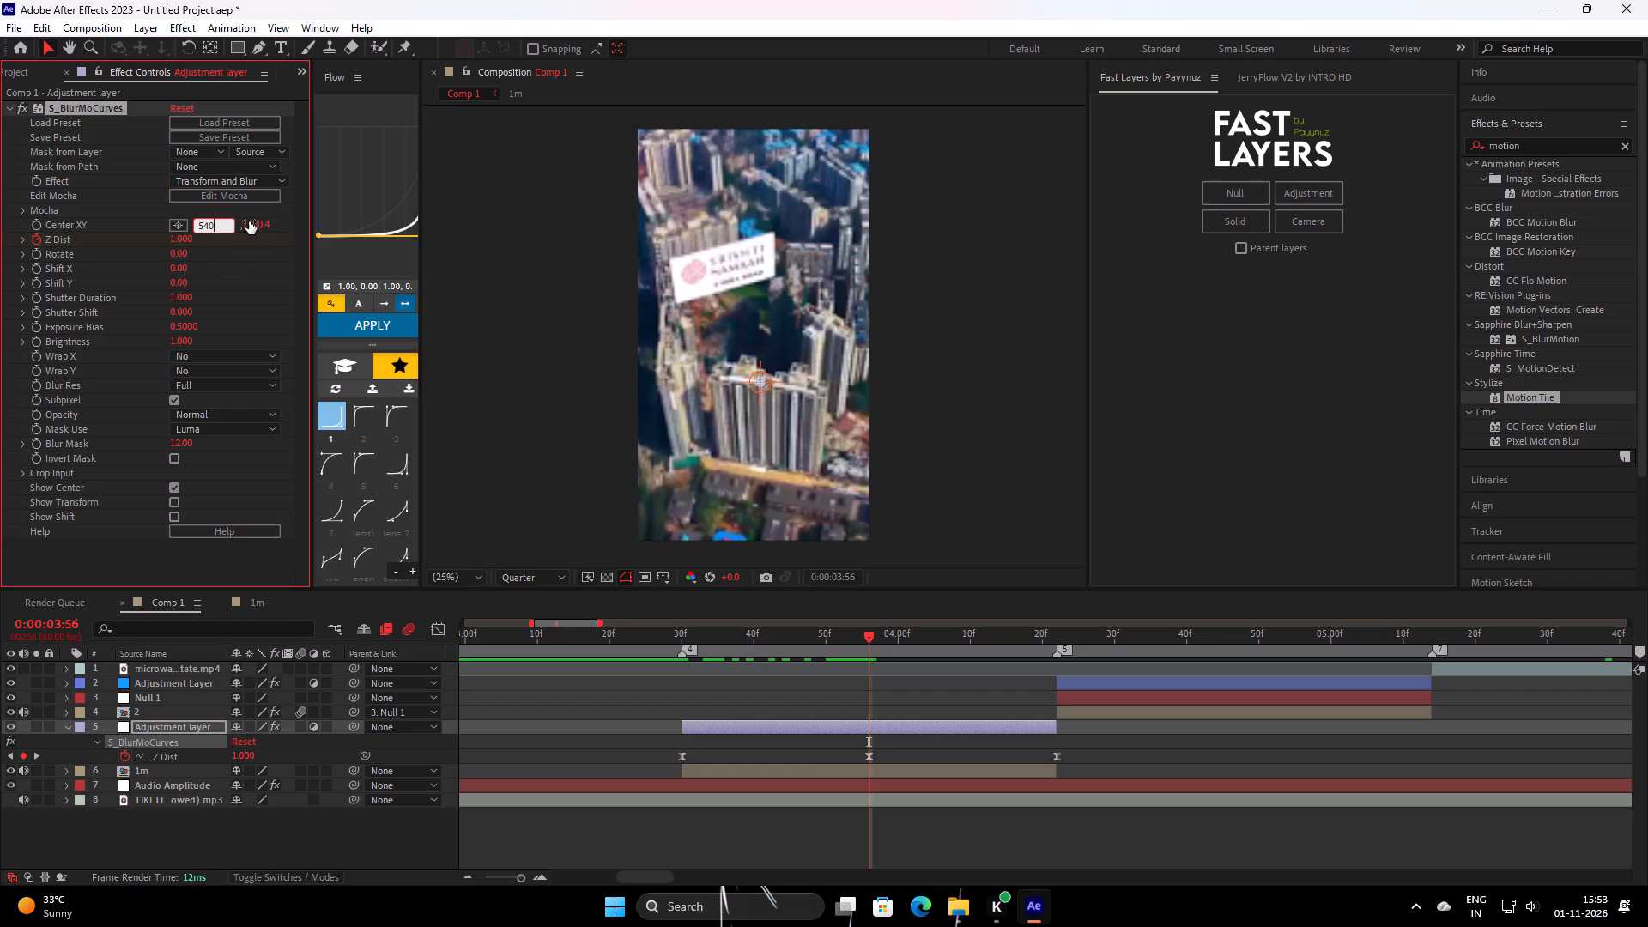
click(257, 226)
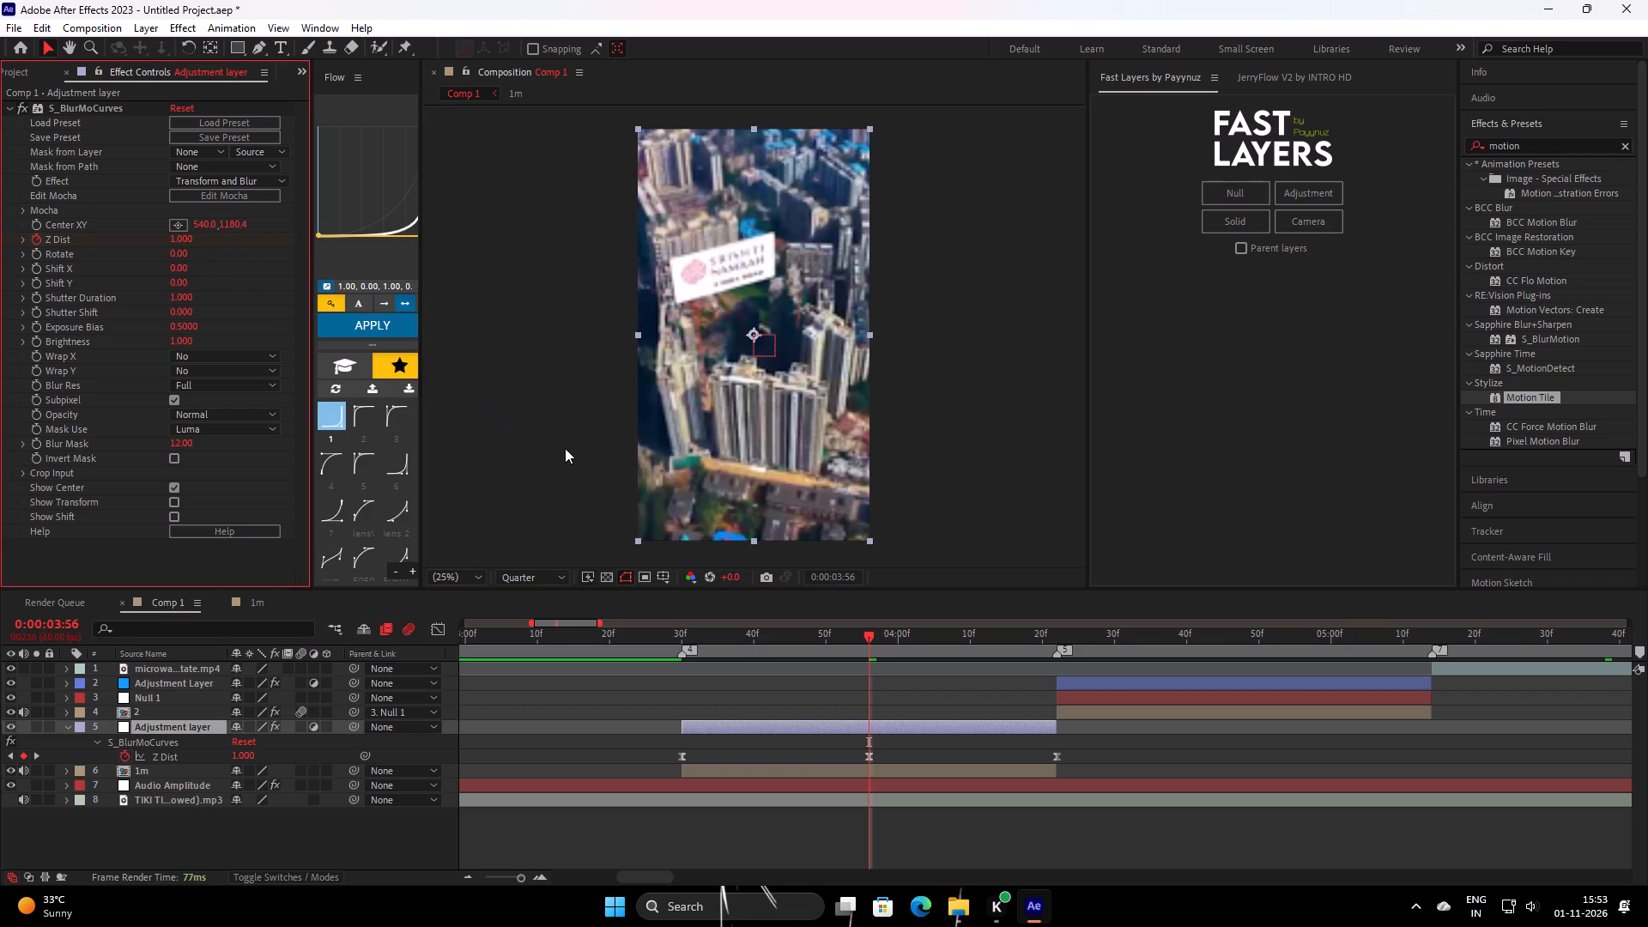
key(ctrl+z)
drag(207, 226, 161, 221)
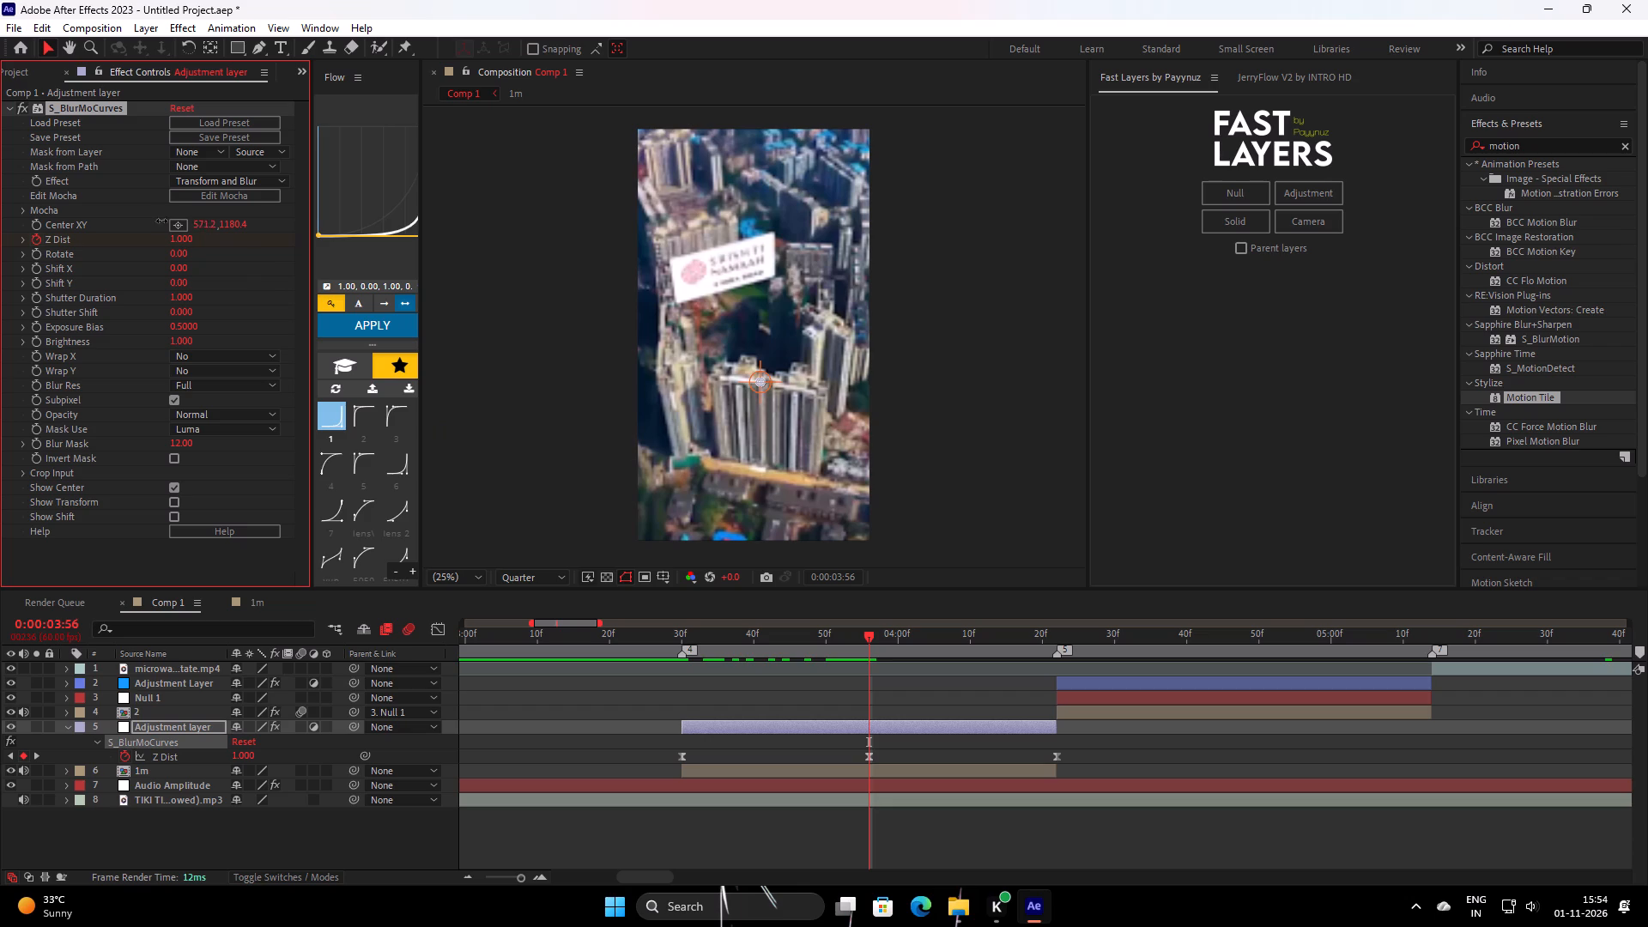
drag(161, 221, 188, 227)
click(204, 228)
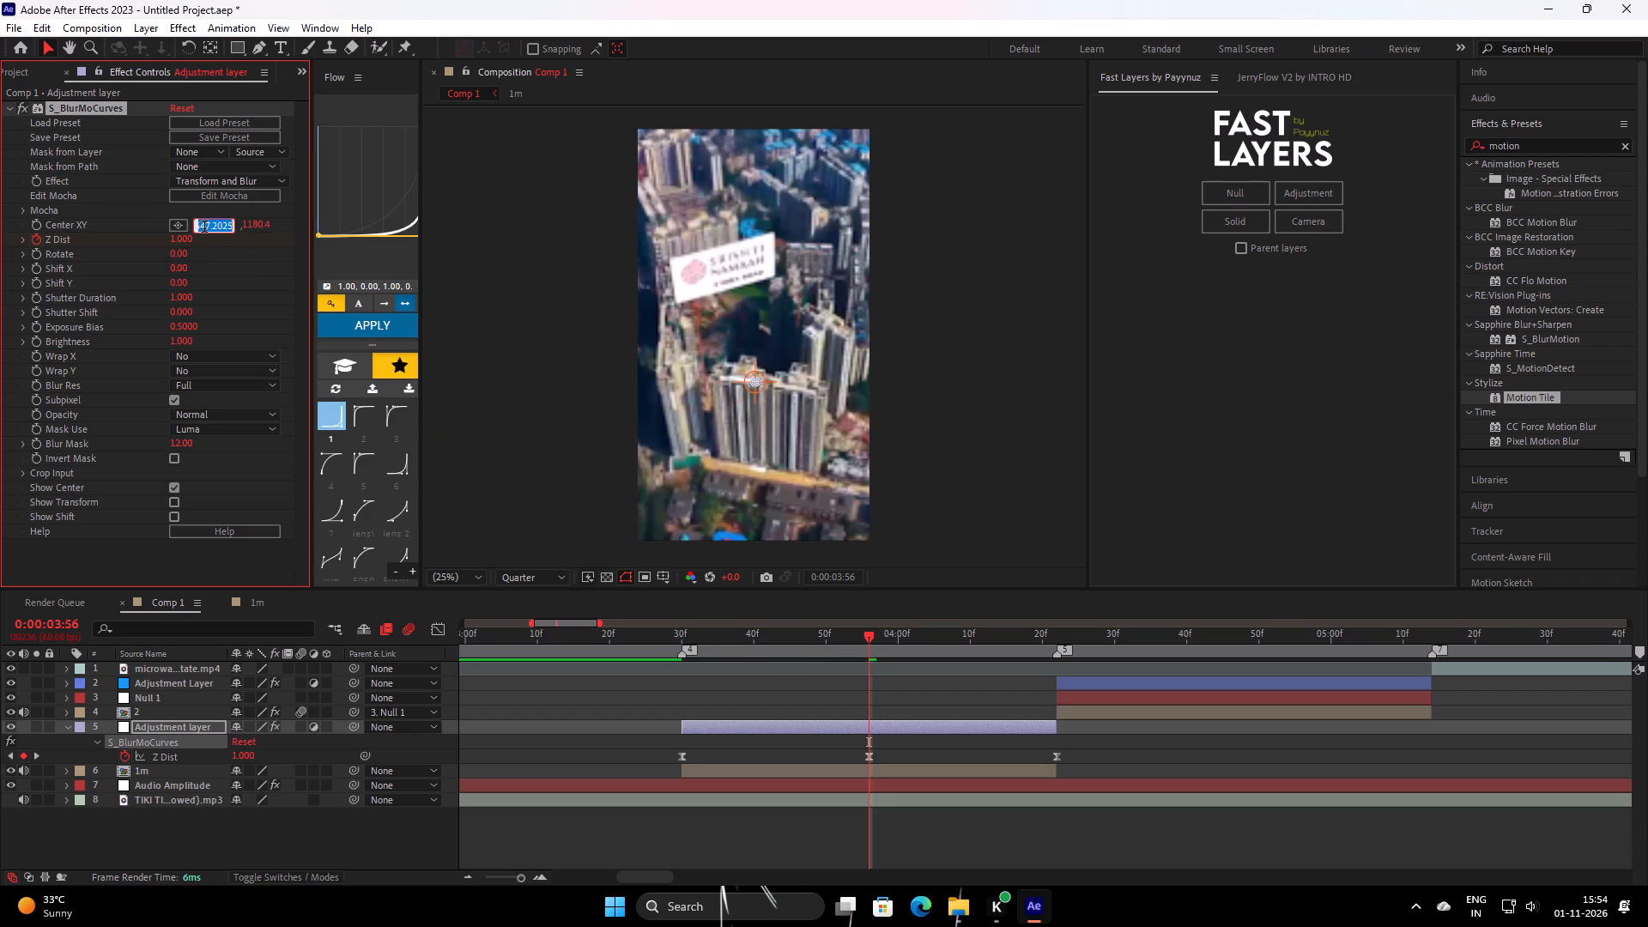
text(540)
key(Return)
click(235, 227)
text(1080)
key(Return)
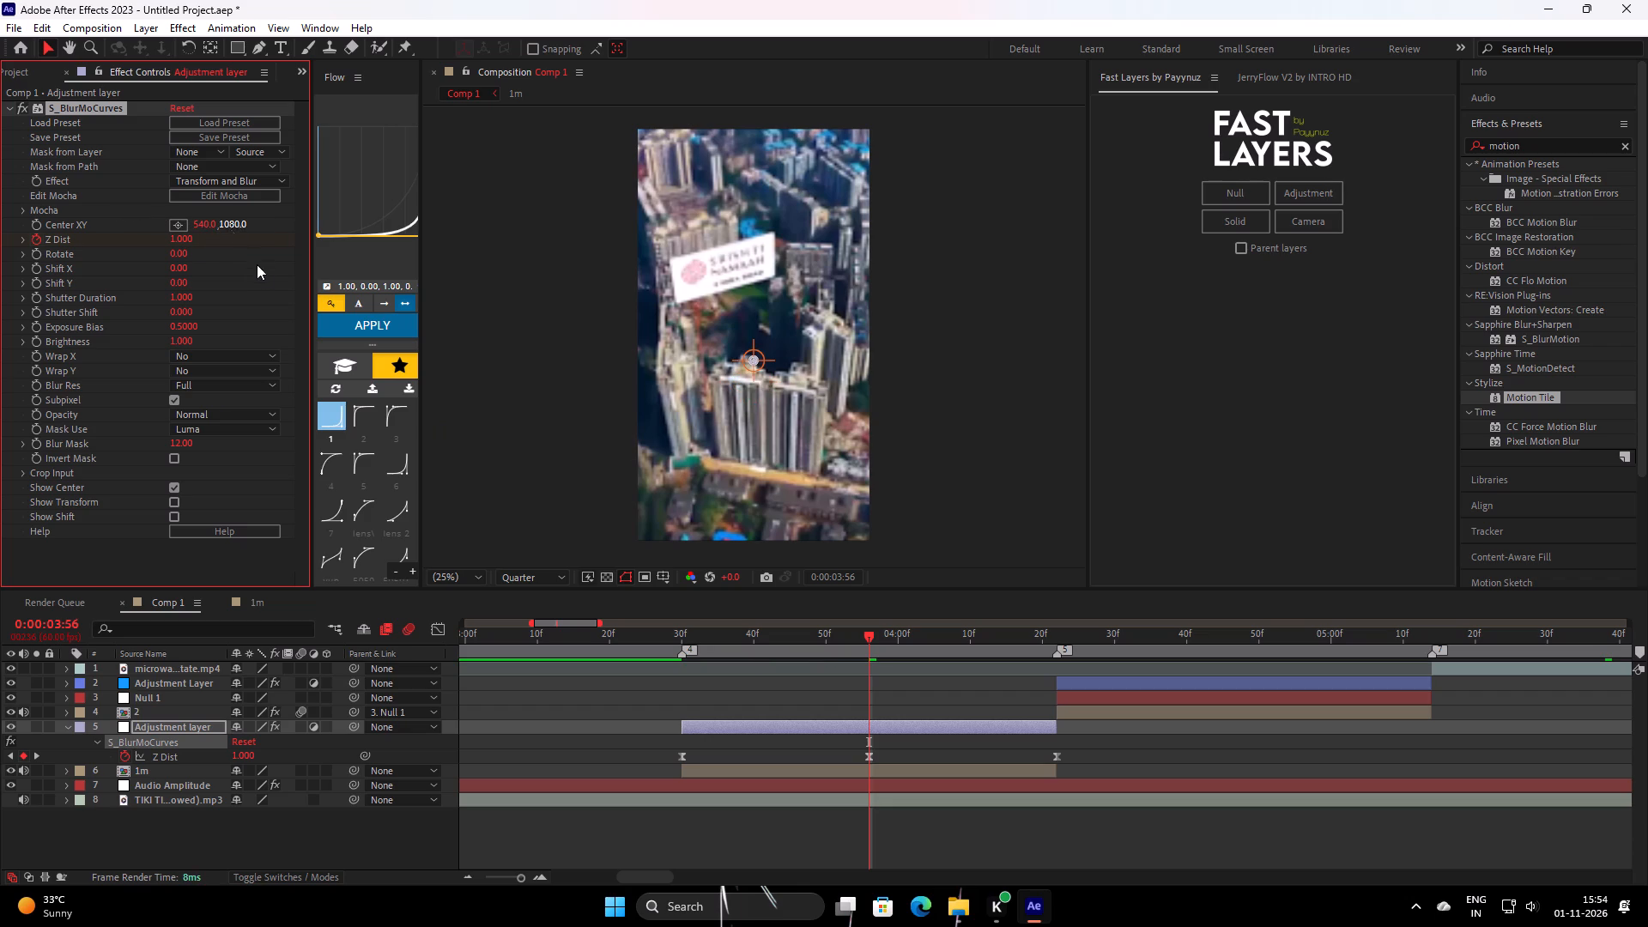
Fit the composition in the viewer, and play and scrub shot 1m to check the re-centred zoom blur.
scroll(954, 433, up, 2)
scroll(954, 433, down, 3)
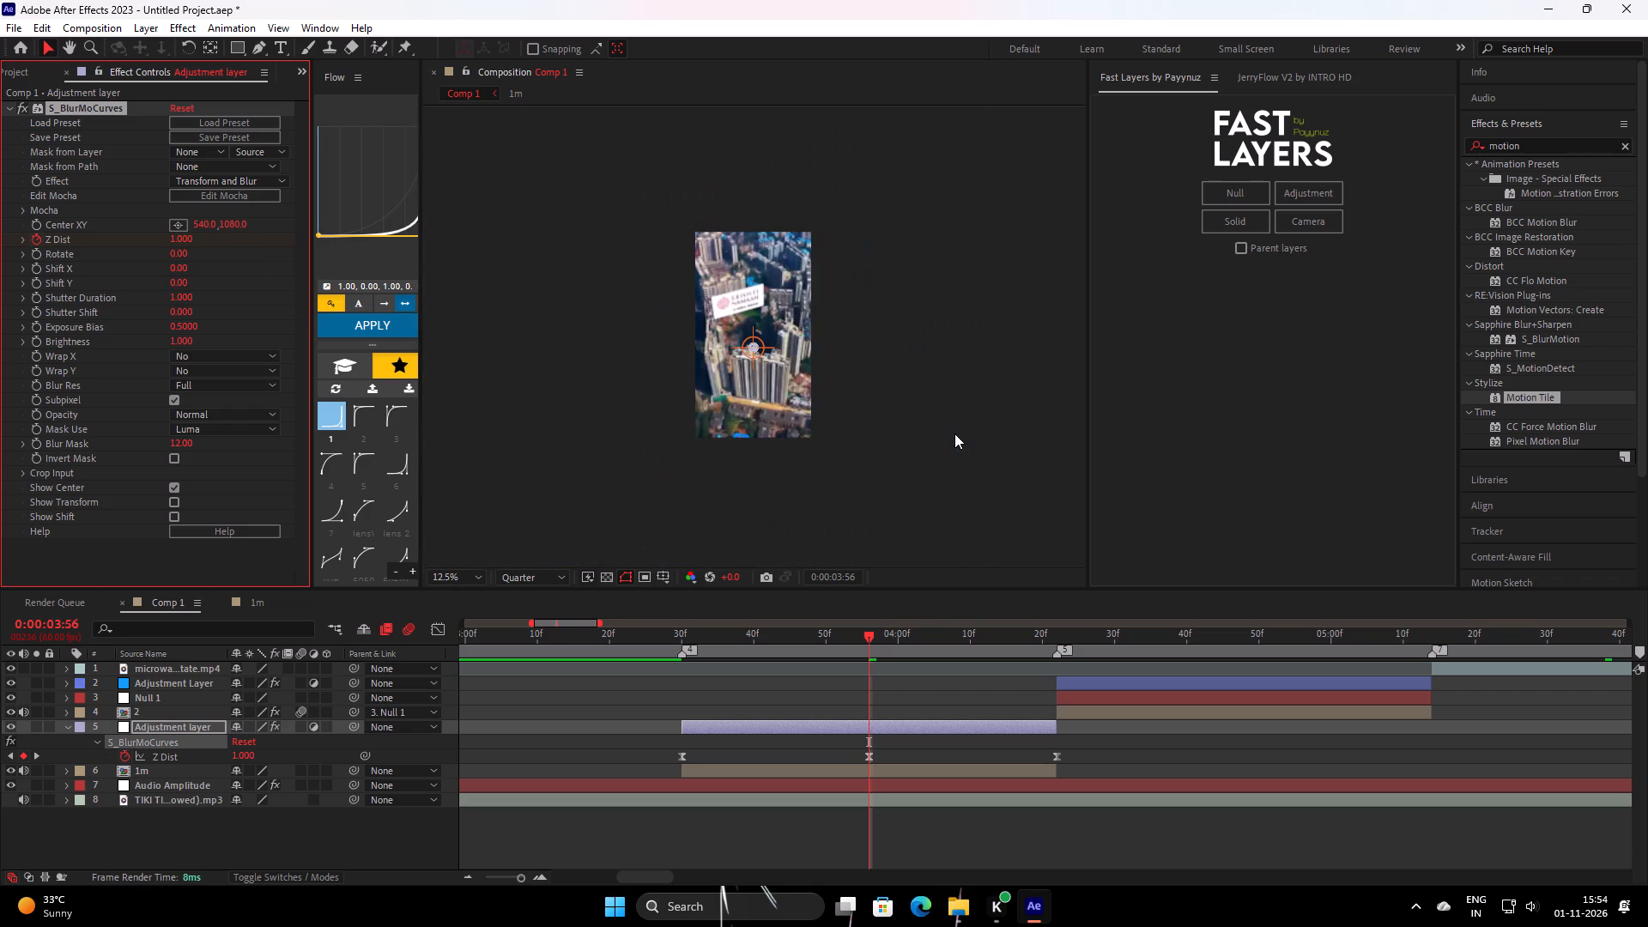
click(445, 577)
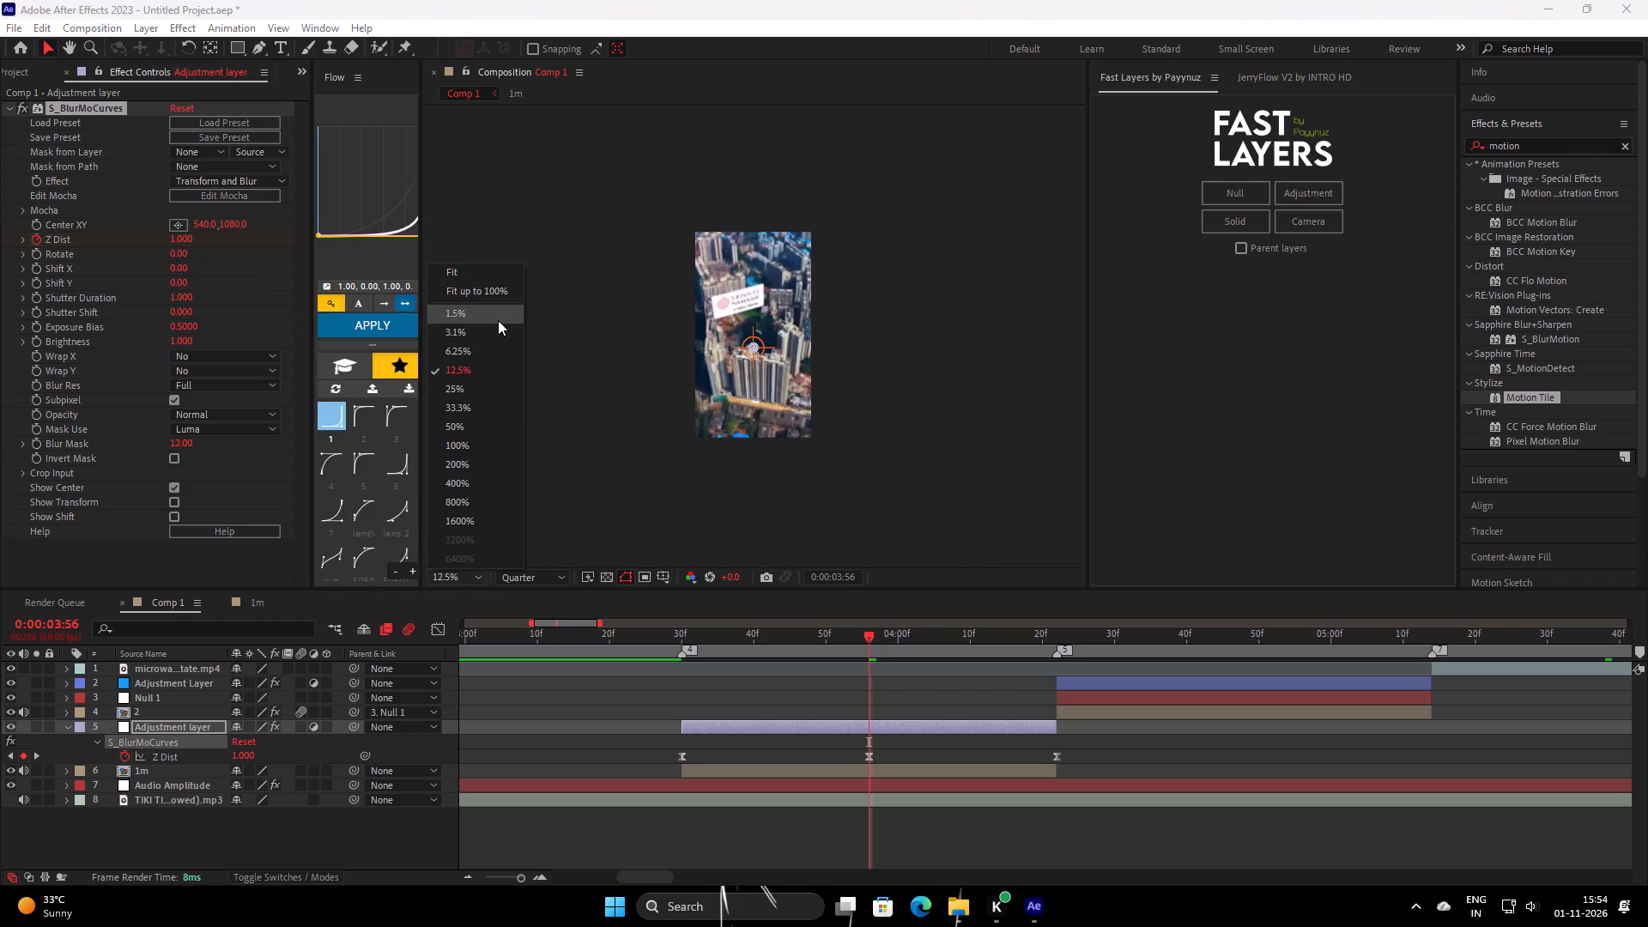
click(503, 299)
drag(865, 653, 742, 716)
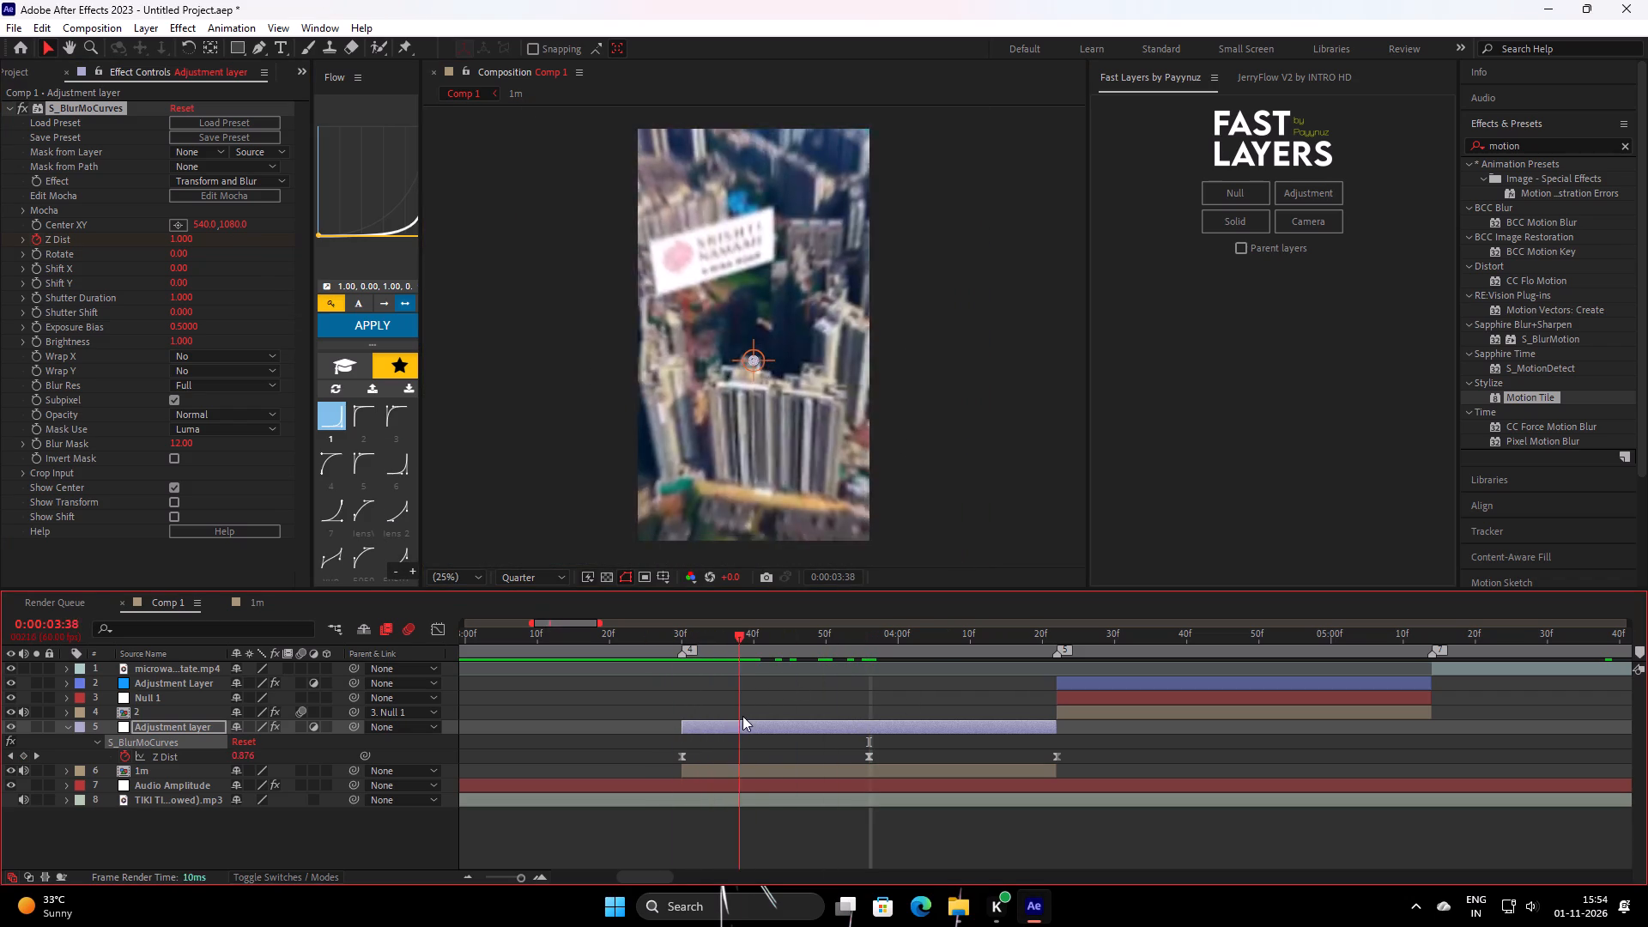
drag(742, 716, 625, 742)
key(space)
key(space)
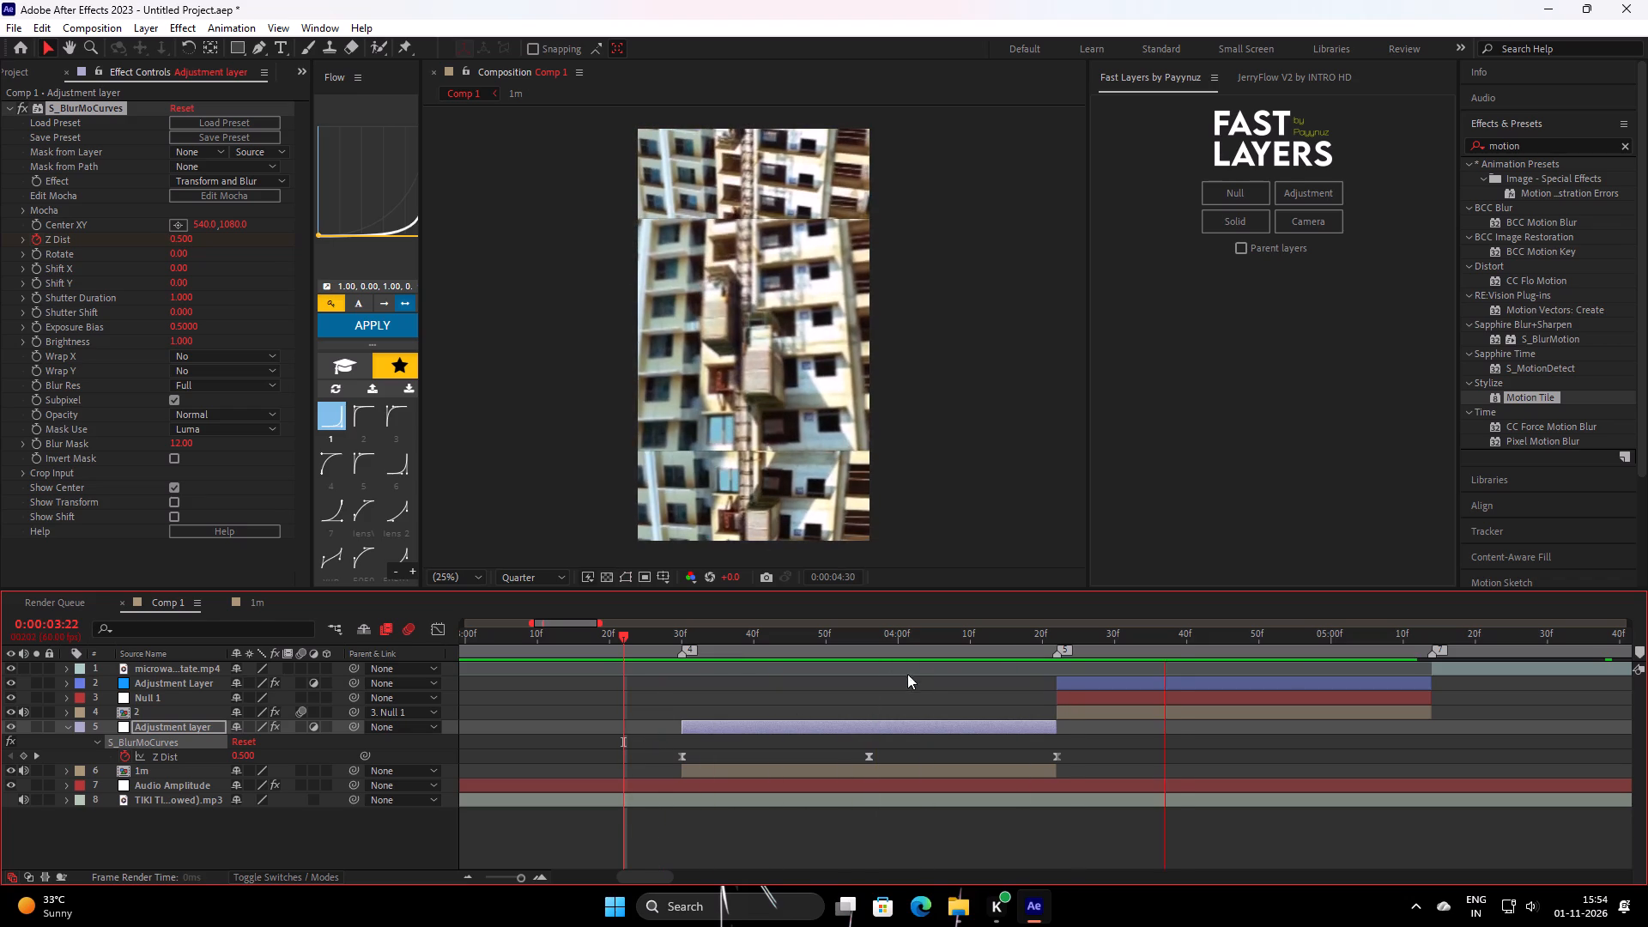
drag(943, 637, 758, 702)
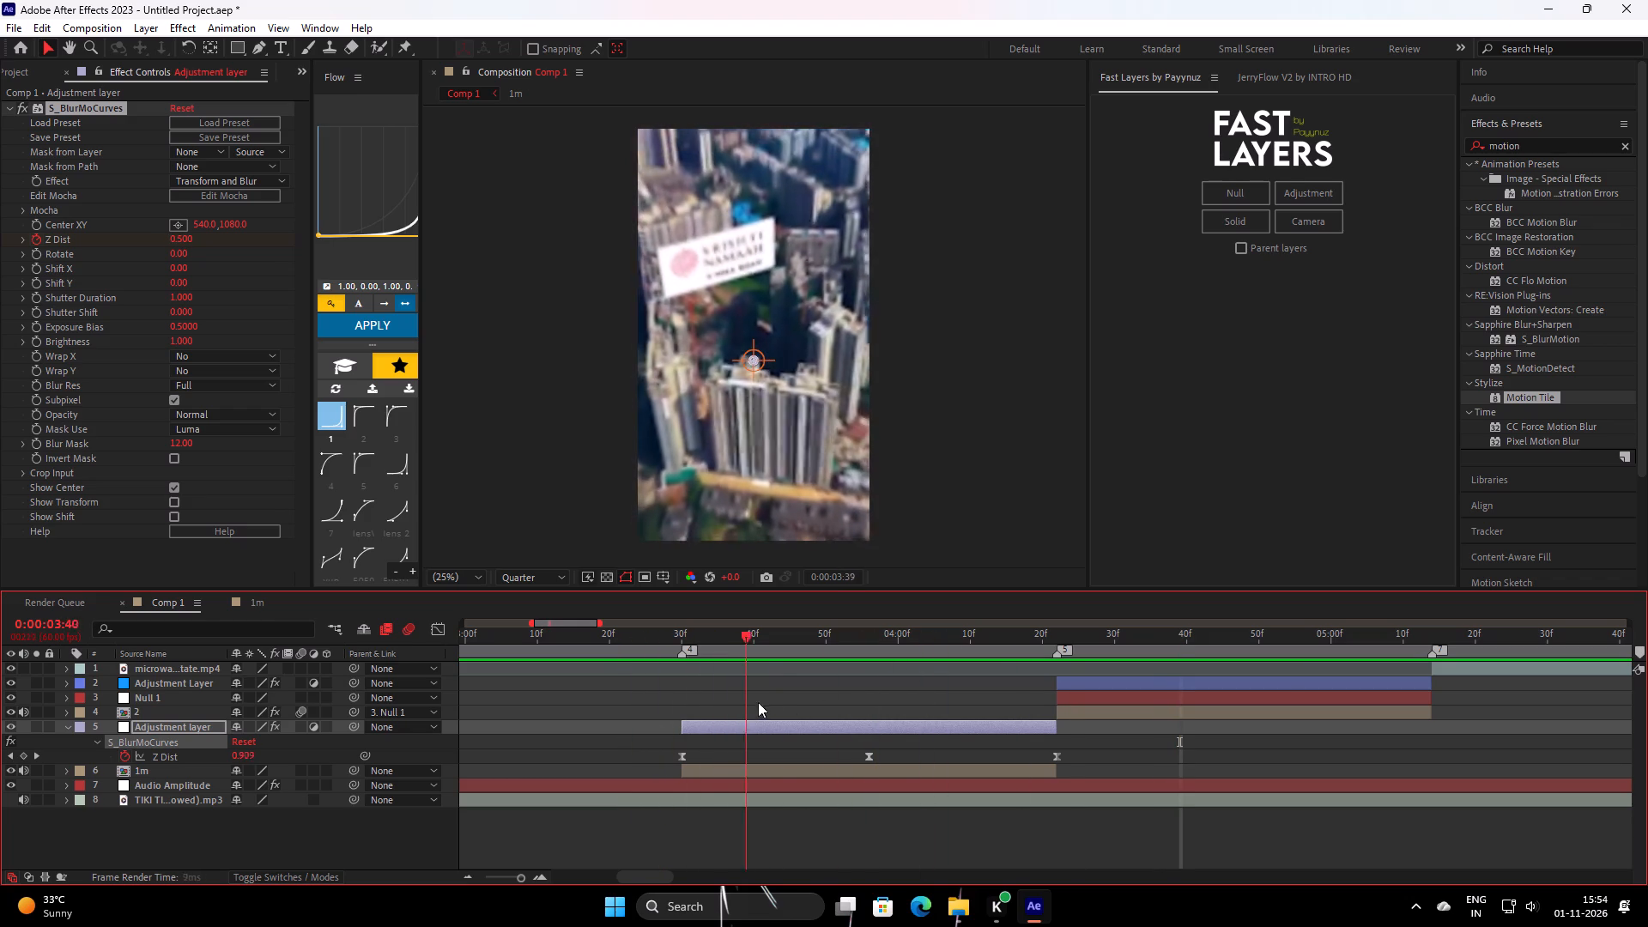
drag(758, 702, 676, 740)
key(space)
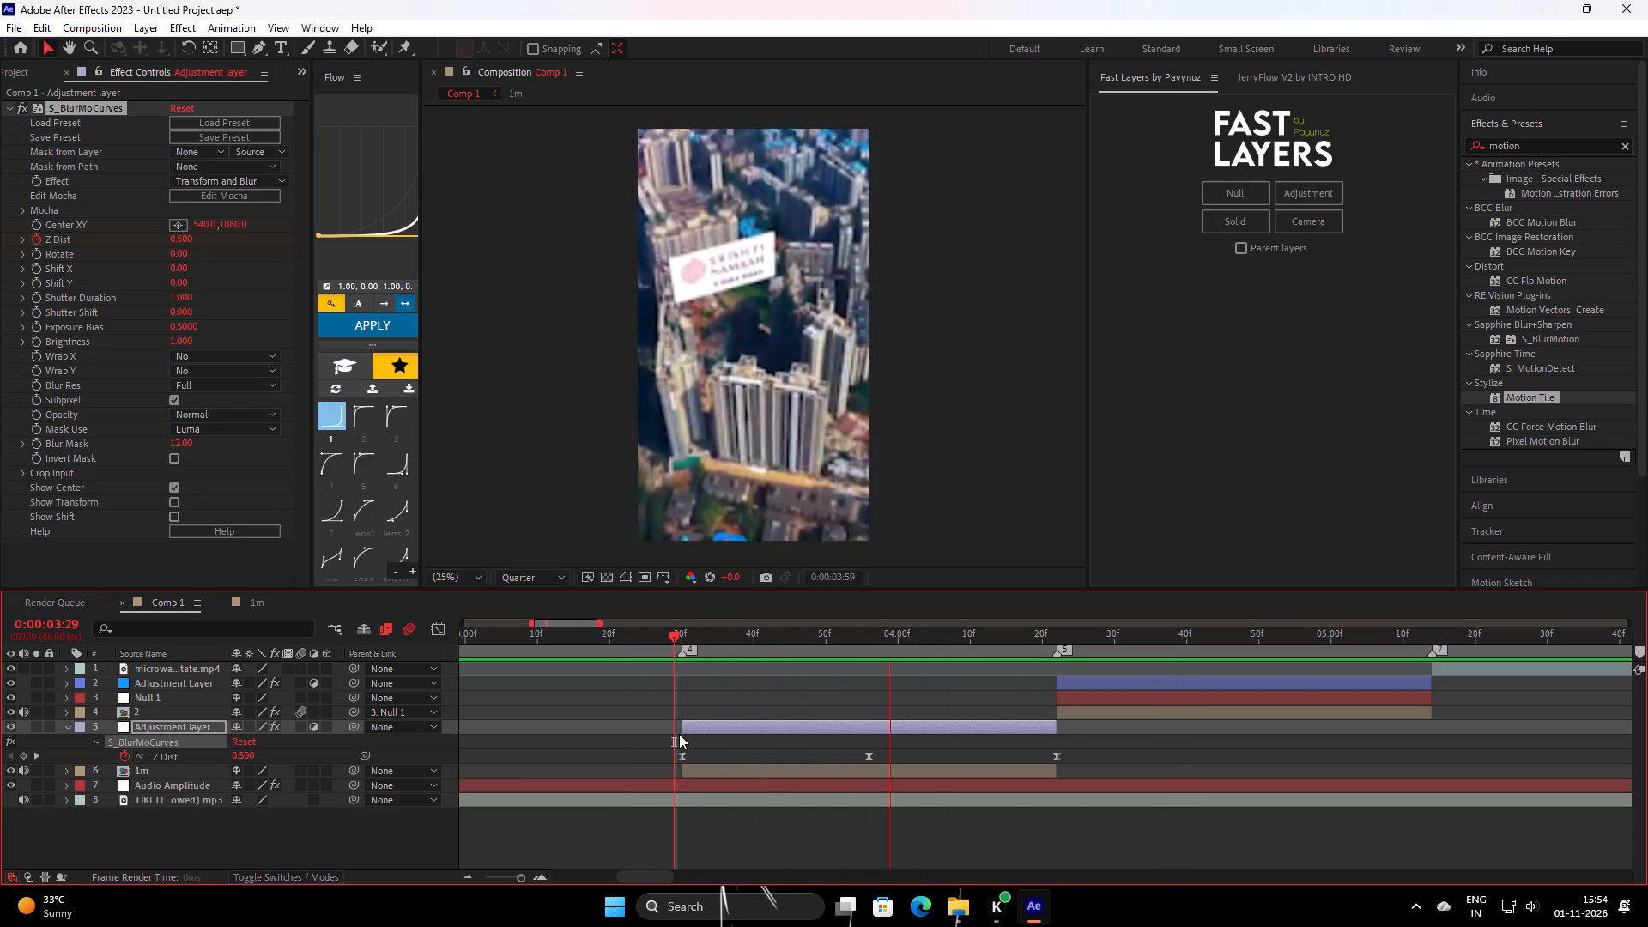
key(space)
drag(857, 636, 710, 722)
drag(748, 645, 694, 688)
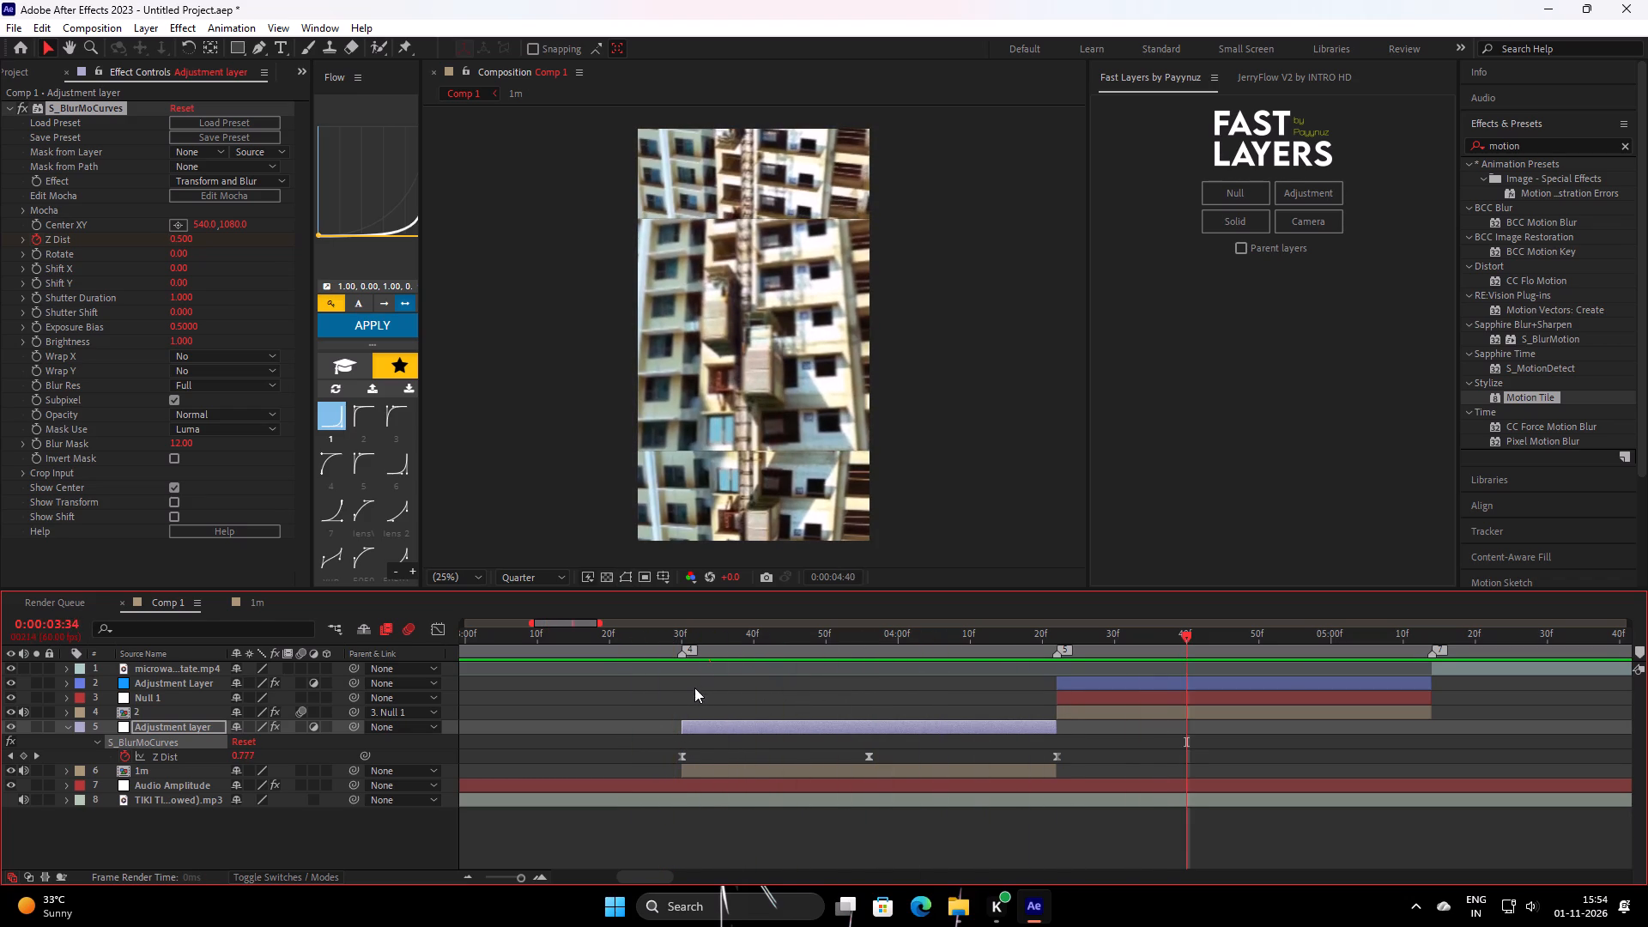
drag(694, 688, 684, 705)
Reveal shot 1m's keyframes and set its first Time Remap keyframe to 0:00:00:01.
click(753, 689)
key(s)
key(s)
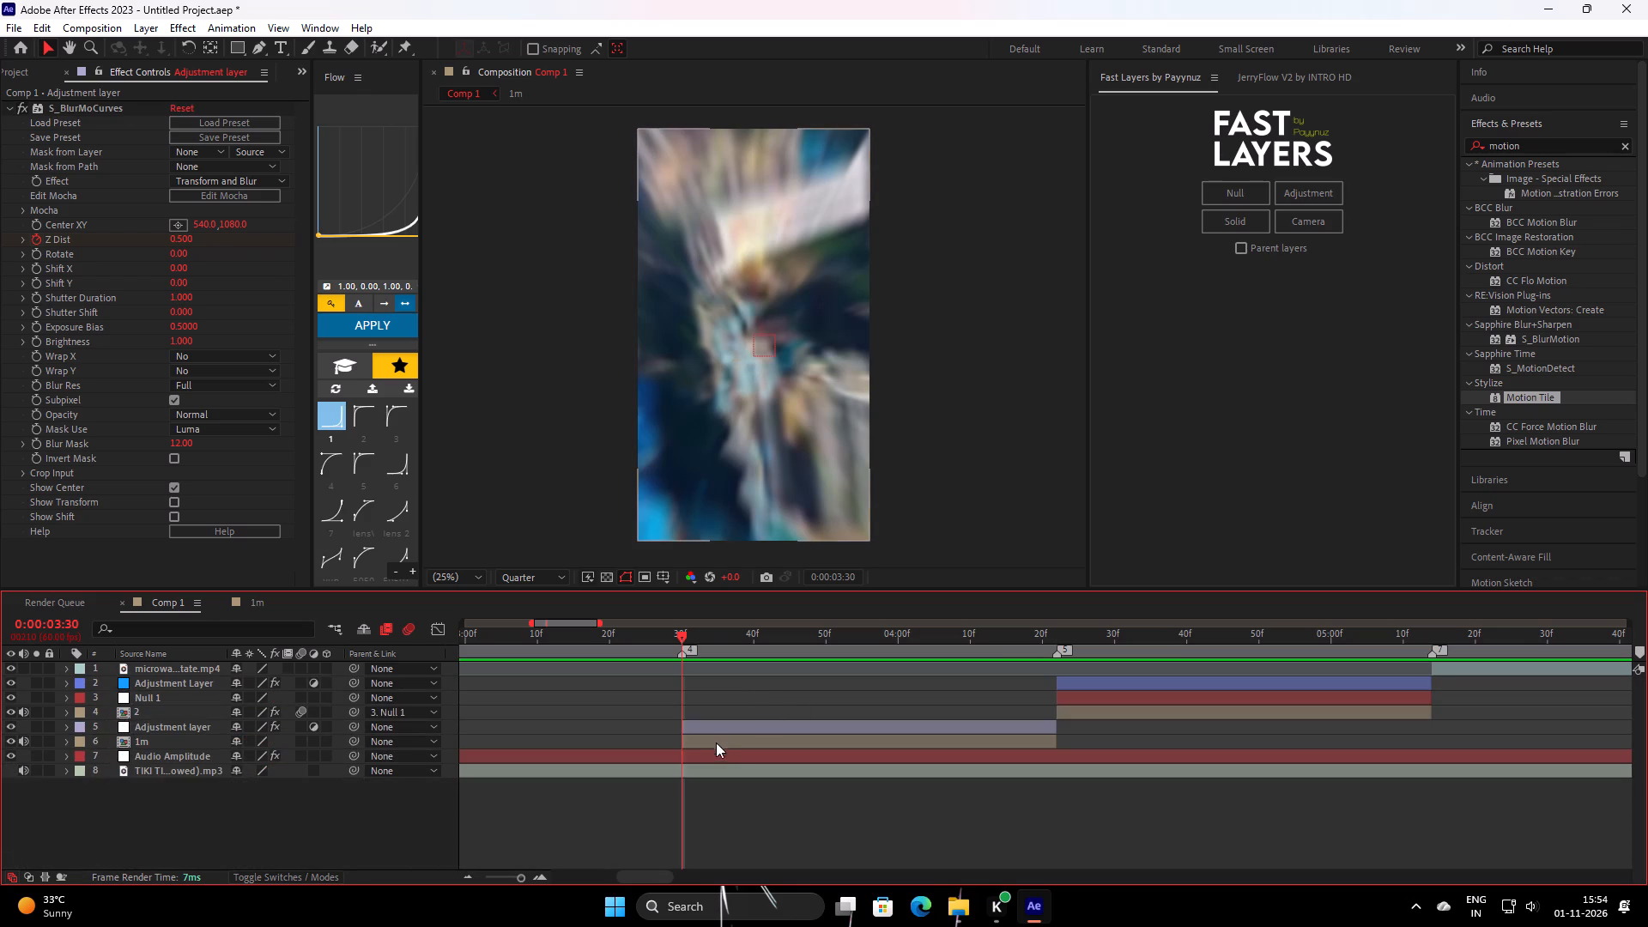
click(724, 742)
key(u)
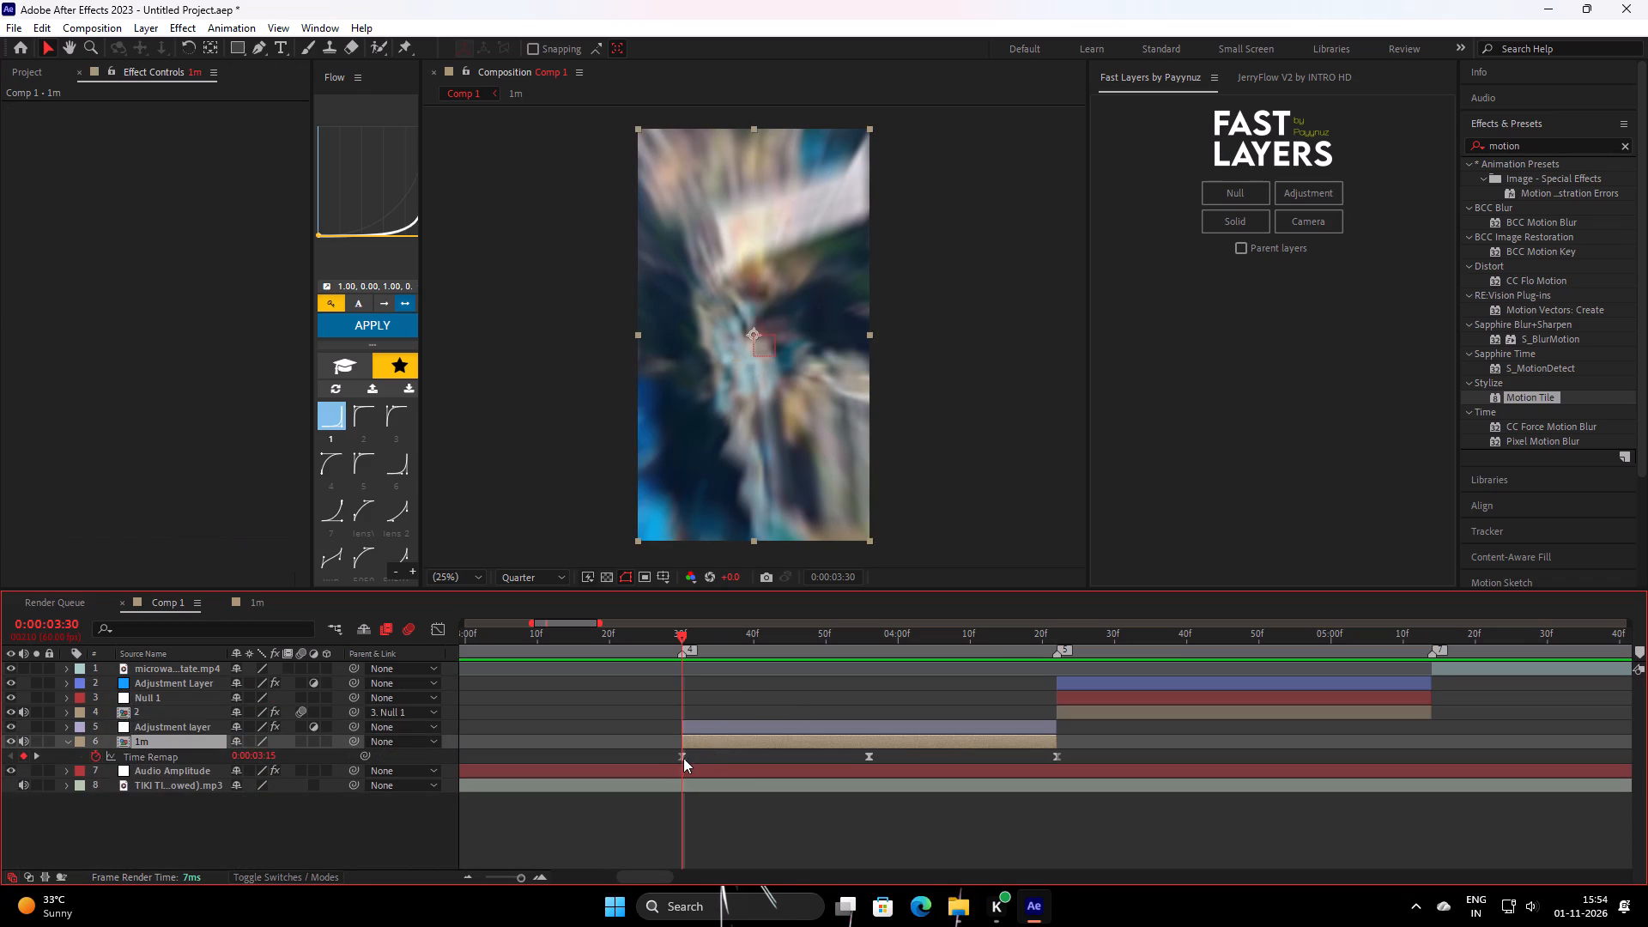
double_click(682, 757)
click(750, 440)
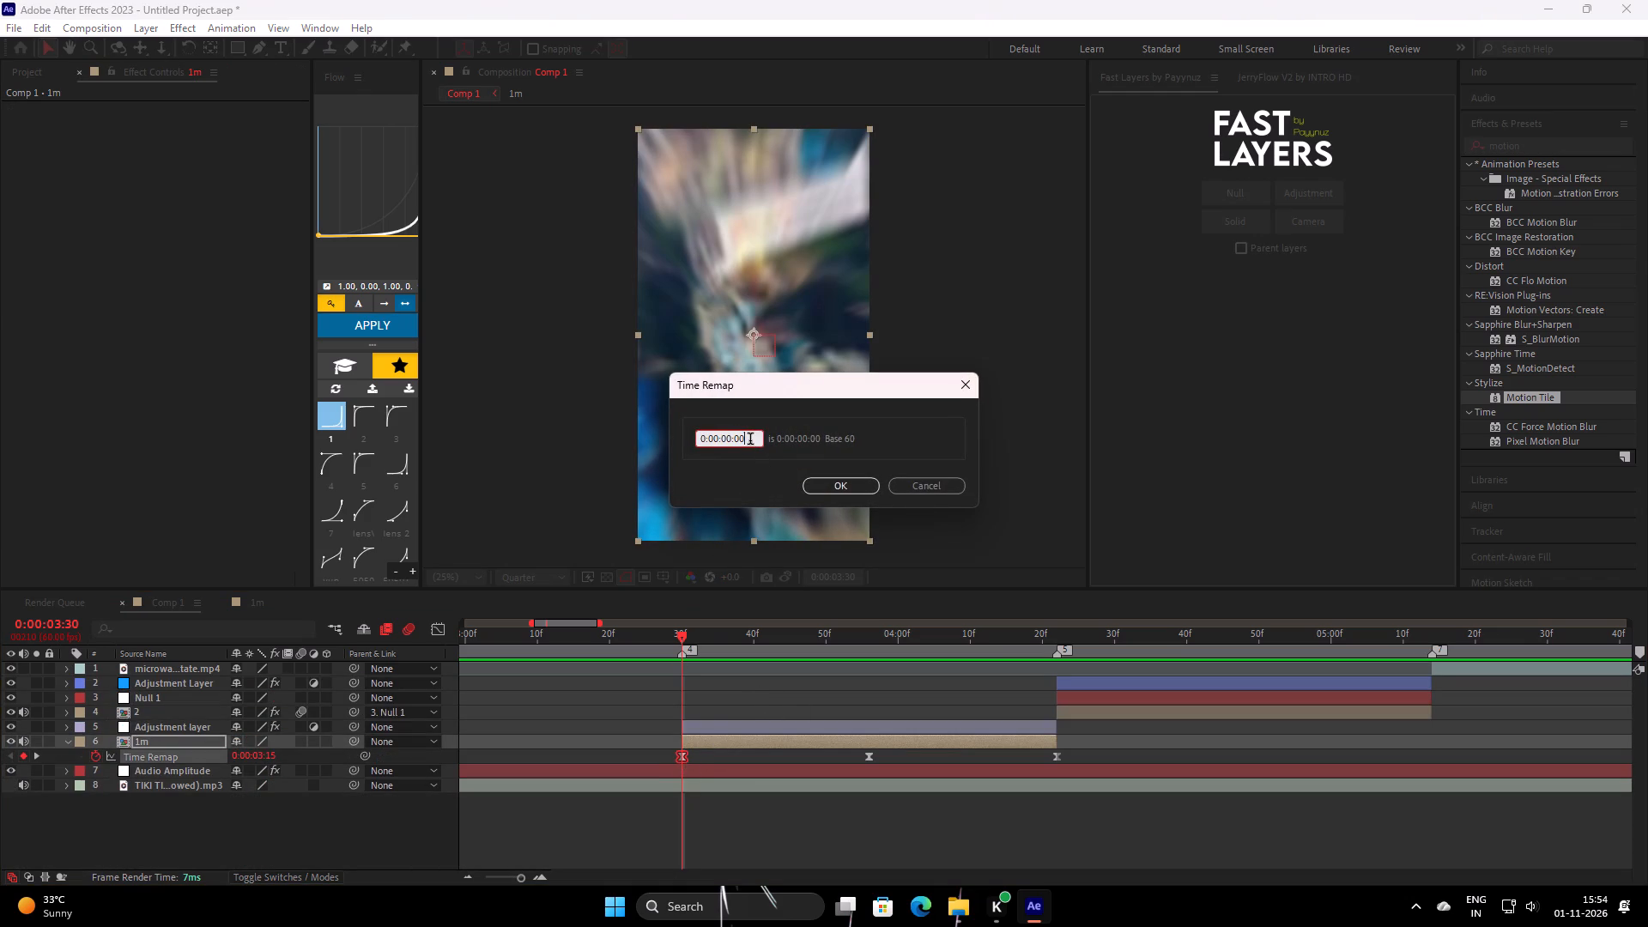
key(BackSpace)
key(1)
key(Return)
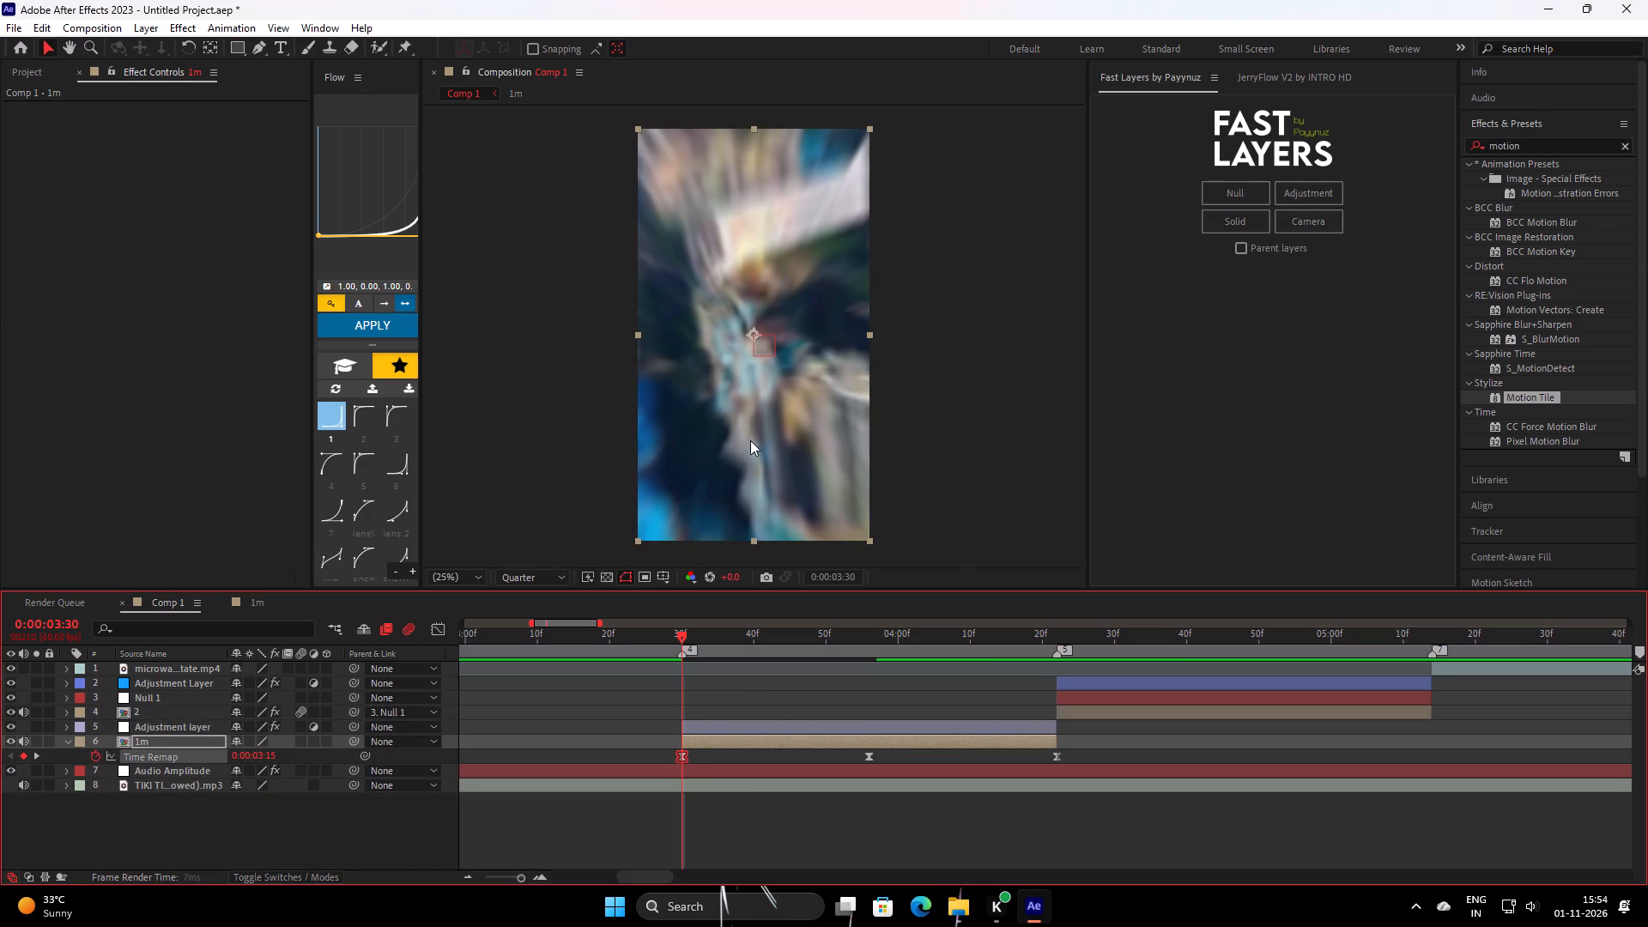
Select the first two Time Remap keyframes of shot 1m, and widen the Flow panel to see its curve presets.
drag(642, 746, 644, 747)
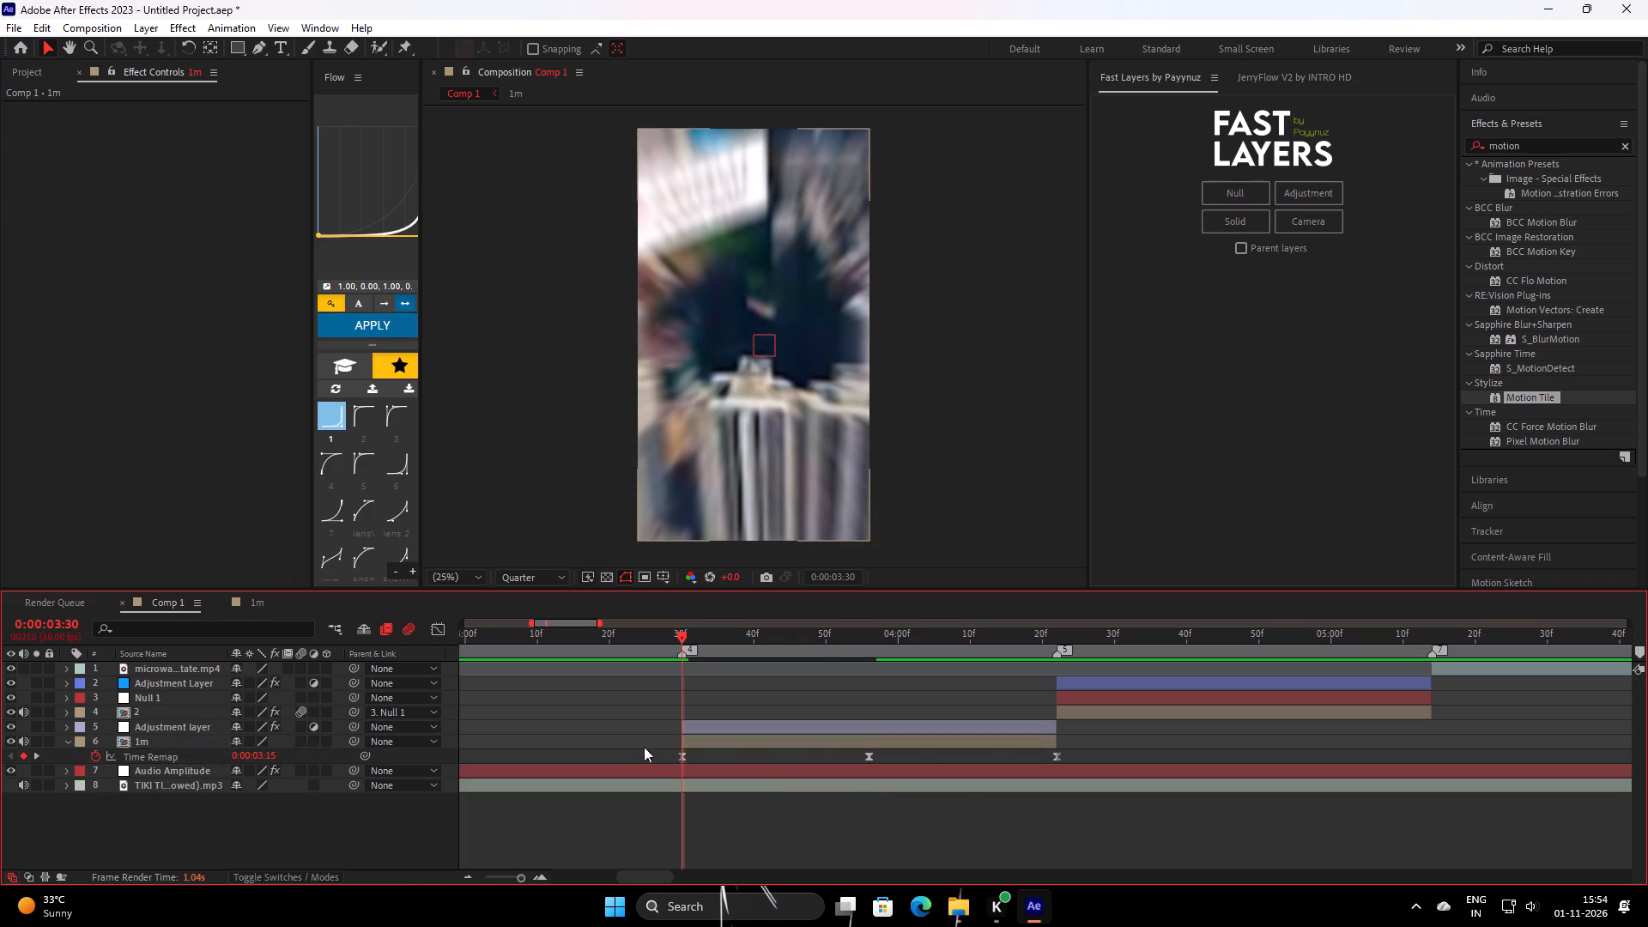
drag(644, 747, 901, 797)
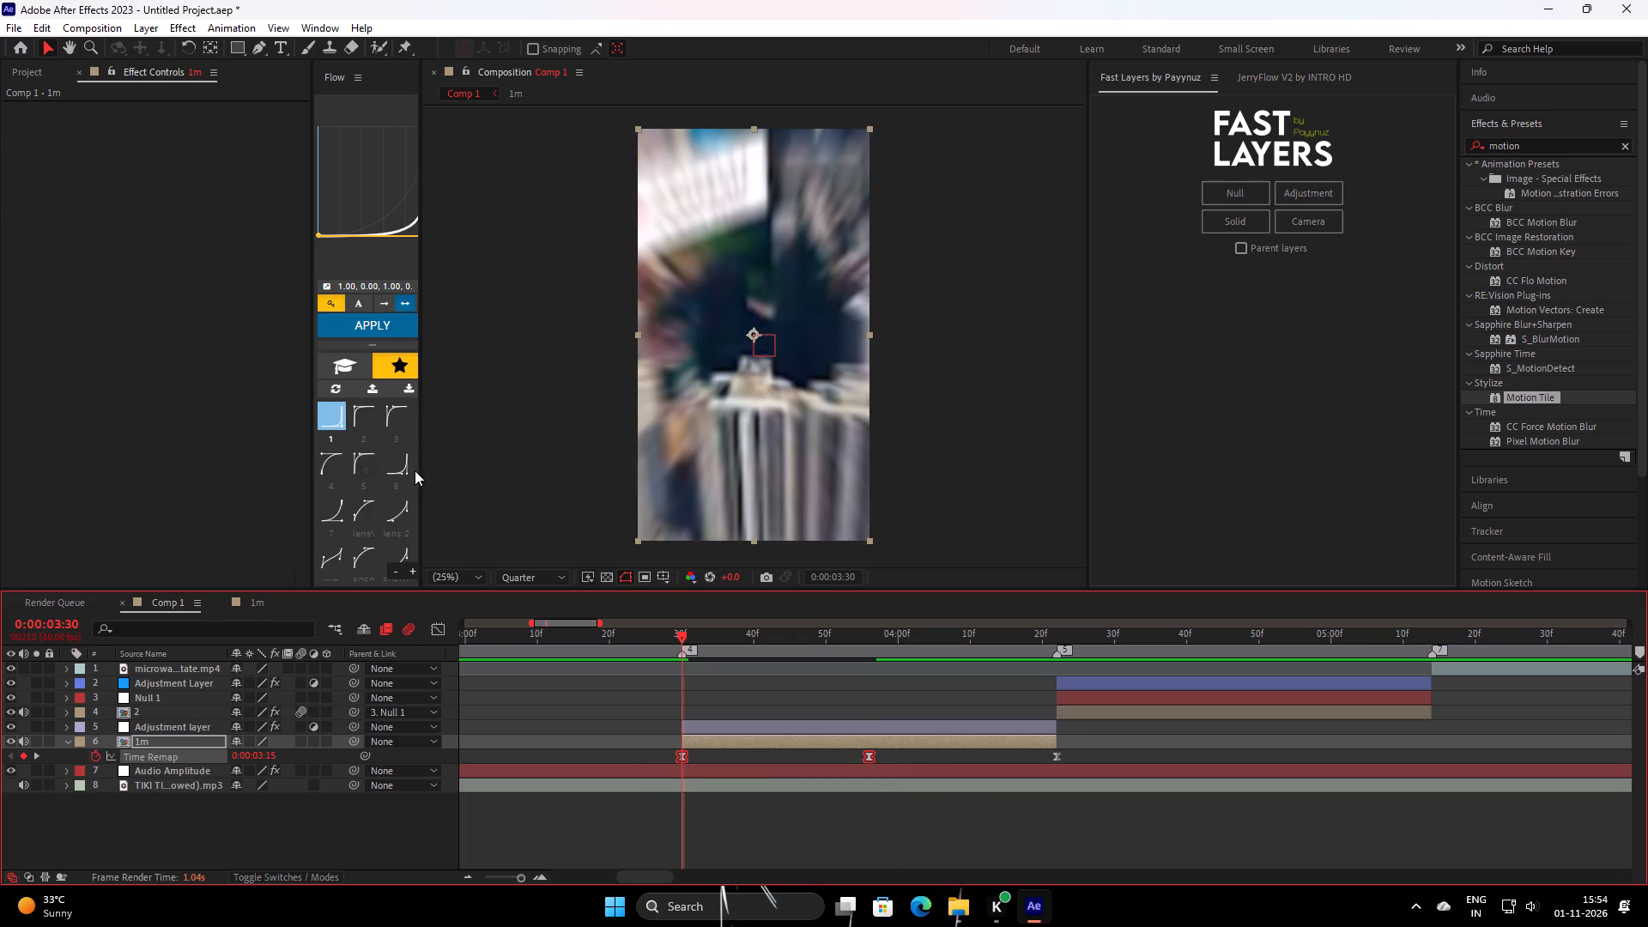
drag(421, 469, 470, 476)
click(514, 575)
click(546, 290)
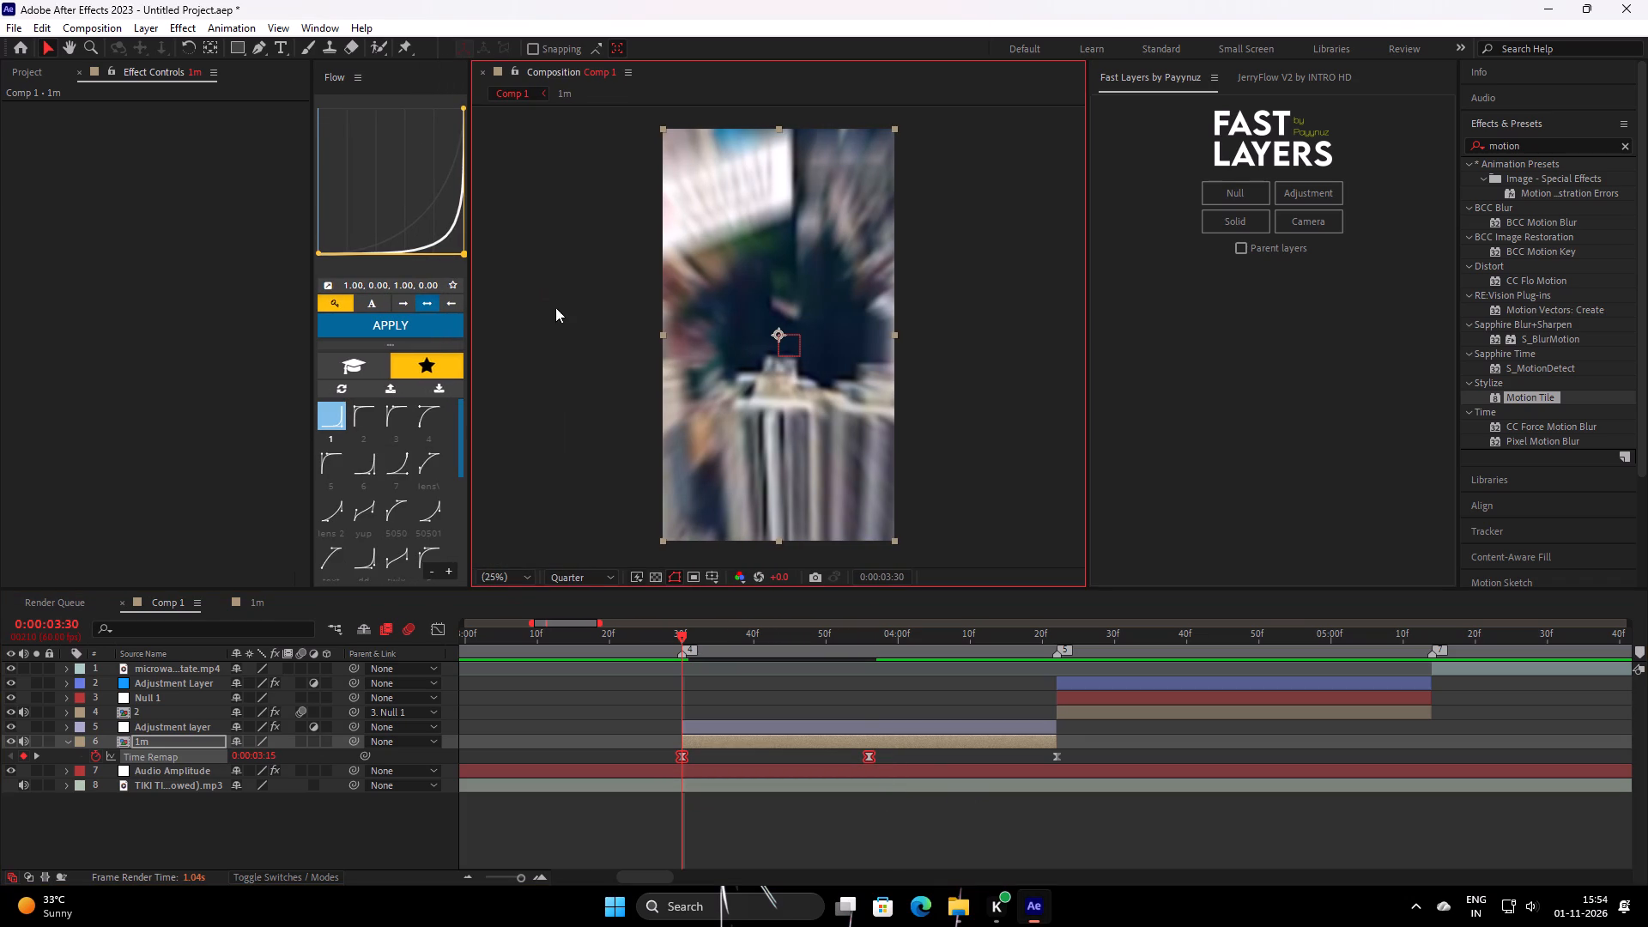
Bring up JerryFlow V2's shake presets and widen its workspace area until the presets and preview are fully readable.
click(1268, 75)
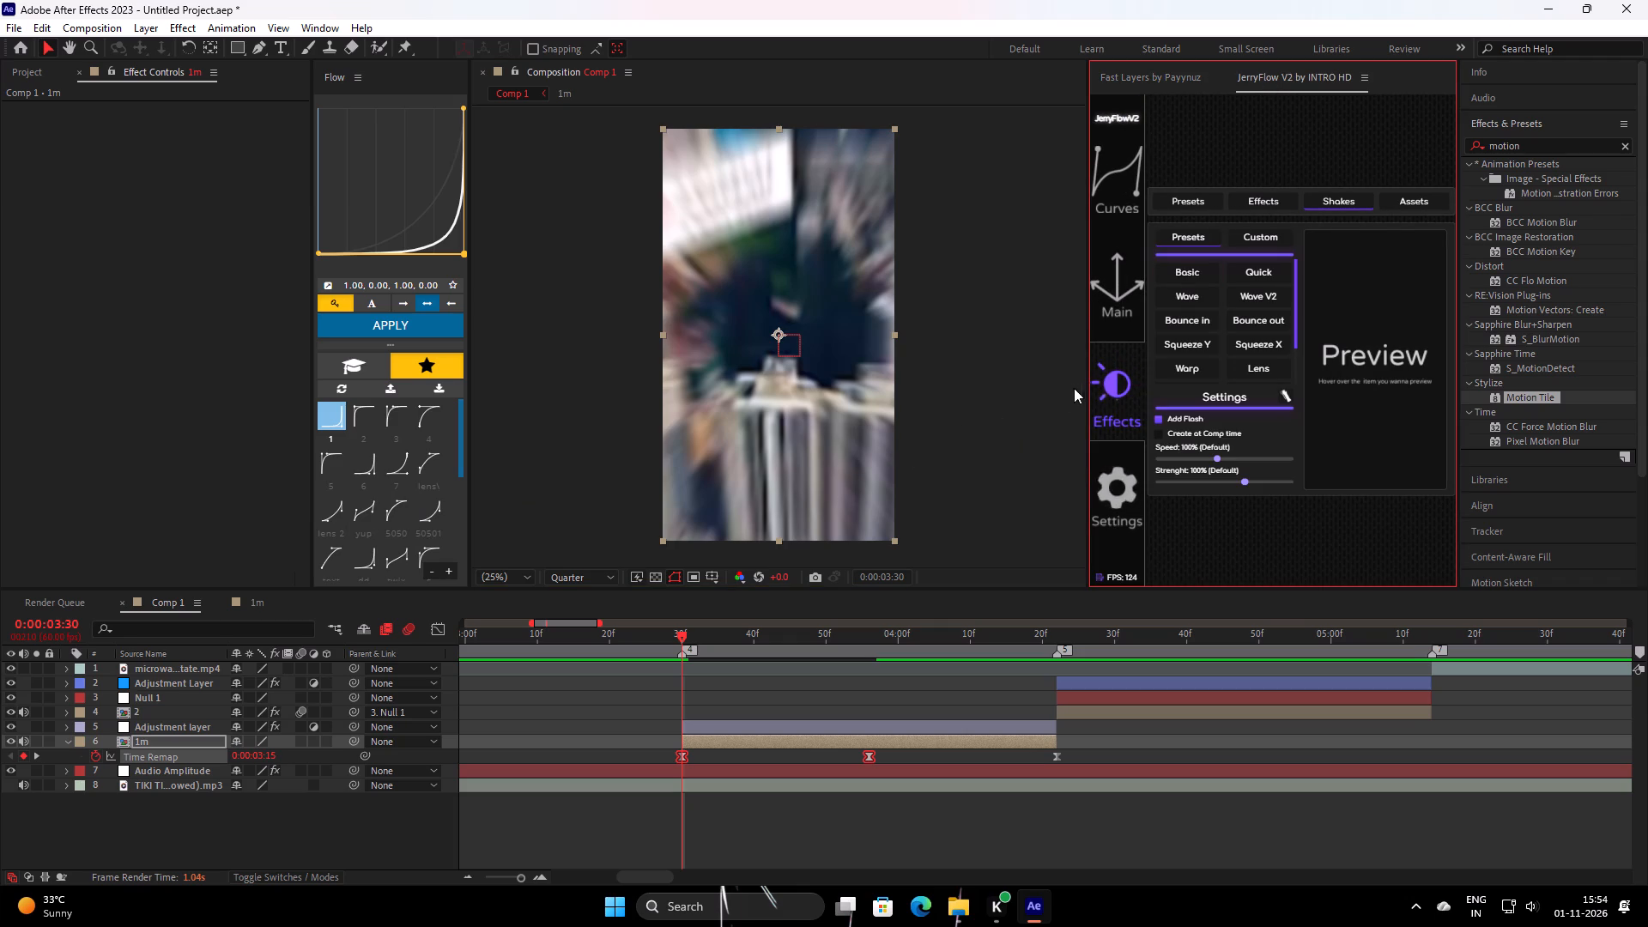
click(1091, 381)
drag(1088, 382, 900, 442)
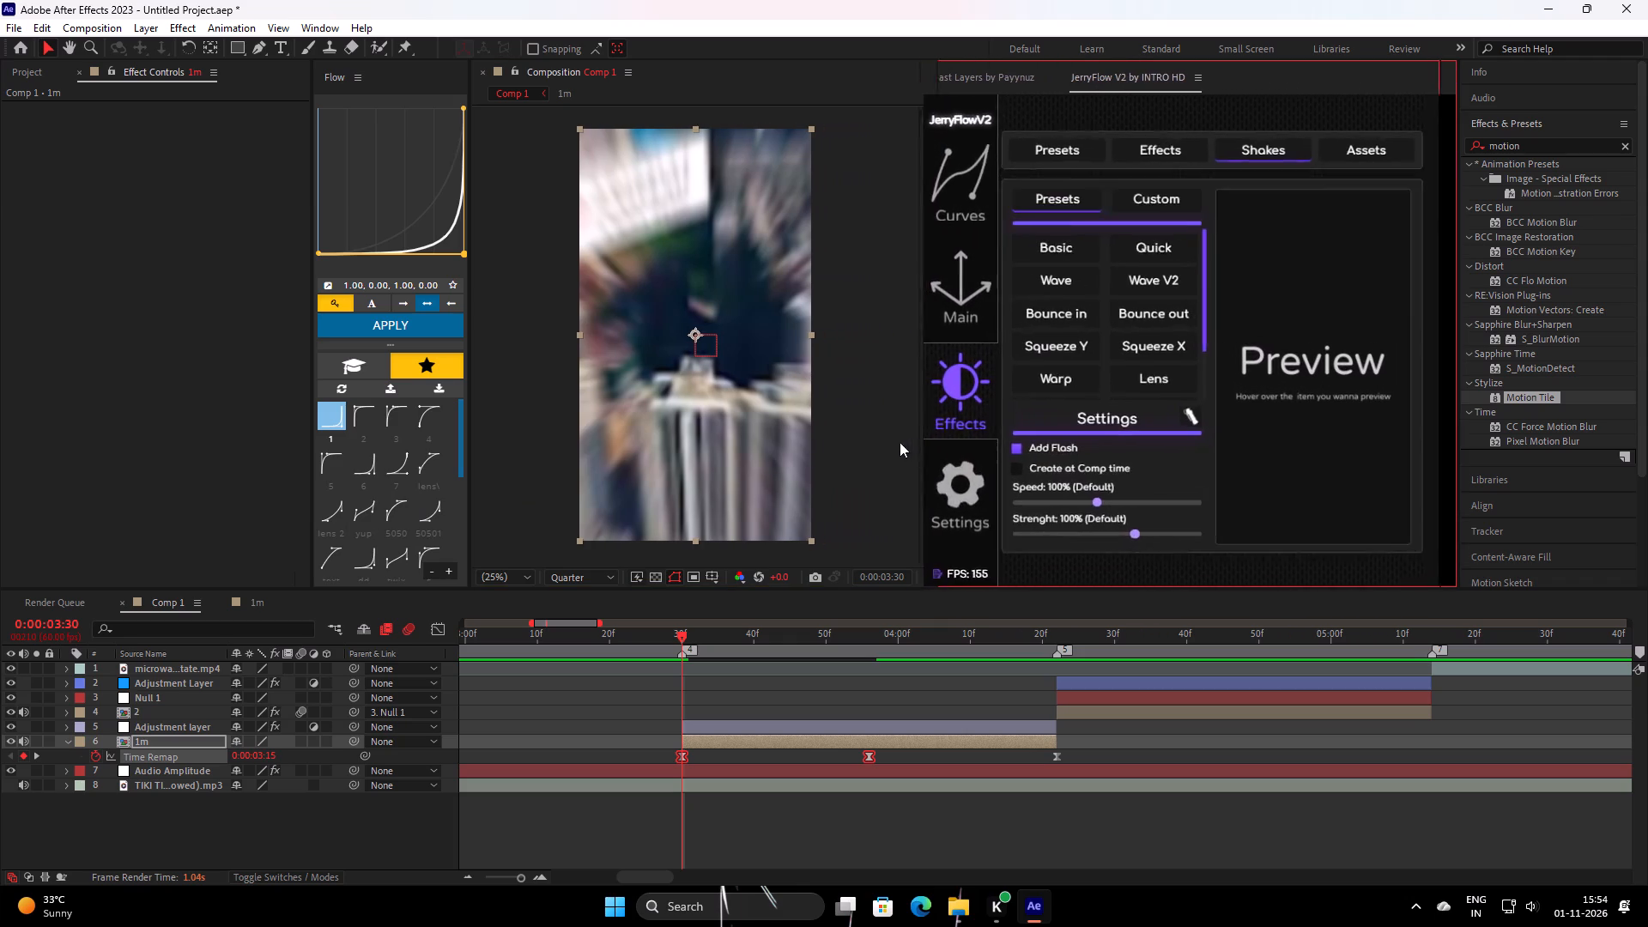
drag(900, 442, 757, 474)
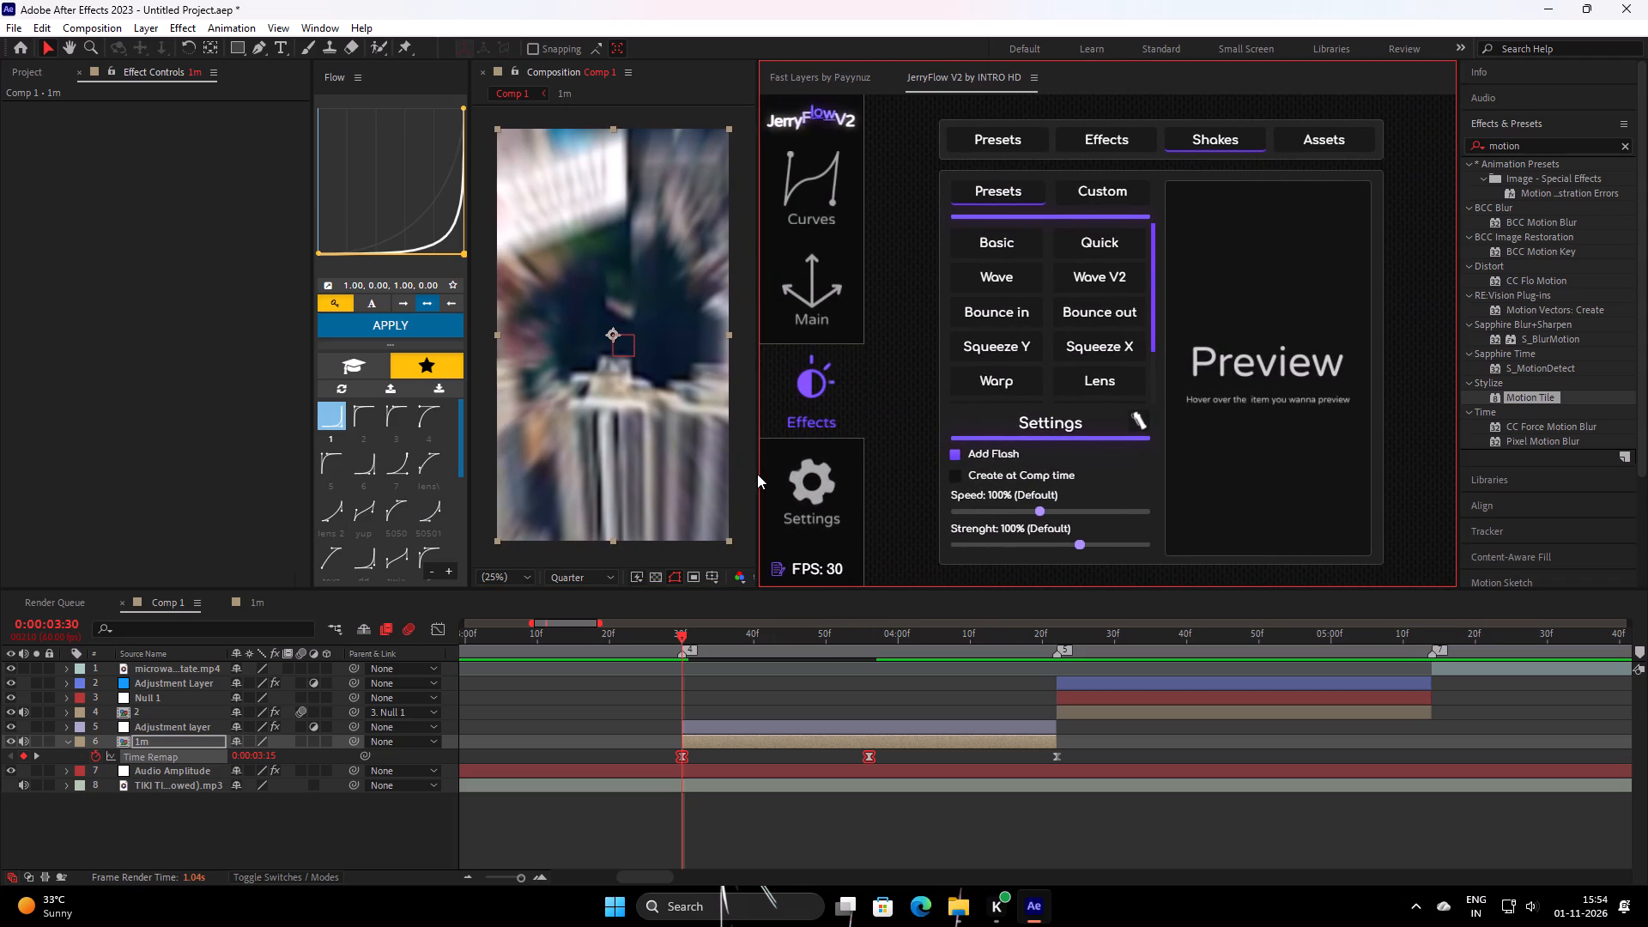
drag(757, 474, 958, 445)
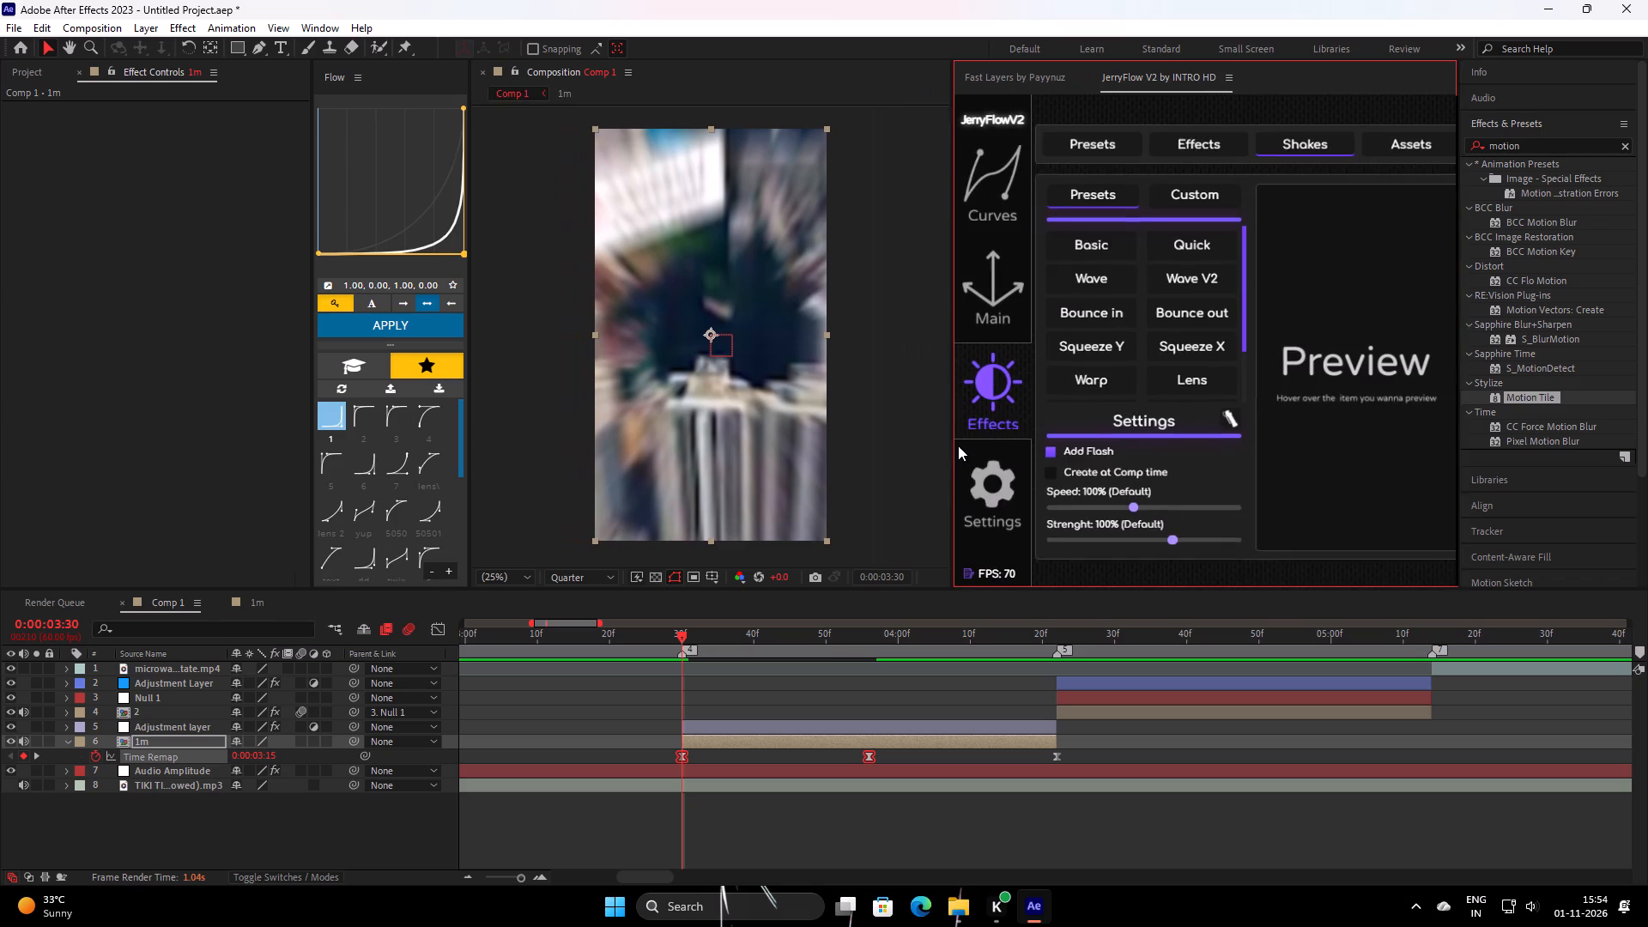
drag(958, 445, 867, 474)
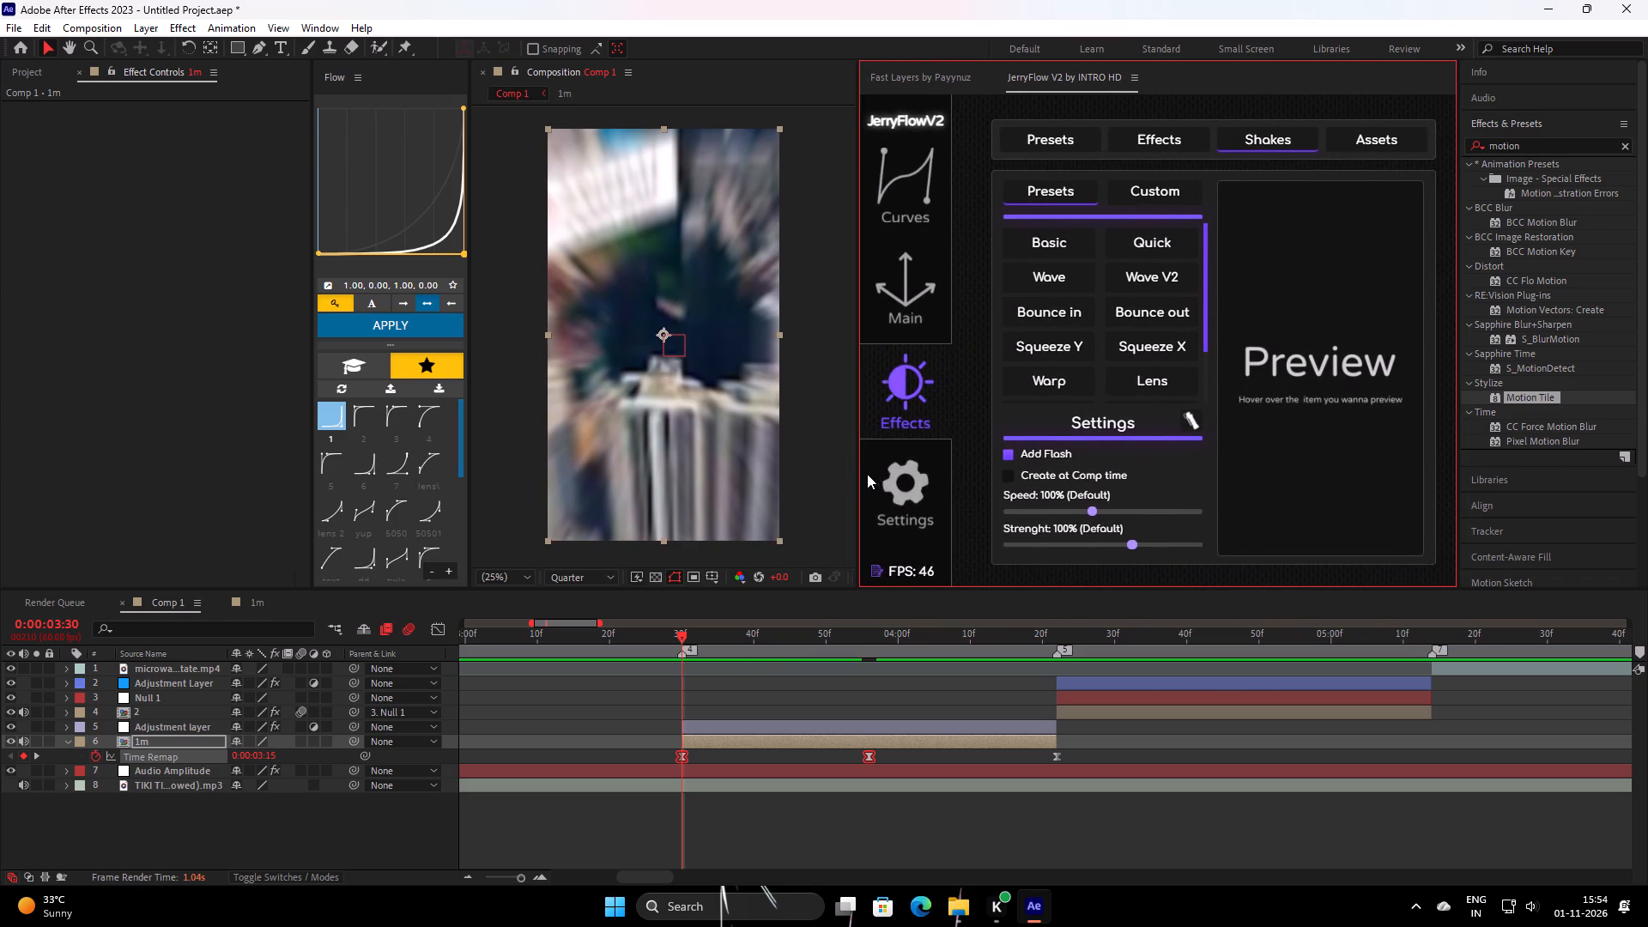
drag(867, 474, 906, 472)
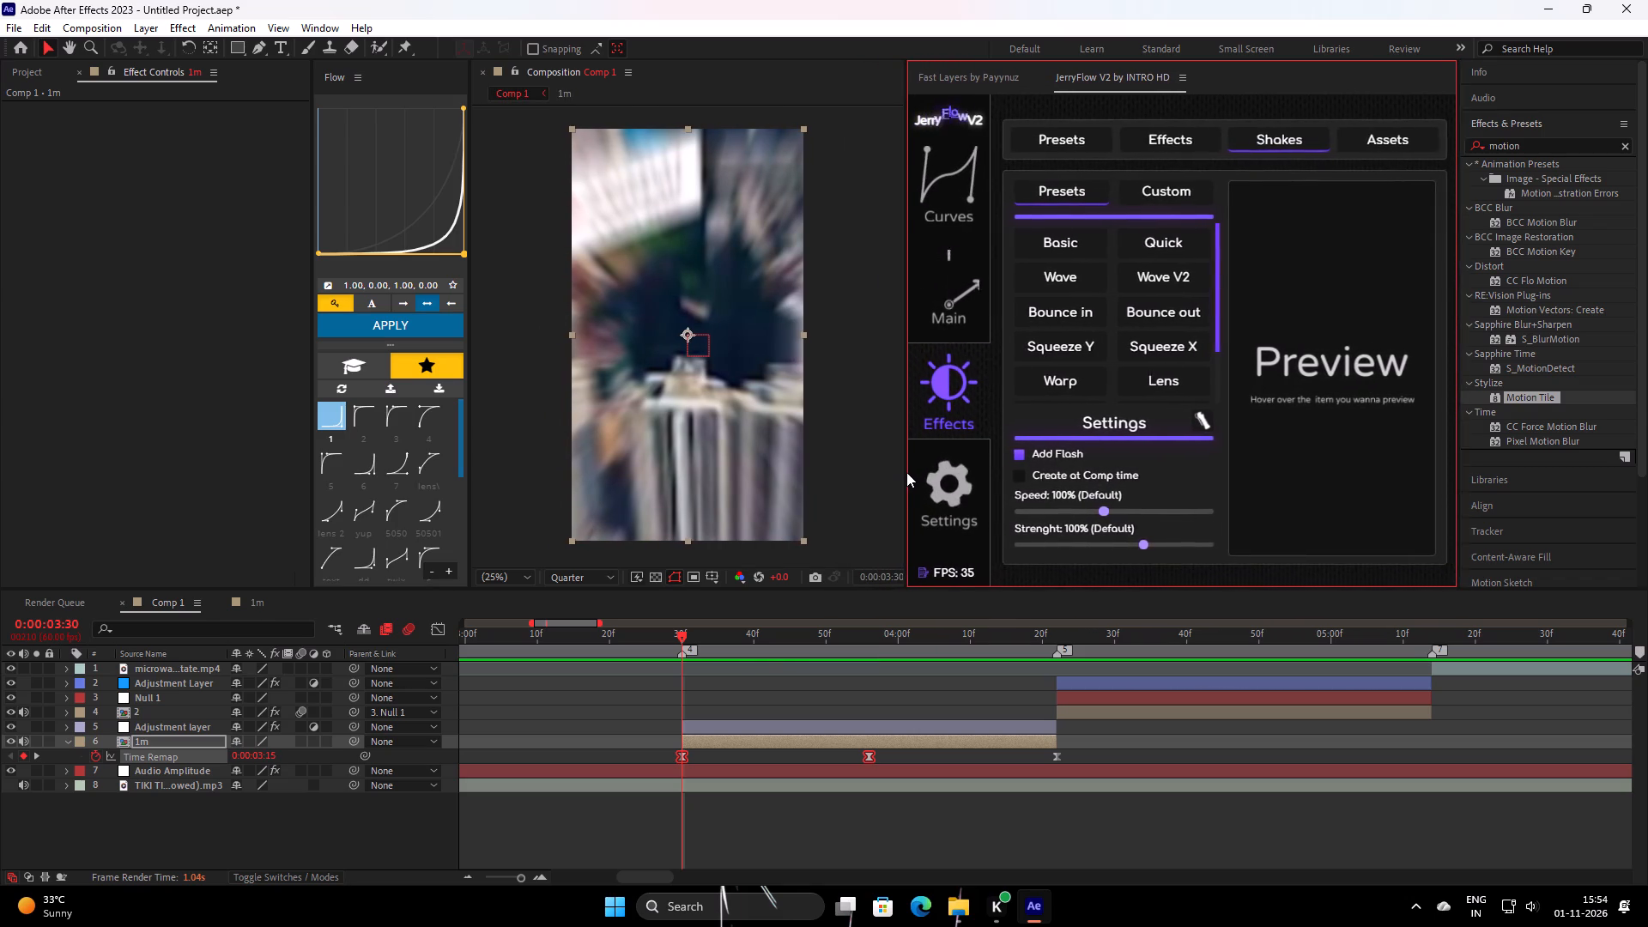
drag(906, 472, 914, 470)
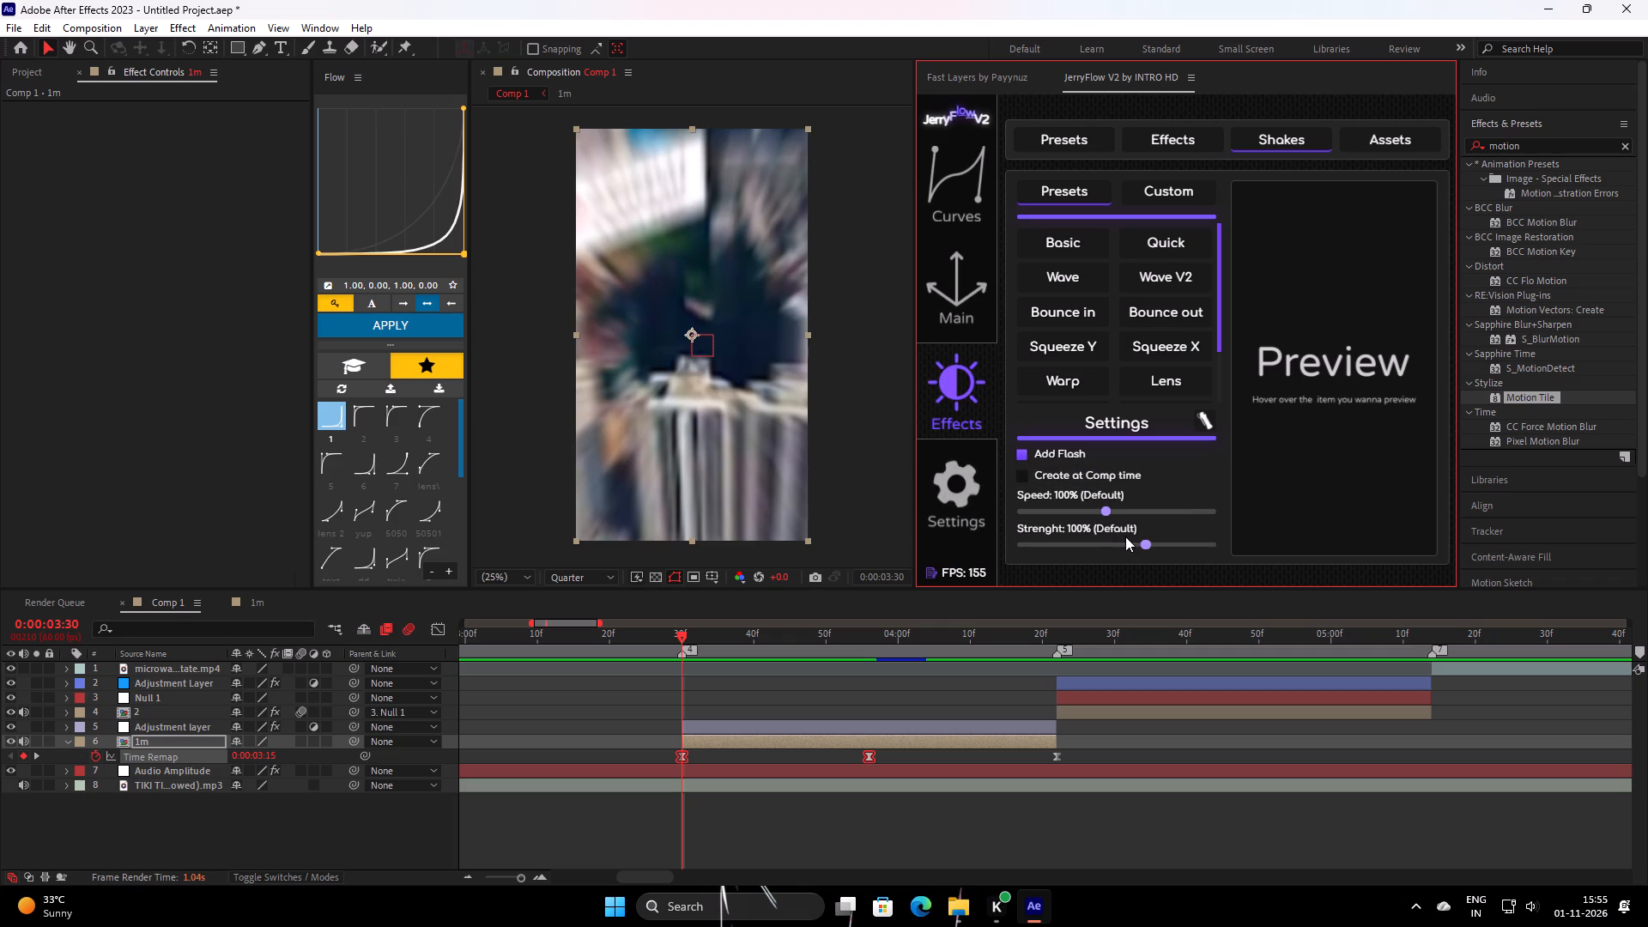
scroll(1150, 508, down, 2)
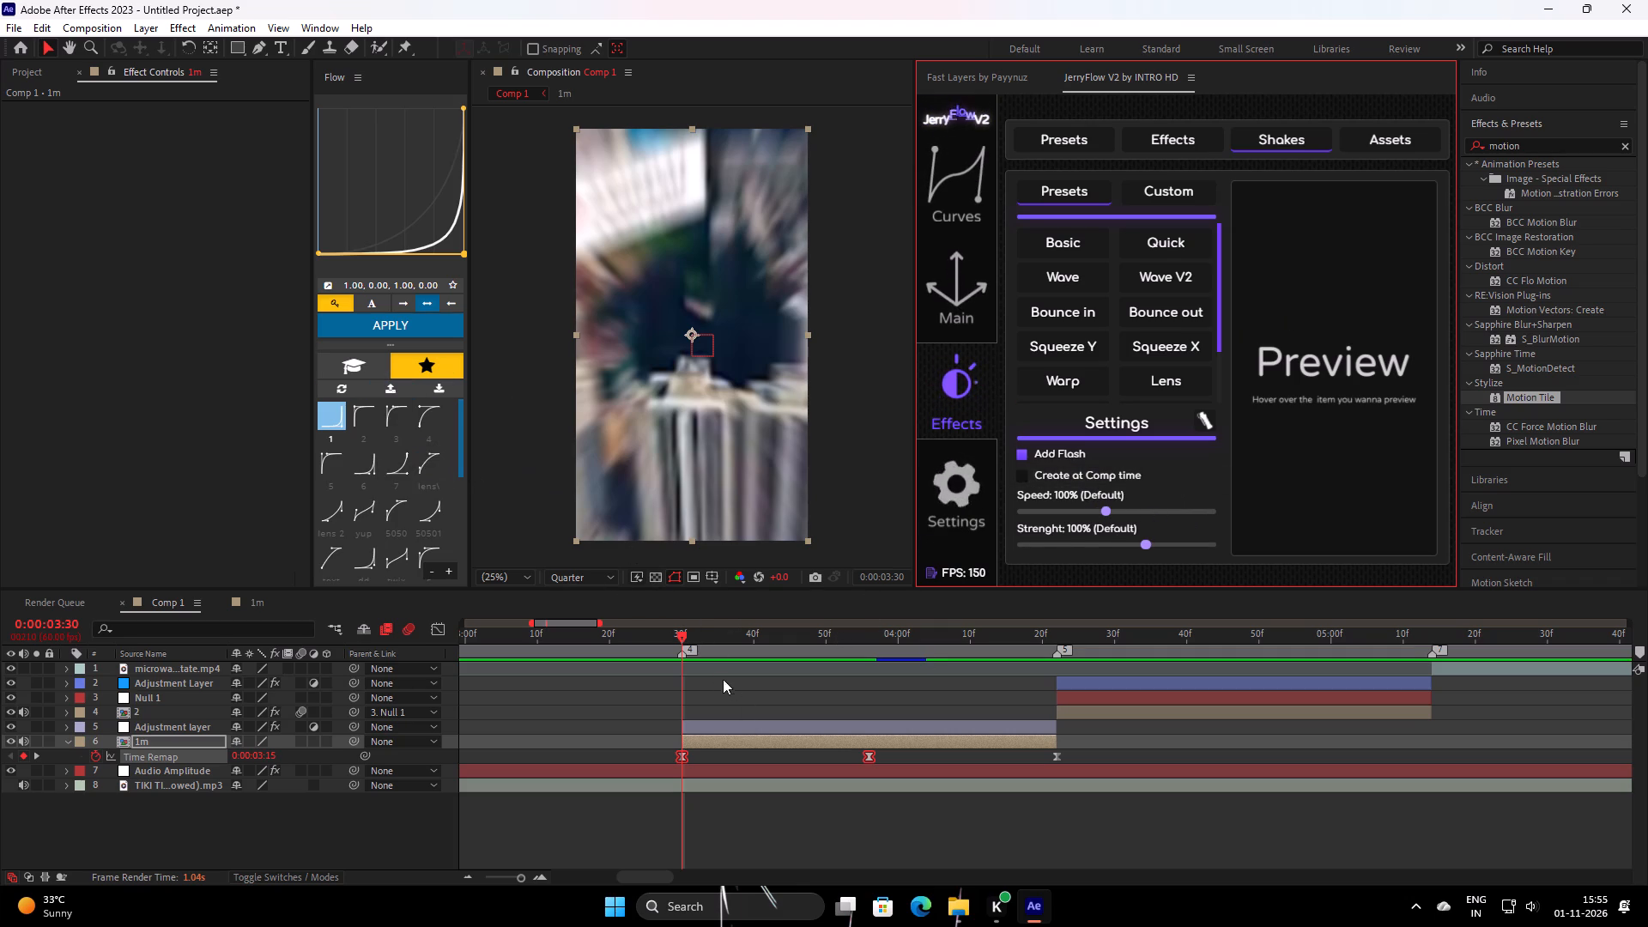
Apply Flow curve preset 4 (0.00, 0.00, 0.00, 1.00) to the first two Time Remap keyframes of shot 1m.
drag(695, 646, 791, 666)
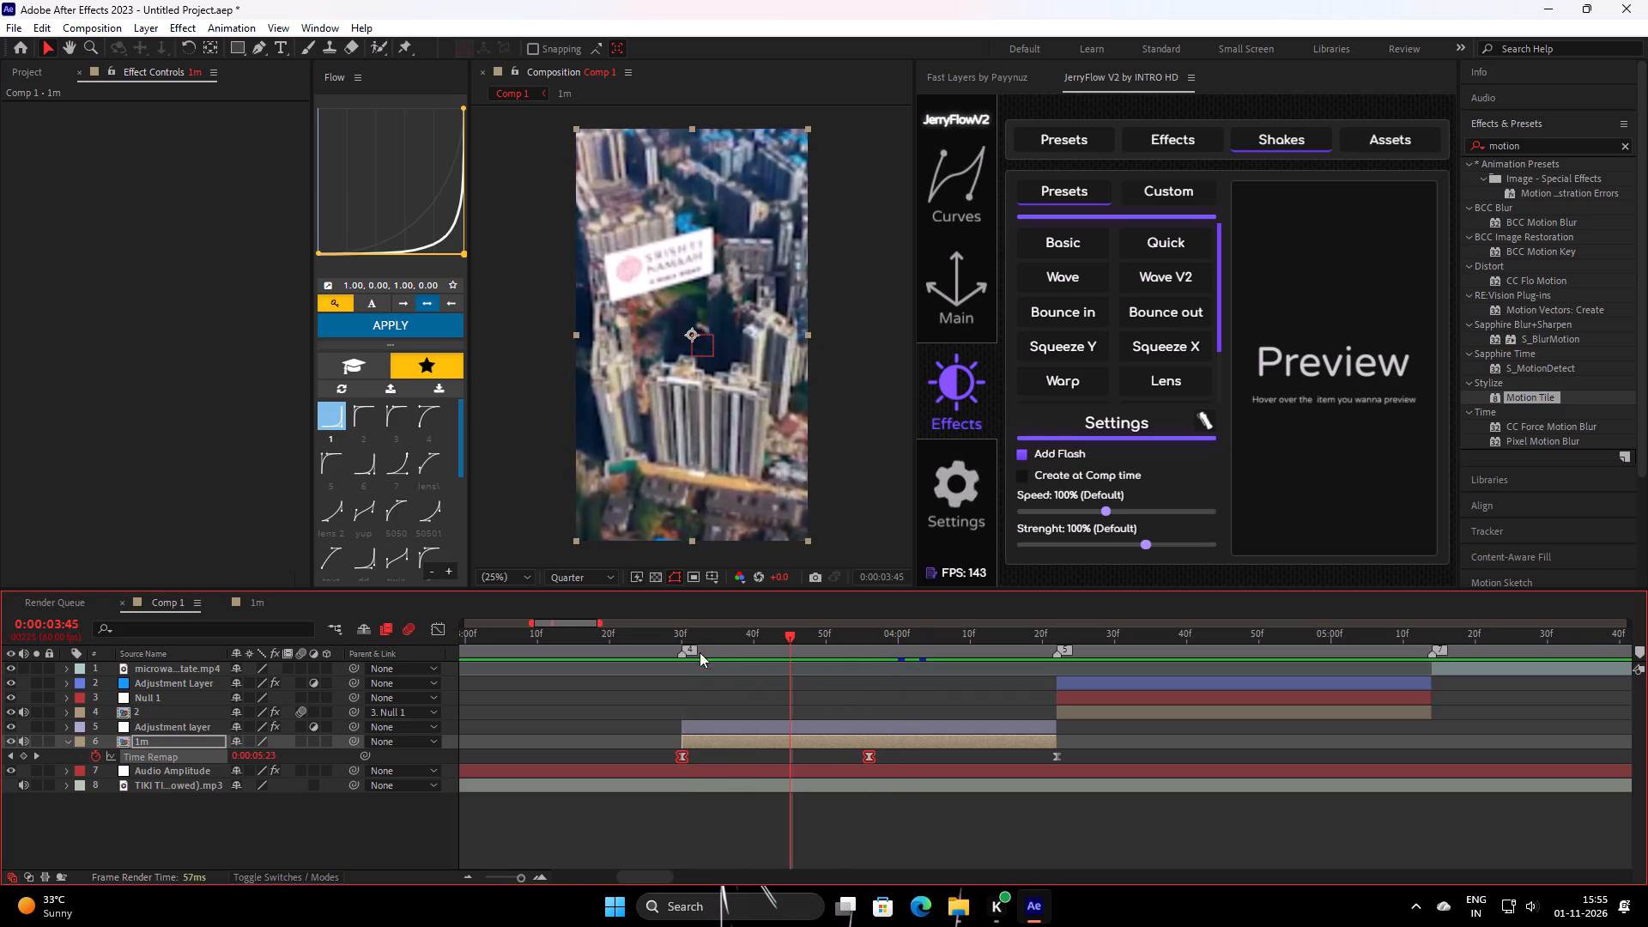
click(429, 428)
click(411, 325)
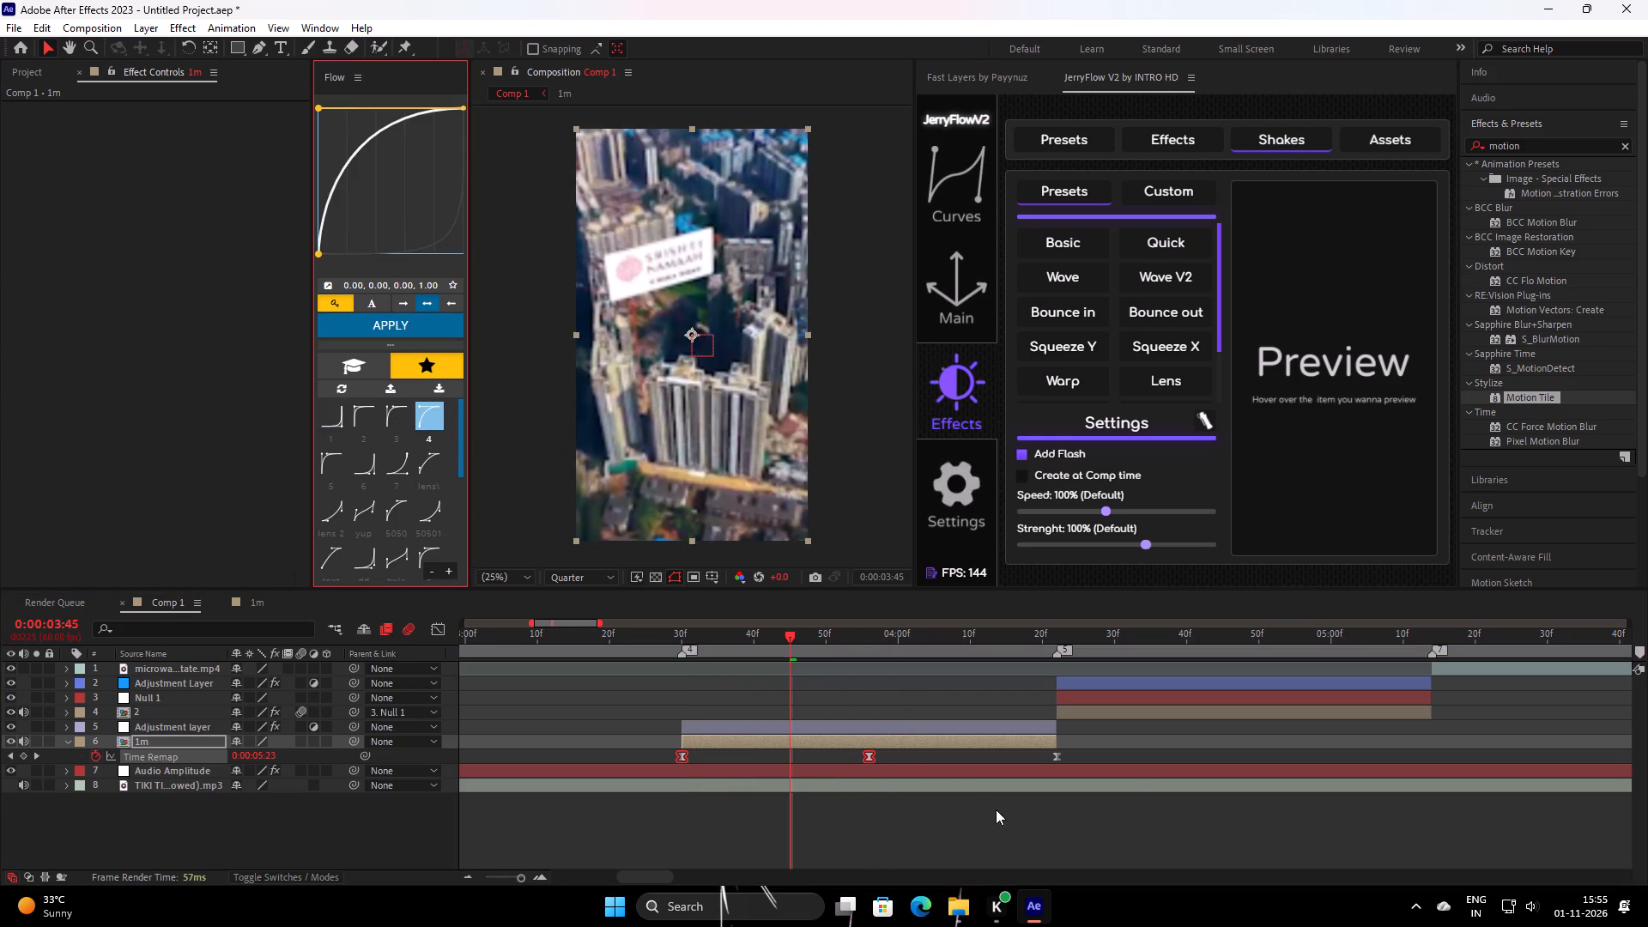
Apply Flow curve preset 7 (1.00, 0.00, 1.00, 1.00) to the last two Time Remap keyframes of shot 1m.
drag(1139, 817, 758, 730)
click(406, 473)
click(414, 318)
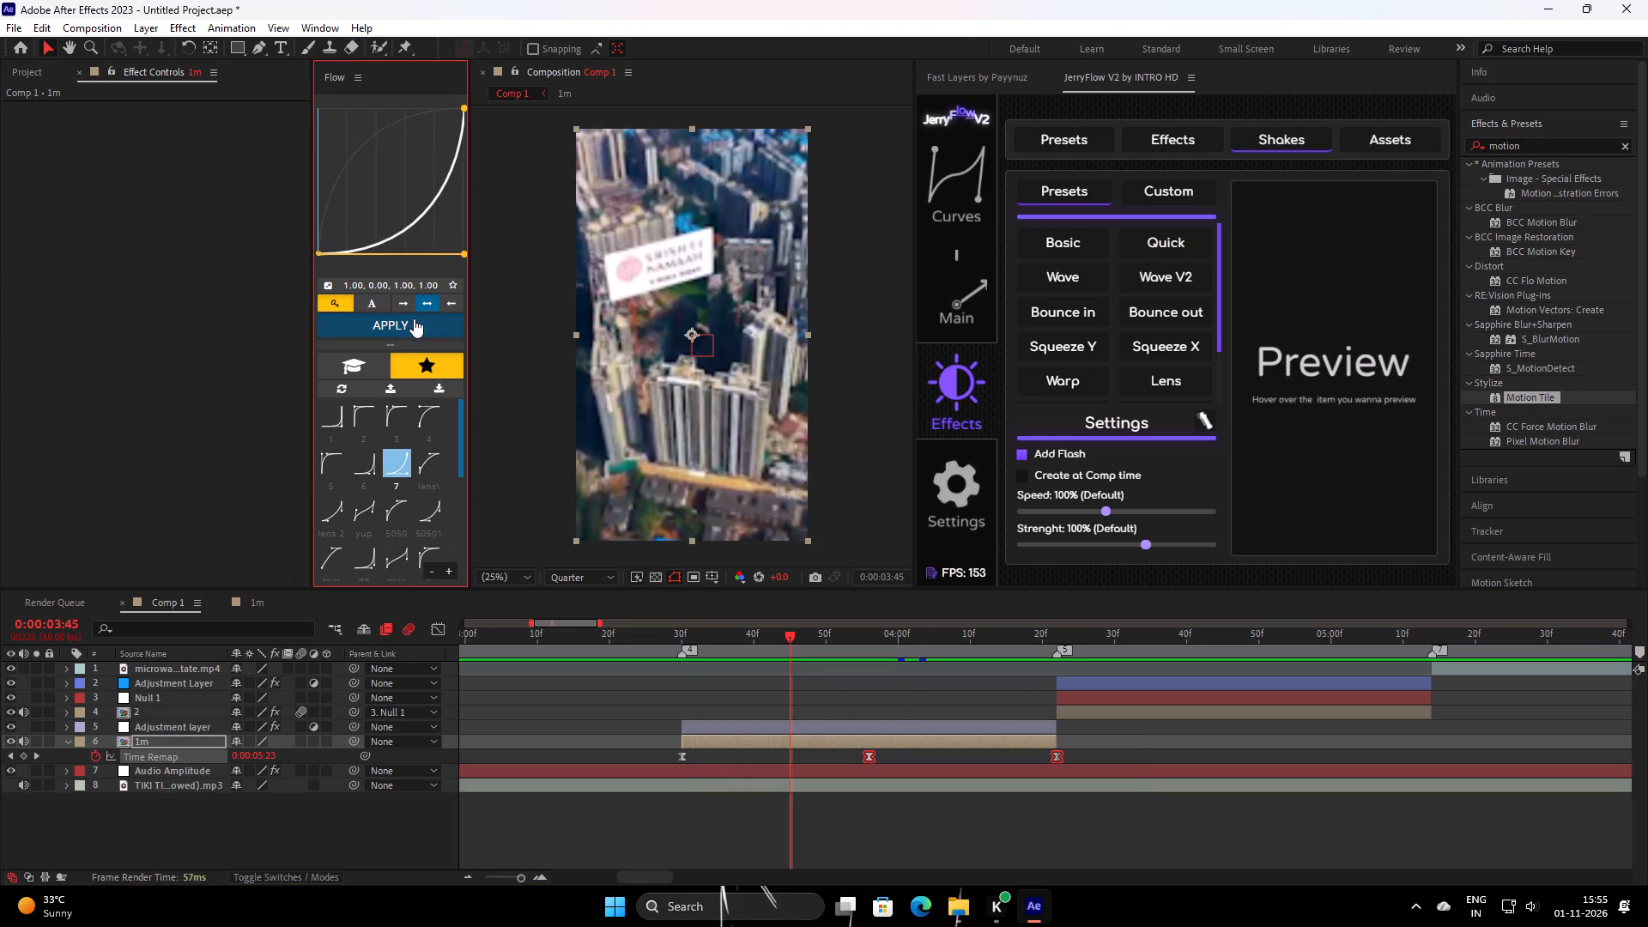
Play Comp 1 twice from just before shot 1m into shot 2 to check the new speed ramp.
drag(785, 635, 628, 690)
key(space)
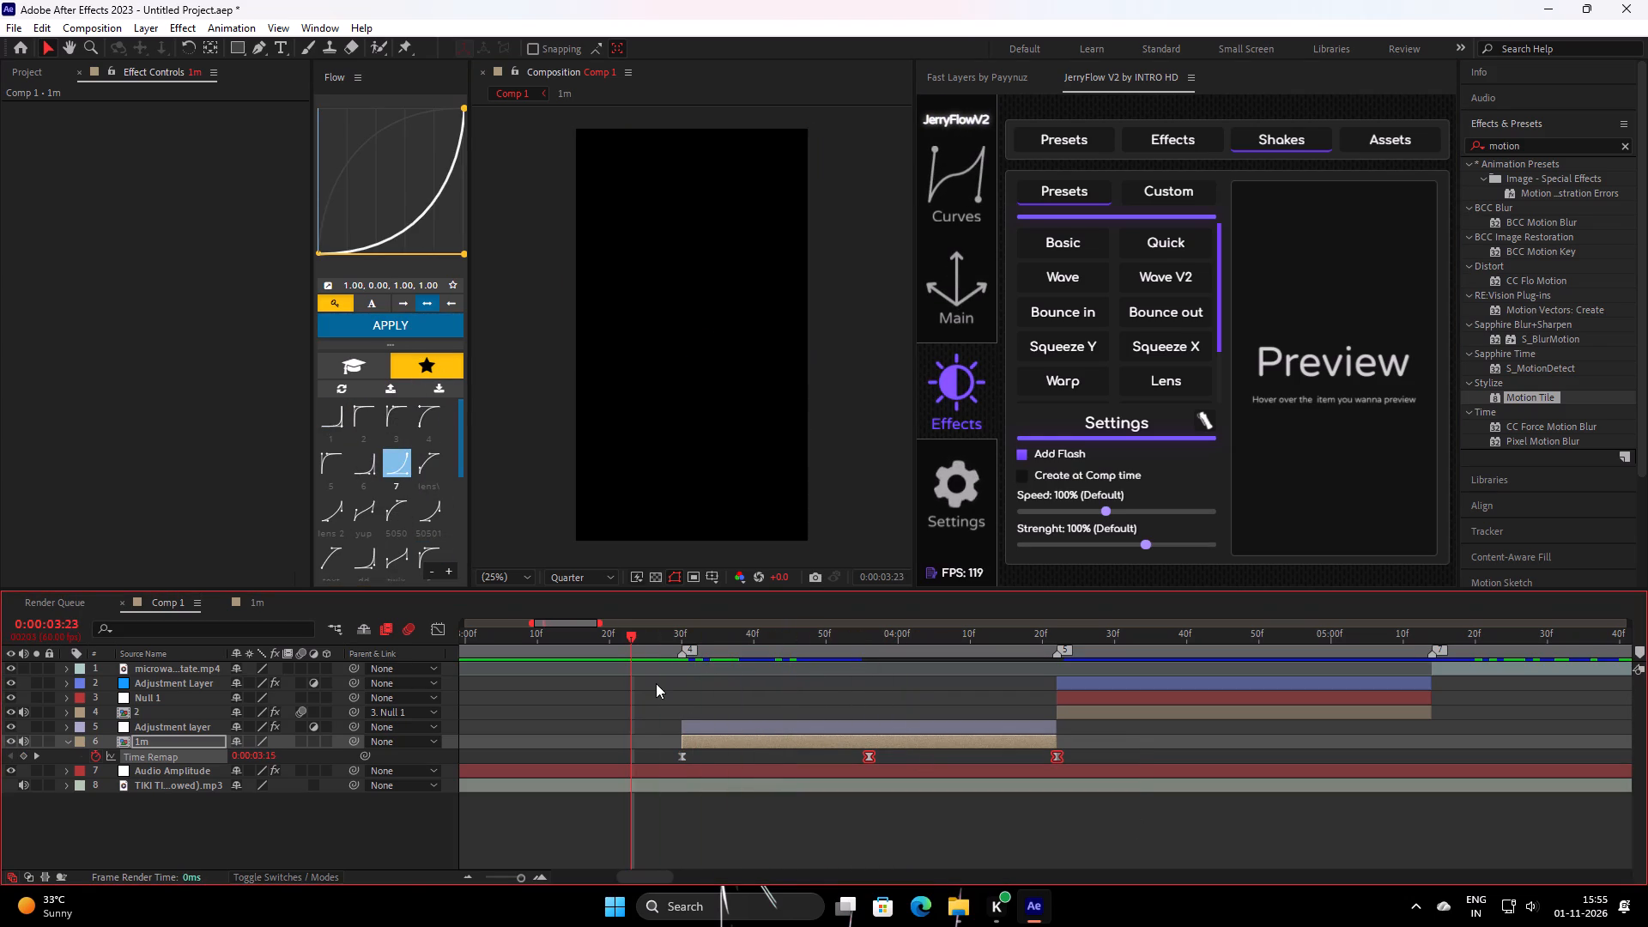
key(space)
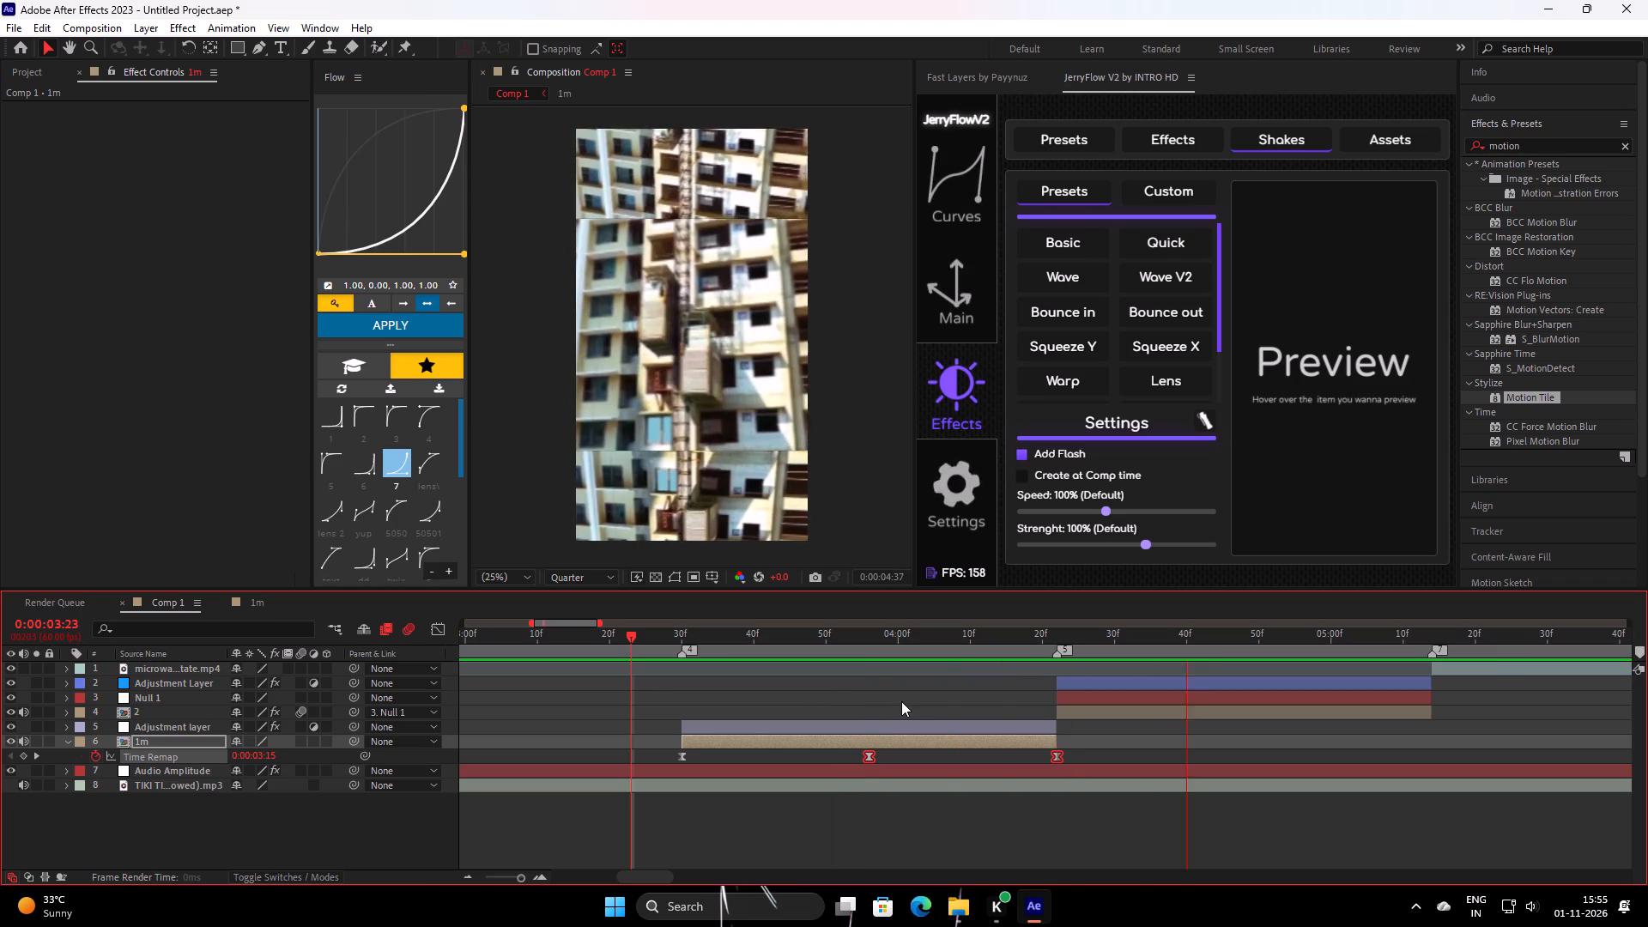
drag(898, 646, 666, 730)
key(space)
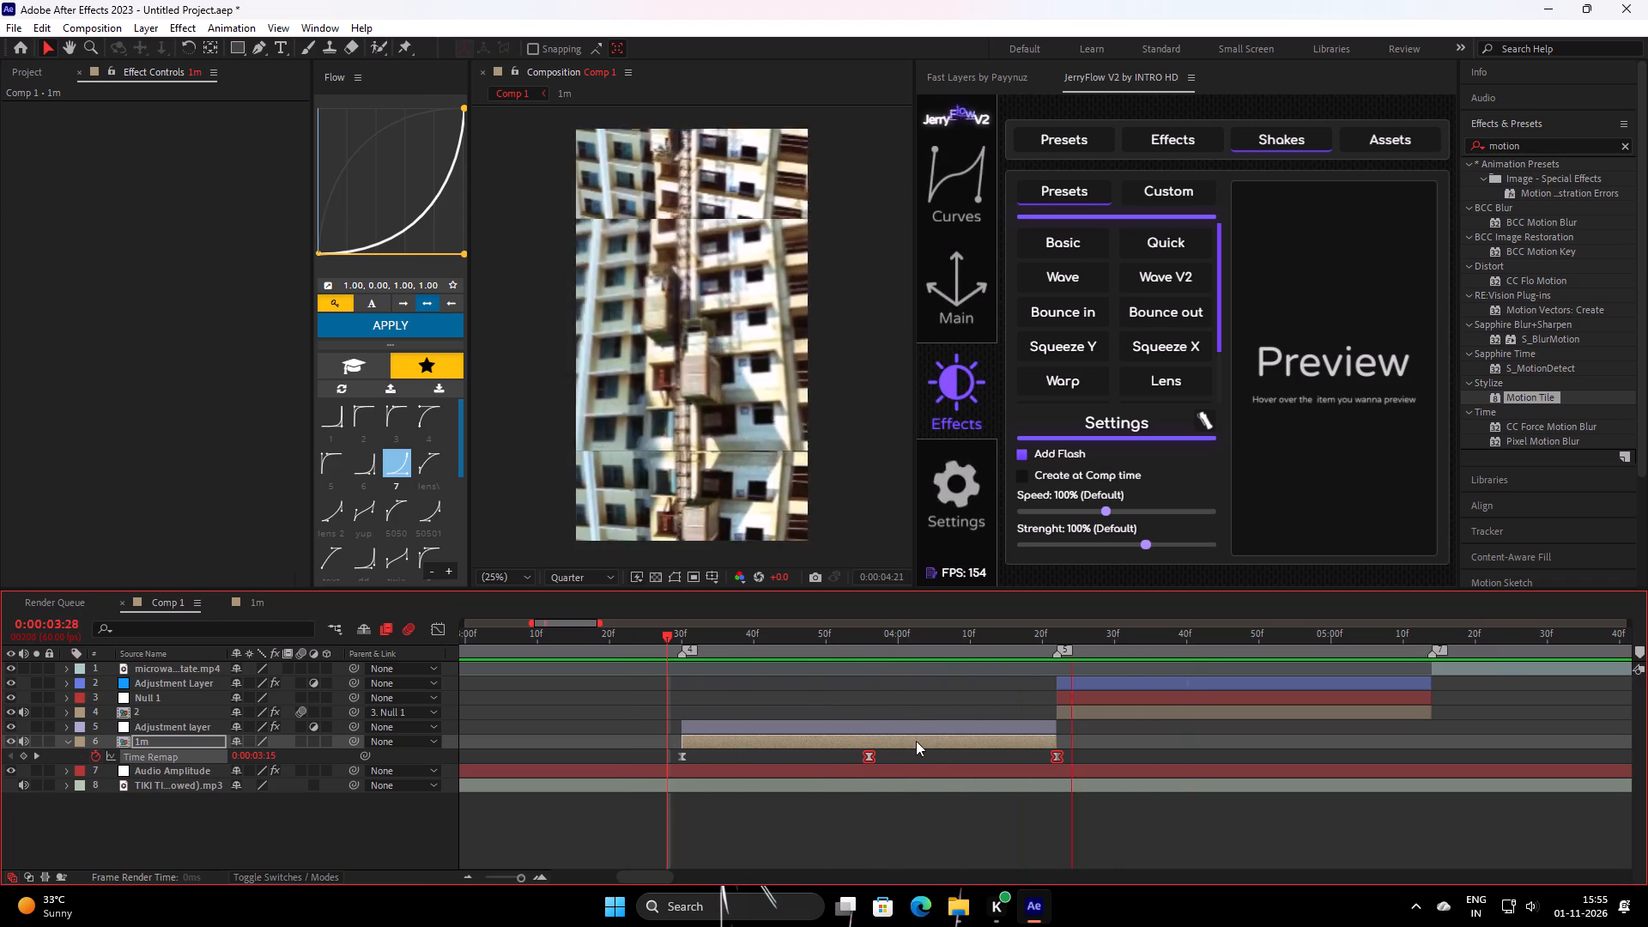
key(space)
Open shot 2's precomposition from Comp 1.
double_click(1128, 710)
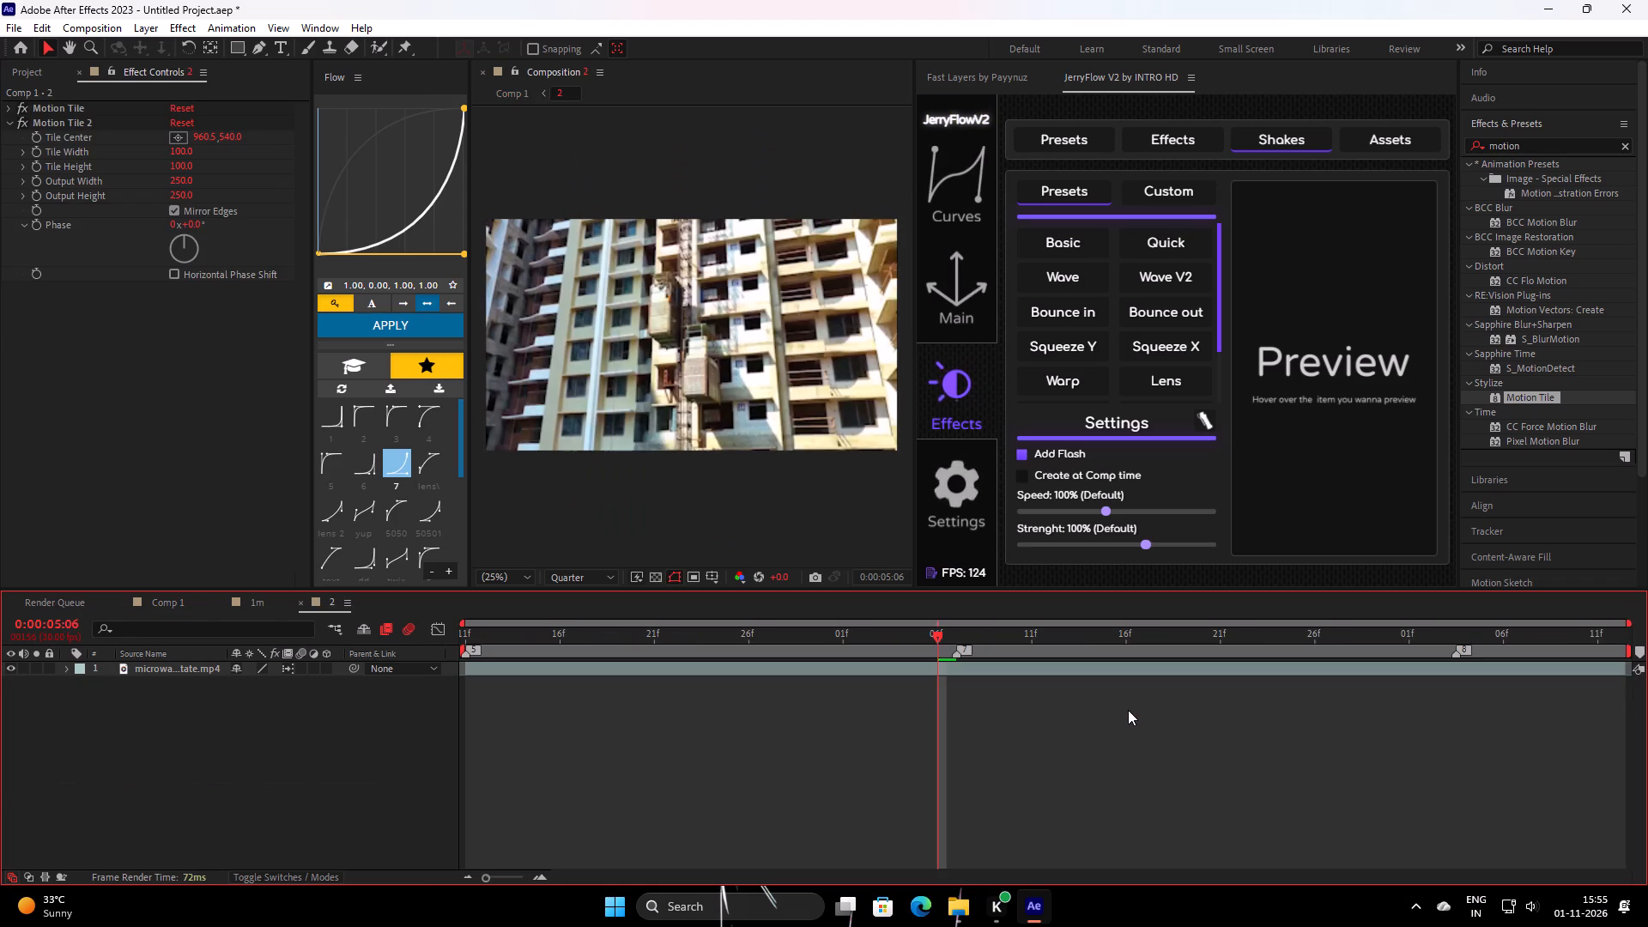
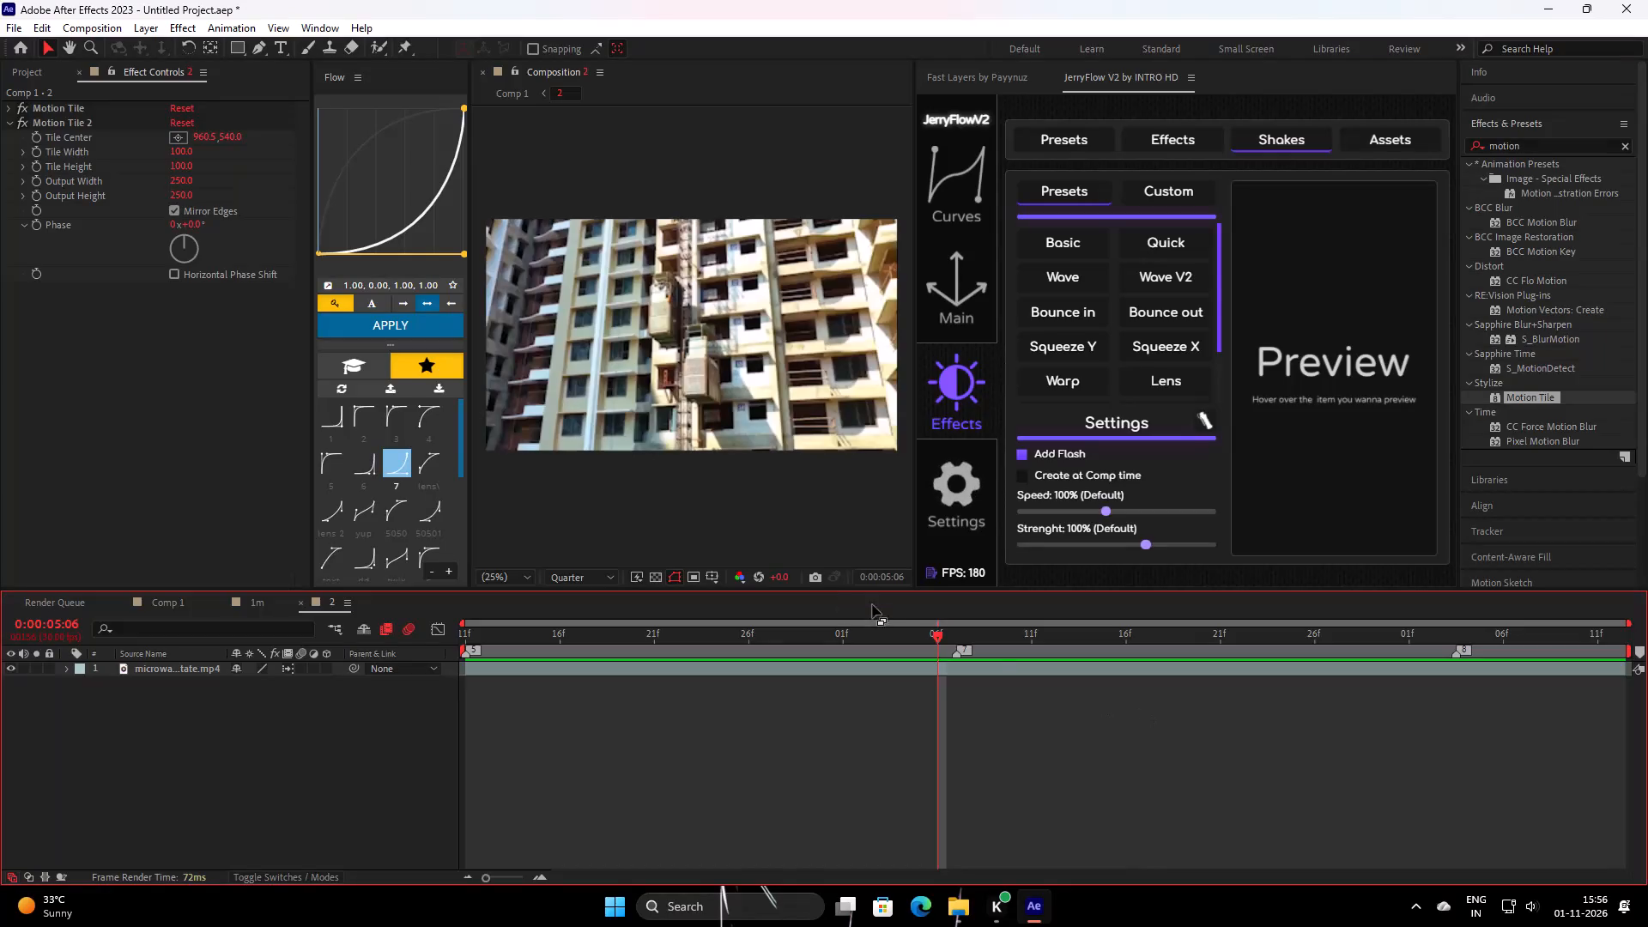
Change comp 2's composition size to 1080 px wide by 1920 px high.
right_click(196, 783)
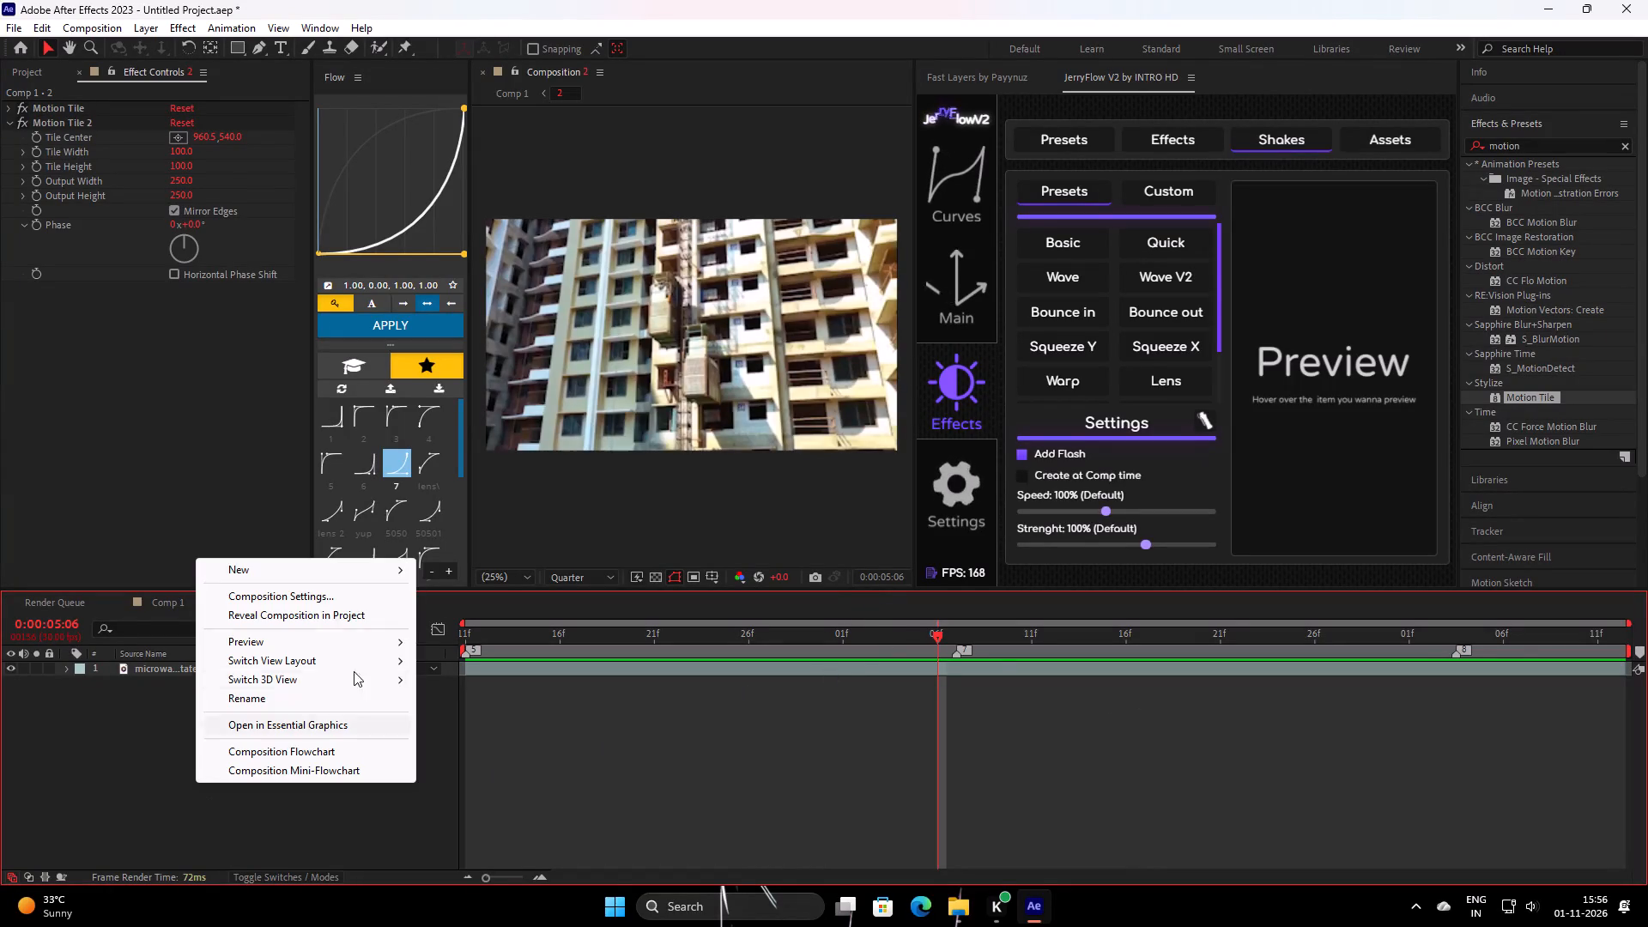
click(338, 591)
click(569, 235)
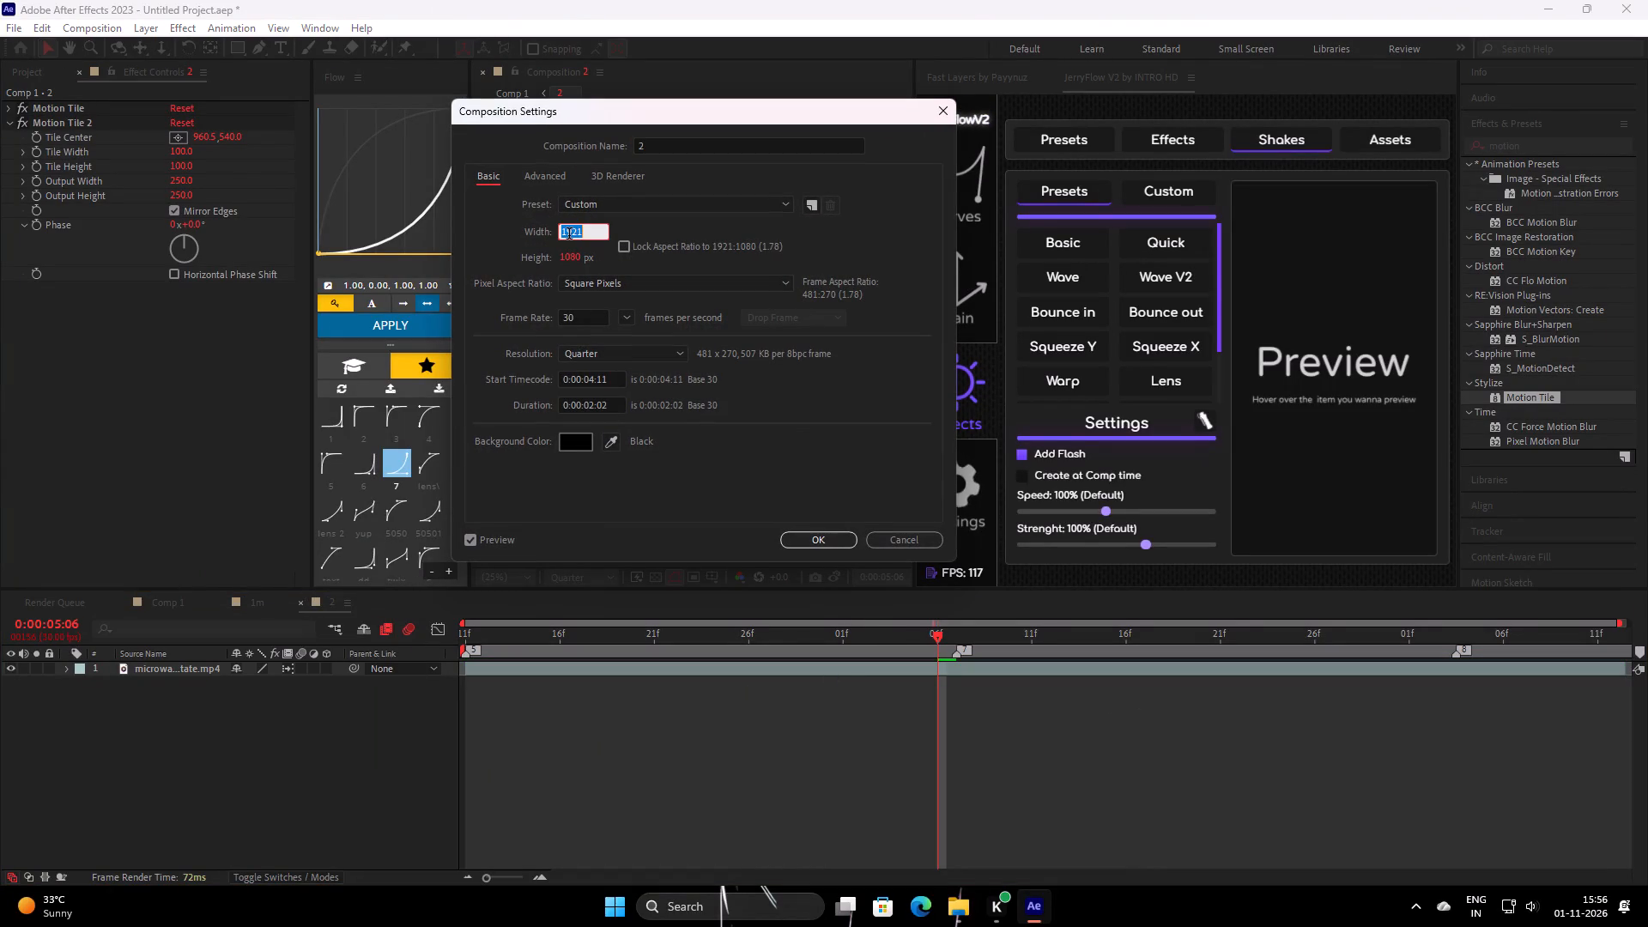
text(1080)
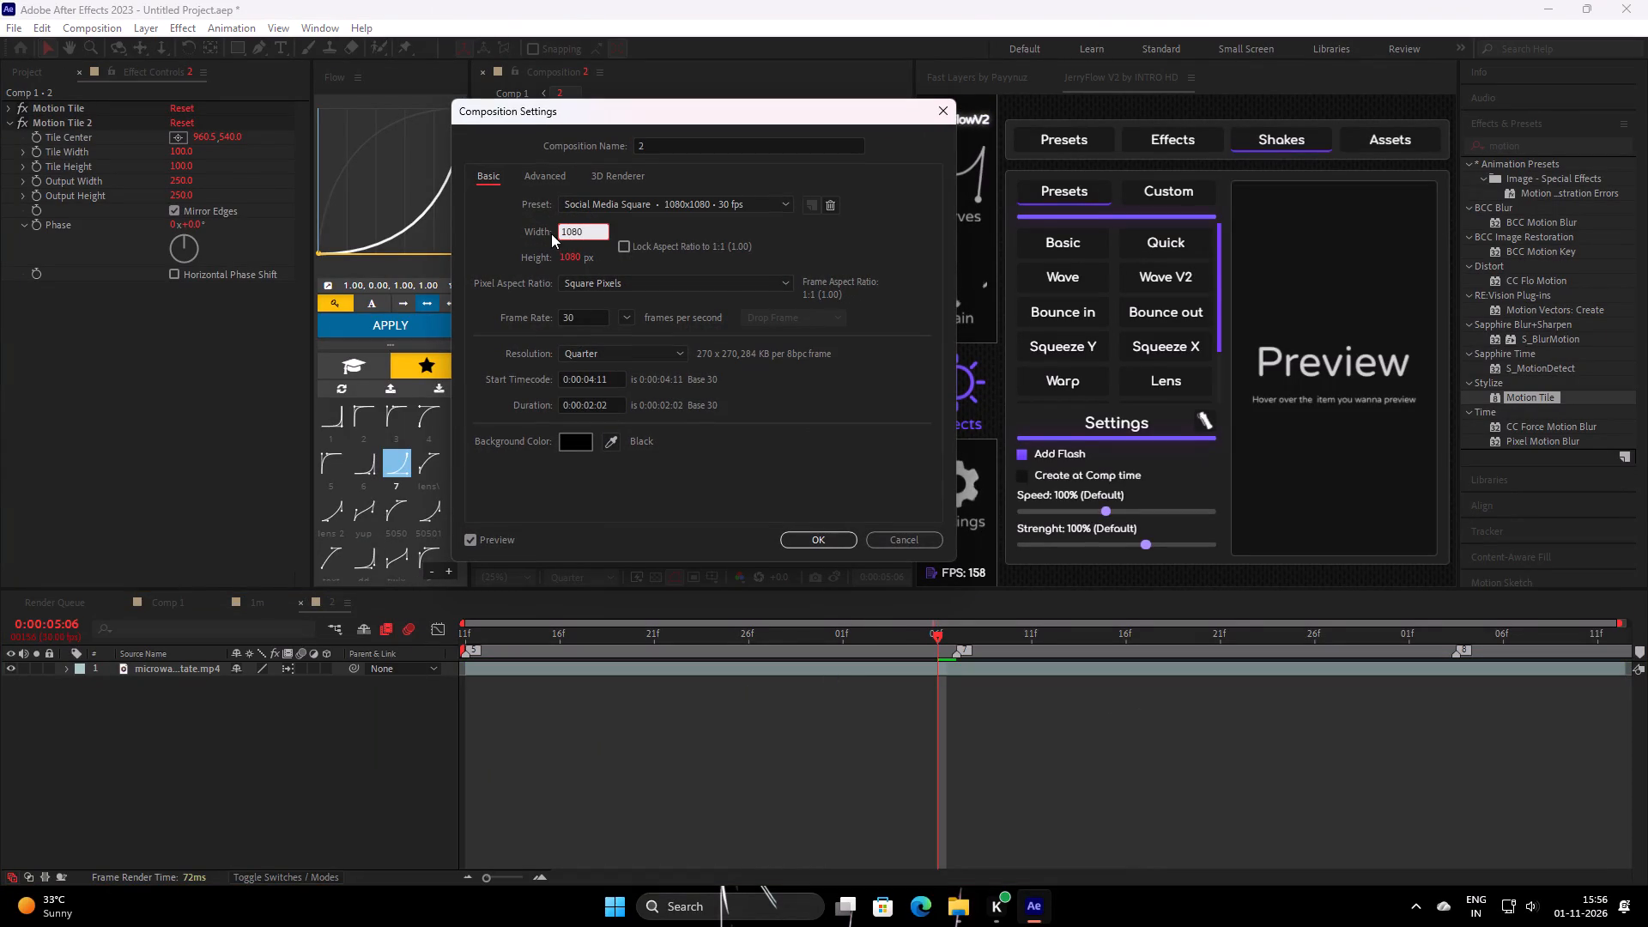
click(570, 255)
text(1920)
key(Return)
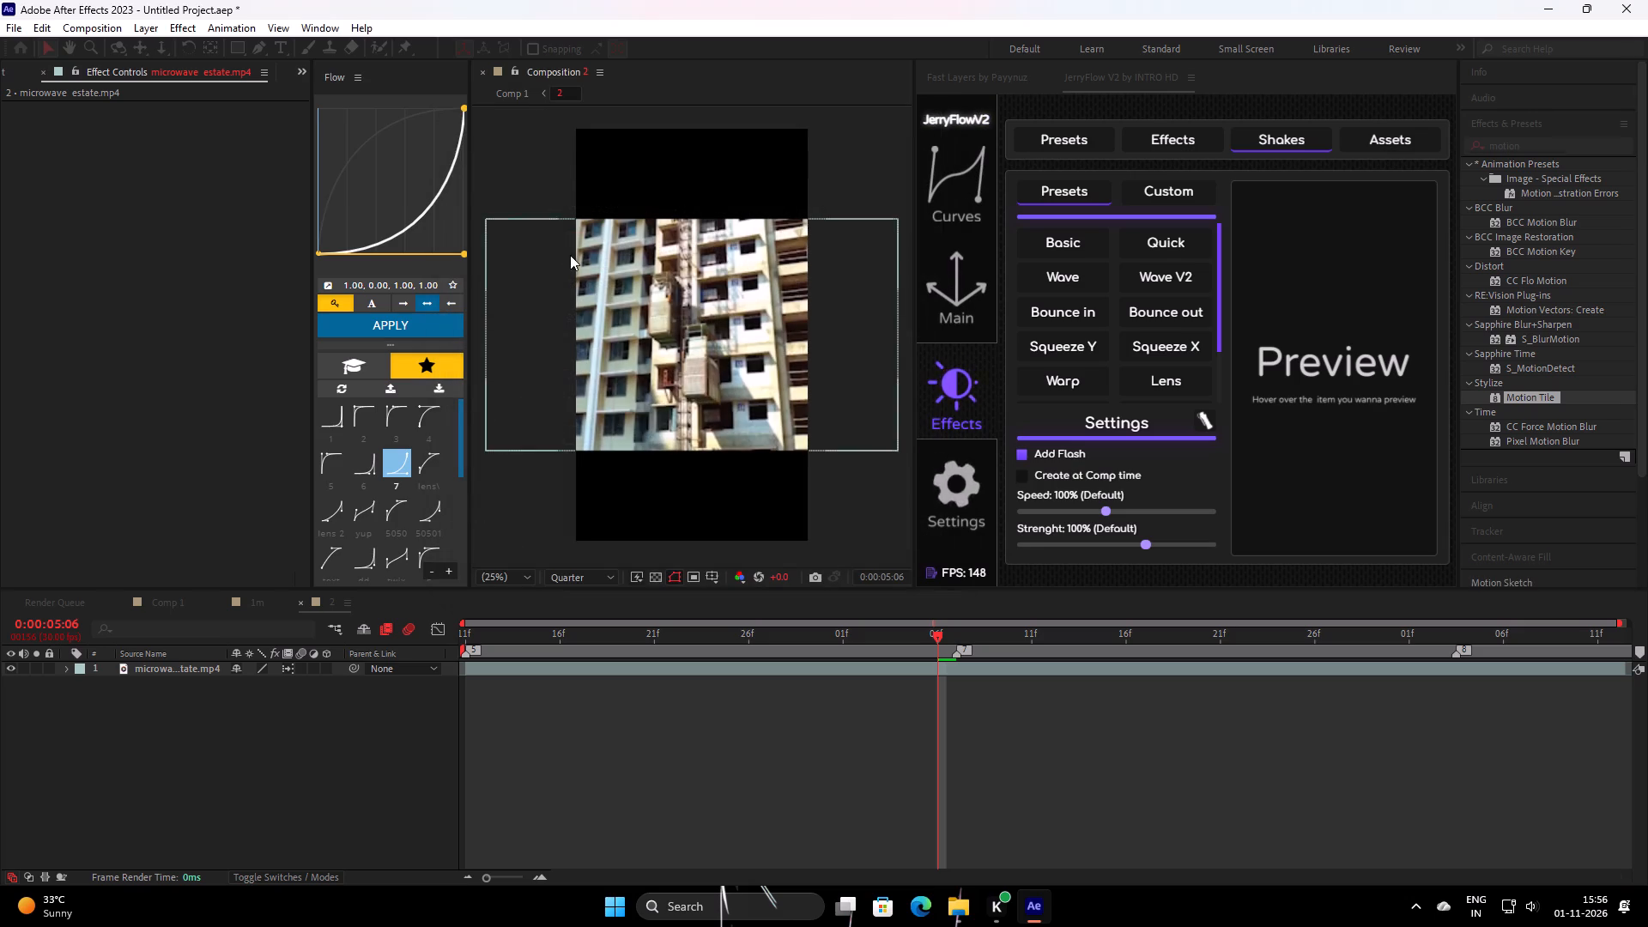
Fit the building footage layer in comp 2 to the composition's height.
right_click(766, 668)
click(845, 228)
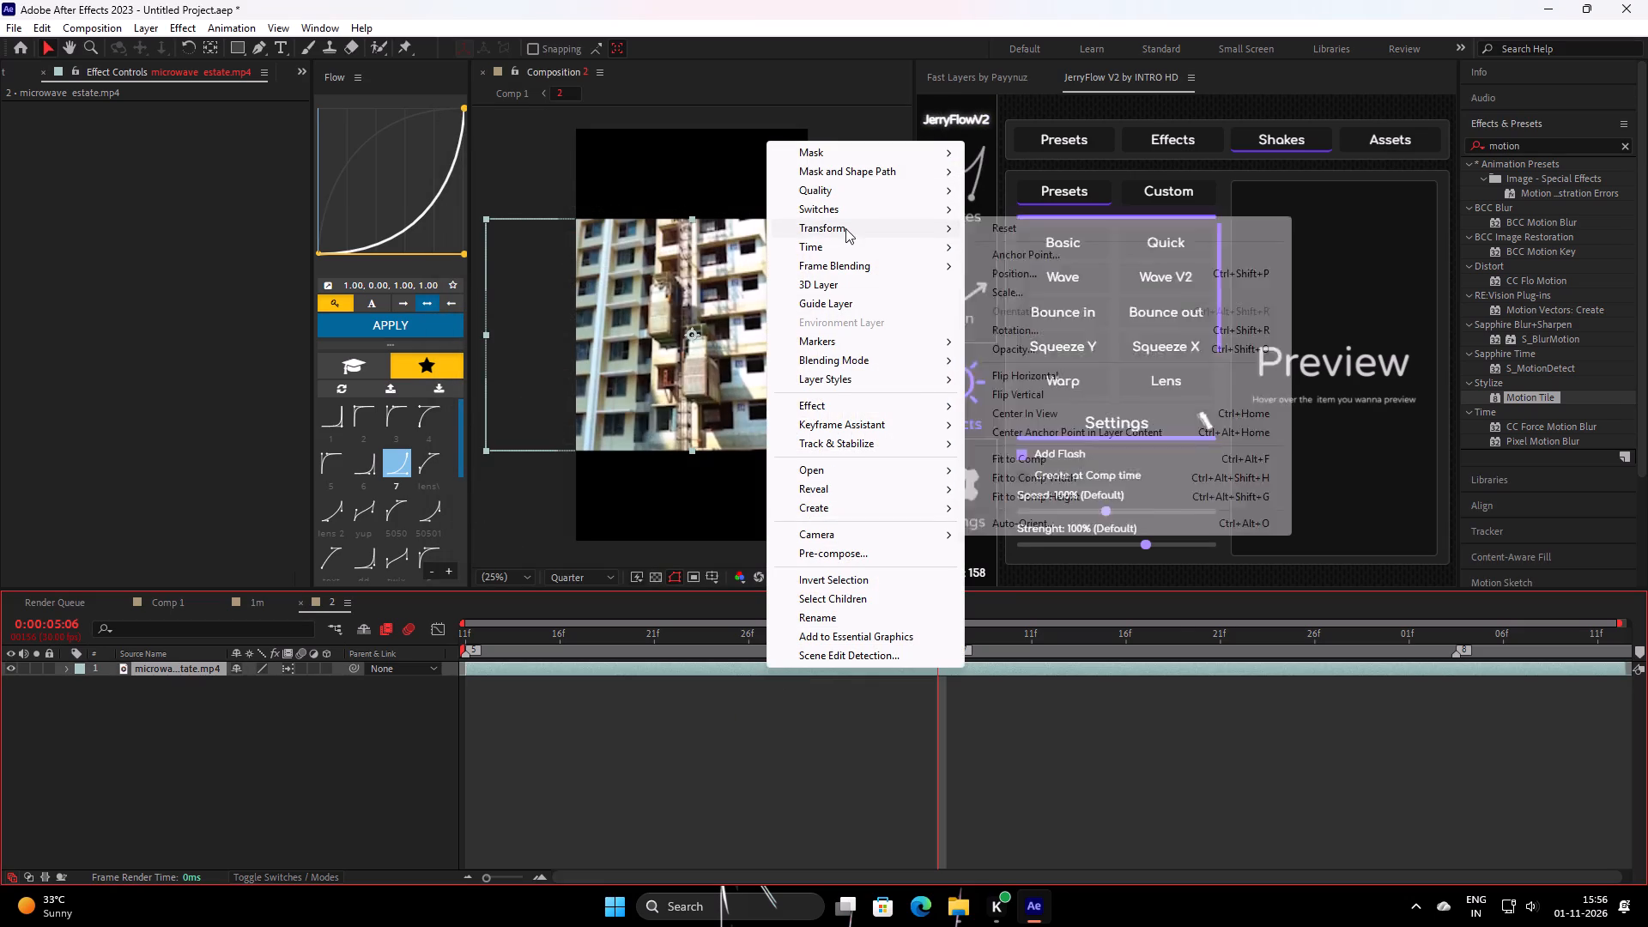
click(1062, 495)
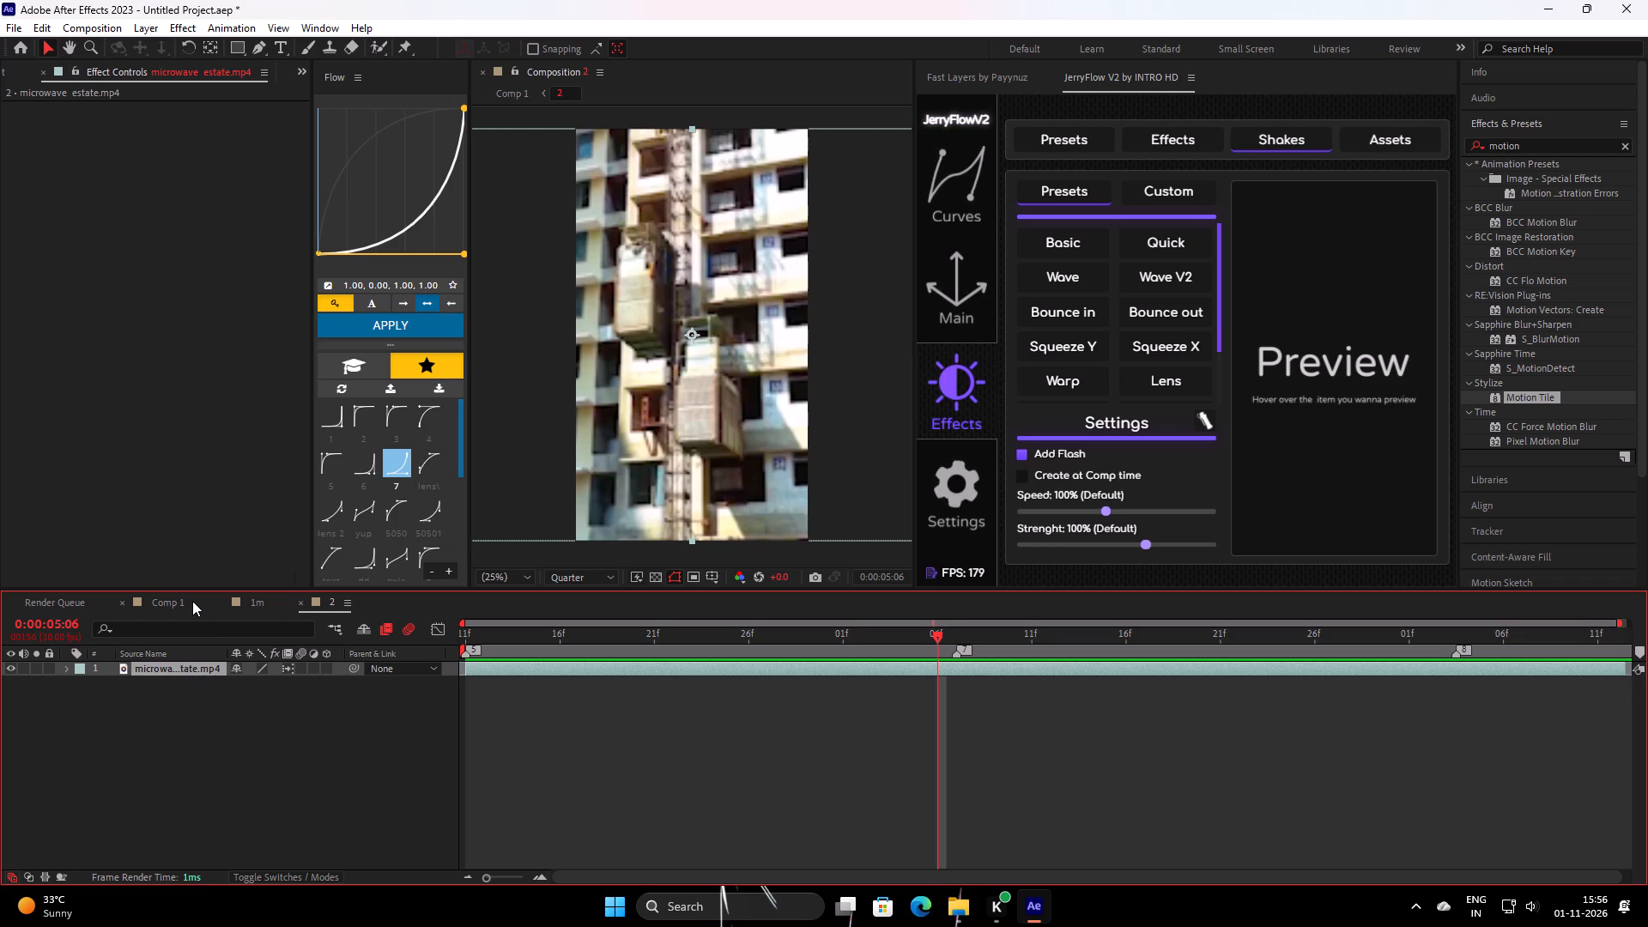
In Comp 1, fit the nested layer 2 to the composition's height and play back the cut leading into it.
click(169, 611)
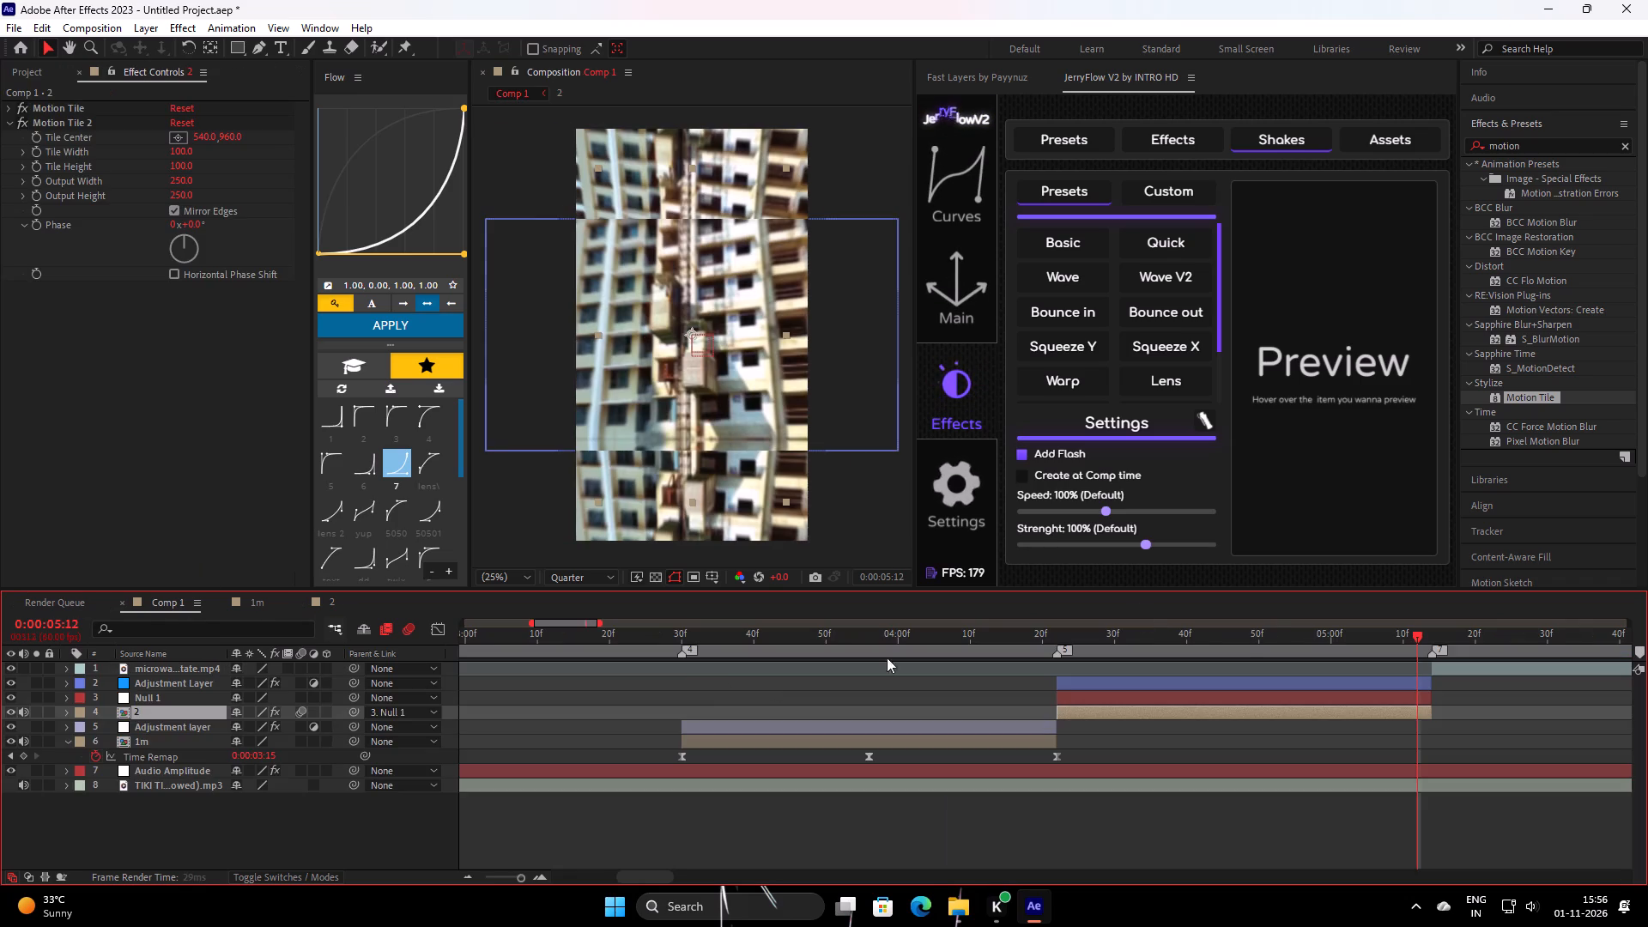
drag(1249, 636, 1247, 666)
right_click(1211, 709)
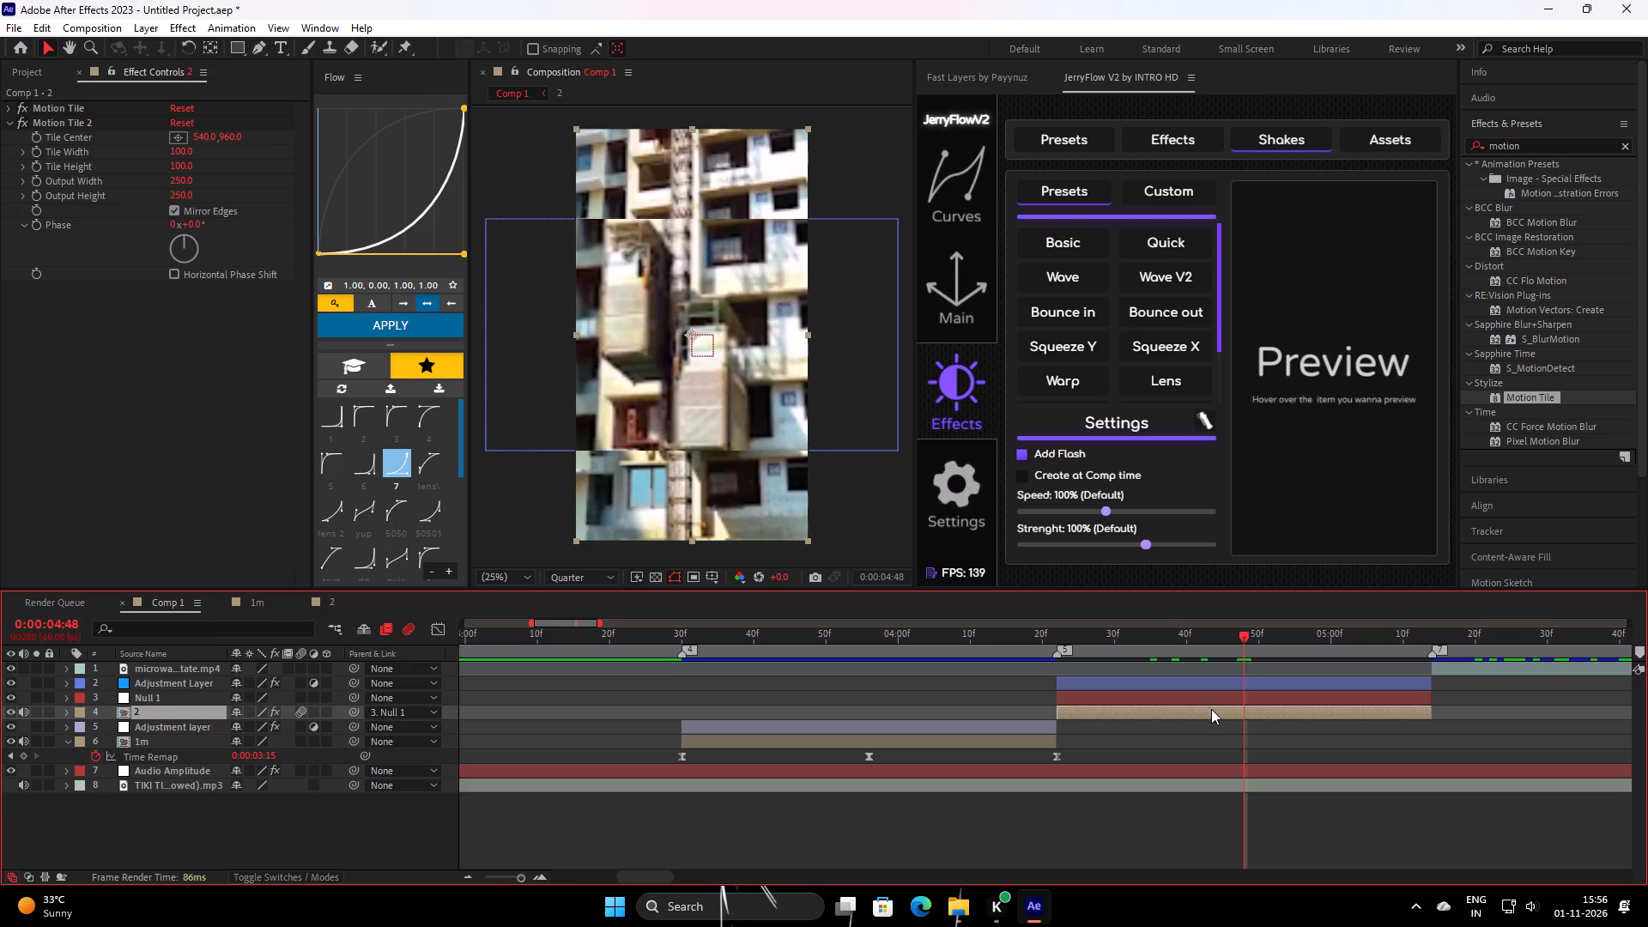
click(1268, 271)
click(1039, 545)
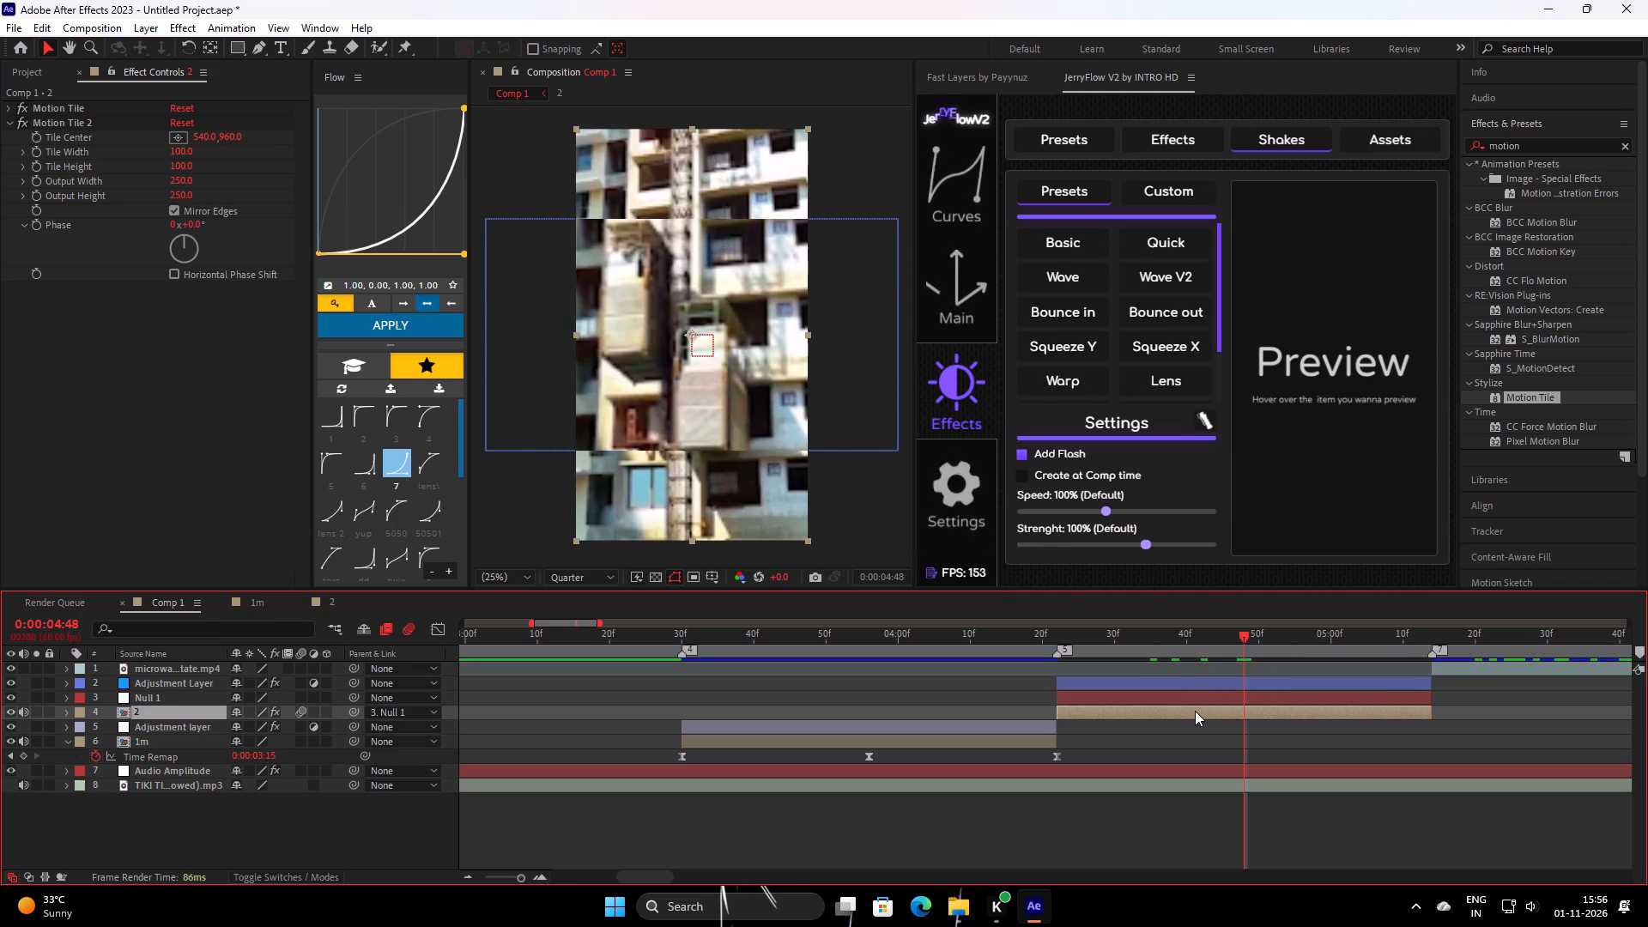
drag(1239, 653, 989, 686)
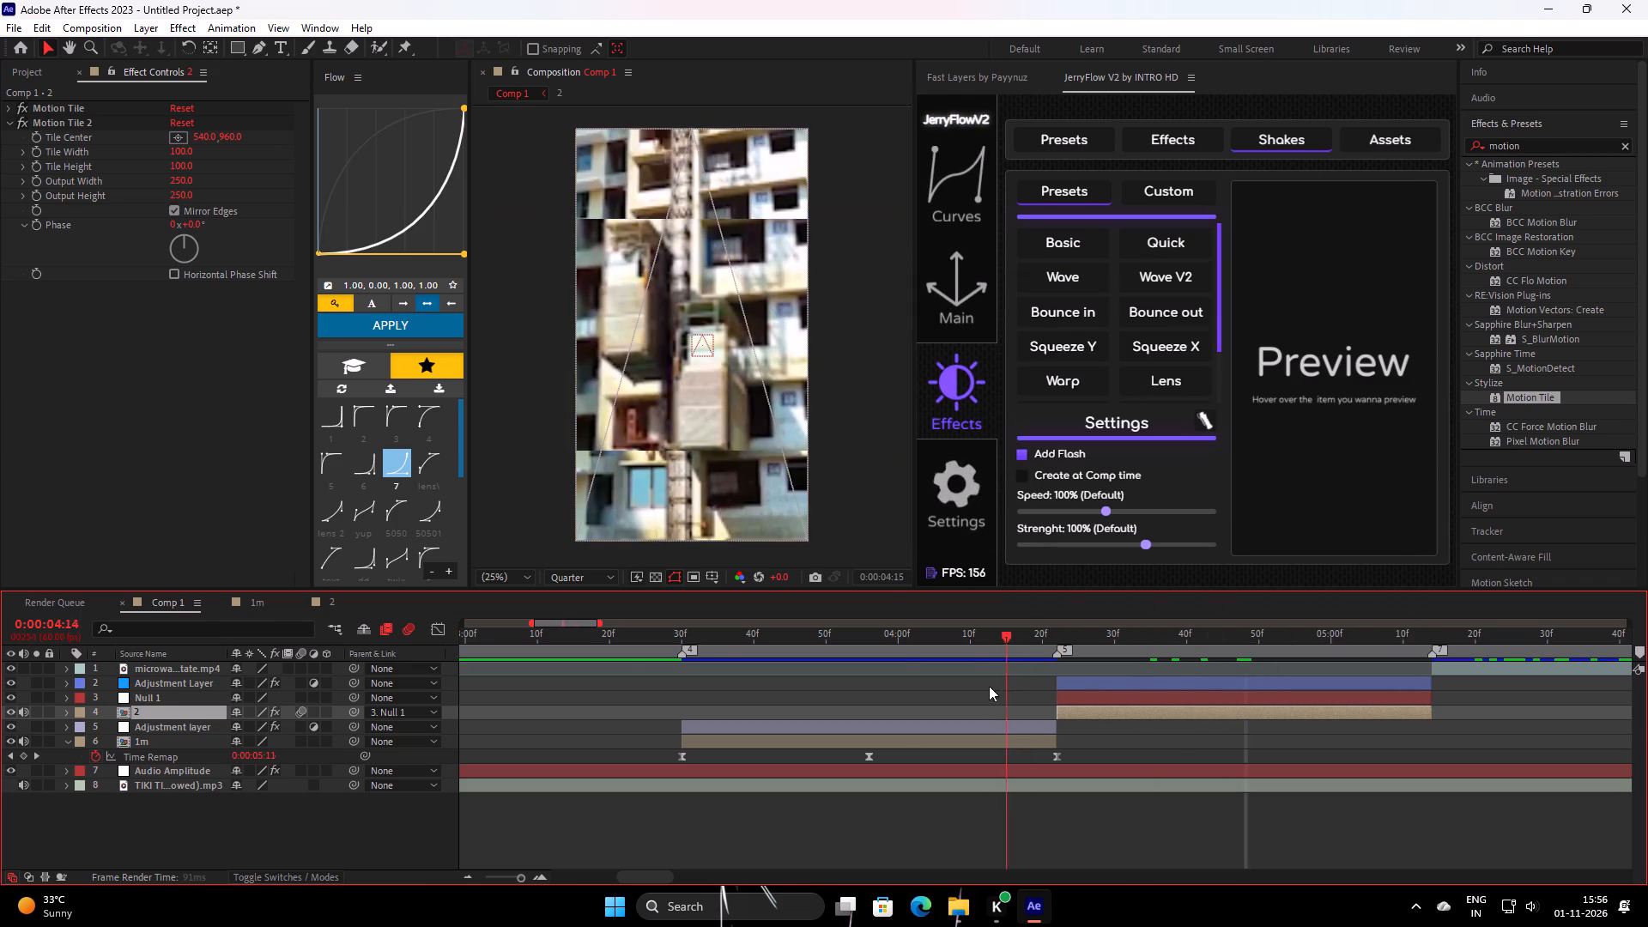
drag(989, 686, 627, 687)
key(space)
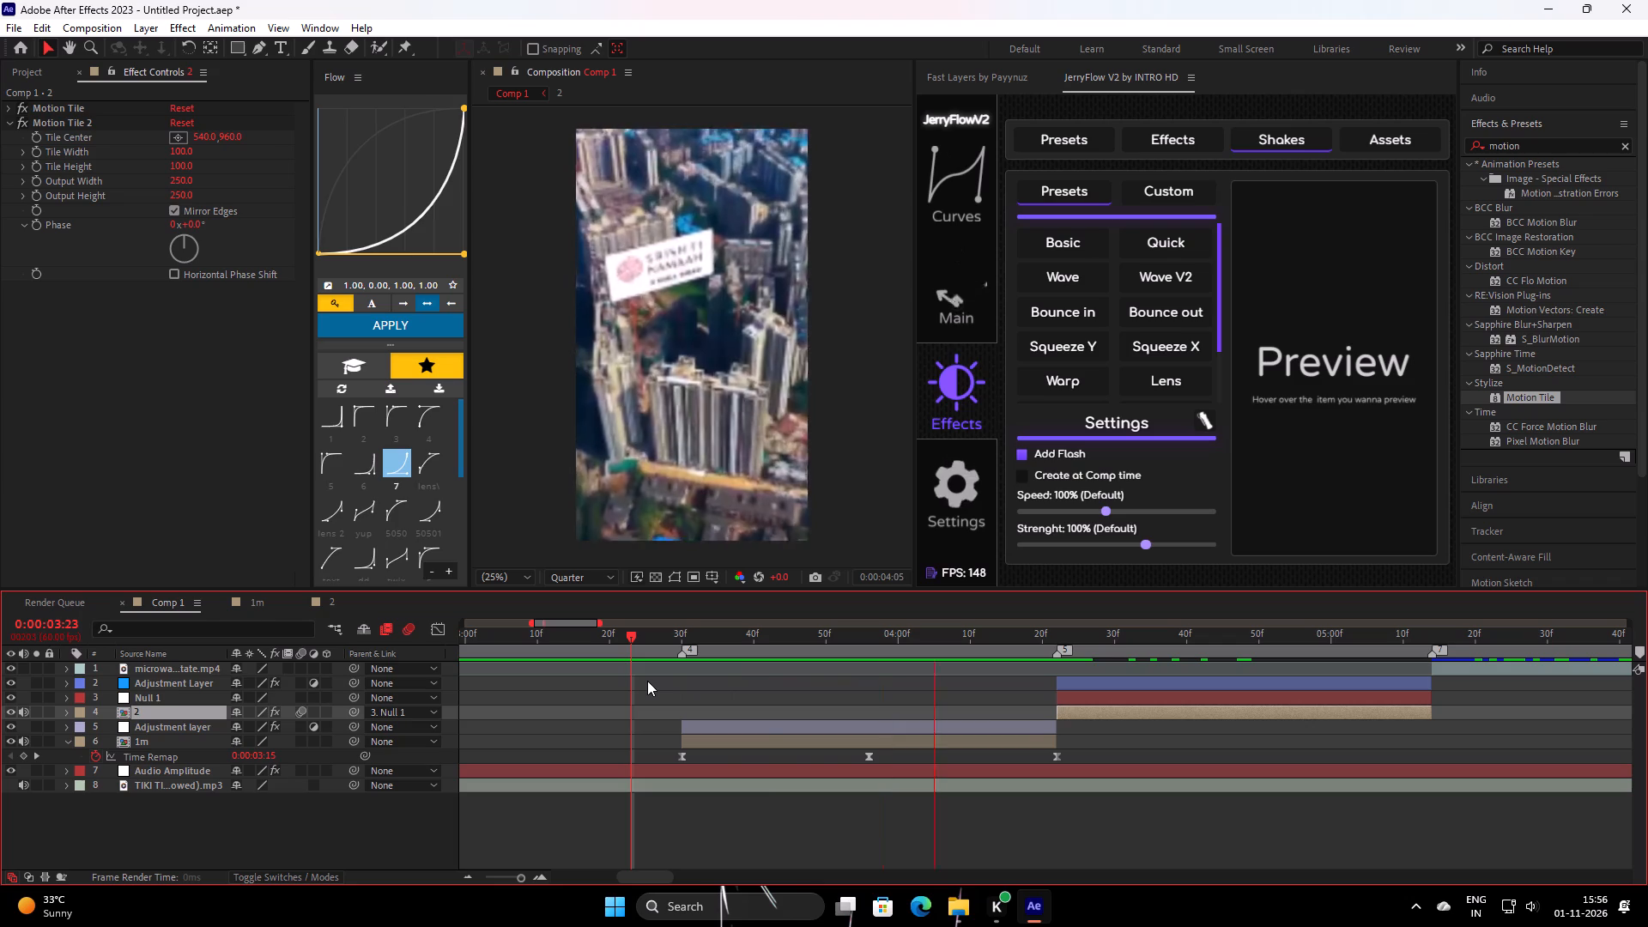
key(space)
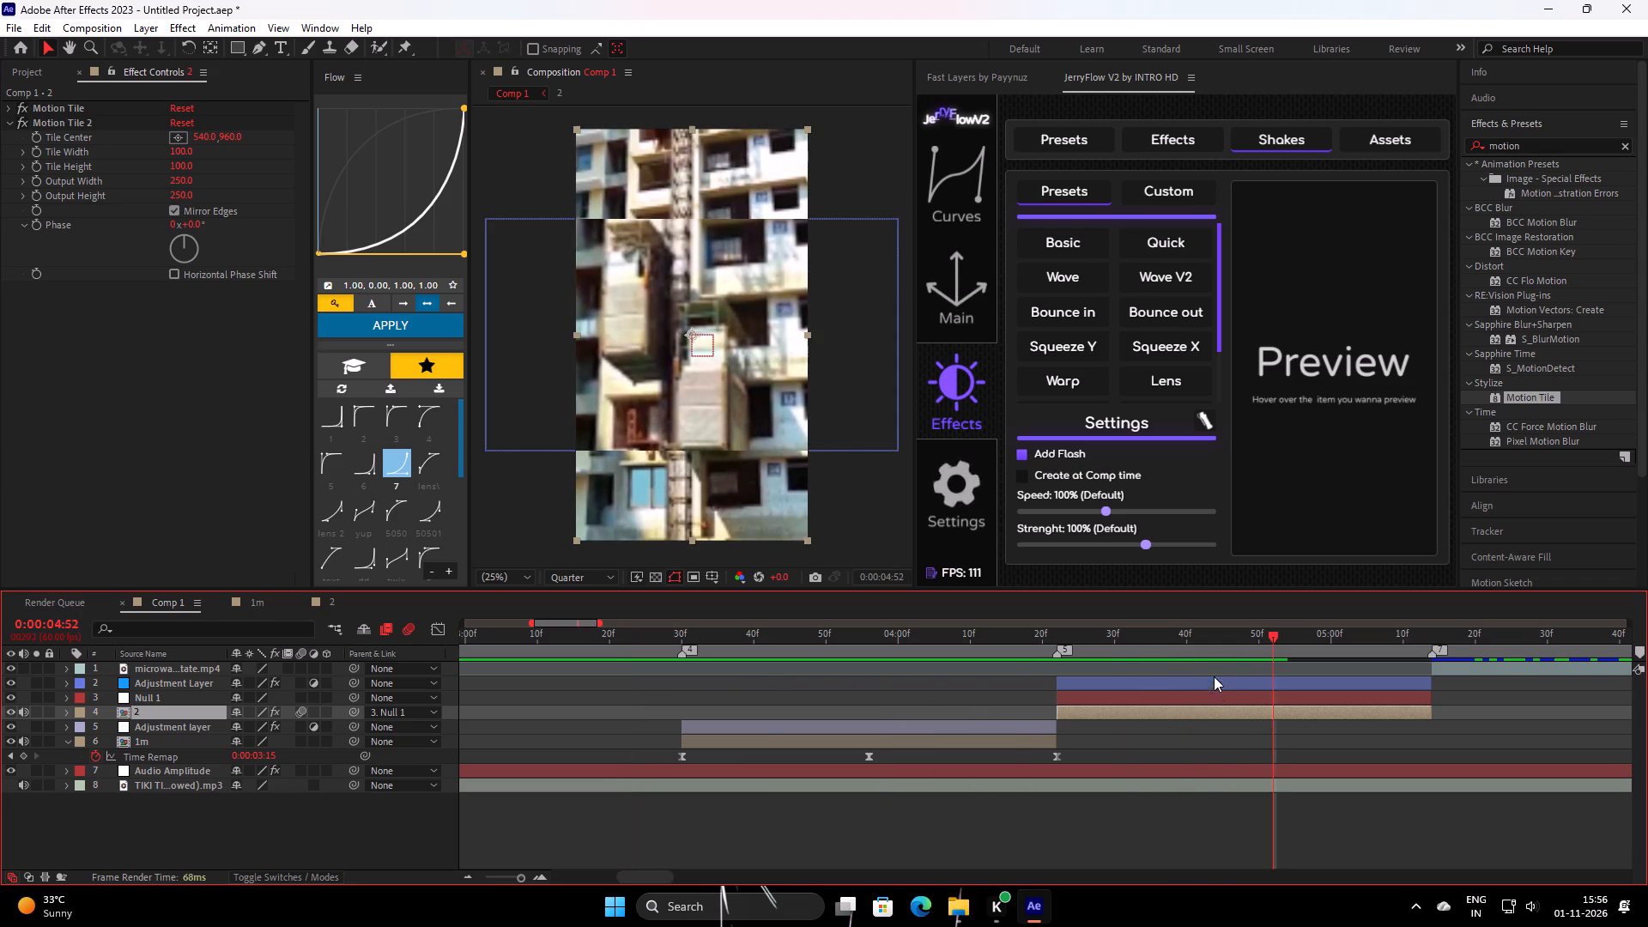
Delete the Null 1 layer that nested layer 2 is parented to in Comp 1.
click(1215, 703)
drag(1250, 639, 1121, 679)
click(1203, 732)
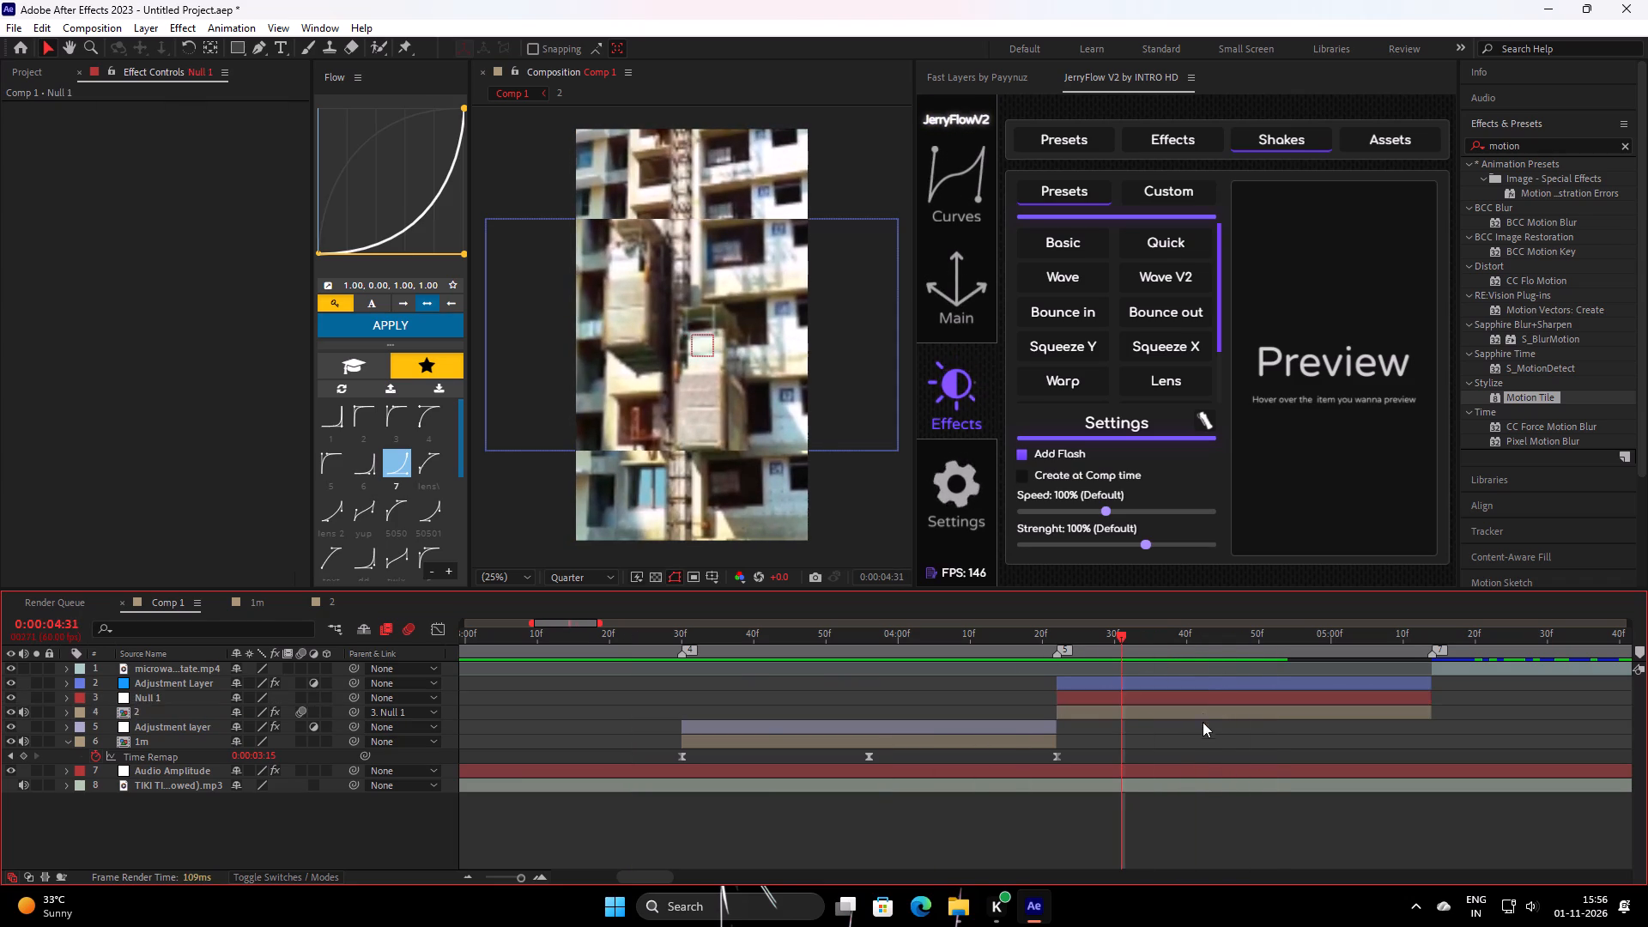
click(1205, 698)
key(BackSpace)
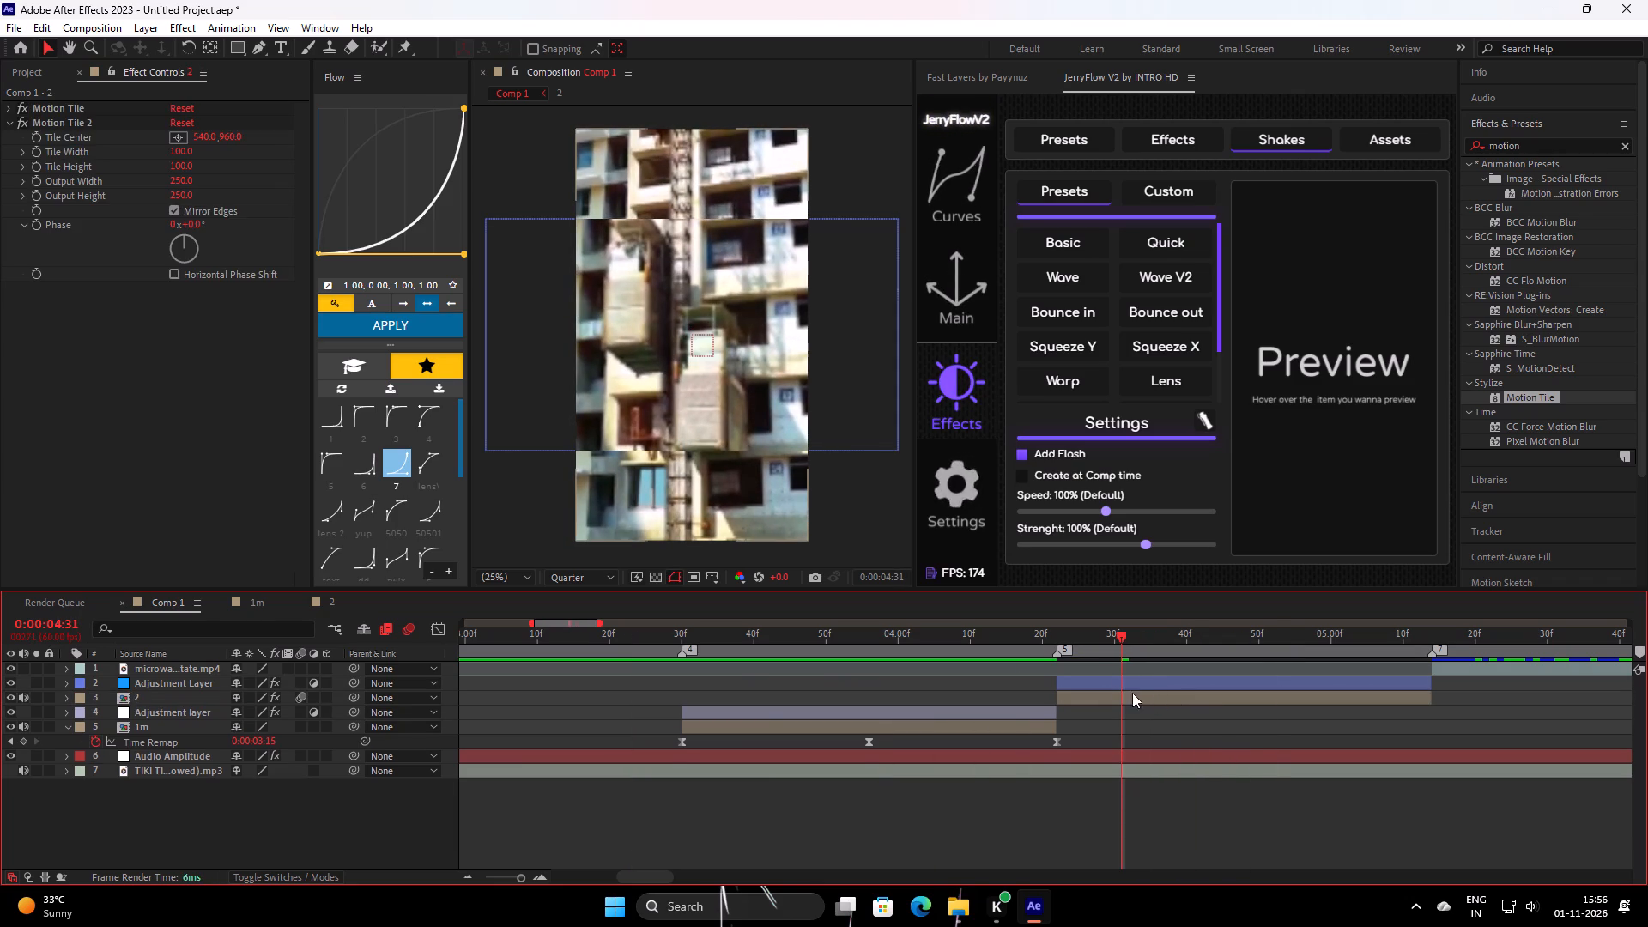
Examine how the building clip is framed inside comp 2 compared with its nested layer in Comp 1.
drag(1094, 635, 1129, 650)
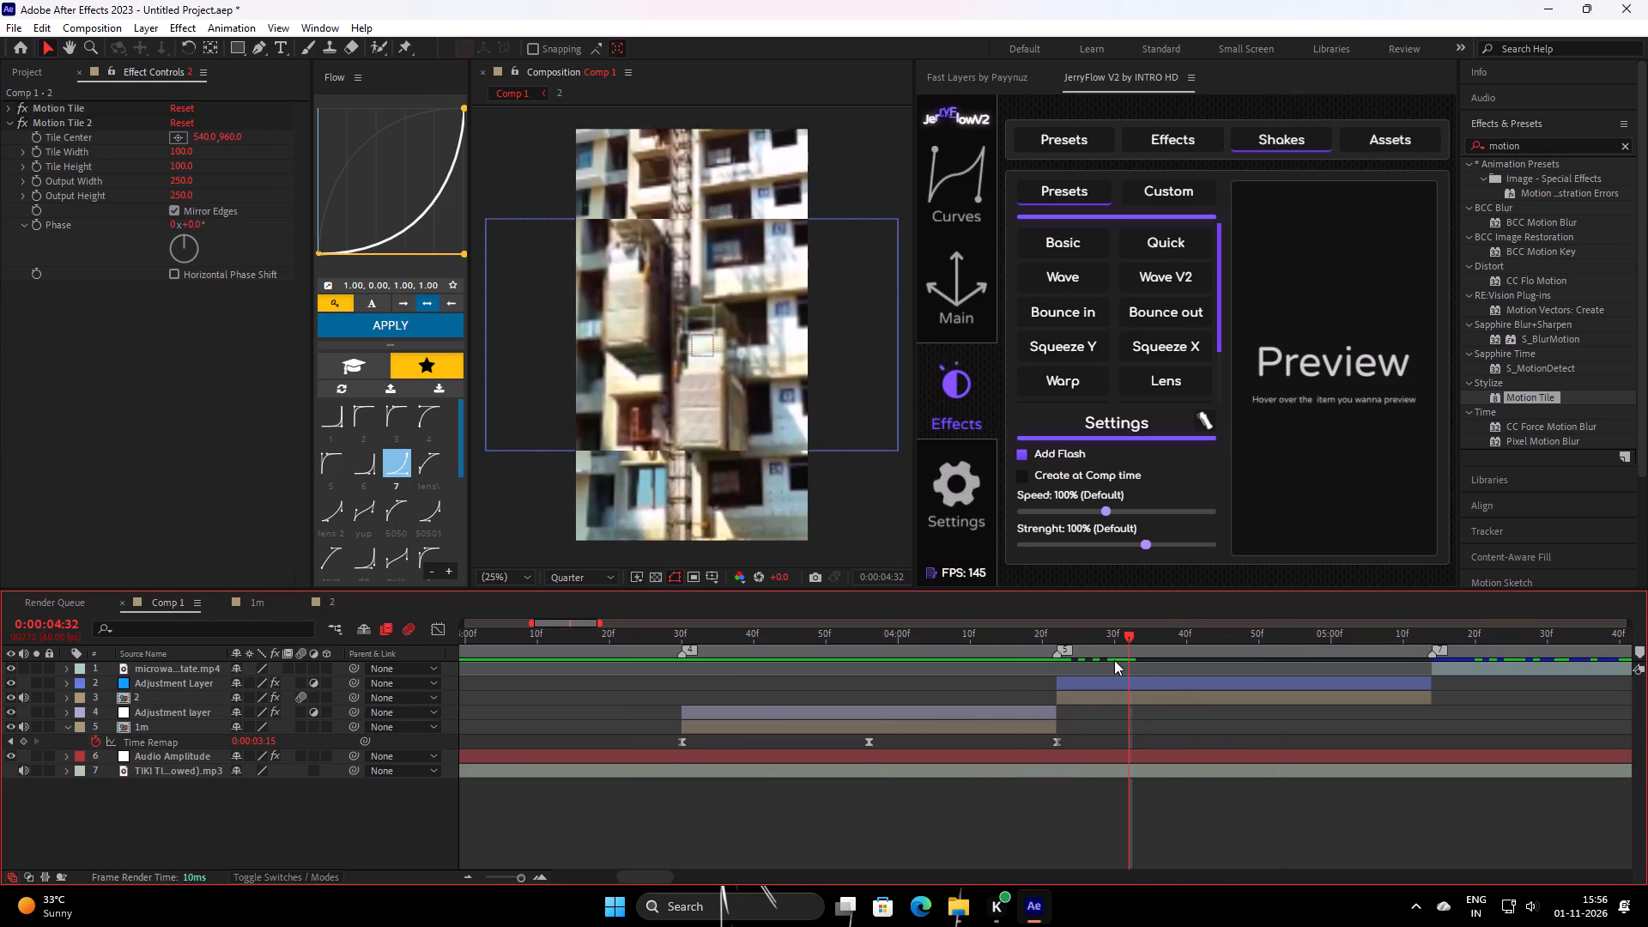
click(1112, 681)
key(e)
key(e)
double_click(1132, 695)
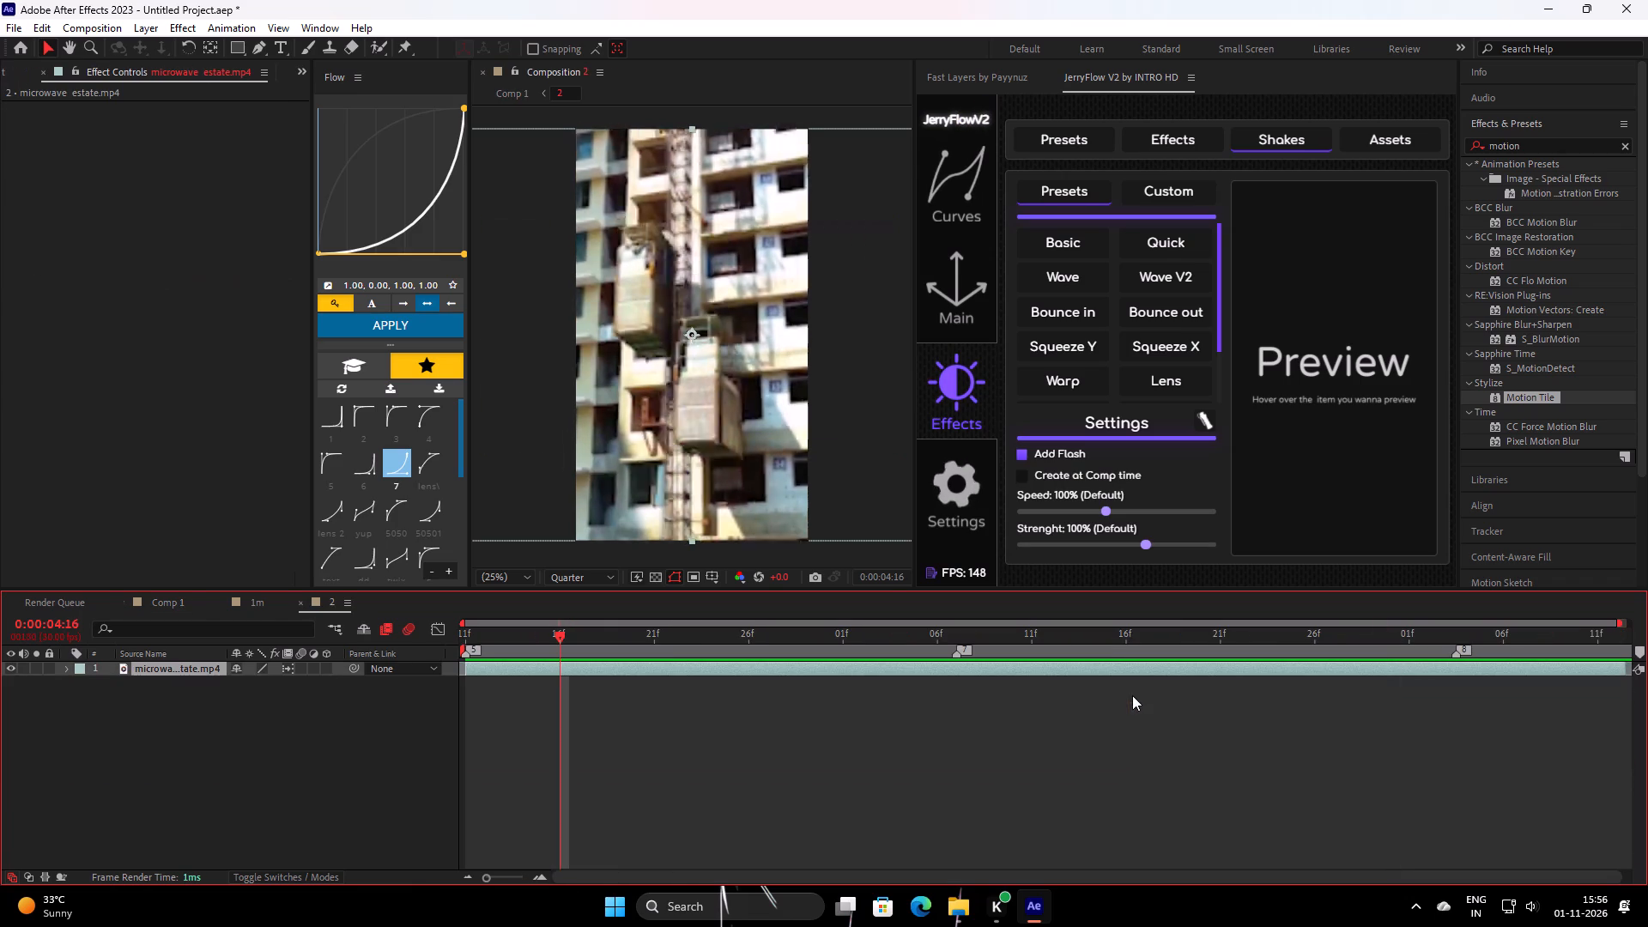
drag(566, 639, 411, 647)
scroll(703, 392, down, 1)
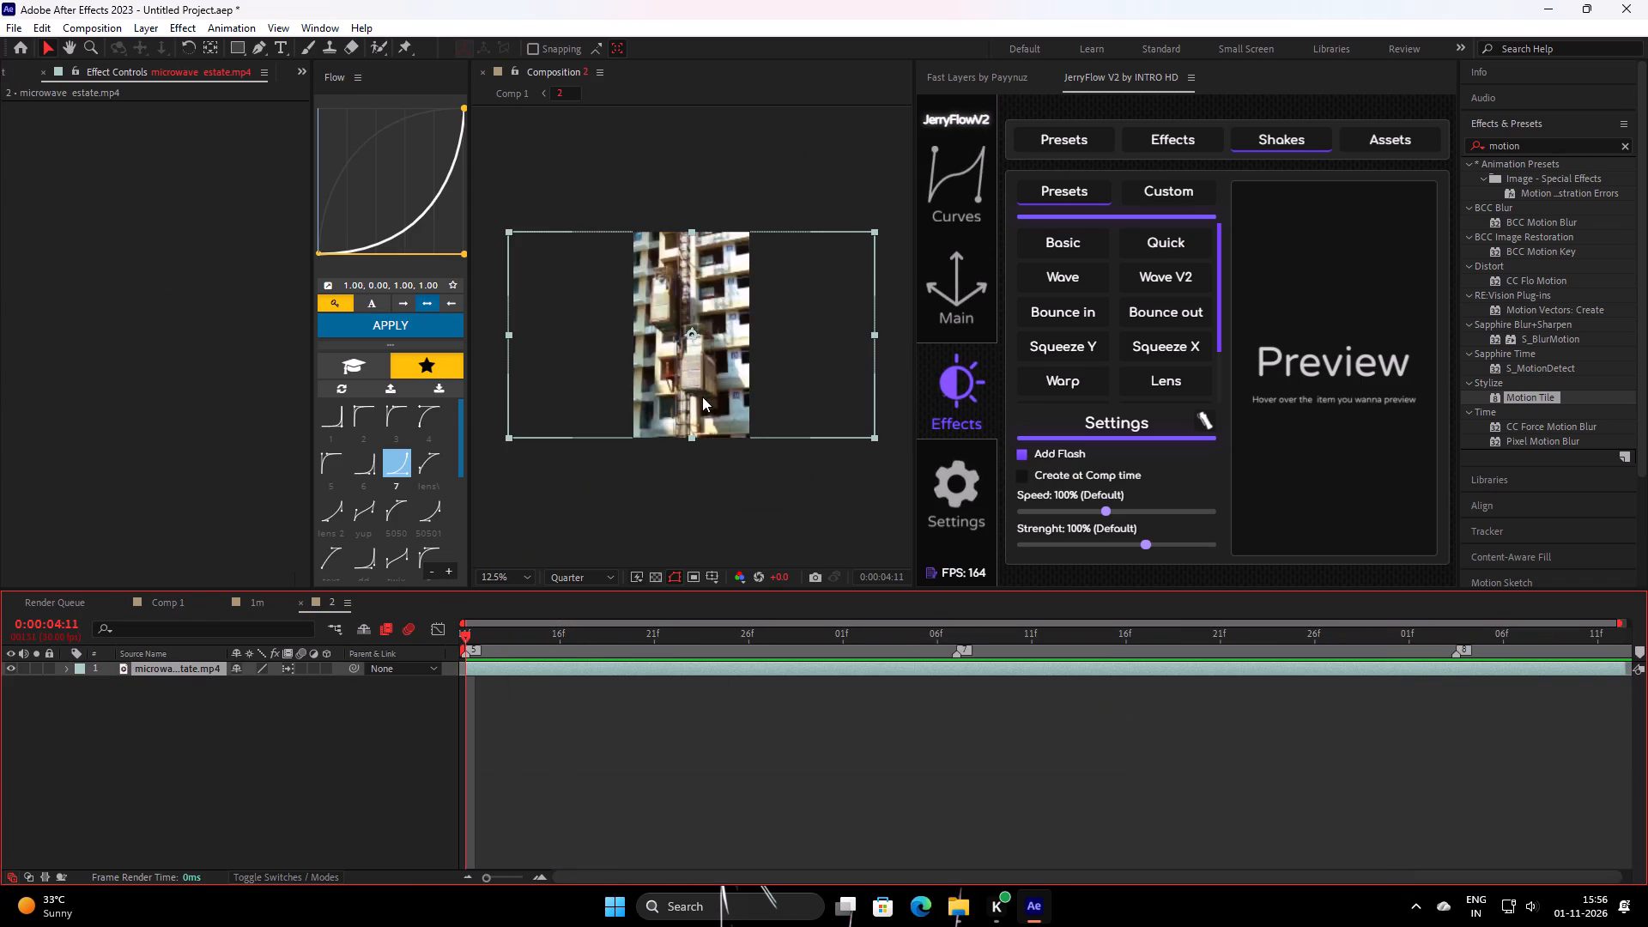
scroll(702, 397, up, 1)
click(204, 605)
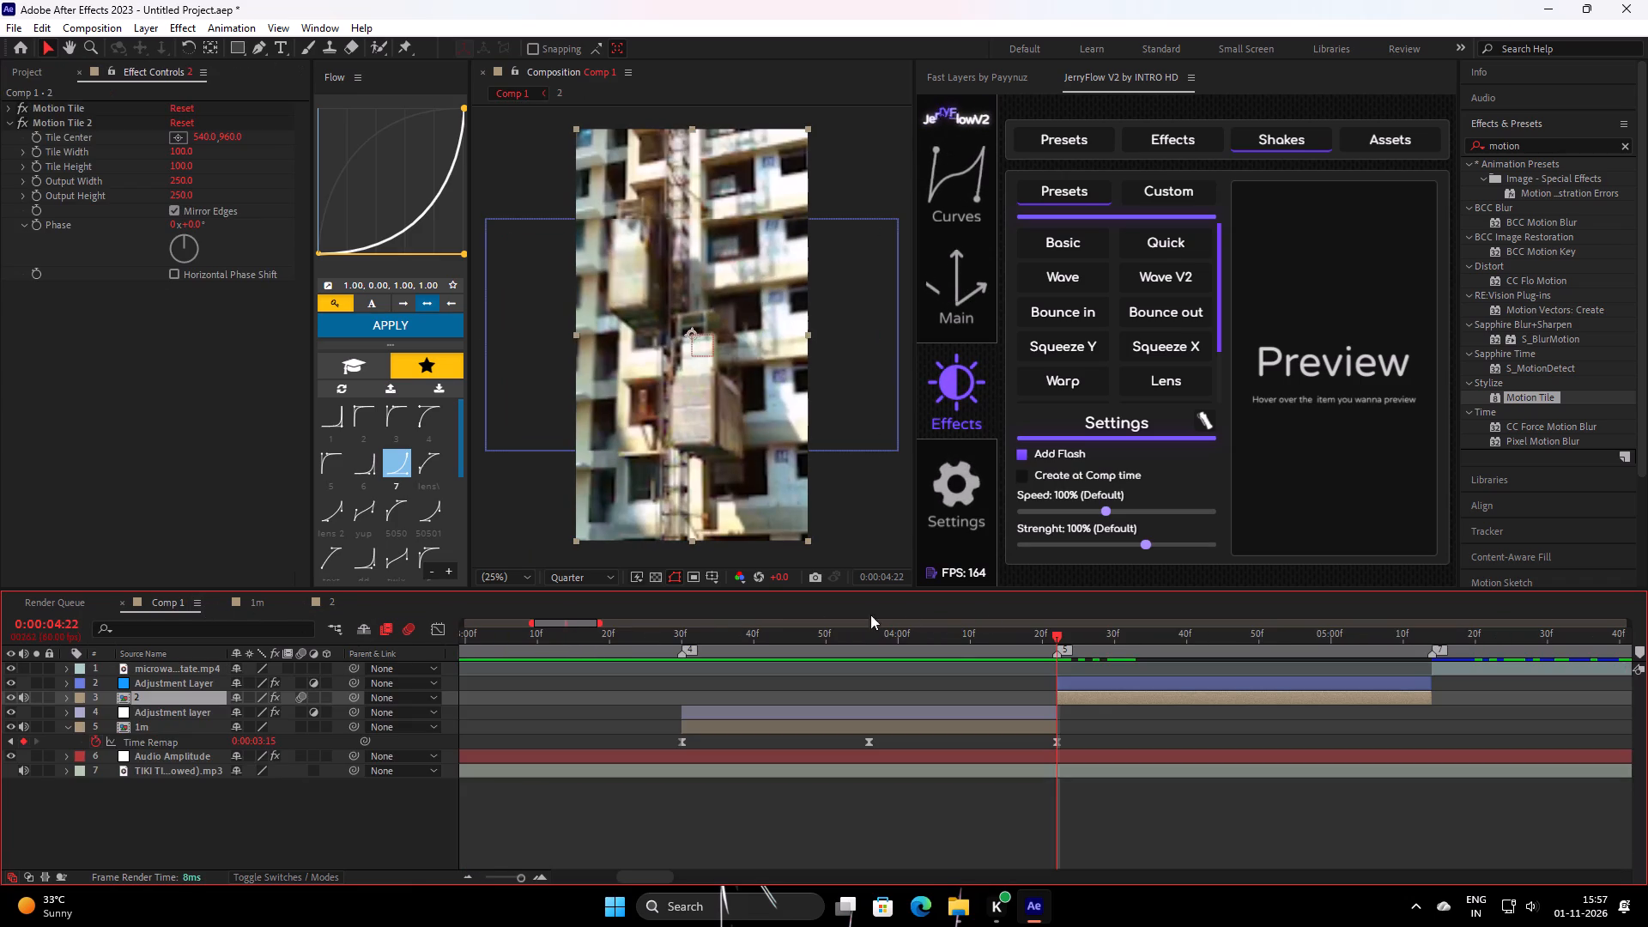
double_click(1099, 698)
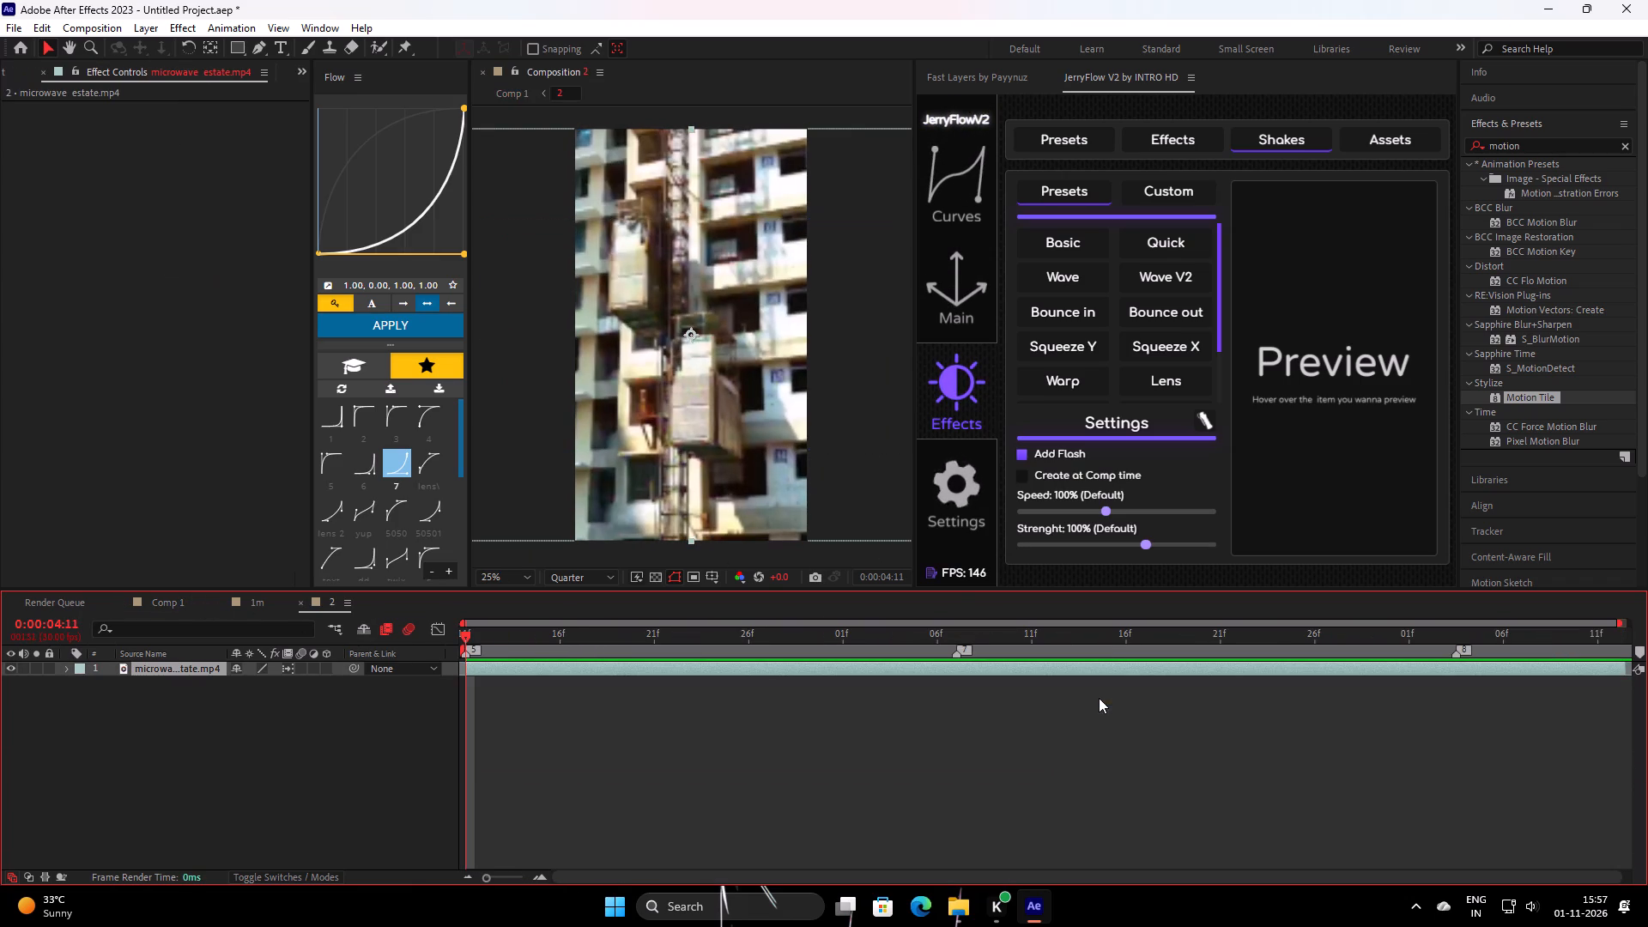
drag(510, 650, 316, 663)
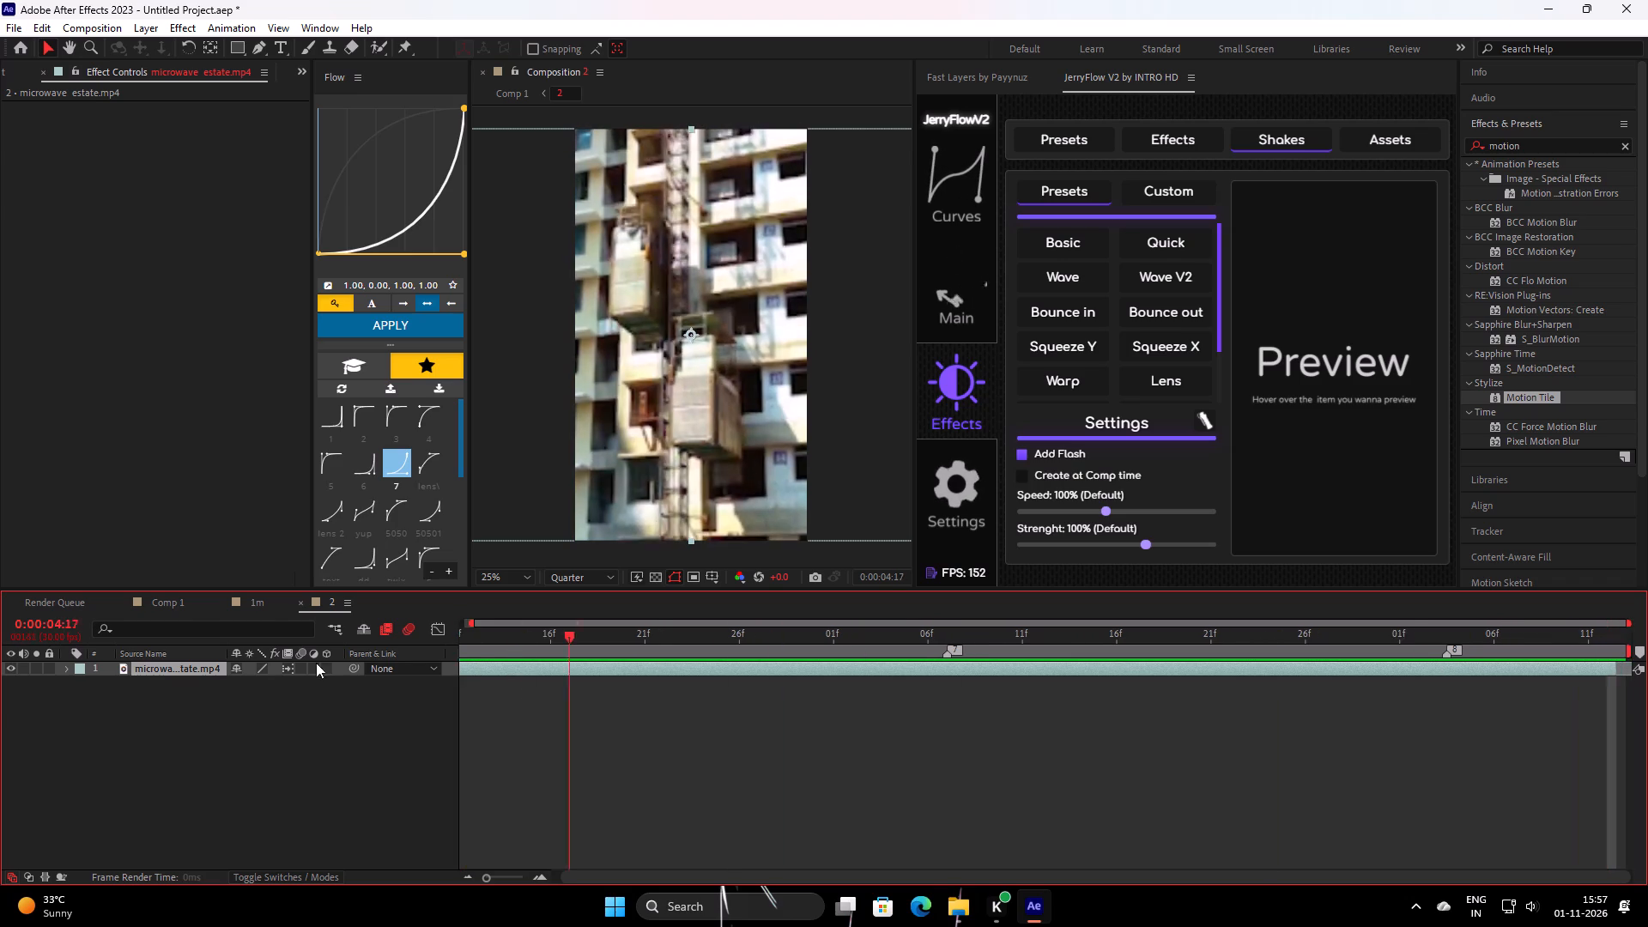
drag(316, 663, 15, 663)
click(161, 601)
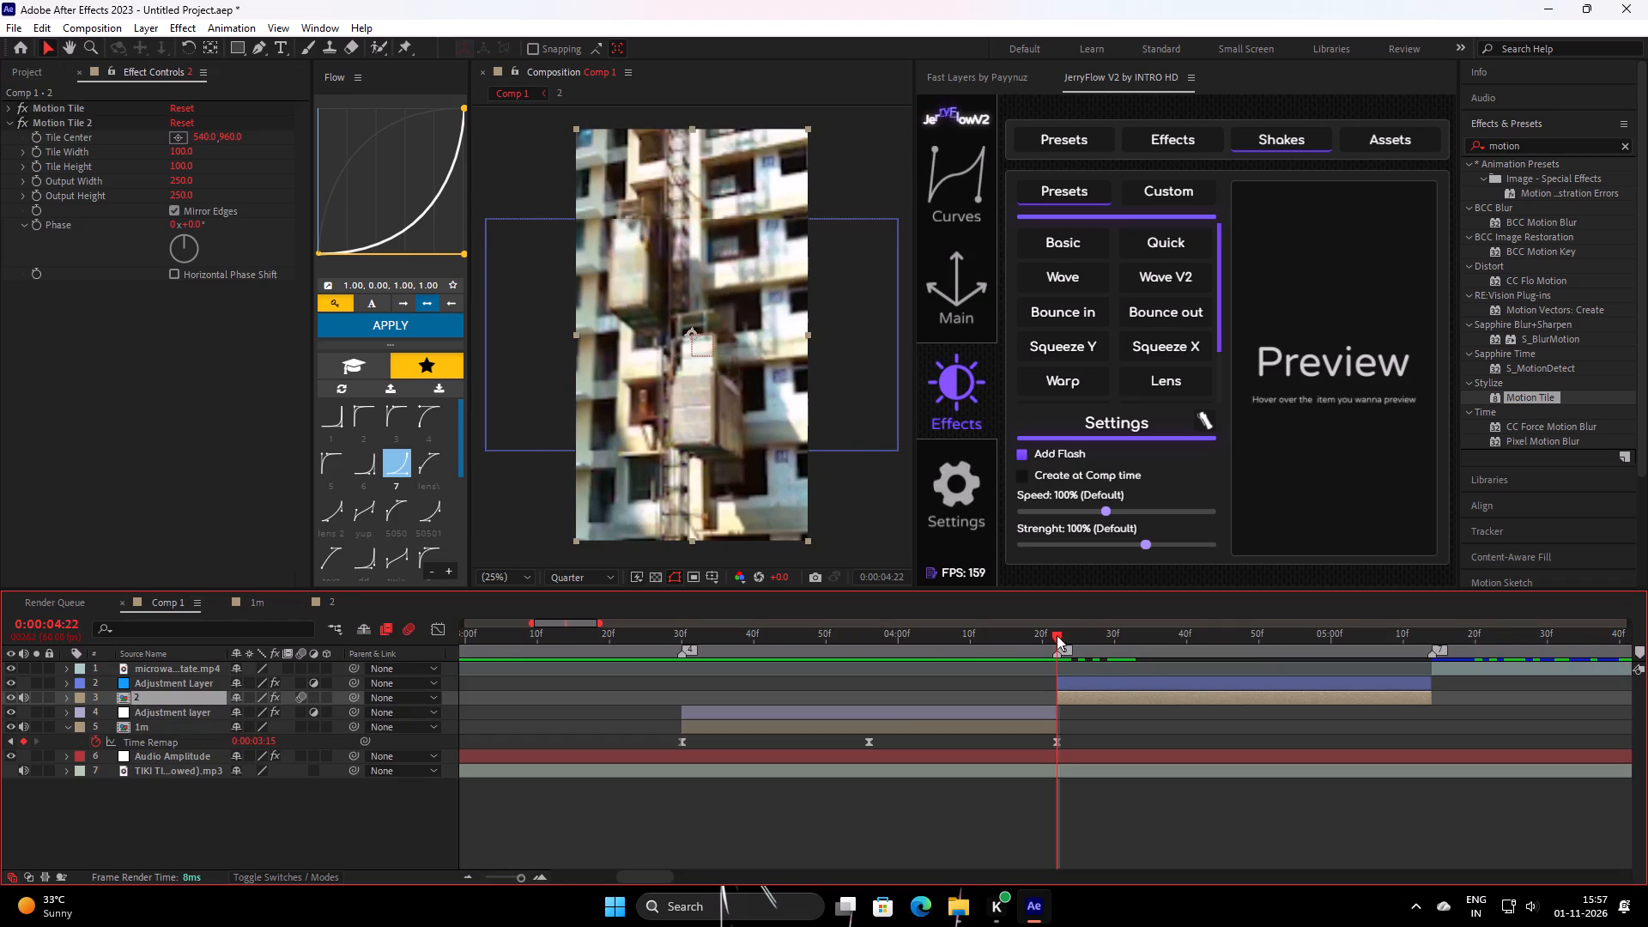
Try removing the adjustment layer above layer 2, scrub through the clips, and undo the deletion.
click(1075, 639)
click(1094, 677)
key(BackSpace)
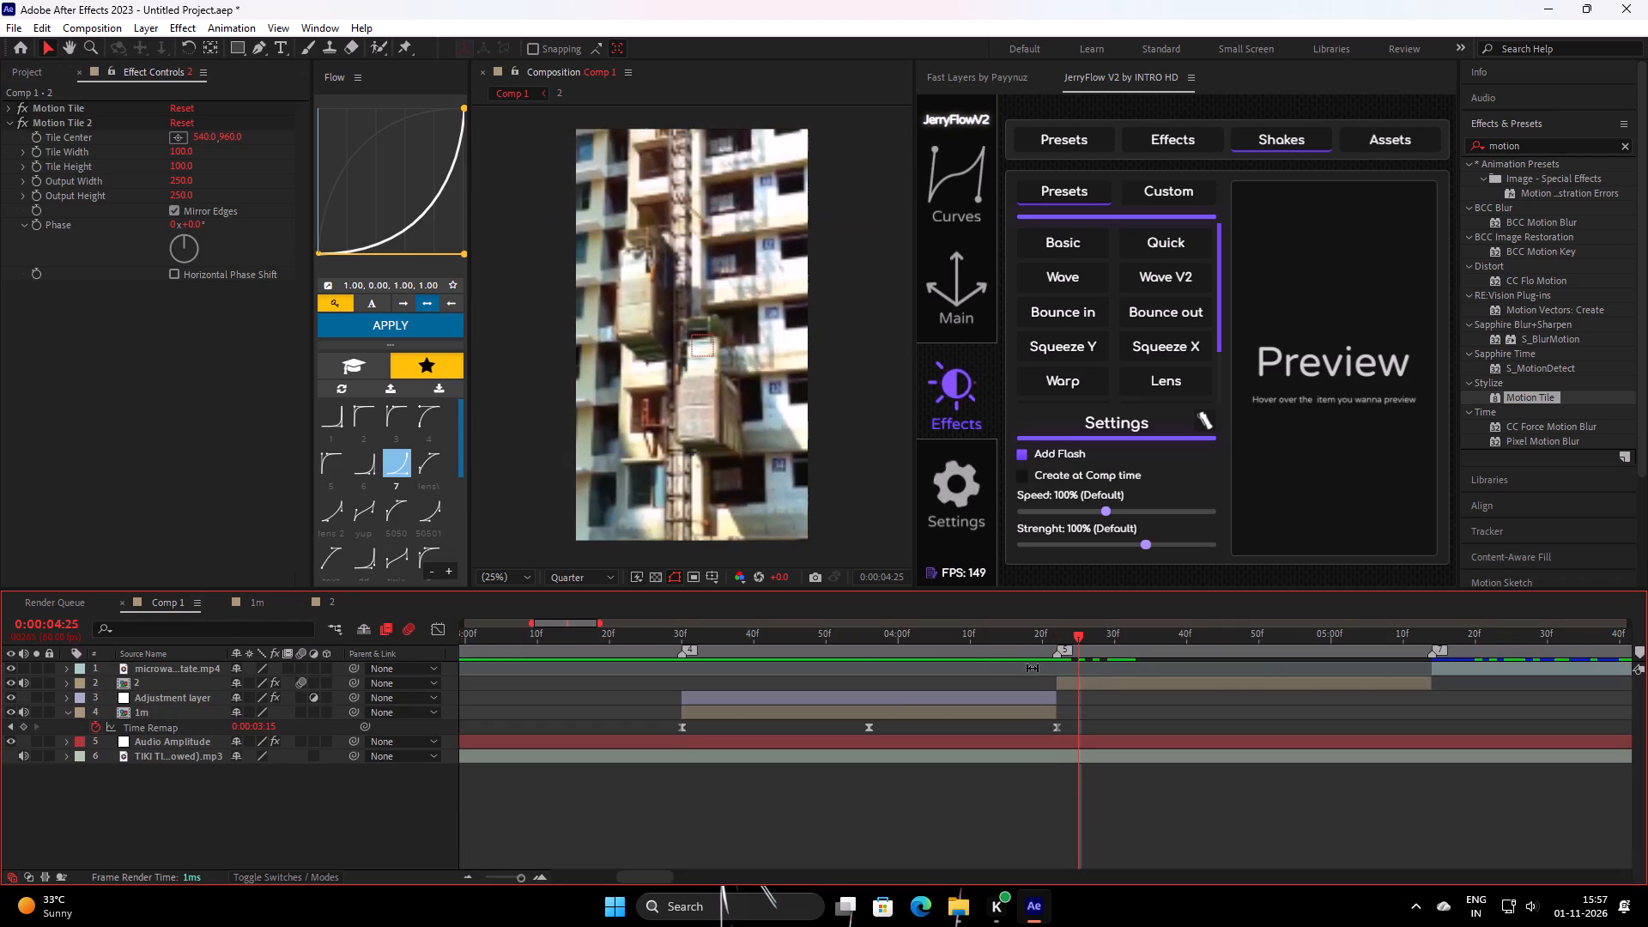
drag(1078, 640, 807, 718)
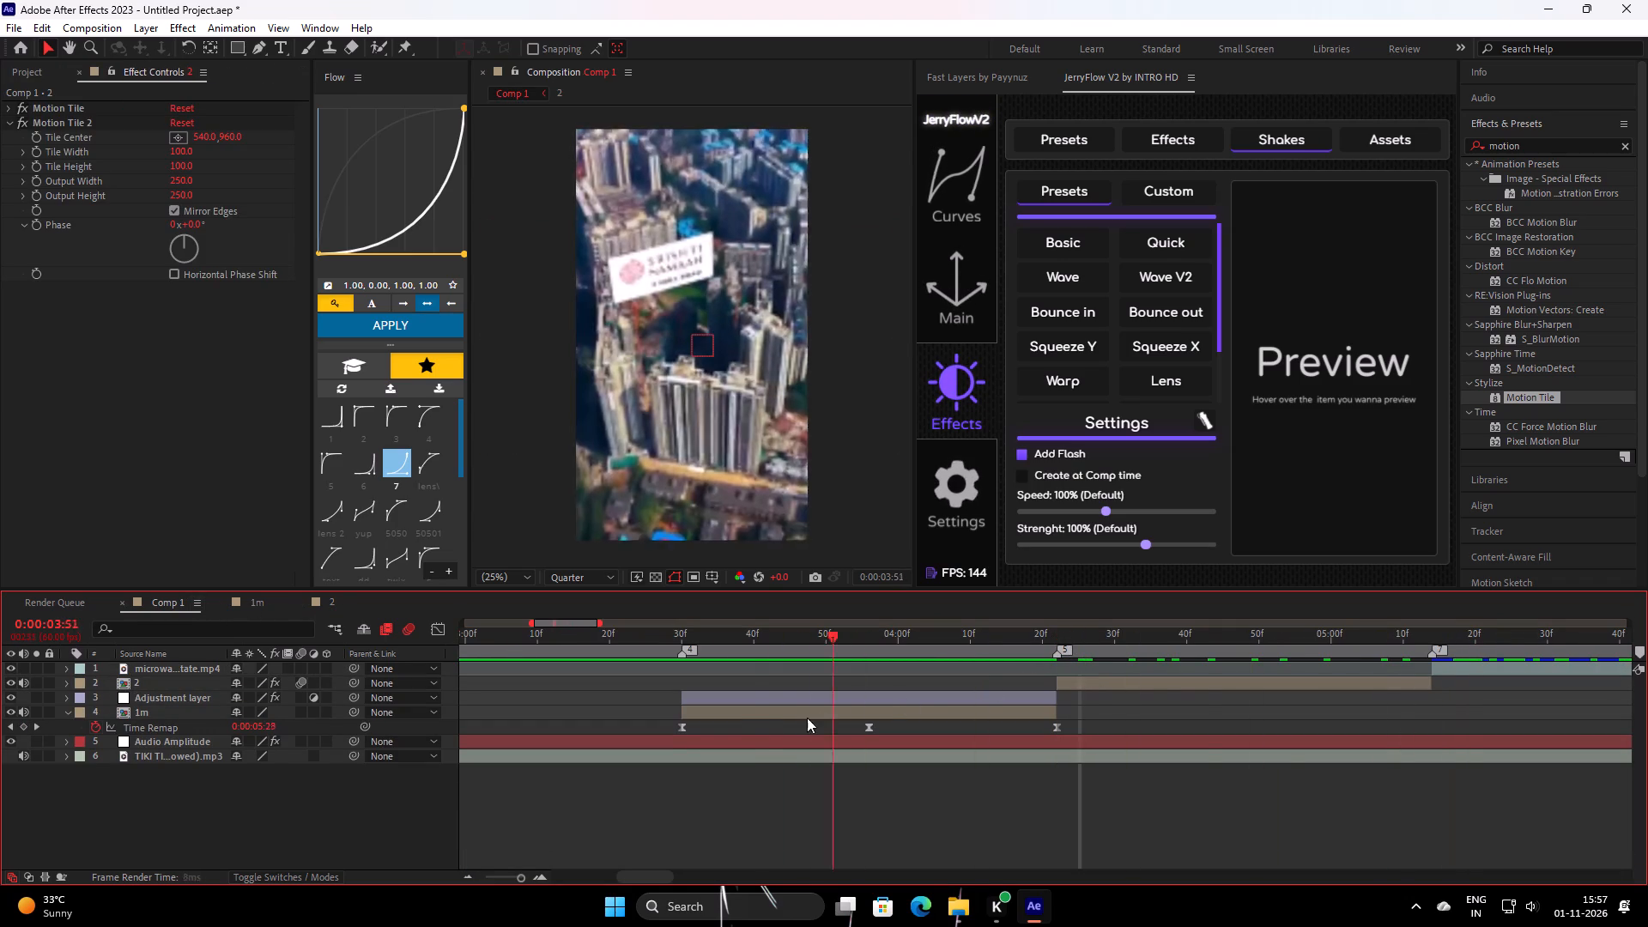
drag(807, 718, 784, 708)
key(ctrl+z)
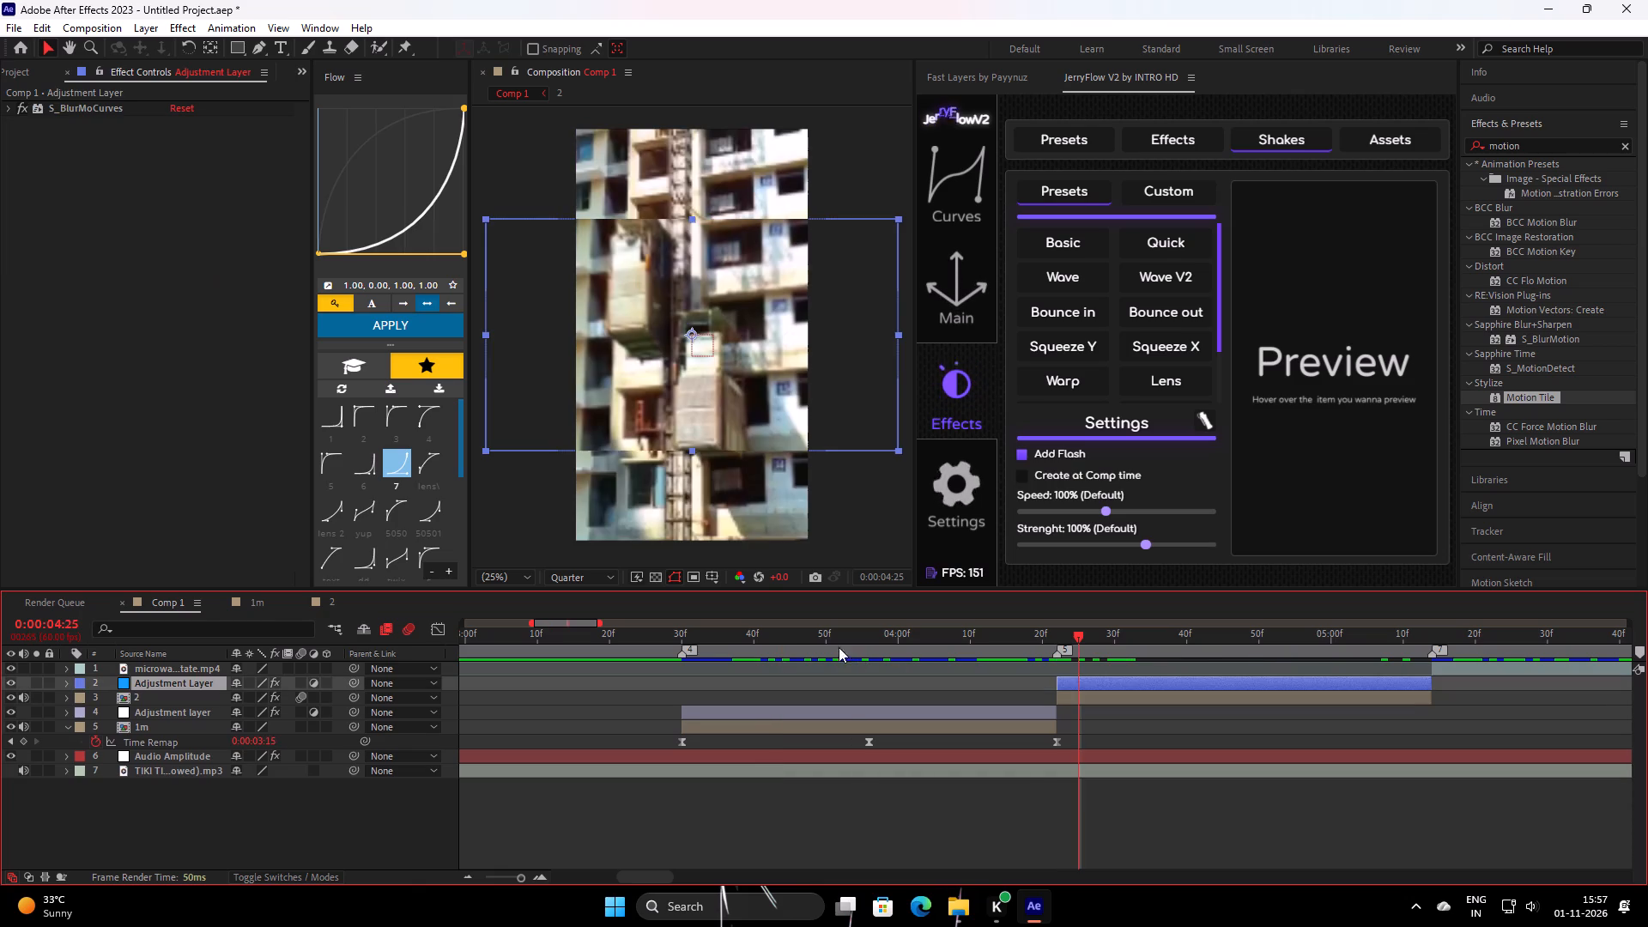
Replace the adjustment layer above layer 2 with a new one, carrying over the S_BlurMoCurves effect from the layer's in point.
key(e)
click(189, 697)
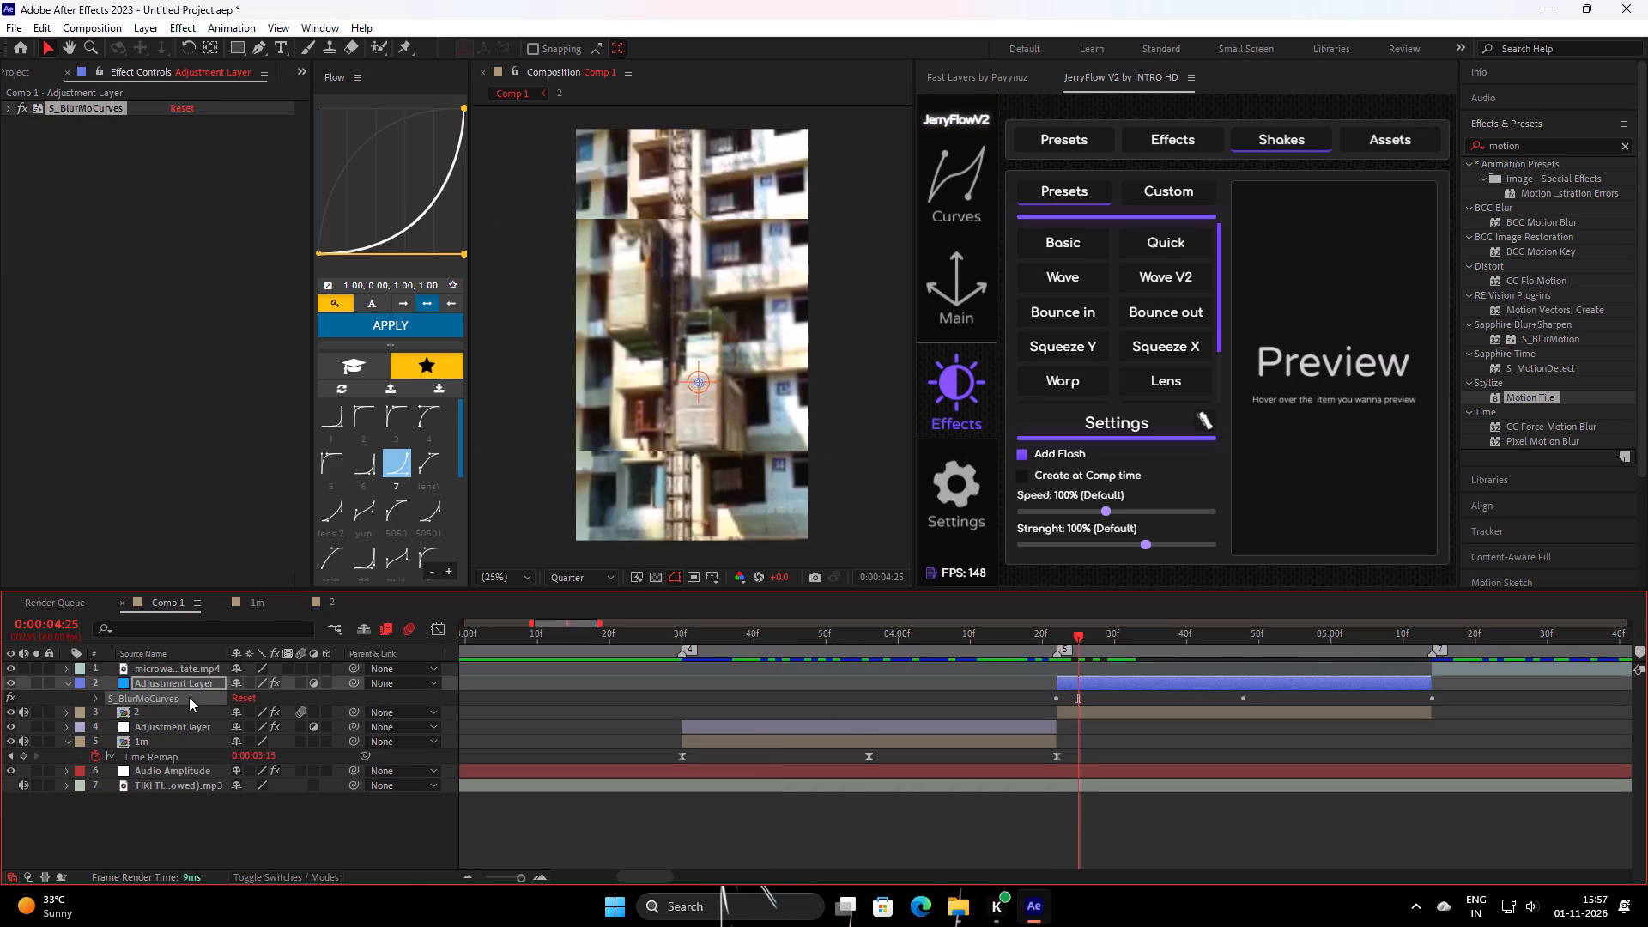
key(ctrl+c)
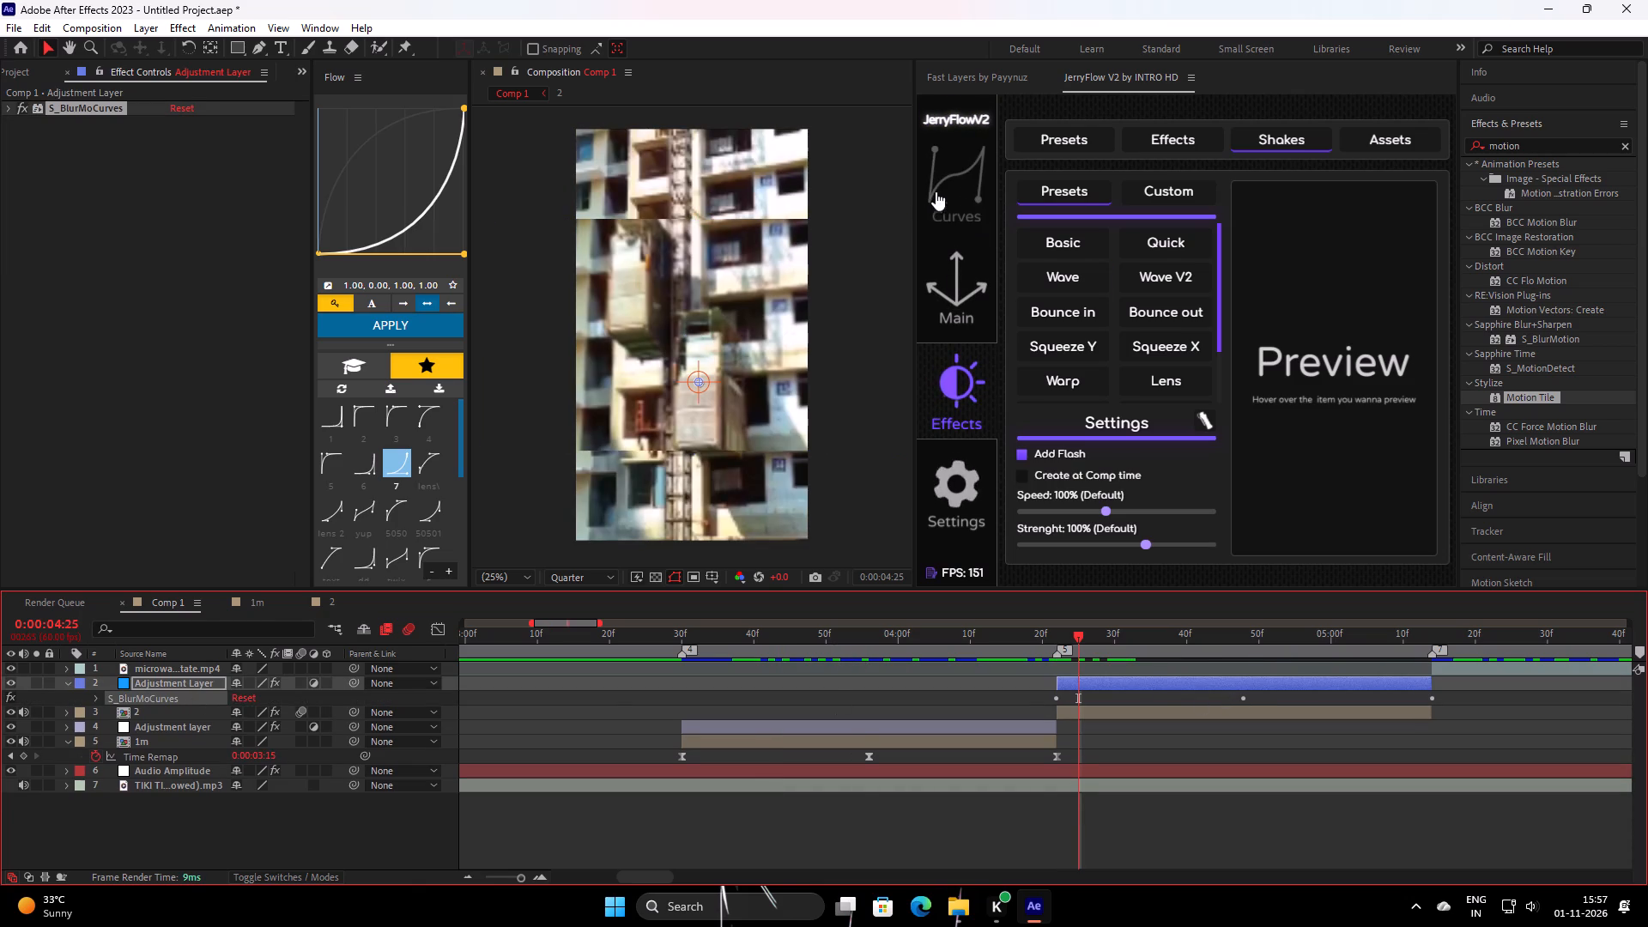
click(973, 76)
click(1245, 194)
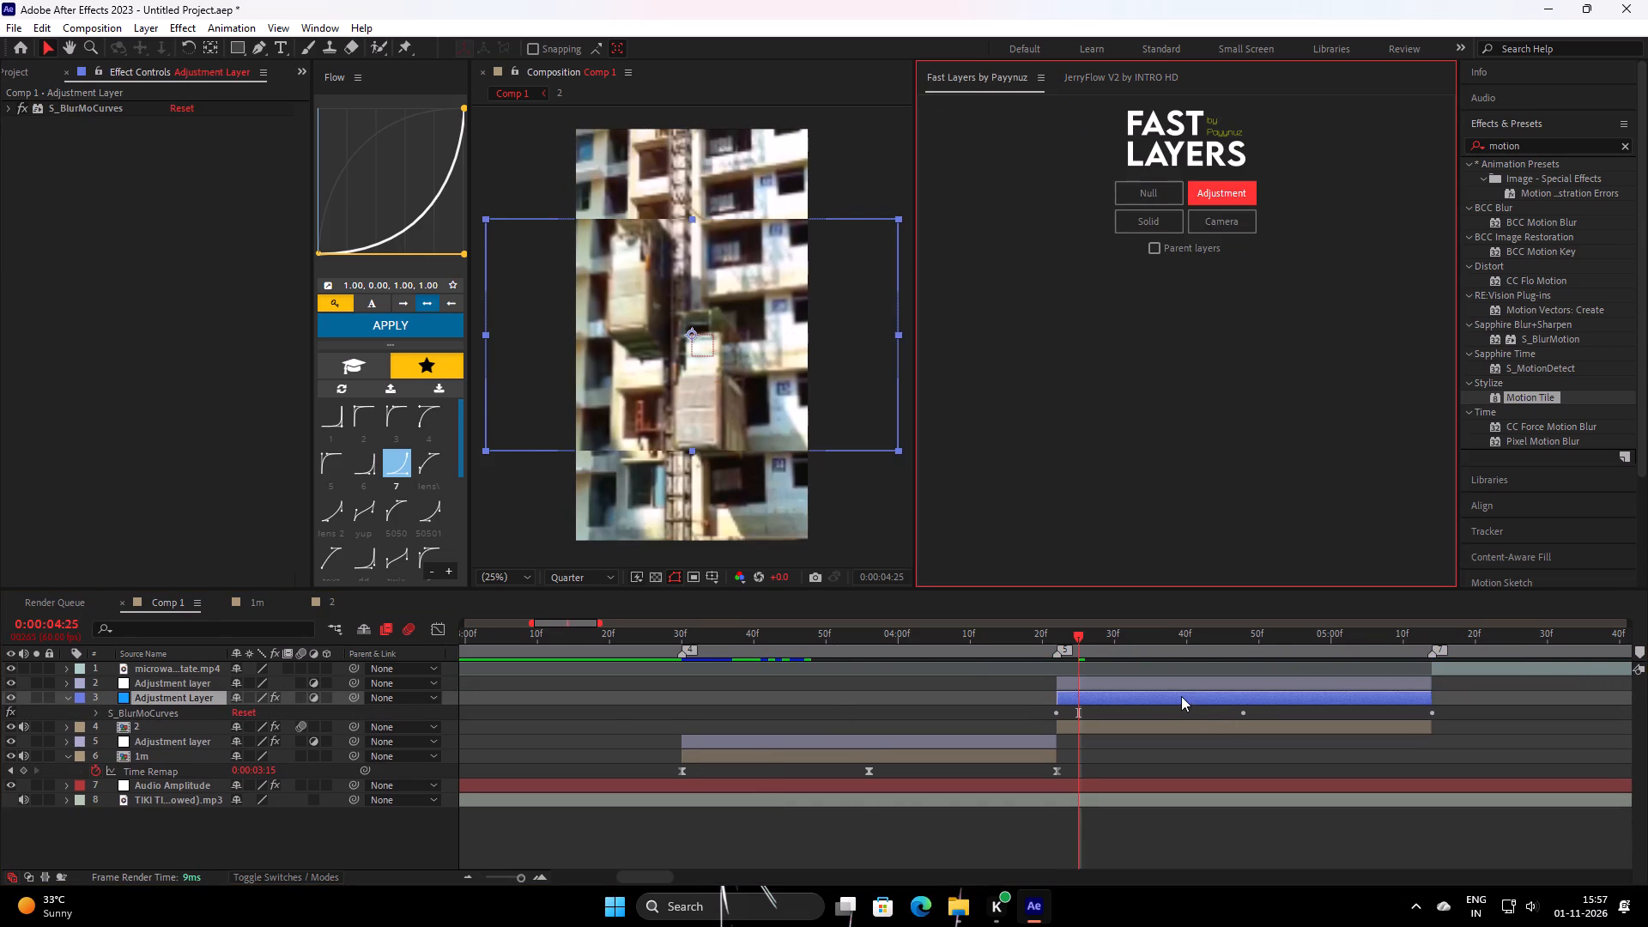
click(1181, 696)
key(BackSpace)
click(1168, 683)
key(i)
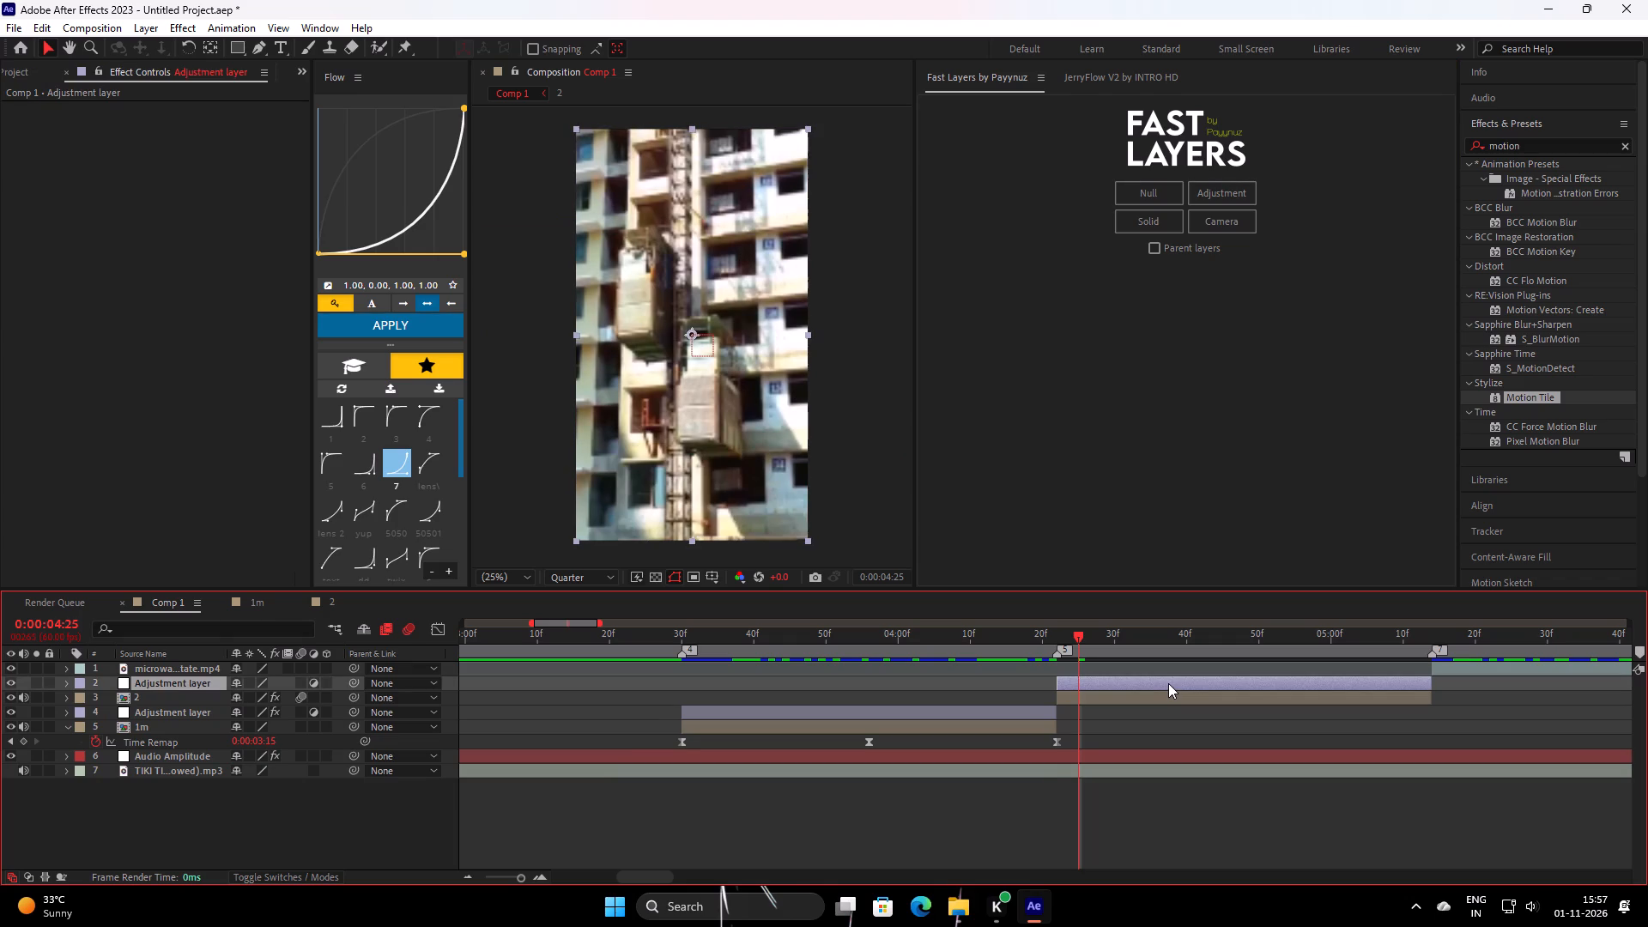
key(ctrl+v)
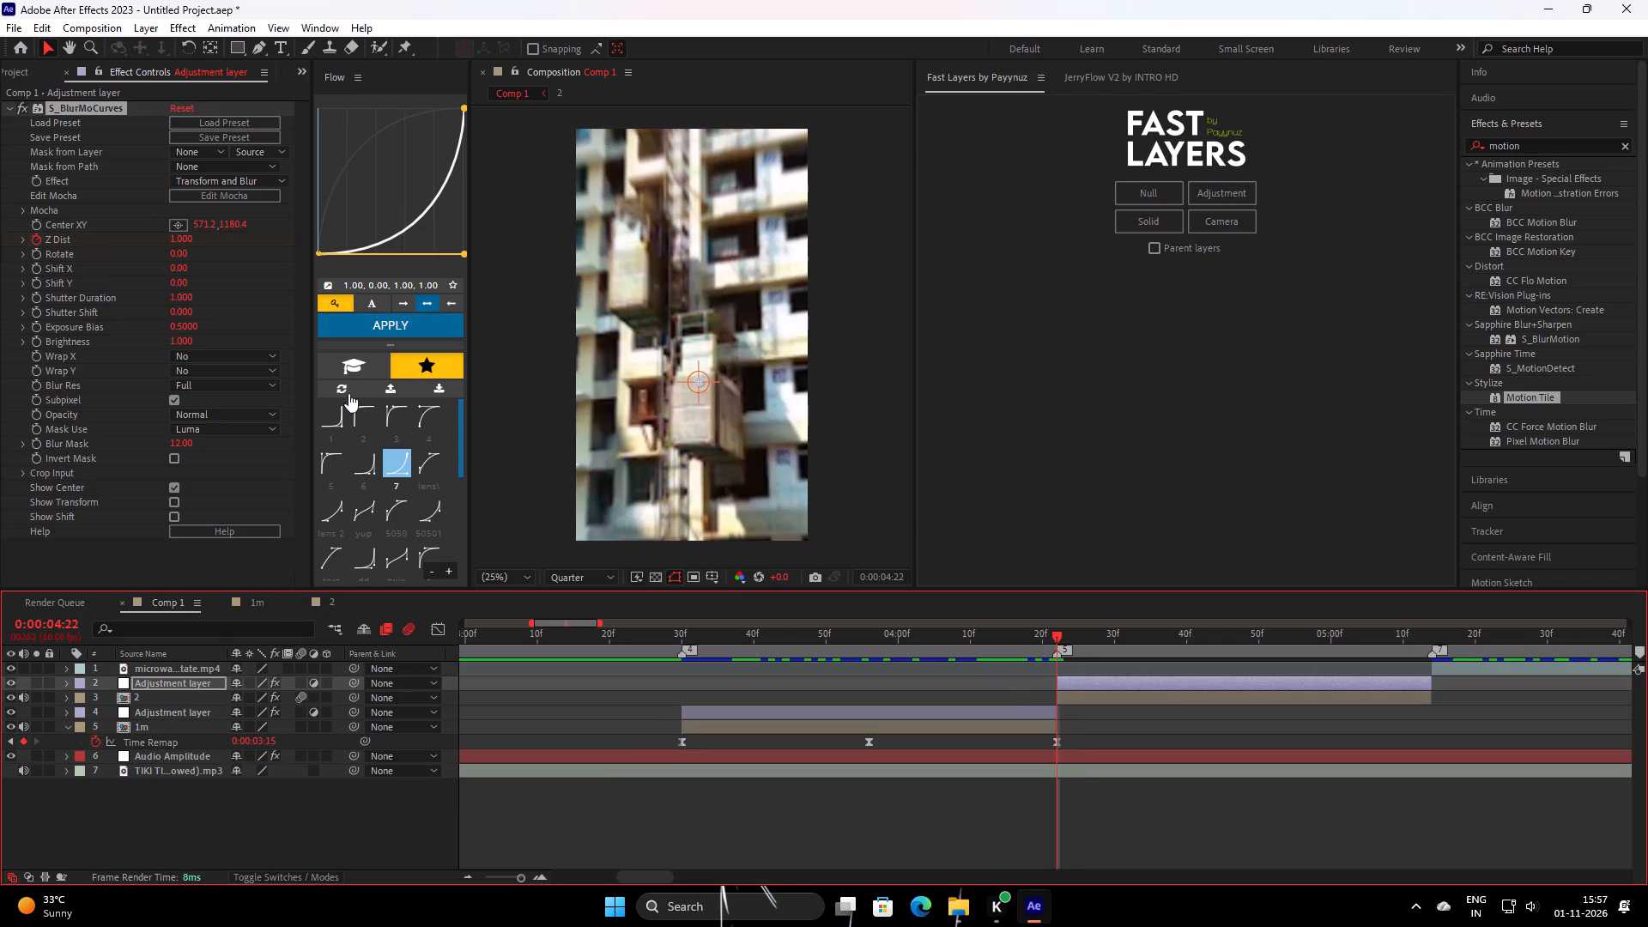
Set the S_BlurMoCurves Center XY on the new adjustment layer to 540, 1080.
click(199, 221)
text(54)
key(0)
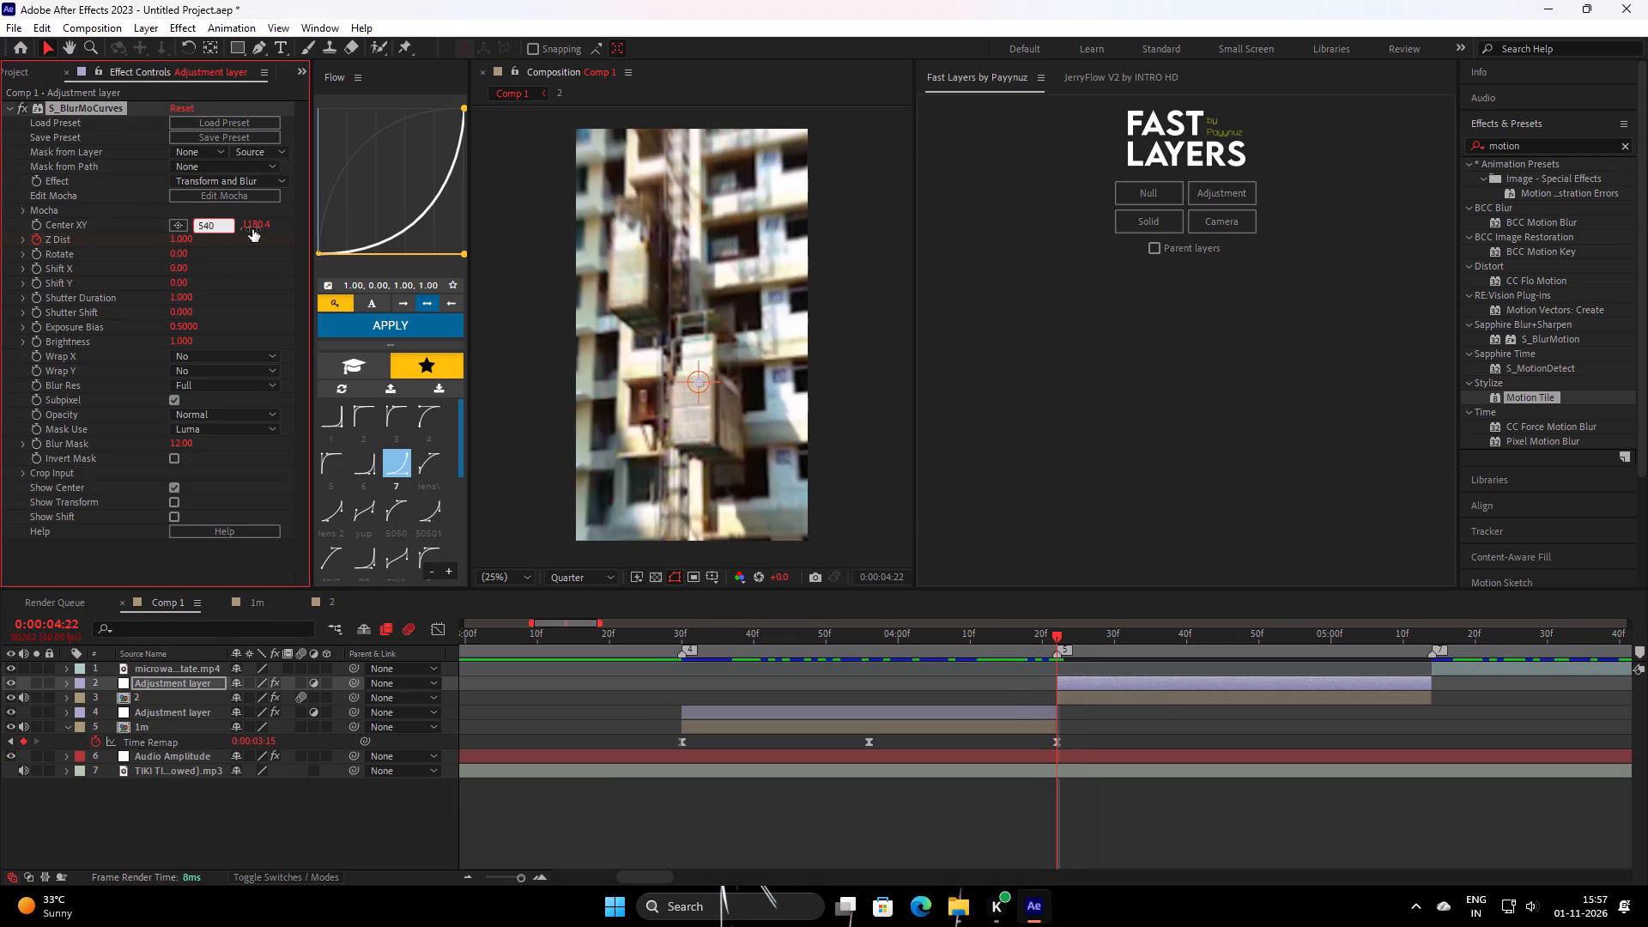
click(252, 229)
click(235, 221)
text(1080)
key(Return)
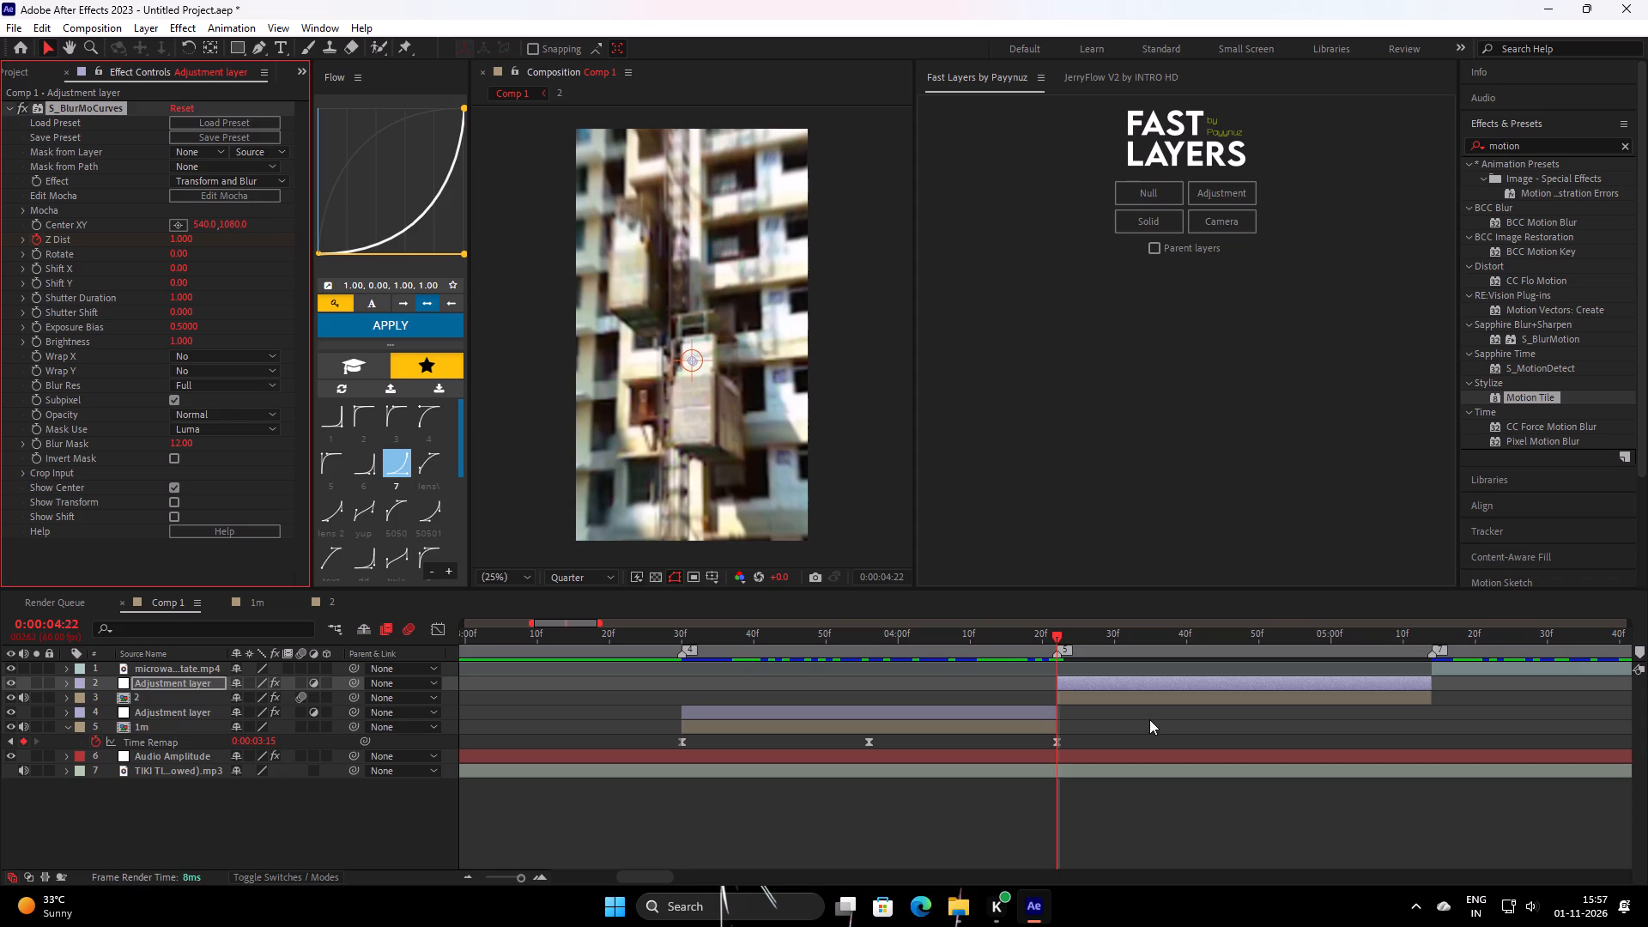
Play back Comp 1 from the start of clip 1m through clip 2 to check the blur motion.
drag(1085, 654, 648, 748)
key(space)
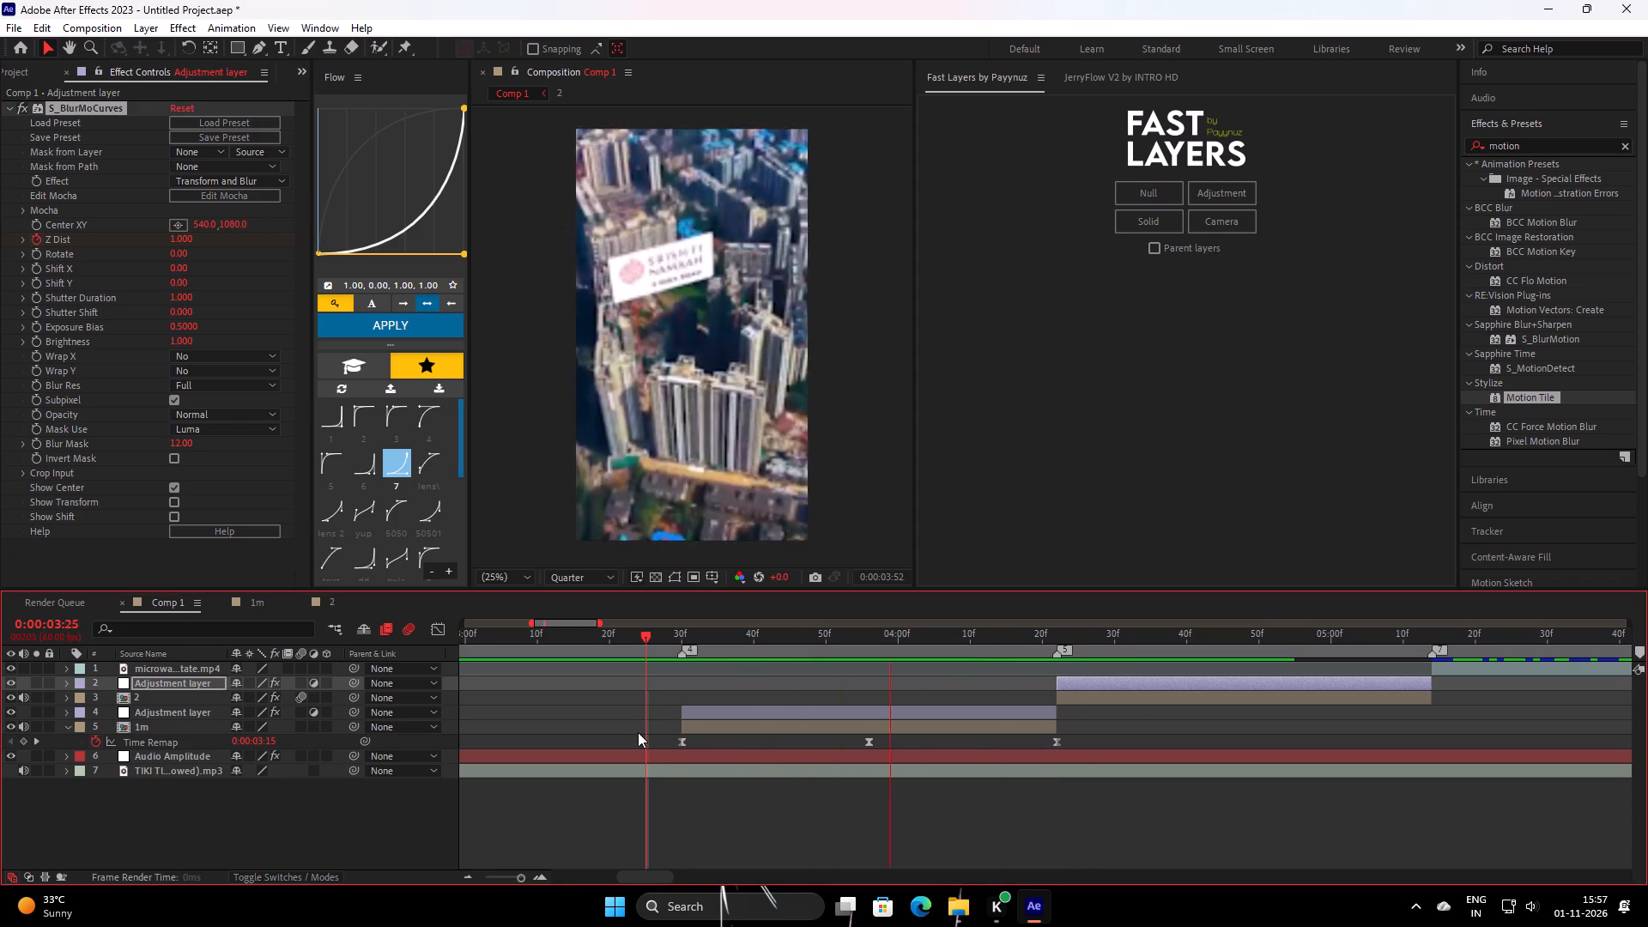
key(space)
drag(1172, 636, 1133, 645)
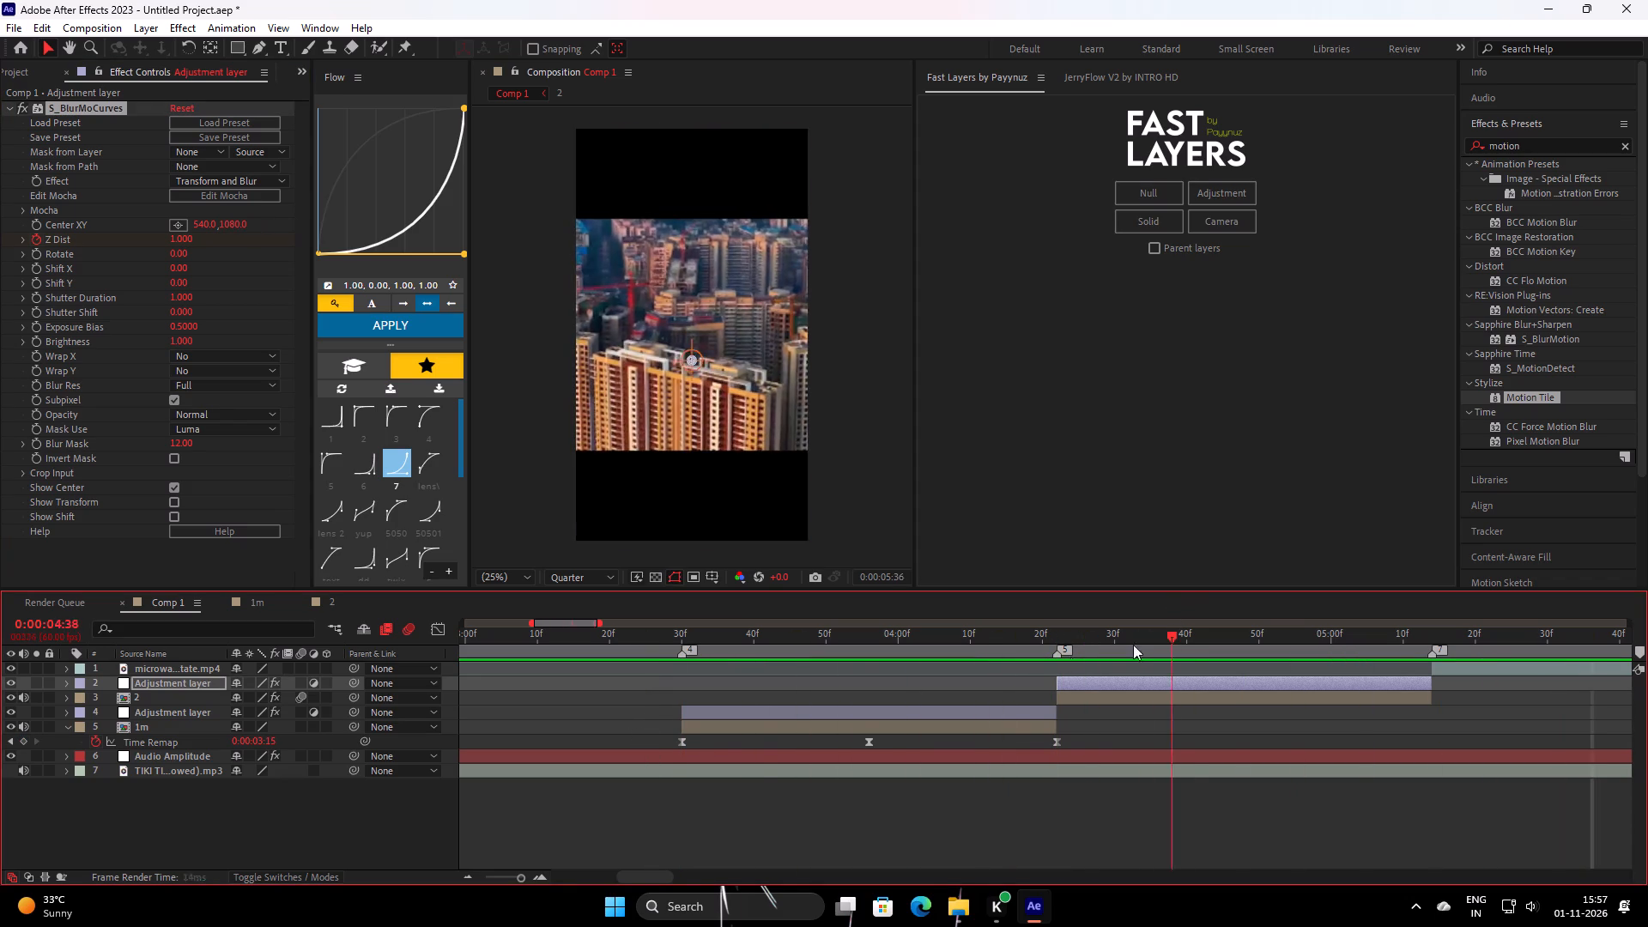
drag(1133, 645, 683, 736)
key(space)
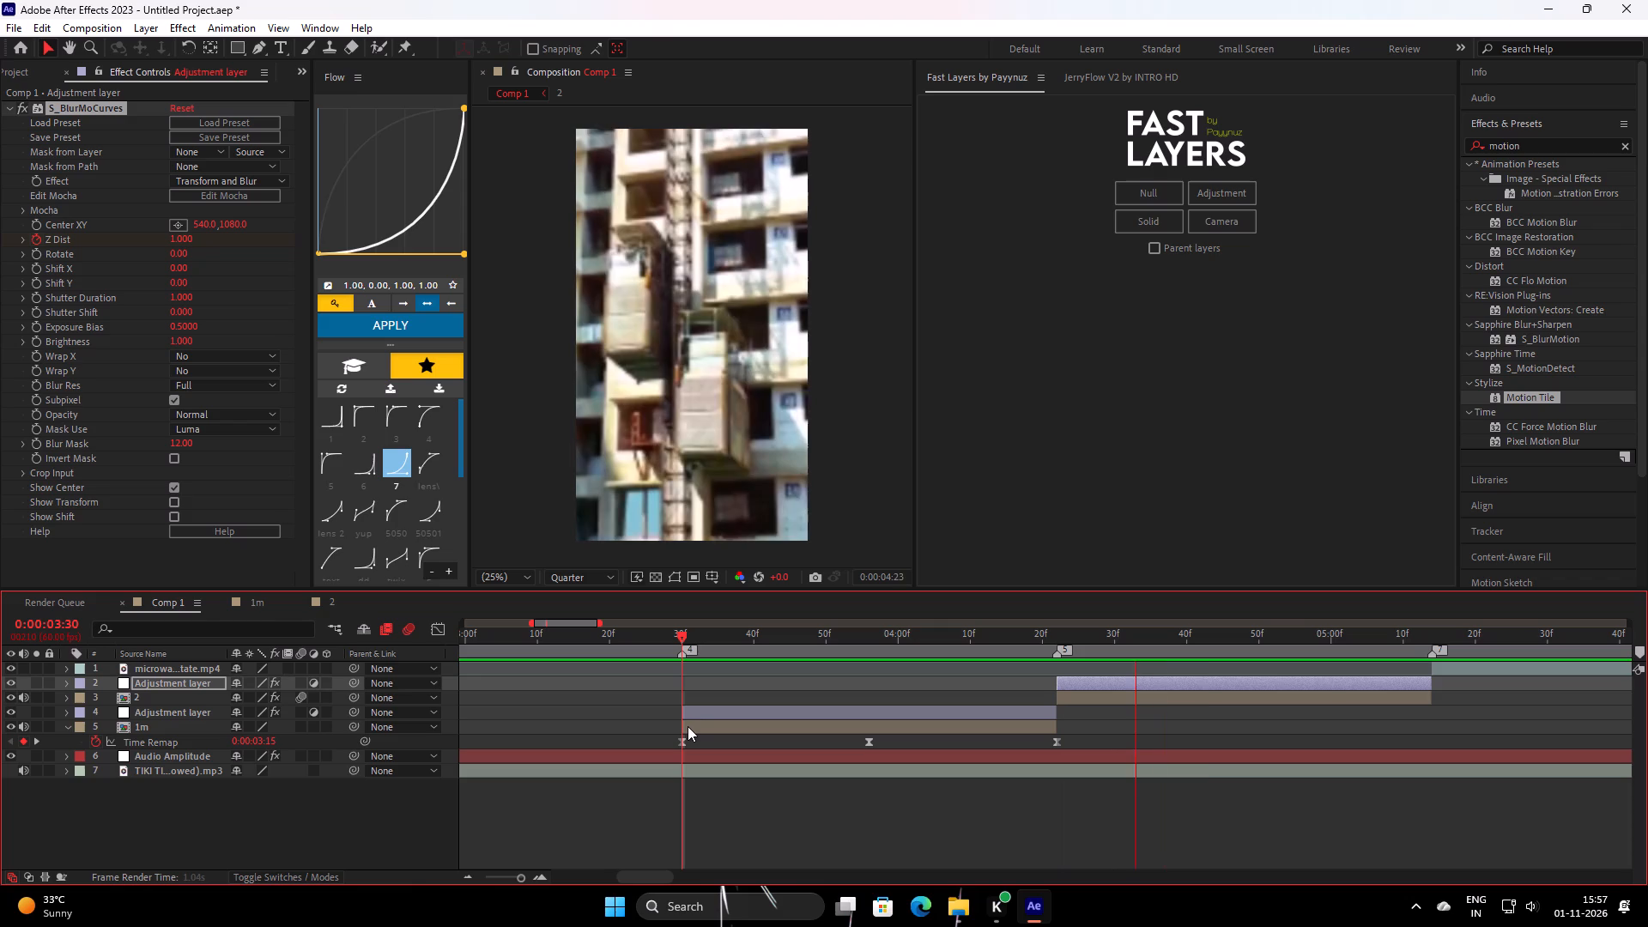
key(space)
drag(757, 639, 312, 650)
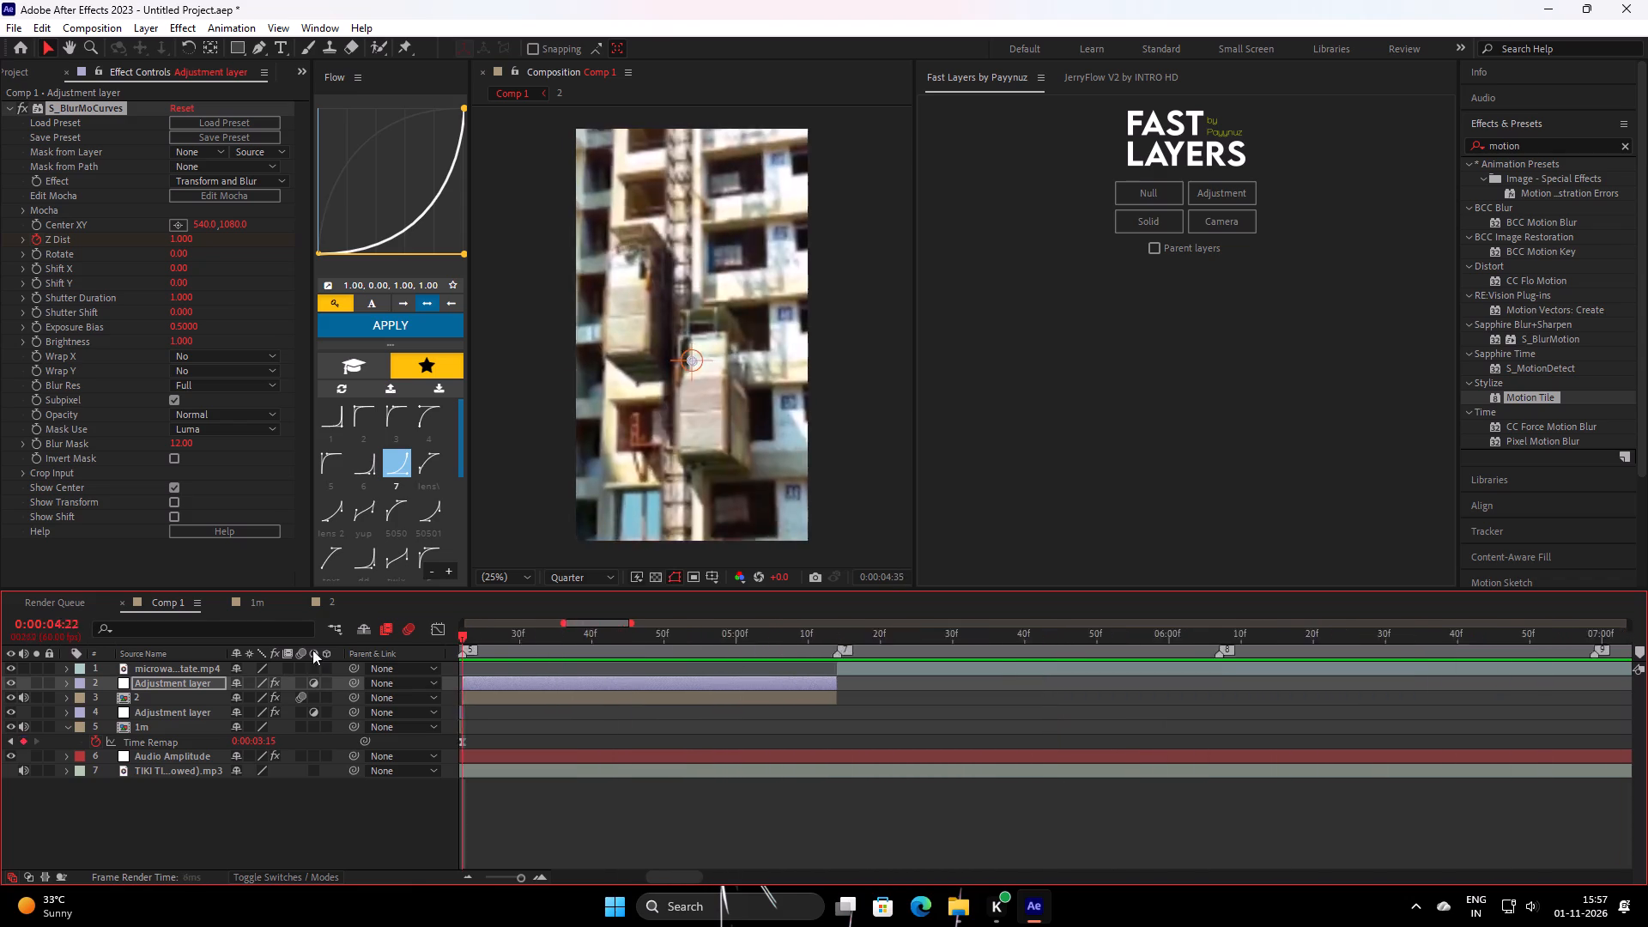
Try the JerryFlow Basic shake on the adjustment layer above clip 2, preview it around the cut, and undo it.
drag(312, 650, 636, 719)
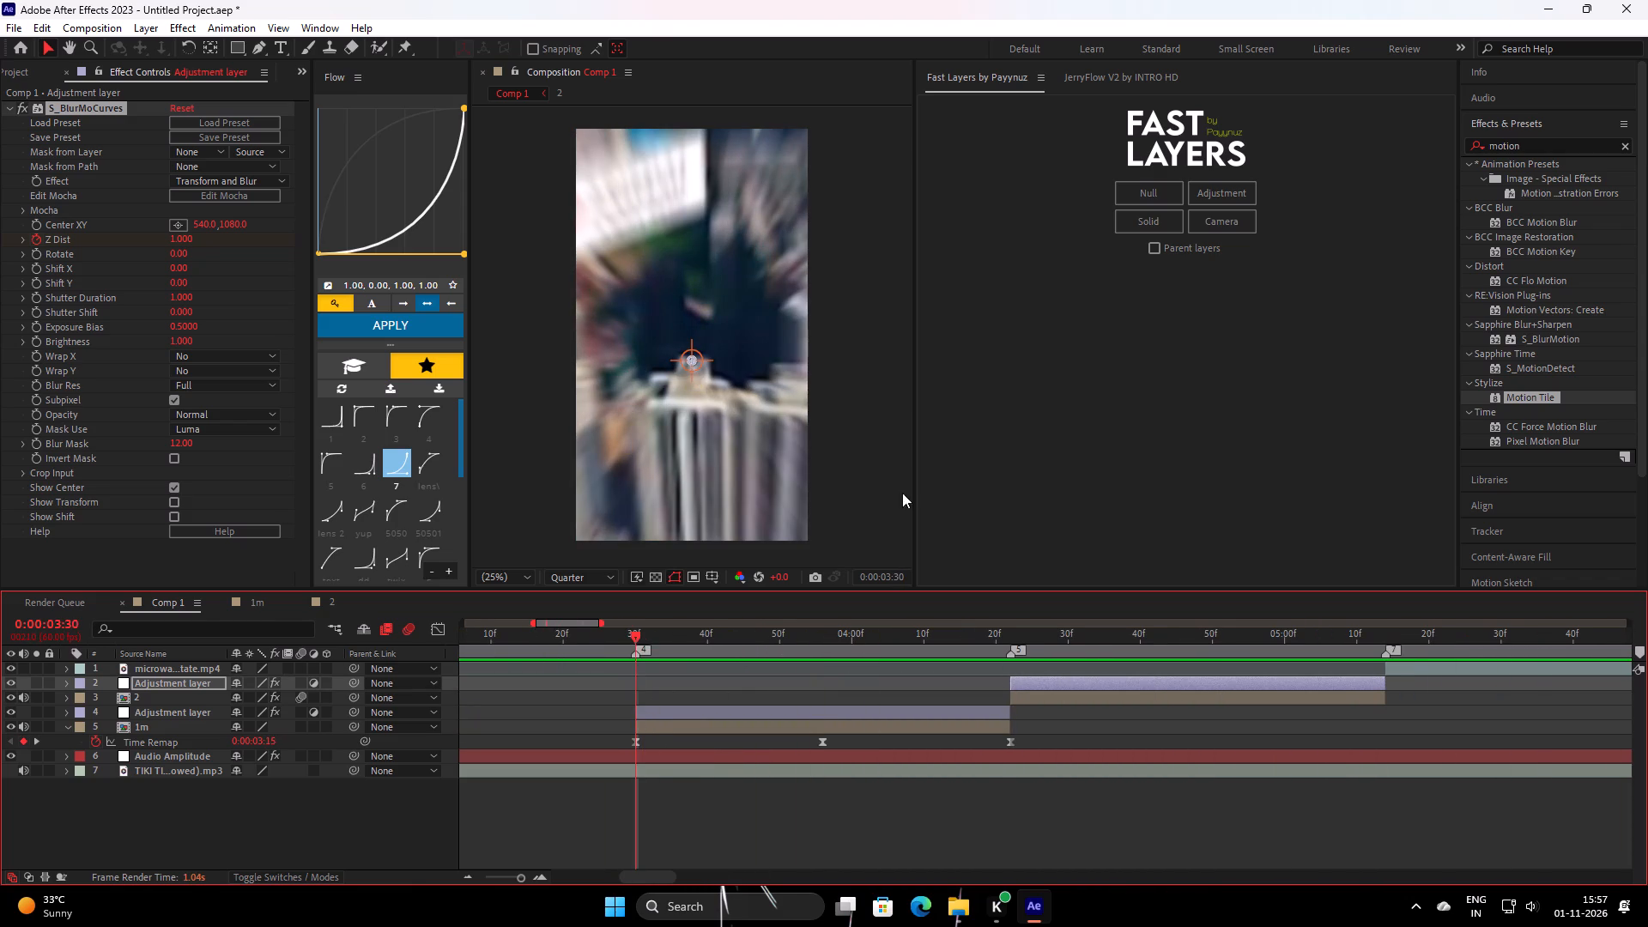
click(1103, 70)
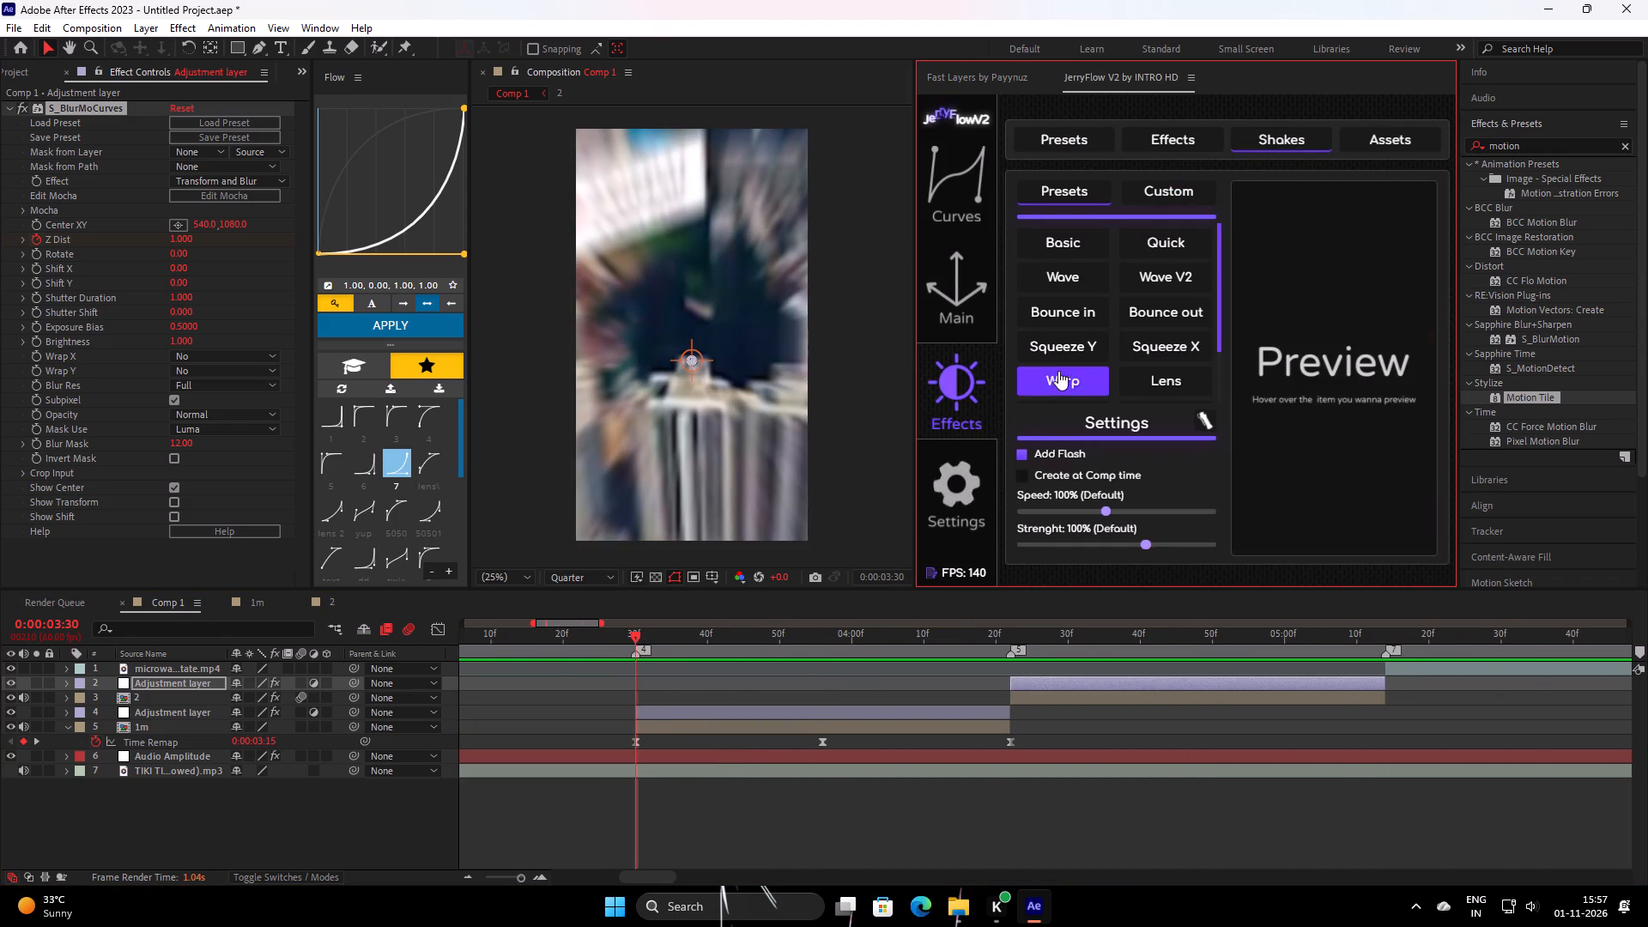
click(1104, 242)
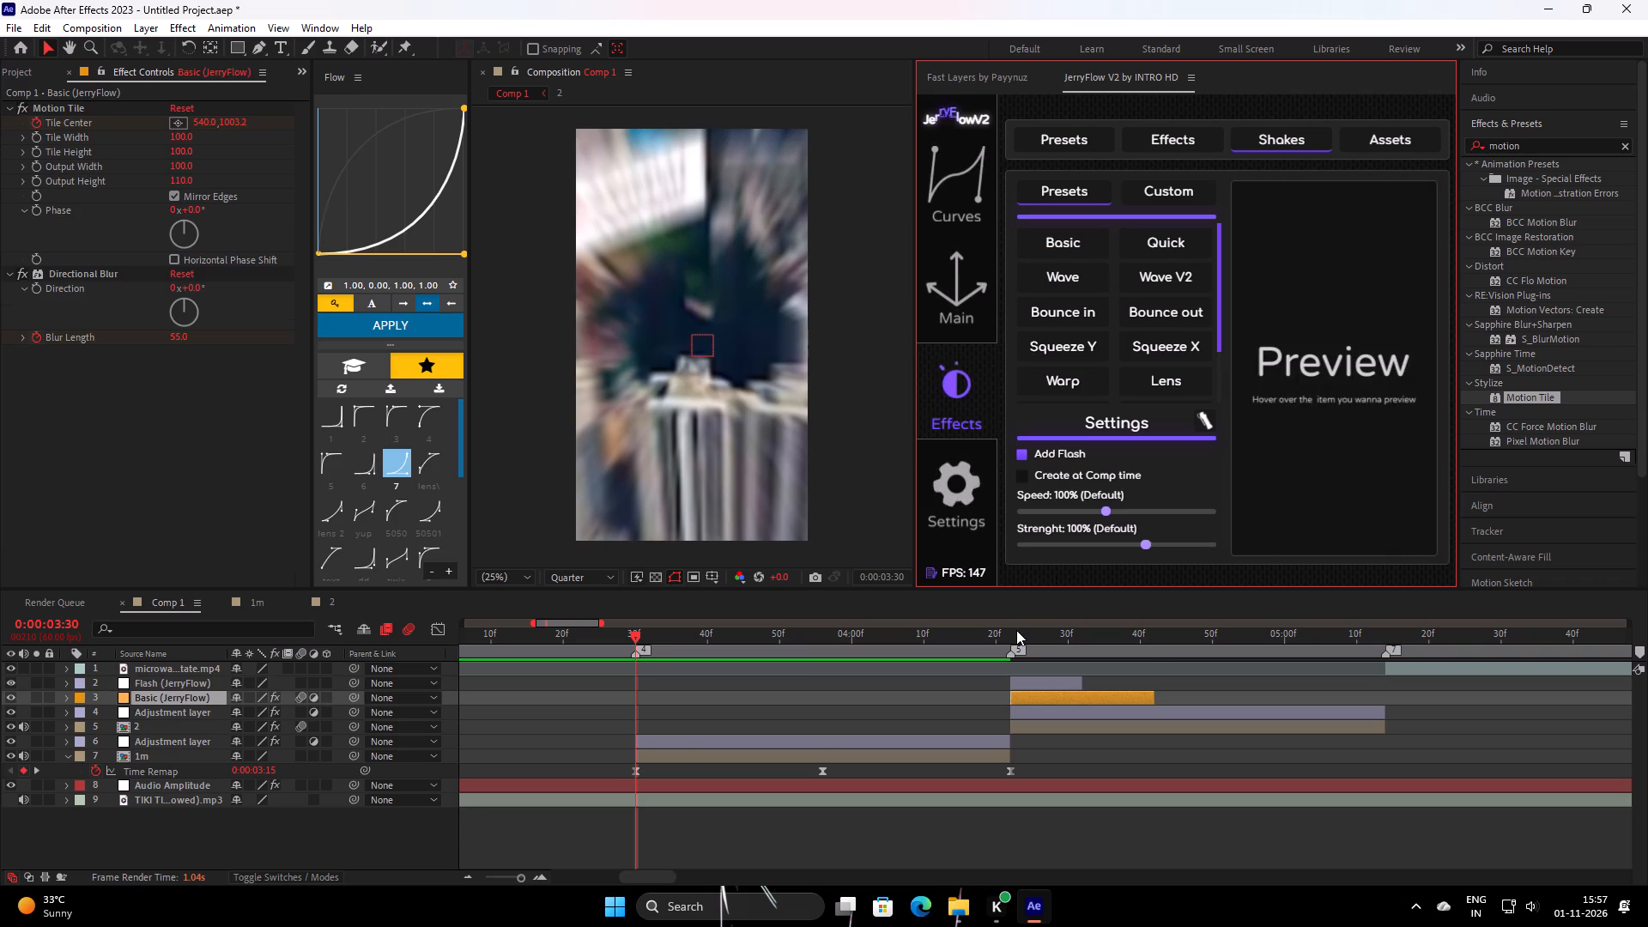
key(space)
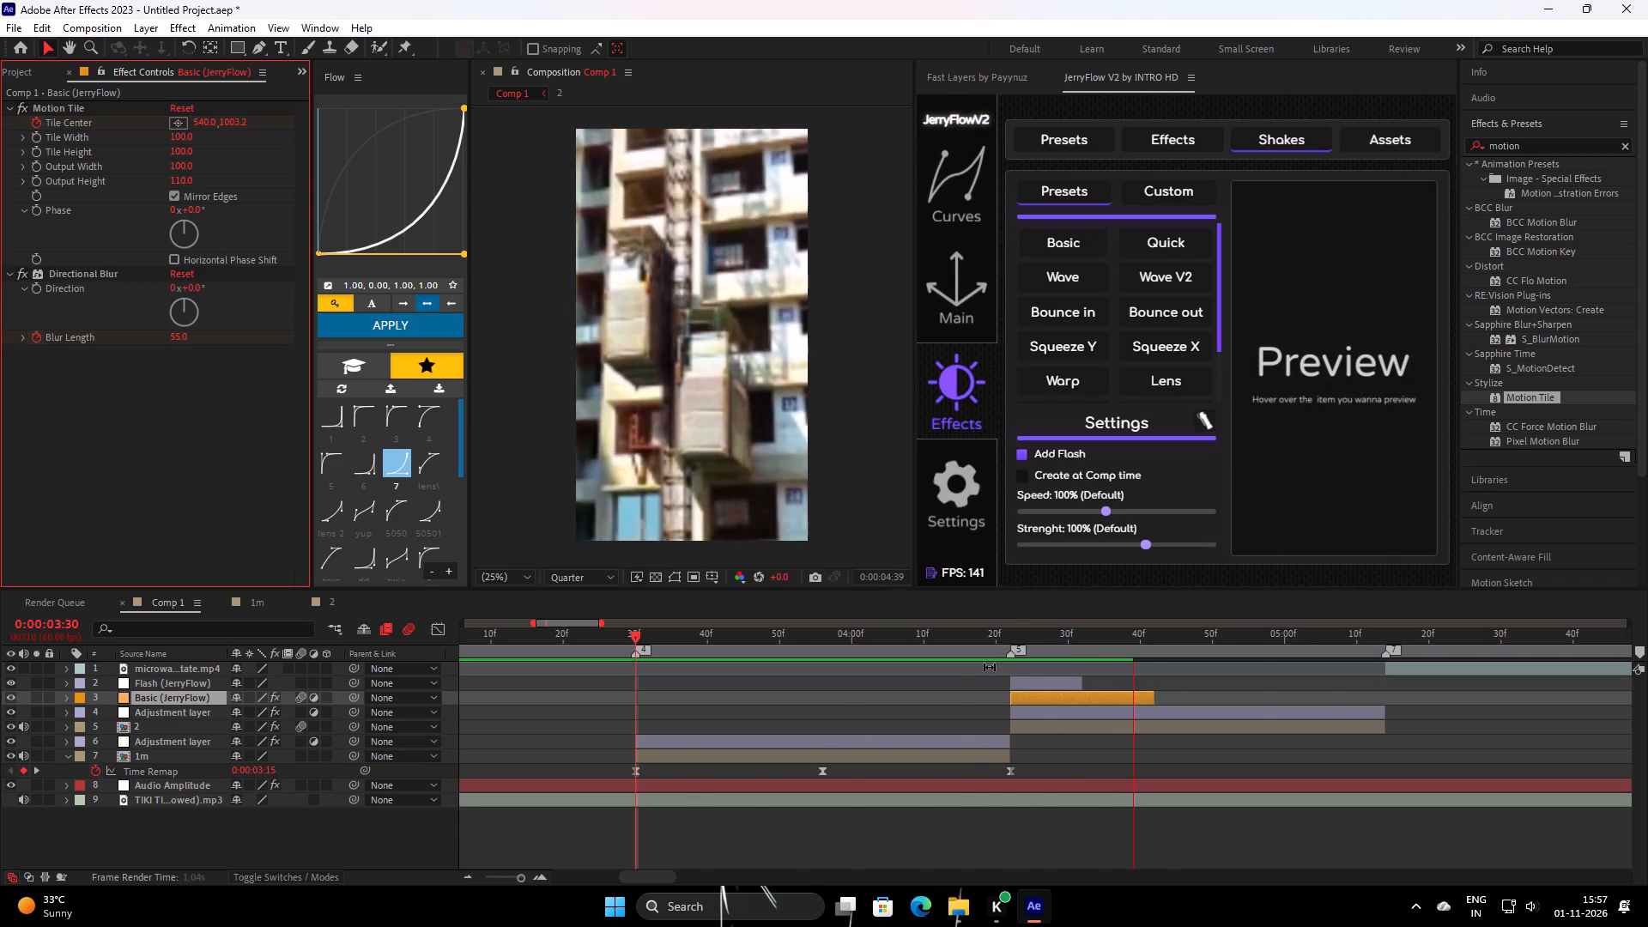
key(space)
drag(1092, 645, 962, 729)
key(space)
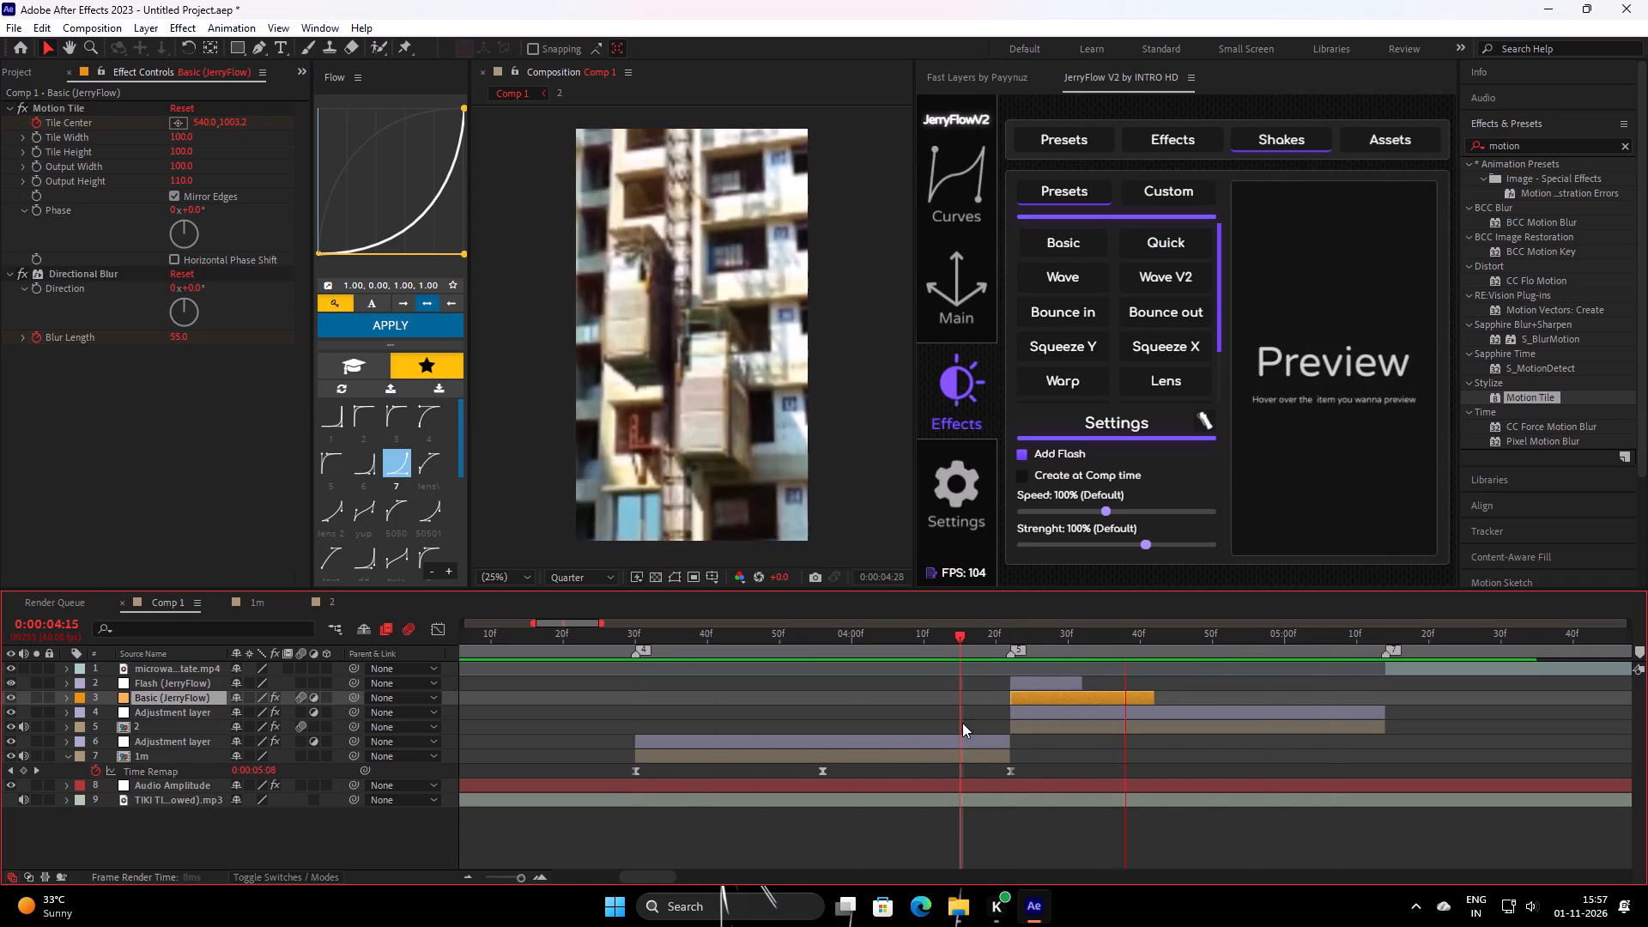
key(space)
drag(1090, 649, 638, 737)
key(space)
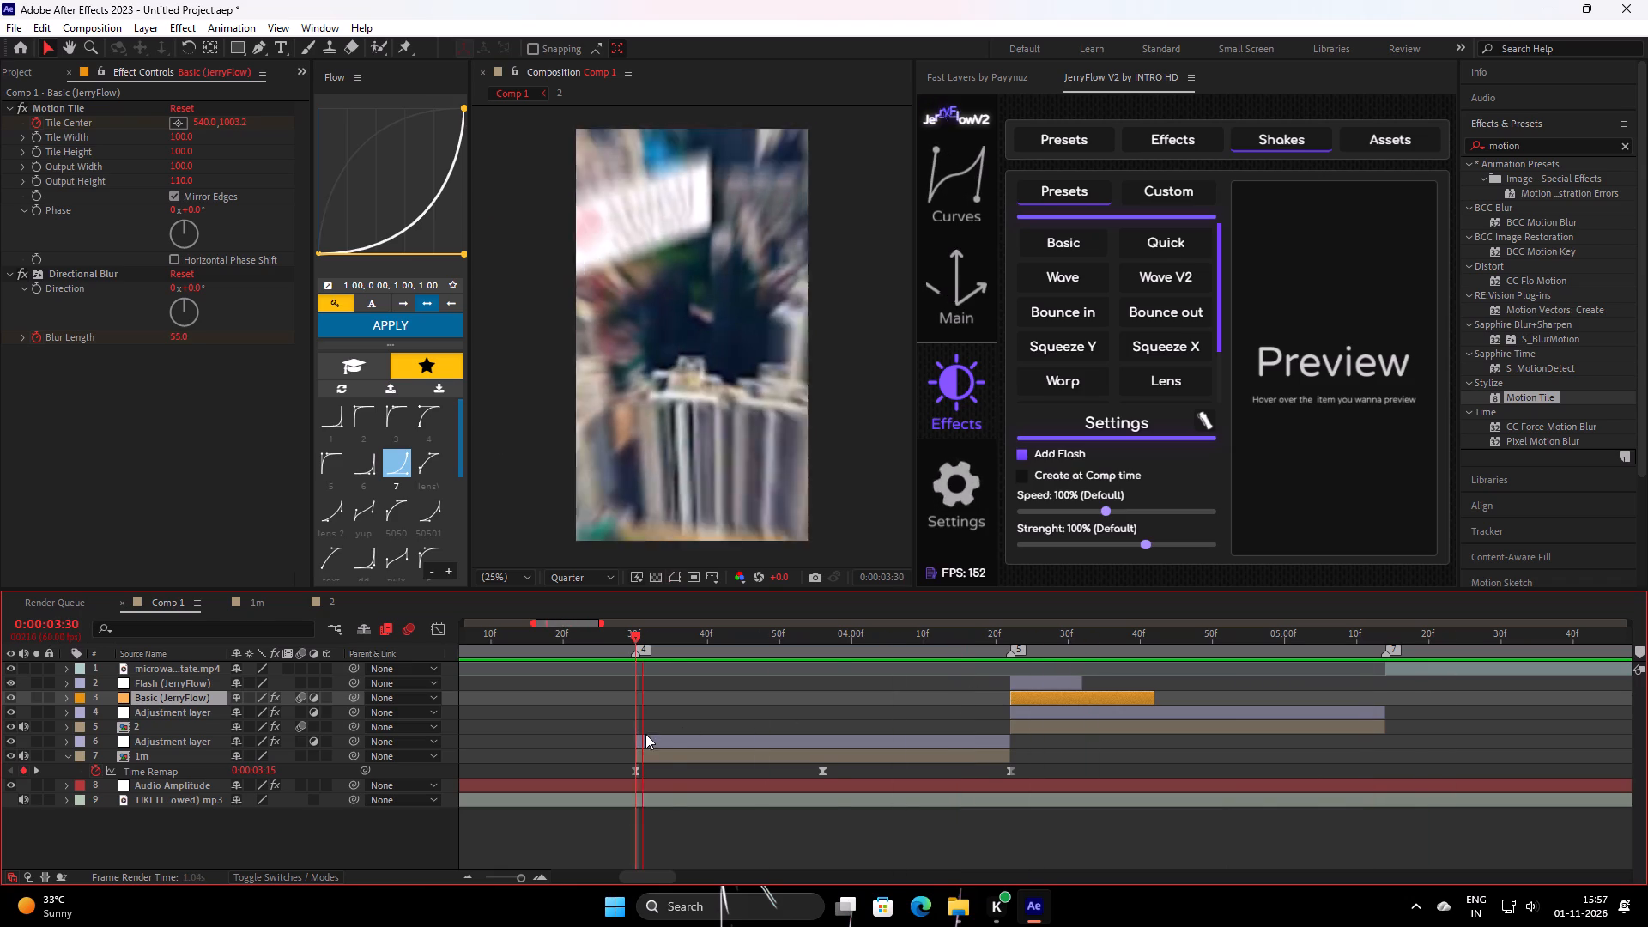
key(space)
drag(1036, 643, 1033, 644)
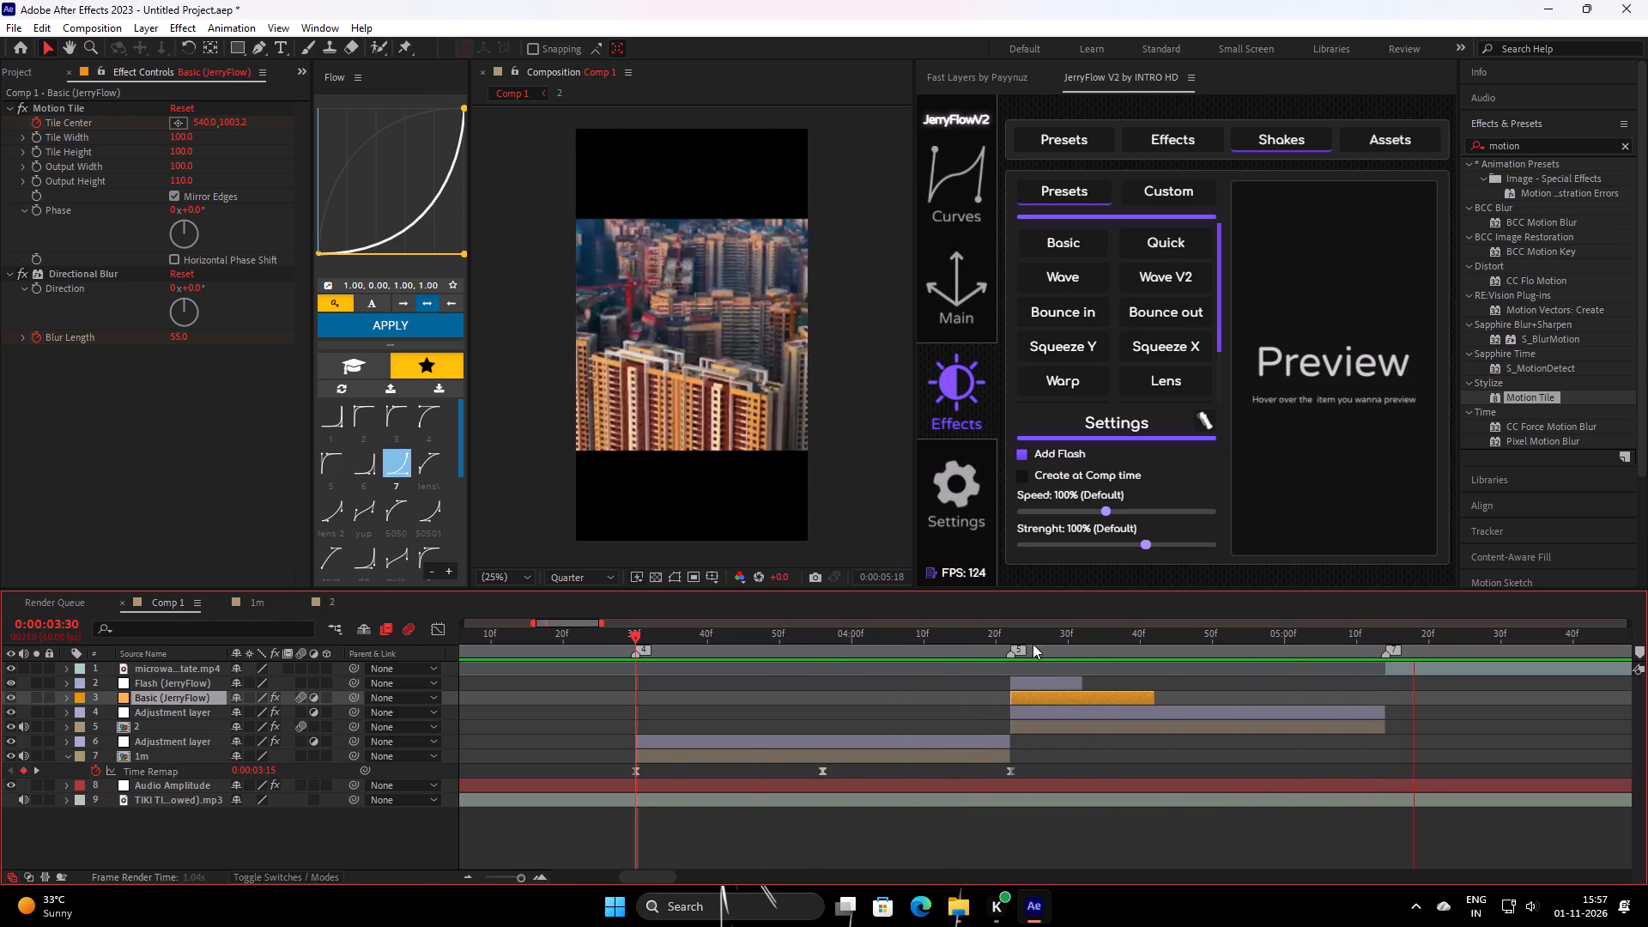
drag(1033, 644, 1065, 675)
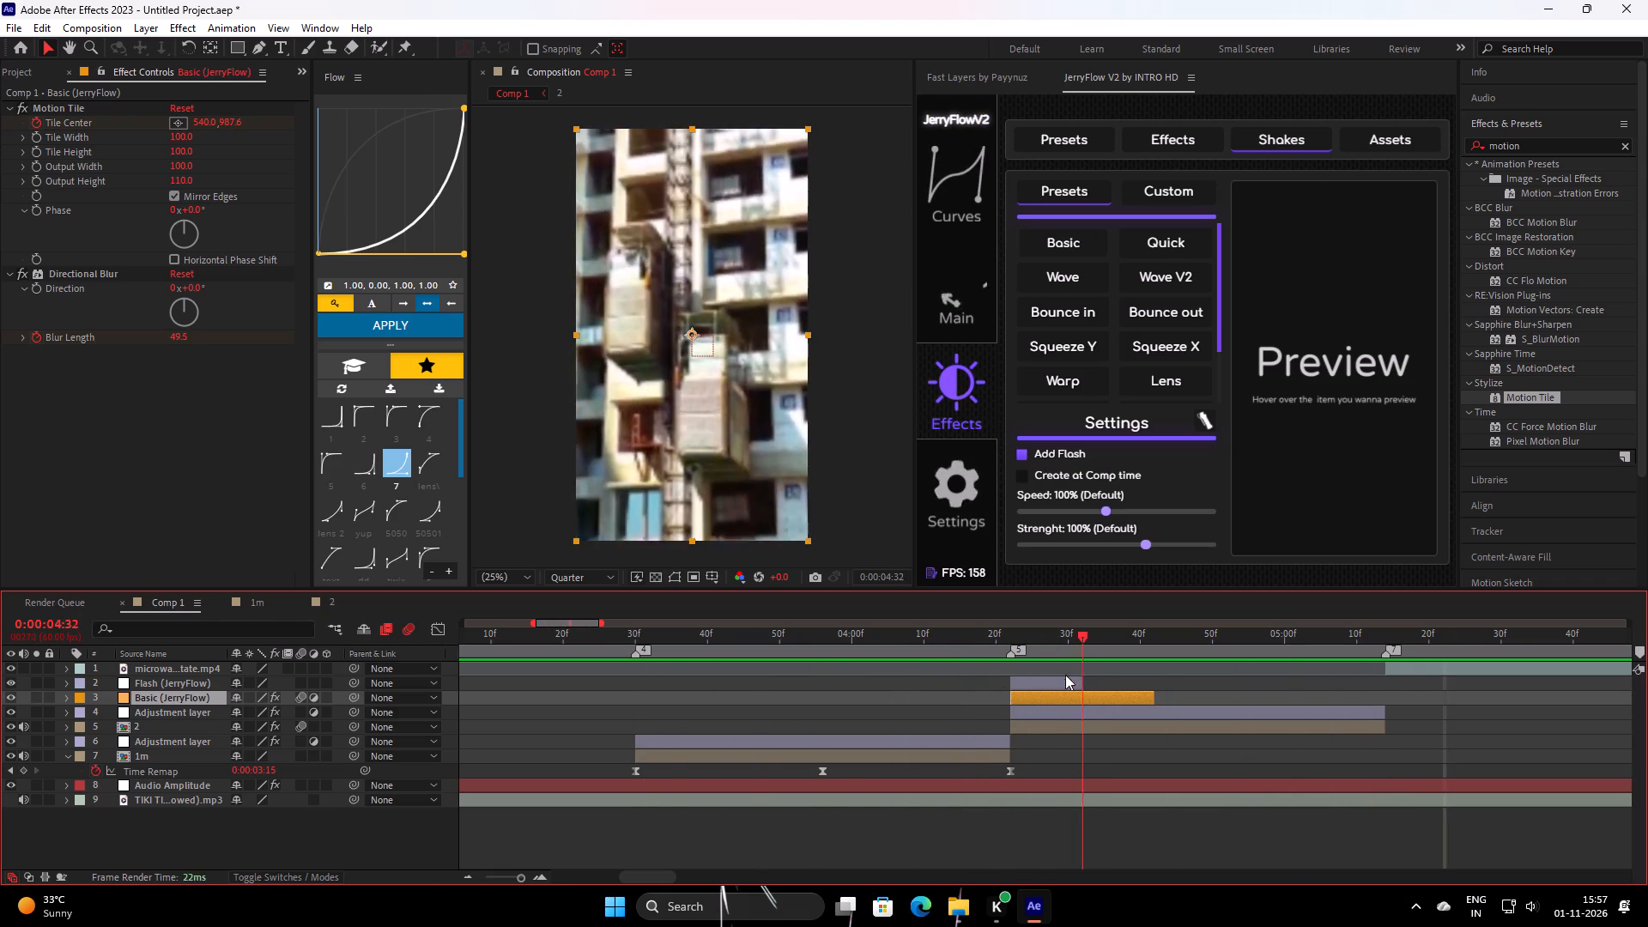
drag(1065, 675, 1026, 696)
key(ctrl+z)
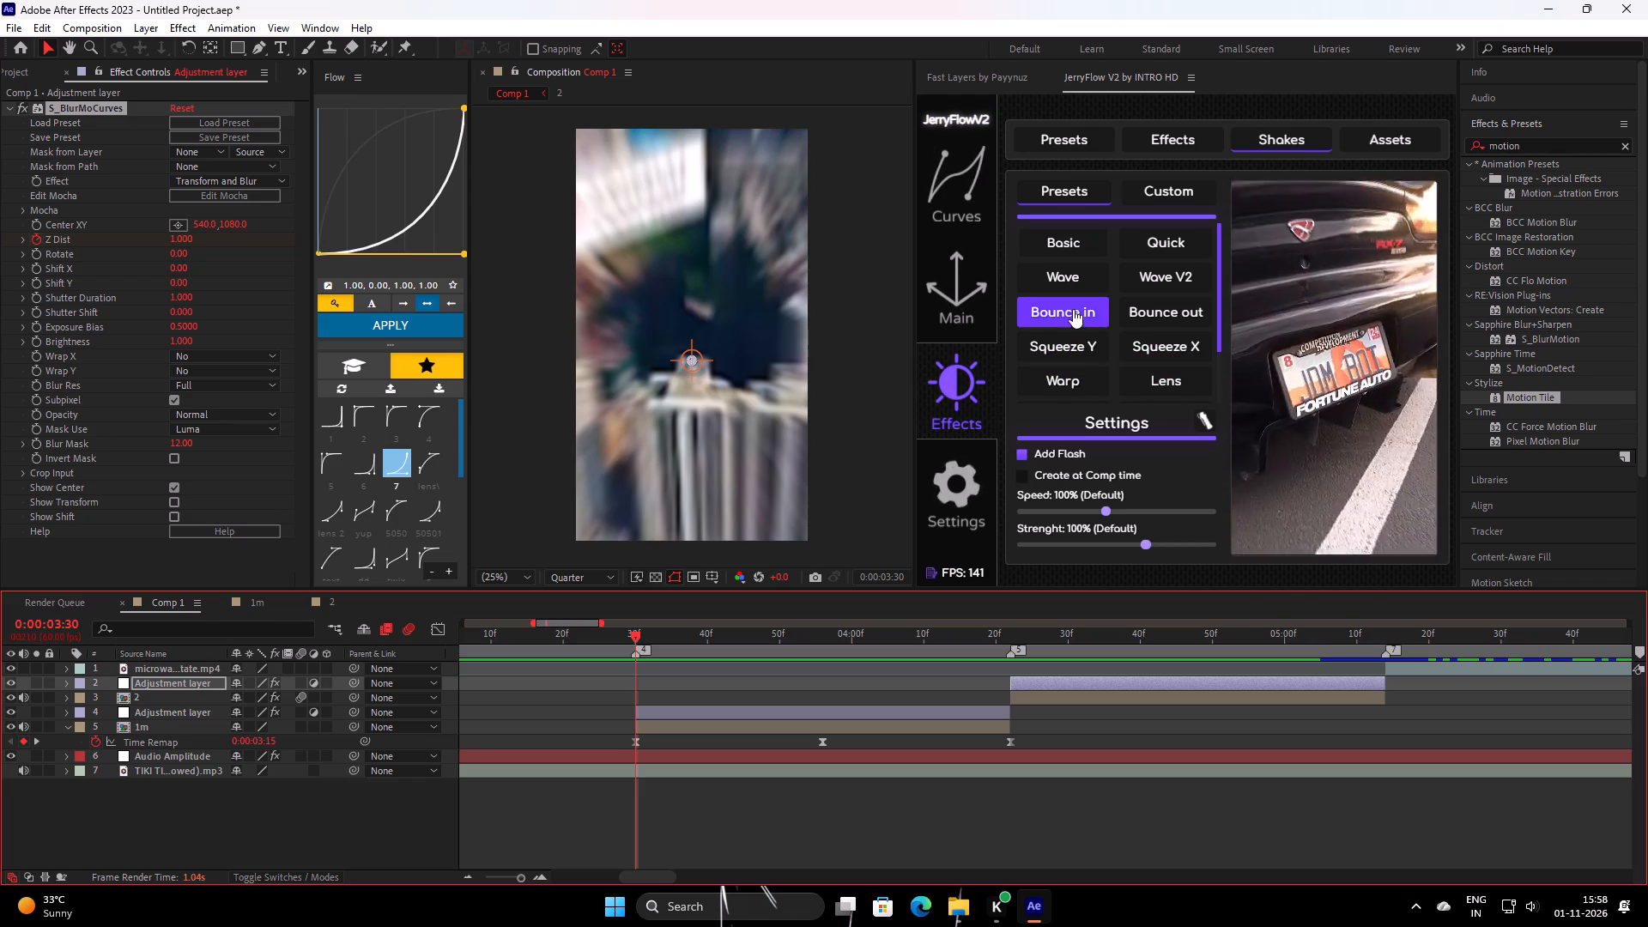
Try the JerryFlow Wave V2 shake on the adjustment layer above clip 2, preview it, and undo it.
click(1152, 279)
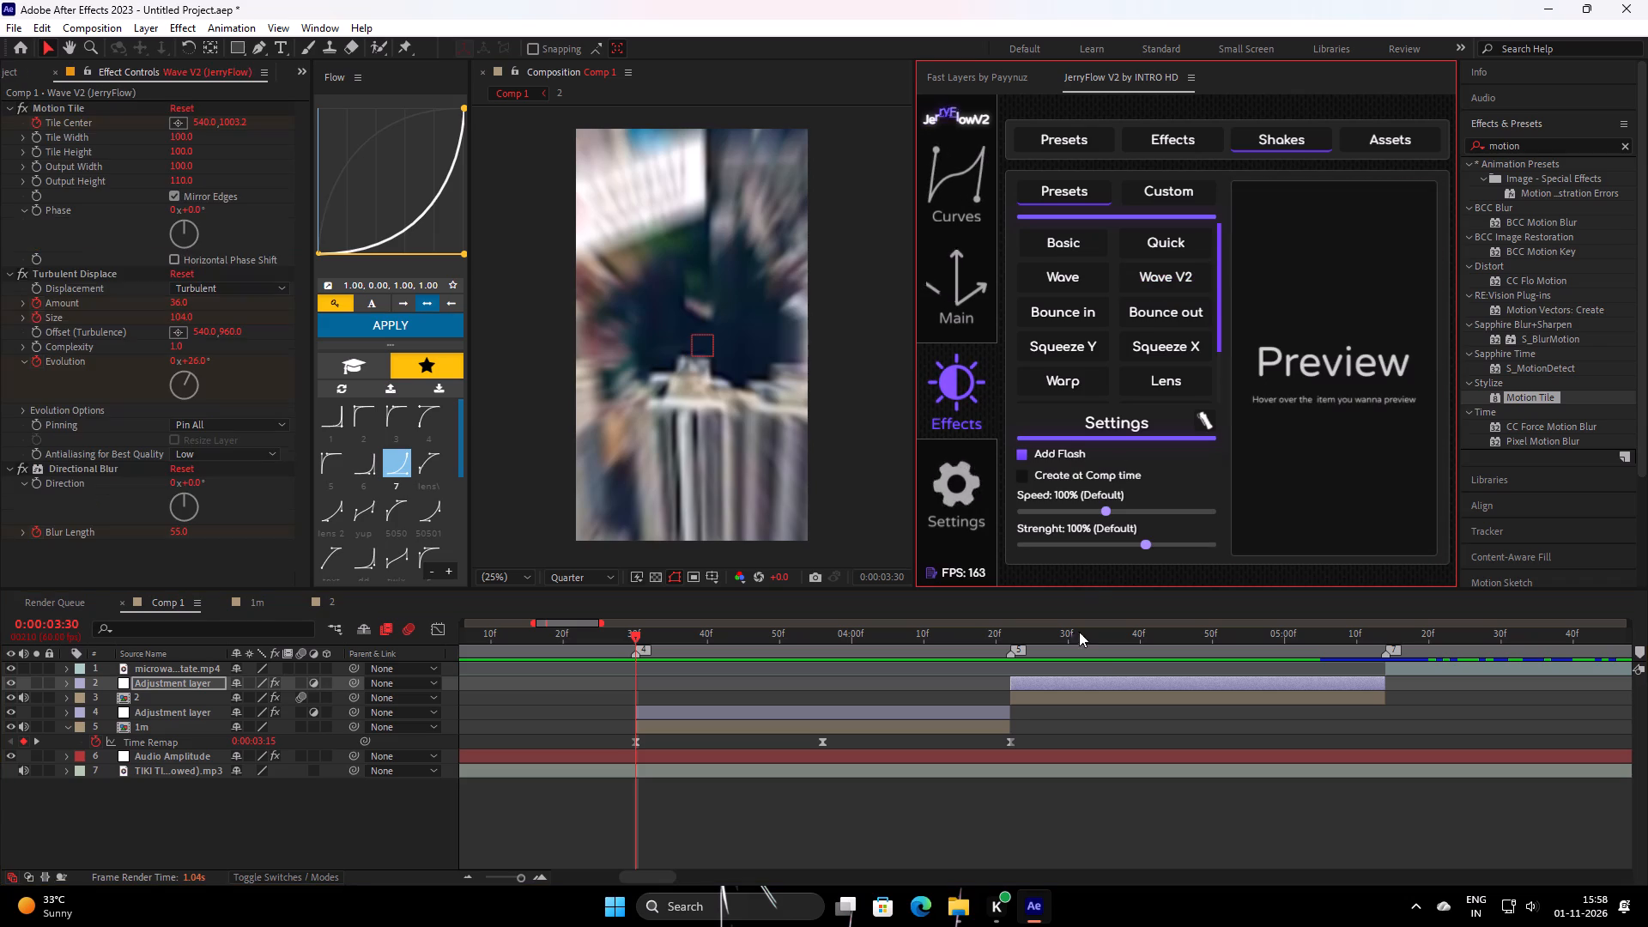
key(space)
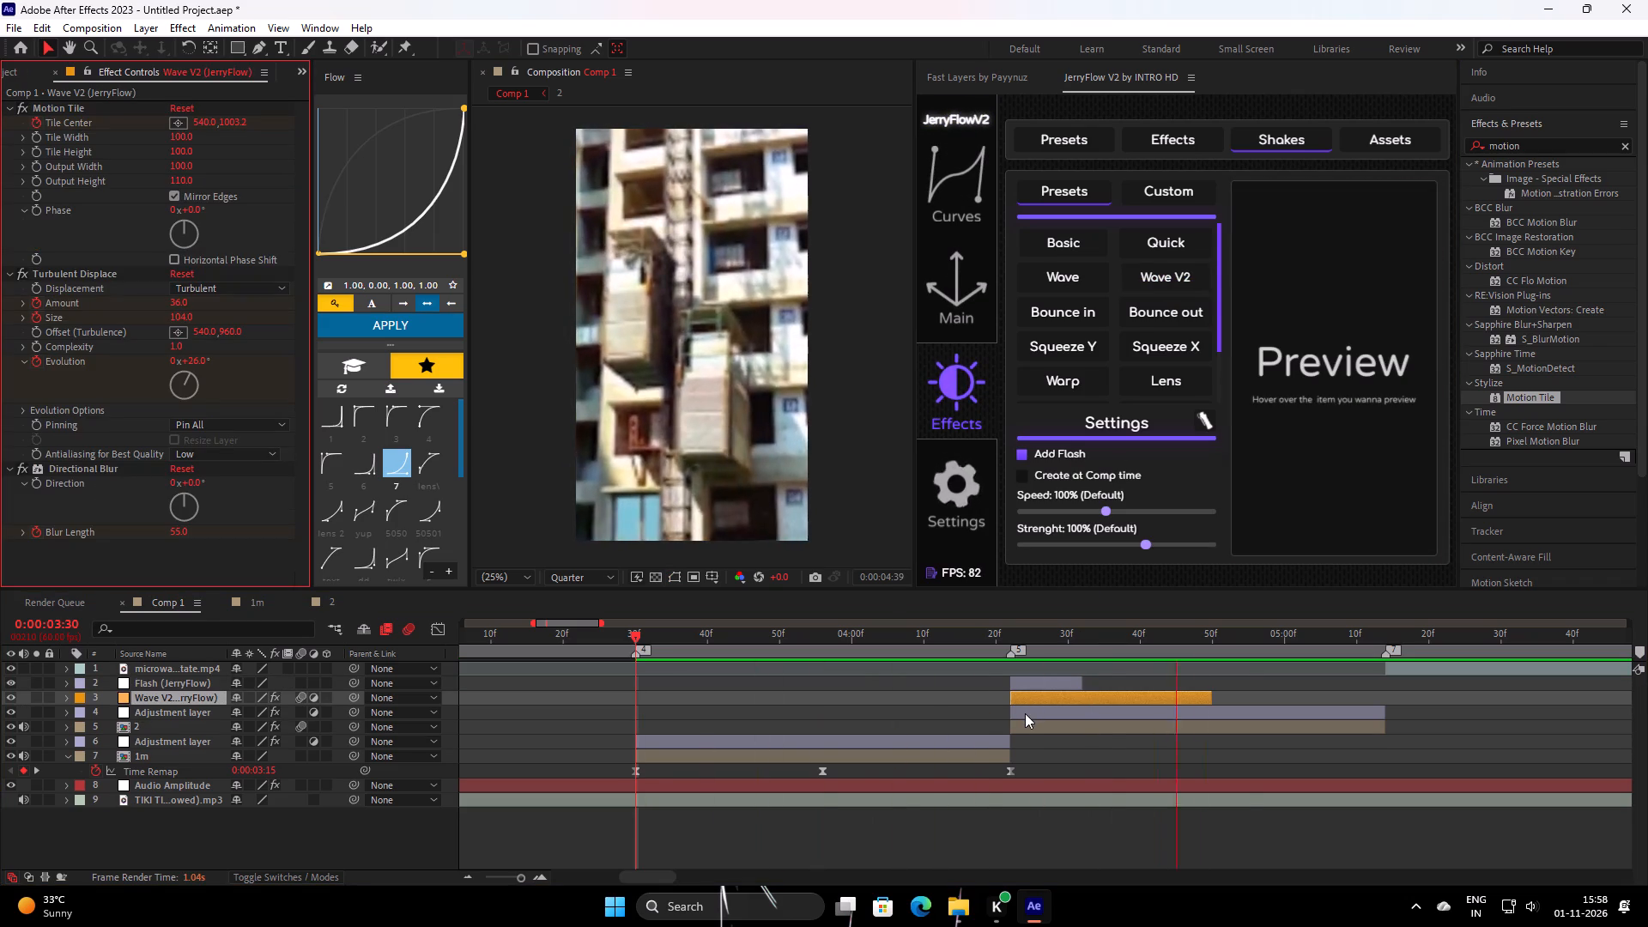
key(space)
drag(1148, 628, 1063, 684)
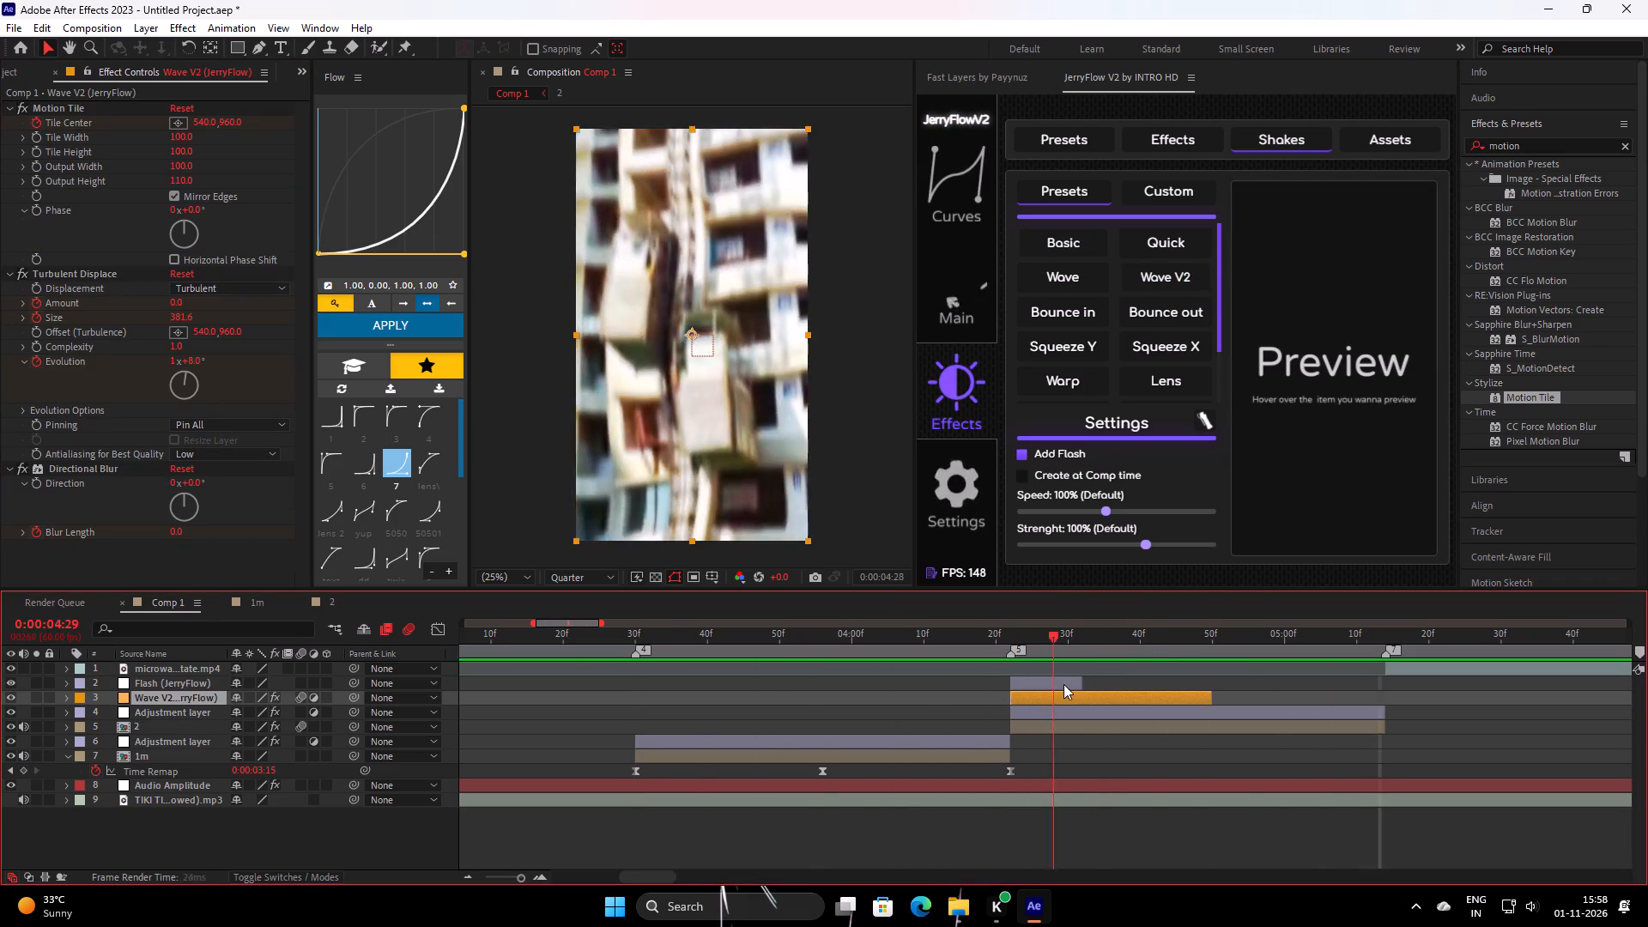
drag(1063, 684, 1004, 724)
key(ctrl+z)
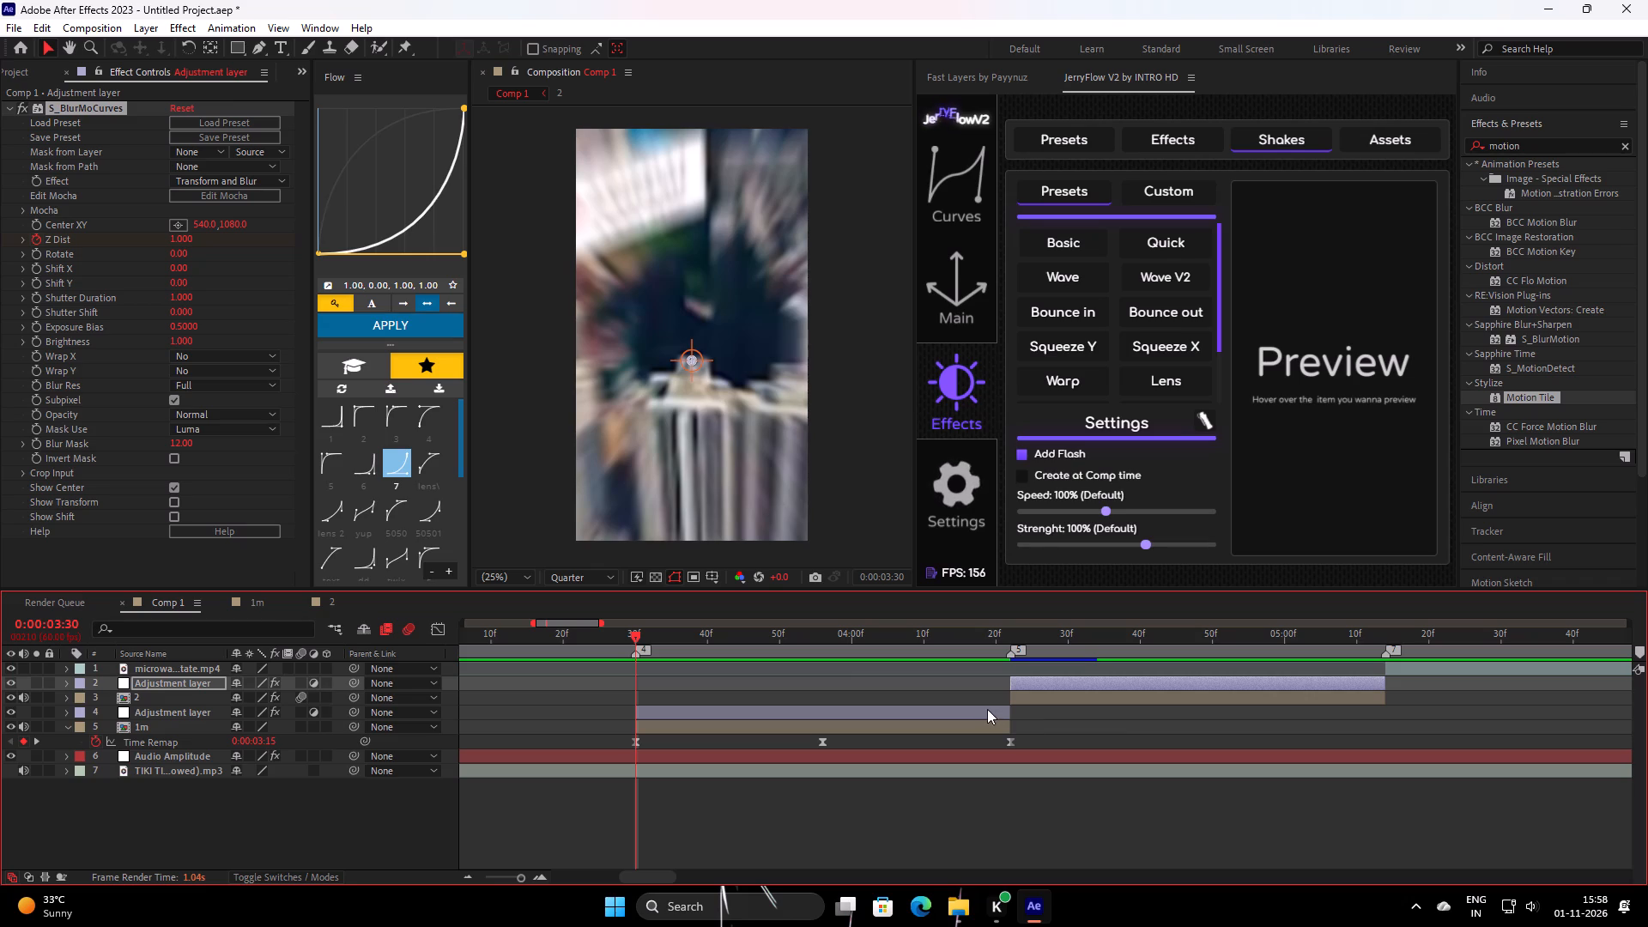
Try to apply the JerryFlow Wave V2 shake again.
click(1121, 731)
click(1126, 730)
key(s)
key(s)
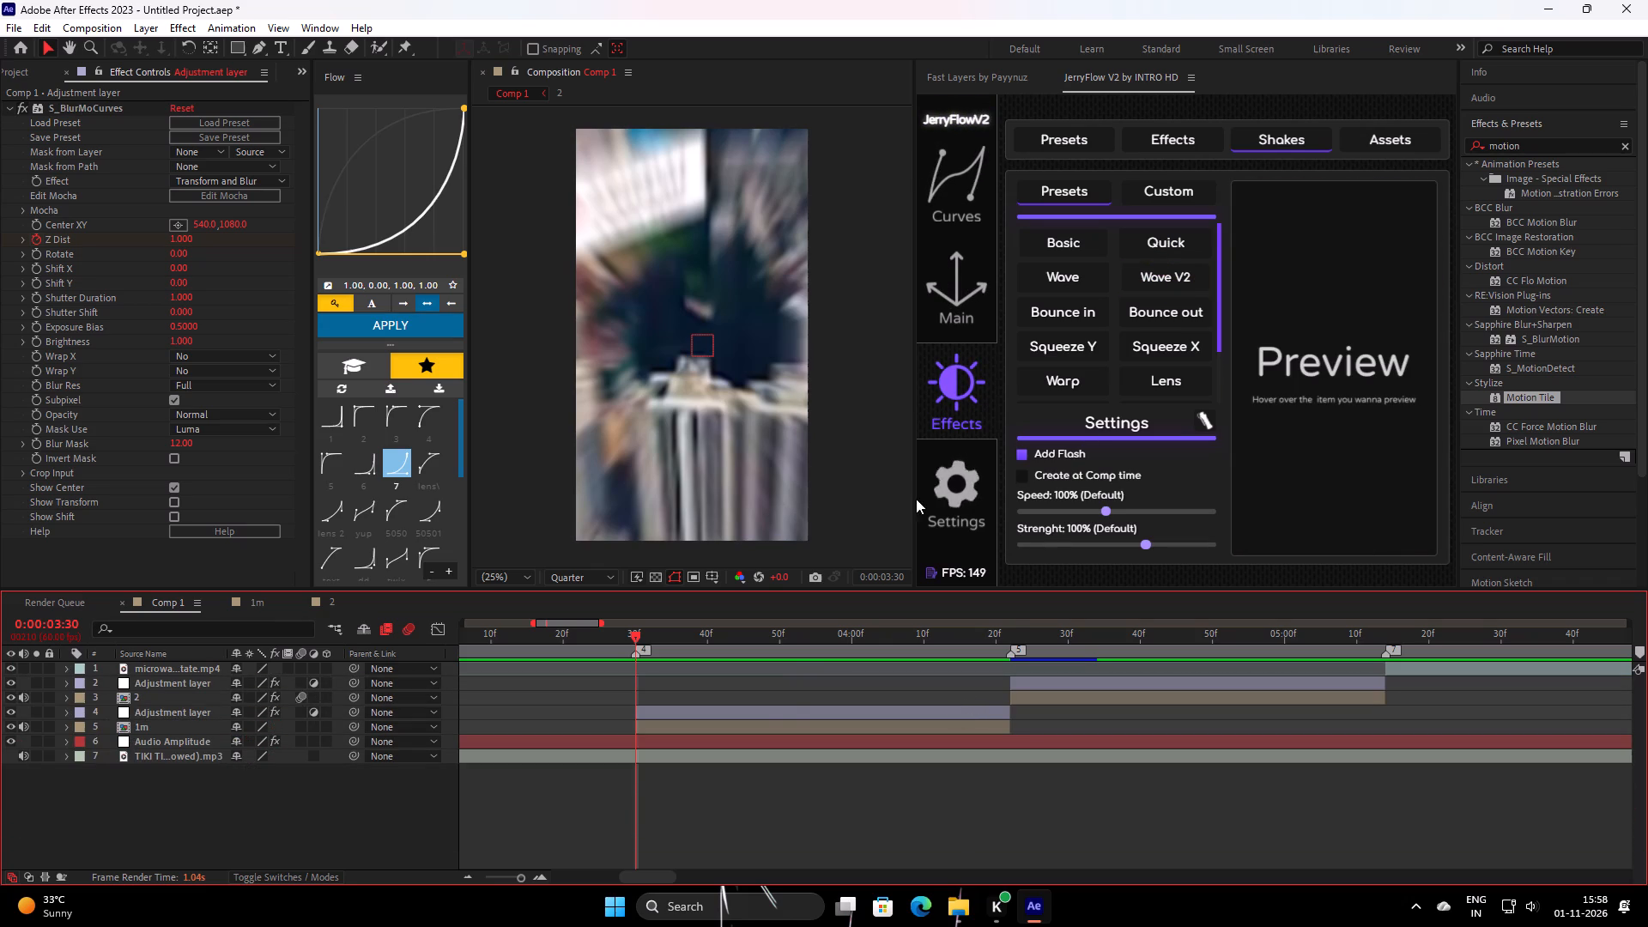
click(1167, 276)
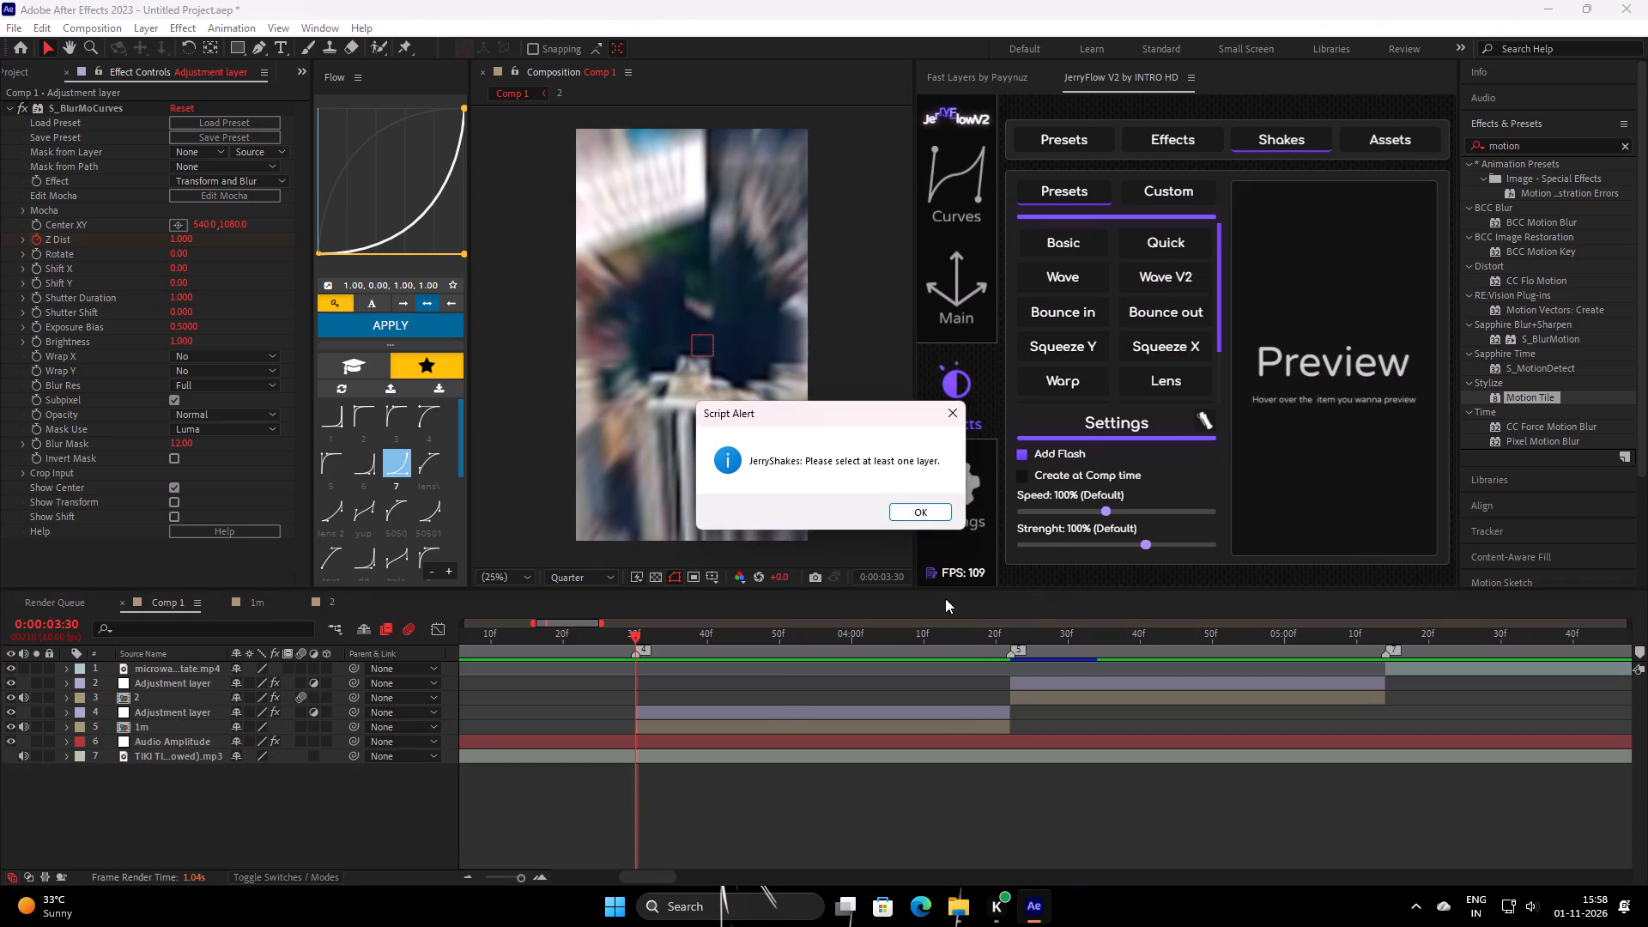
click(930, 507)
Apply the JerryFlow Basic shake to the adjustment layer above clip 1m and scrub through its start.
click(805, 704)
click(803, 717)
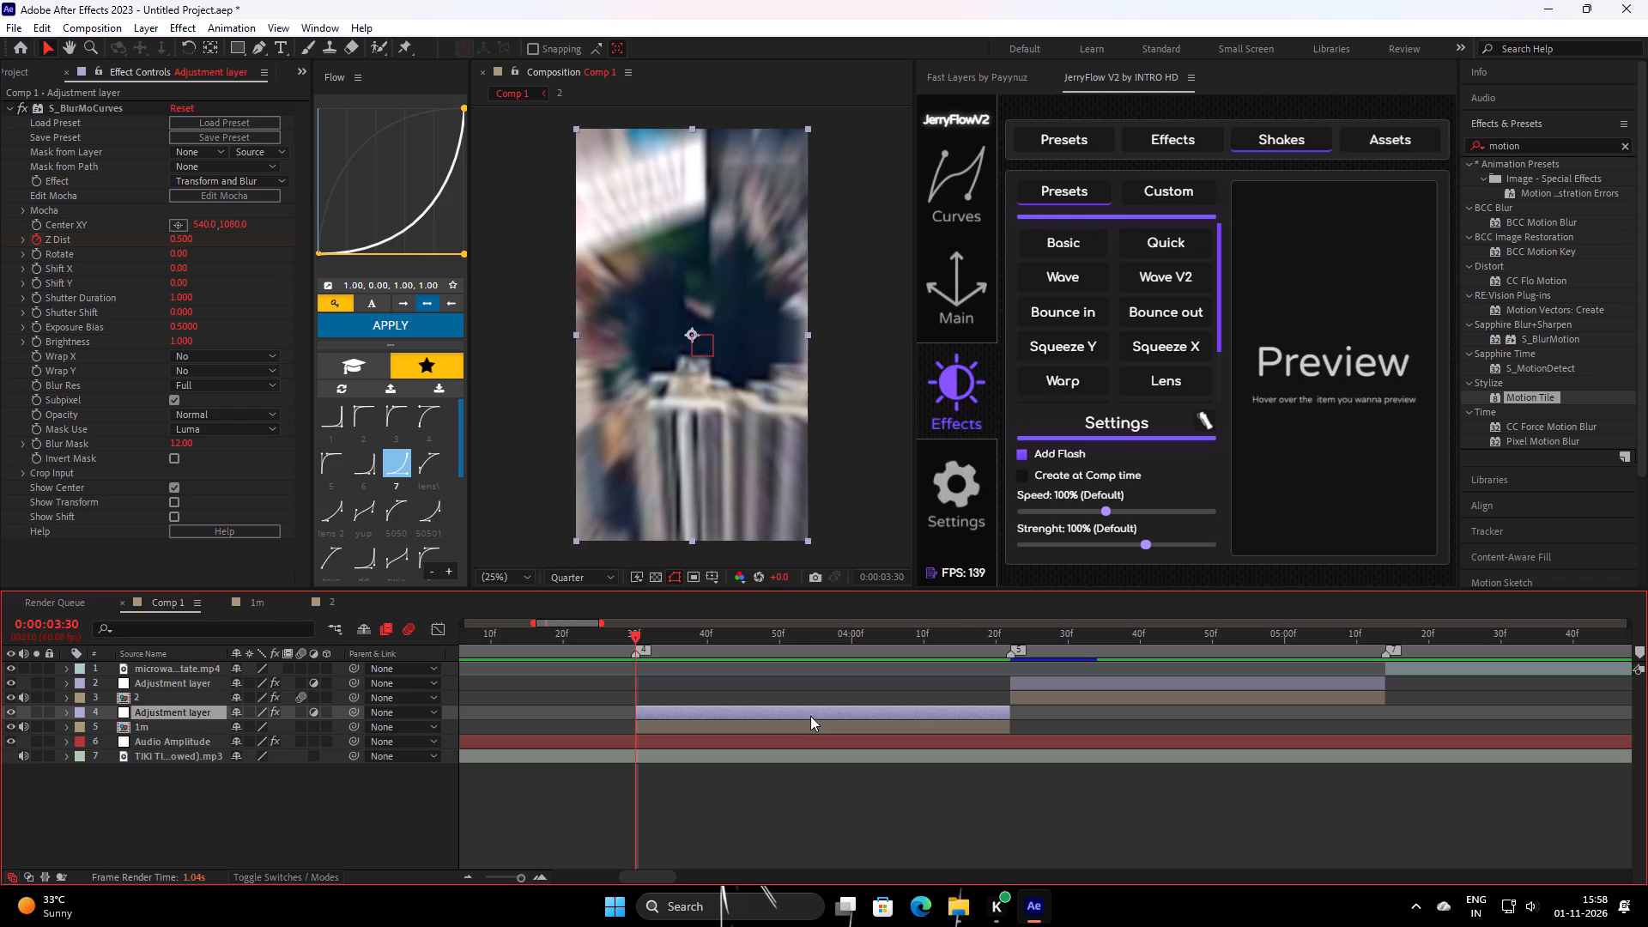
click(1075, 236)
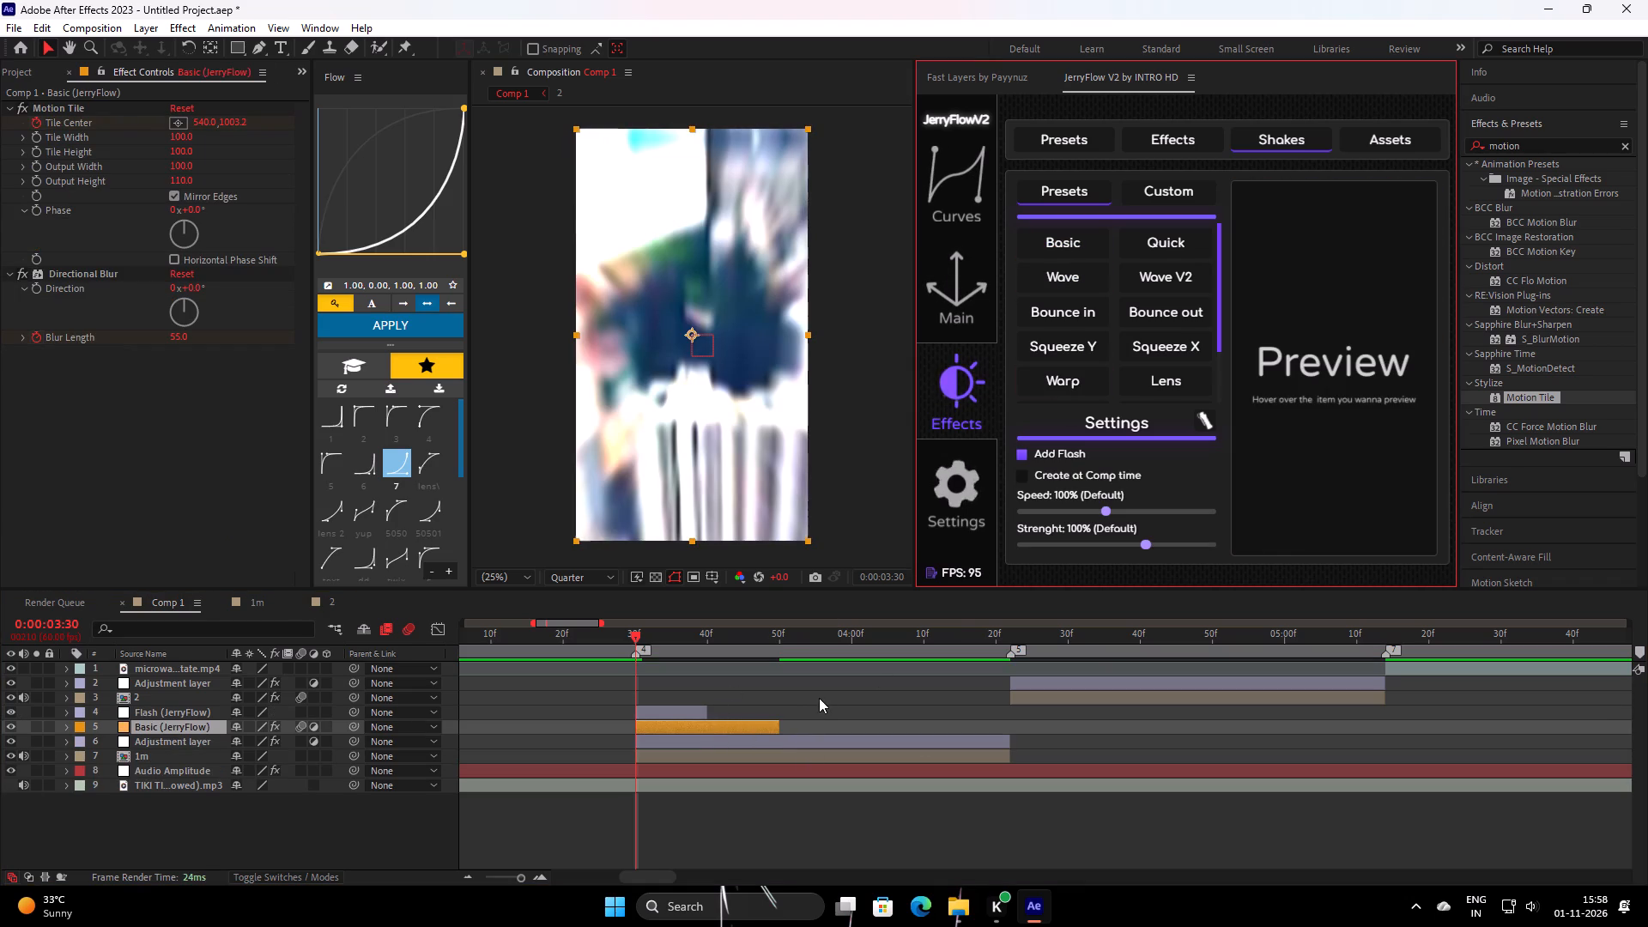
click(822, 696)
text(ee)
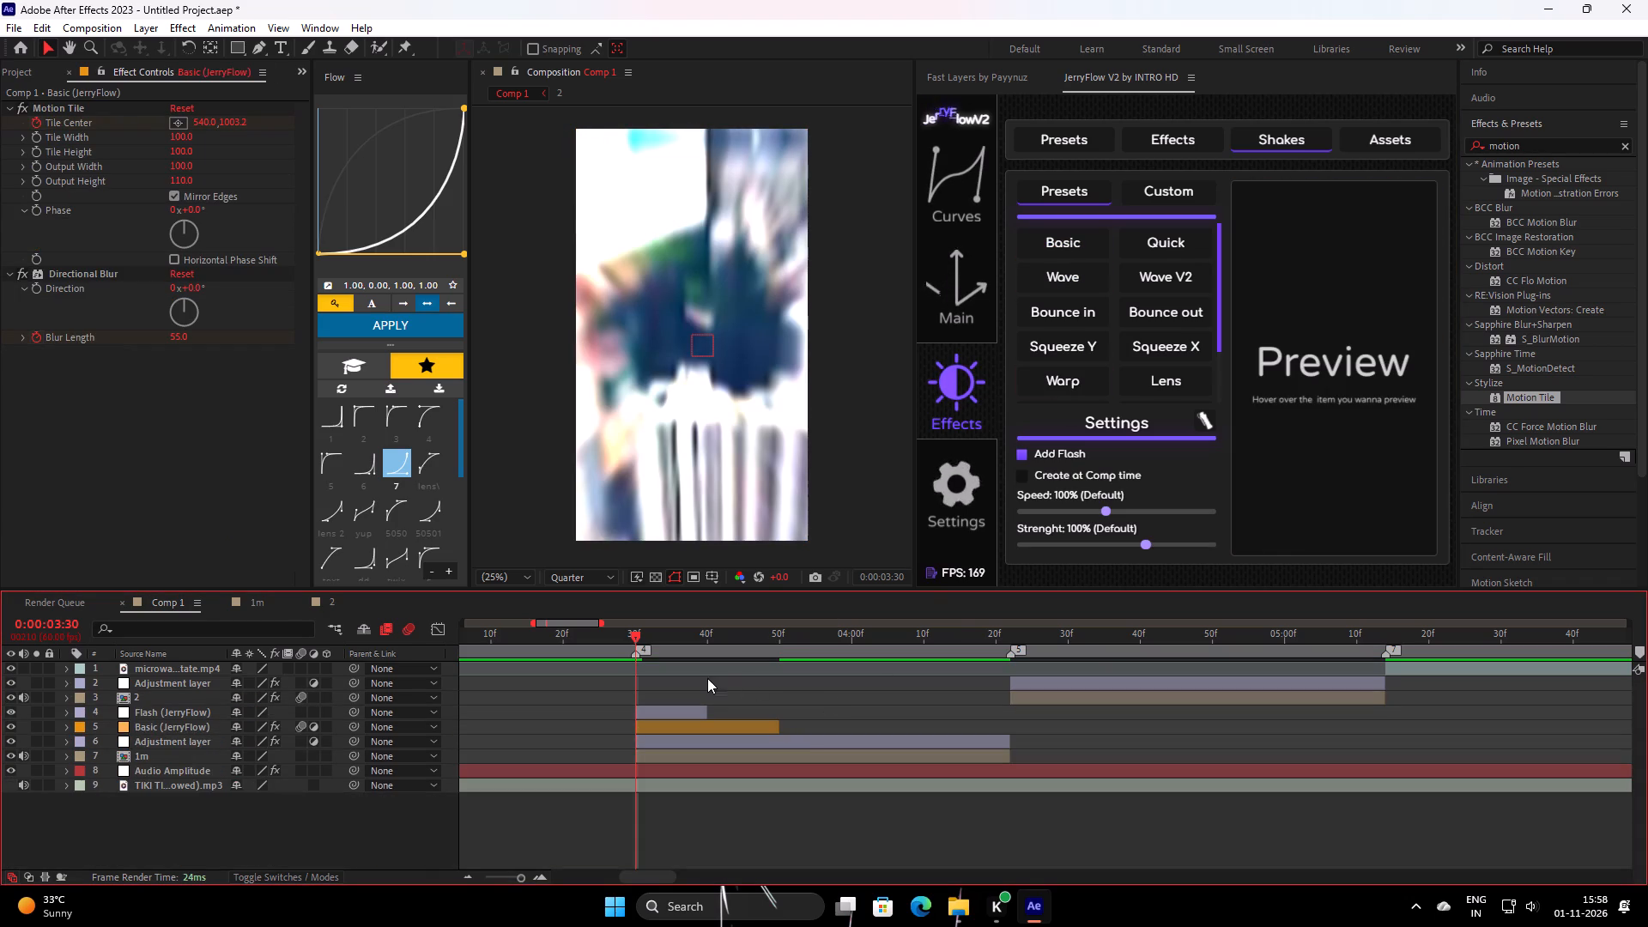
drag(654, 641, 742, 638)
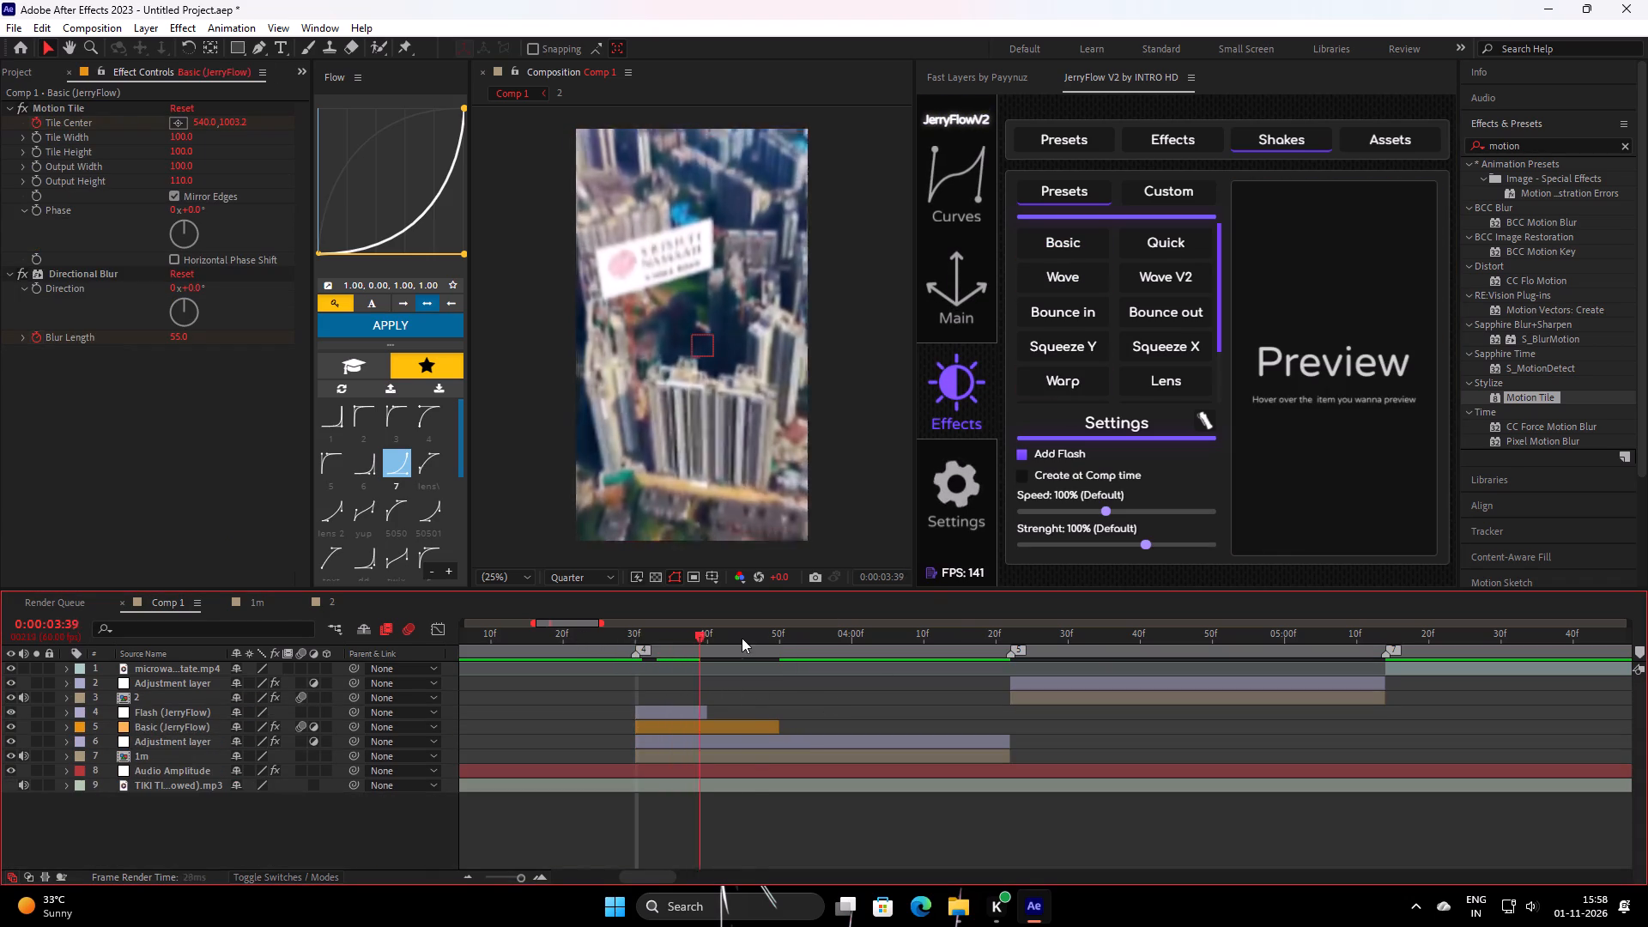
drag(742, 638, 747, 635)
drag(759, 630, 624, 706)
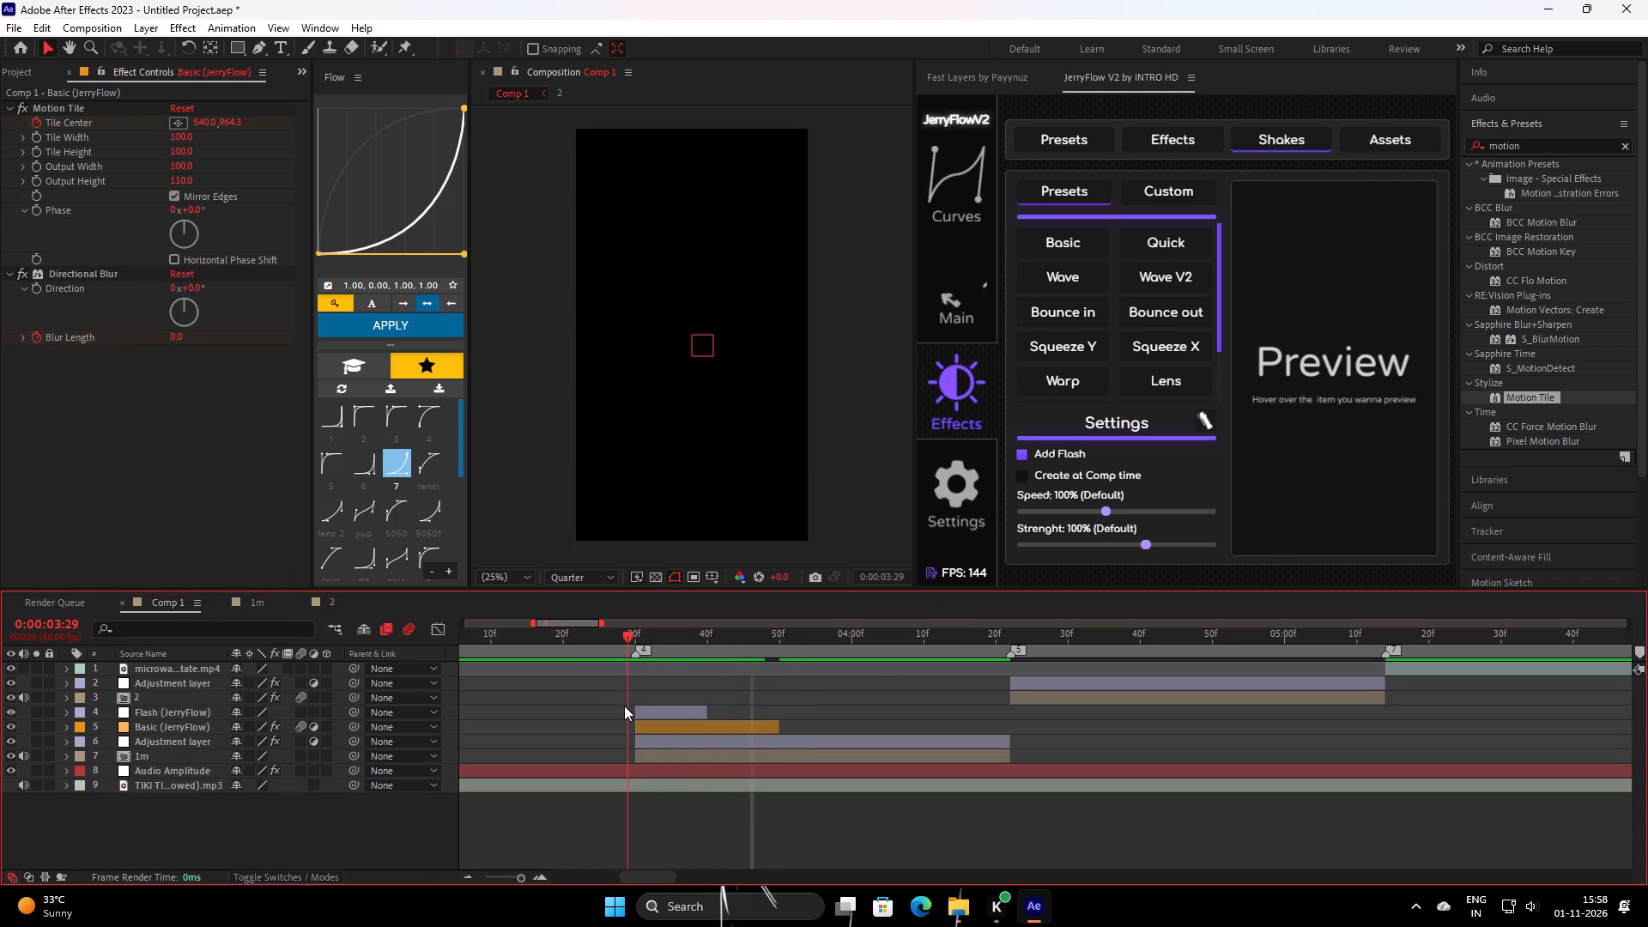
drag(624, 706, 634, 712)
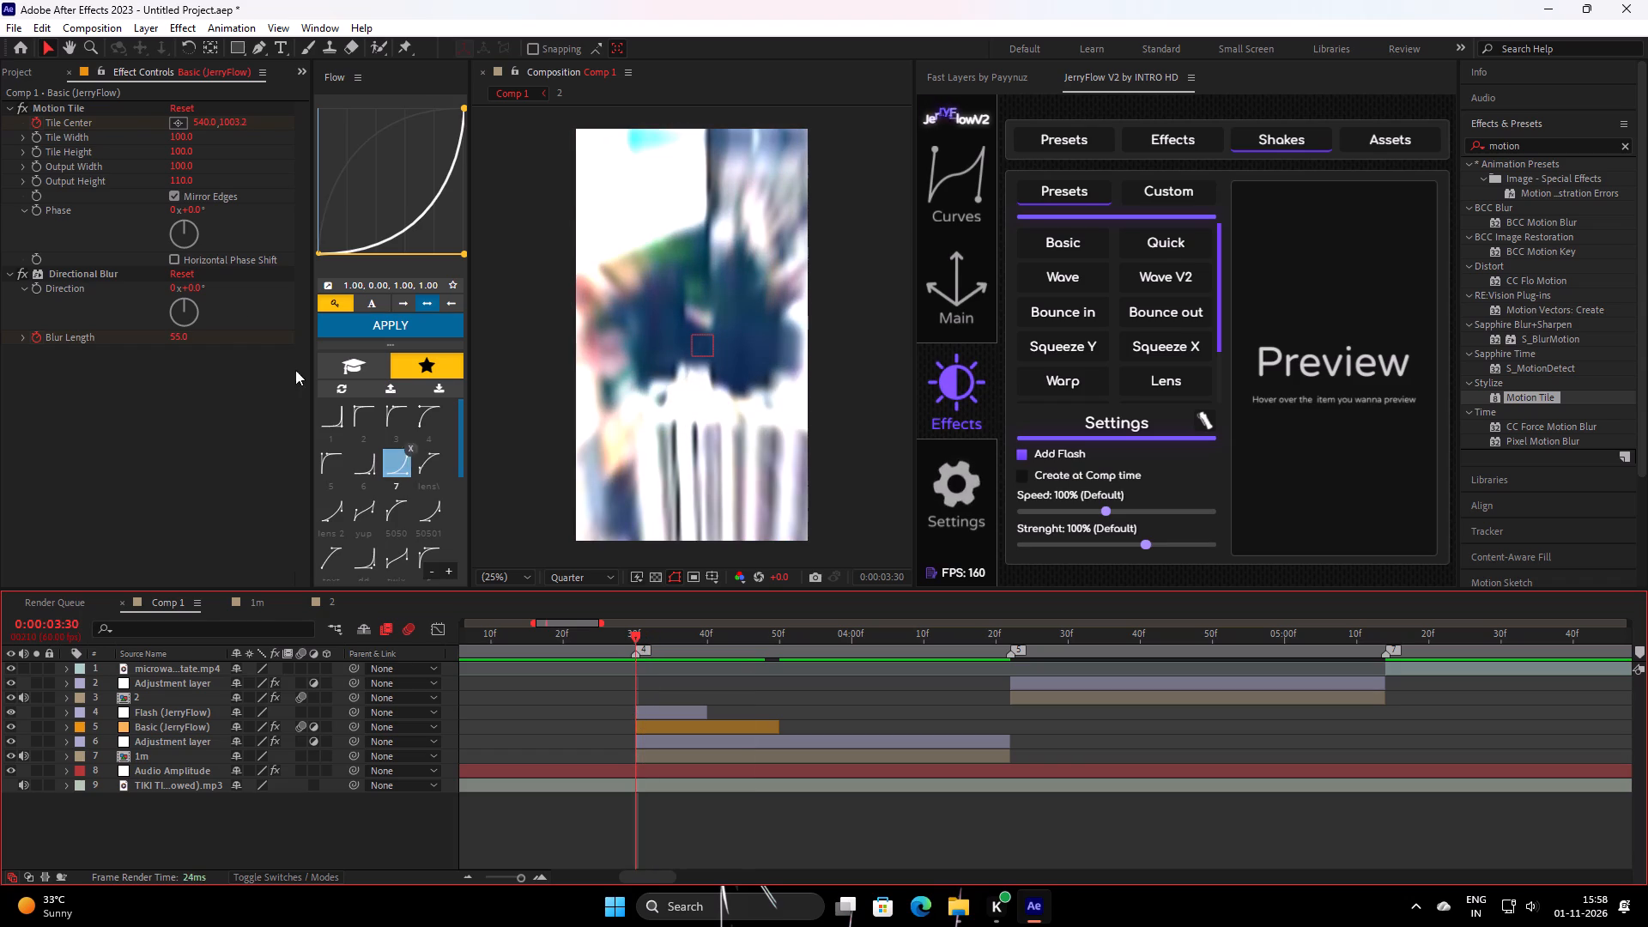
Remove Directional Blur and Motion Tile from the Basic (JerryFlow) layer and delete the Flash (JerryFlow) layer.
click(104, 274)
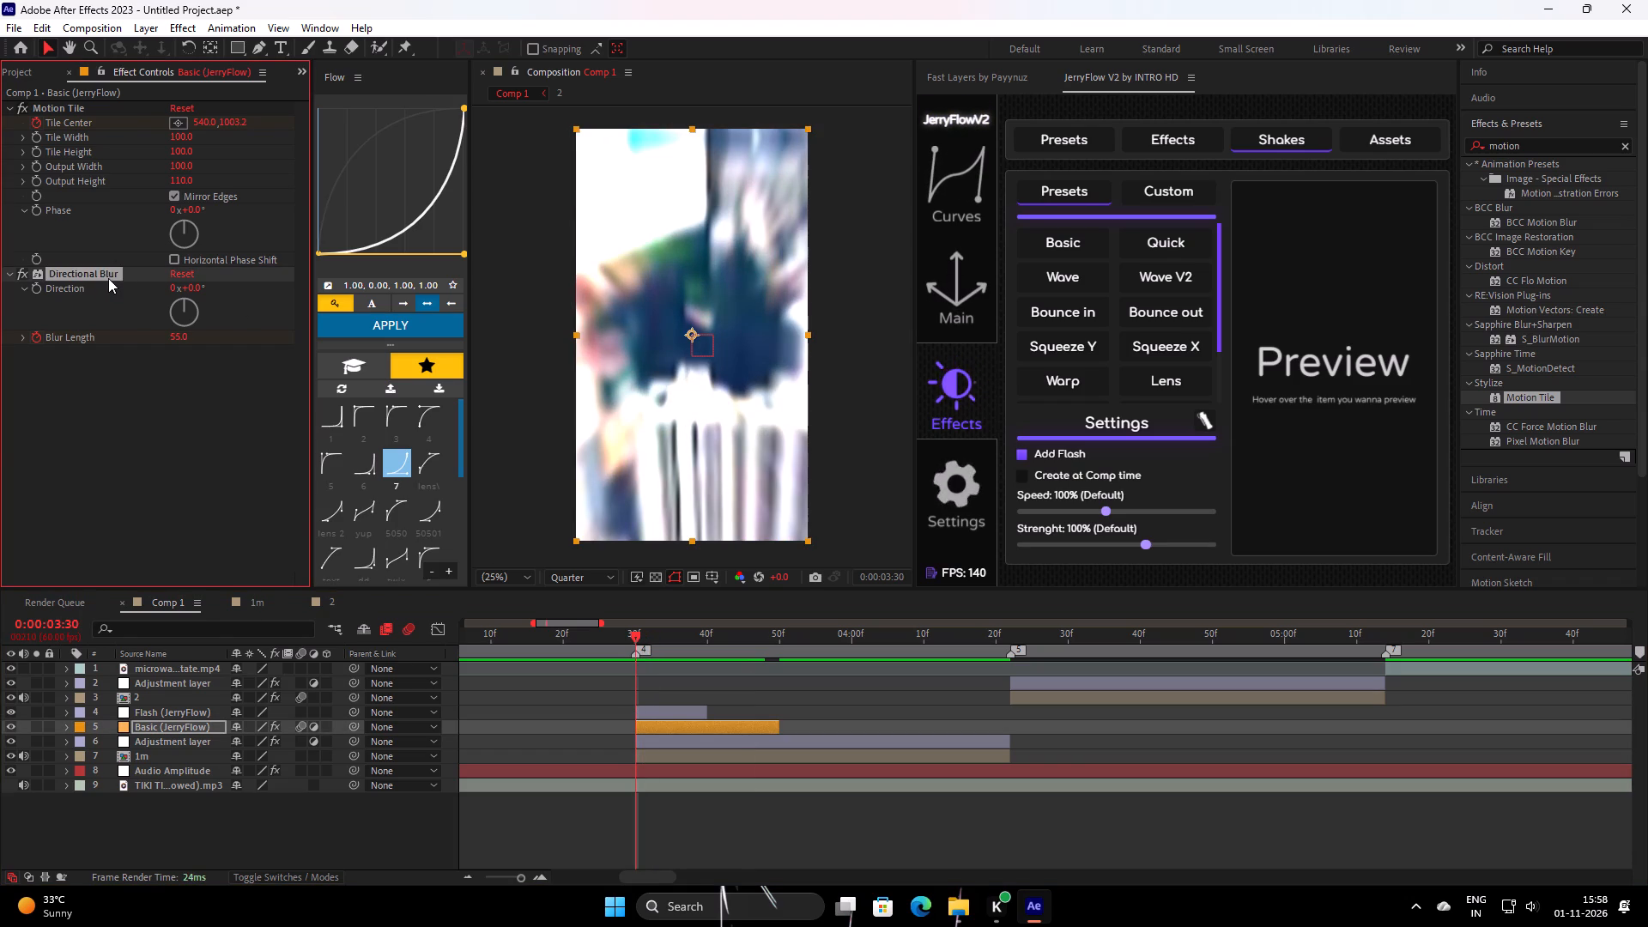
key(BackSpace)
click(68, 107)
key(BackSpace)
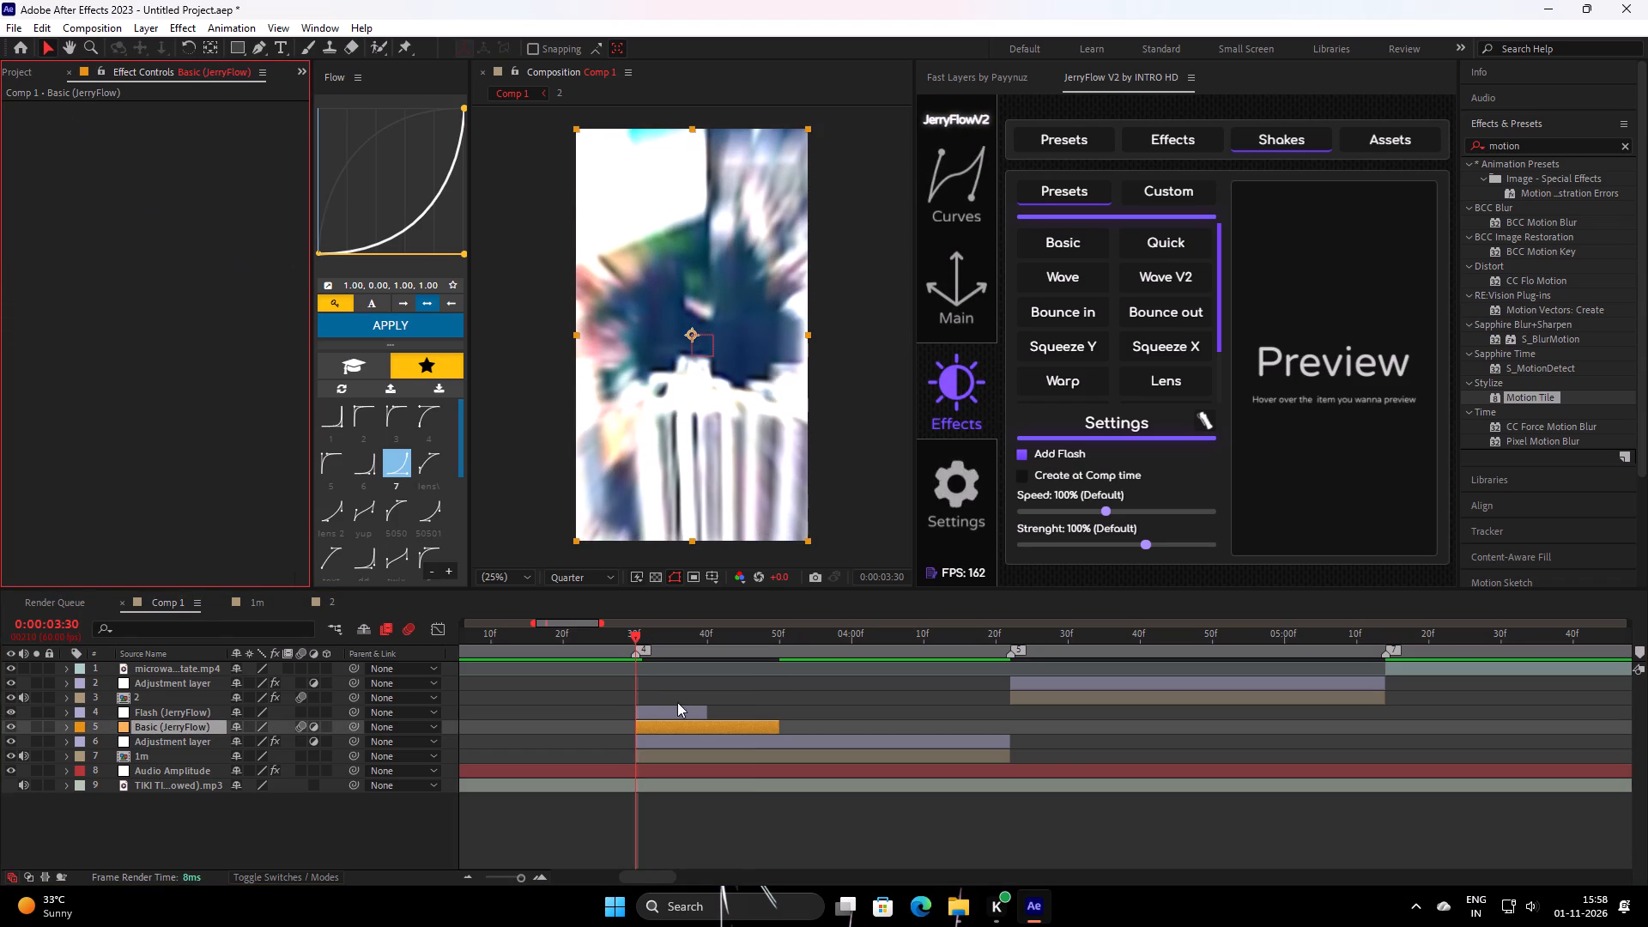
click(670, 712)
key(BackSpace)
Replace the Basic (JerryFlow) layer with a new adjustment layer of the same length.
click(669, 711)
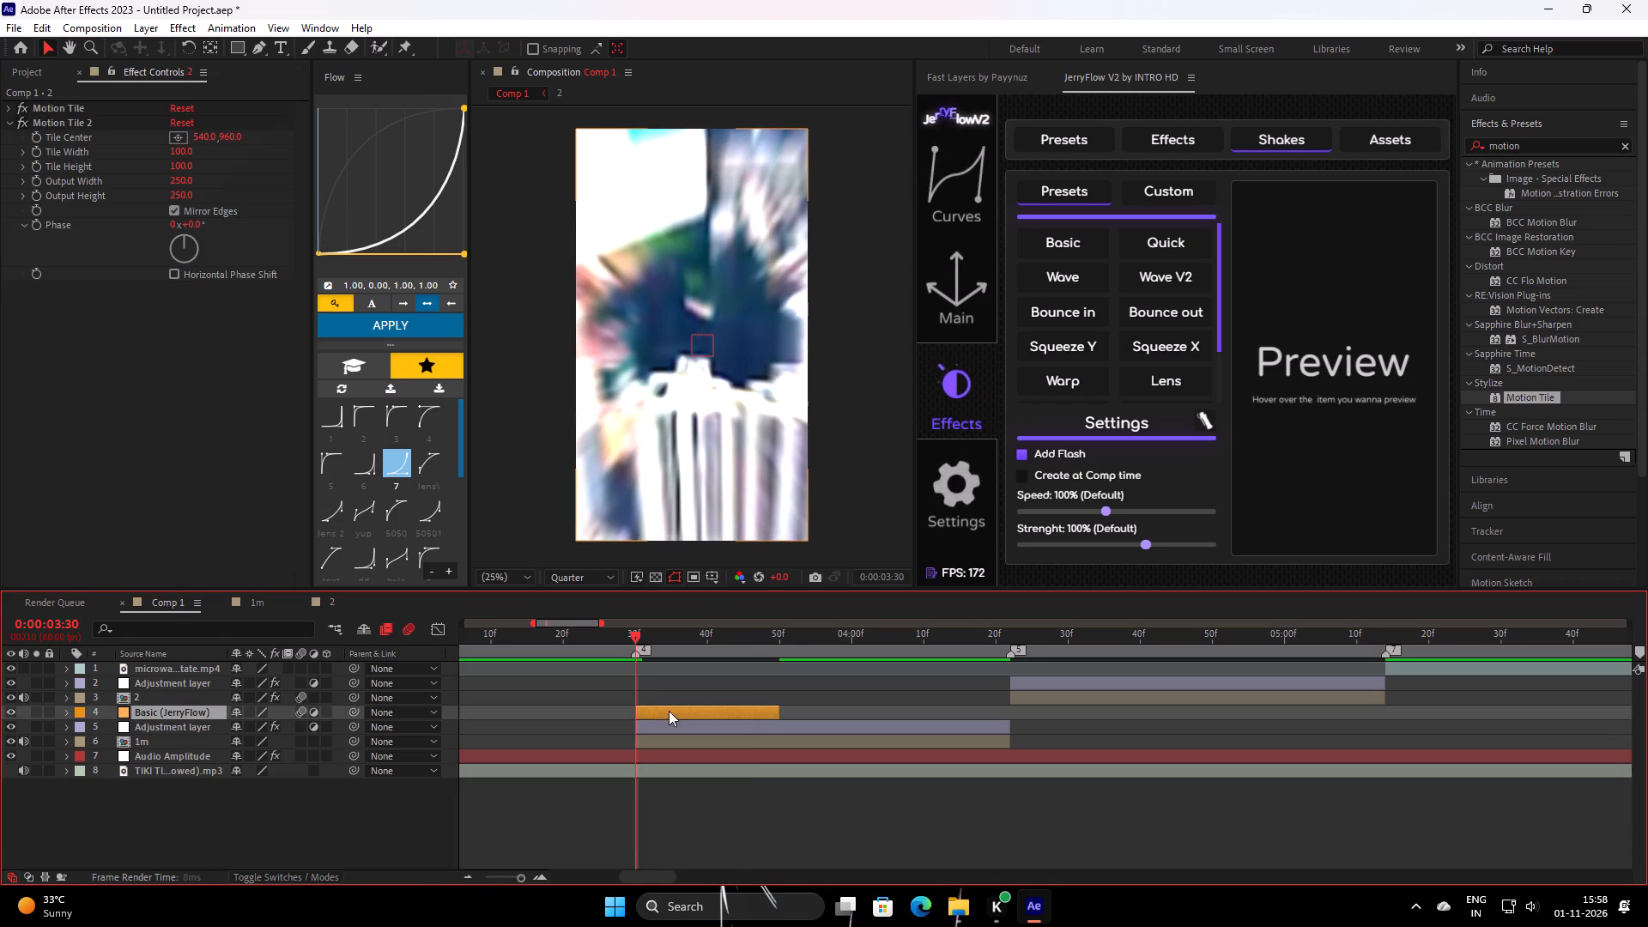
click(1009, 75)
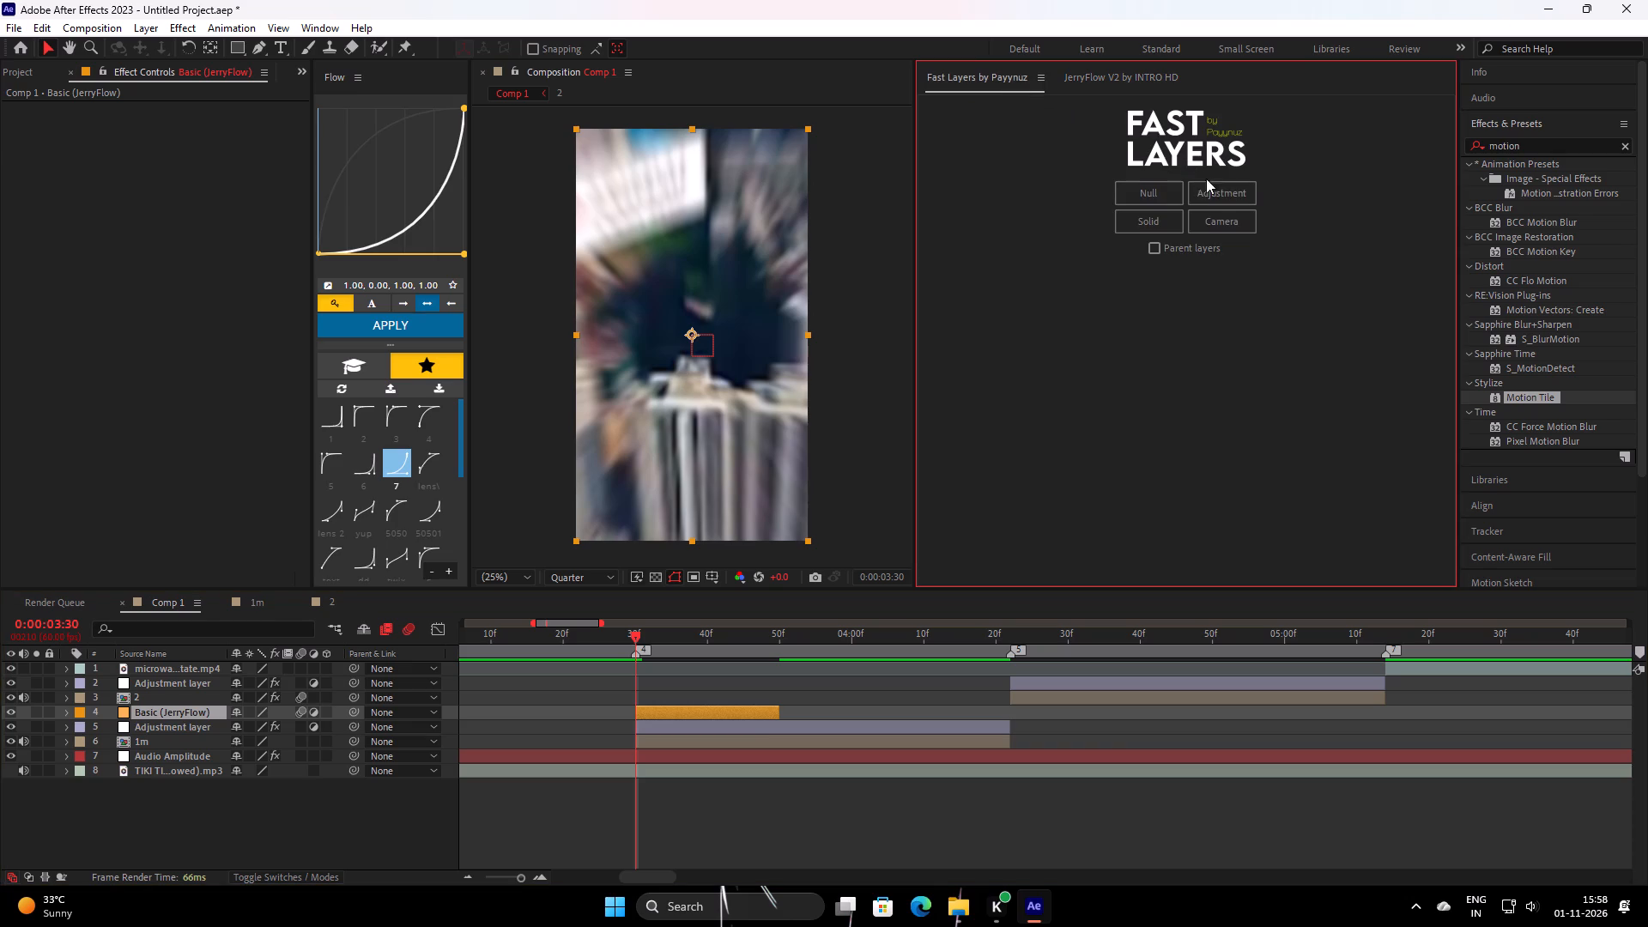
click(1219, 195)
click(708, 709)
click(715, 729)
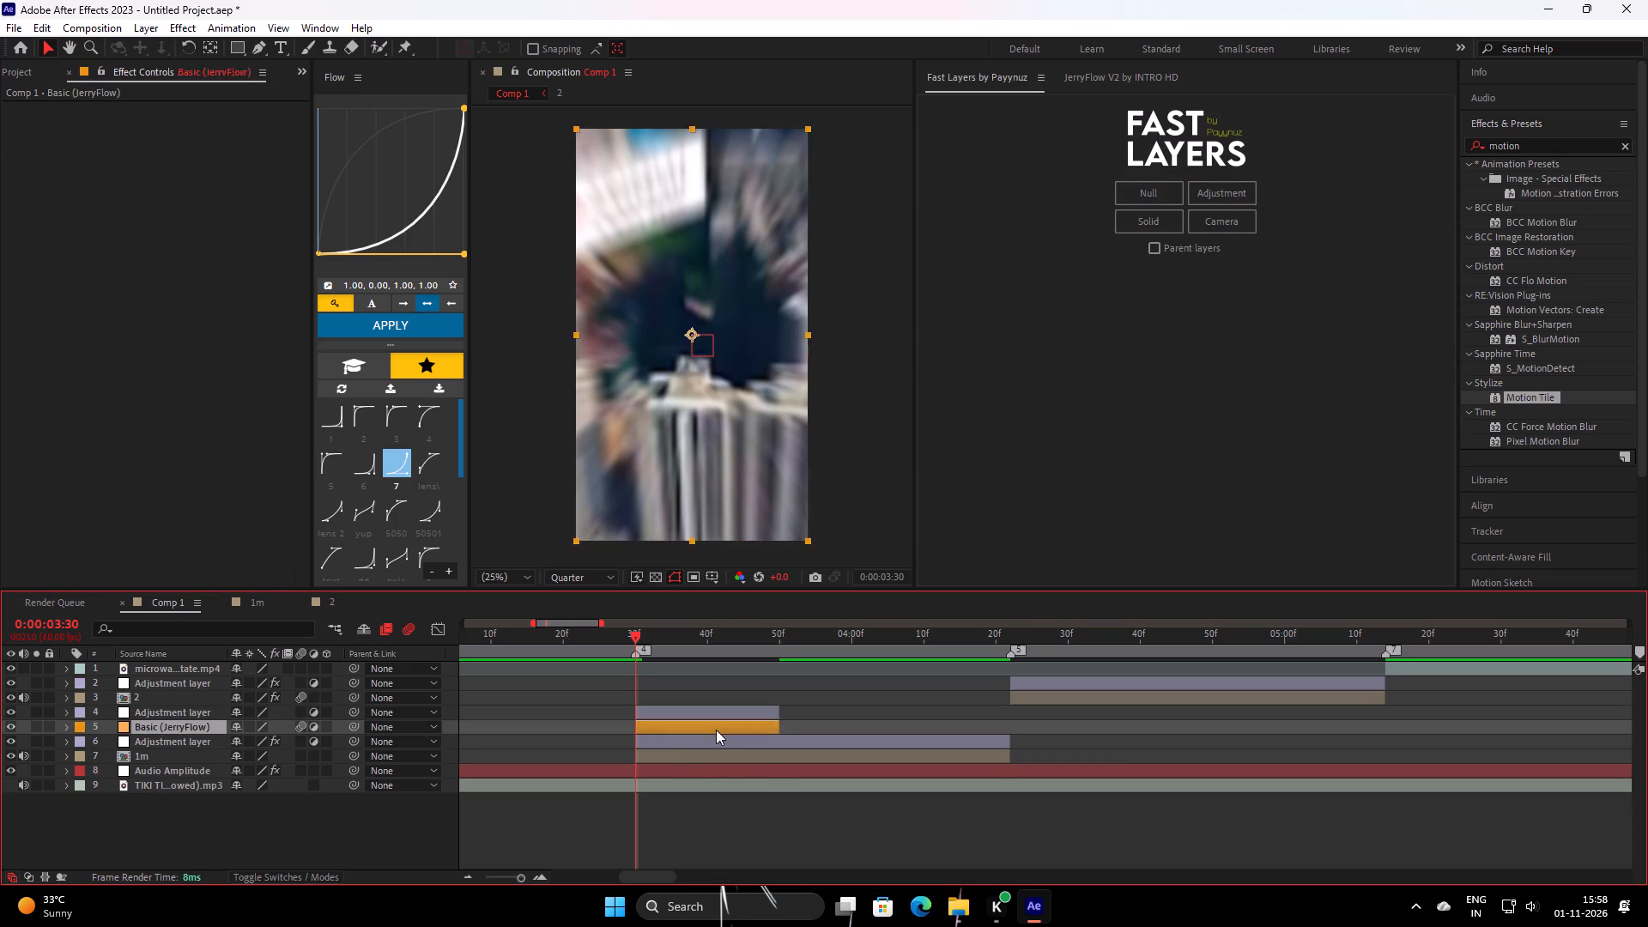
key(BackSpace)
Apply the FAV Y SHAKE animation preset to the new short adjustment layer at the start of clip 1m.
click(721, 713)
click(1625, 147)
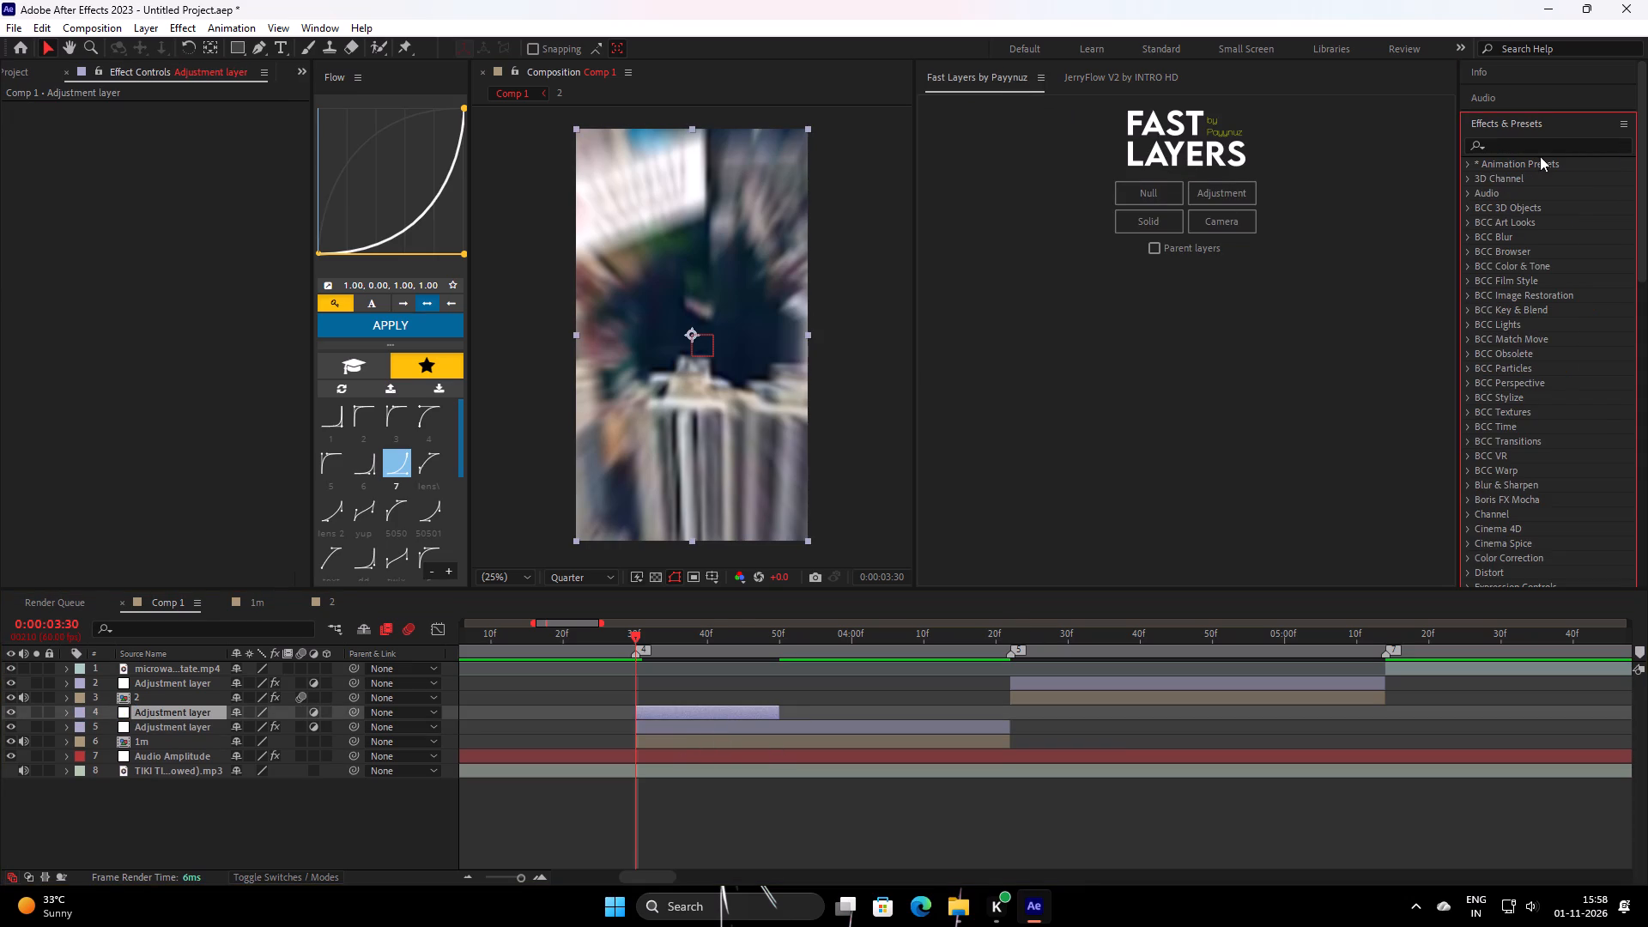
click(1540, 156)
click(1548, 150)
text(fav y)
double_click(1544, 192)
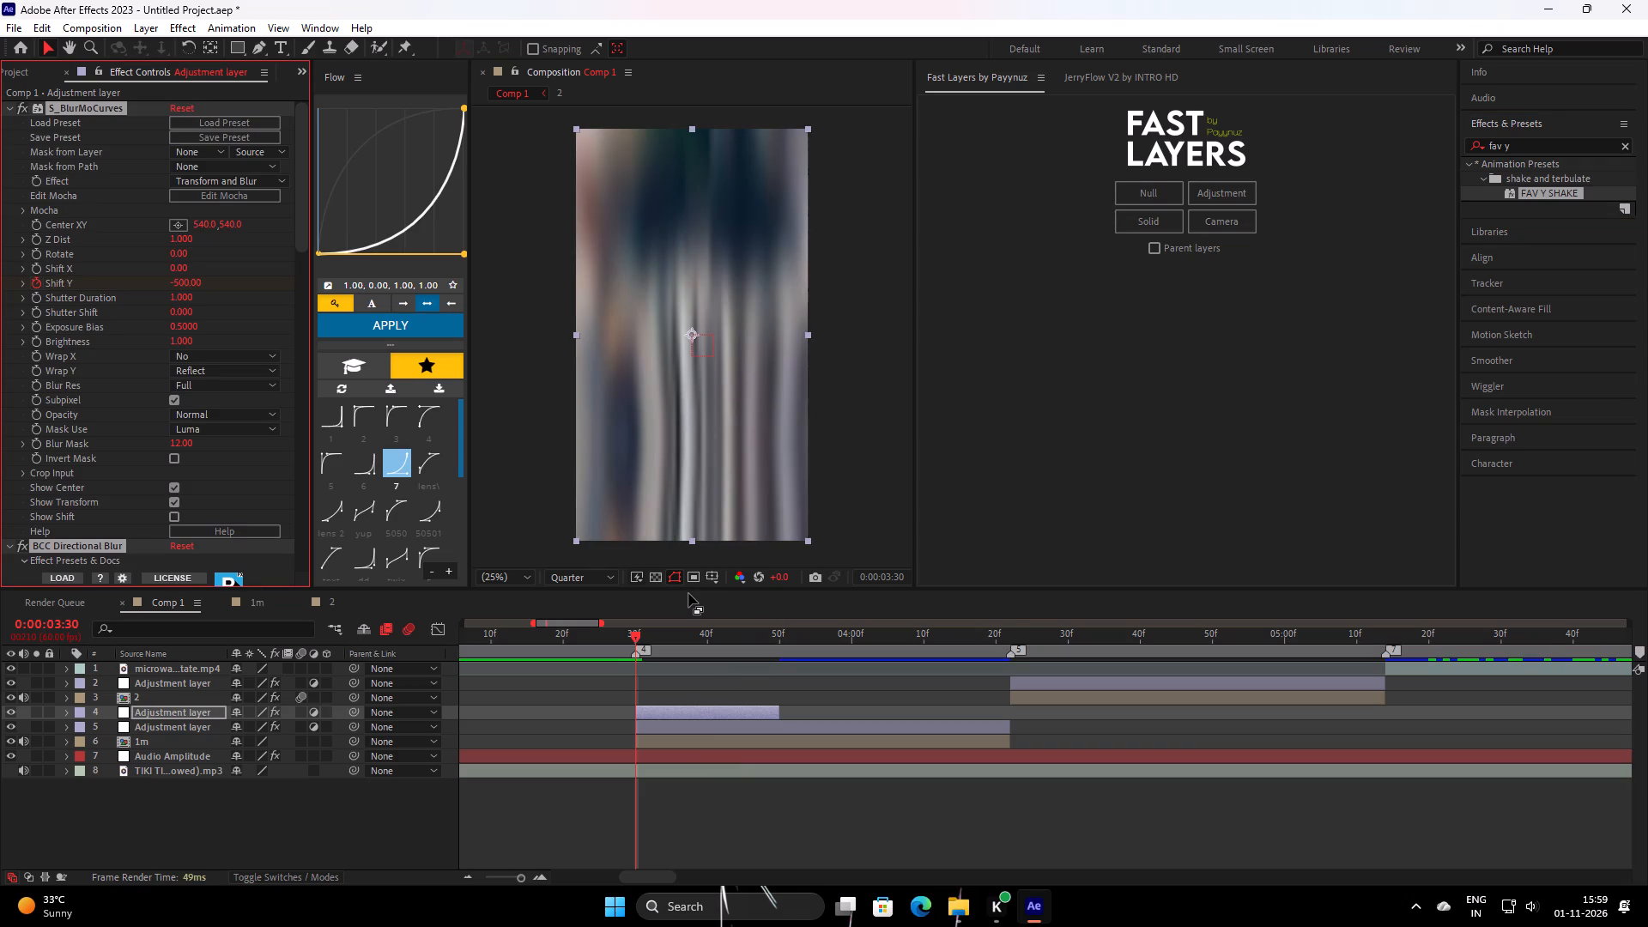
Save the project as tiki tiki estate.
key(ctrl+s)
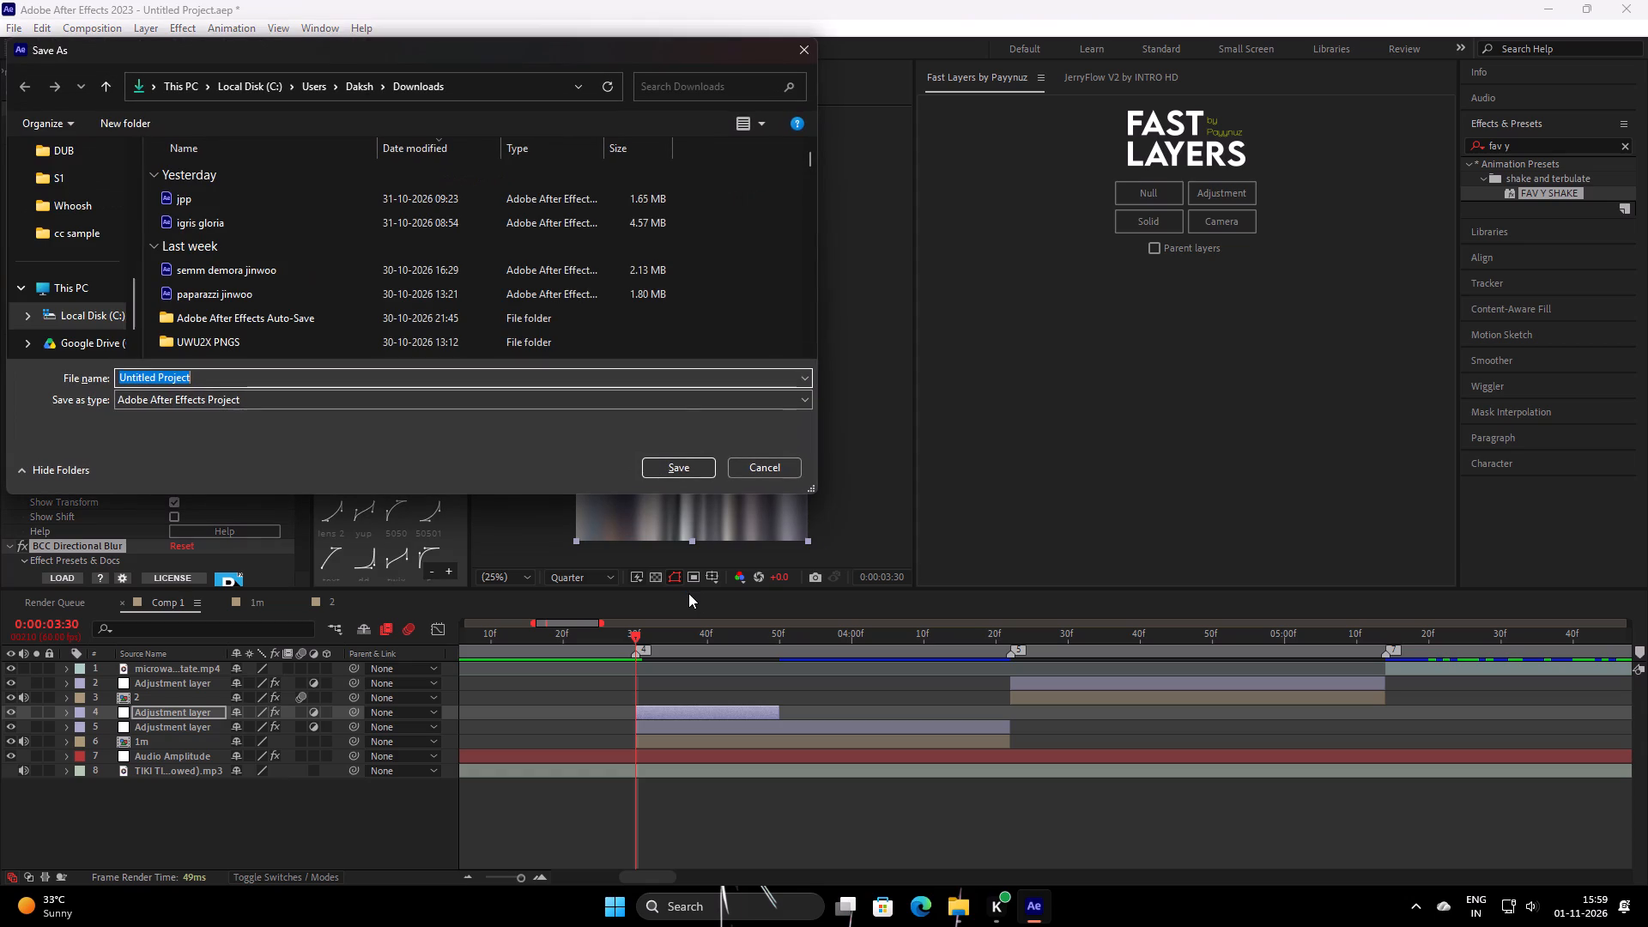
Save the project under the file name tiki tiki estate.
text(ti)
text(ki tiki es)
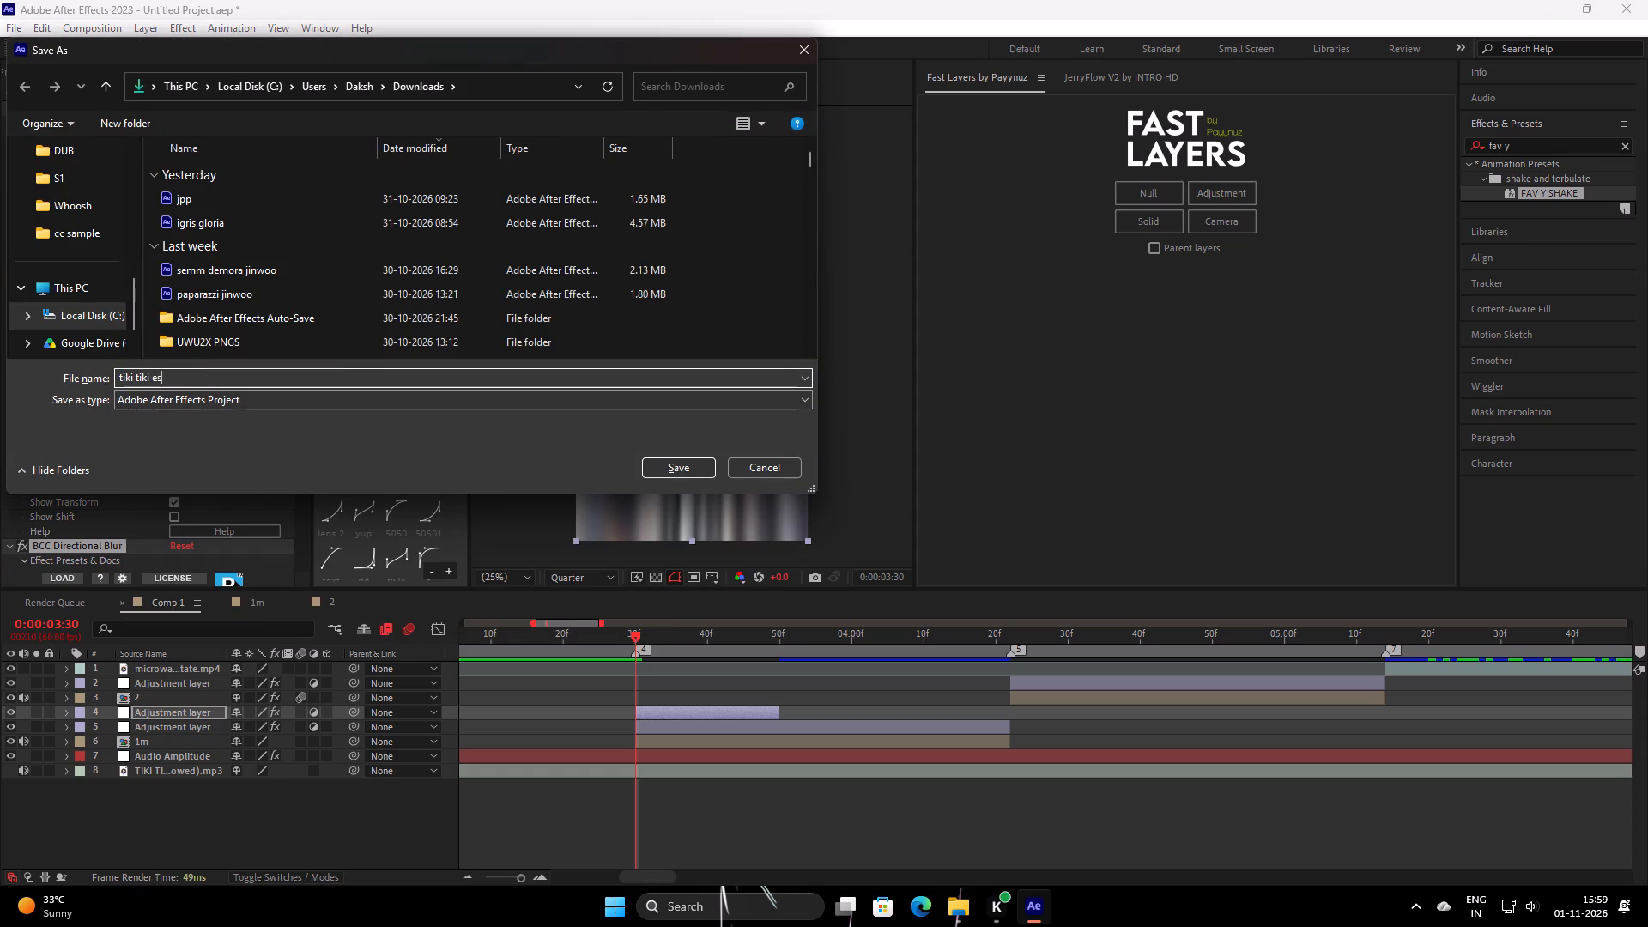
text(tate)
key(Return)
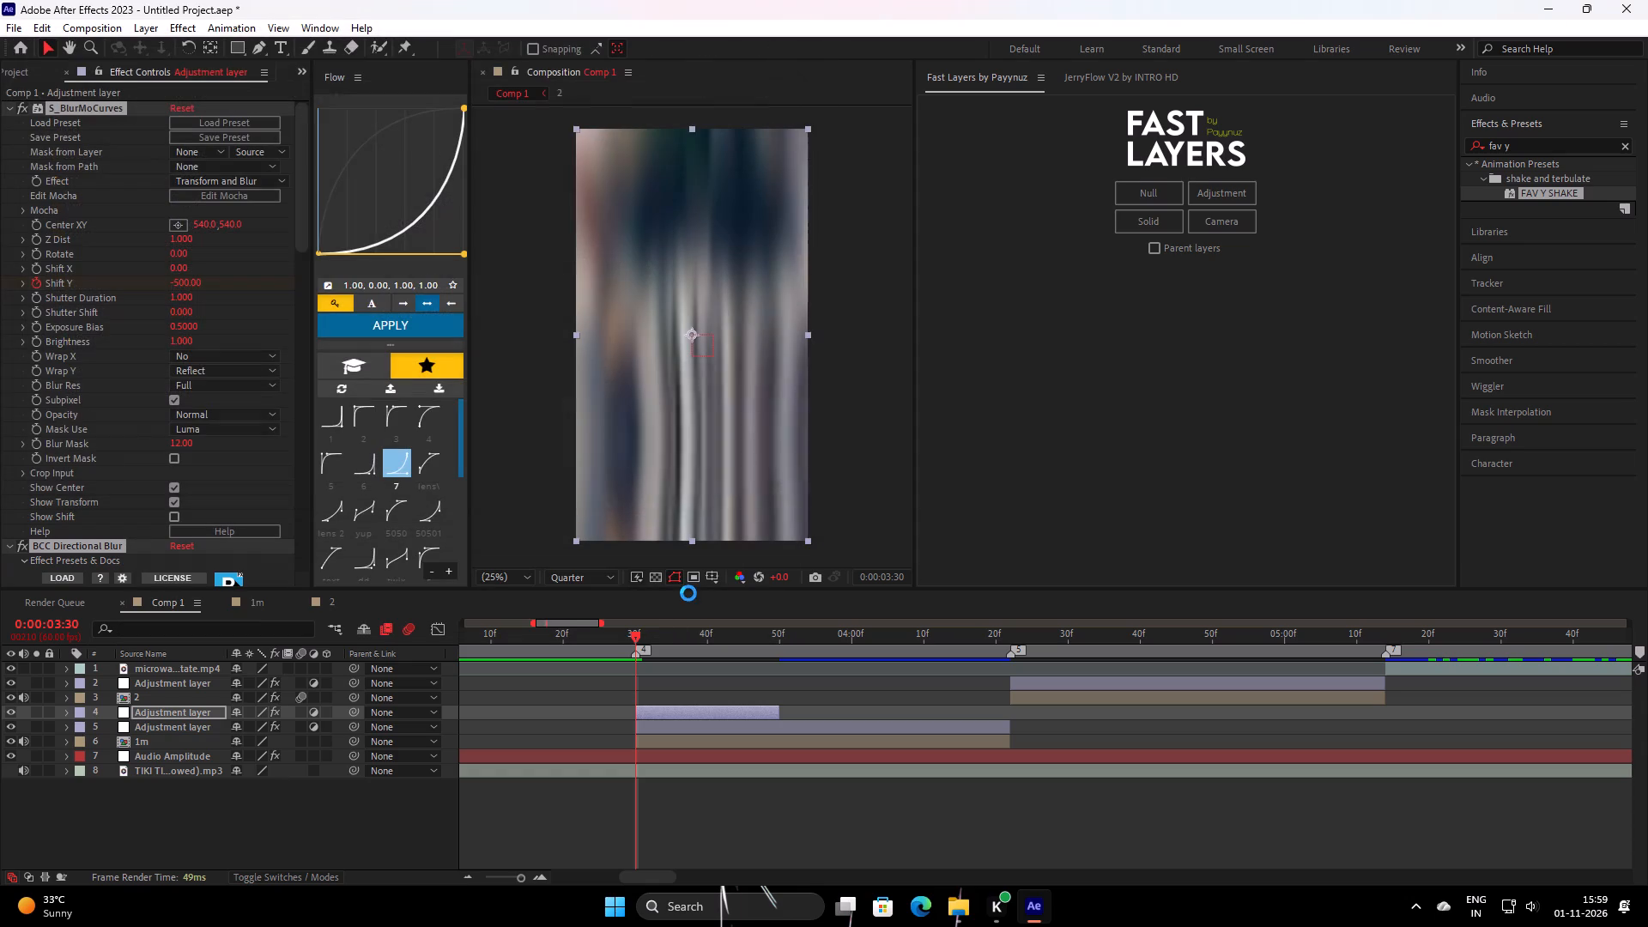
Play back the start of clip 1m repeatedly from around 0:00:03:30 to examine the Y shake transition and the cut to clip 2.
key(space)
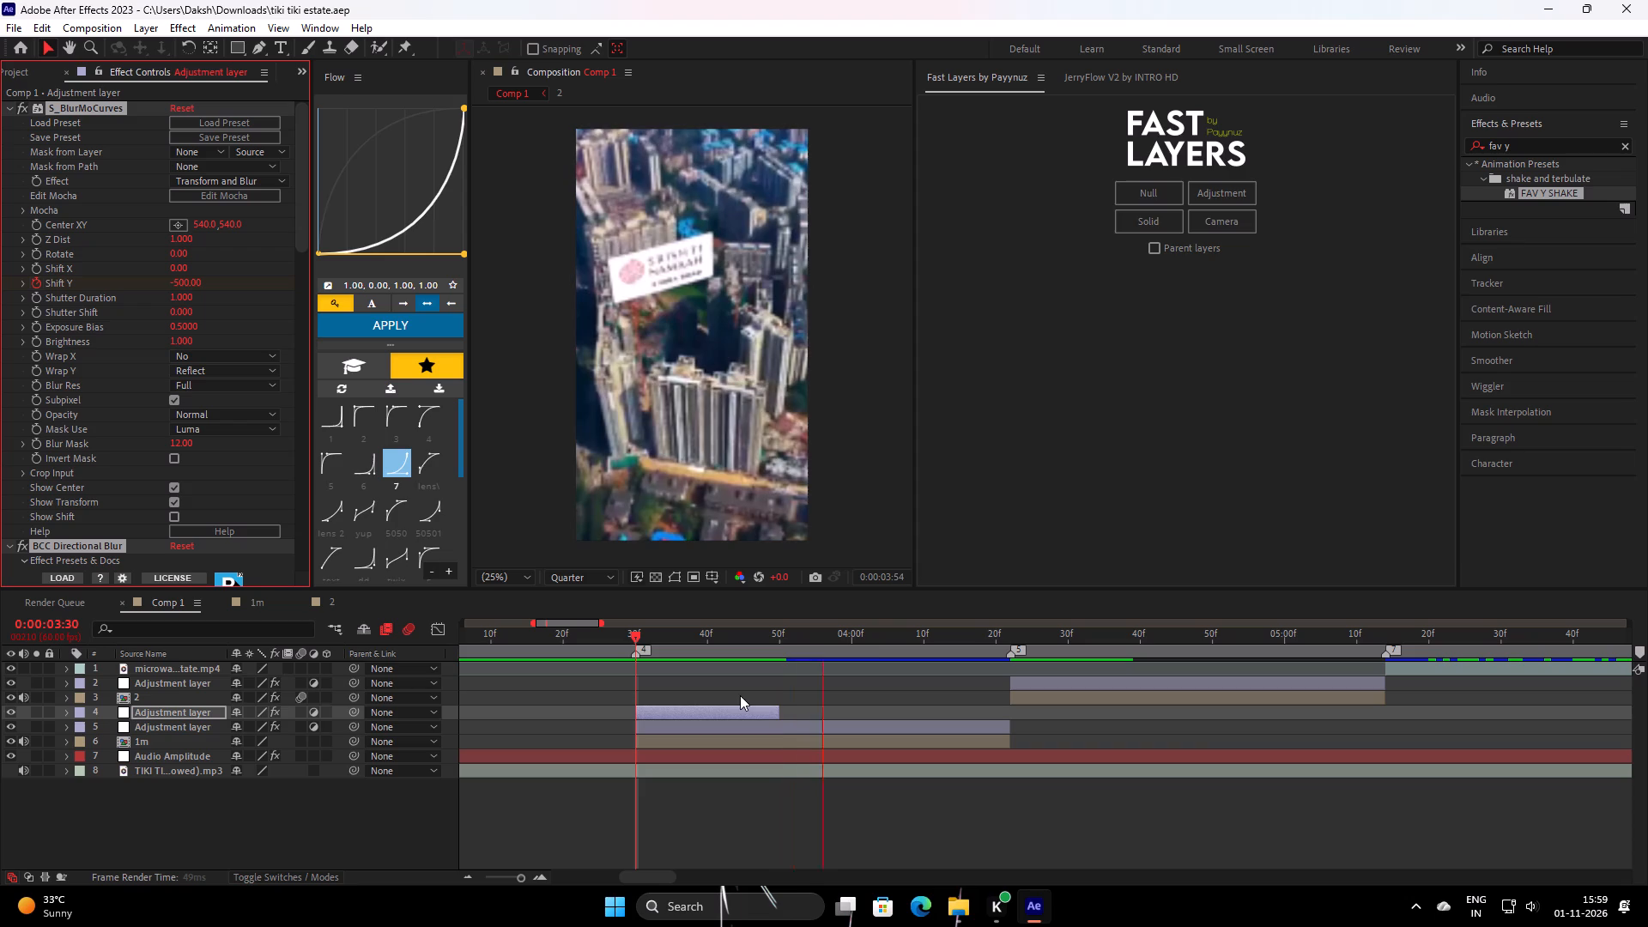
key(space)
drag(862, 636, 628, 726)
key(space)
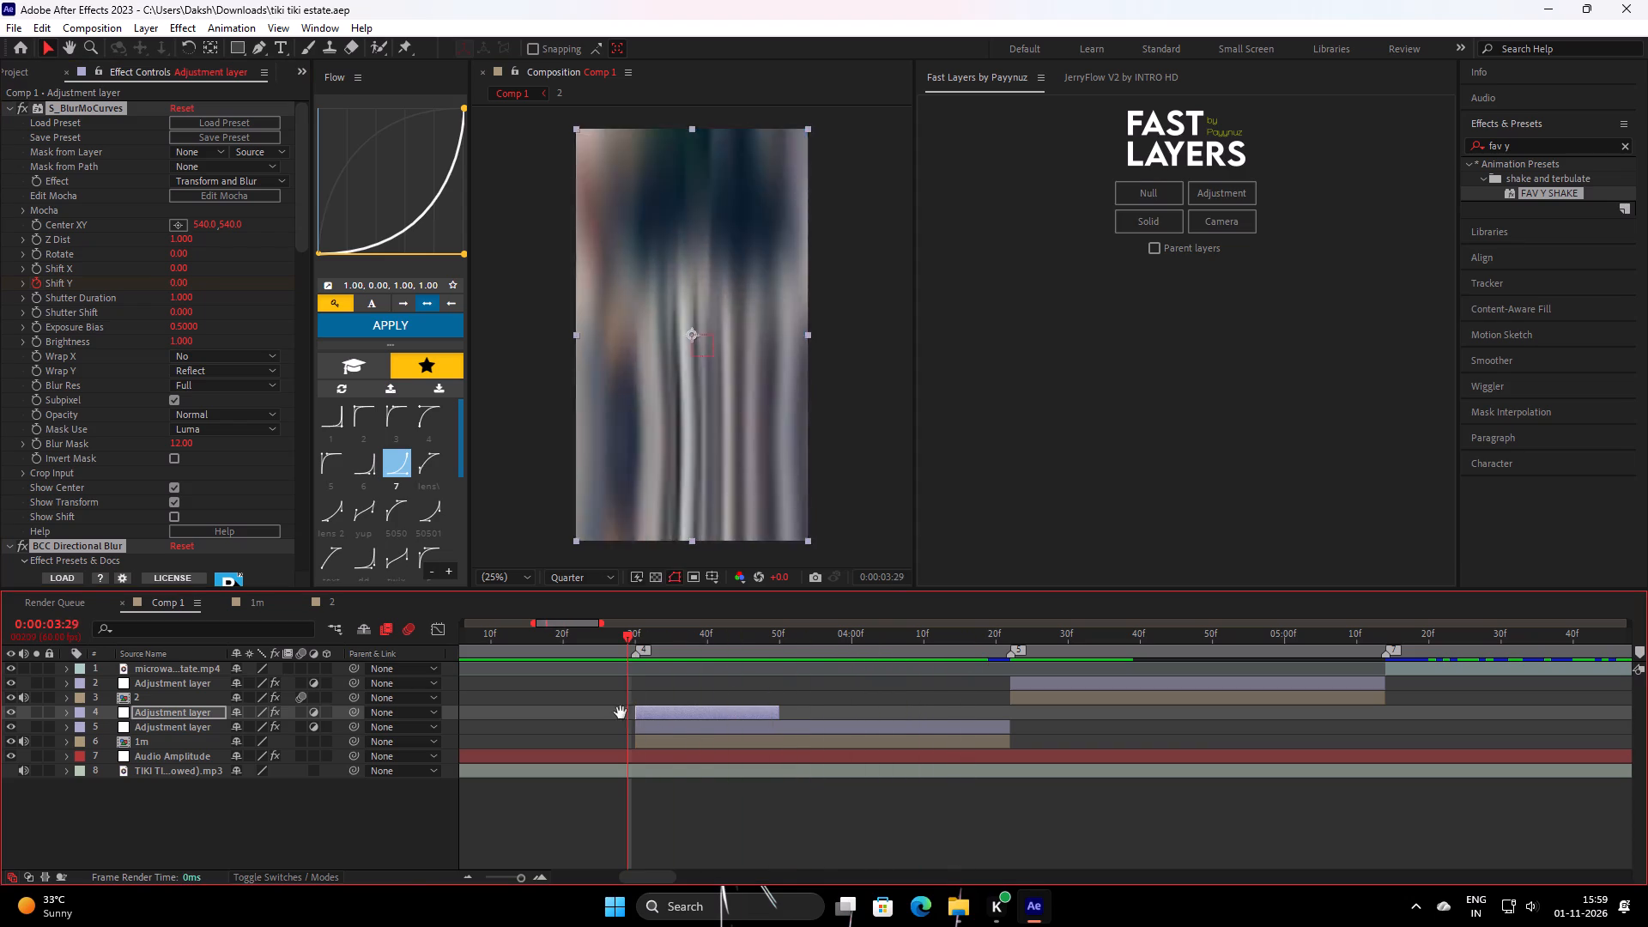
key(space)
drag(786, 644, 628, 712)
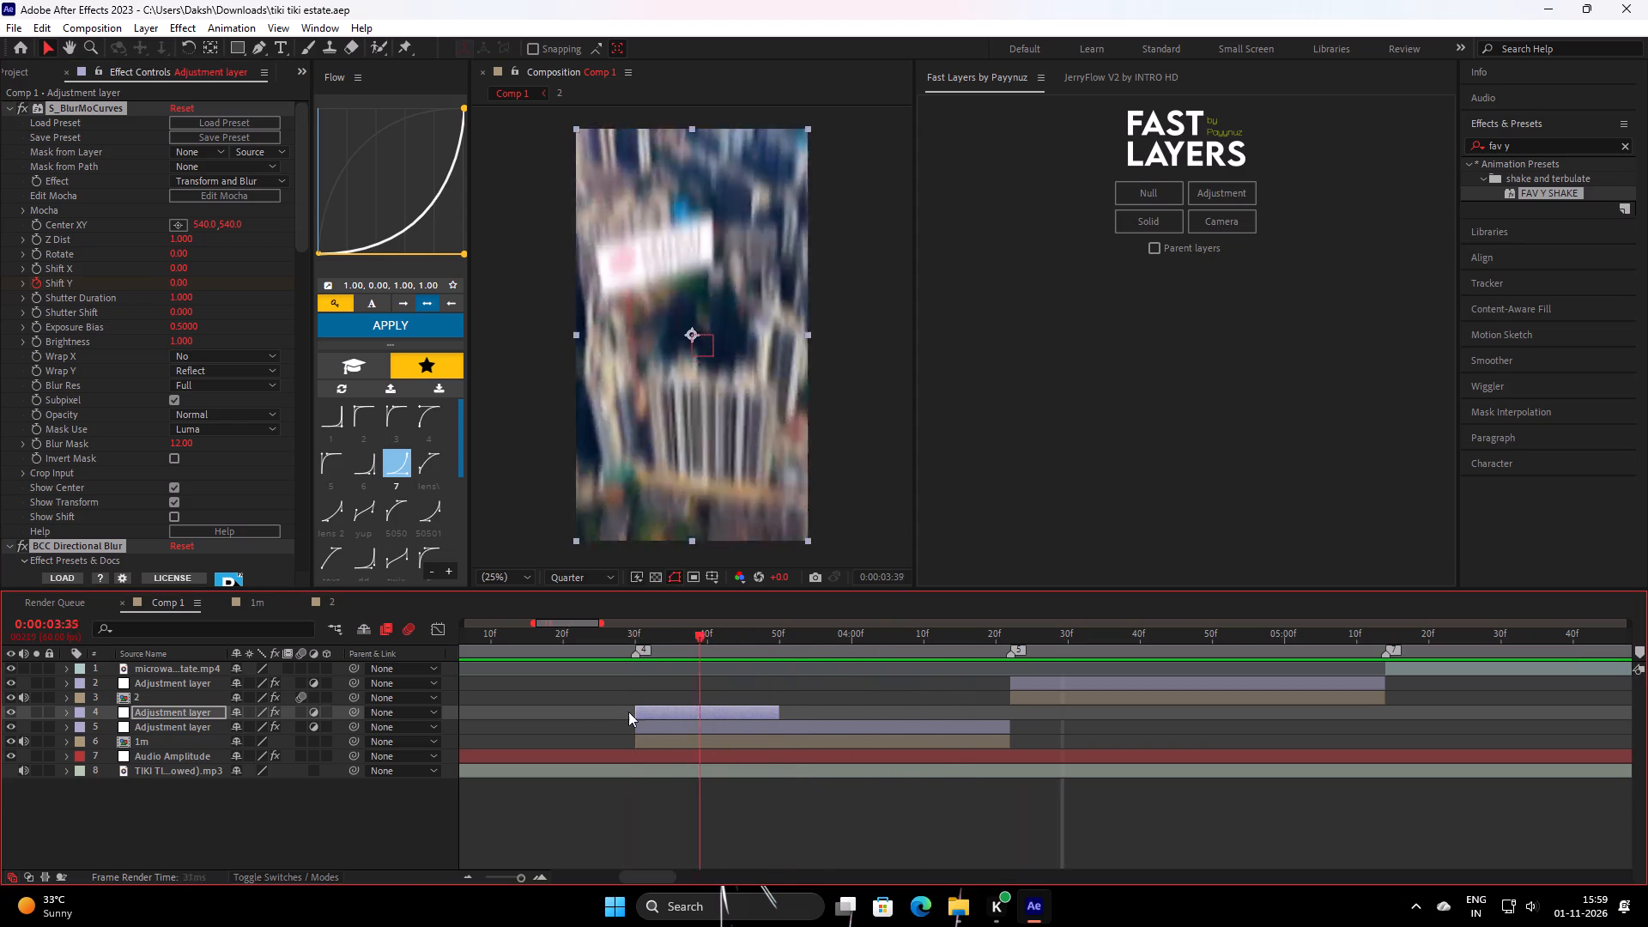
drag(628, 712, 561, 733)
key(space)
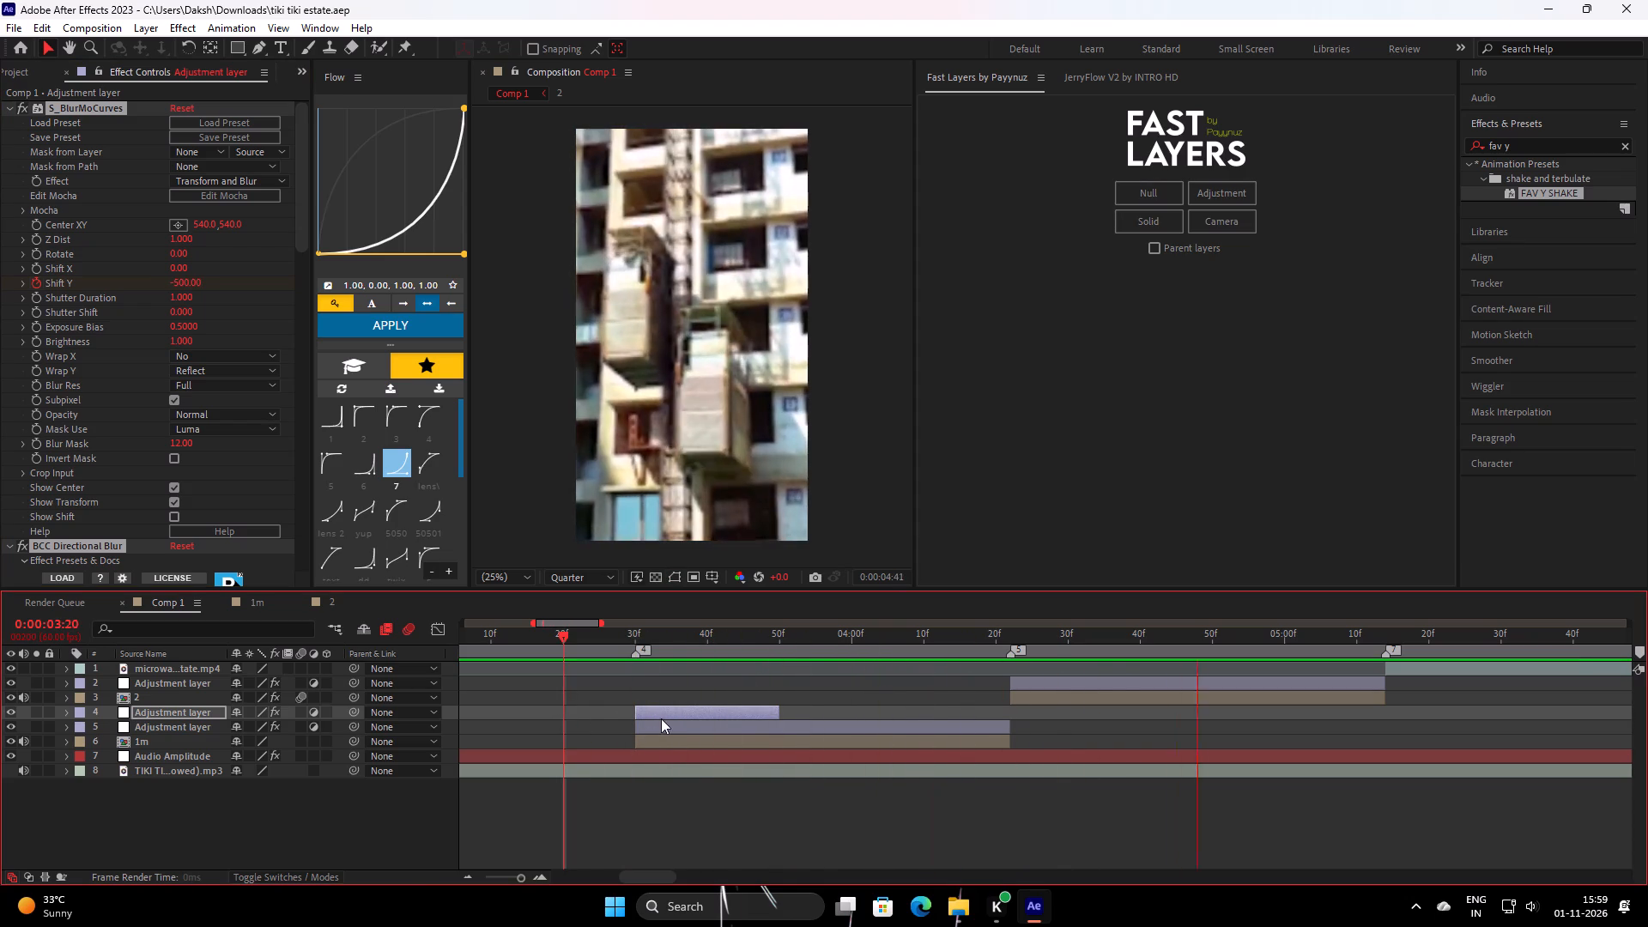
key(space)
drag(1035, 638, 618, 781)
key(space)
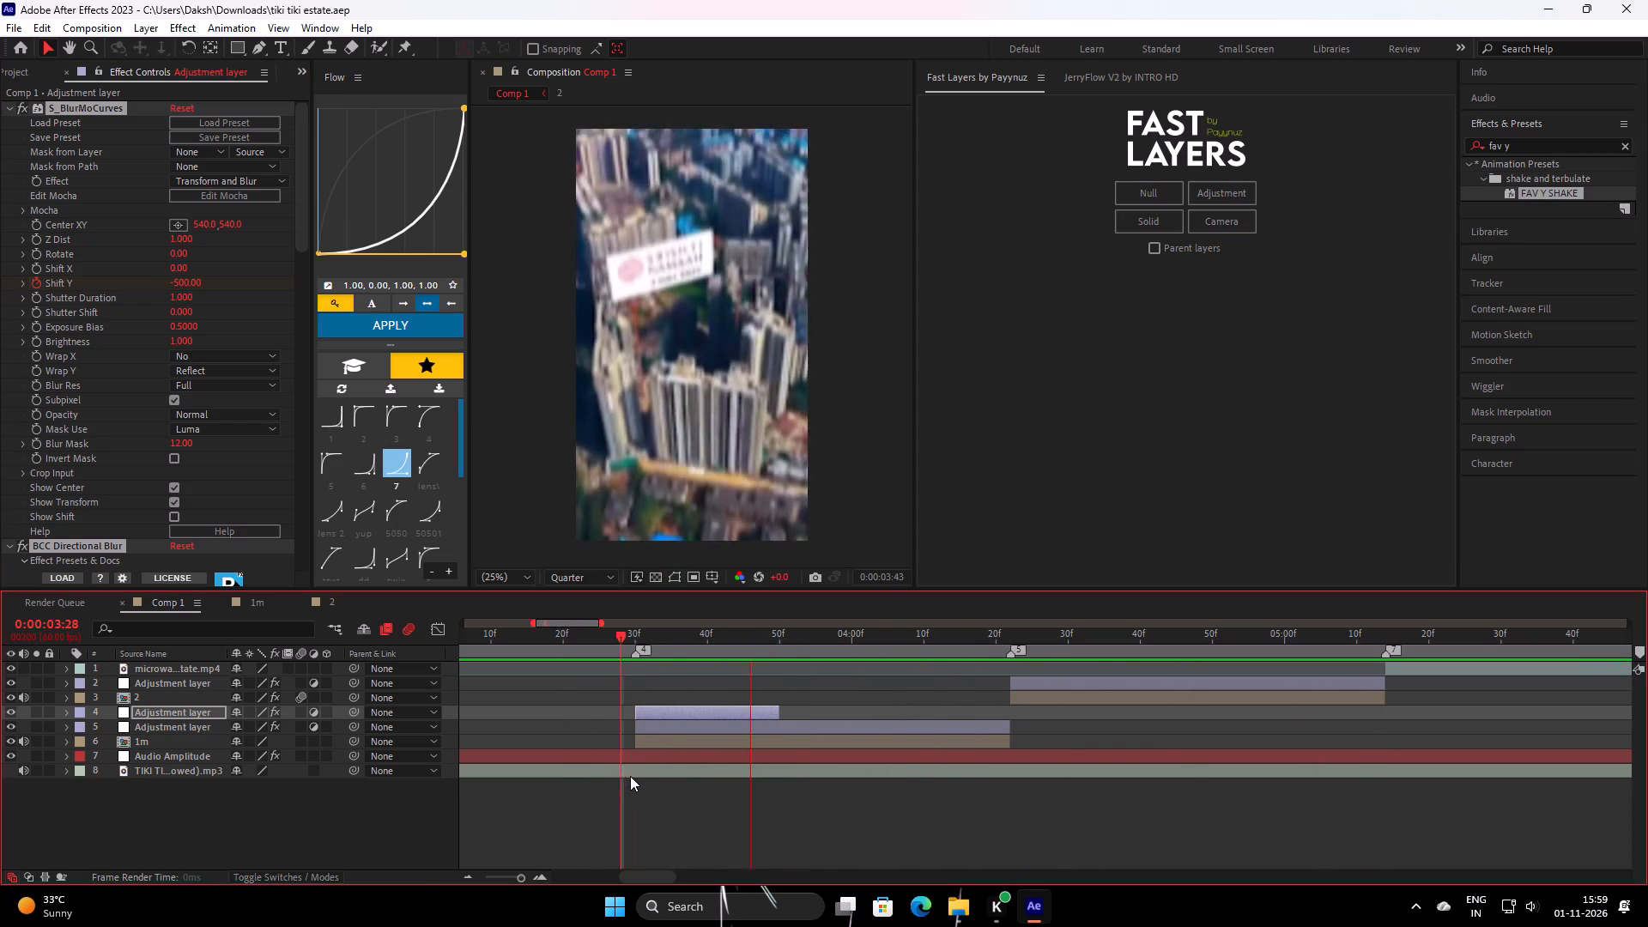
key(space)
drag(1051, 633, 741, 734)
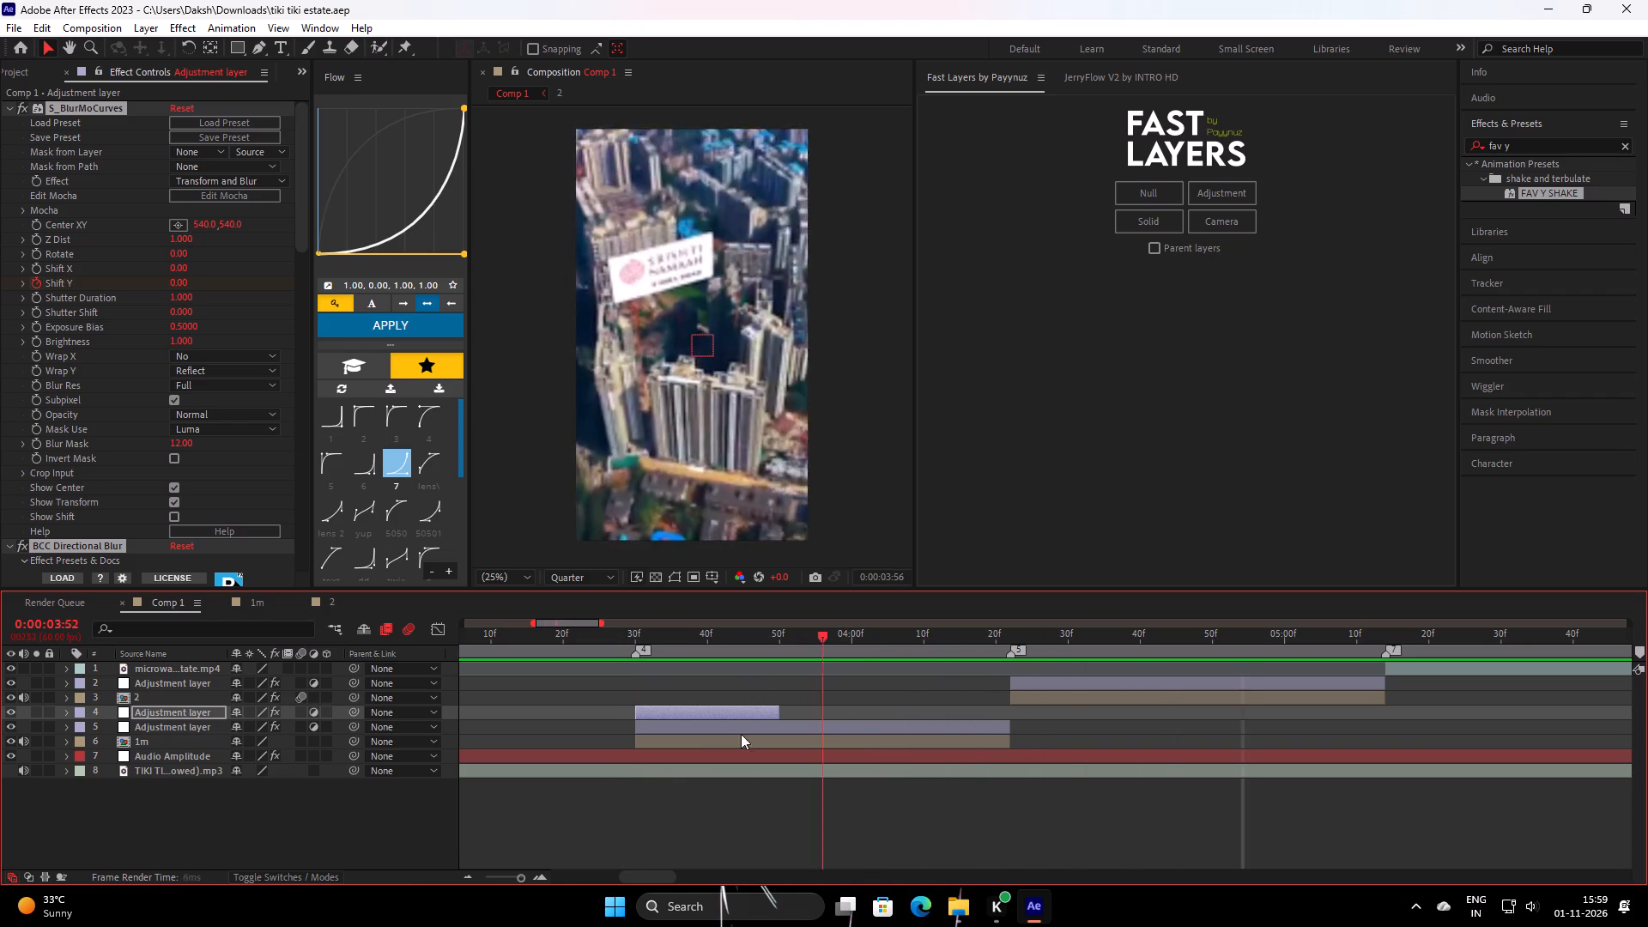
drag(741, 734, 607, 760)
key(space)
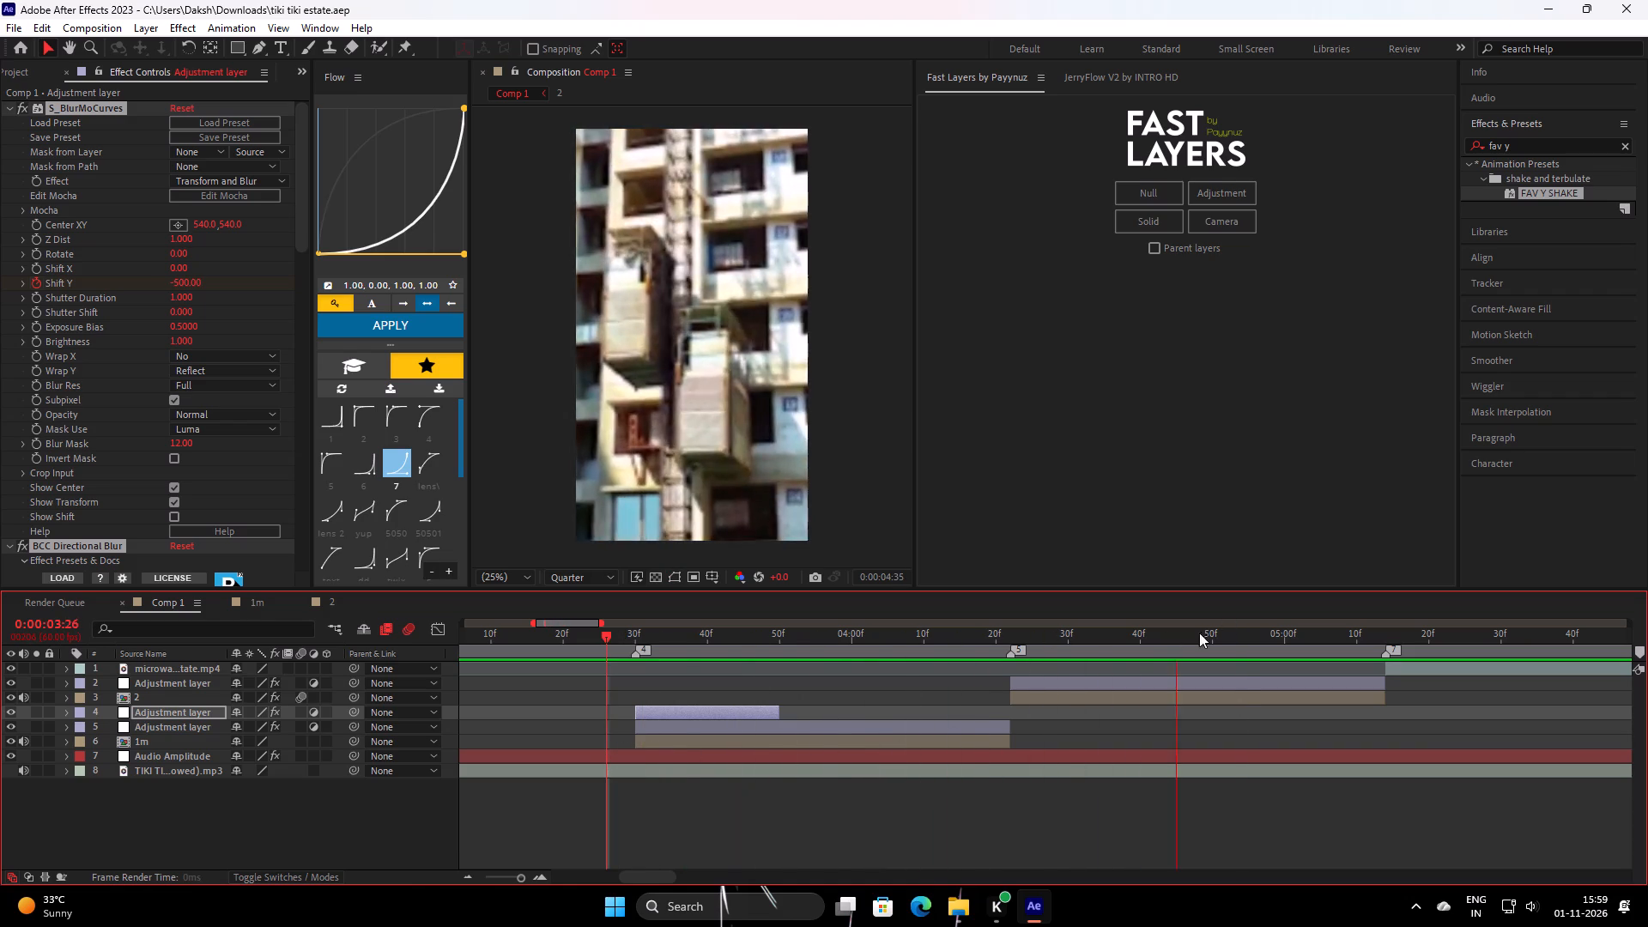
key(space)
drag(1109, 645, 707, 724)
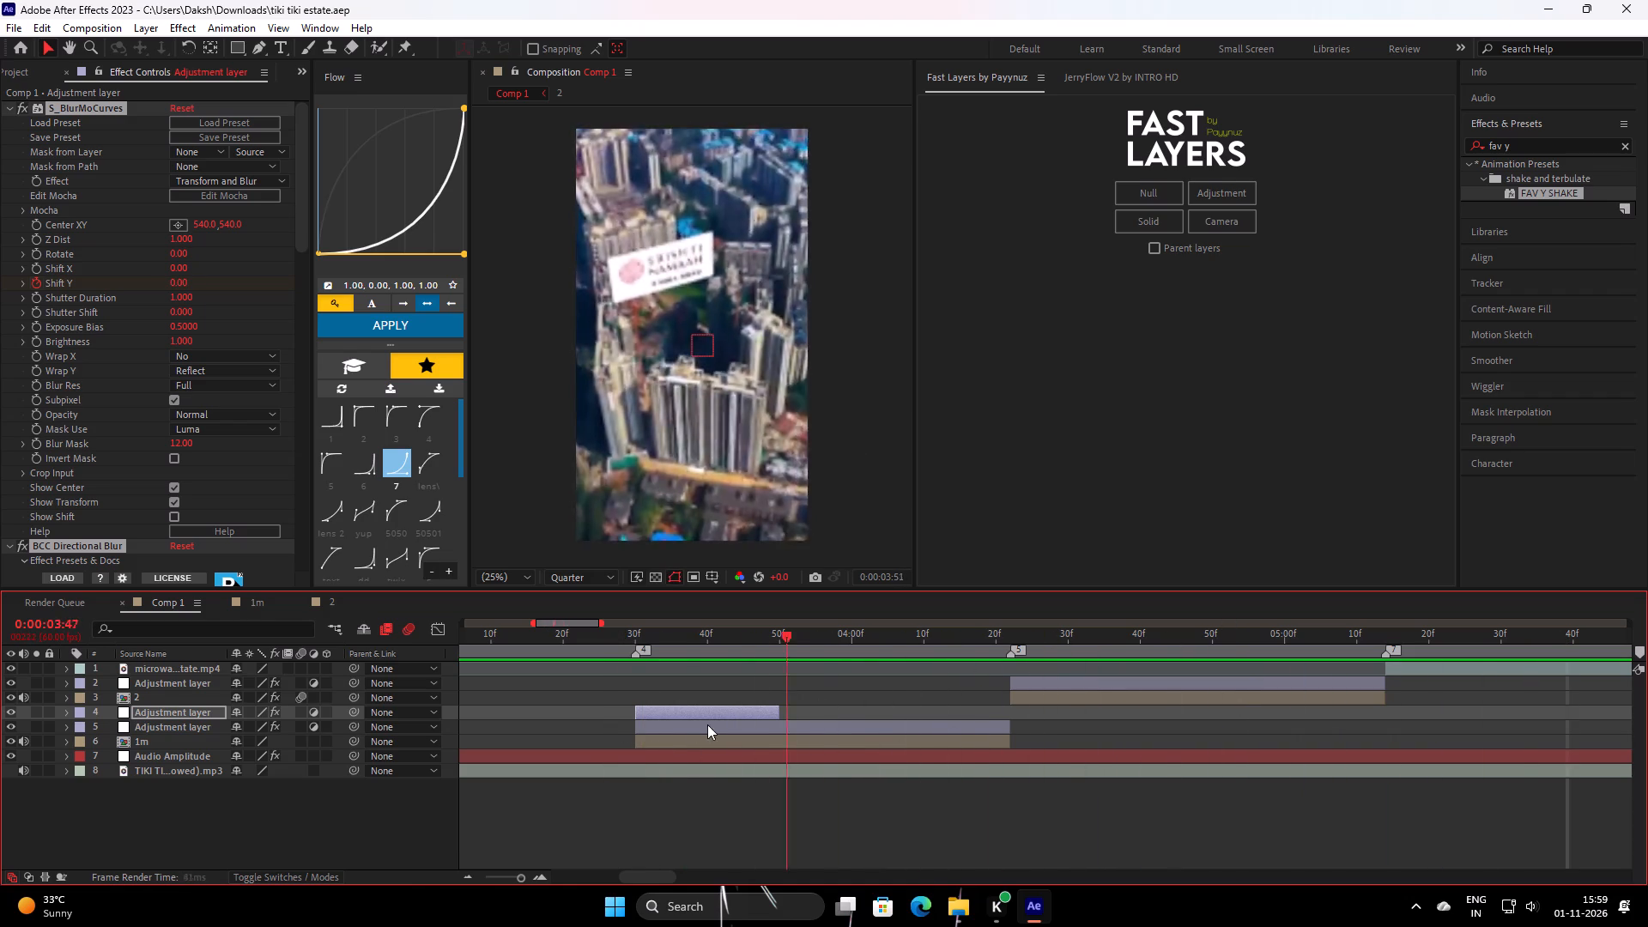
drag(707, 724, 600, 745)
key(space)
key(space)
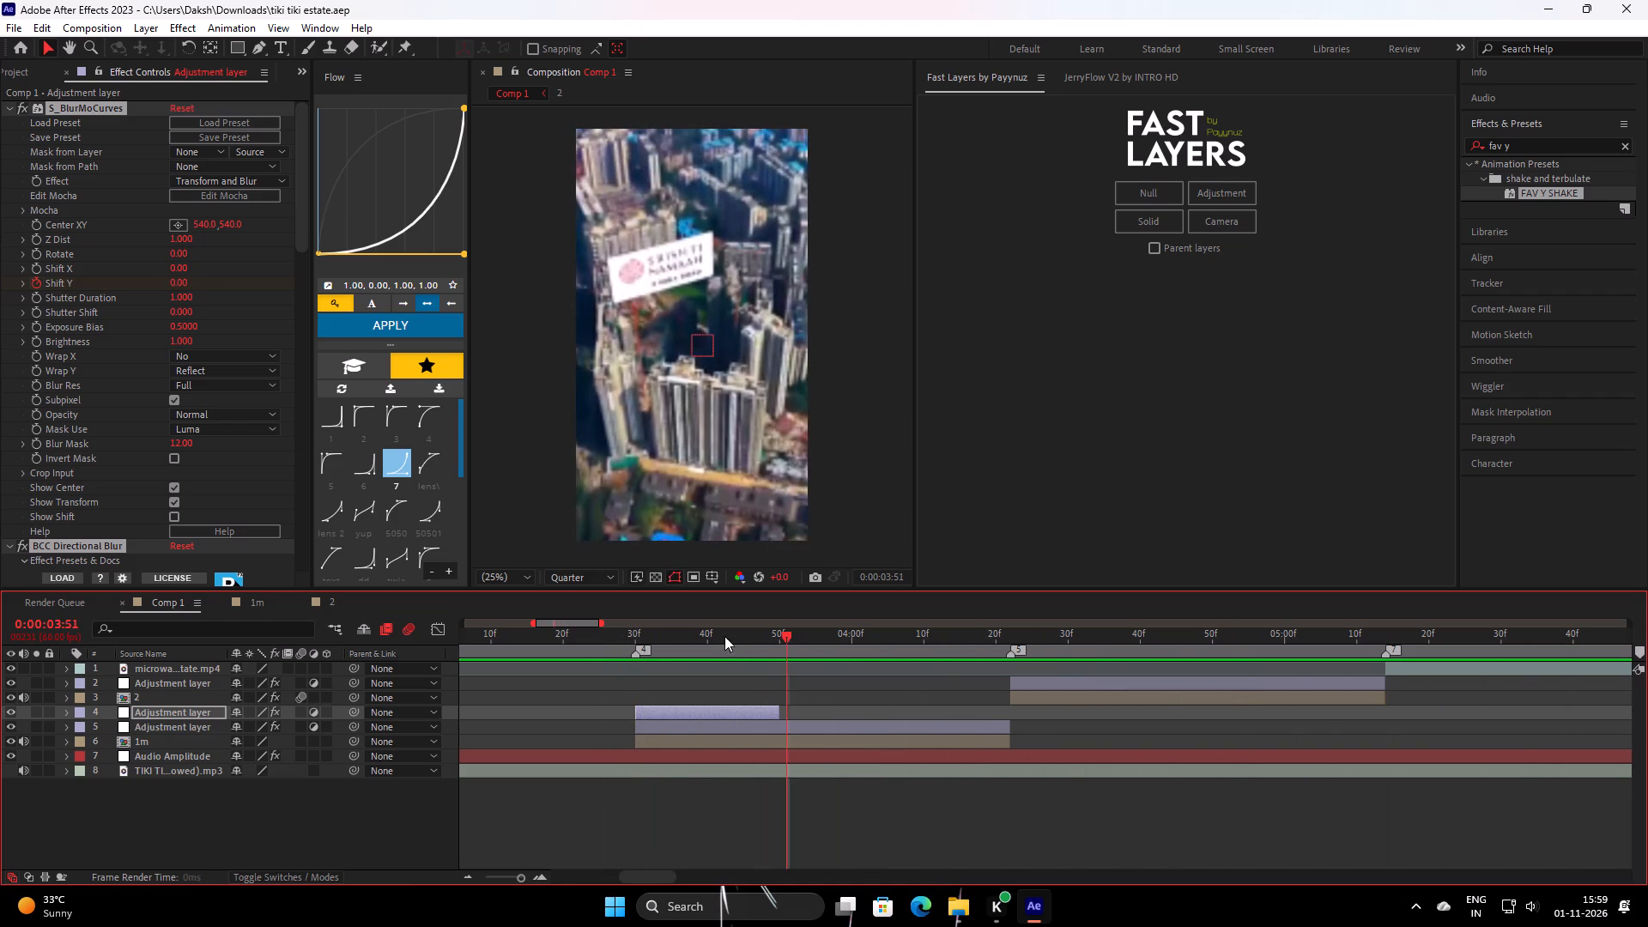
drag(724, 636, 597, 723)
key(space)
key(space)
drag(715, 651, 712, 651)
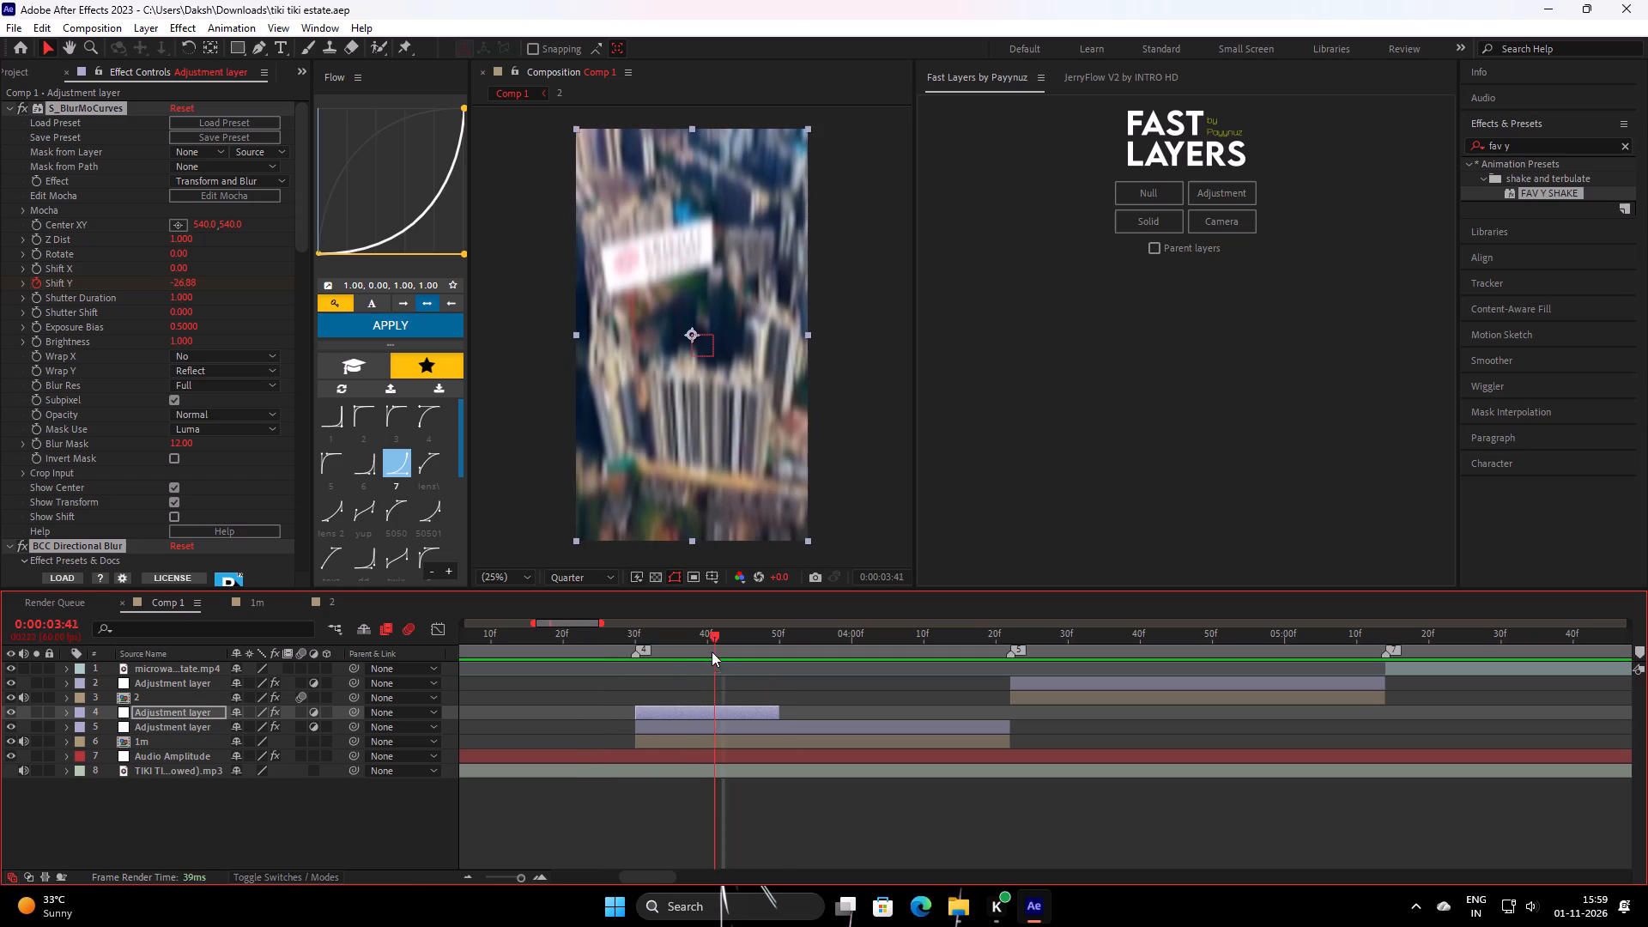
drag(712, 651, 634, 723)
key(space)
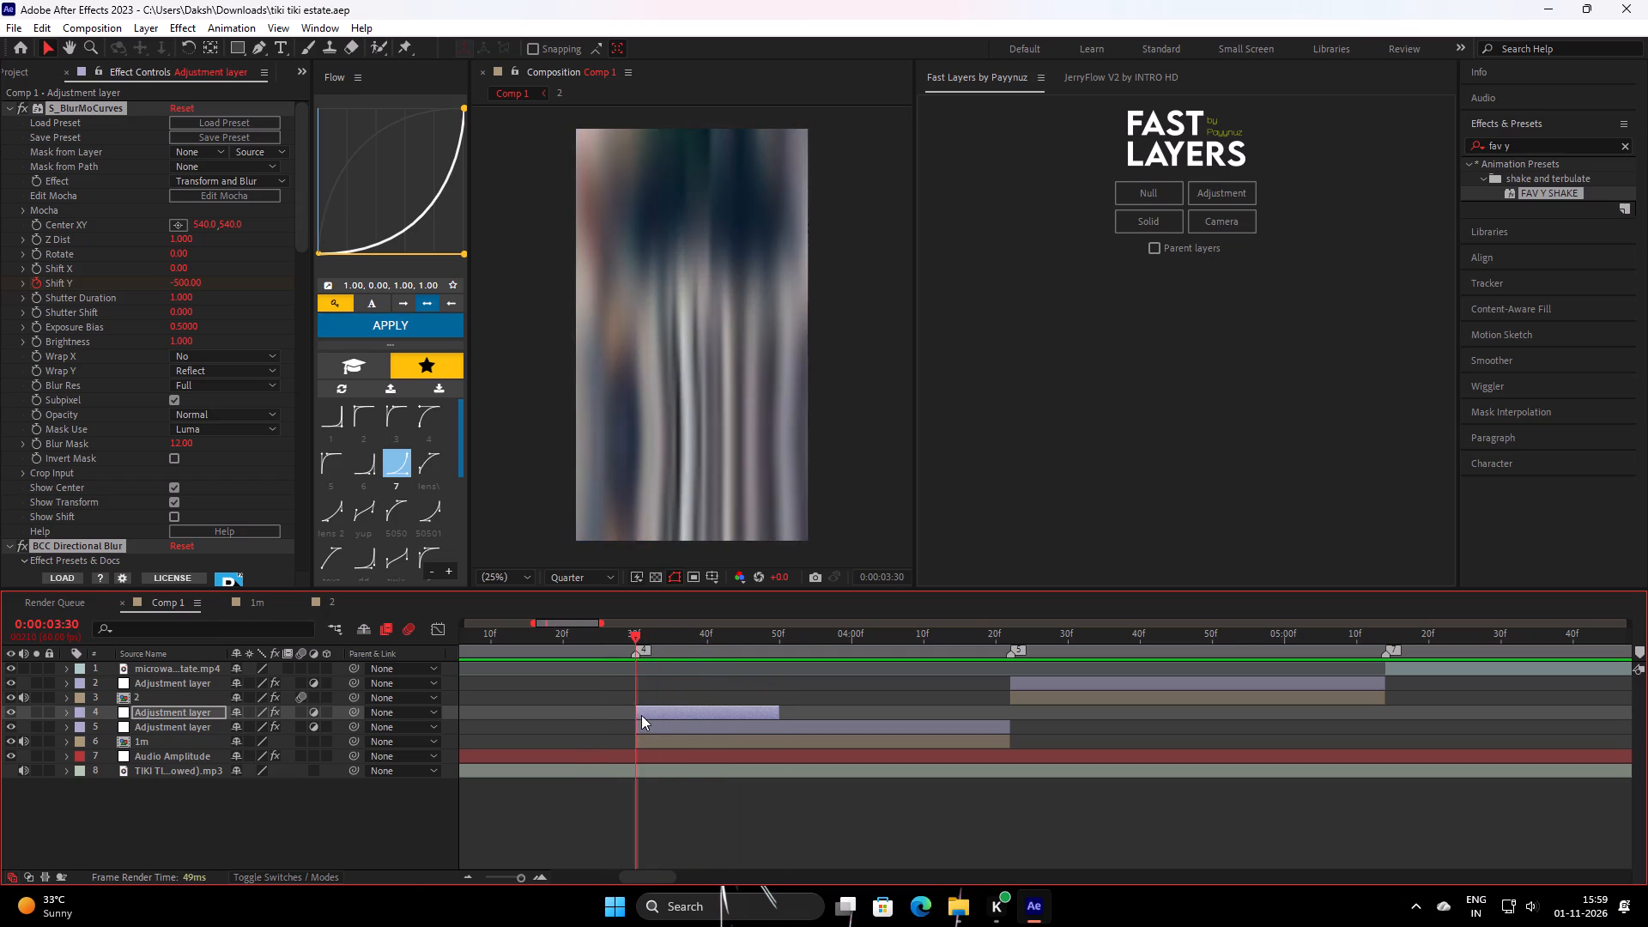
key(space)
Set the composition preview resolution to Full.
click(555, 578)
click(582, 617)
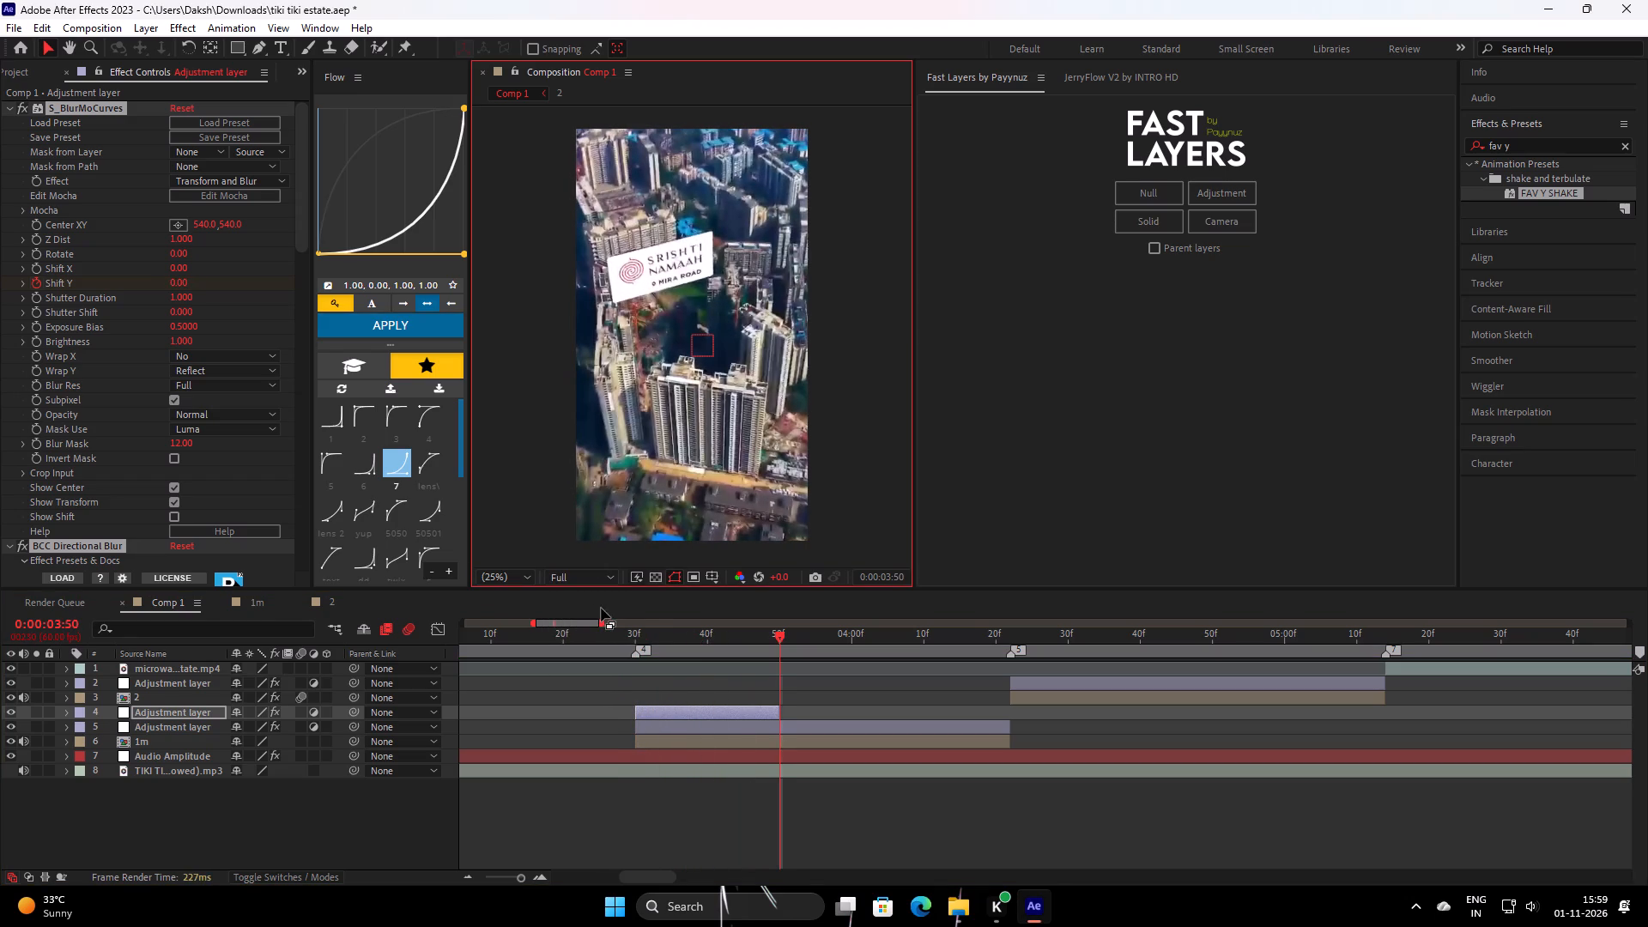
Play back and scrub Comp 1 from before clip 1m into clip 2 to check the shake and blur motion.
drag(754, 640, 399, 724)
key(space)
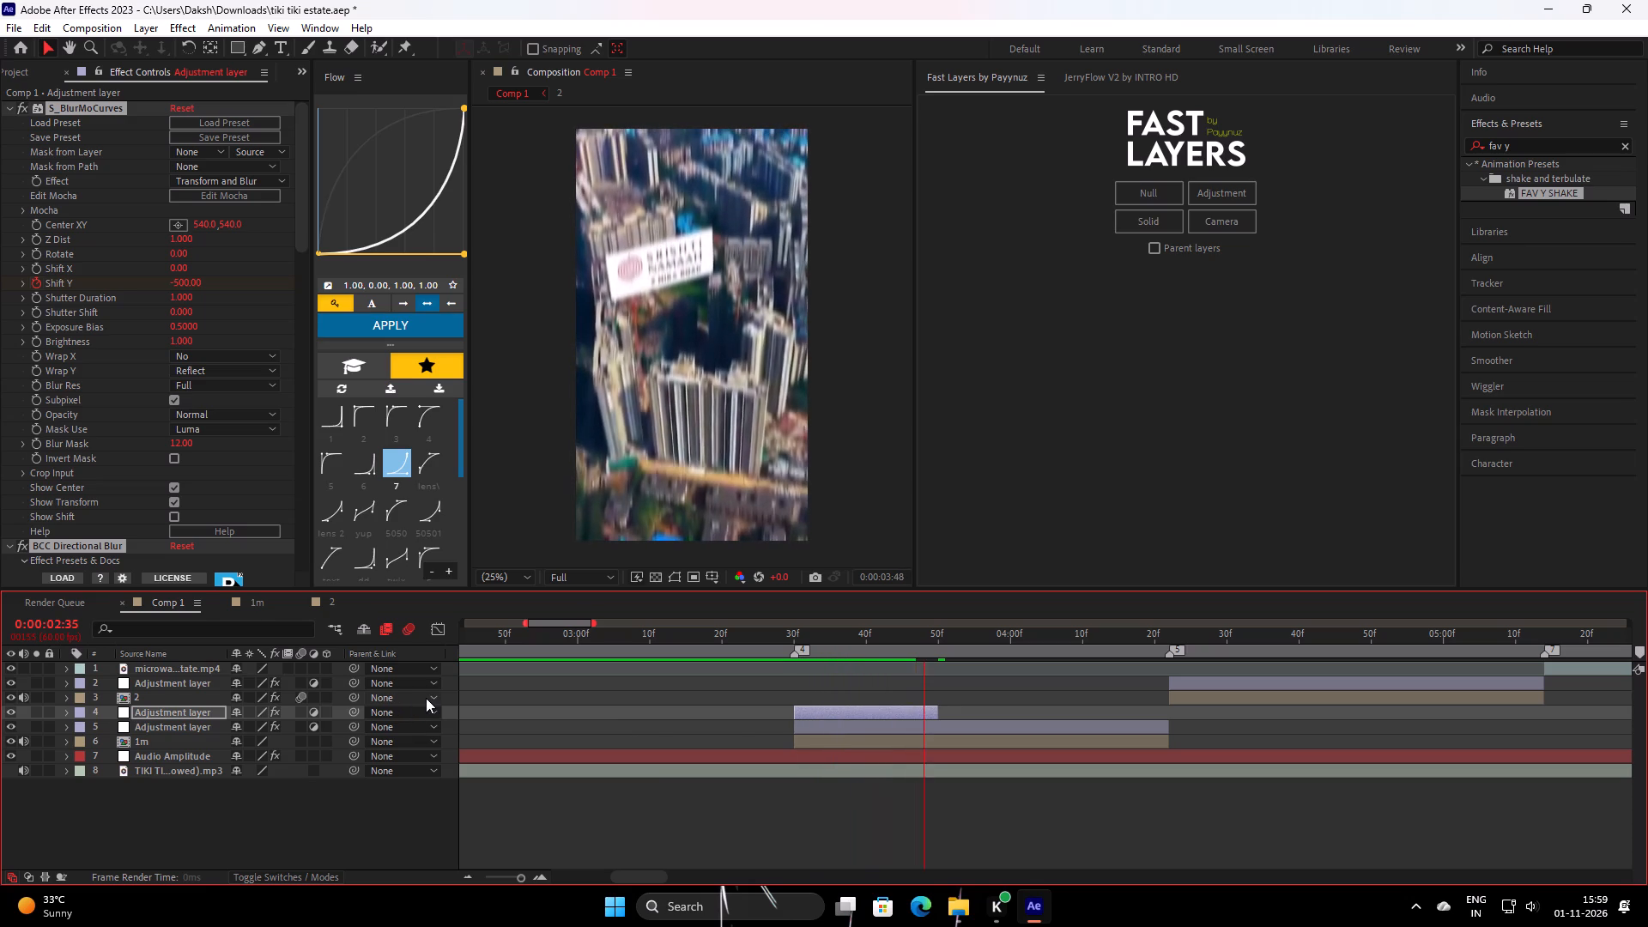
key(space)
drag(938, 643, 754, 718)
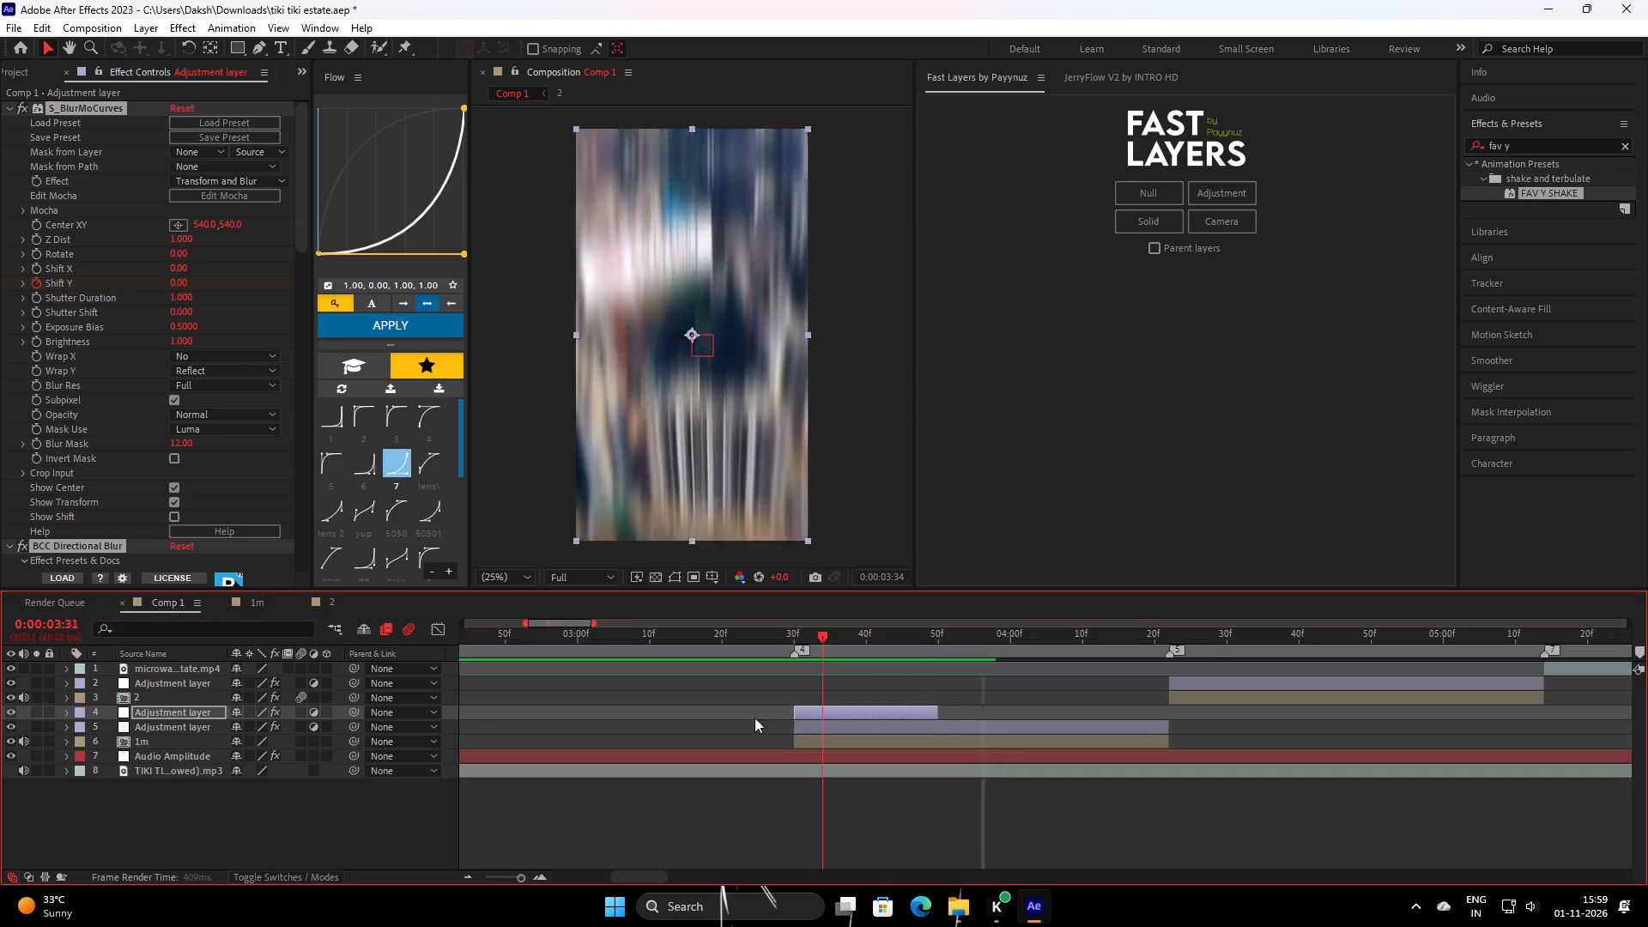
drag(754, 718, 725, 733)
key(space)
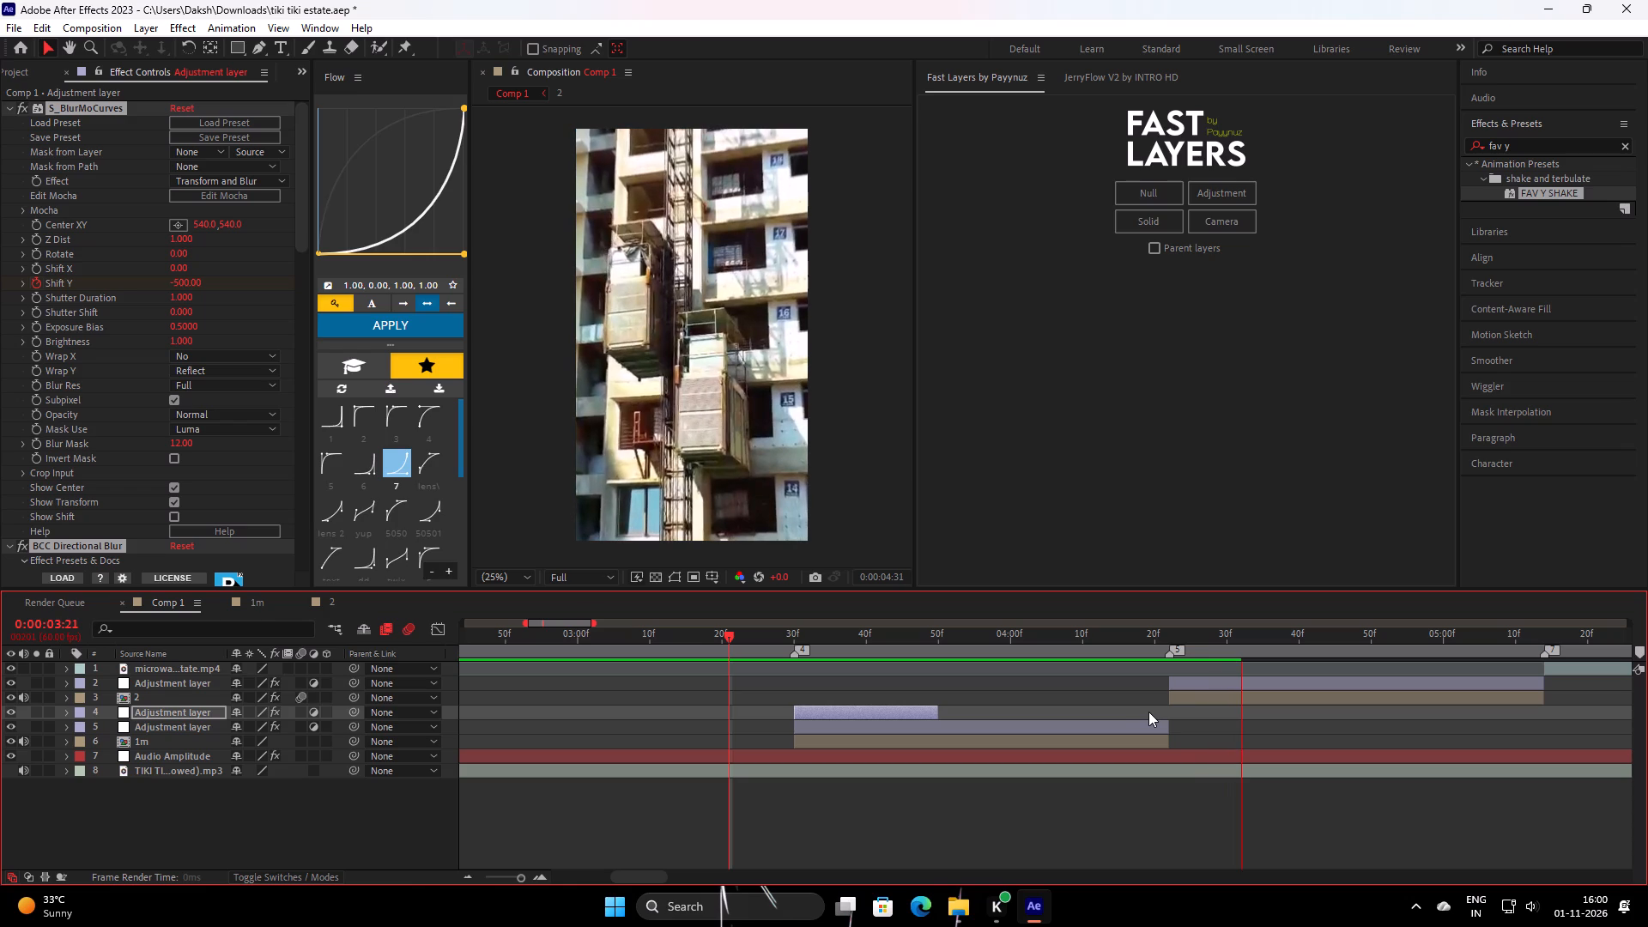
key(space)
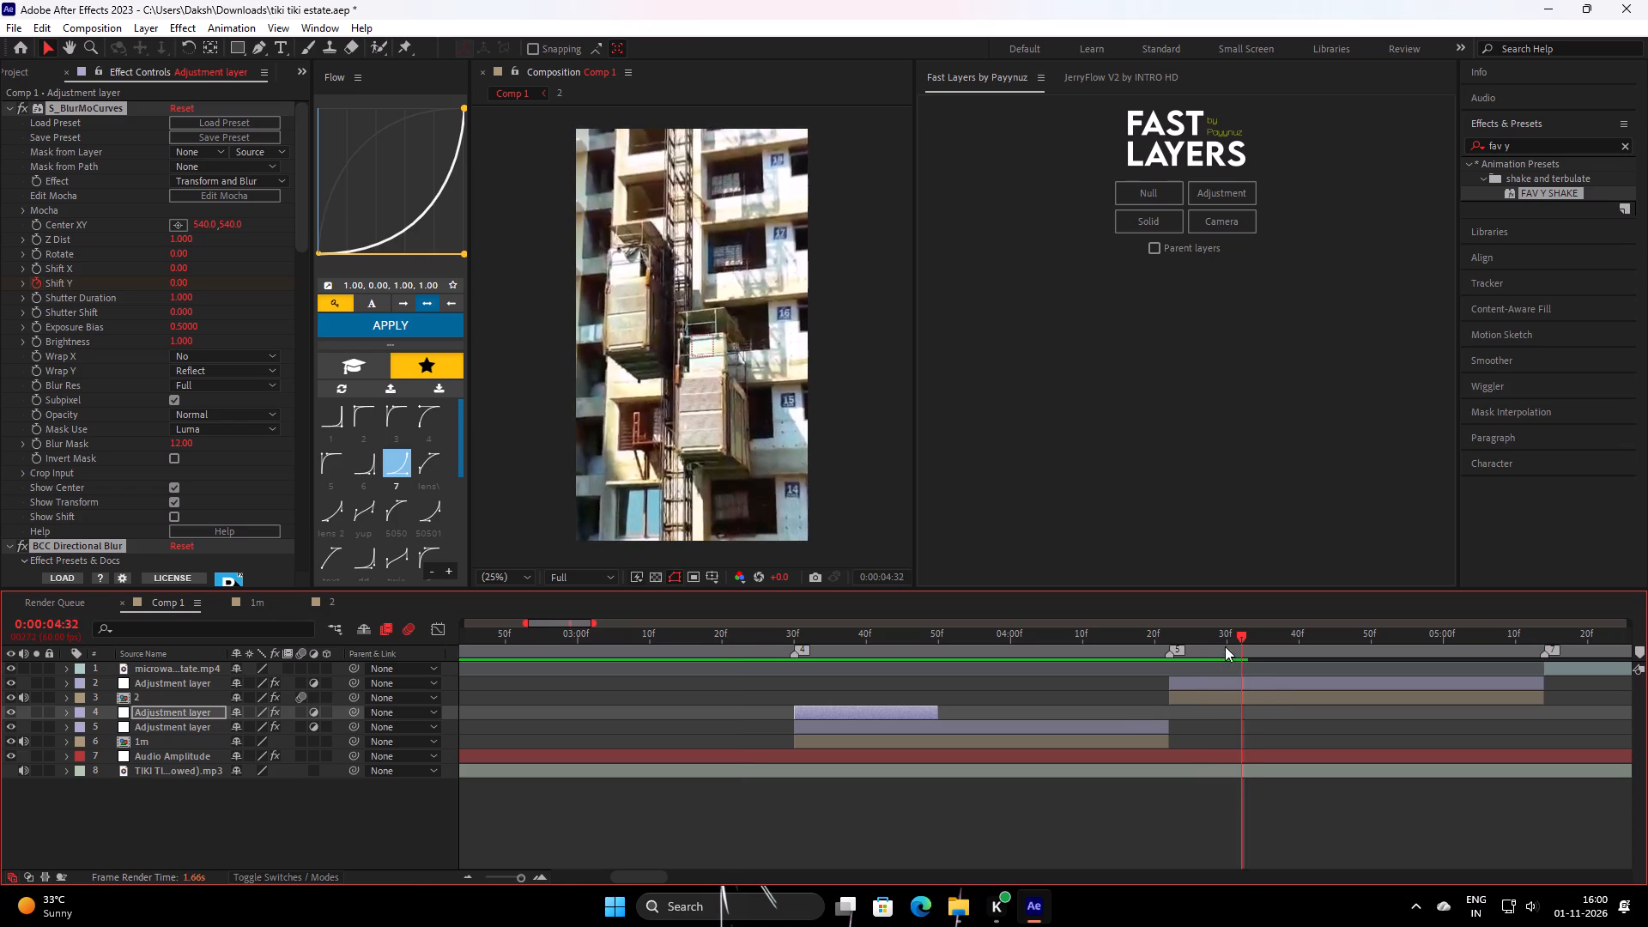
drag(1225, 646, 721, 752)
key(space)
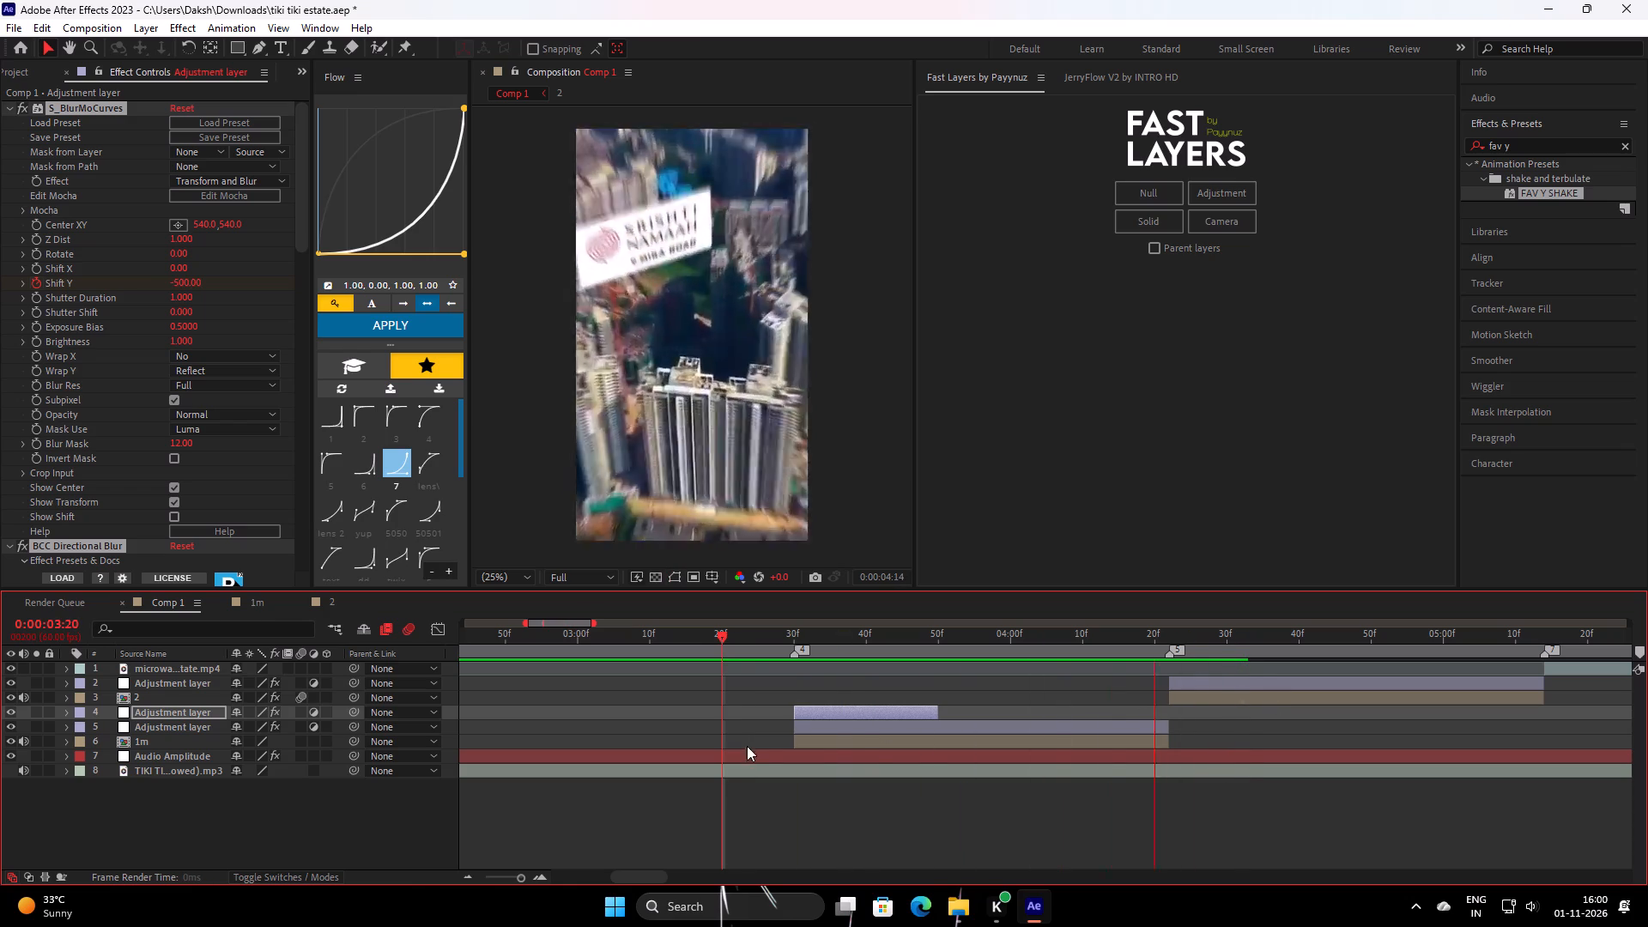
key(space)
drag(1226, 645, 833, 760)
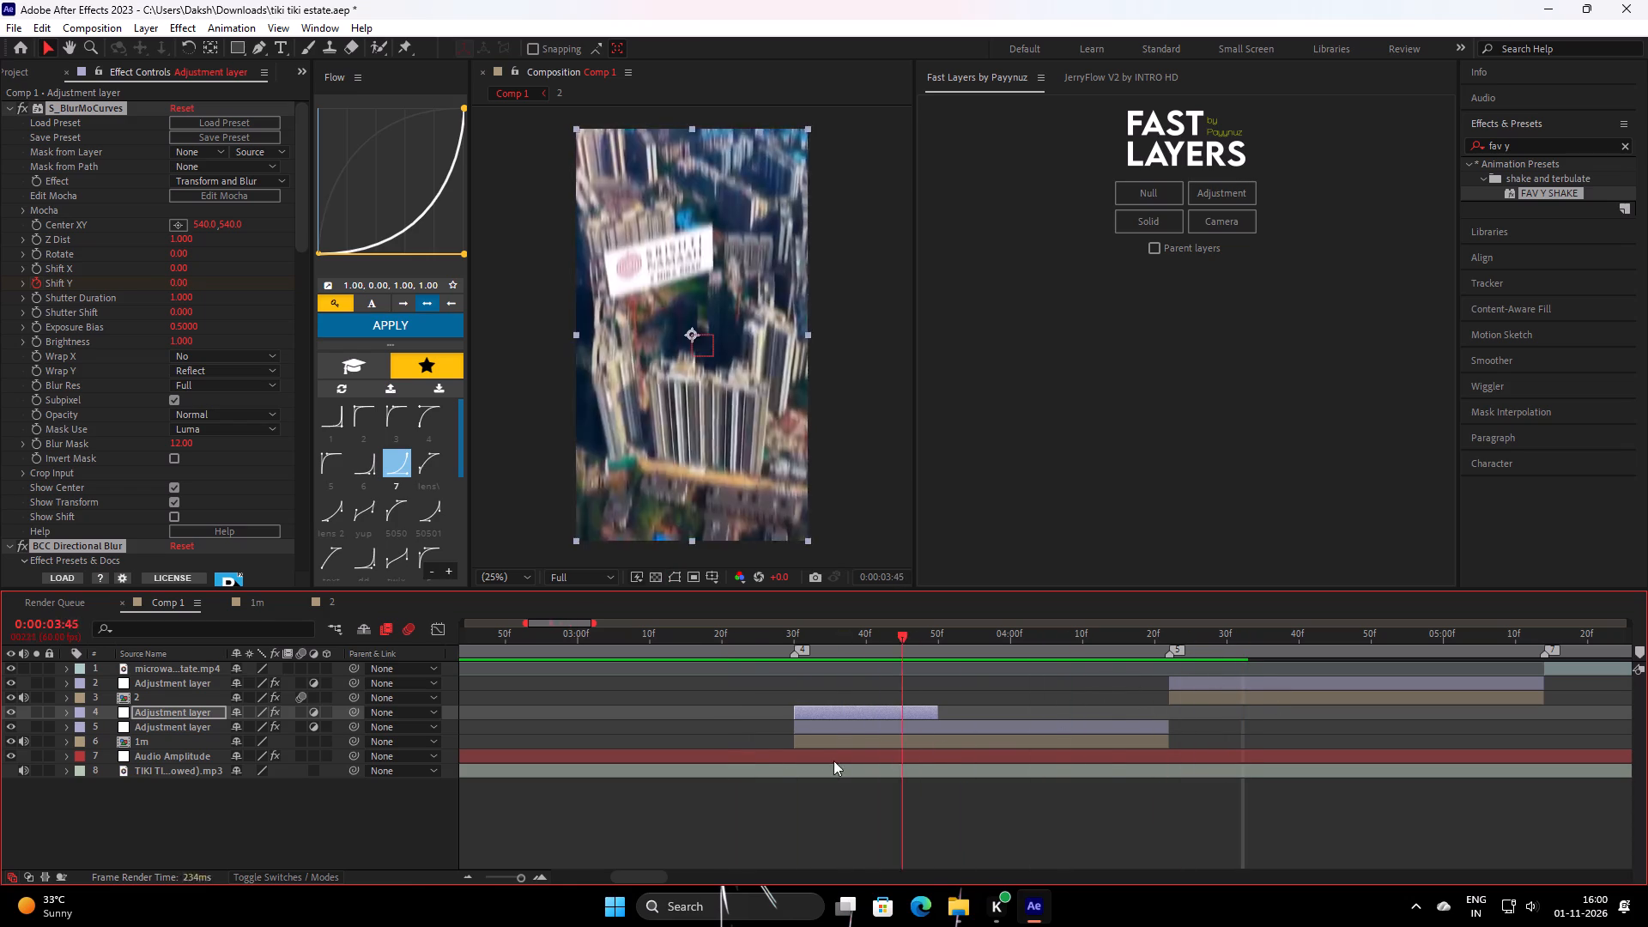
Duplicate clip 2 and shift the copy earlier so it starts at clip 1m's middle Time Remap keyframe, 0:00:03:56.
drag(833, 760, 1206, 647)
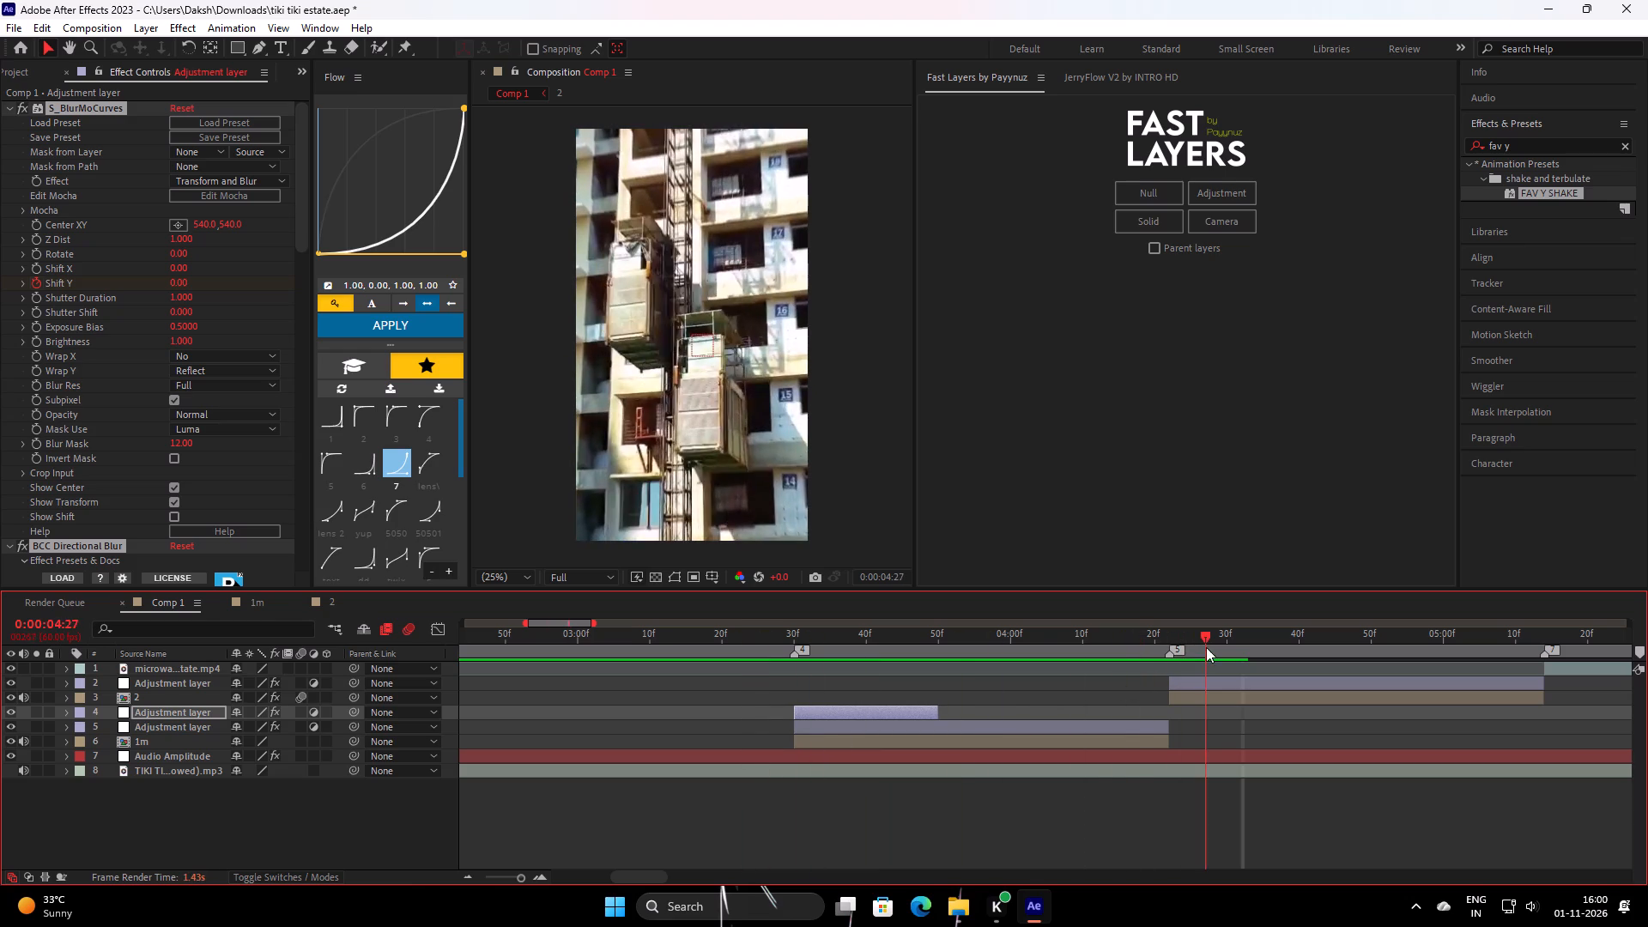
drag(1206, 647, 1172, 697)
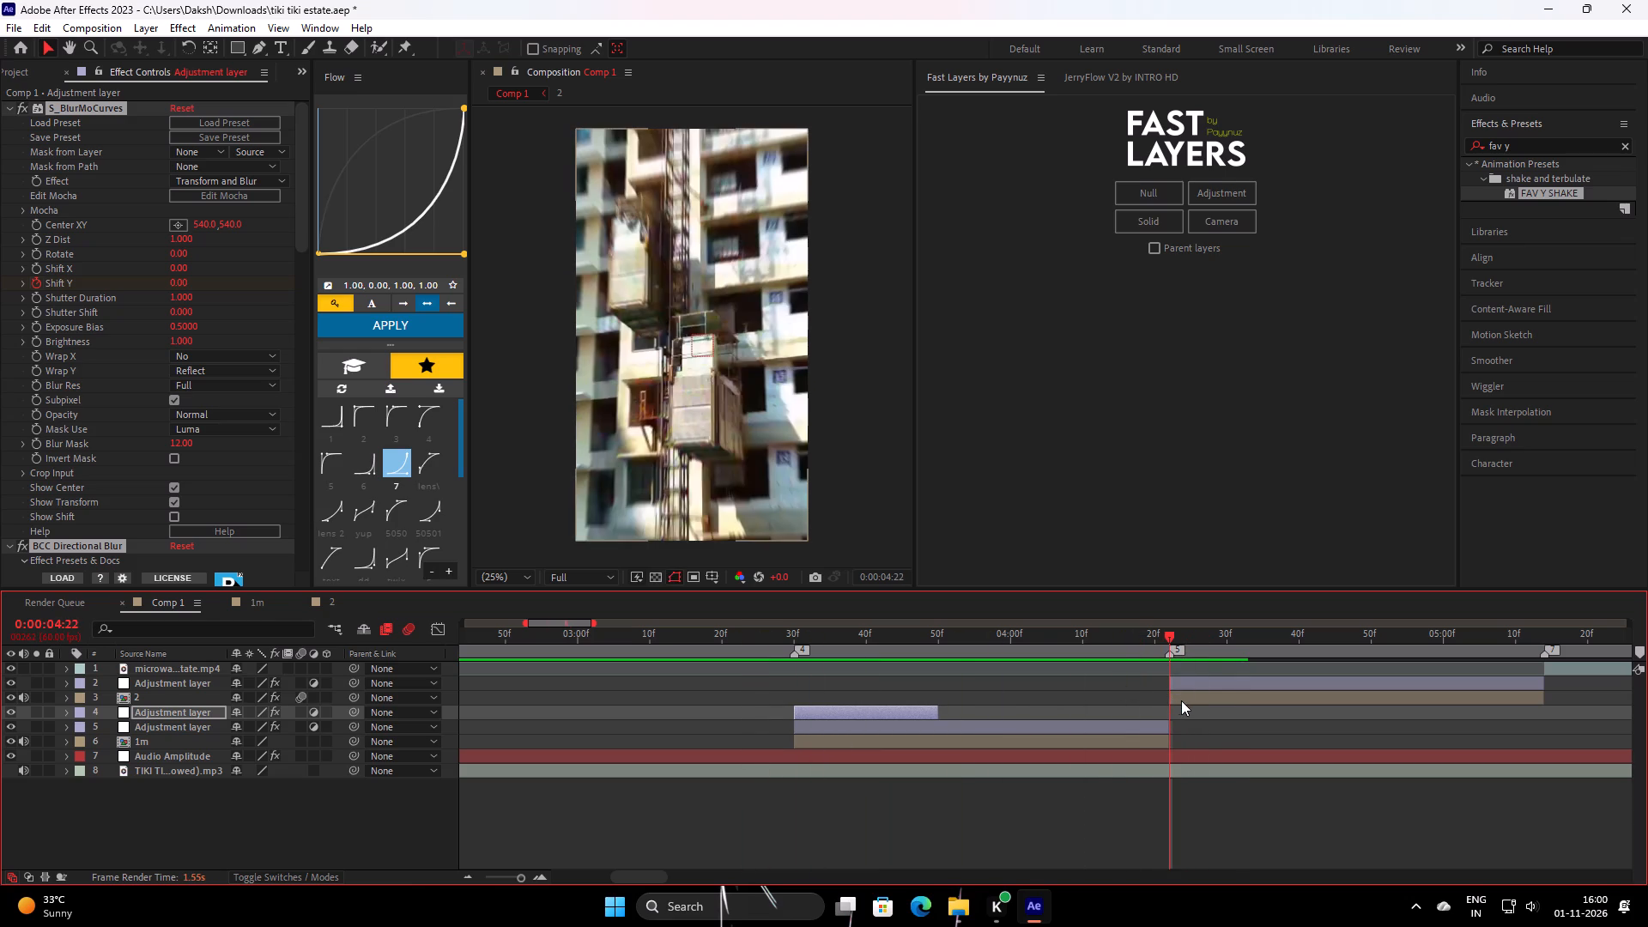
click(1184, 695)
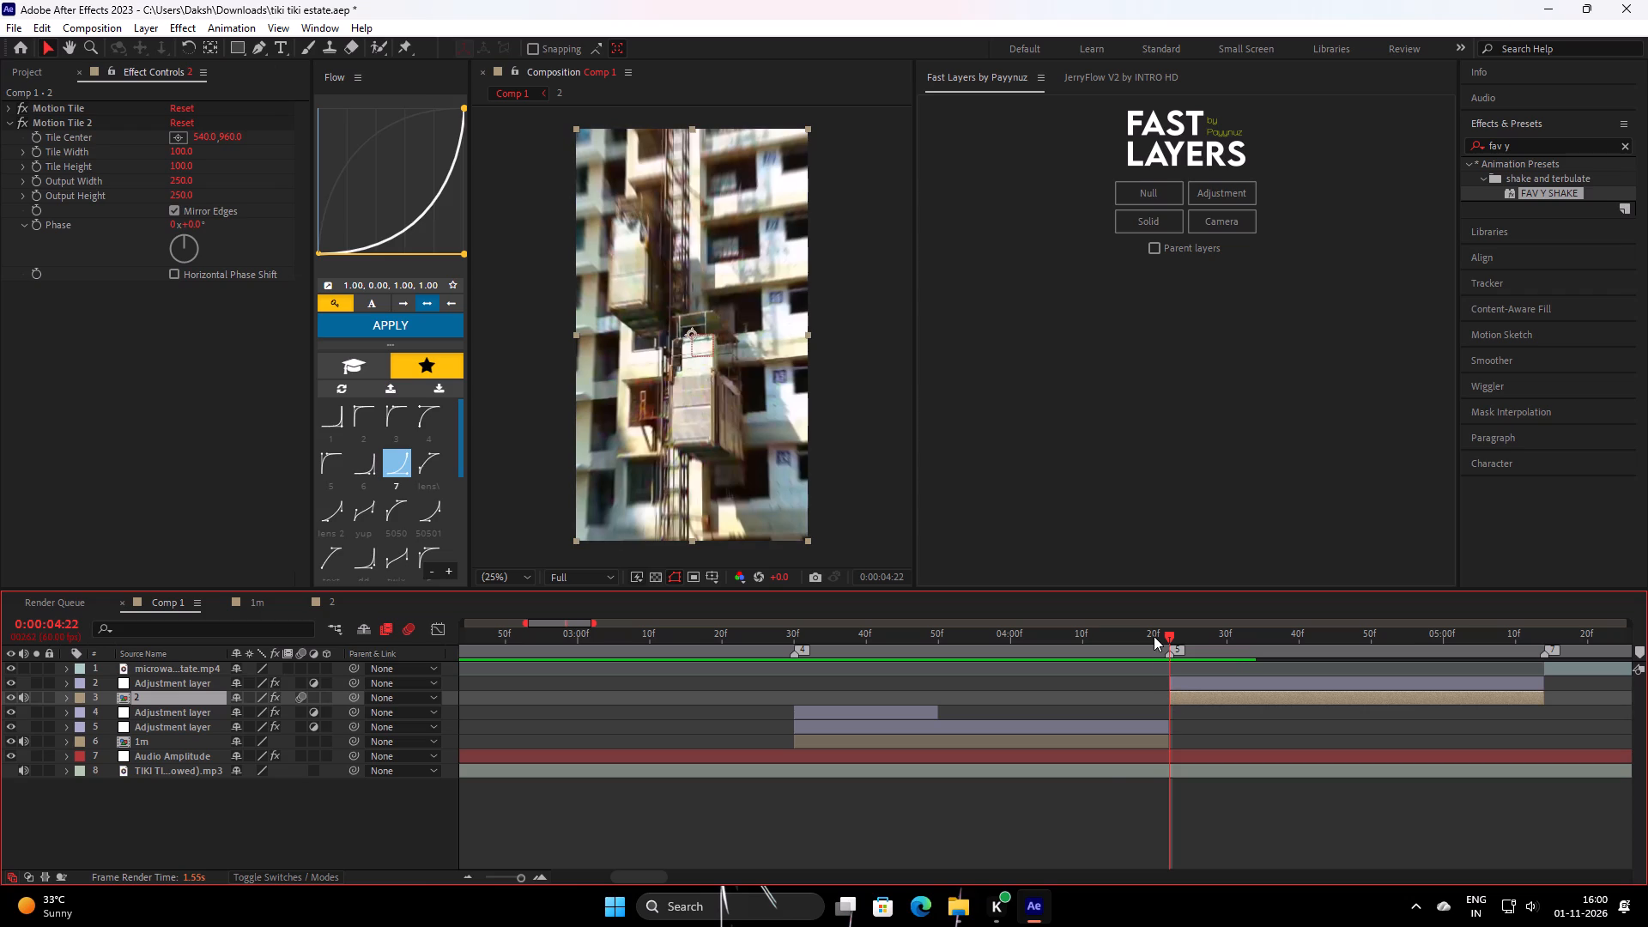
drag(1154, 636, 990, 726)
click(998, 747)
key(u)
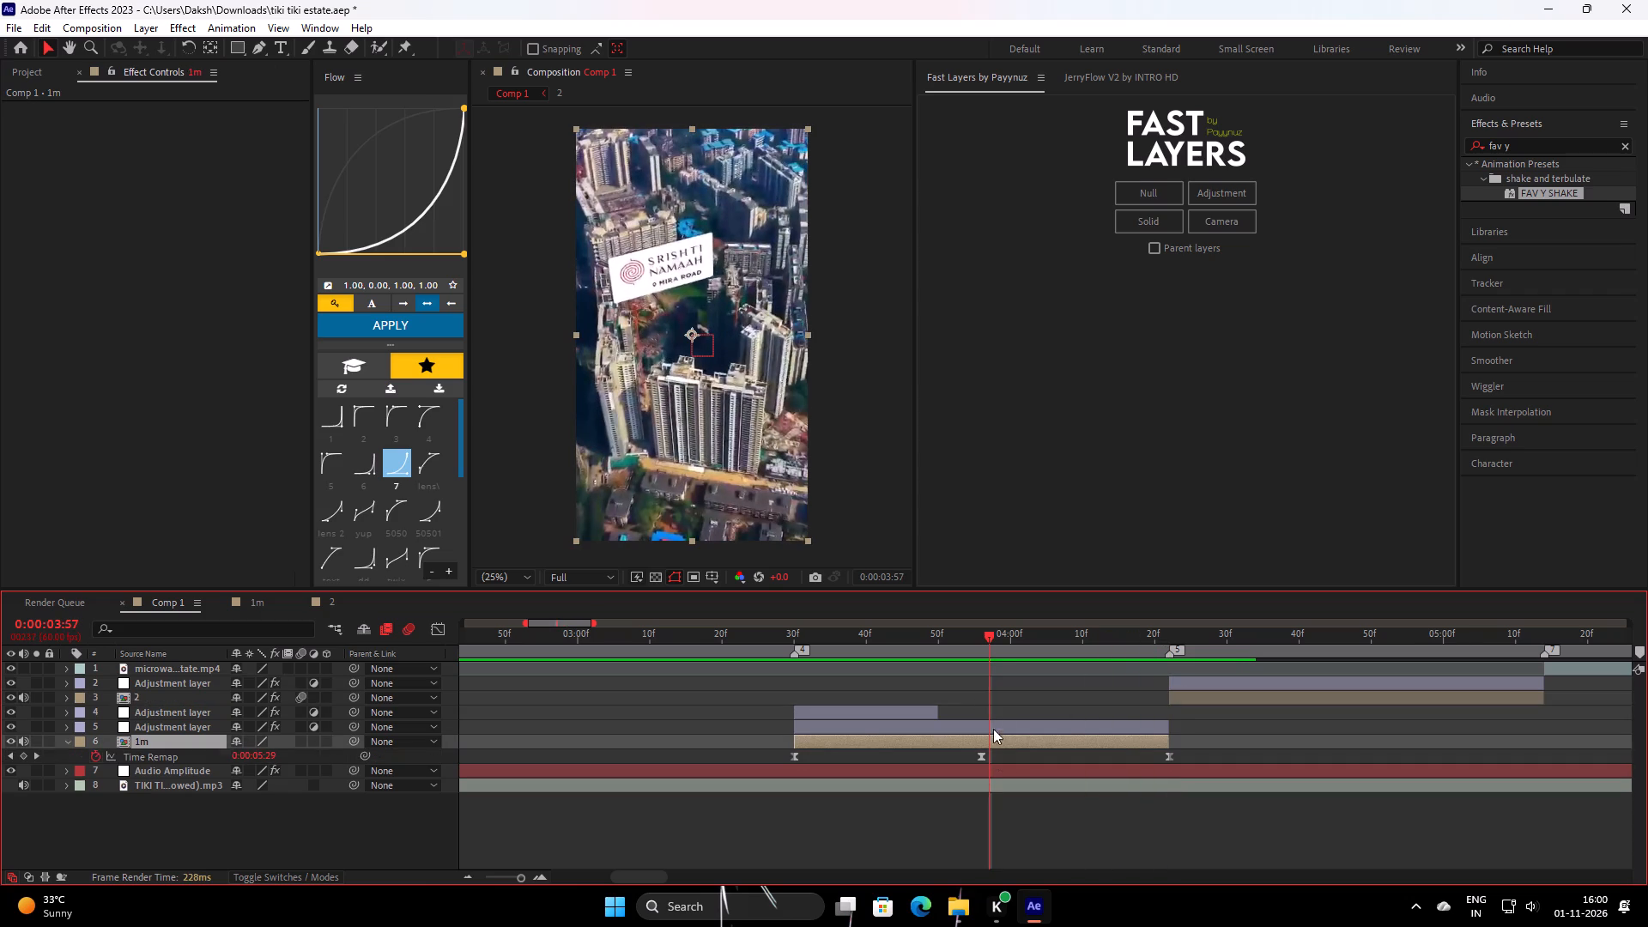
drag(991, 649, 983, 677)
click(1203, 698)
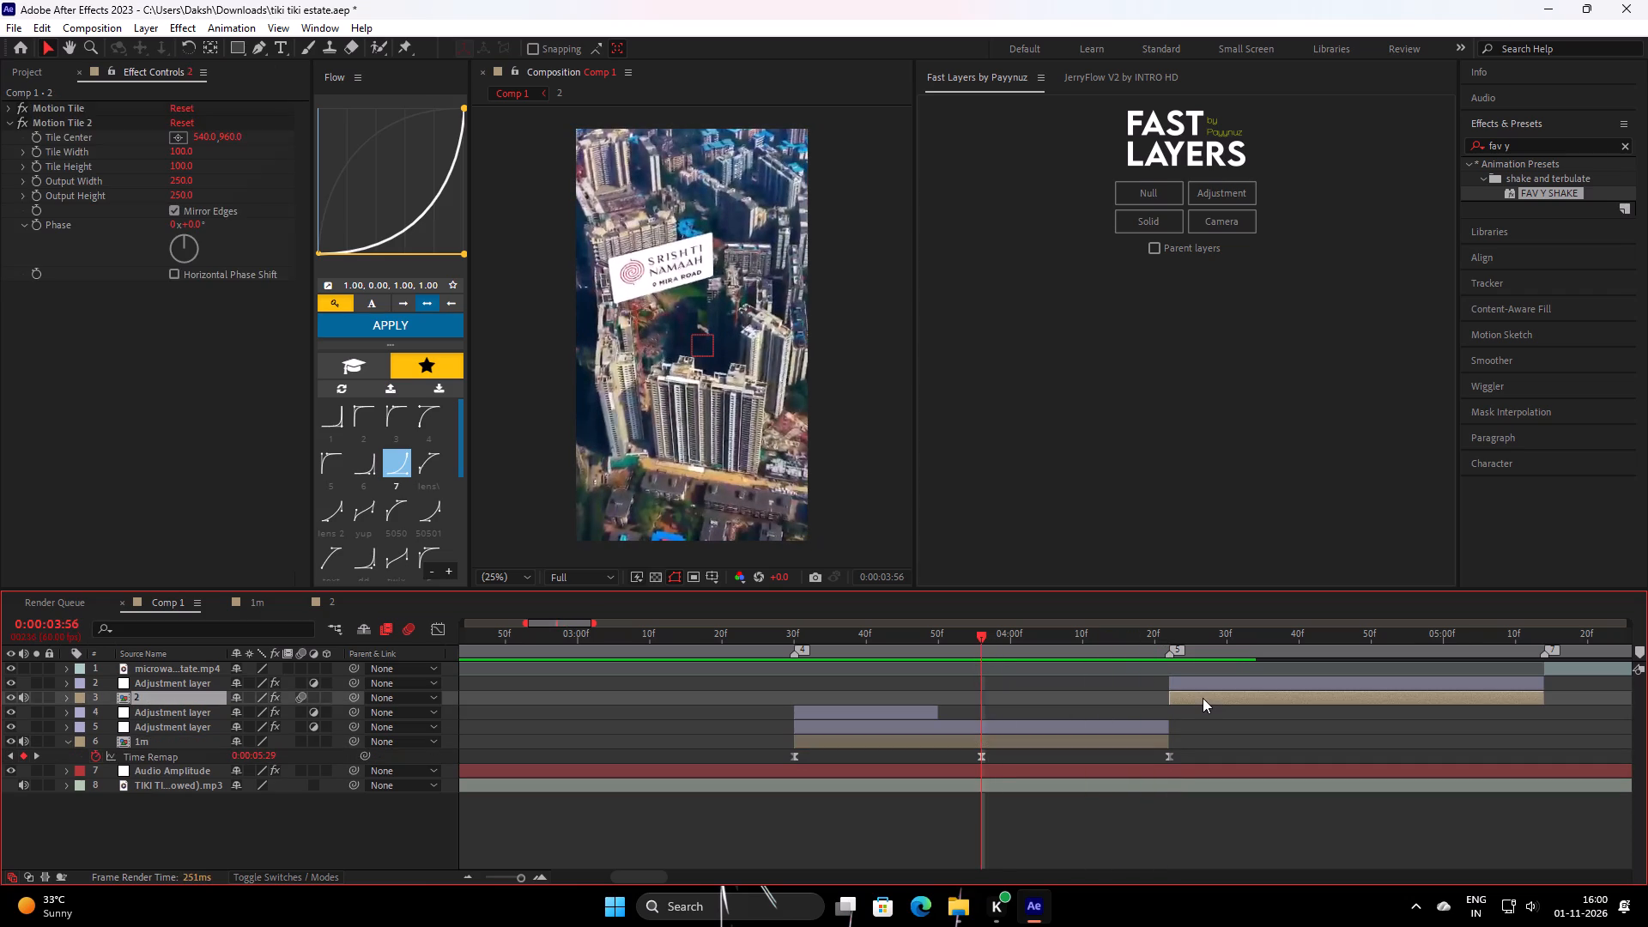
key(ctrl+d)
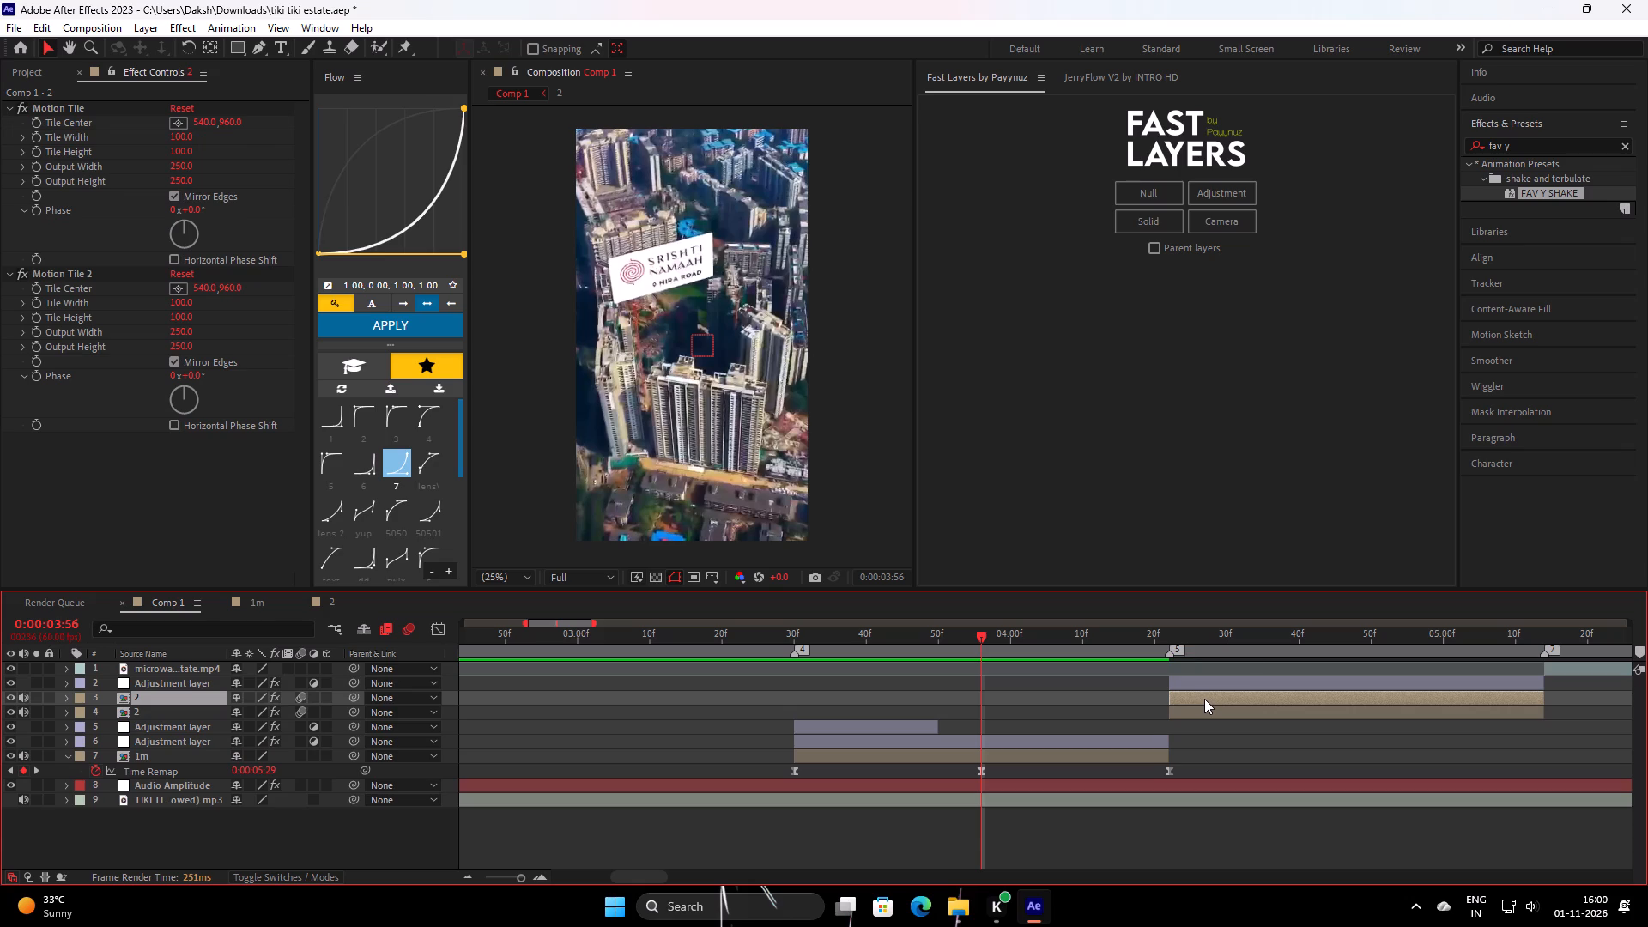
key(e)
drag(1204, 699, 1190, 709)
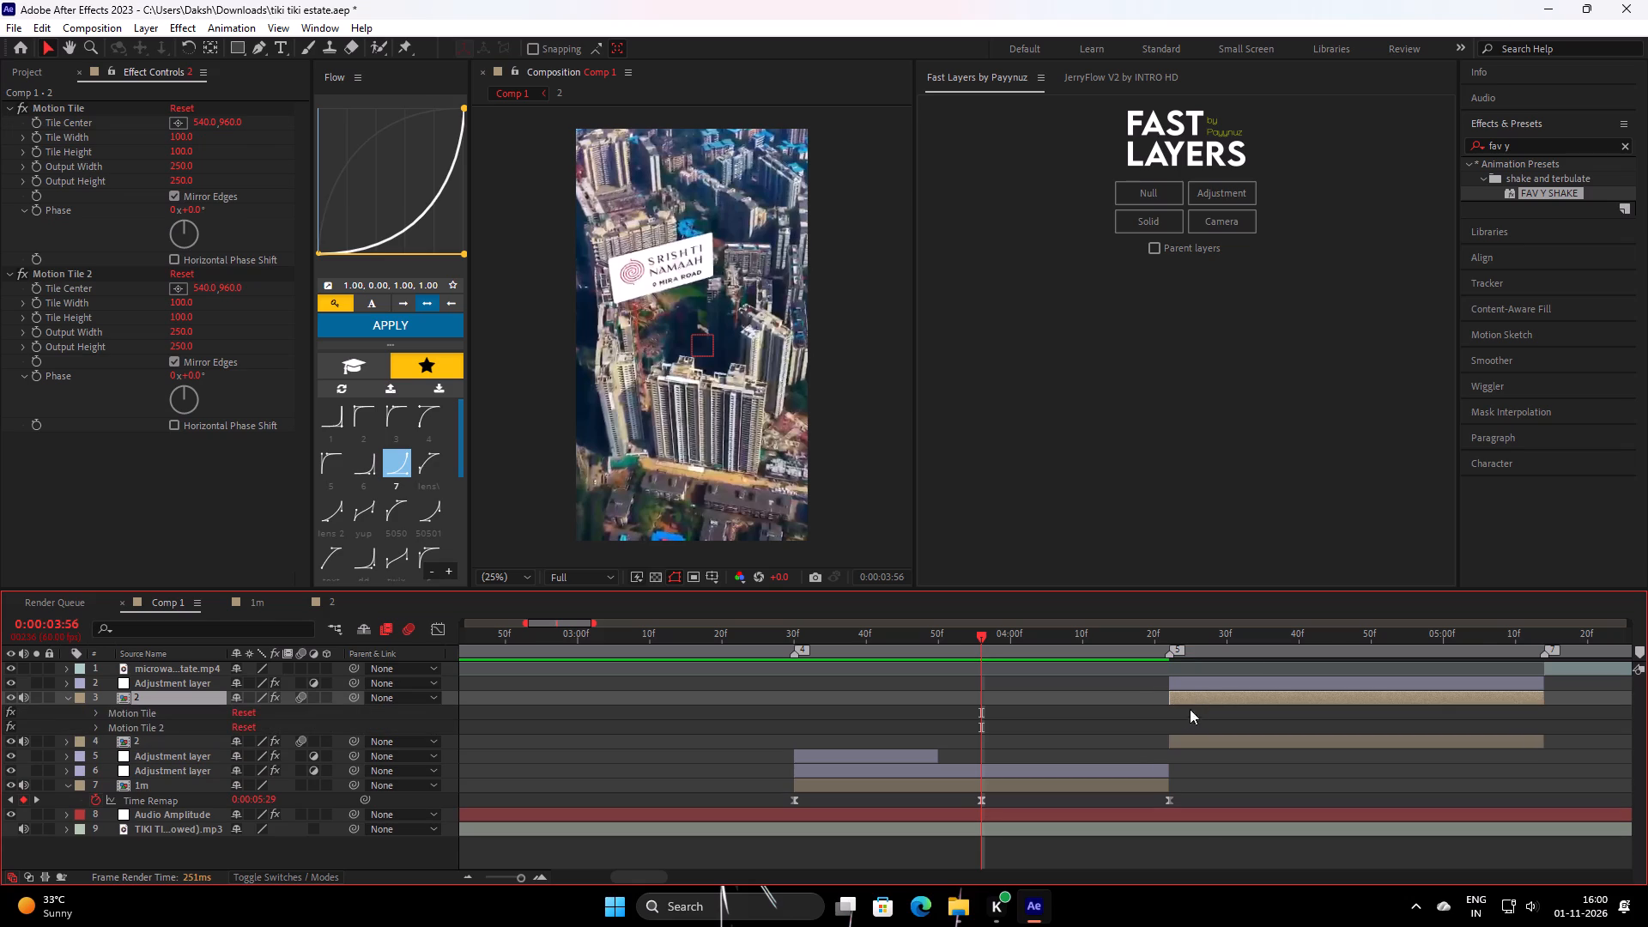
drag(1190, 709, 1153, 721)
key(u)
drag(1166, 696, 1096, 728)
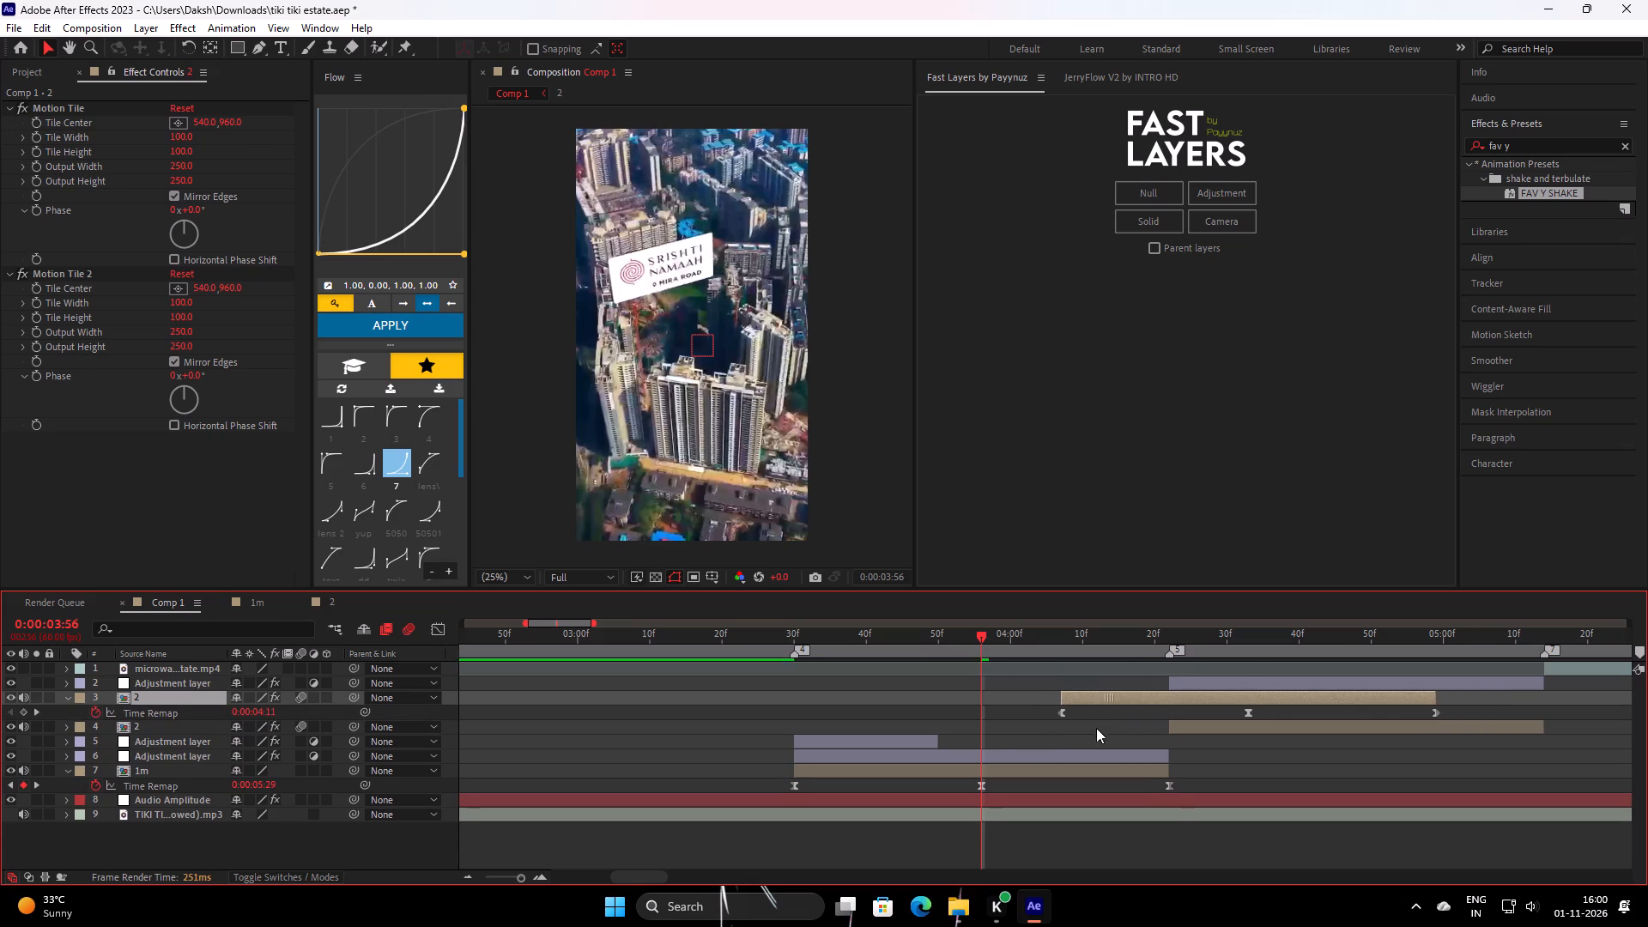
drag(1096, 728, 1028, 732)
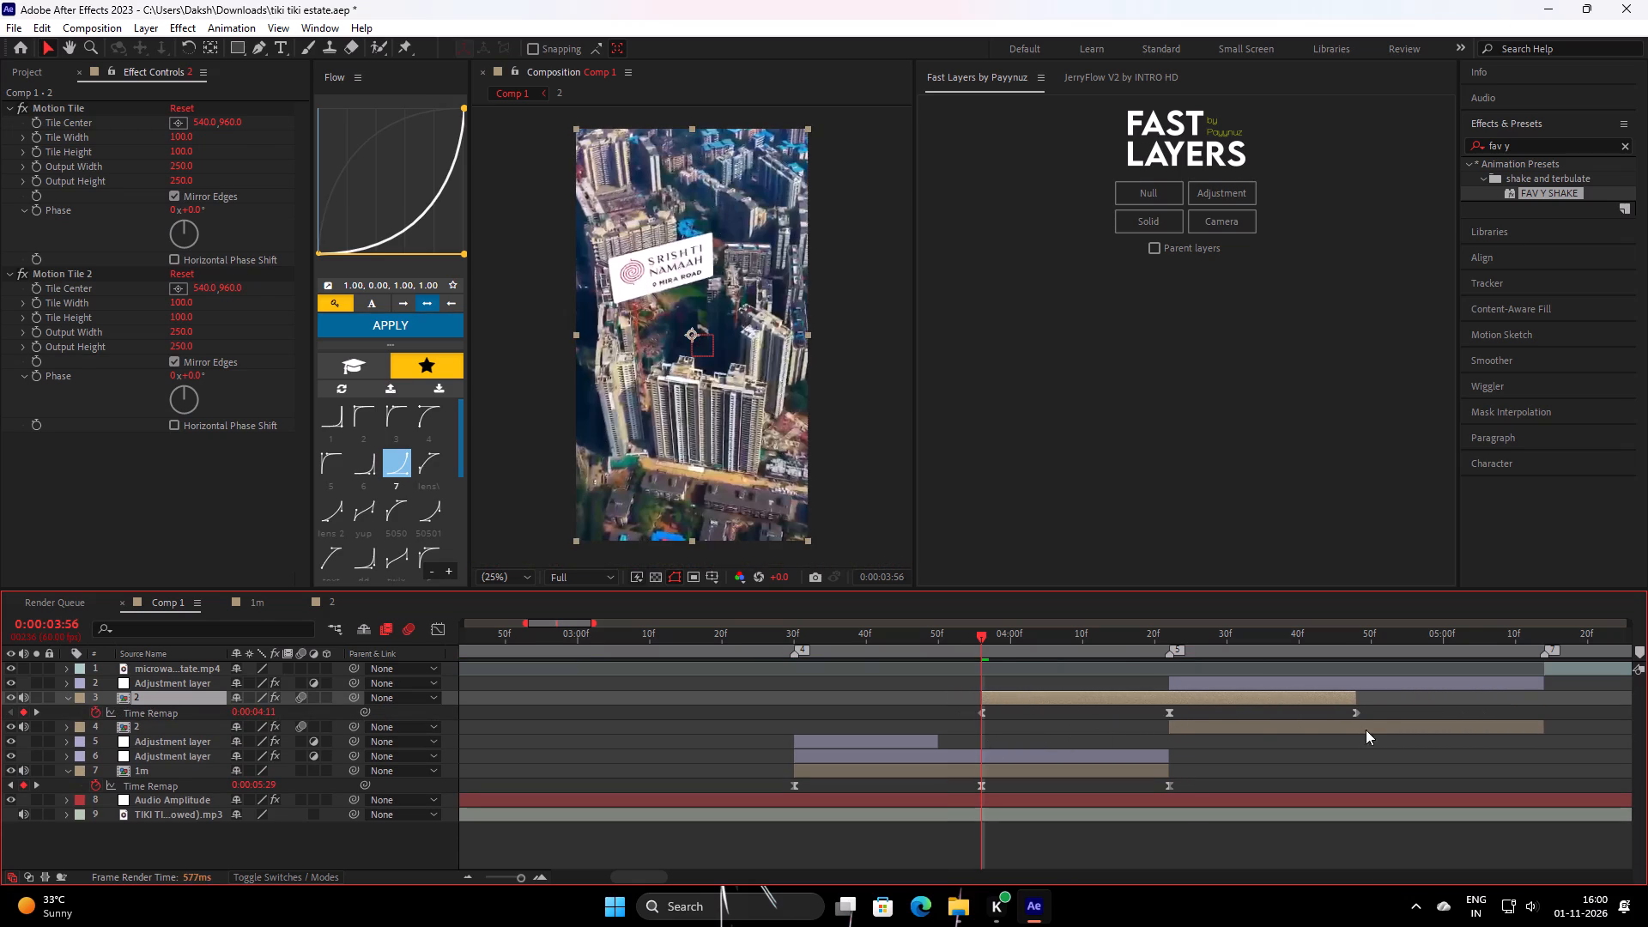
Delete the middle and last Time Remap keyframes of the shifted clip 2 copy.
drag(1366, 730, 1179, 700)
key(ctrl+z)
drag(1393, 751, 1125, 692)
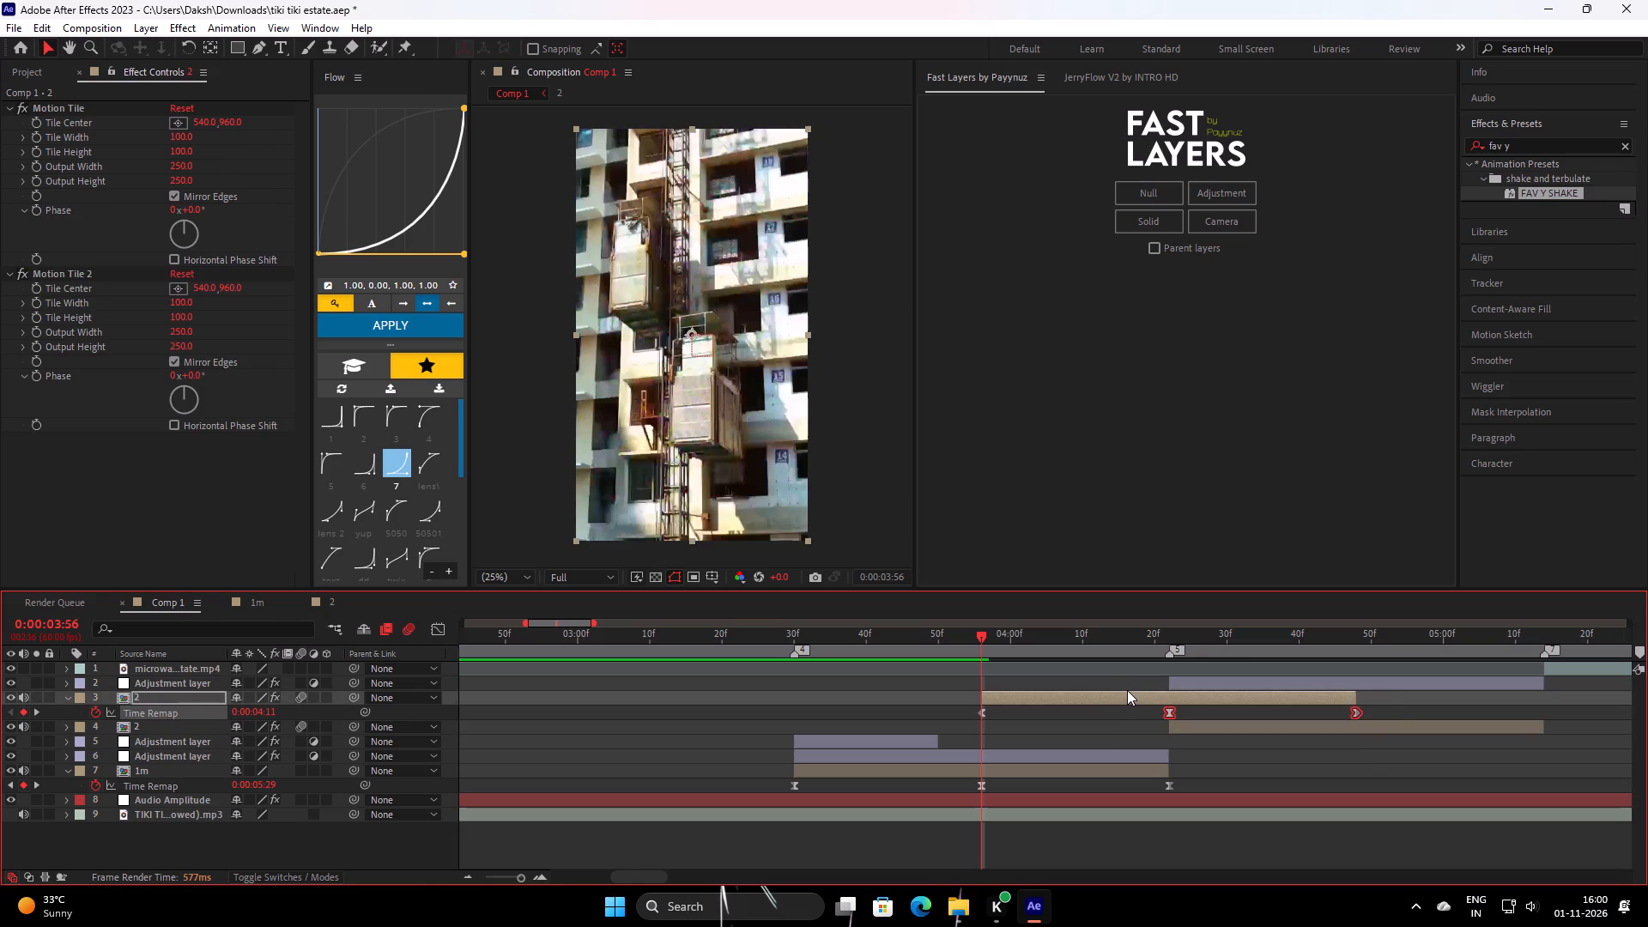
key(BackSpace)
Apply Freeze Frame to the clip 2 copy at 0:00:03:56.
right_click(1027, 698)
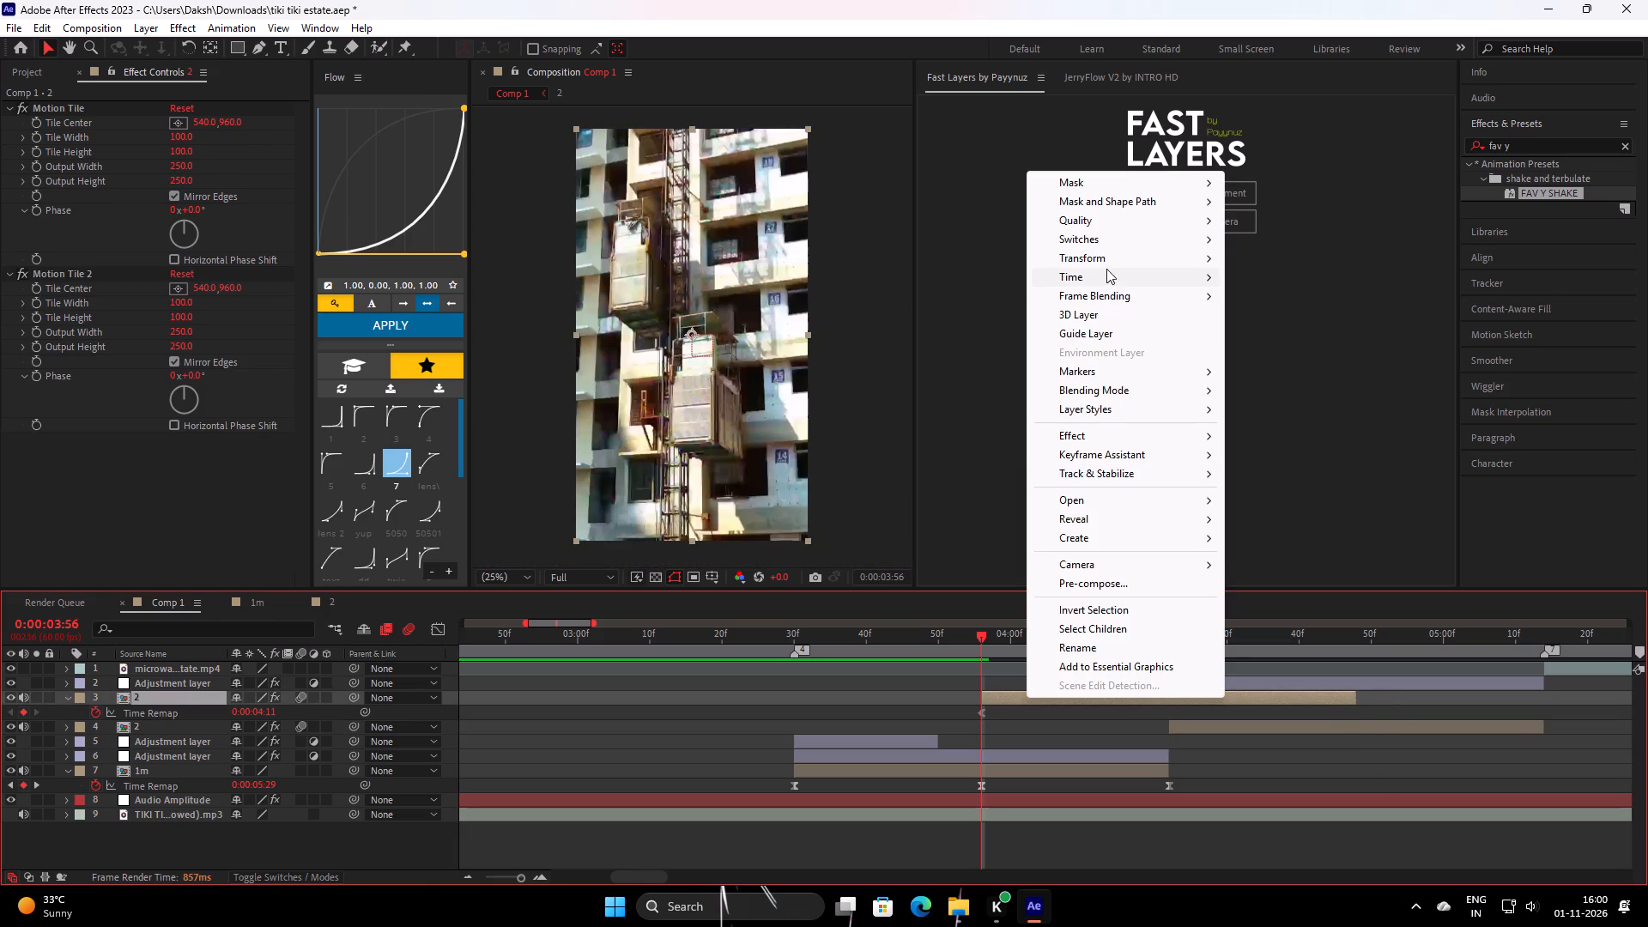
click(1105, 256)
click(1130, 276)
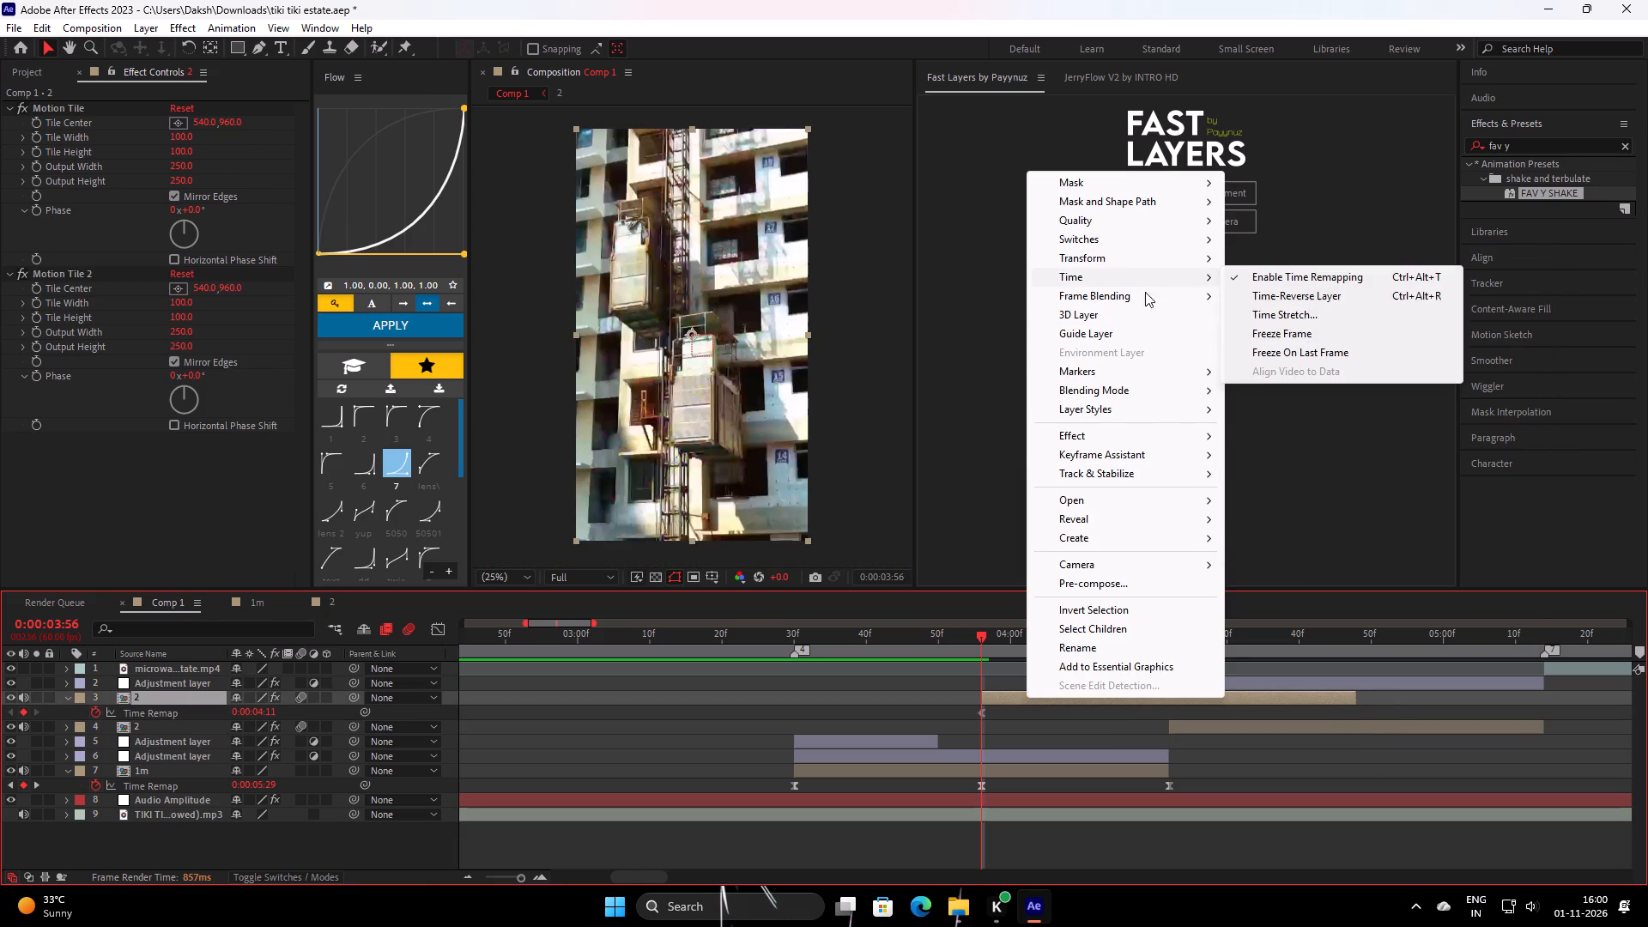
click(1285, 333)
click(1010, 716)
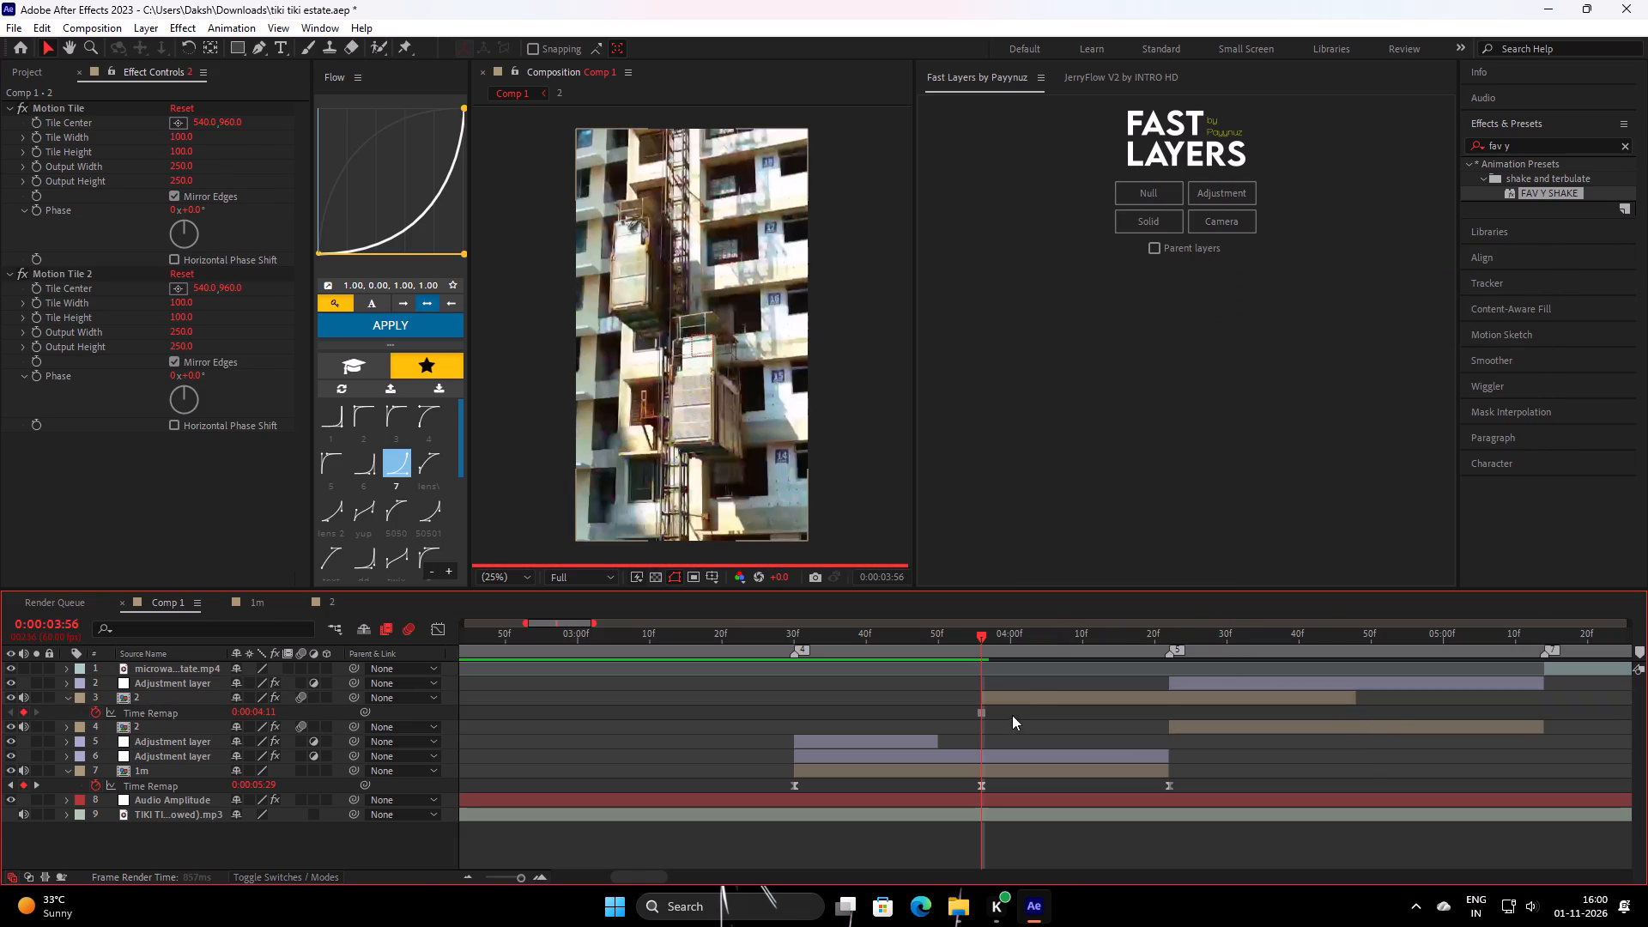
double_click(1026, 699)
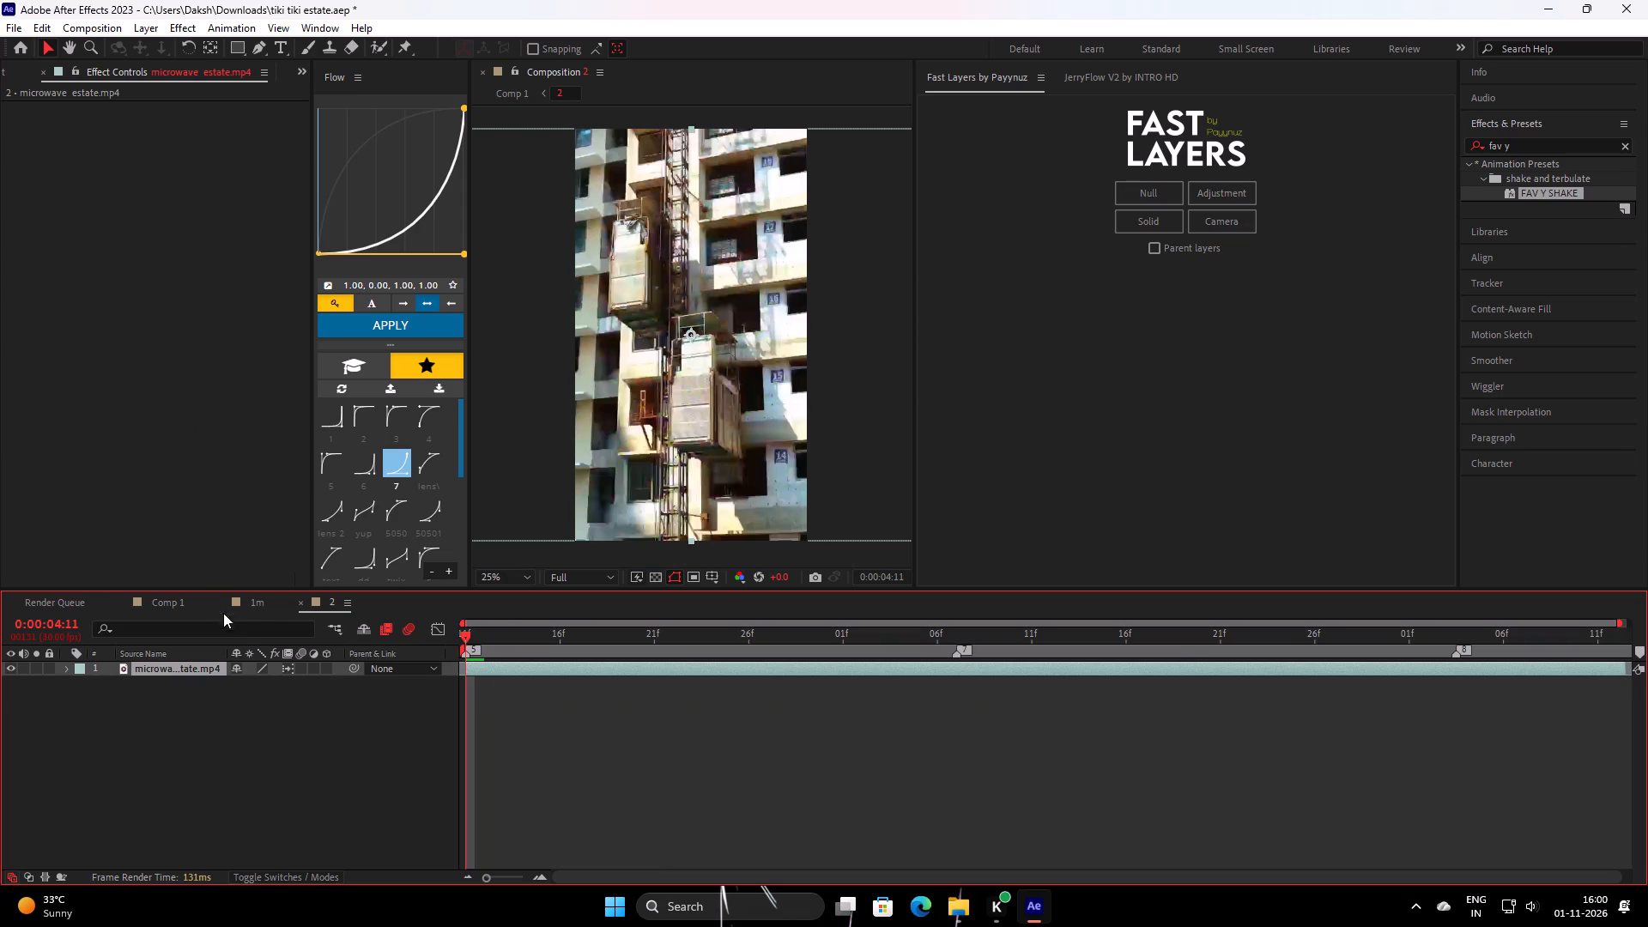
click(209, 607)
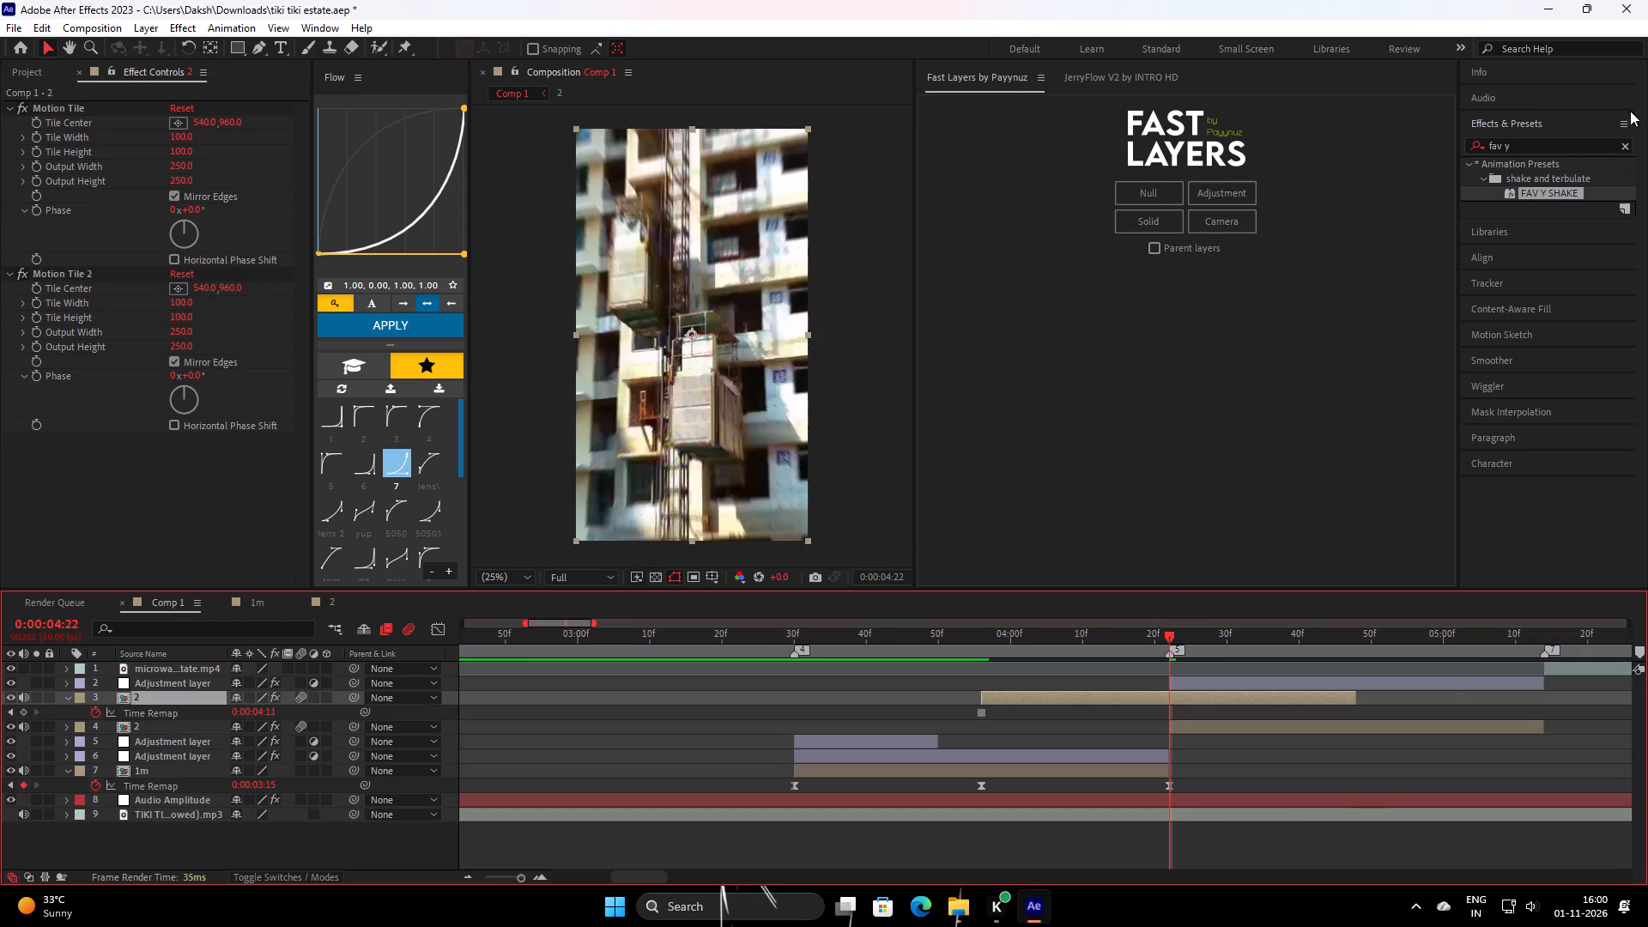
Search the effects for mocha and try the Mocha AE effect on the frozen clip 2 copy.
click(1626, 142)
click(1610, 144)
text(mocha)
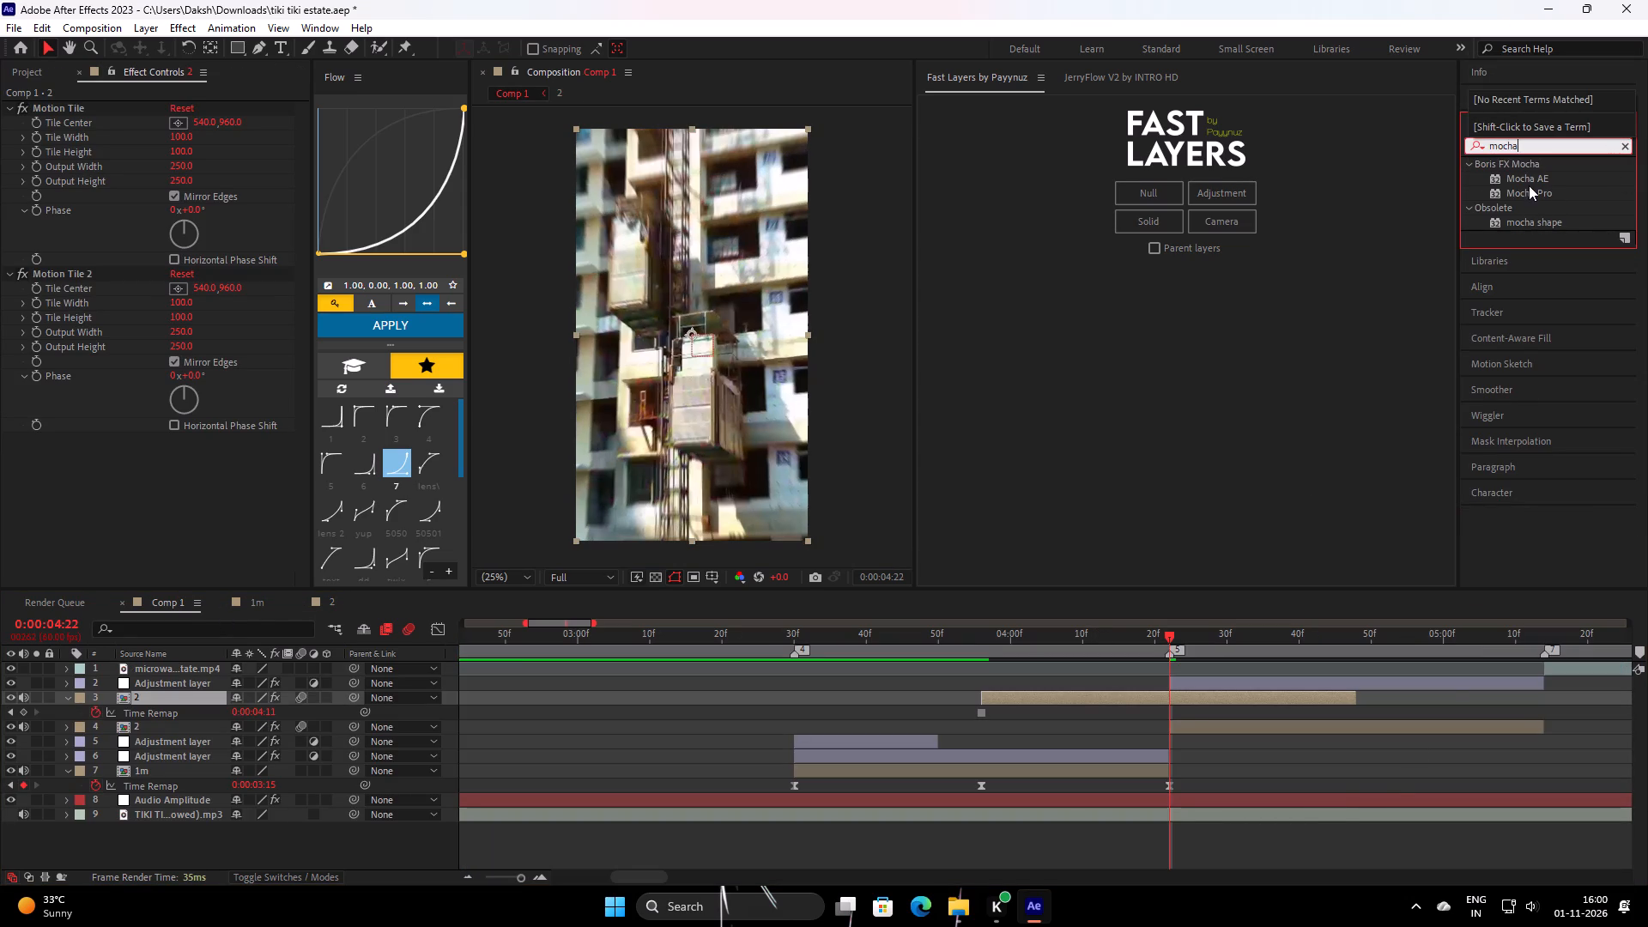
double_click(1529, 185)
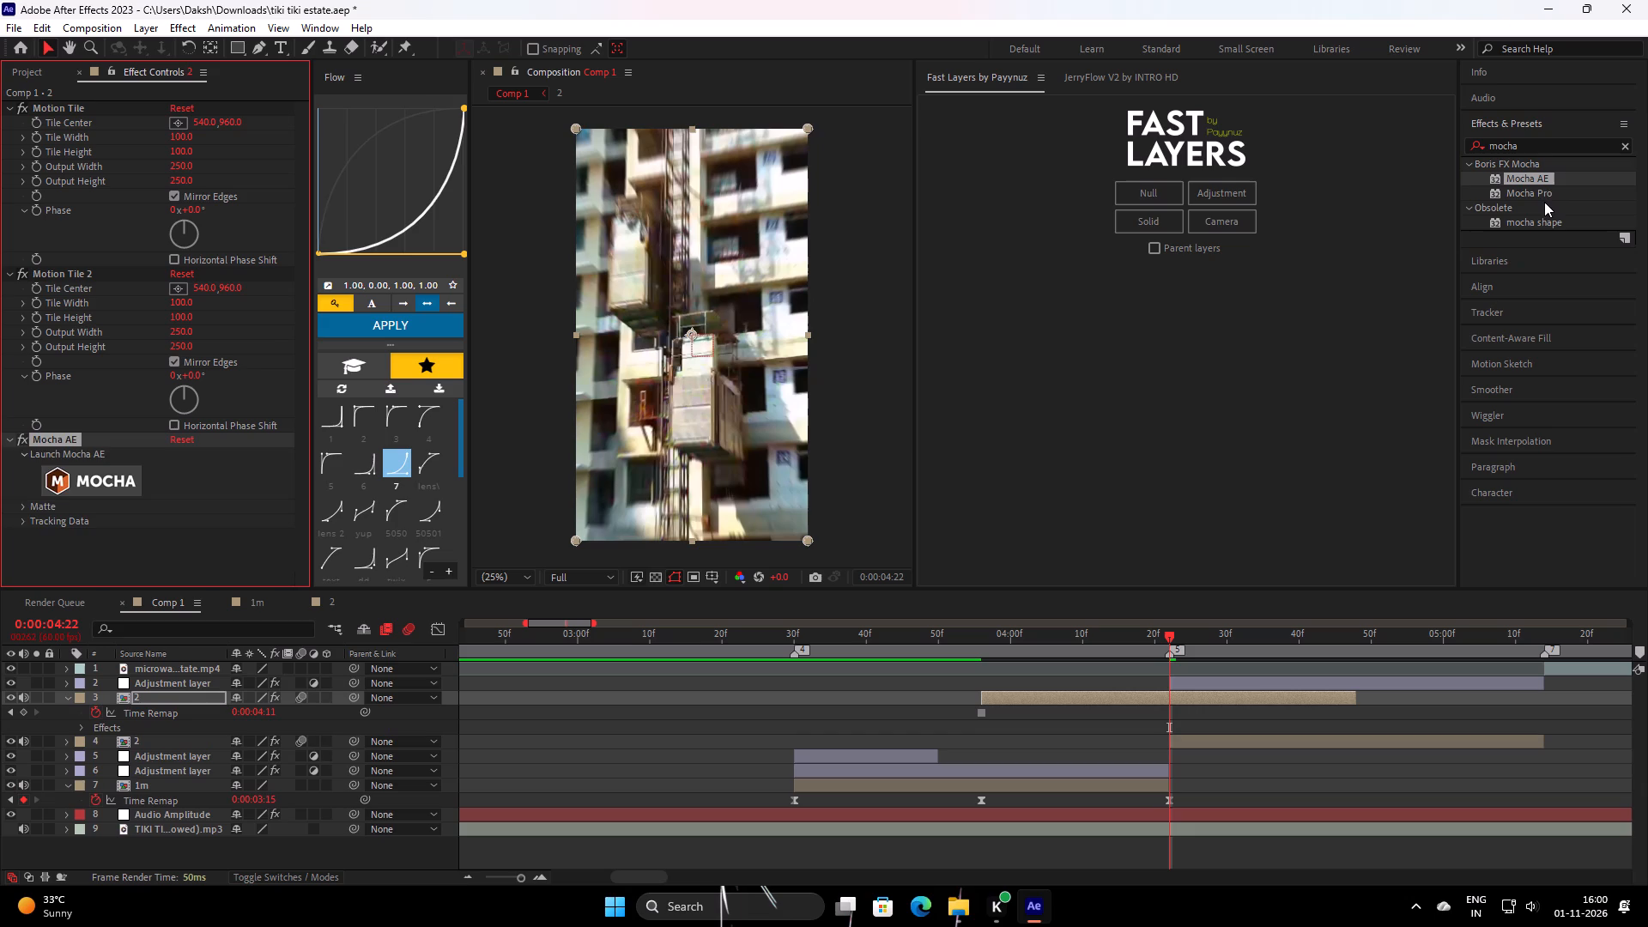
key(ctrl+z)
Delete both Motion Tile effects from the frozen clip 2 copy.
click(64, 281)
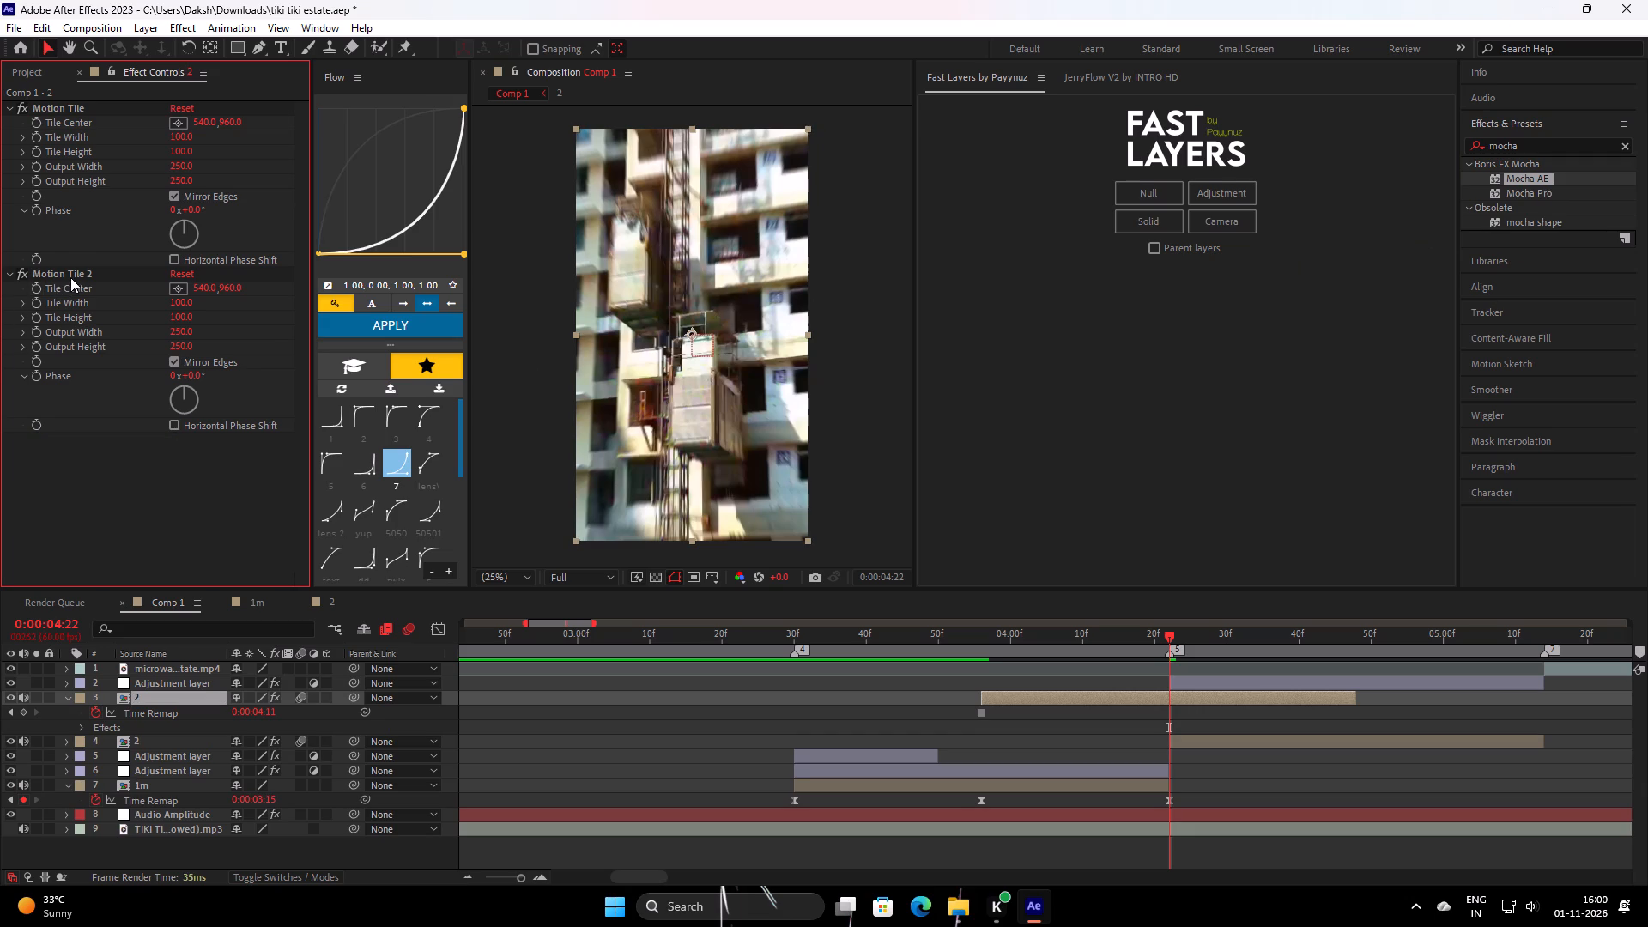
click(70, 277)
ctrl+click(58, 103)
key(BackSpace)
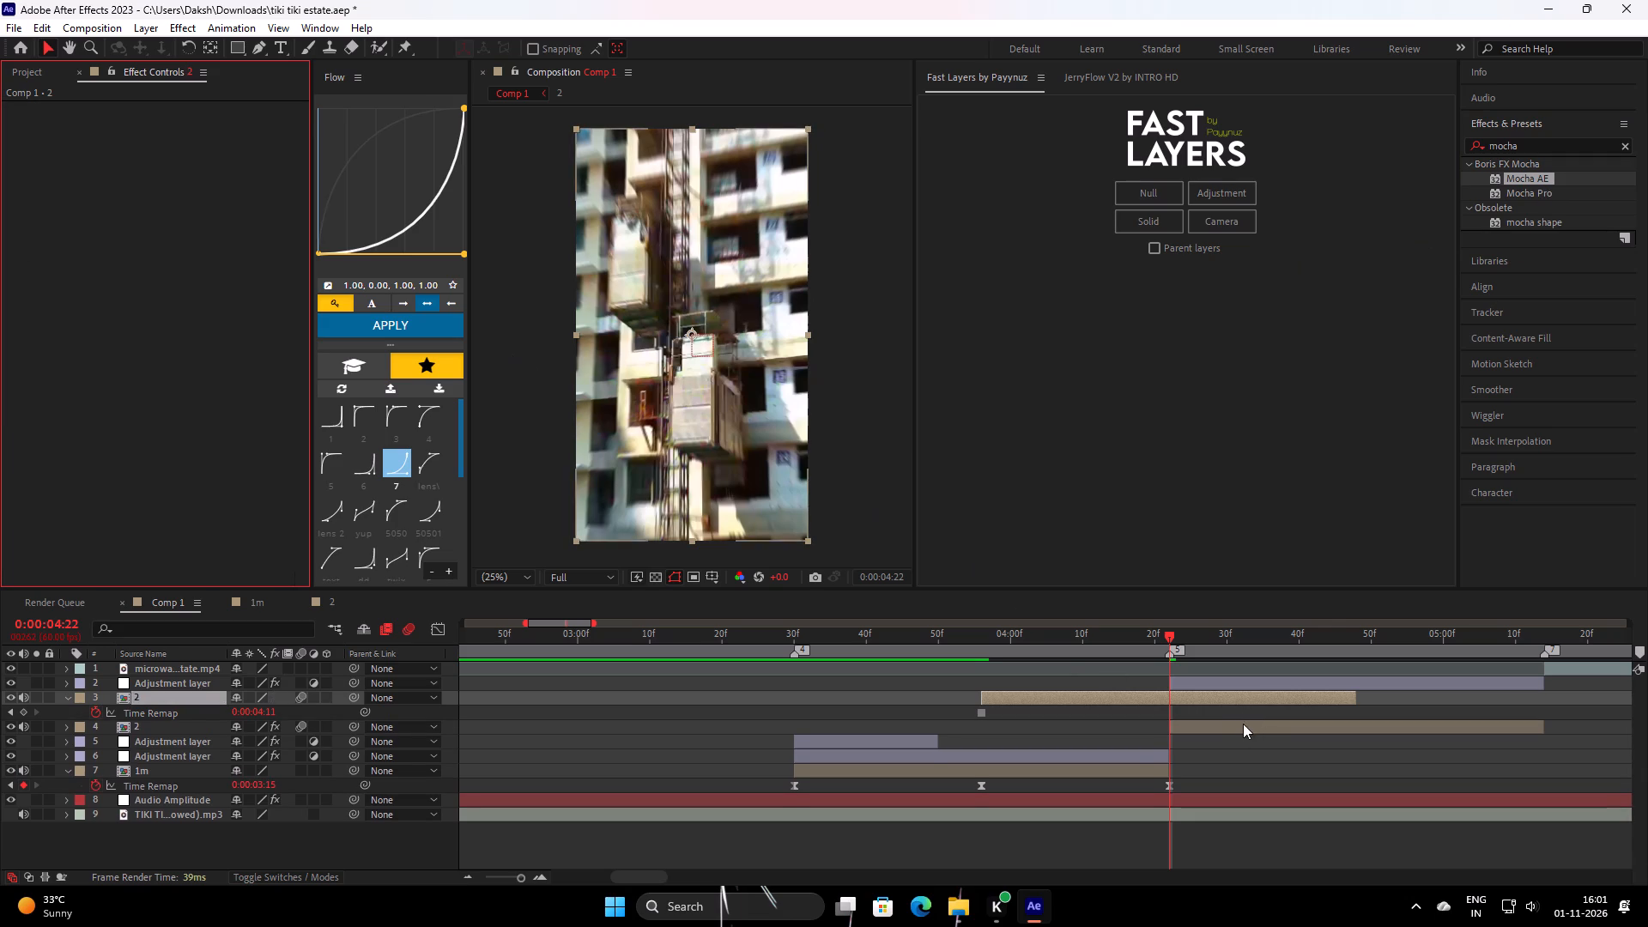
Remove the duplicate Motion Tile 2 effect from the original clip 2 layer.
double_click(1240, 717)
ctrl+click(64, 119)
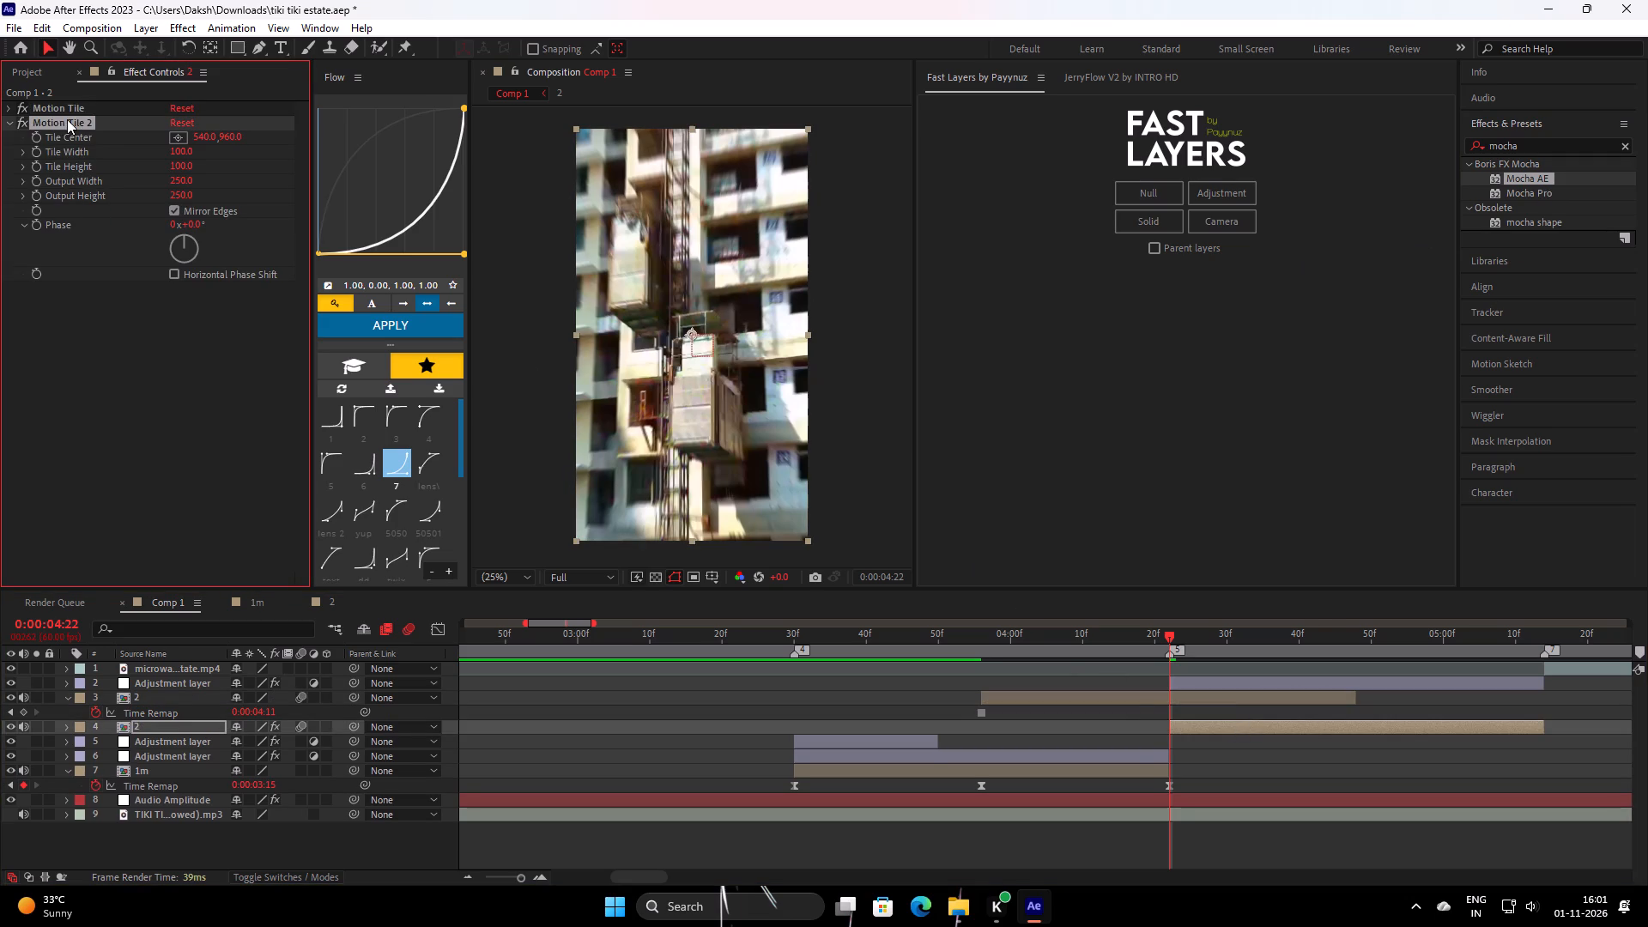
key(BackSpace)
click(5, 108)
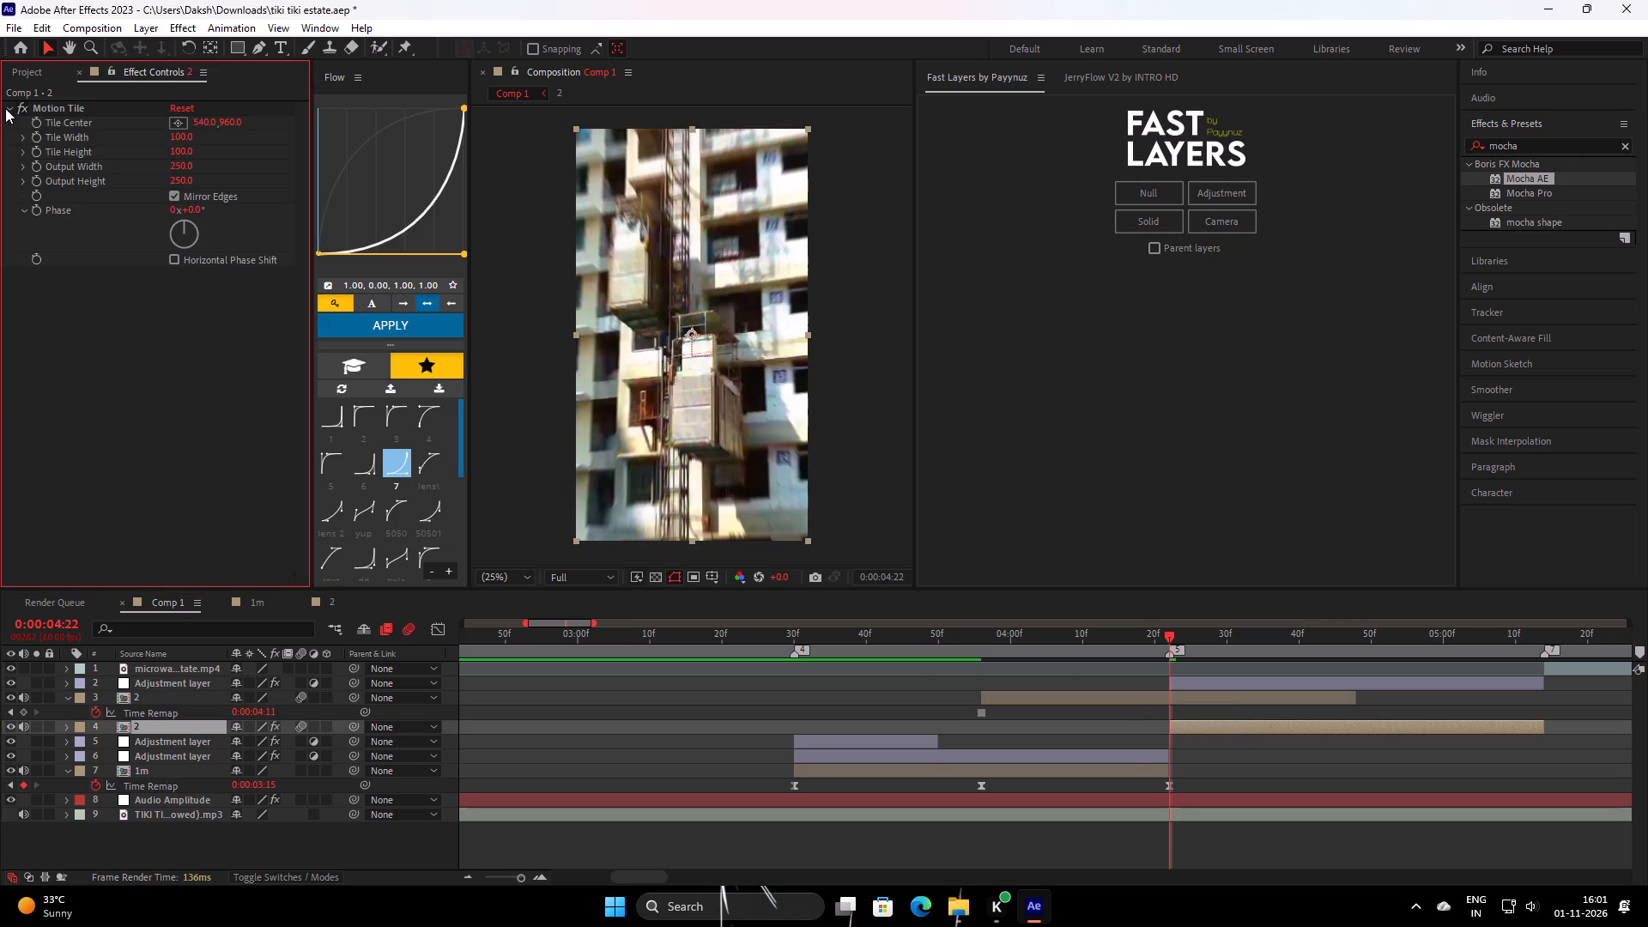
Apply the Mocha Pro effect to the frozen clip 2 copy and launch its Mocha interface, dismissing the software update.
drag(1069, 647, 1005, 666)
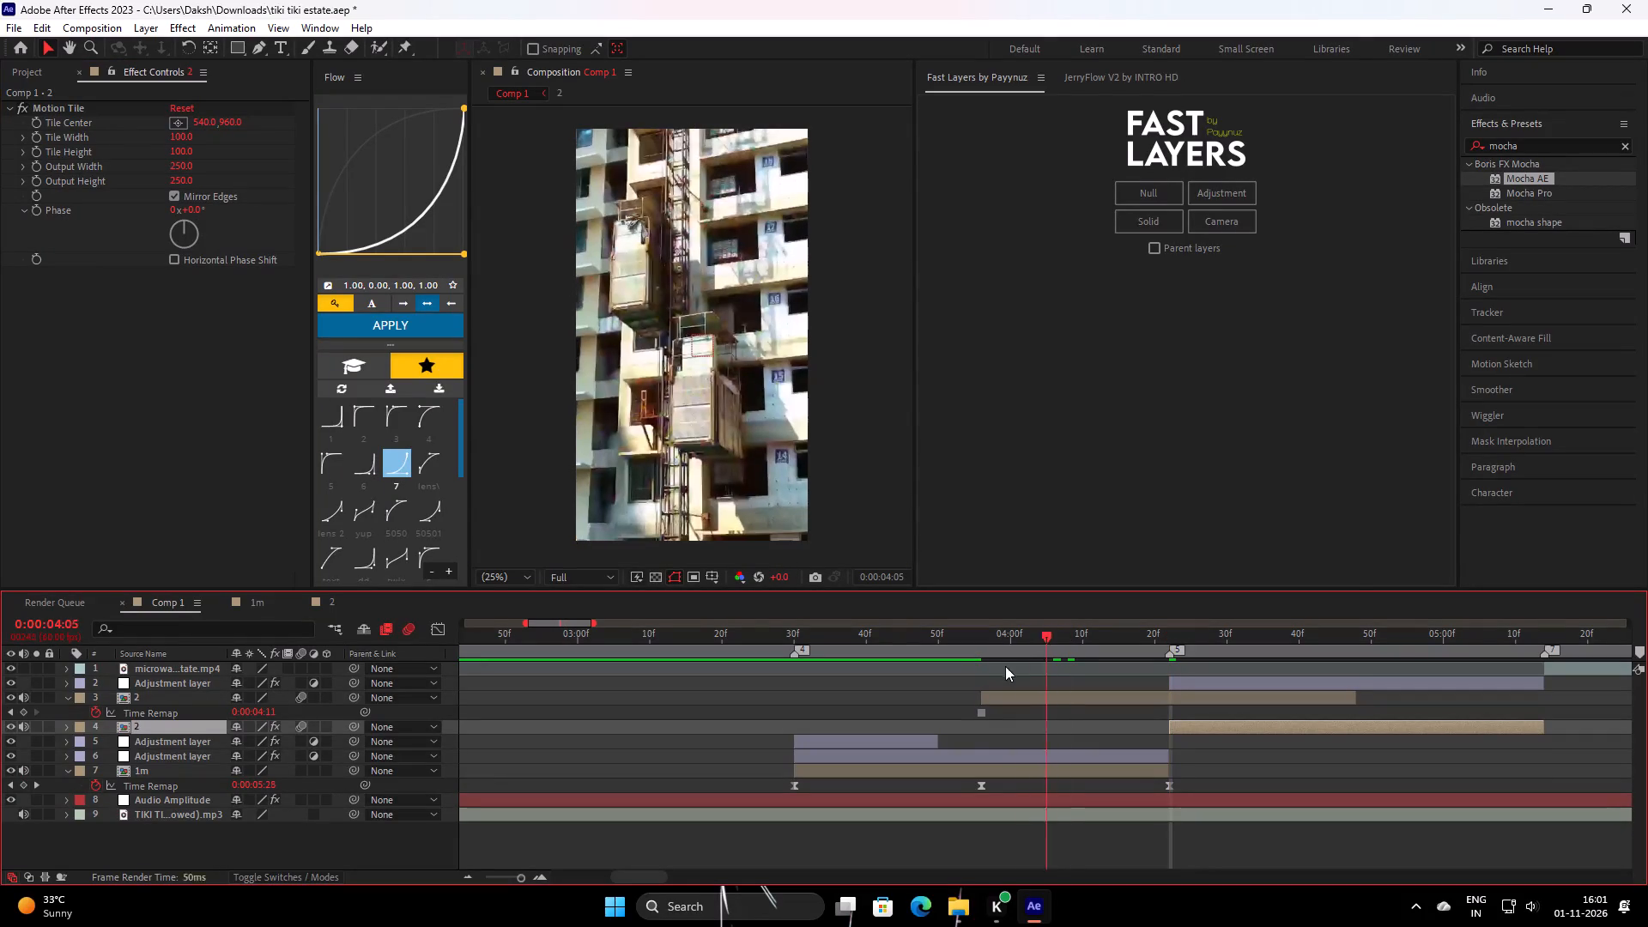
drag(1005, 666, 1003, 666)
click(1047, 705)
click(1052, 696)
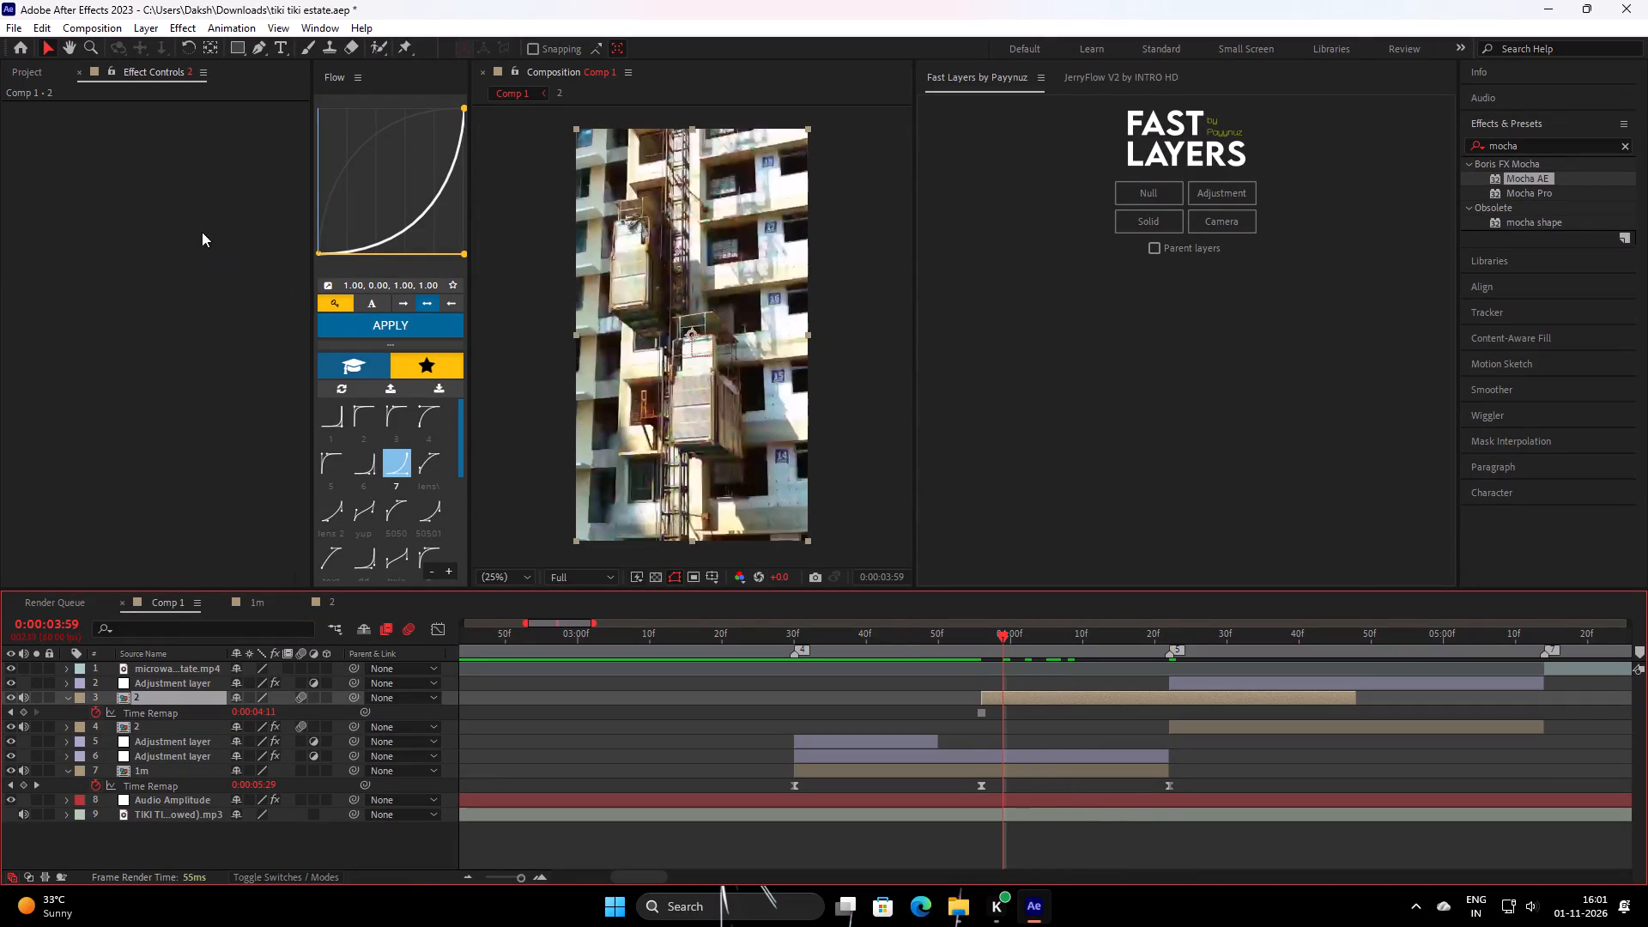
double_click(1540, 196)
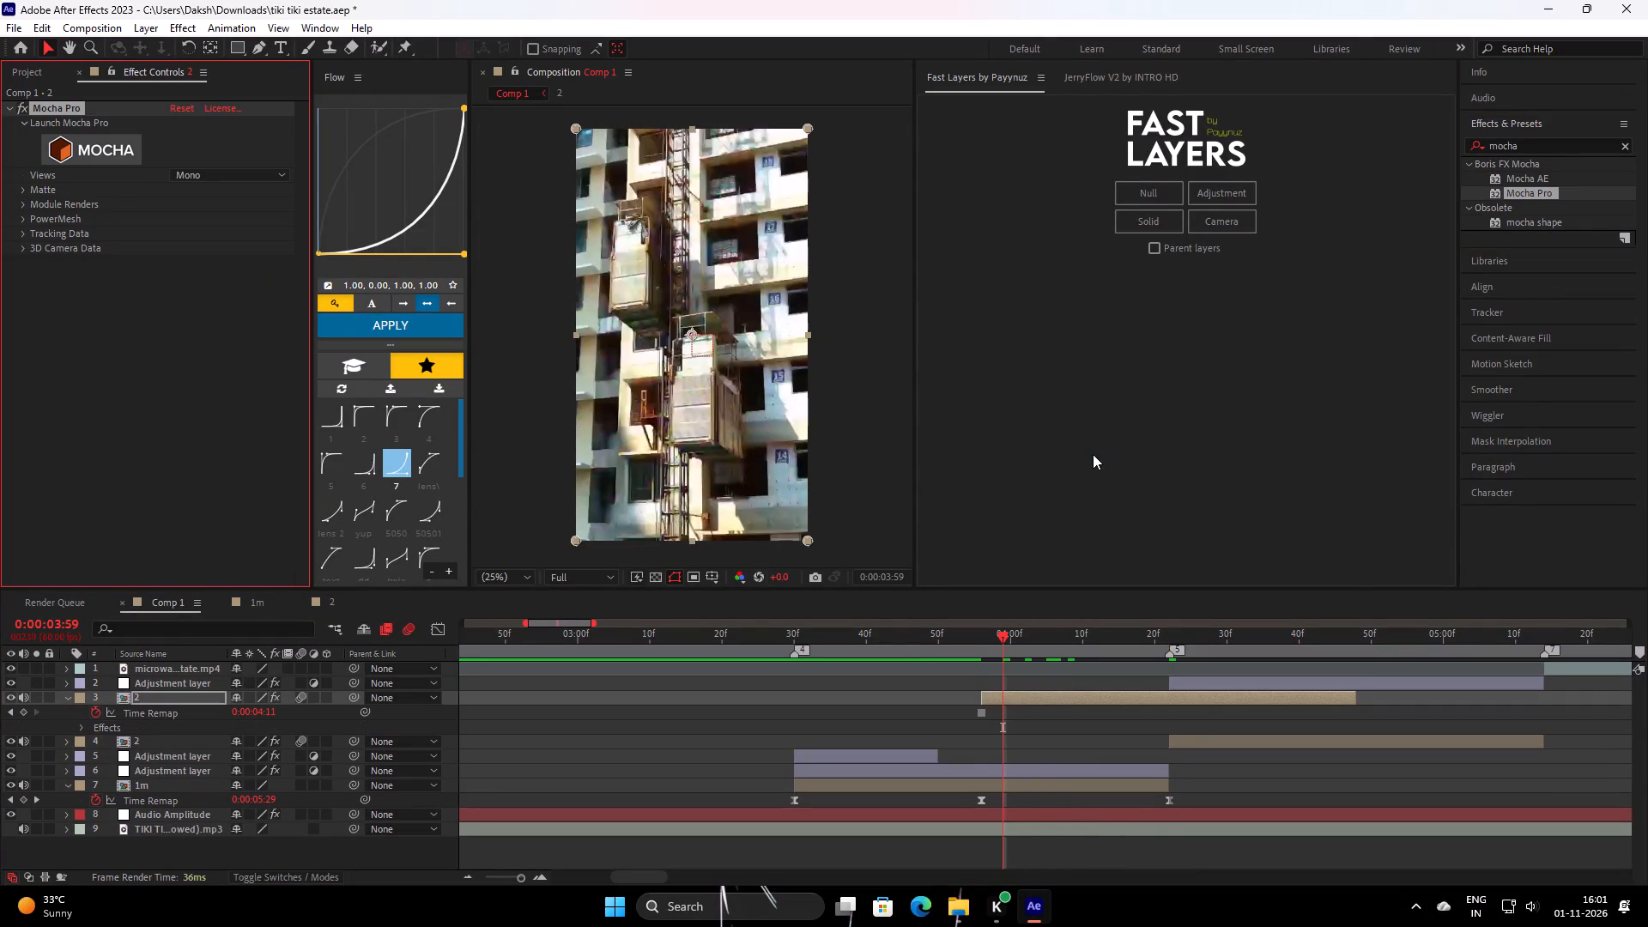
click(102, 145)
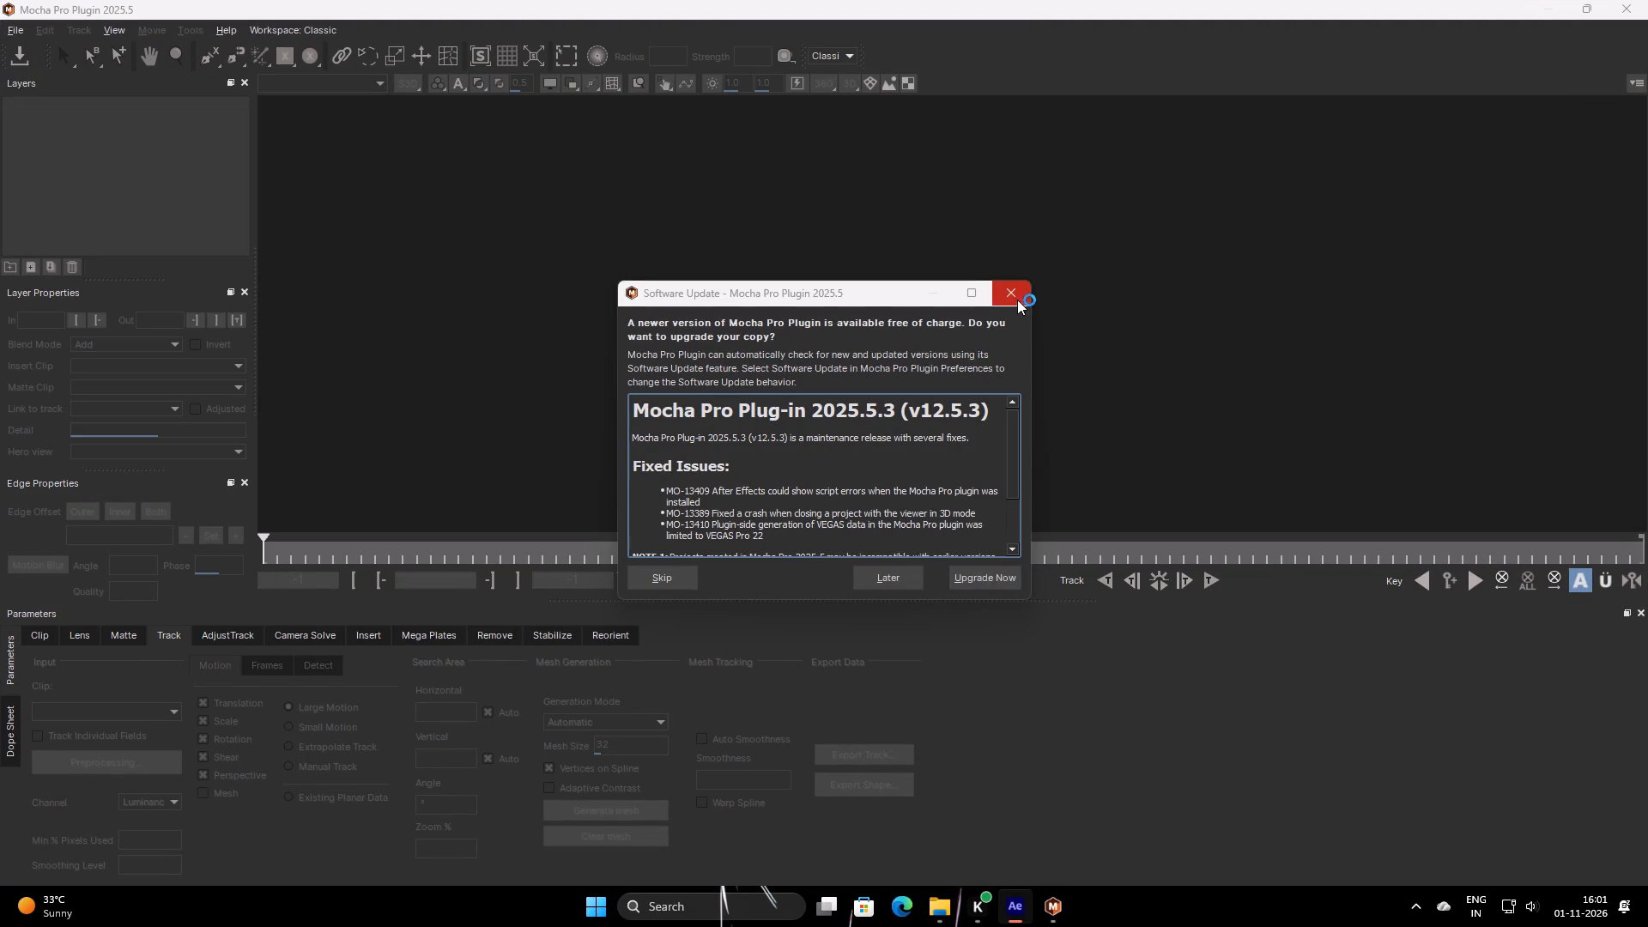
click(1016, 294)
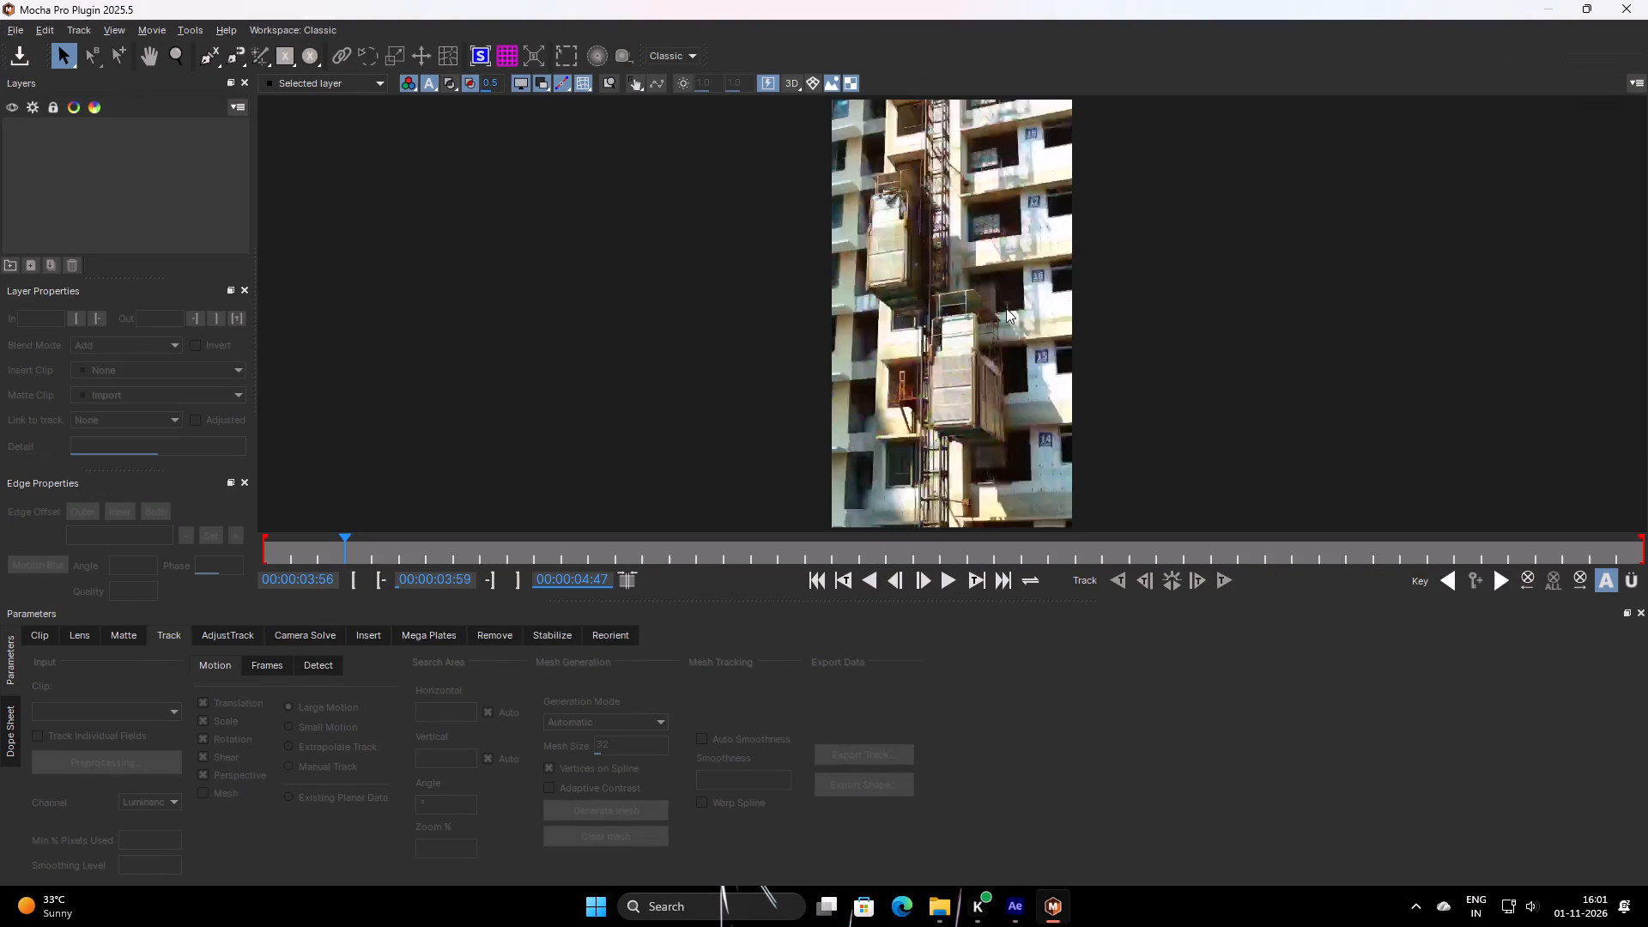
Examine the hoist cabin up close and scrub through the frozen clip in Mocha Pro, closing it without saving.
scroll(1004, 305, up, 5)
middle_drag(973, 409, 985, 296)
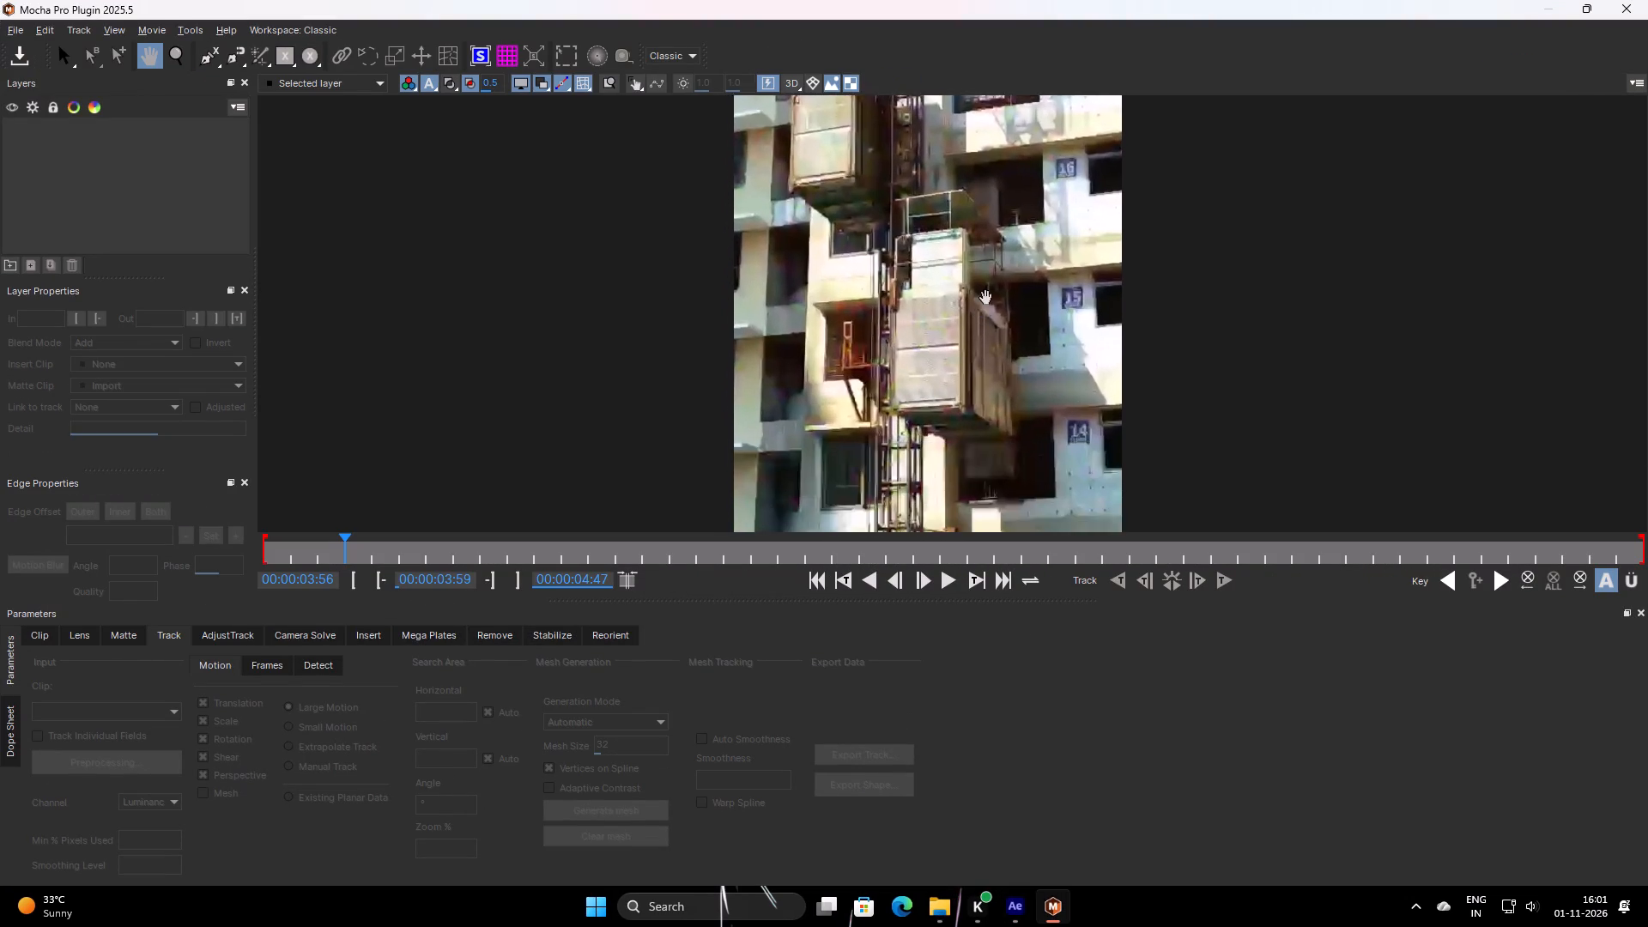
middle_drag(985, 296, 990, 245)
scroll(985, 262, up, 2)
drag(983, 259, 975, 367)
middle_drag(970, 274, 954, 341)
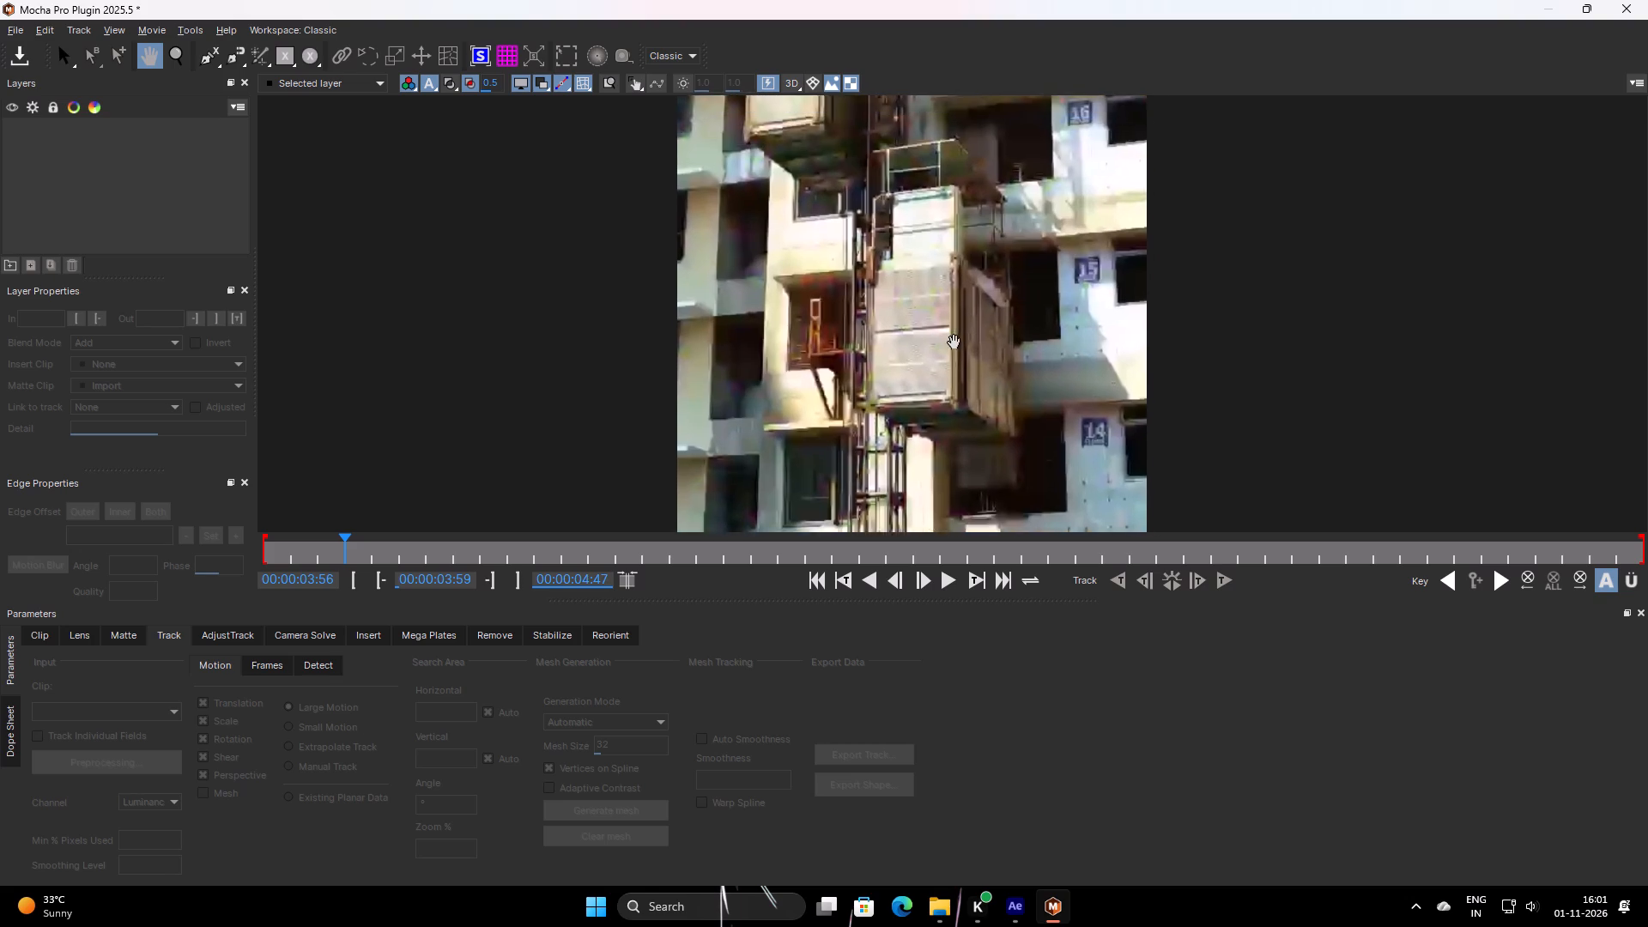
middle_drag(954, 341, 942, 382)
middle_drag(941, 416, 945, 510)
middle_drag(933, 416, 910, 303)
middle_click(910, 303)
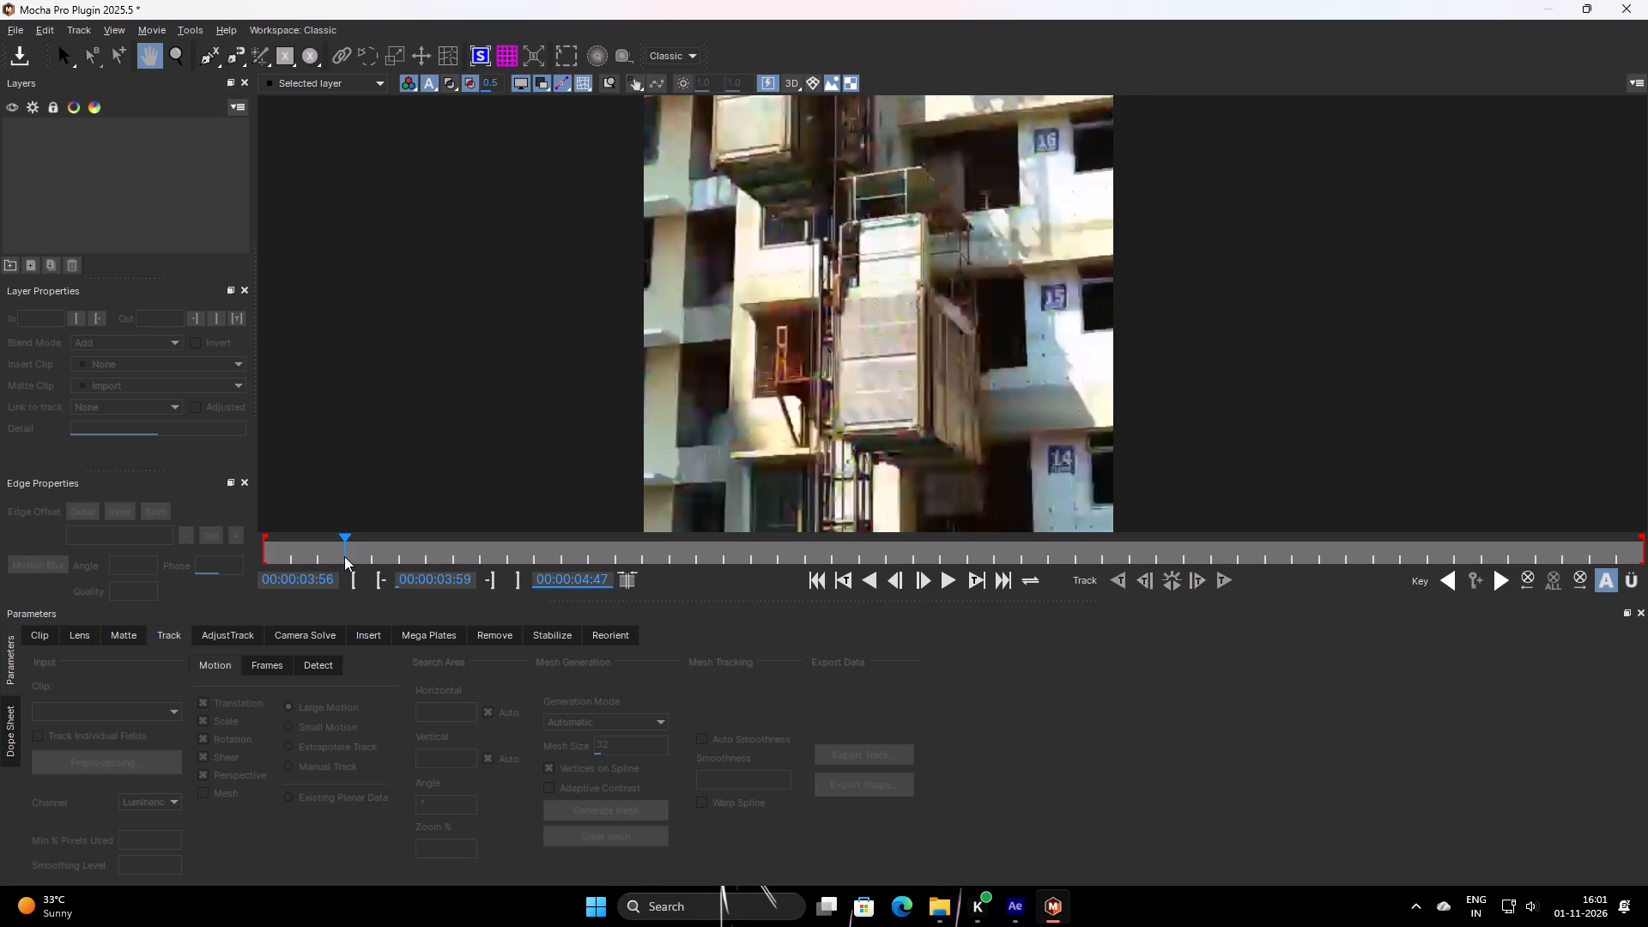
drag(342, 556, 467, 555)
drag(344, 547, 1147, 499)
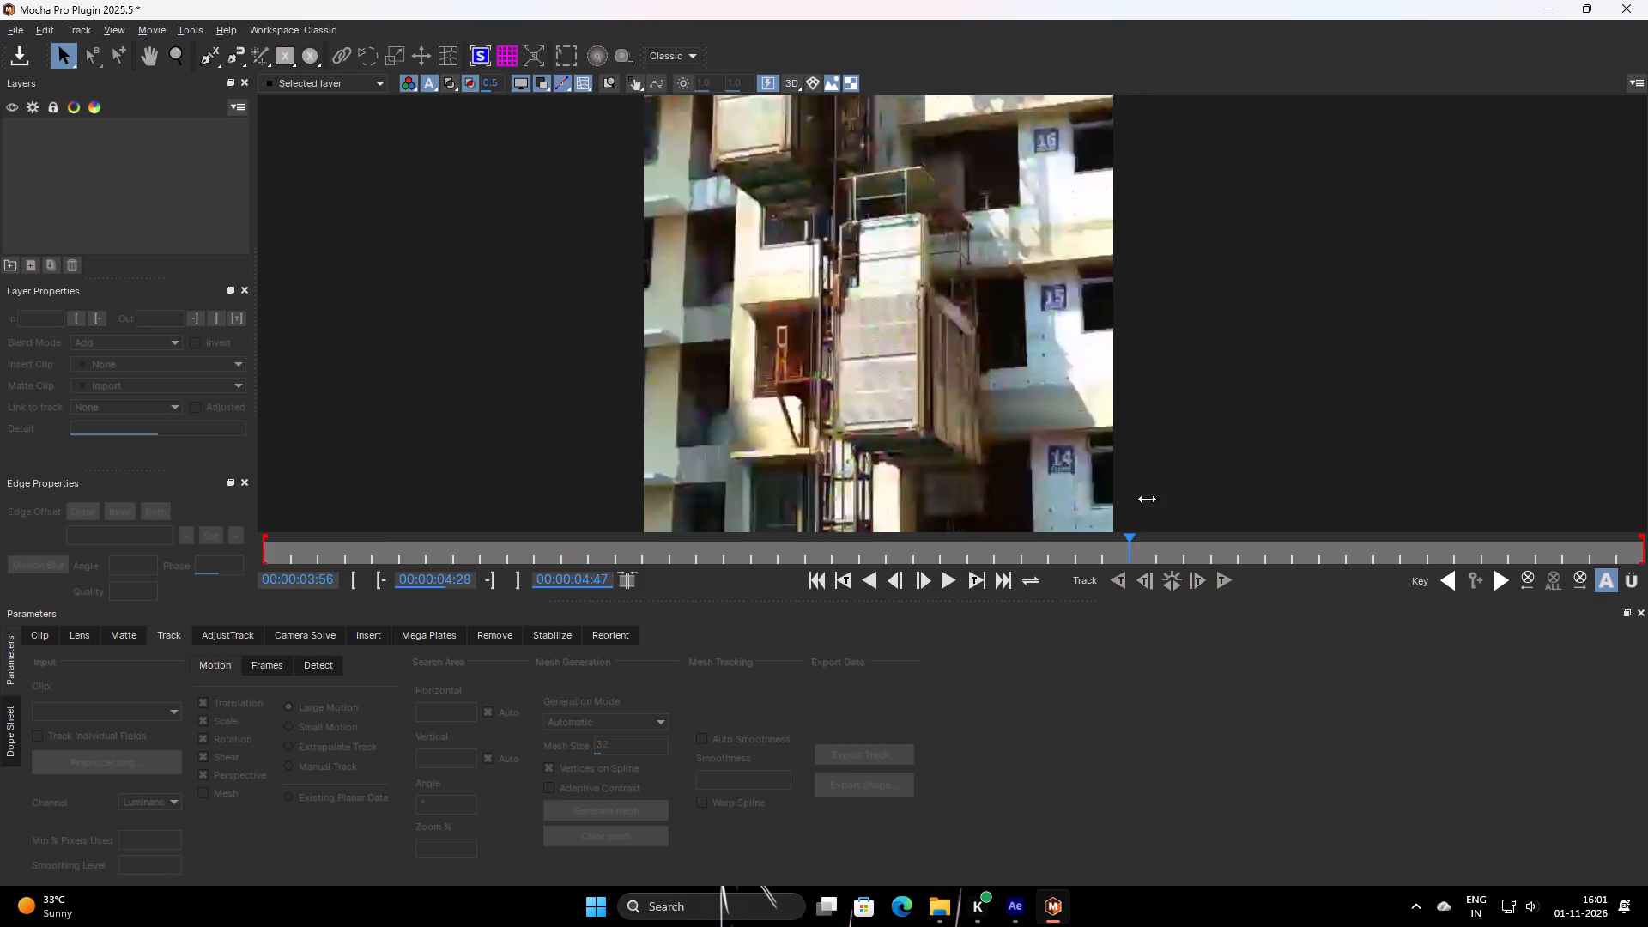
drag(1147, 499, 91, 524)
click(1647, 0)
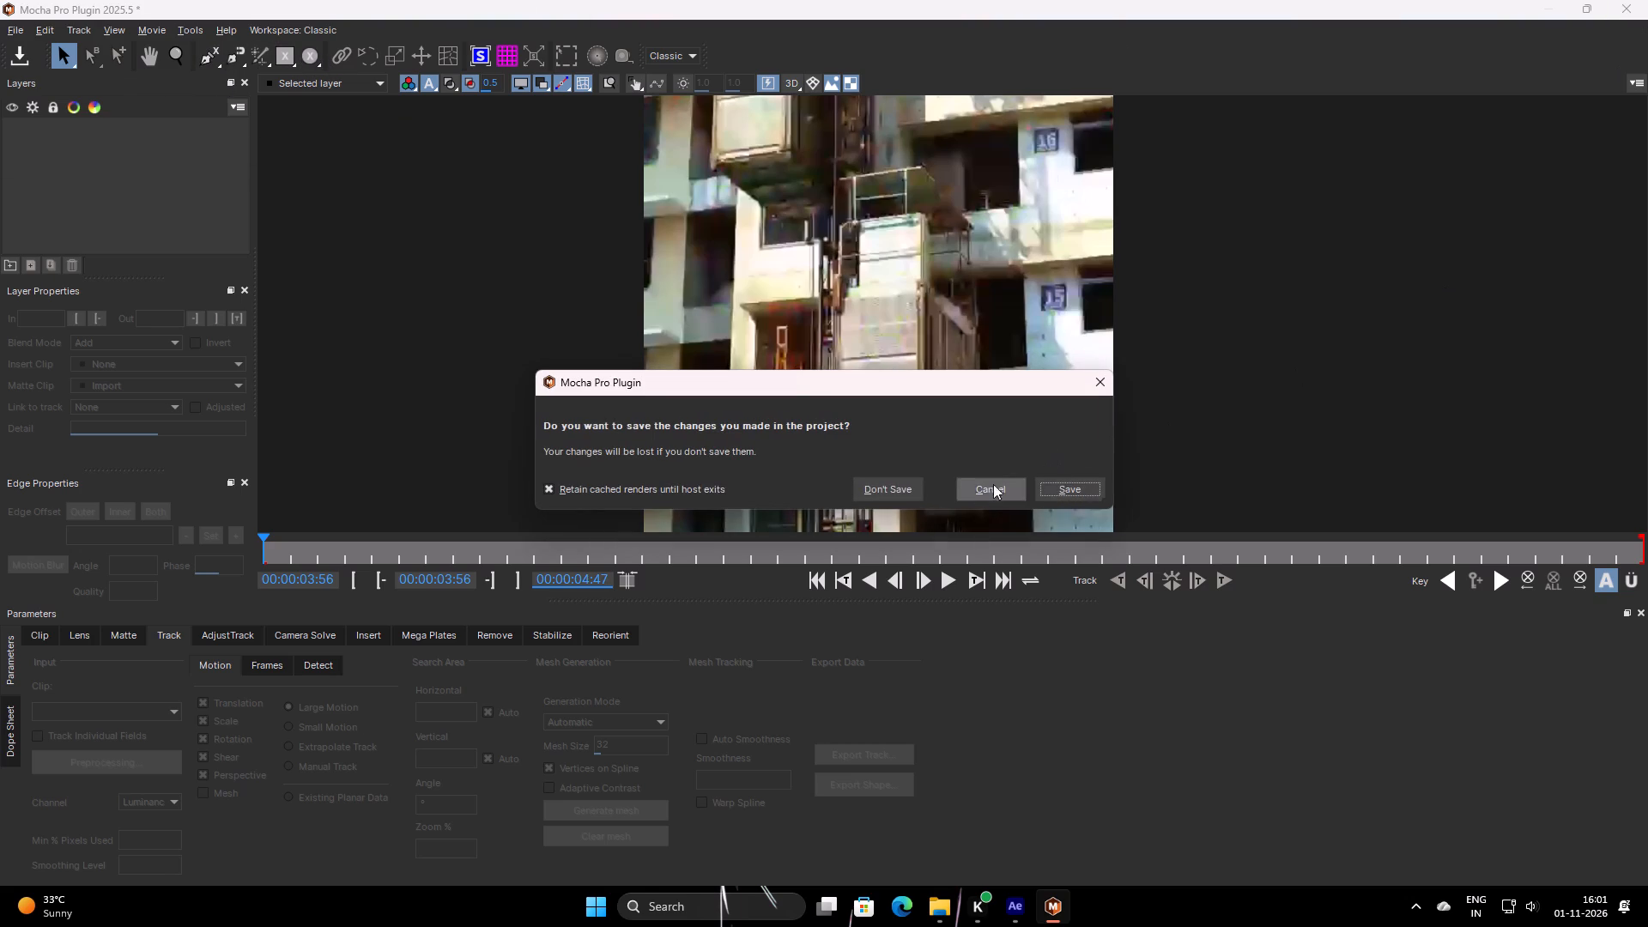
click(876, 489)
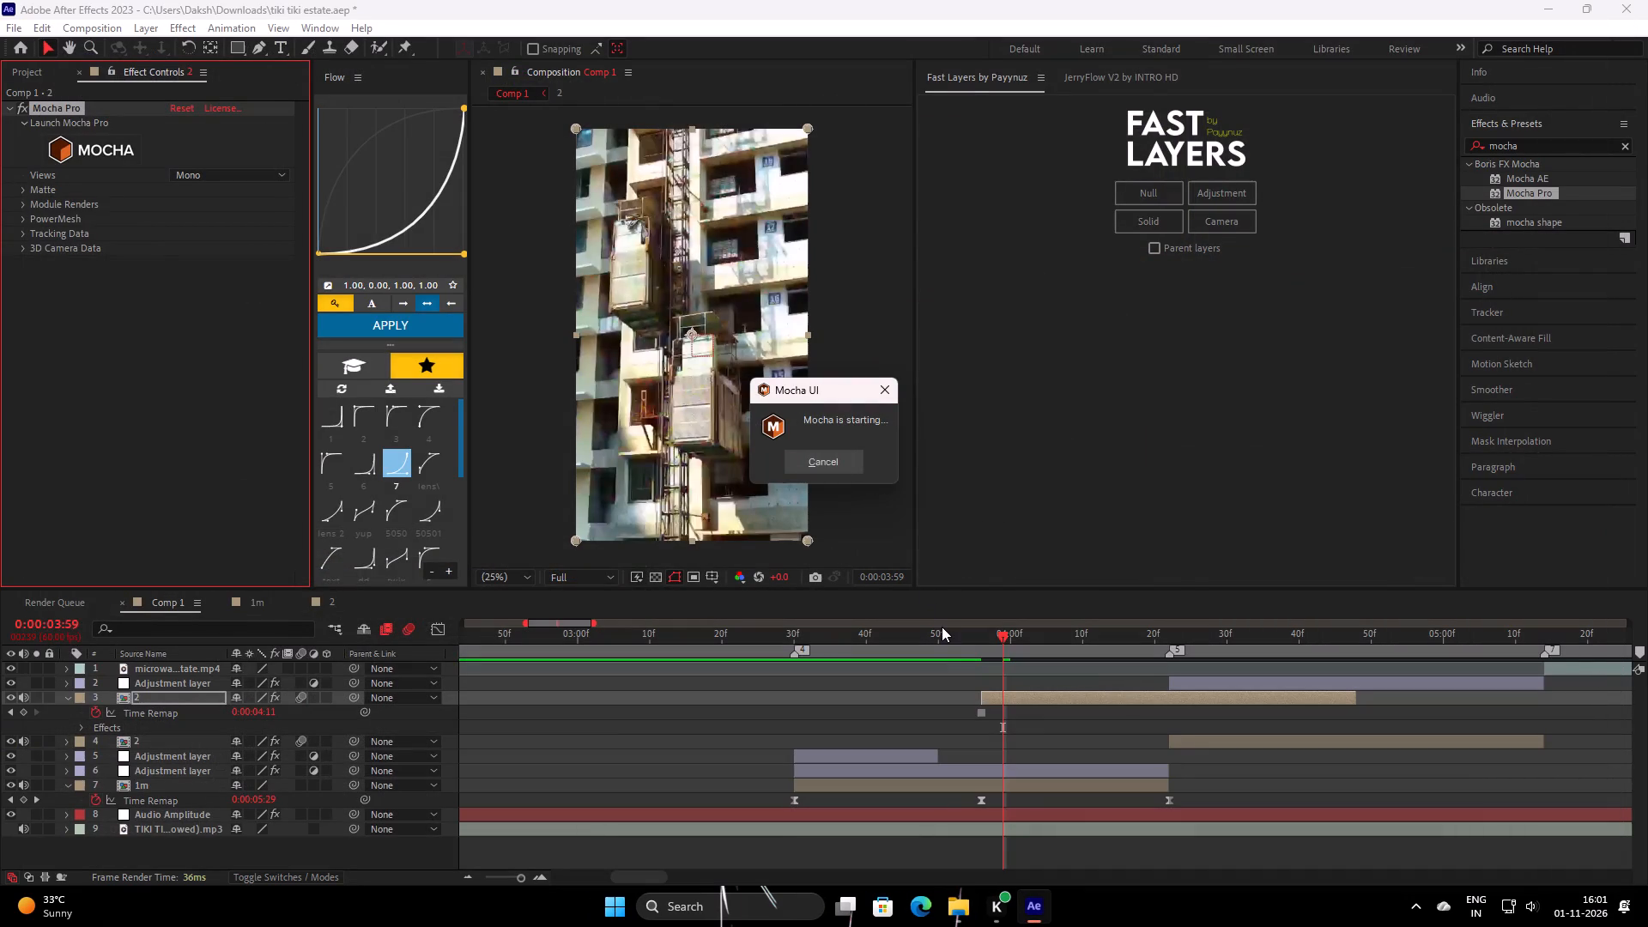
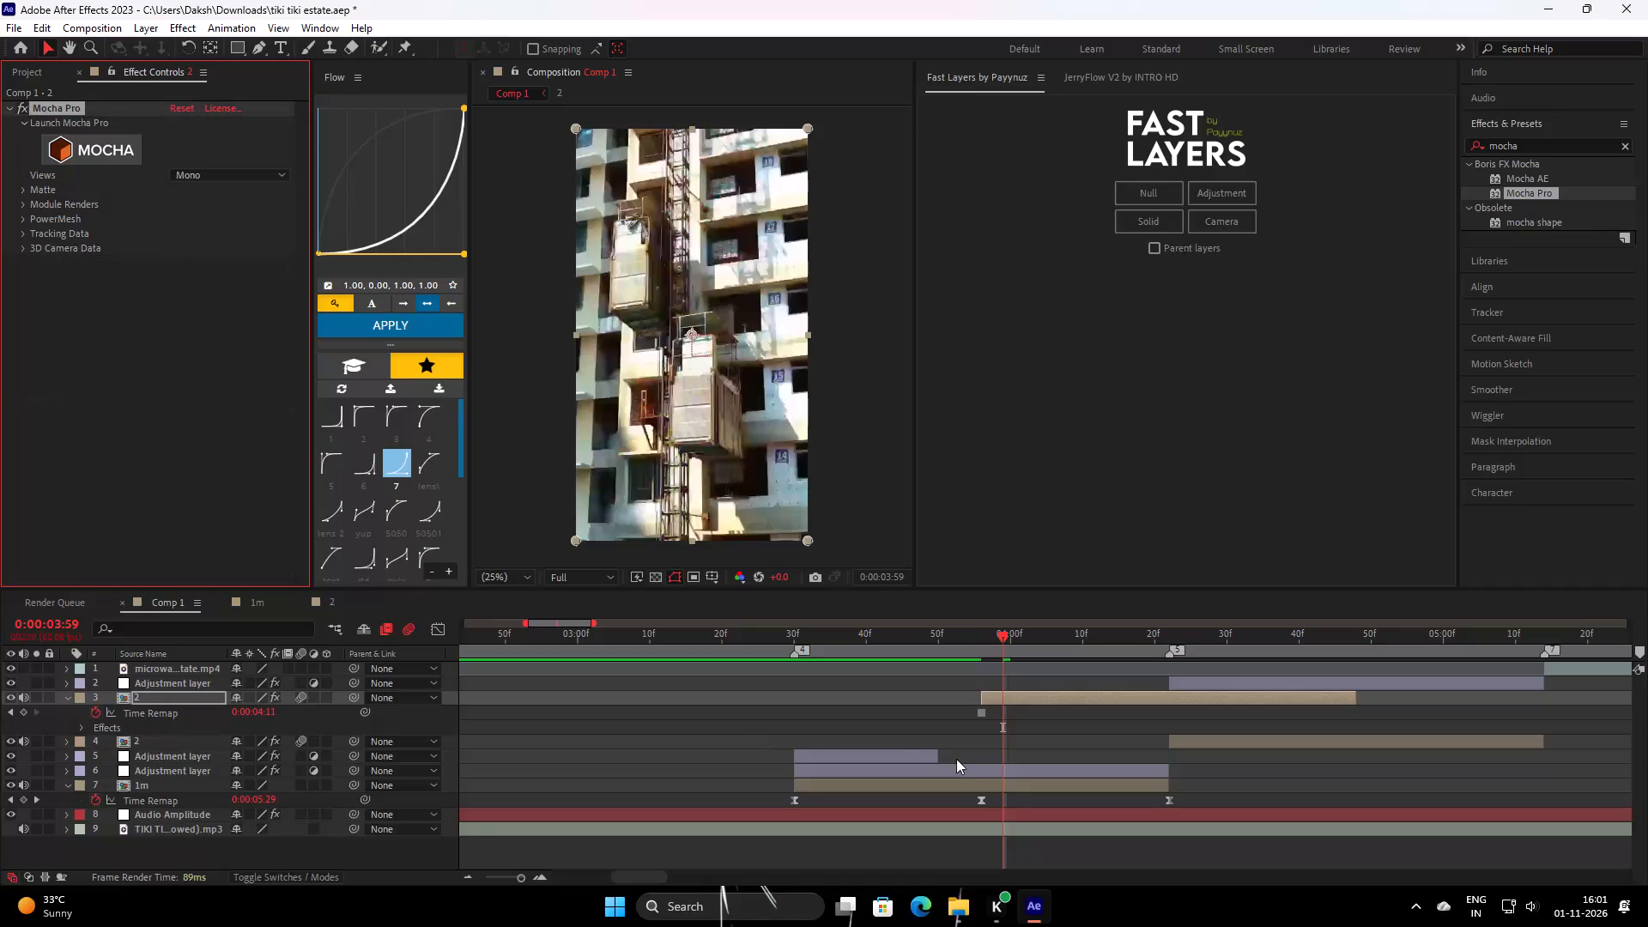
Delete the Mocha Pro effect from the frozen clip 2 copy.
click(1042, 700)
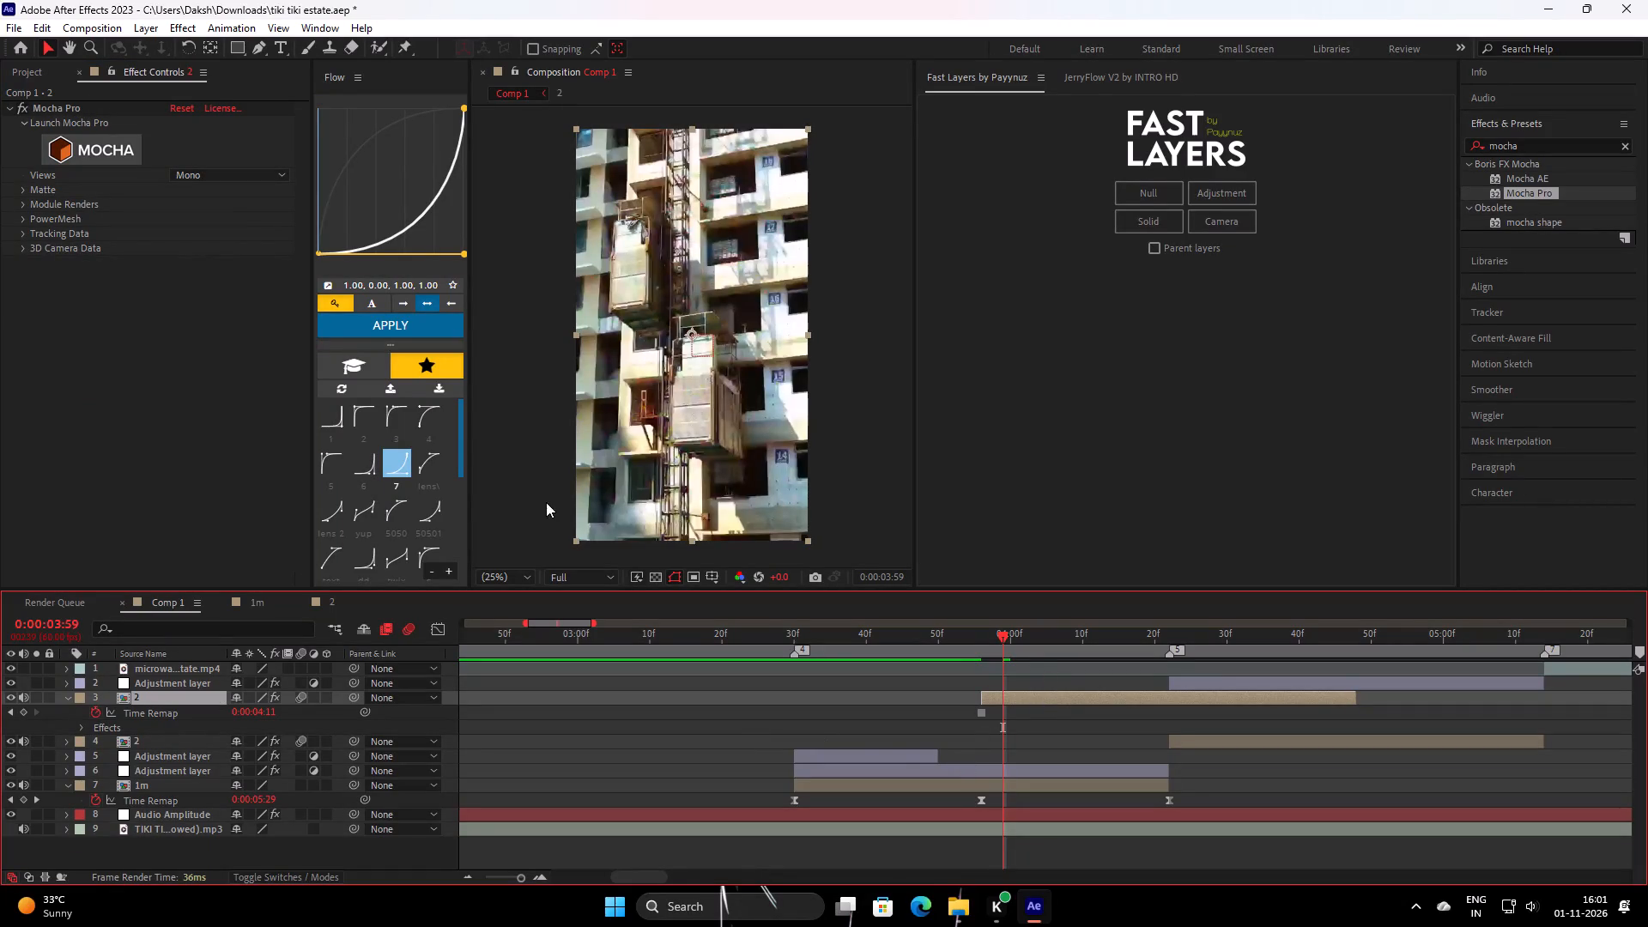
click(51, 110)
key(BackSpace)
Duplicate the frozen clip 2 copy and hide the original beneath the new duplicate.
click(1028, 715)
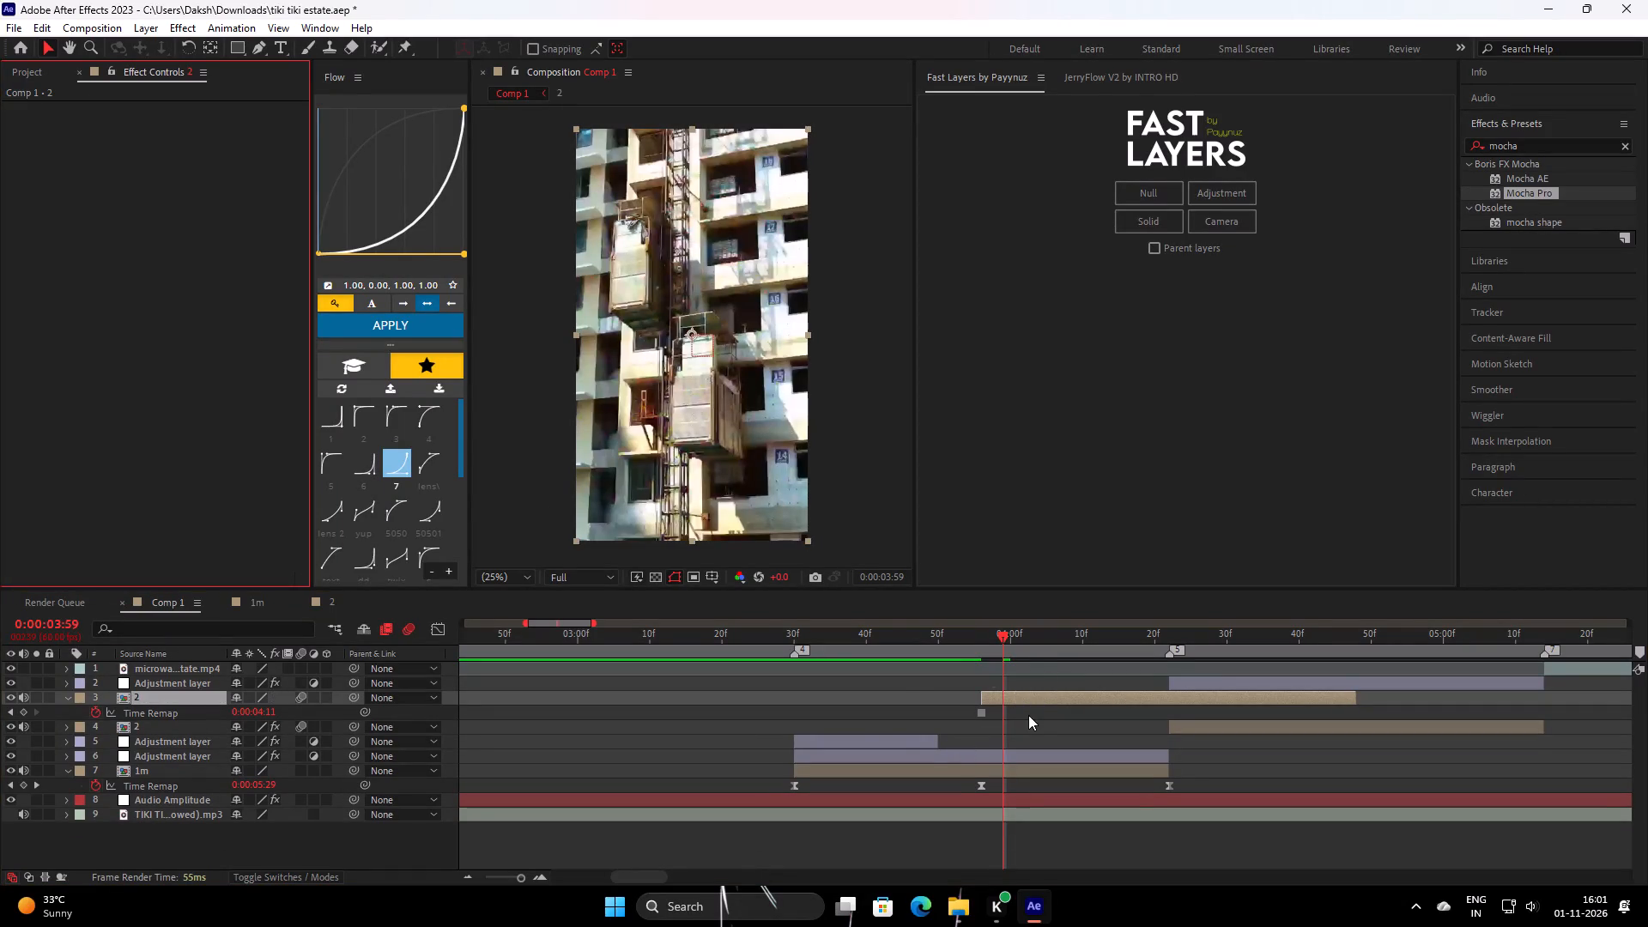
click(1033, 694)
key(ctrl+d)
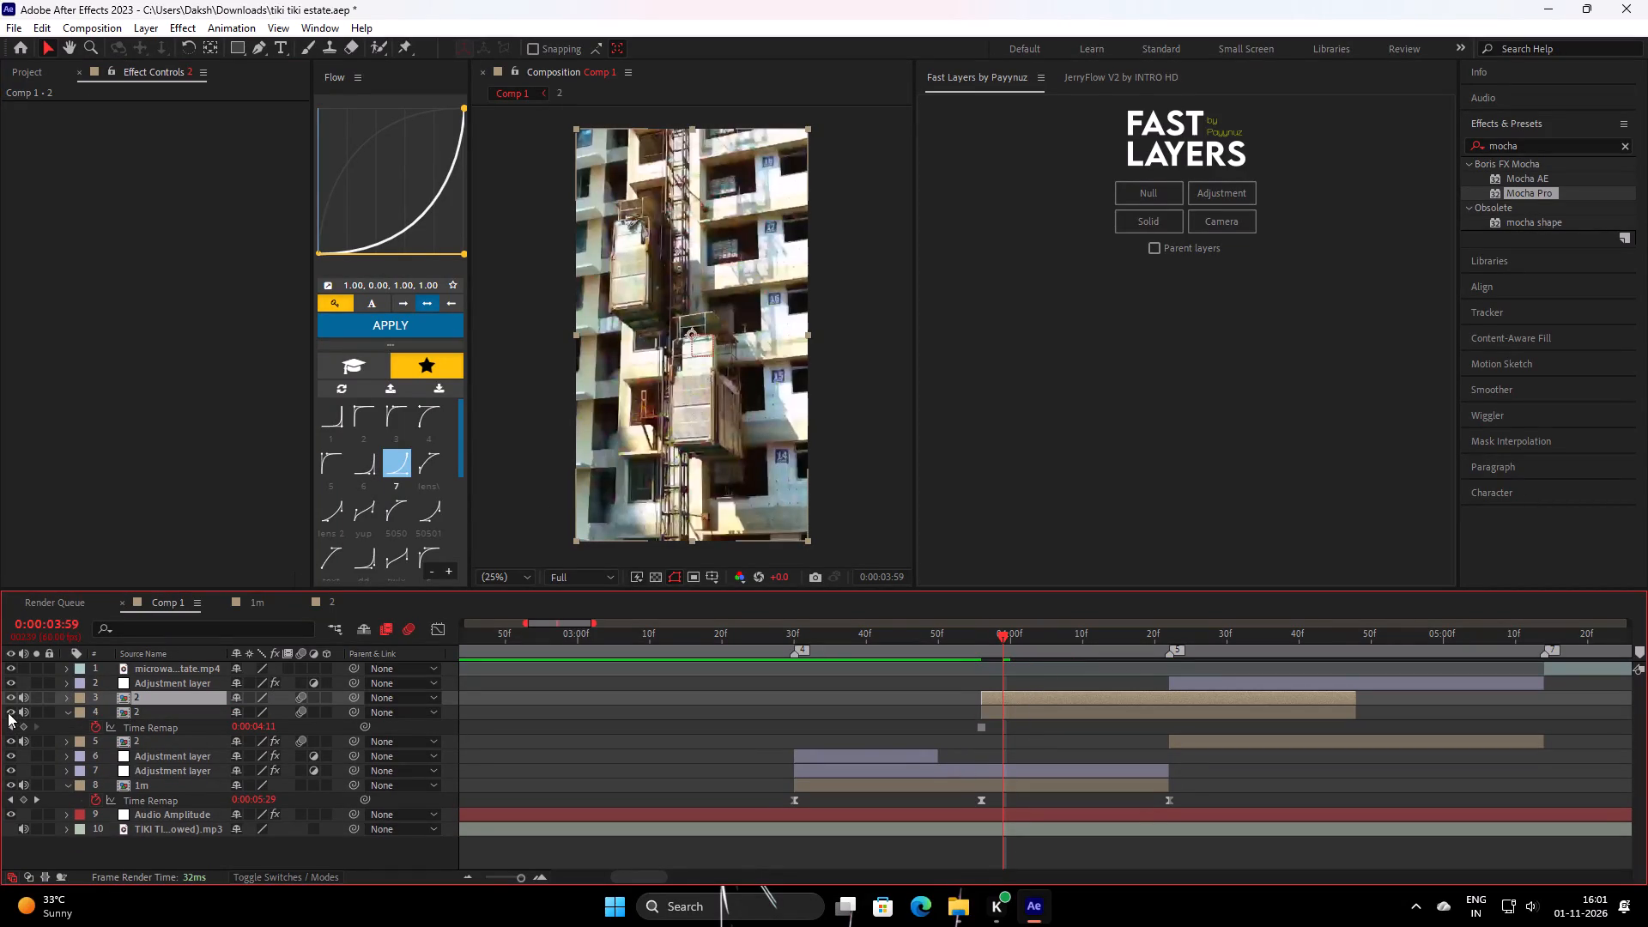
click(8, 712)
Mute the audio of all three clip 2 layers, the 1m layer and the MP3 layer.
click(27, 711)
click(21, 785)
click(21, 832)
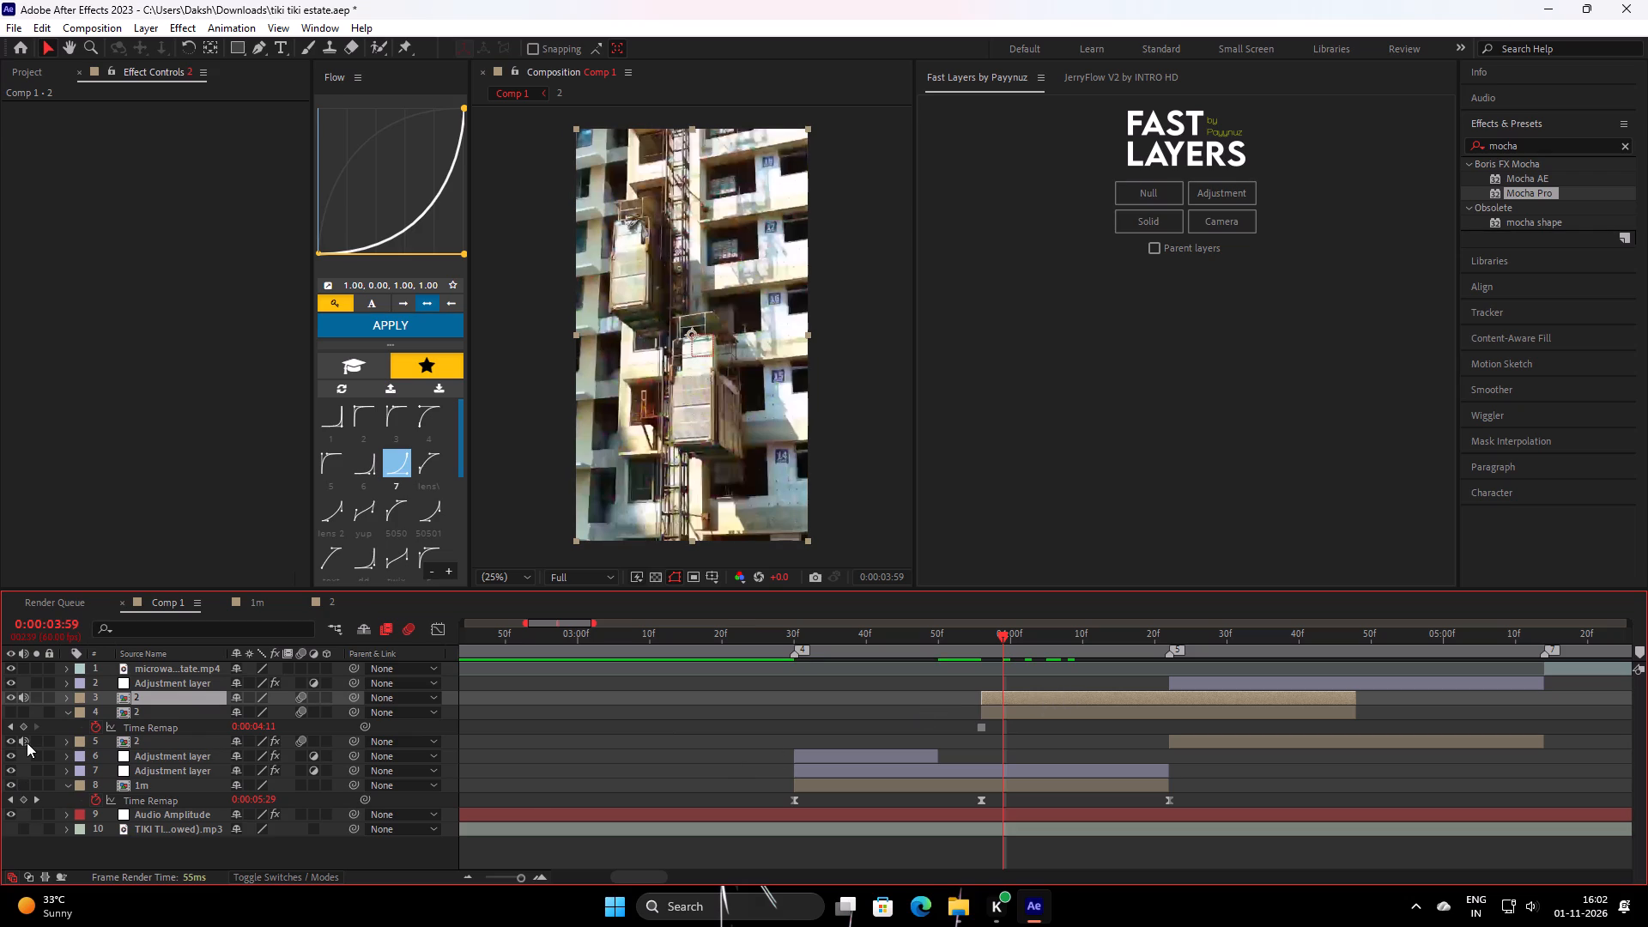
click(21, 736)
click(24, 696)
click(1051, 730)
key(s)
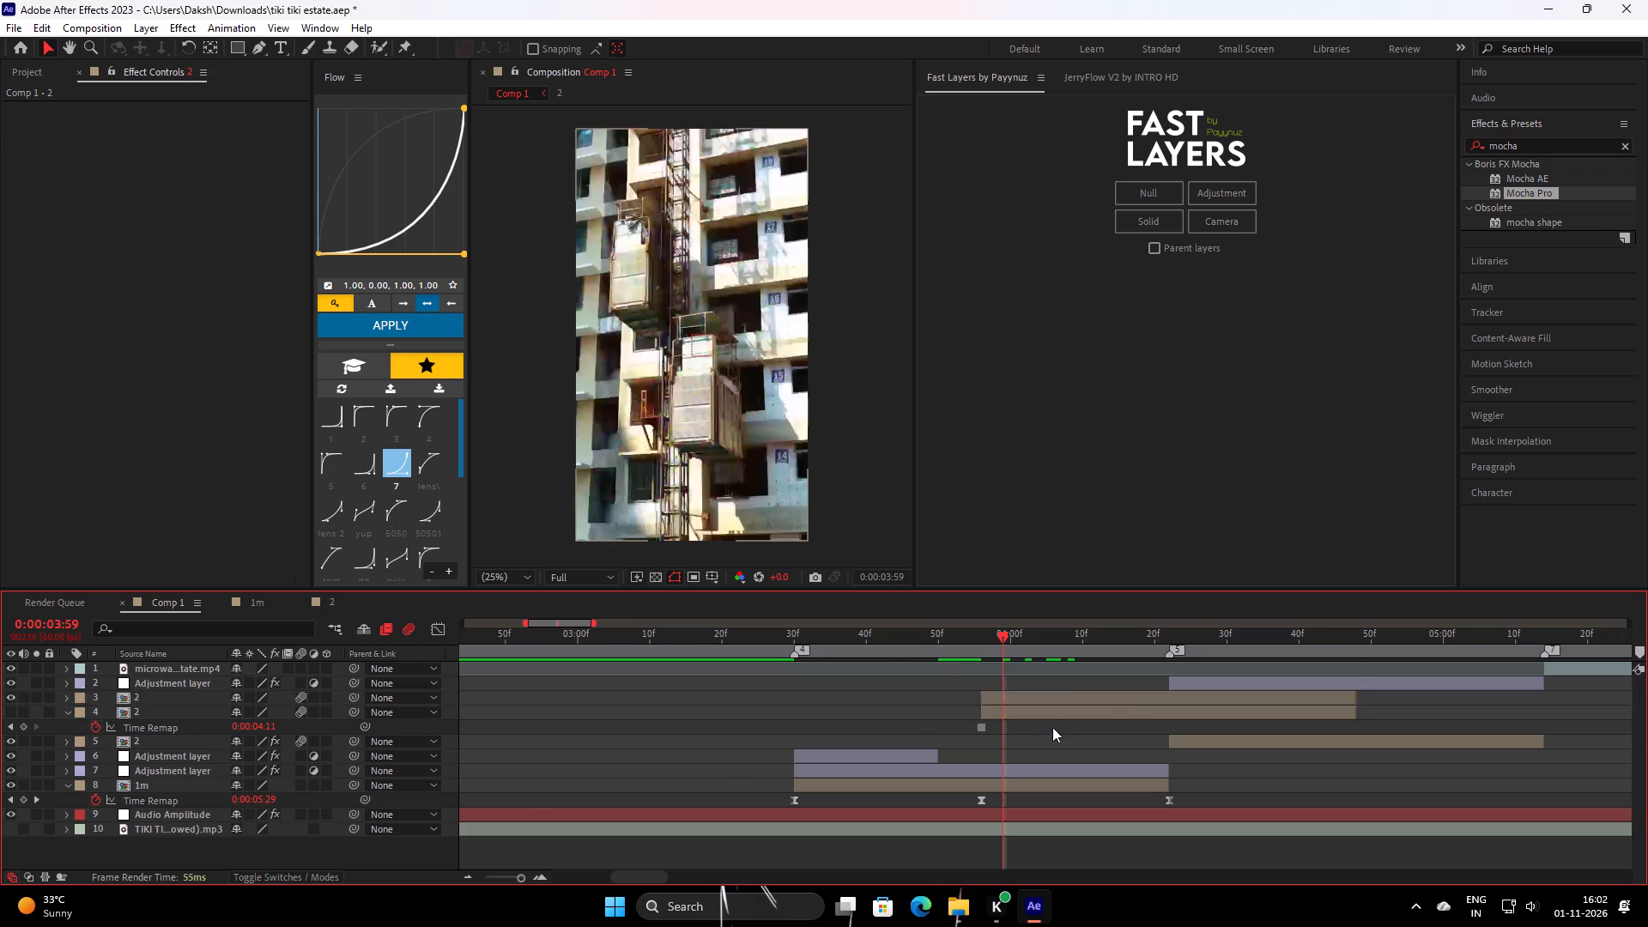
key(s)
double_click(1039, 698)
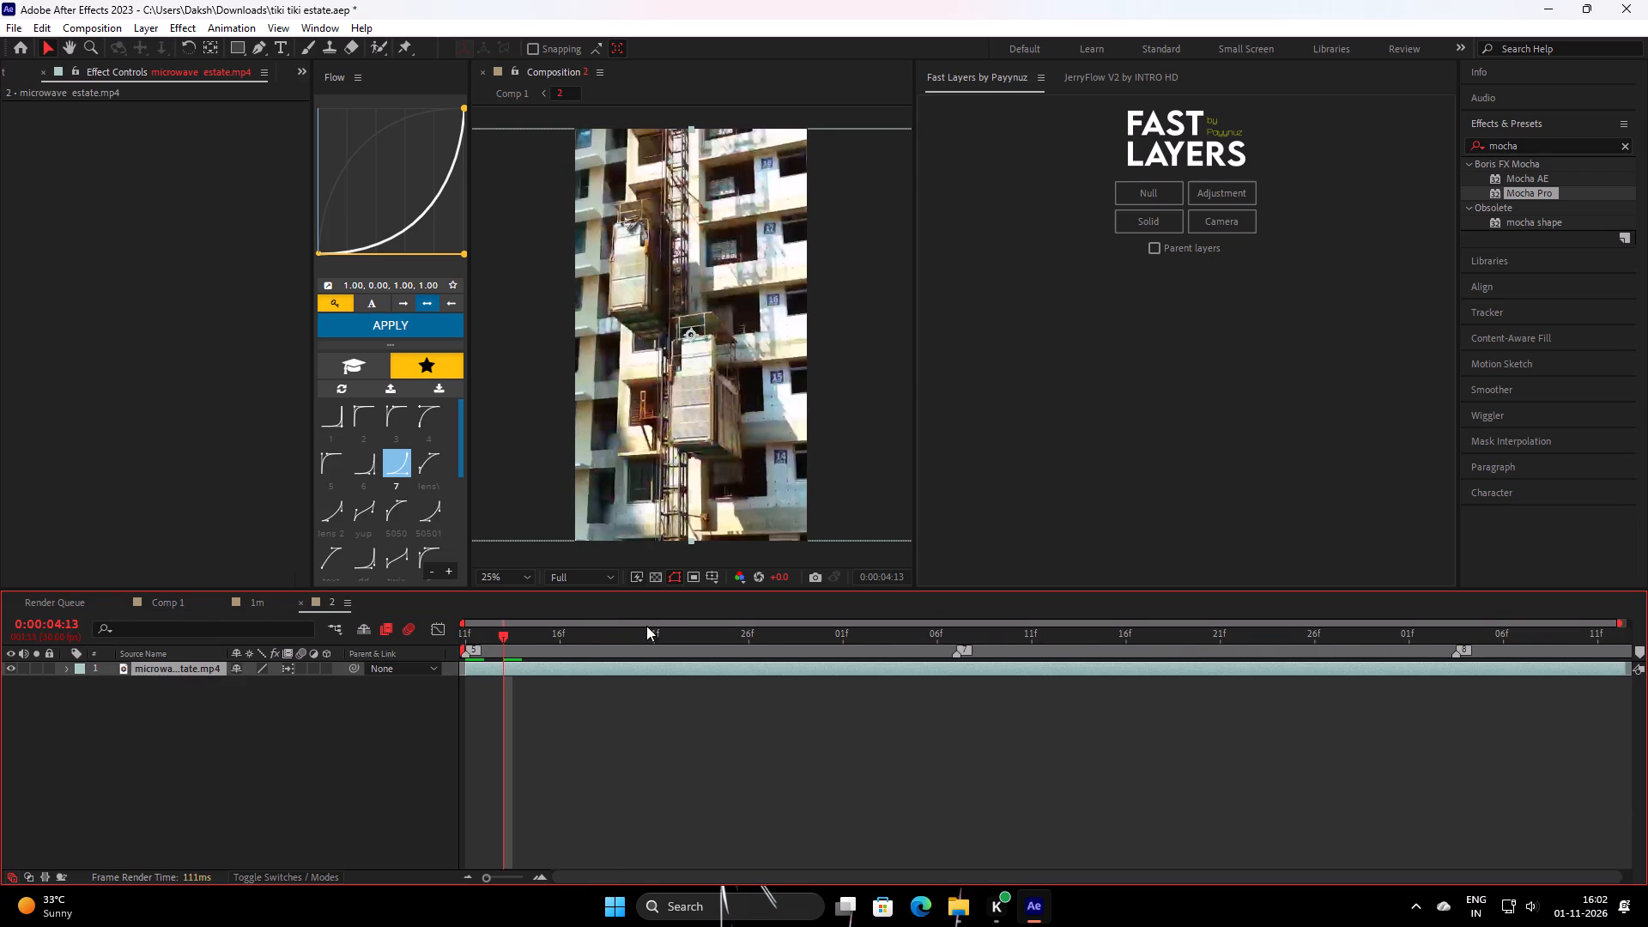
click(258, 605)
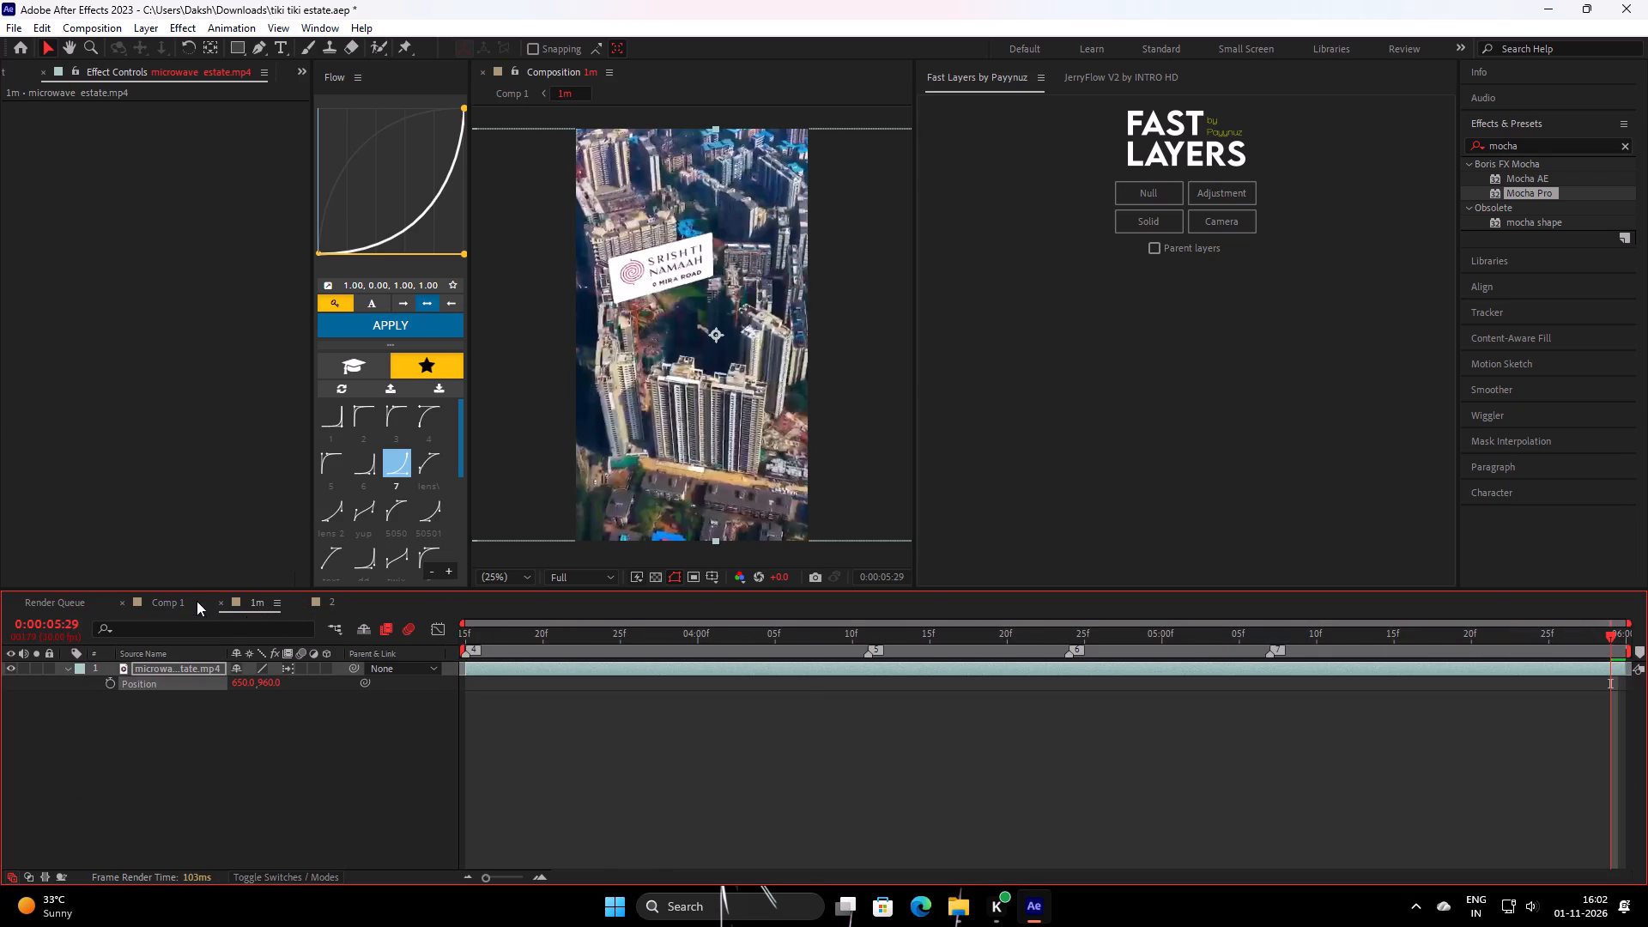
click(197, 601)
Draw a closed Pen tool mask around the upper hoist cabin on the visible frozen clip 2 duplicate at 0:00:03:56.
drag(1079, 650, 978, 718)
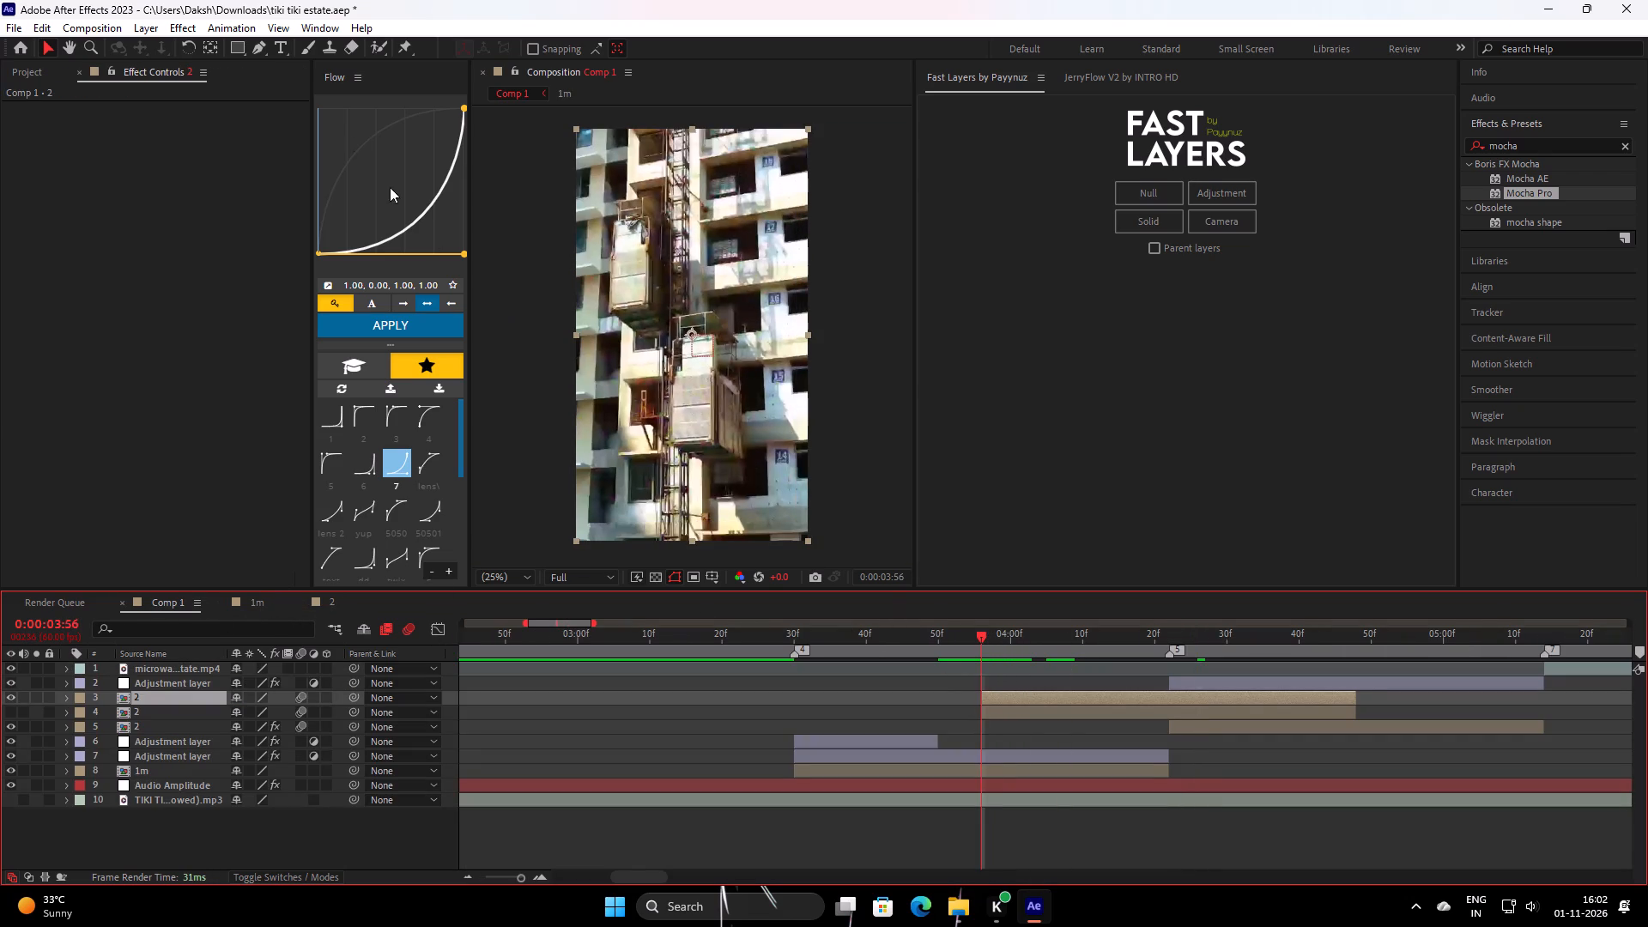
click(262, 54)
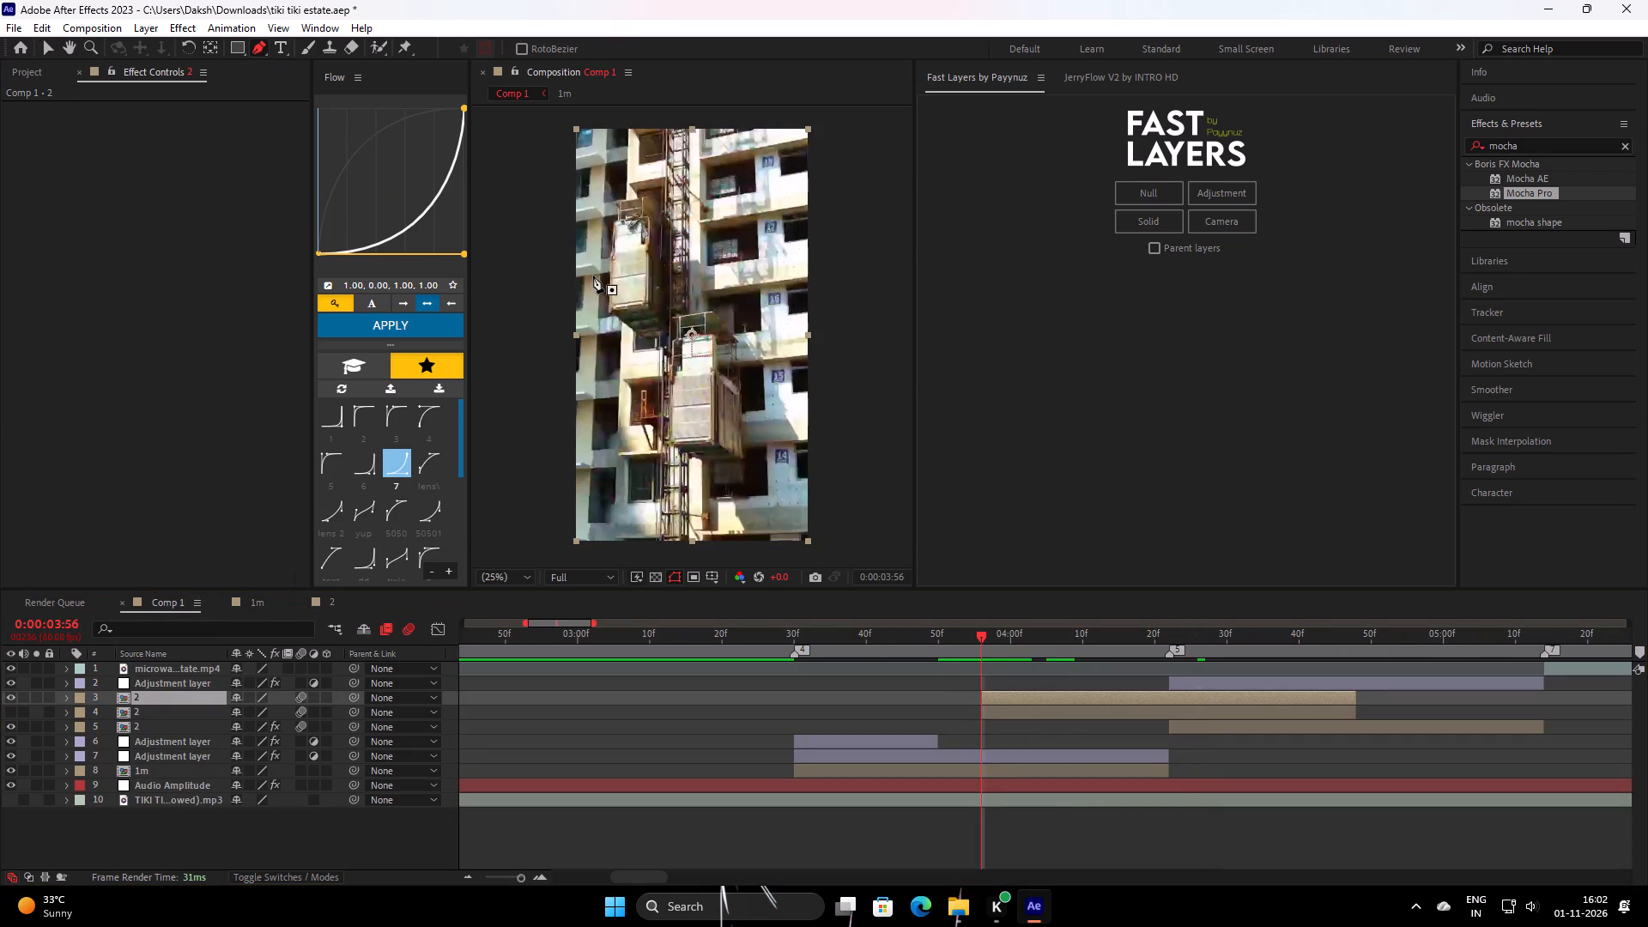
scroll(596, 277, up, 1)
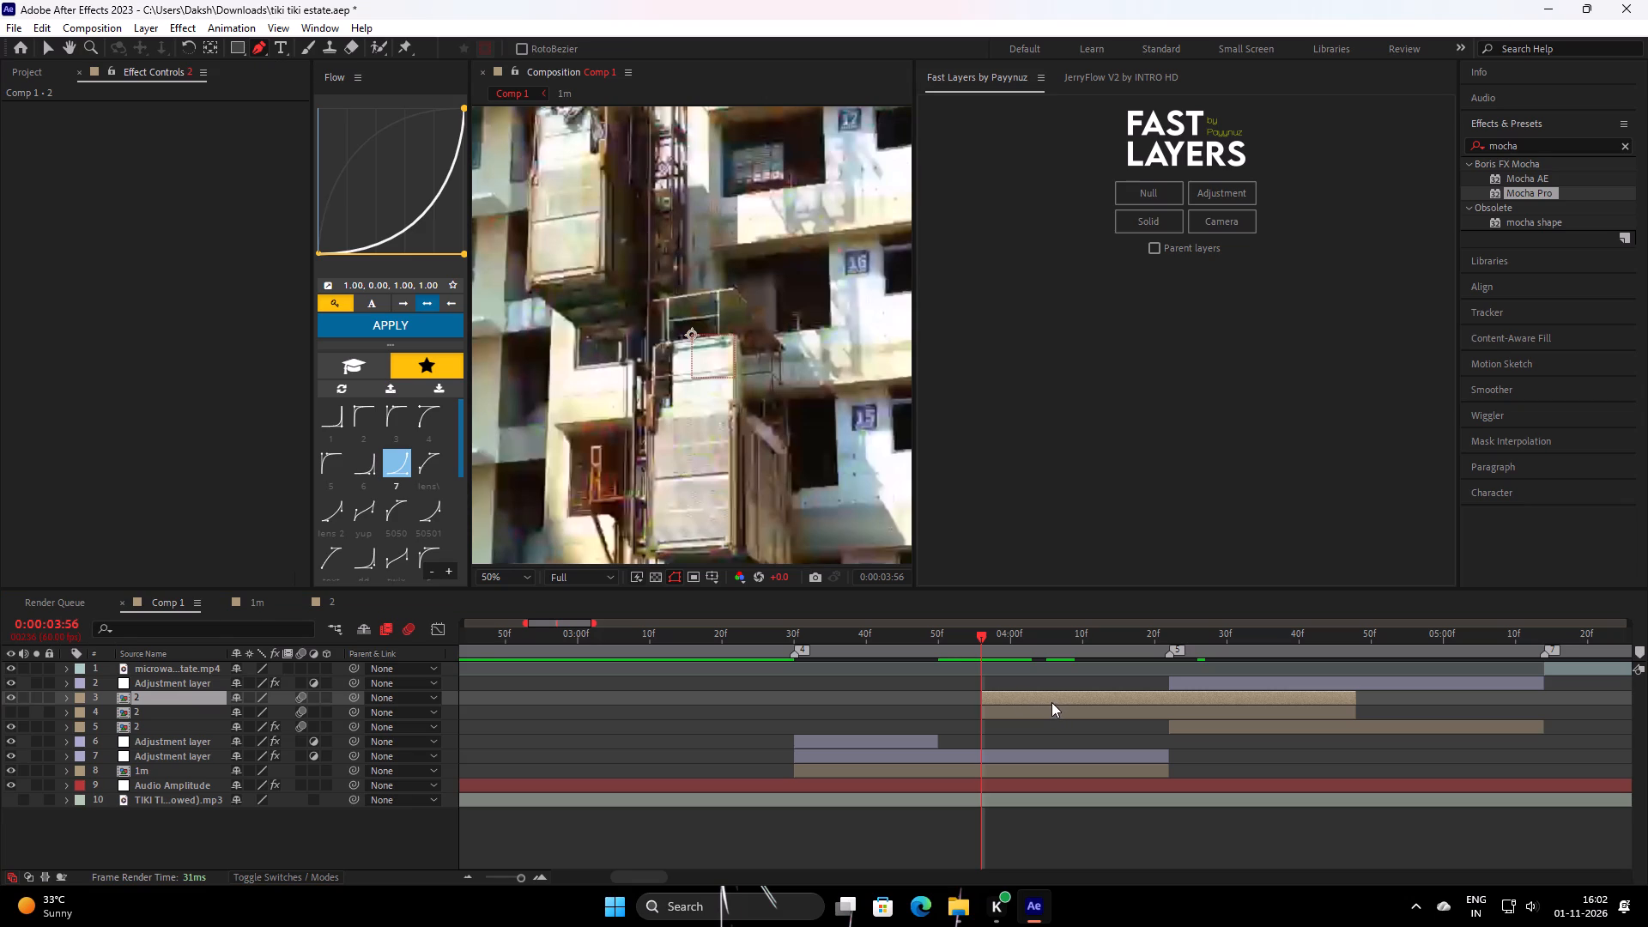
double_click(1051, 702)
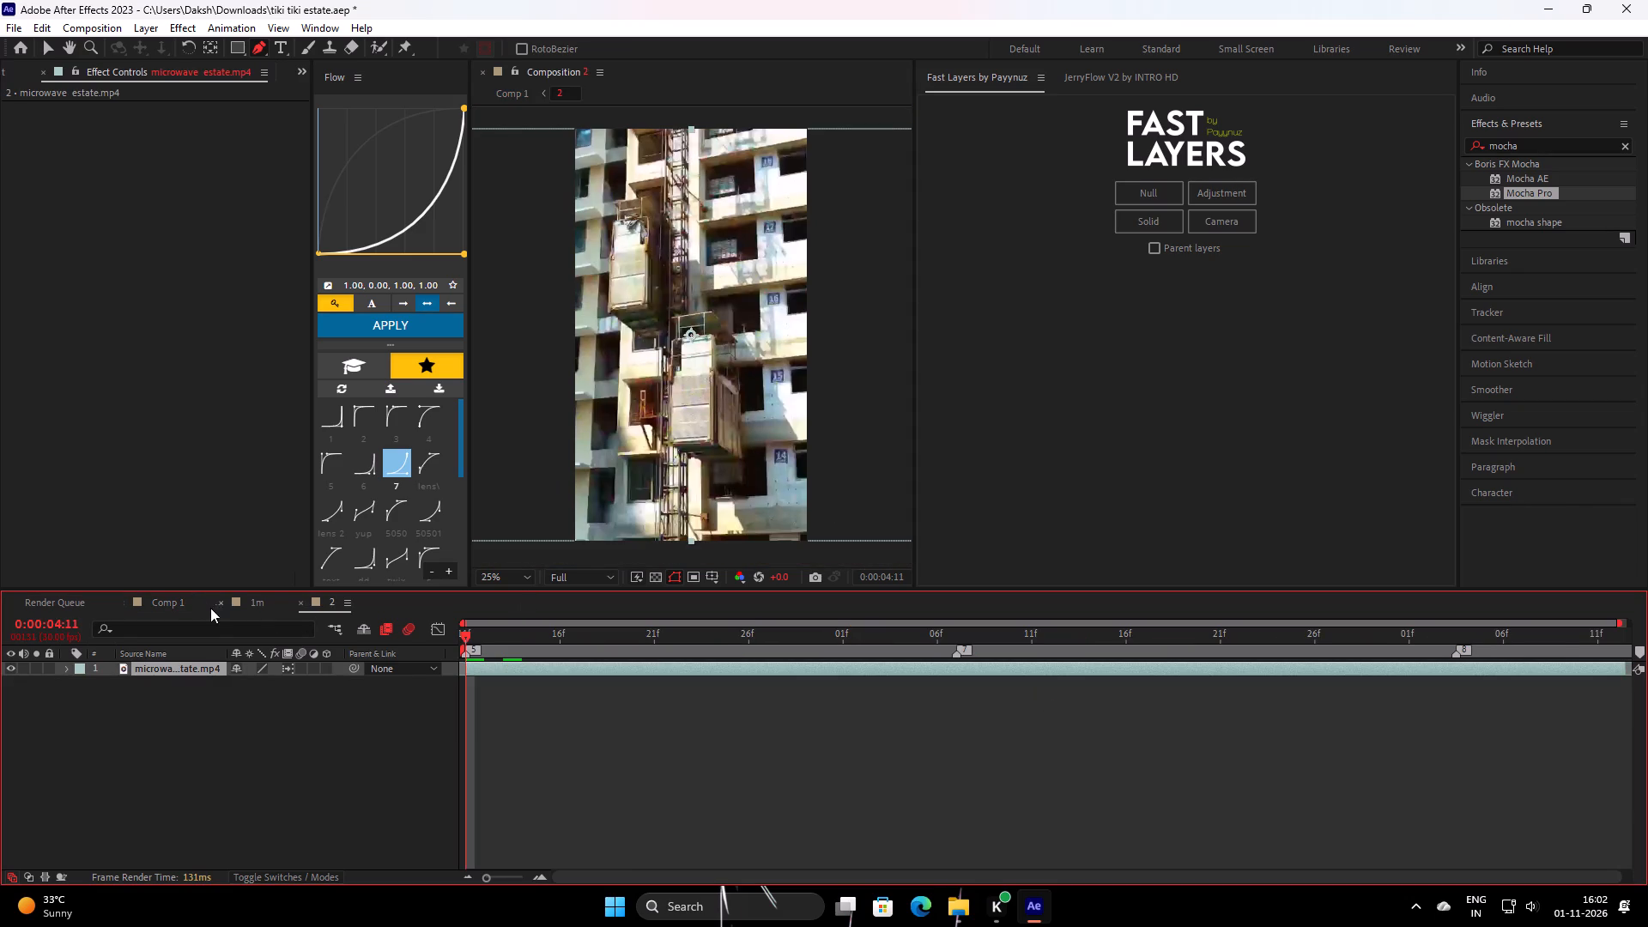
click(185, 596)
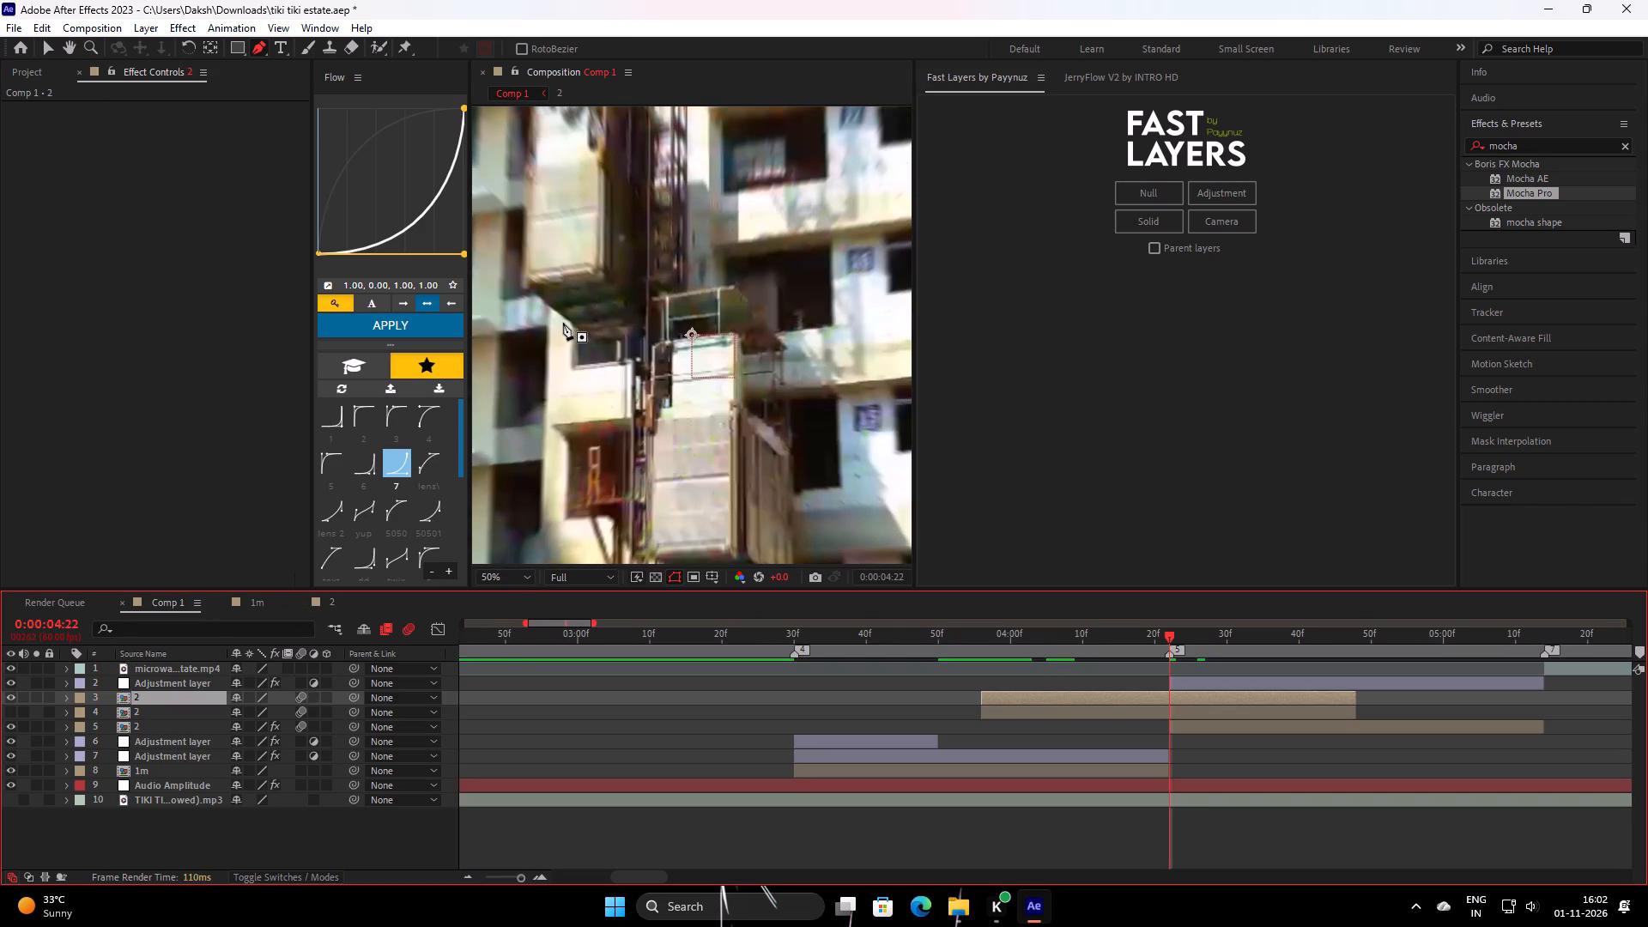
click(563, 323)
middle_drag(593, 344, 697, 380)
middle_drag(915, 466, 997, 487)
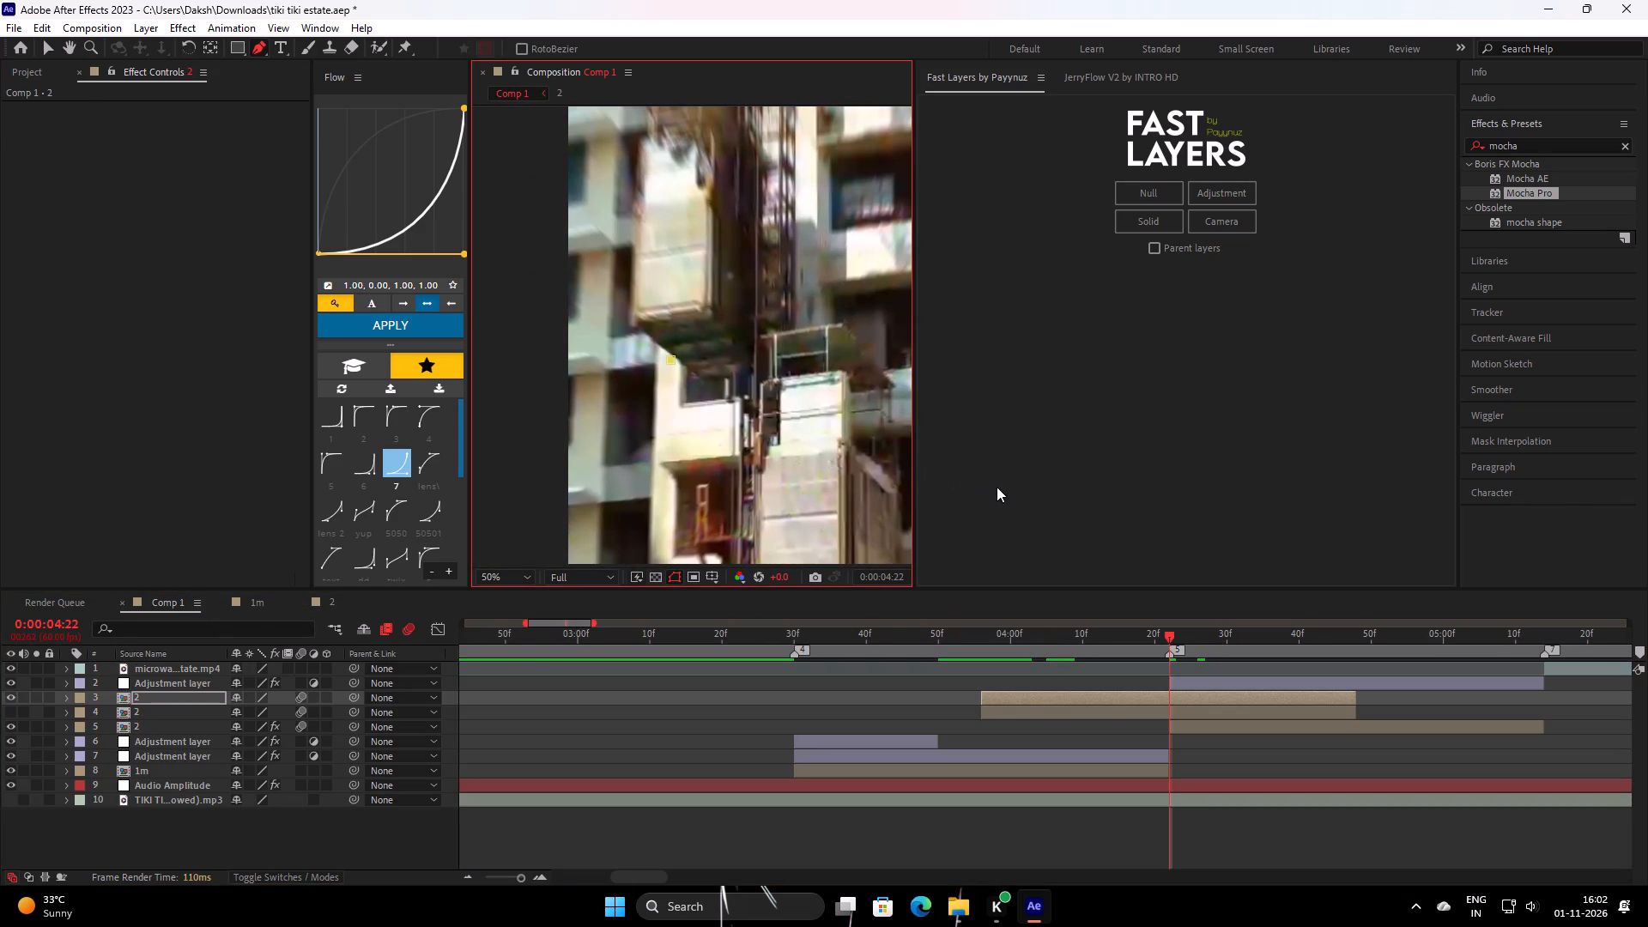
drag(1043, 645, 985, 712)
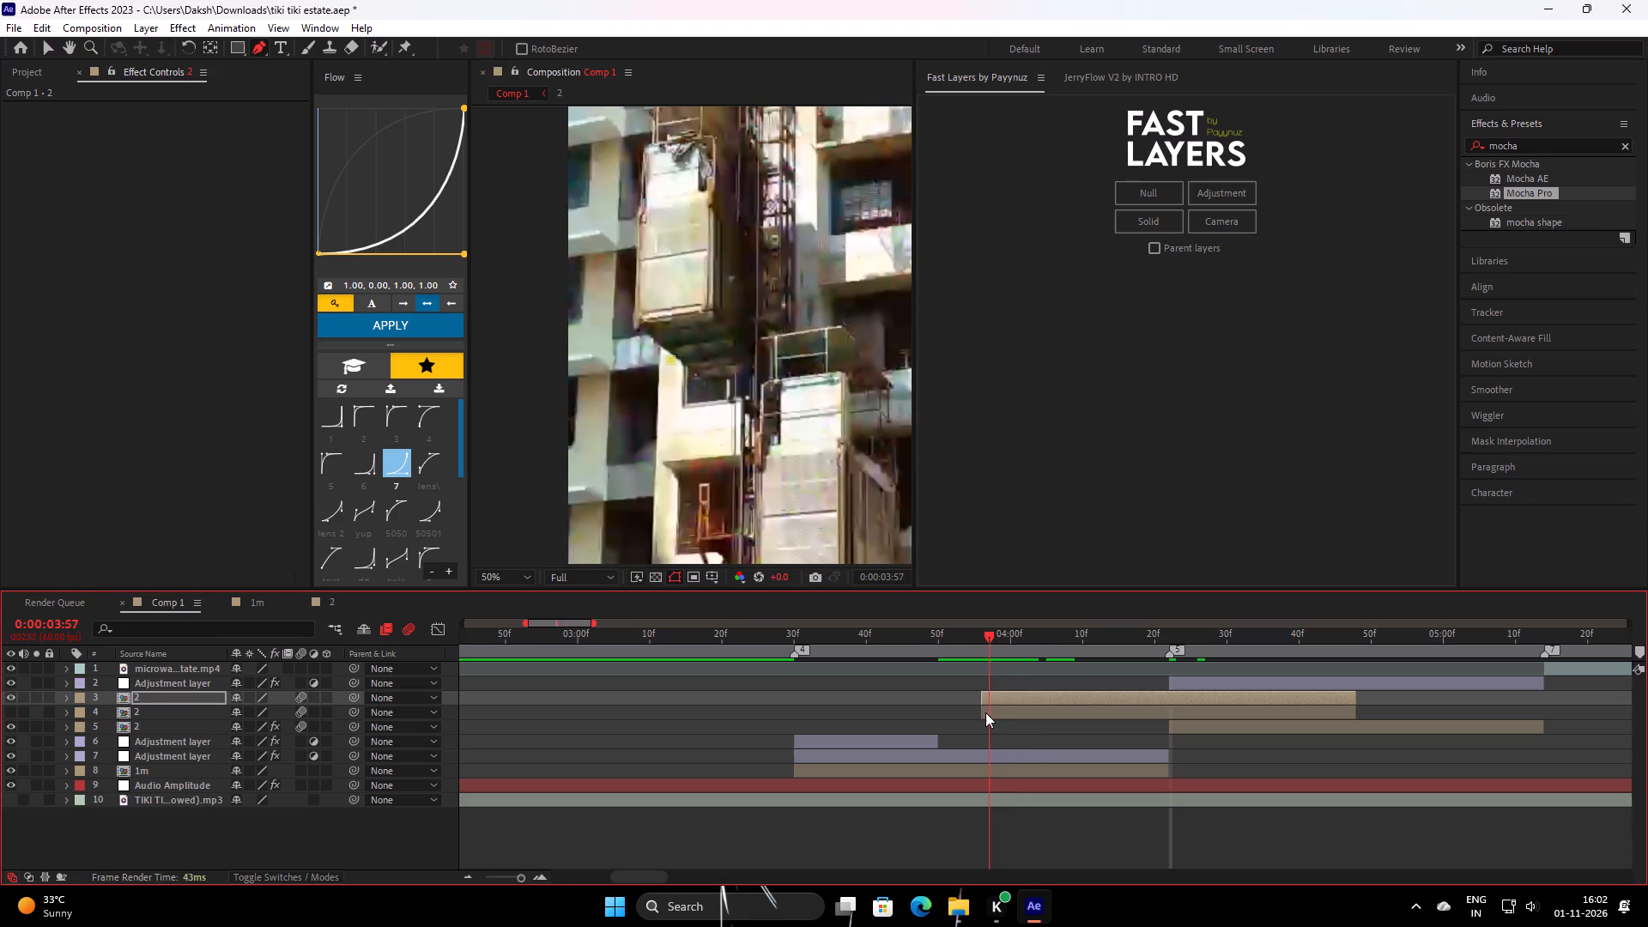
drag(985, 712, 982, 717)
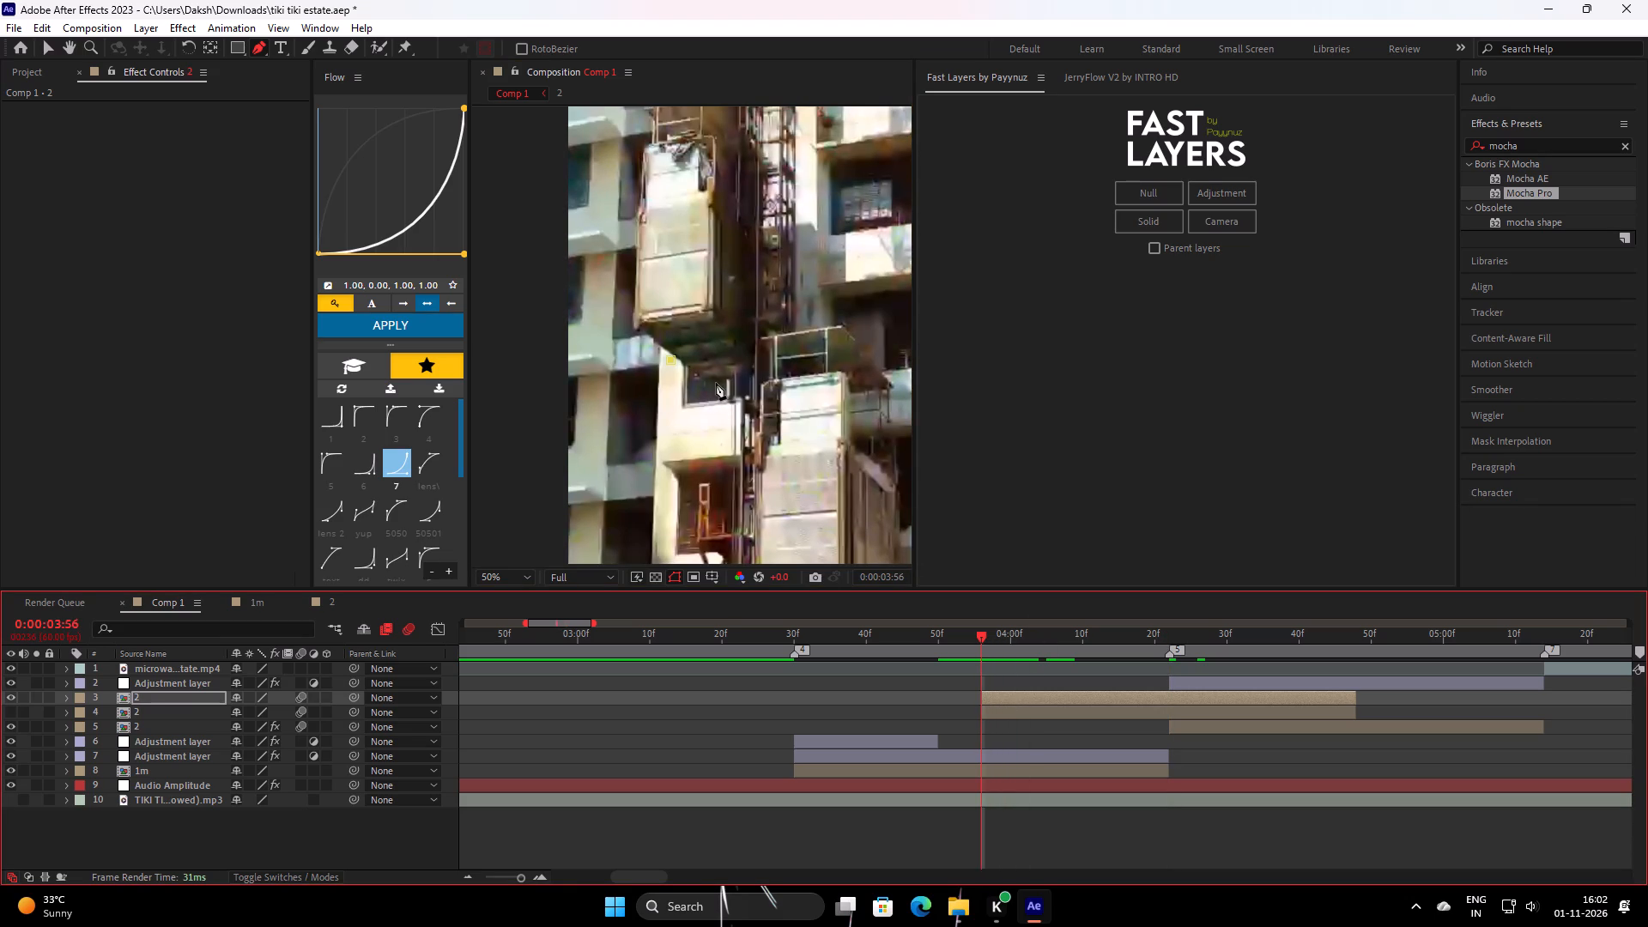
click(707, 385)
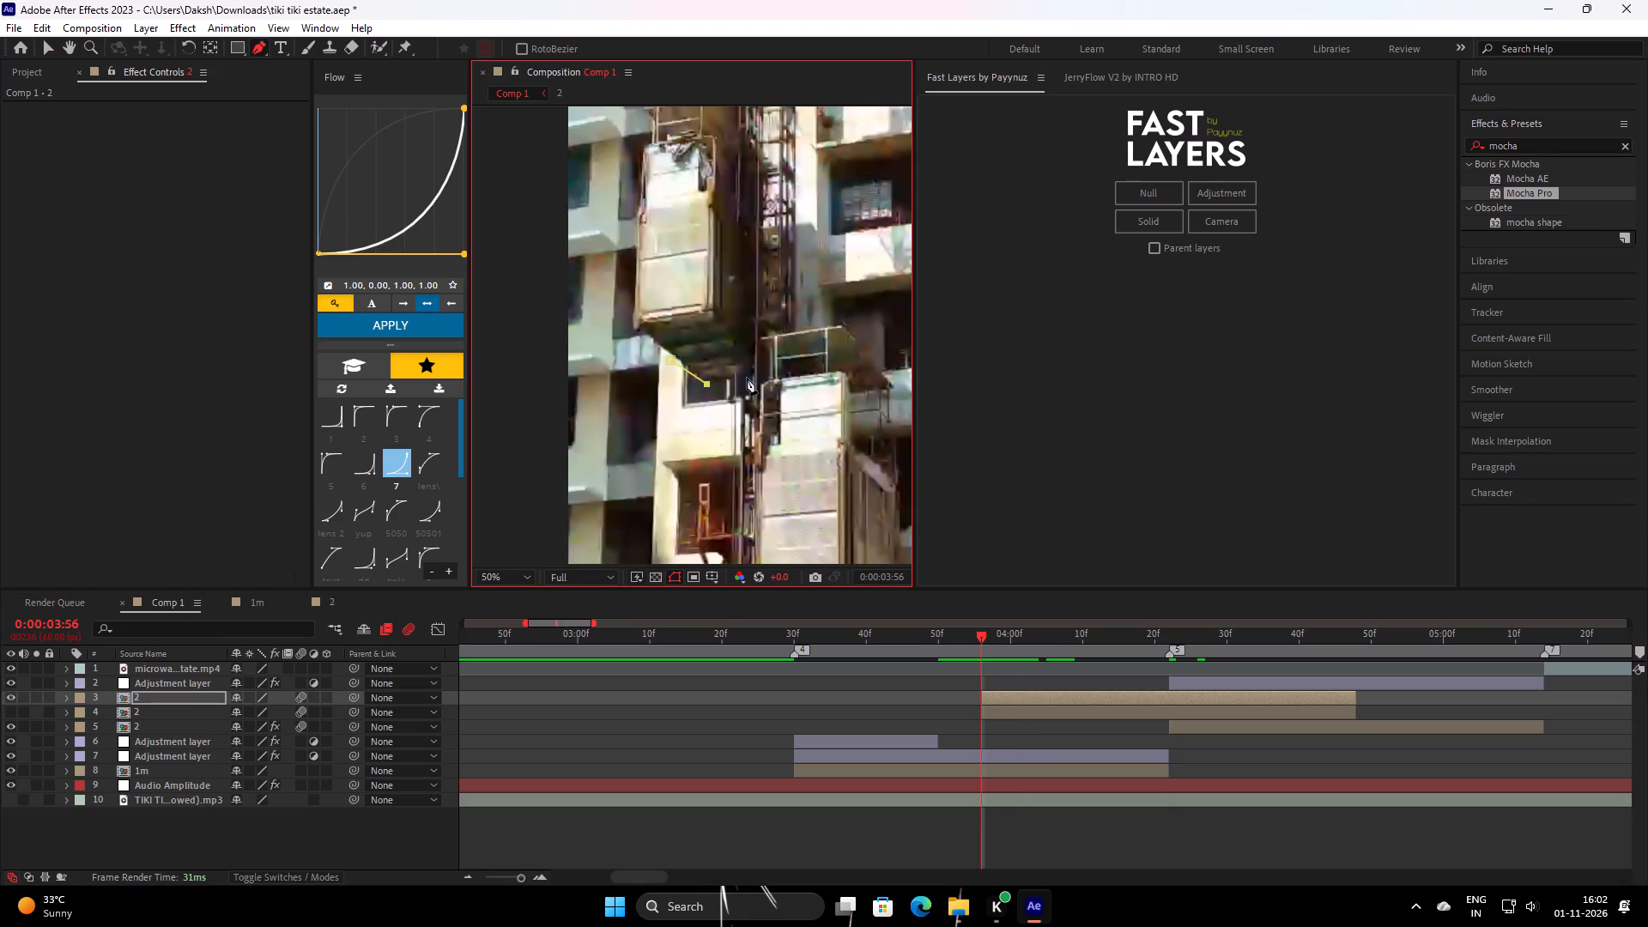
click(747, 378)
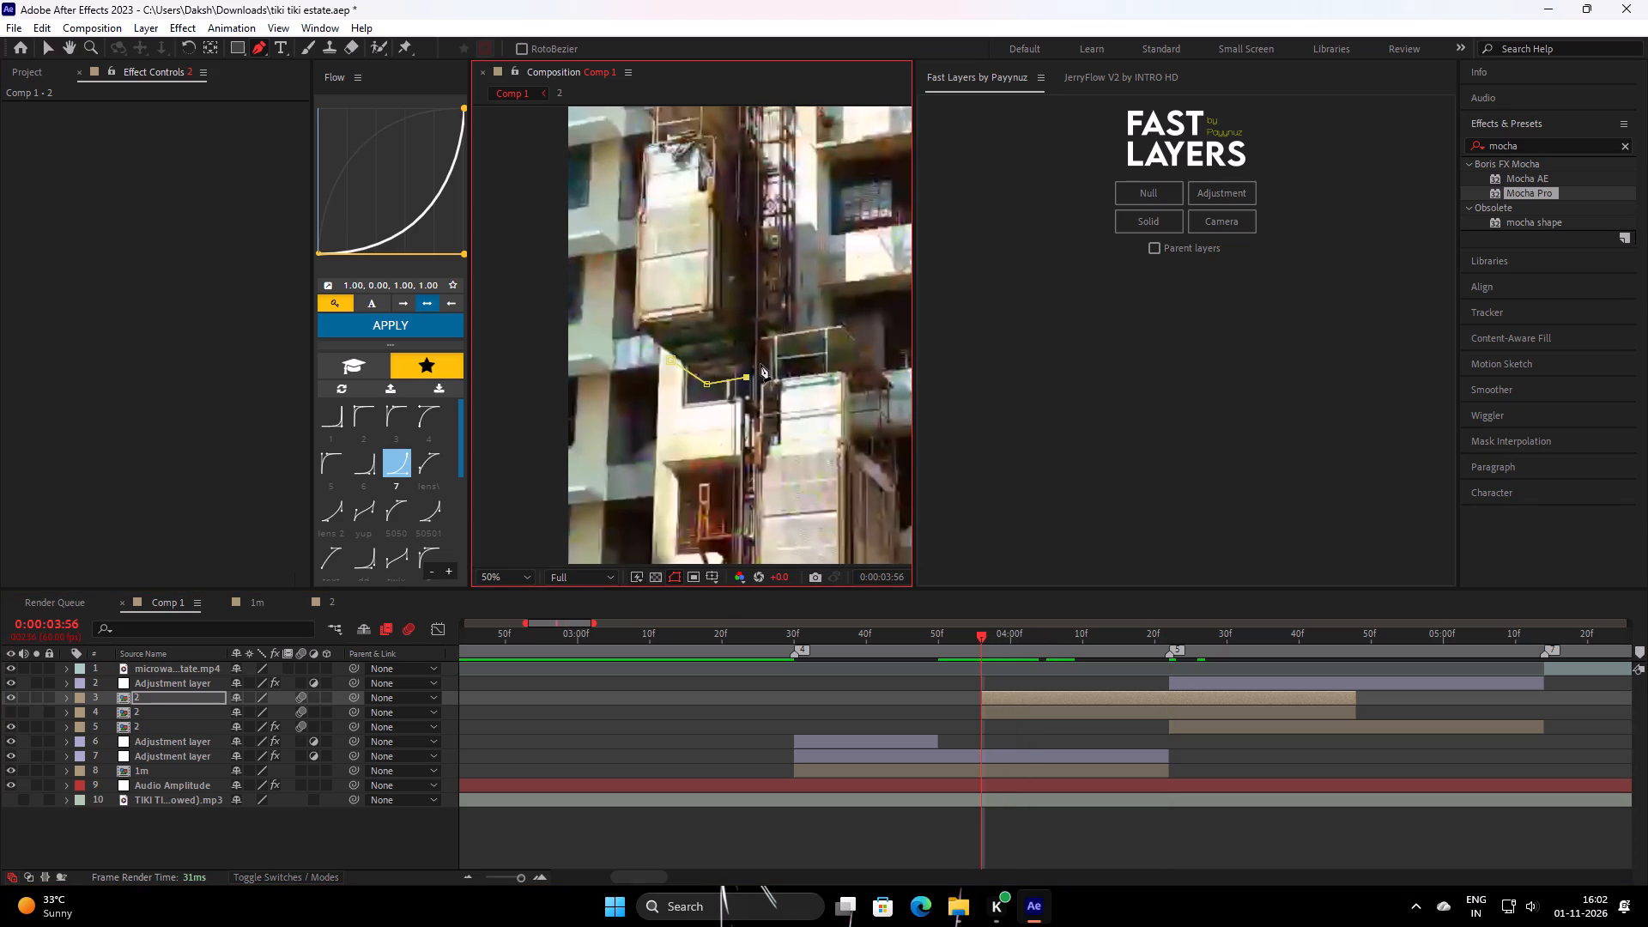
click(760, 364)
middle_drag(767, 277, 766, 301)
middle_drag(766, 312, 766, 386)
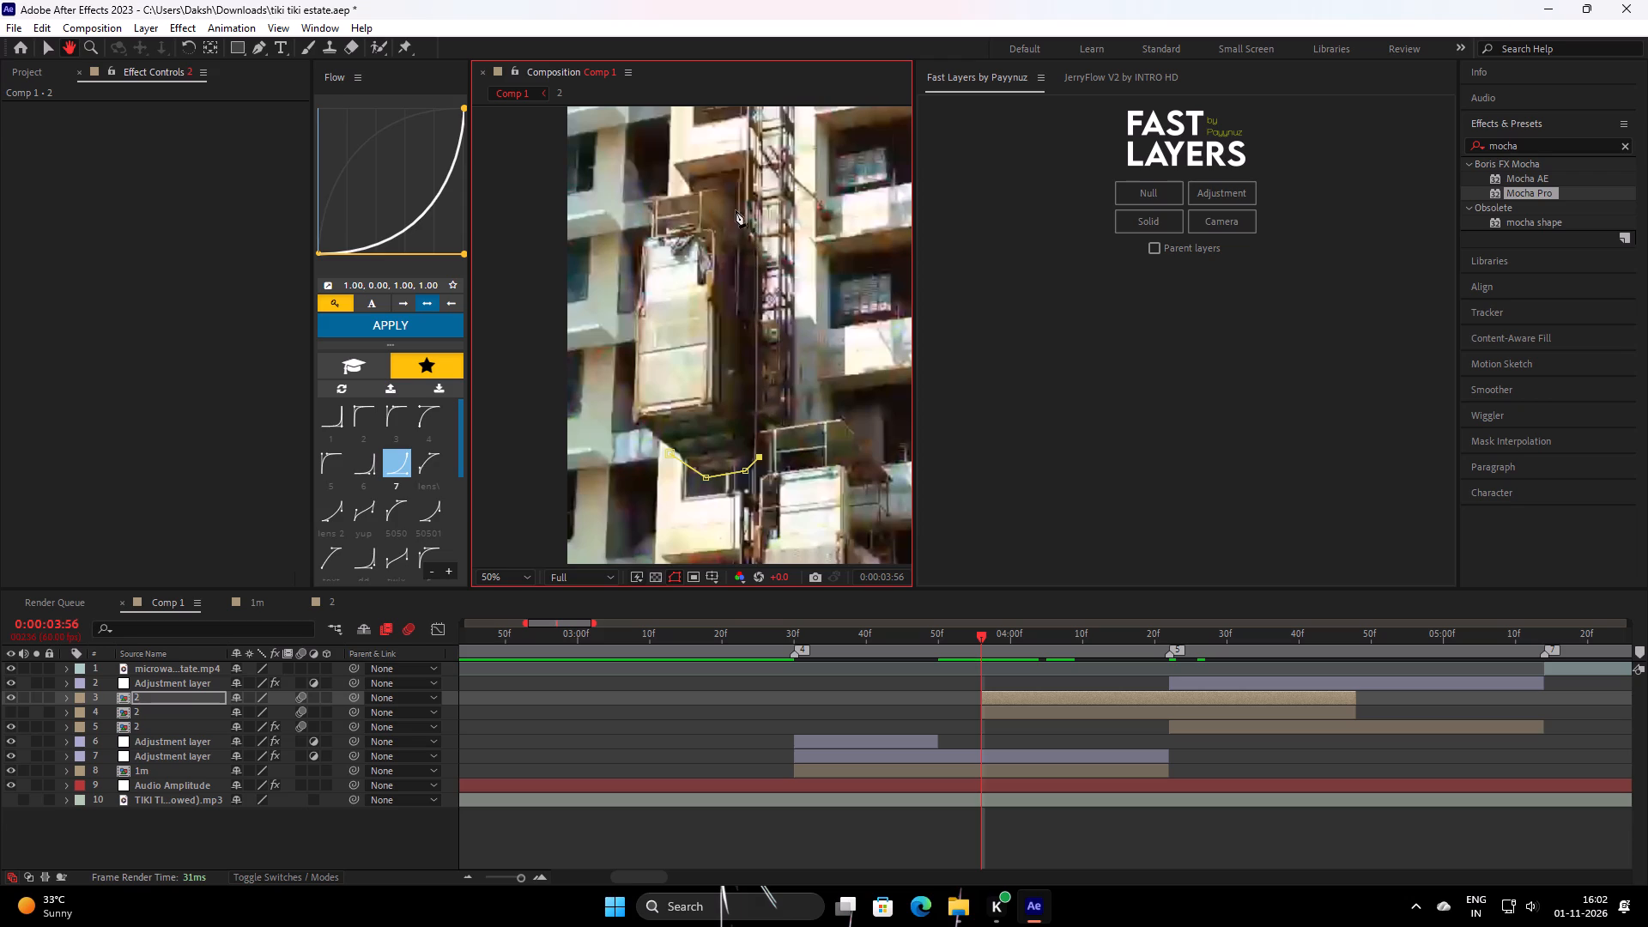
click(755, 239)
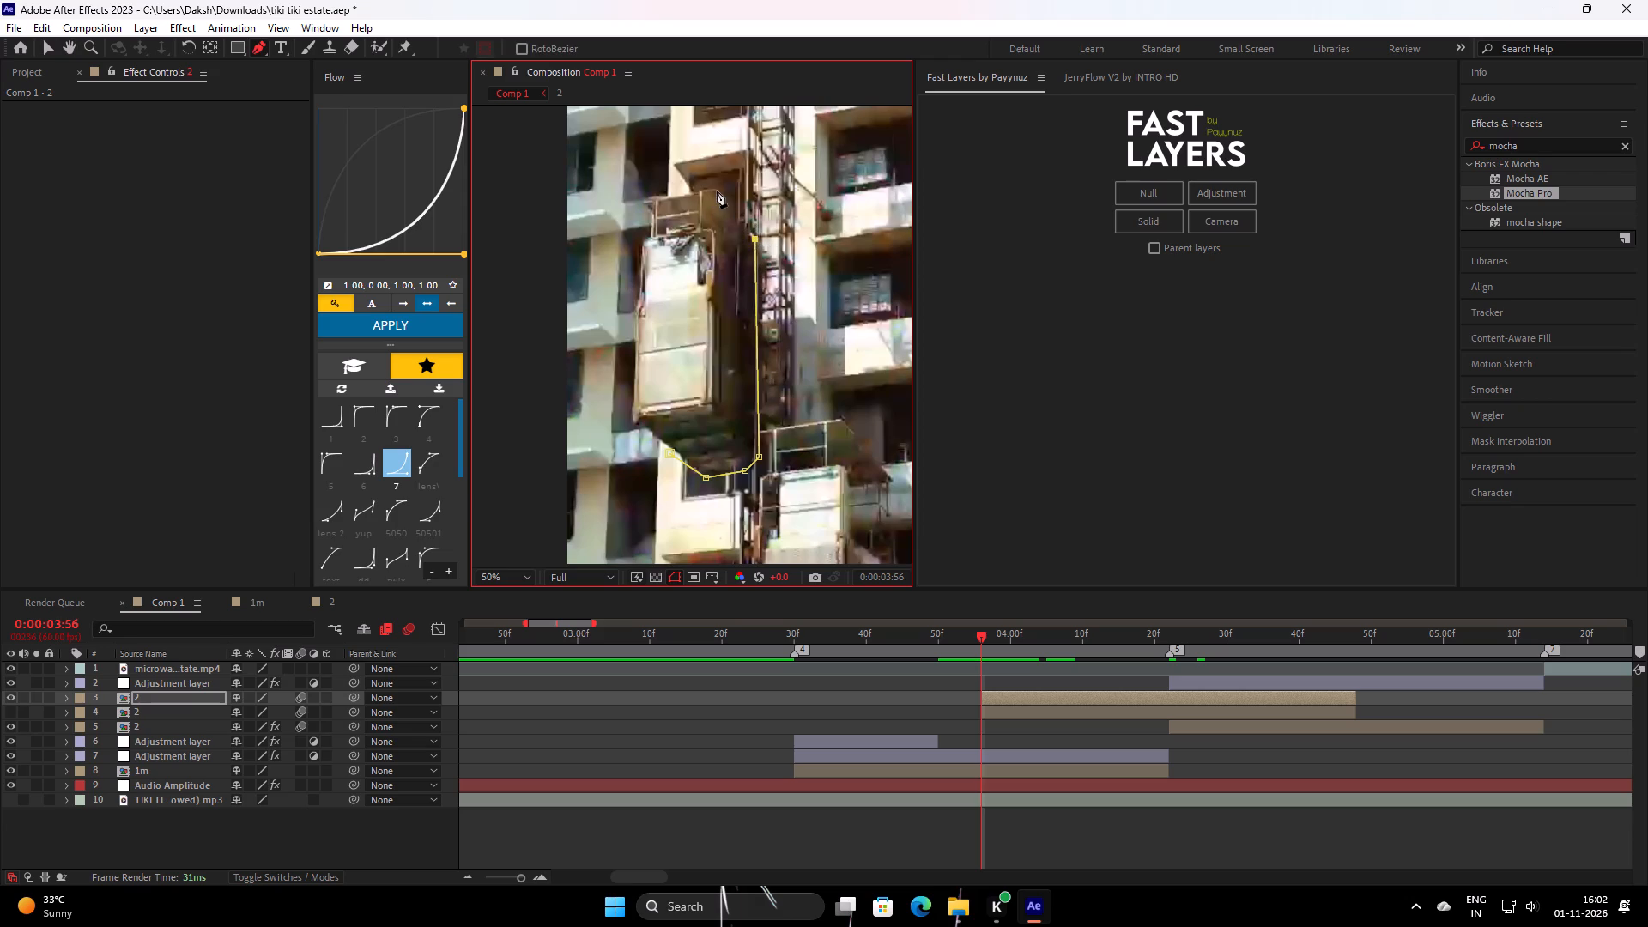
click(721, 190)
click(649, 199)
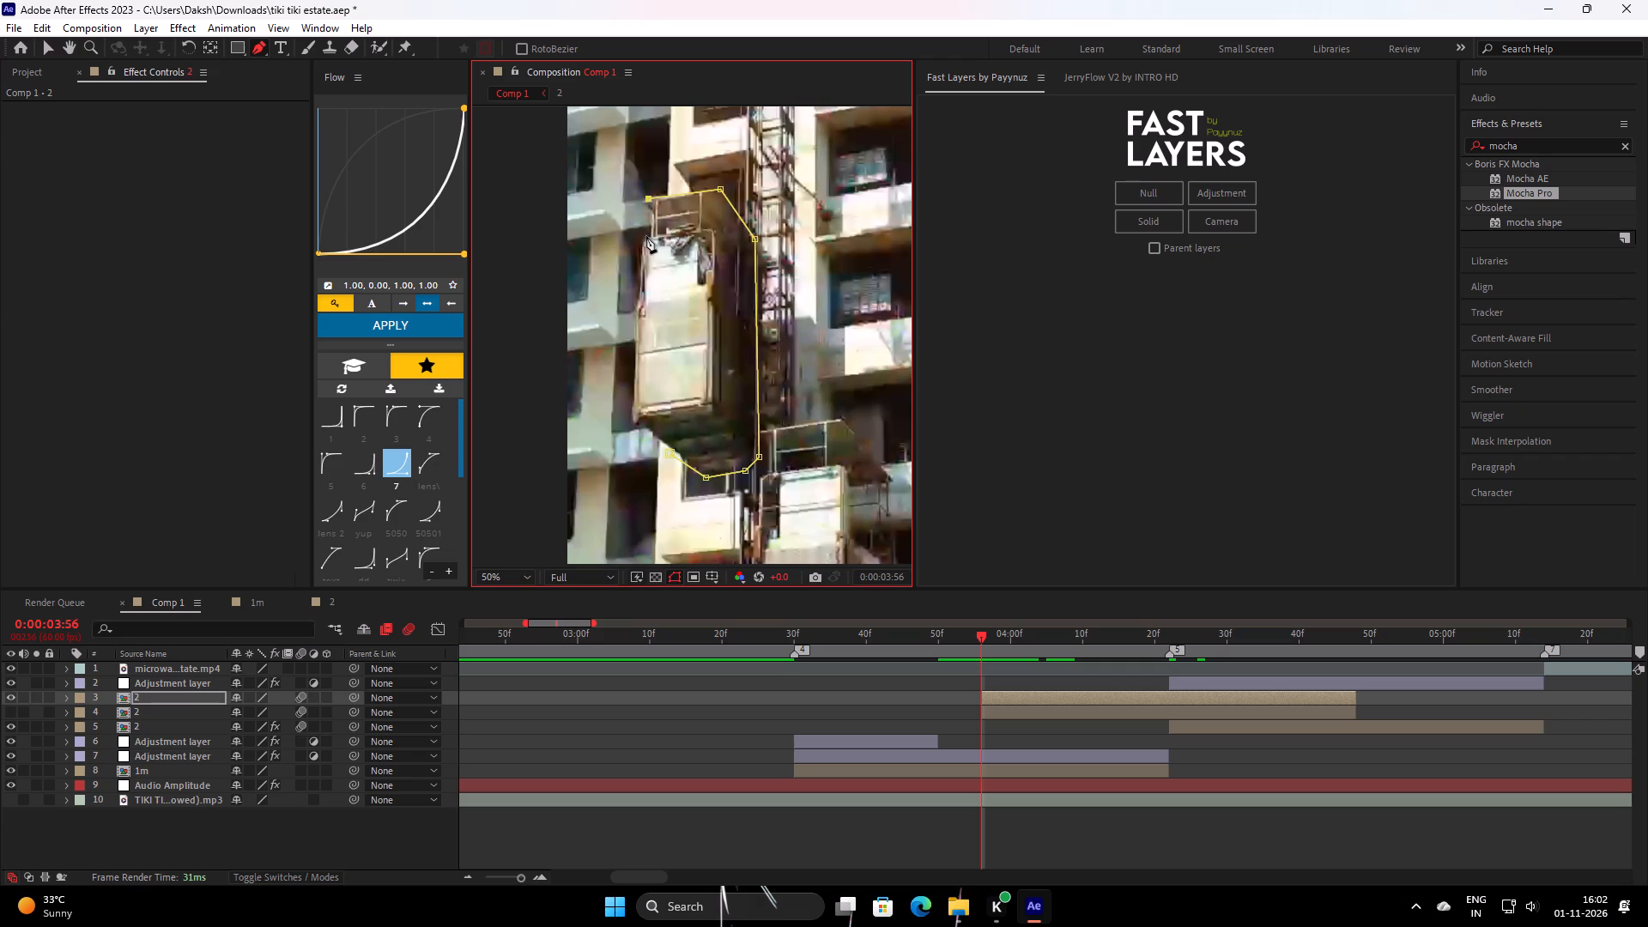
click(644, 240)
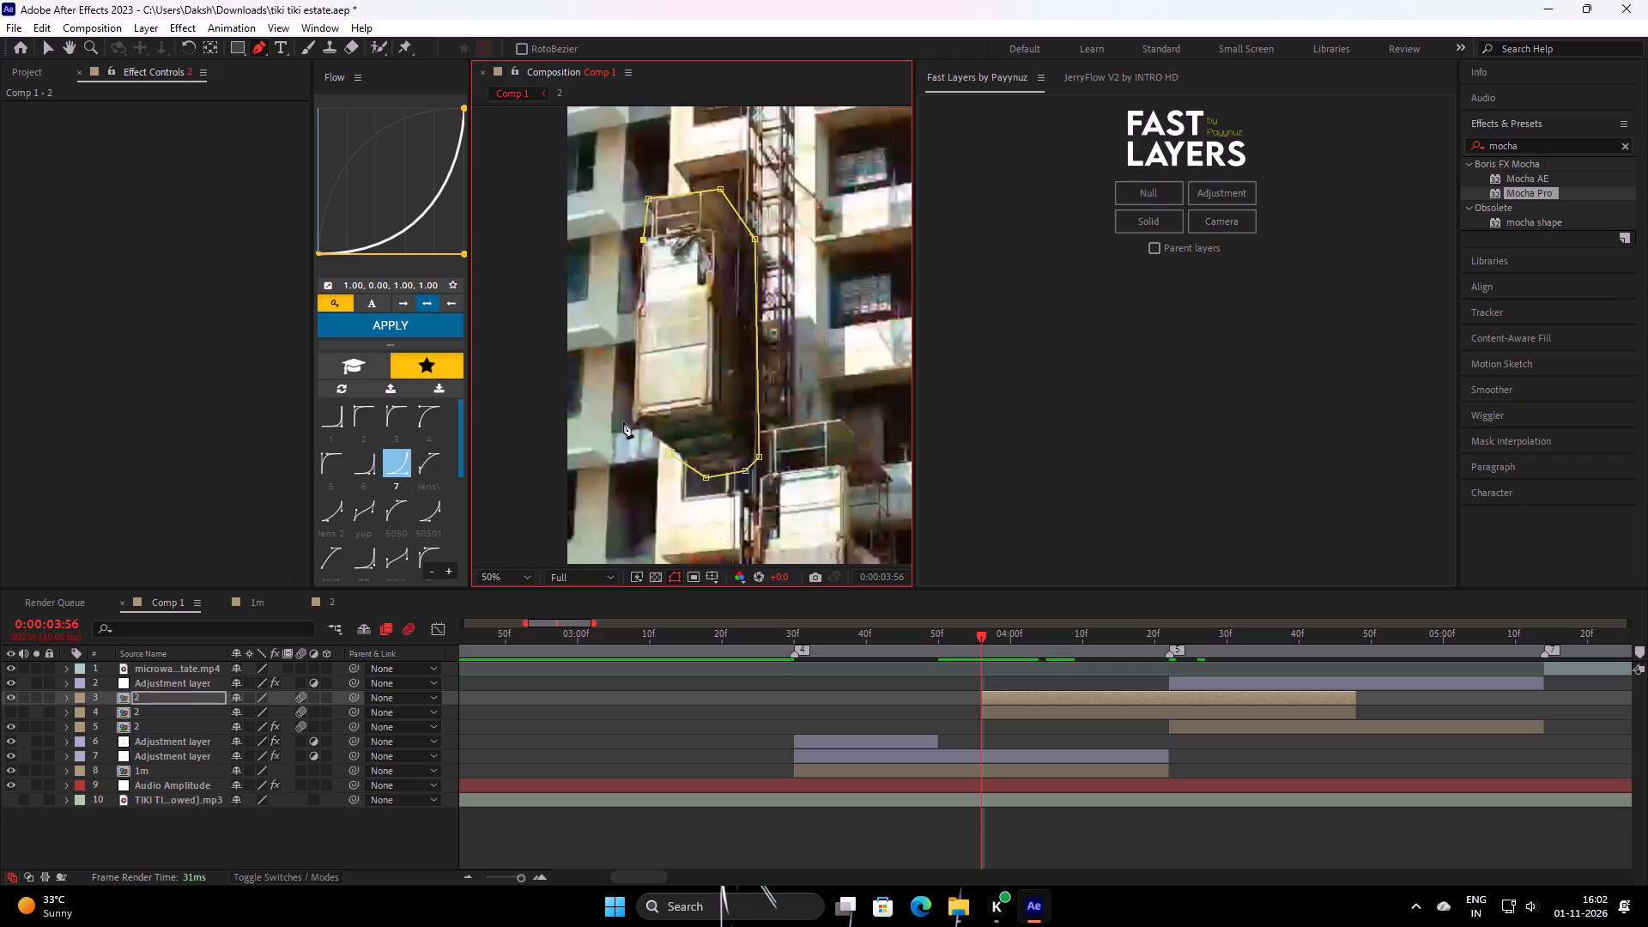
click(632, 421)
click(645, 426)
click(671, 451)
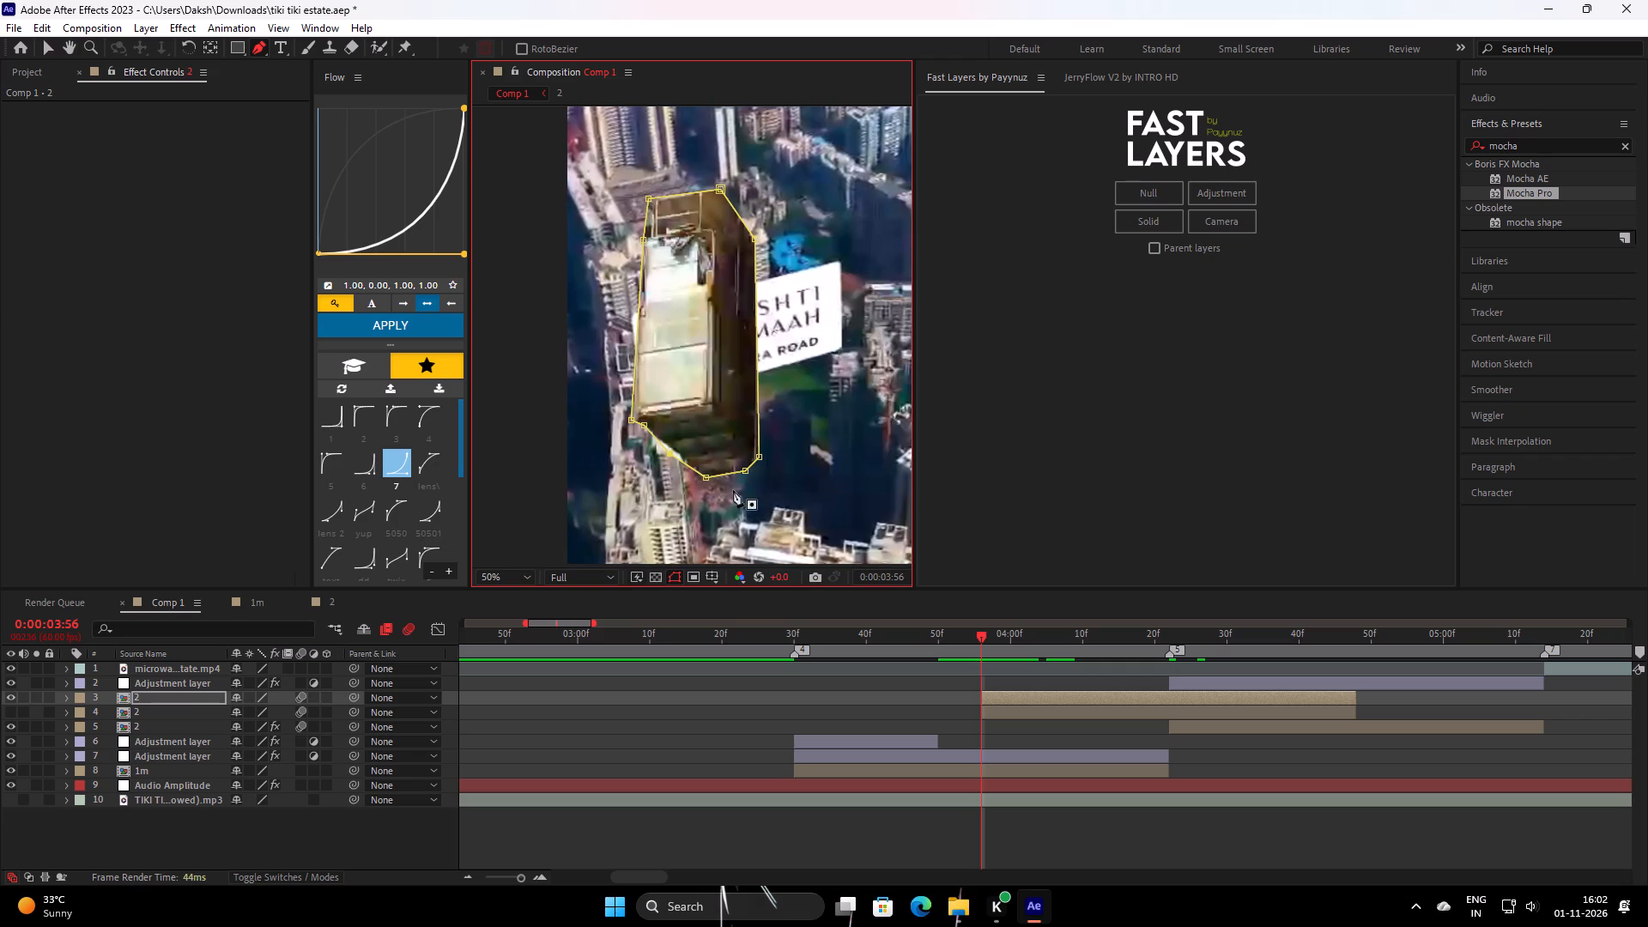
Hide the masked frozen clip 2 duplicate and show the unmasked frozen copy below it.
click(1037, 725)
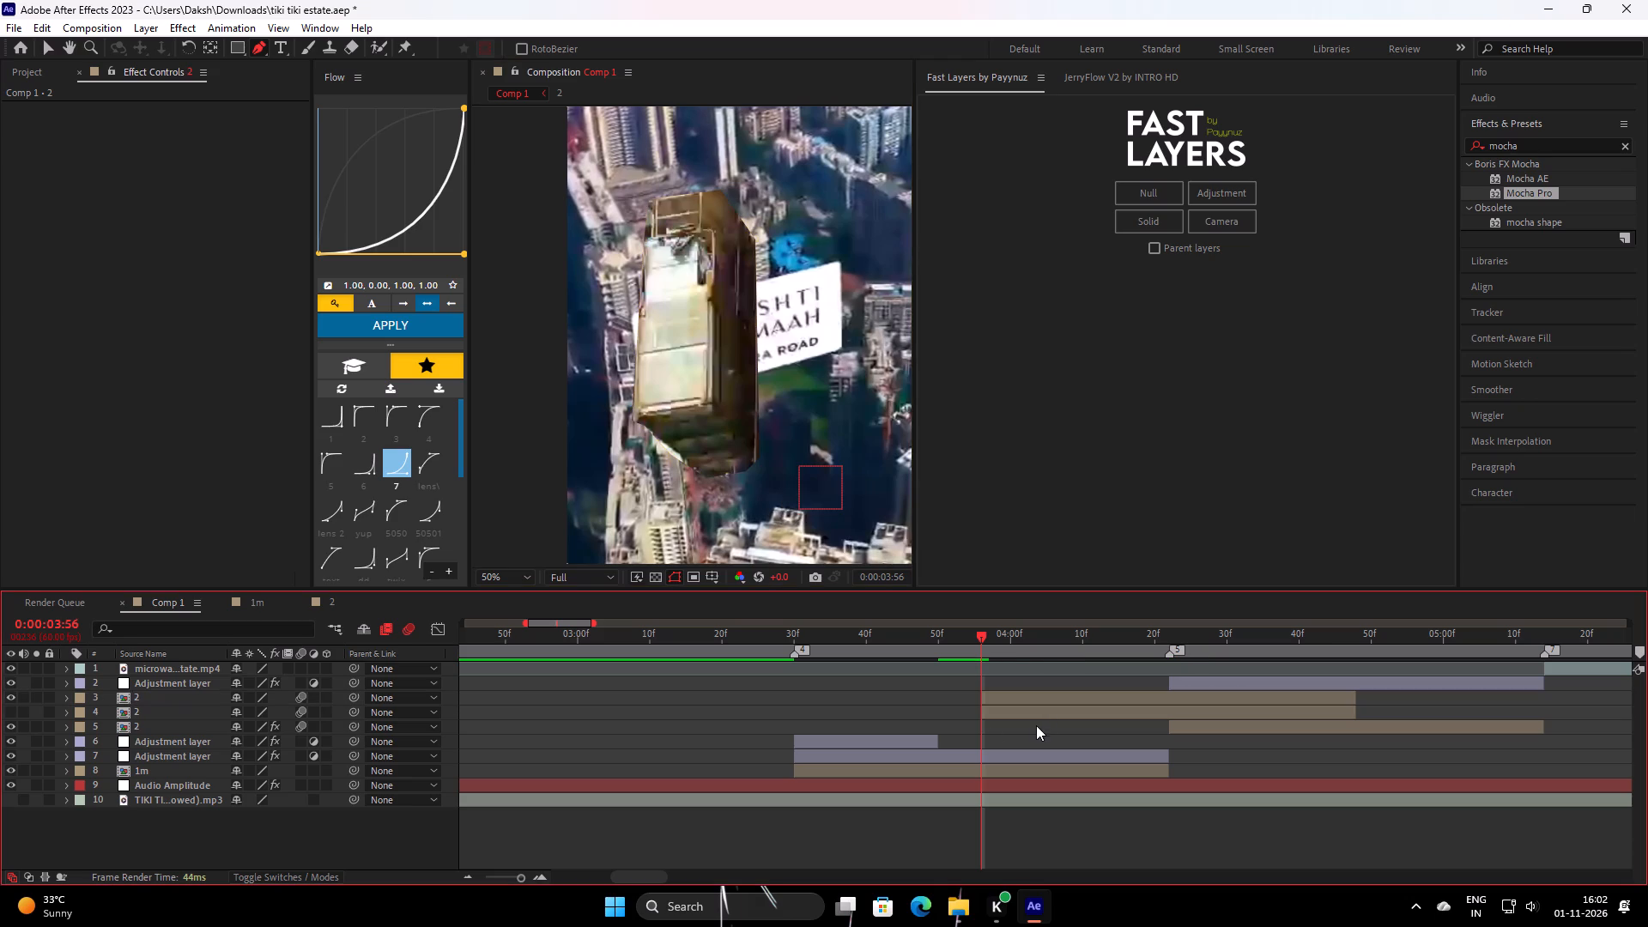
click(13, 698)
click(15, 709)
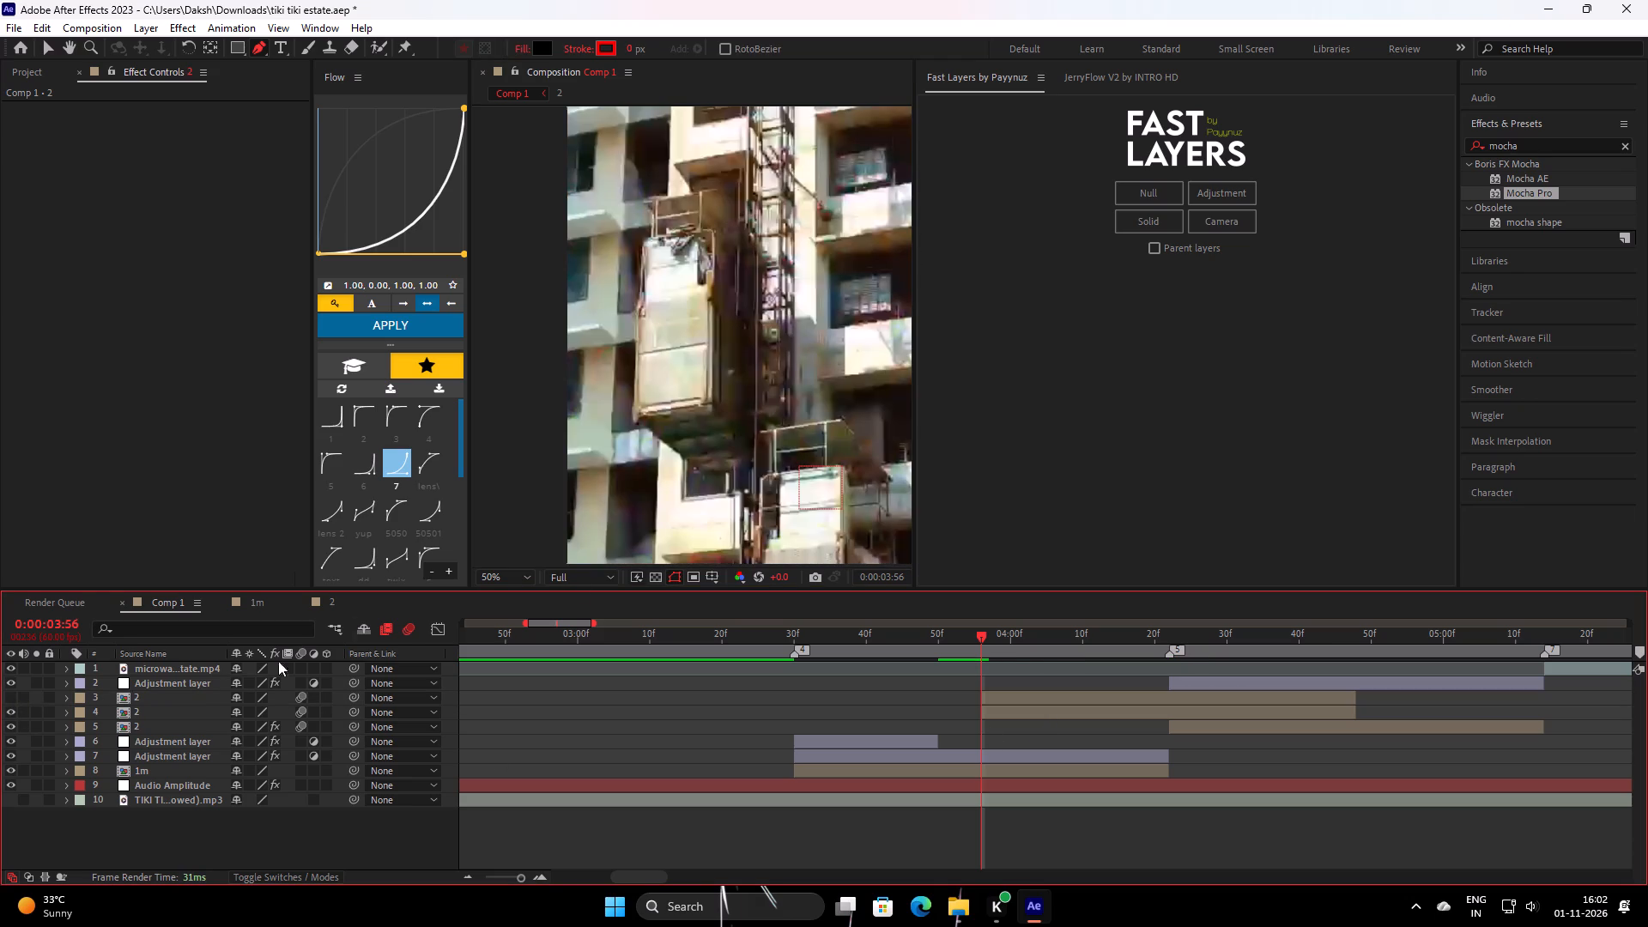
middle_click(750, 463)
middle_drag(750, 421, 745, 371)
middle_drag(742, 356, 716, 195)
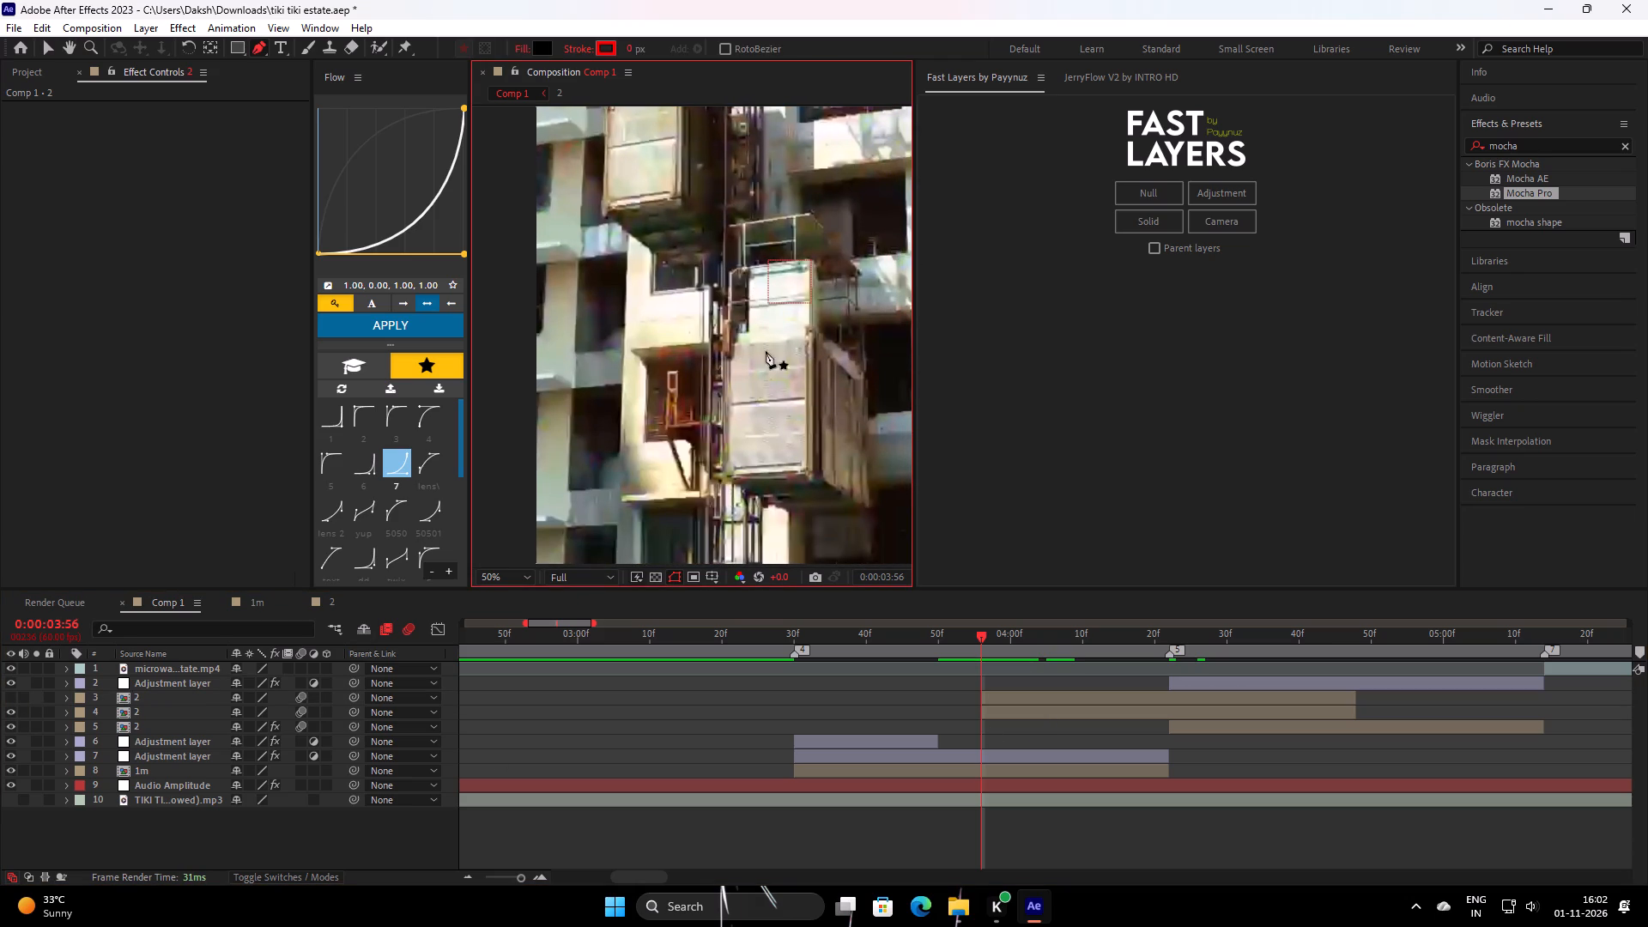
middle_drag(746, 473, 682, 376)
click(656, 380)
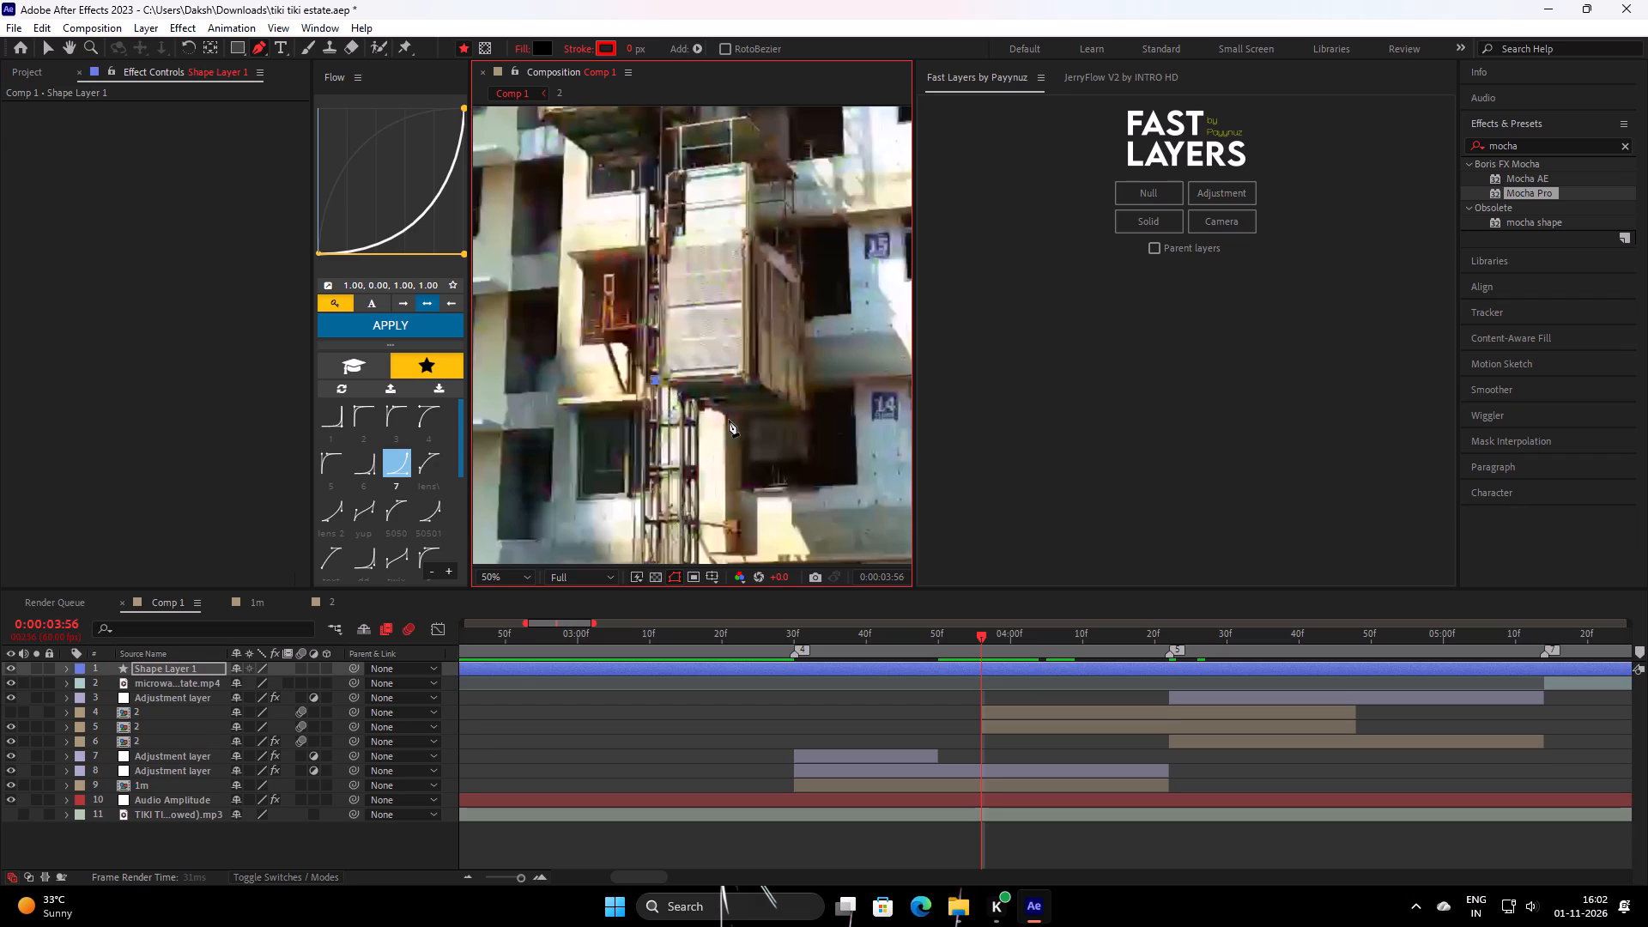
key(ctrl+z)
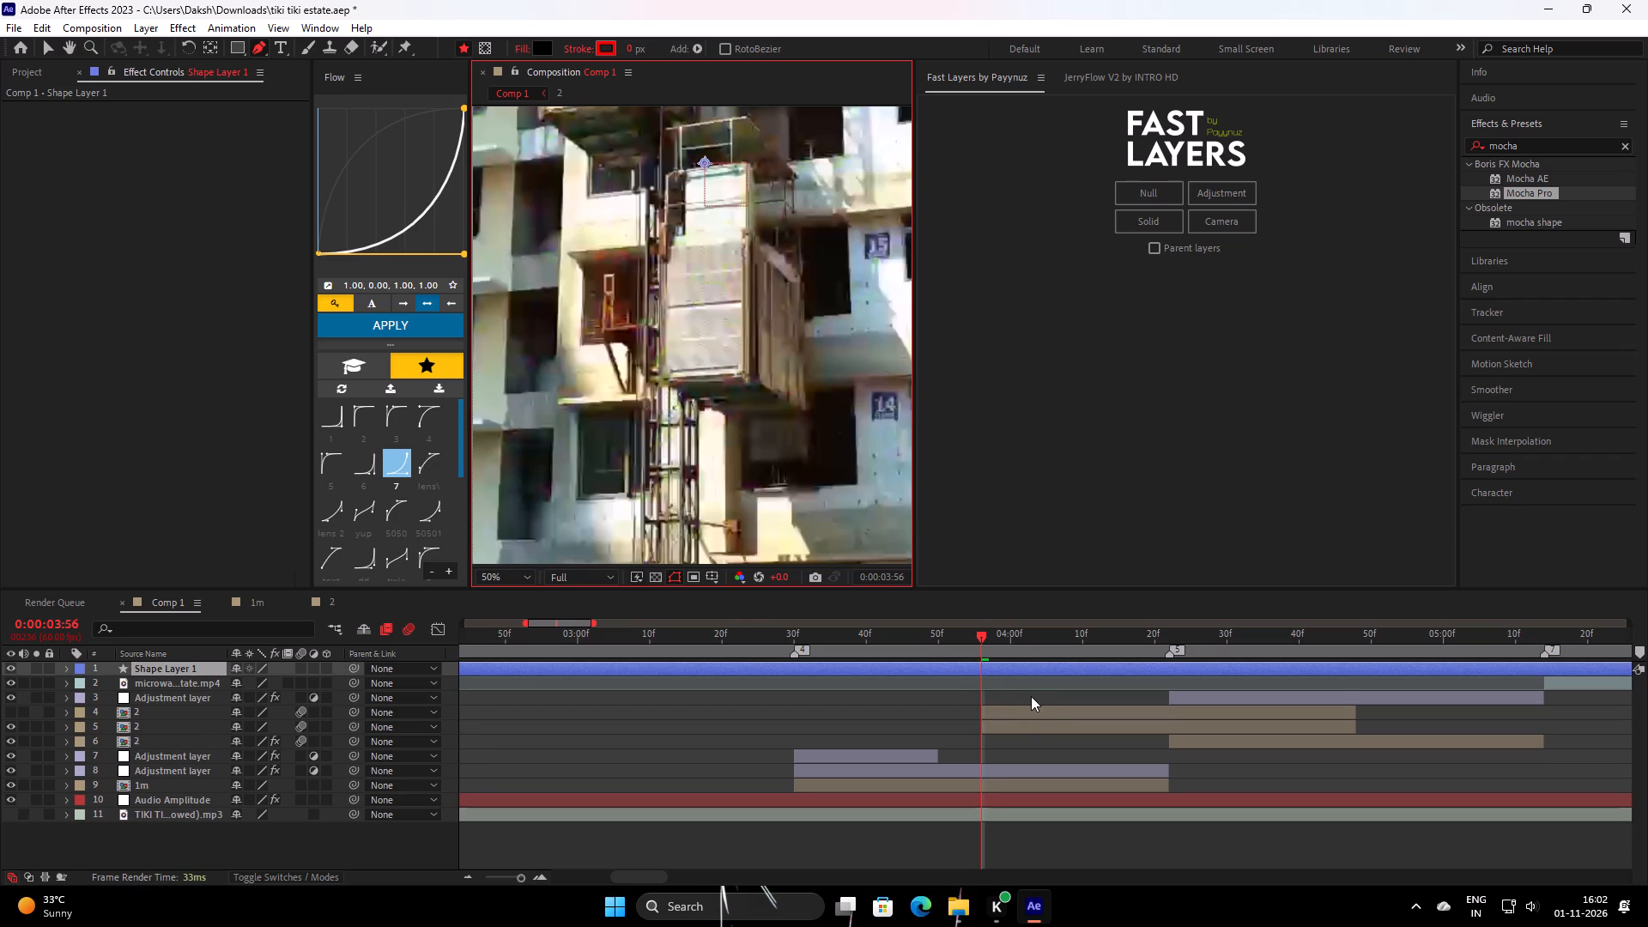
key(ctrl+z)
Draw a closed Pen tool mask around the lower hoist cabin on the visible frozen clip 2 copy at 0:00:03:56.
click(1017, 712)
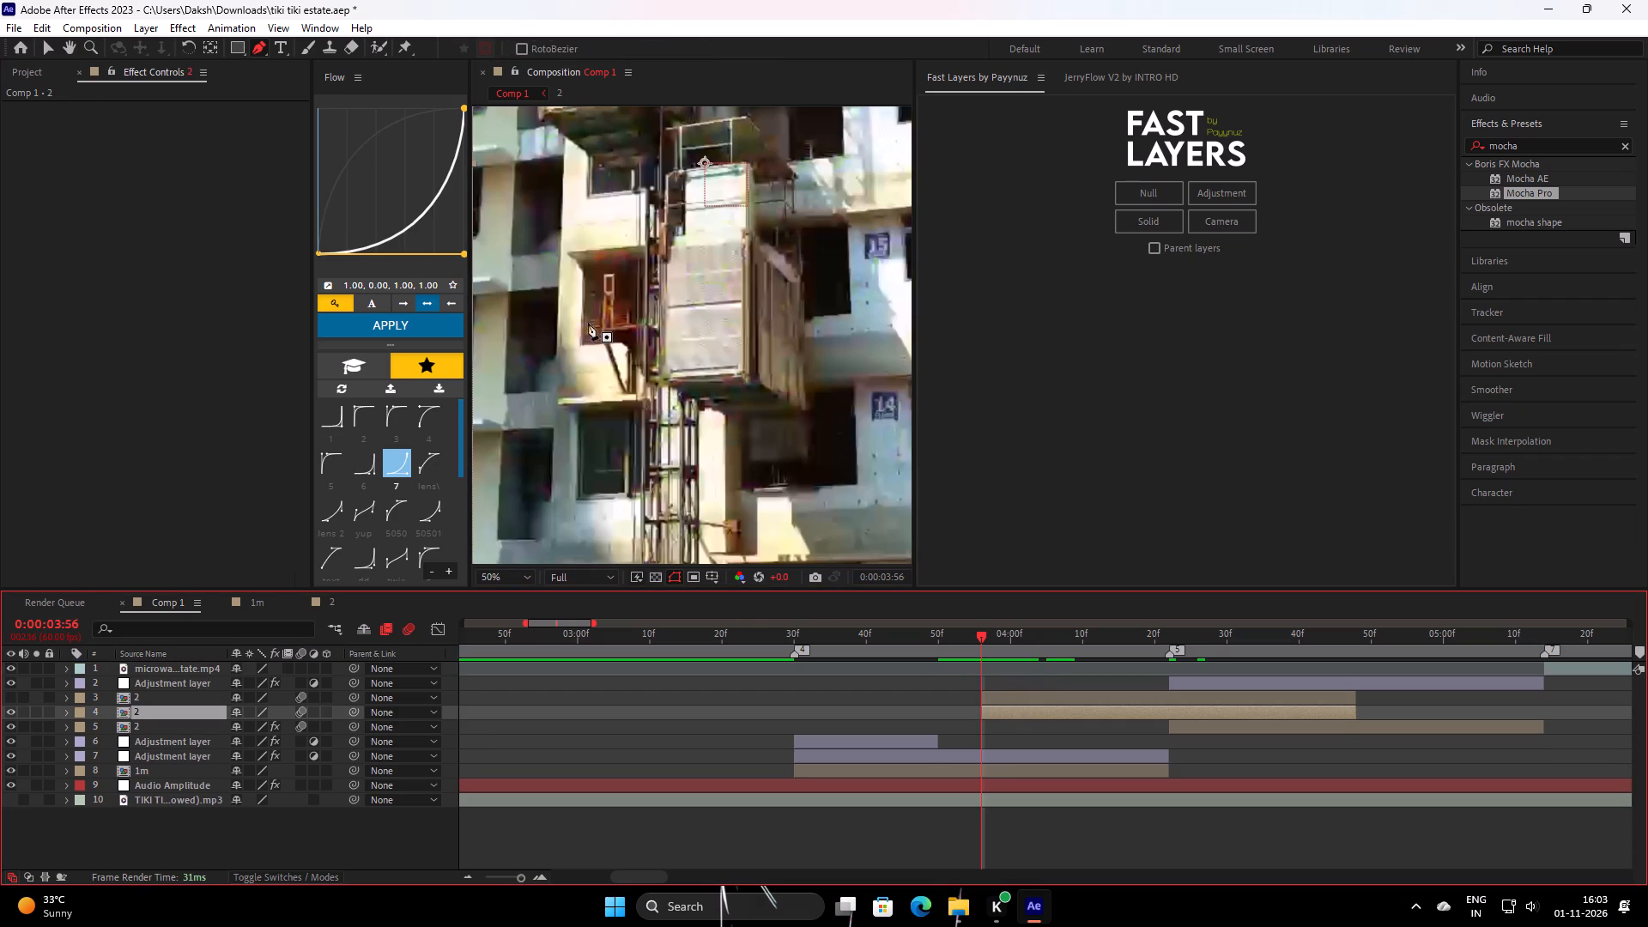
click(657, 382)
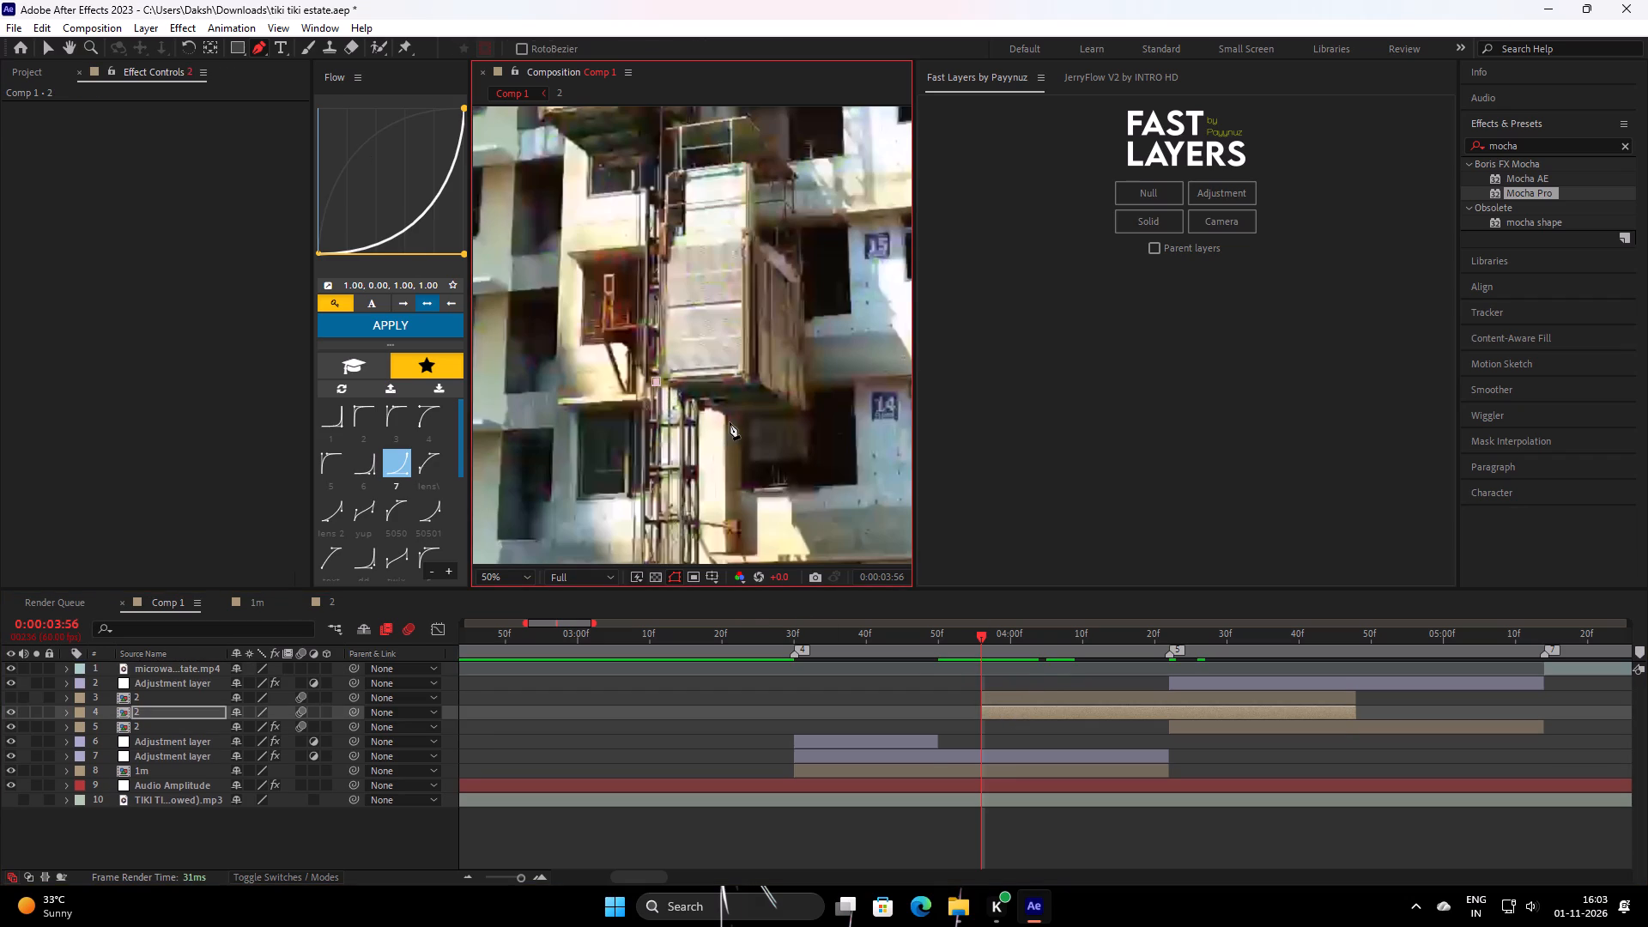
click(730, 421)
click(810, 413)
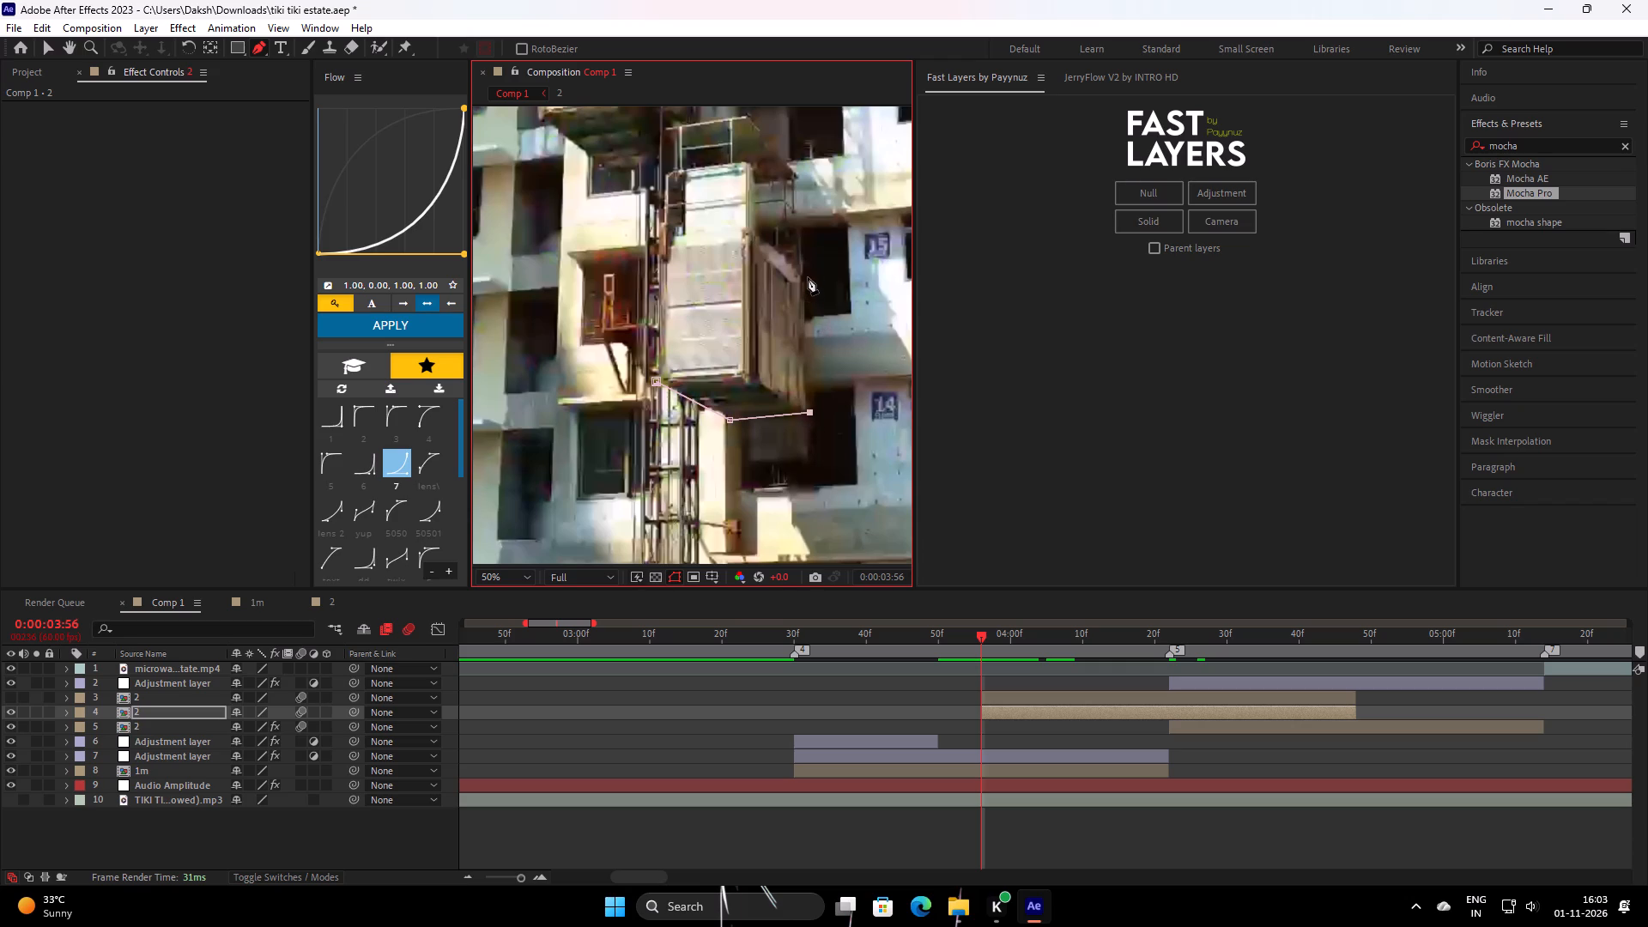
click(803, 287)
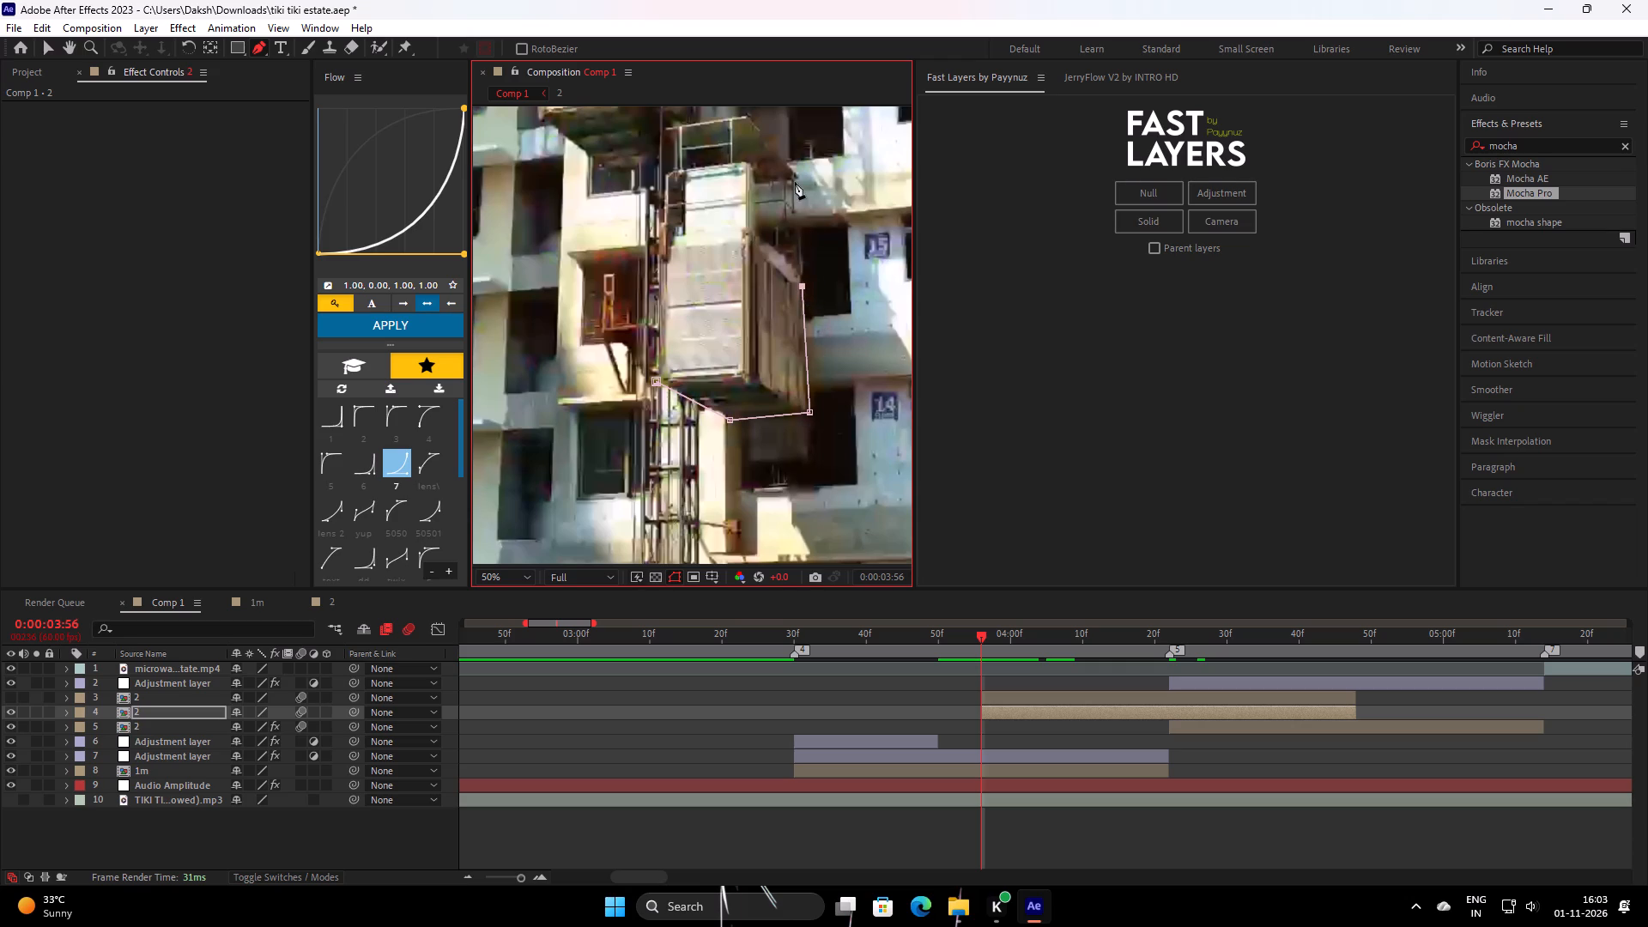
click(800, 177)
middle_drag(795, 179, 823, 292)
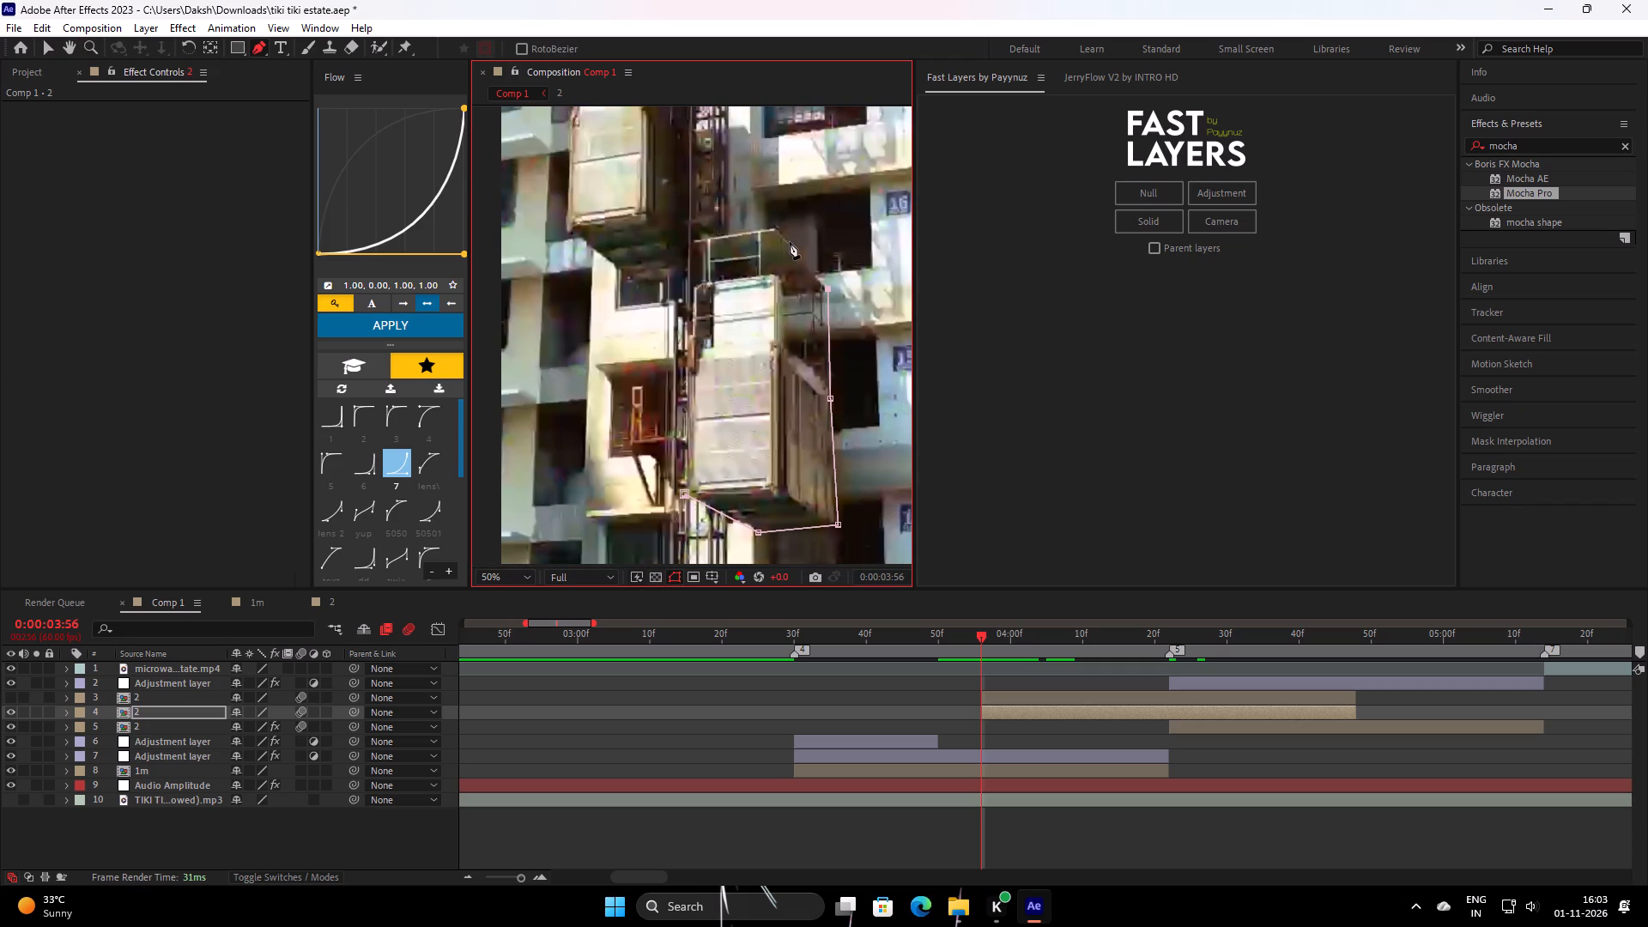
click(774, 230)
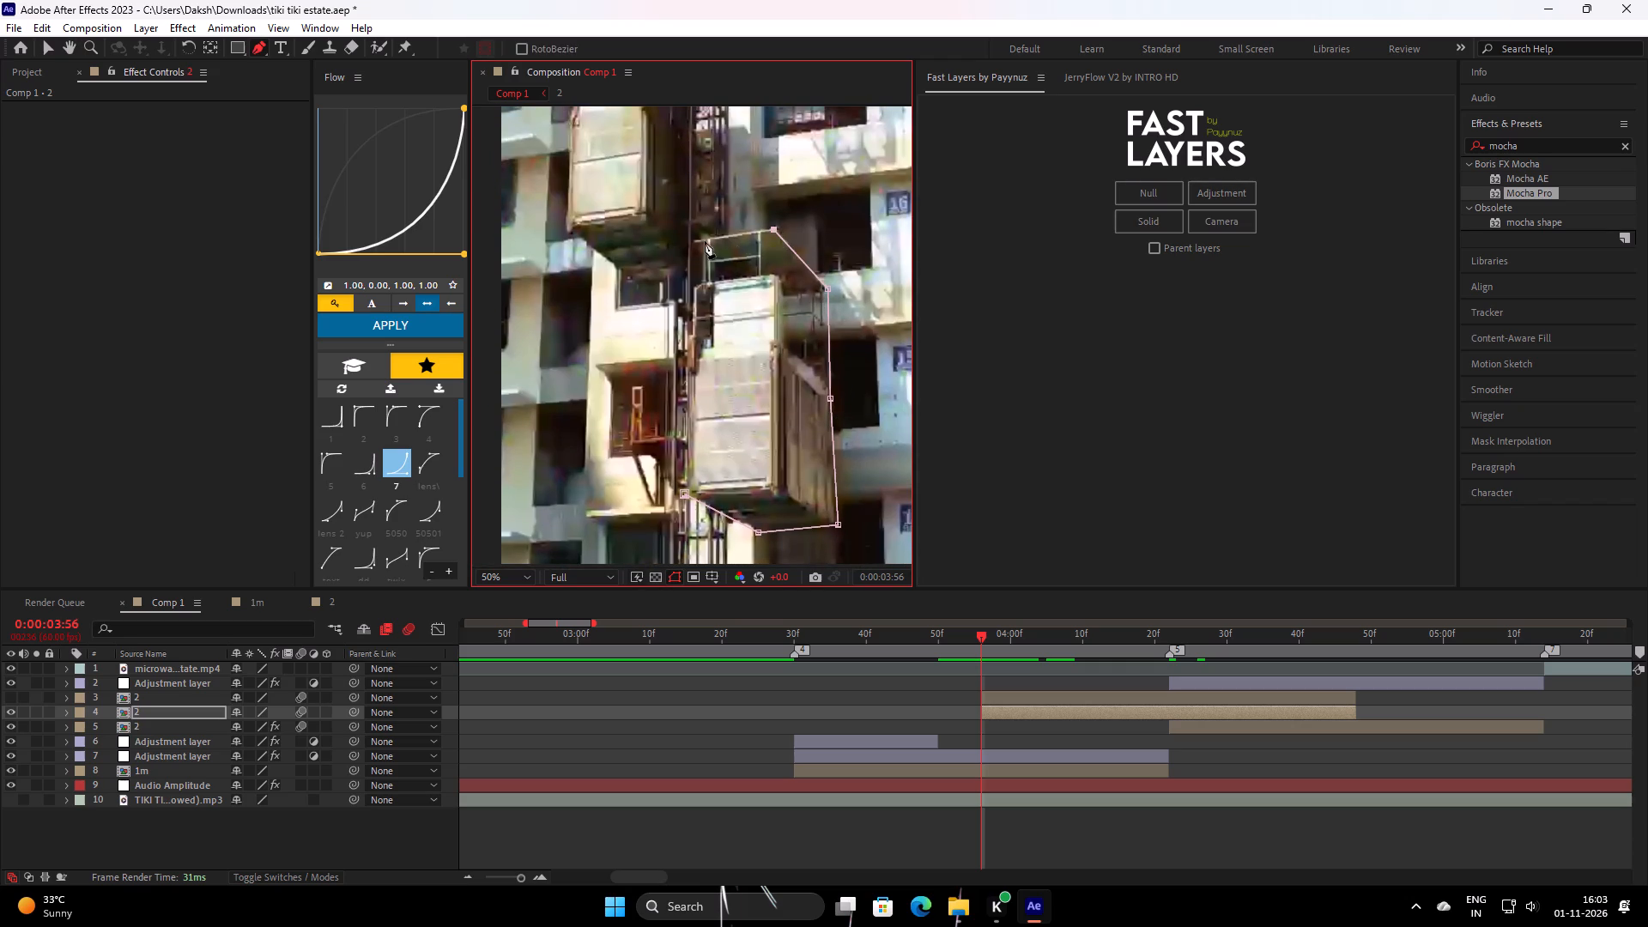
click(694, 241)
click(695, 289)
click(682, 491)
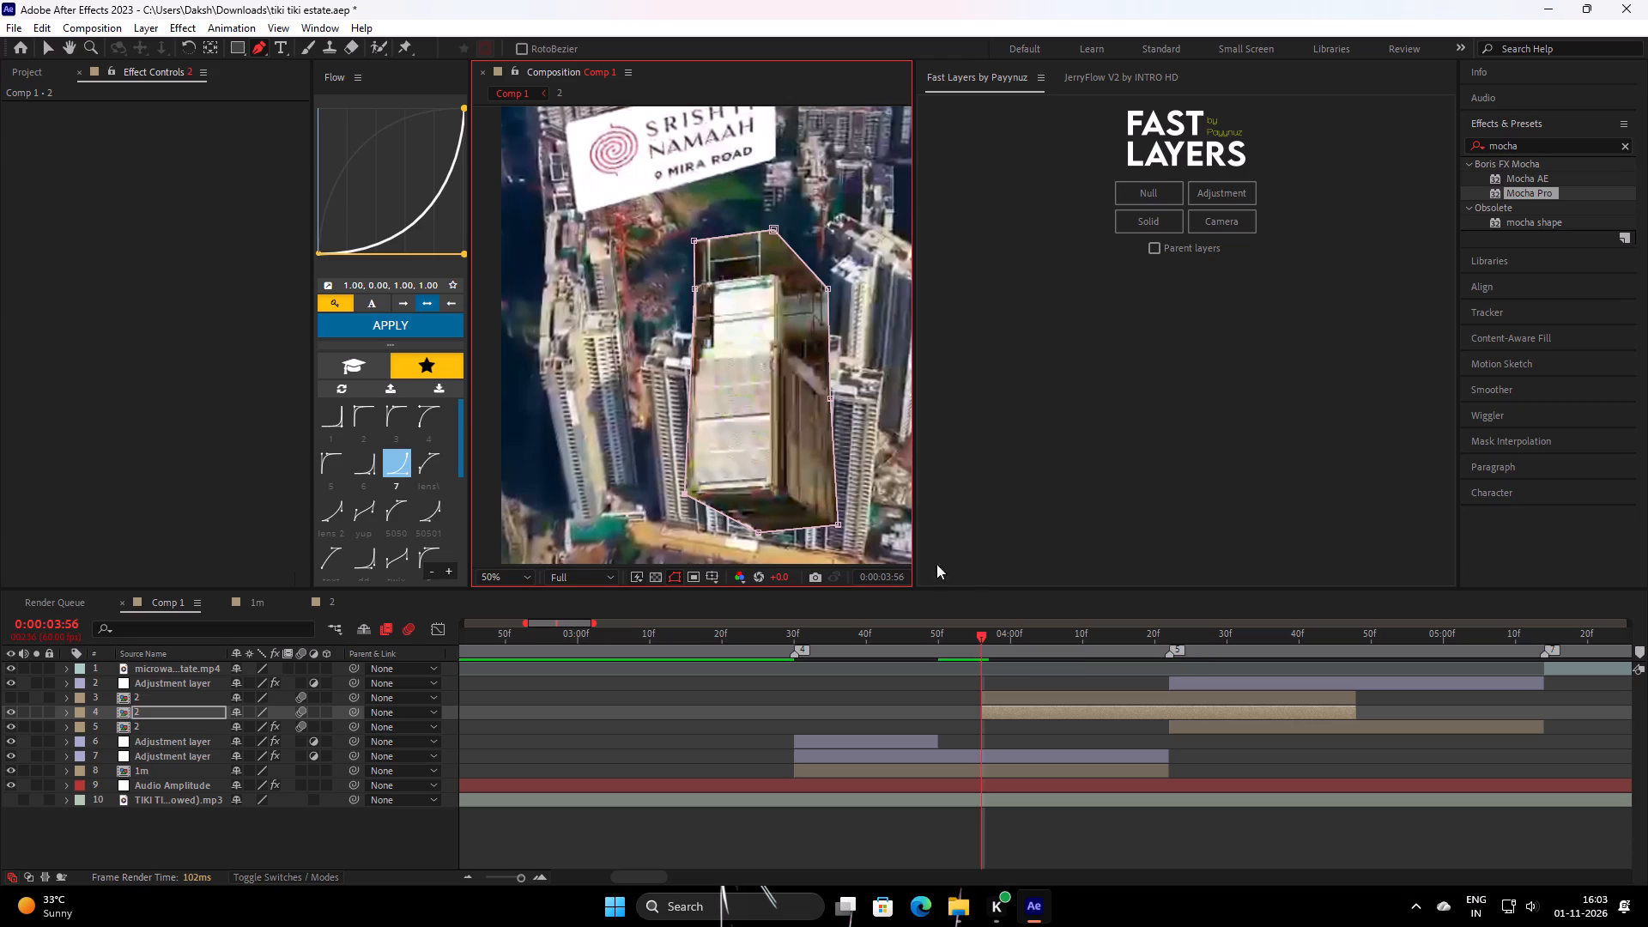
Show the hidden frozen clip 2 duplicate so both masked hoist cabins appear over the 1m clip.
click(1039, 727)
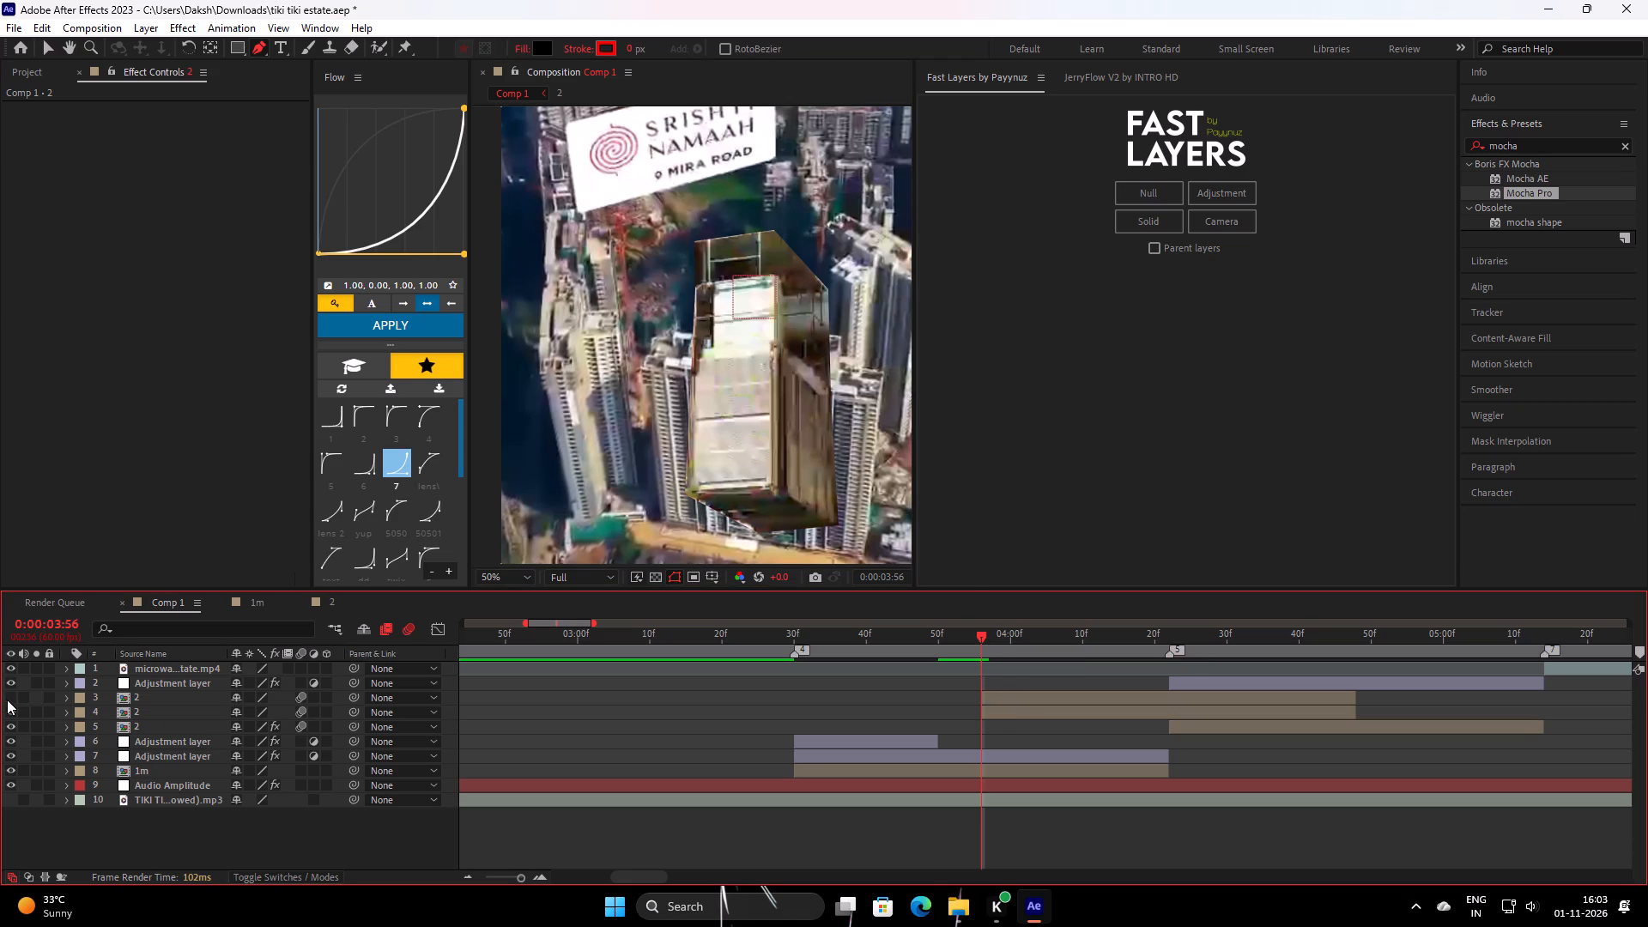
click(8, 699)
scroll(667, 388, down, 1)
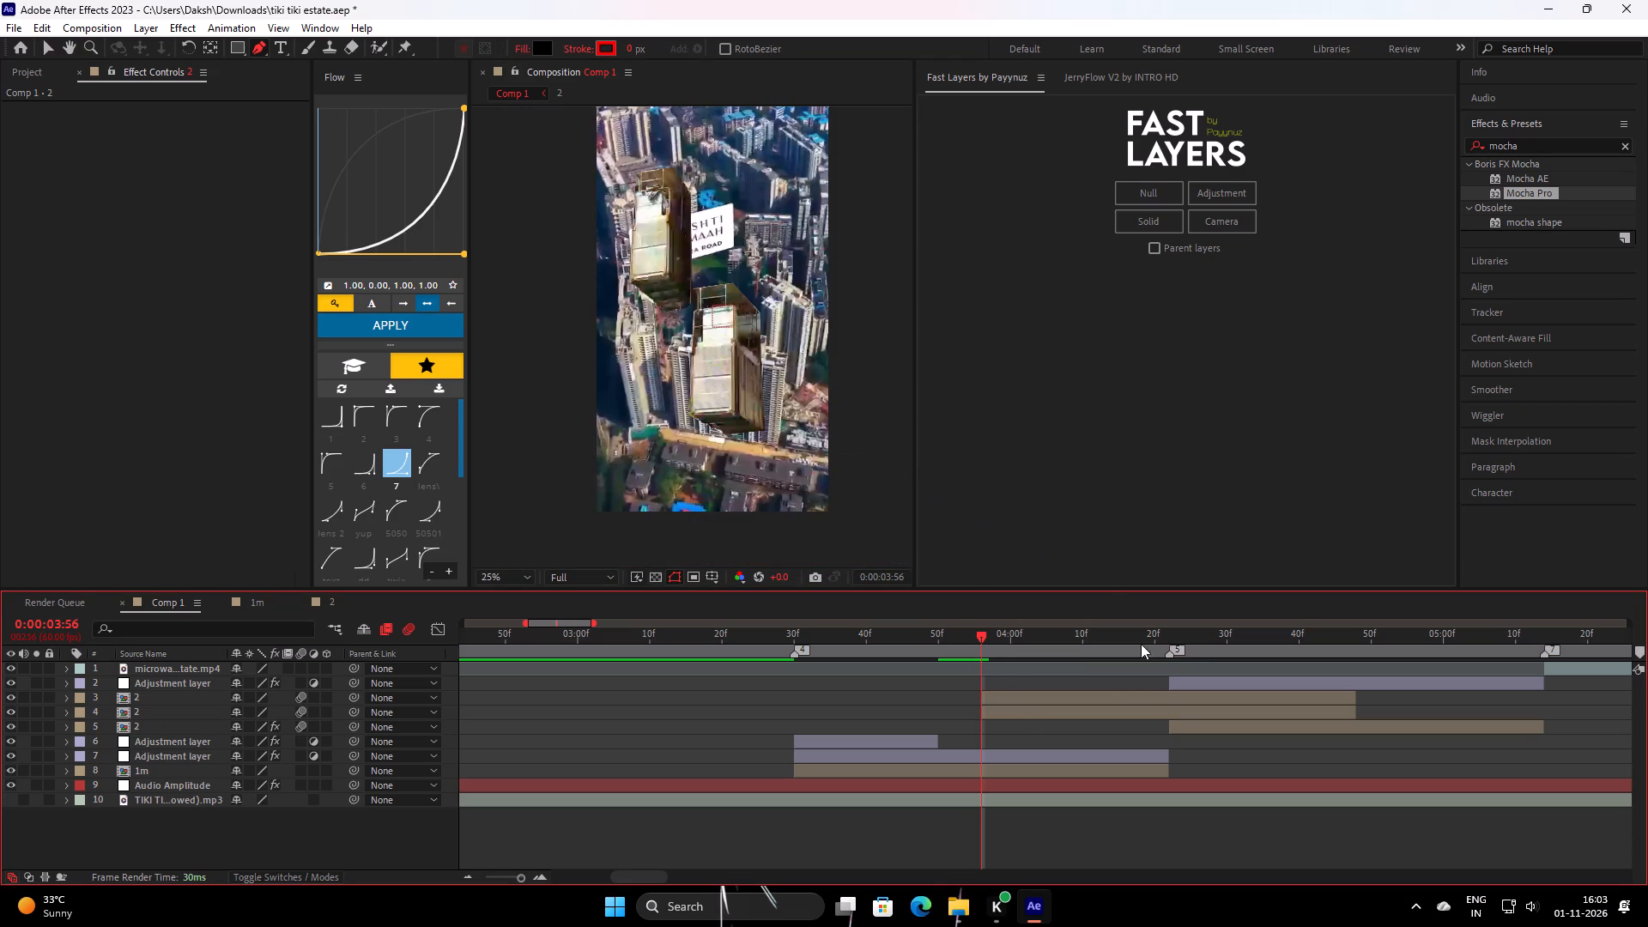
click(1084, 728)
text(ss)
Set the preview resolution to Quarter and play the cabin transition from 0:00:03:15.
drag(972, 644, 682, 693)
click(580, 581)
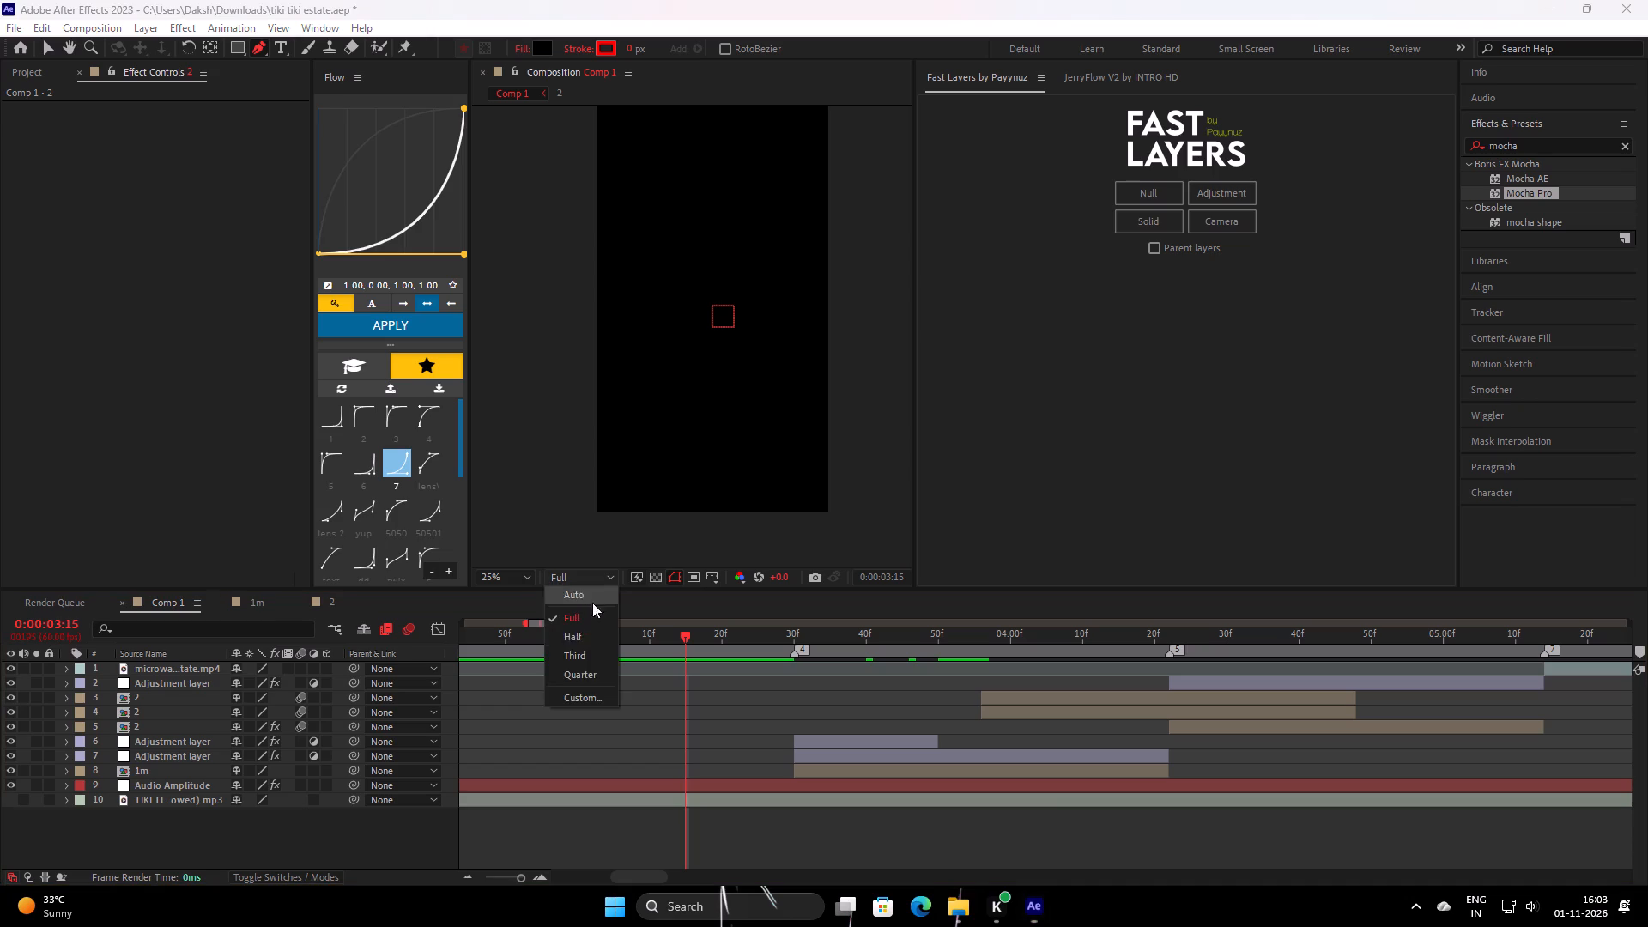
click(589, 676)
key(space)
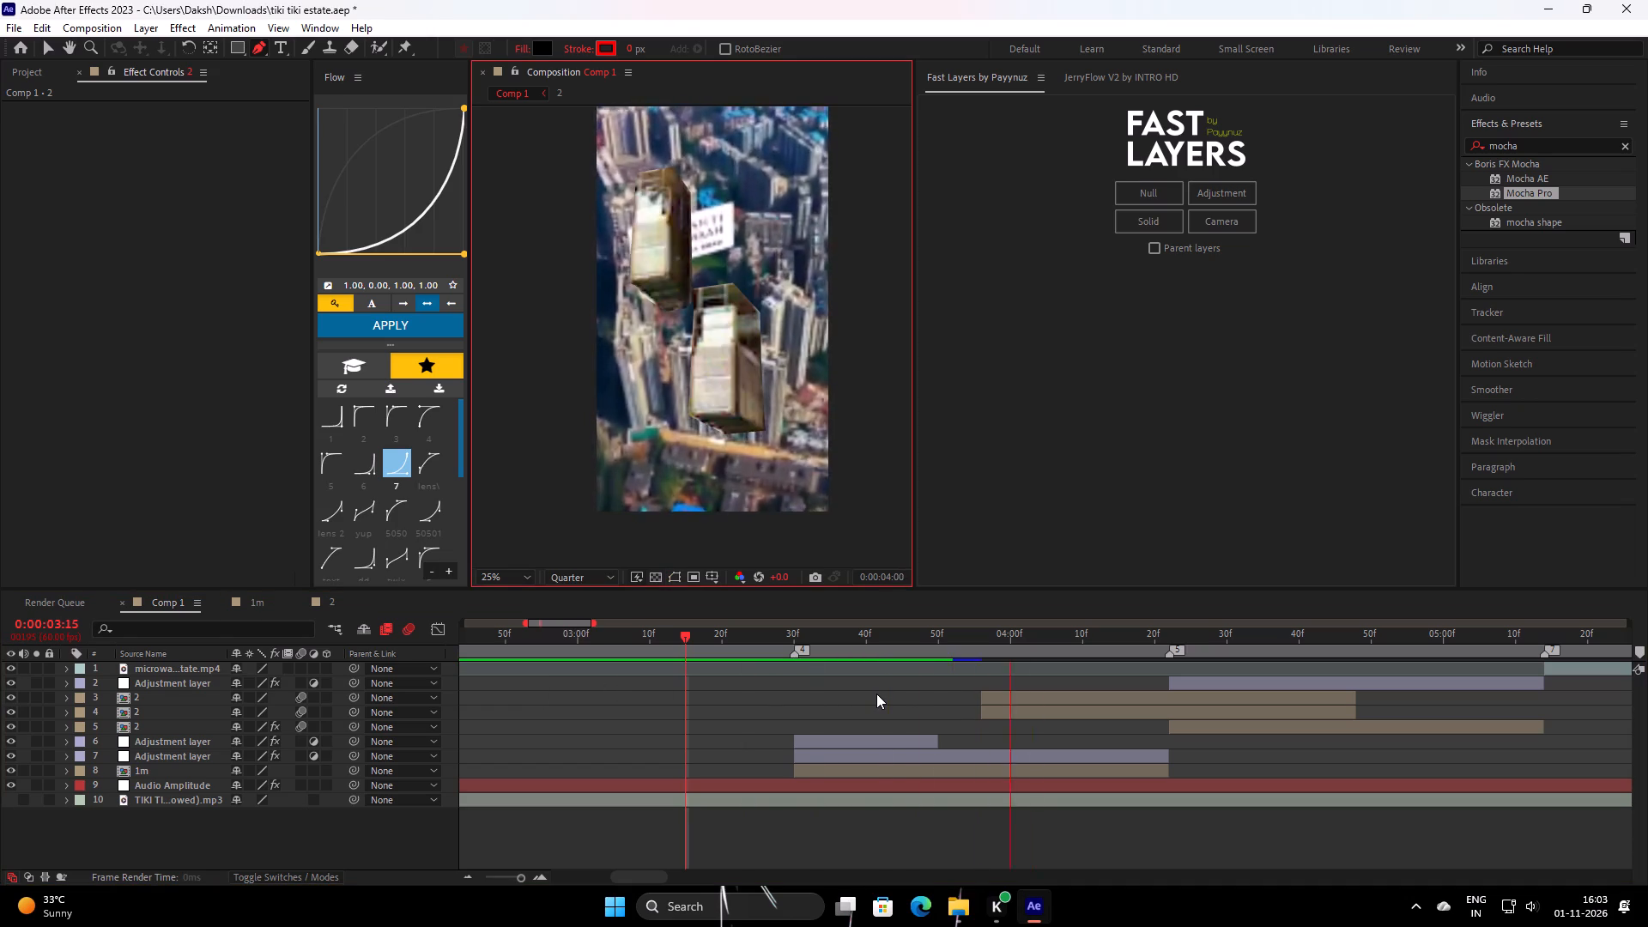
key(space)
Split both masked clip 2 layers at 0:00:04:22 and delete the portions after that point.
drag(1232, 639, 1231, 639)
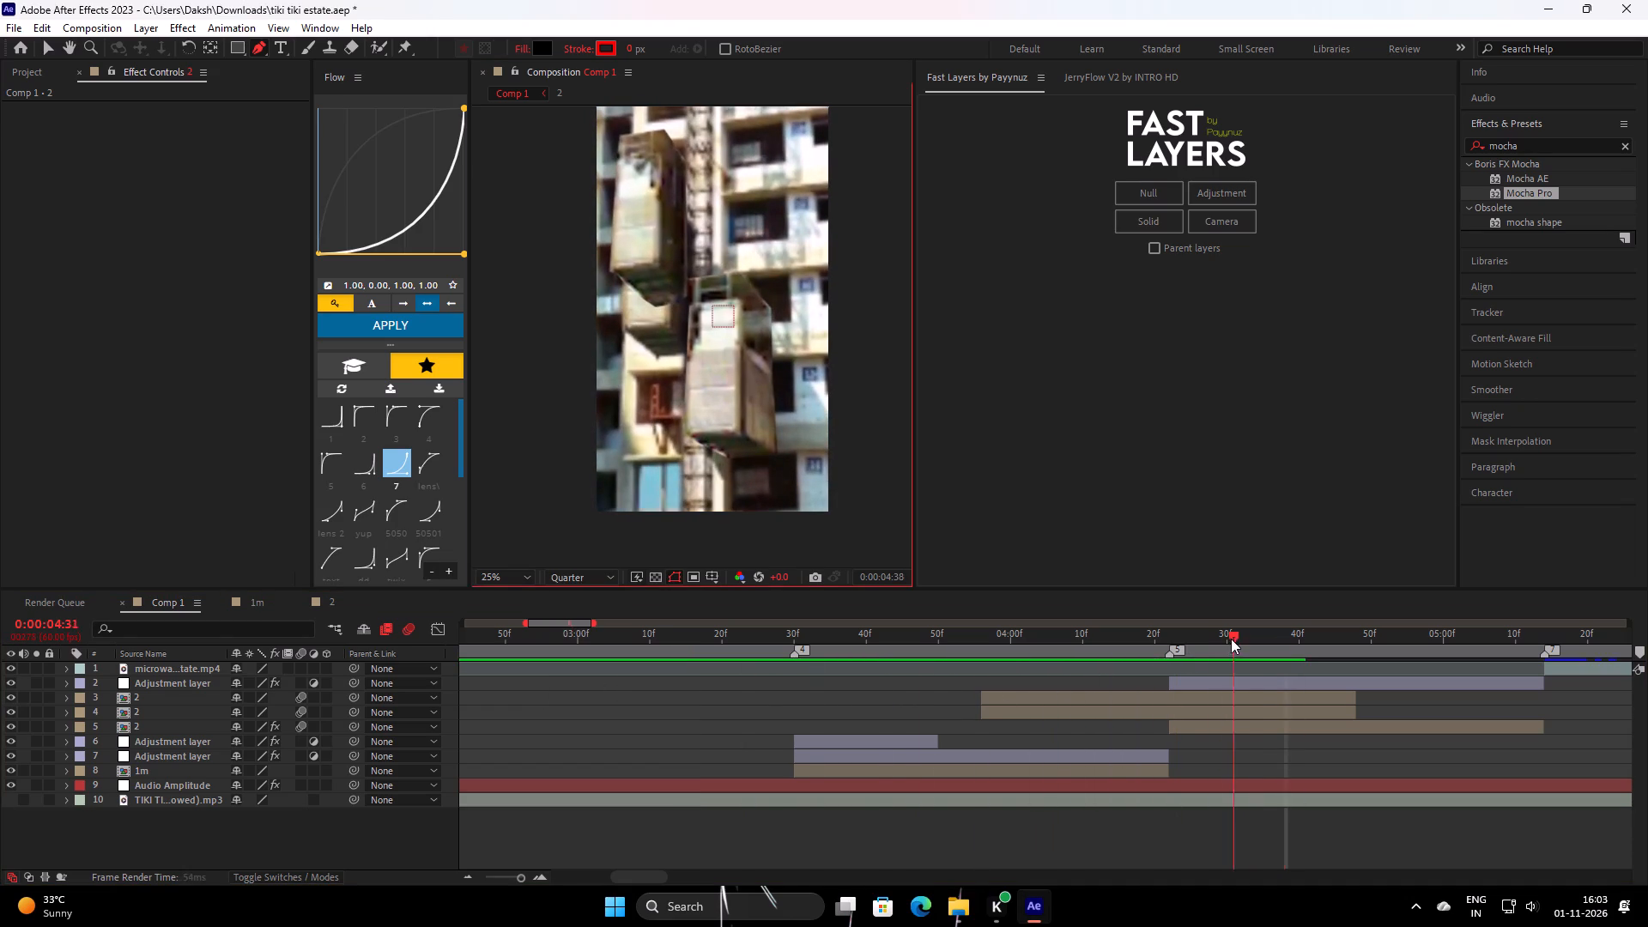
drag(1231, 639, 1172, 685)
click(1184, 711)
ctrl+shift+click(1190, 698)
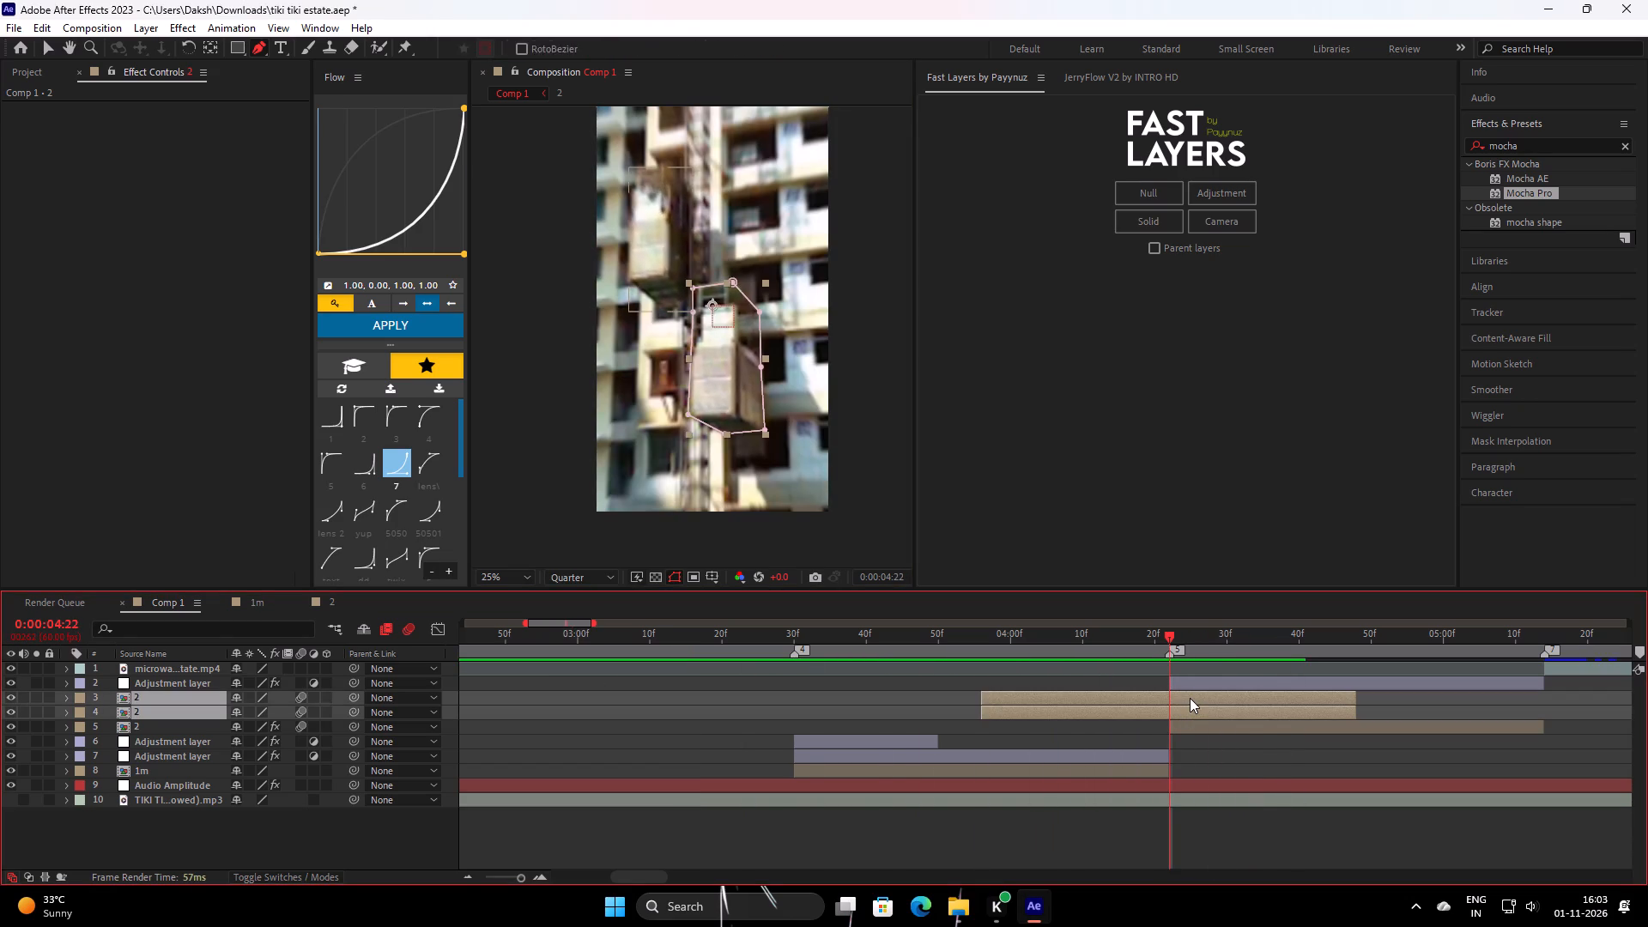
key(BackSpace)
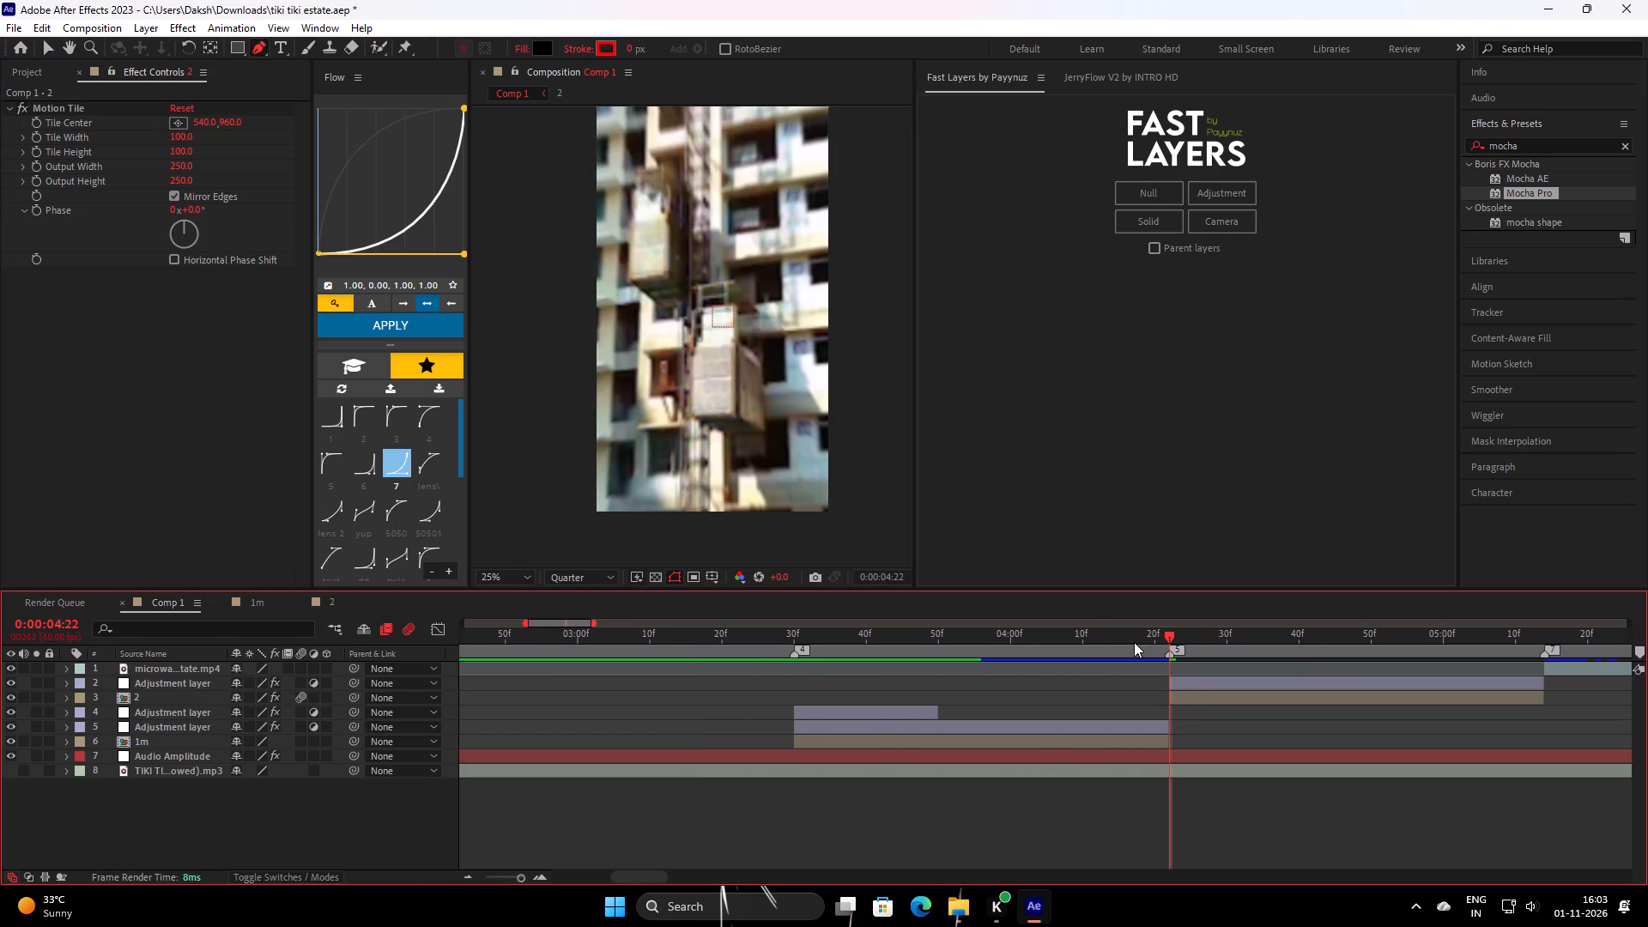
key(ctrl+z)
key(ctrl+shift+d)
key(BackSpace)
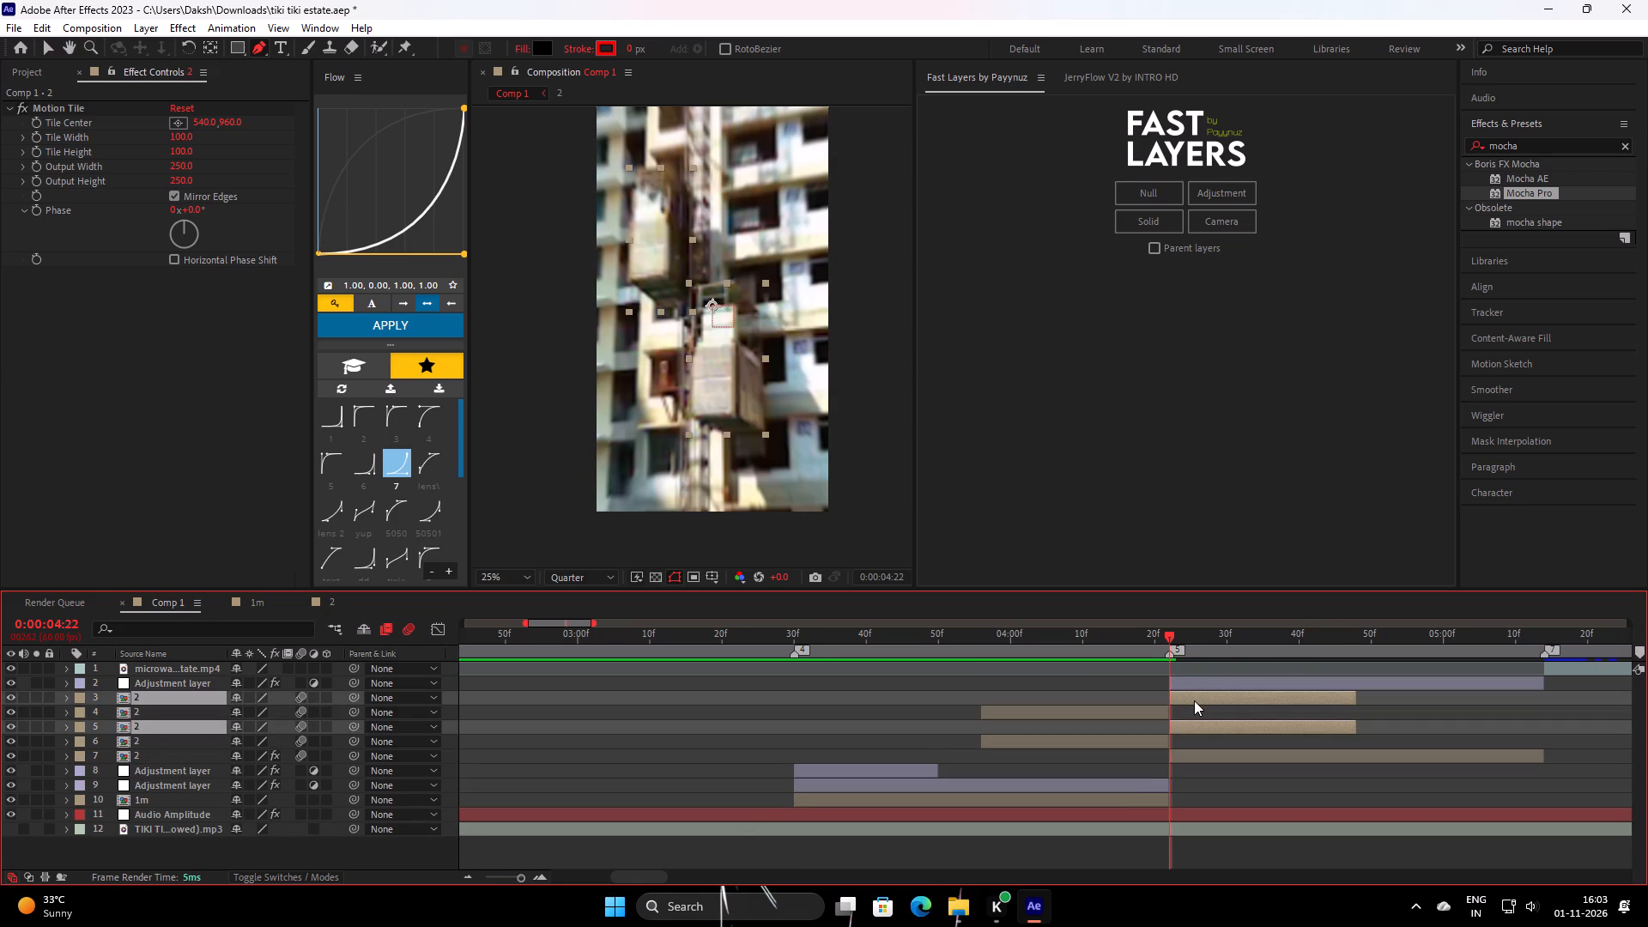
Animate the lower cabin layer's Position from 540, 2100 at 0:00:03:56 to 540, 960 at 0:00:04:21.
drag(1134, 649, 978, 728)
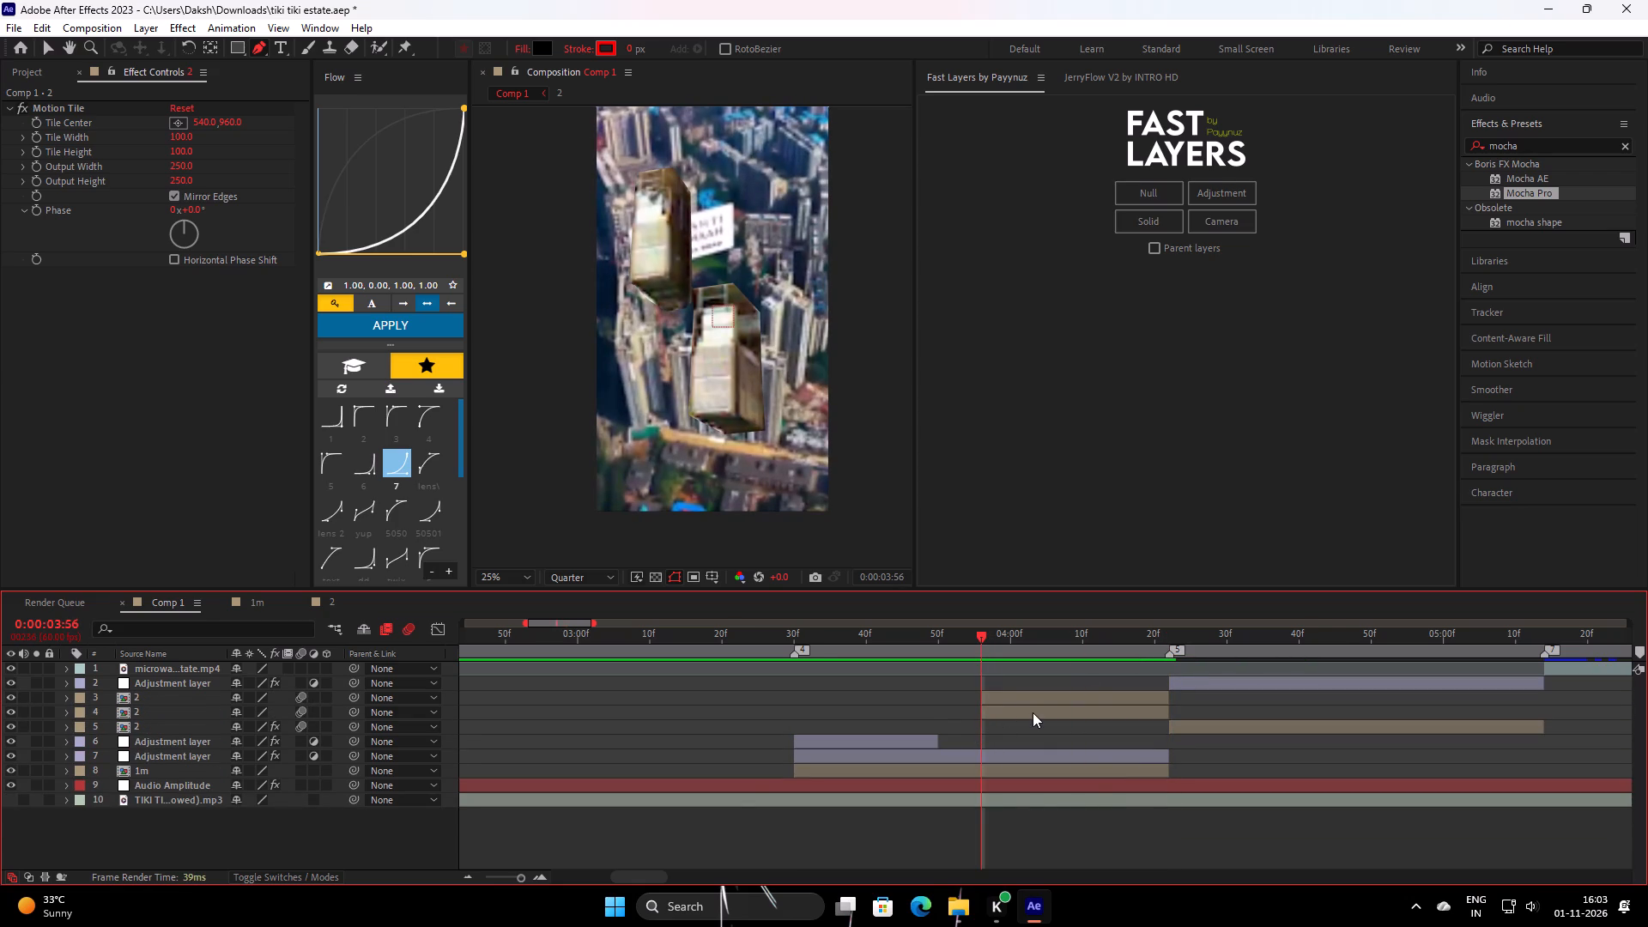
click(1033, 710)
key(p)
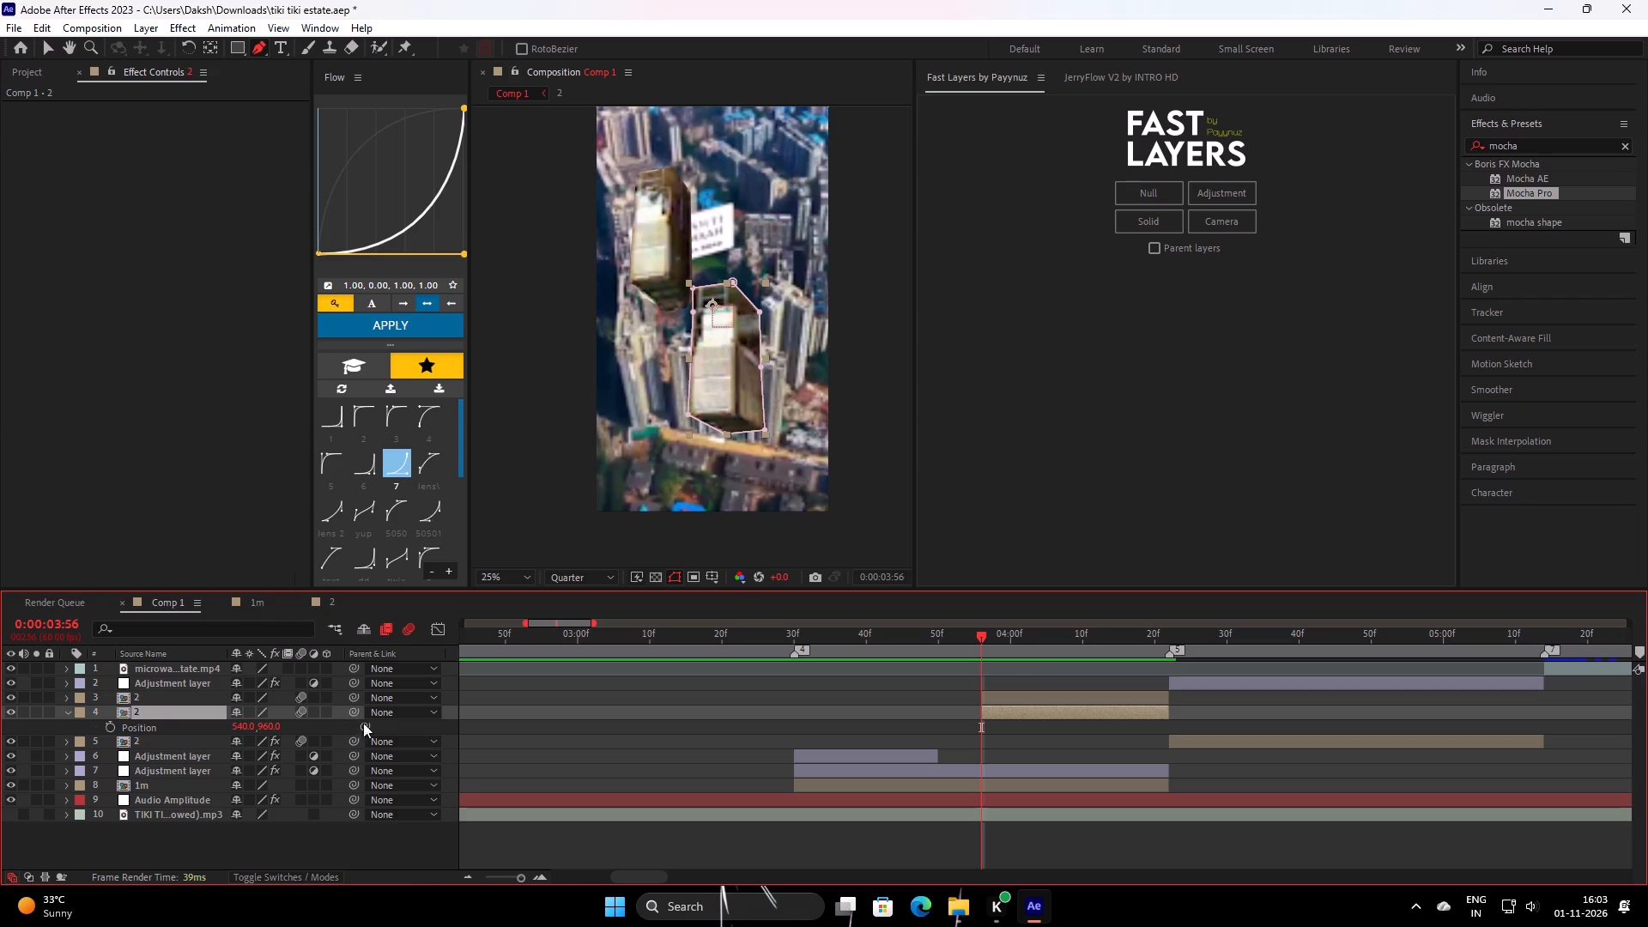
drag(1026, 644, 1314, 652)
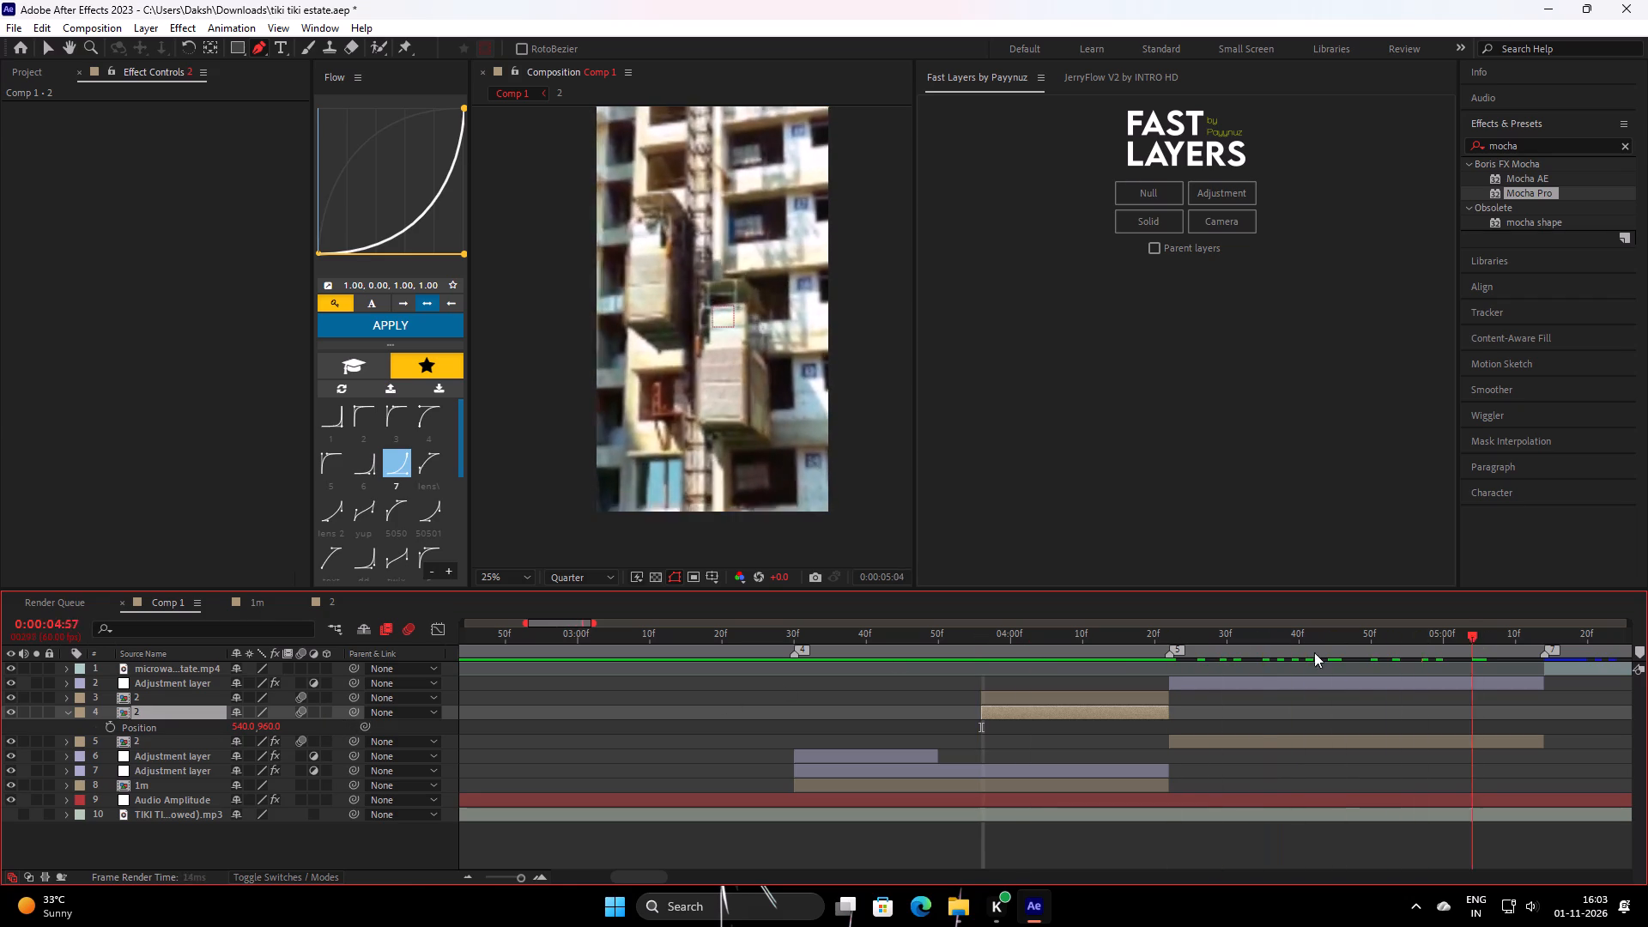
drag(1314, 652, 1195, 649)
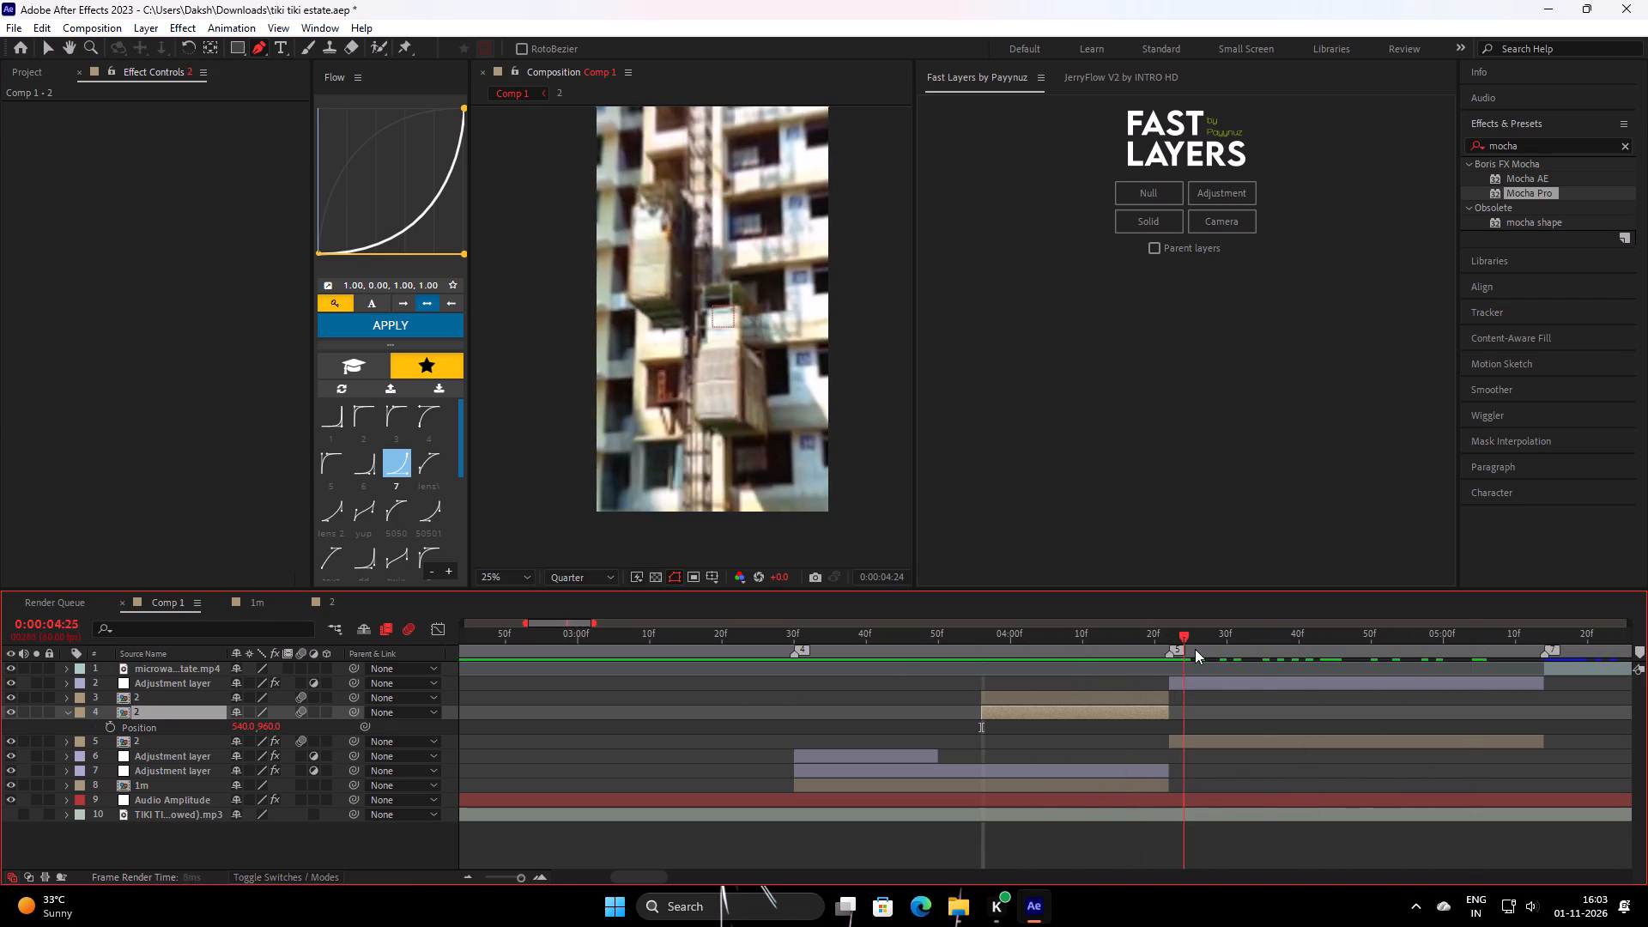
drag(1195, 649, 984, 725)
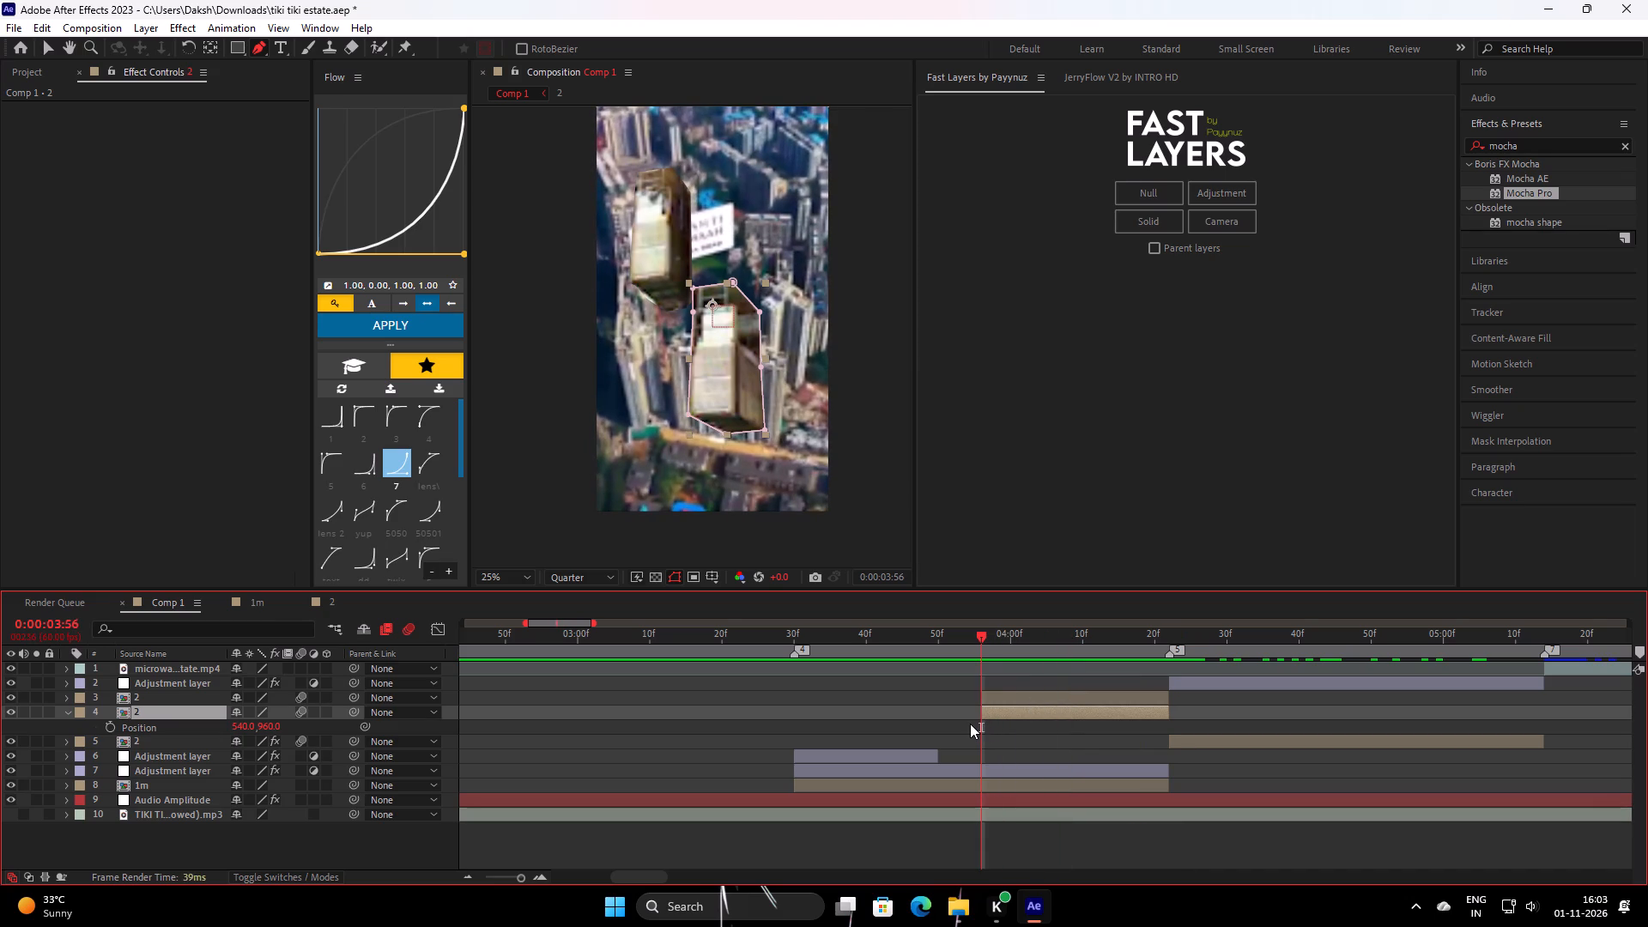
key(p)
key(p)
key(i)
key(o)
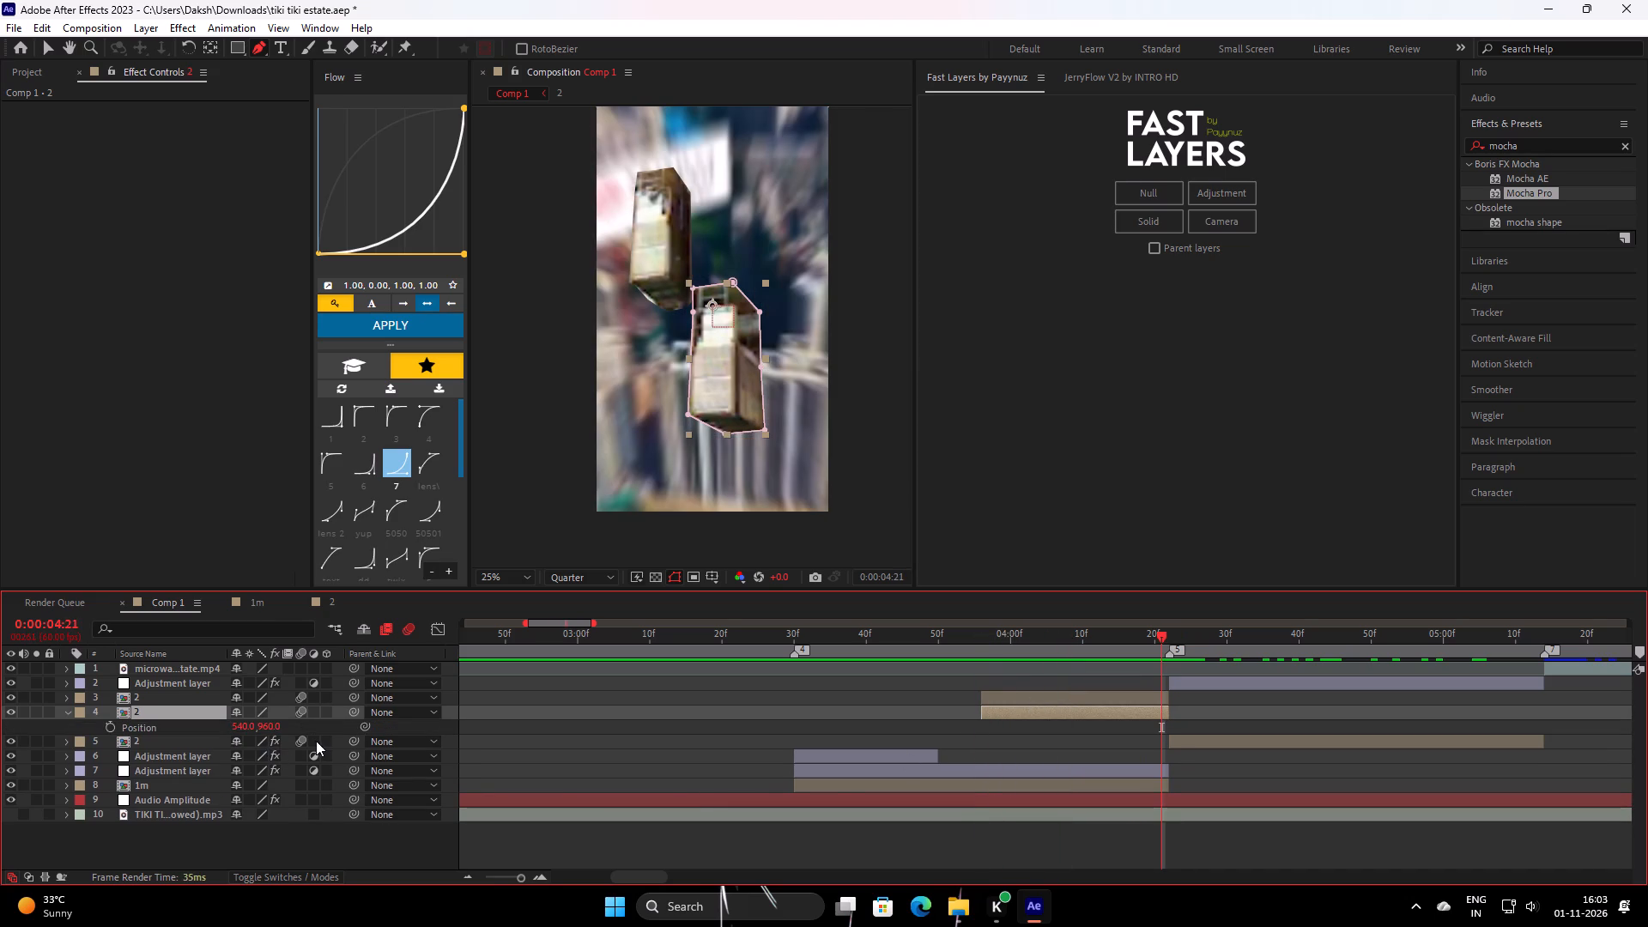
click(103, 728)
click(110, 729)
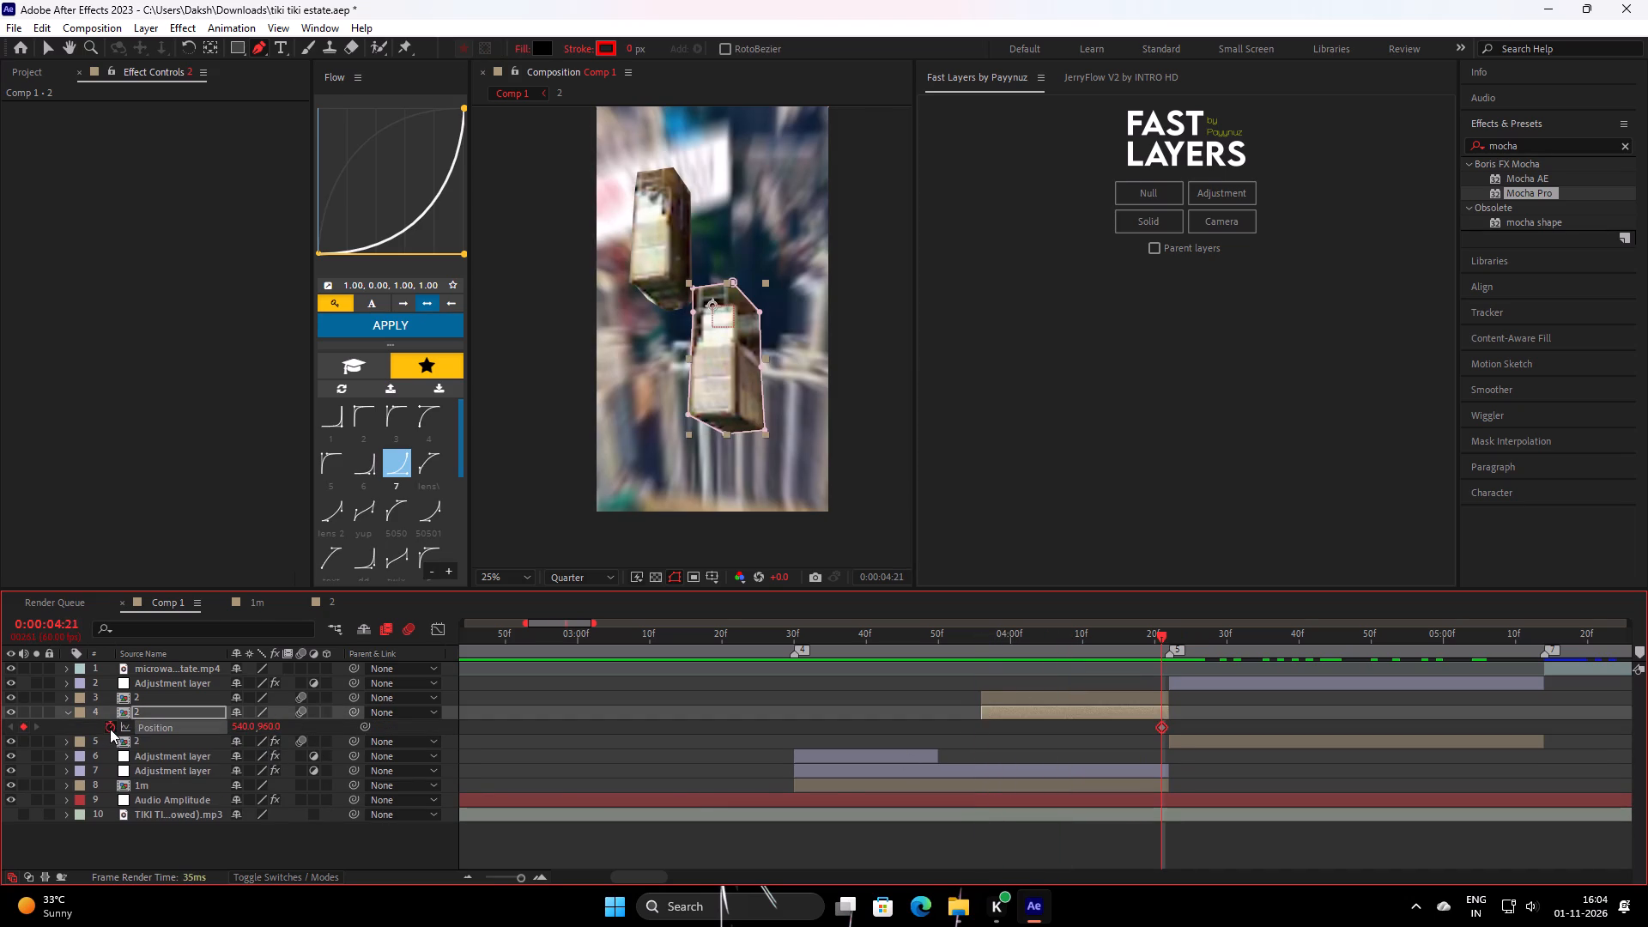
key(i)
shift+drag(271, 724, 226, 725)
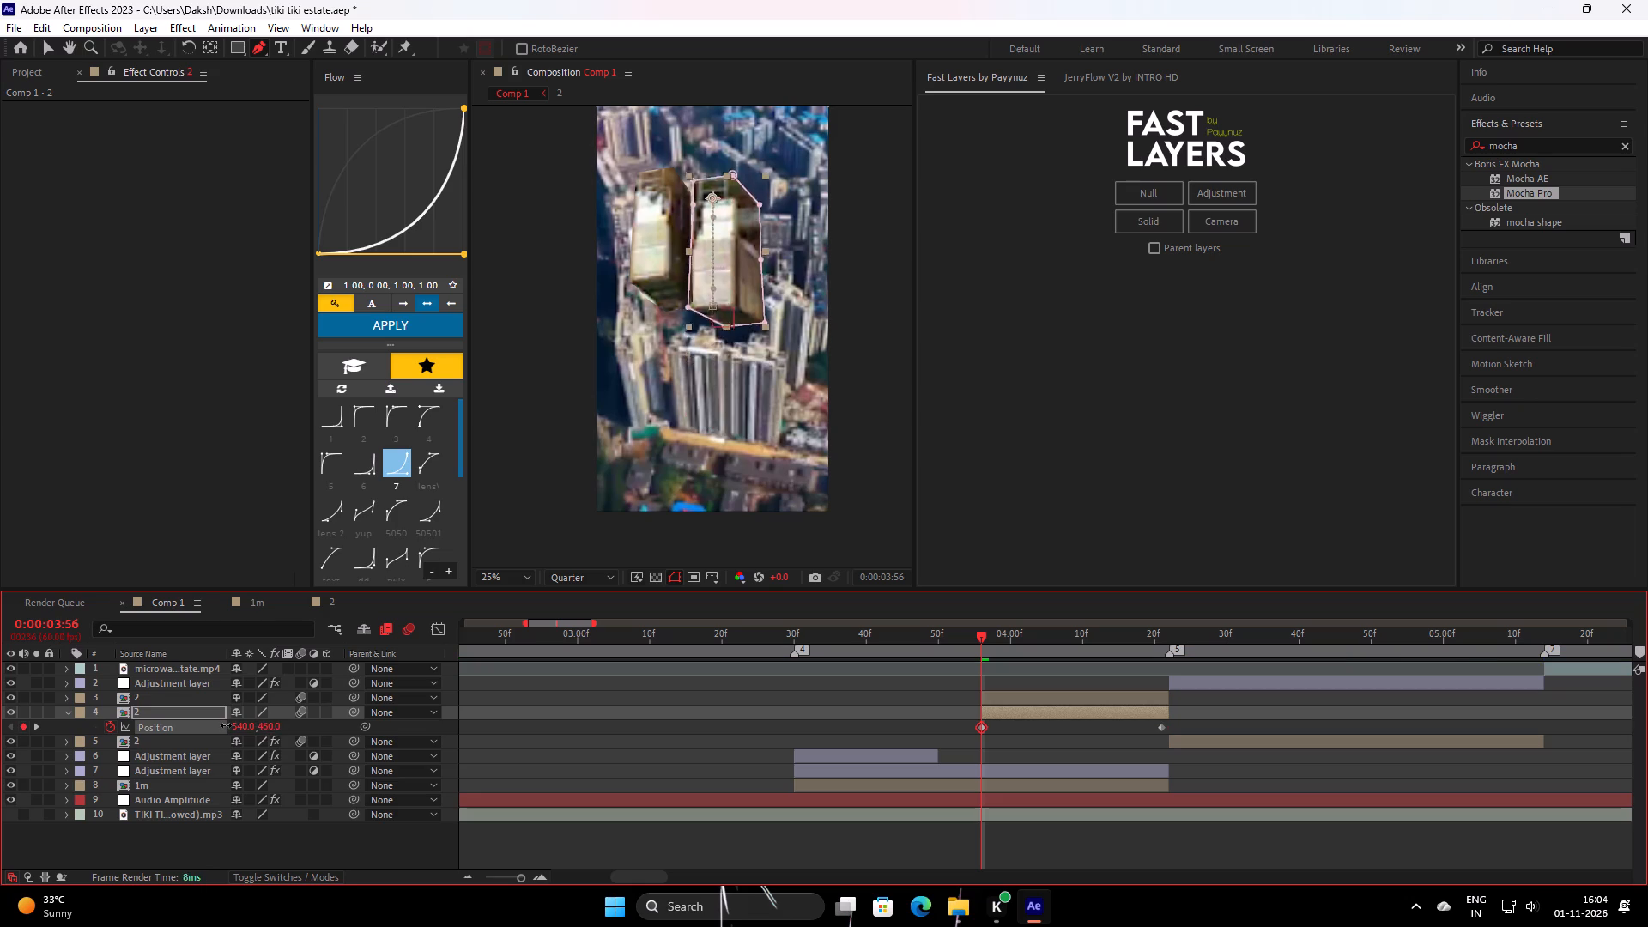
shift+drag(226, 725, 401, 692)
Apply the 1.00, 0.00, 1.00, 1.00 Flow easing curve to both Position keyframes of the lower cabin layer.
drag(1225, 759, 975, 704)
drag(975, 704, 962, 700)
key(ctrl+z)
drag(1247, 765, 941, 706)
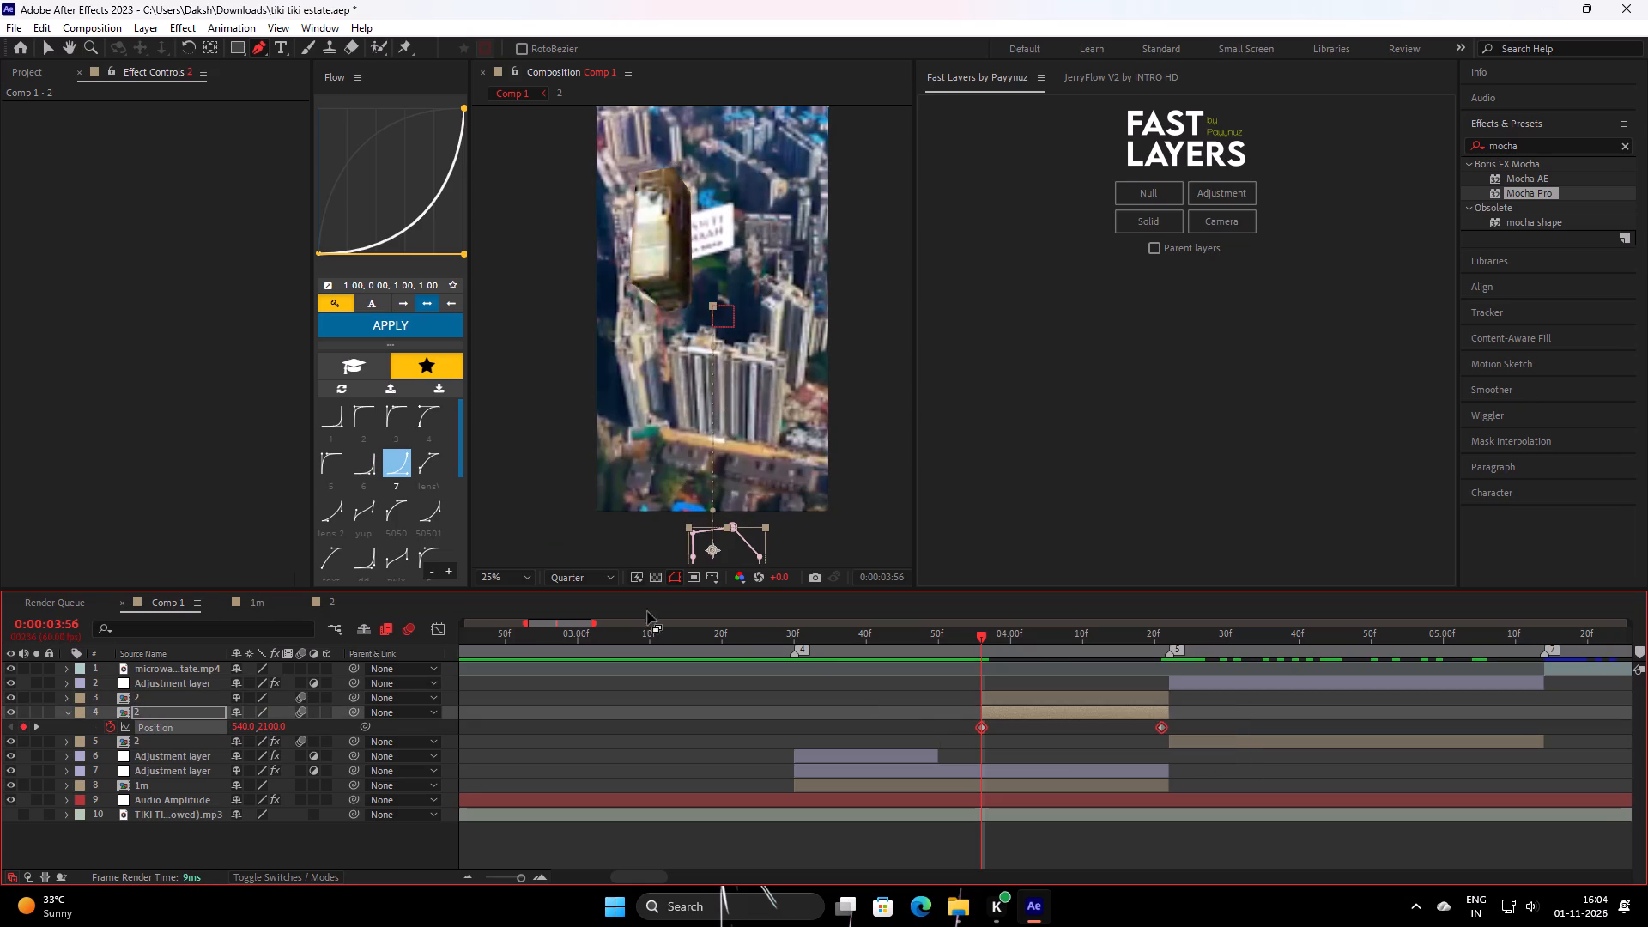
click(426, 325)
Animate the upper cabin layer's Position from 540, -80 at 0:00:03:56 to 540, 960 at 0:00:04:21.
click(1094, 695)
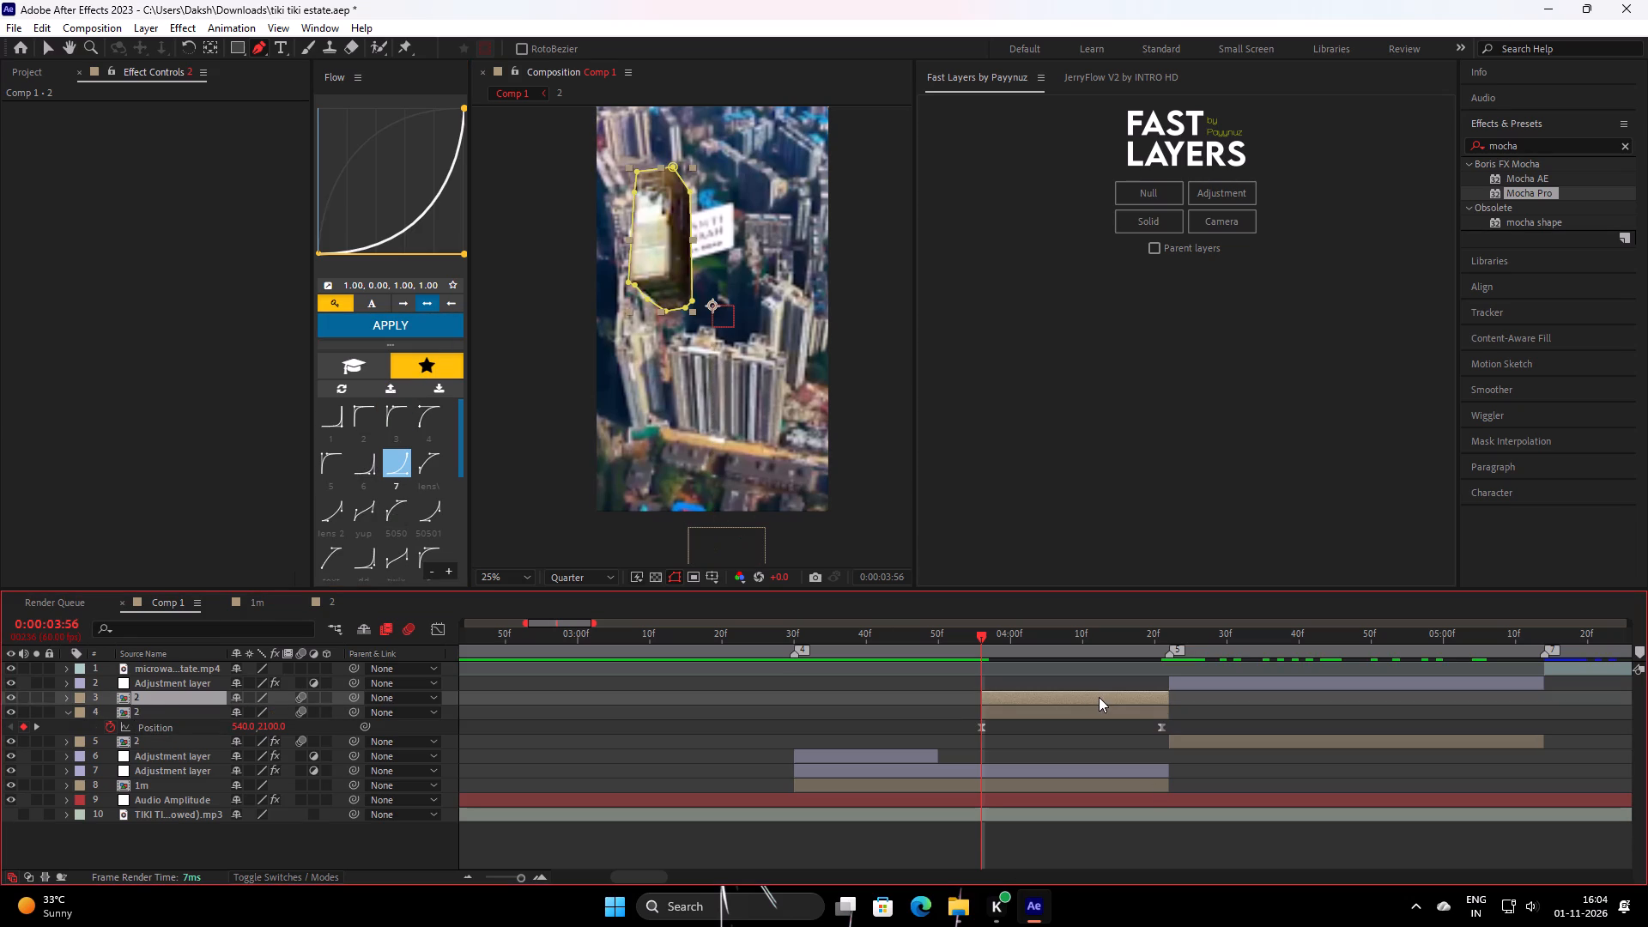
key(p)
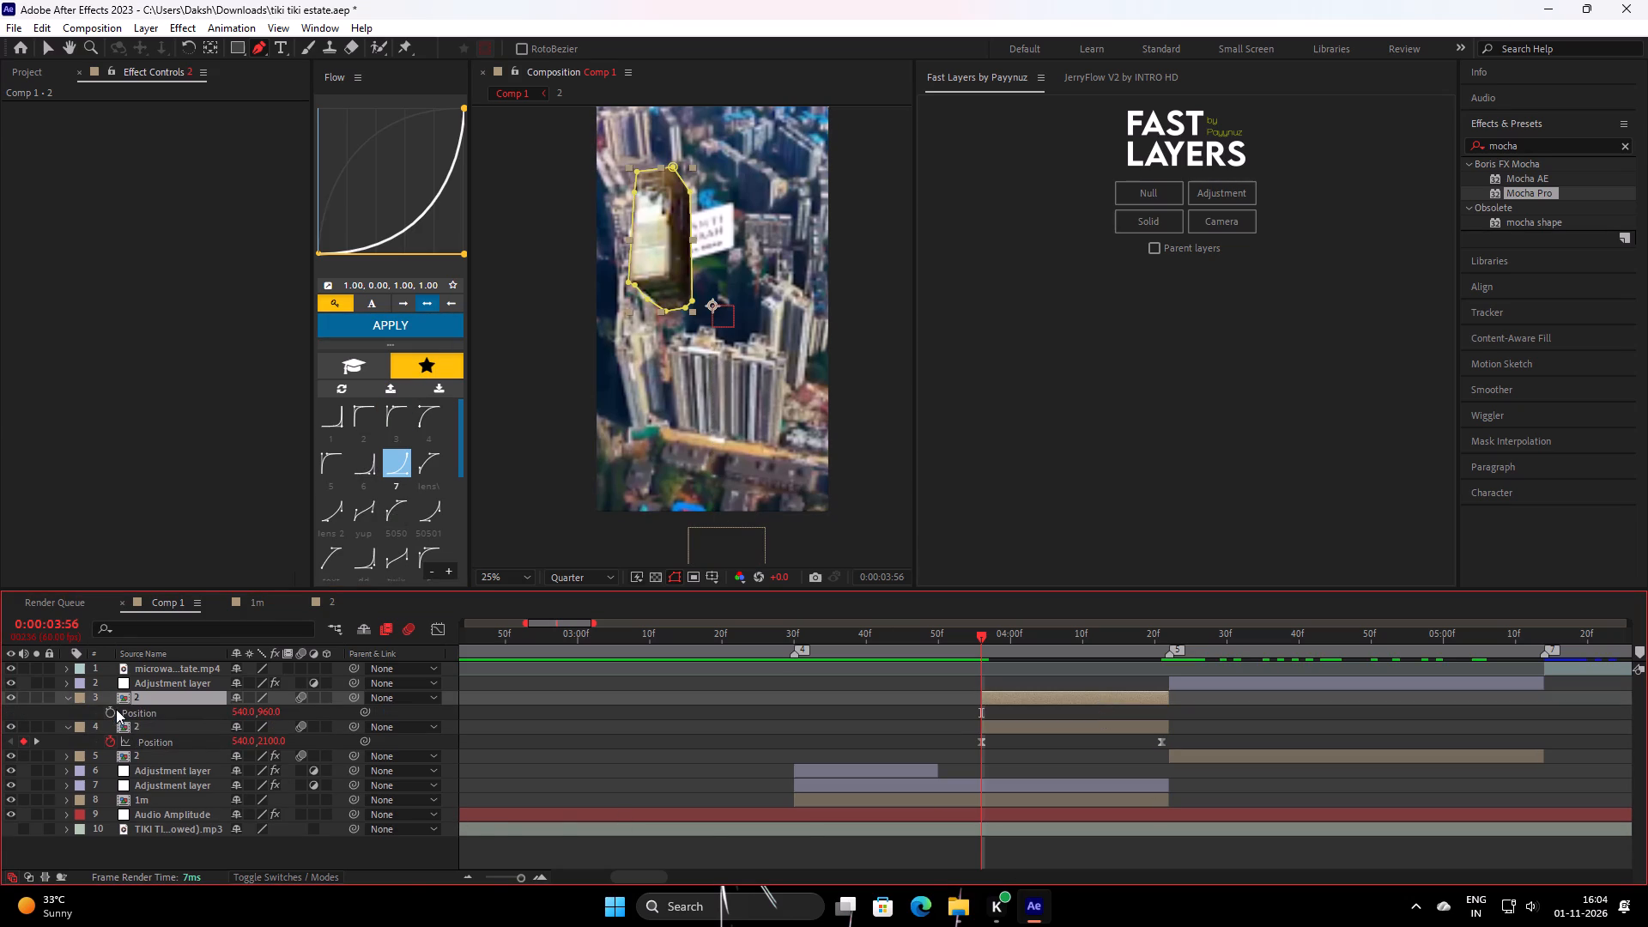
key(o)
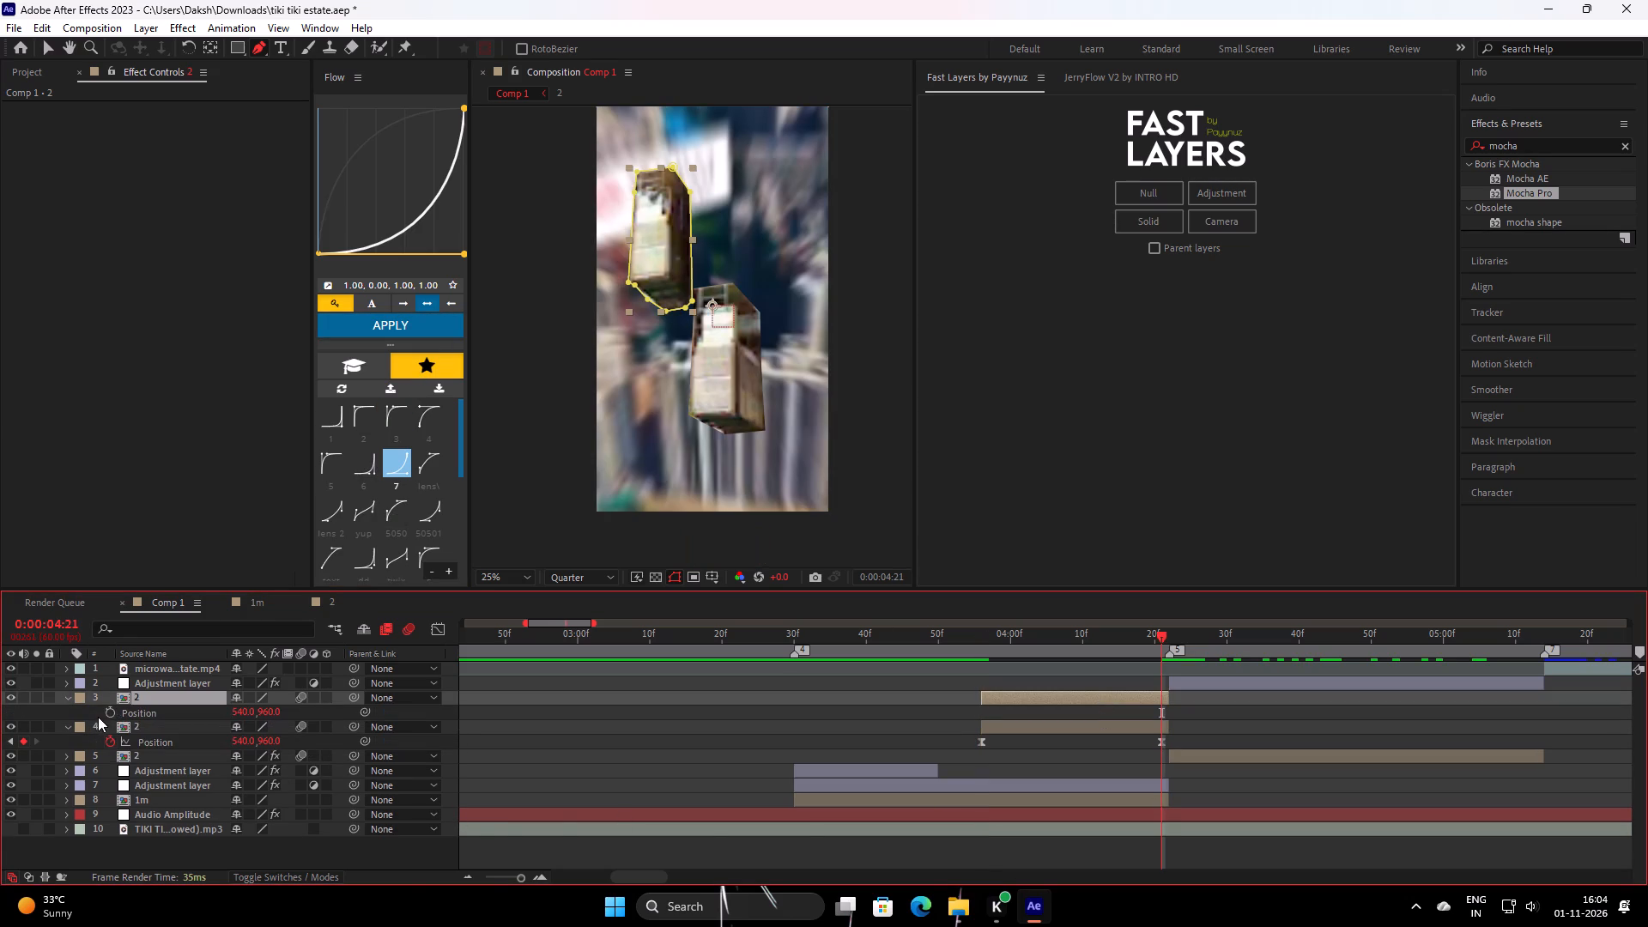
click(112, 715)
key(u)
key(u)
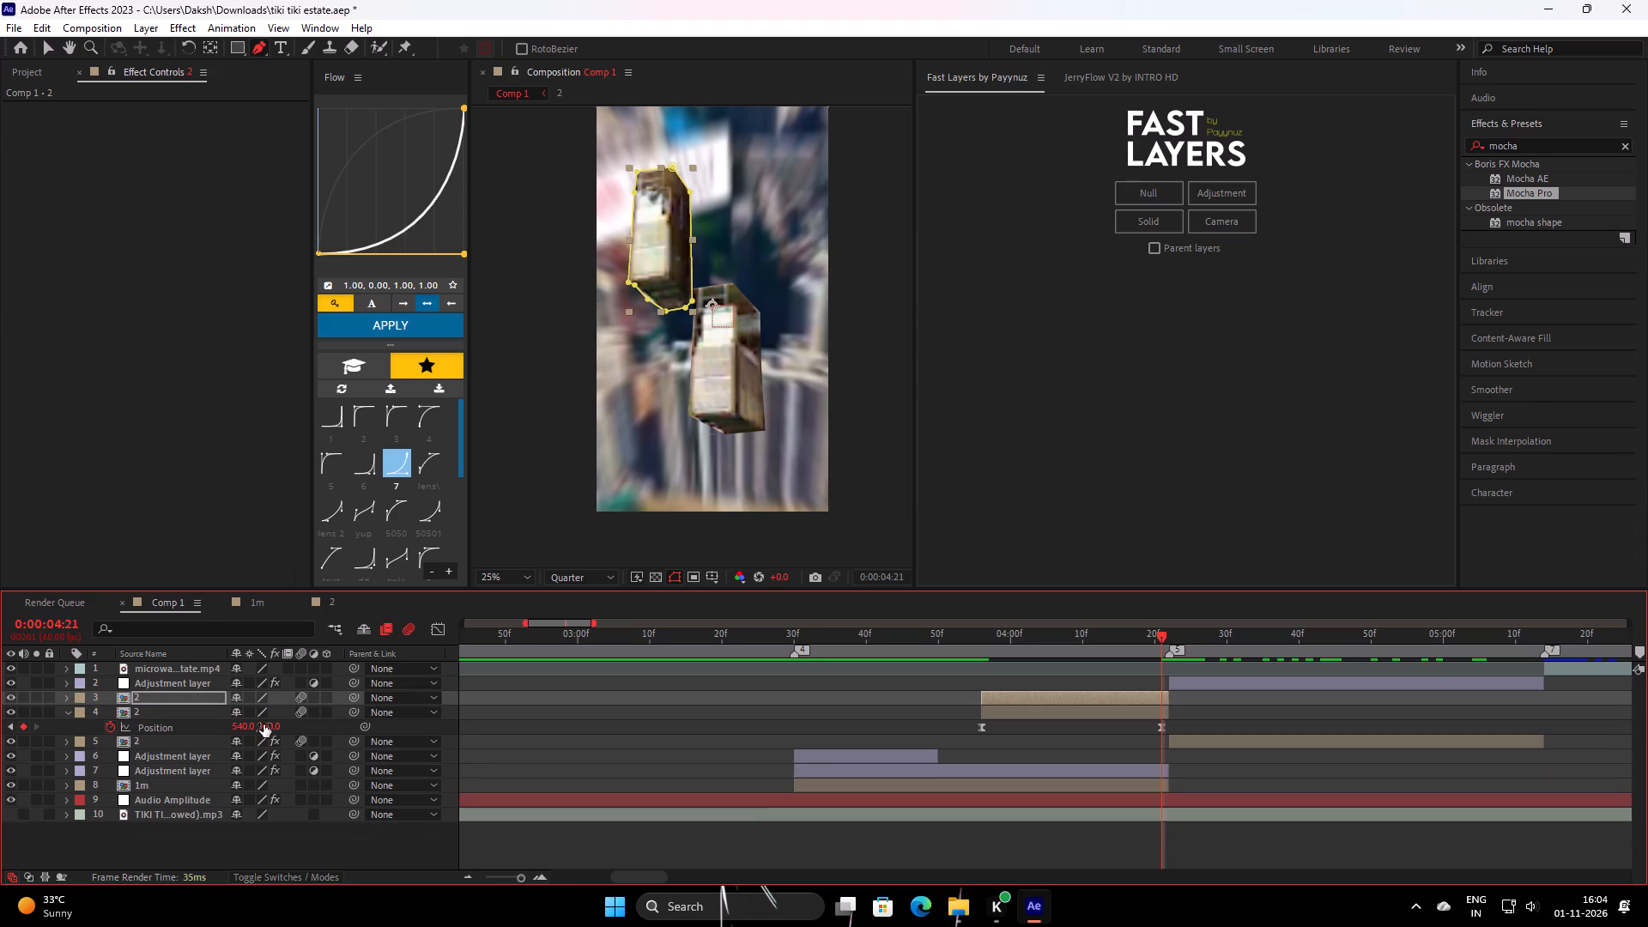
key(p)
key(i)
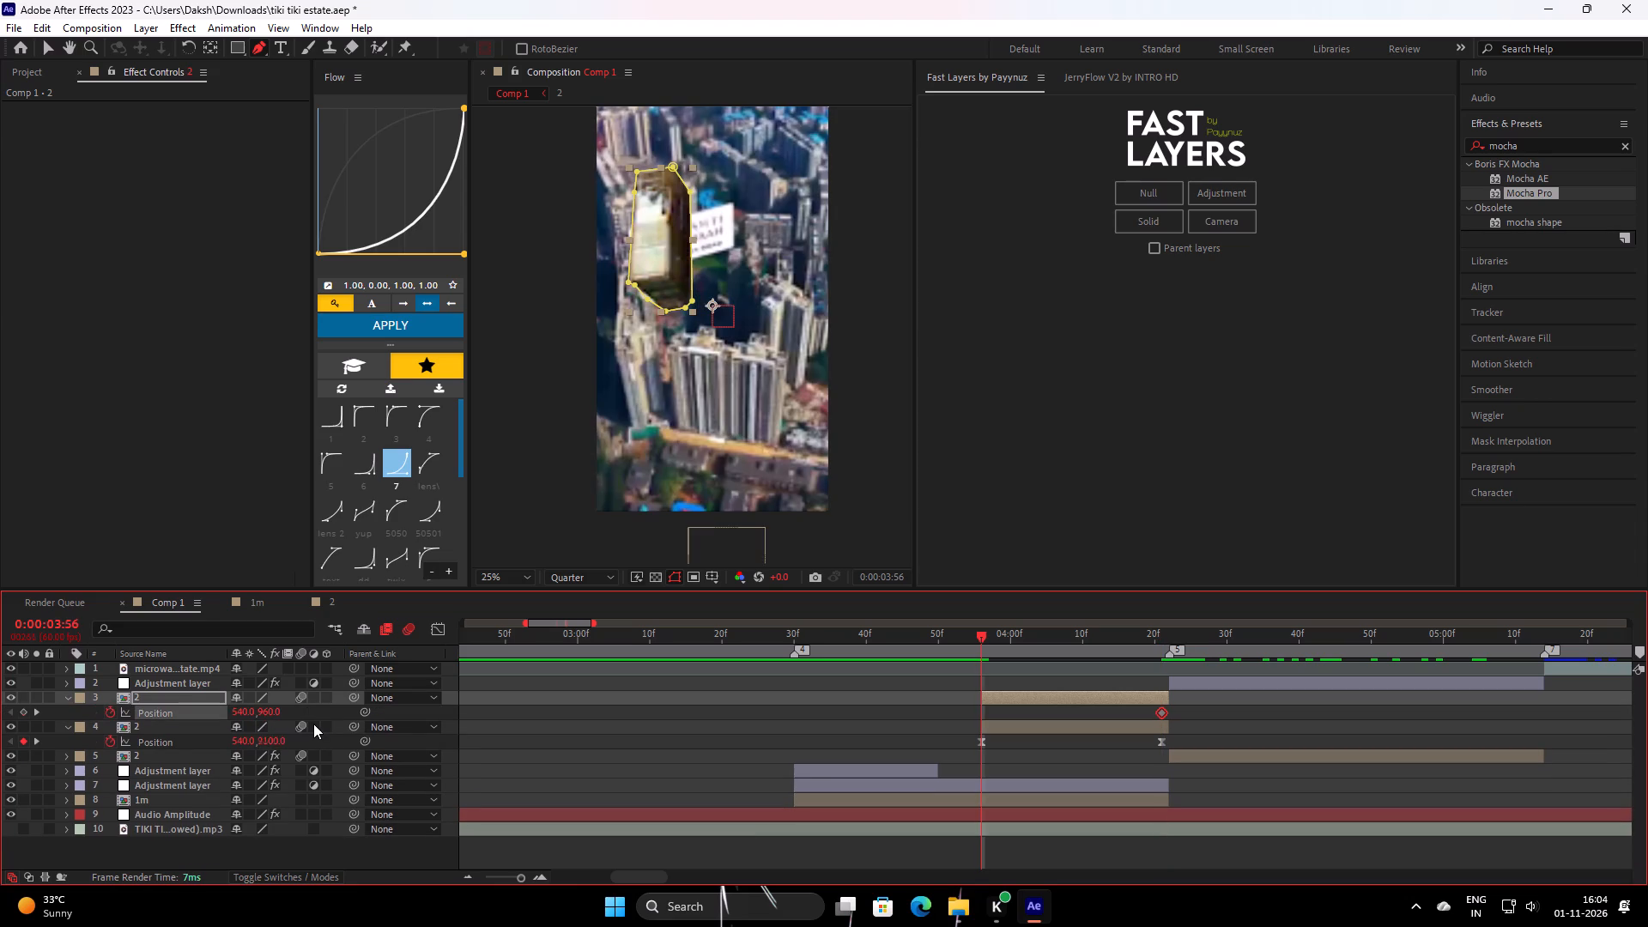
shift+drag(273, 712, 298, 712)
shift+drag(298, 712, 196, 700)
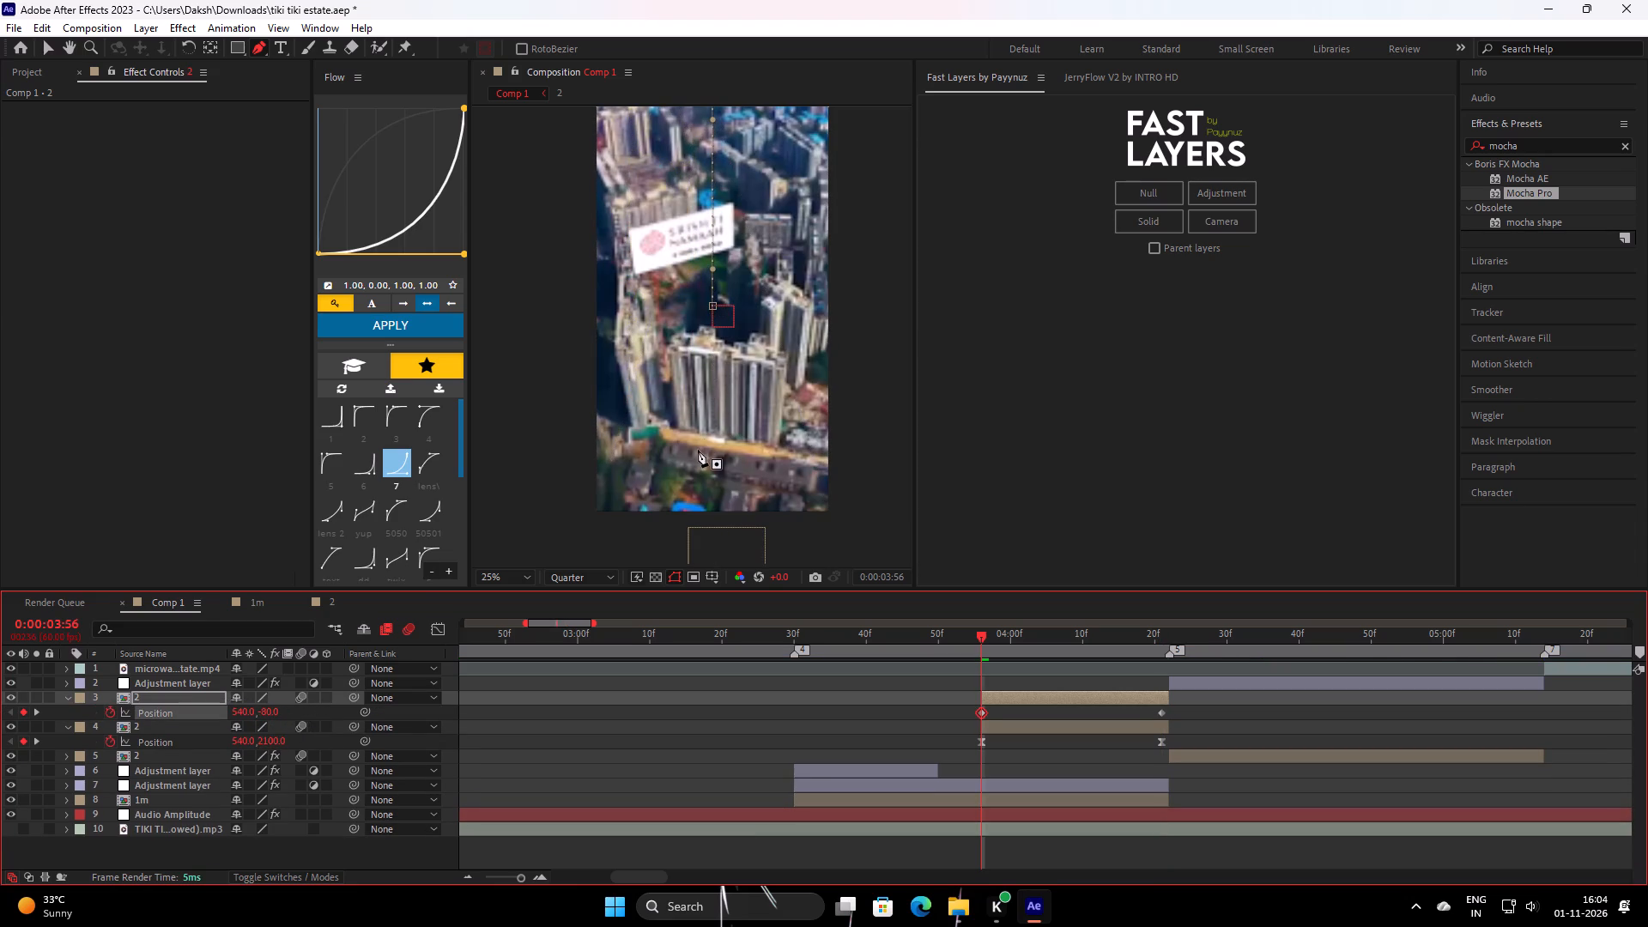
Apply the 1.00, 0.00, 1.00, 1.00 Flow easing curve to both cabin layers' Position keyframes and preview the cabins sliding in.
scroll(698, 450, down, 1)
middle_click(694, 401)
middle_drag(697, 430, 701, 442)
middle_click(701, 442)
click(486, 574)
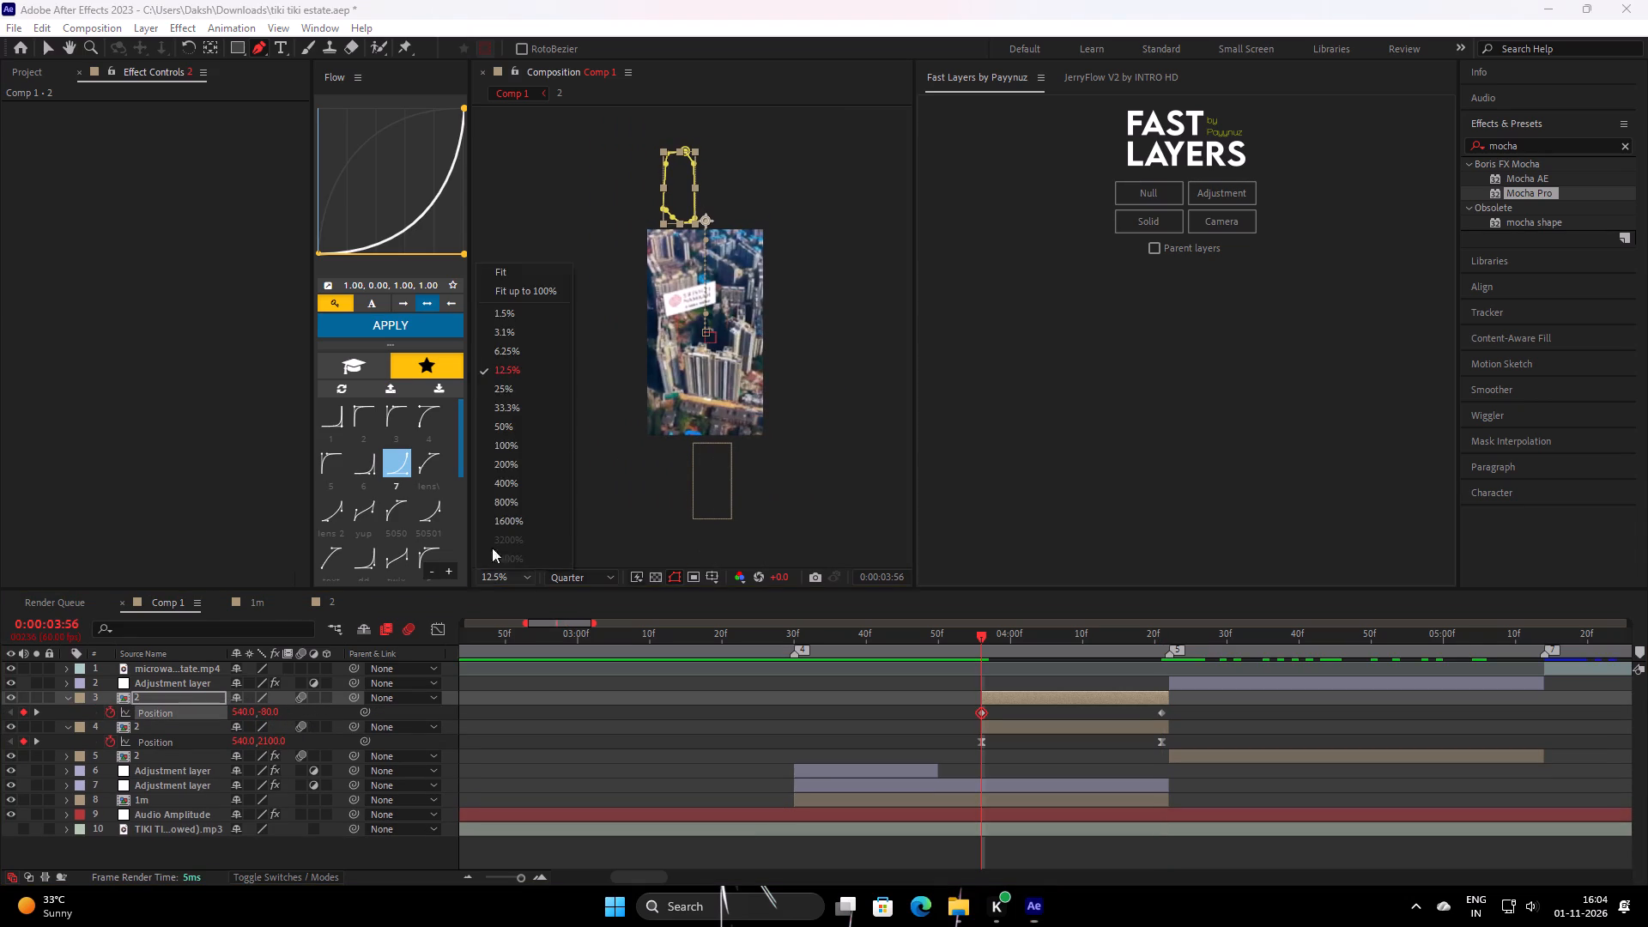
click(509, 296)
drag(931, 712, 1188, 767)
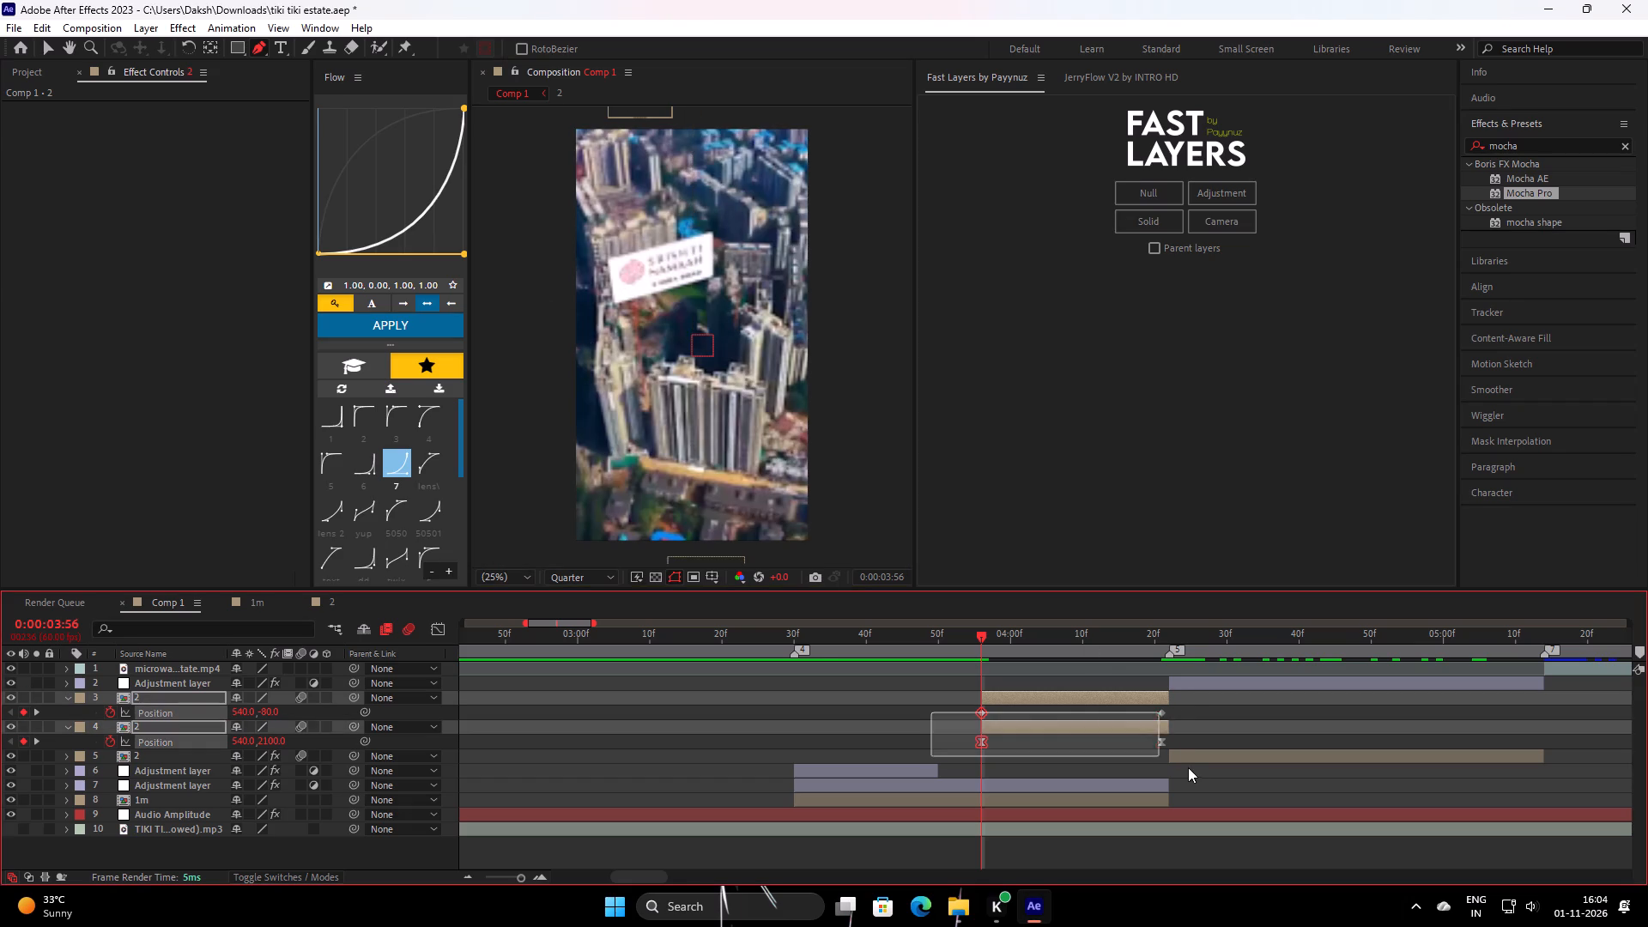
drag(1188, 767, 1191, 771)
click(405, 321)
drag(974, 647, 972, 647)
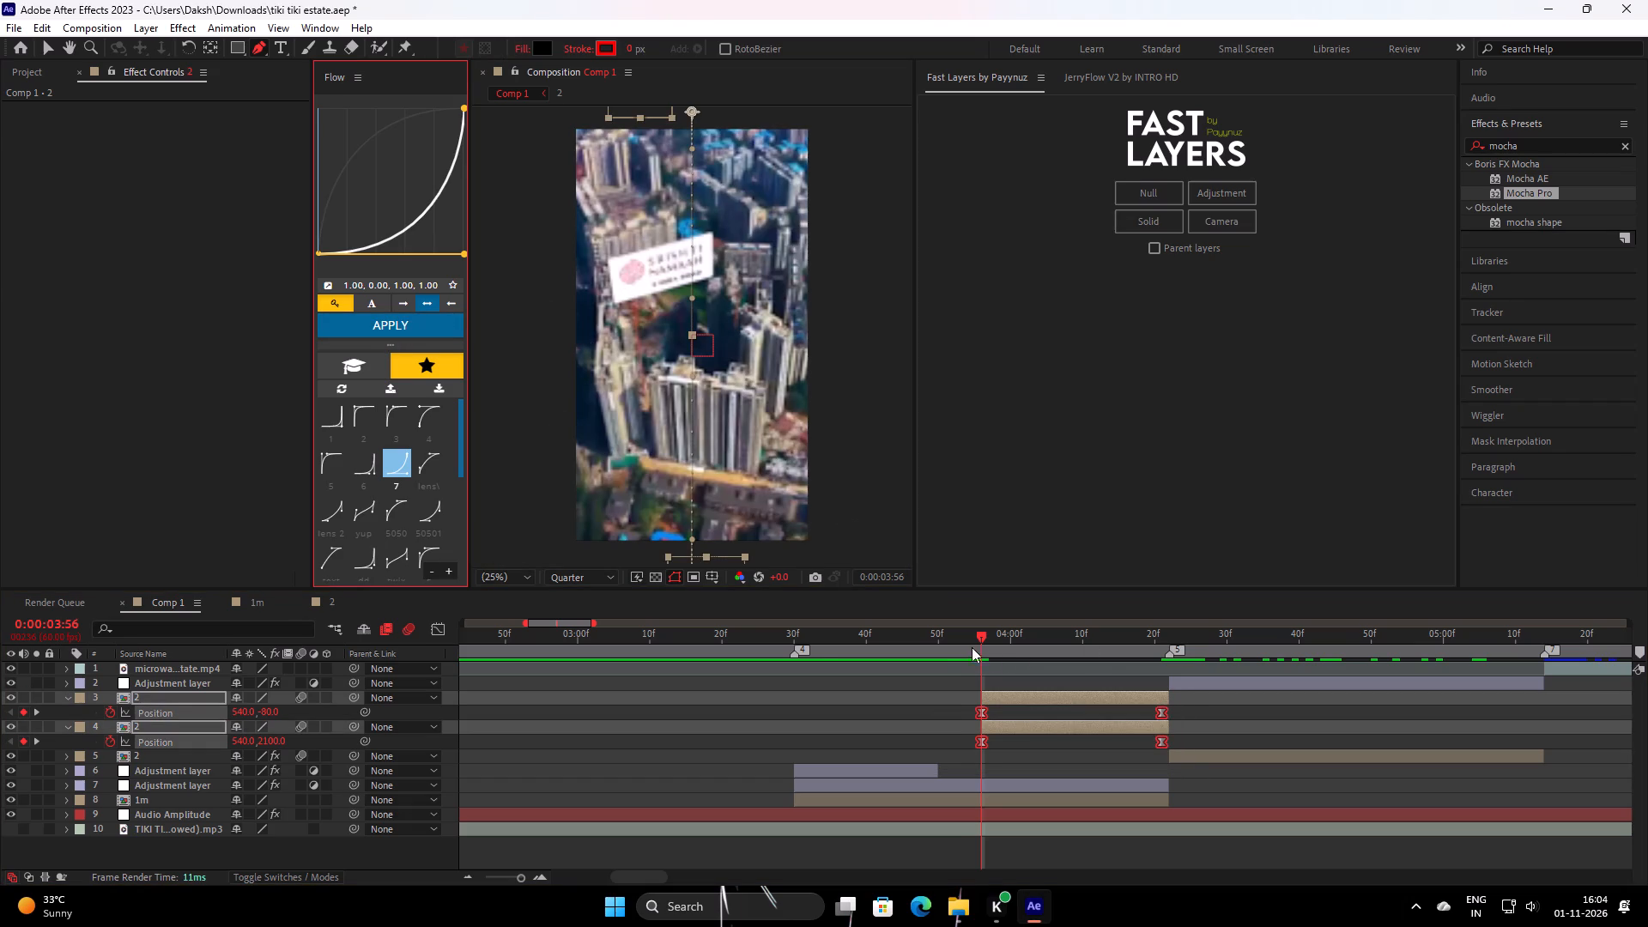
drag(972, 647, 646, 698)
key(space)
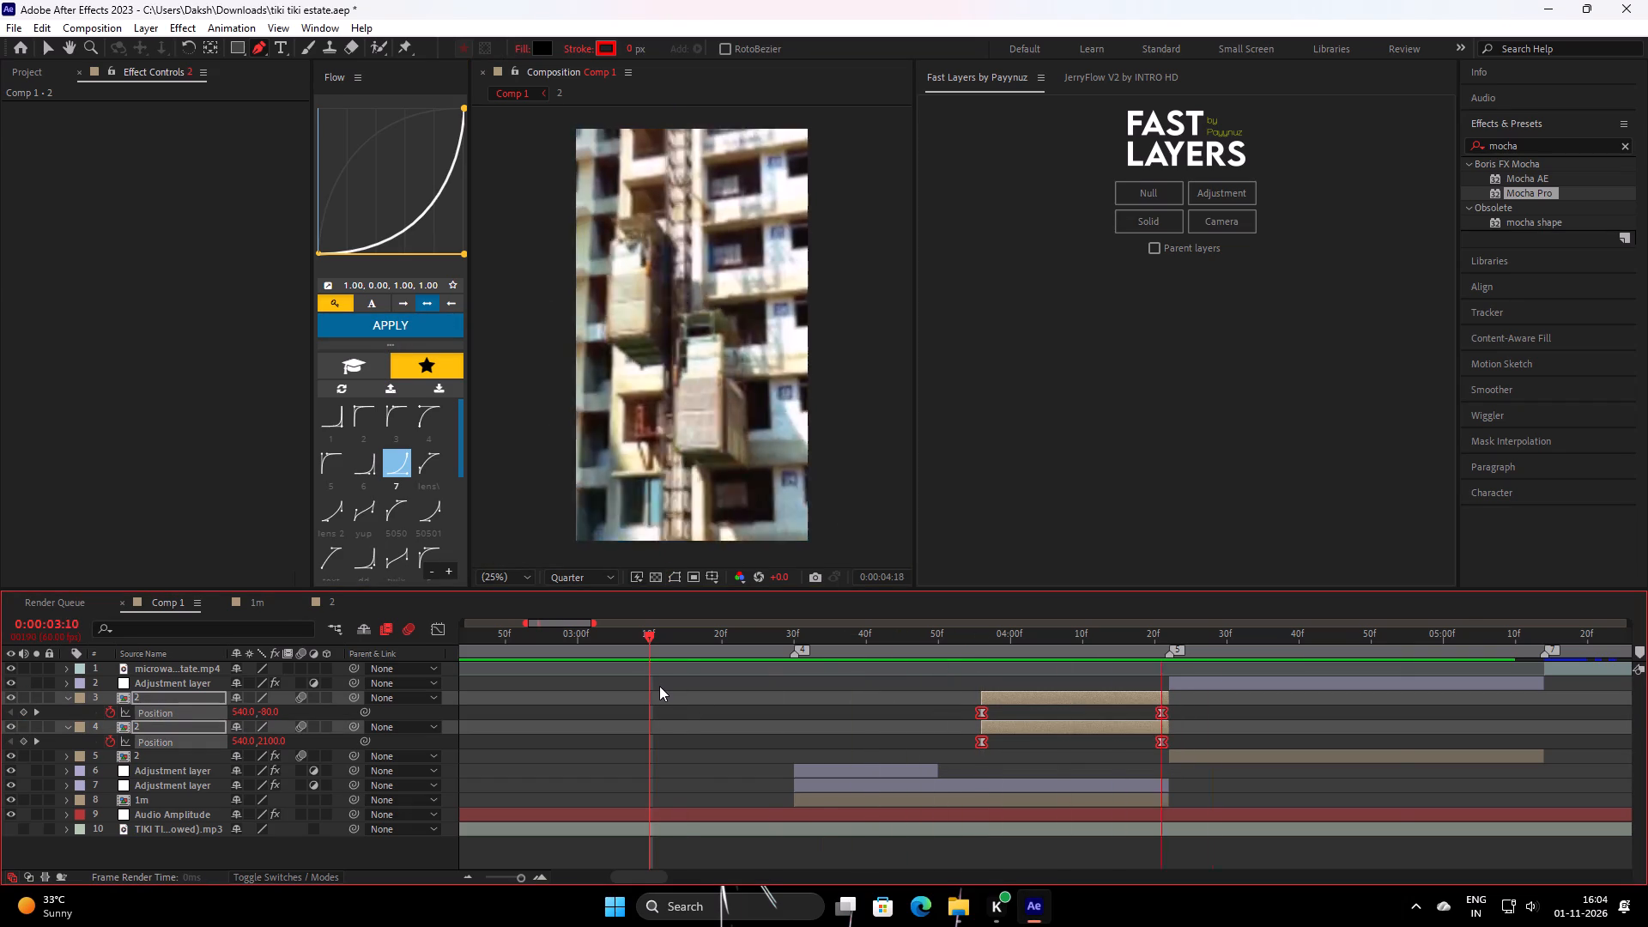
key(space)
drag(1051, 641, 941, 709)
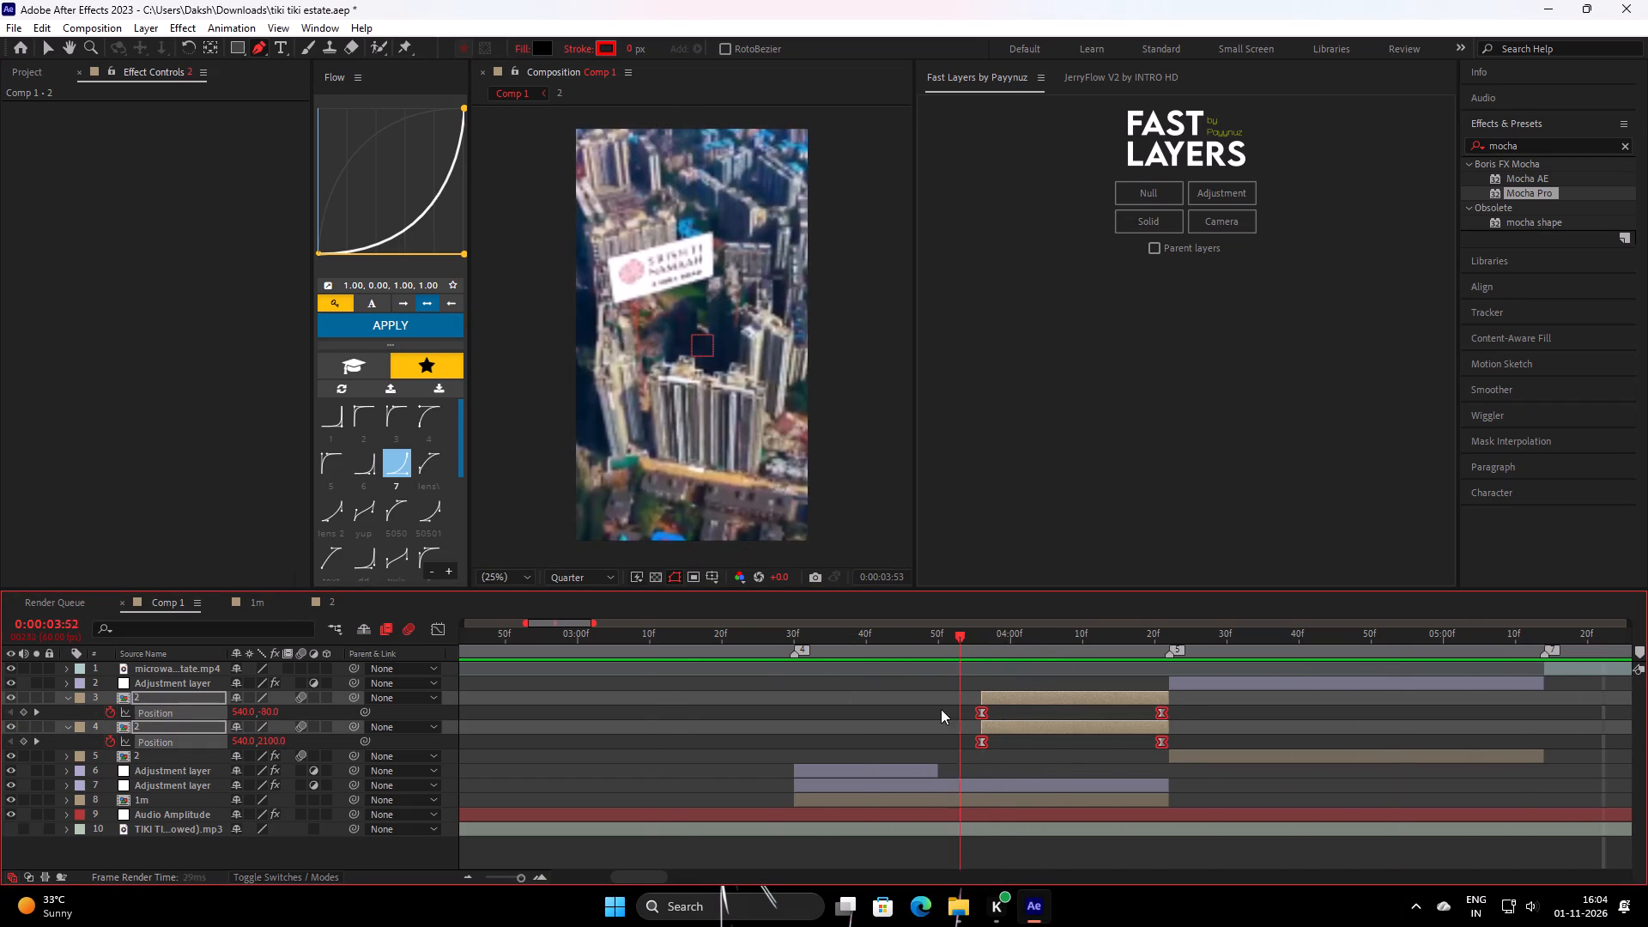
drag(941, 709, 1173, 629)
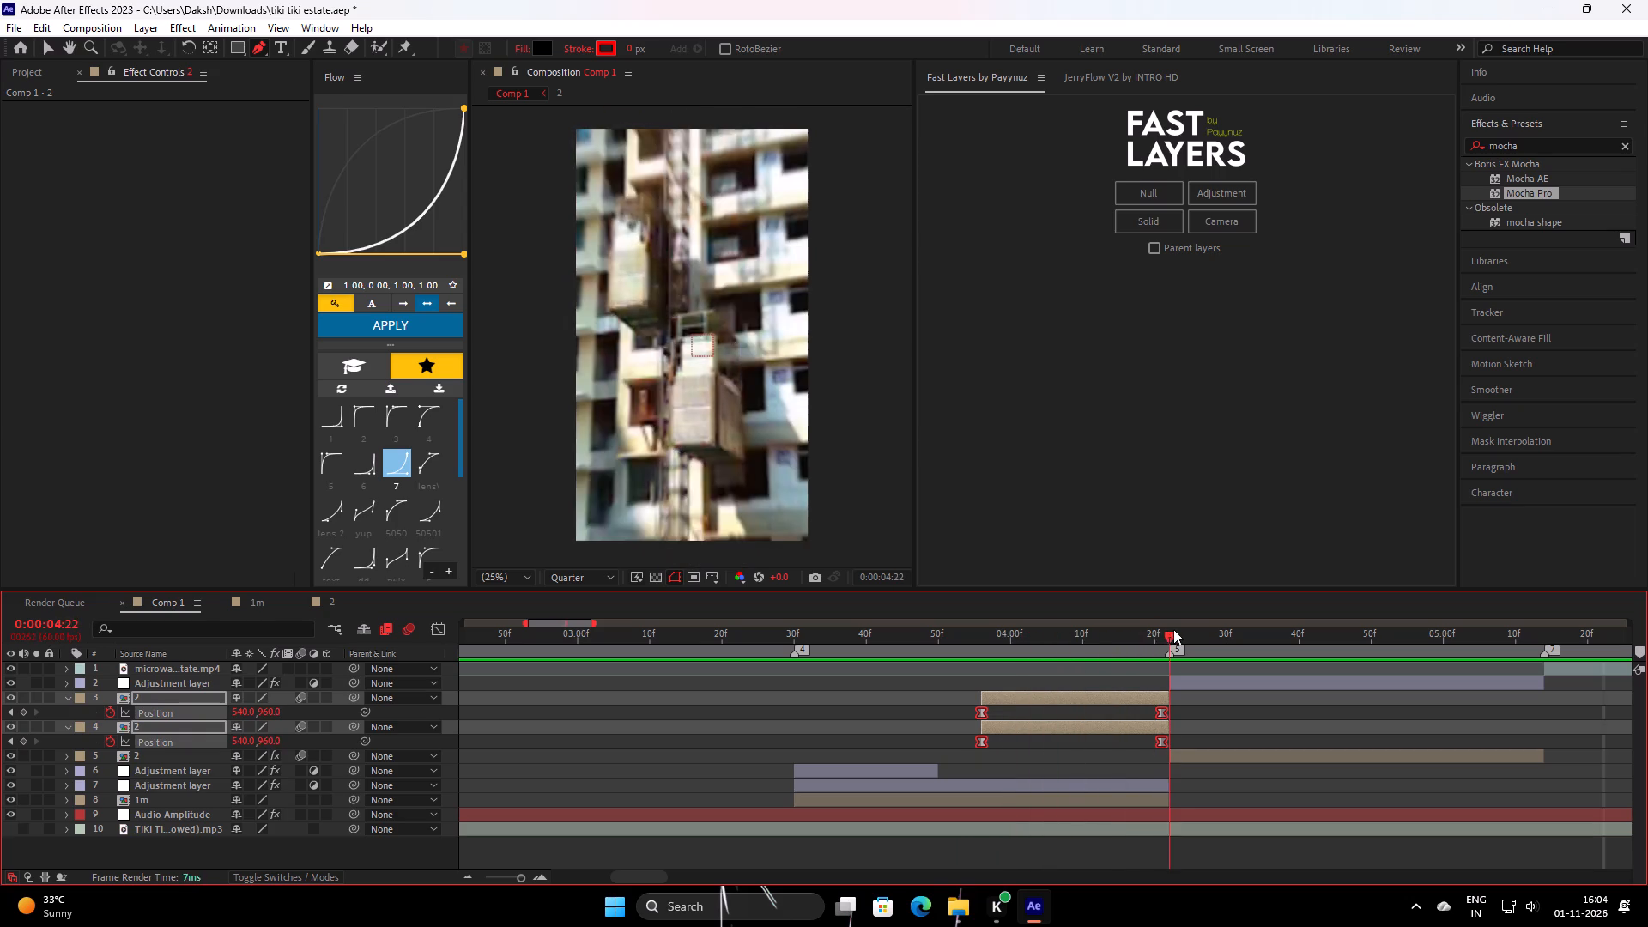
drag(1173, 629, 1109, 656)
Apply the "po" Flow easing curve (1.00, 0.00, 0.60, 1.00) to the Position keyframes of both cabin layers.
drag(926, 706, 1199, 750)
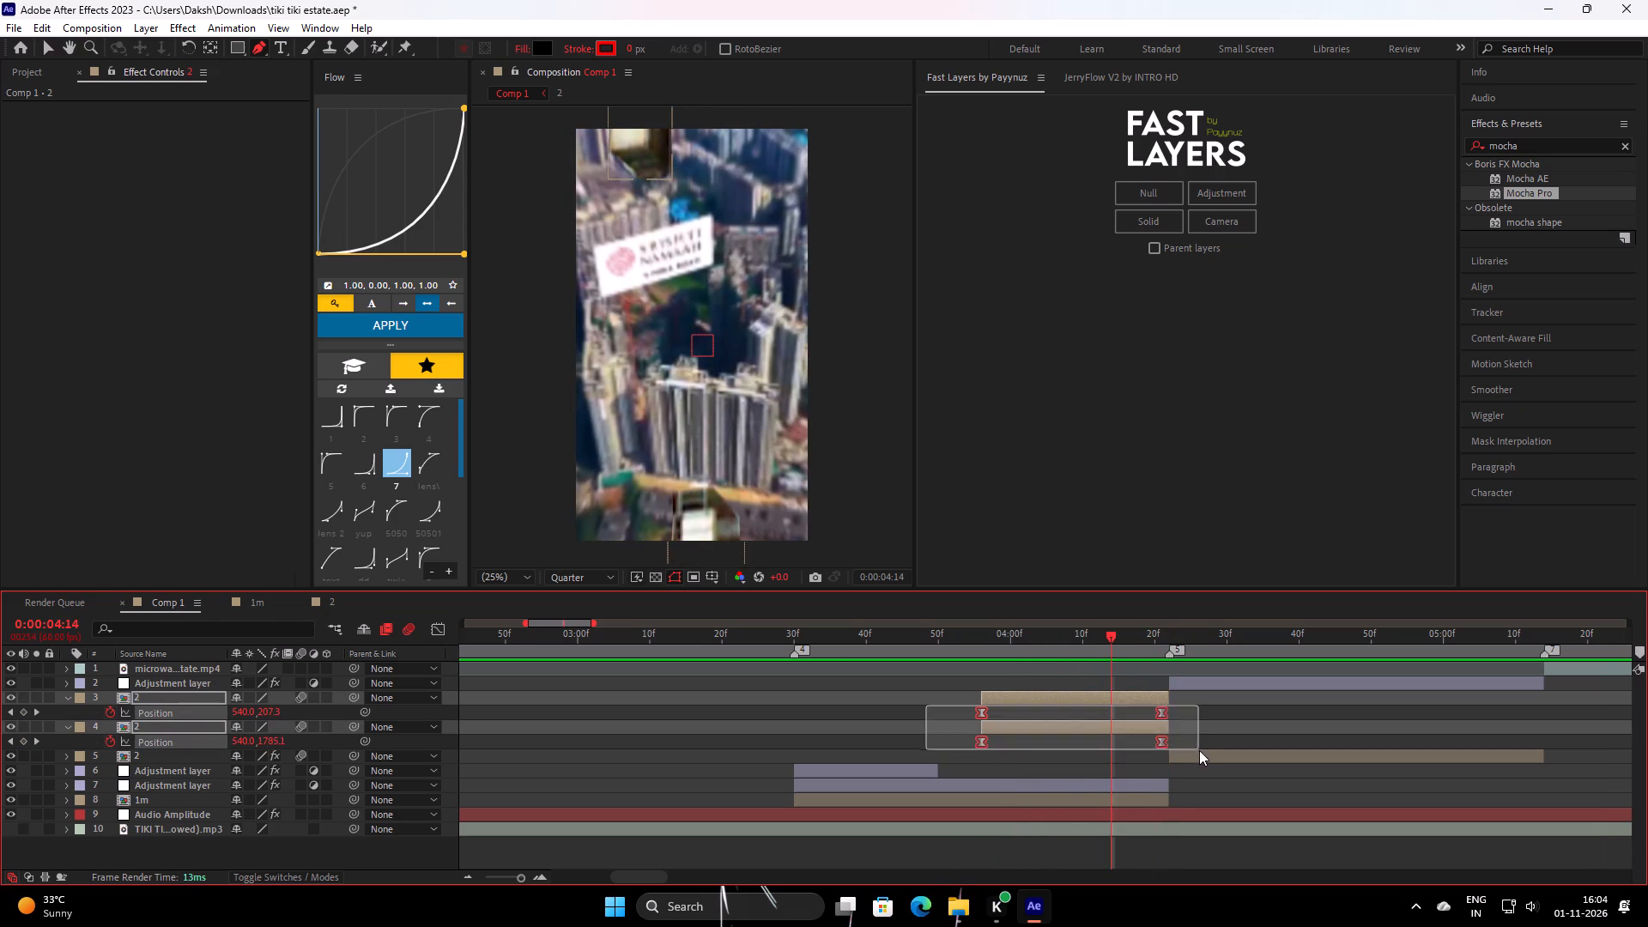
drag(1199, 750, 1199, 751)
scroll(397, 500, down, 5)
click(422, 512)
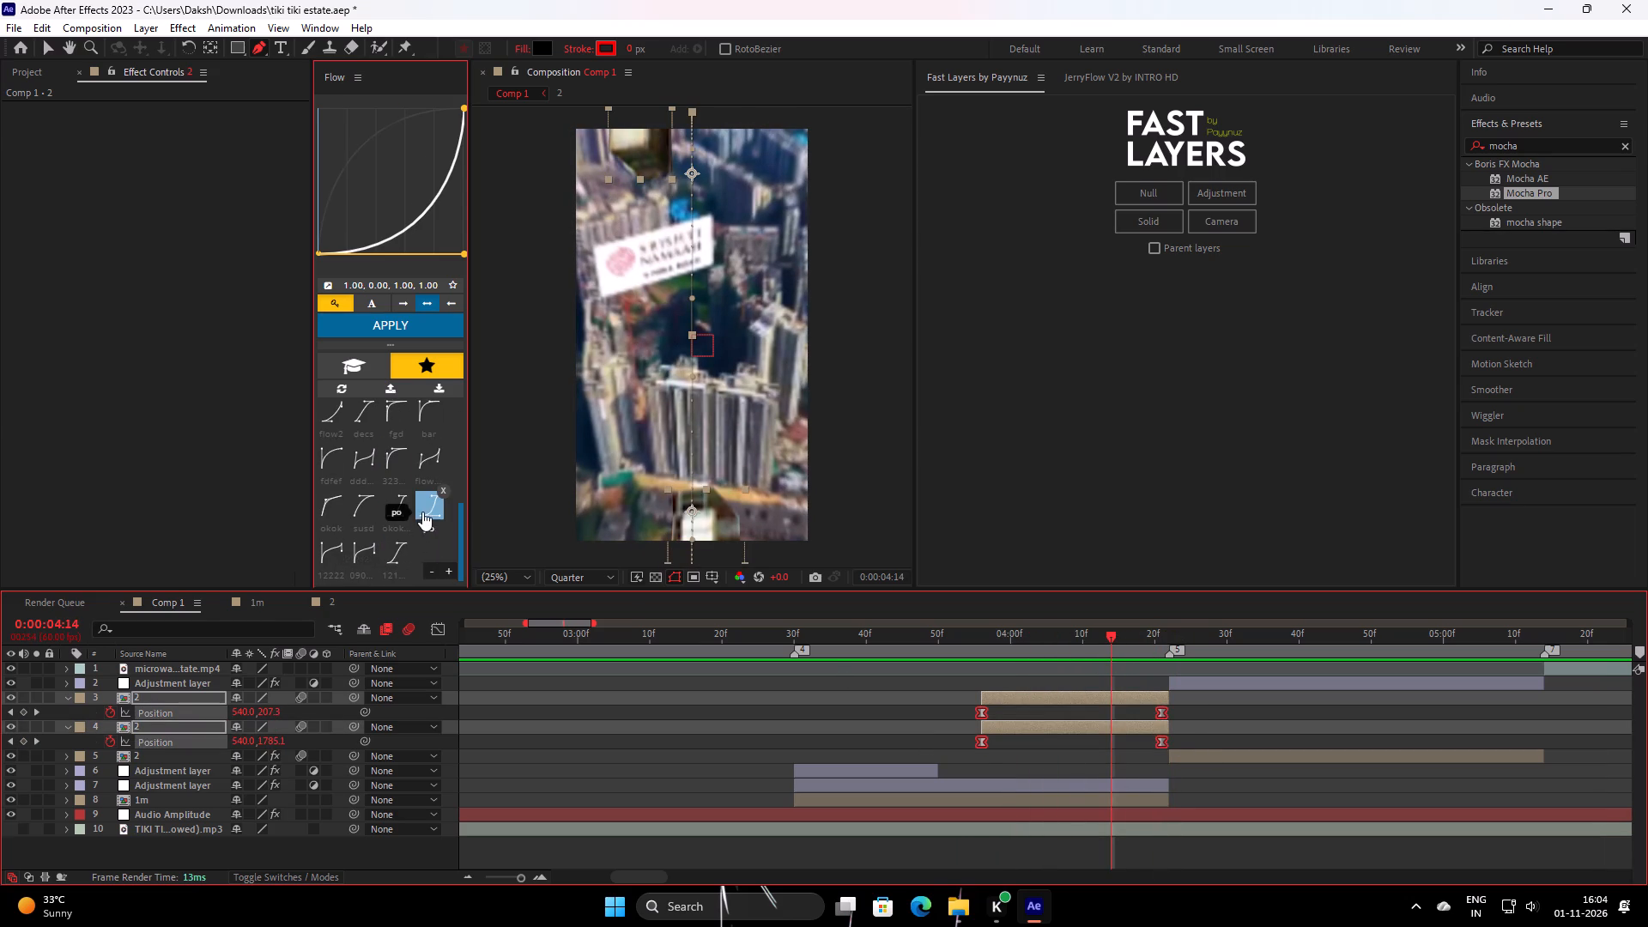
click(411, 326)
Play back and scrub the cabin transition into clip 2 repeatedly to examine the easing and the cut at 0:00:04:22.
drag(1105, 650, 867, 696)
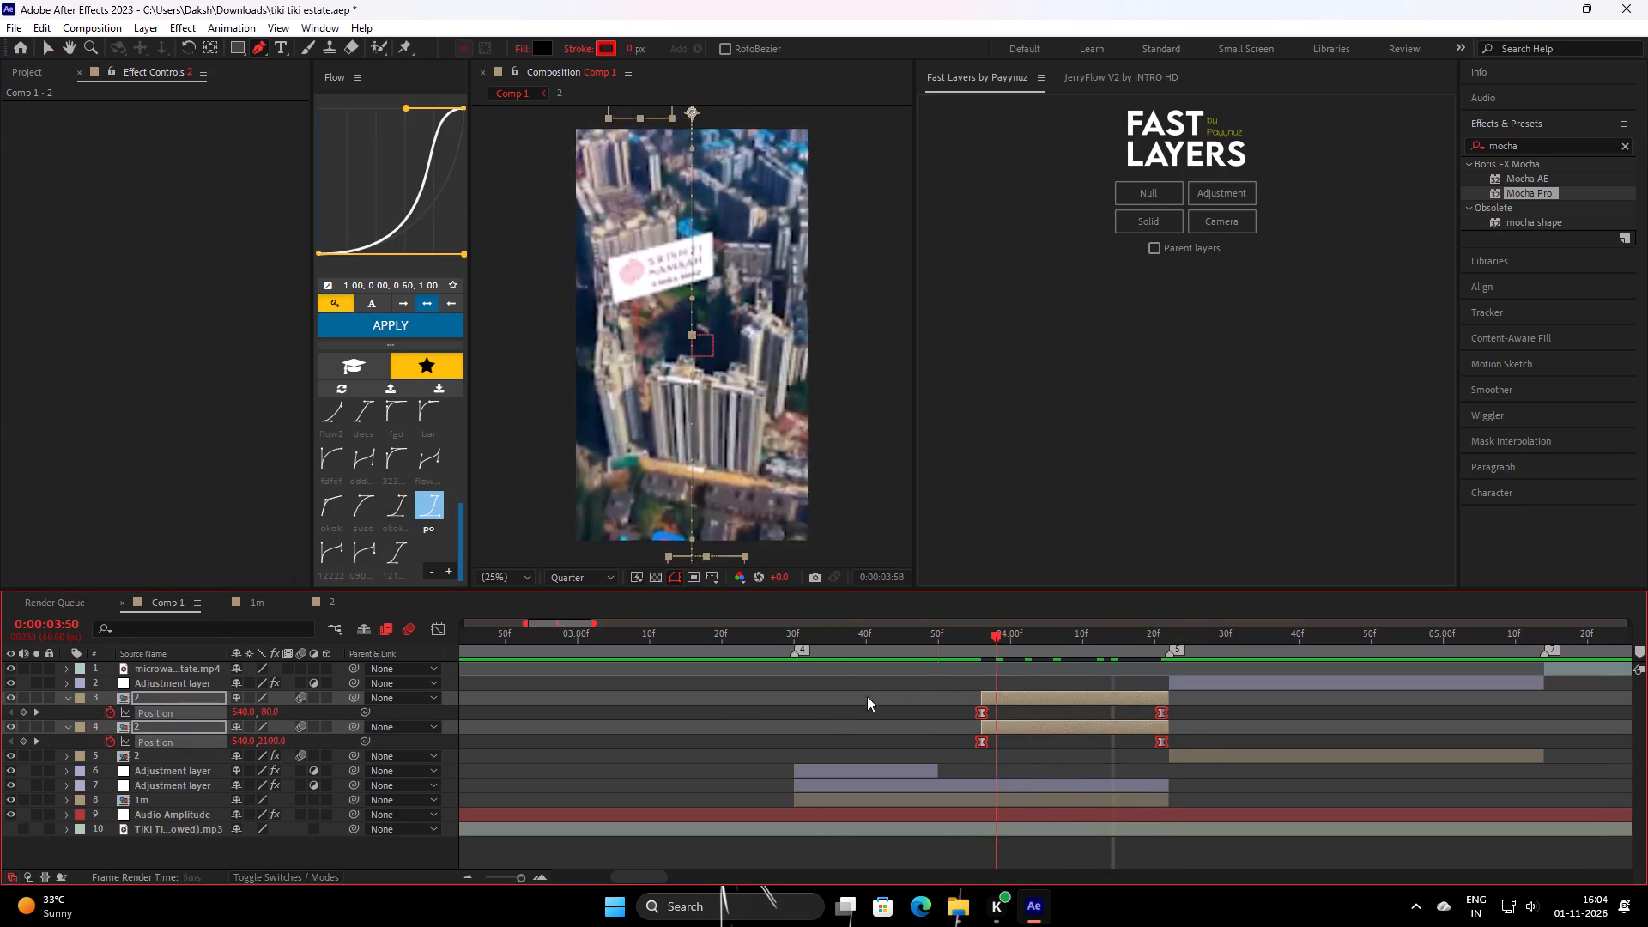
drag(867, 696, 717, 729)
key(space)
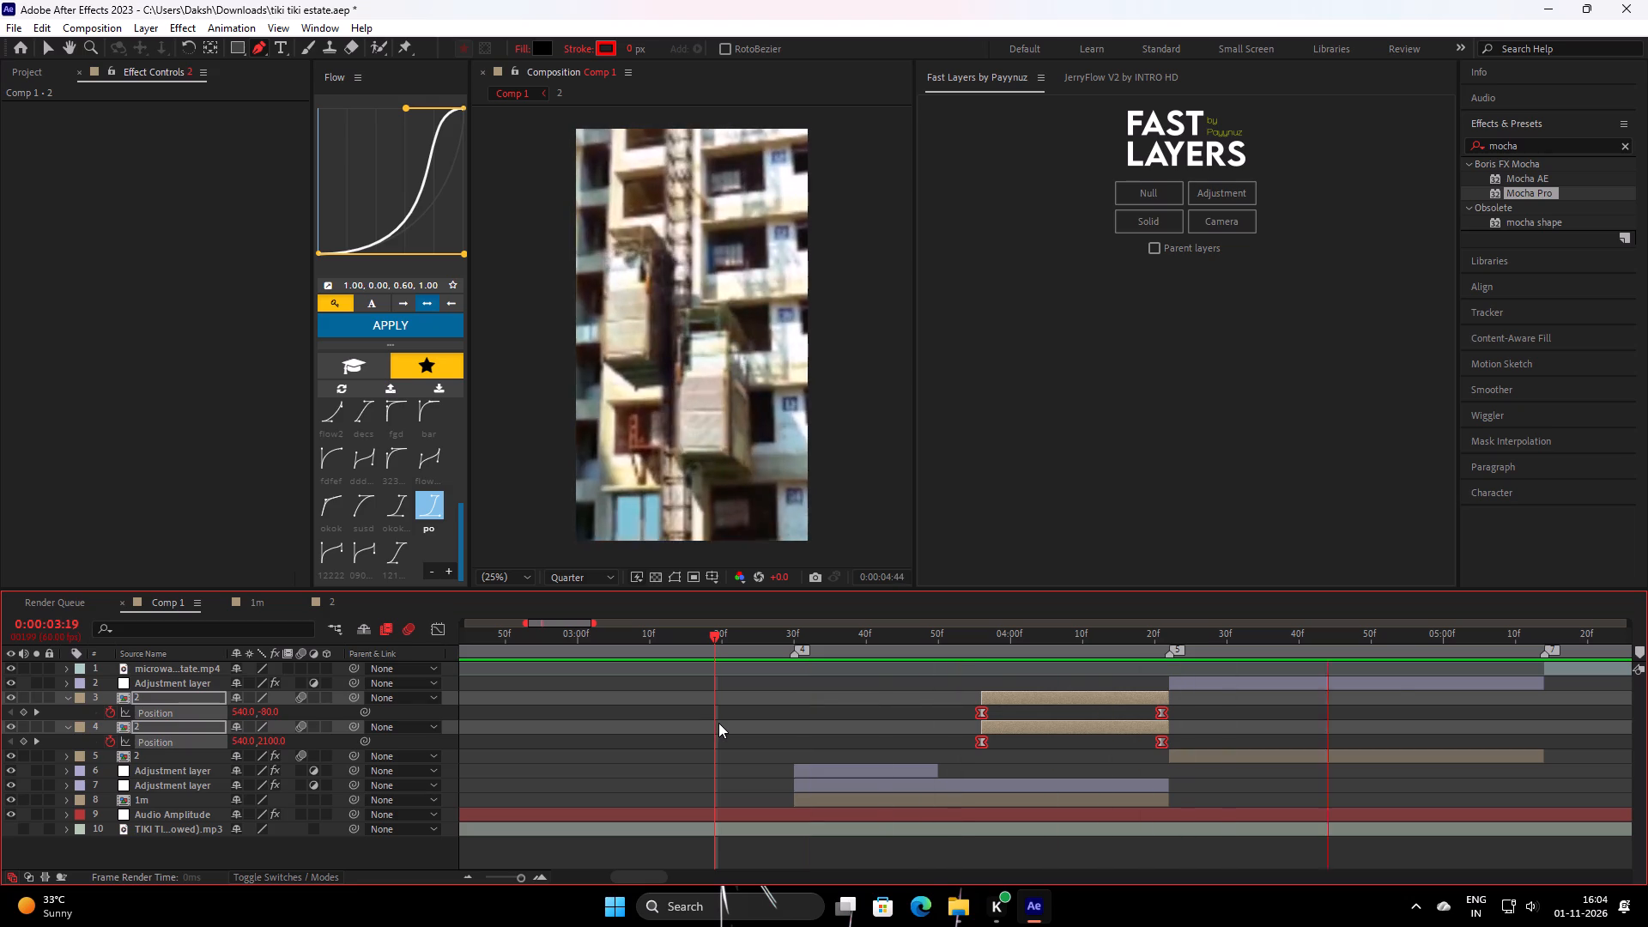
key(space)
drag(1002, 646, 1061, 652)
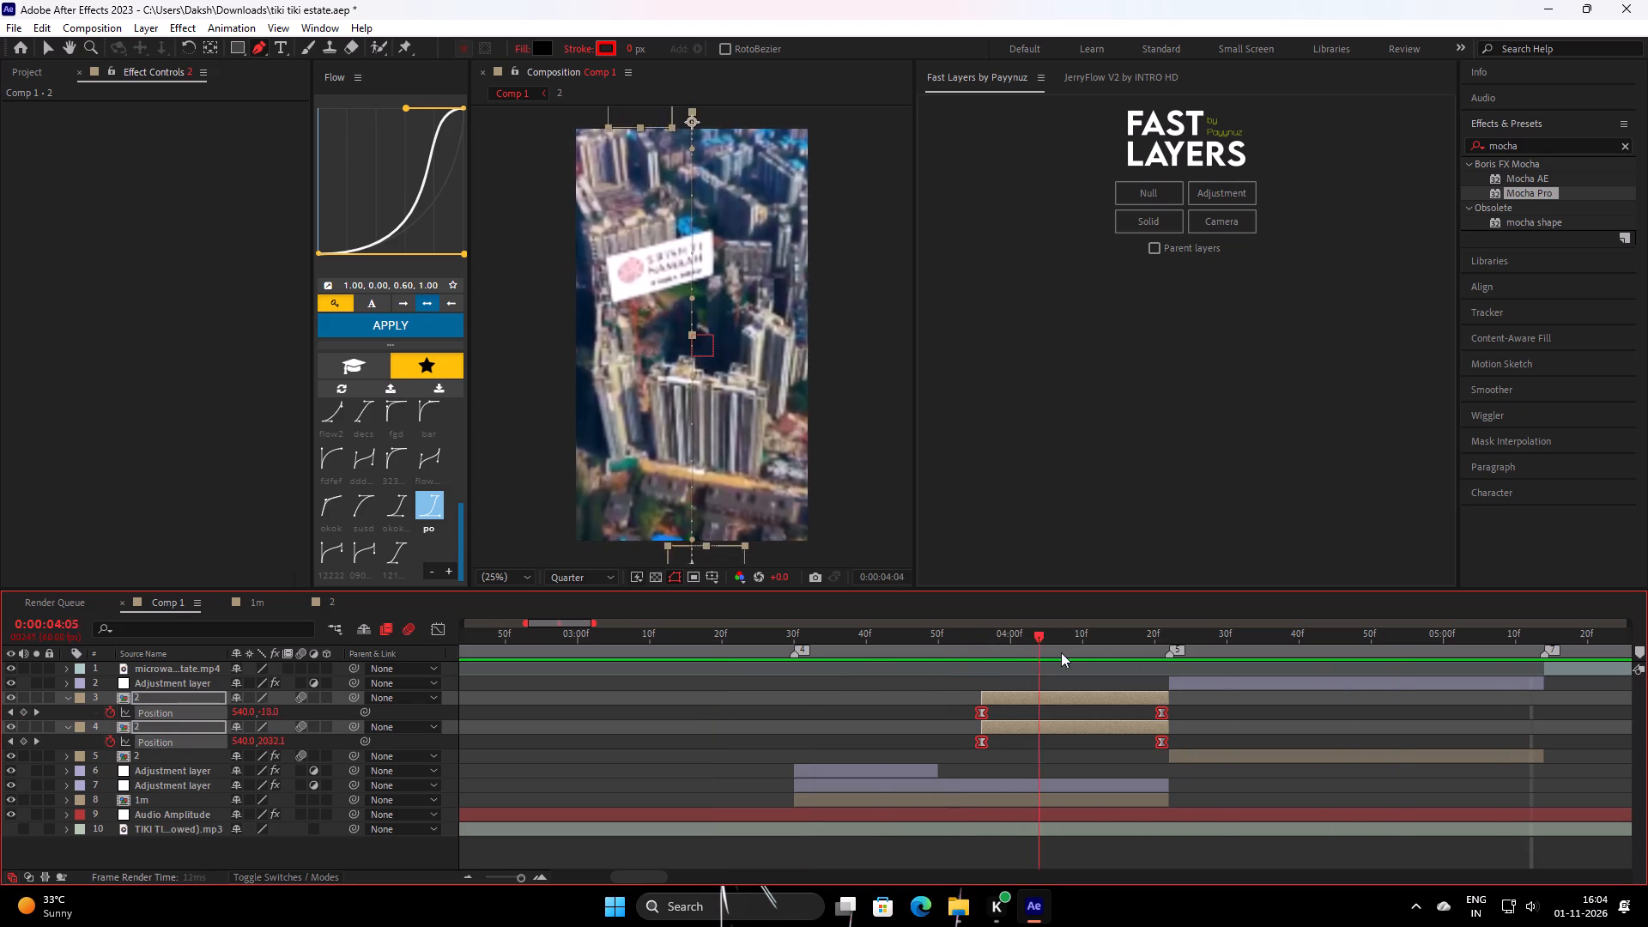
drag(1061, 652, 1181, 622)
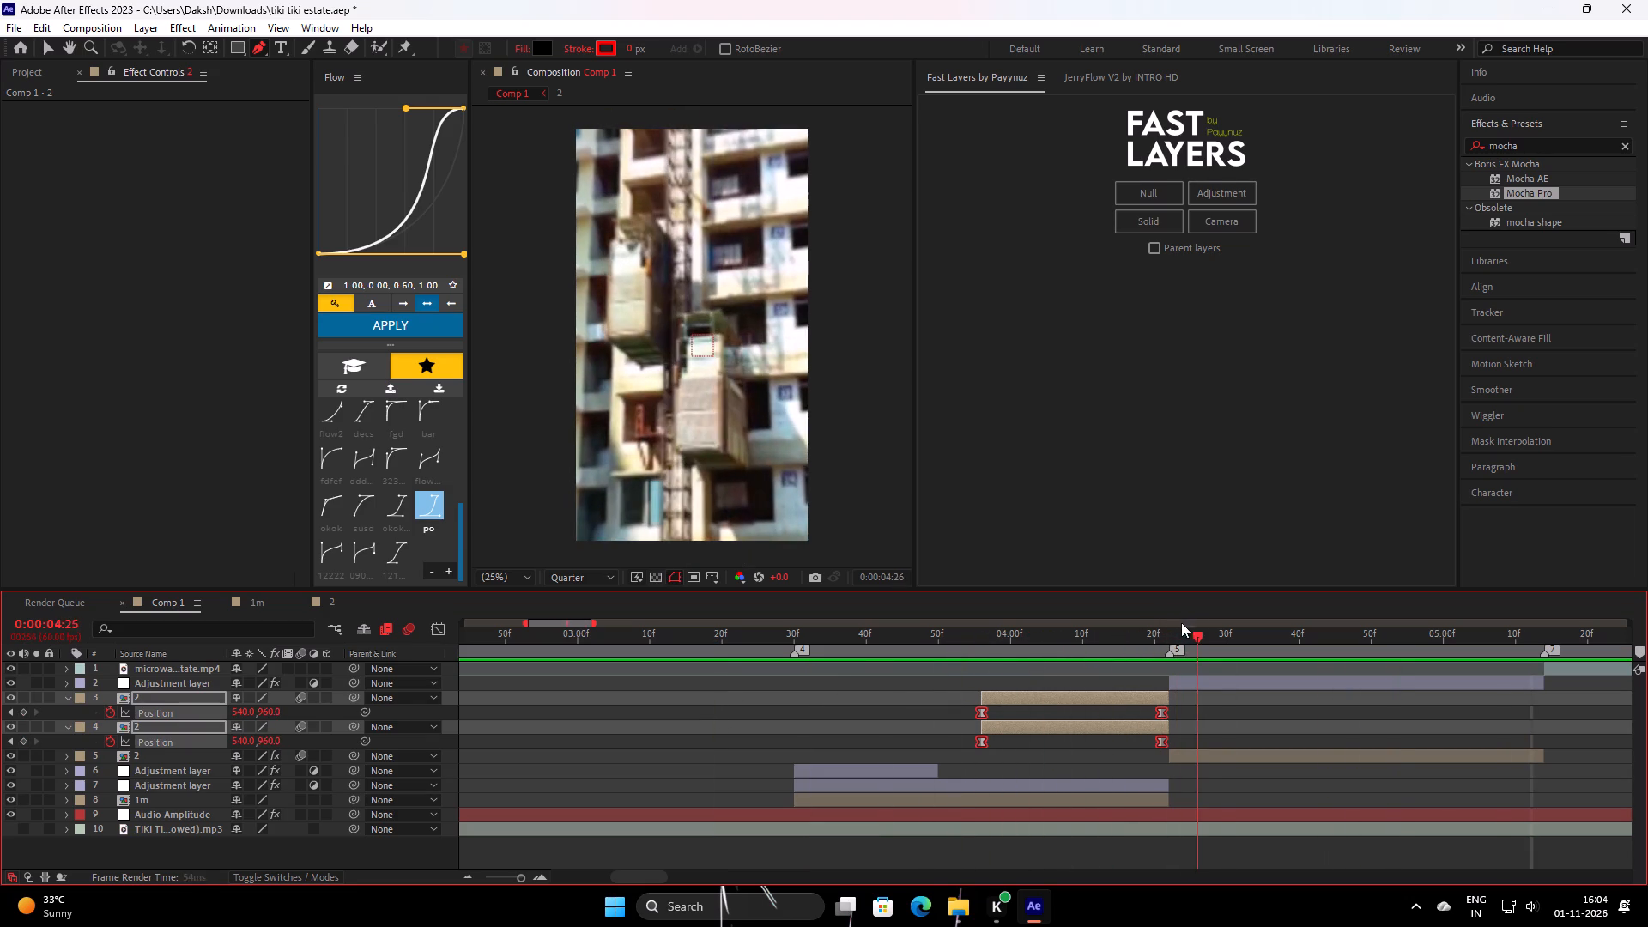
drag(1181, 622, 706, 767)
key(space)
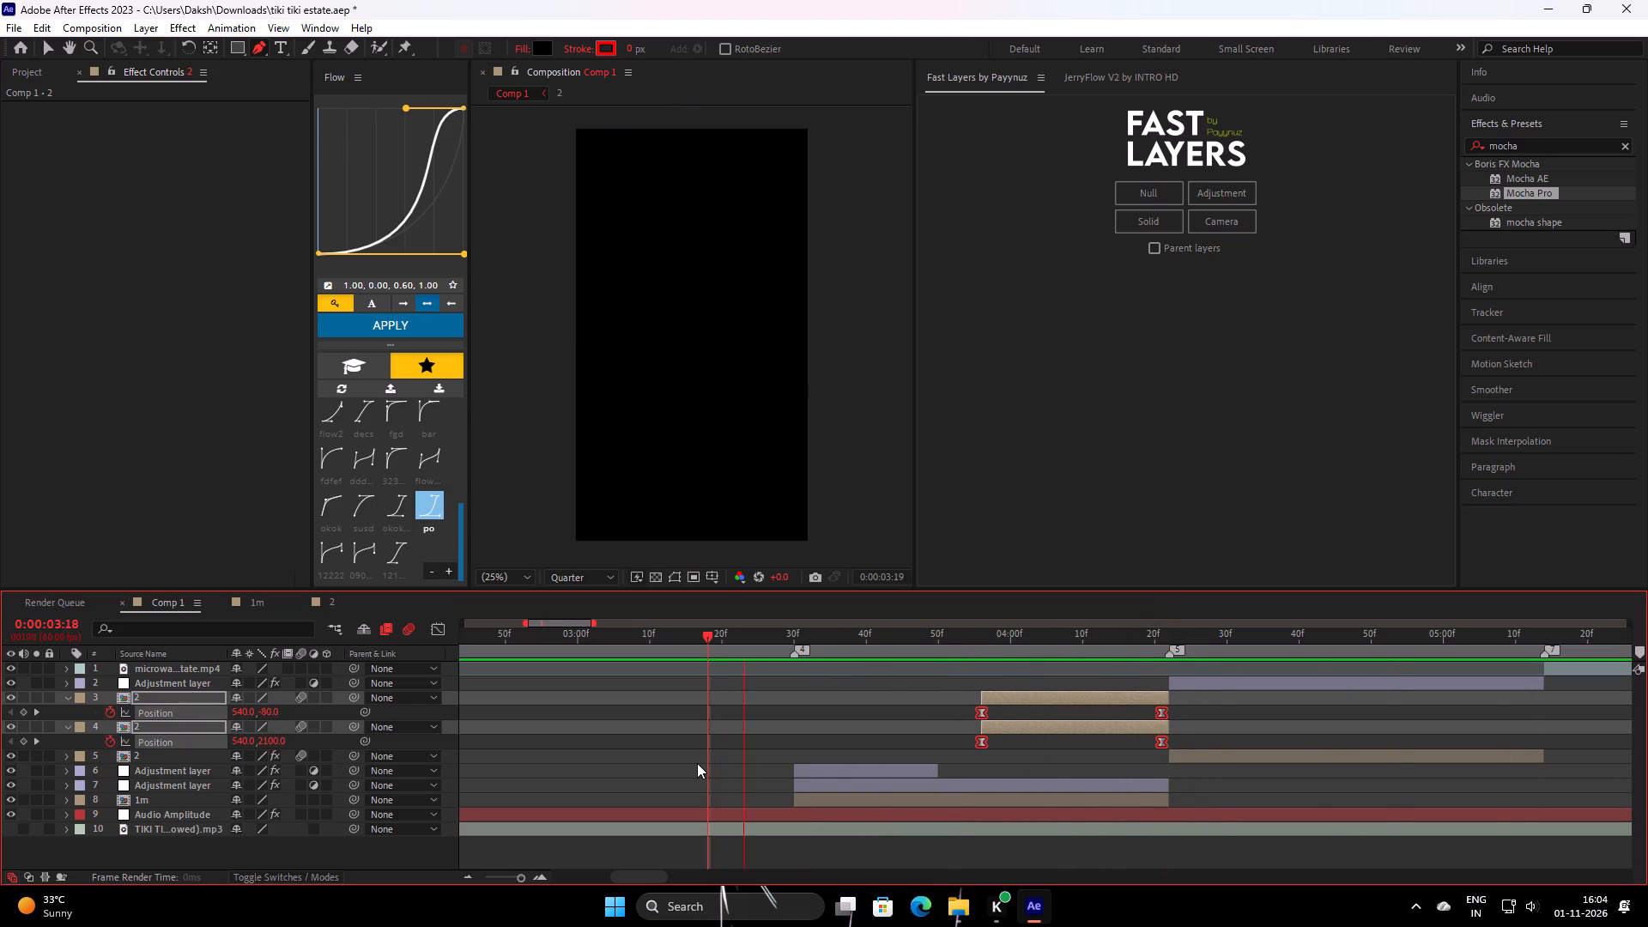
key(space)
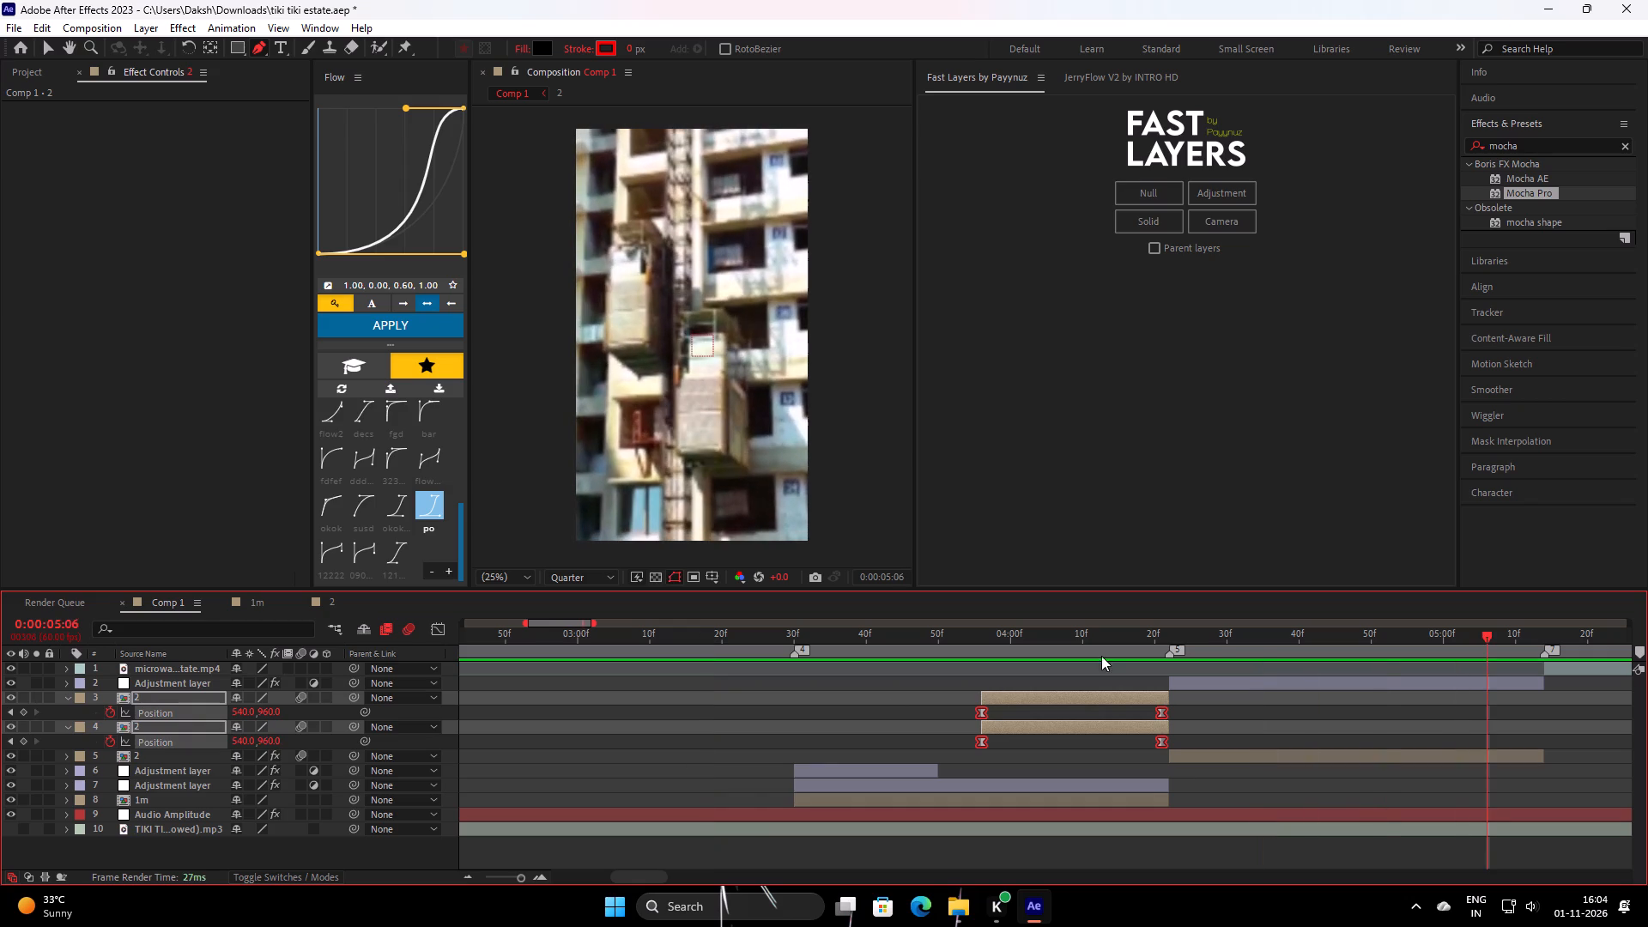
drag(1257, 631, 1172, 667)
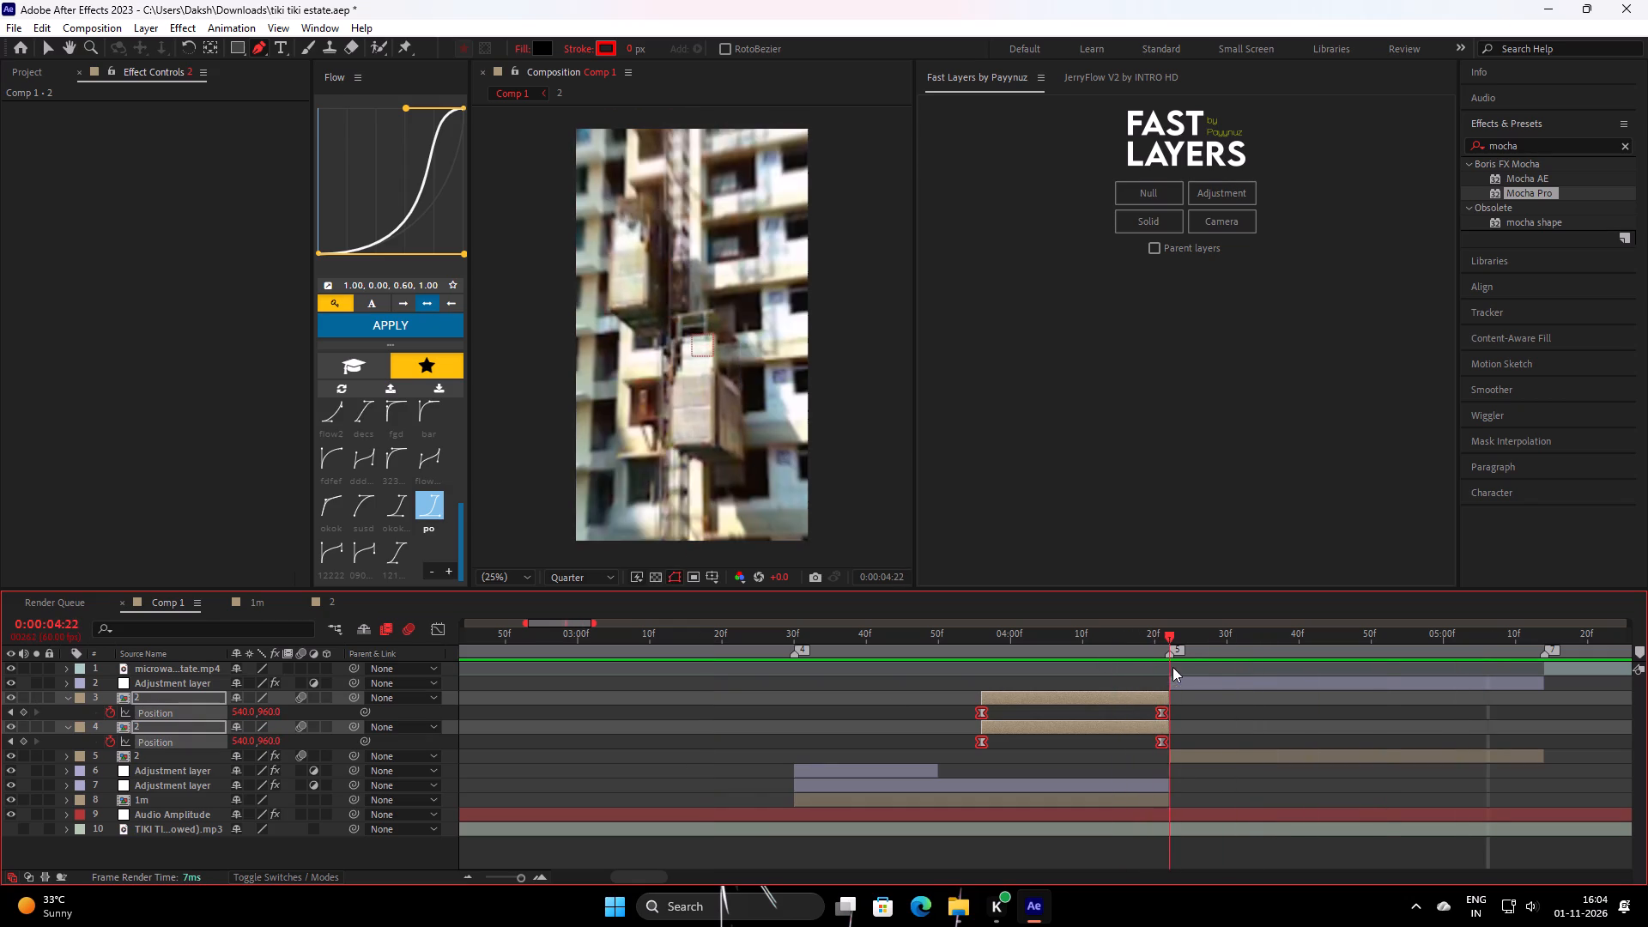
drag(1172, 667, 1171, 671)
drag(1171, 671, 712, 752)
key(space)
click(794, 755)
key(s)
key(s)
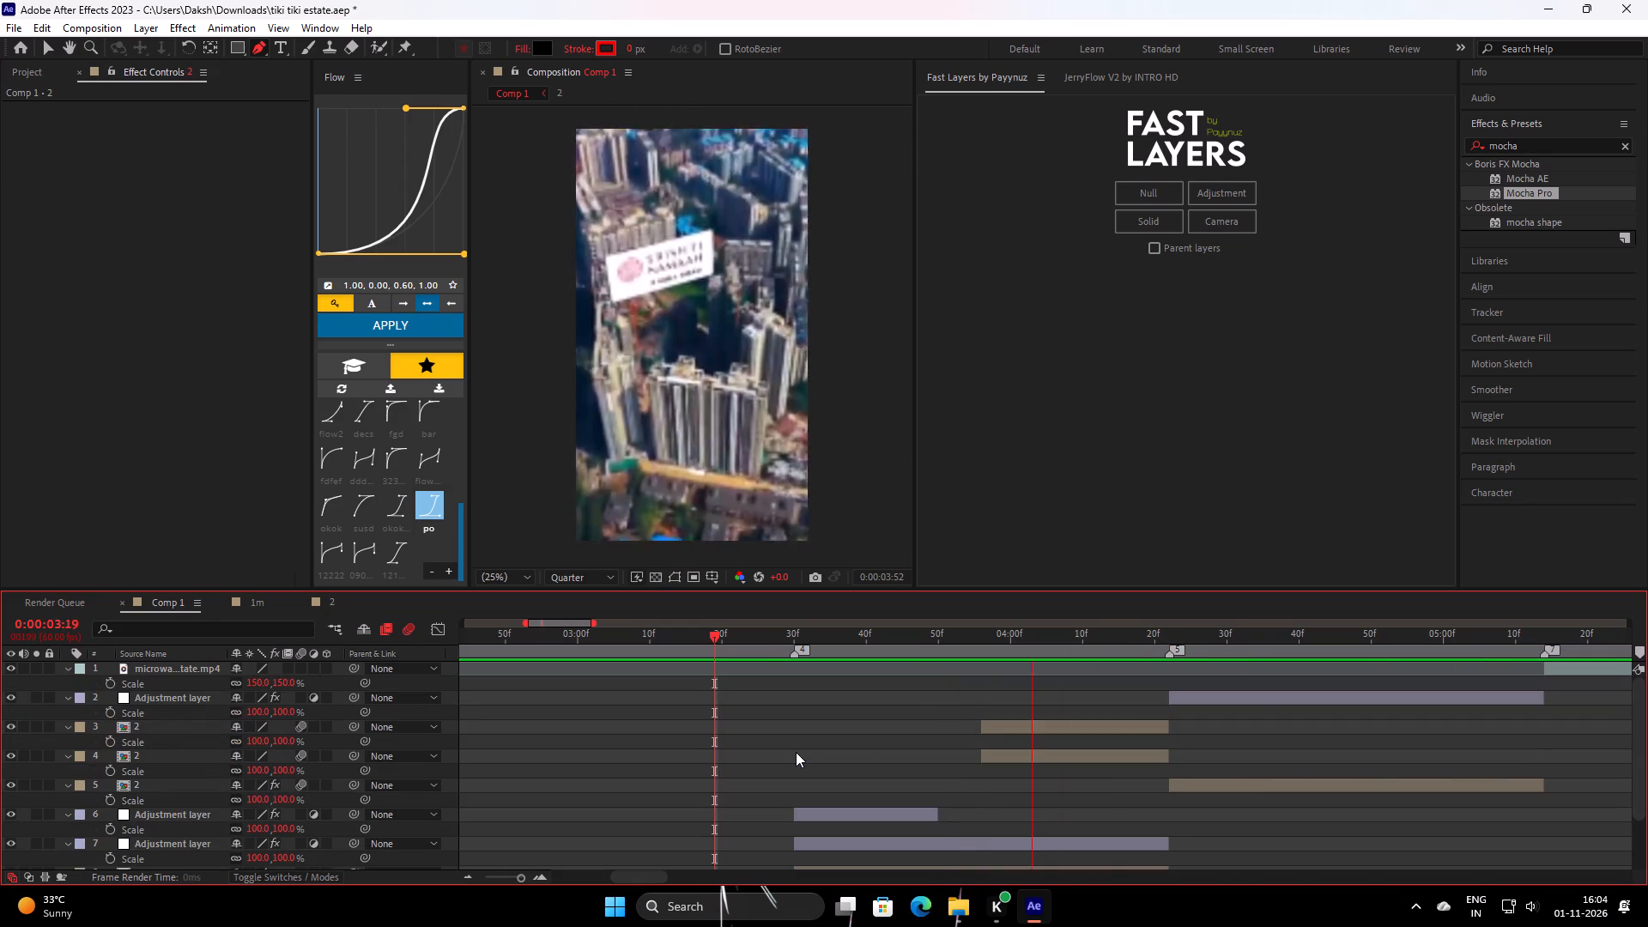
key(space)
key(s)
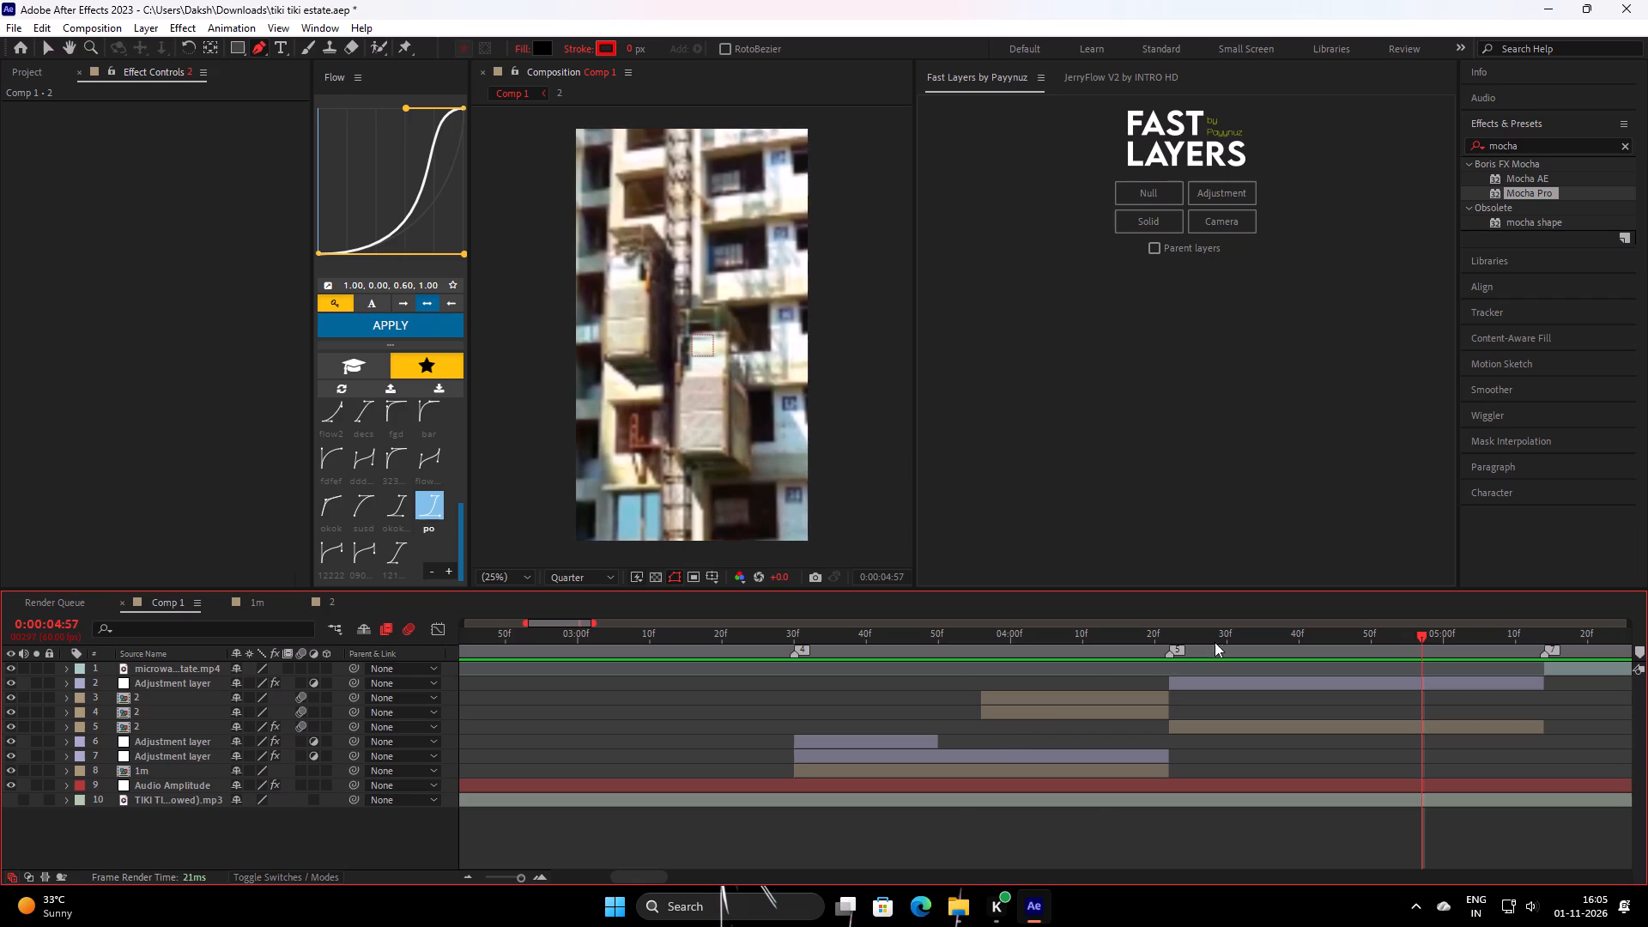
drag(1219, 639, 787, 766)
key(space)
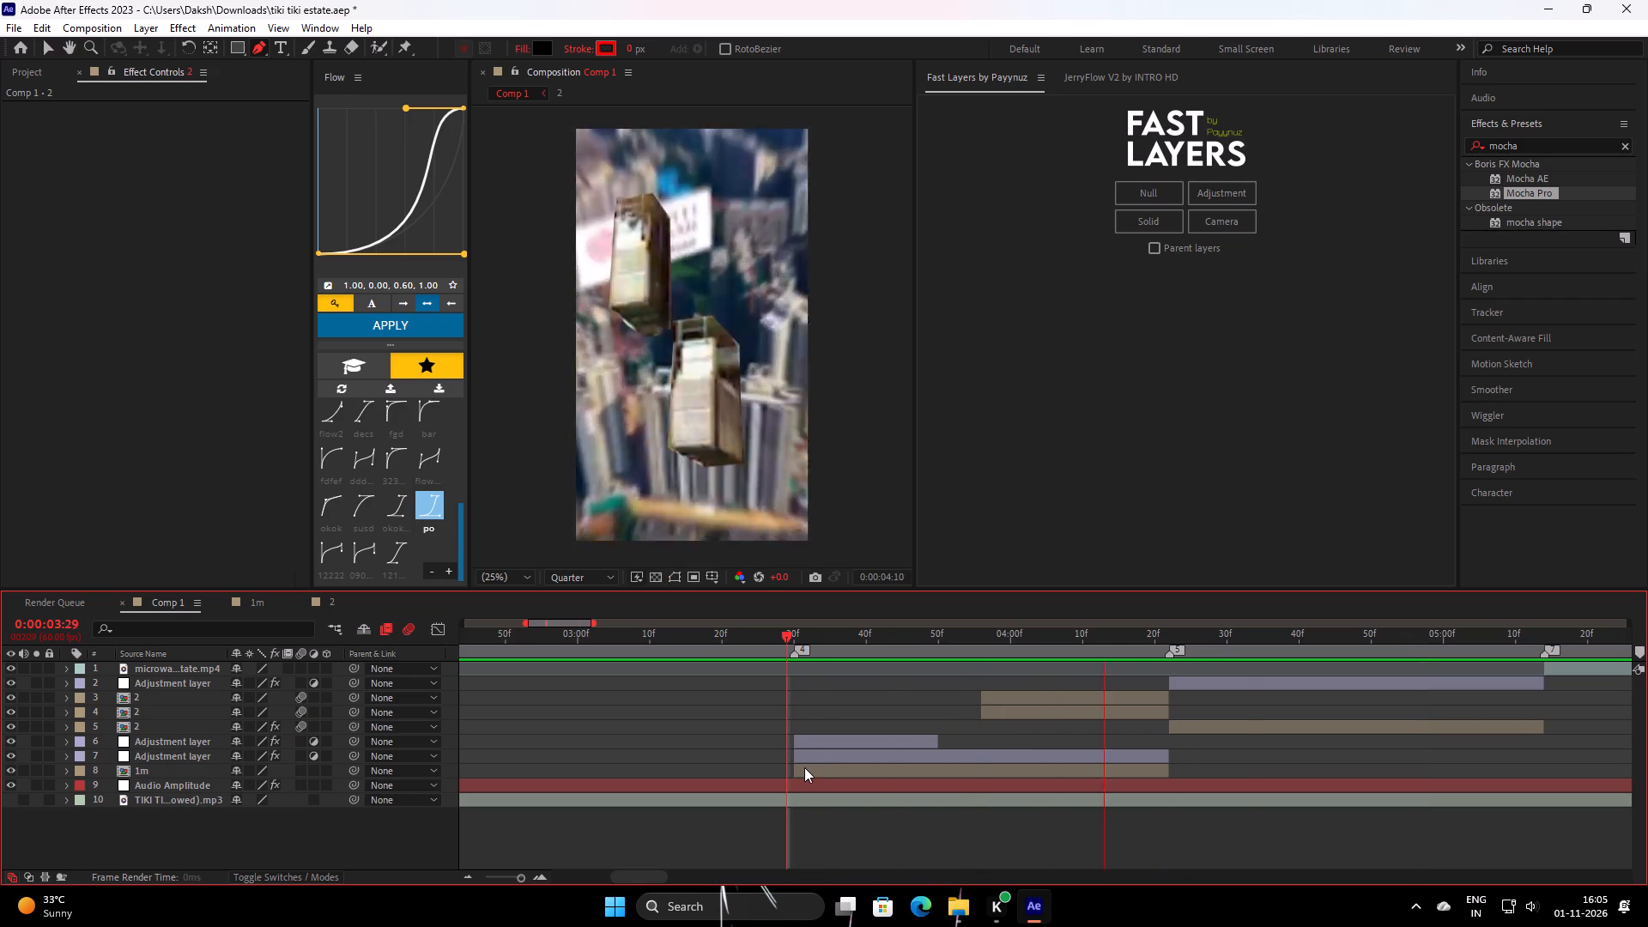
key(space)
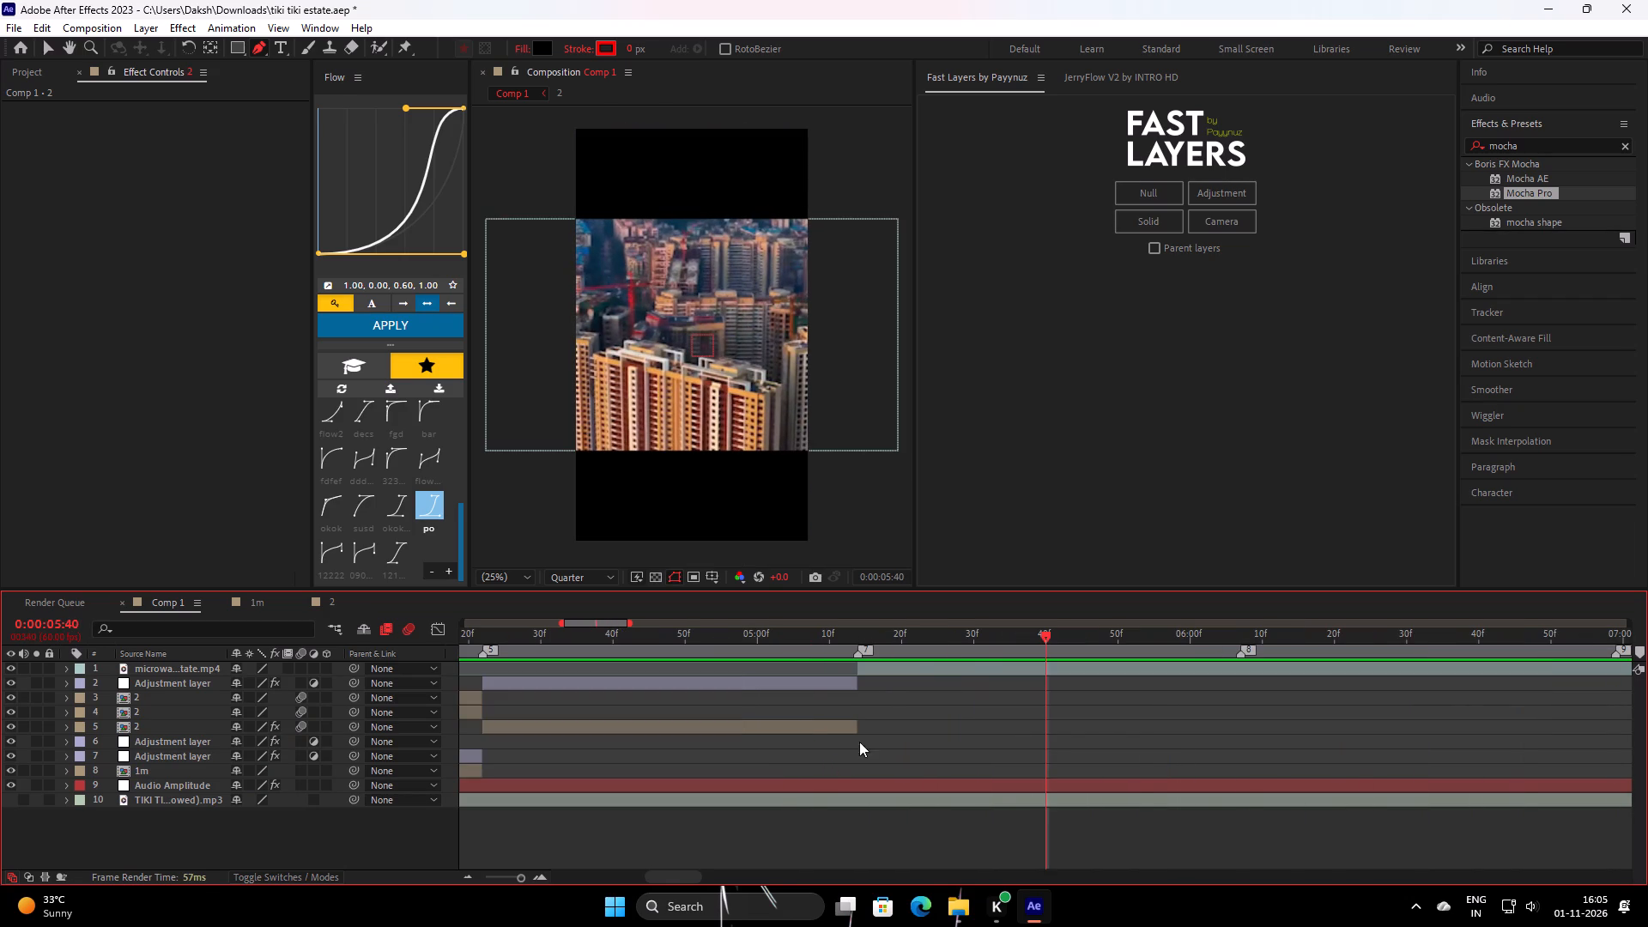
drag(985, 641, 313, 739)
key(space)
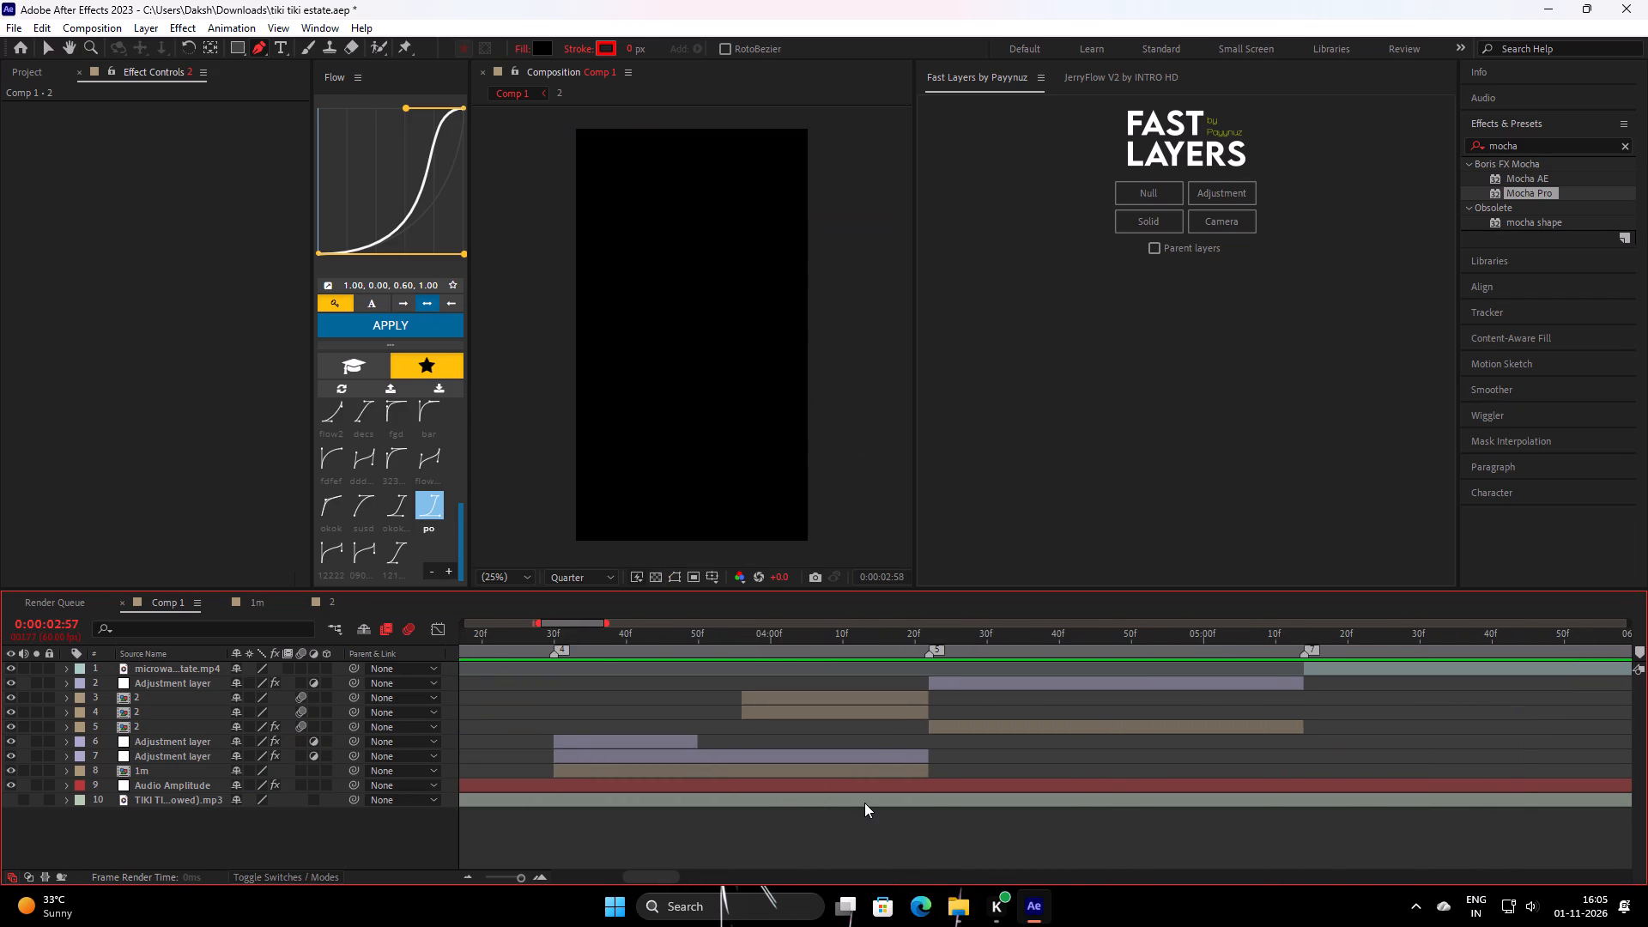
key(space)
drag(737, 643, 372, 732)
key(space)
key(space)
Turn on the audio of the TIKI TI mp3 music layer.
click(20, 798)
Play back the cabin transition with the music to examine how the motion and cut match the sound.
key(space)
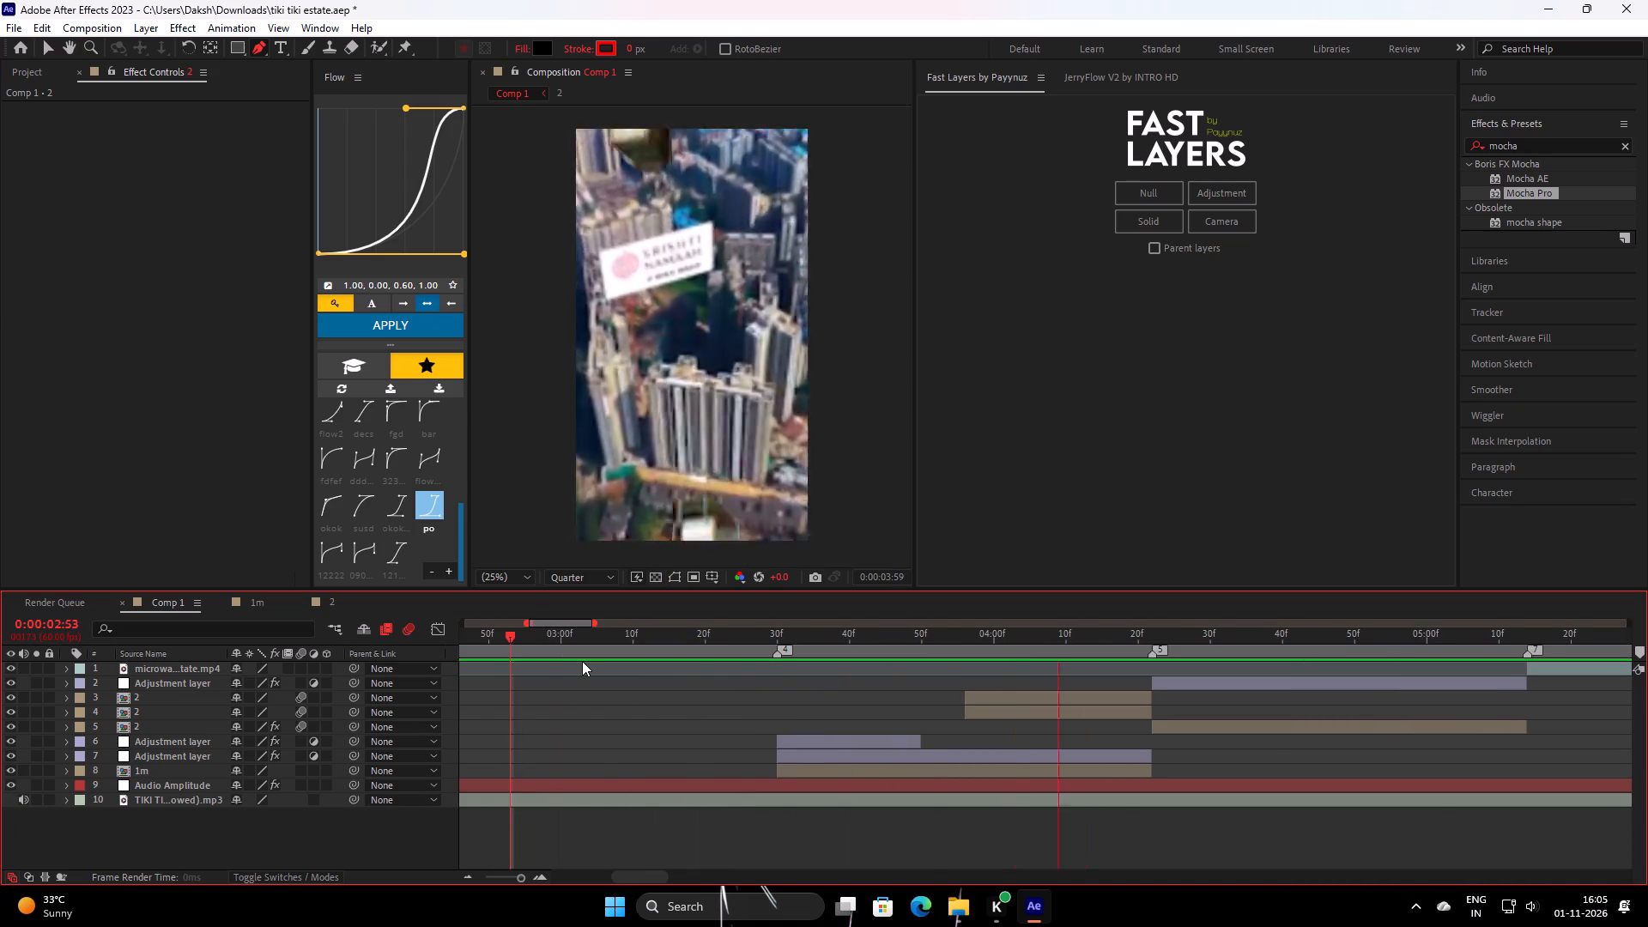
key(space)
drag(1211, 634, 1135, 658)
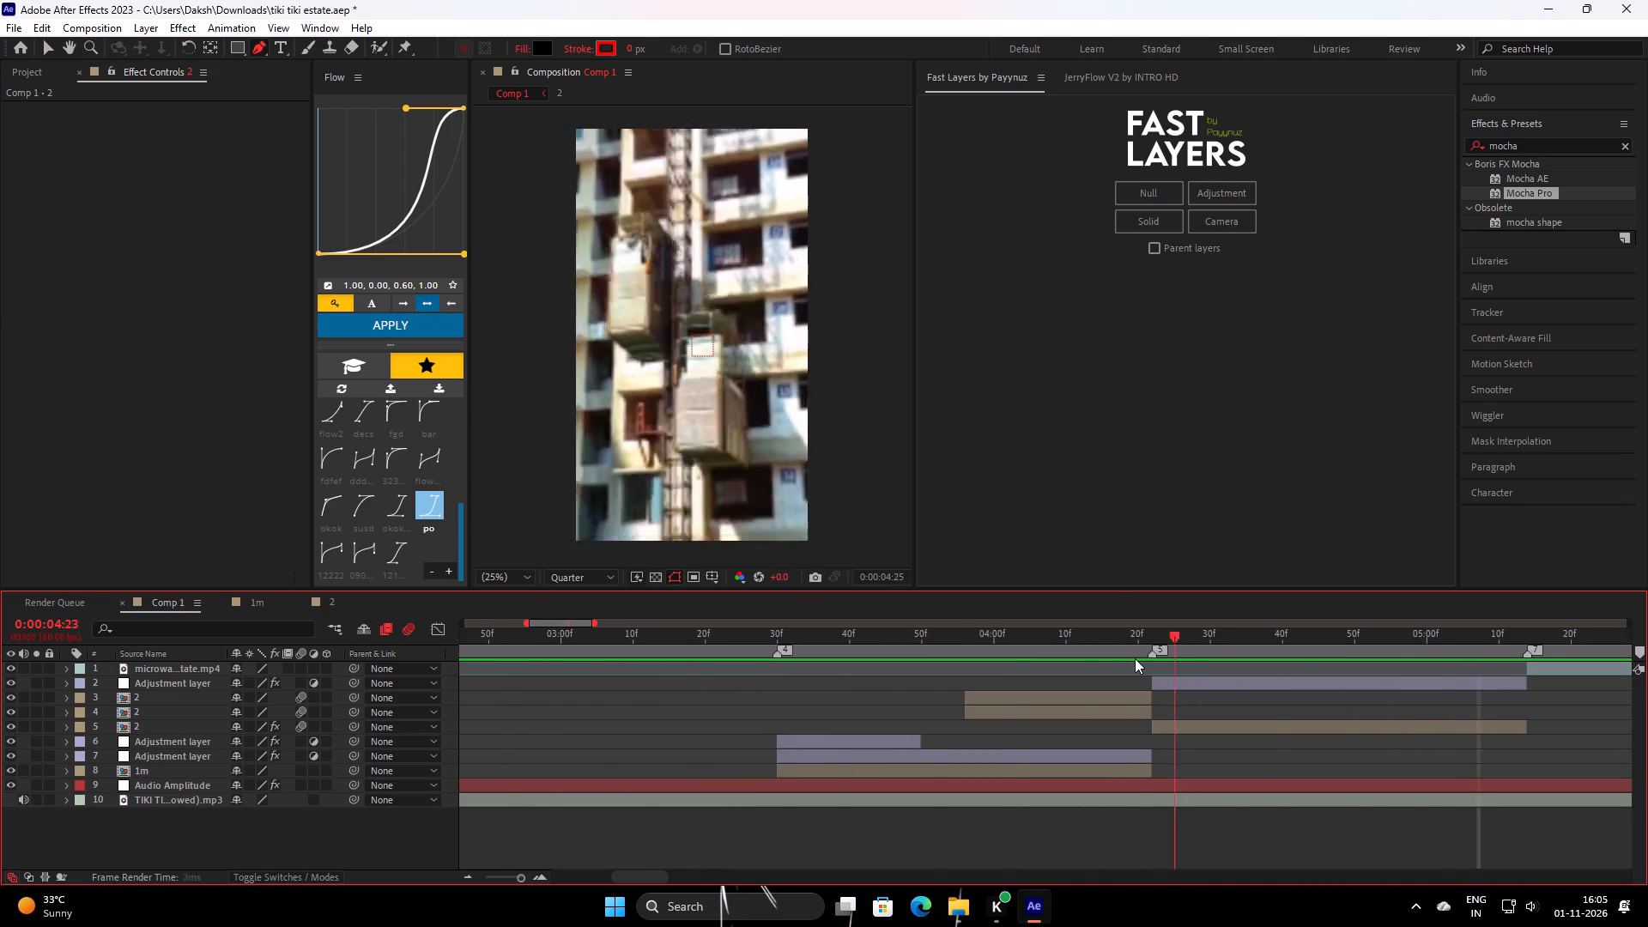
drag(1135, 658, 730, 750)
key(space)
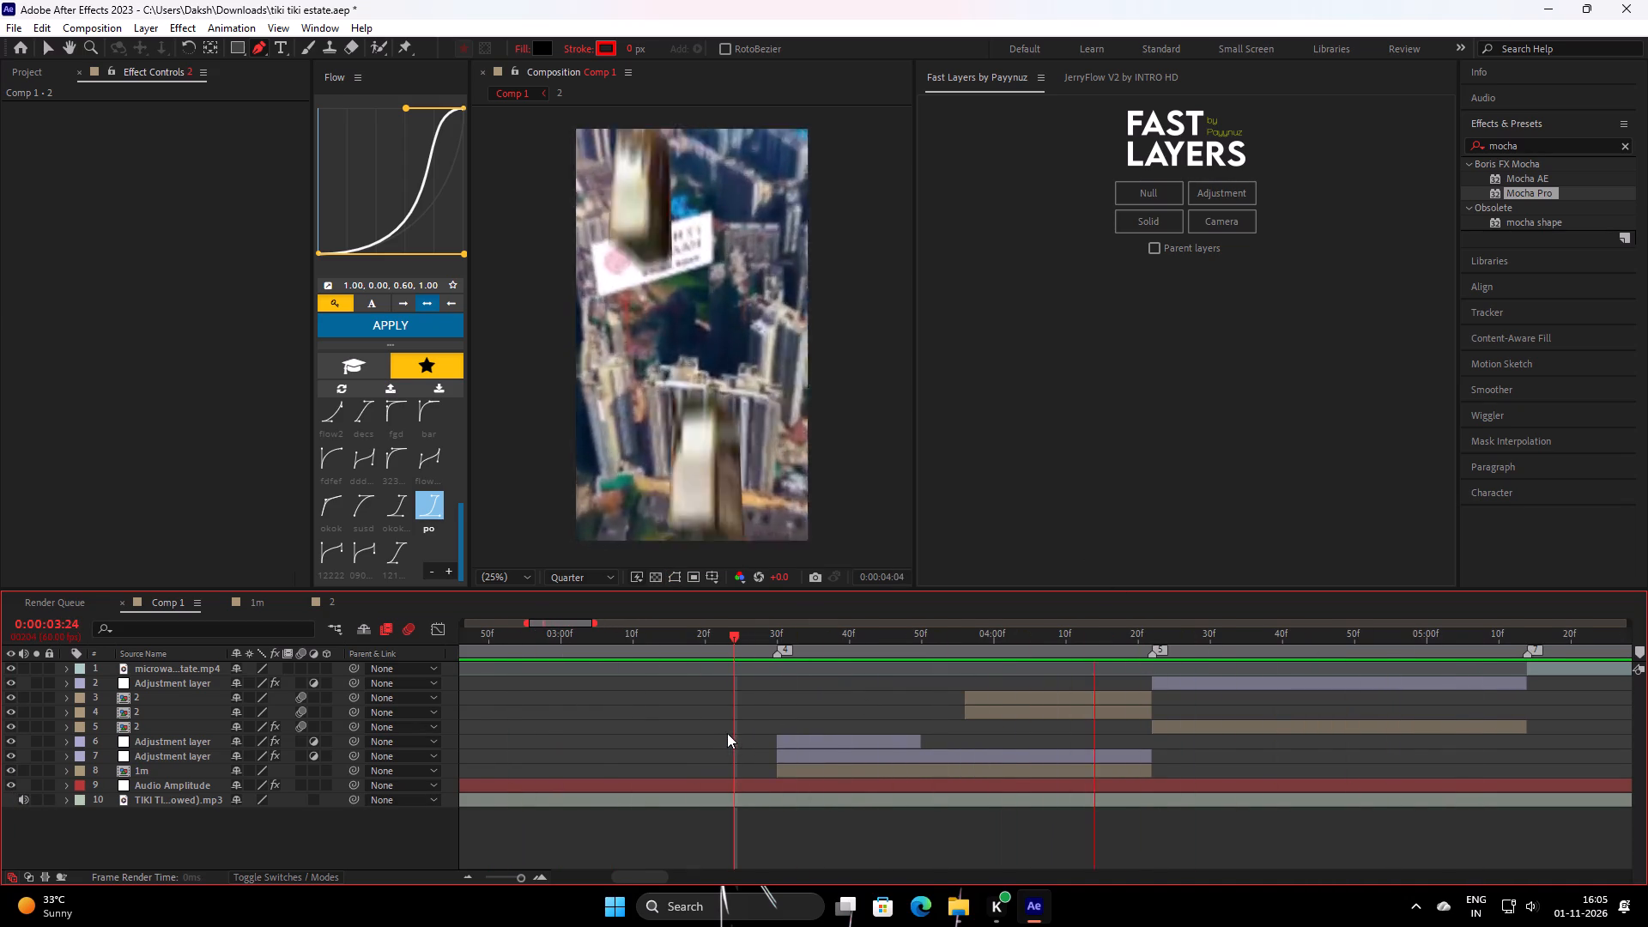
key(space)
drag(1133, 647, 1113, 654)
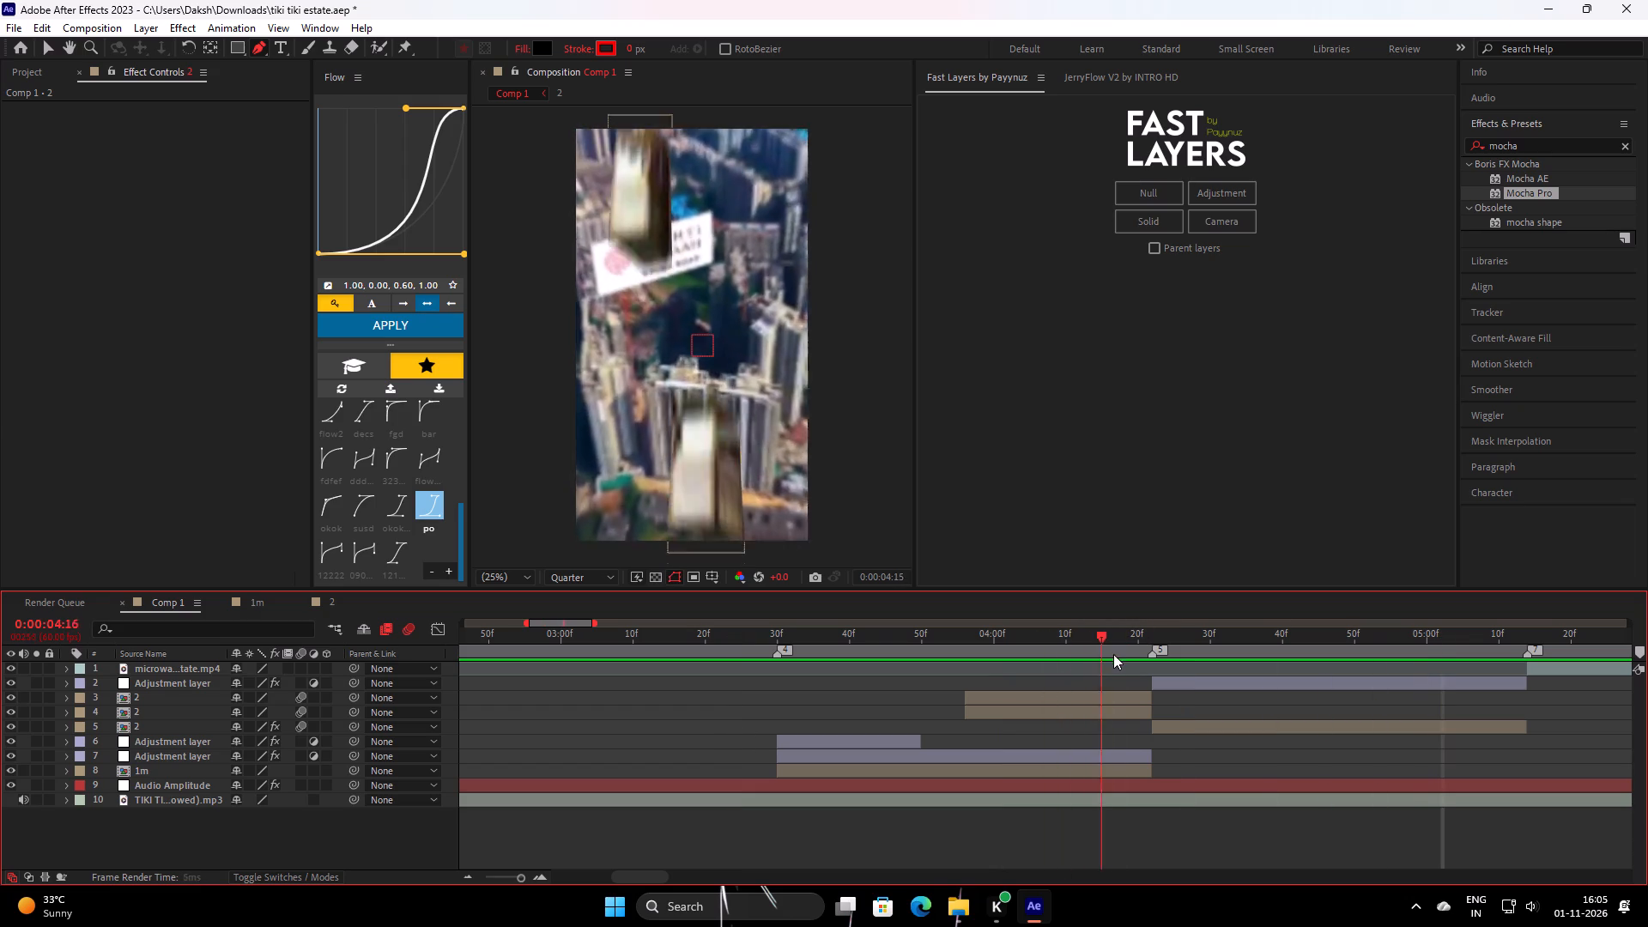
drag(1113, 654, 1082, 668)
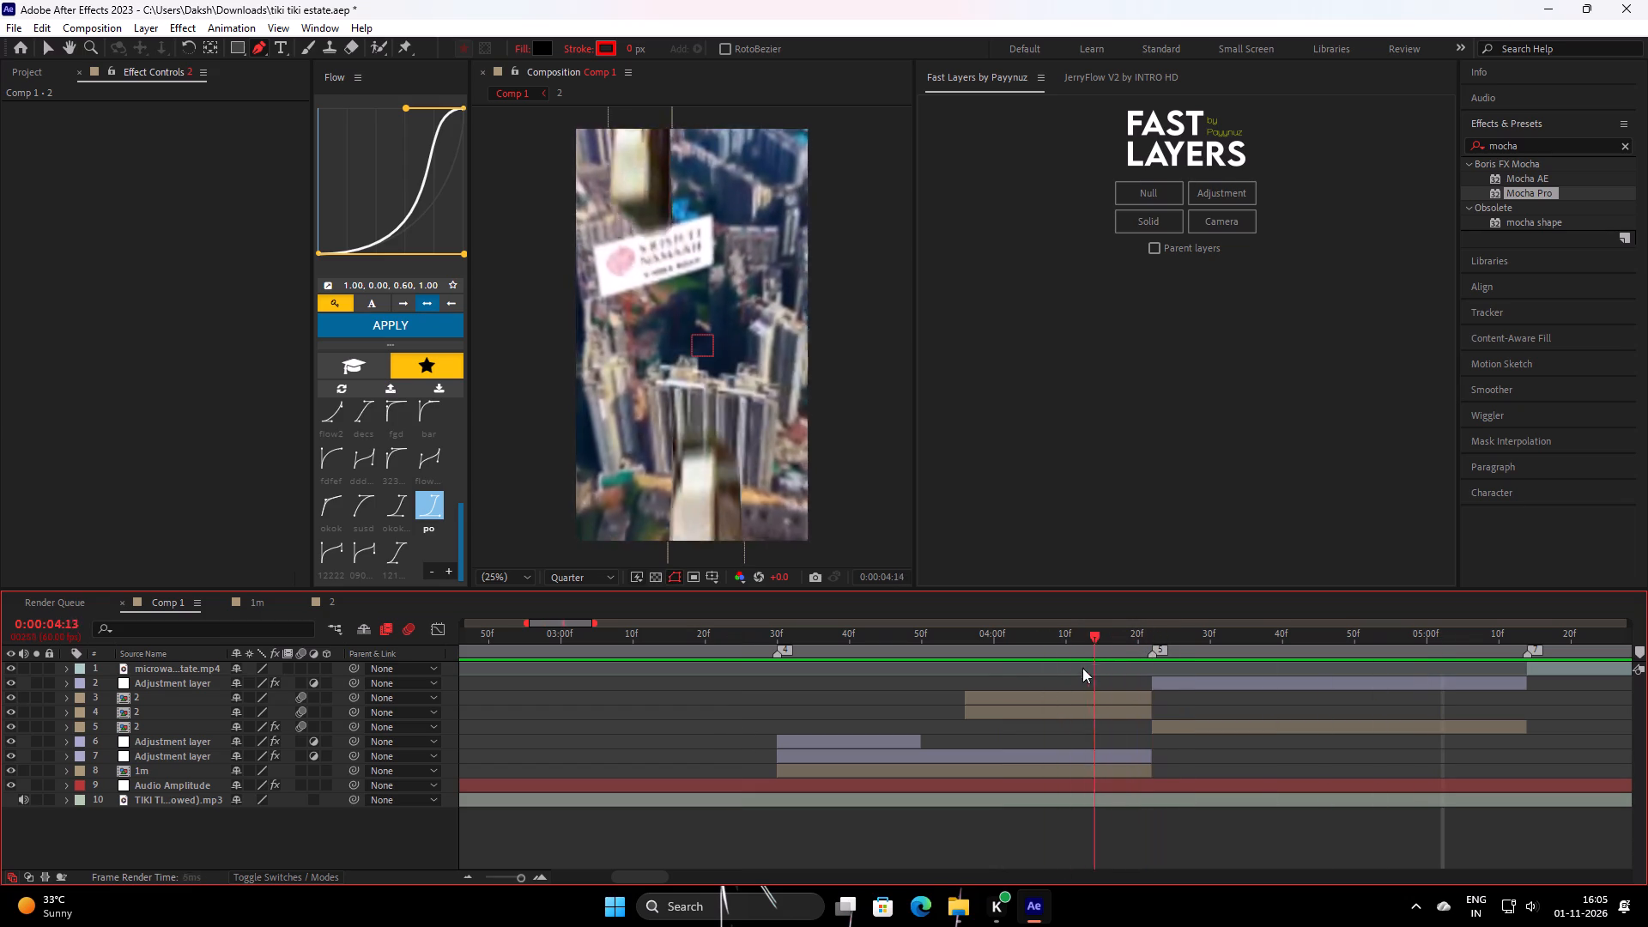
drag(1082, 668, 951, 698)
key(space)
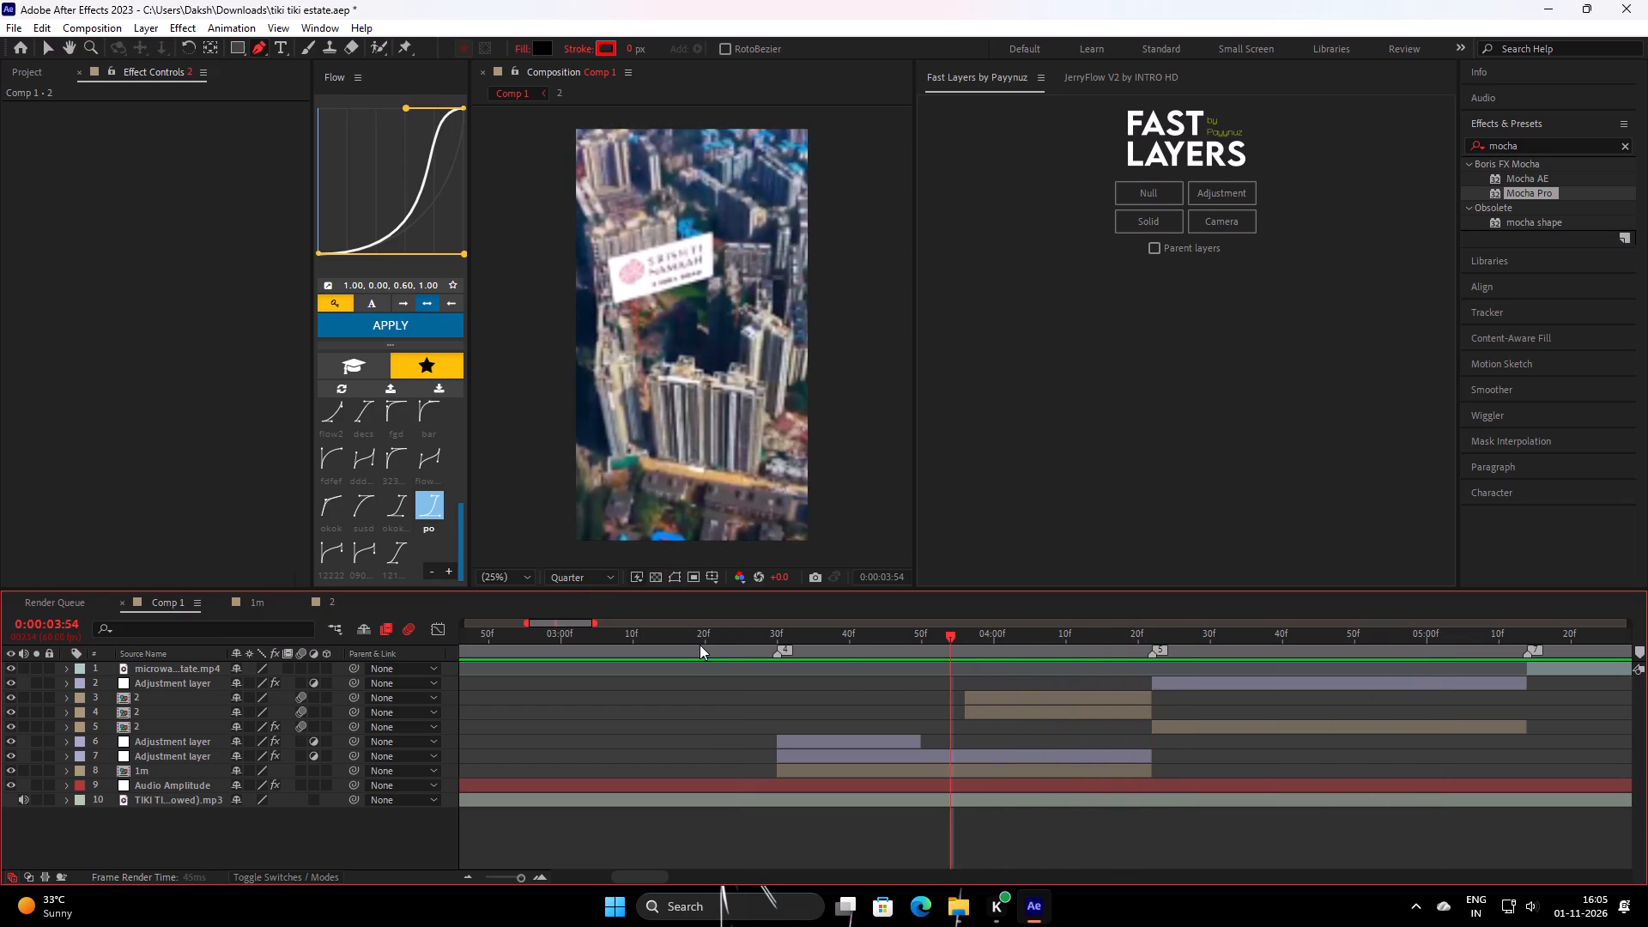
key(space)
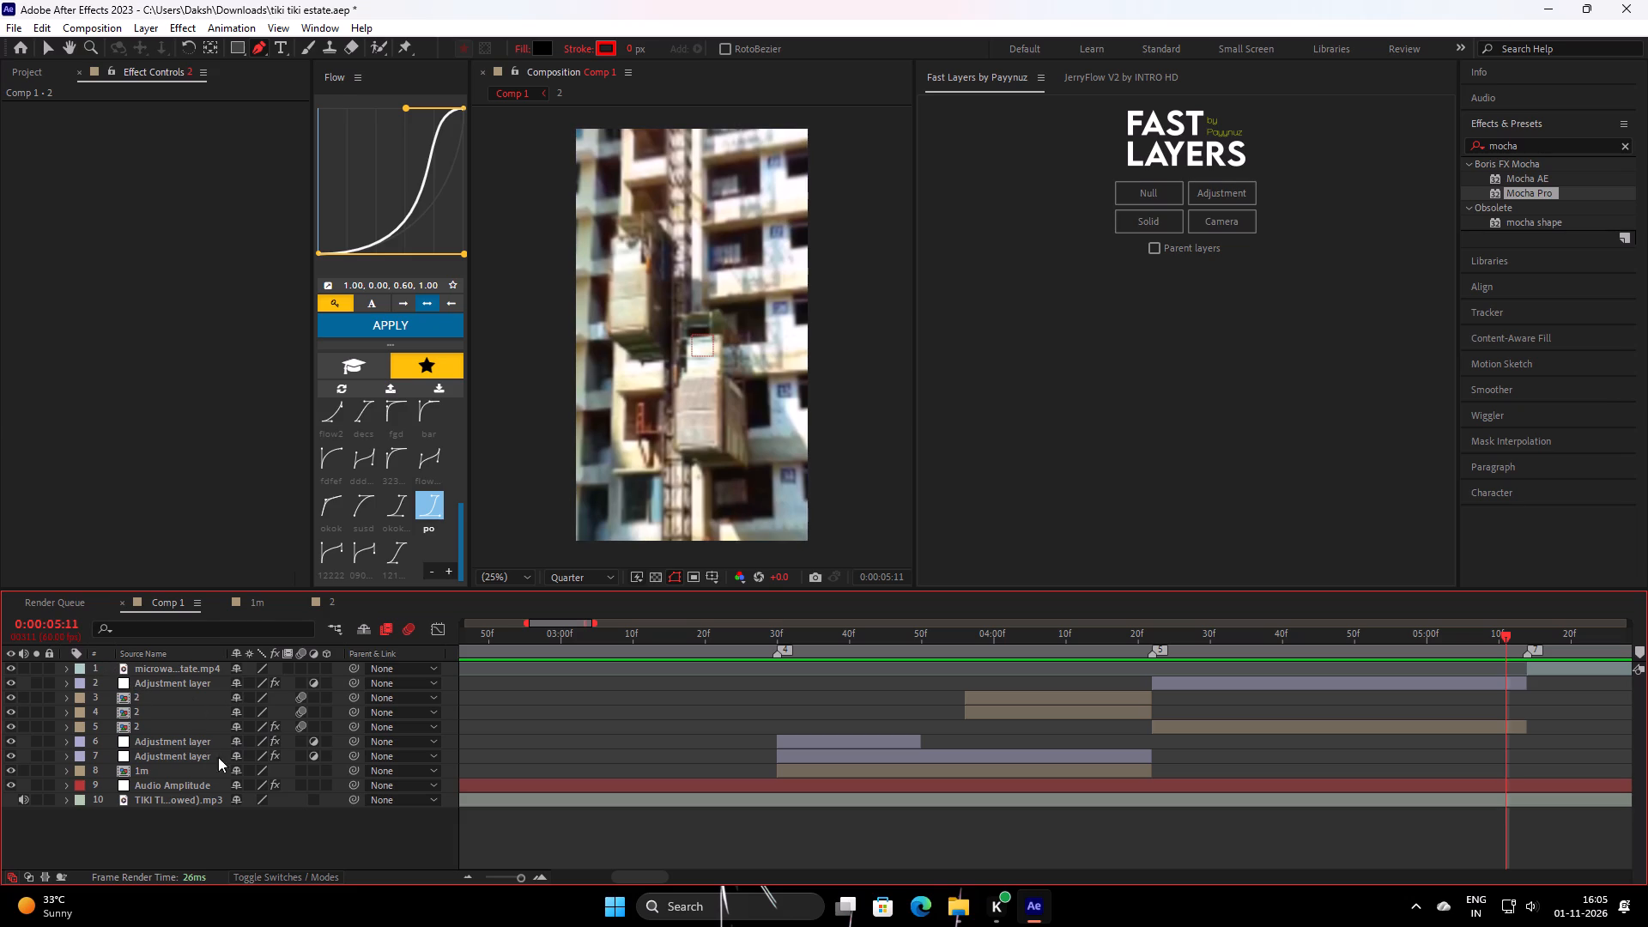
Move the full clip 2 layer with Motion Tile above both masked cabin layers, directly beneath the upper adjustment layer.
drag(186, 729, 191, 684)
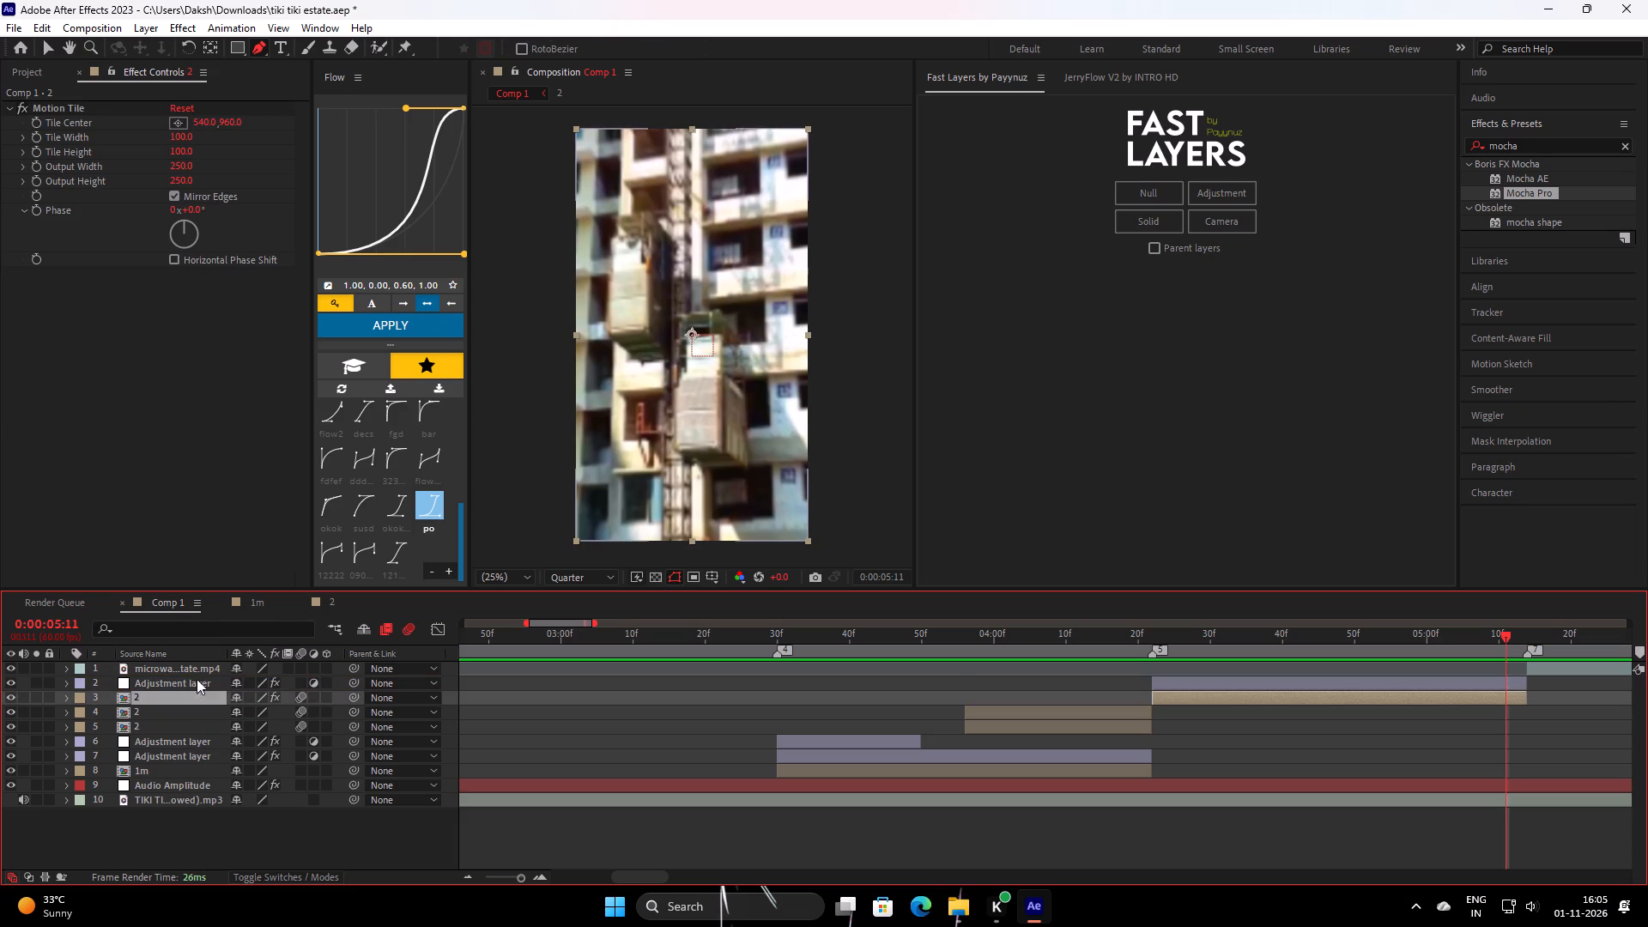
Add the JerryFlow Basic shake at 0:00:04:22 above clip 2's adjustment layer and preview it.
drag(1182, 645, 1150, 682)
click(1164, 682)
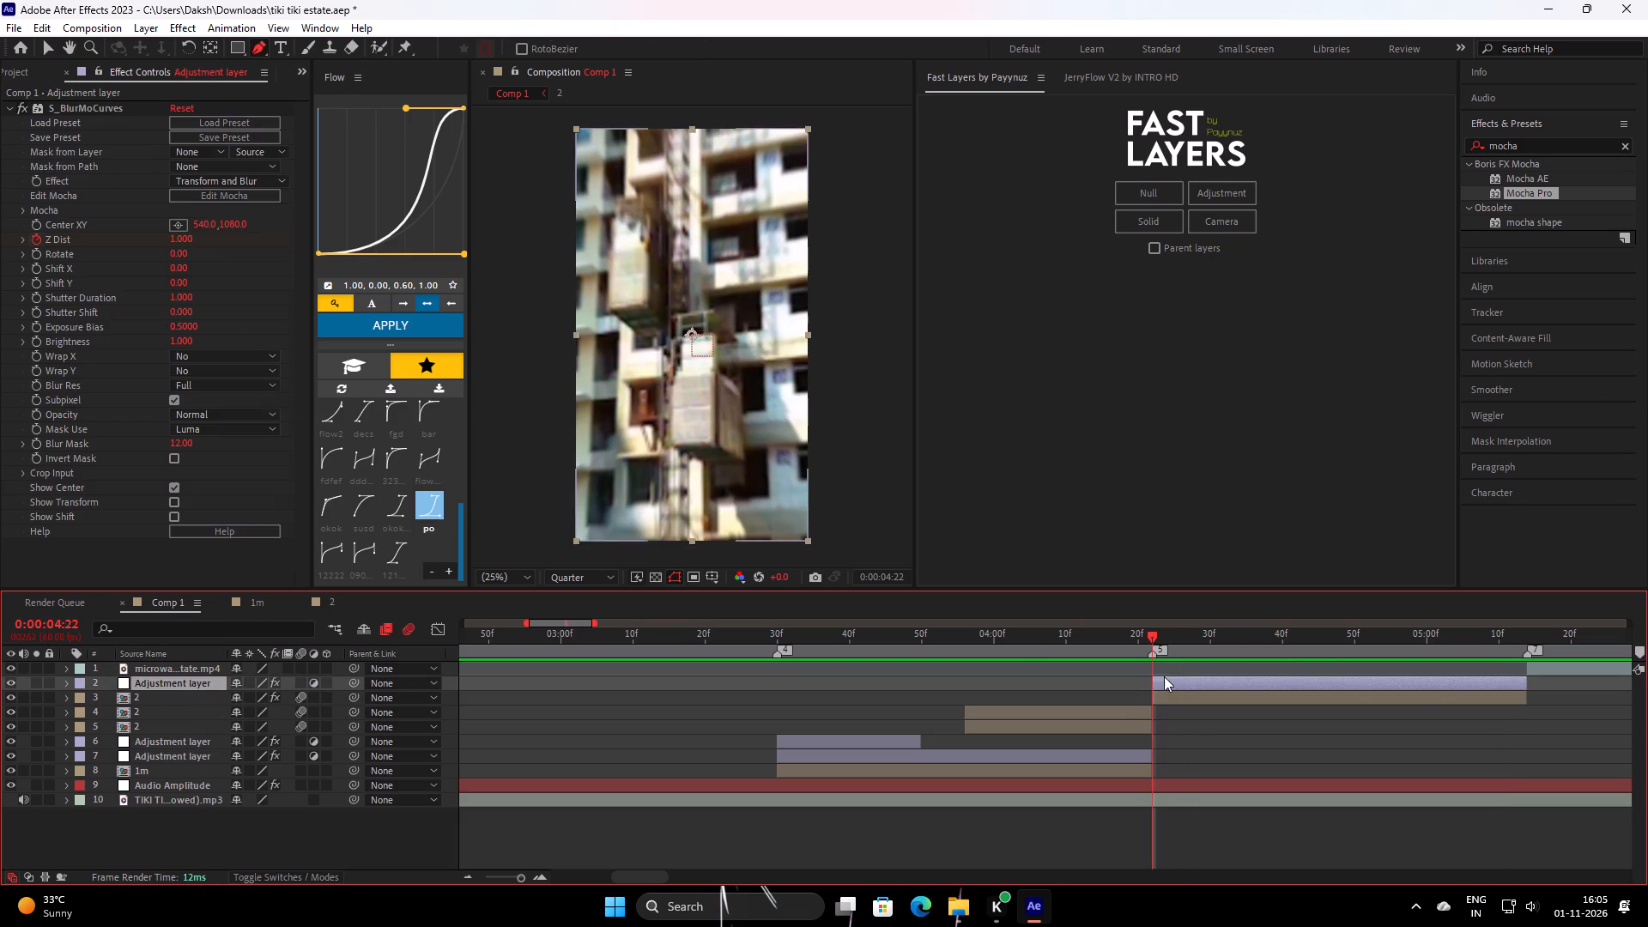
click(1088, 71)
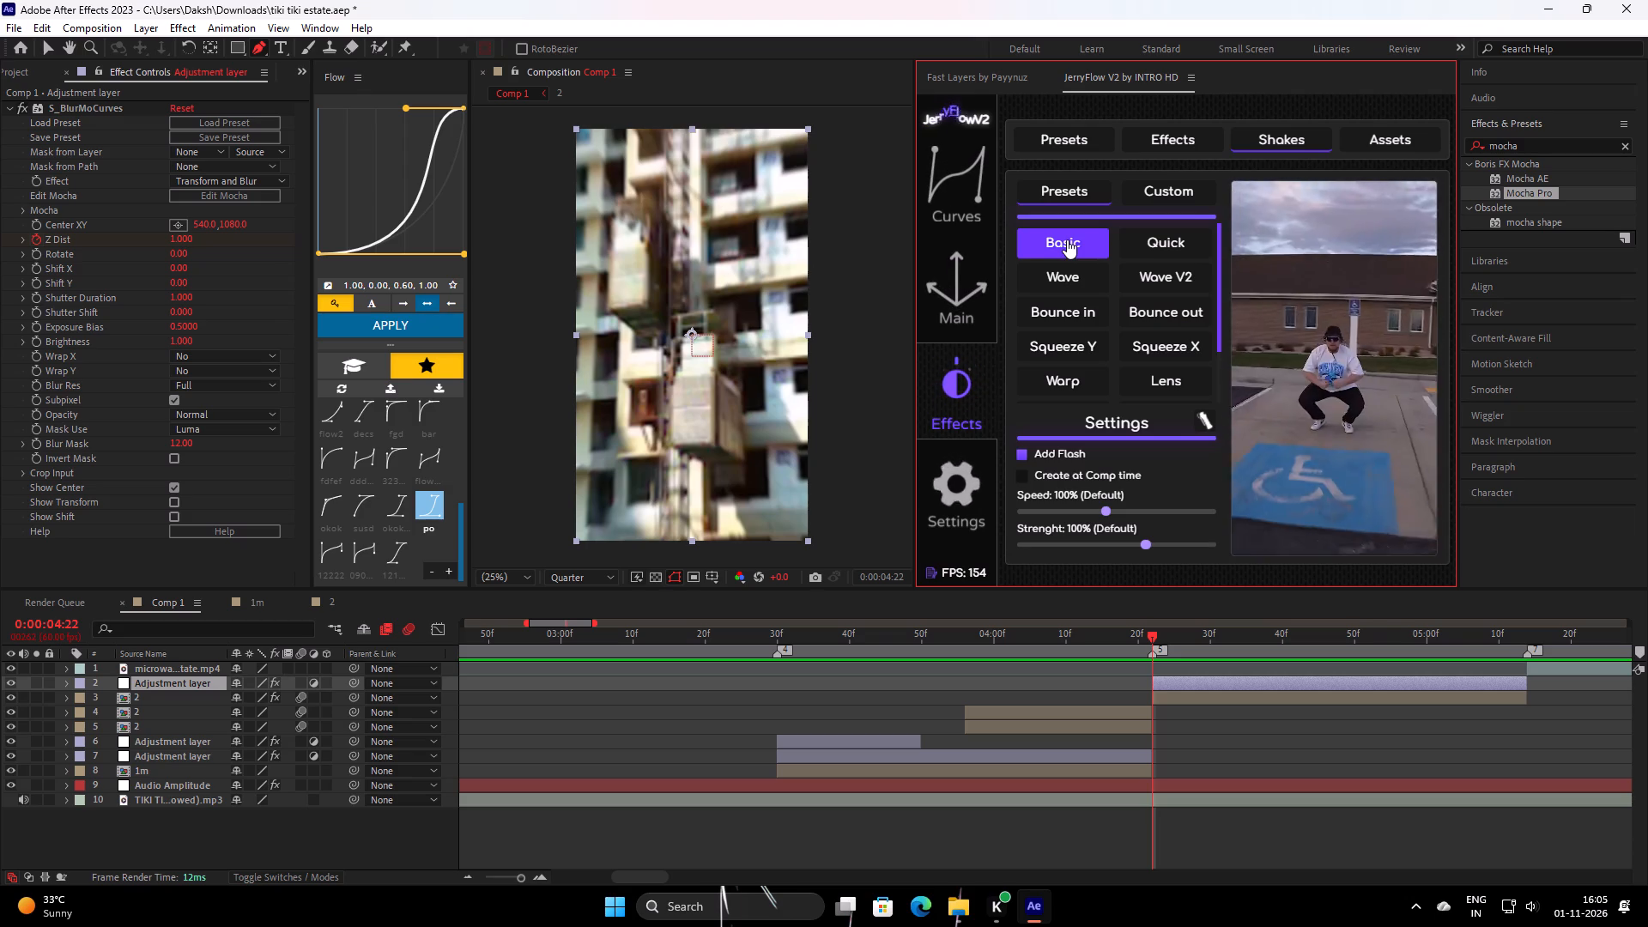
click(1067, 239)
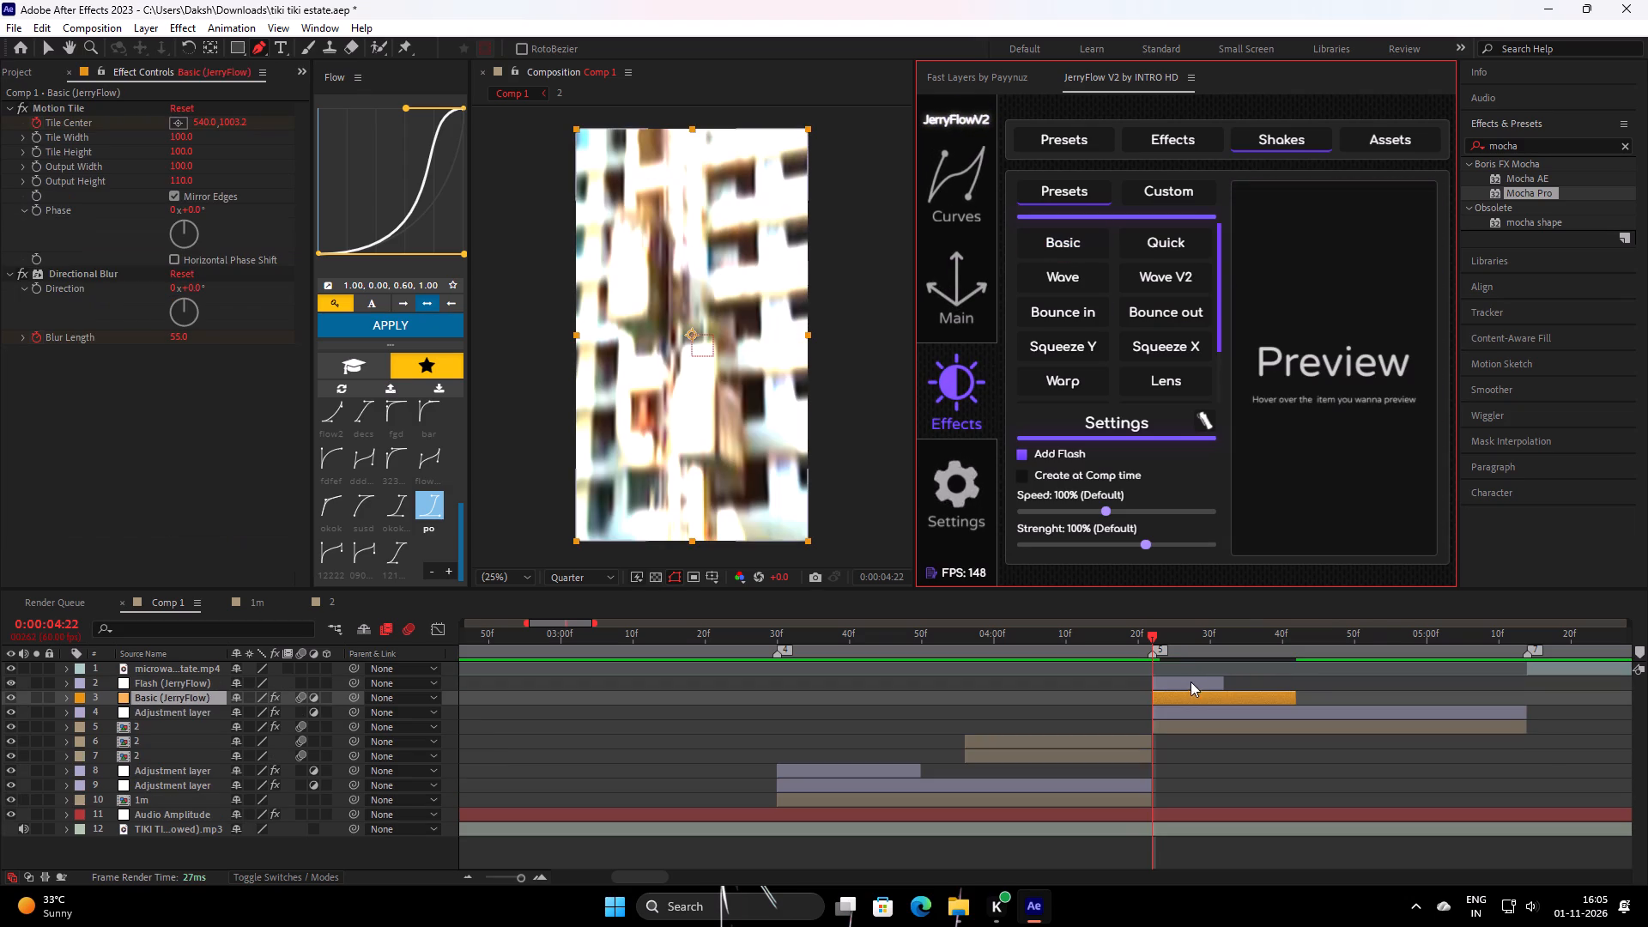
drag(1179, 650, 741, 754)
key(space)
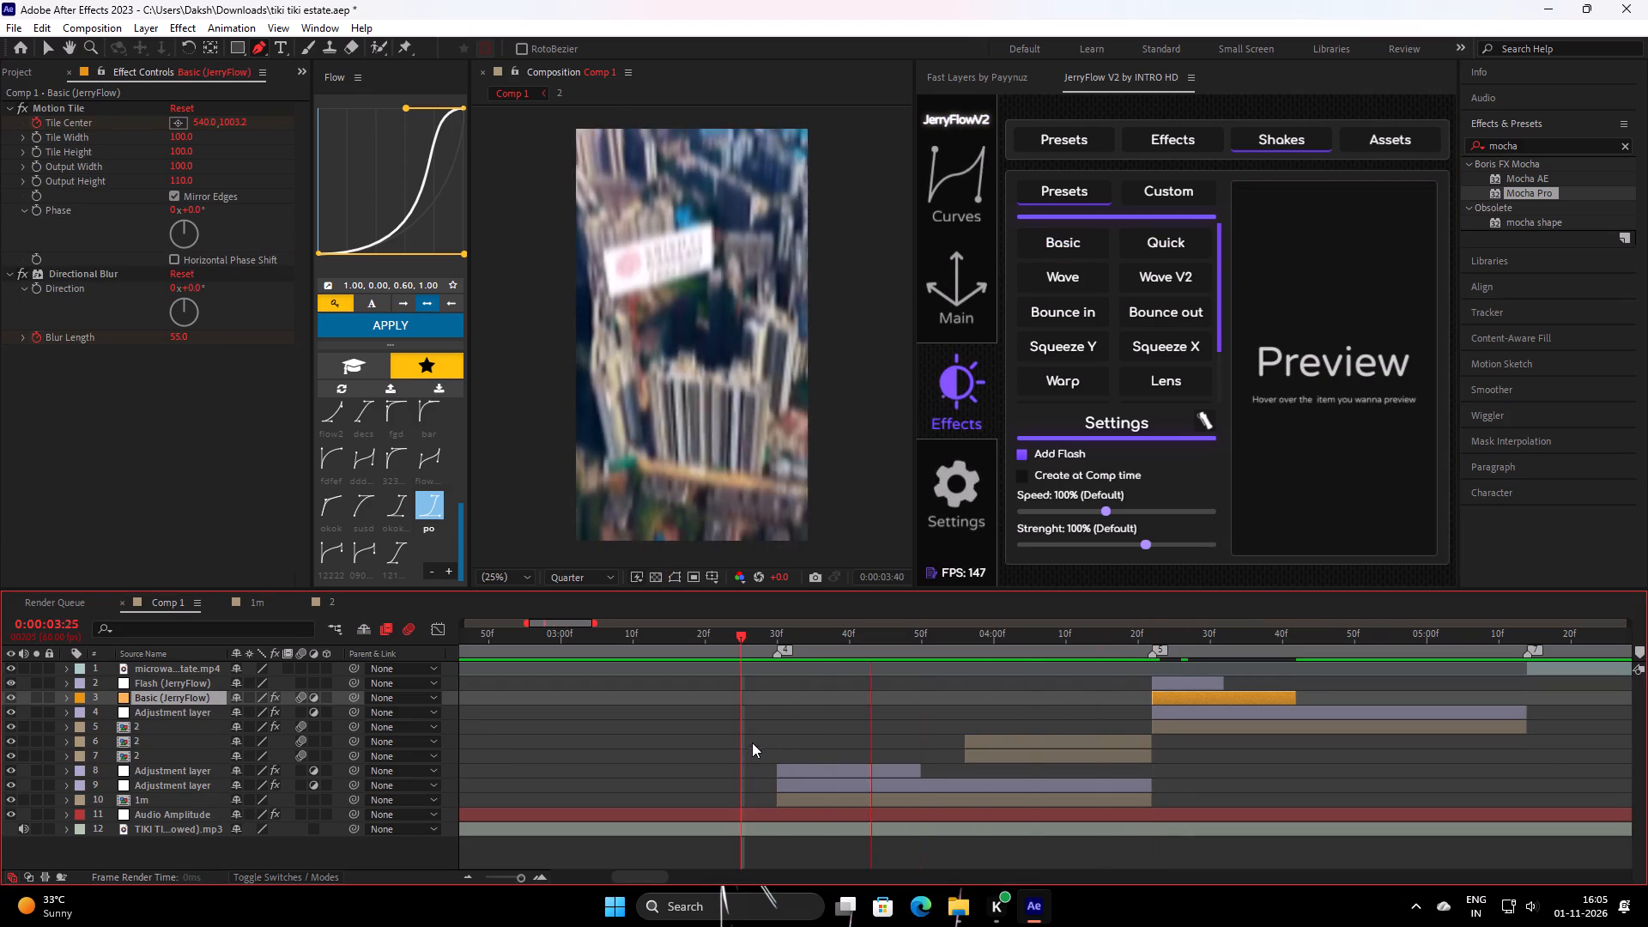
key(space)
Delete the Flash (JerryFlow) layer above the Basic shake layer and preview the transition.
click(1179, 683)
key(BackSpace)
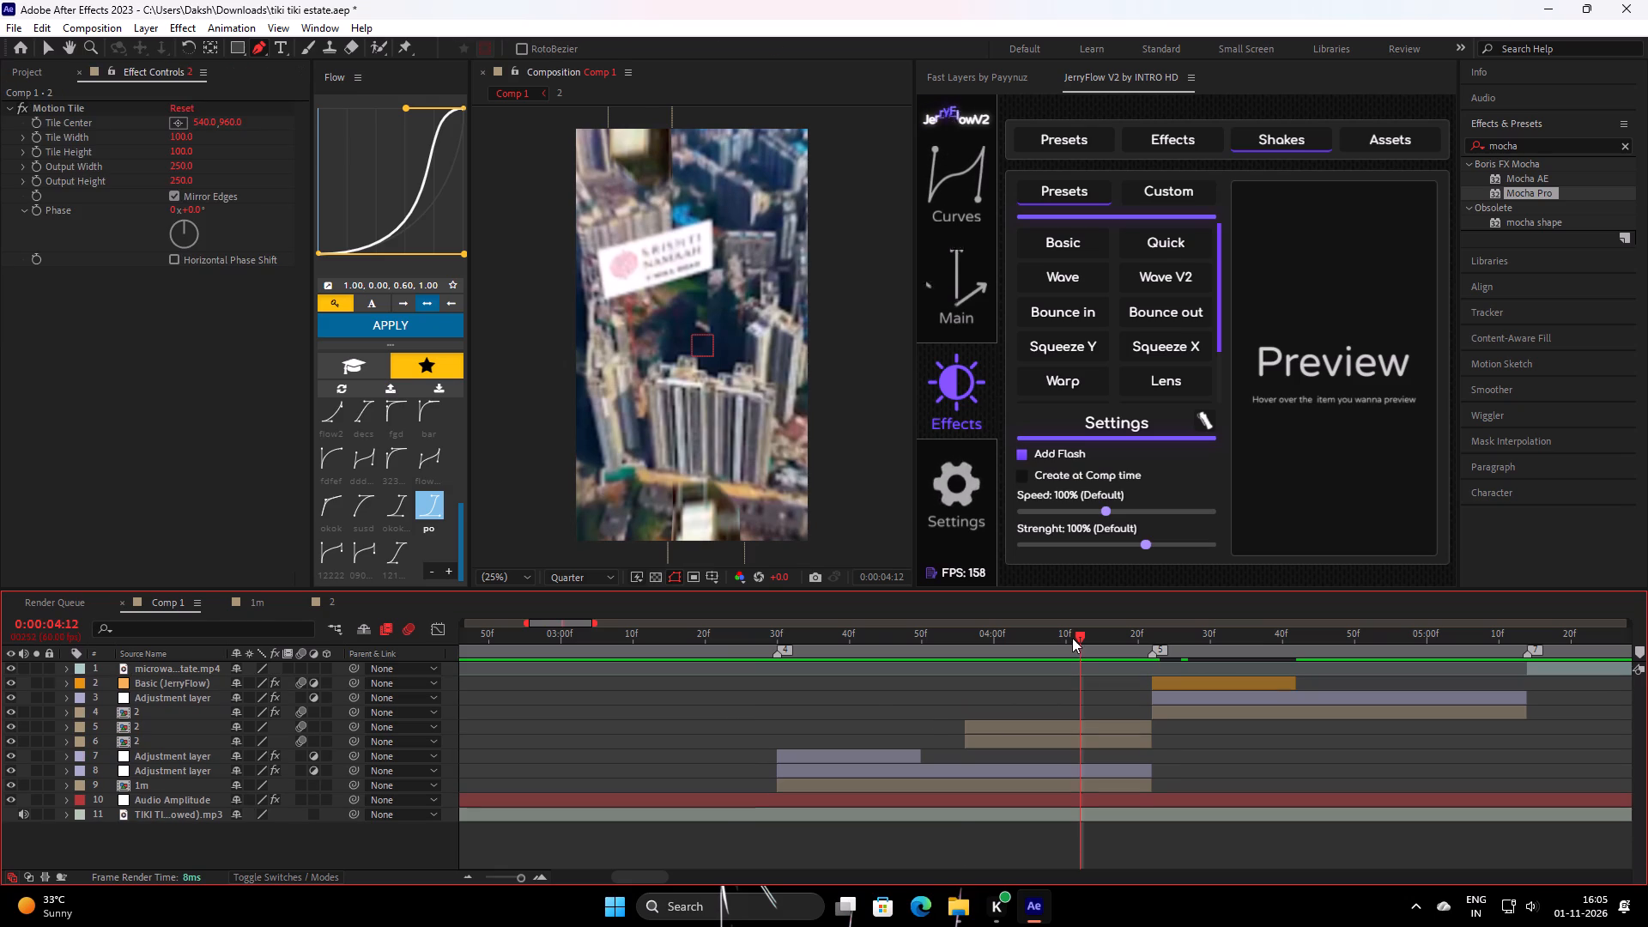
drag(1075, 651, 746, 721)
key(space)
key(space)
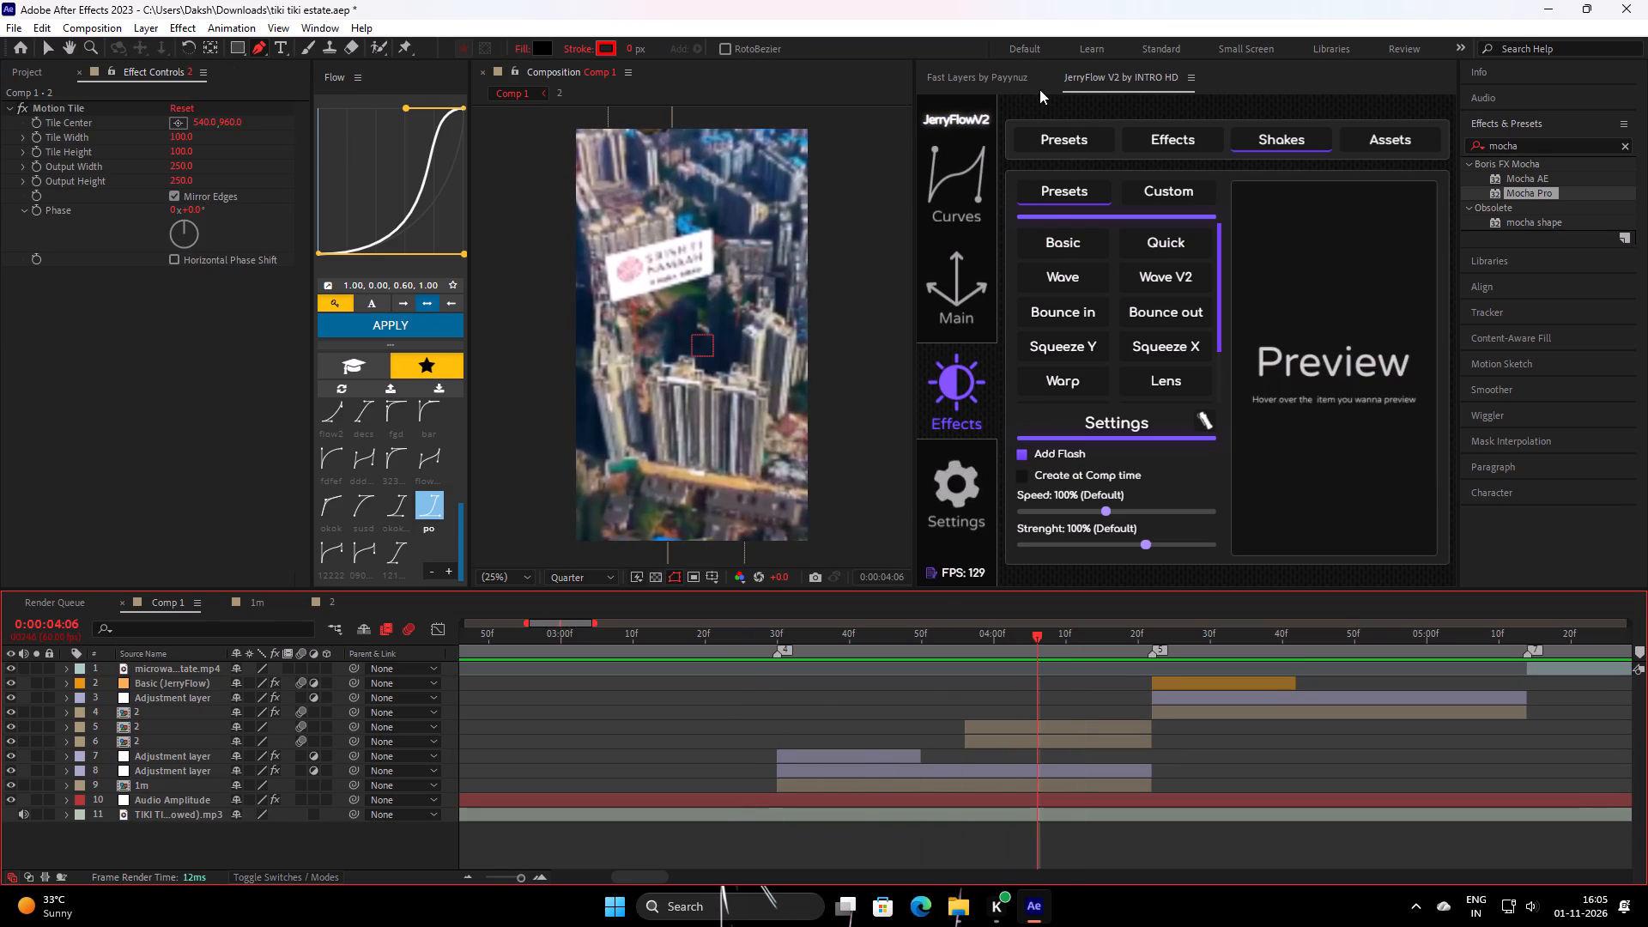
Bring up the Fast Layers tools and replay the cabin transition to examine the slide, cut and shake against the music.
click(1020, 79)
key(space)
key(space)
drag(1265, 645, 1006, 731)
key(space)
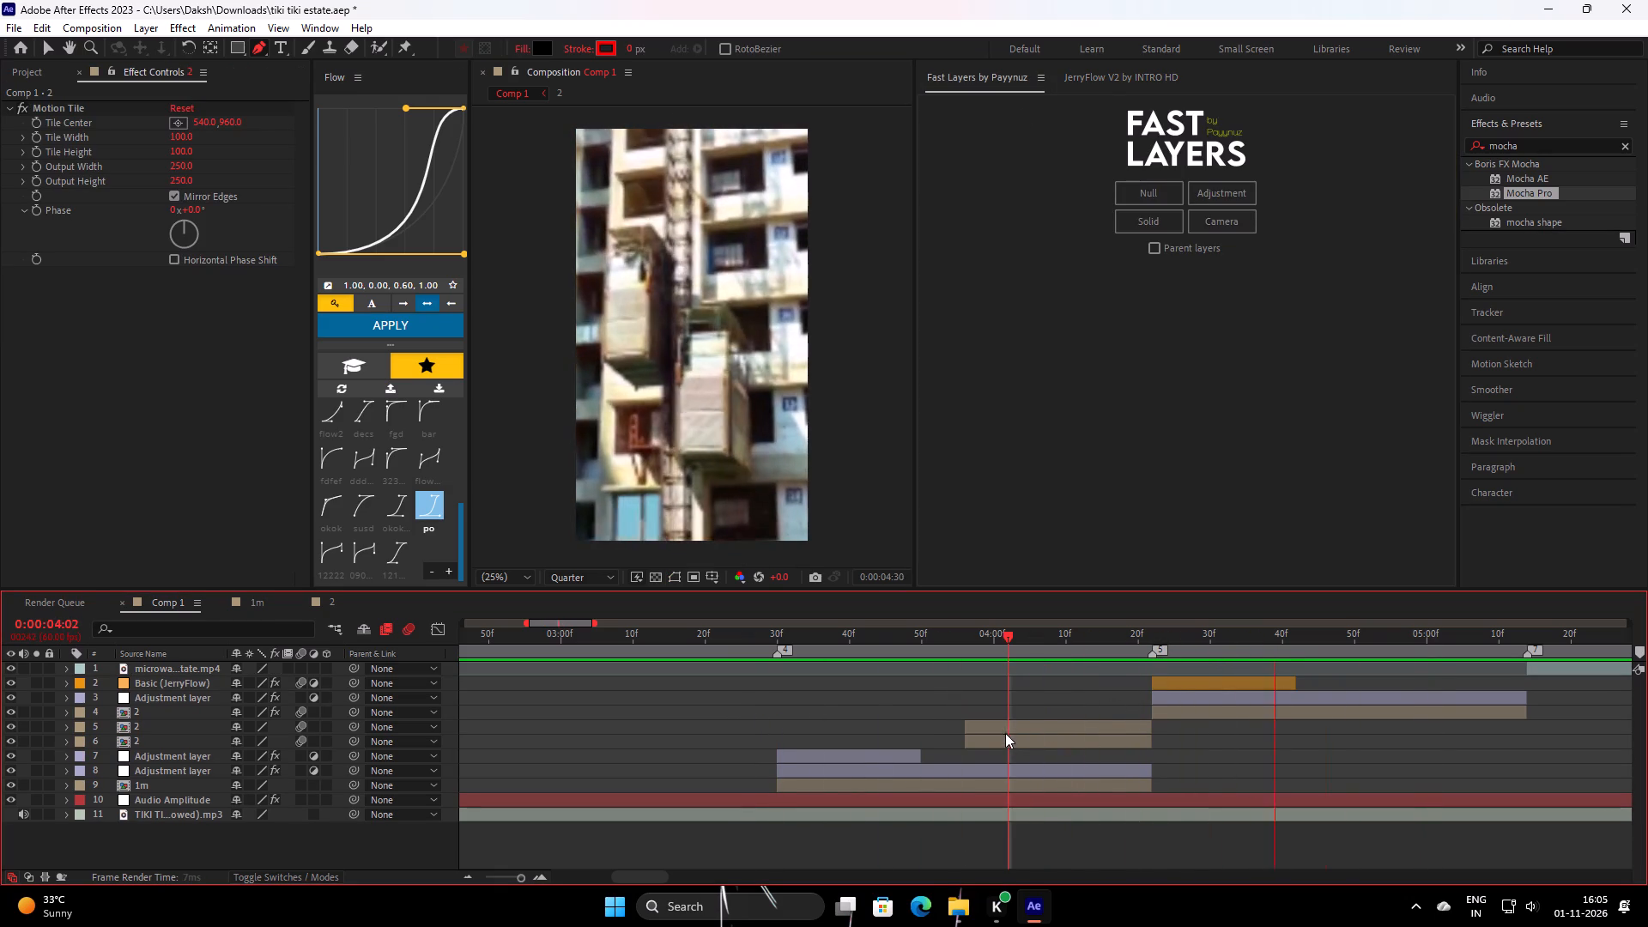
key(space)
drag(1206, 649, 808, 779)
key(space)
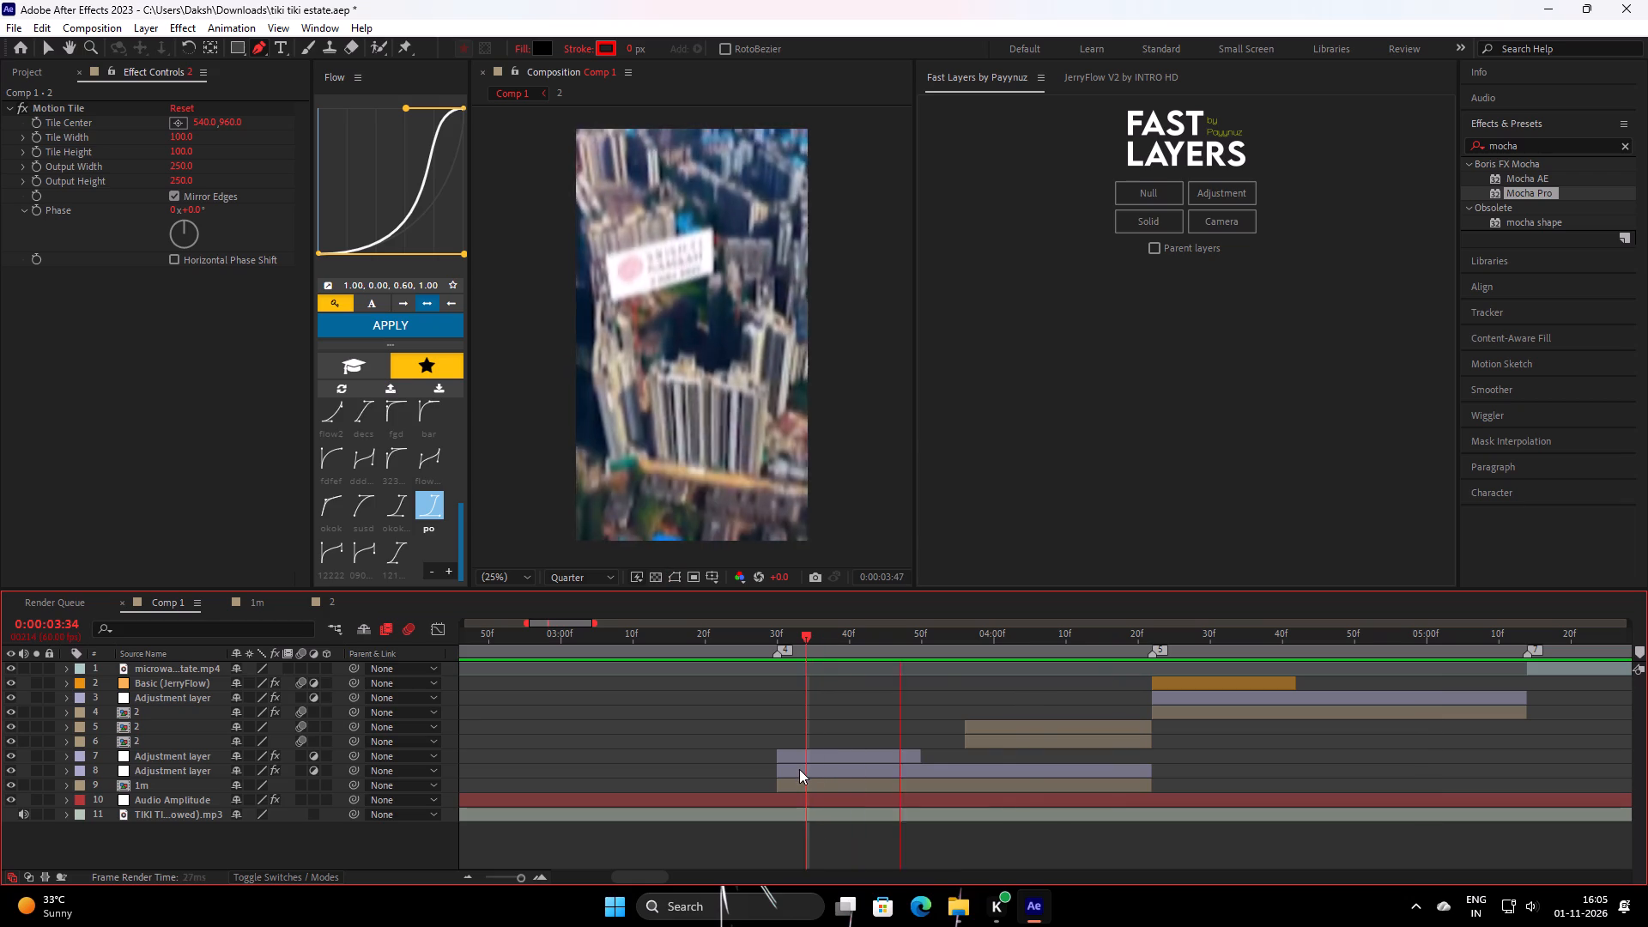
key(space)
drag(1177, 645, 1074, 700)
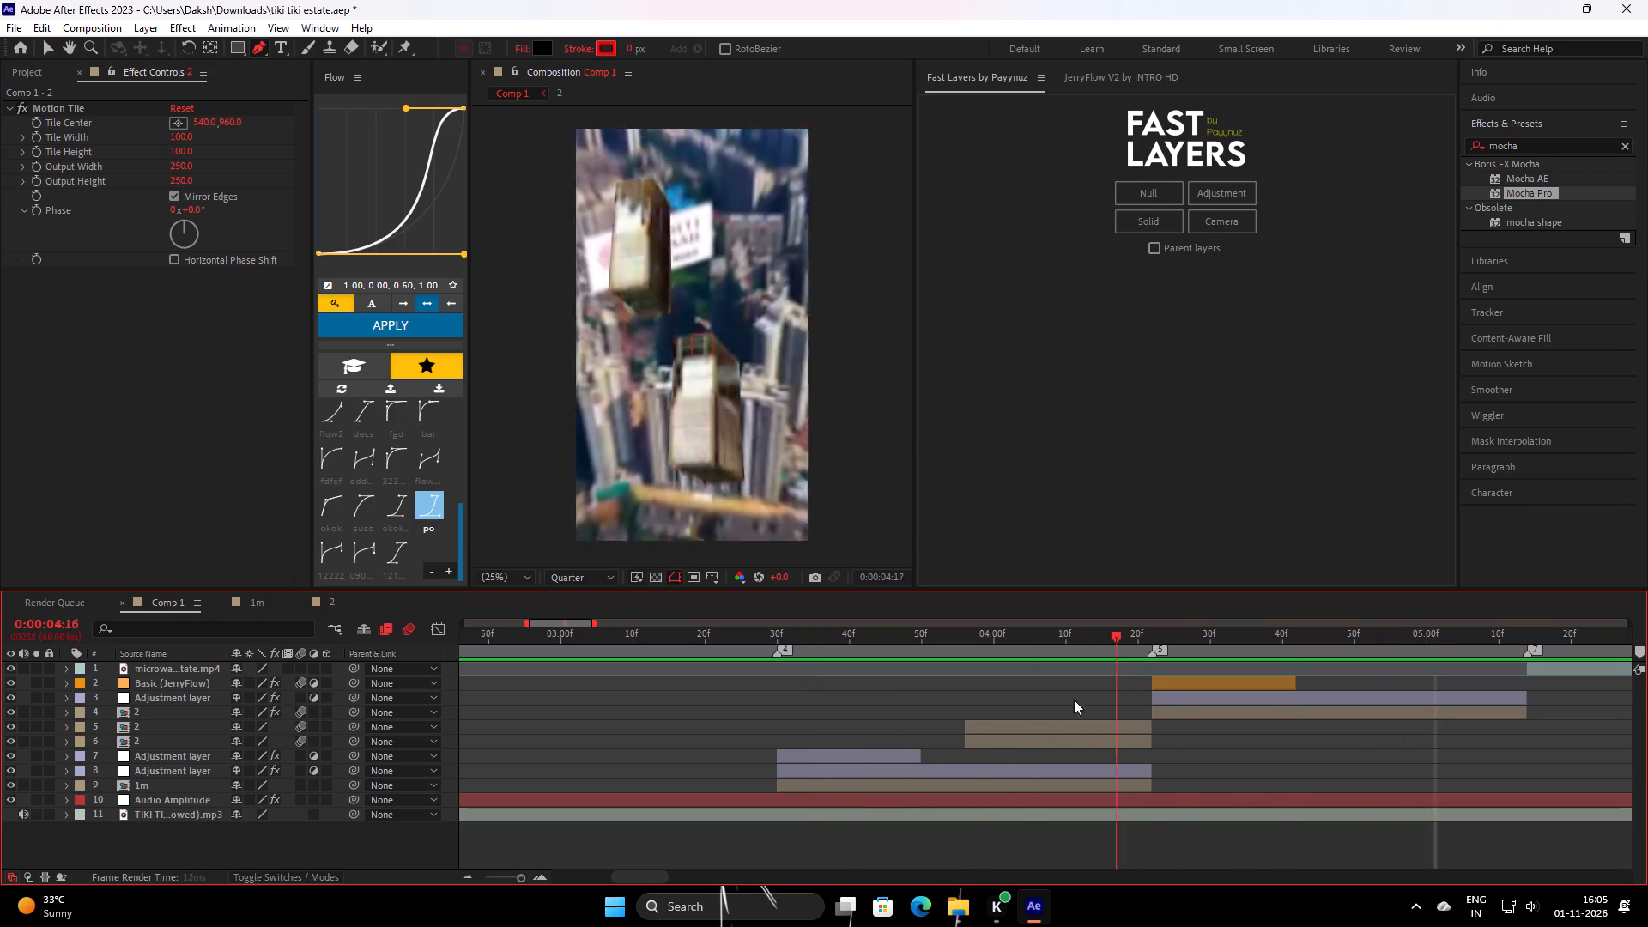
drag(1074, 700, 692, 766)
key(space)
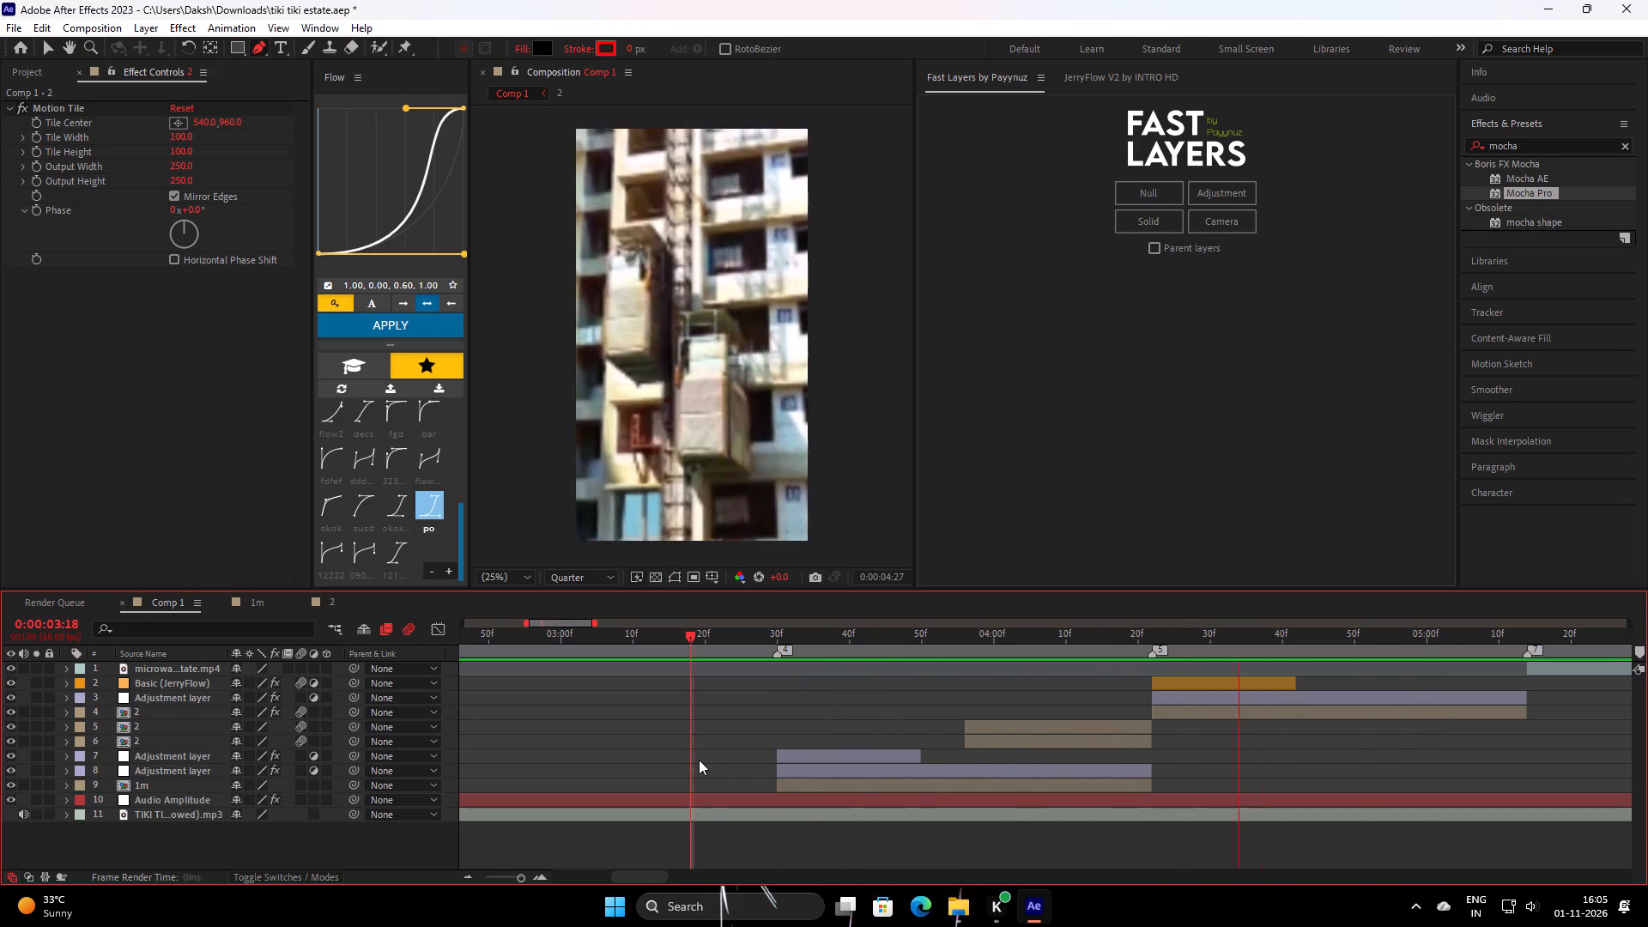
key(space)
drag(1182, 646, 1148, 673)
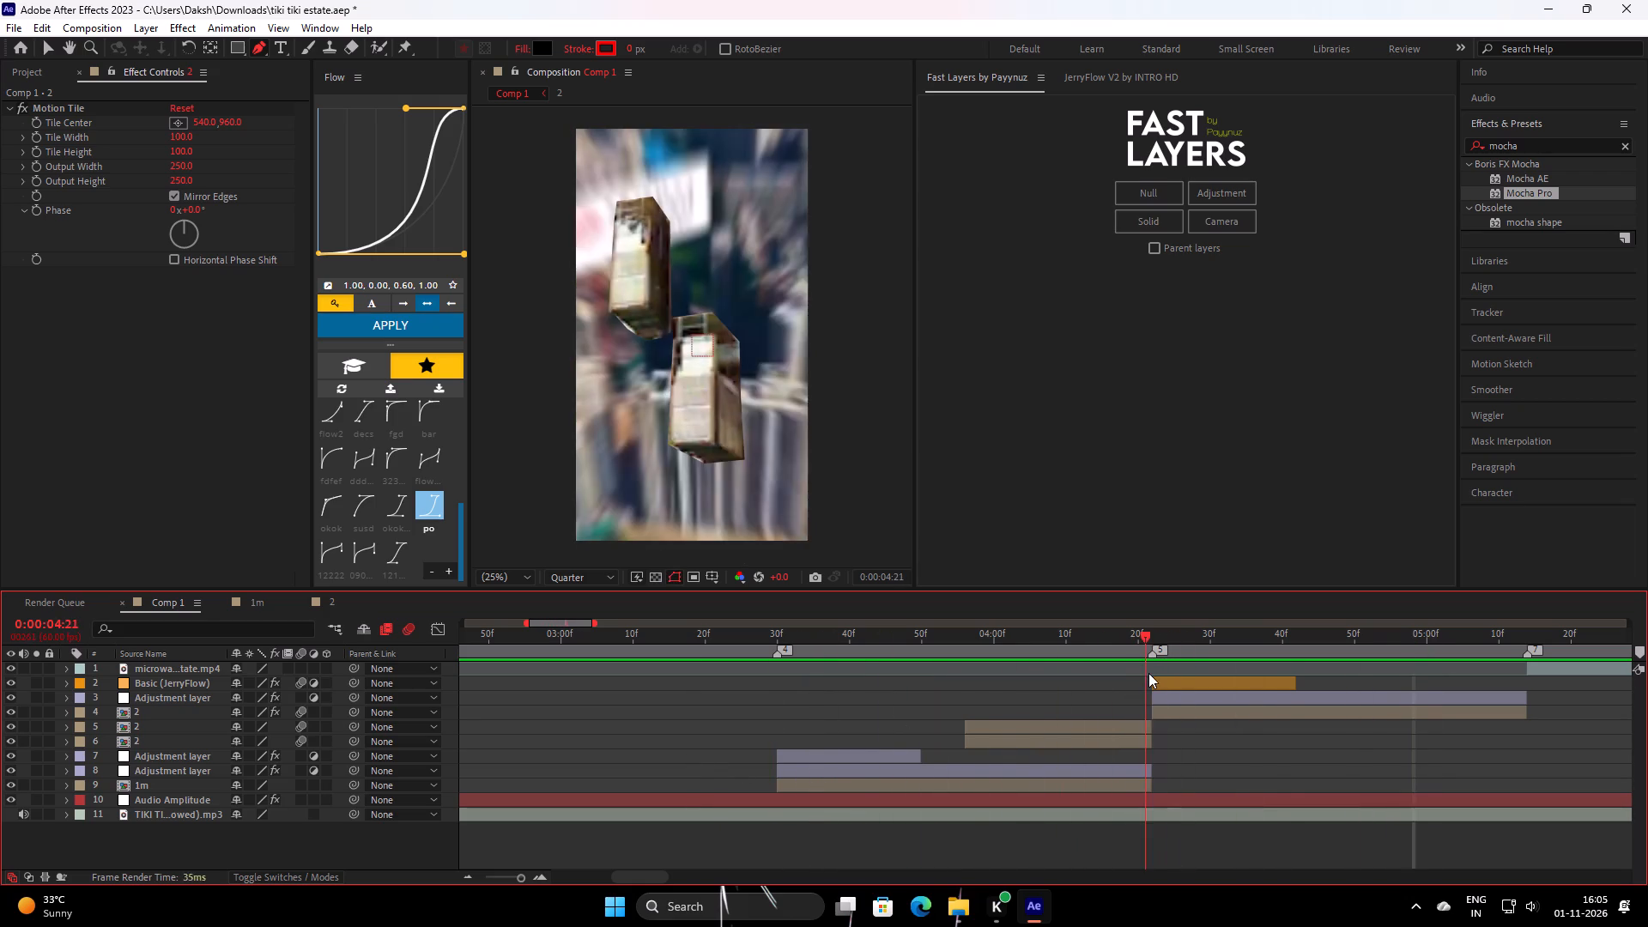
drag(1148, 673, 754, 736)
key(space)
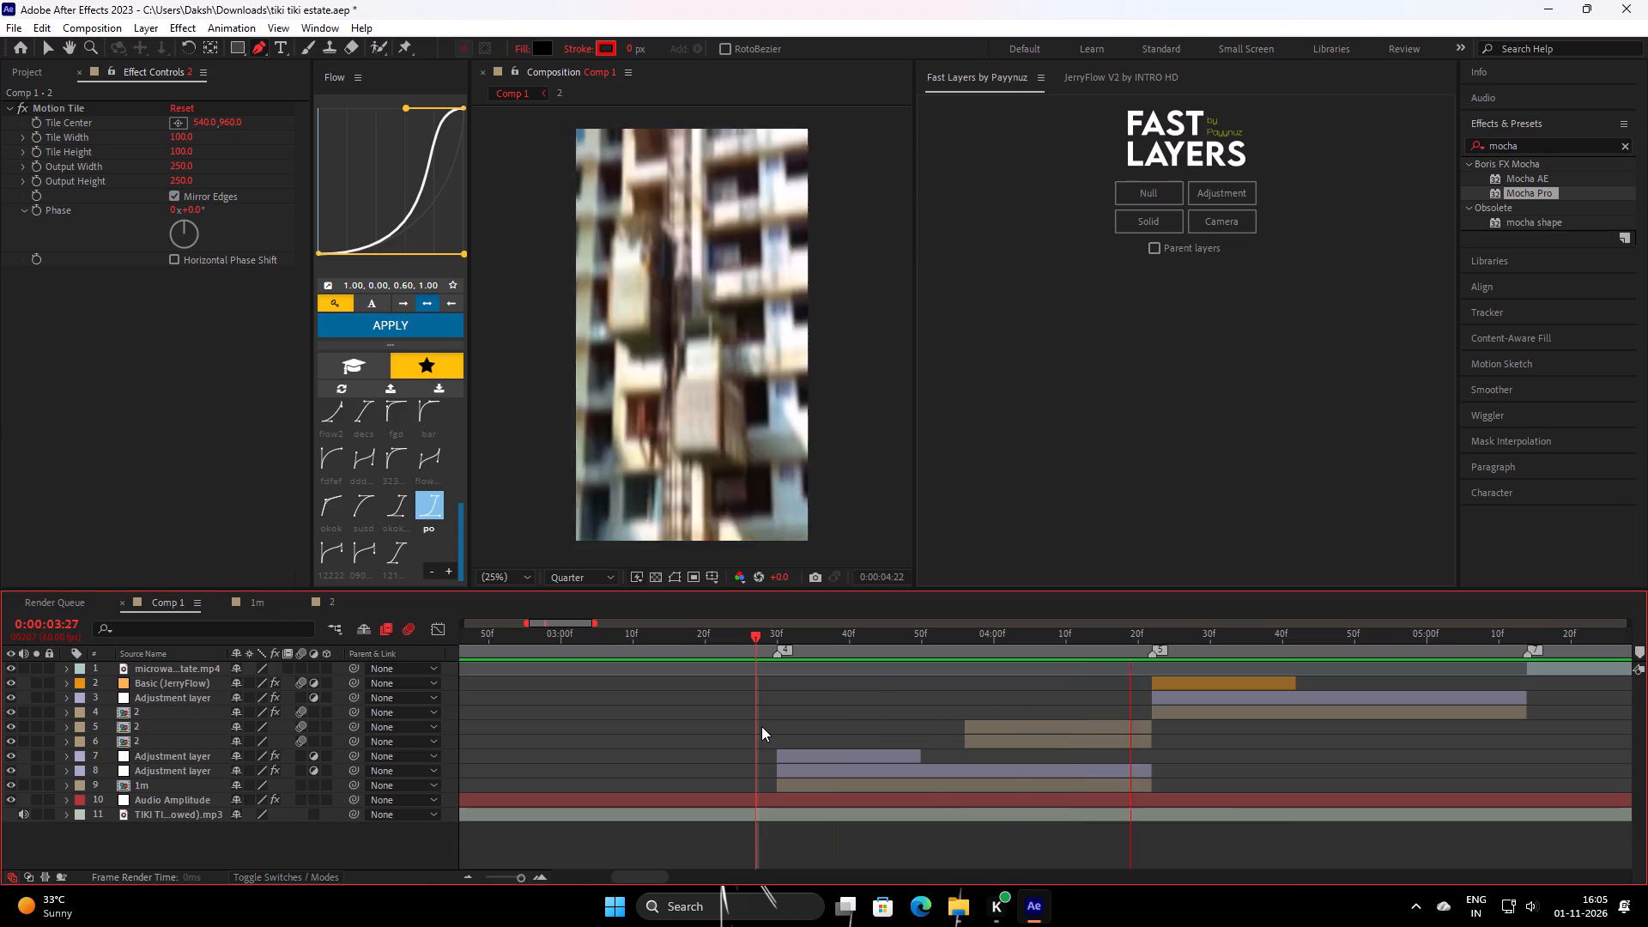
key(space)
drag(1184, 647, 802, 730)
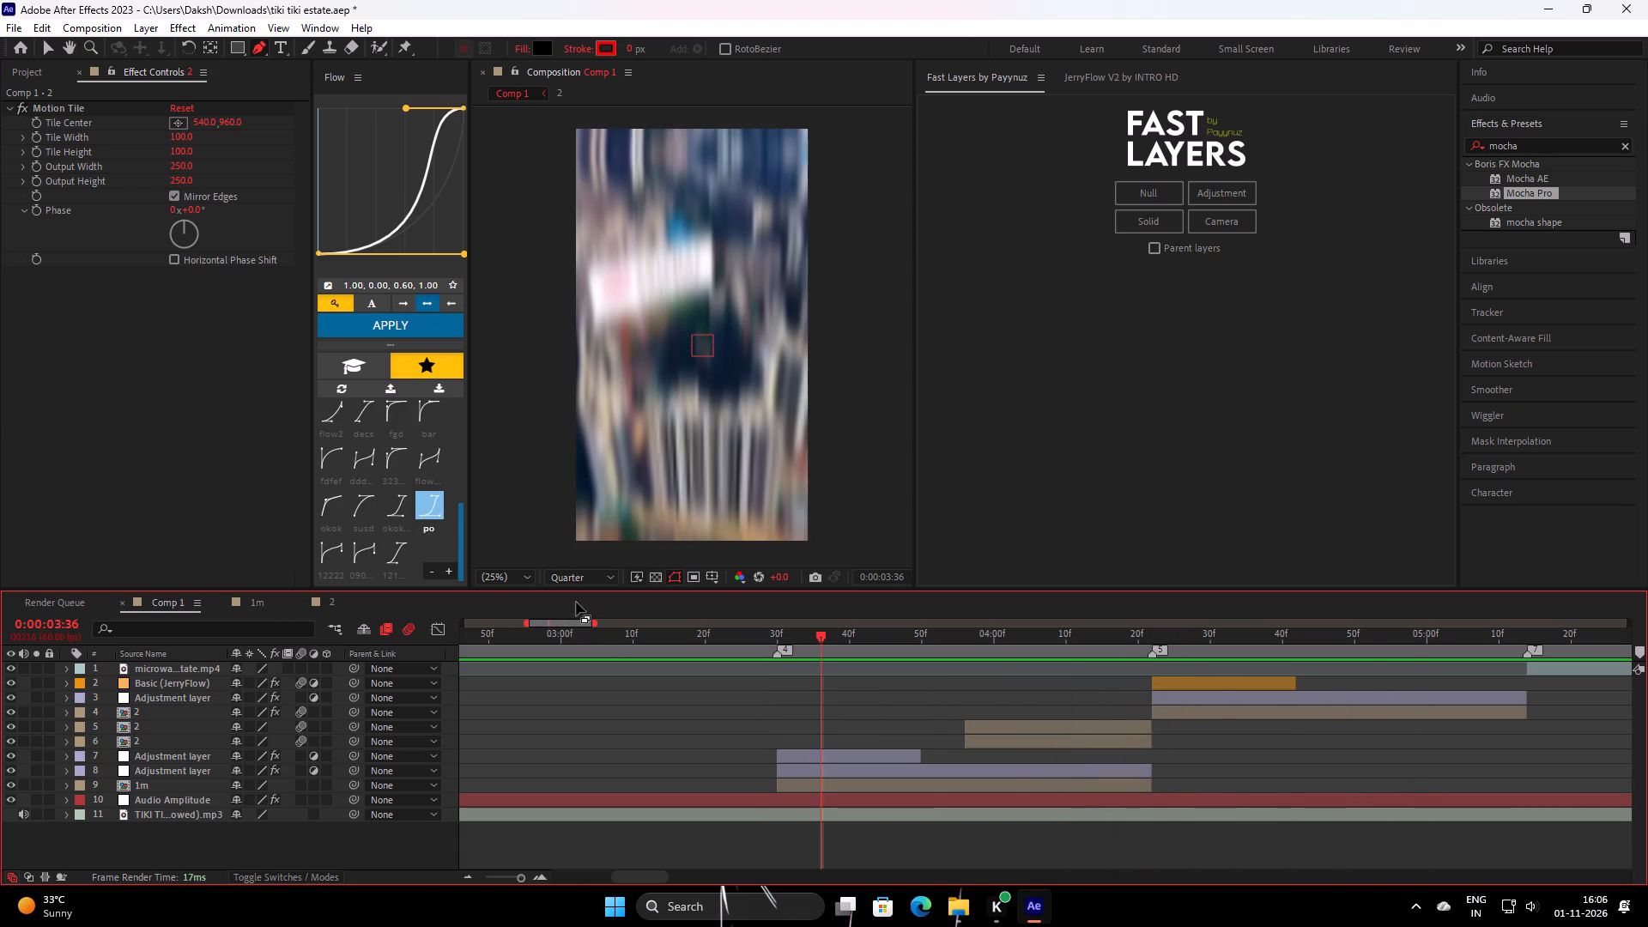
Set the composition preview resolution to Full and play back the cabin transition.
click(566, 577)
click(589, 617)
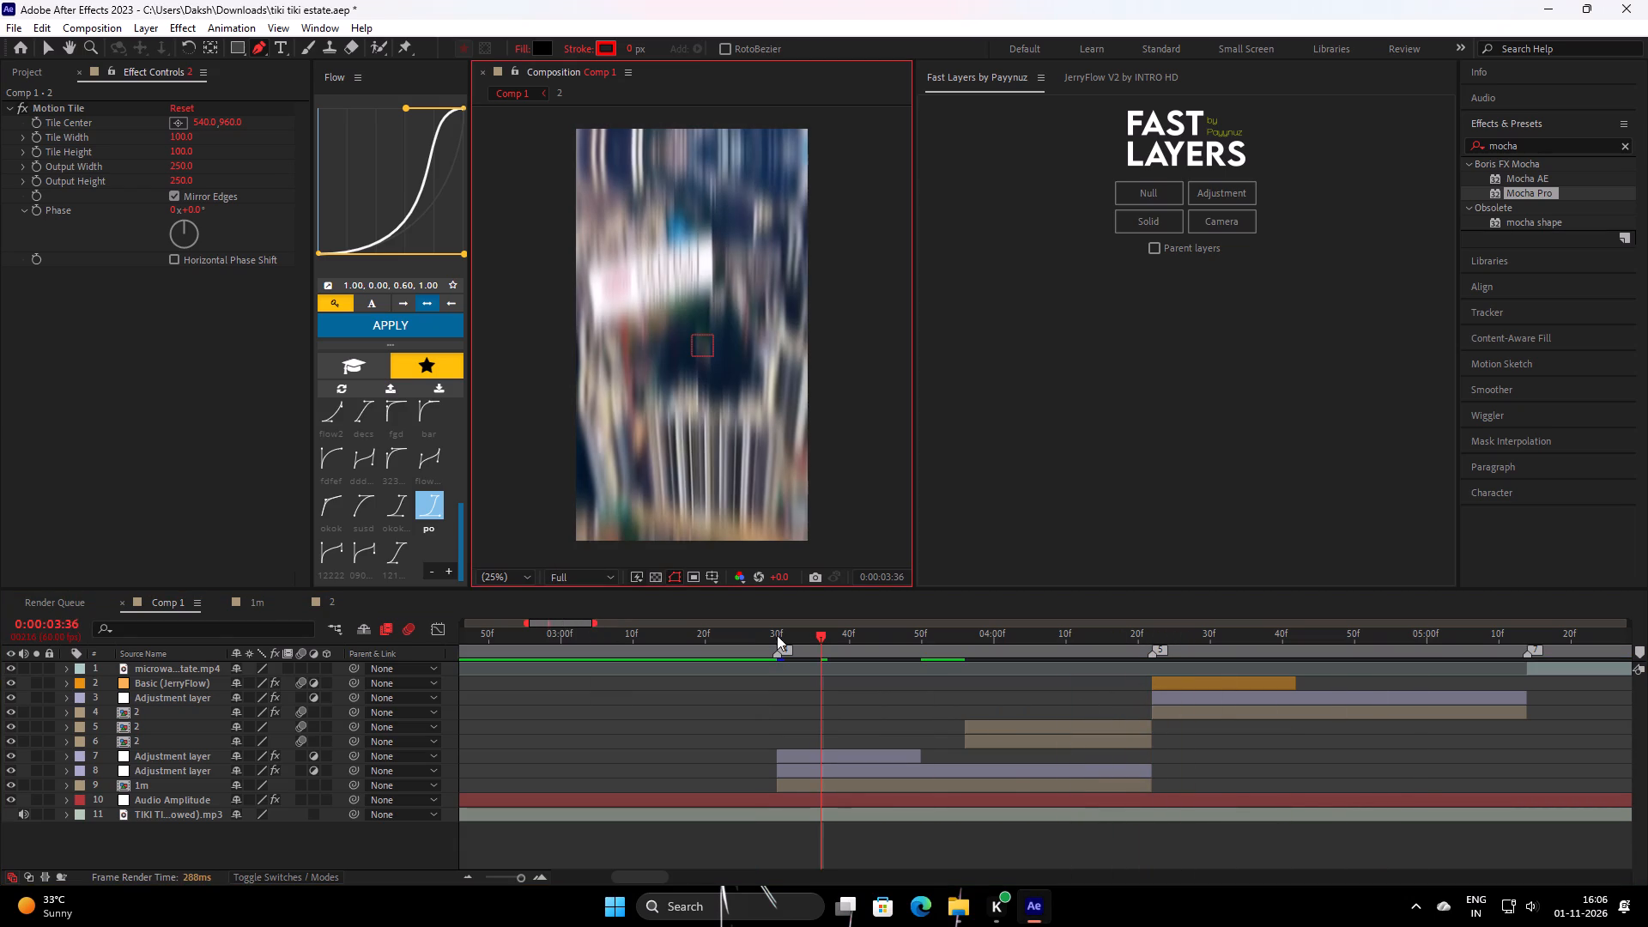
drag(844, 650, 580, 716)
key(space)
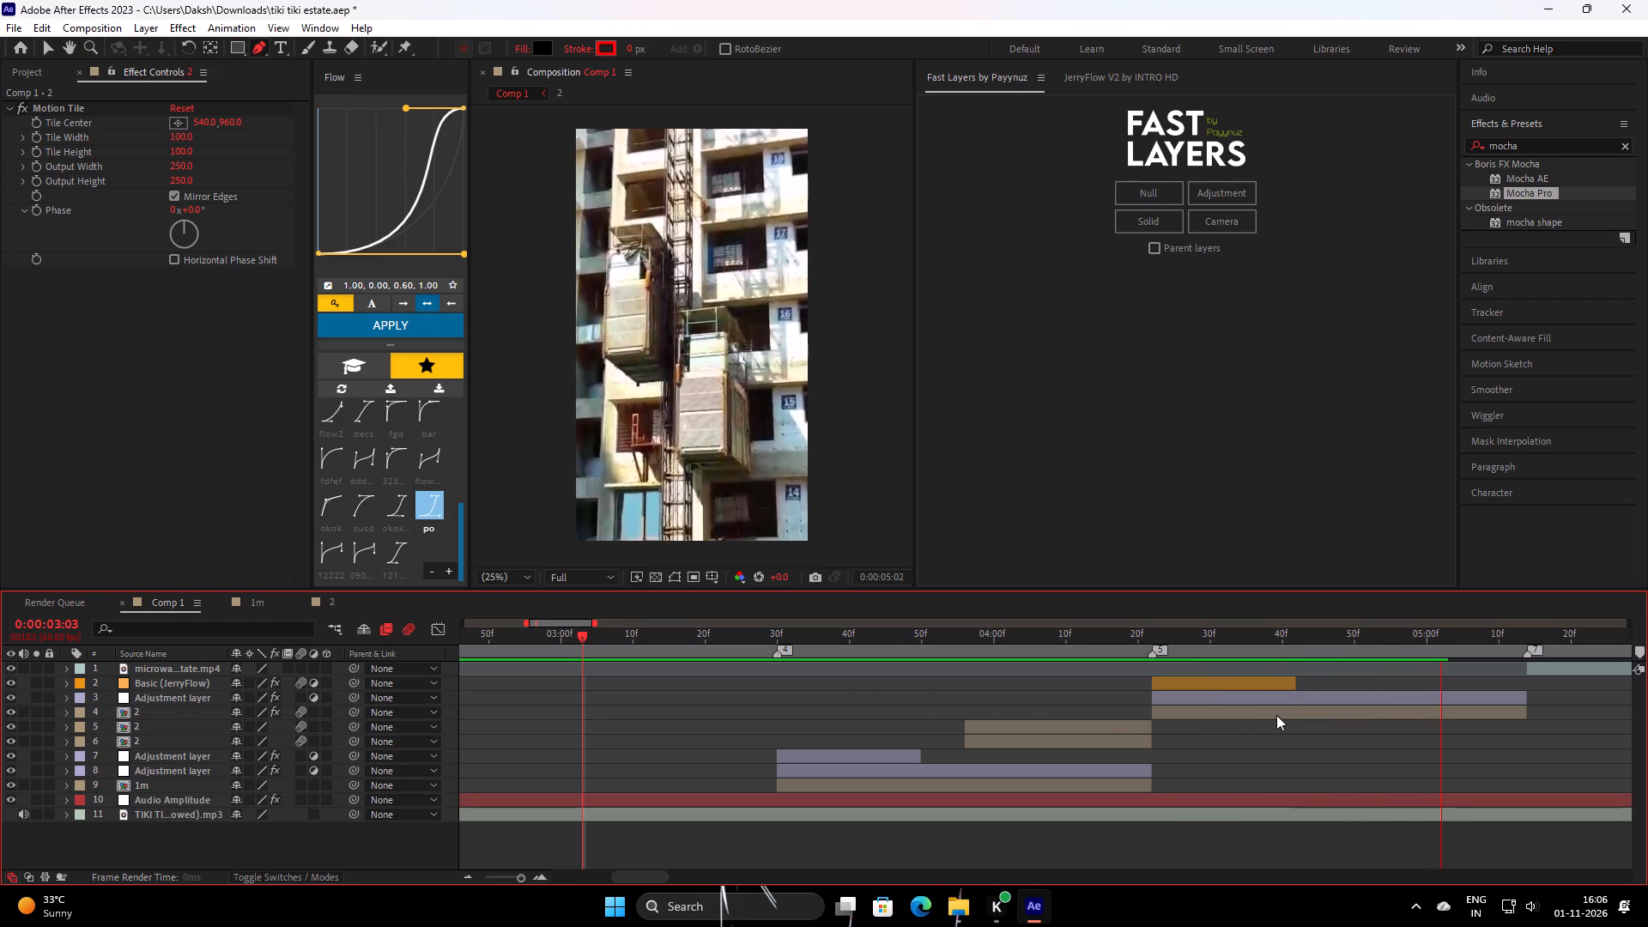
key(space)
drag(1339, 640, 773, 762)
key(space)
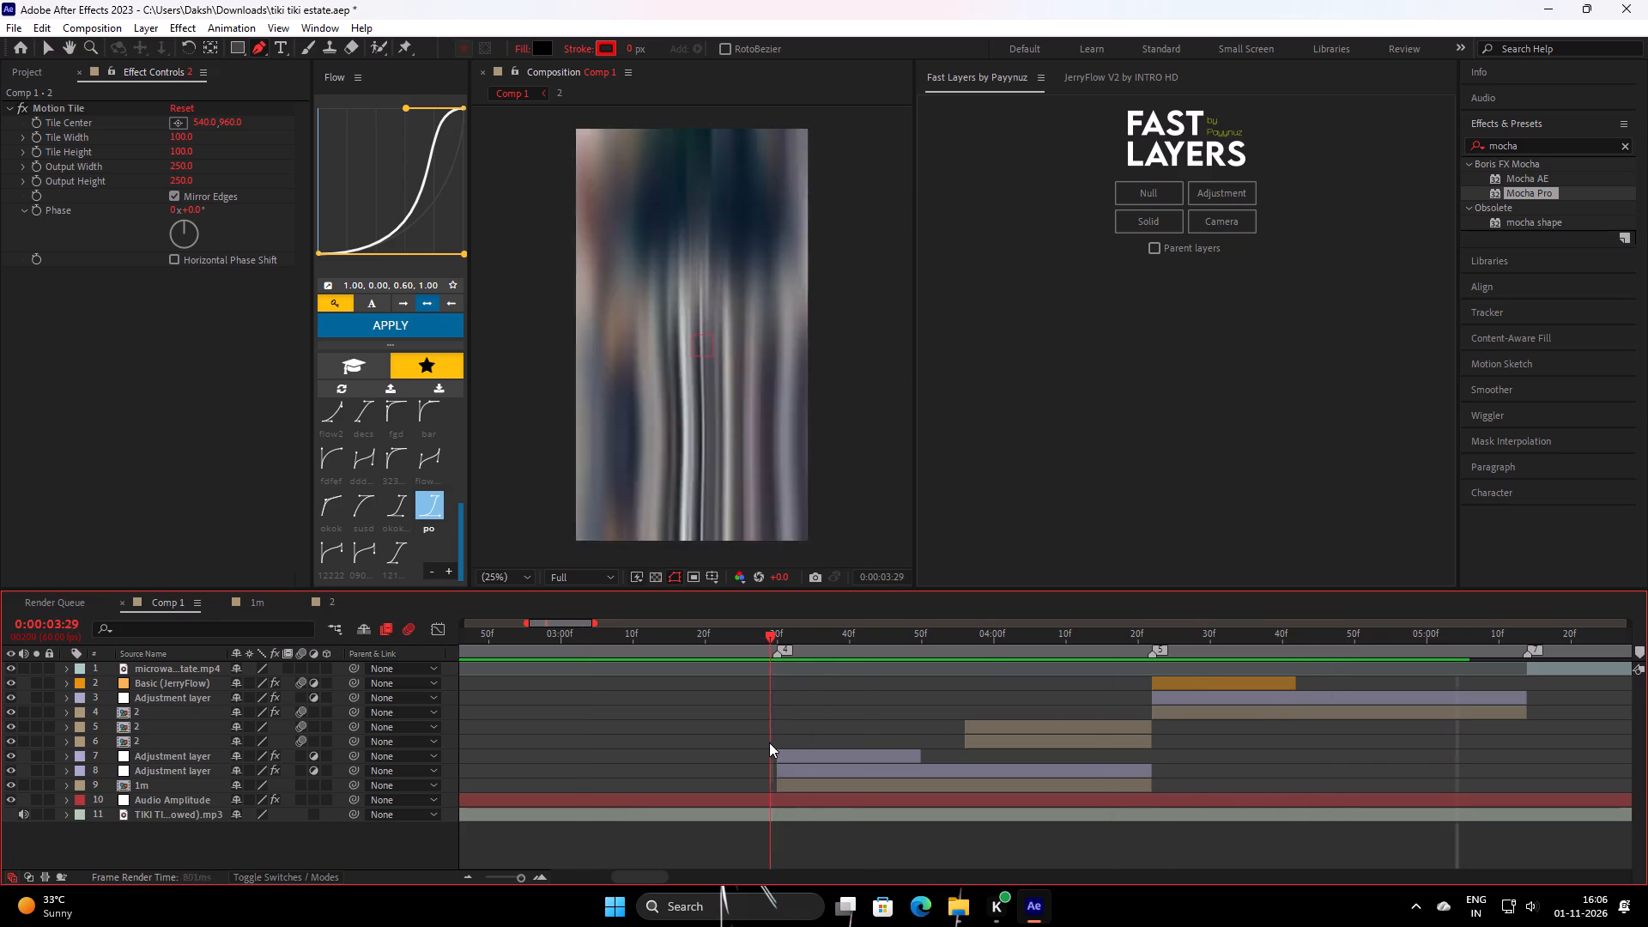
key(space)
Examine the cabin slide frame by frame just before the 0:00:04:22 cut and replay it at full resolution.
drag(1219, 625, 1196, 647)
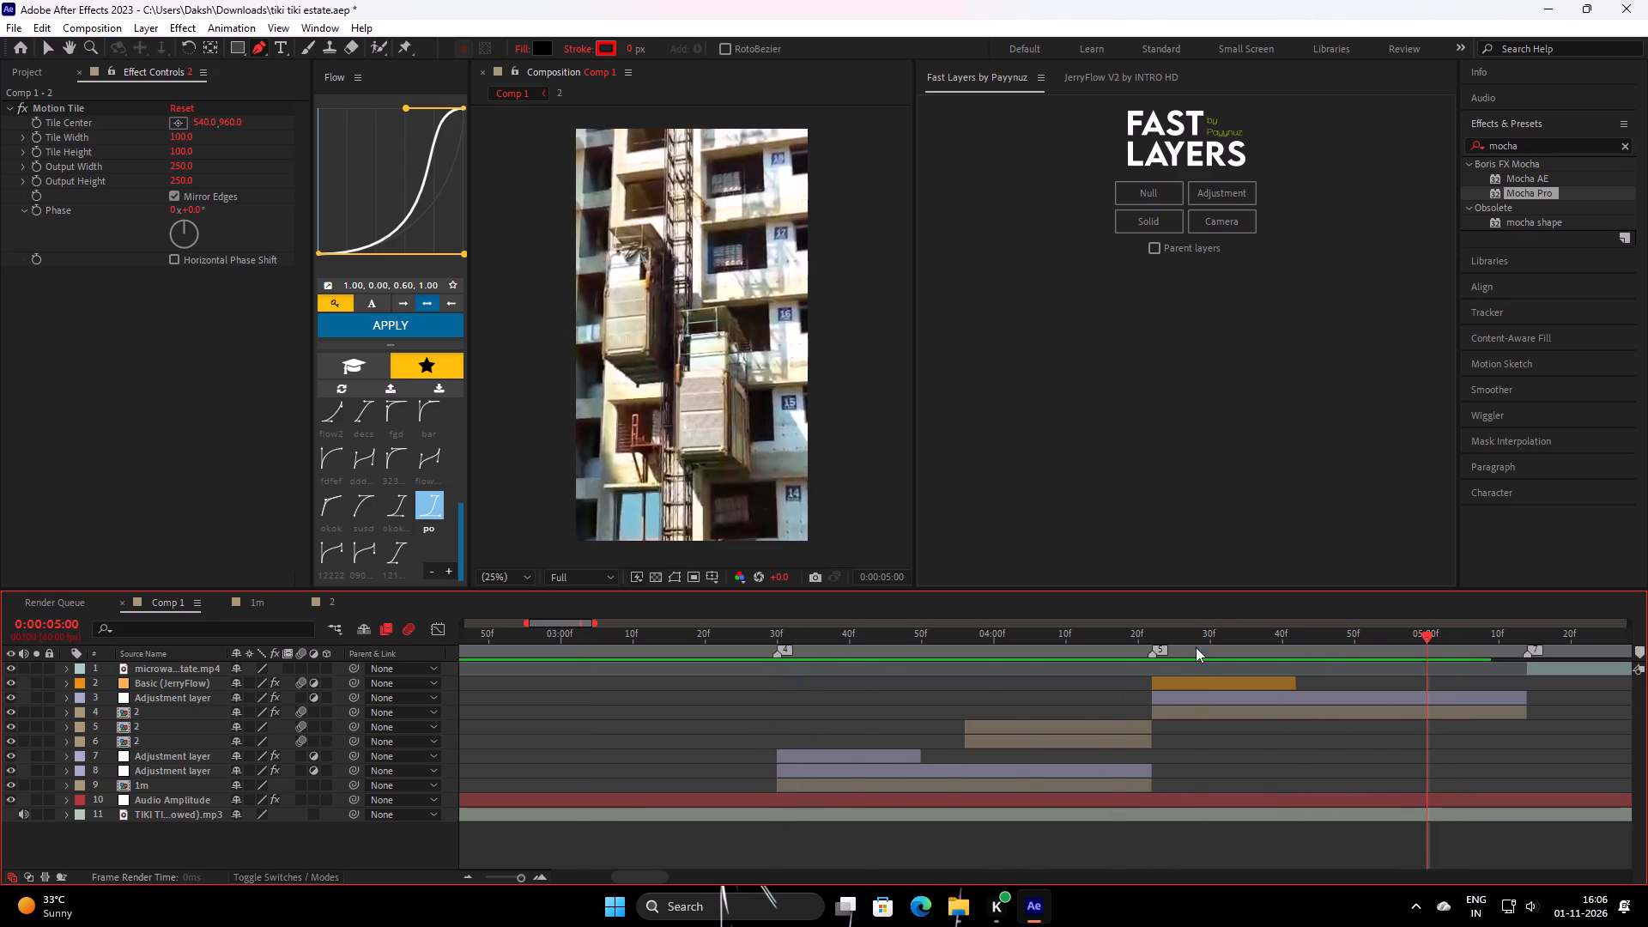
drag(1196, 647, 1103, 700)
drag(1187, 651, 1117, 710)
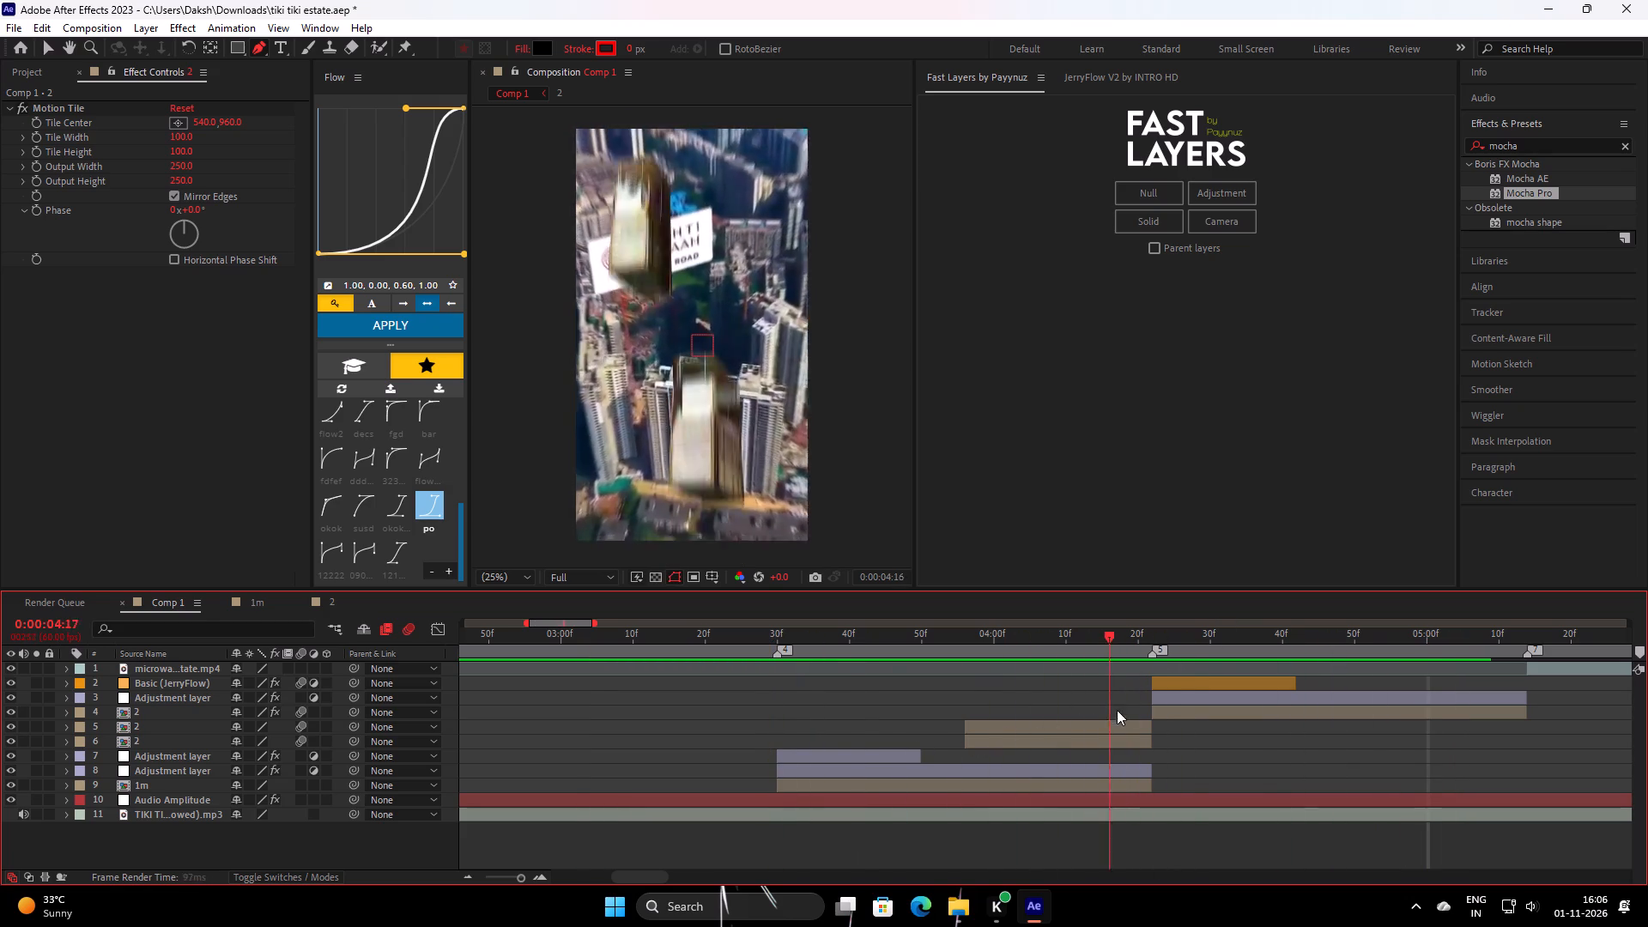
drag(1117, 710, 1142, 698)
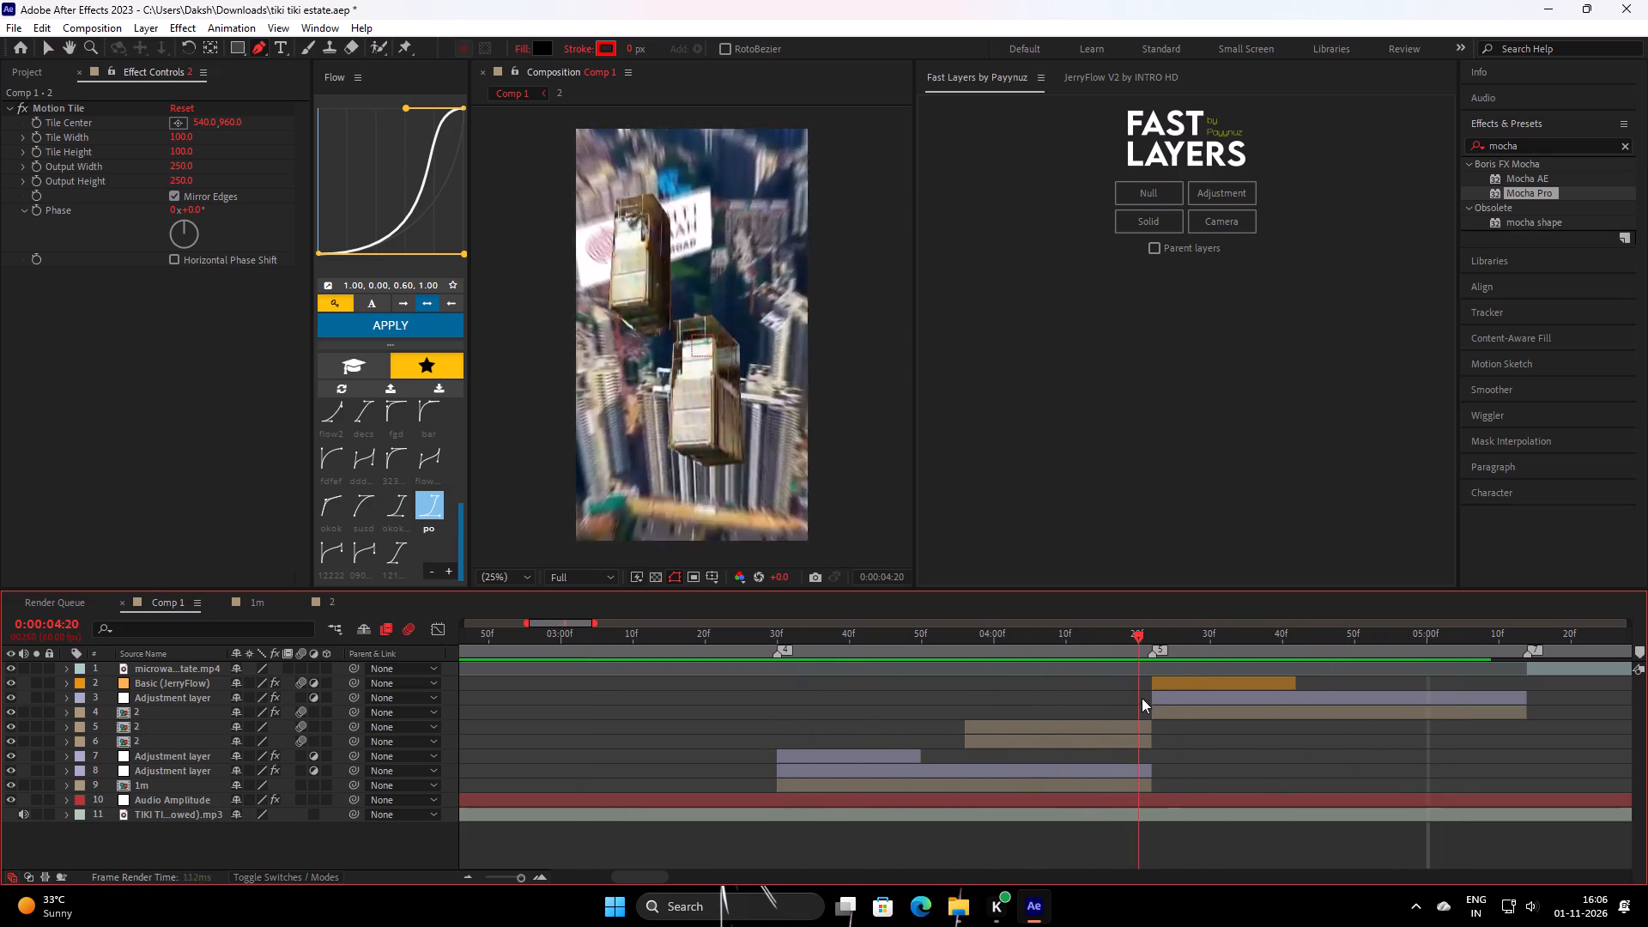
drag(1142, 698, 924, 743)
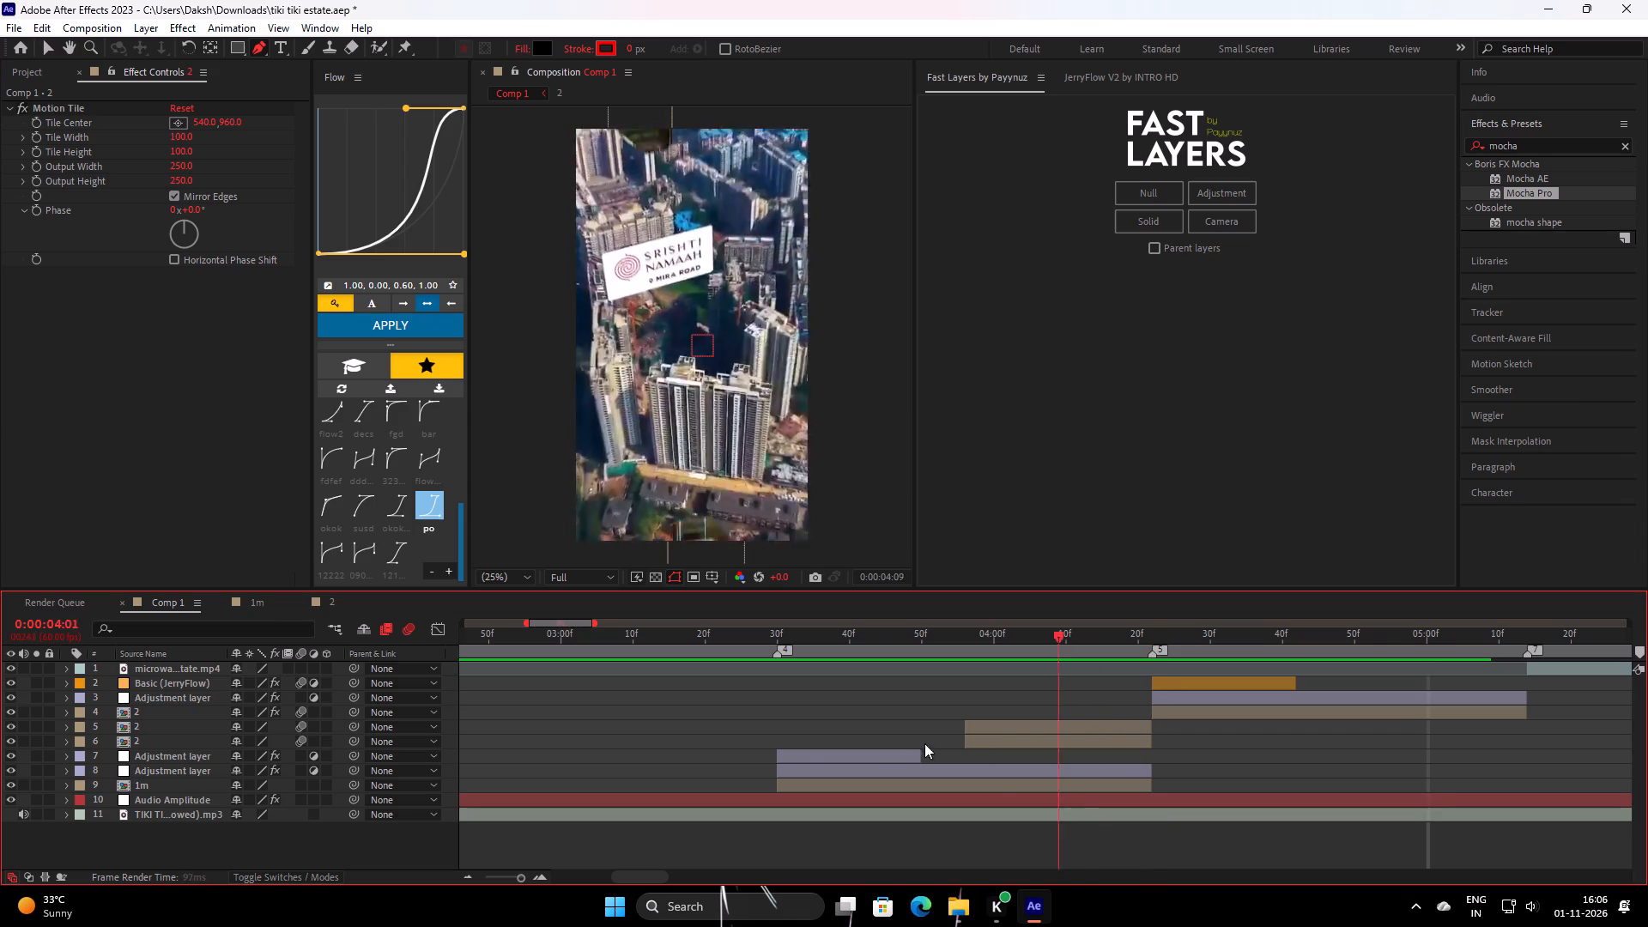
drag(924, 743, 679, 743)
key(space)
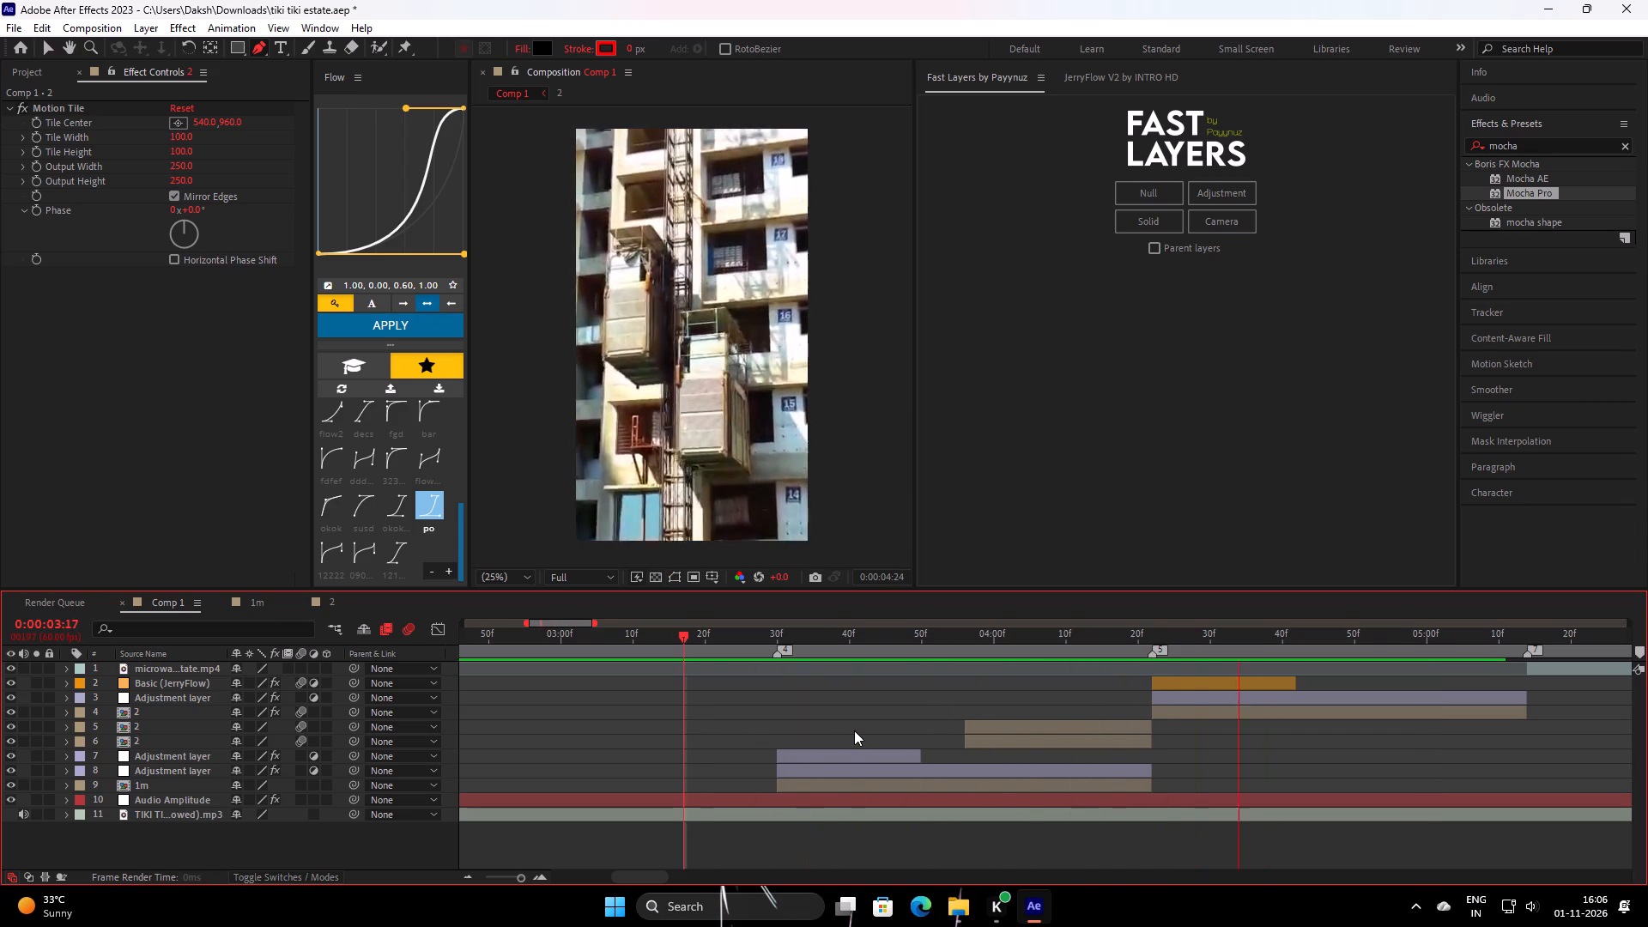
key(space)
drag(1185, 631, 1151, 672)
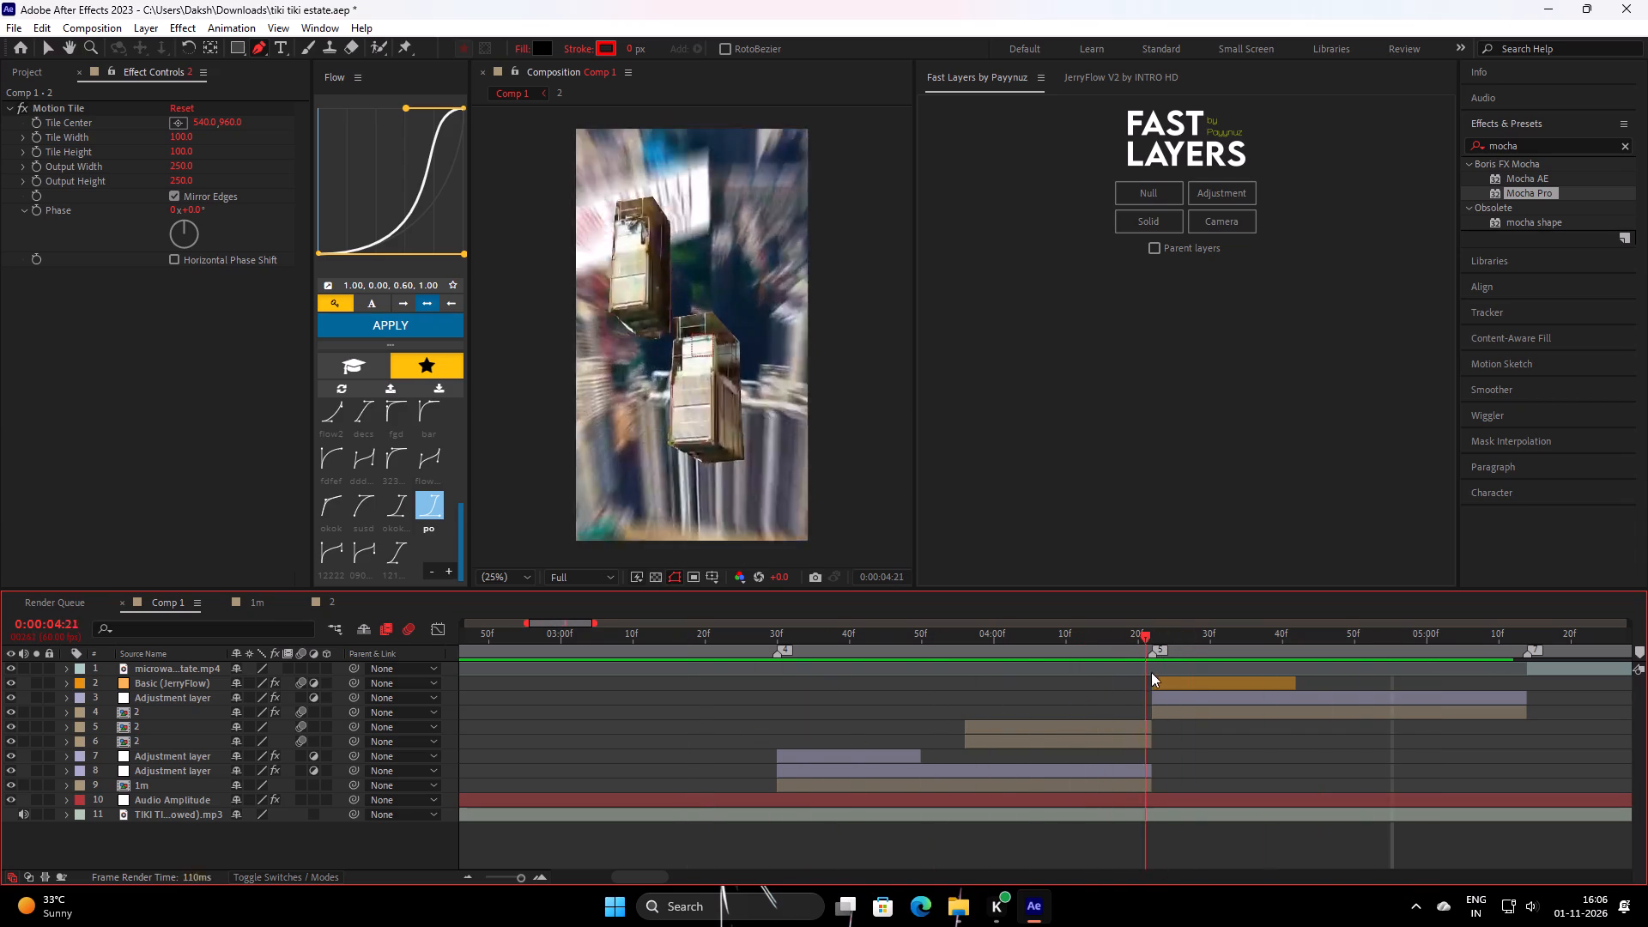
drag(1151, 672, 901, 720)
key(space)
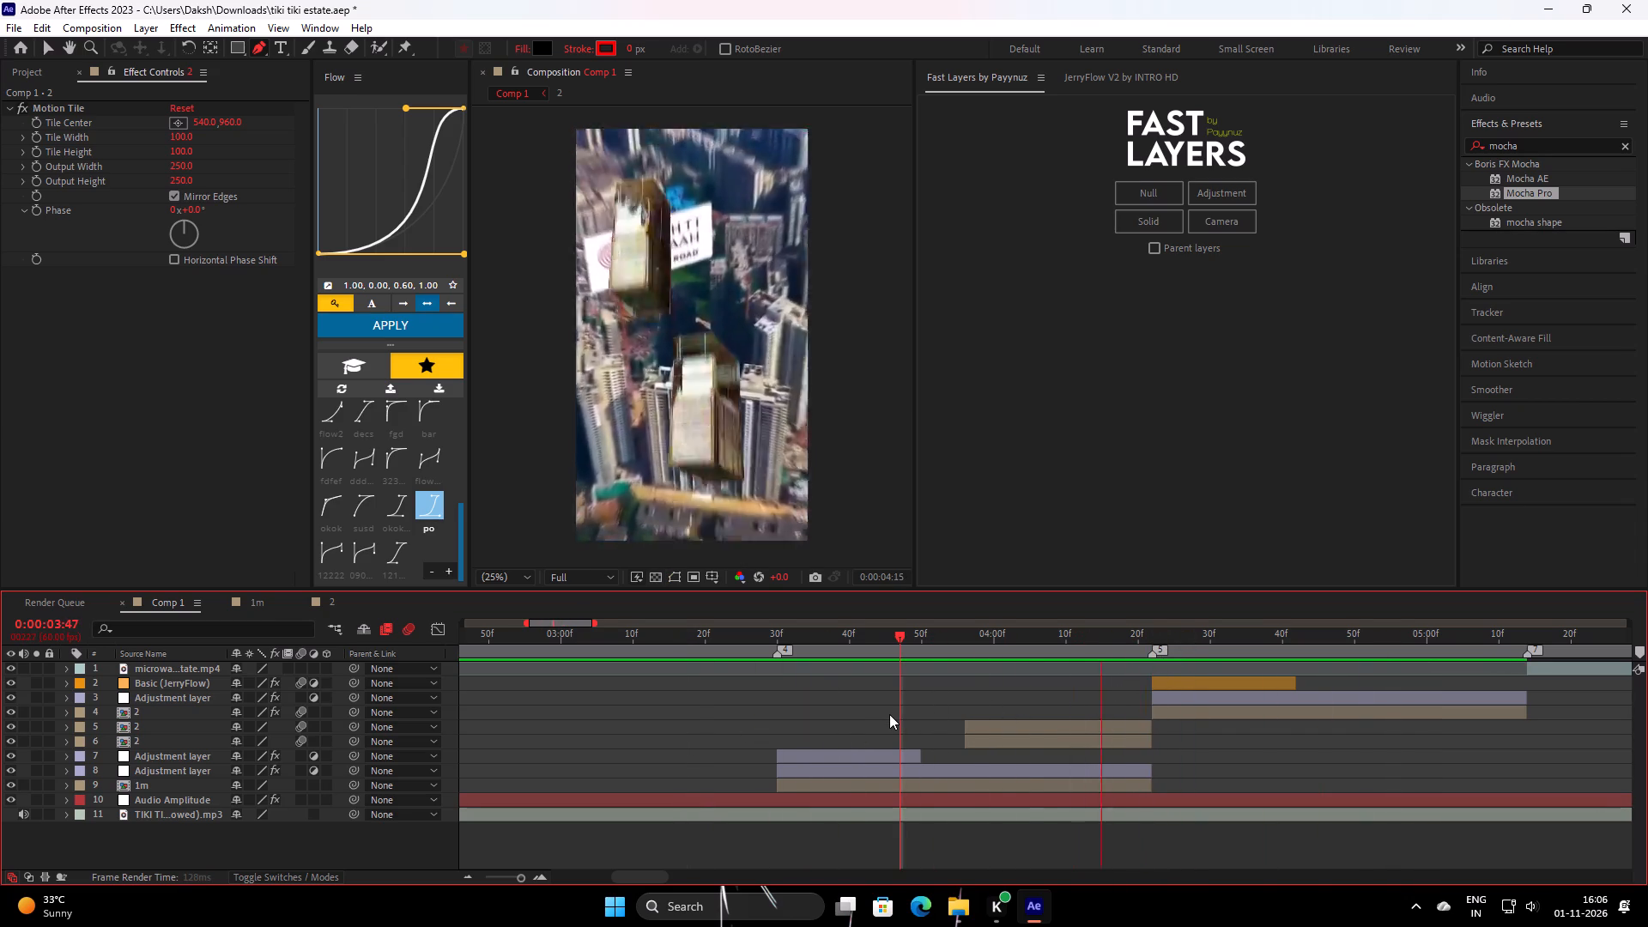
key(space)
drag(1215, 638, 771, 745)
key(space)
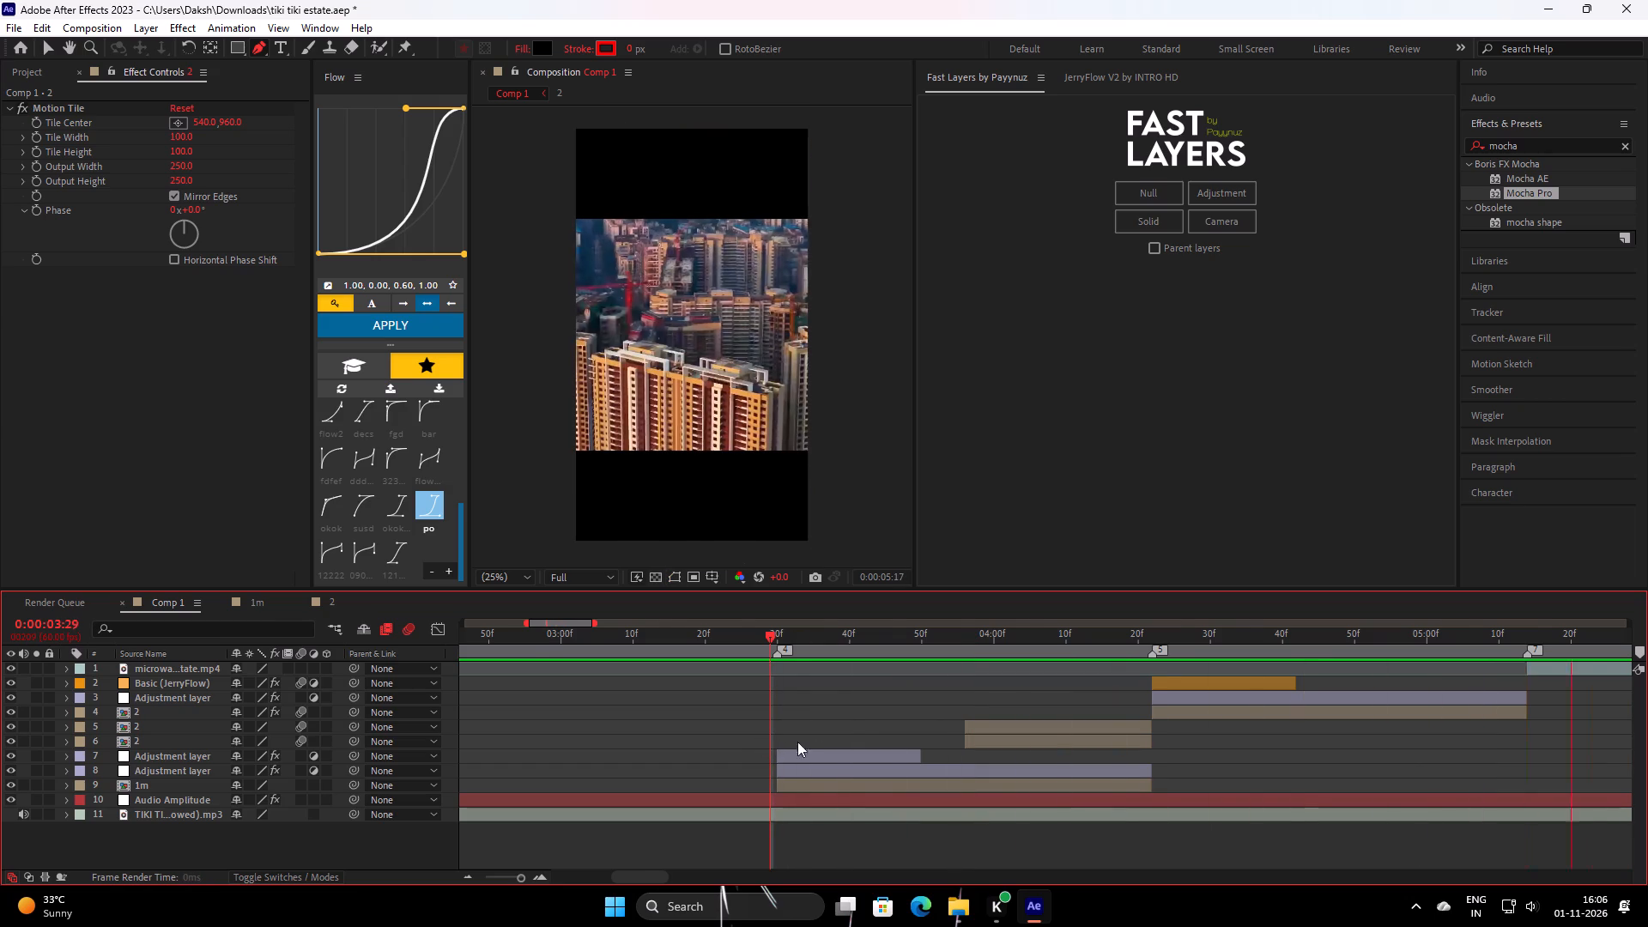
key(space)
Play the sequence from the cabin transition through clip 2 into the following drone footage to examine the overall flow.
drag(975, 644, 418, 730)
key(space)
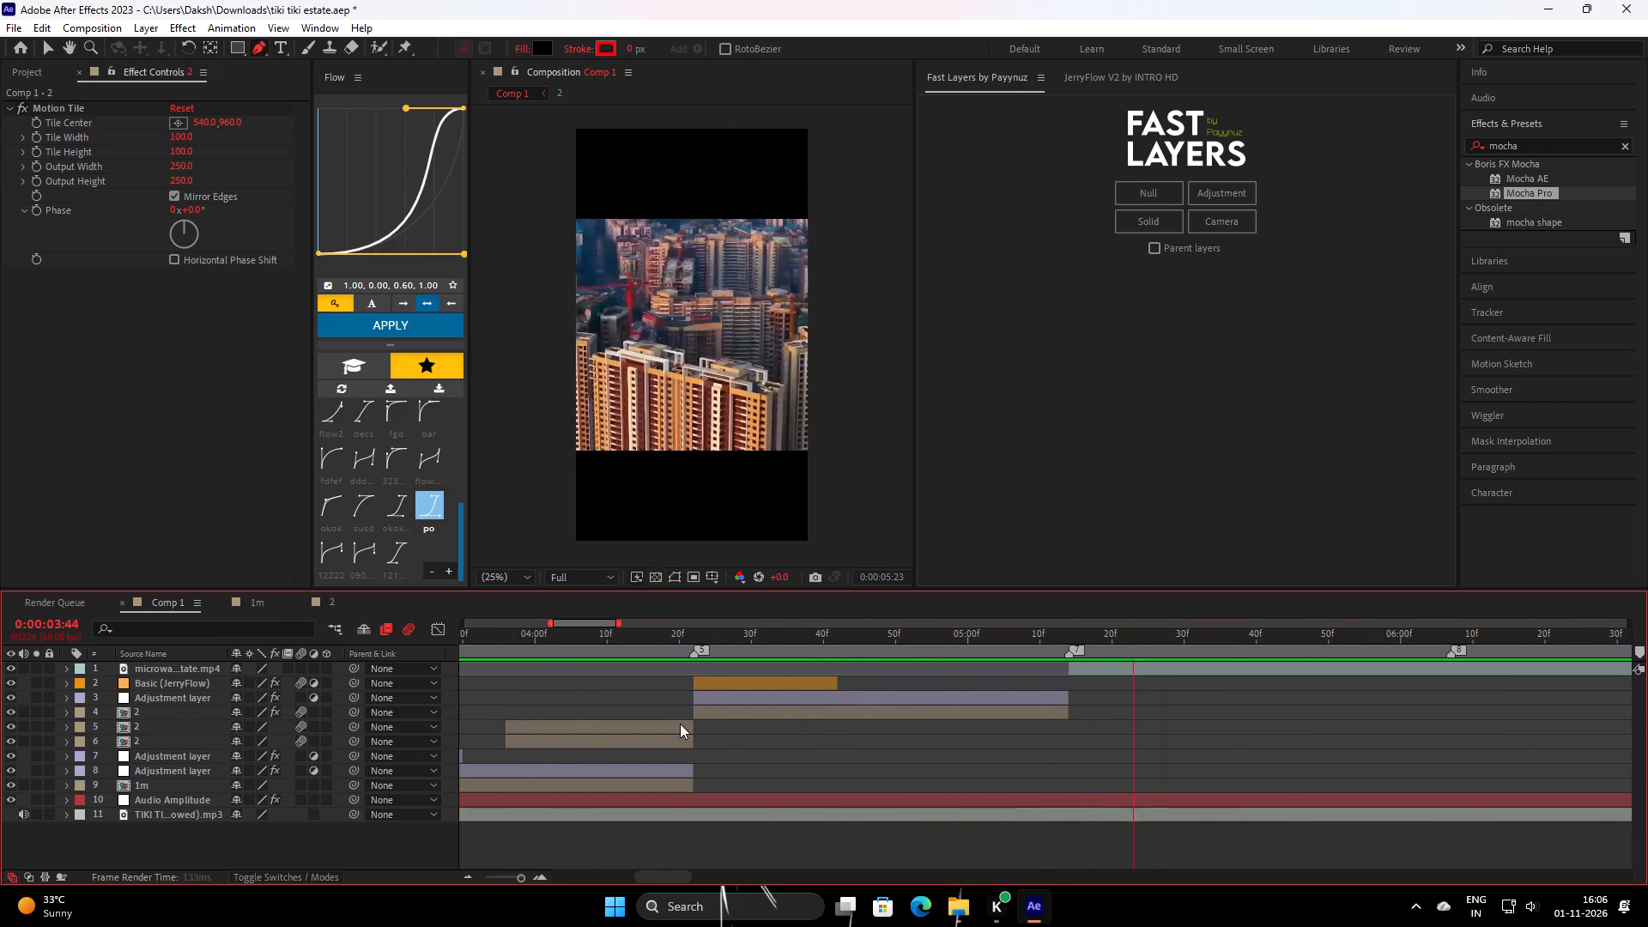
key(space)
drag(858, 635, 344, 742)
key(space)
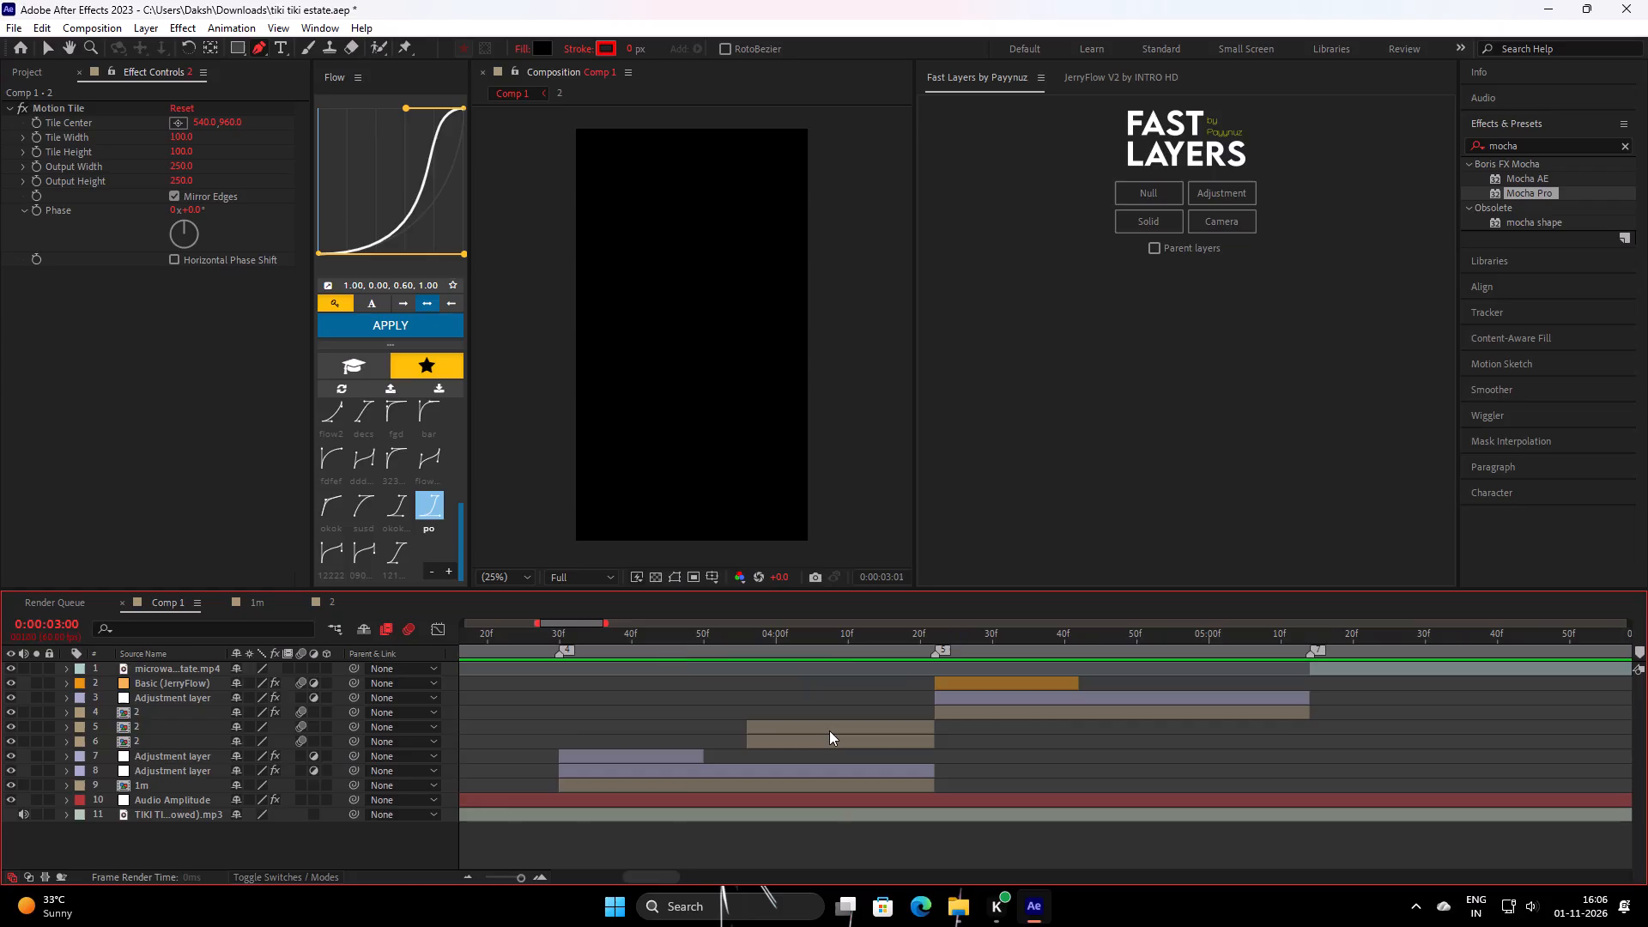
key(space)
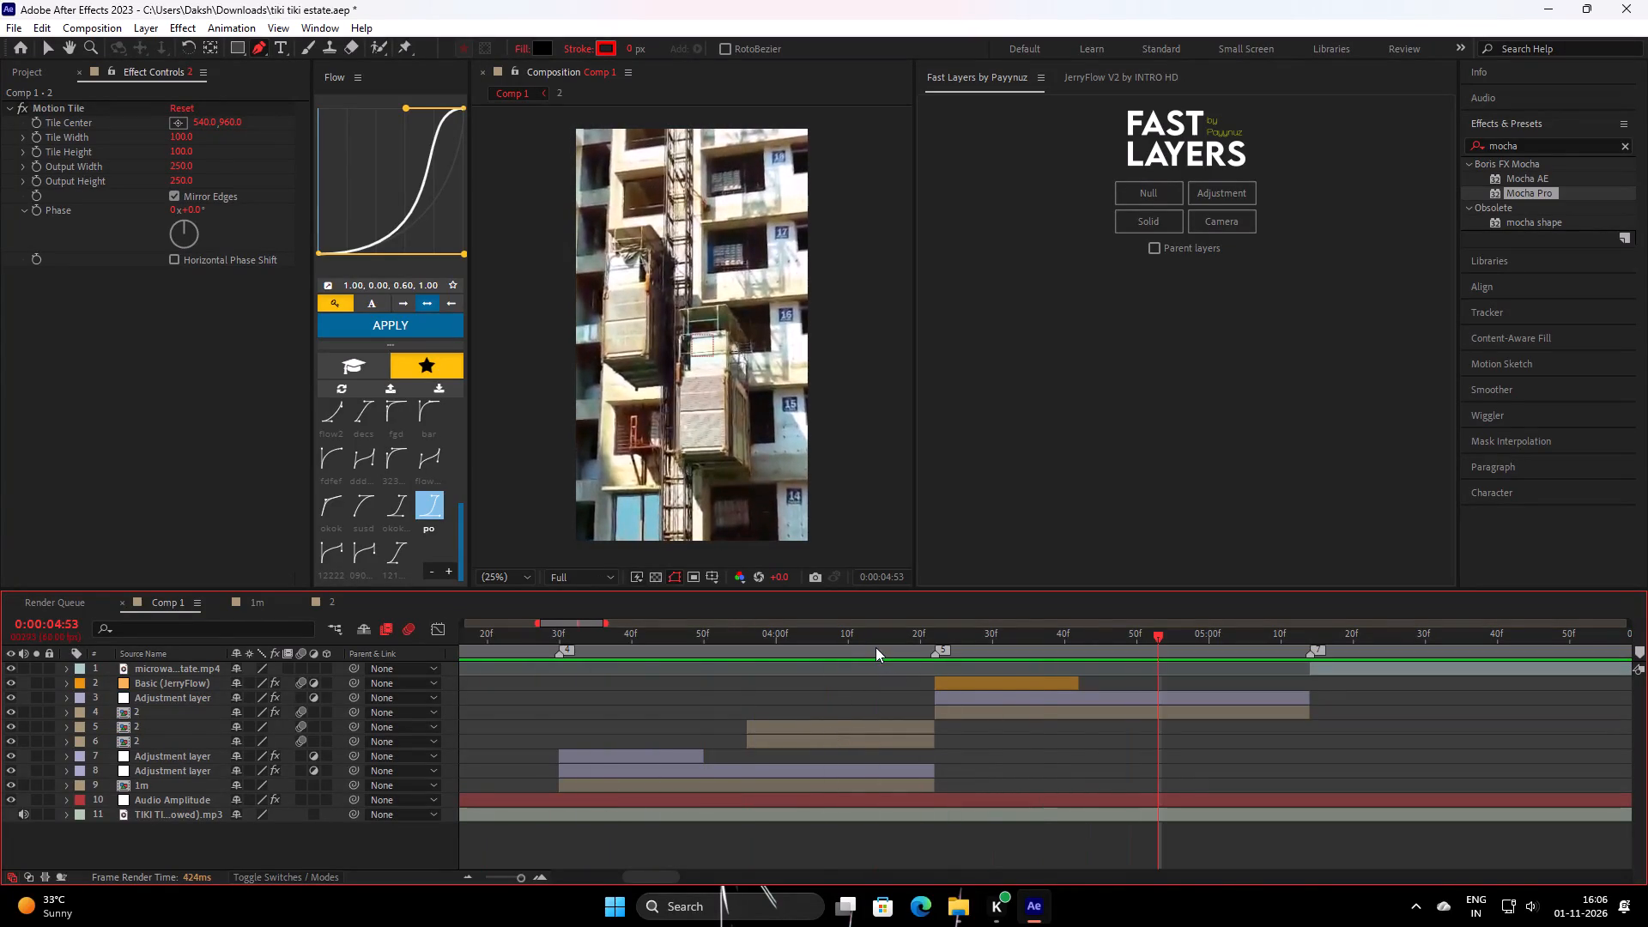
drag(880, 648, 495, 764)
key(space)
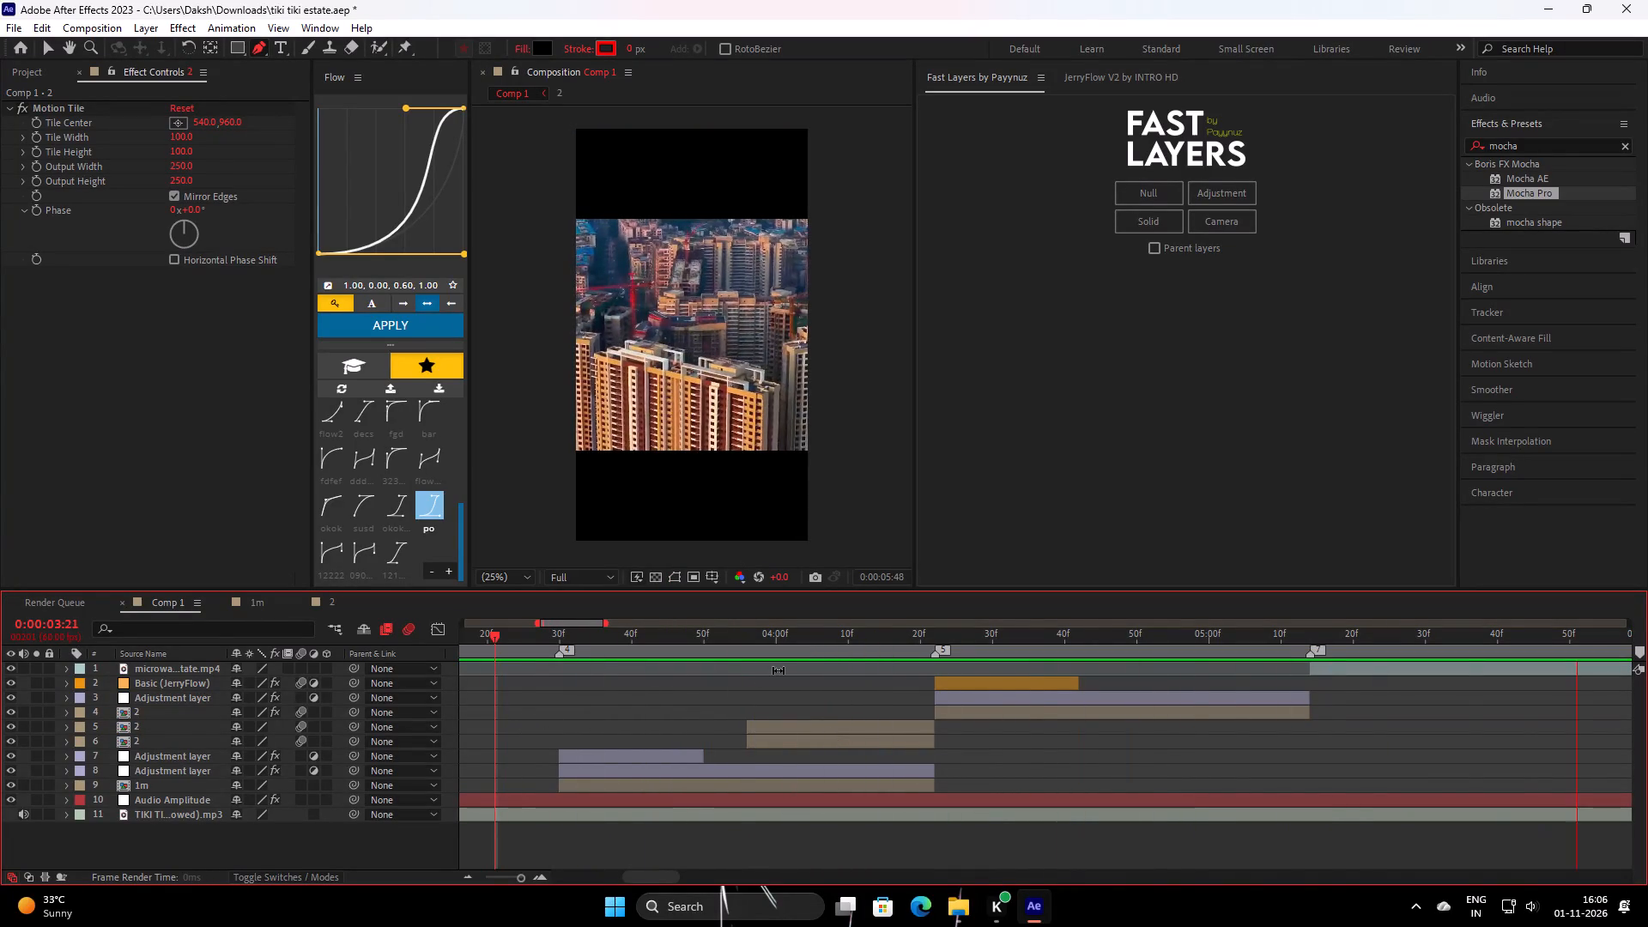
key(space)
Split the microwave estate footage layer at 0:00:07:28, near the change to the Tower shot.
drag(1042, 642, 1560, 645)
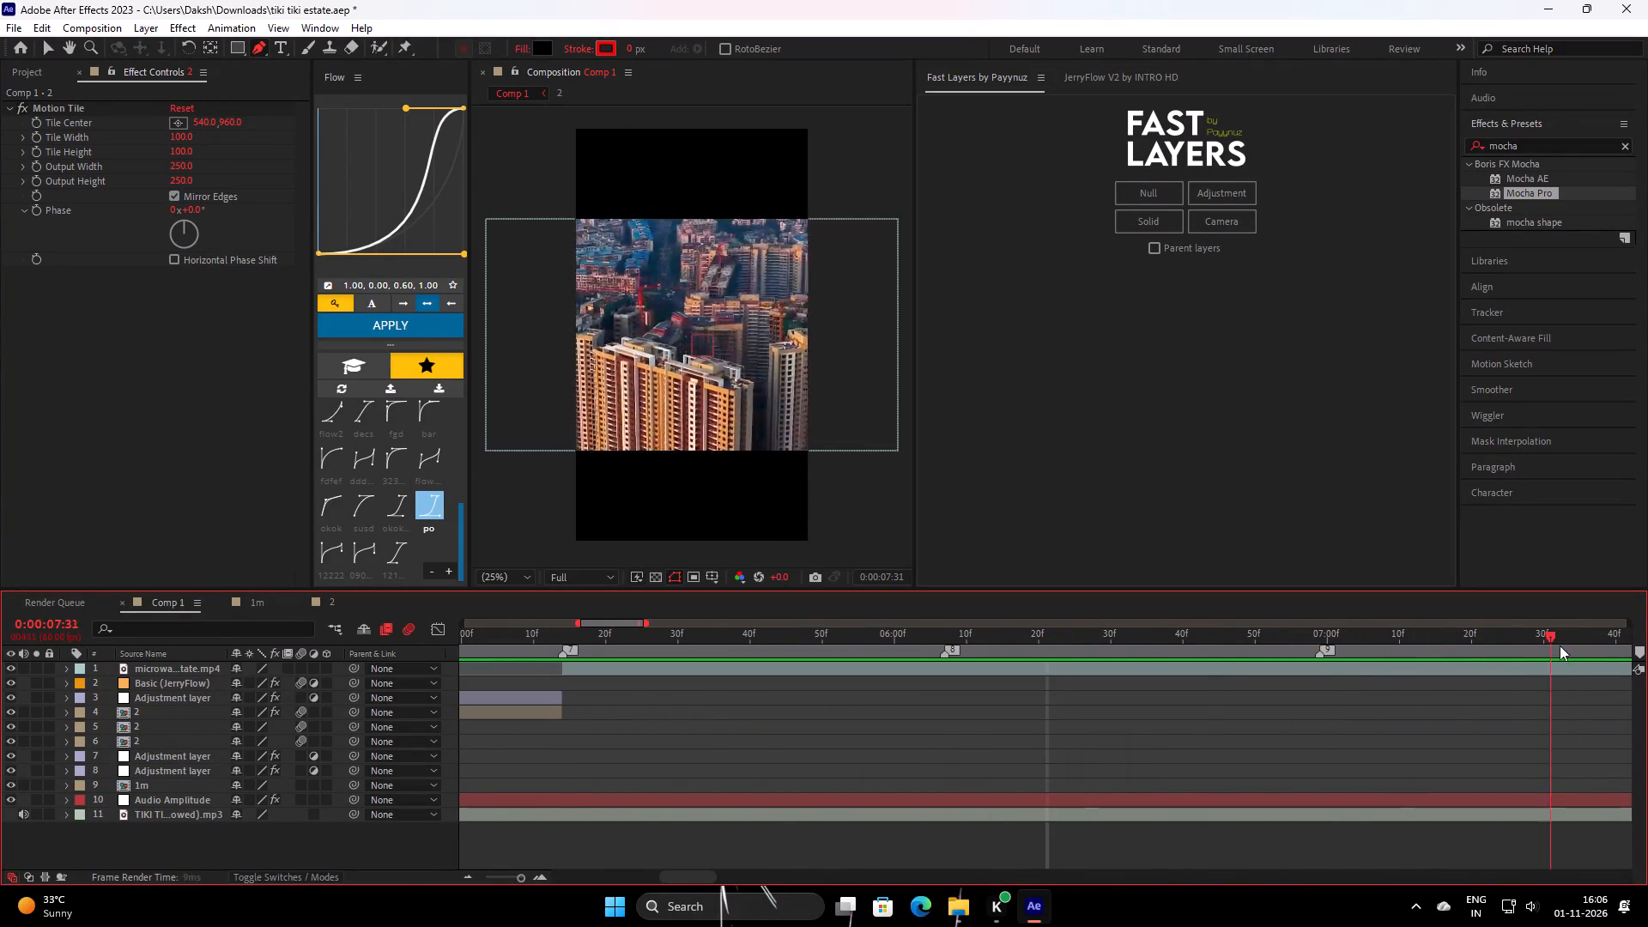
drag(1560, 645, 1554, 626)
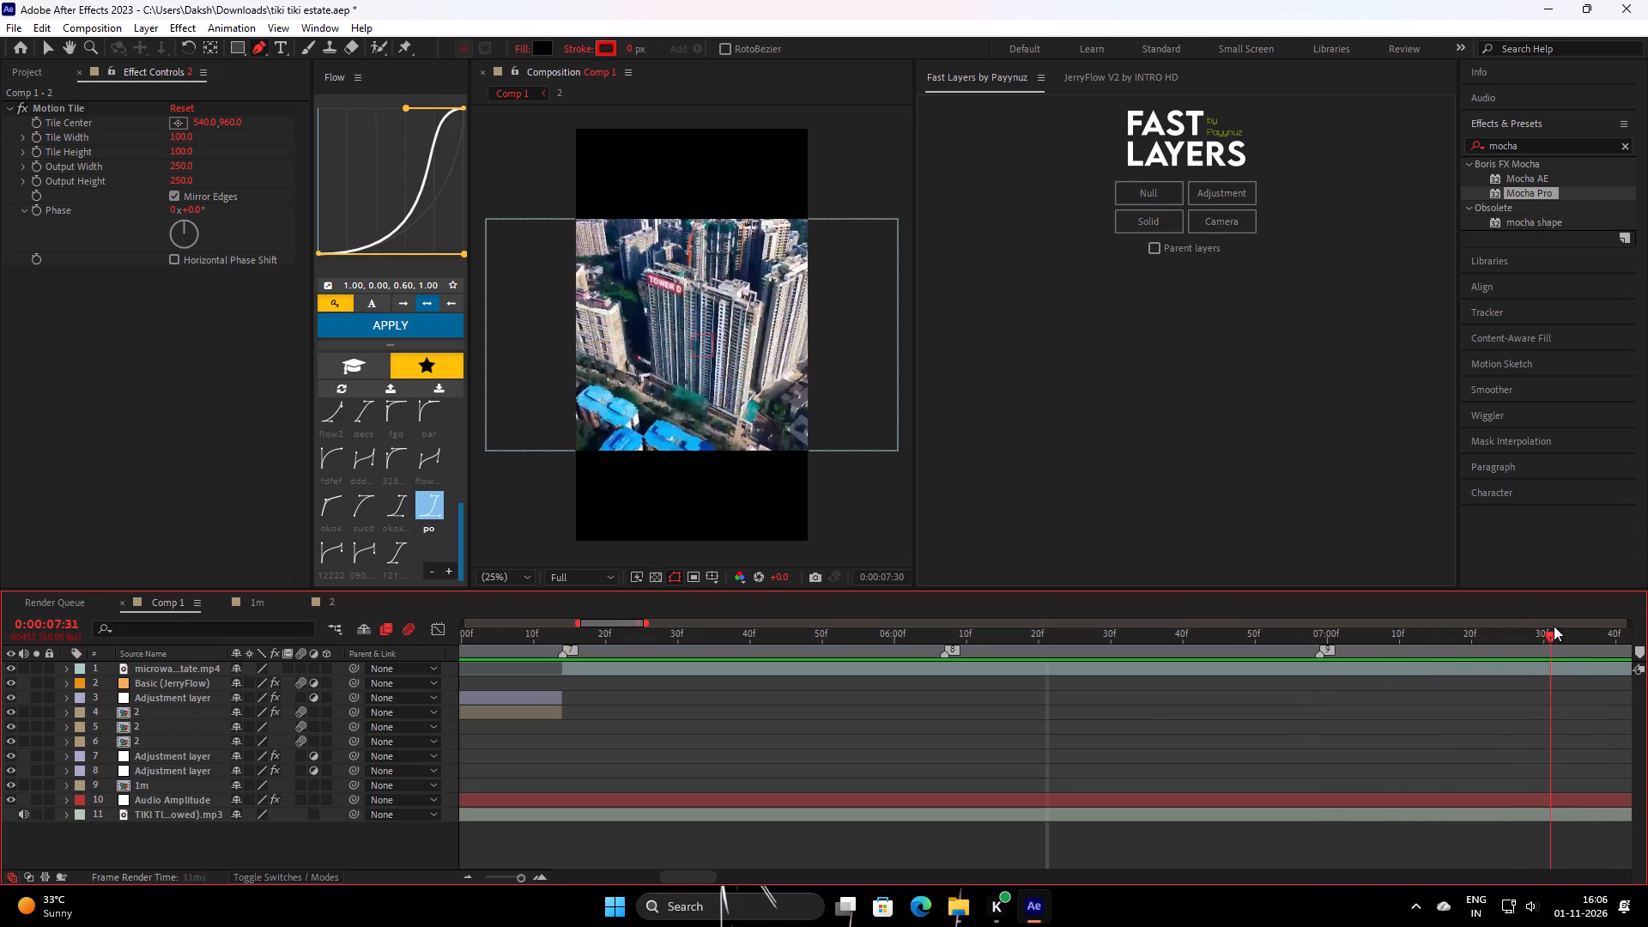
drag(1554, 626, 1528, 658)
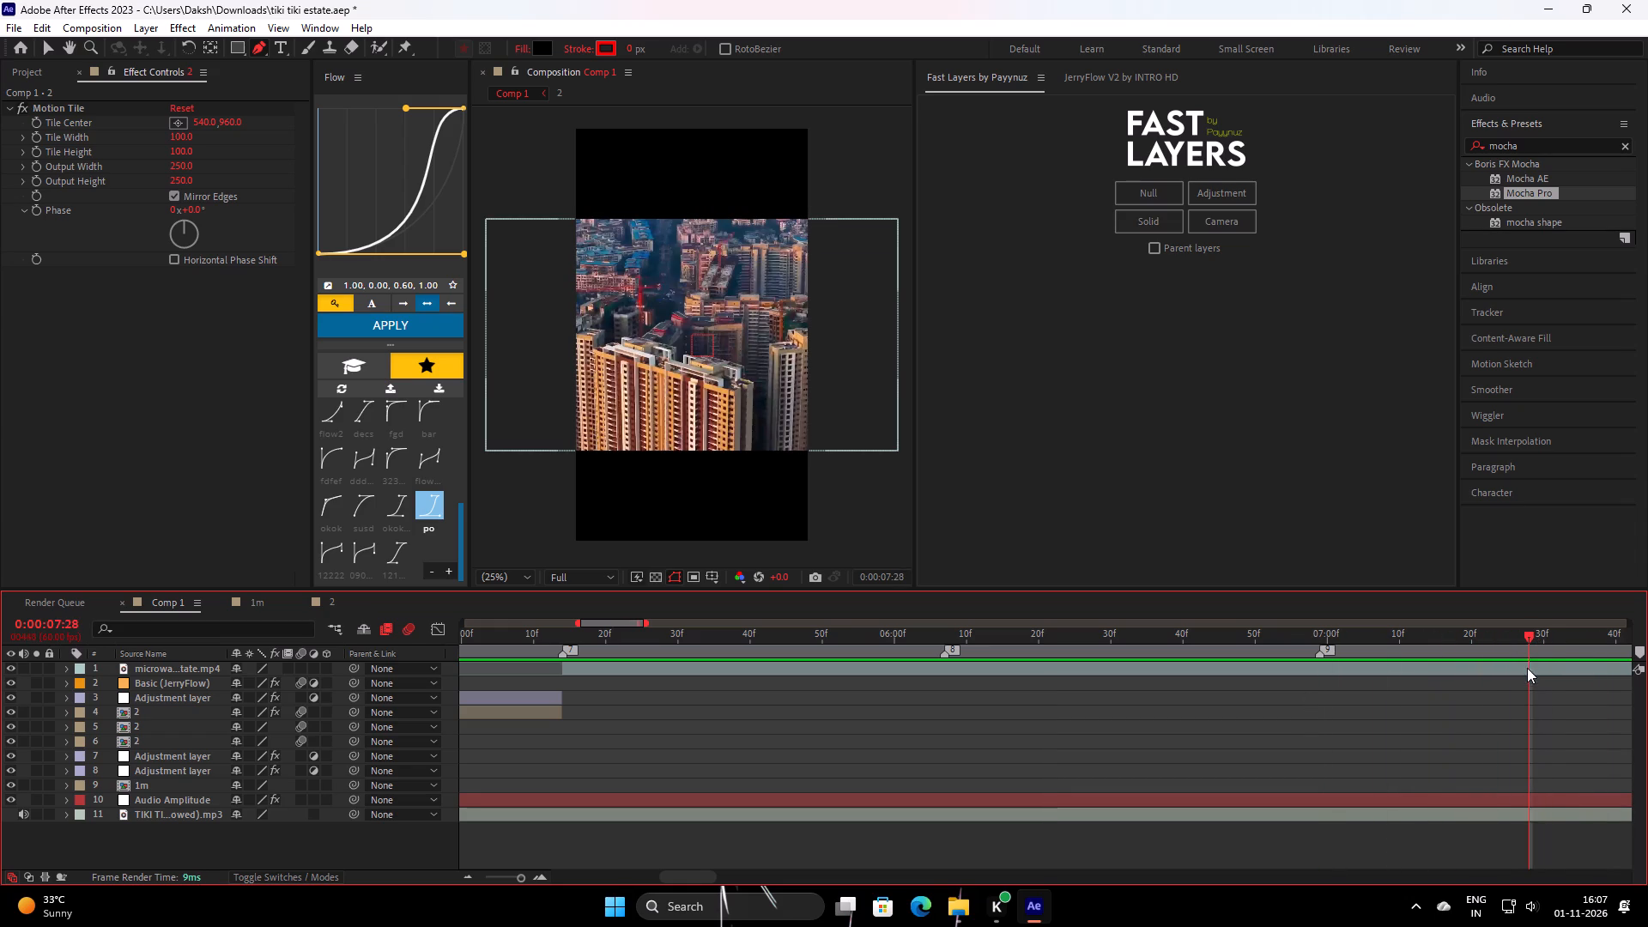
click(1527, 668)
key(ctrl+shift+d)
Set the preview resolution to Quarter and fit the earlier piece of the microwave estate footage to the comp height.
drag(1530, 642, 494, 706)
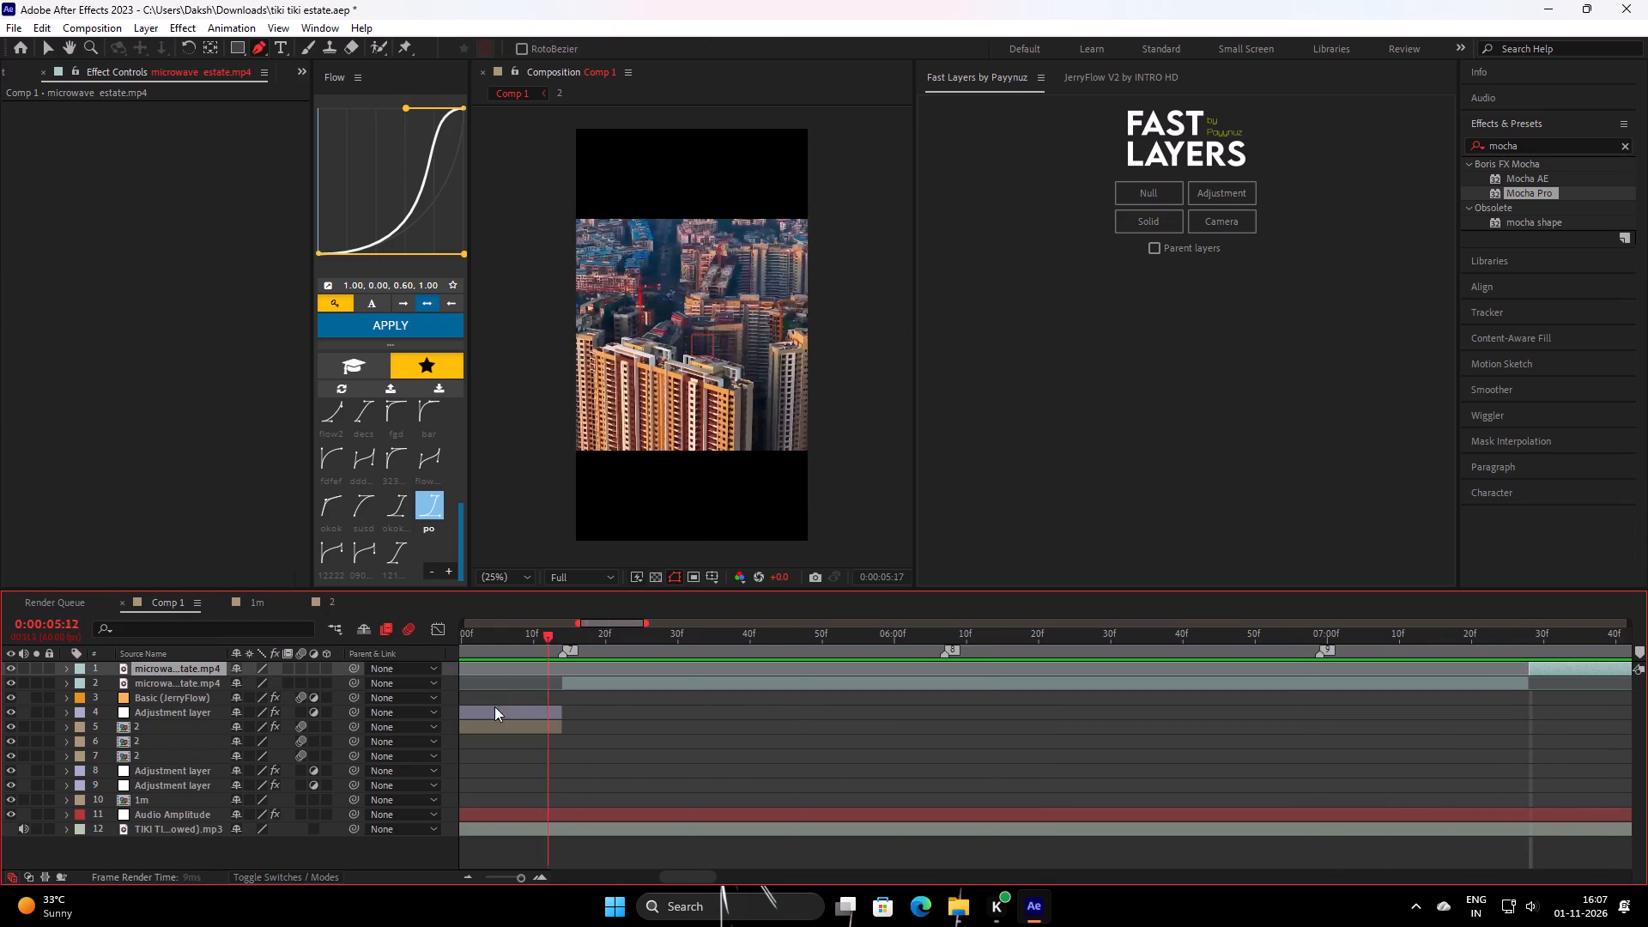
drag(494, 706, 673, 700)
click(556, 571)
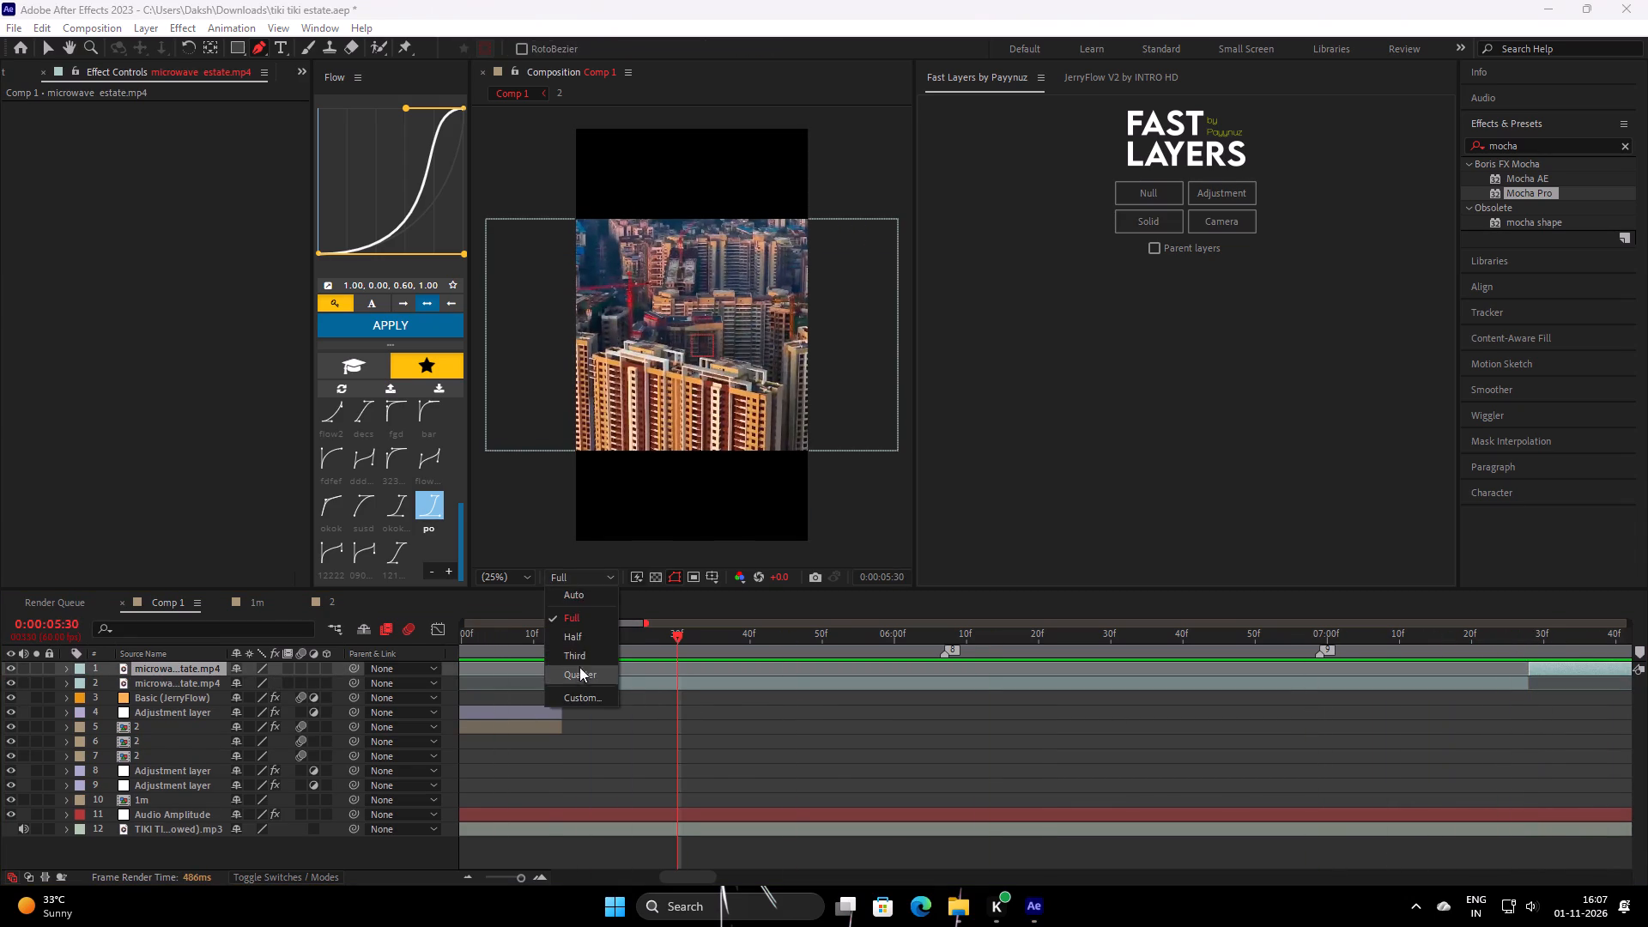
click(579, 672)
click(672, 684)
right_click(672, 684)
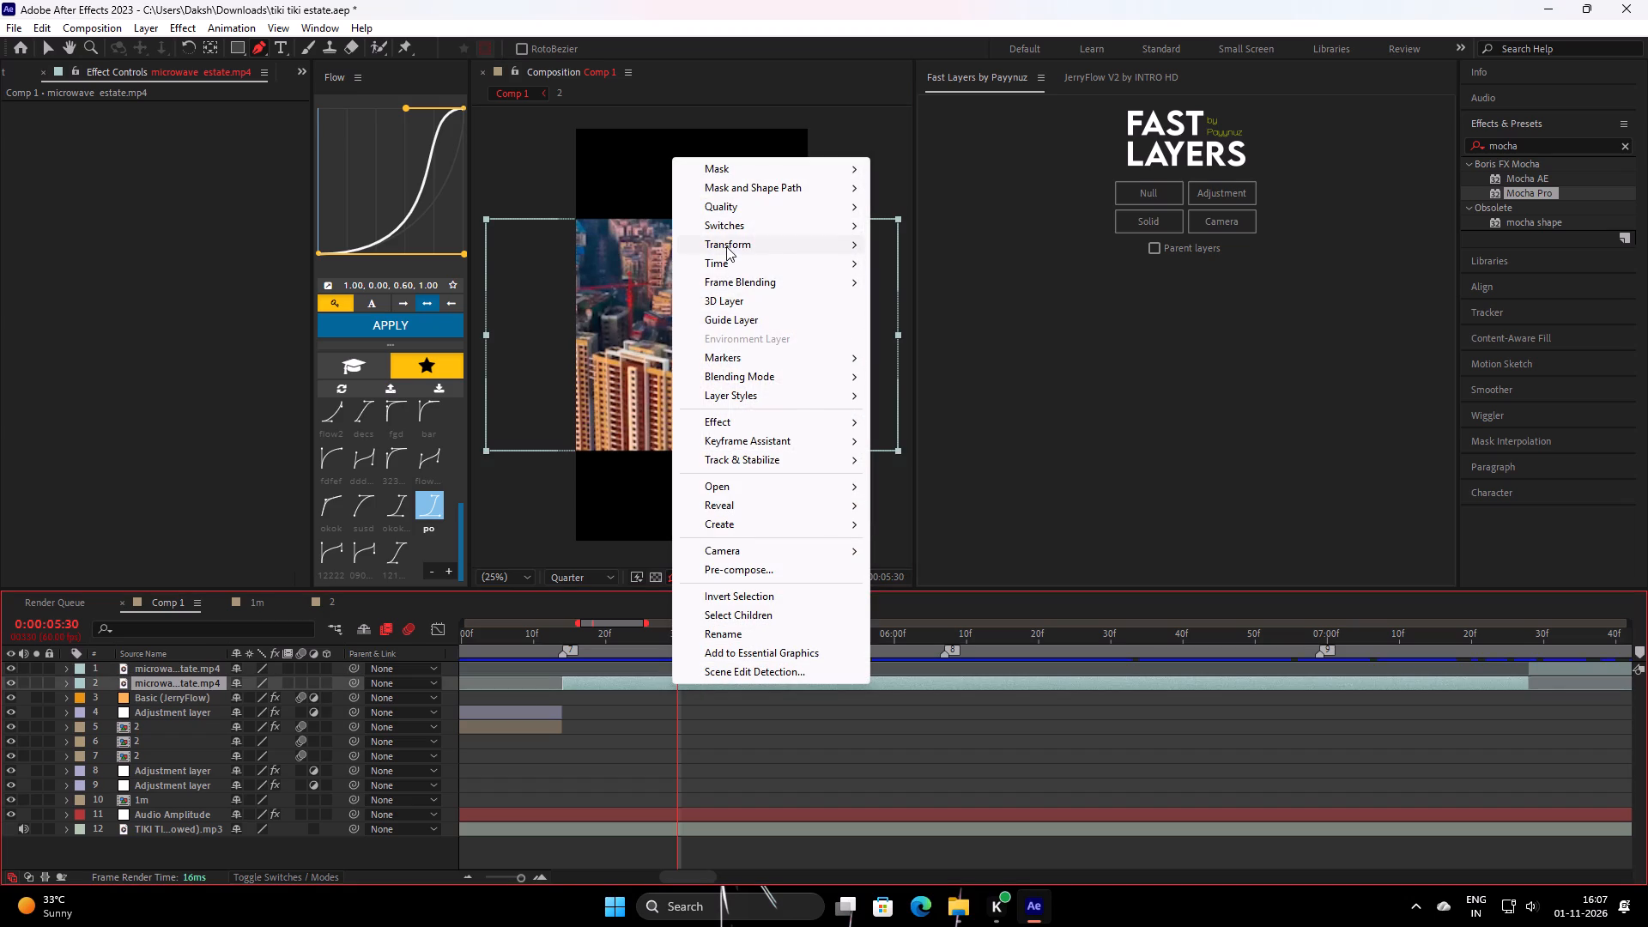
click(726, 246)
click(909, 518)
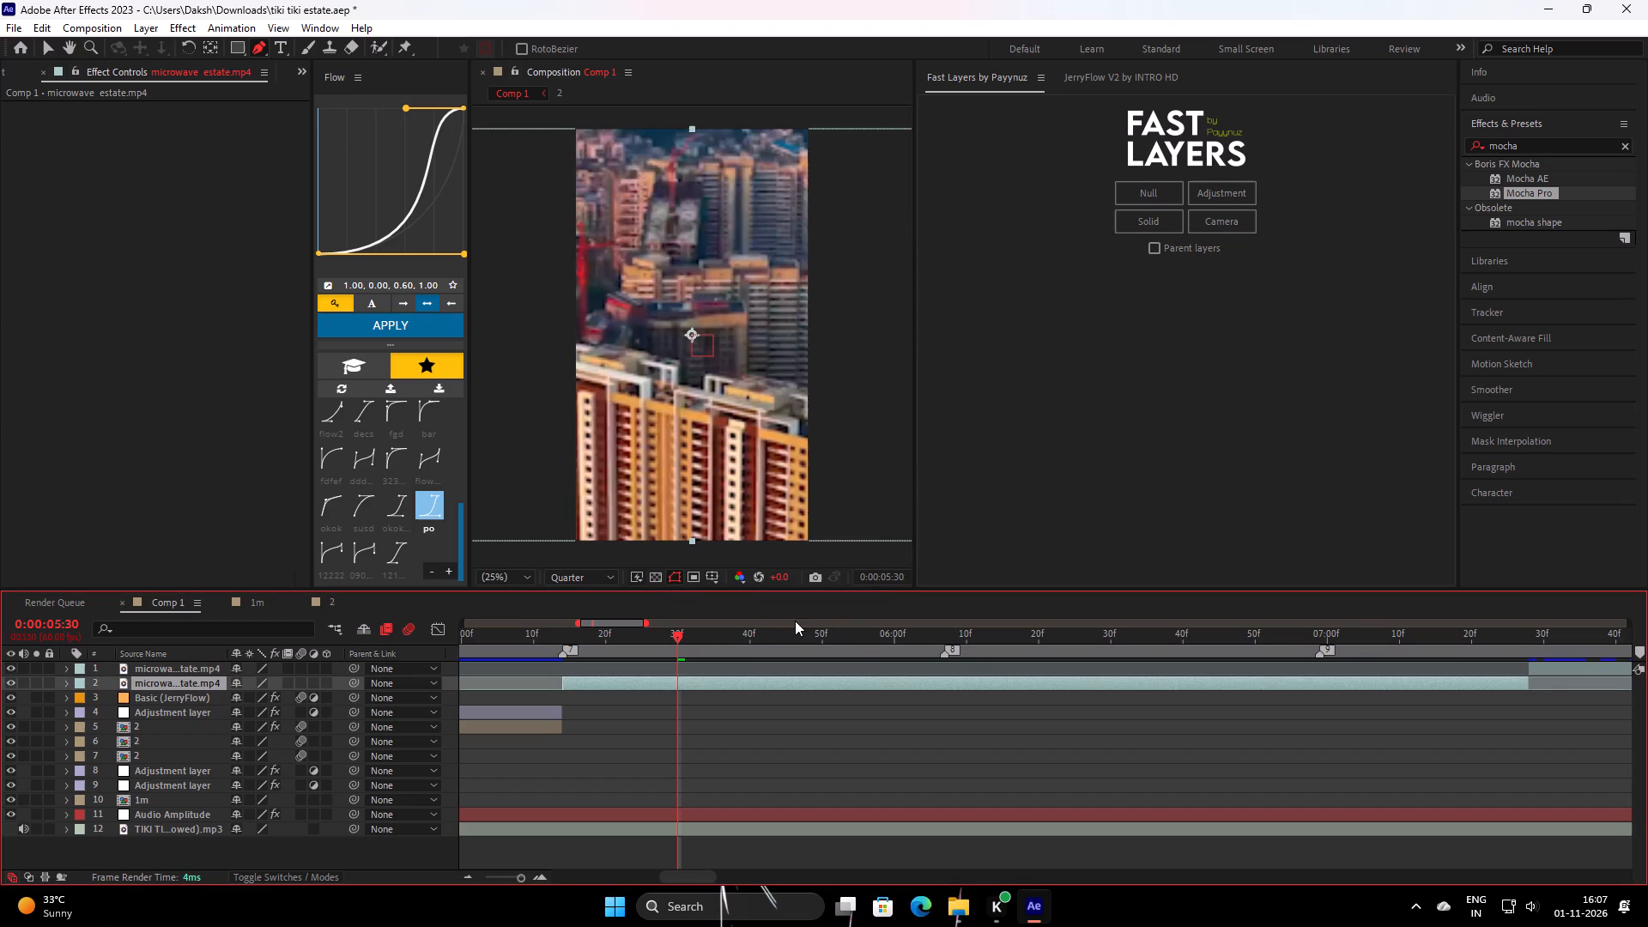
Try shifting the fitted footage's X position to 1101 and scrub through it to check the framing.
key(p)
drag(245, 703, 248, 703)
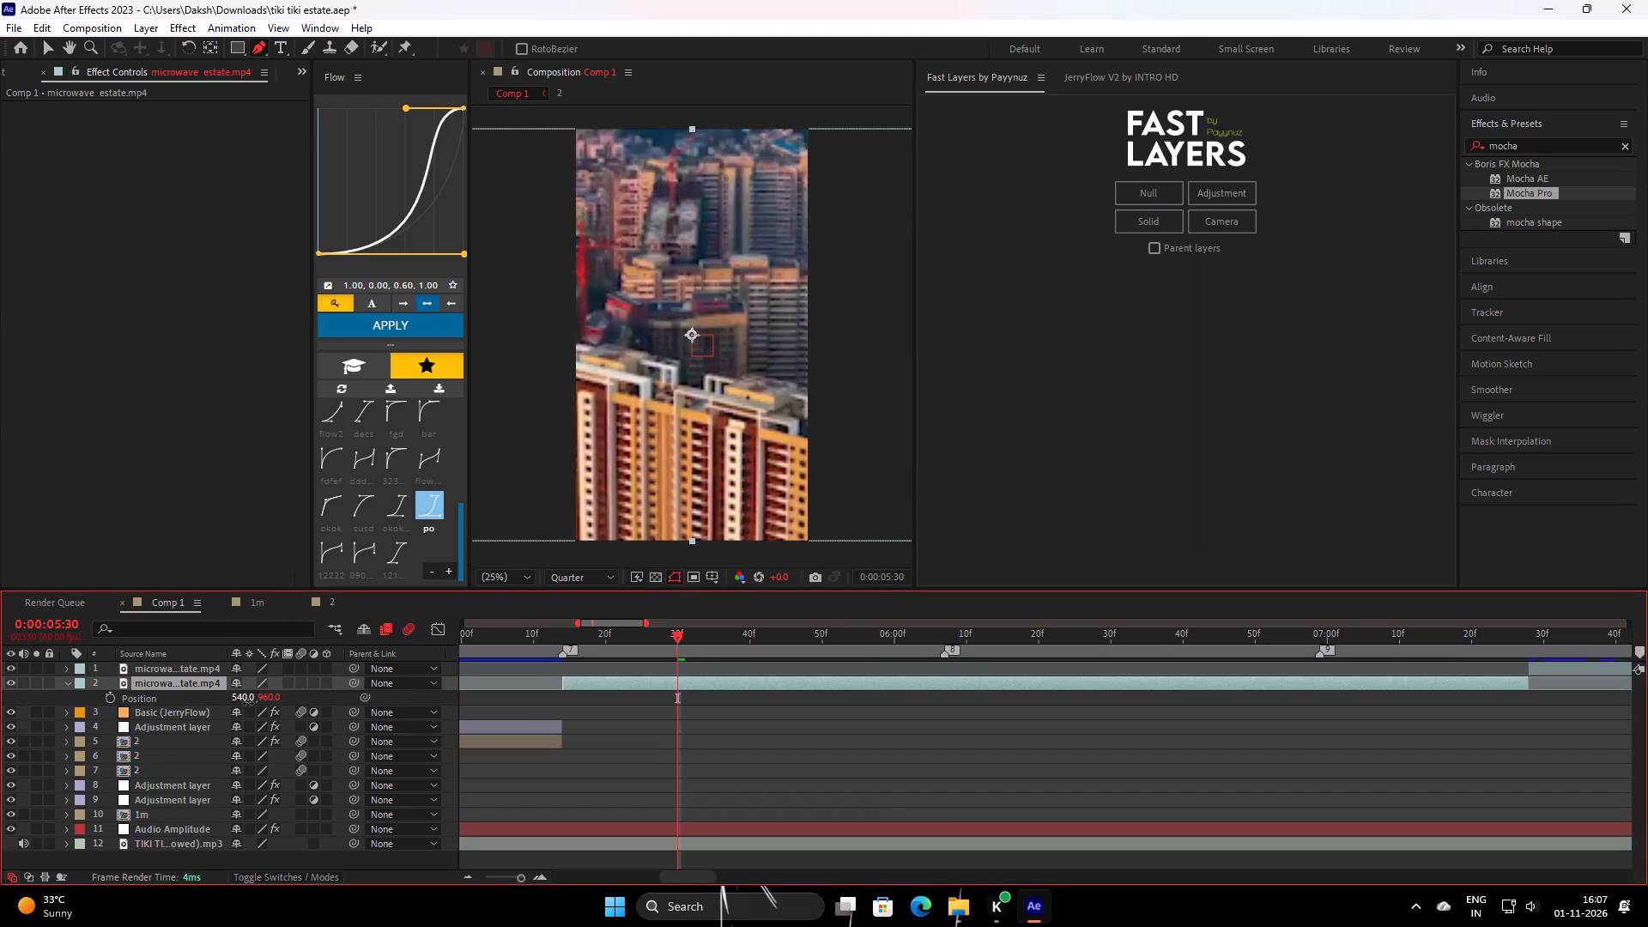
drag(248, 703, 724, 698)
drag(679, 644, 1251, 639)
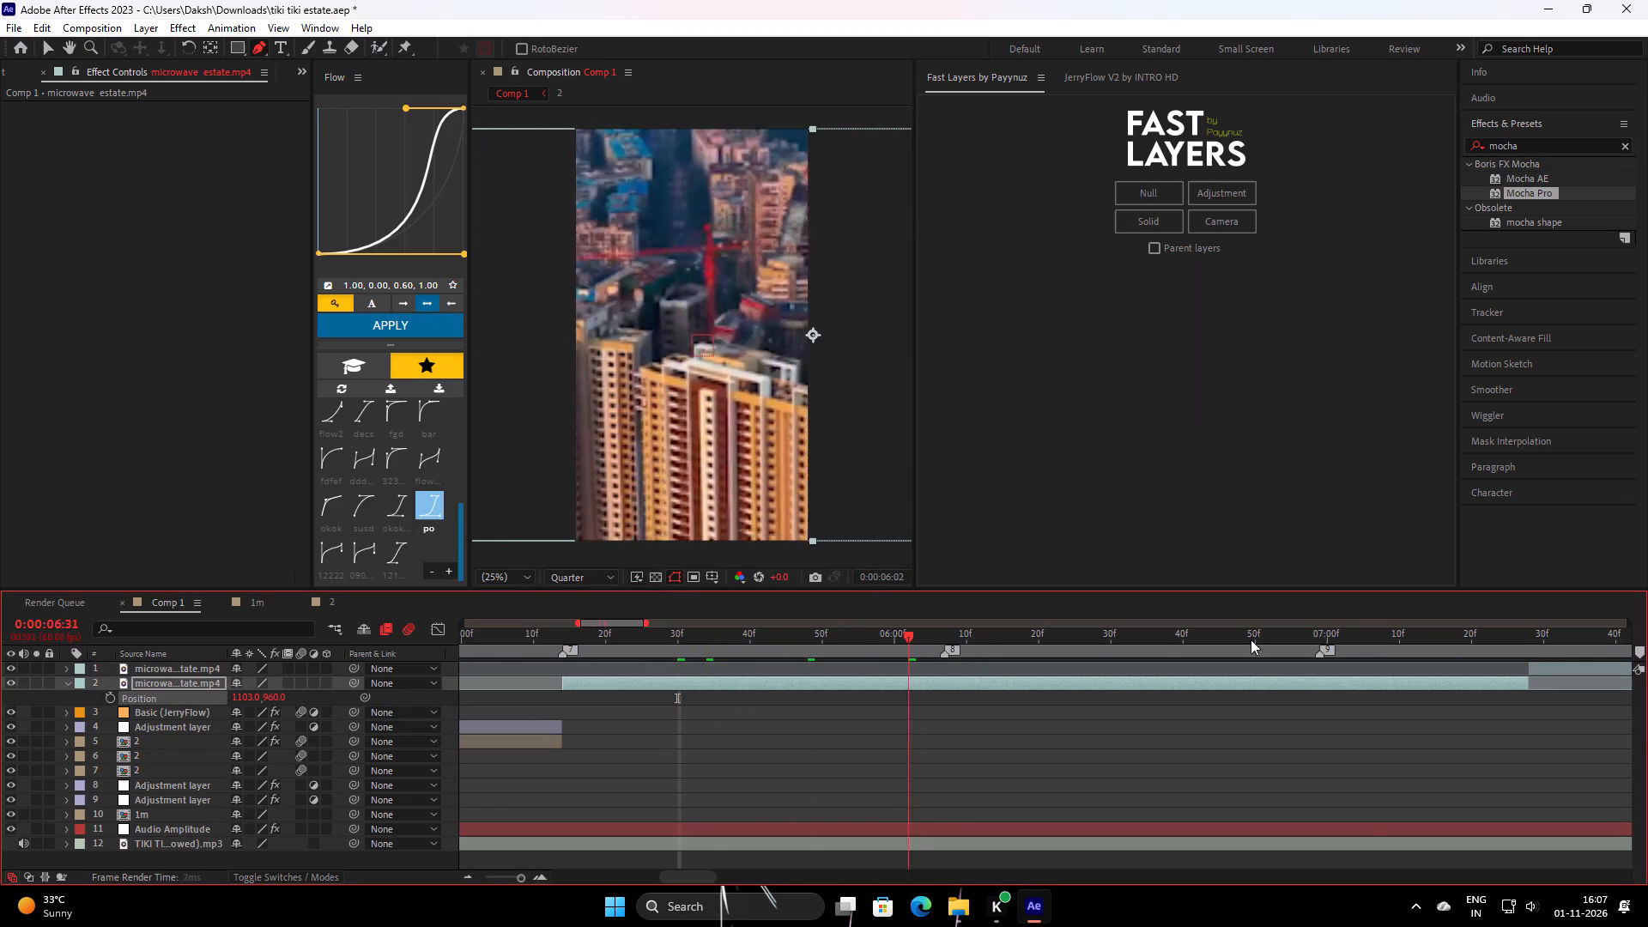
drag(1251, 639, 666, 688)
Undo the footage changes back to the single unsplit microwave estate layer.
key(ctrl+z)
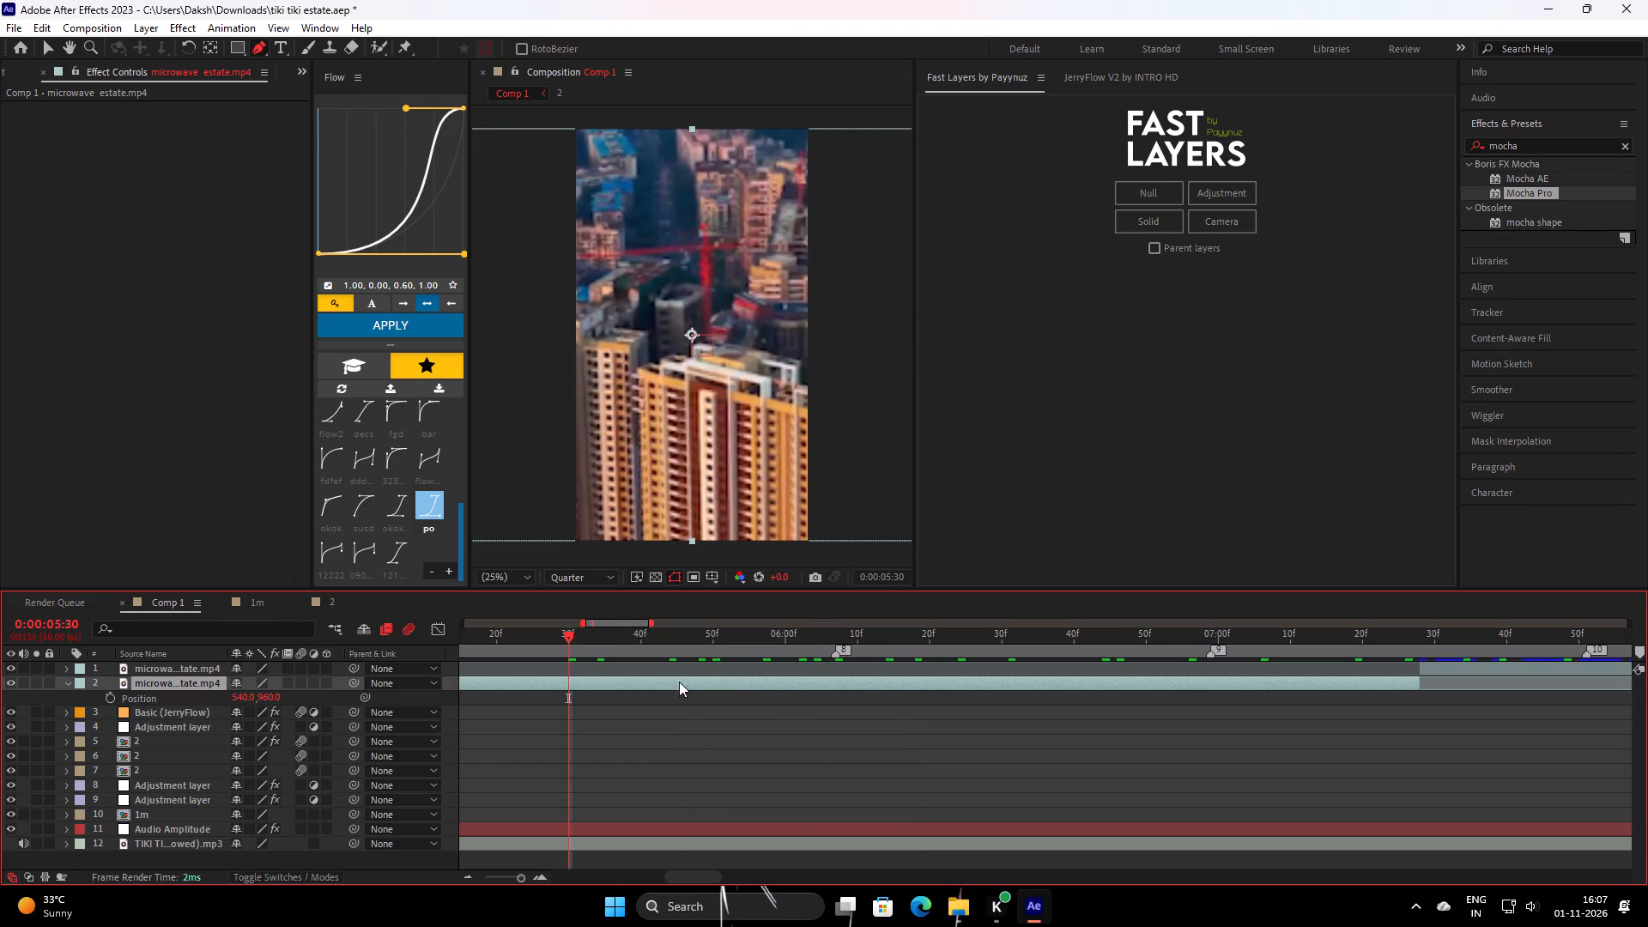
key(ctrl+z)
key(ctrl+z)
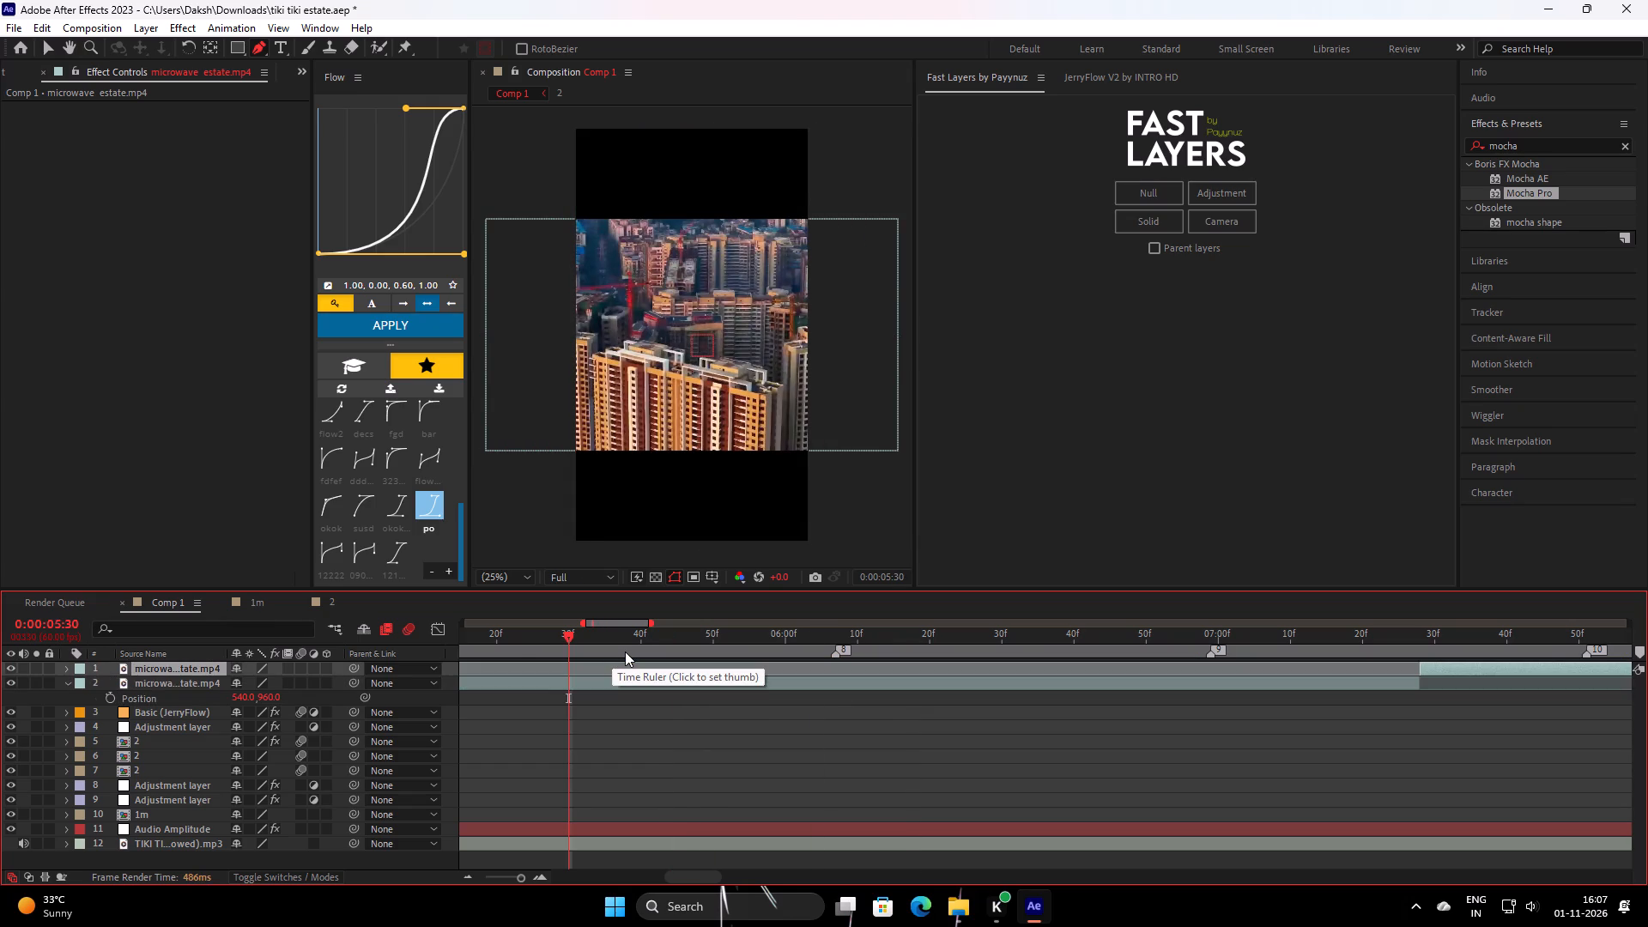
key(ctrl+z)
Split the microwave estate footage at 0:00:07:29 and delete the piece before the split, keeping the Tower shot.
drag(712, 648, 1290, 669)
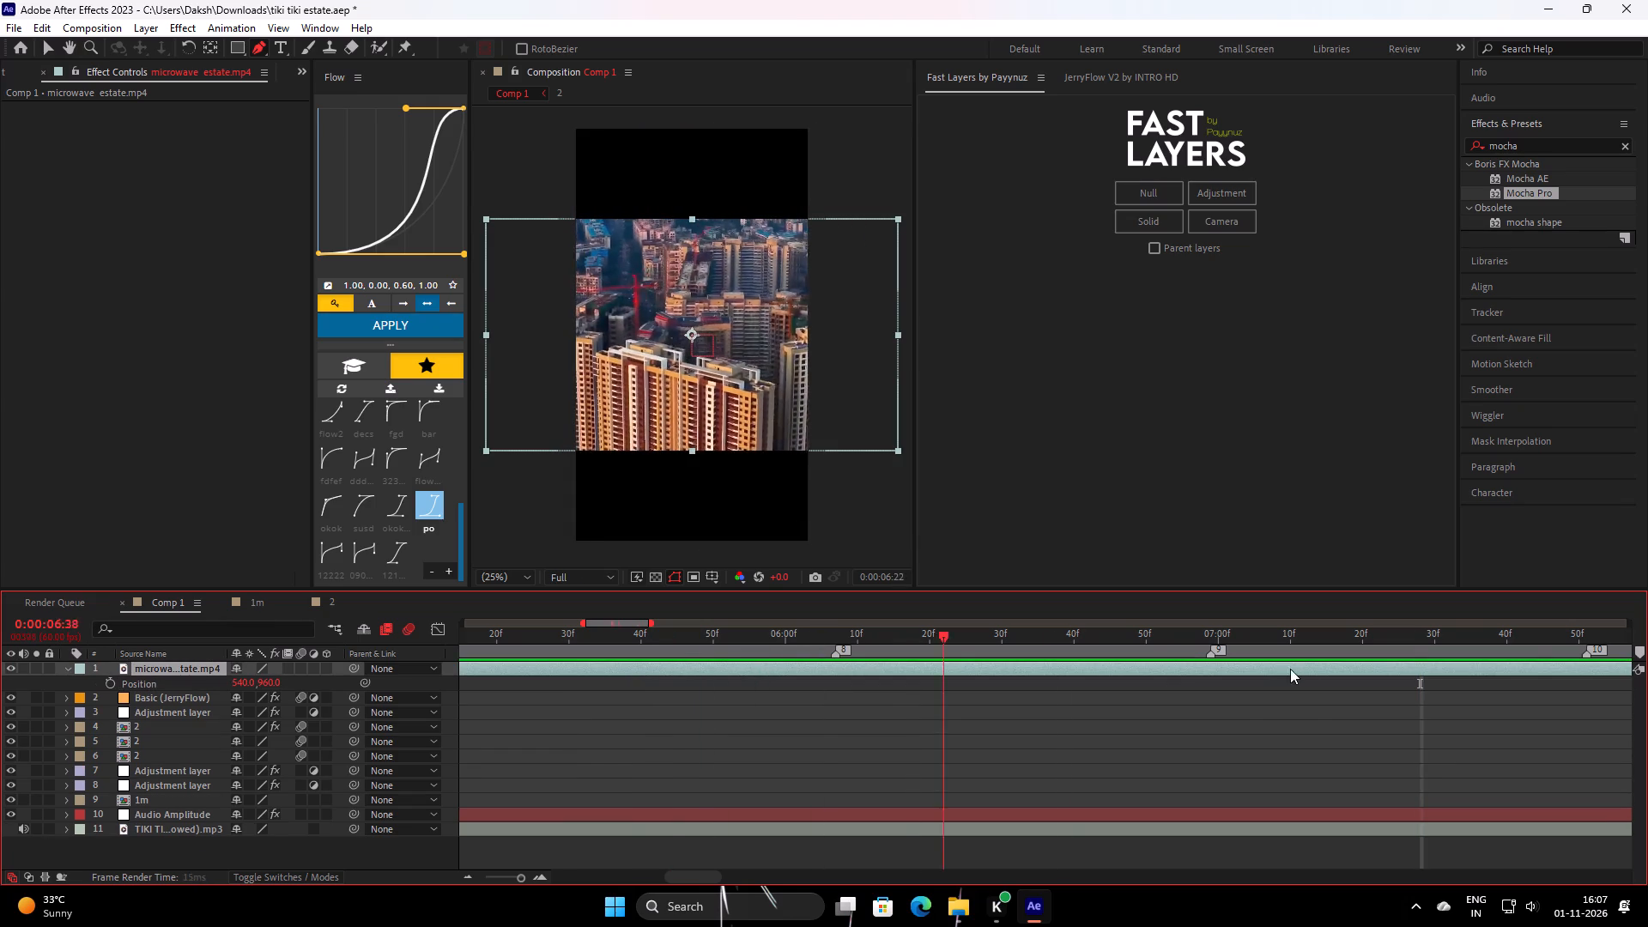
drag(1290, 669, 1187, 671)
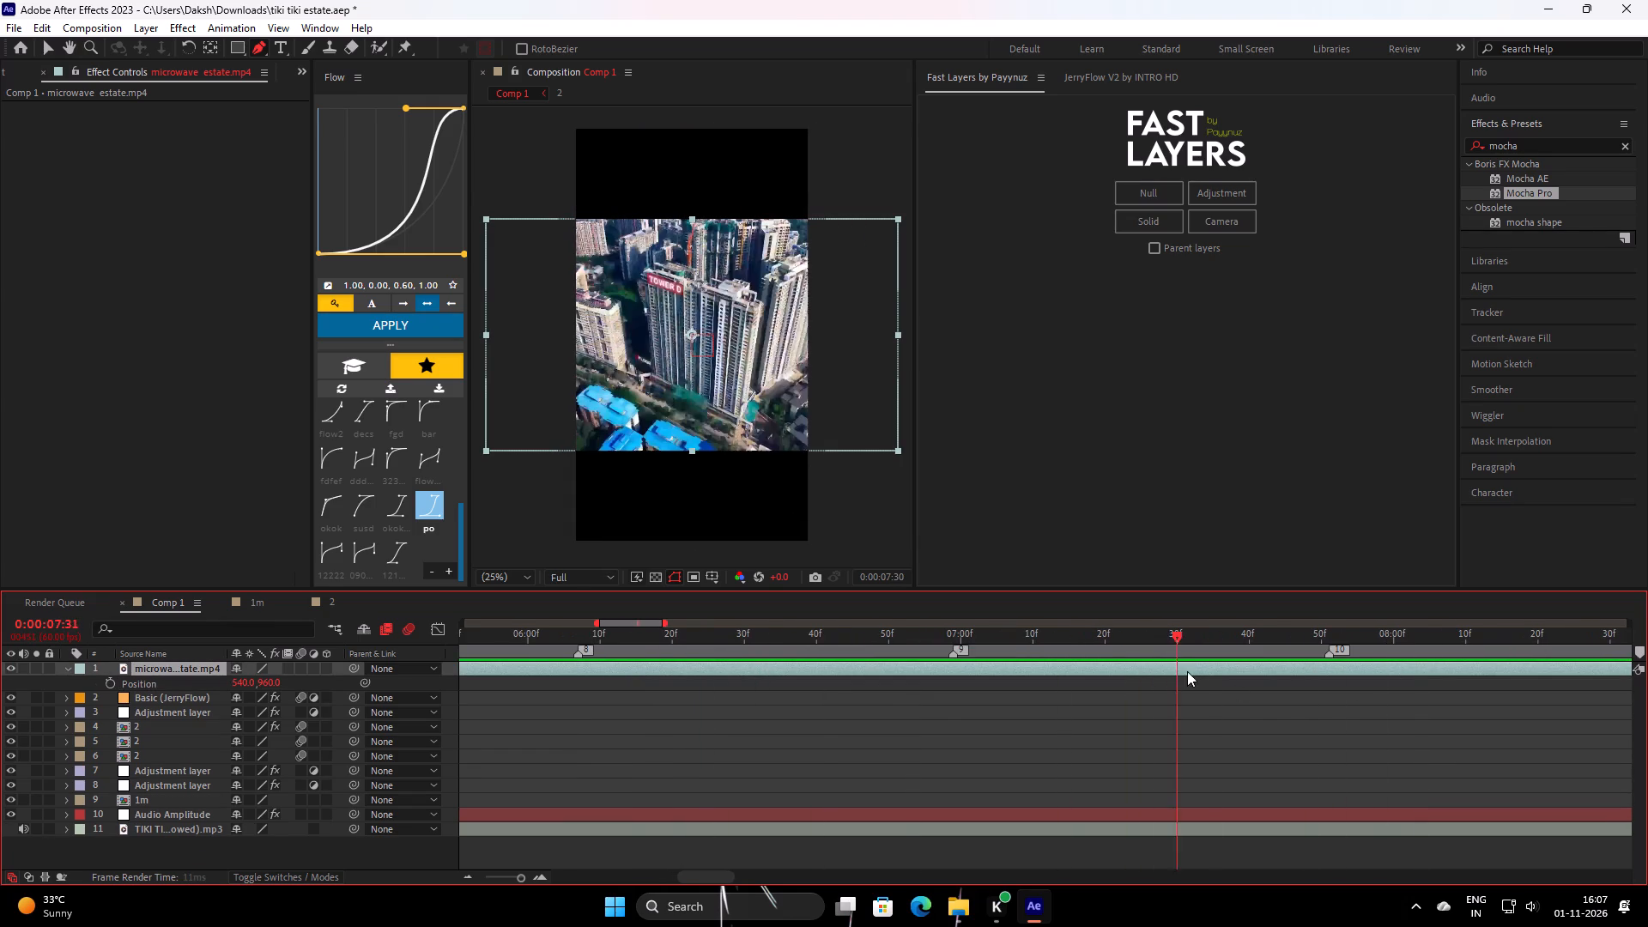
drag(1187, 671, 1167, 698)
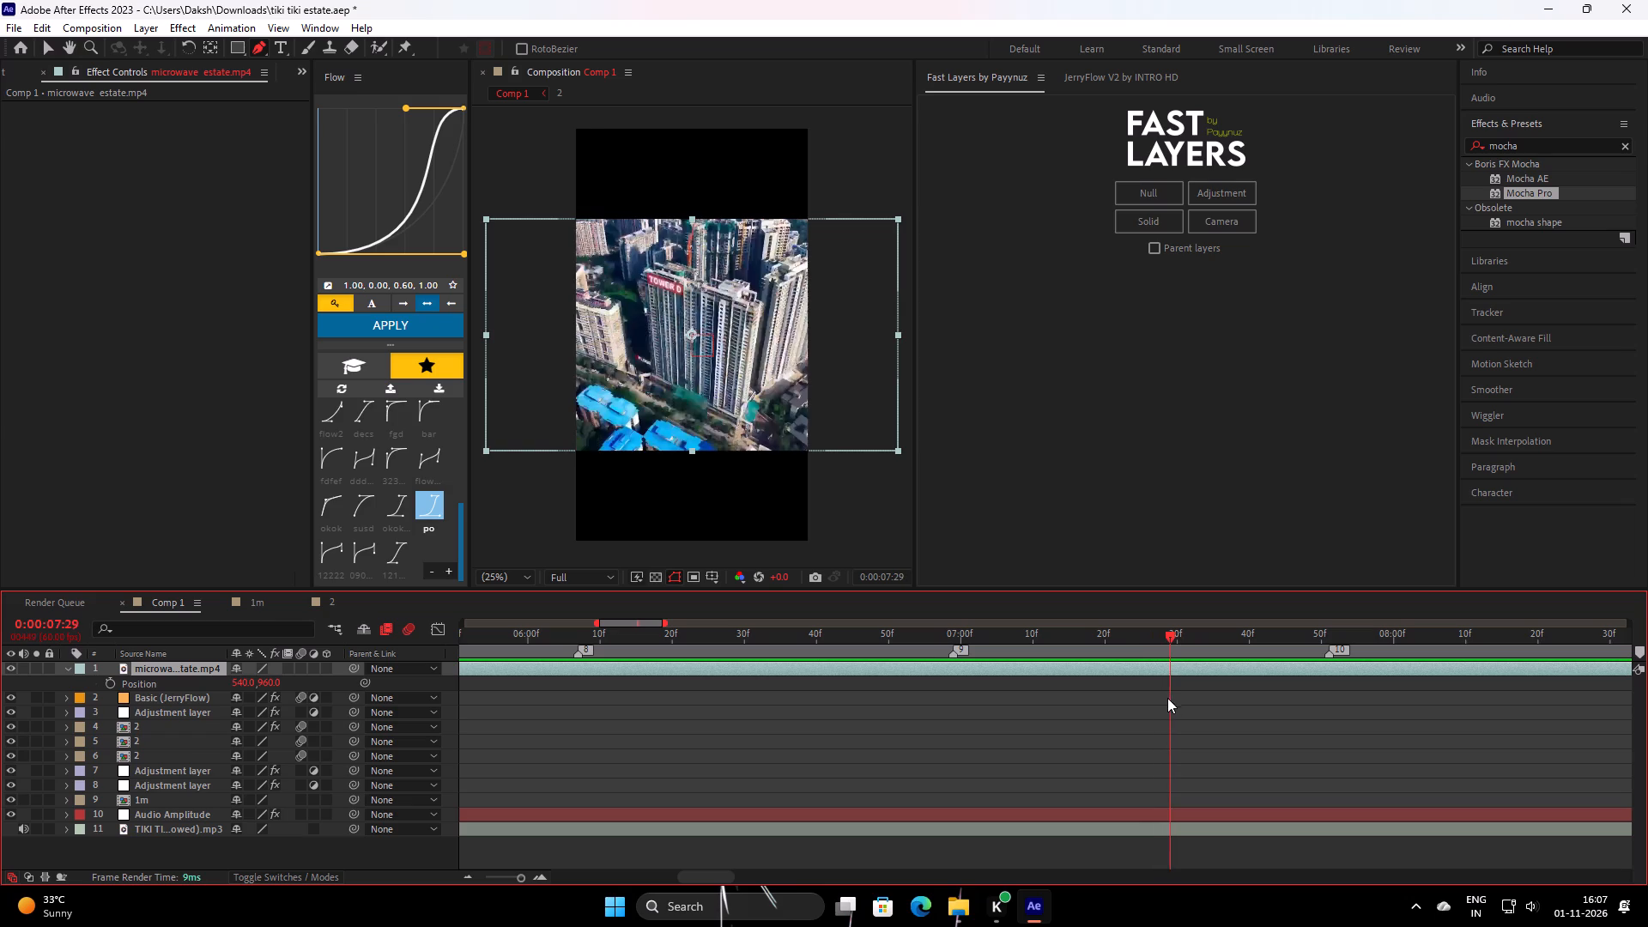
drag(1167, 698, 1166, 703)
key(ctrl+shift+d)
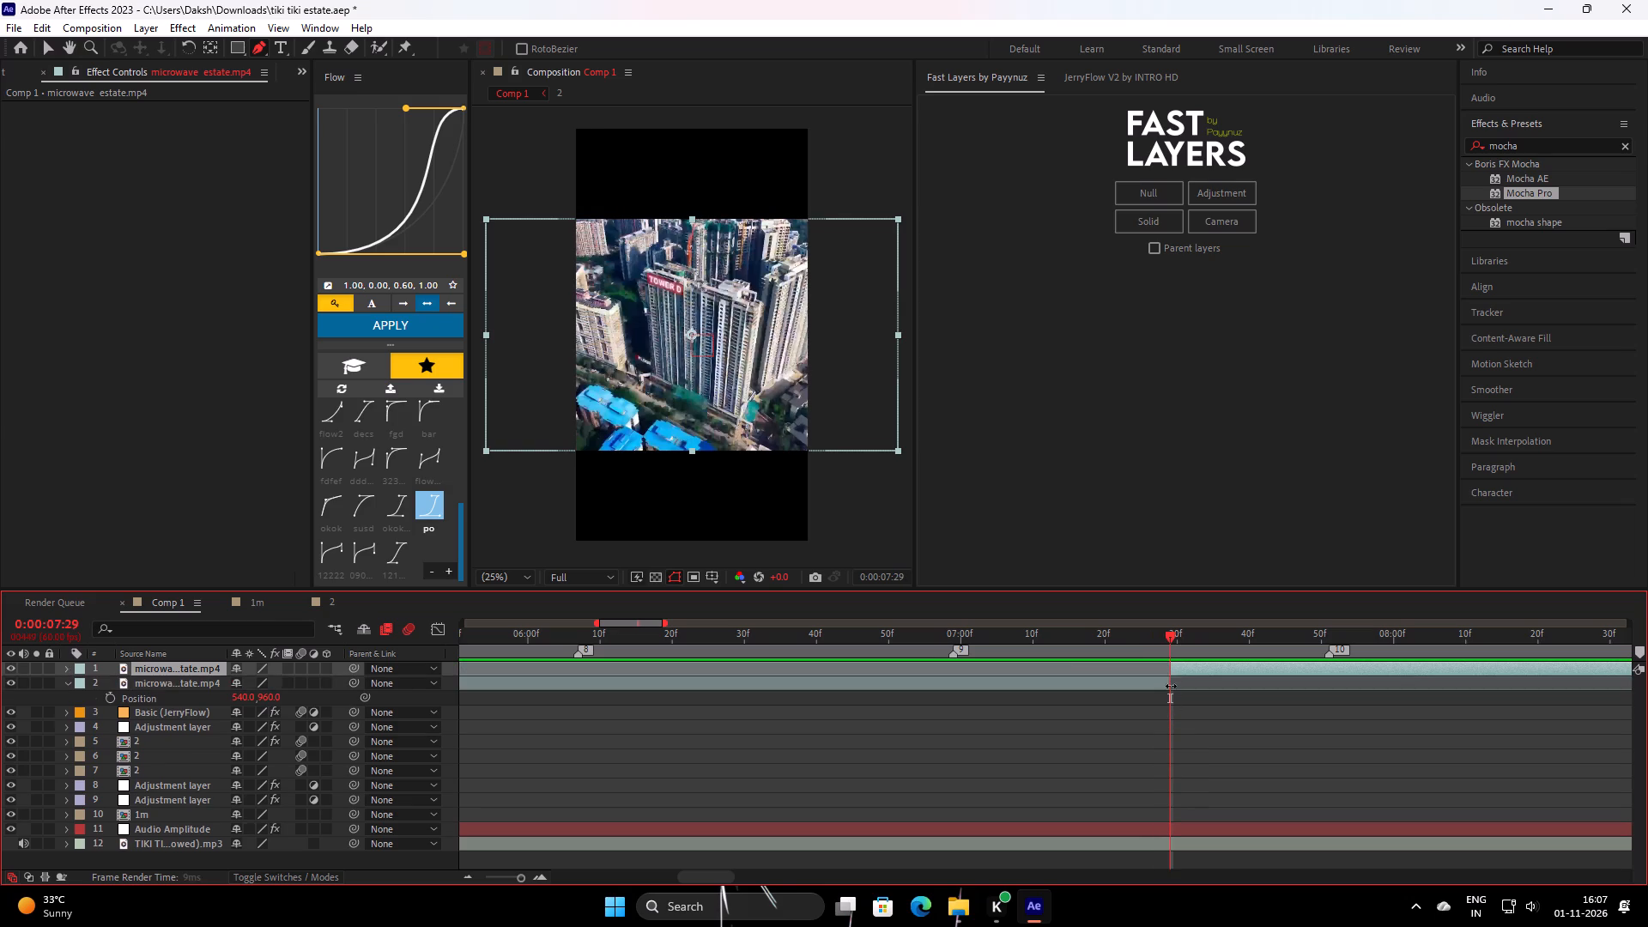
click(1167, 681)
key(BackSpace)
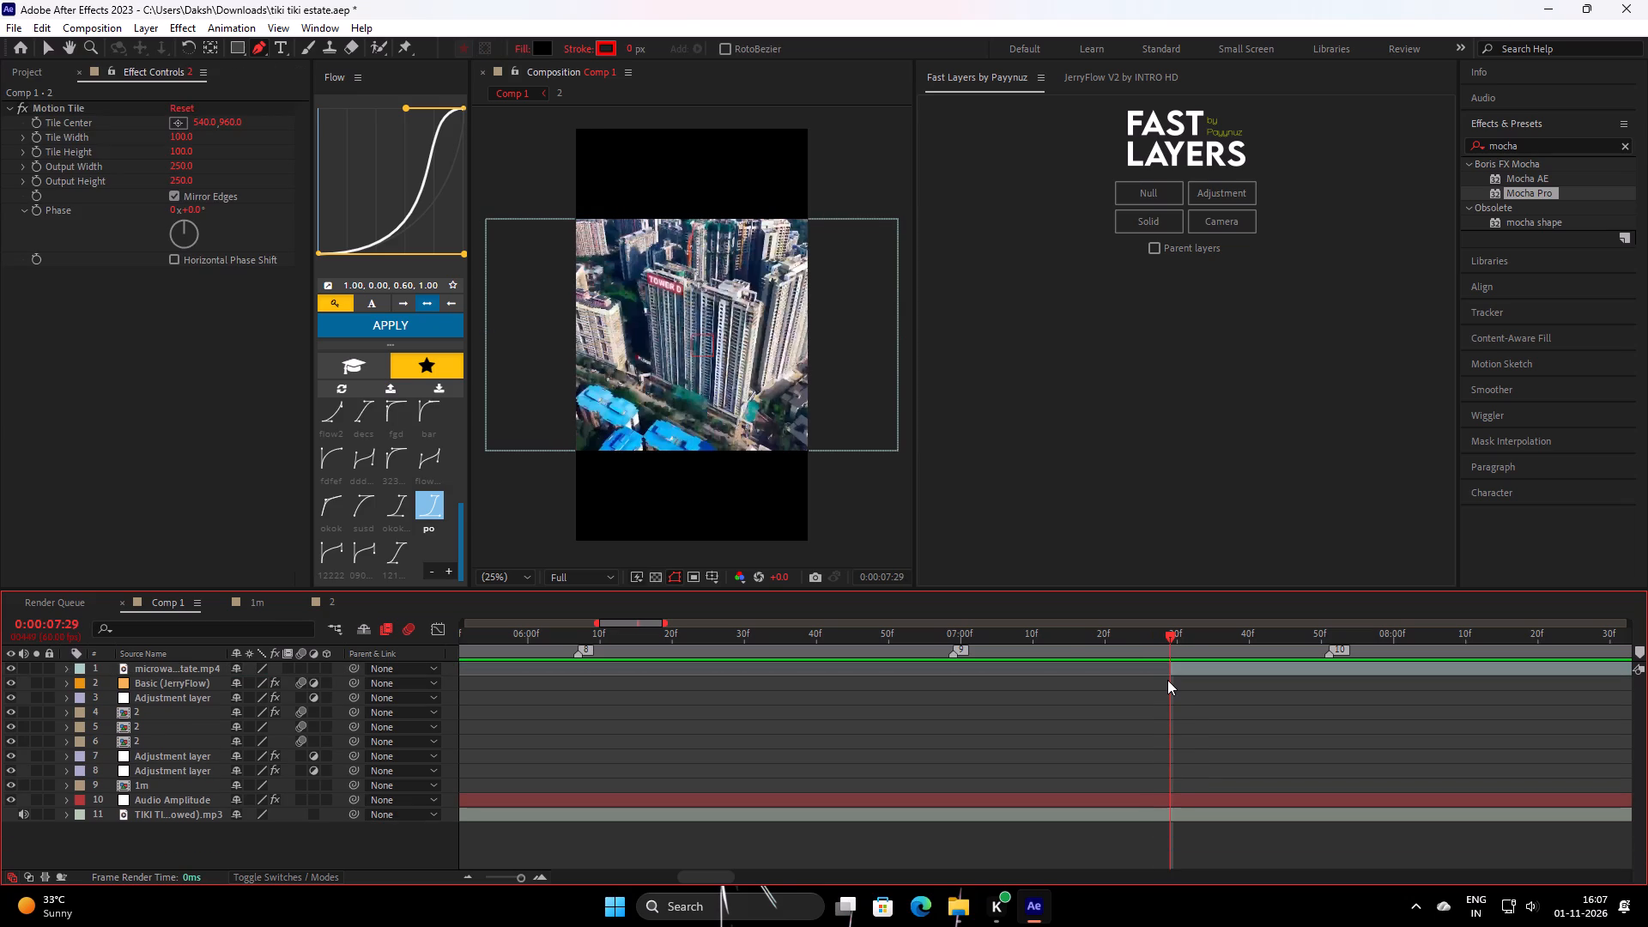
Show the hidden system tray icons.
click(1419, 896)
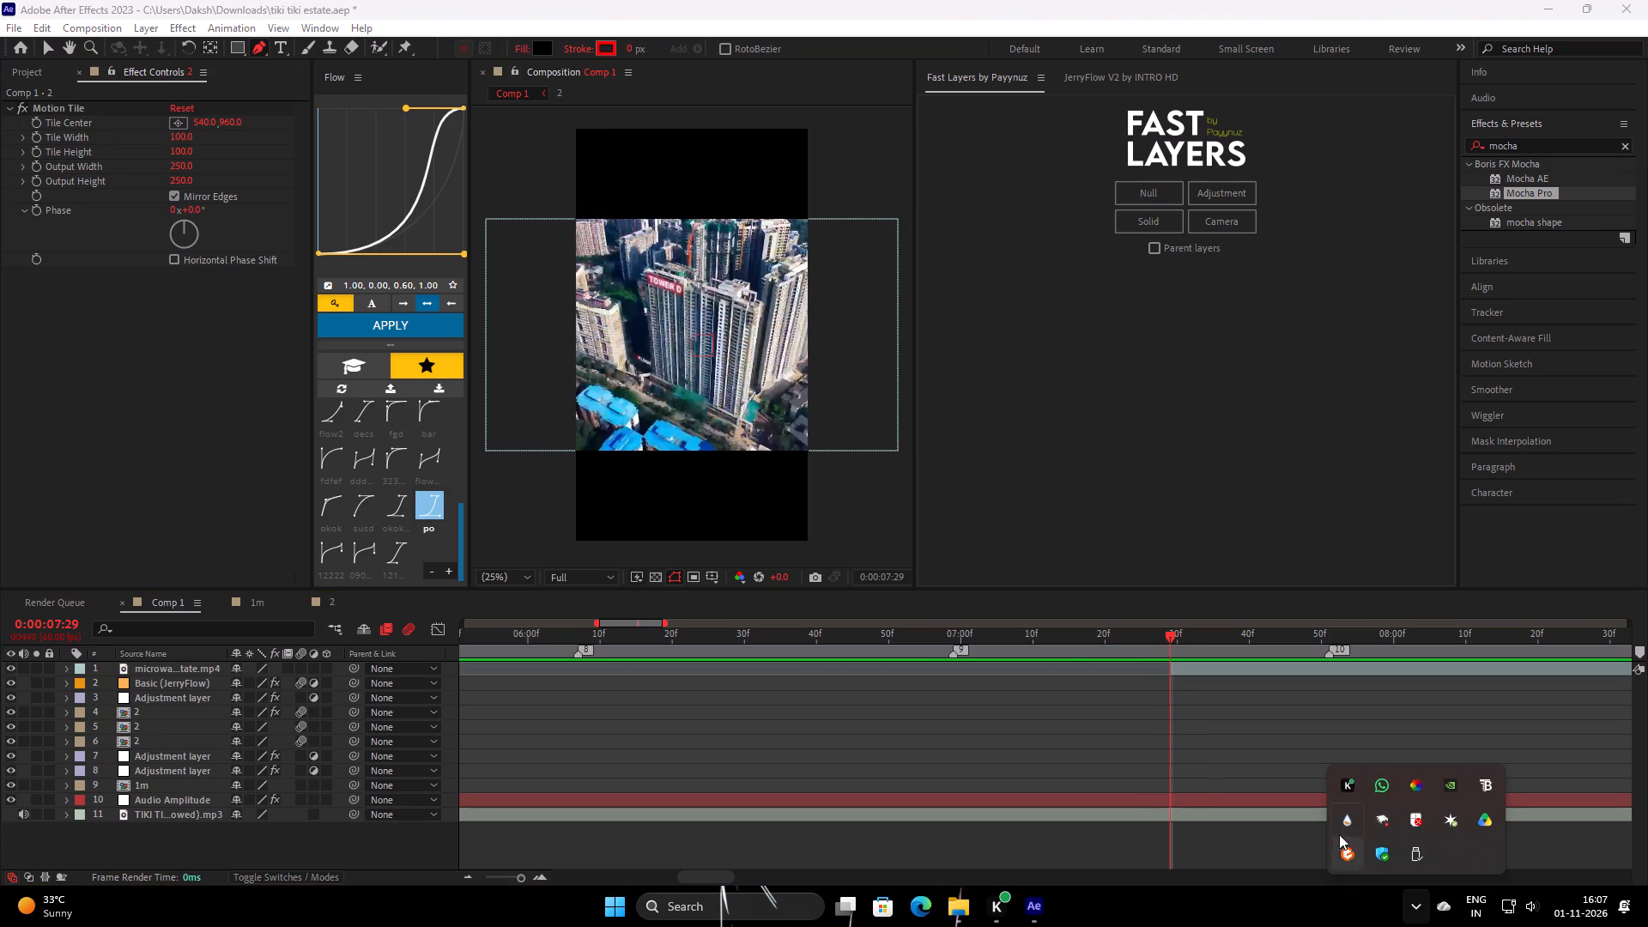
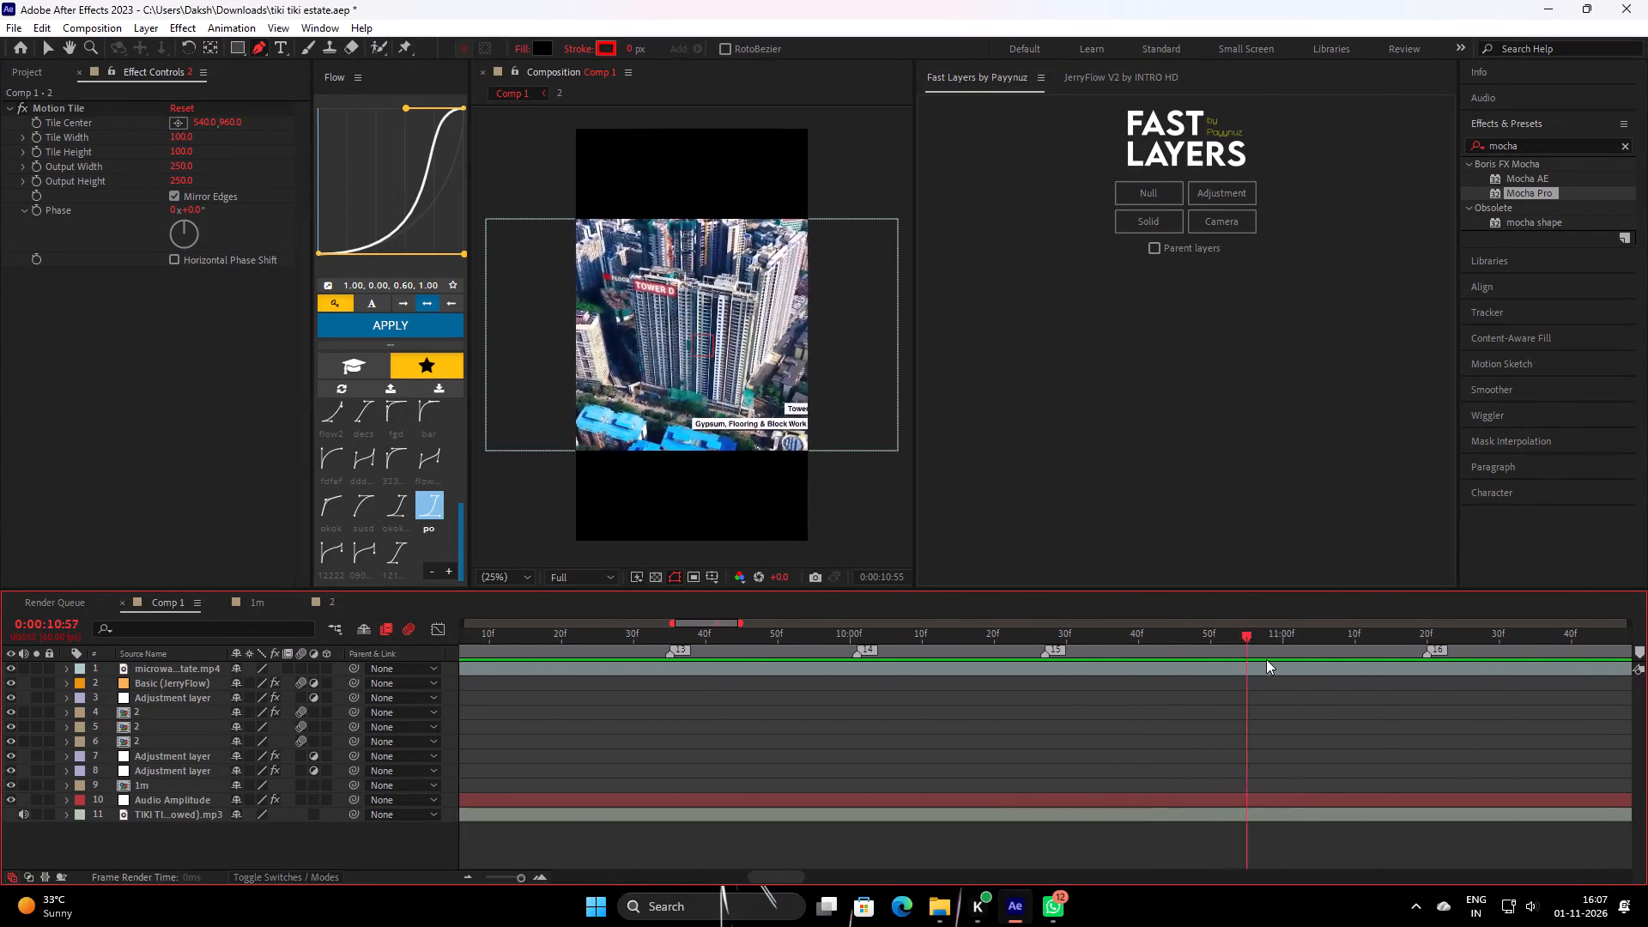
Split the microwave estate footage layer at 0:00:11:10.
click(1366, 669)
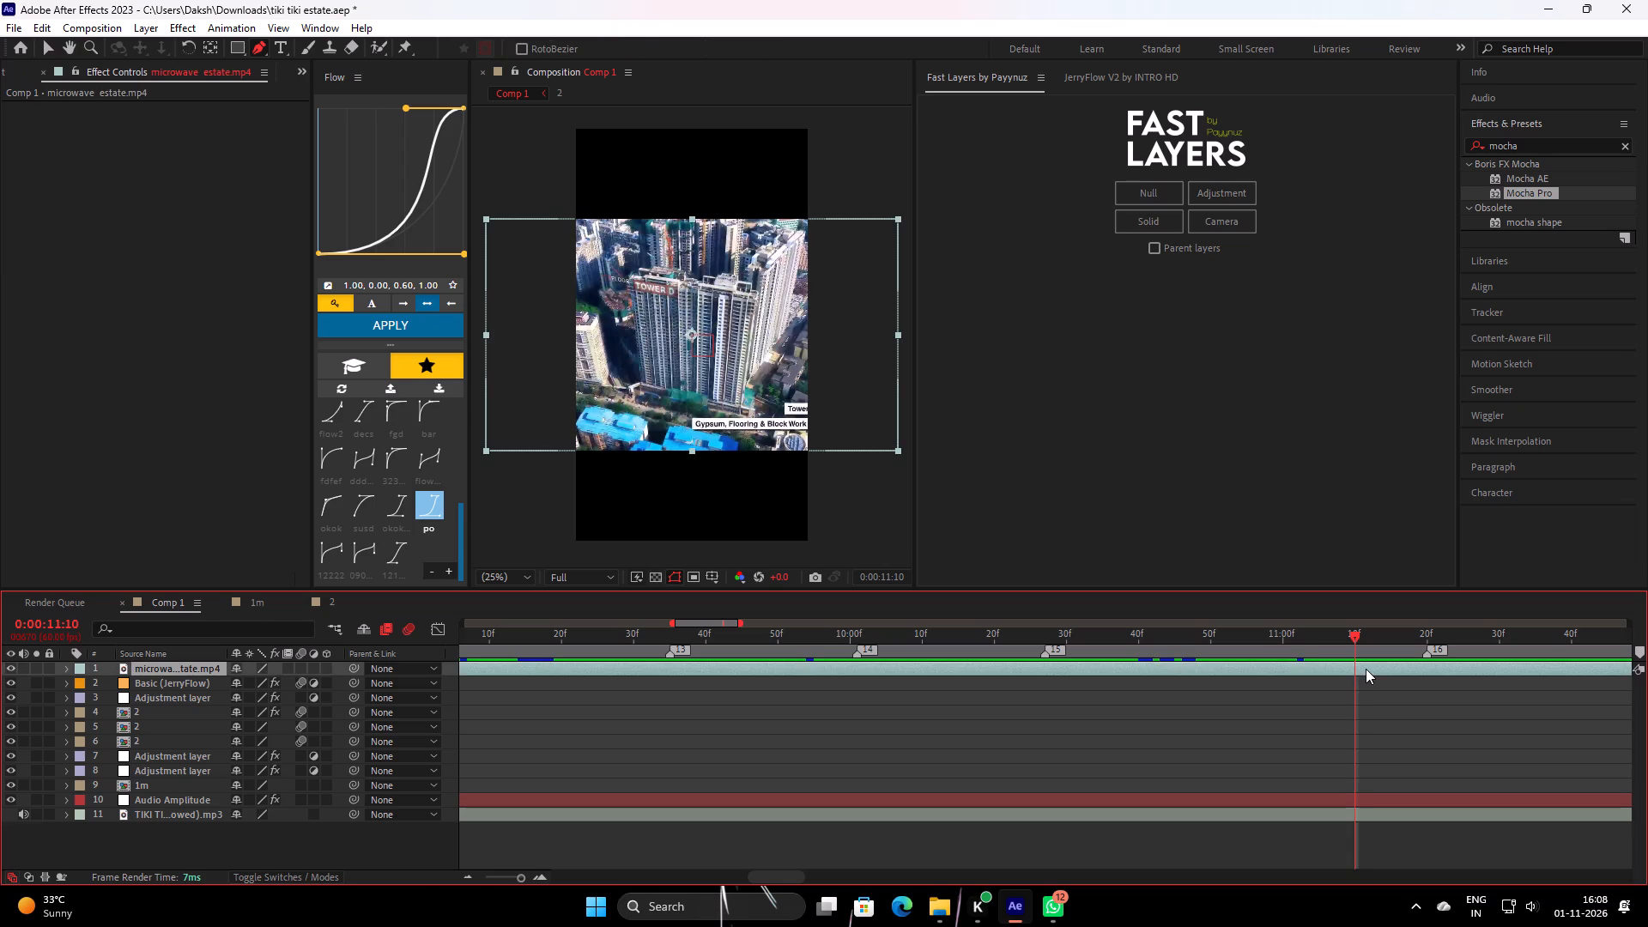
key(ctrl+shift+d)
Fit the Tower D piece of the microwave estate footage to the comp height and preview it.
drag(1347, 639, 612, 697)
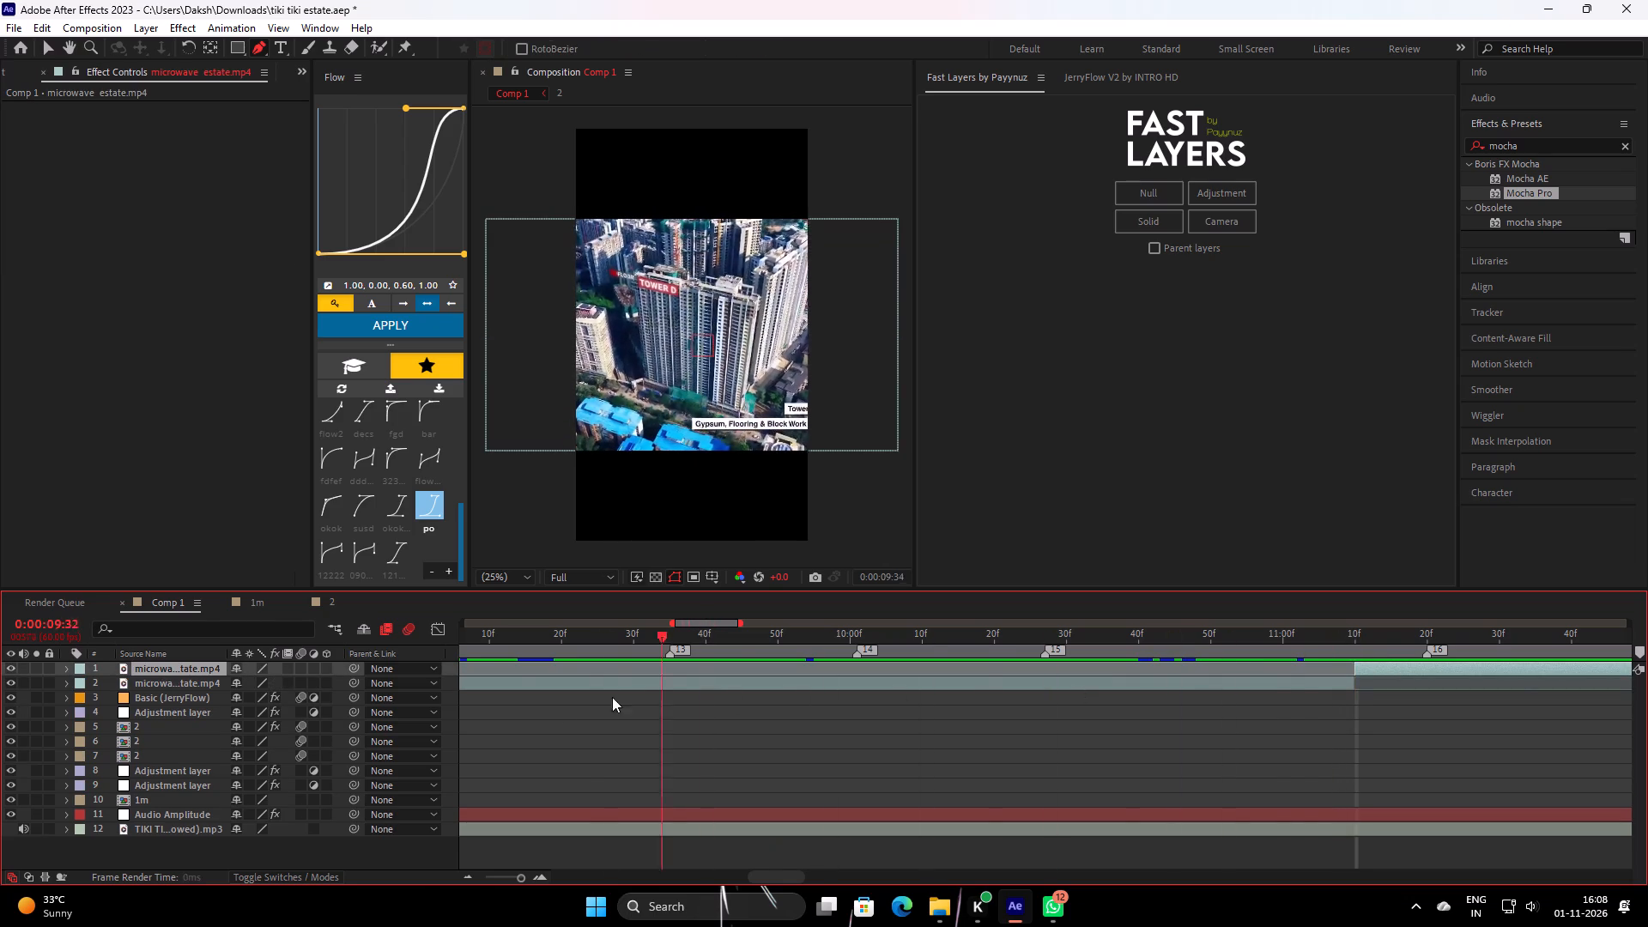
drag(612, 697, 1397, 707)
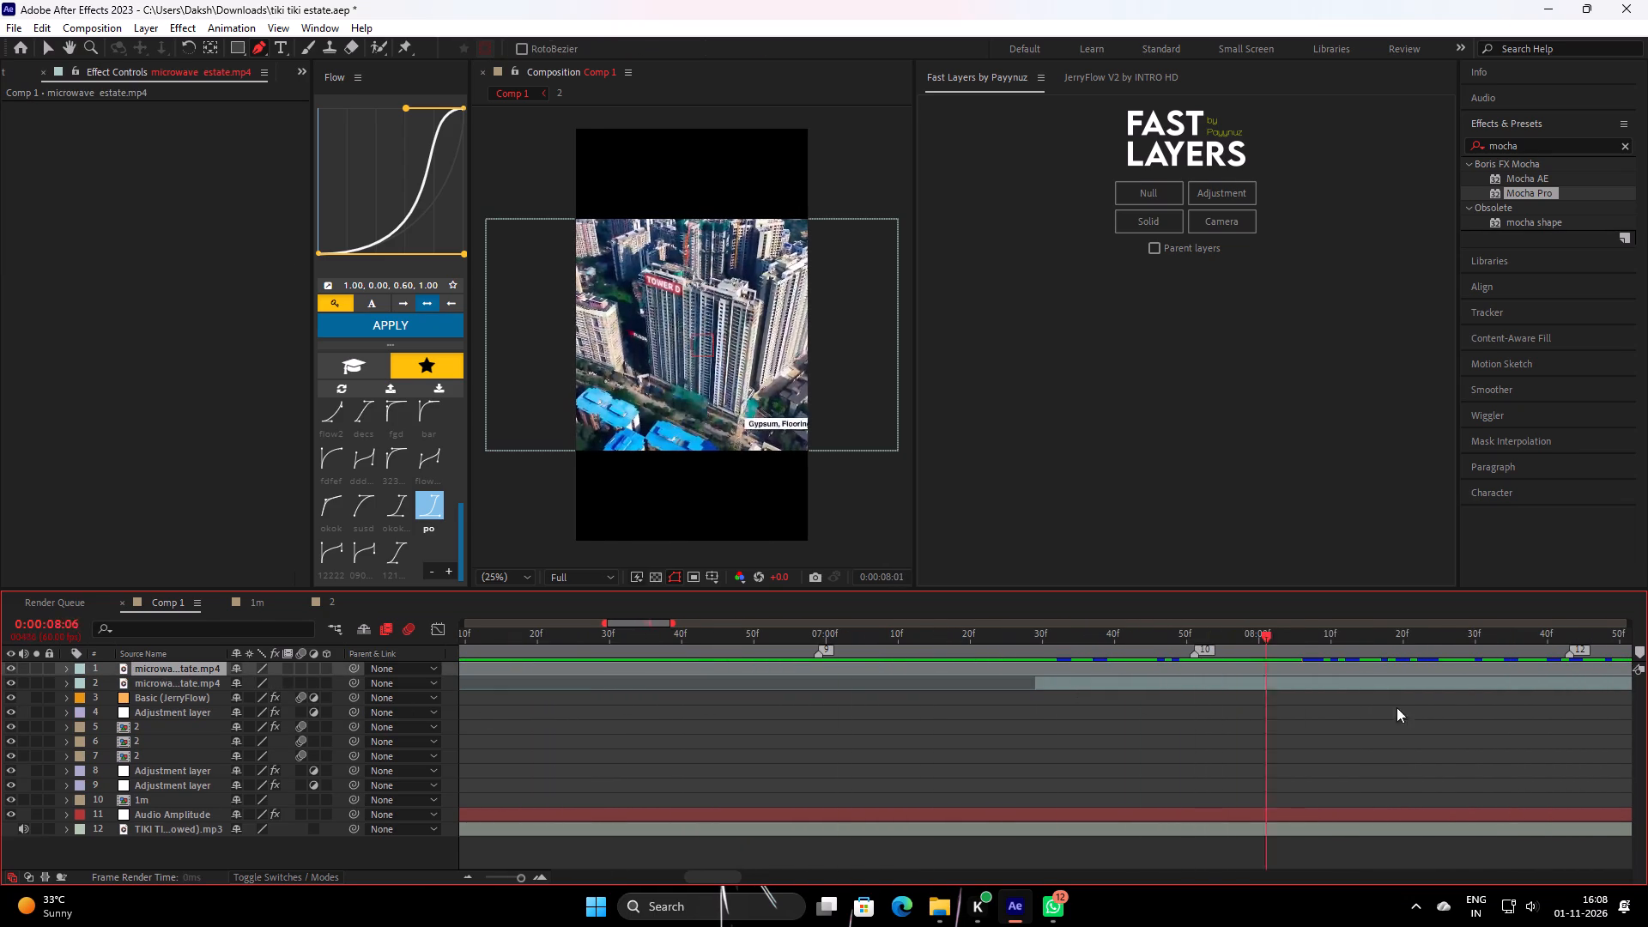
drag(1397, 707, 616, 695)
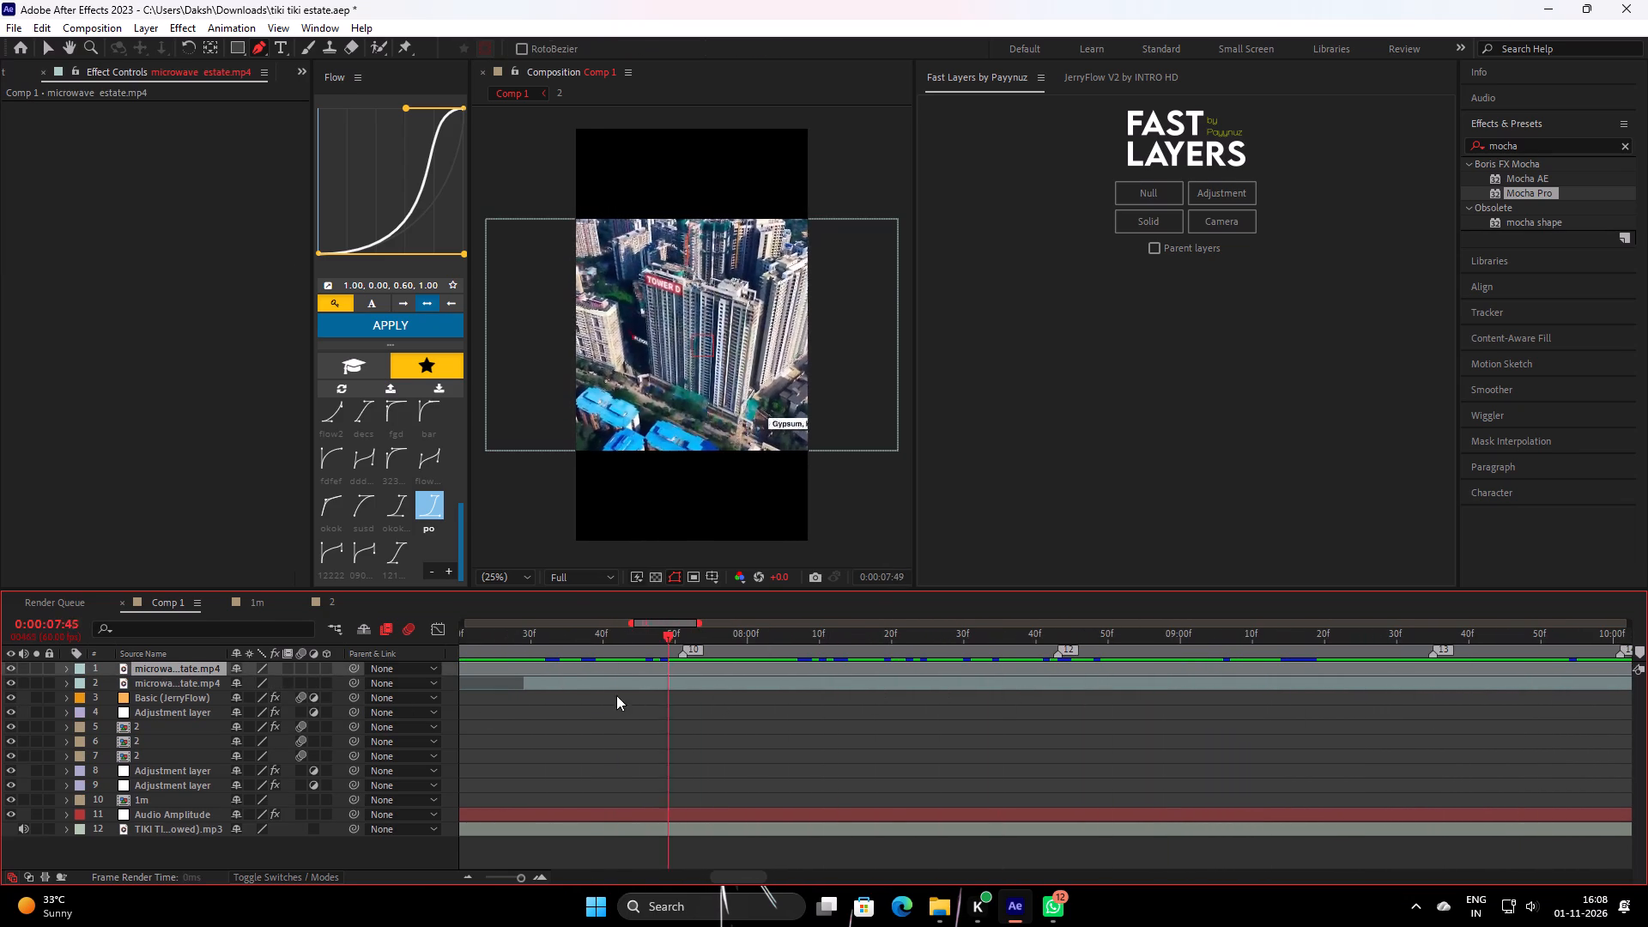
drag(616, 695, 588, 695)
click(587, 686)
right_click(587, 686)
click(698, 248)
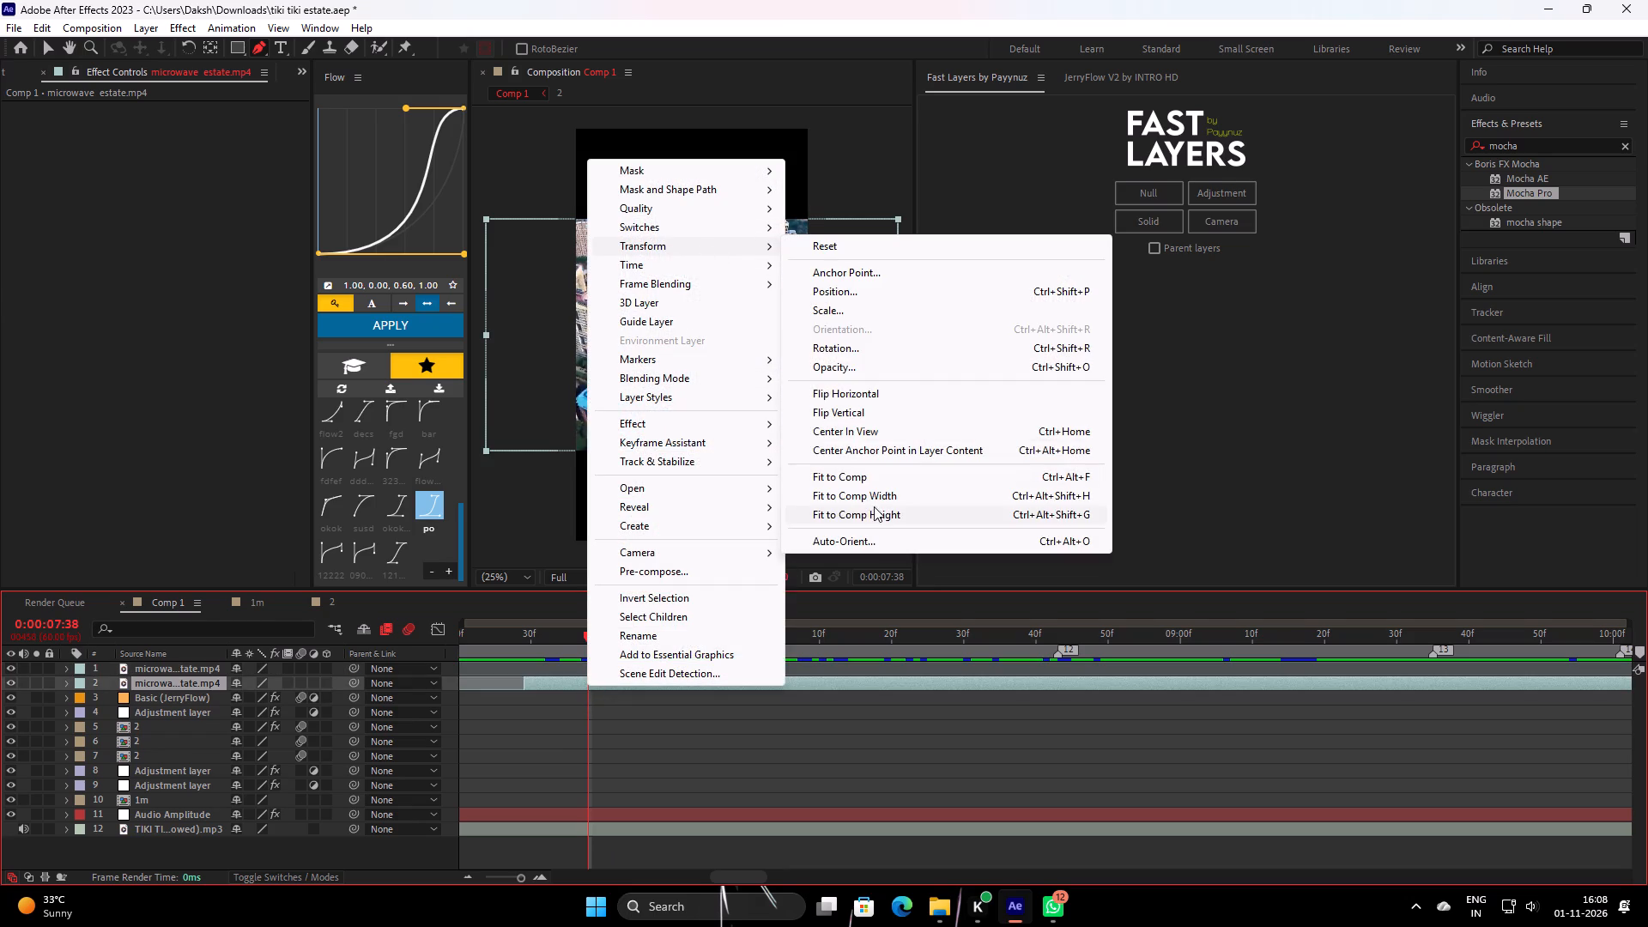
click(875, 513)
key(space)
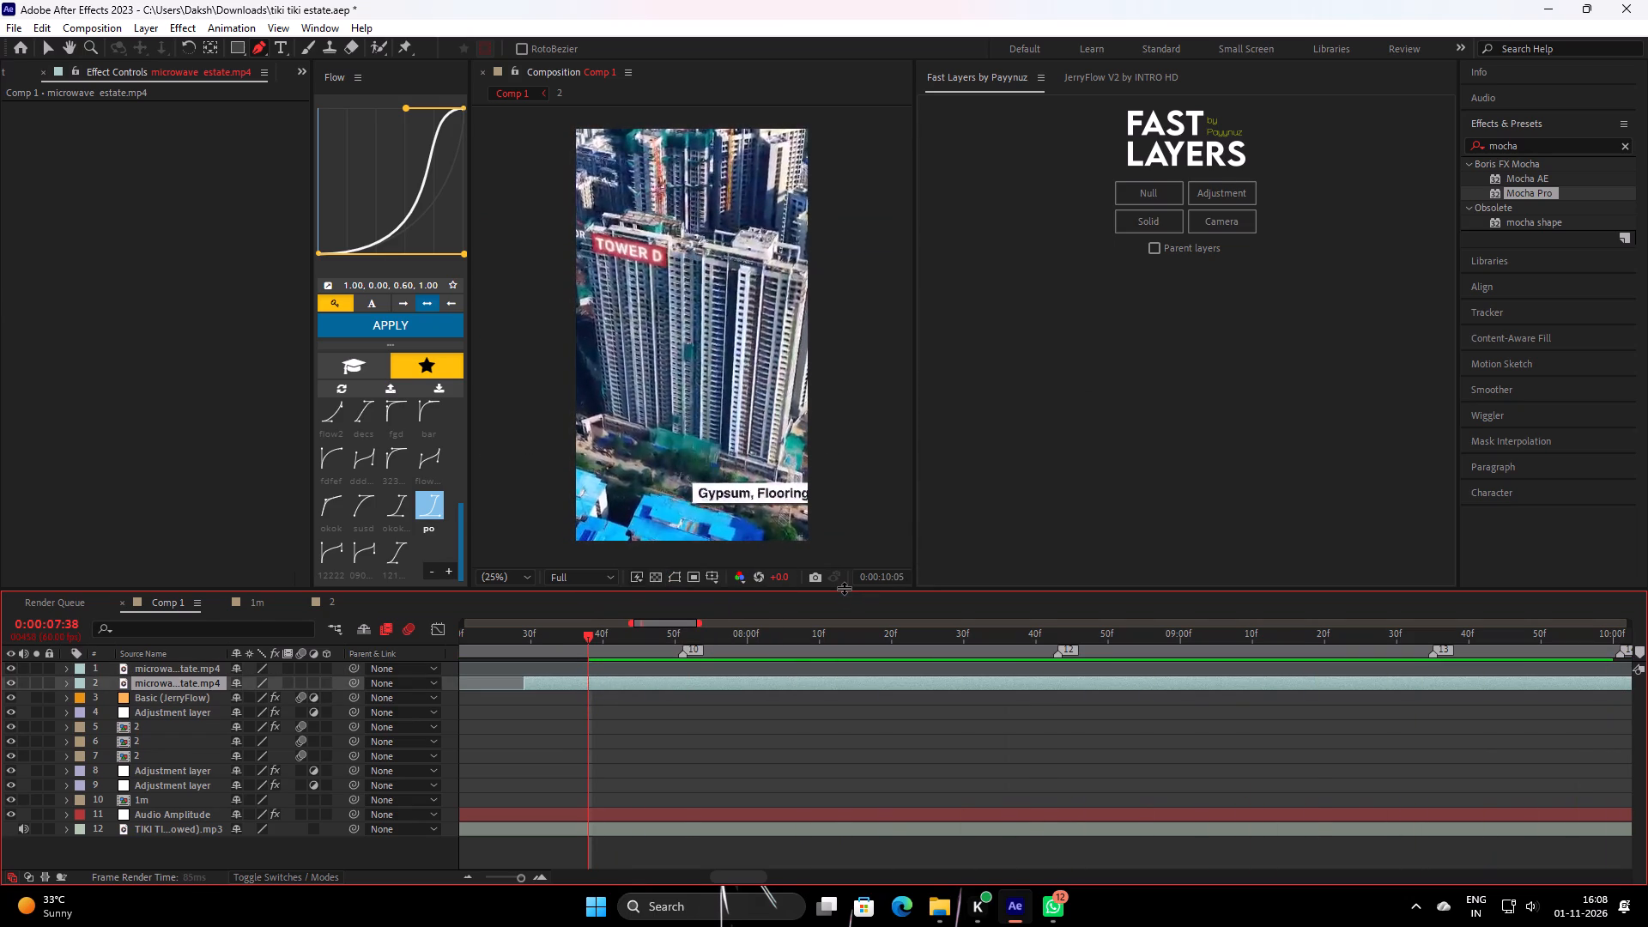
key(space)
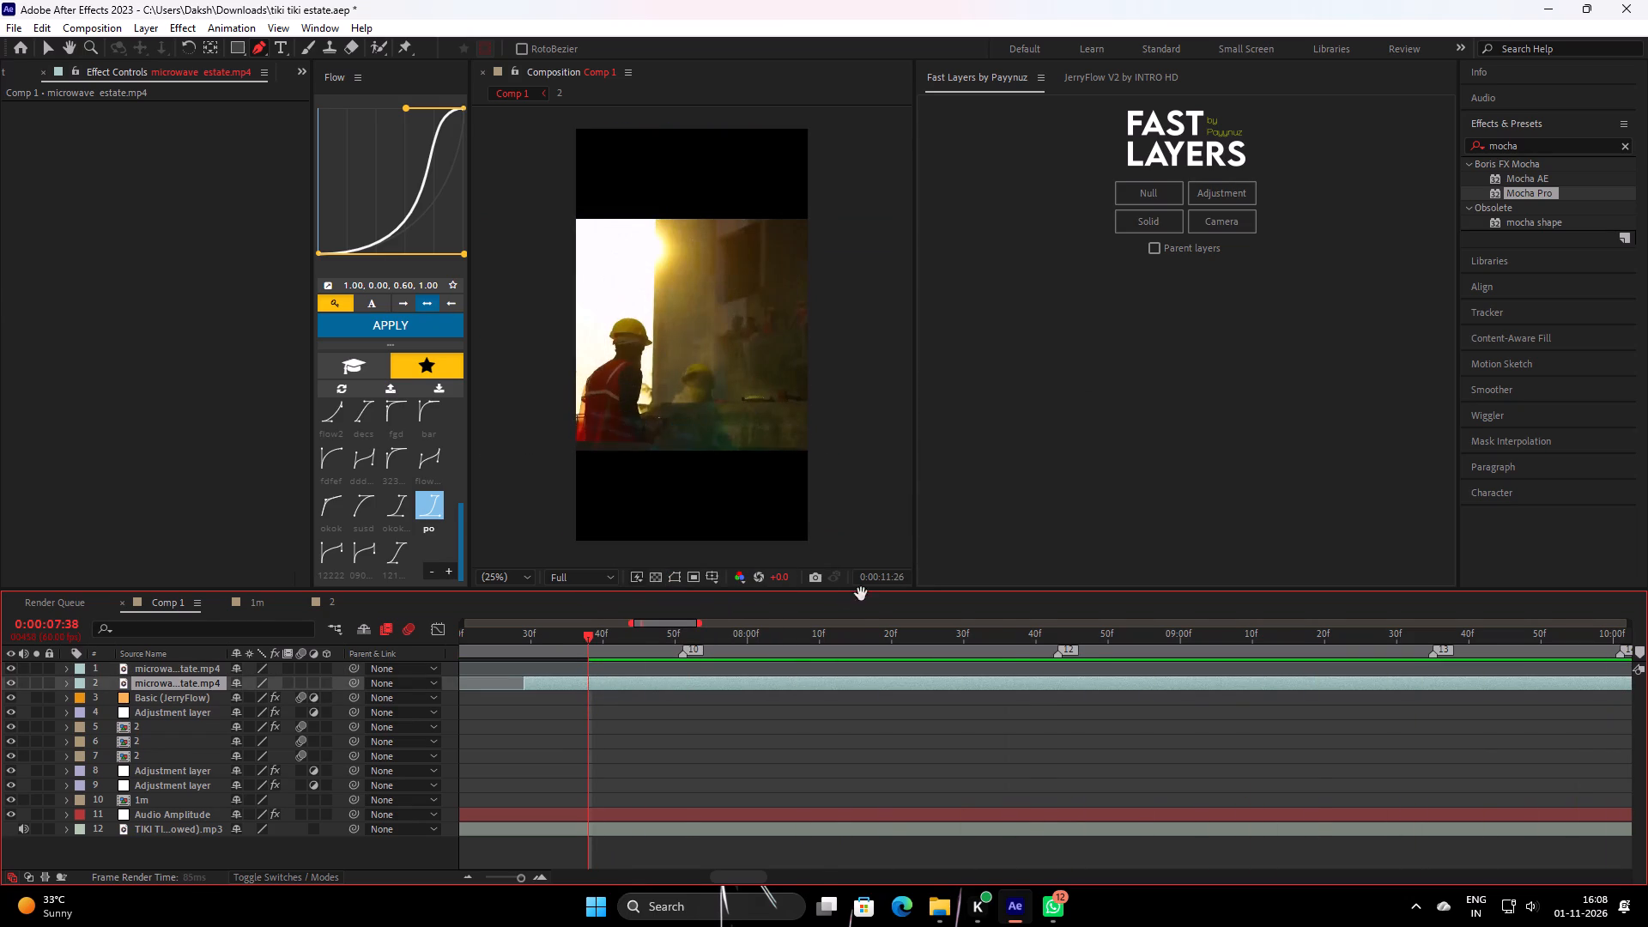
Move the Tower D piece to start at 0:00:05:14, where the hoist clip ends, and preview it.
drag(868, 634, 630, 709)
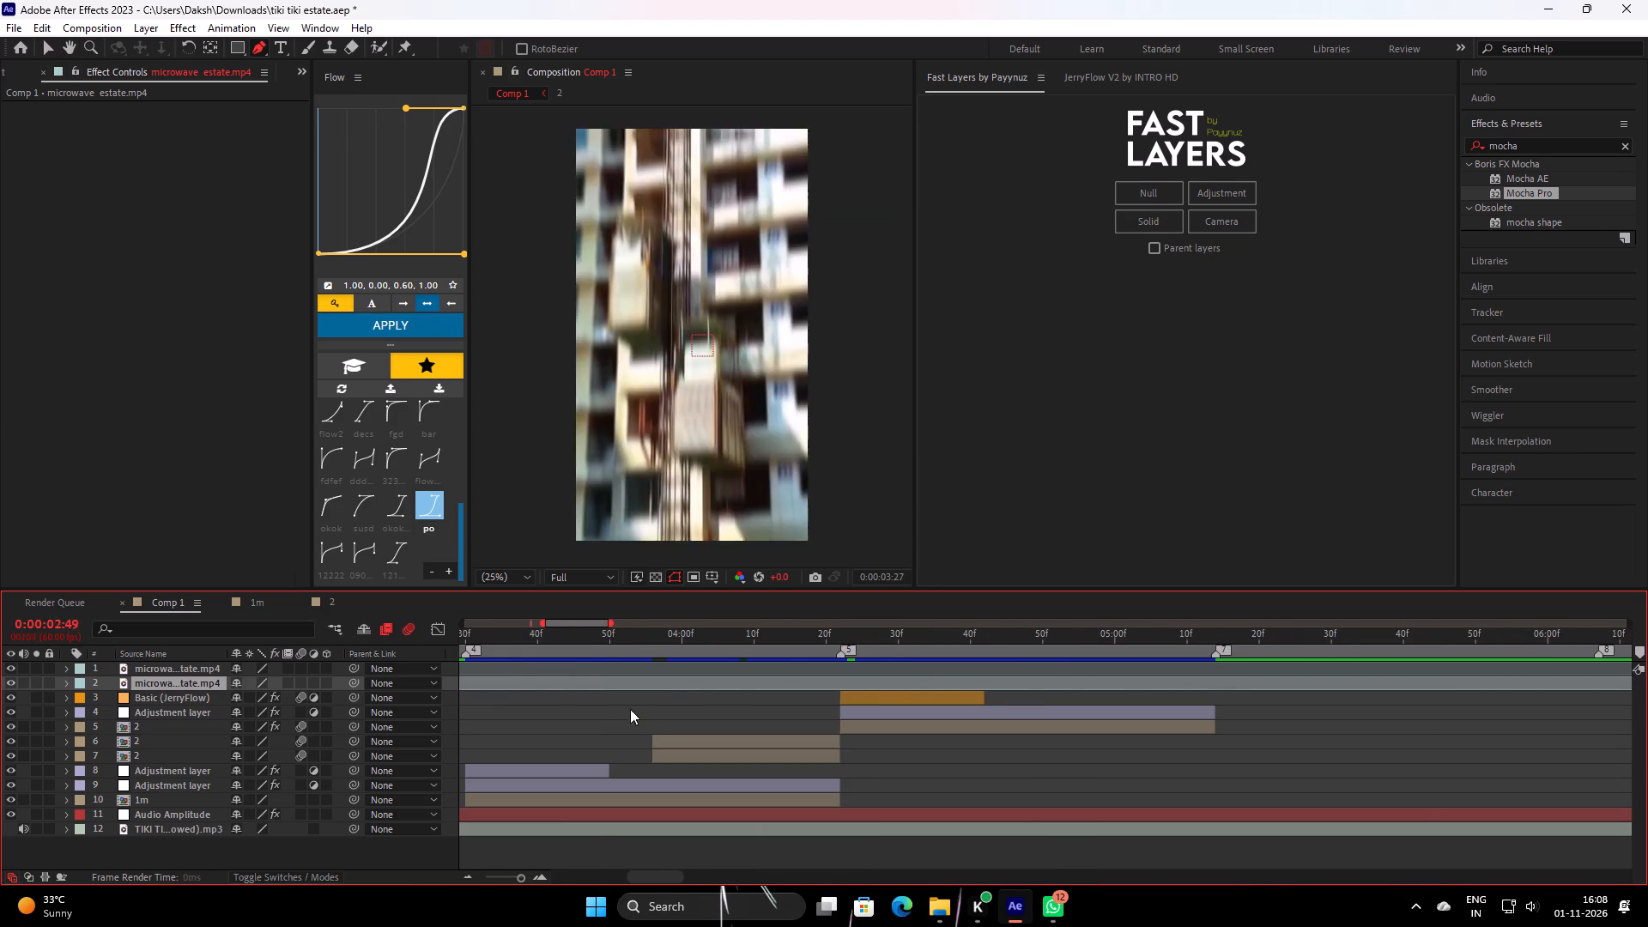
drag(630, 709, 1214, 701)
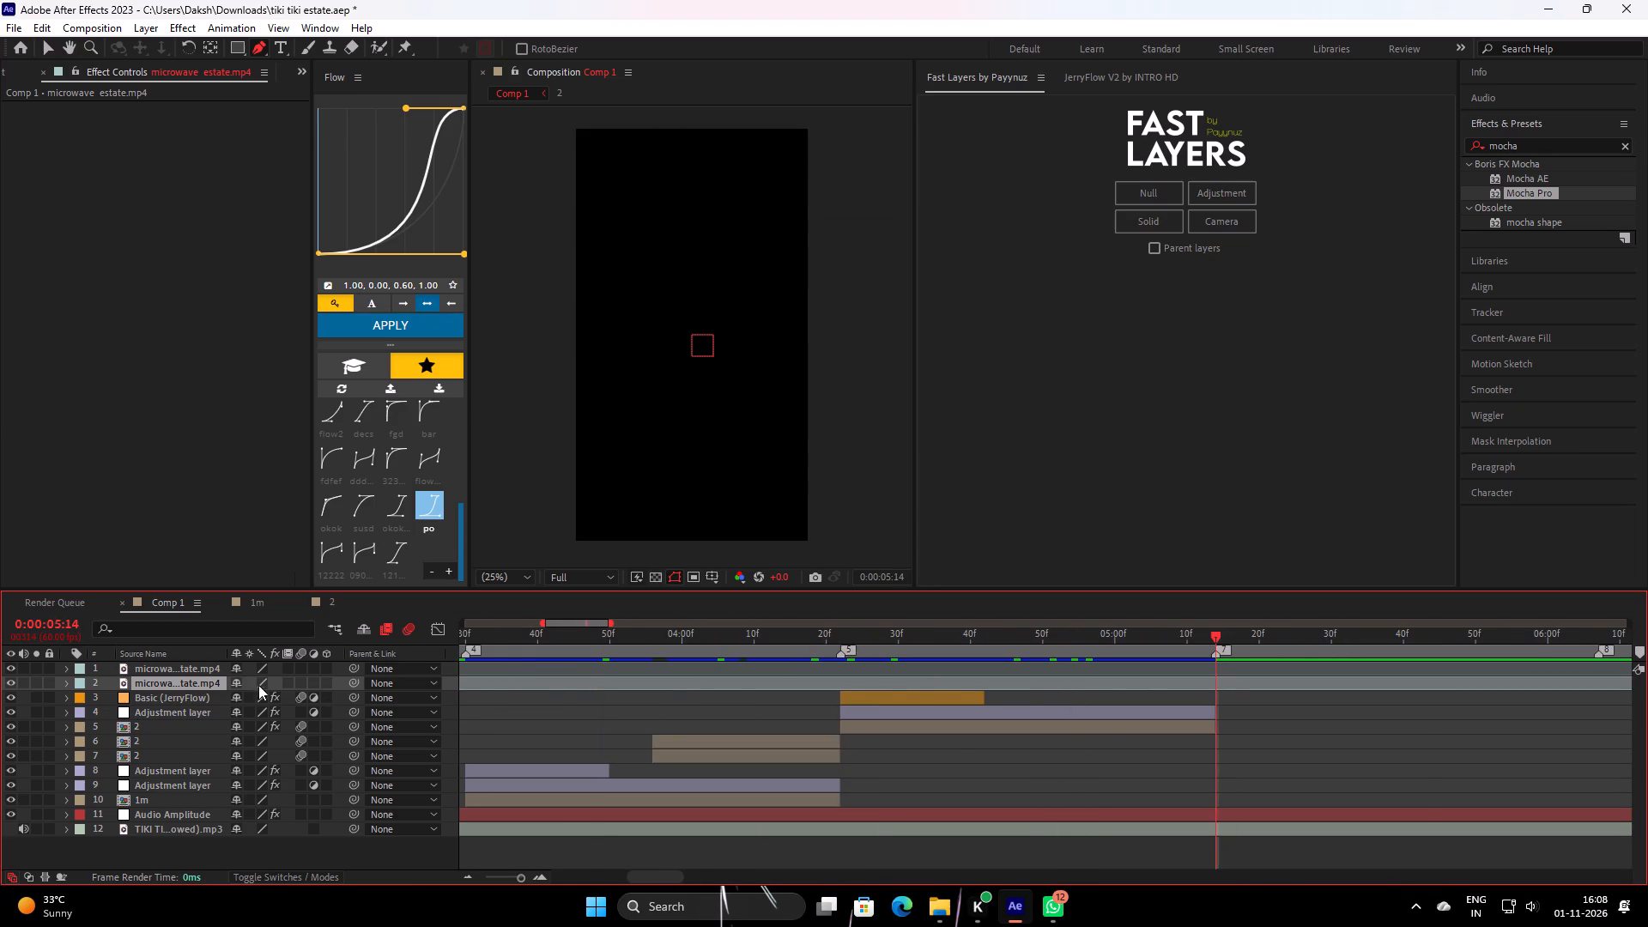
key(bracketleft)
key(space)
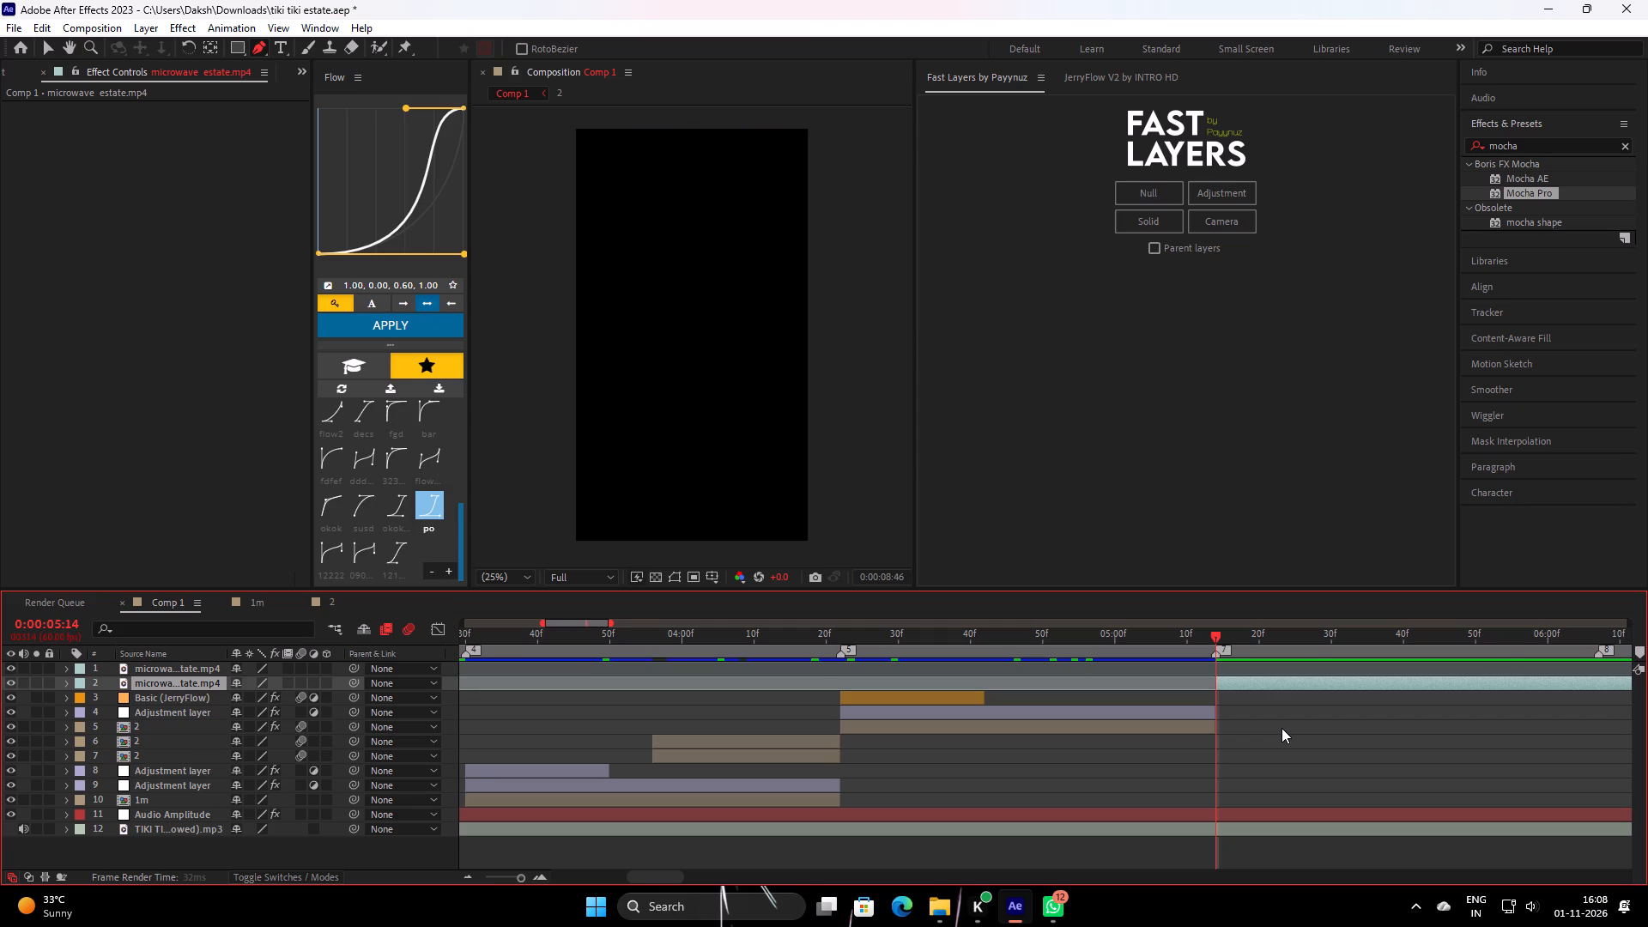
key(space)
Scrub through the repositioned Tower D clip and enable frame blending on its layer.
drag(1007, 656, 367, 733)
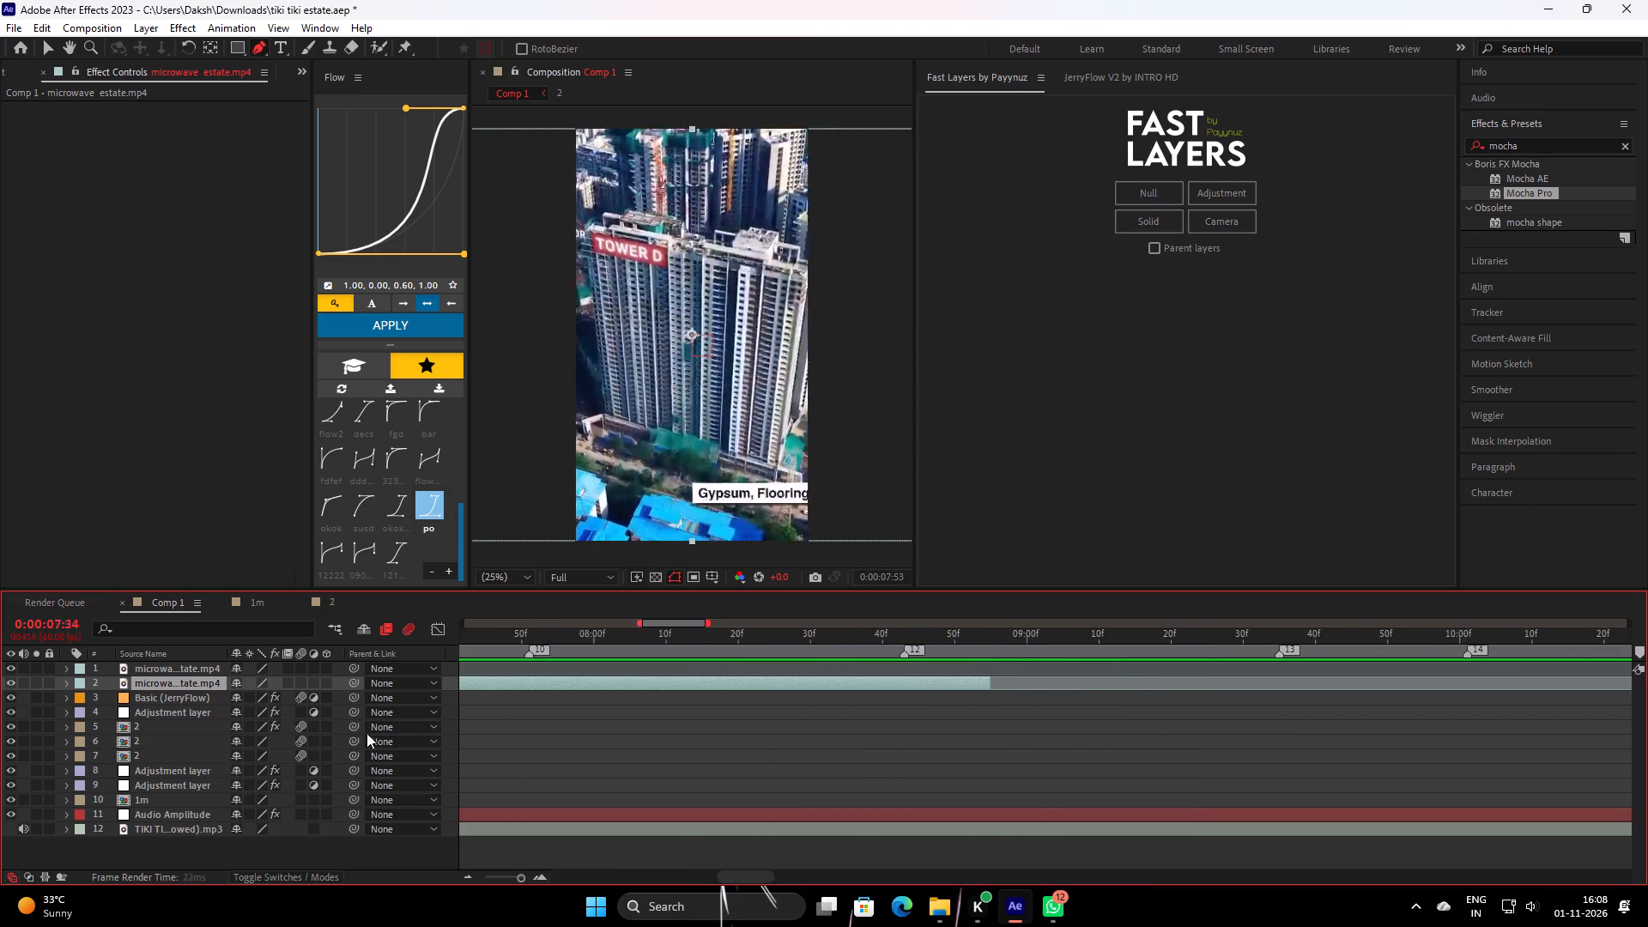
drag(367, 733, 822, 741)
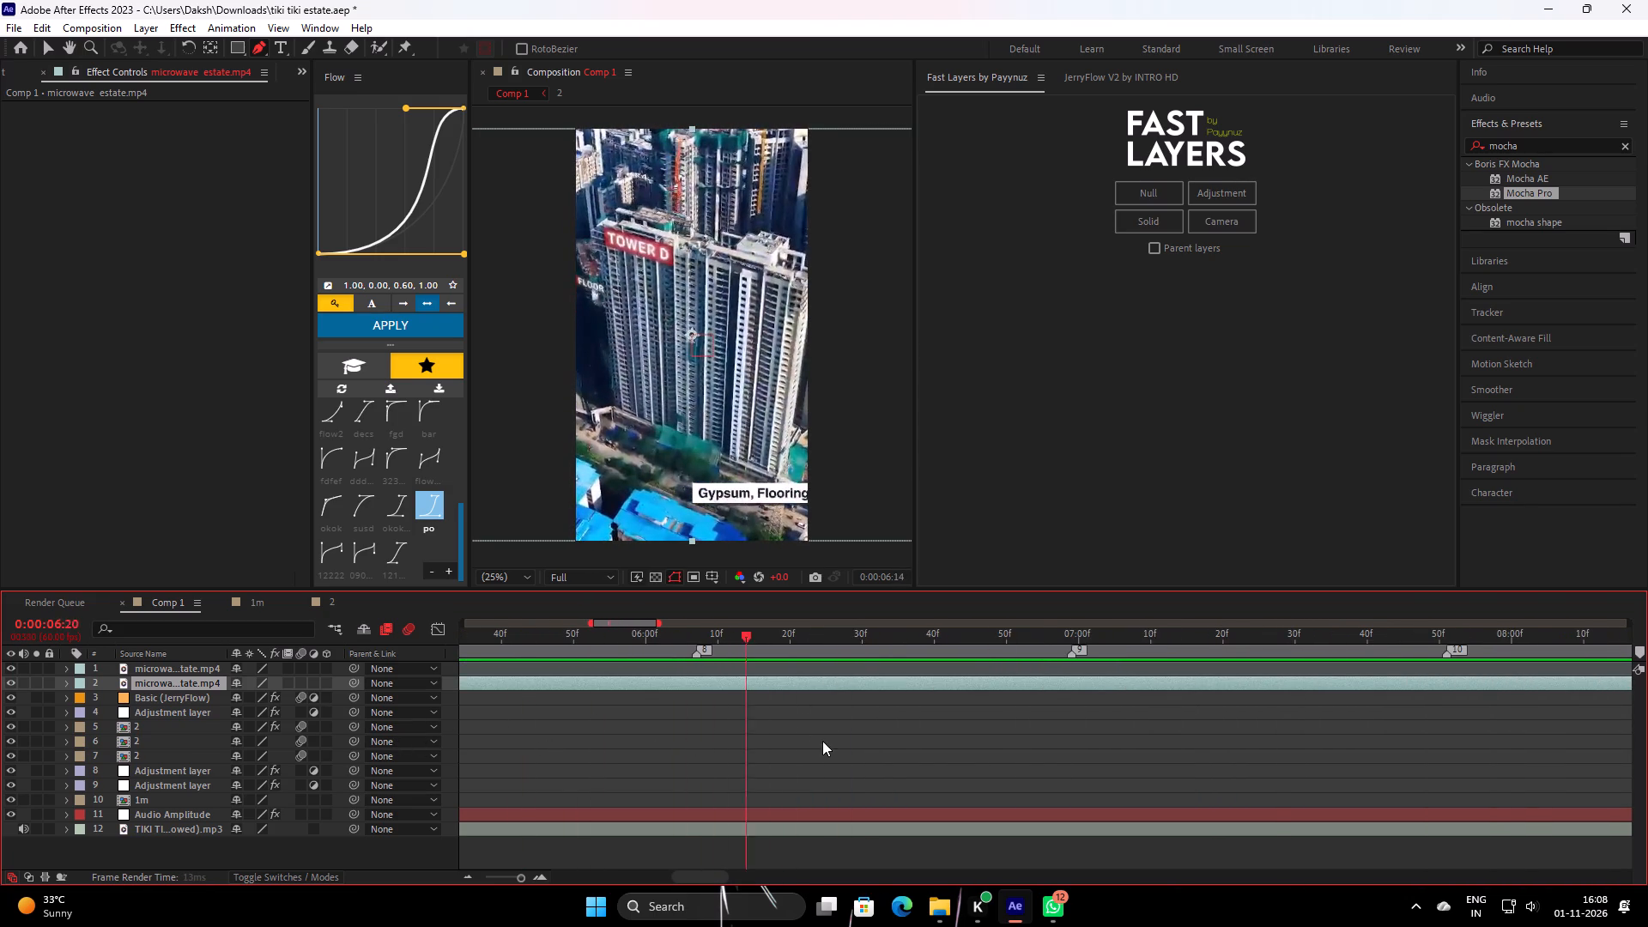
drag(822, 741, 942, 752)
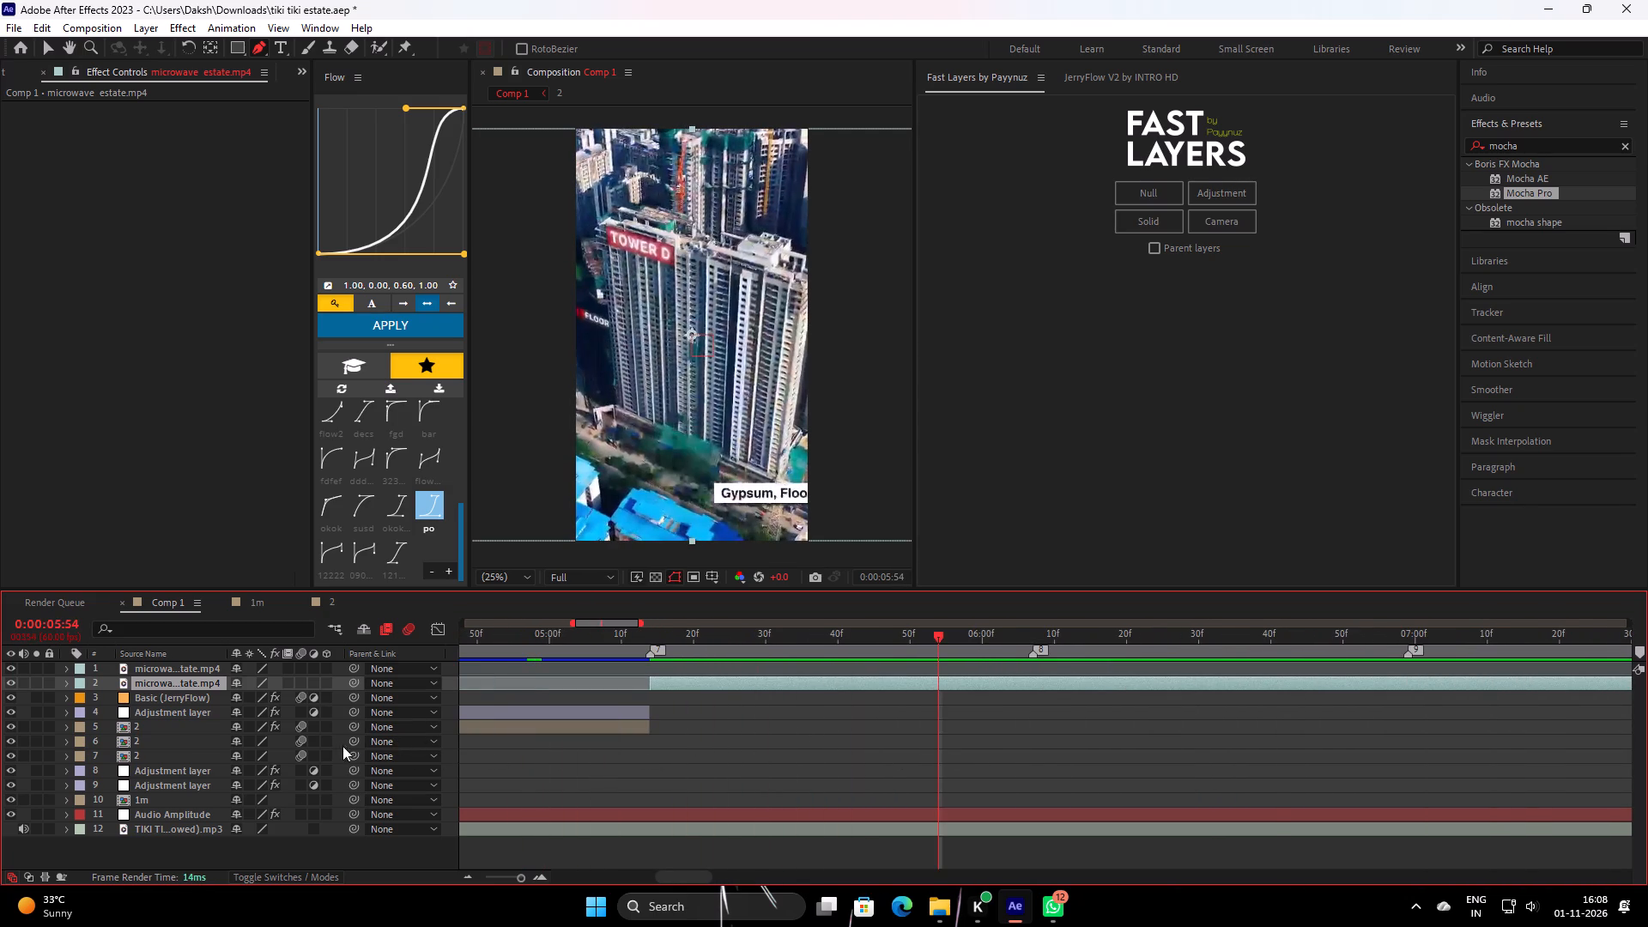
double_click(285, 679)
Pre-compose the Tower D clip as 3, moving all attributes into the new composition.
right_click(872, 682)
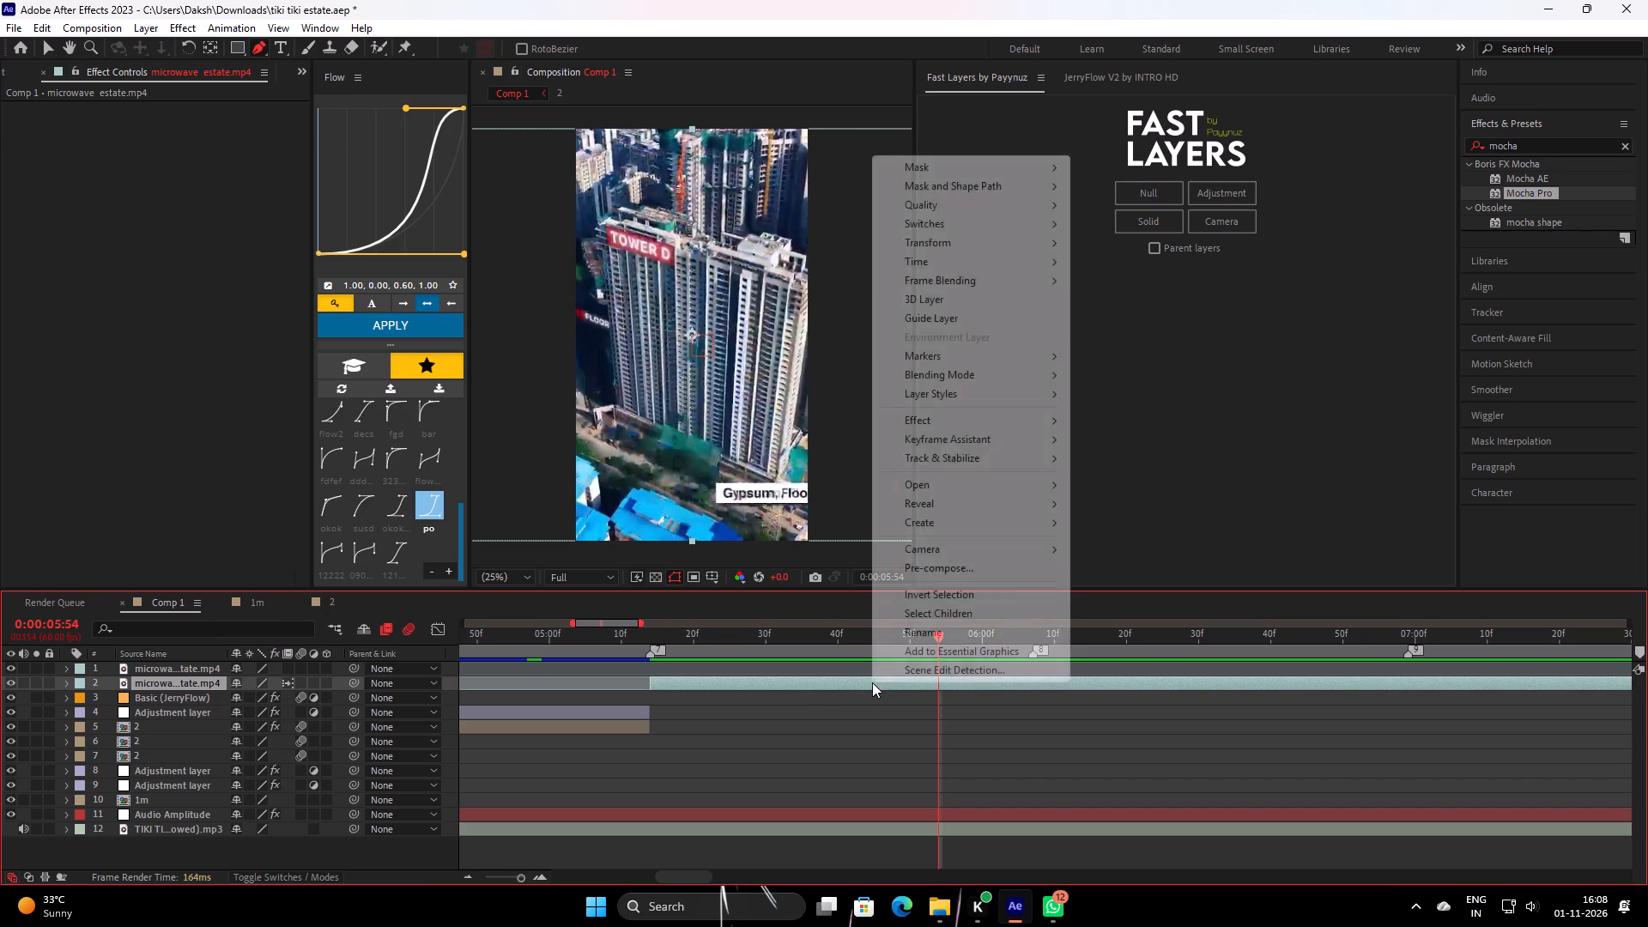
click(924, 565)
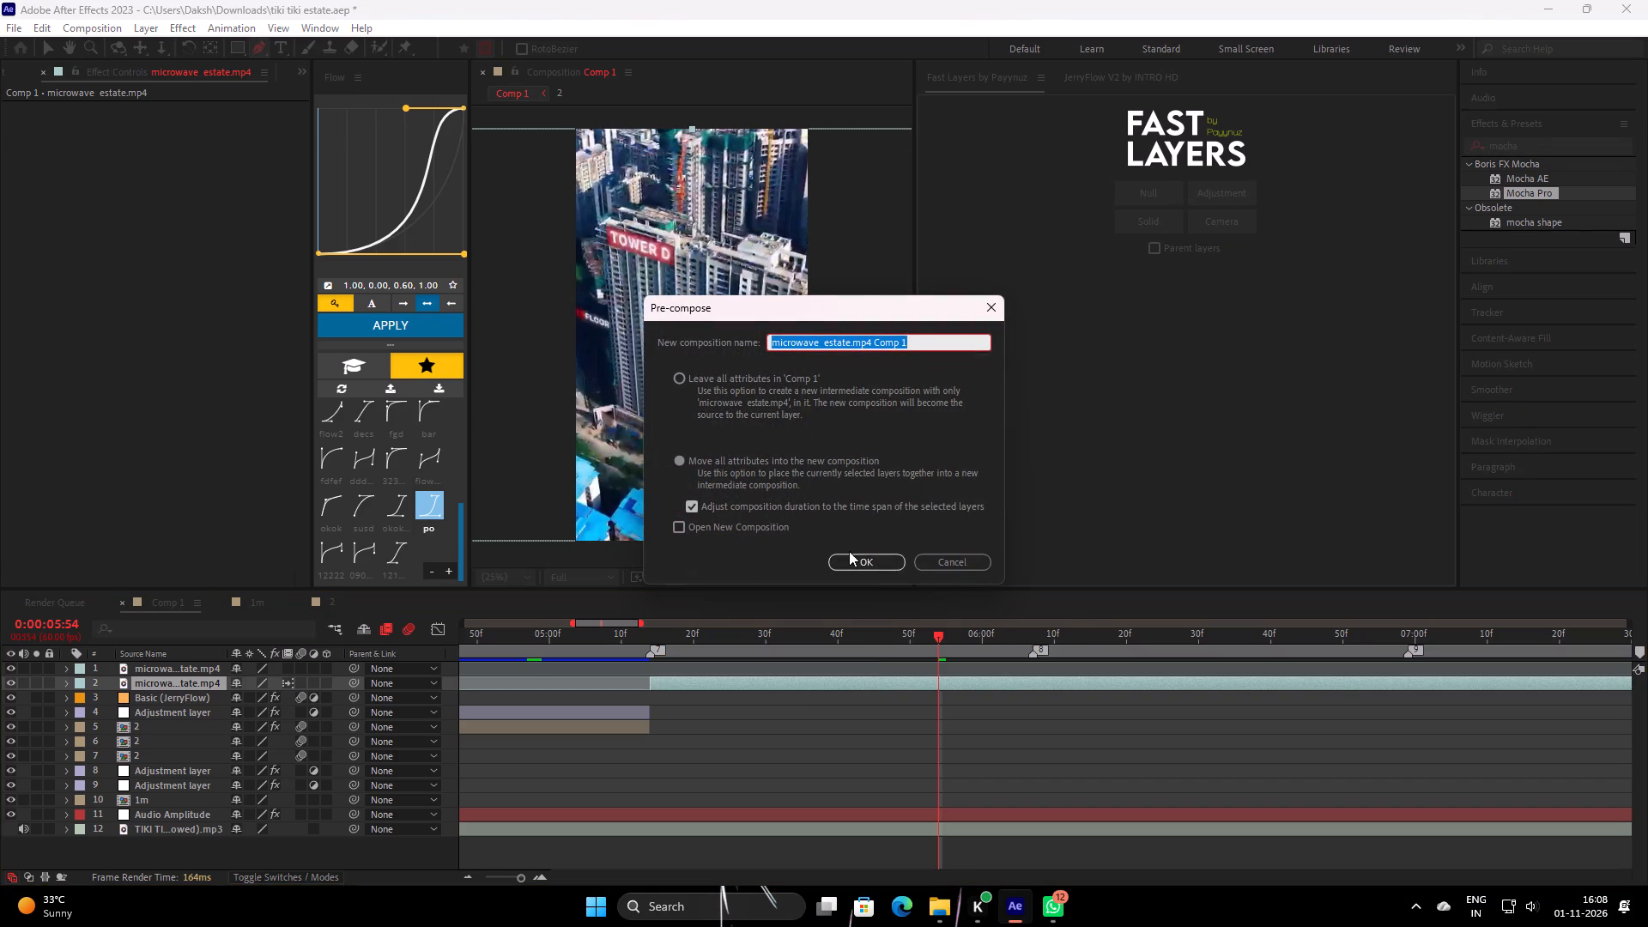
key(3)
click(864, 562)
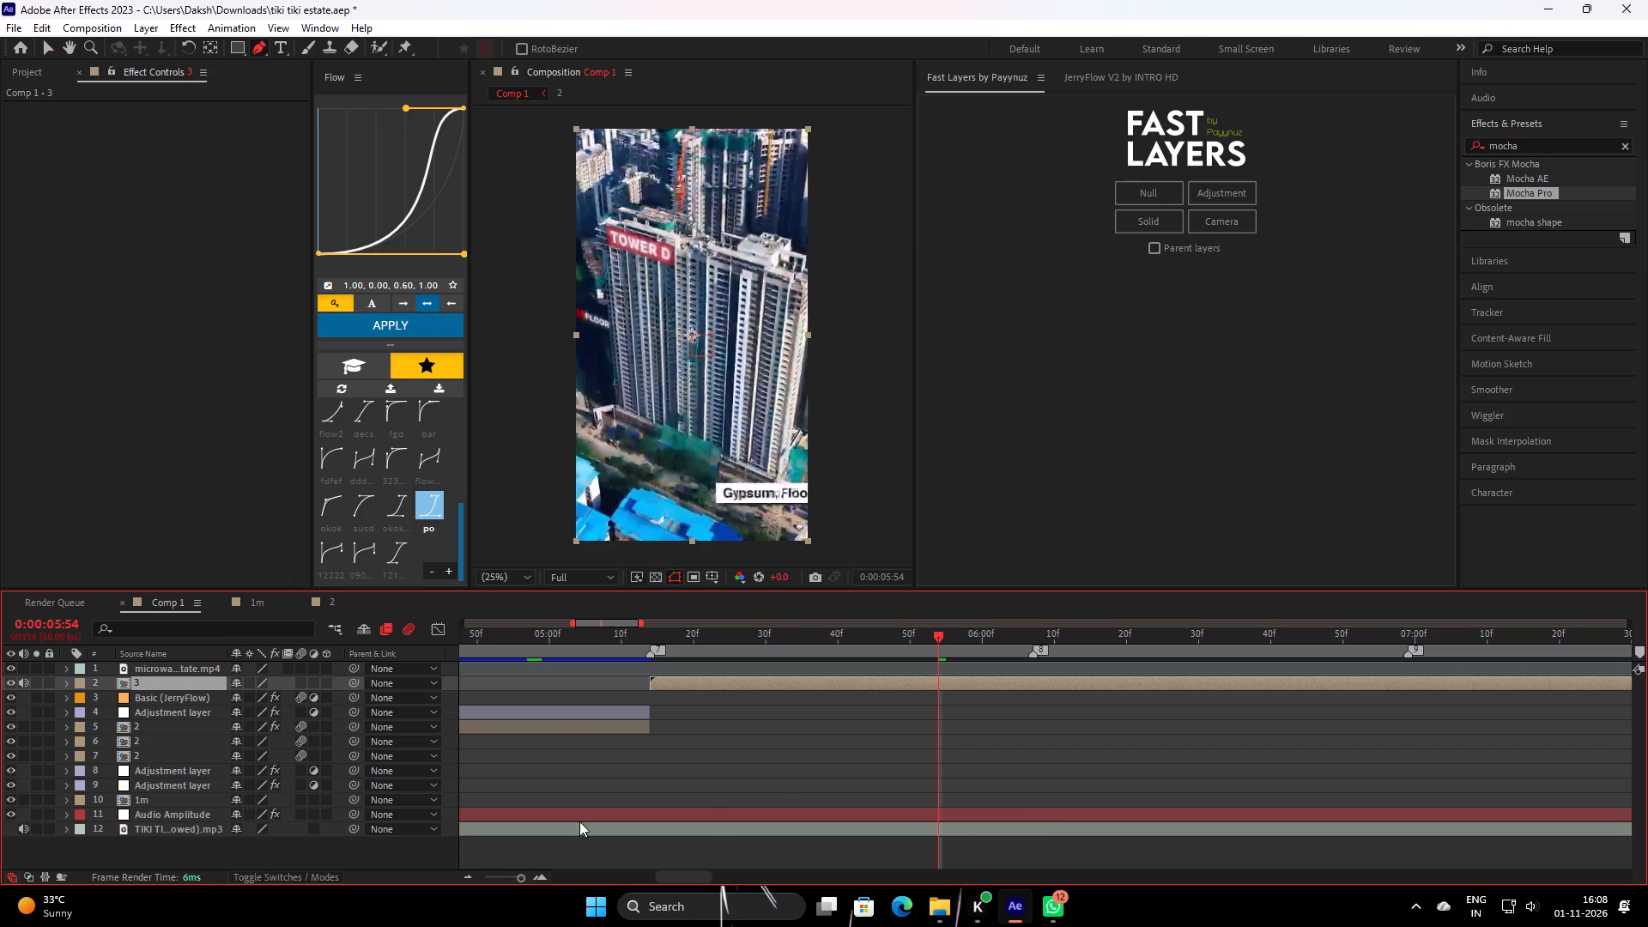
Enable time remapping on layer 3 and set its end keyframe's value to 0:00:03:40.
click(475, 879)
click(475, 879)
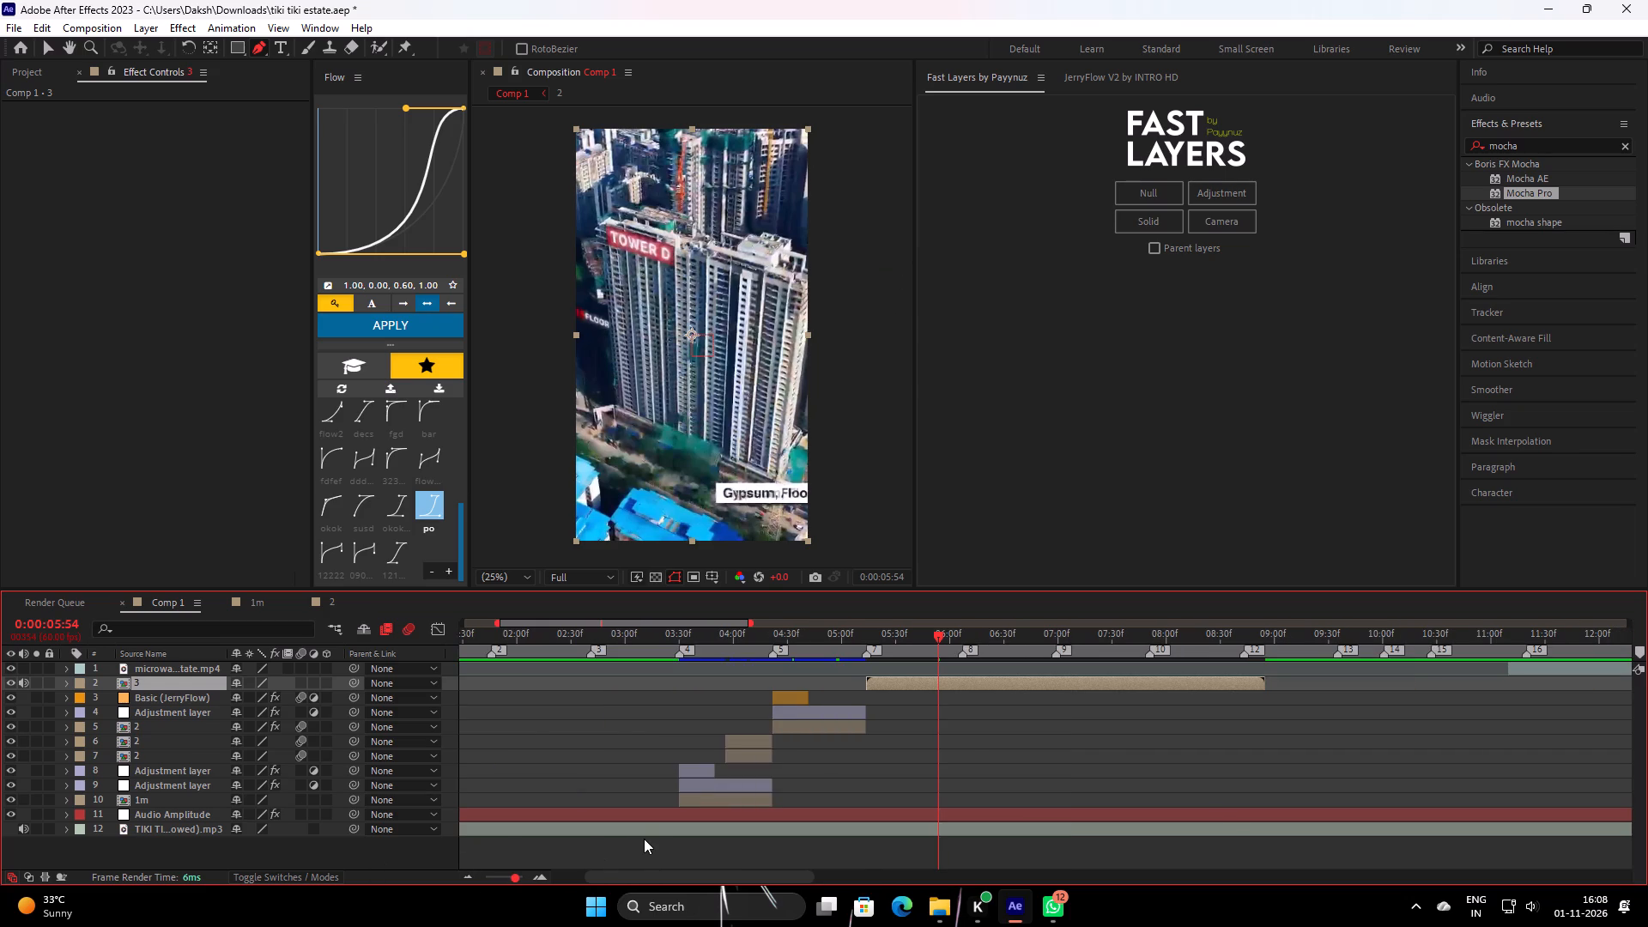
key(ctrl+alt+t)
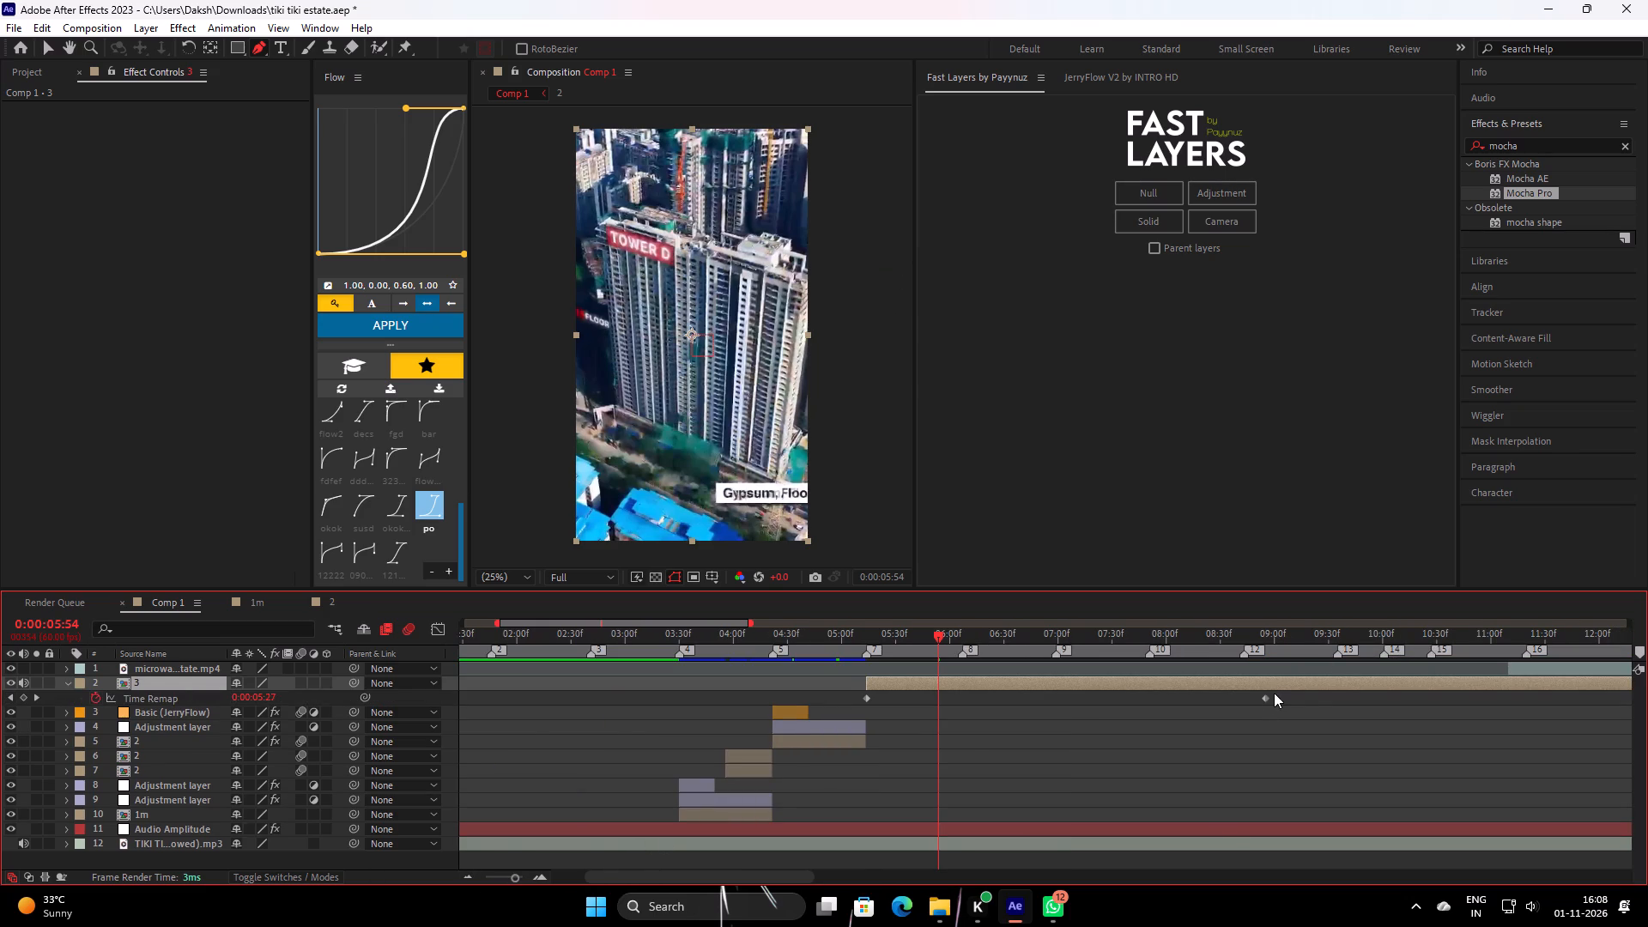
double_click(1265, 695)
click(760, 441)
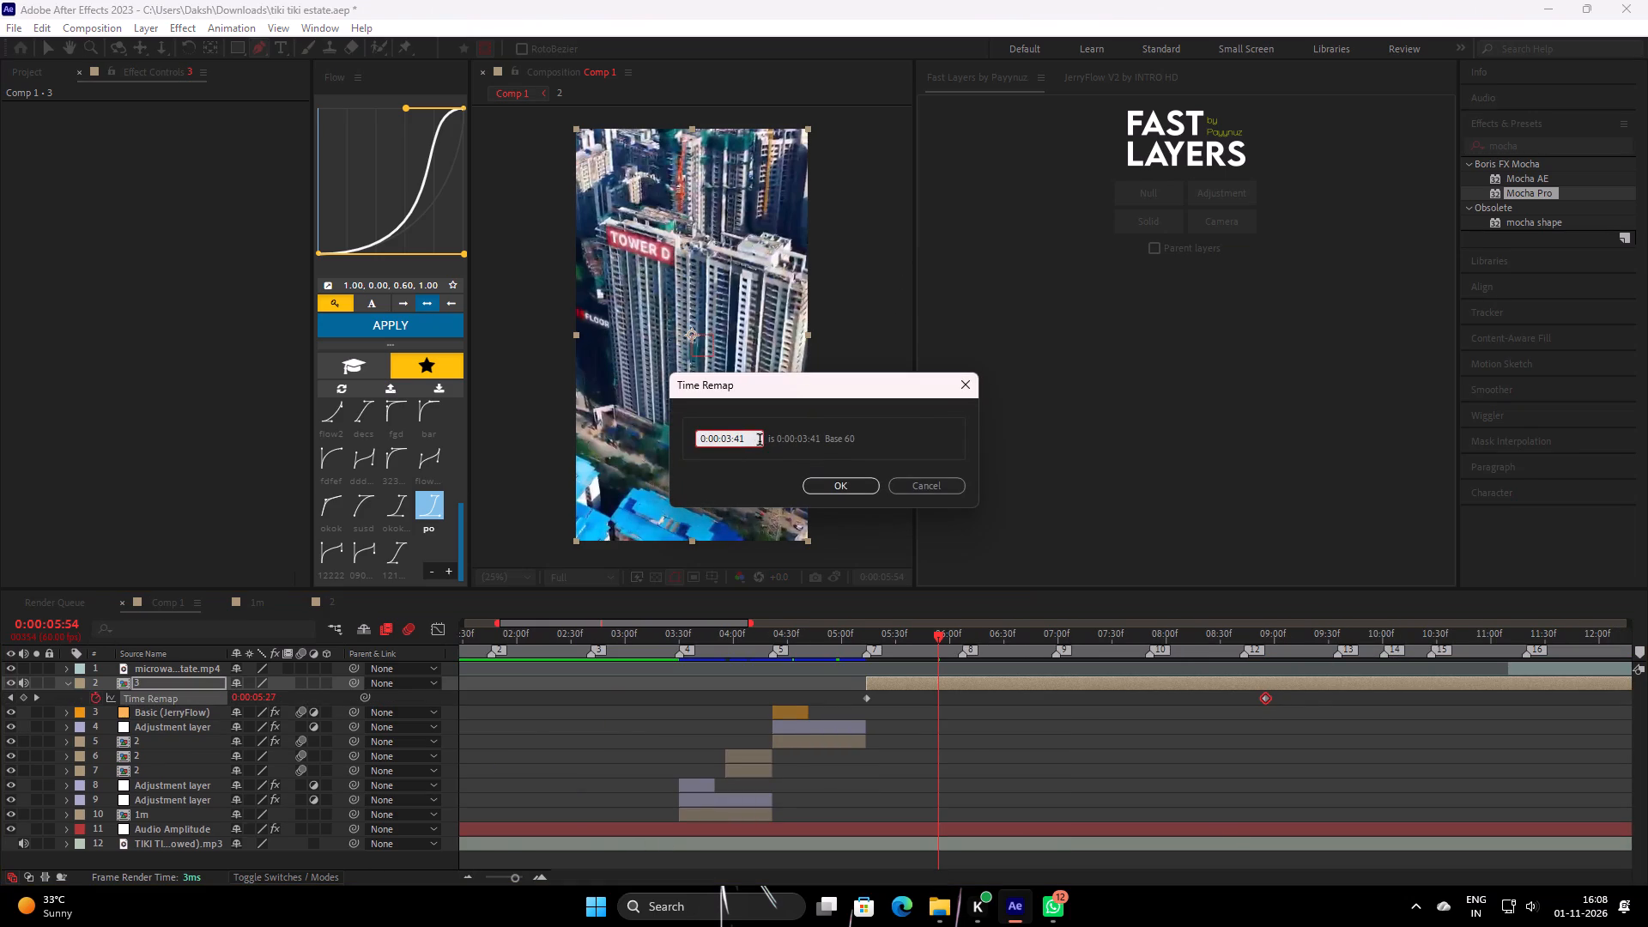
key(BackSpace)
key(0)
key(Return)
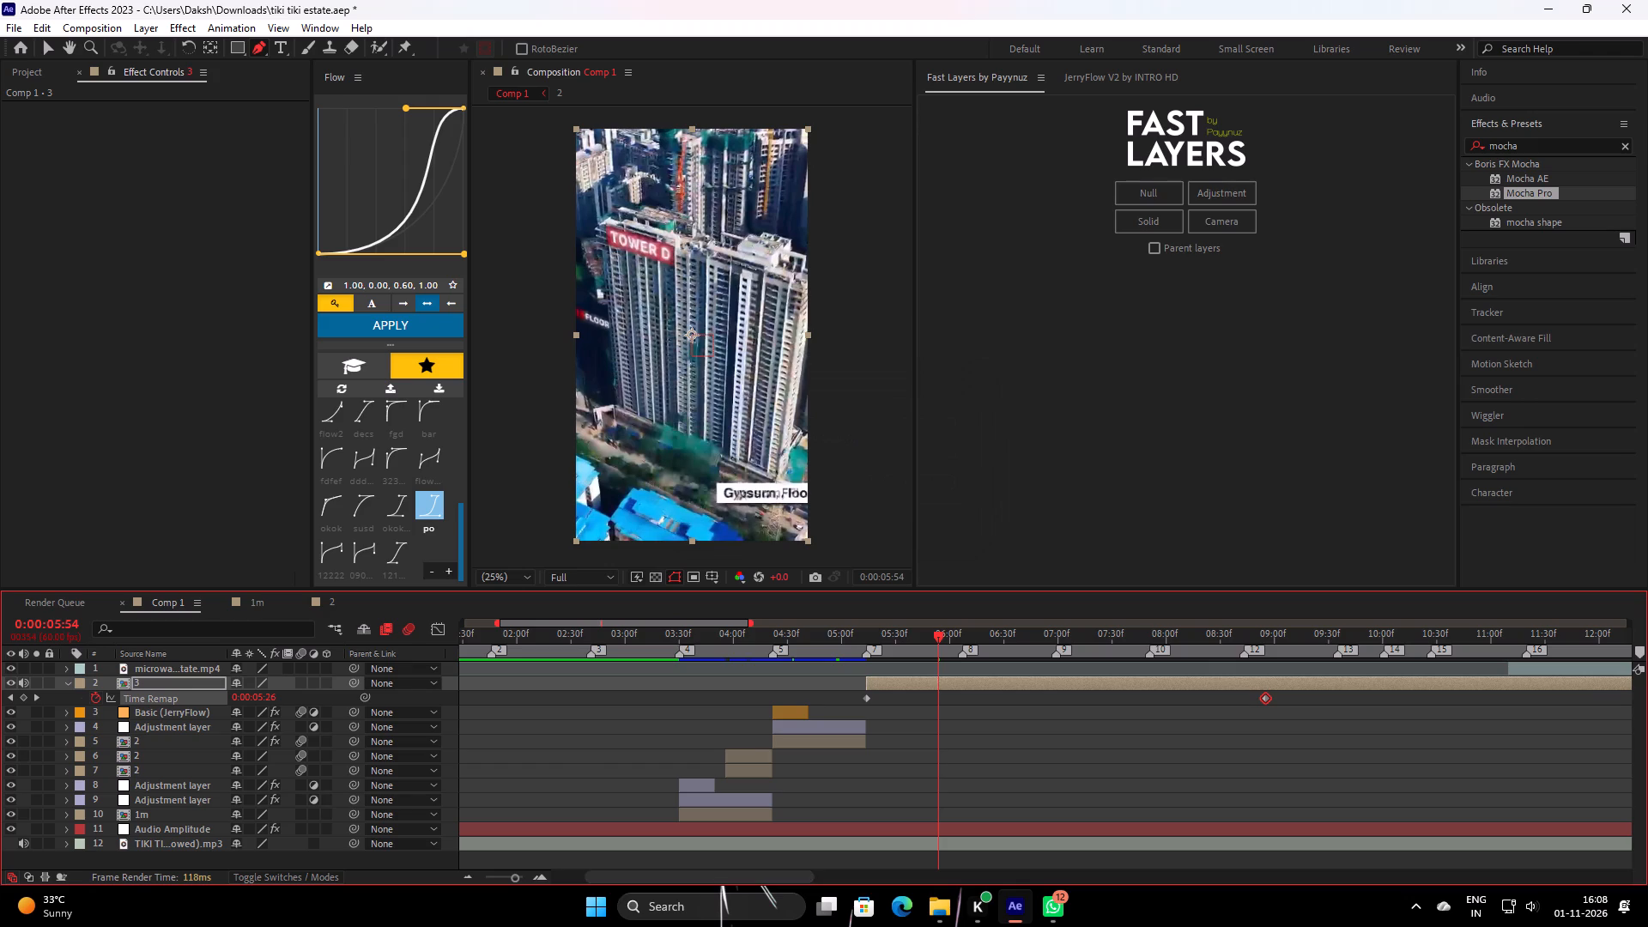
Move layer 3's end time-remap keyframe earlier to 0:00:05:41.
double_click(533, 876)
drag(877, 651, 858, 691)
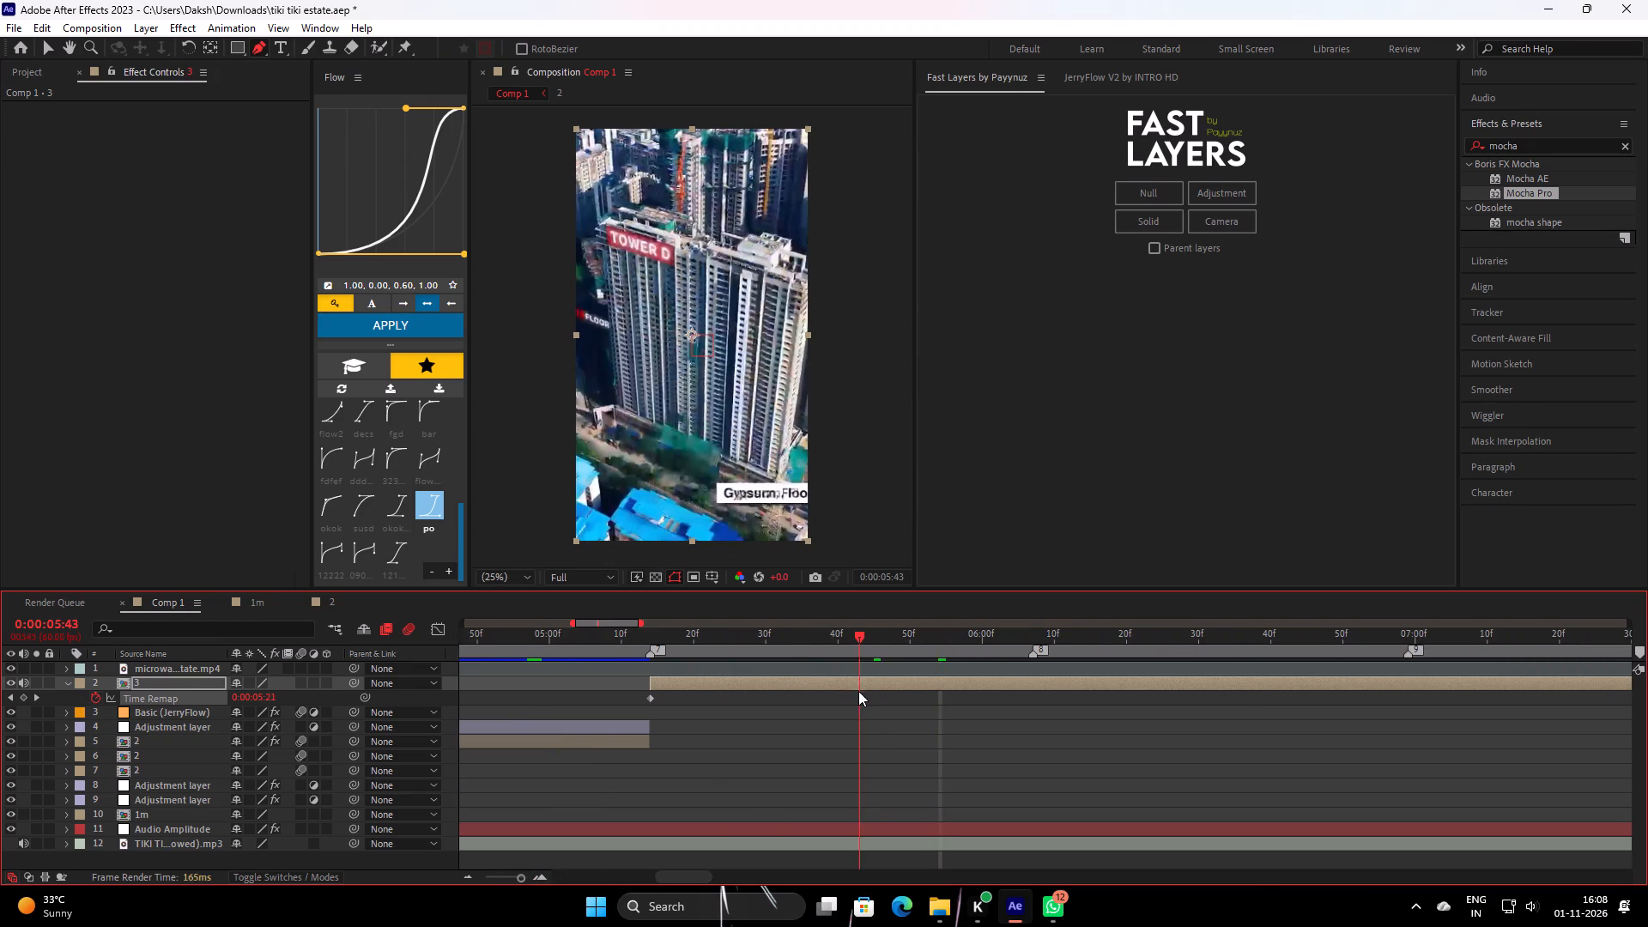
drag(858, 691, 843, 724)
double_click(474, 882)
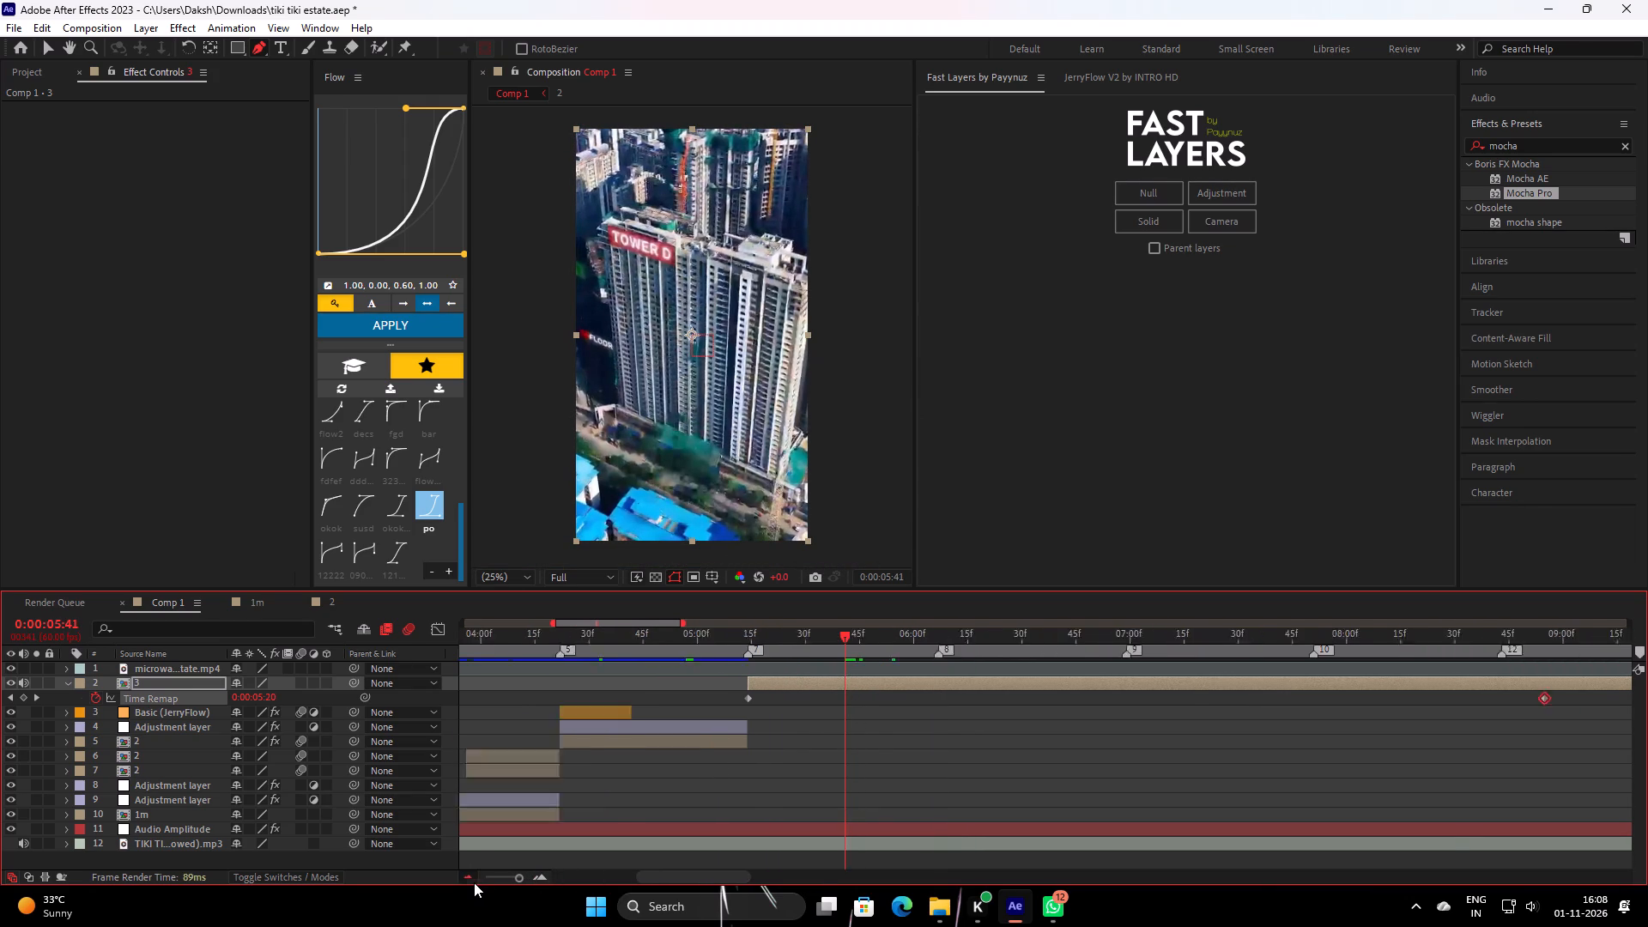
drag(1195, 699, 860, 763)
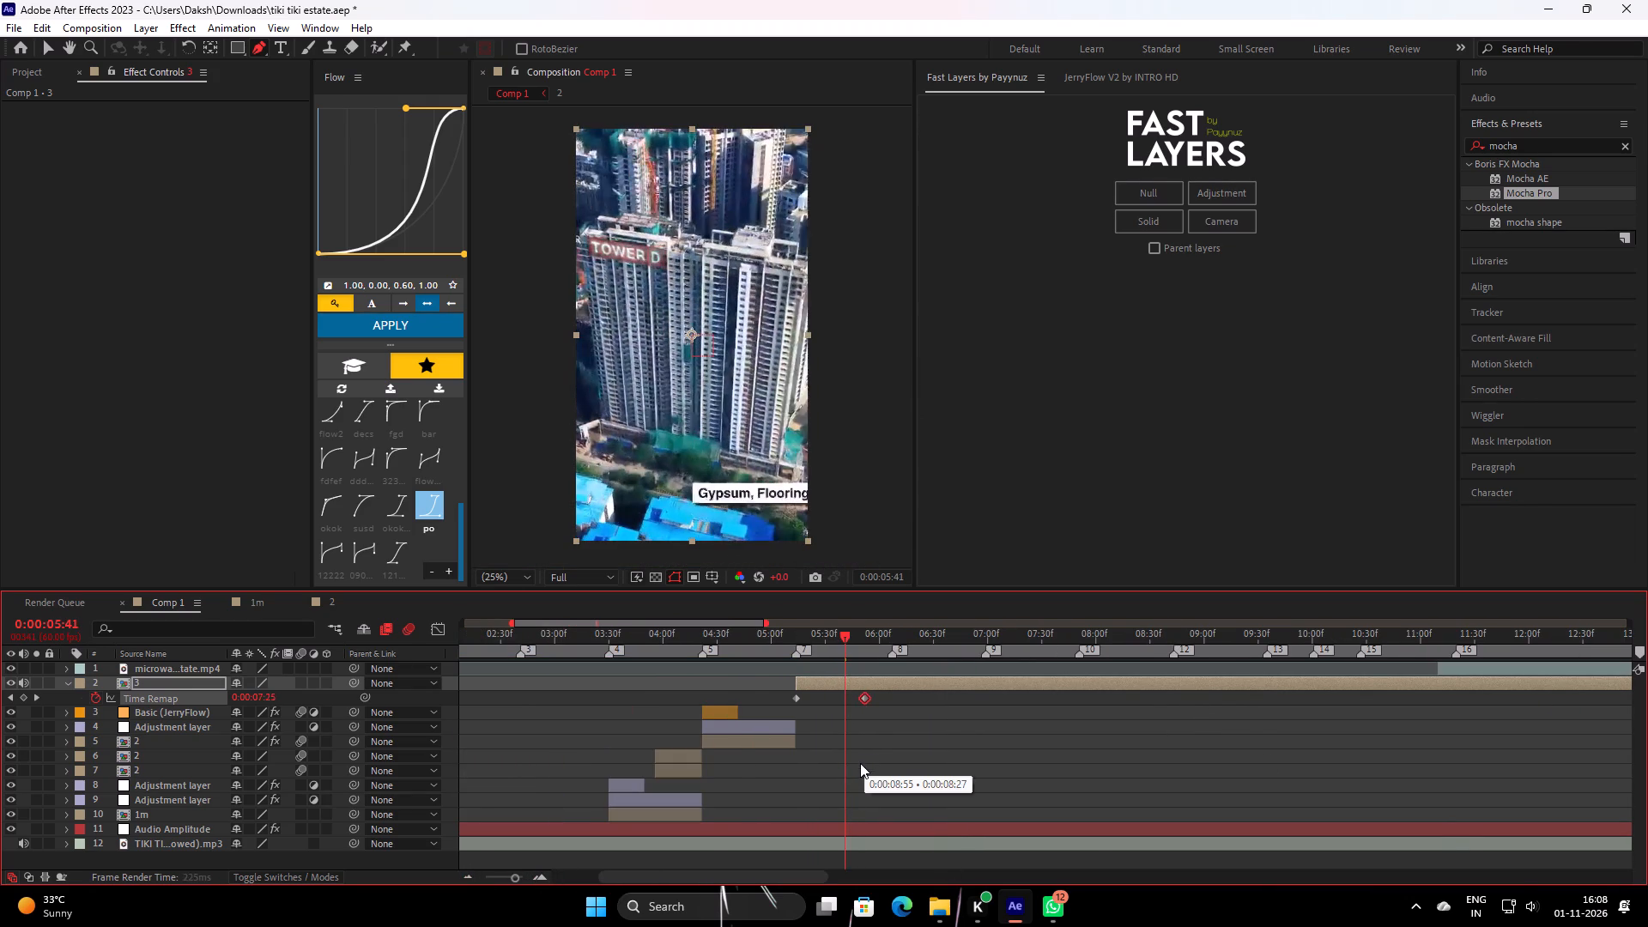
drag(860, 763, 845, 780)
click(536, 879)
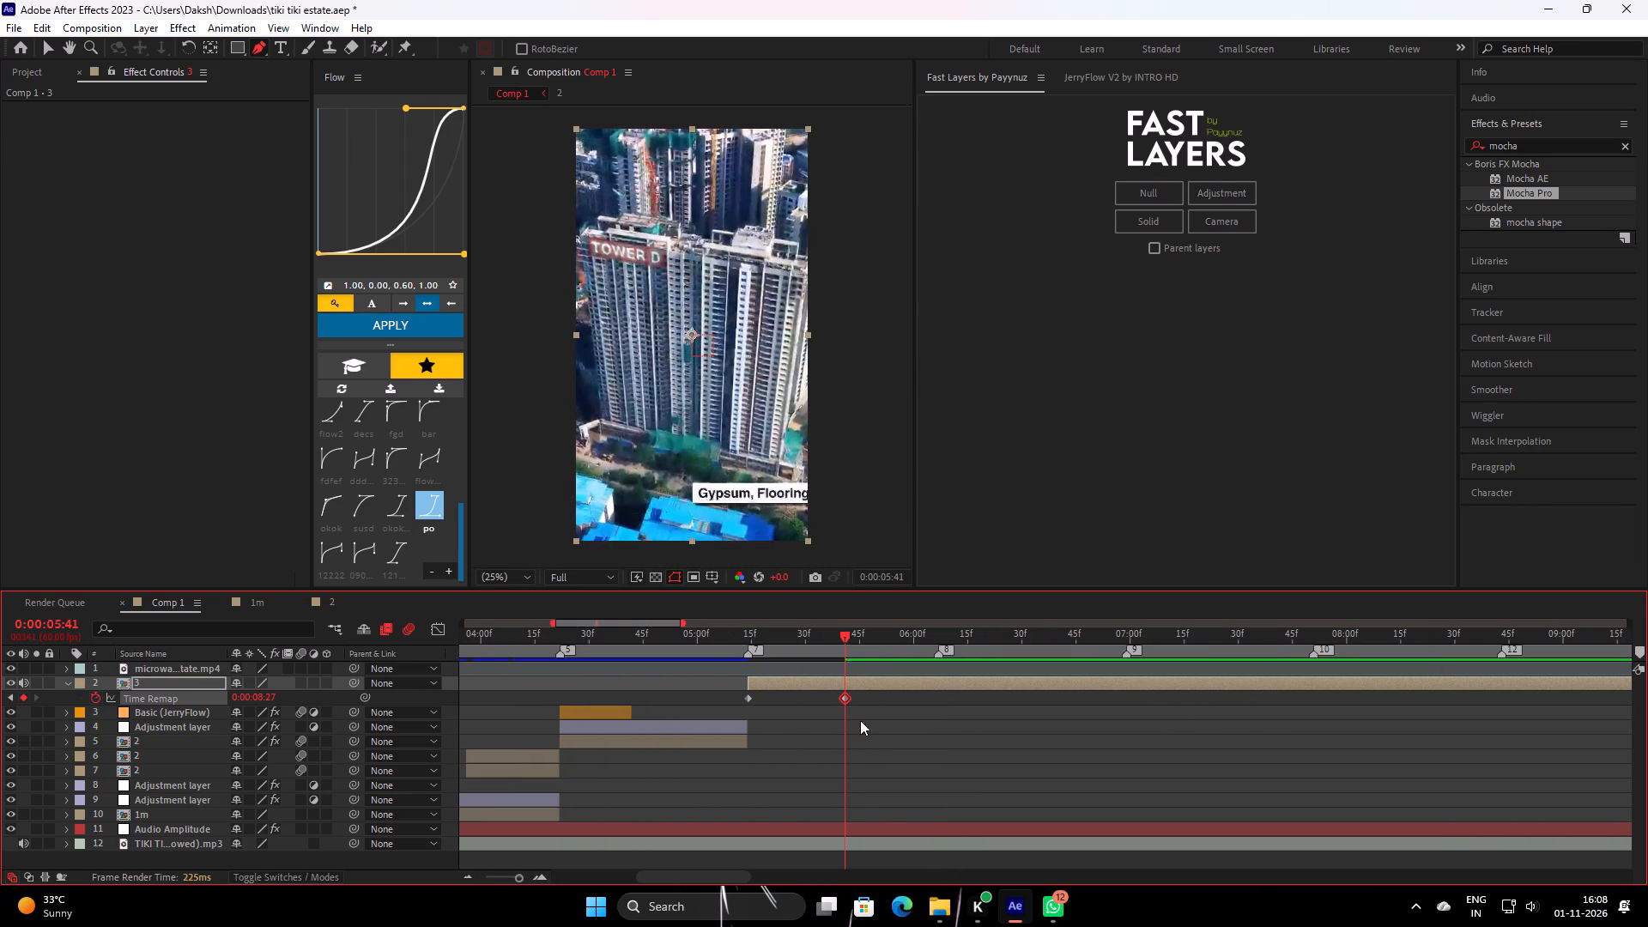
Copy layer 3's first time-remap keyframe and paste it at 0:00:06:07 so the clip plays back in reverse.
drag(867, 648, 939, 701)
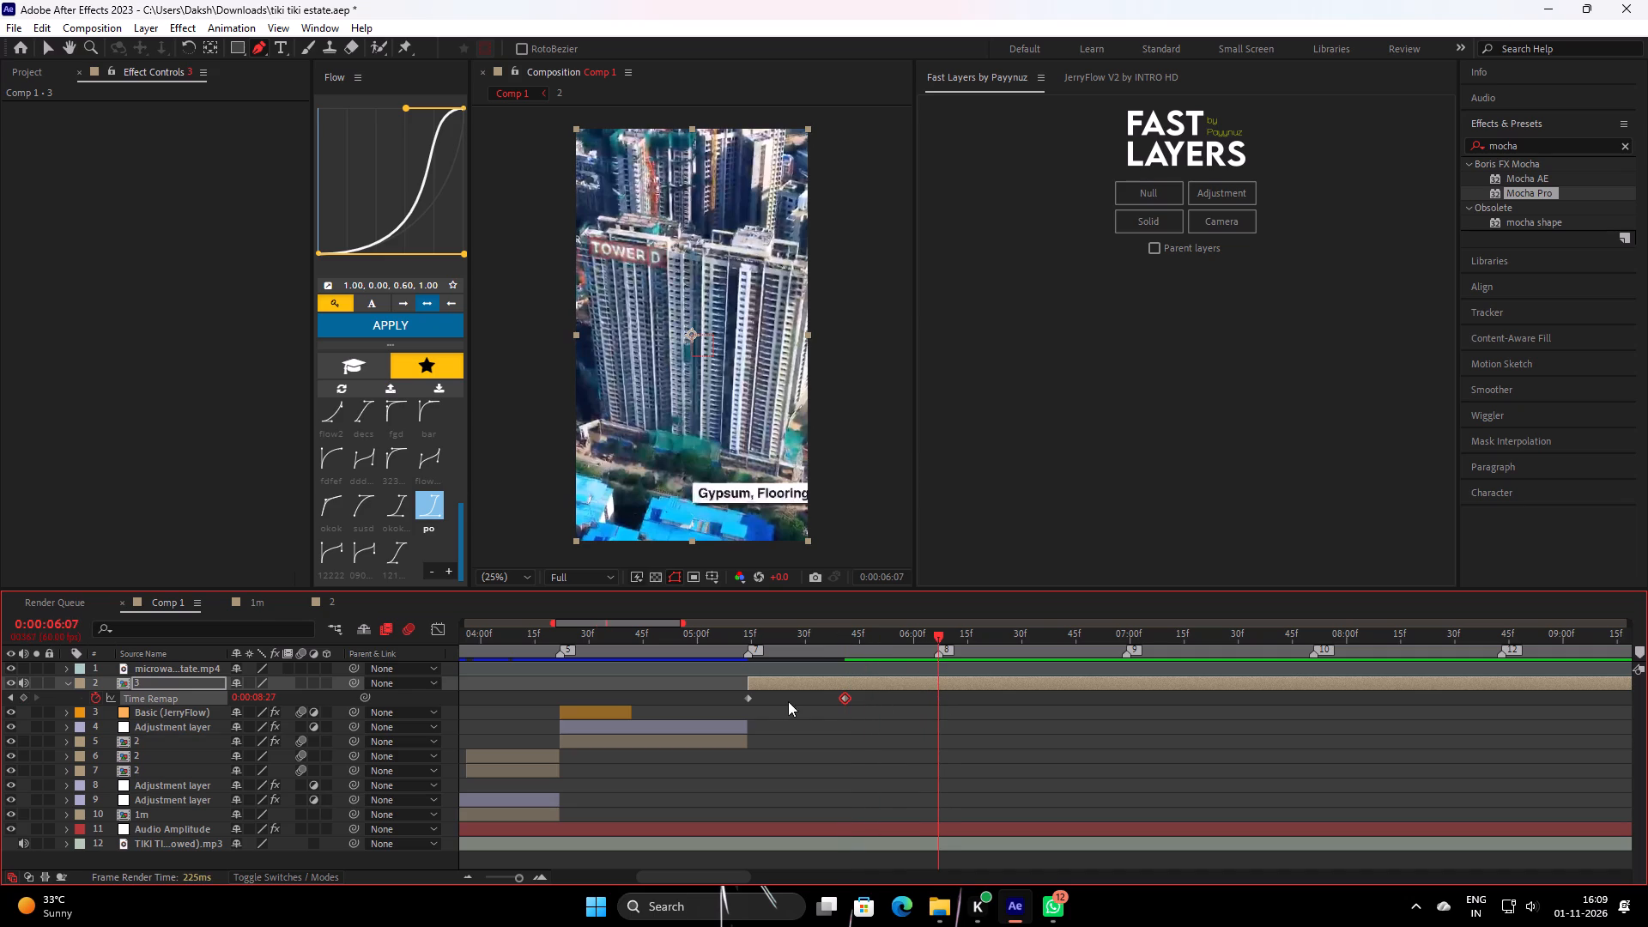
click(752, 698)
click(750, 698)
key(ctrl+c)
key(ctrl+v)
Apply Flow preset 4 (0.00, 0.00, 0.00, 1.00) to layer 3's first two time-remap keyframes.
click(843, 728)
drag(875, 720, 669, 644)
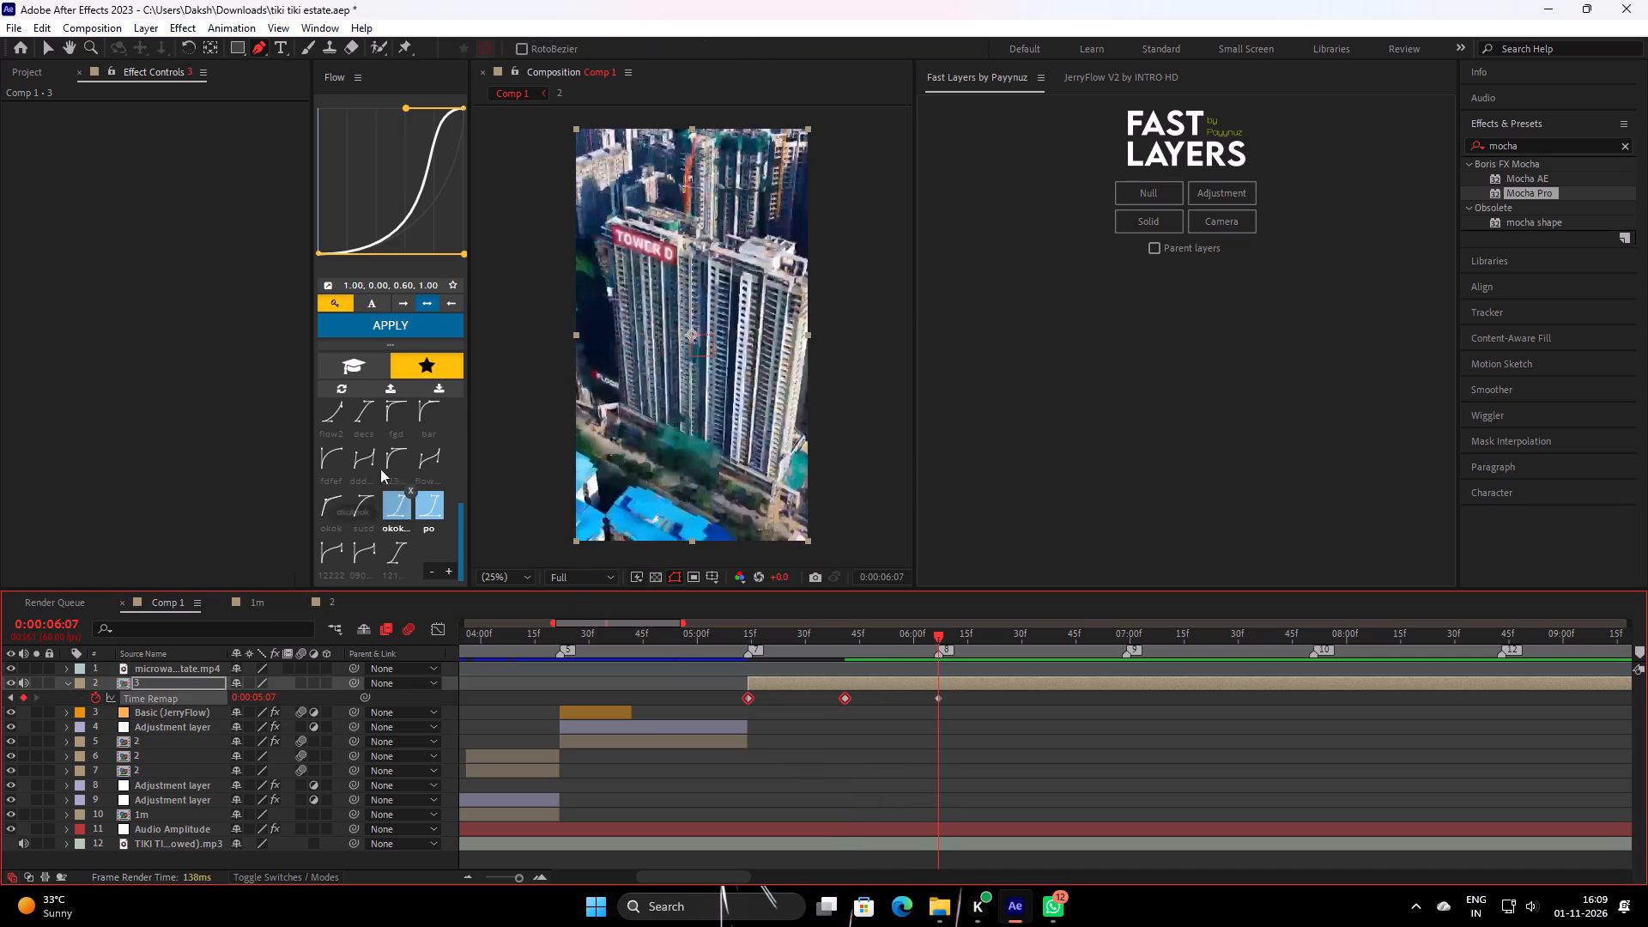
scroll(403, 456, up, 7)
click(435, 423)
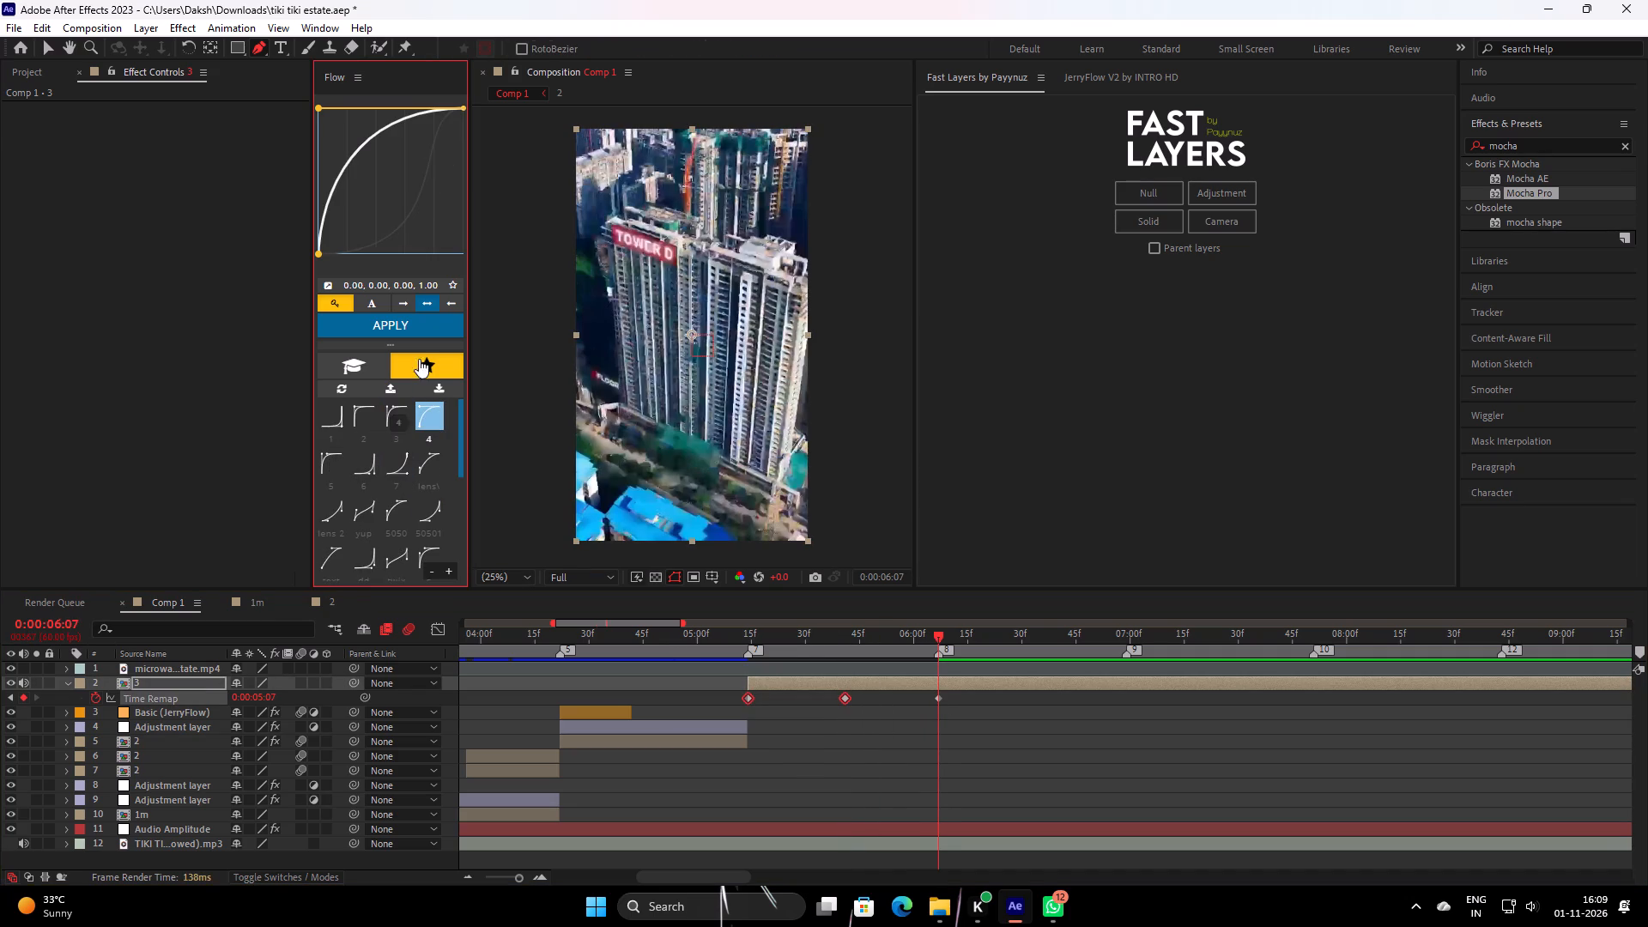
click(422, 325)
Apply Flow preset 7 (1.00, 0.00, 1.00, 1.00) to layer 3's last two time-remap keyframes.
drag(984, 726, 803, 670)
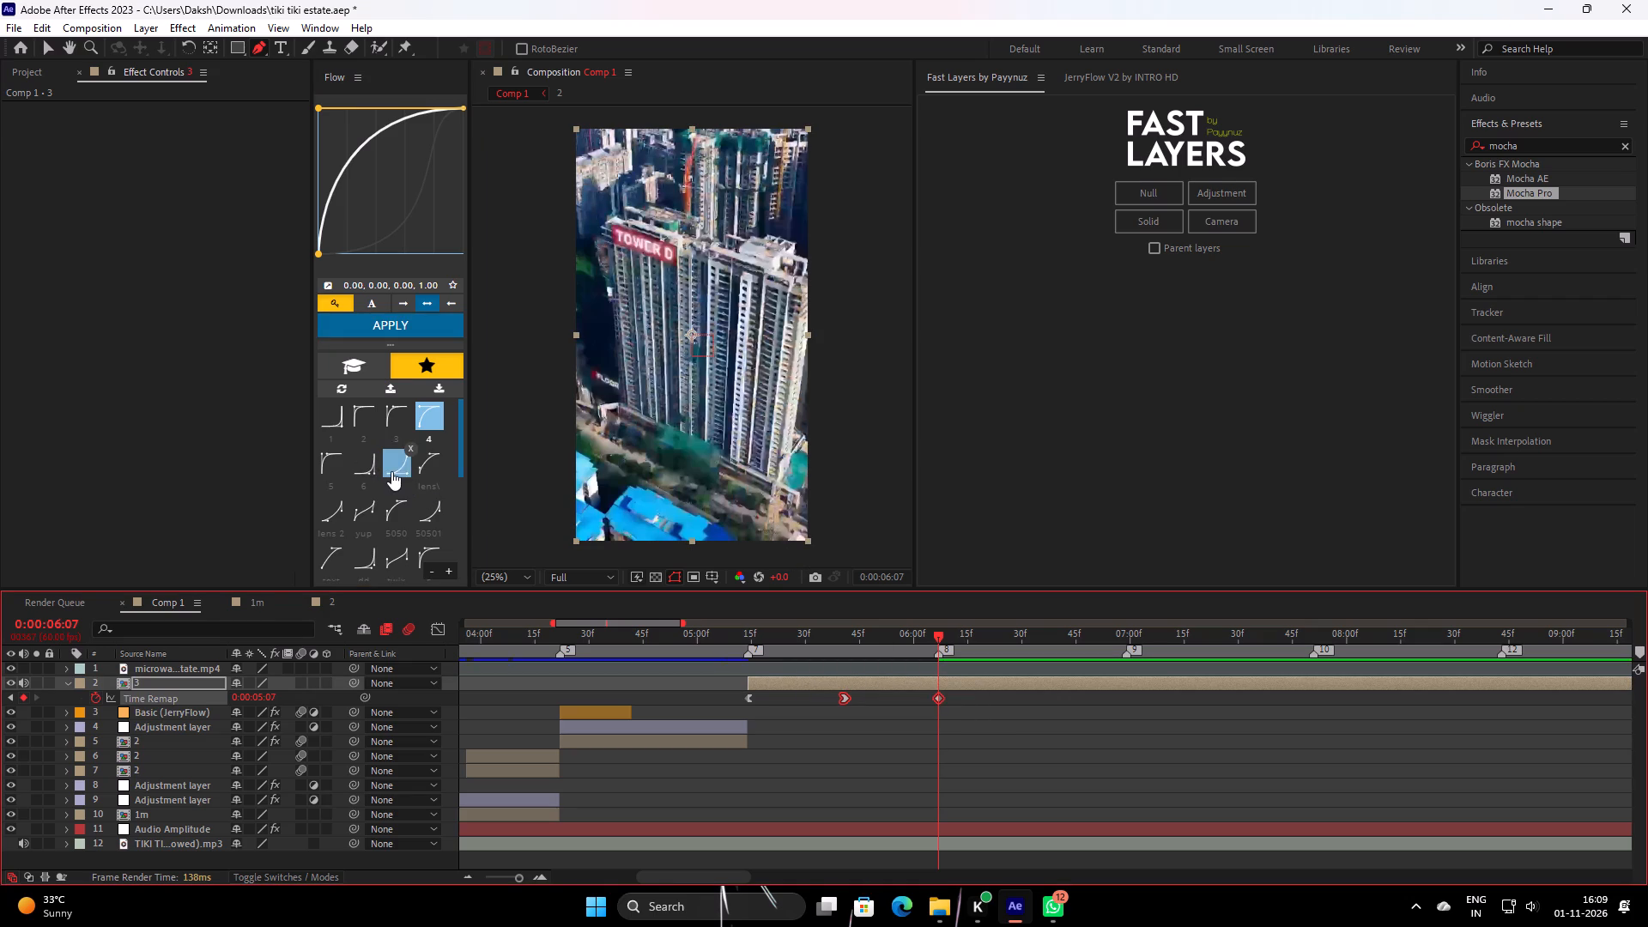
click(391, 470)
click(424, 328)
Split layer 3 at 0:00:06:07 and delete the piece after the split.
key(ctrl+shift+d)
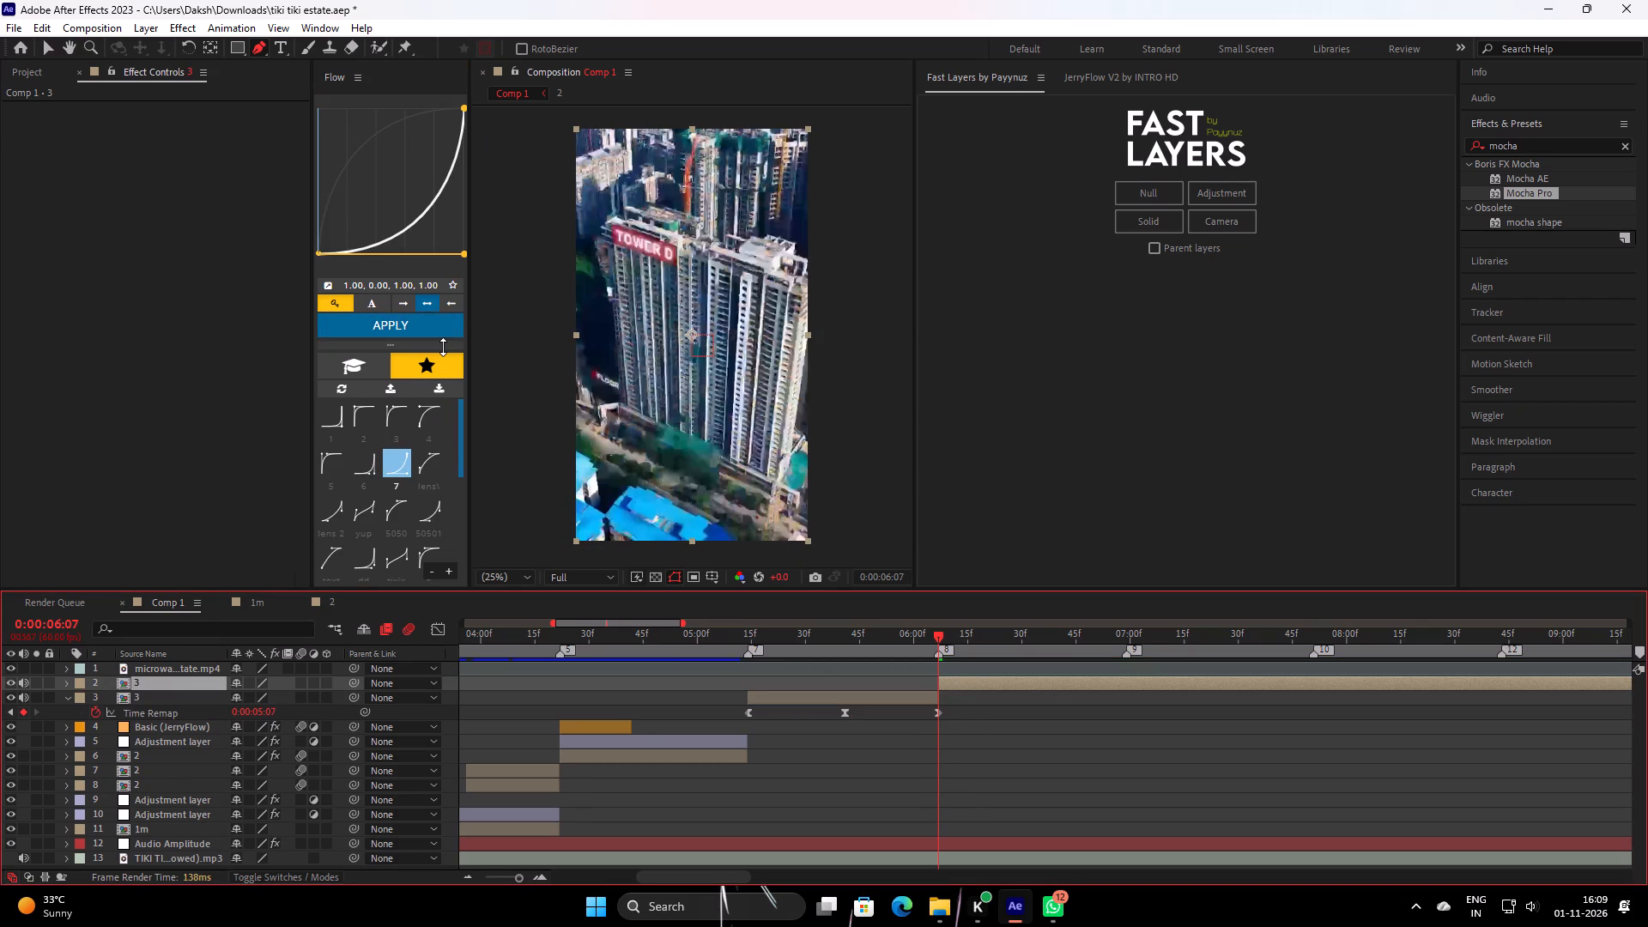
key(BackSpace)
Preview the Tower D speed ramp and set the composition preview resolution to Quarter.
drag(904, 636, 853, 665)
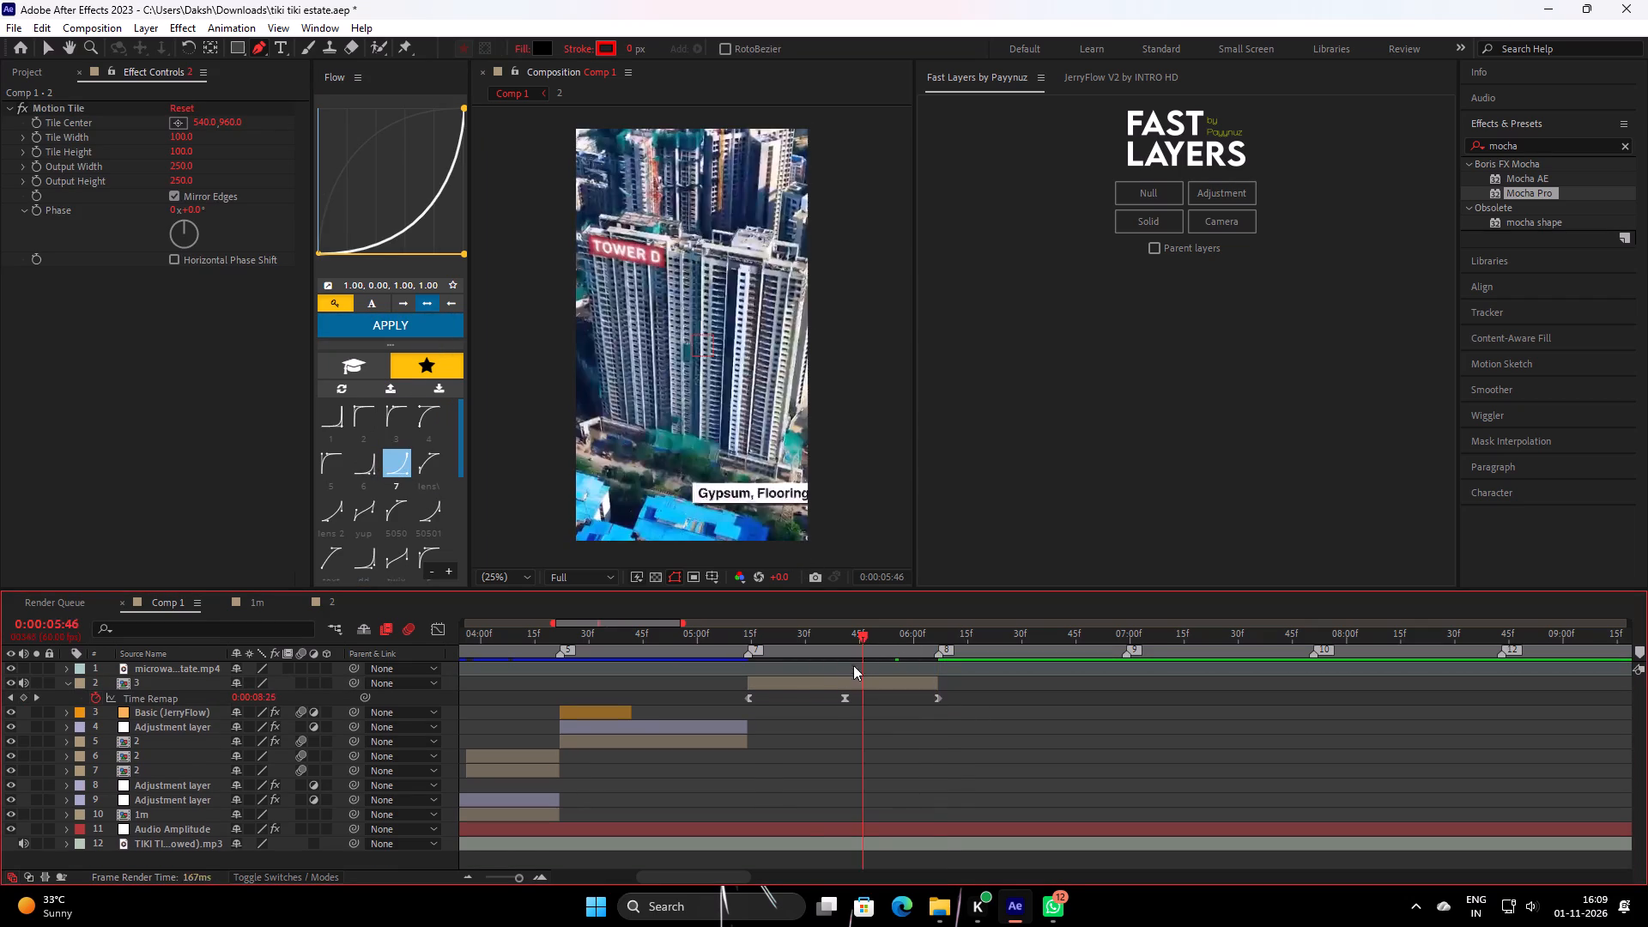
drag(853, 665, 687, 706)
key(space)
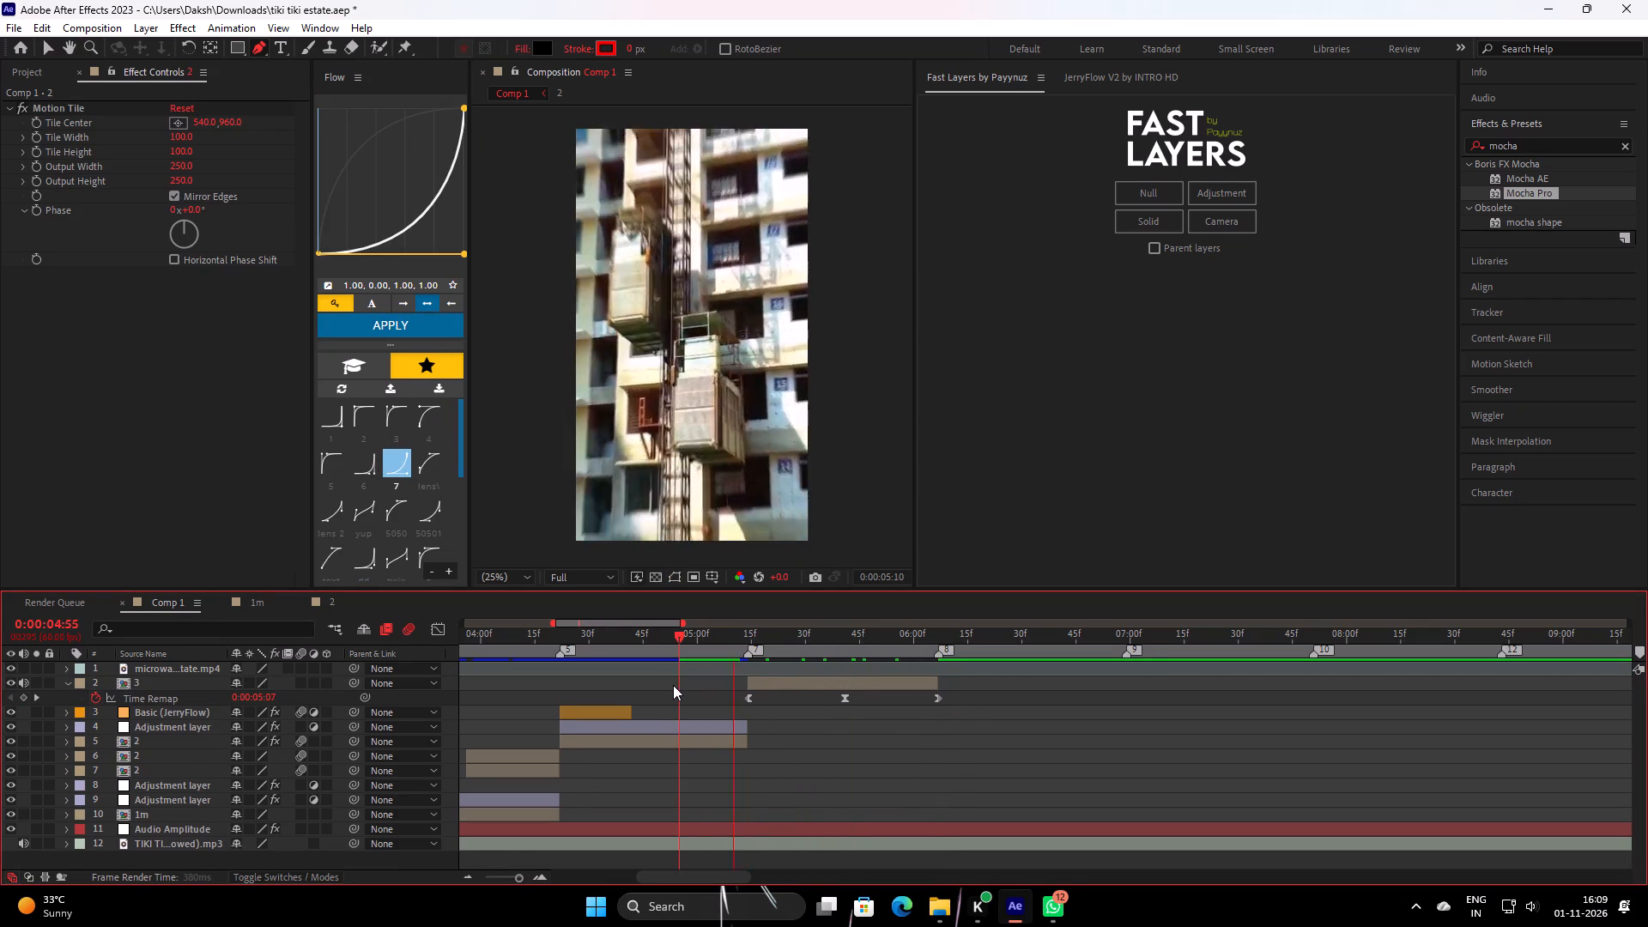
key(space)
click(564, 579)
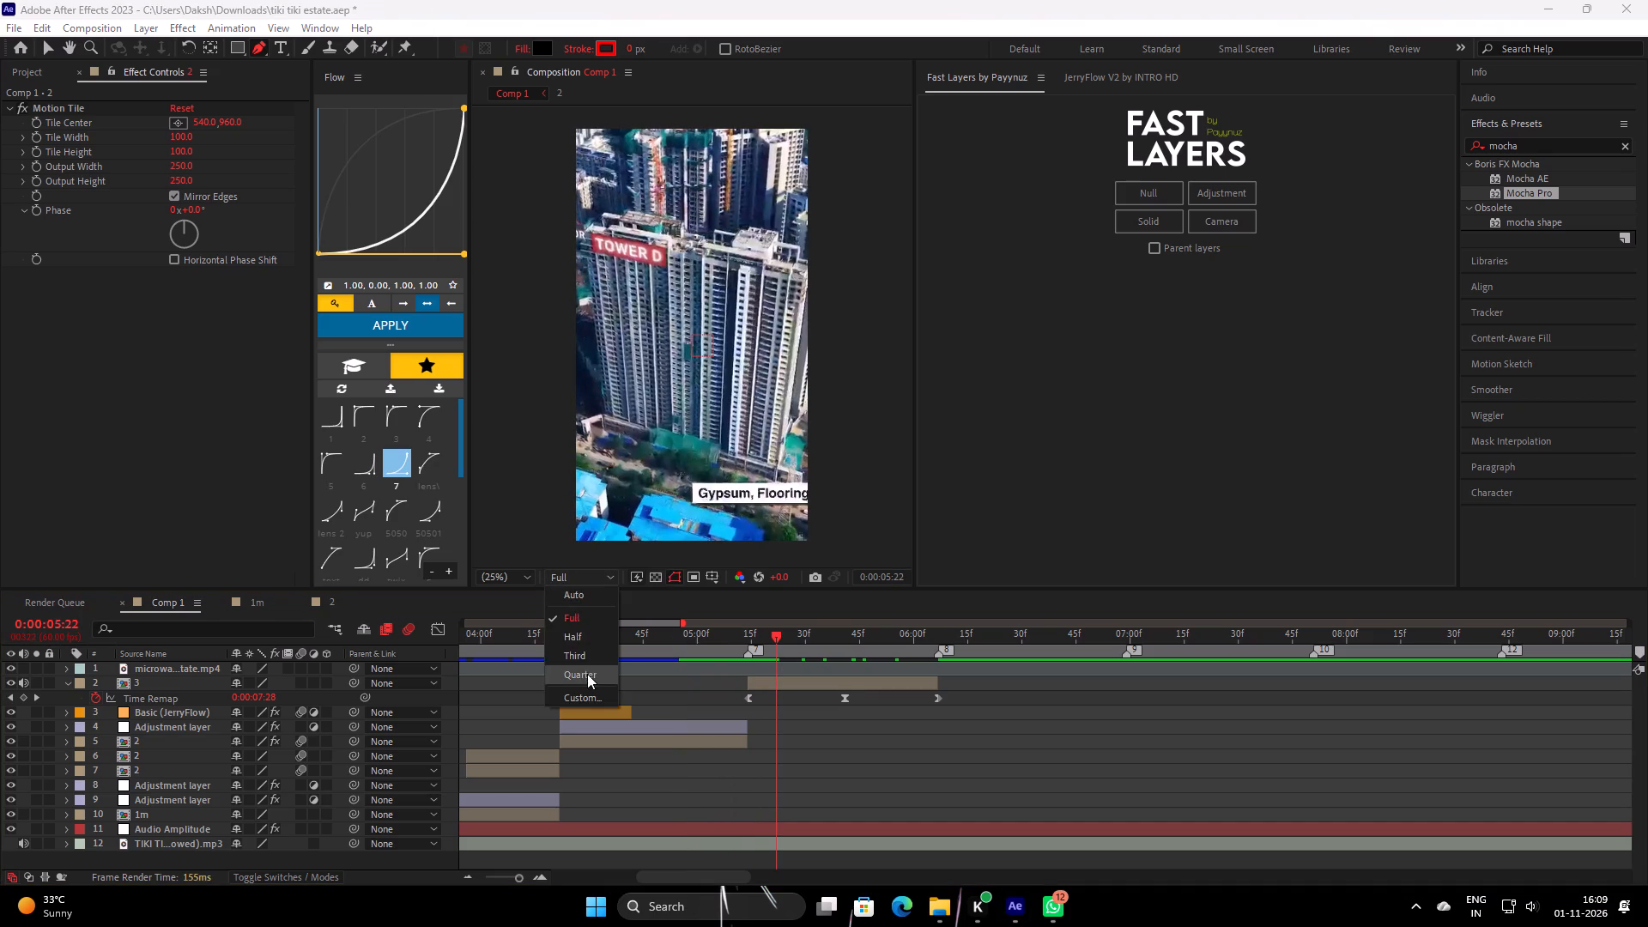
click(587, 674)
Play from 0:00:03:31 through the hoist-to-Tower D cut to check the timing.
drag(778, 653, 426, 744)
key(space)
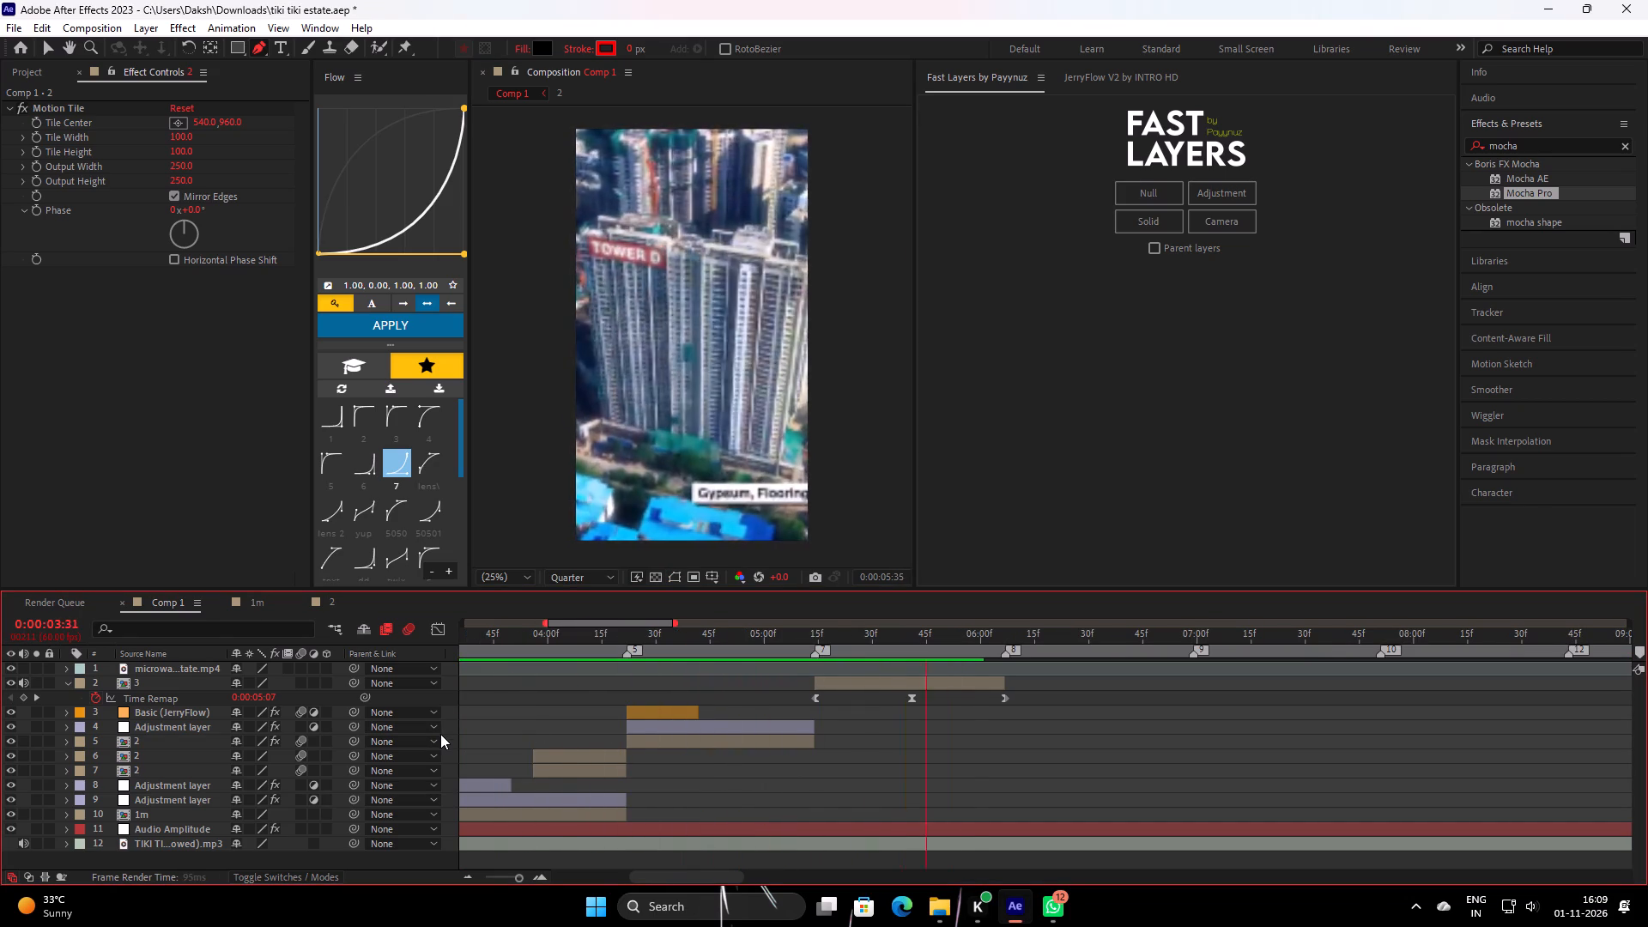
key(space)
drag(906, 639, 826, 694)
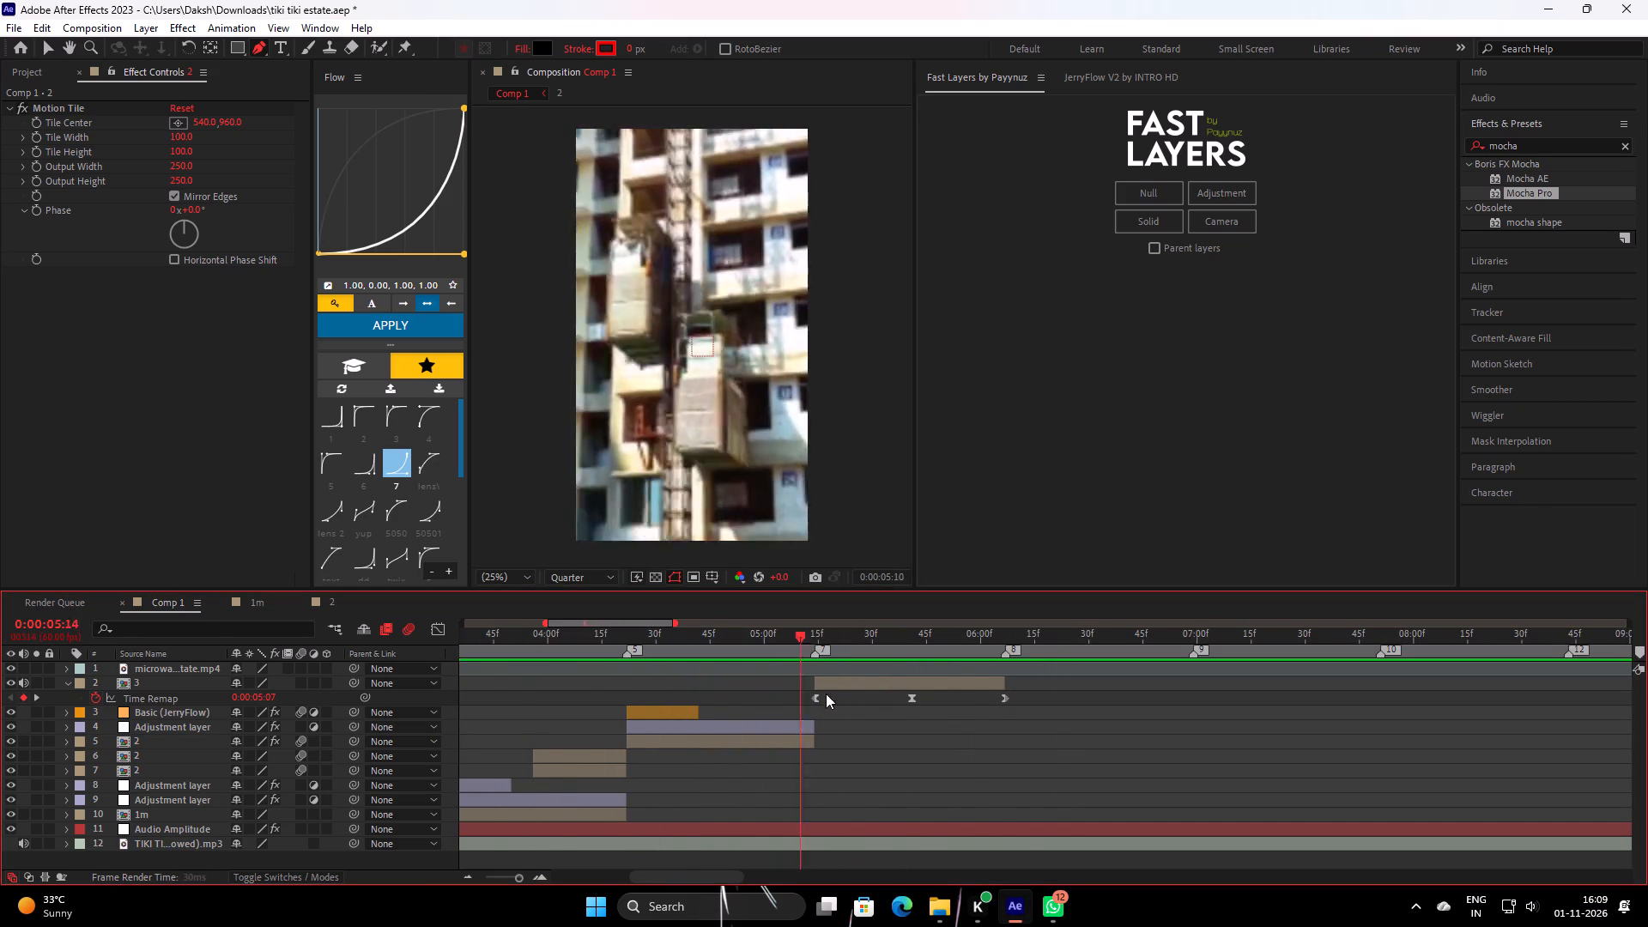
Play from 0:00:02:36 through the Tower D clip and inspect the frames around its middle time-remap keyframe.
drag(826, 694, 407, 761)
key(space)
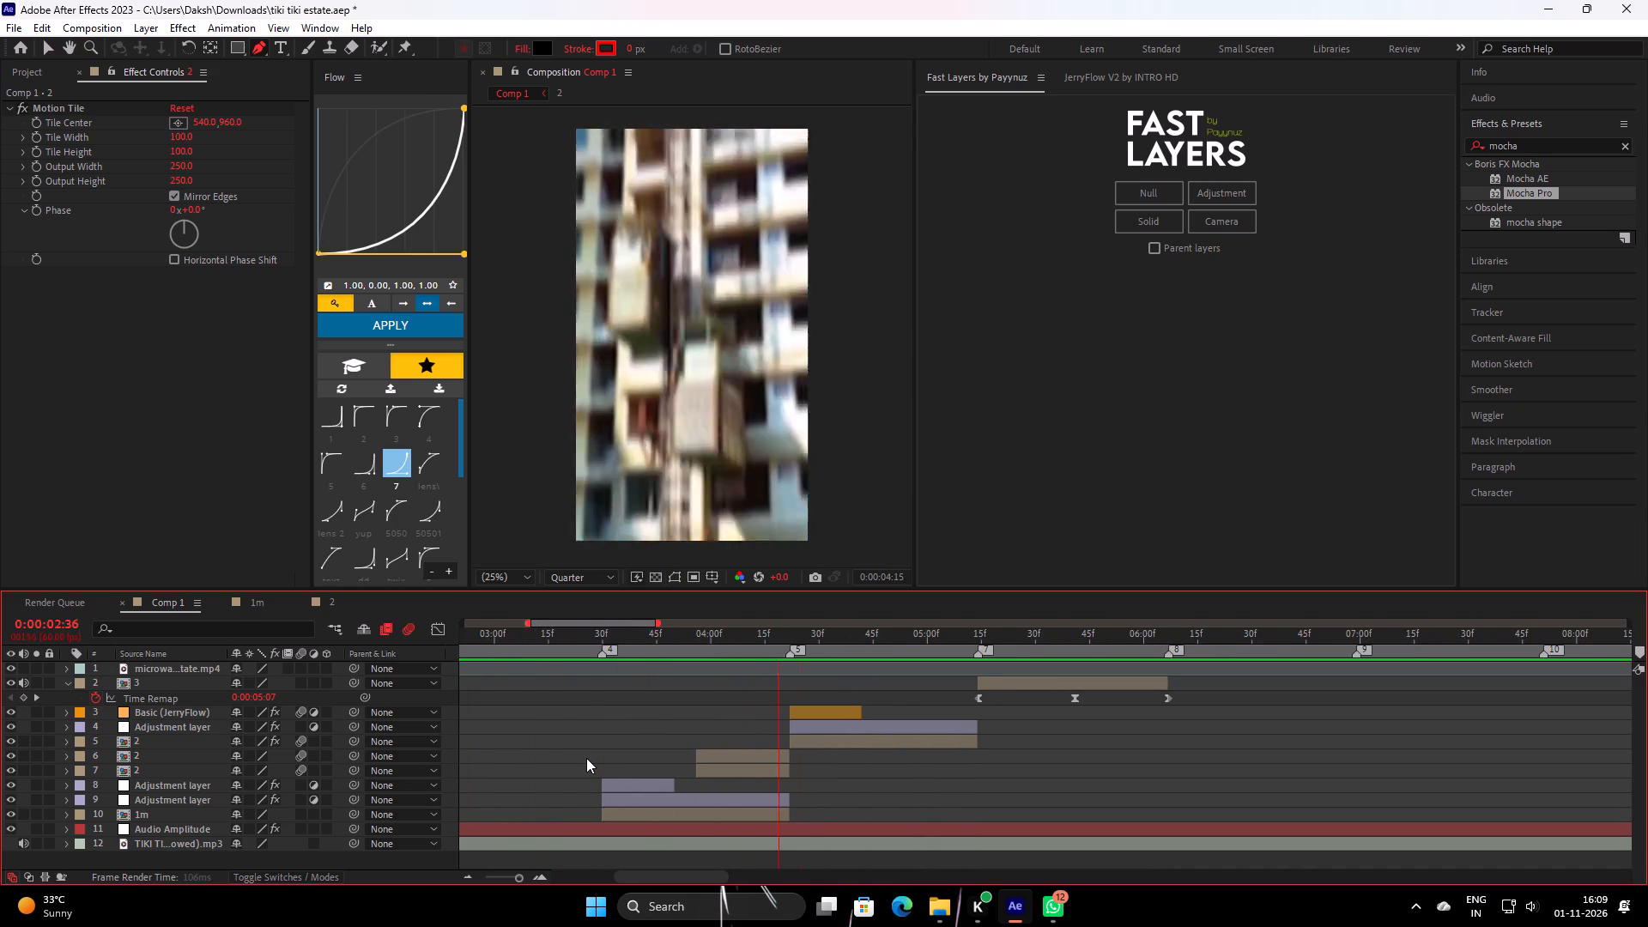
key(space)
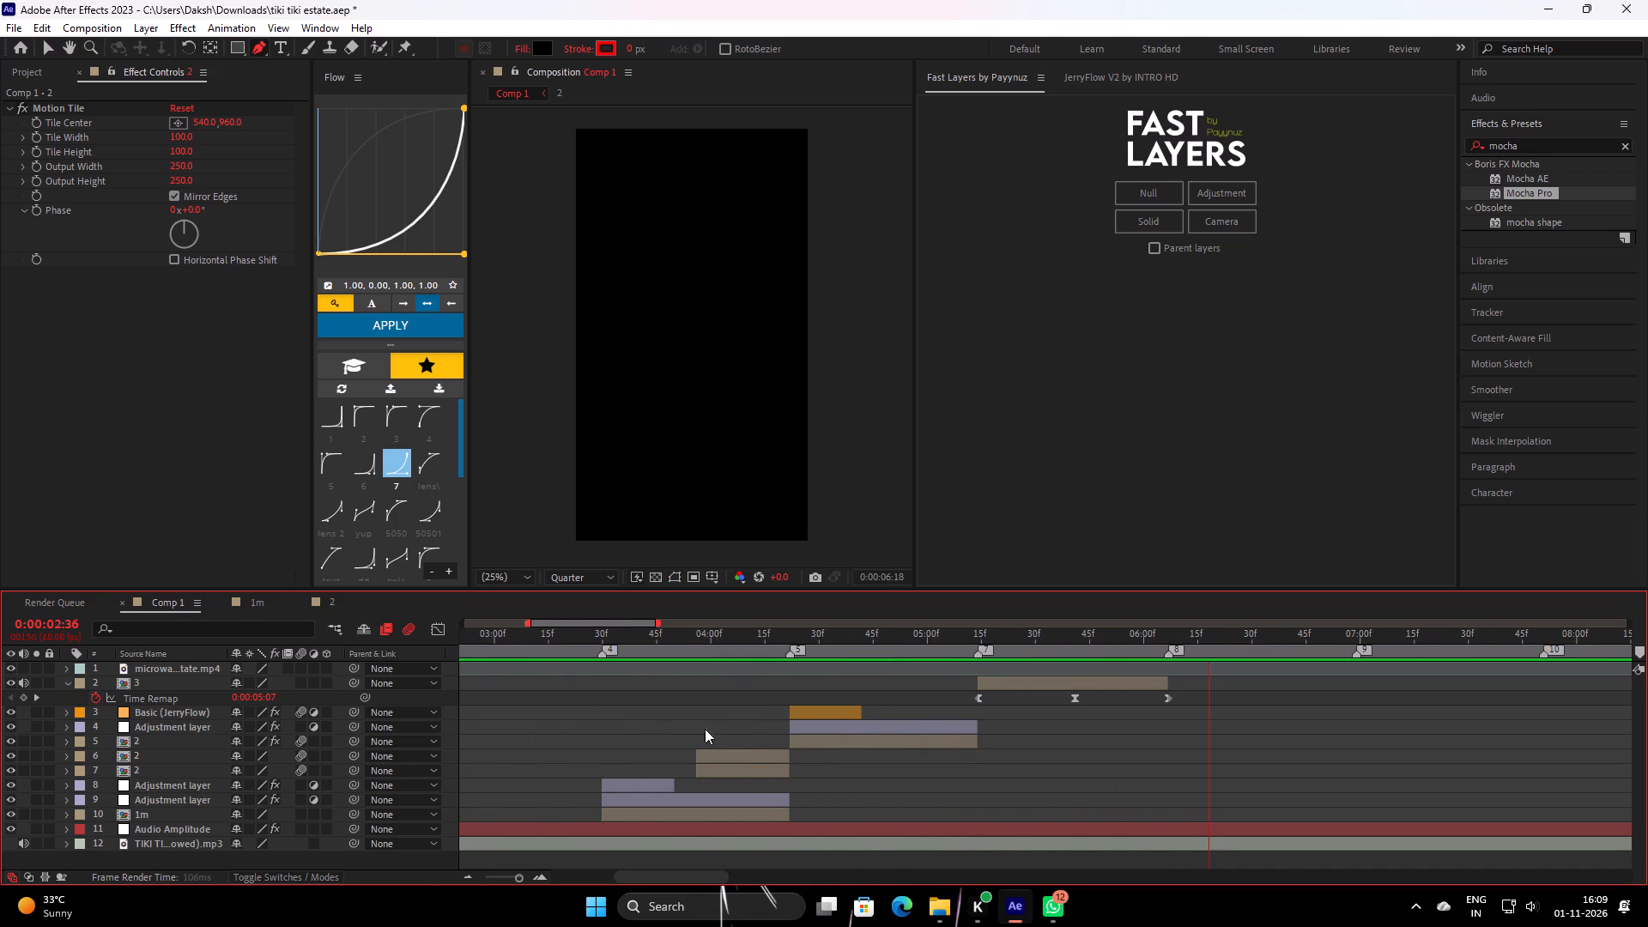
drag(1039, 647, 1062, 637)
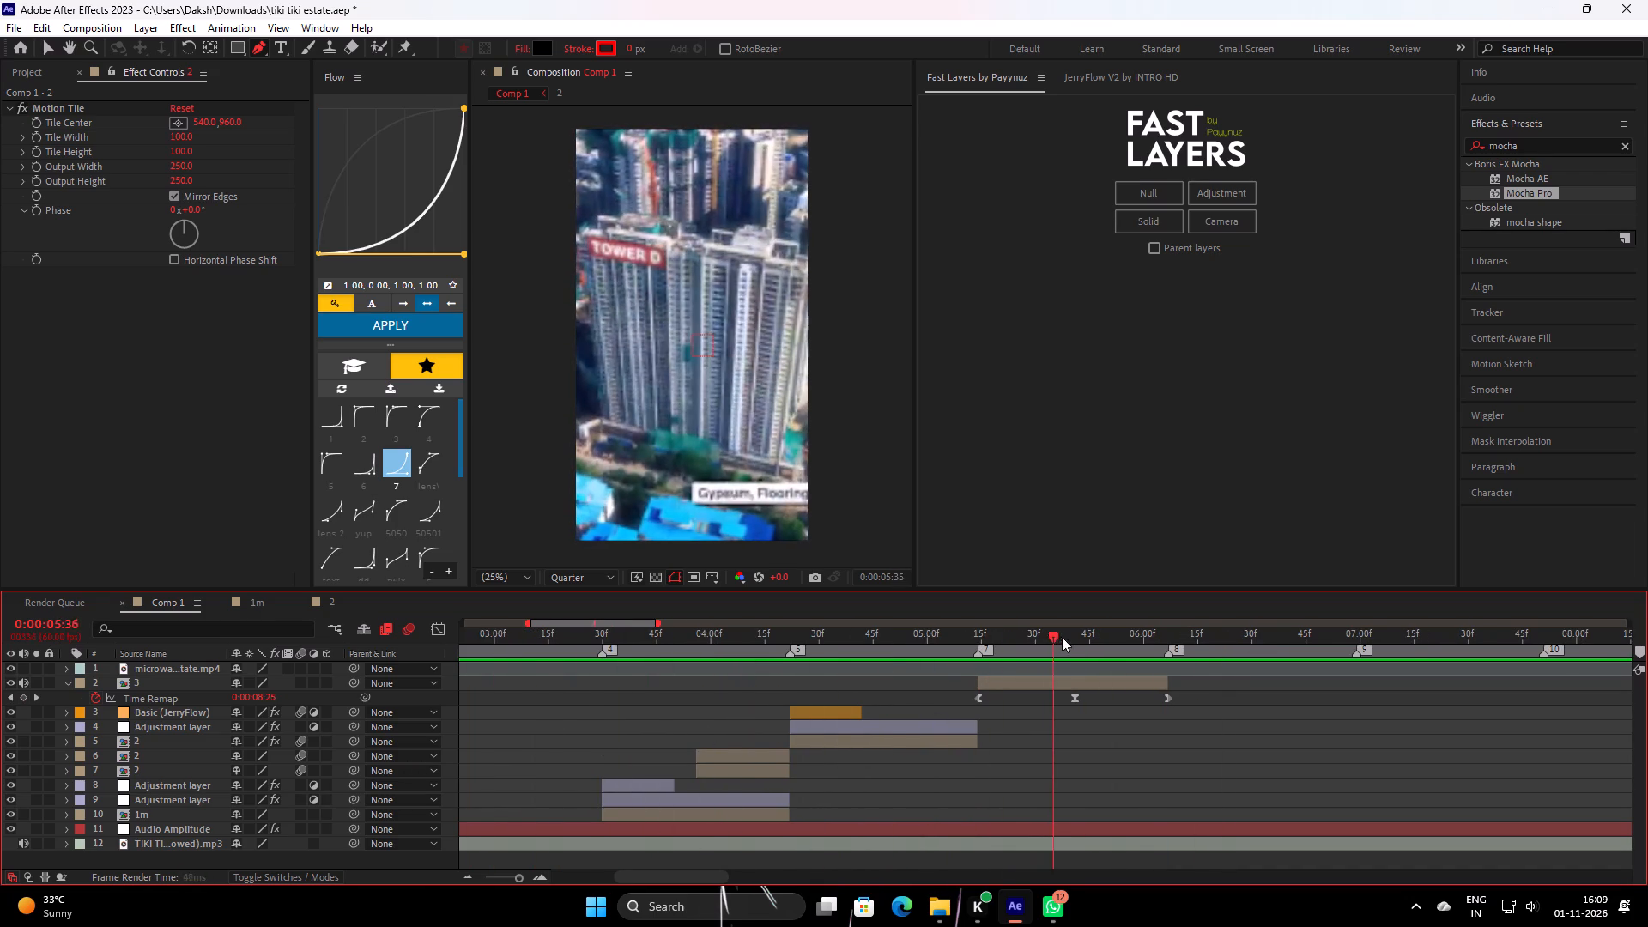
drag(1062, 637, 1073, 642)
Set the composition preview resolution to Full.
click(561, 577)
click(582, 620)
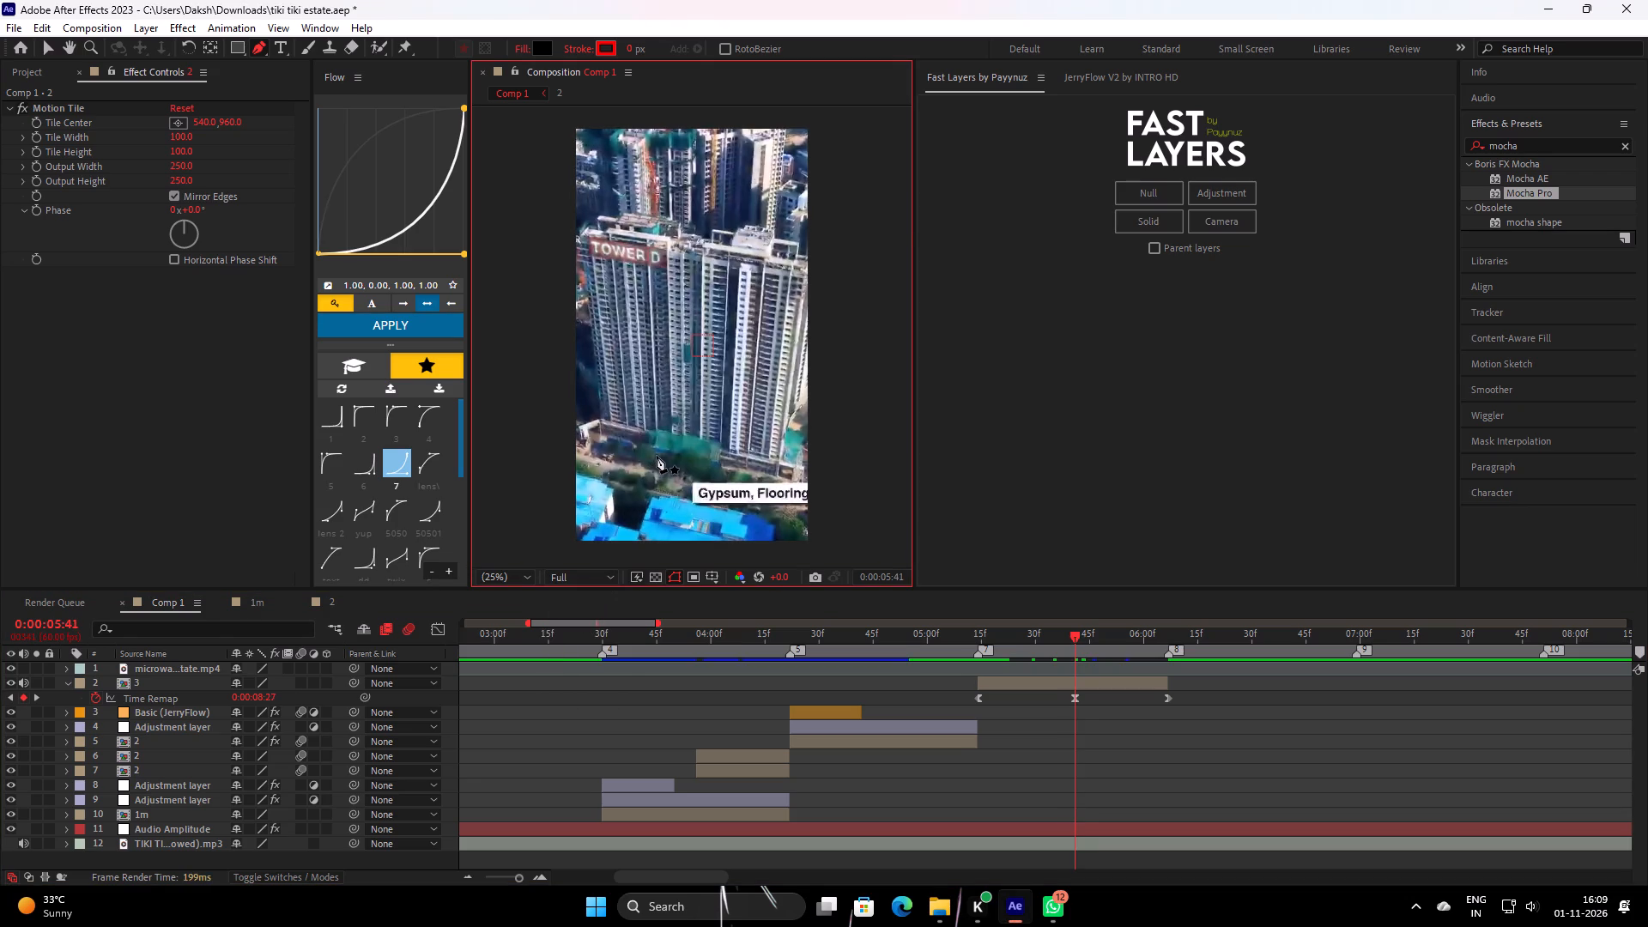
scroll(657, 456, up, 1)
scroll(657, 456, down, 1)
Play from 0:00:03:25 and again from 0:00:03:31 through the hoist-to-Tower D cut to check it at full resolution.
drag(1069, 644, 978, 682)
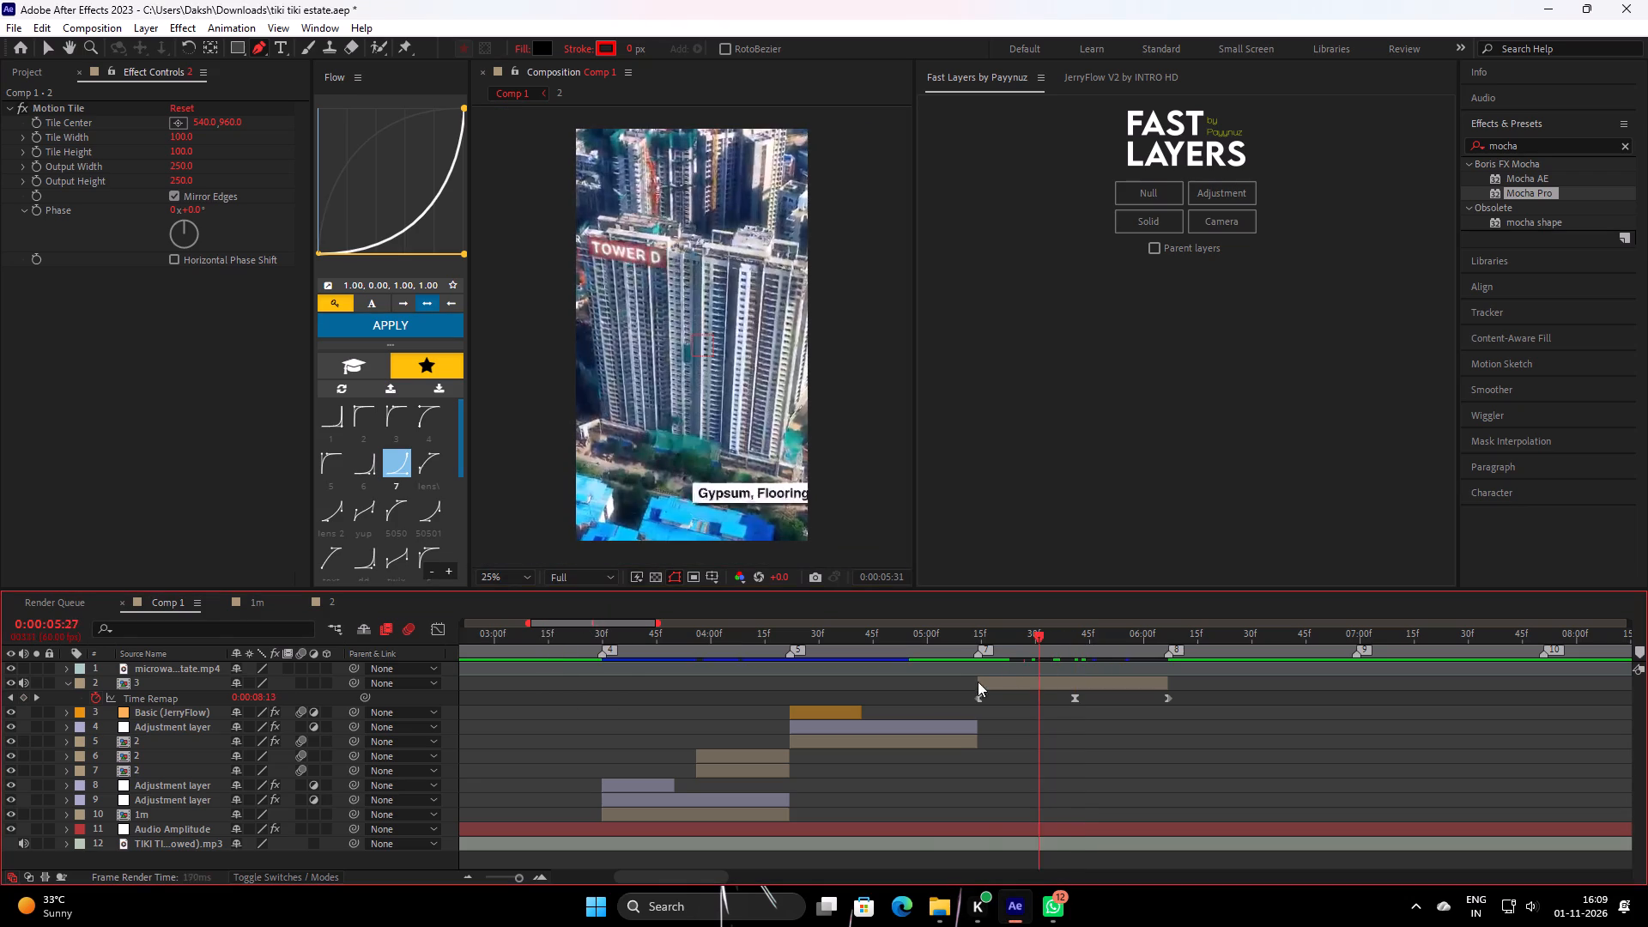
drag(978, 682, 587, 742)
key(space)
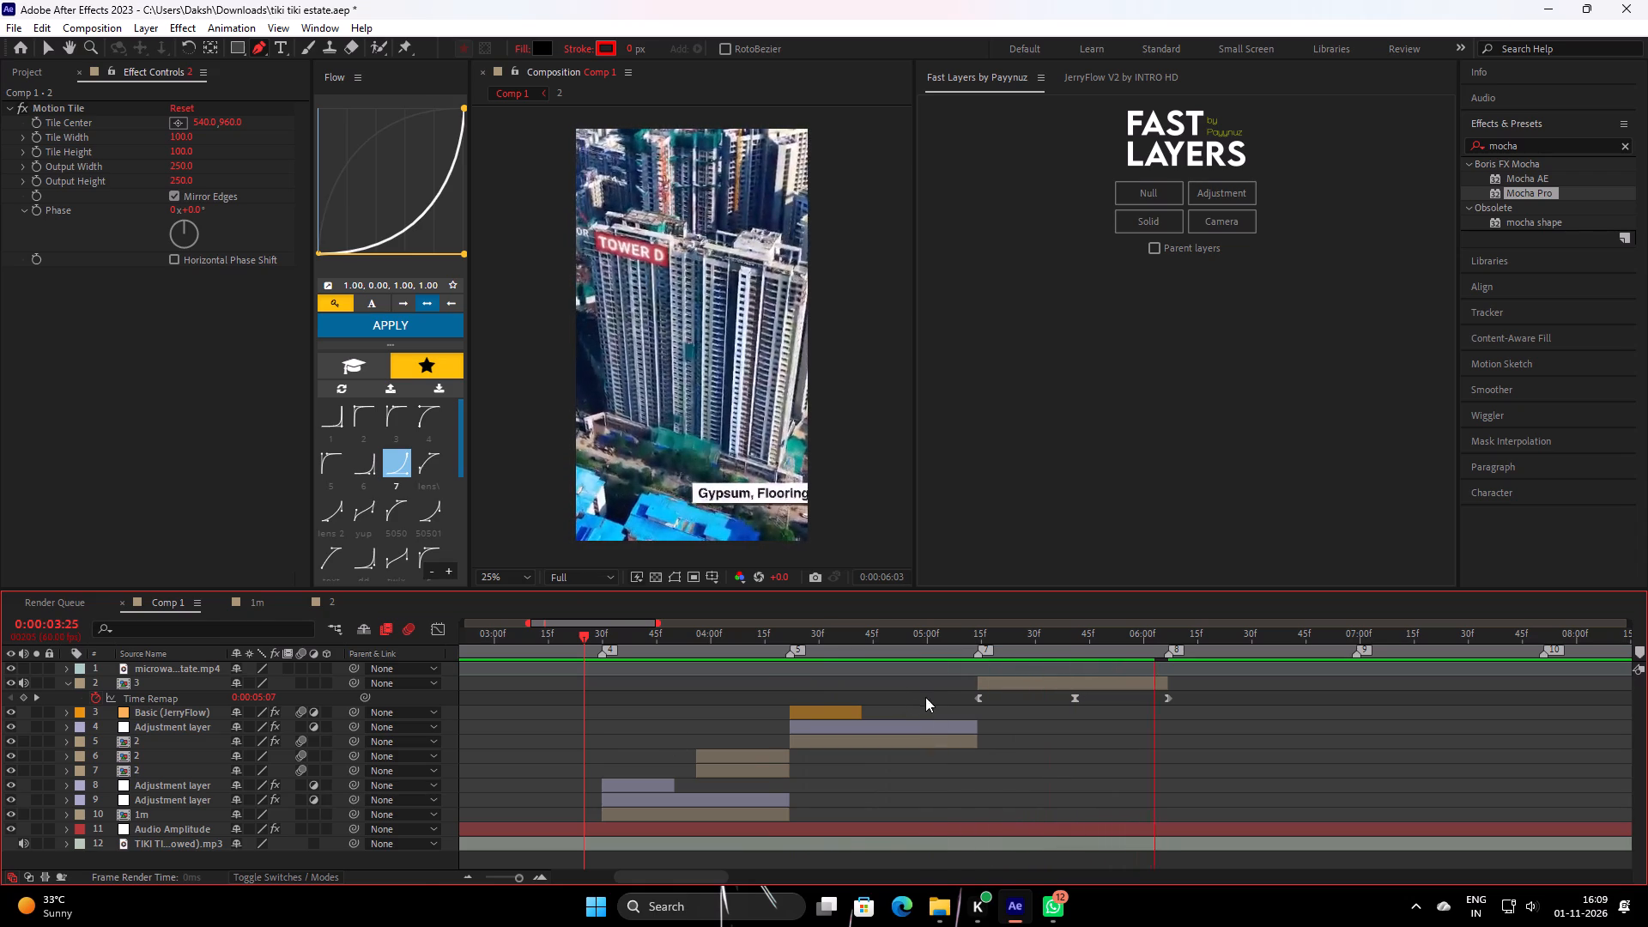
key(space)
drag(1097, 649, 605, 772)
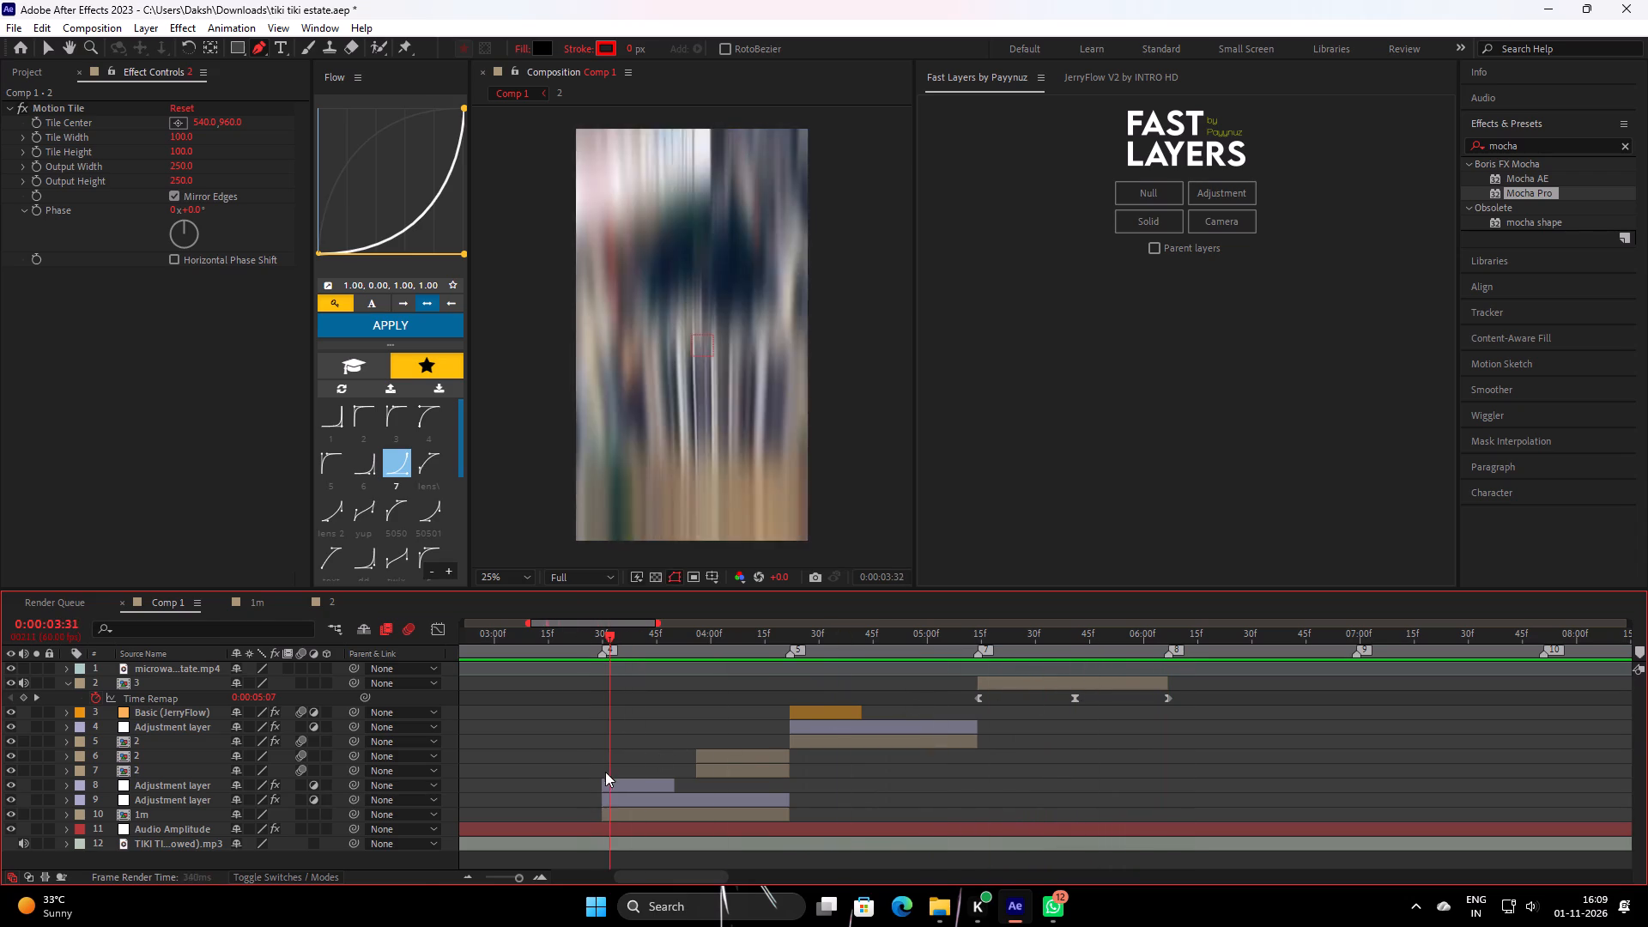
drag(605, 772, 605, 771)
key(space)
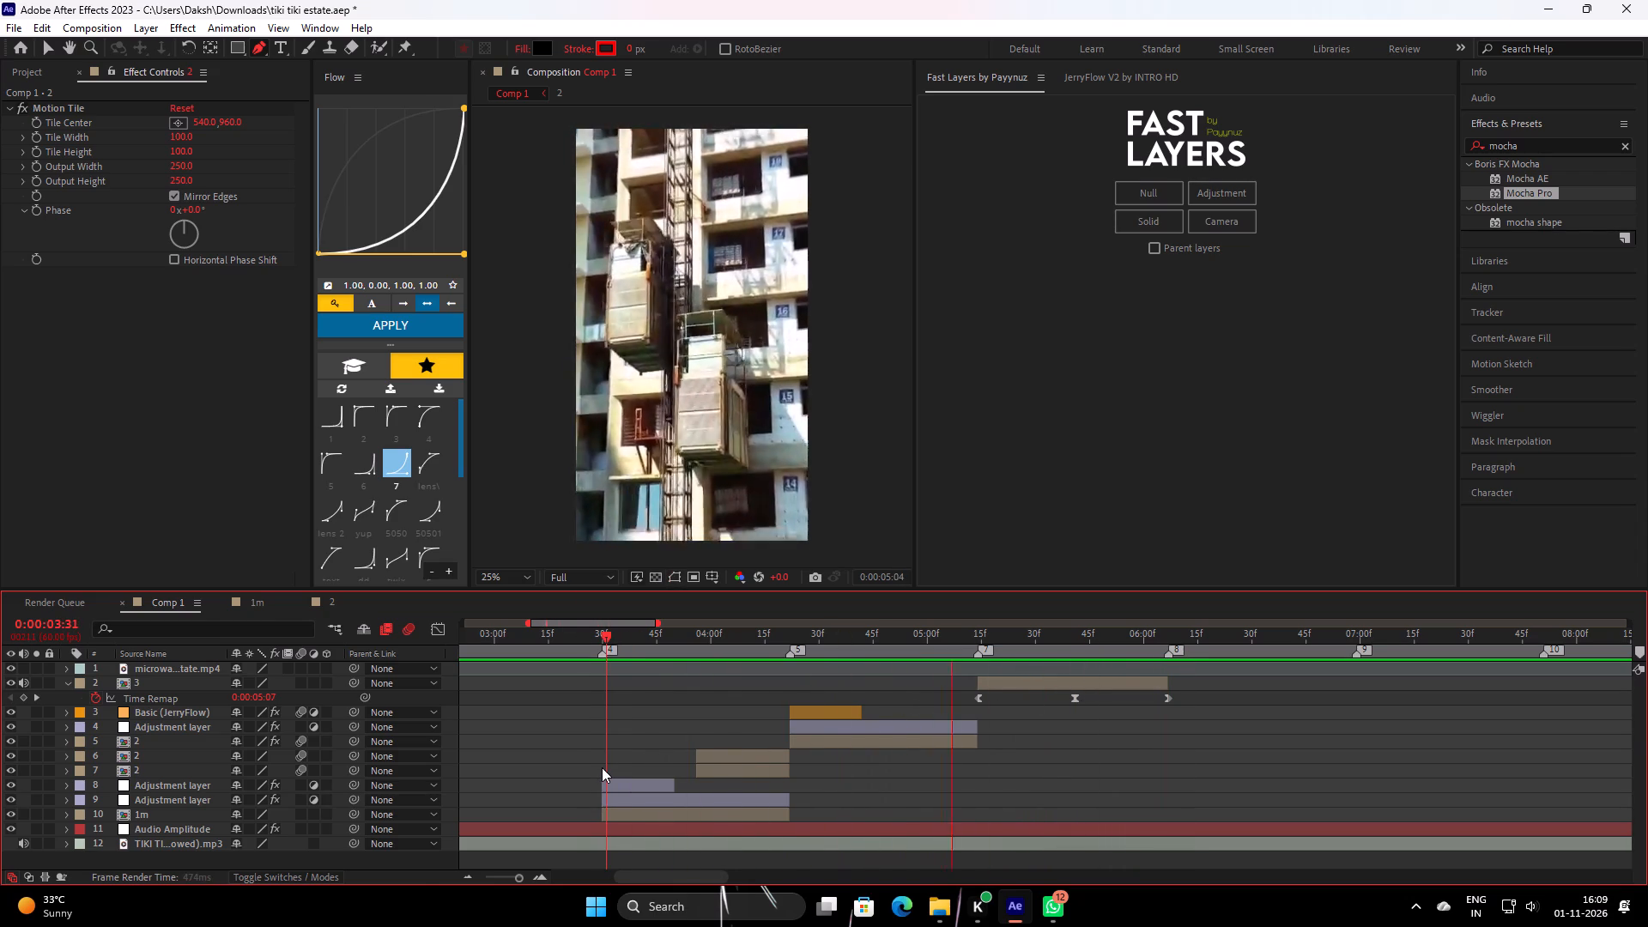
key(space)
Scrub through the first half of the Tower D clip and replay the sequence from 0:00:03:05.
drag(1030, 637, 961, 697)
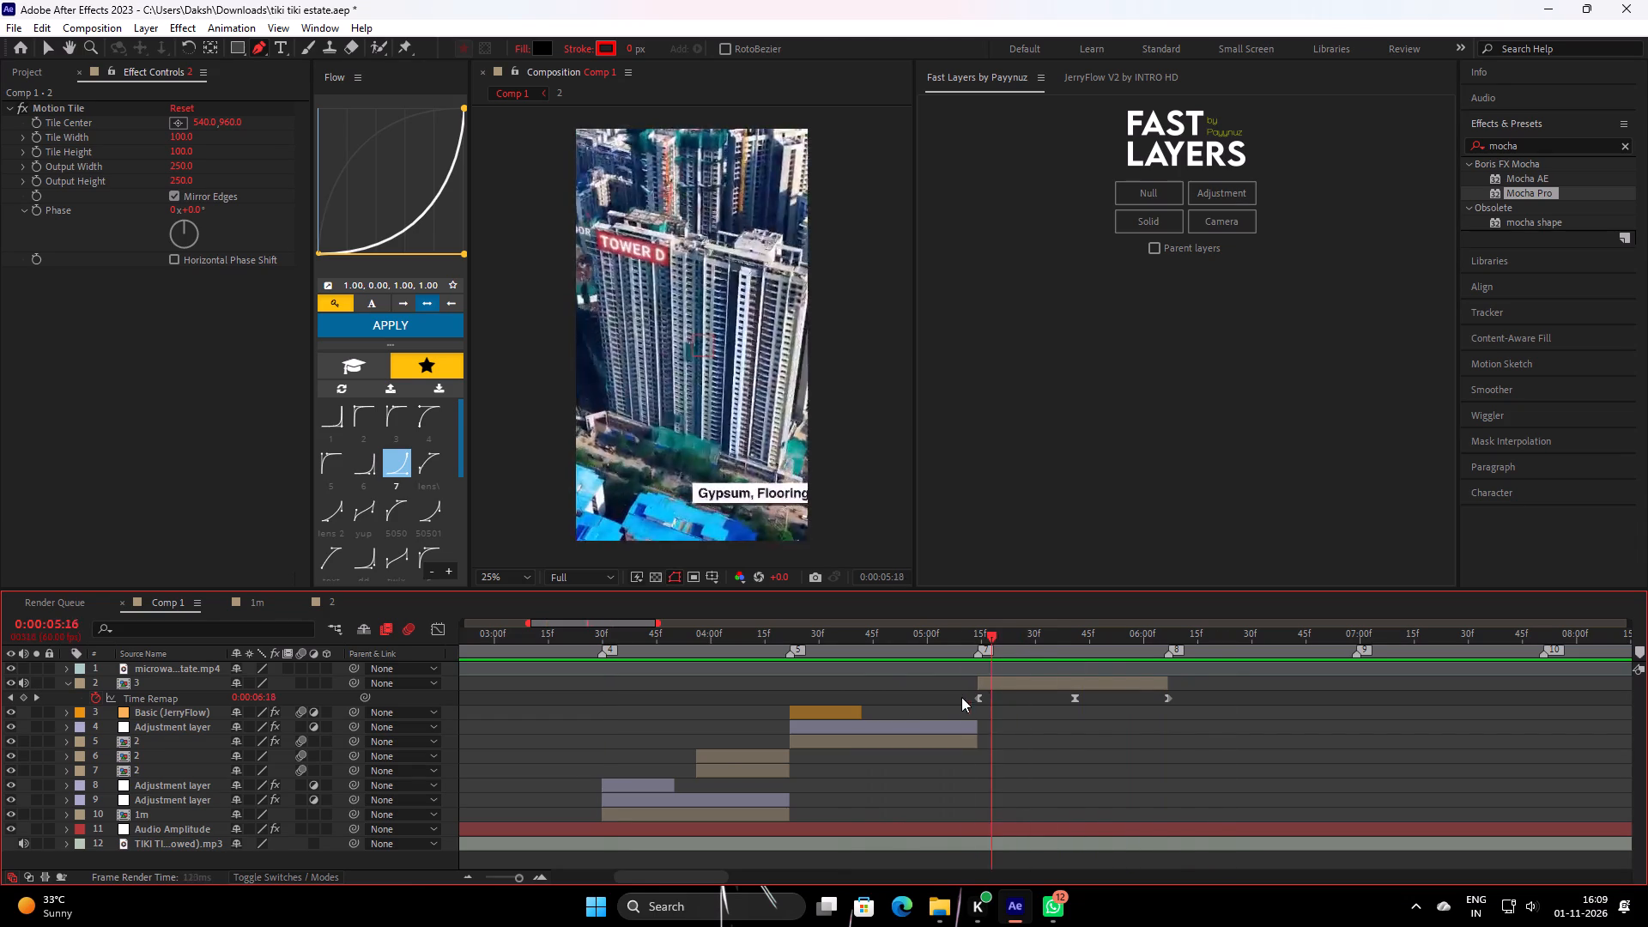
drag(961, 697, 1044, 688)
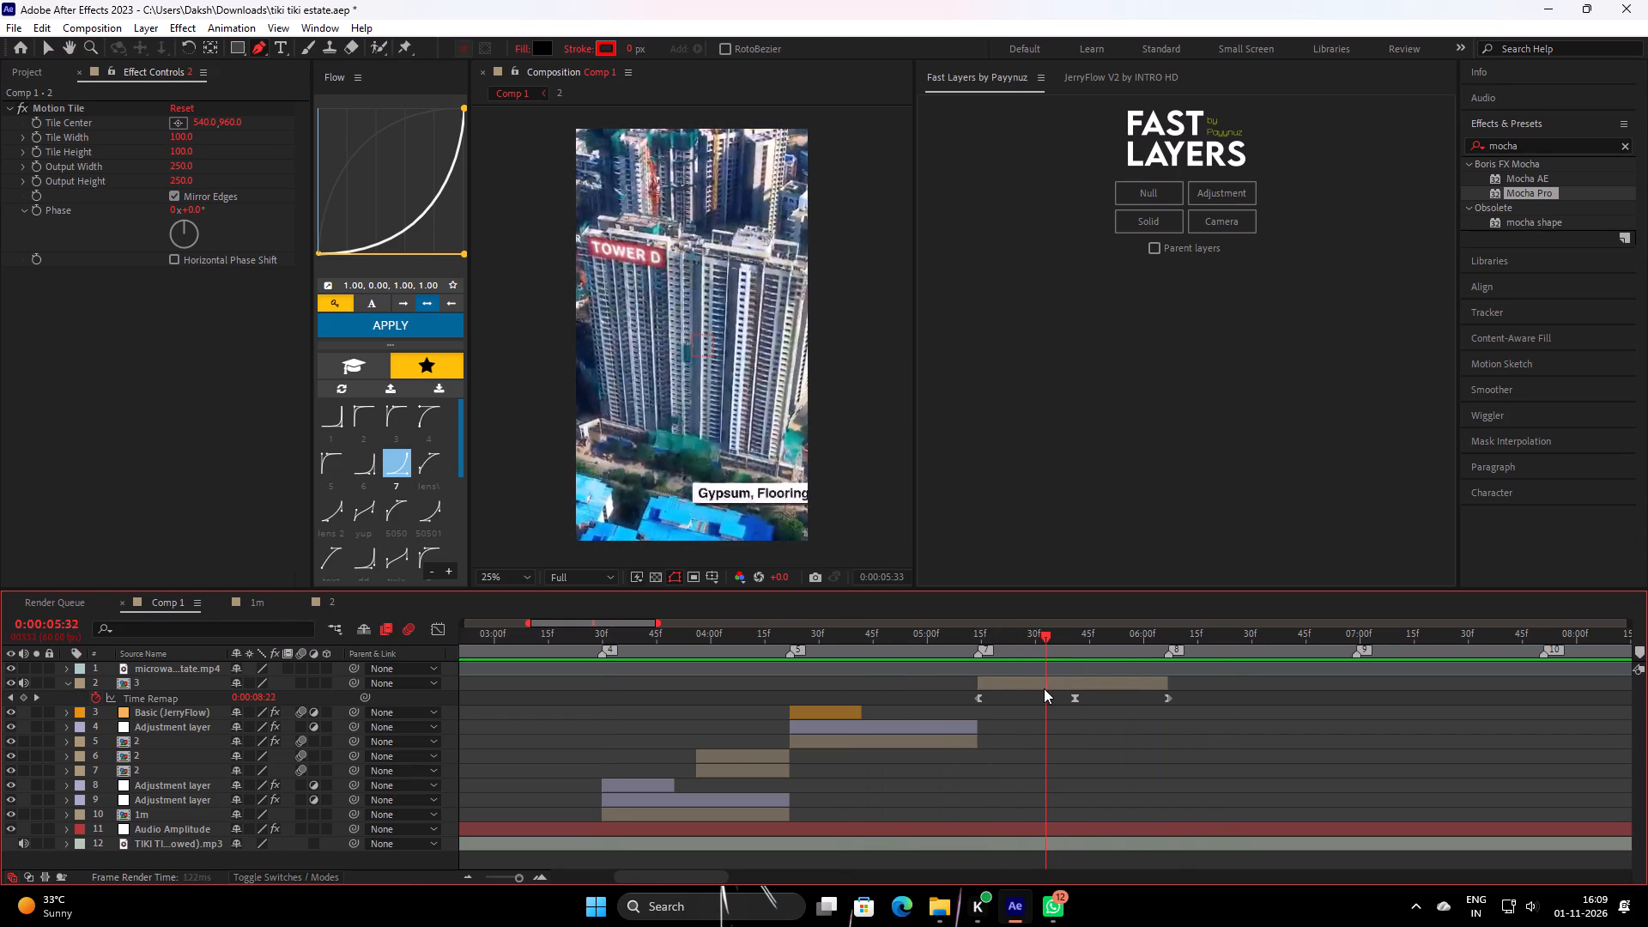
drag(1044, 688, 607, 786)
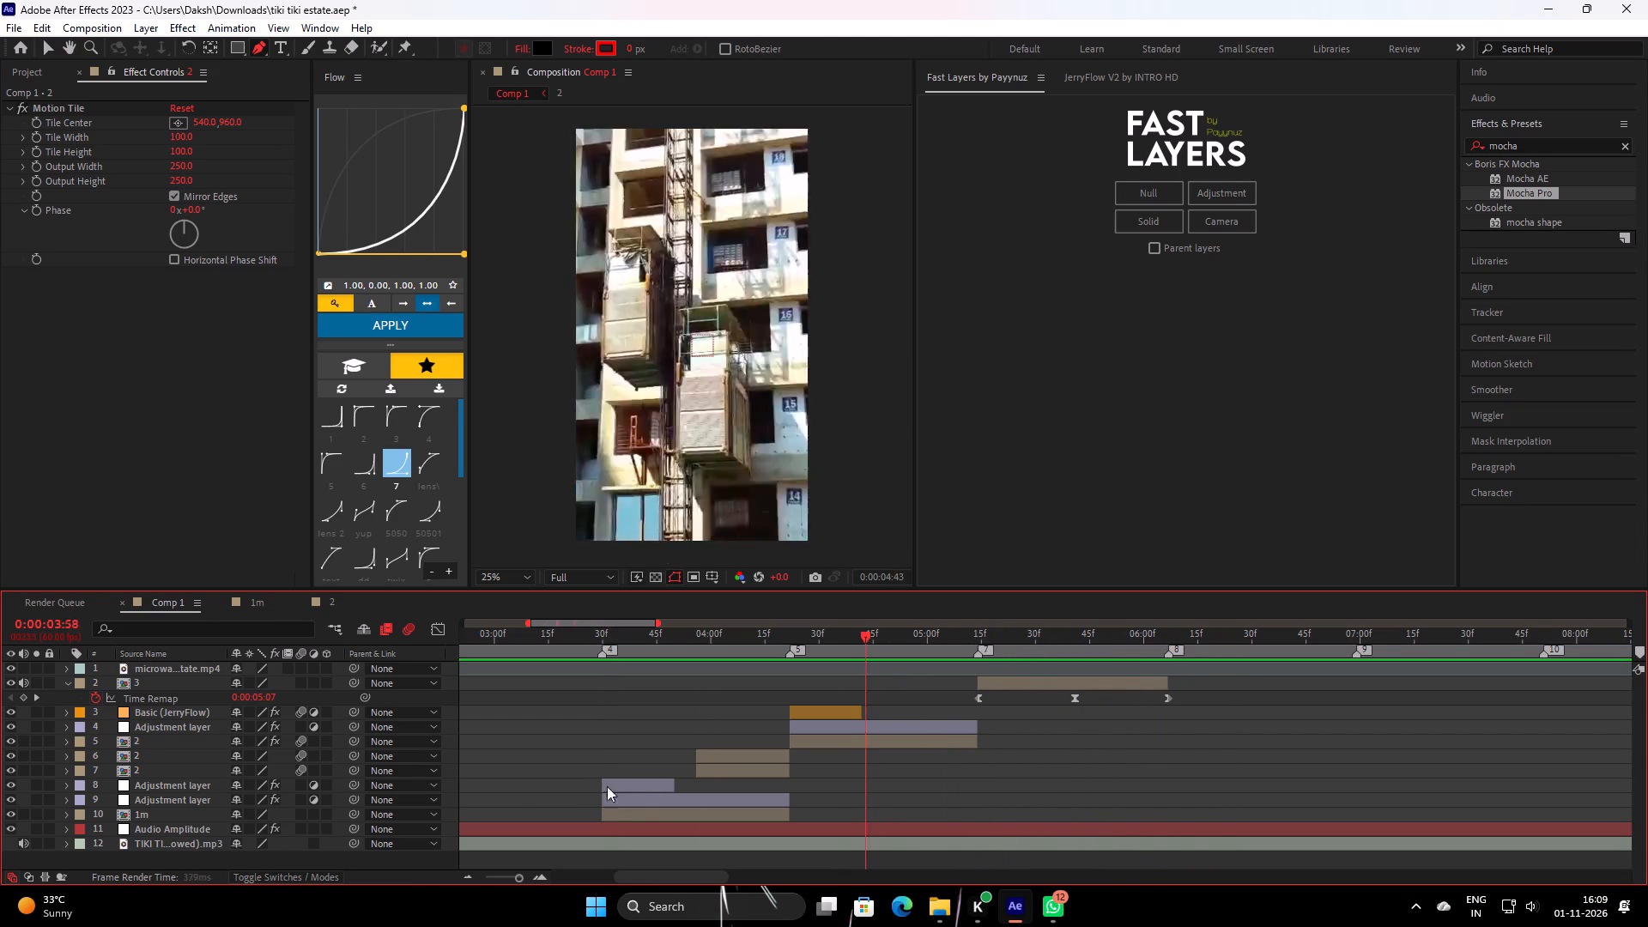
drag(607, 786, 512, 801)
key(space)
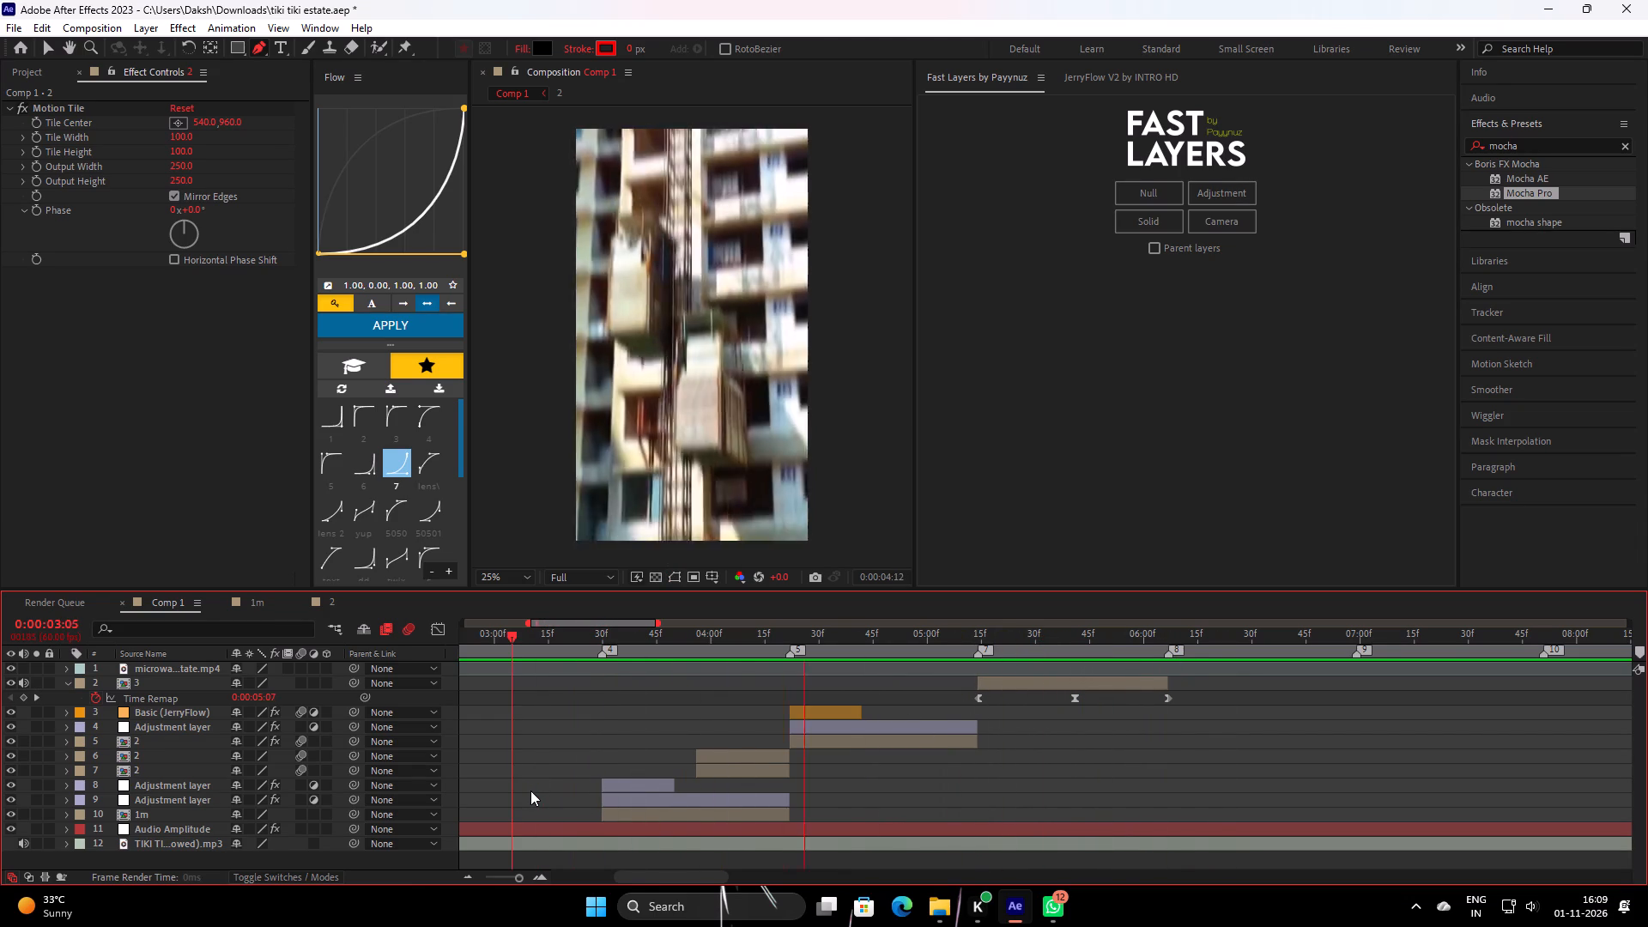
key(space)
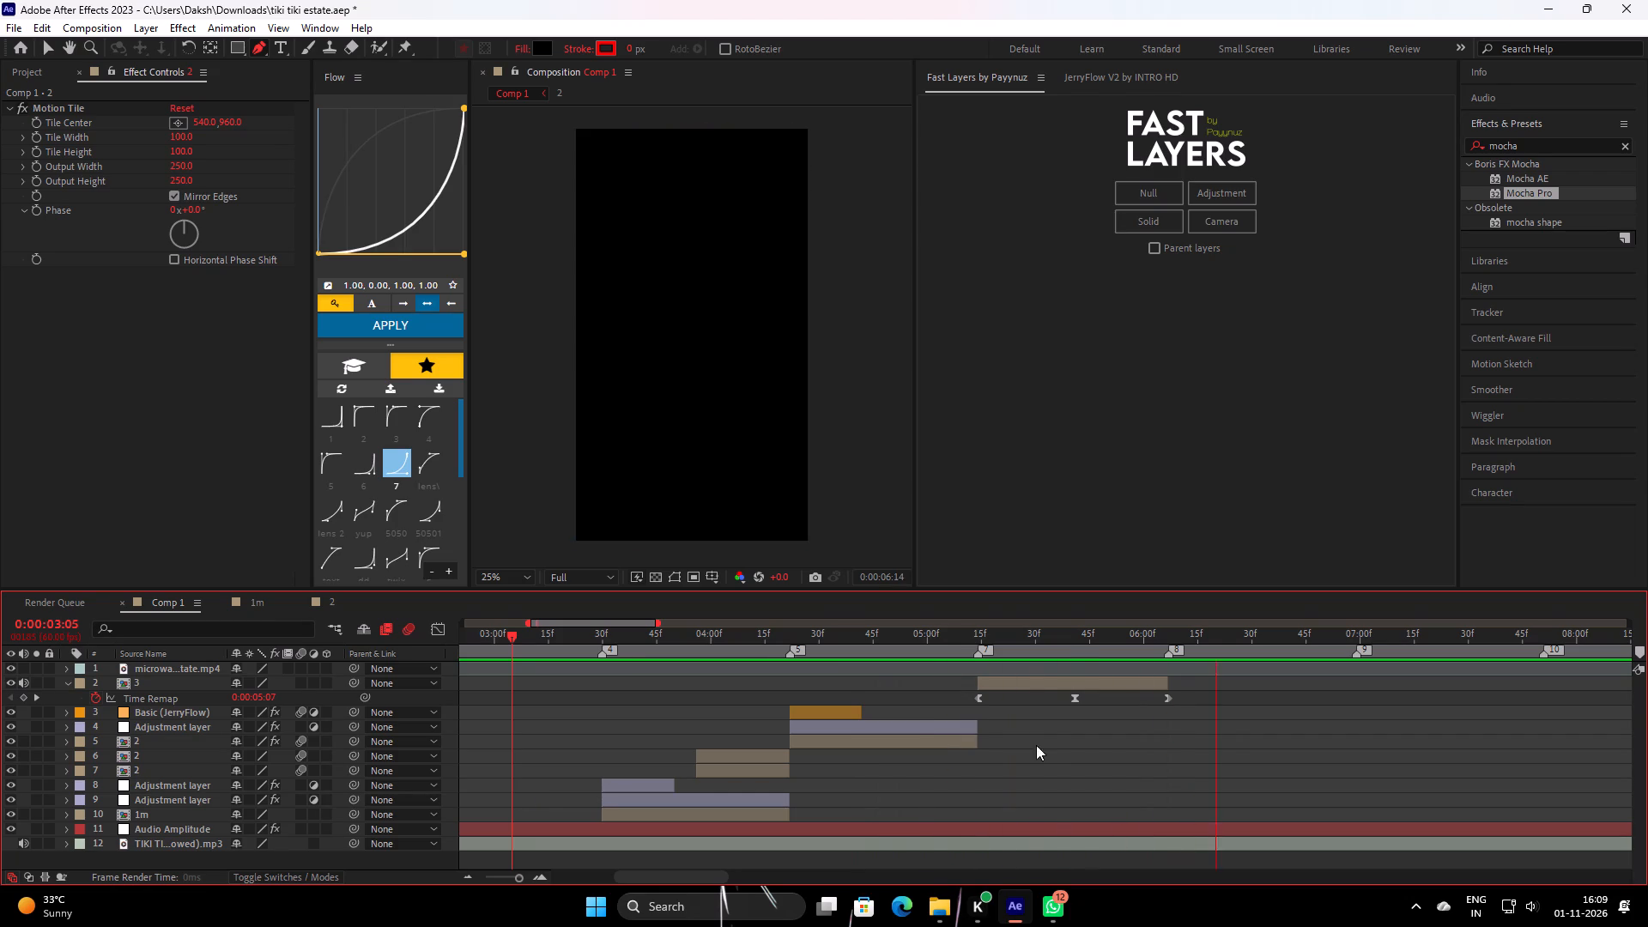
drag(1074, 644, 654, 778)
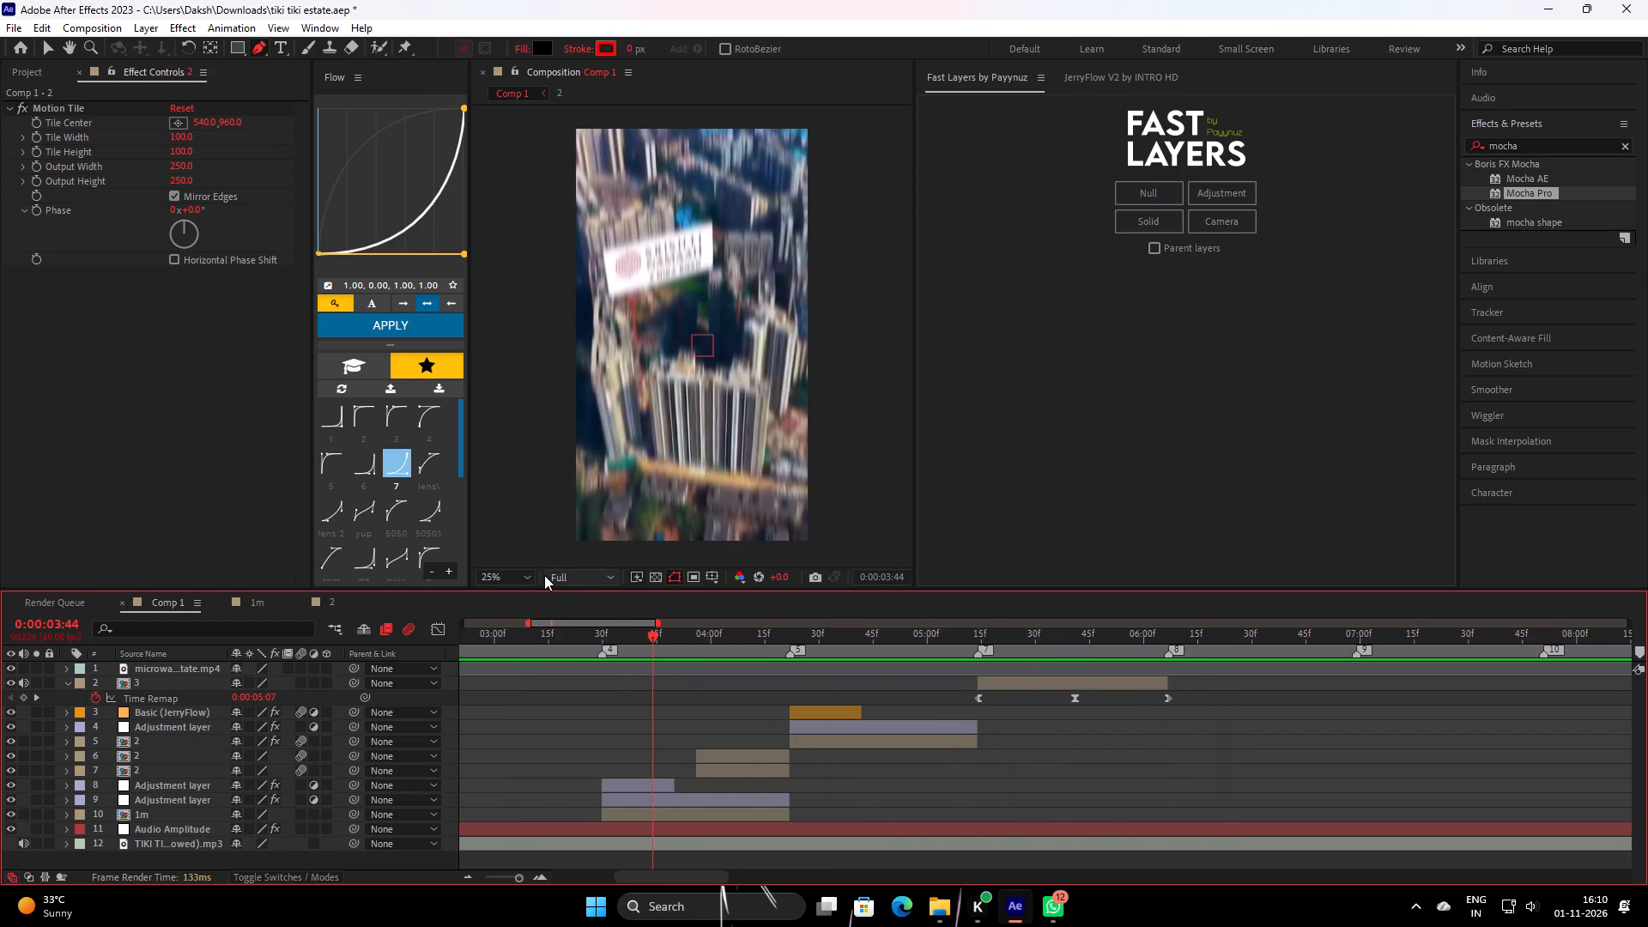
click(544, 575)
click(578, 579)
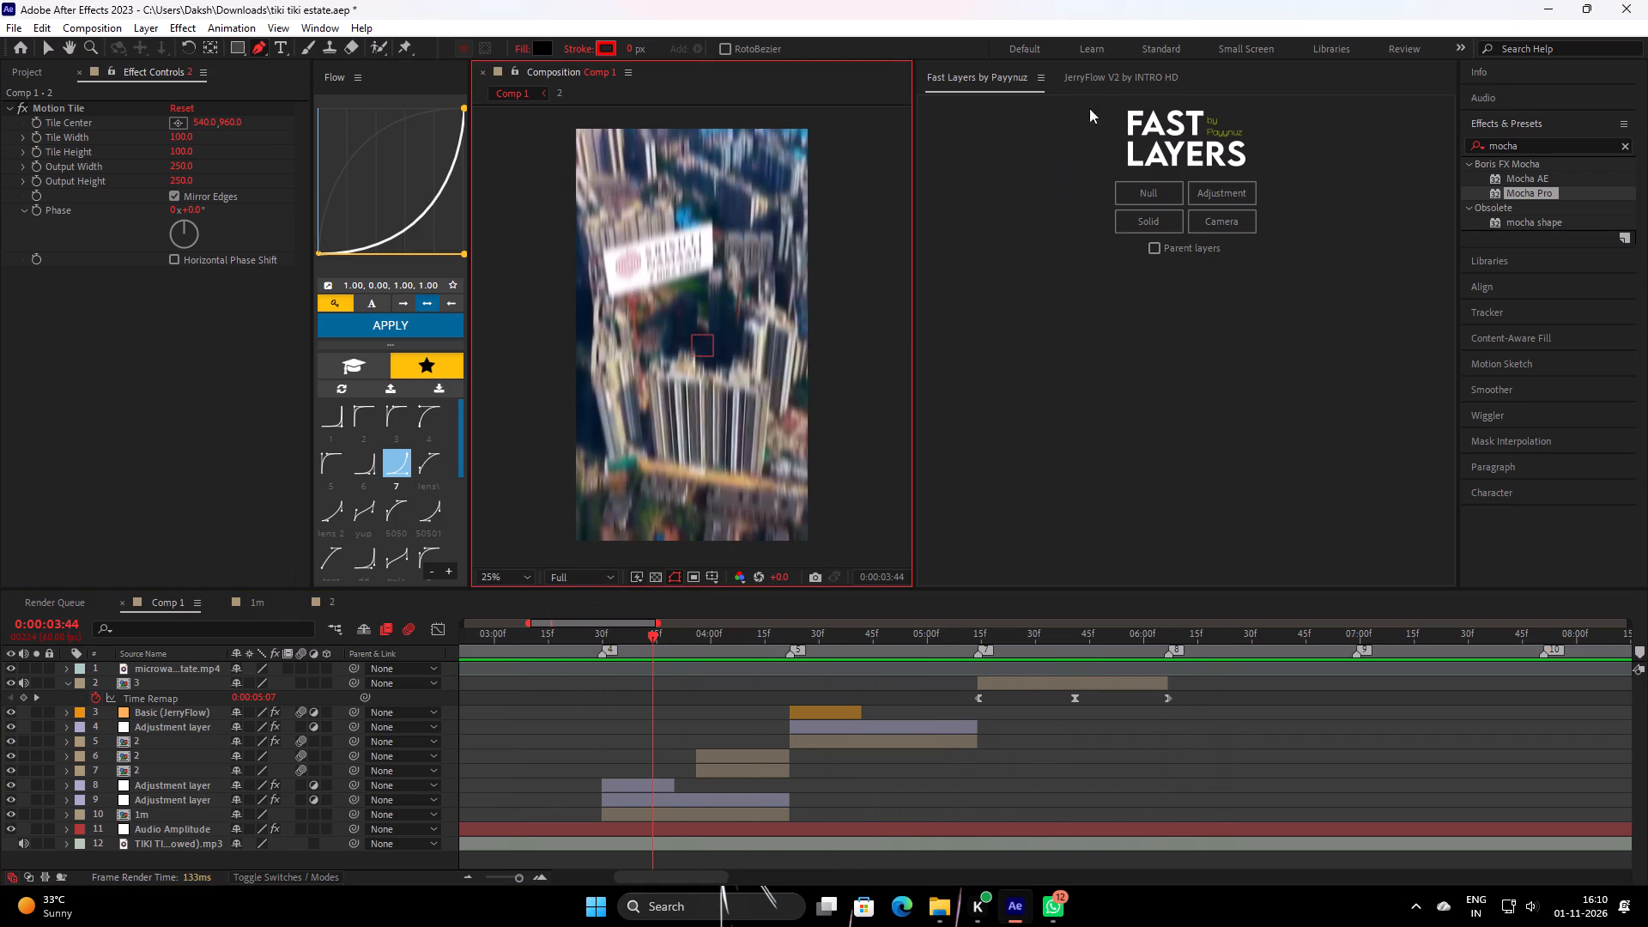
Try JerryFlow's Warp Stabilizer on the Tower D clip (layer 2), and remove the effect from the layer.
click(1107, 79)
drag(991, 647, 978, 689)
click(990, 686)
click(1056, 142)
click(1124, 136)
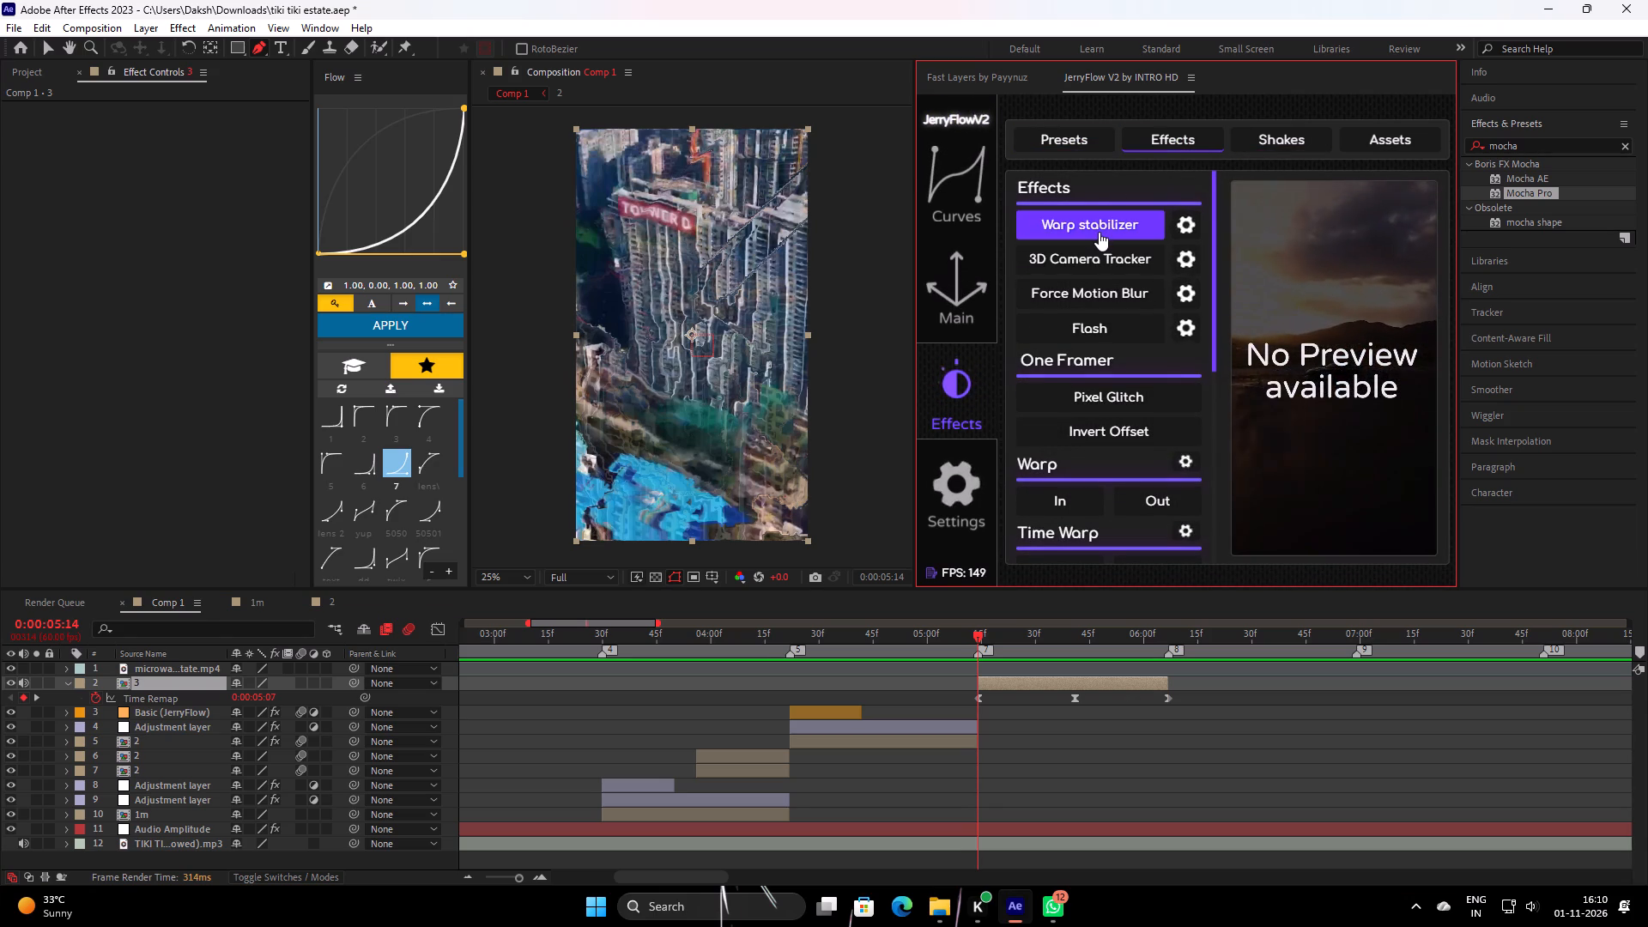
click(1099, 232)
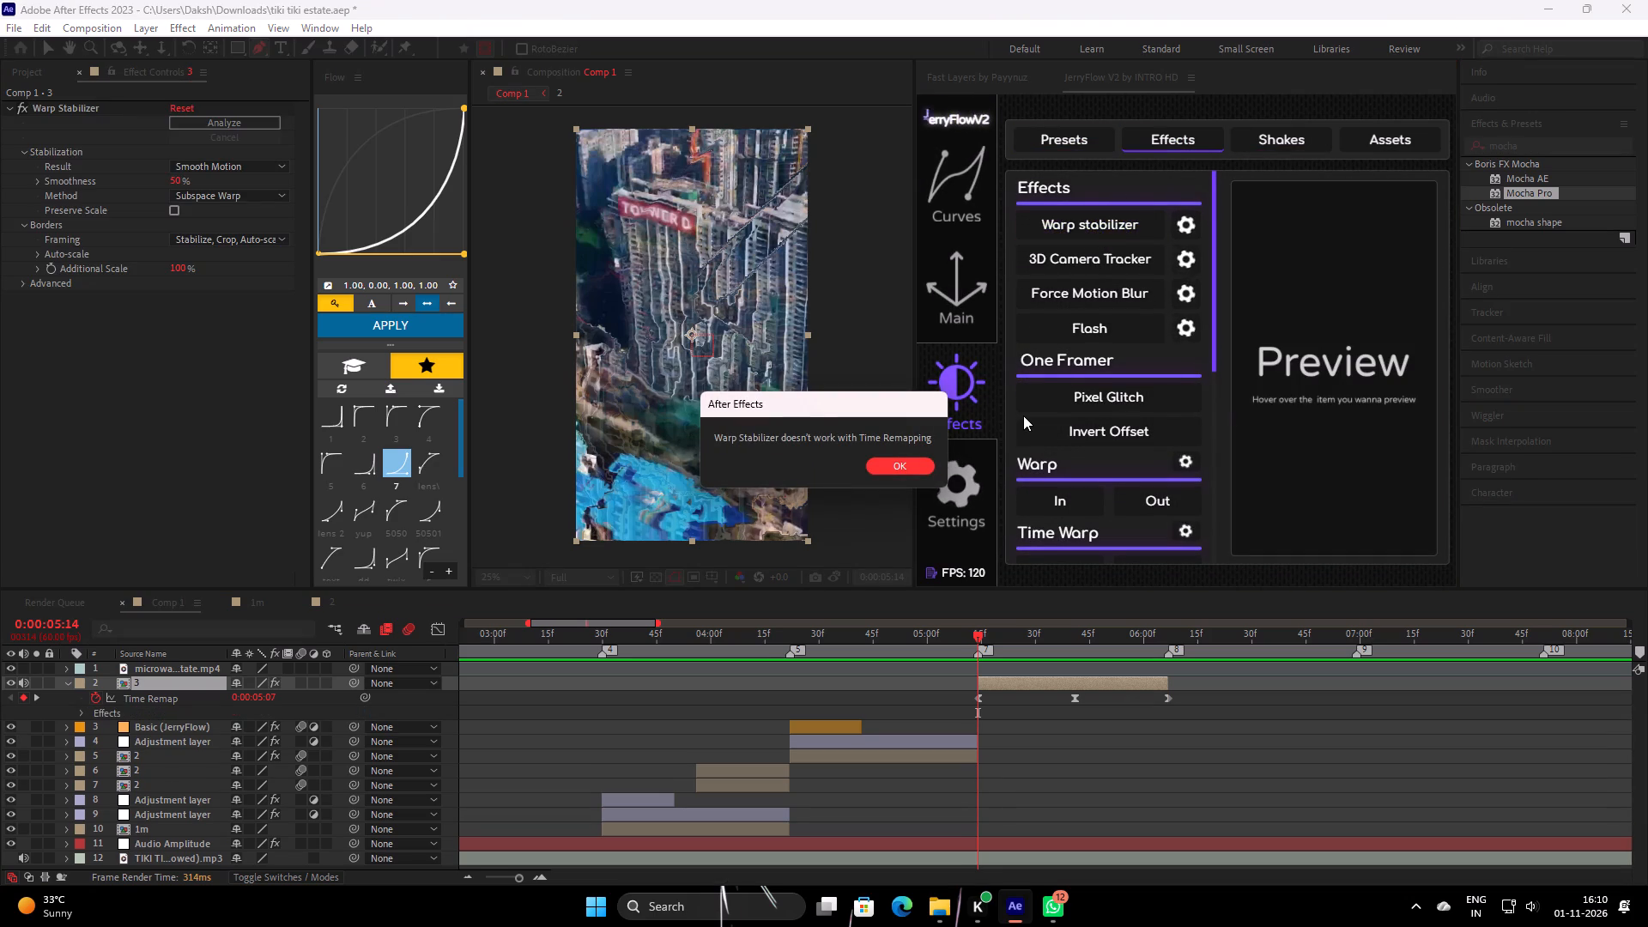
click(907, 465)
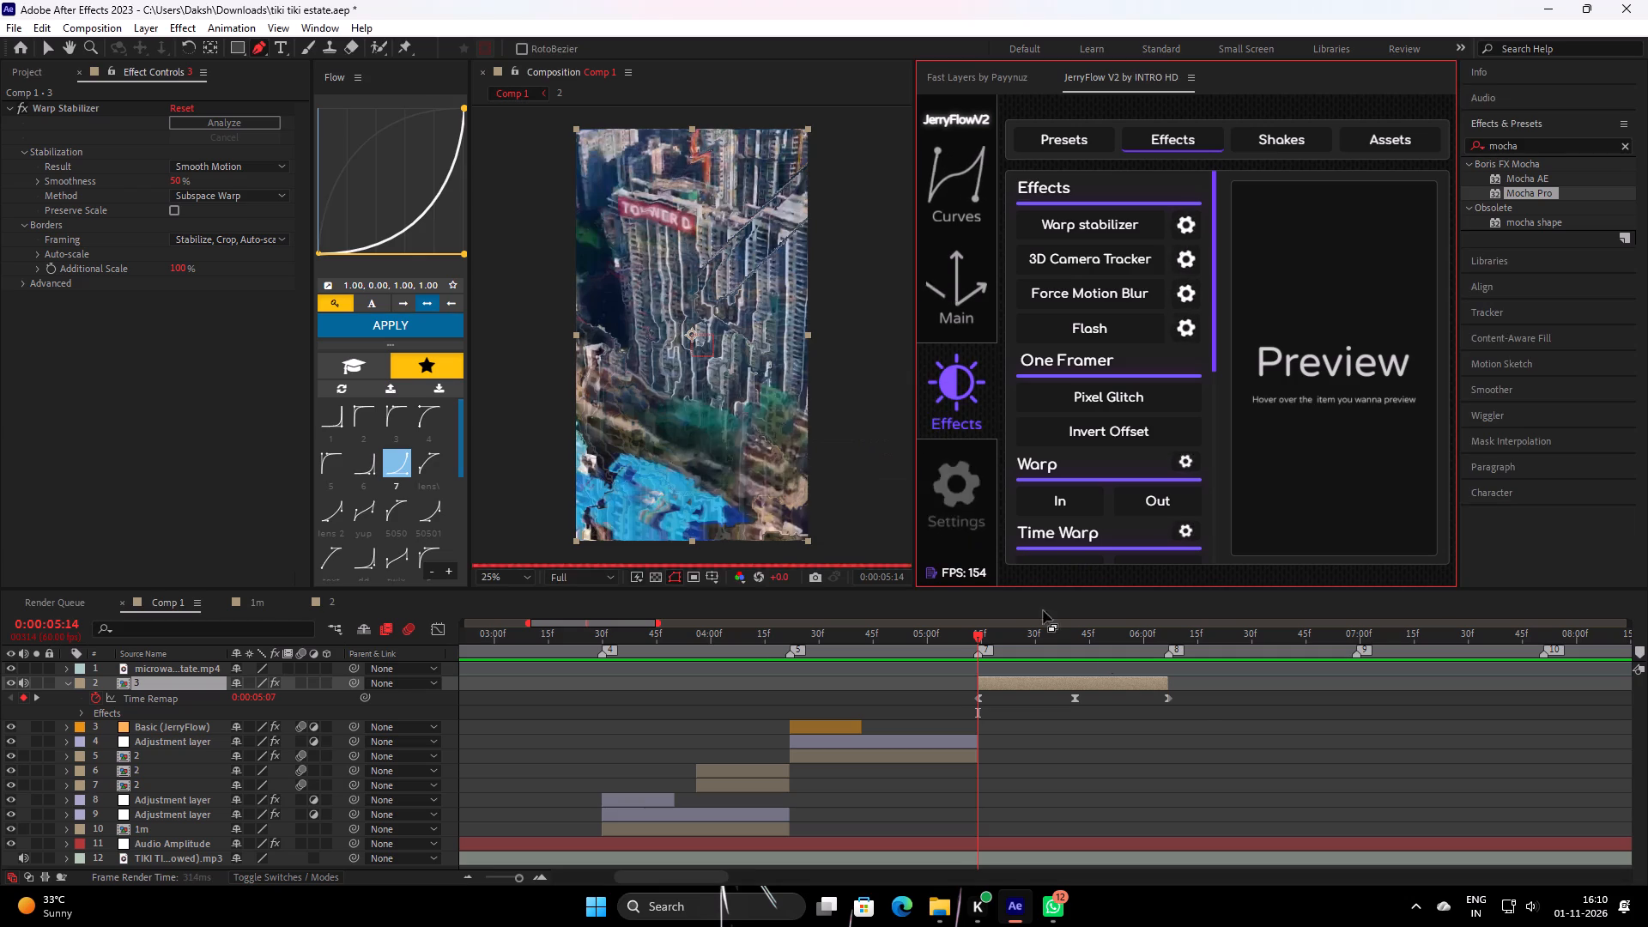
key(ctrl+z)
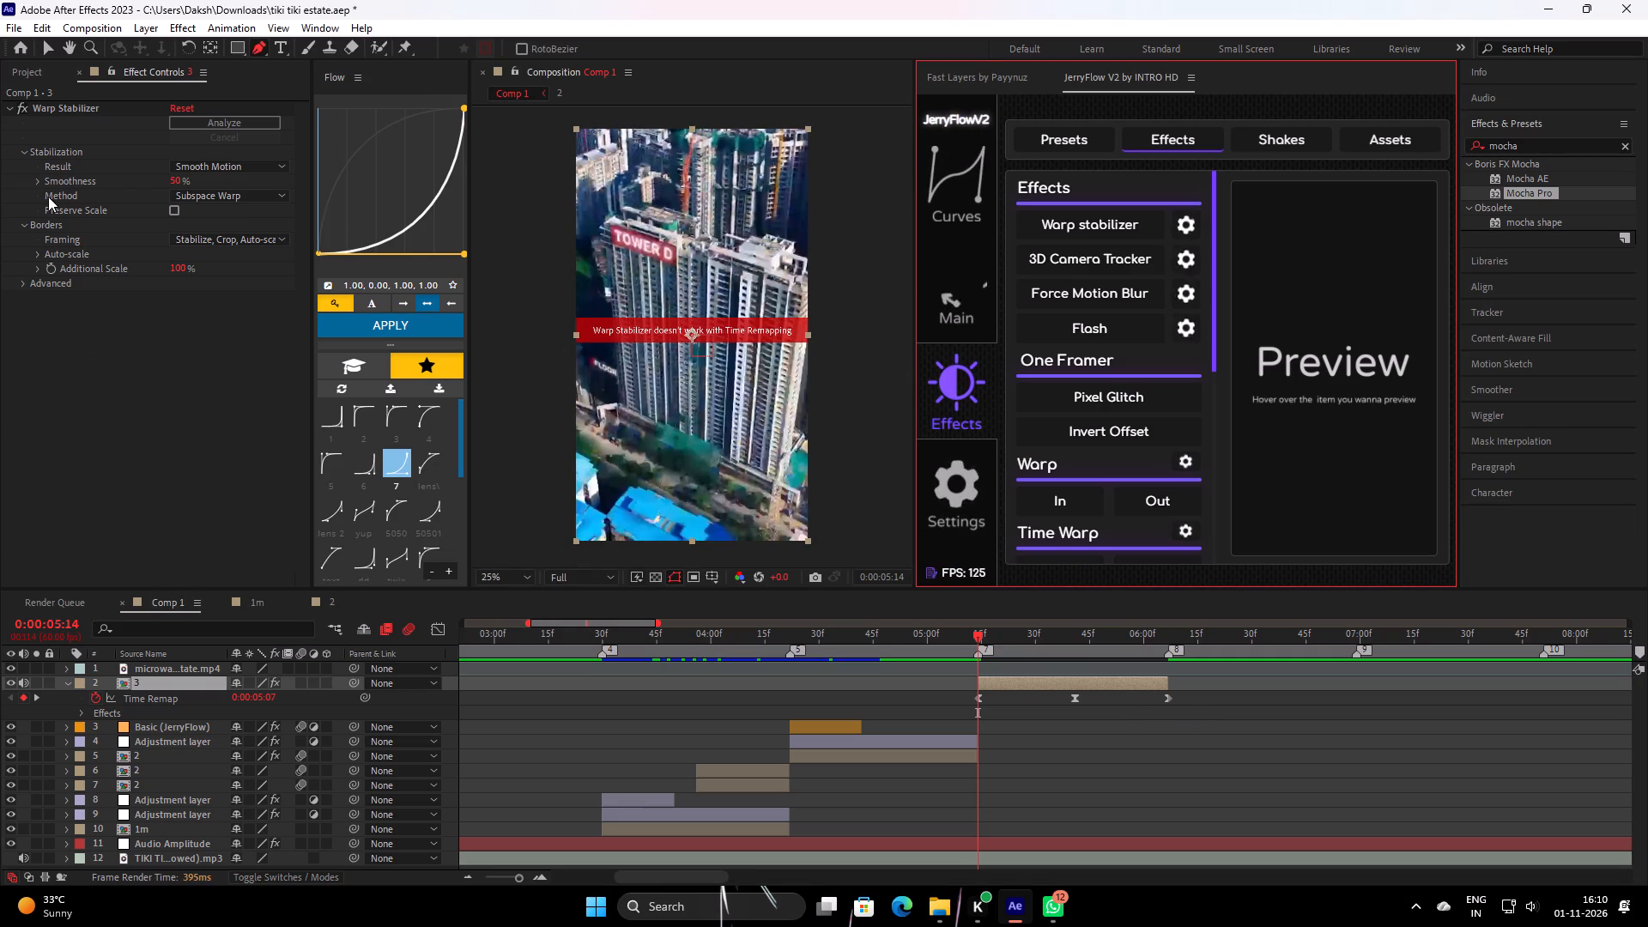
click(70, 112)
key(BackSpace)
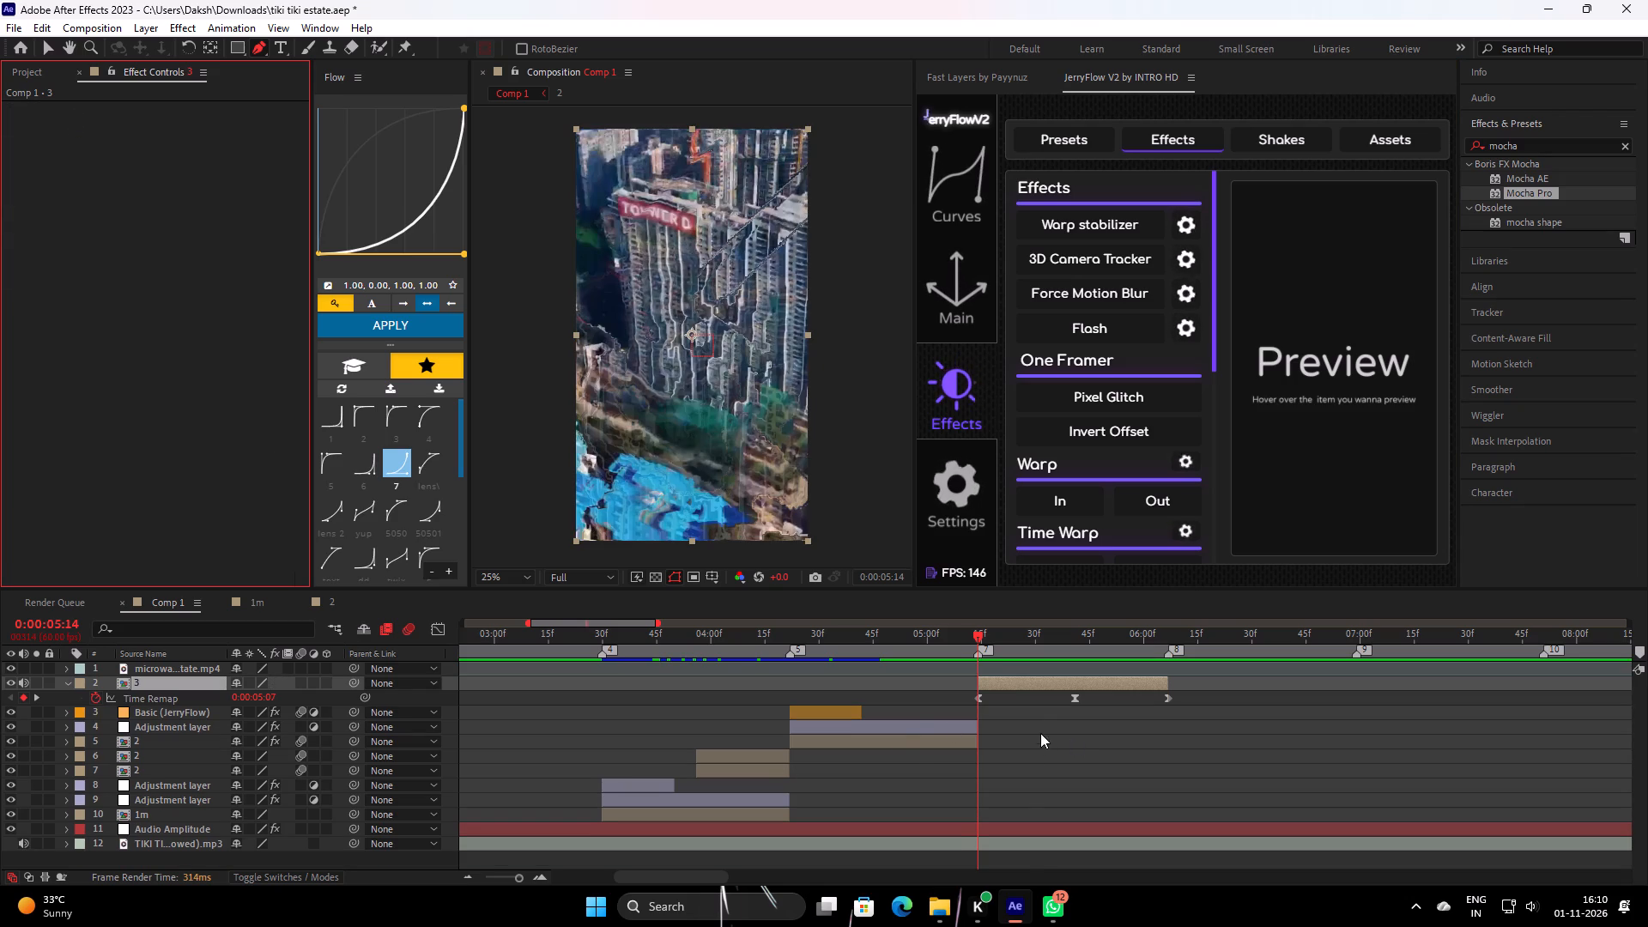
Add JerryFlow's Basic shake preset with Add Flash enabled over the Tower D clip, starting at 0:00:05:14.
drag(993, 645, 969, 686)
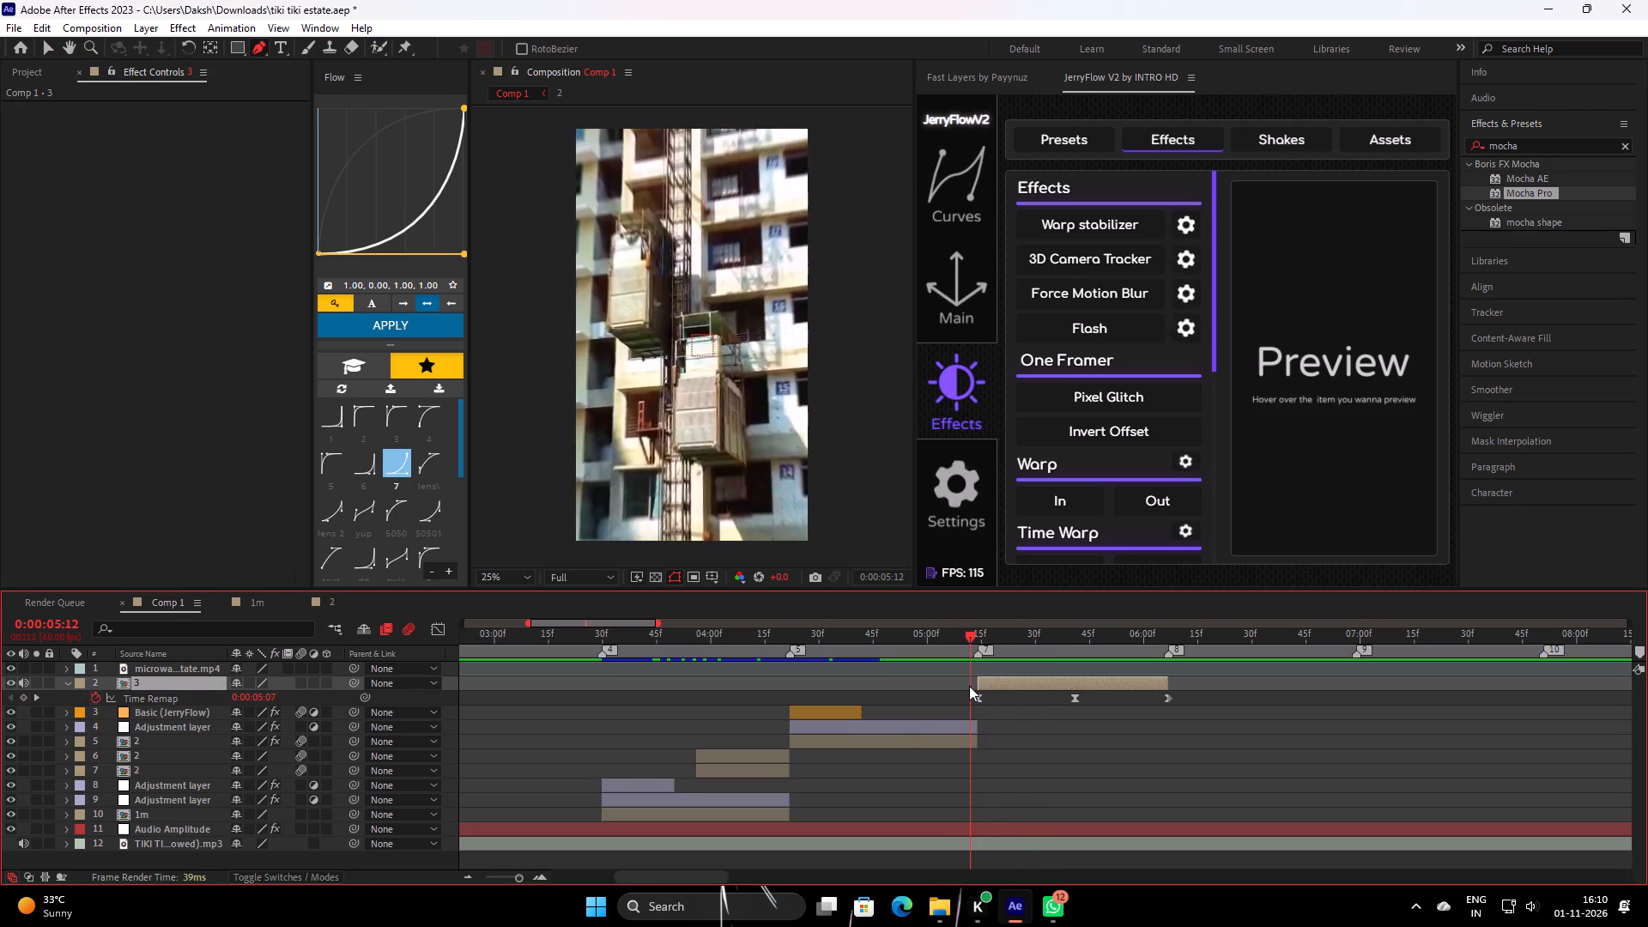
drag(969, 686, 979, 690)
drag(988, 645, 982, 665)
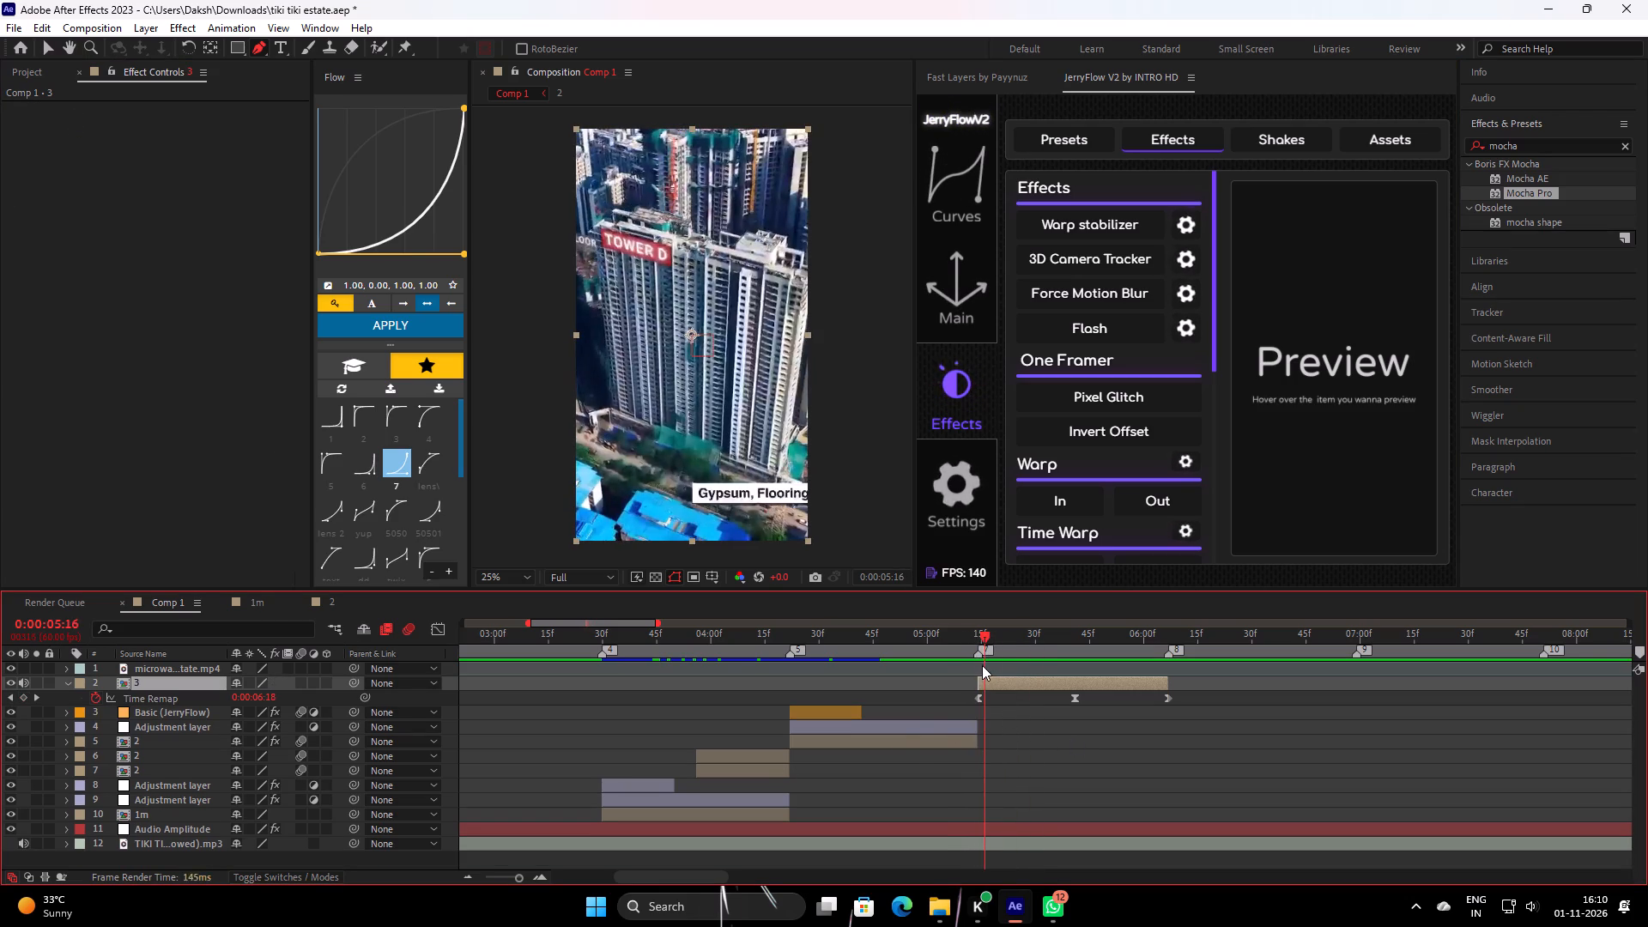
drag(982, 665, 978, 675)
click(1007, 713)
key(s)
key(s)
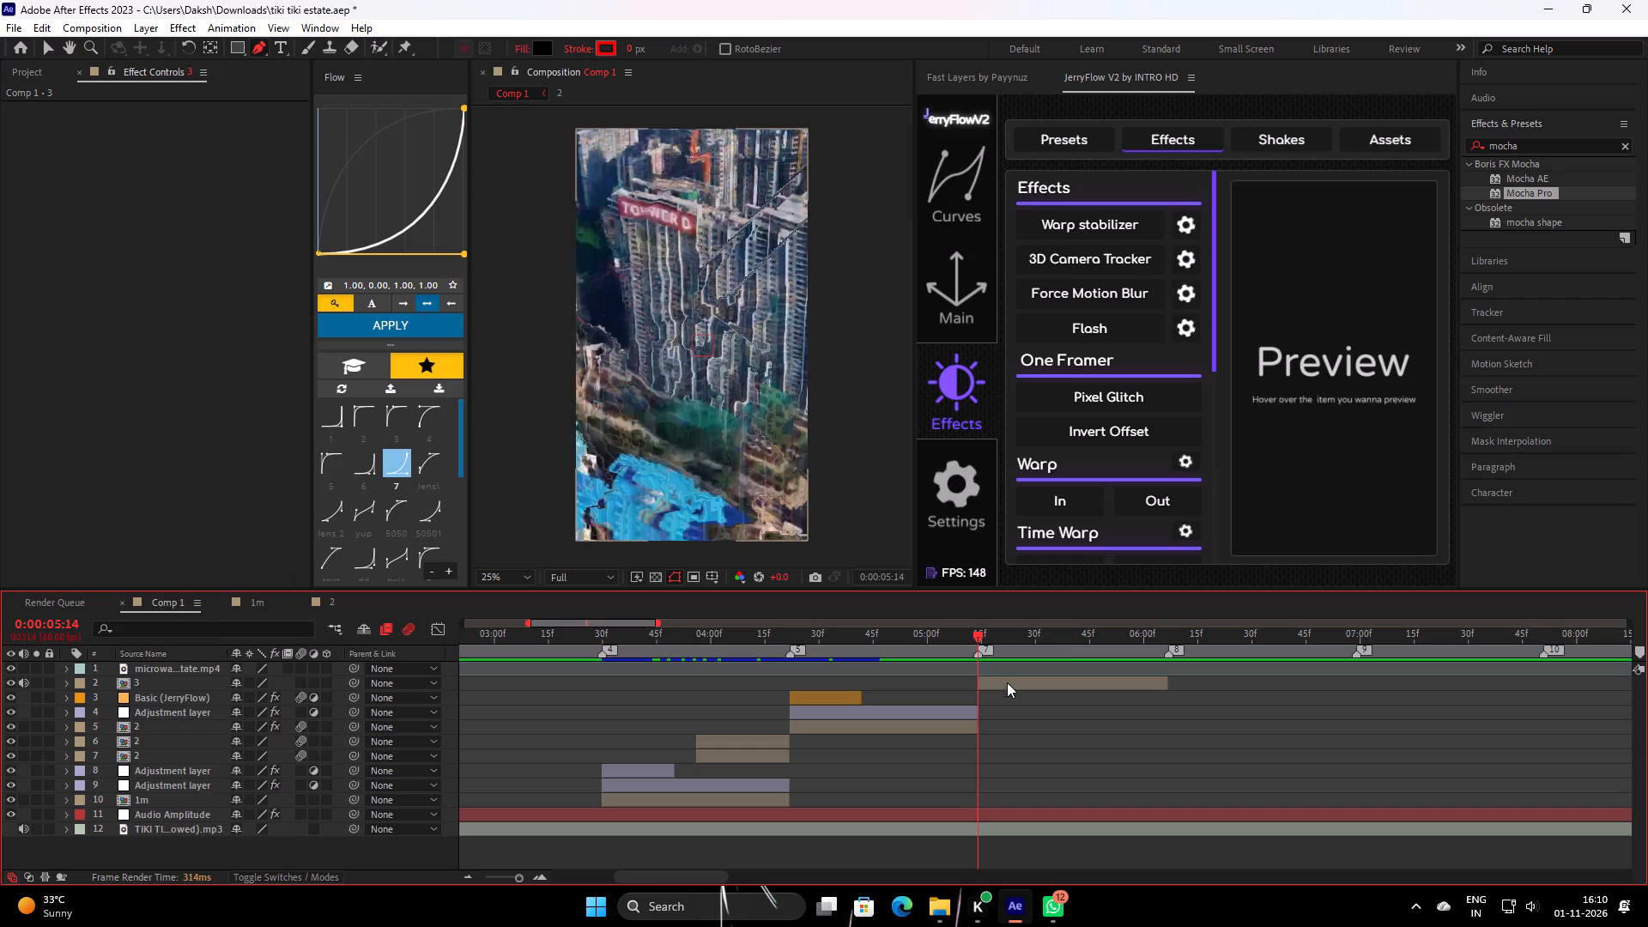
click(1007, 682)
click(1281, 139)
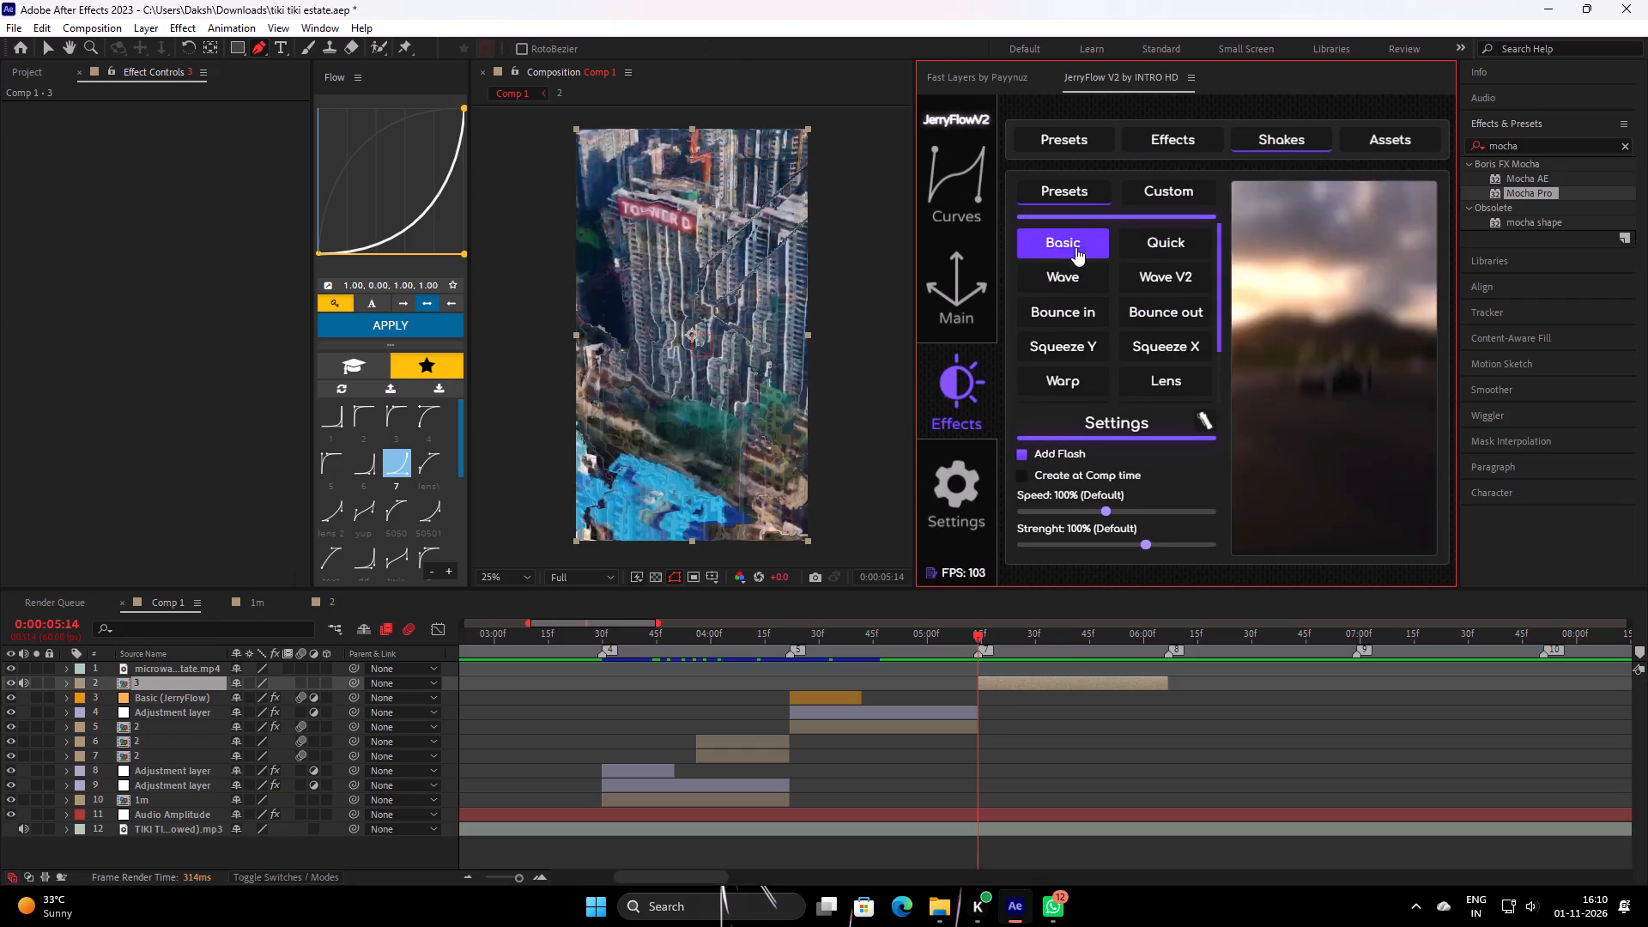
click(1075, 241)
Play repeatedly from between 0:00:02:54 and 0:00:03:27 through the Tower D cut to check the new shake and flash.
drag(1007, 640, 675, 721)
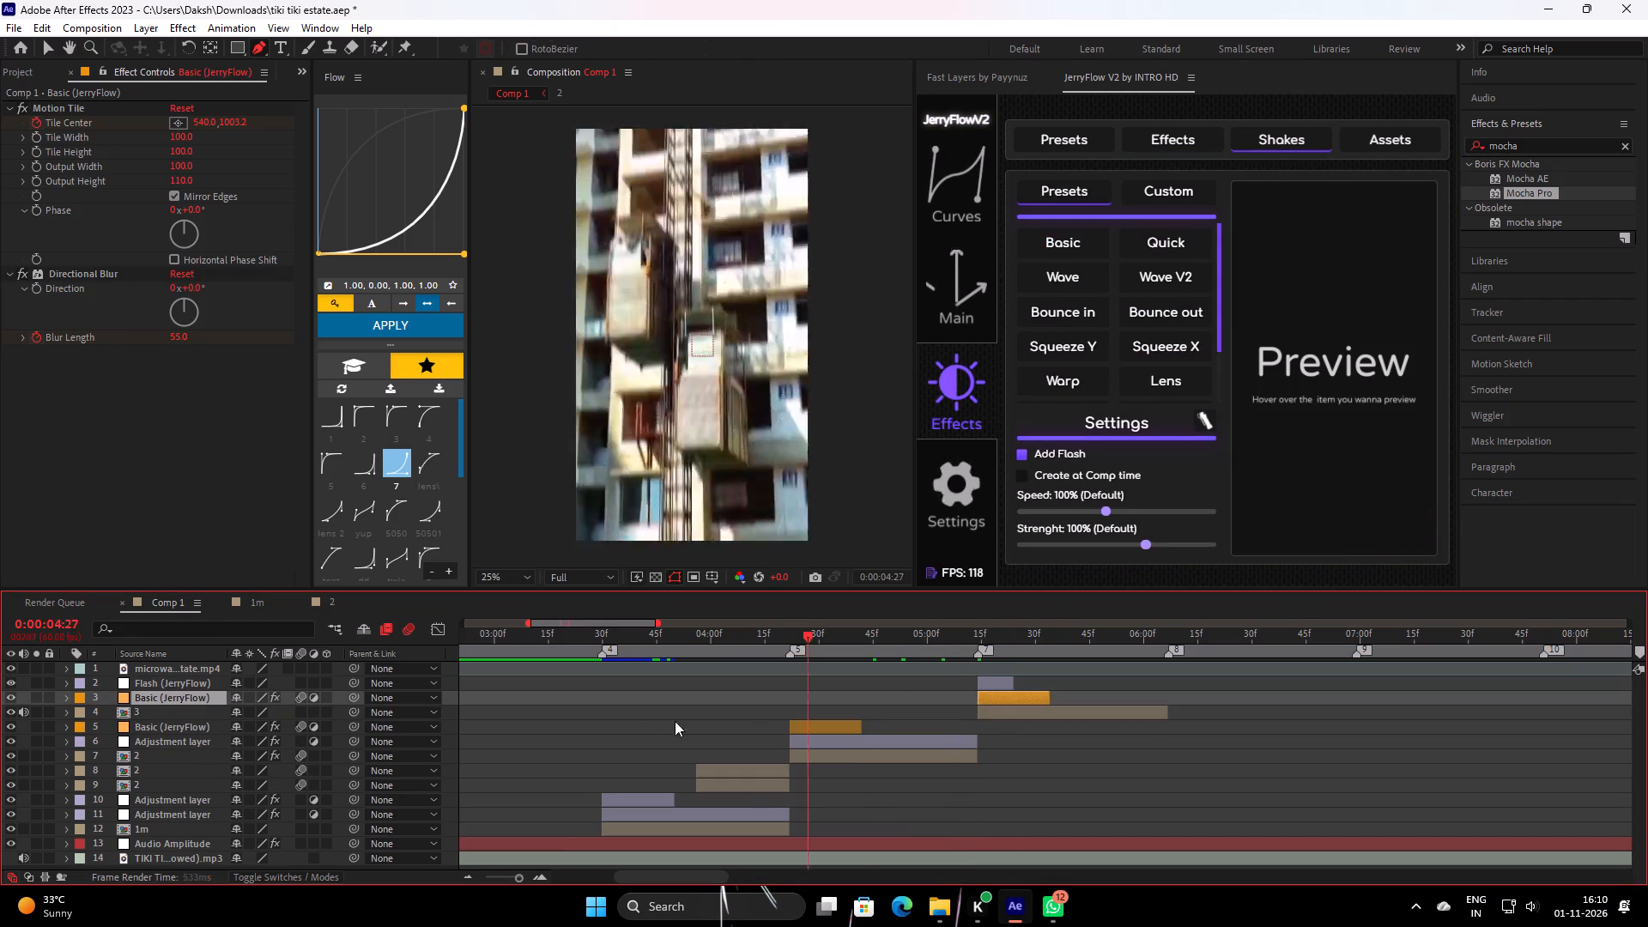
drag(675, 721, 472, 731)
key(space)
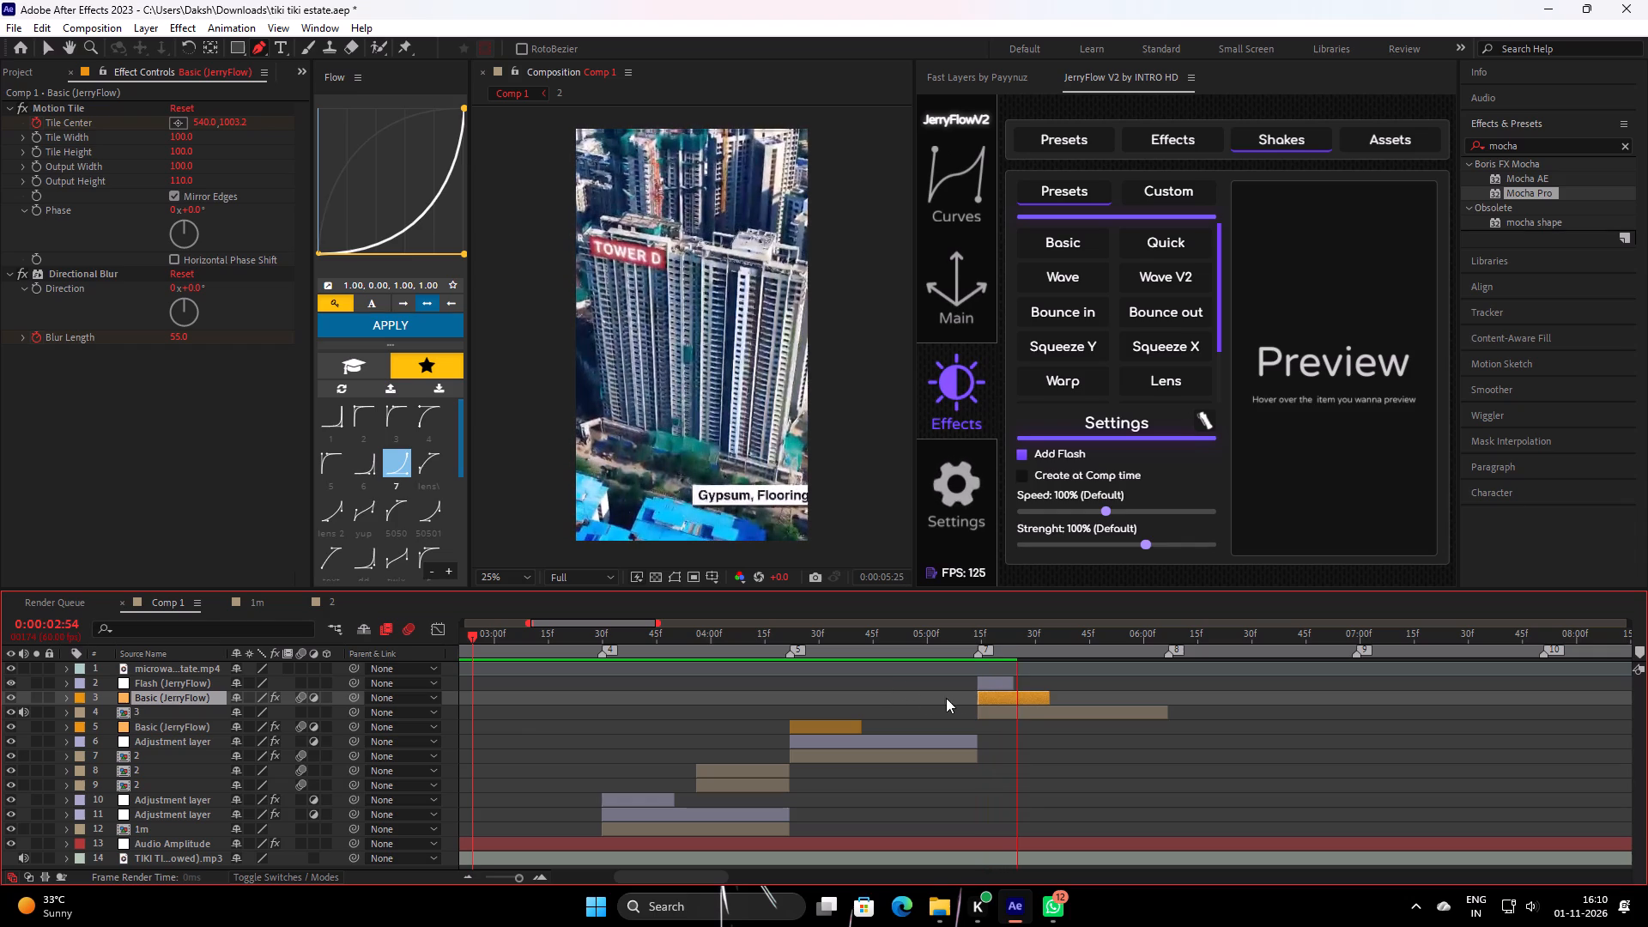
key(space)
drag(1026, 639, 727, 712)
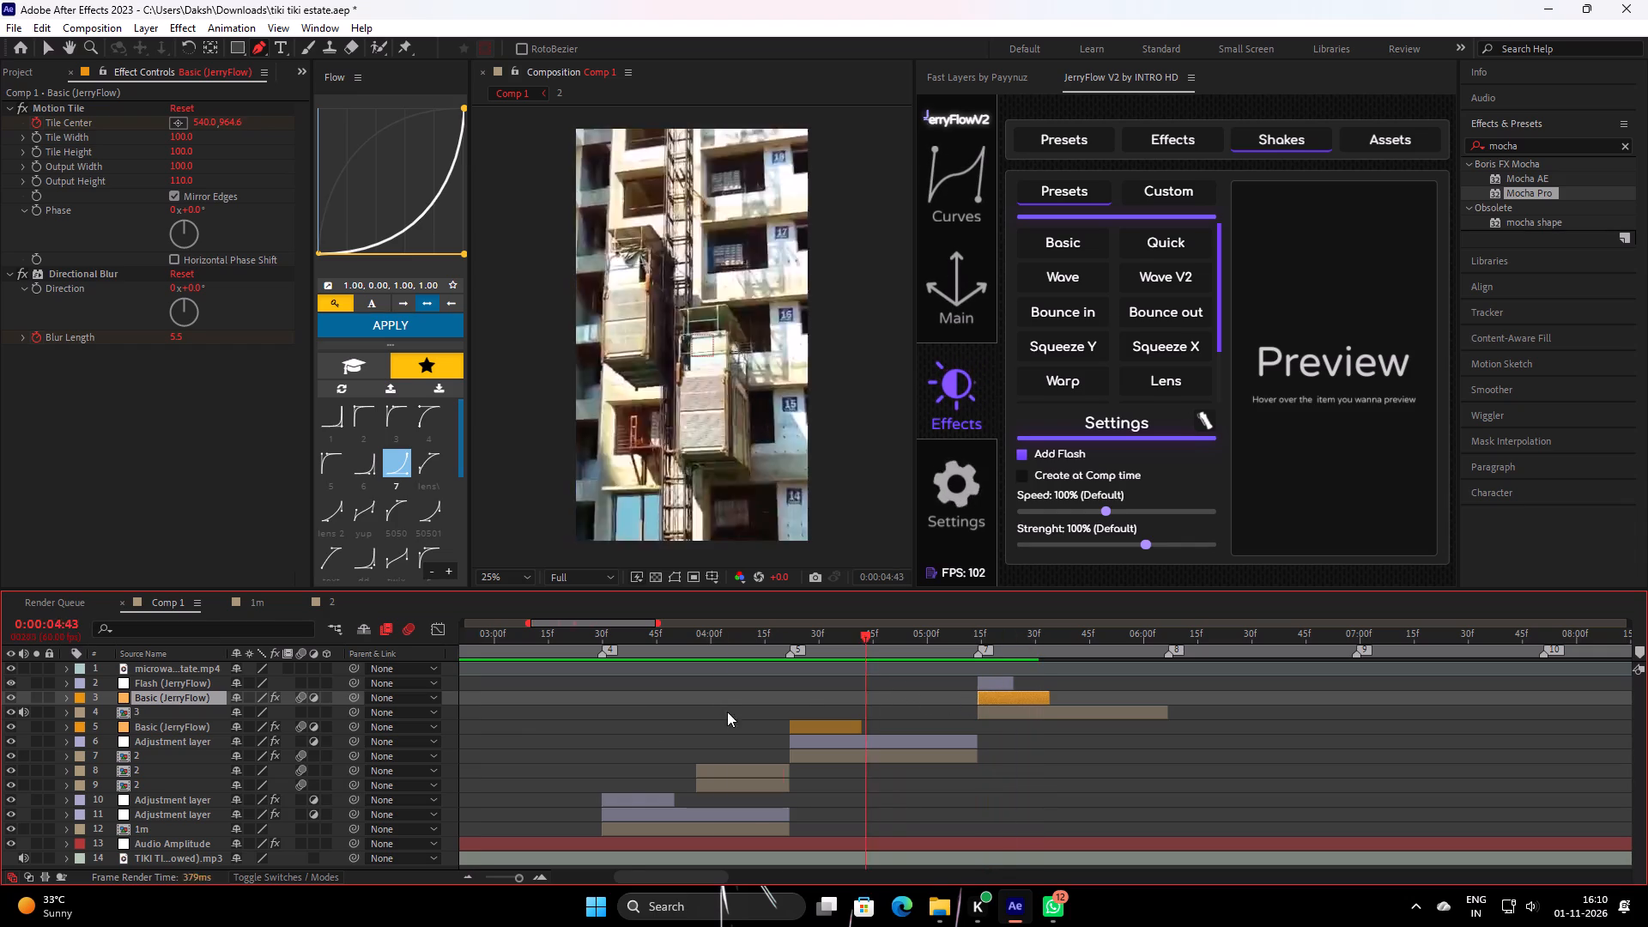
drag(727, 712, 561, 747)
key(space)
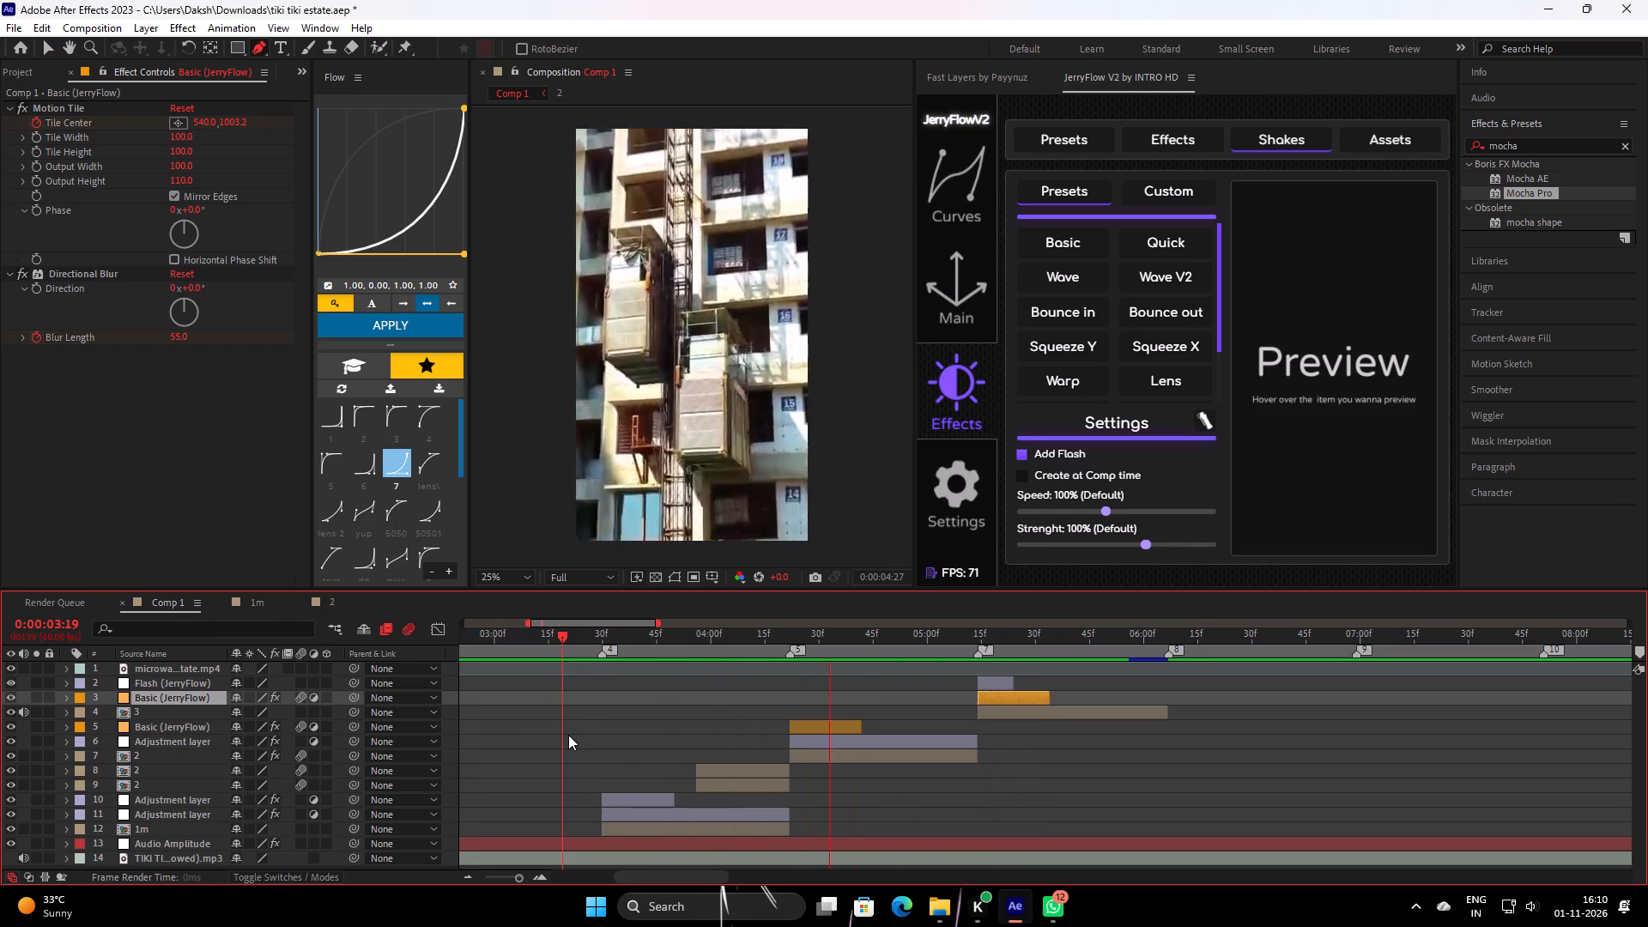
key(space)
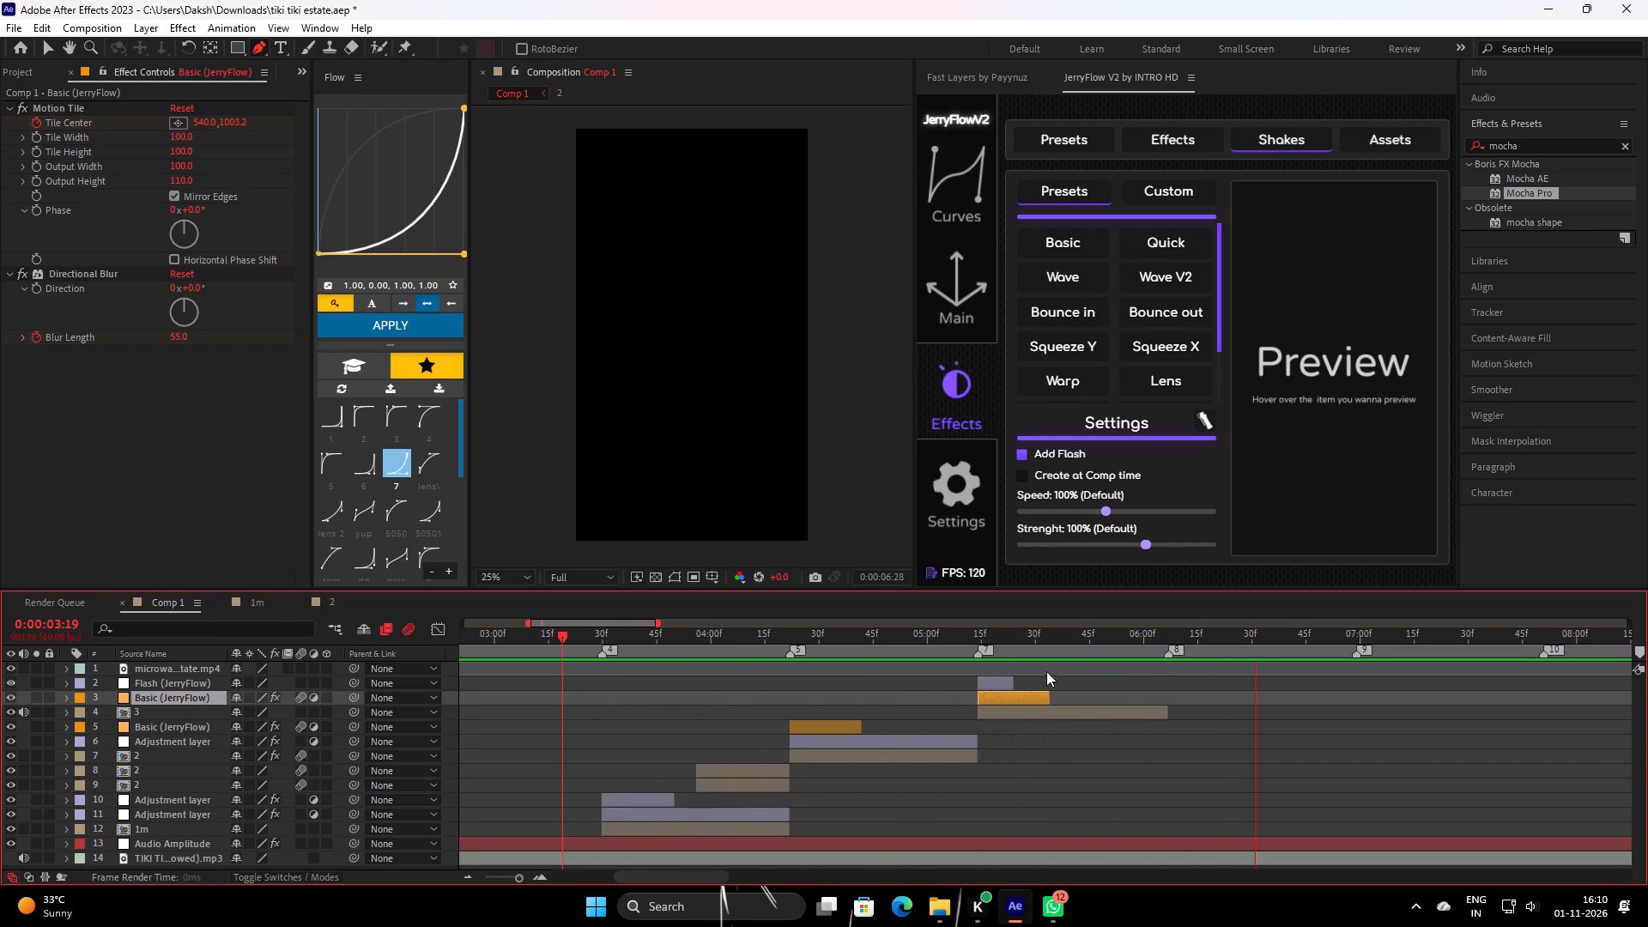
drag(1063, 643, 554, 753)
key(space)
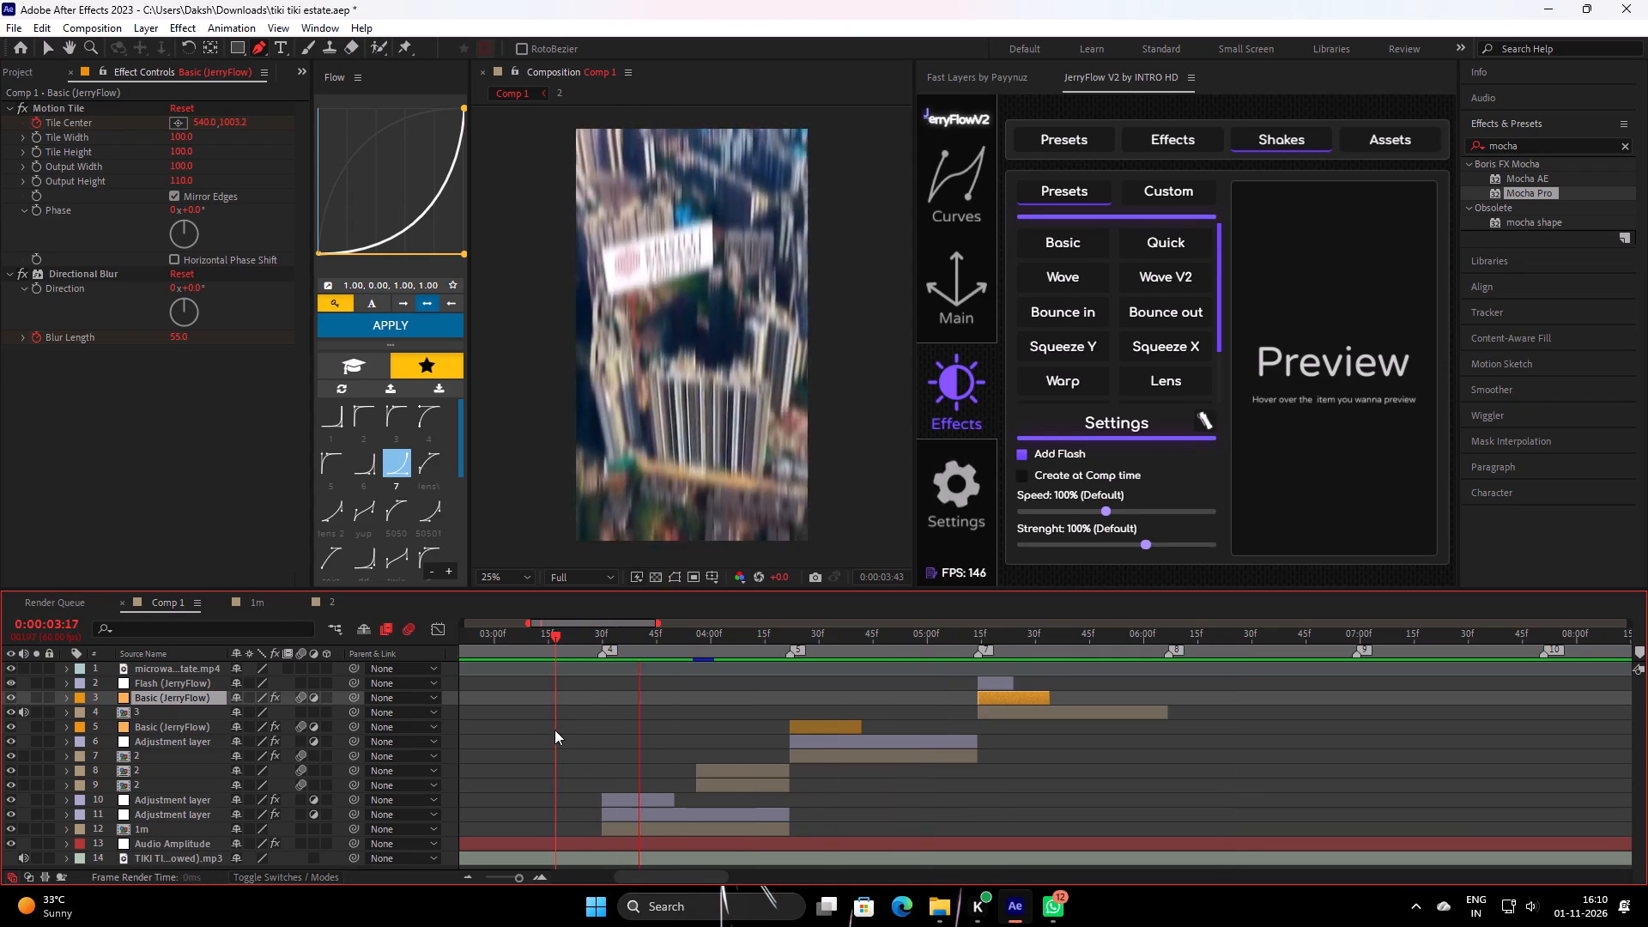
key(space)
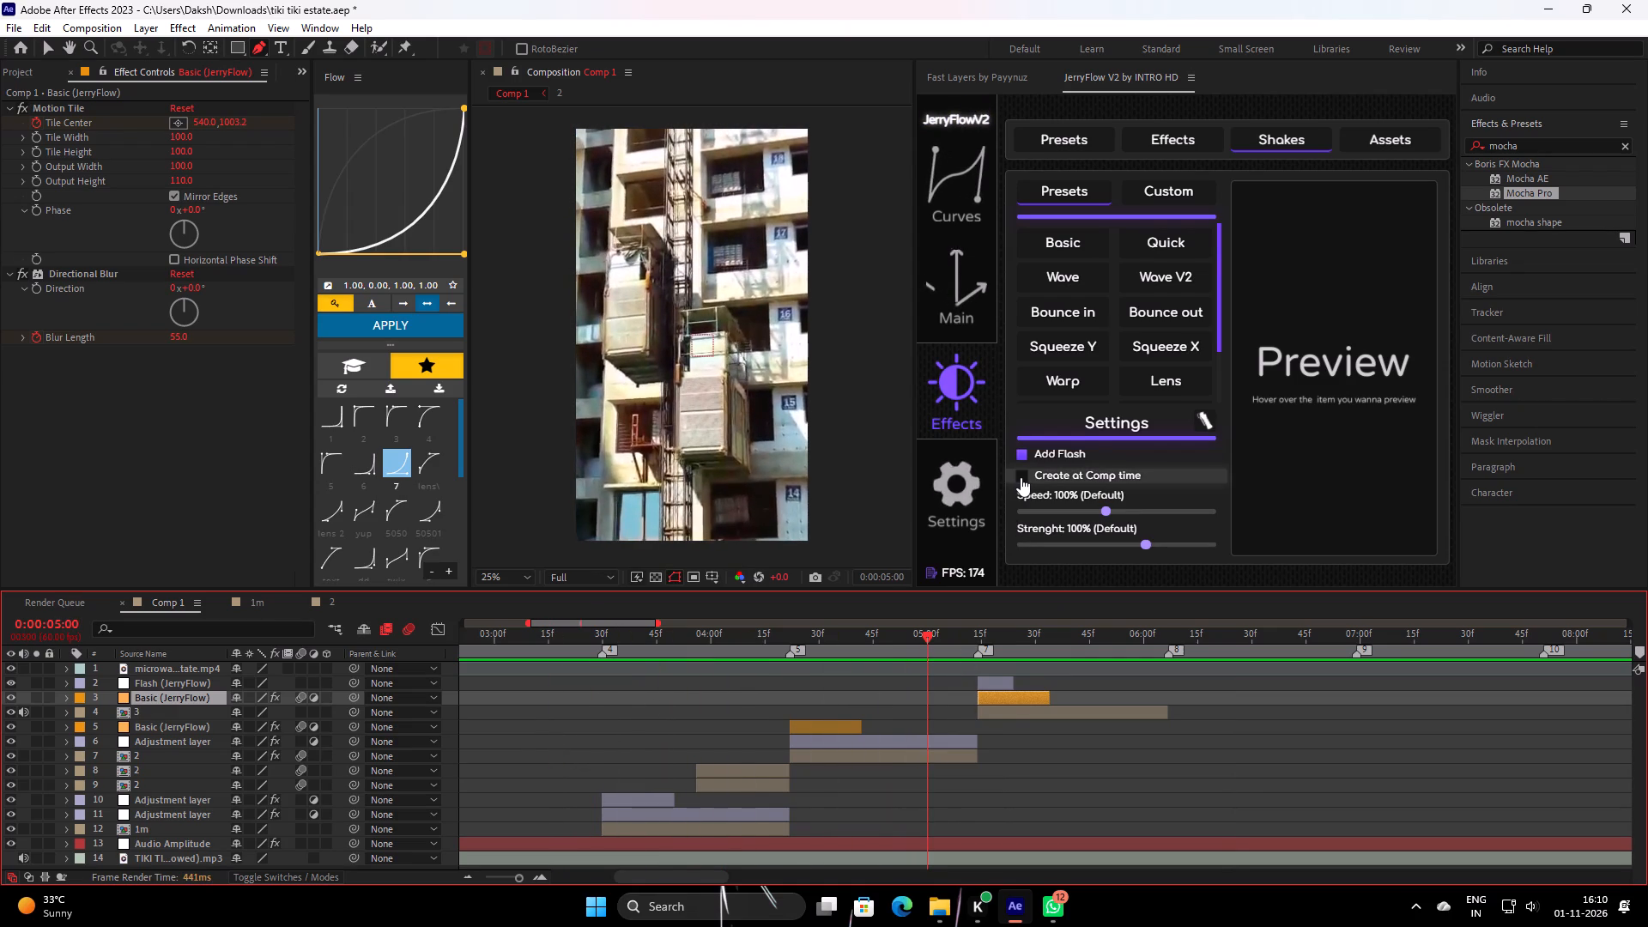
drag(909, 651, 590, 747)
key(space)
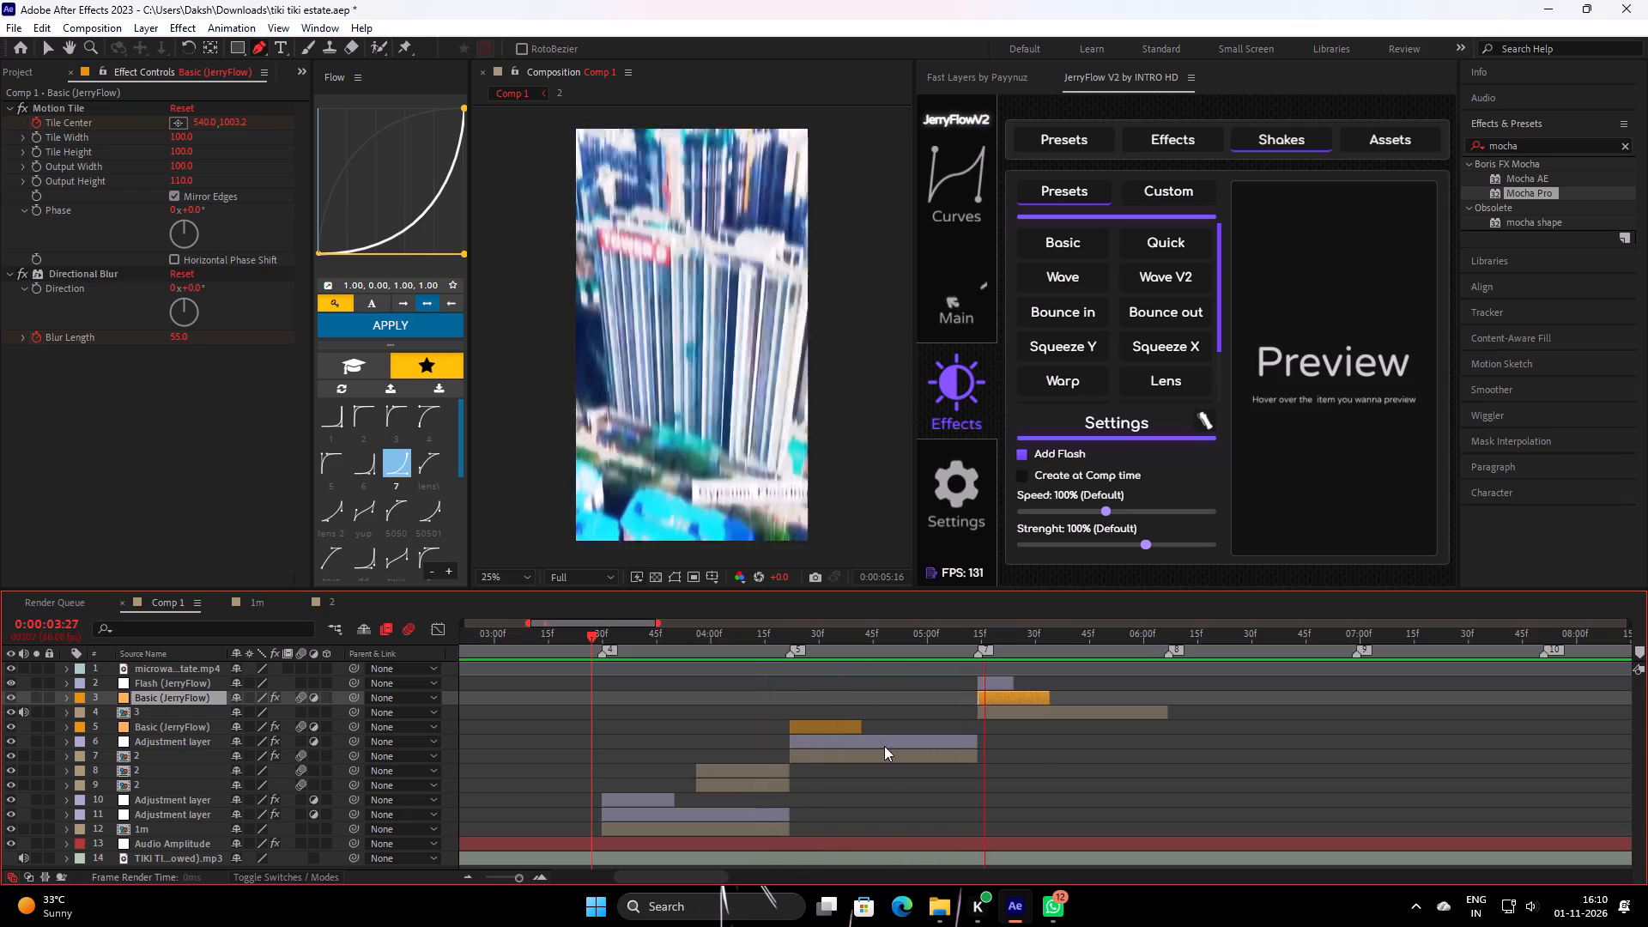
key(space)
With the playhead at 0:00:05:00, add JerryFlow's Zoom Out "In" effect above the adjustment layer covering the hoist-cabin shot.
drag(1025, 648, 928, 708)
click(940, 742)
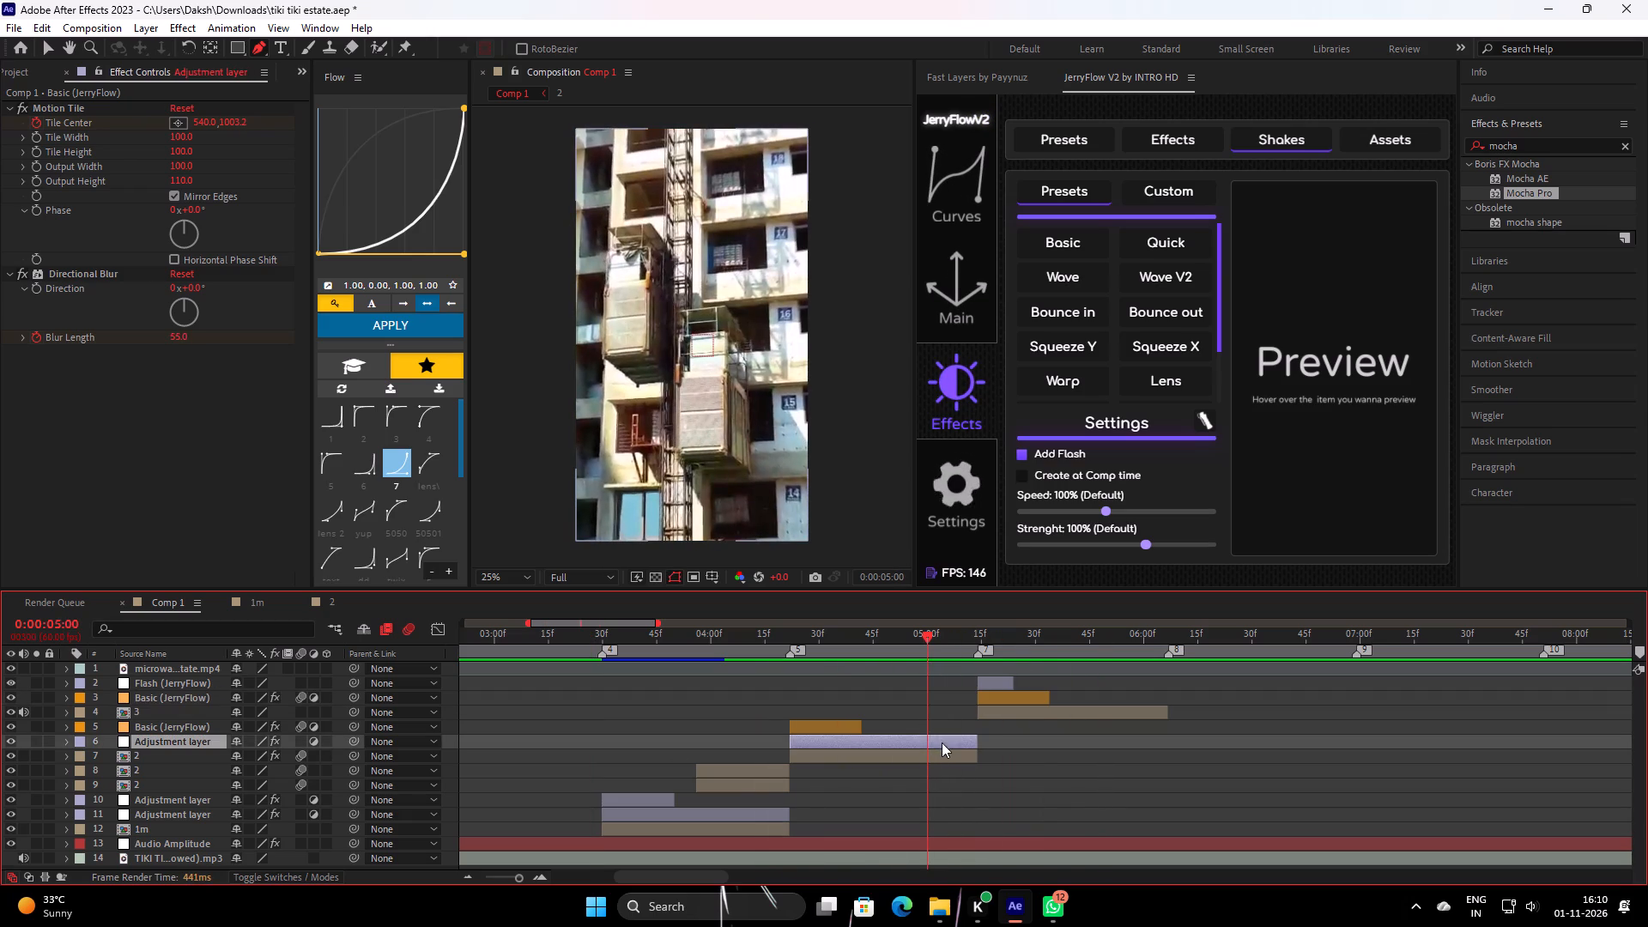
click(1189, 132)
scroll(1075, 449, down, 4)
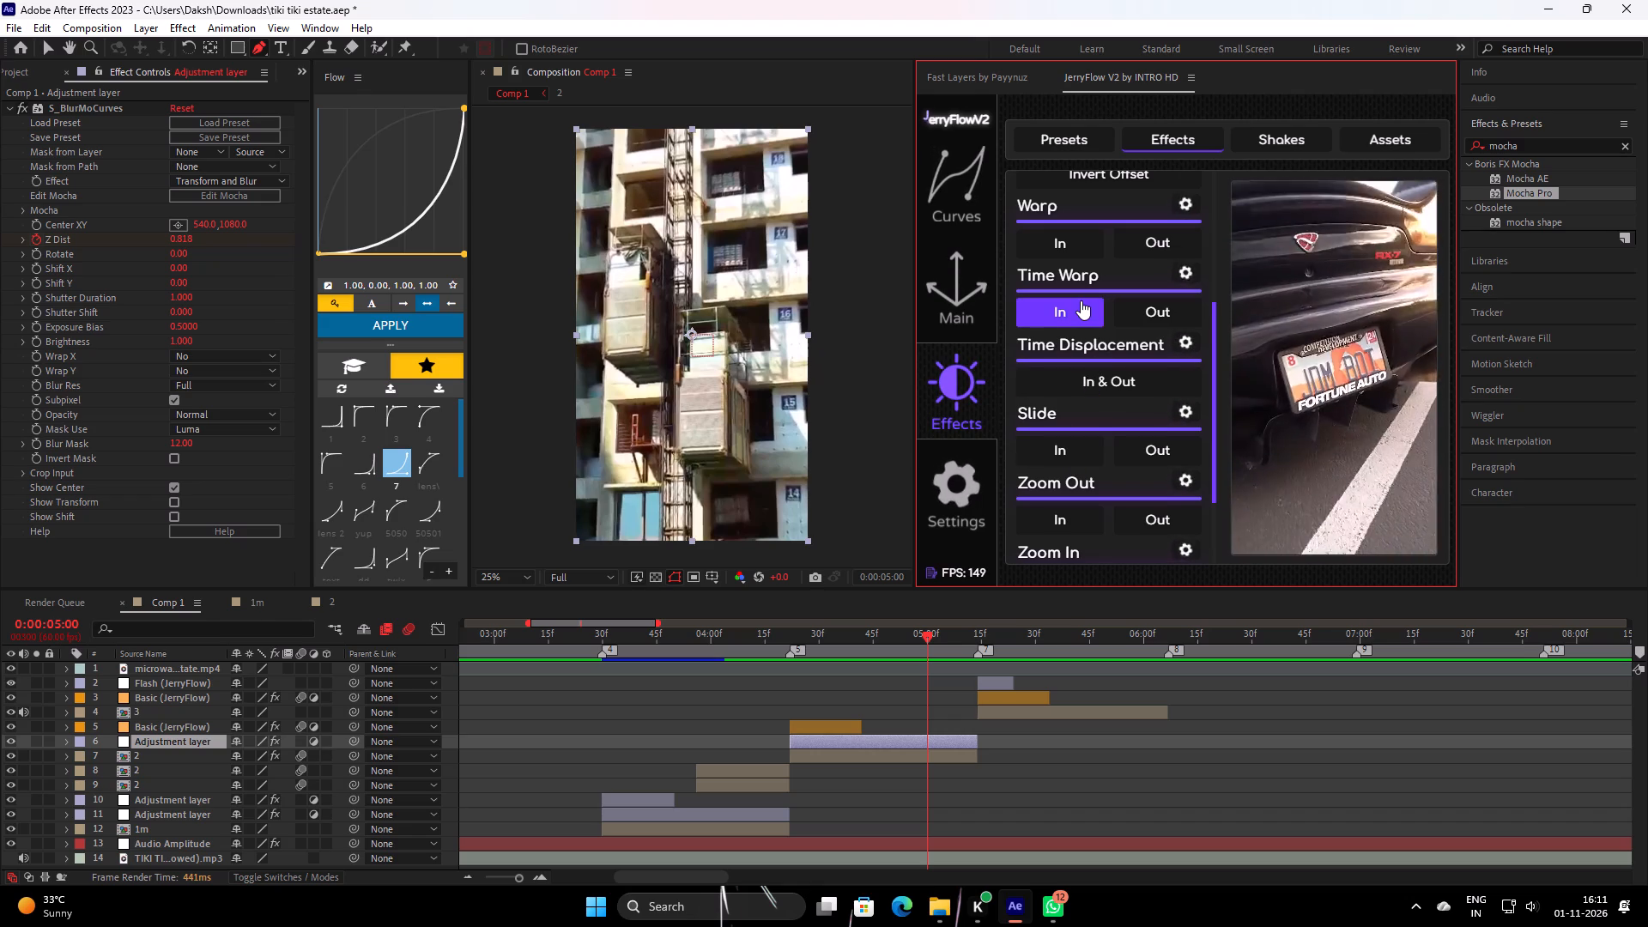
click(1064, 514)
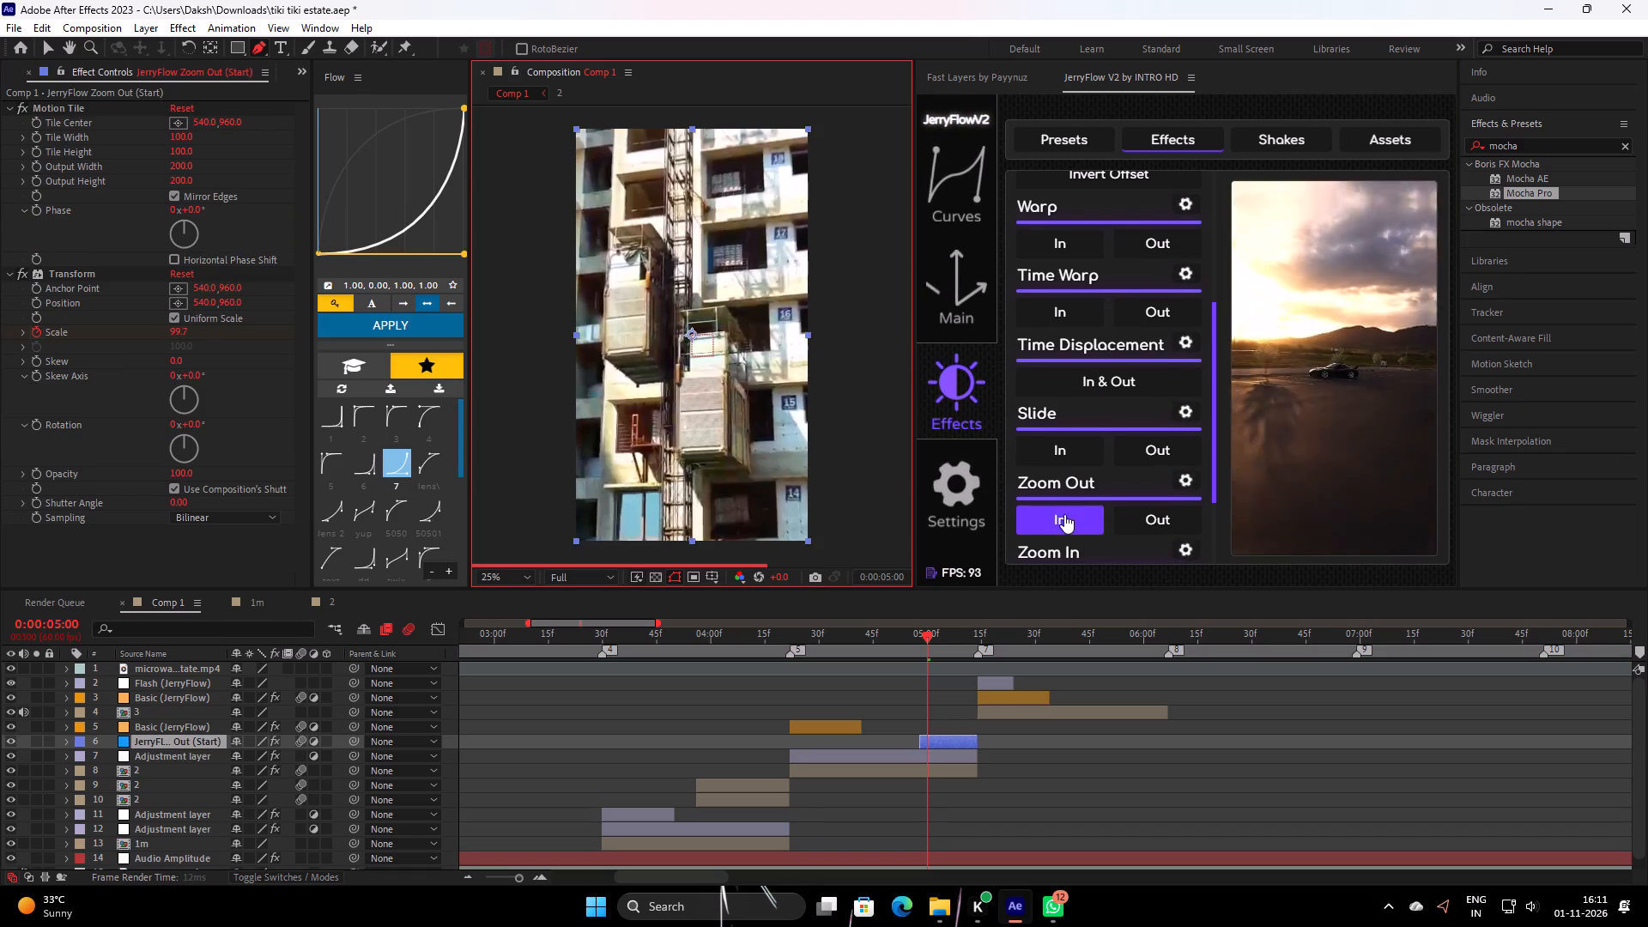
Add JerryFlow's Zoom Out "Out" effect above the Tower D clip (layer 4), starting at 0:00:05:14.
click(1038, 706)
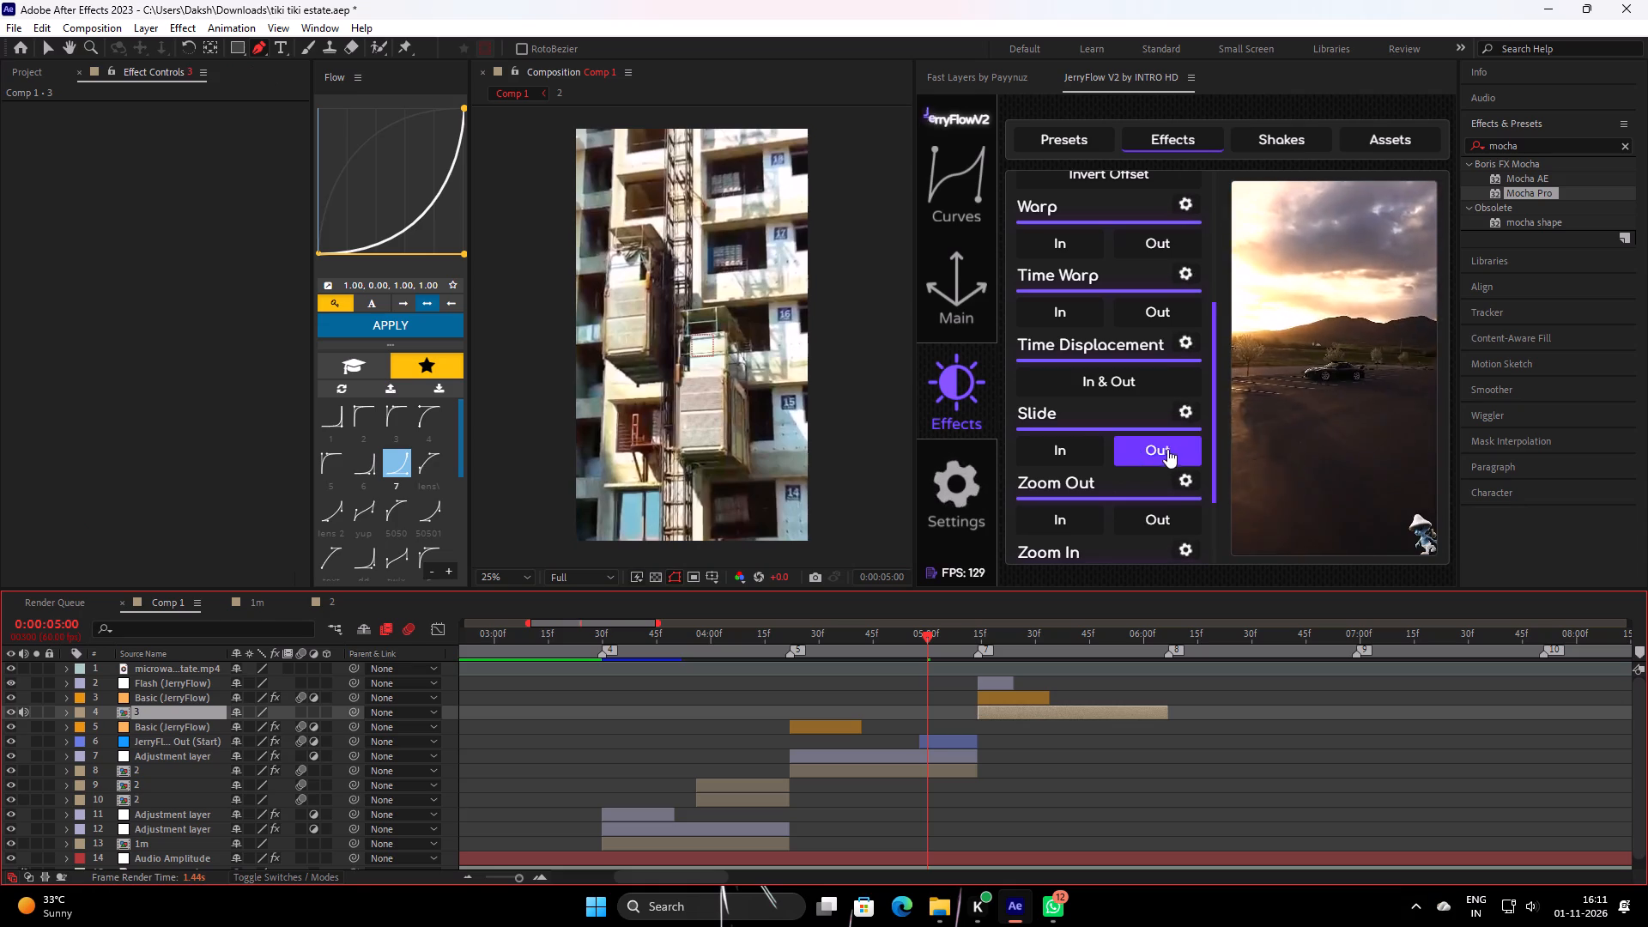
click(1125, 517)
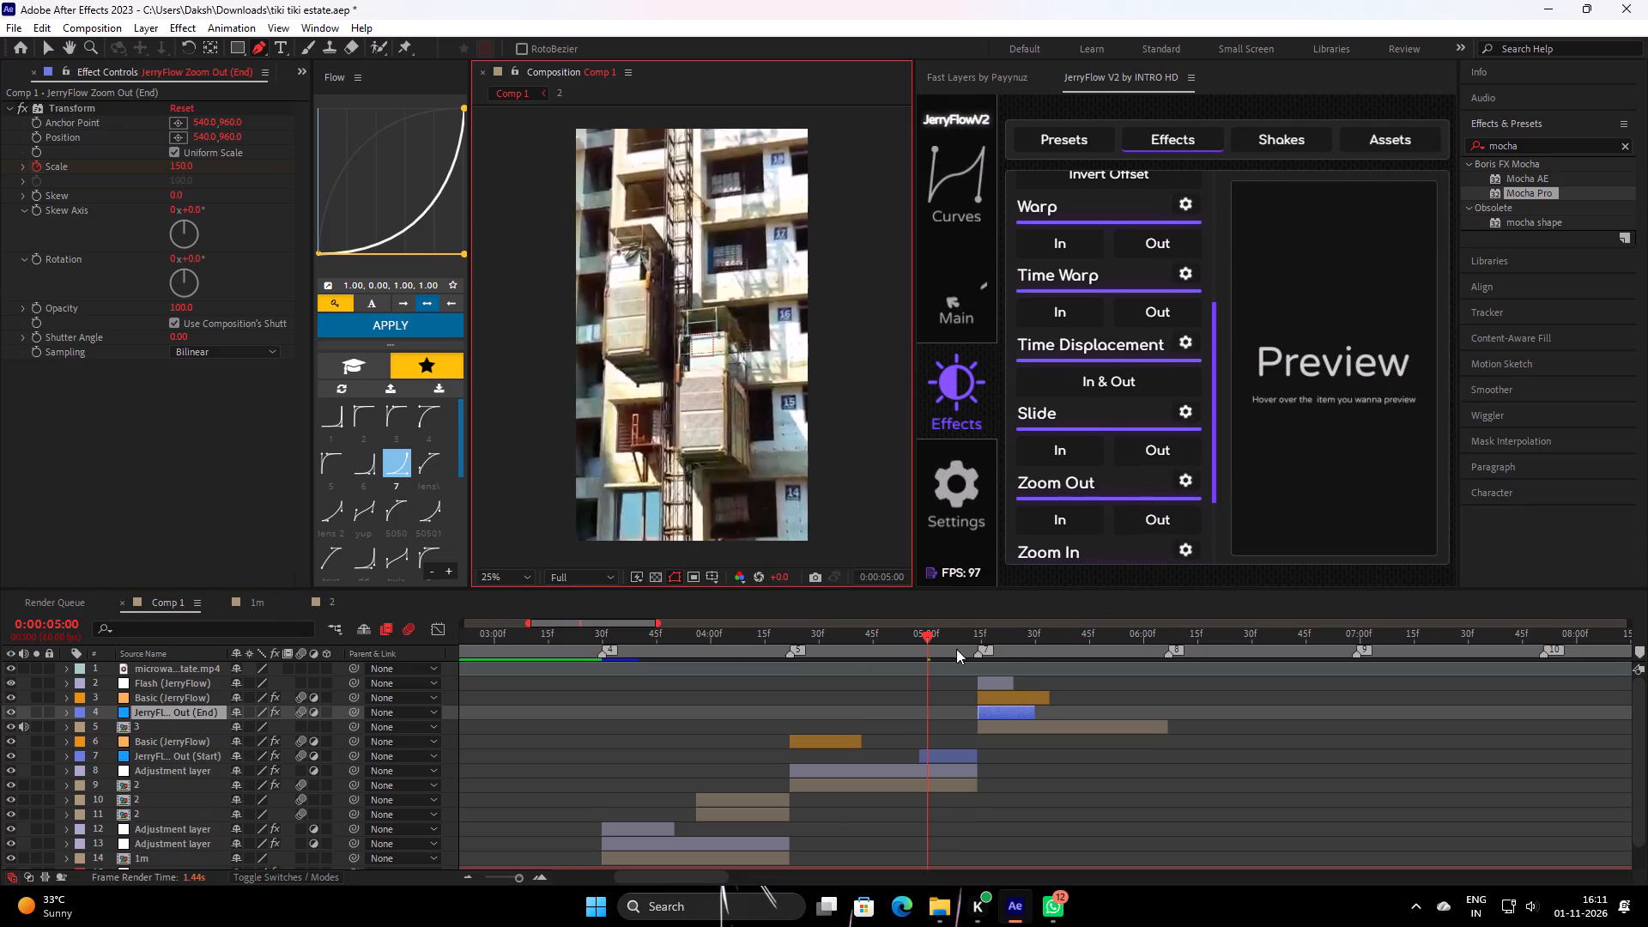
Move the playhead back to 0:00:03:28 and set the composition preview resolution to Quarter.
drag(928, 645, 517, 721)
key(space)
key(space)
click(552, 586)
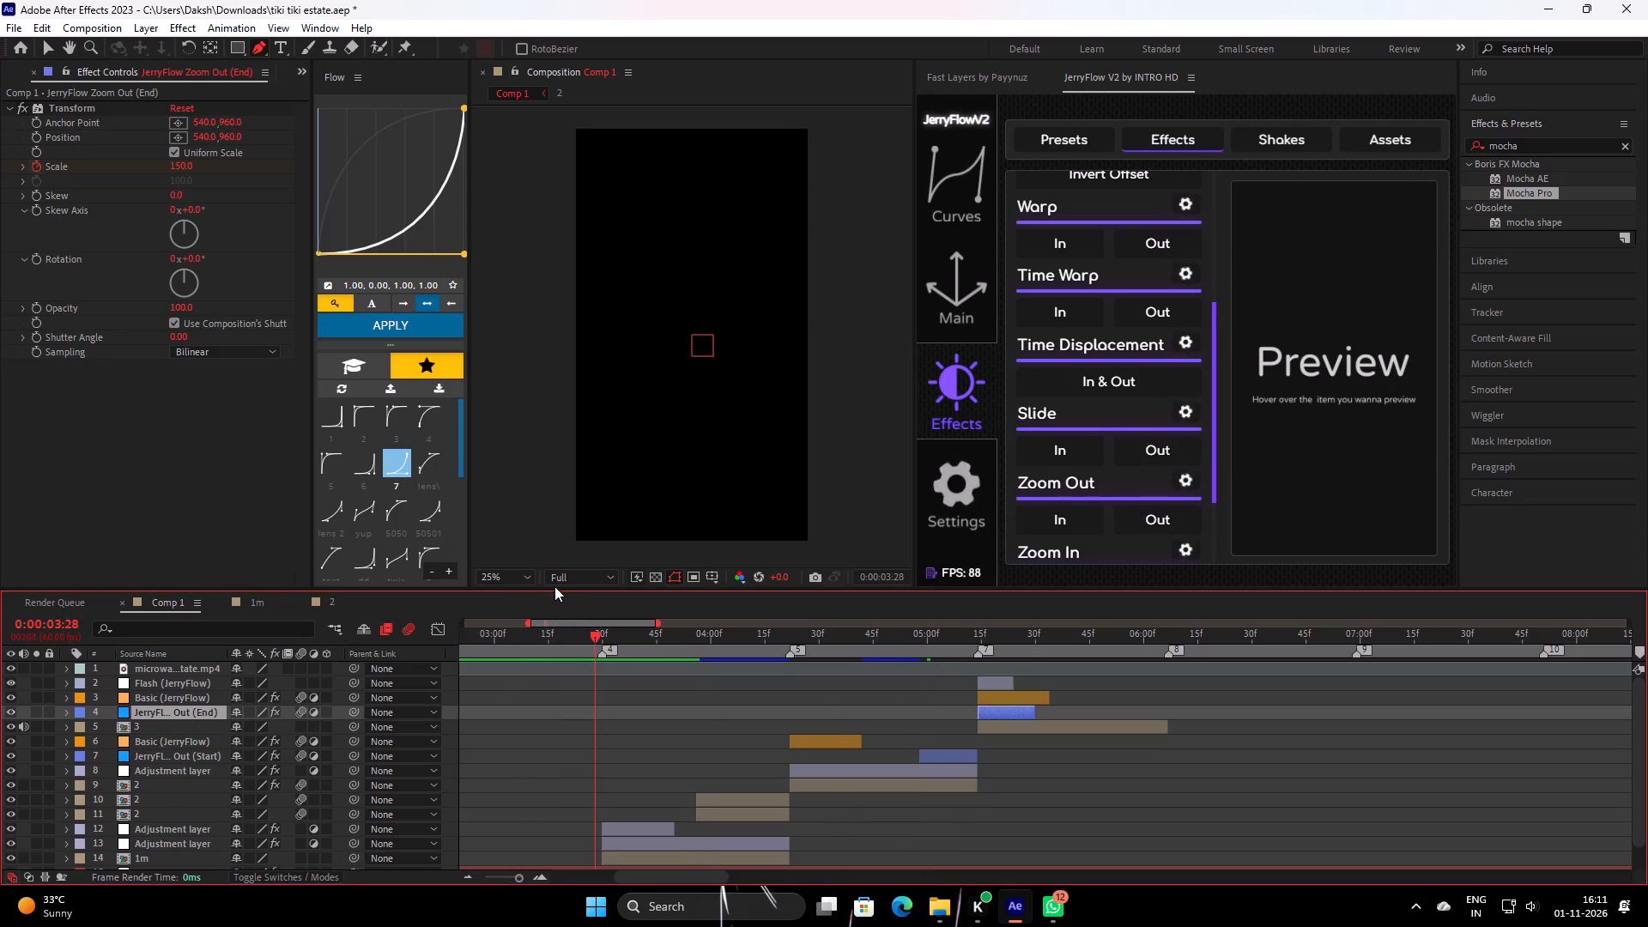
click(560, 573)
click(587, 682)
Play from 0:00:03:28 and 0:00:03:24 through the Tower D cut to check the Zoom Out in and out transition.
key(space)
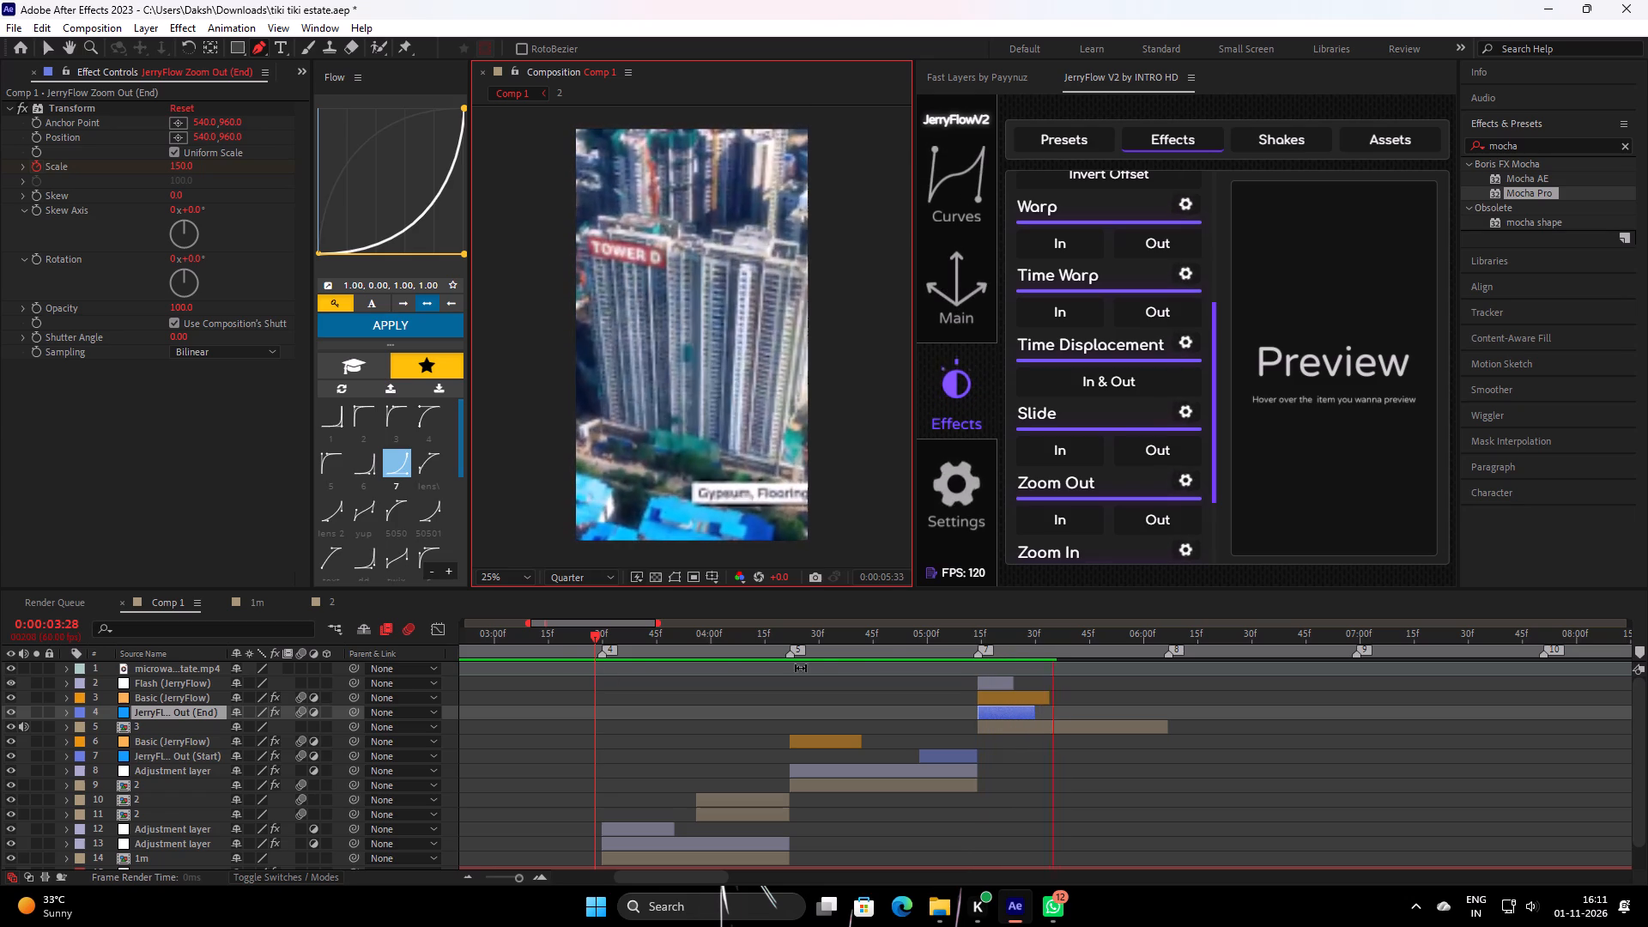
key(space)
drag(1031, 646, 582, 753)
key(space)
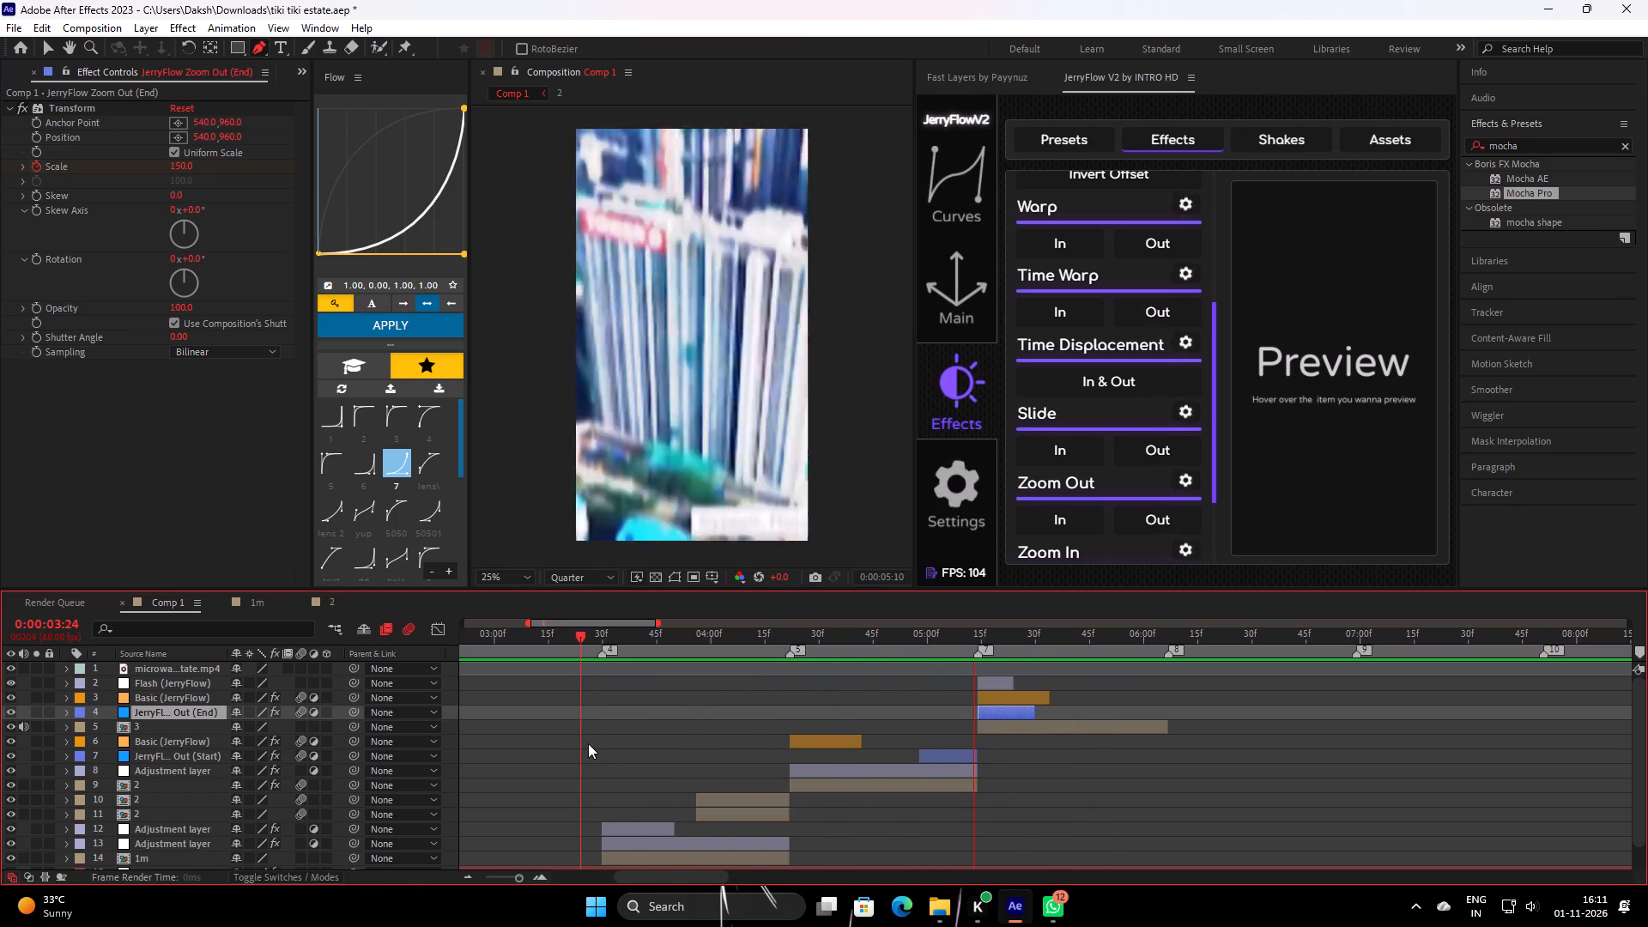
key(space)
drag(1092, 658, 1015, 685)
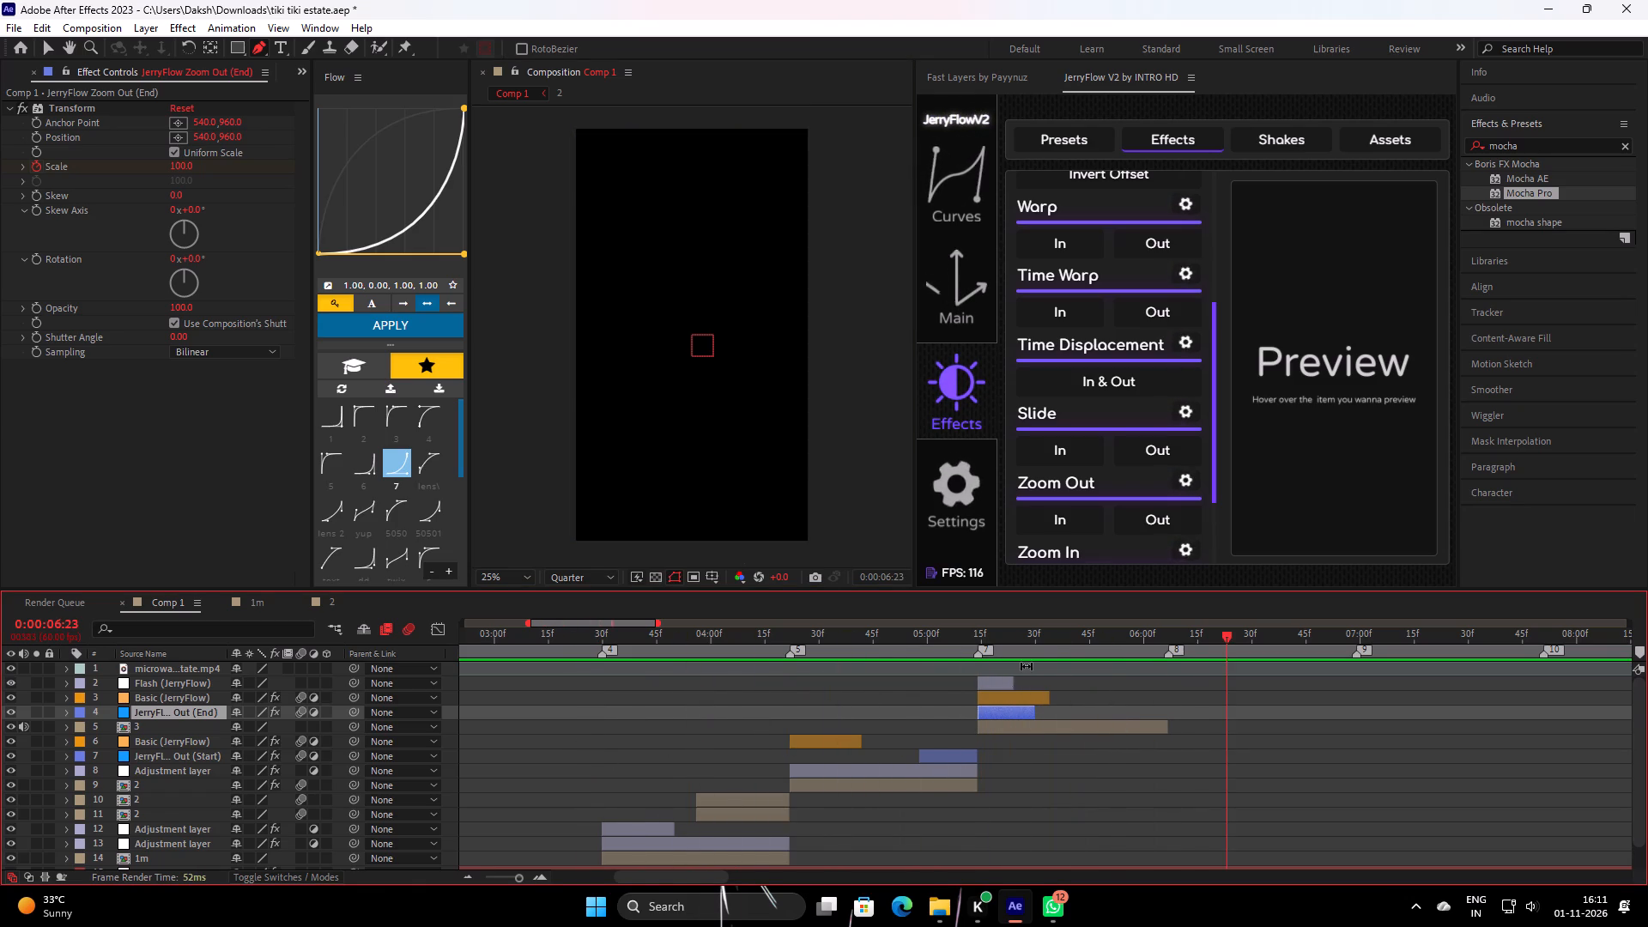
drag(1065, 639, 1017, 681)
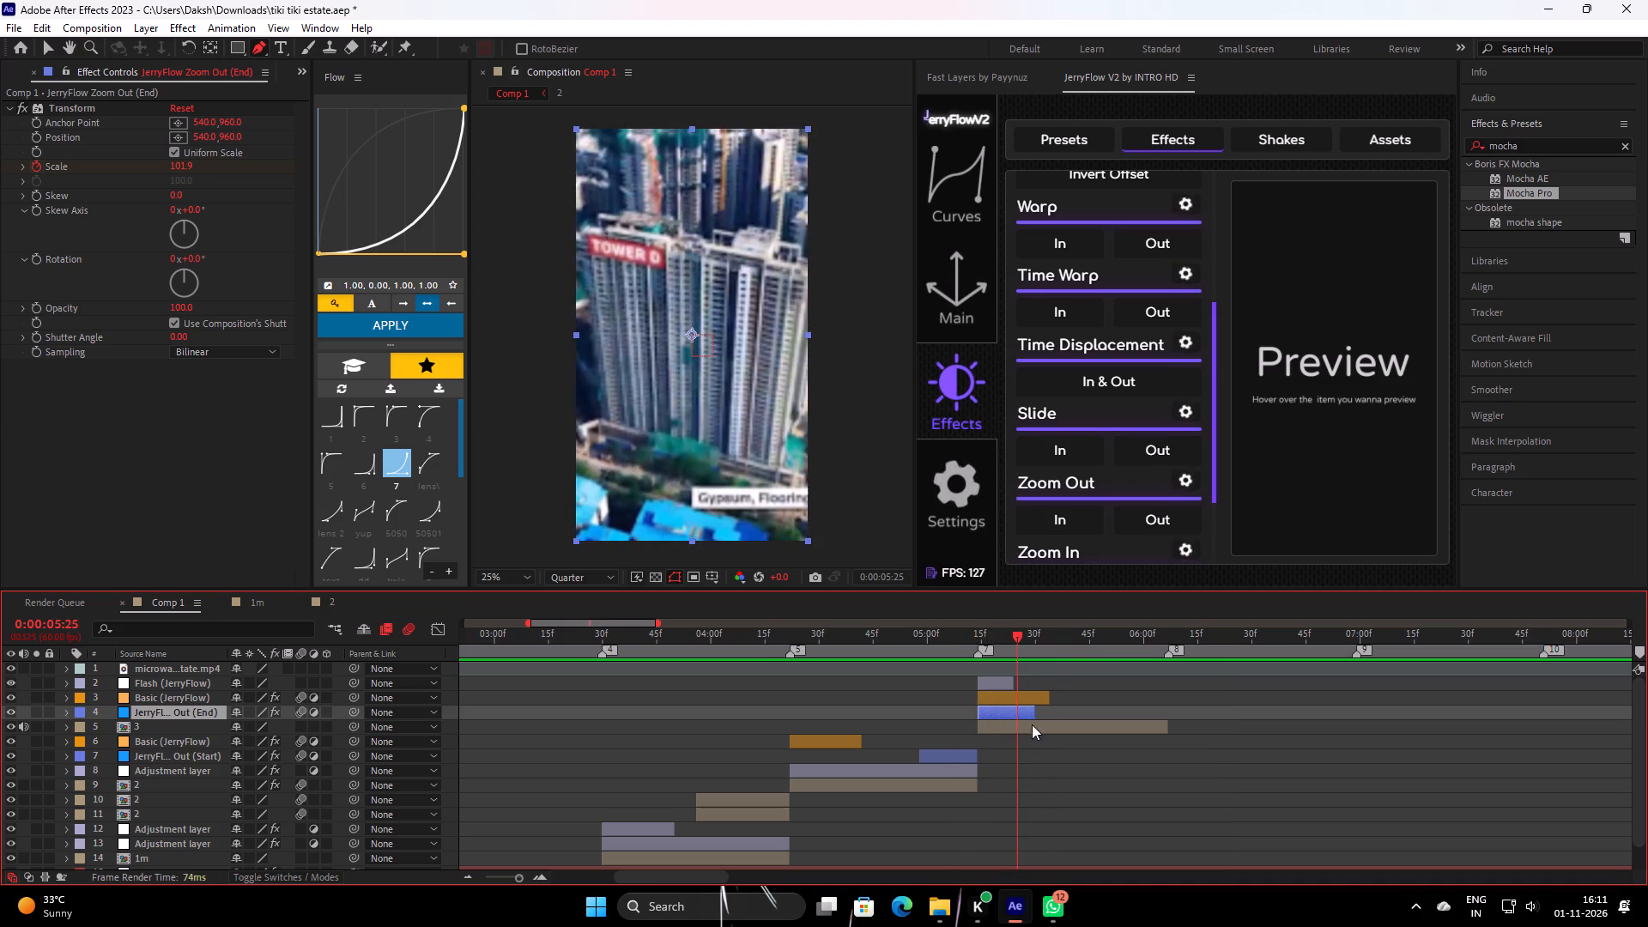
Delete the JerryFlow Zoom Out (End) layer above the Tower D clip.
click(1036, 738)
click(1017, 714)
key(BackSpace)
Play from 0:00:04:07 and 0:00:04:55 through the Tower D cut to check the transition with only the Zoom Out start.
drag(1013, 648, 1009, 650)
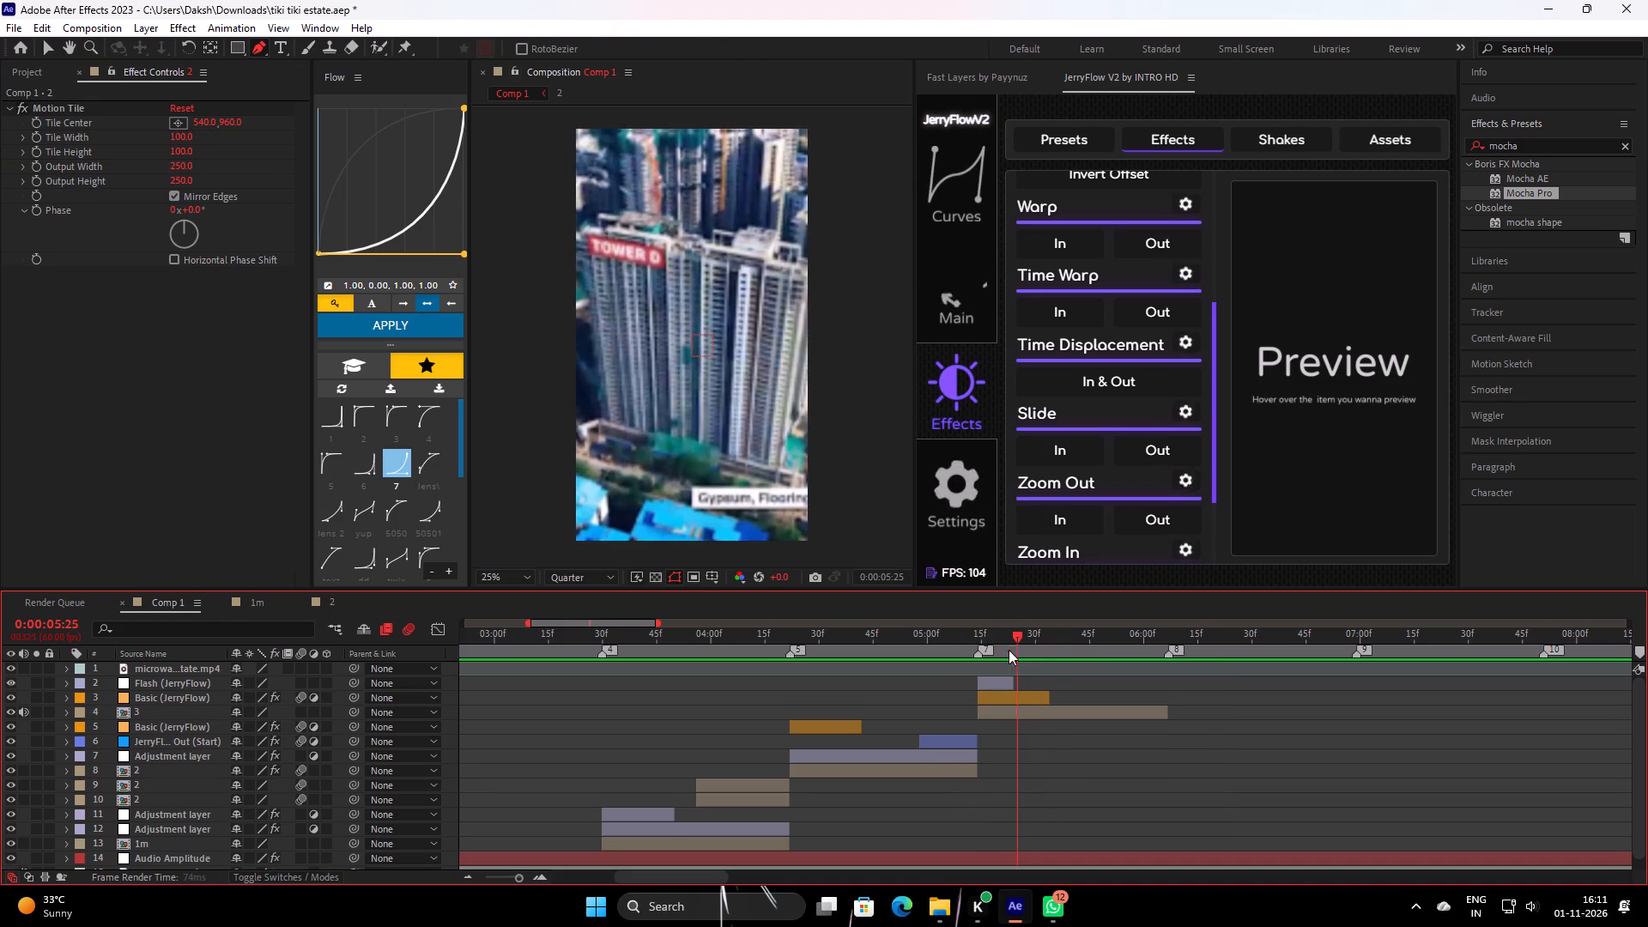
drag(1009, 650, 740, 746)
key(space)
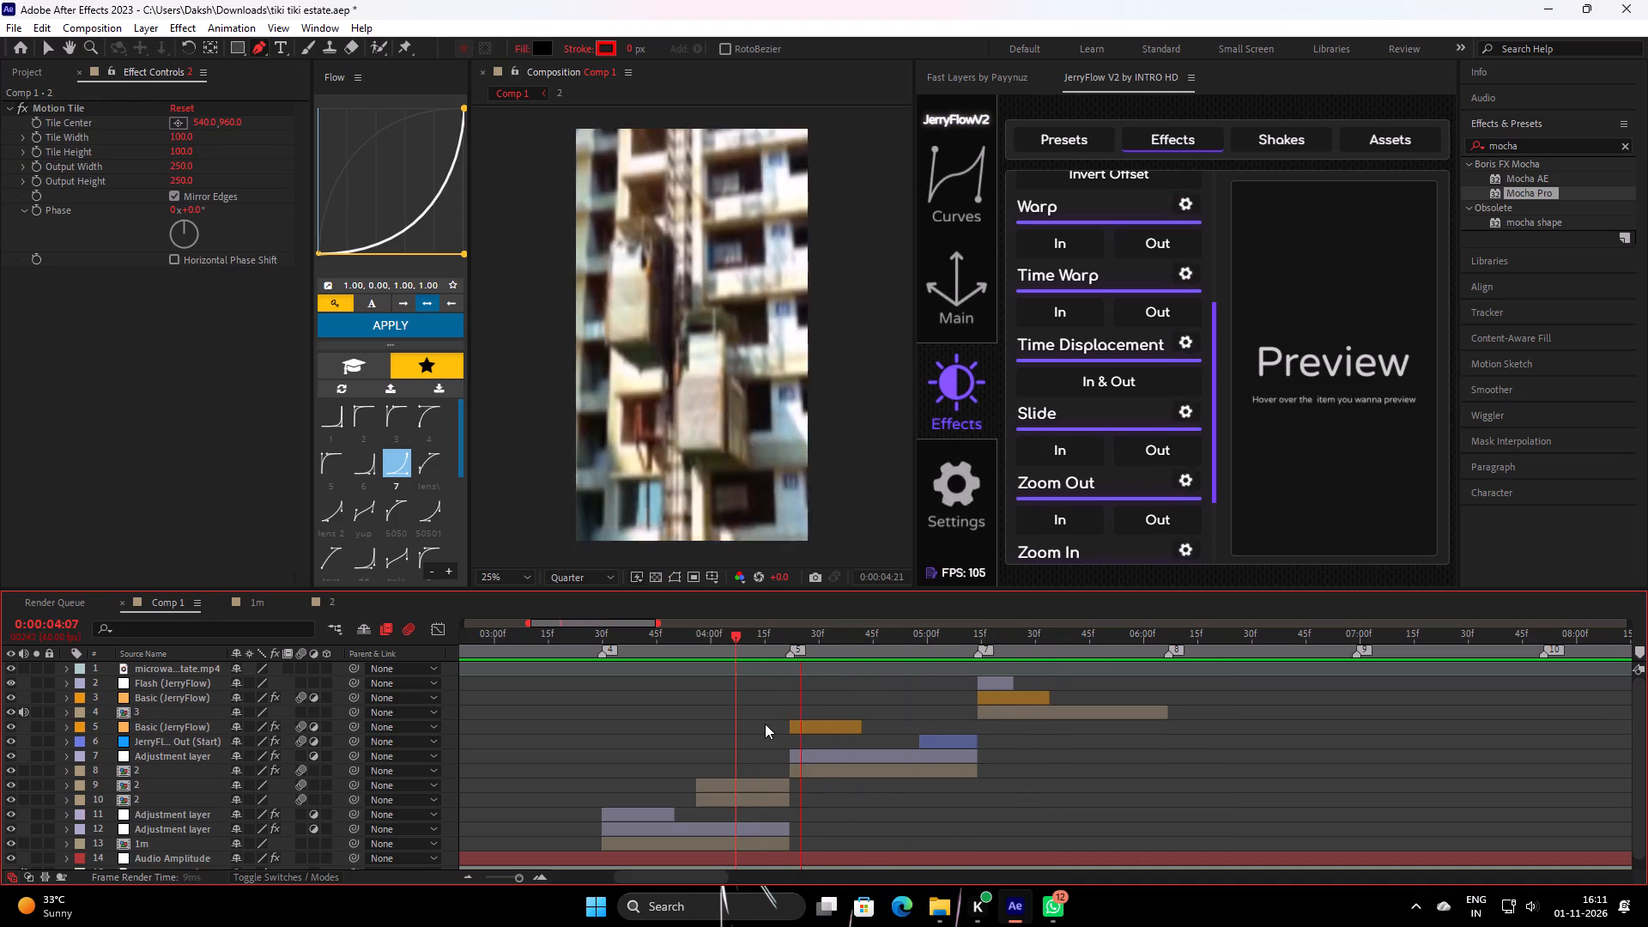
key(space)
drag(962, 645, 904, 690)
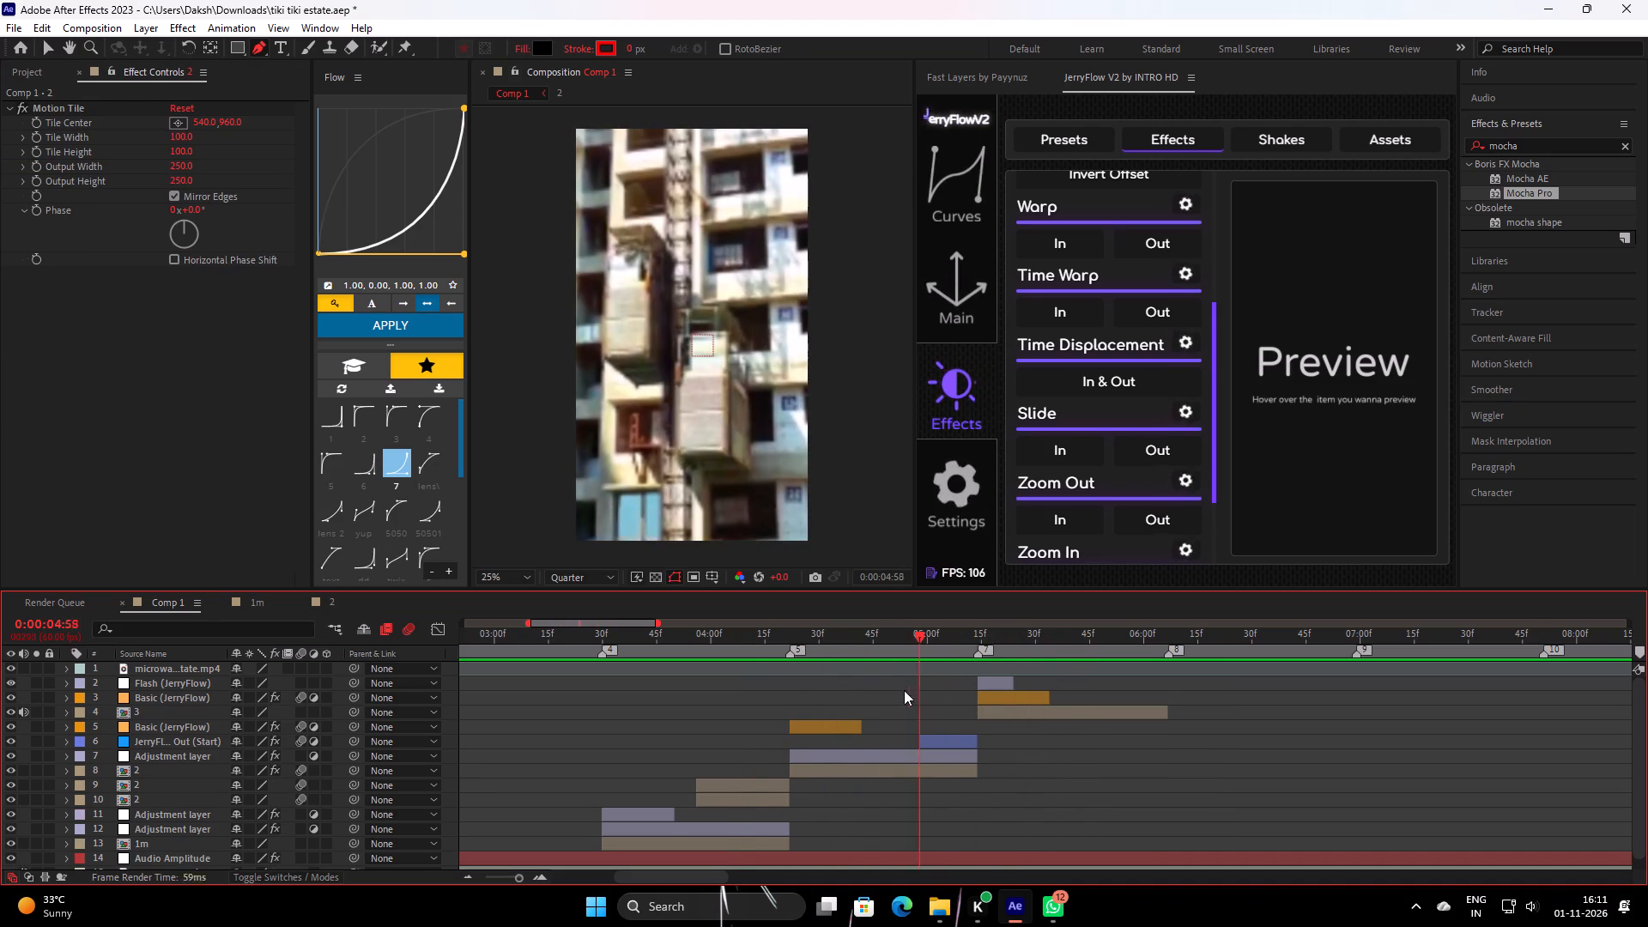
drag(904, 690, 936, 677)
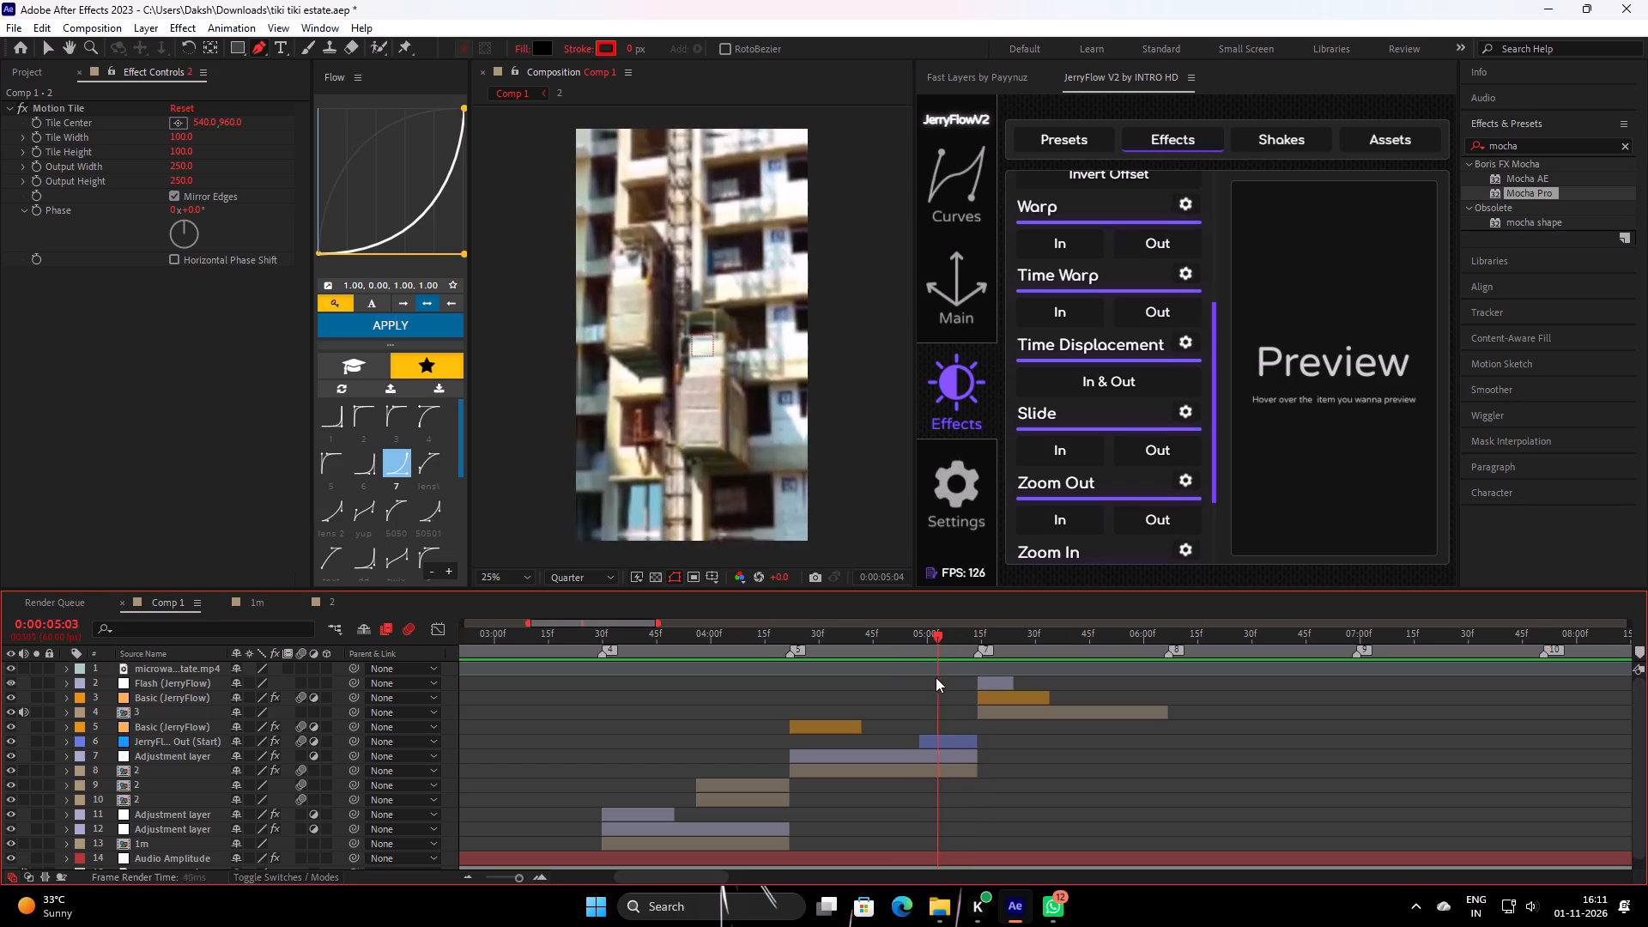
drag(936, 677, 909, 689)
key(space)
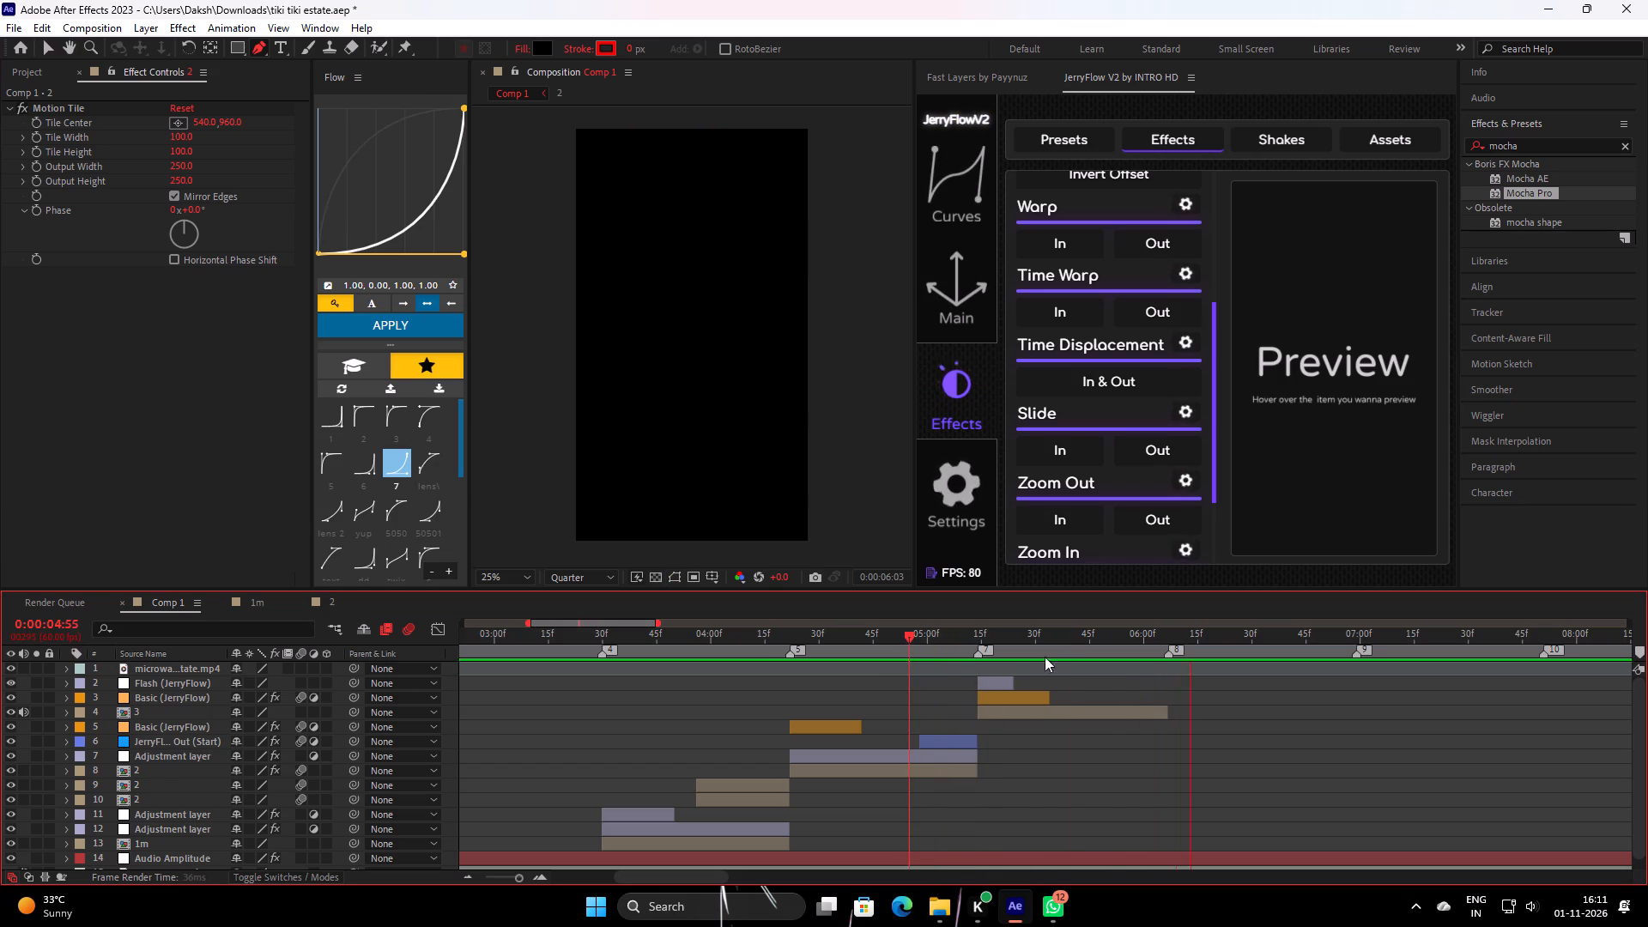
key(space)
Duplicate the S_BlurMoCurves adjustment layer above the Tower D clip, starting at 0:00:05:14, and extend its Z Dist keyframes and end to the clip's end.
drag(1060, 646, 985, 682)
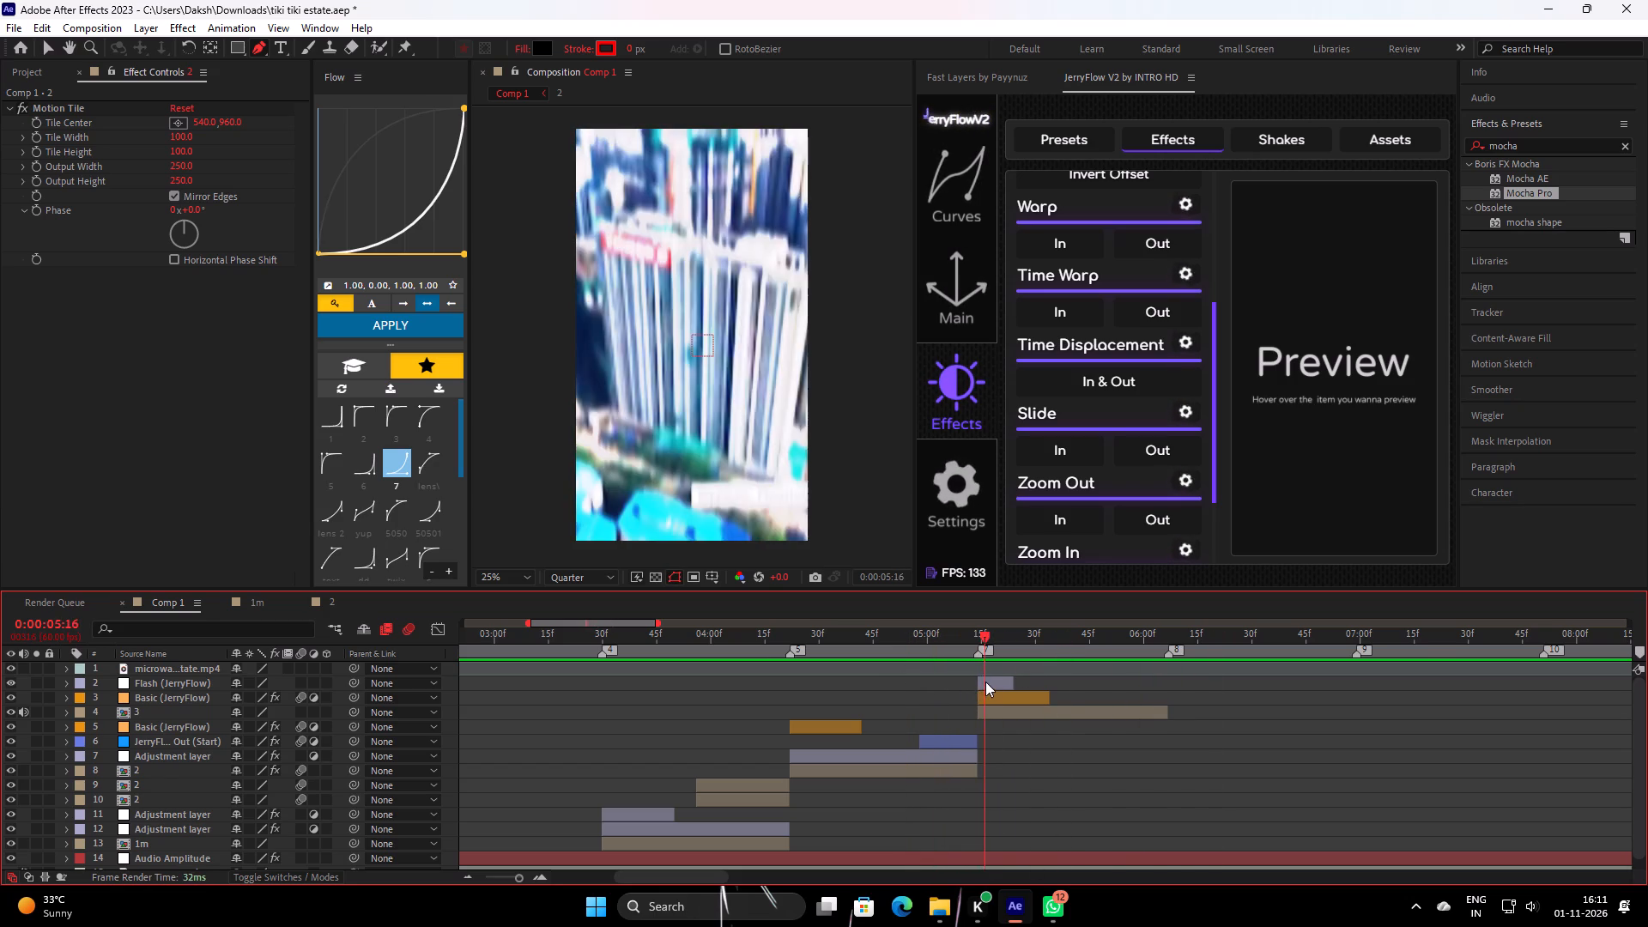
drag(985, 682, 977, 698)
click(1022, 718)
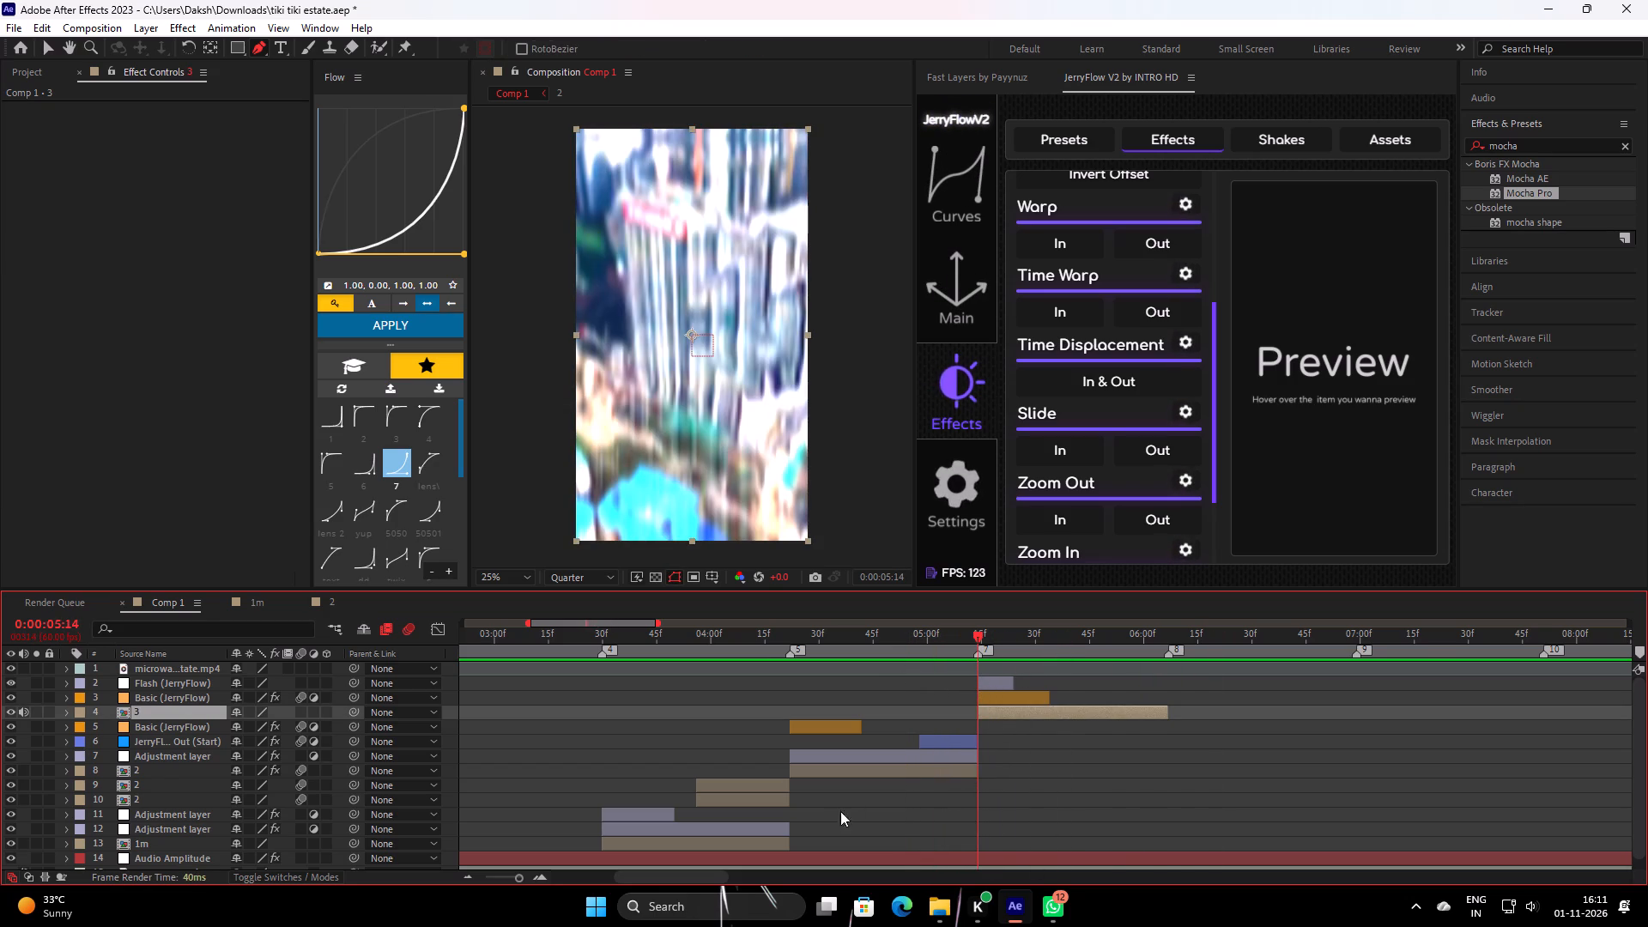
click(758, 831)
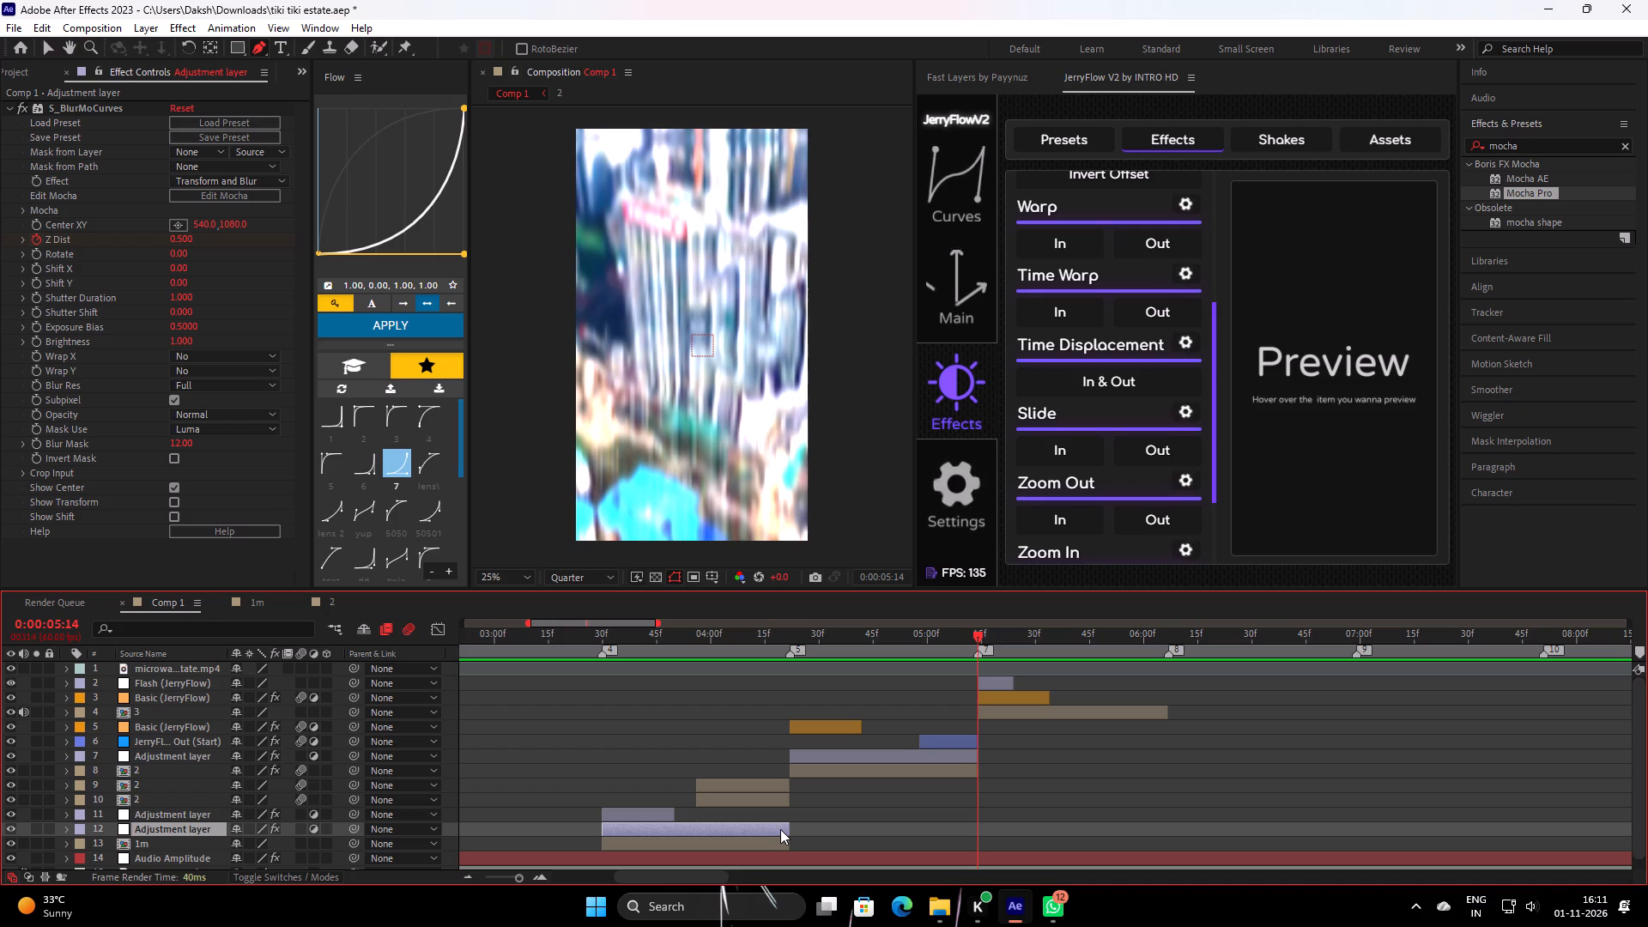
key(ctrl+d)
drag(184, 832, 190, 819)
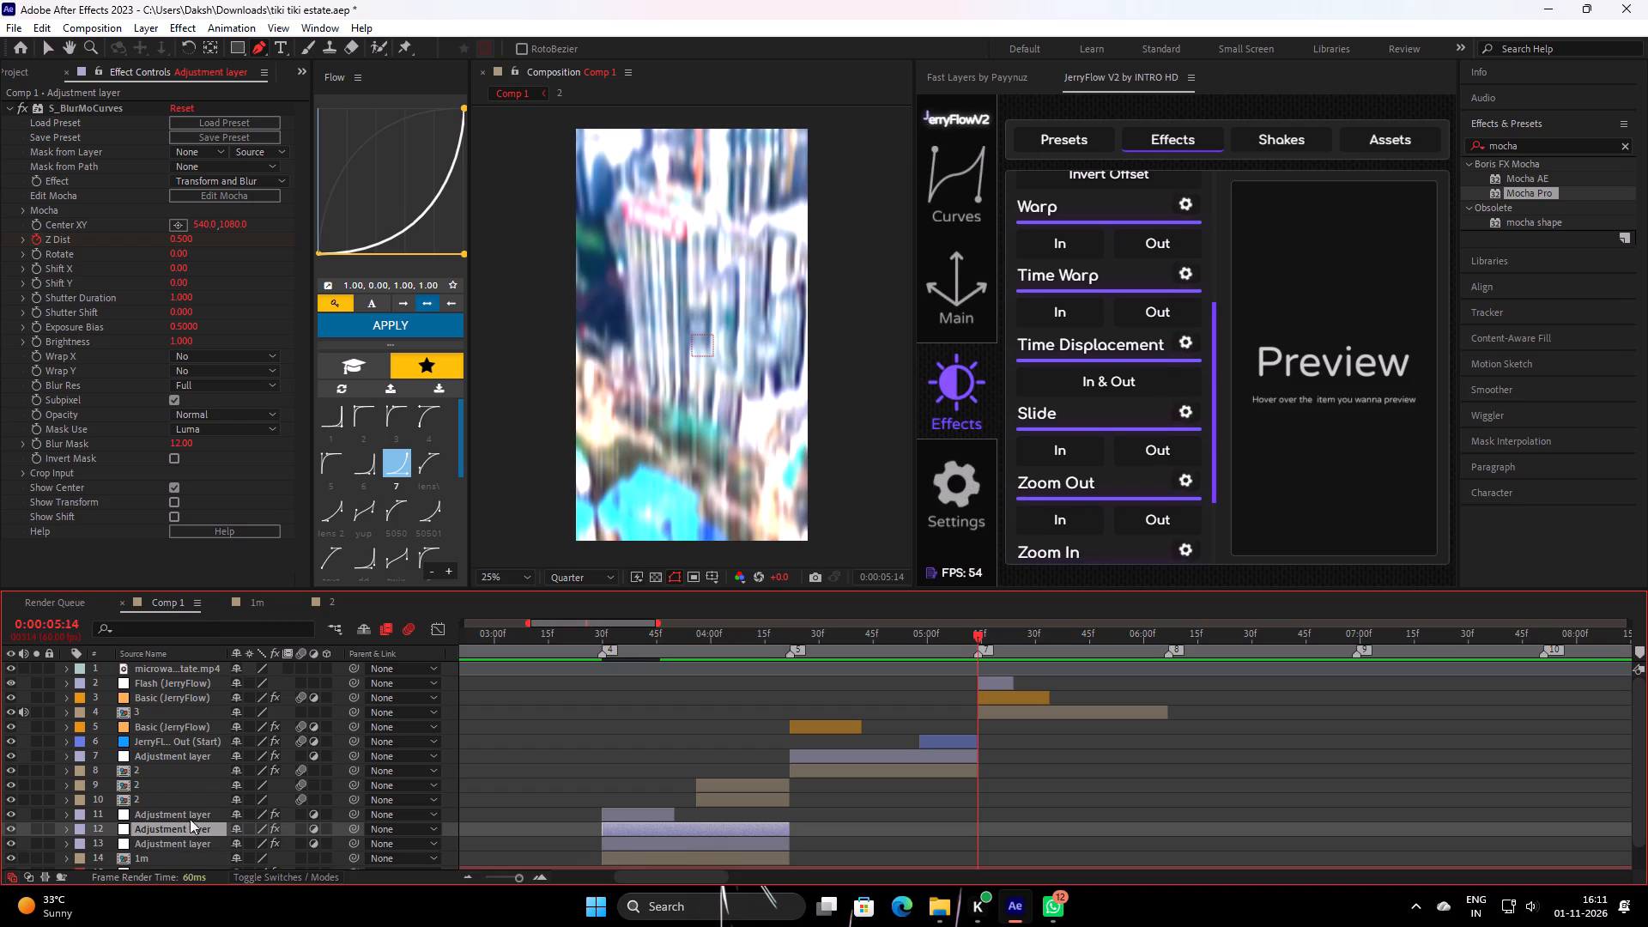
drag(190, 819, 241, 707)
key(bracketleft)
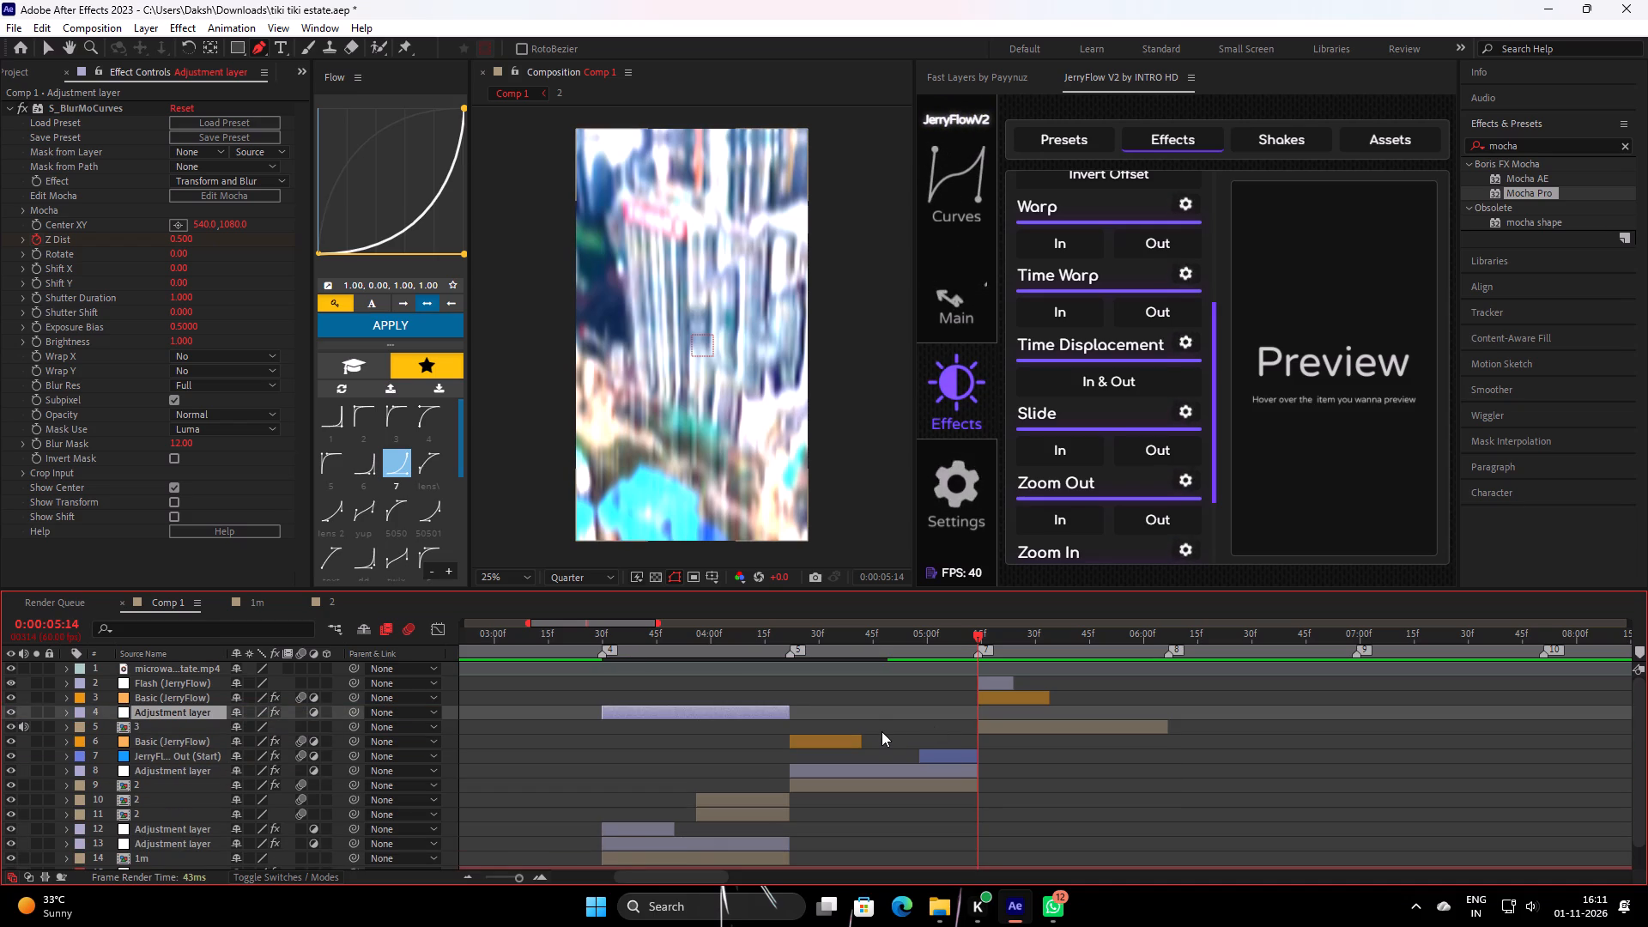
key(u)
drag(933, 734, 959, 742)
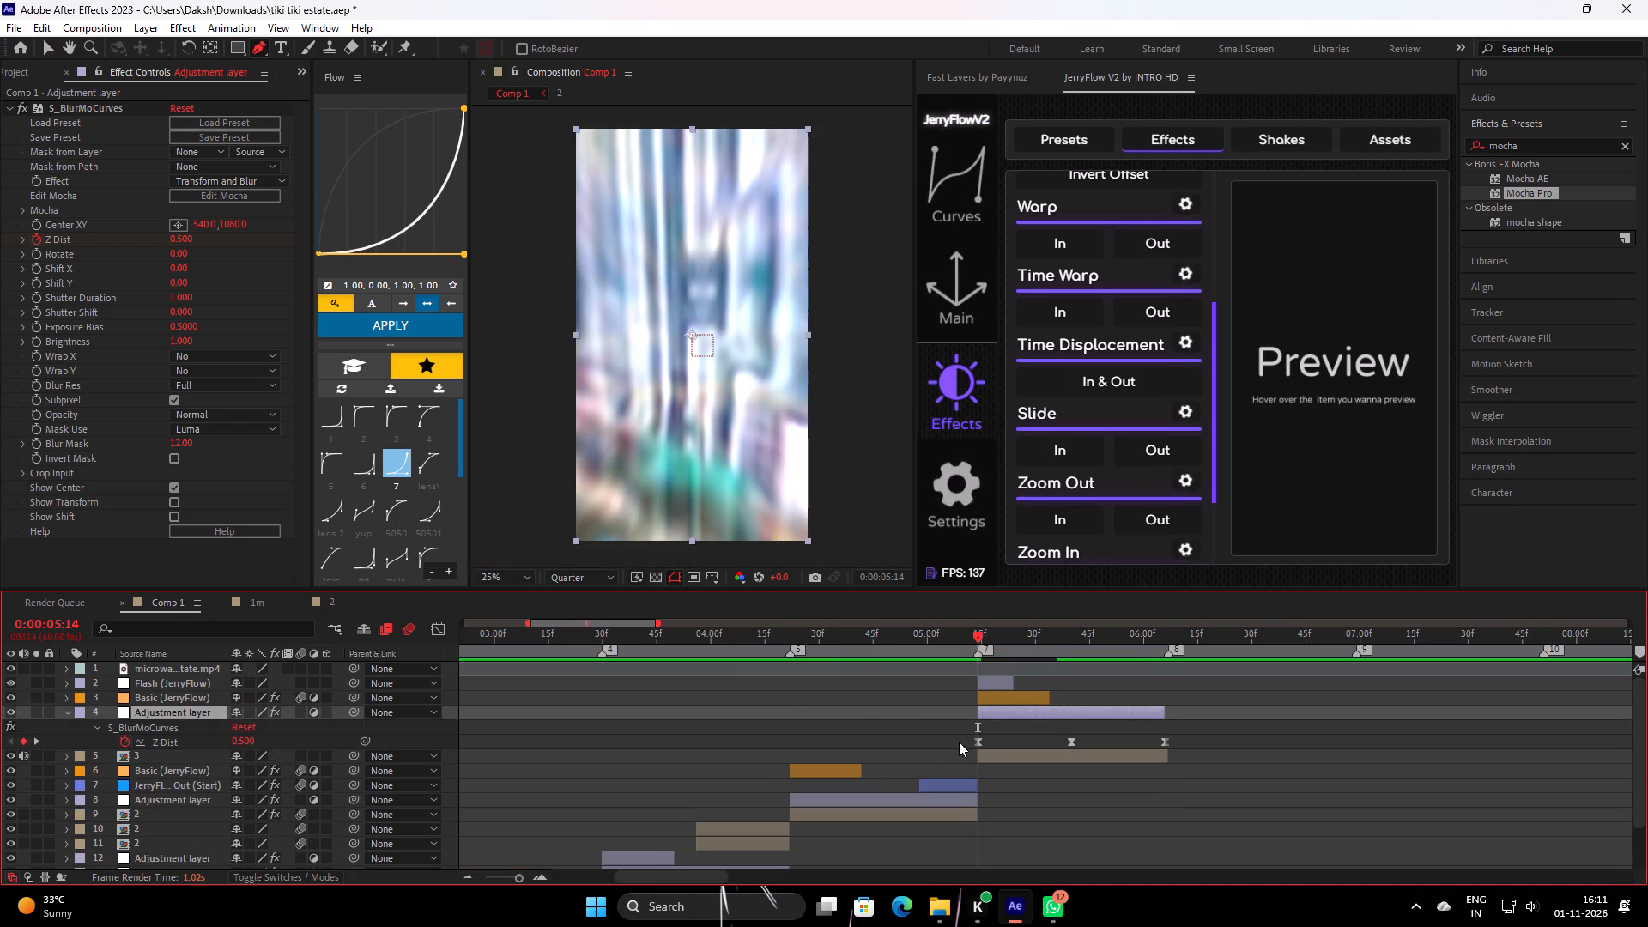
drag(959, 742, 1176, 770)
alt+drag(1166, 742, 1169, 750)
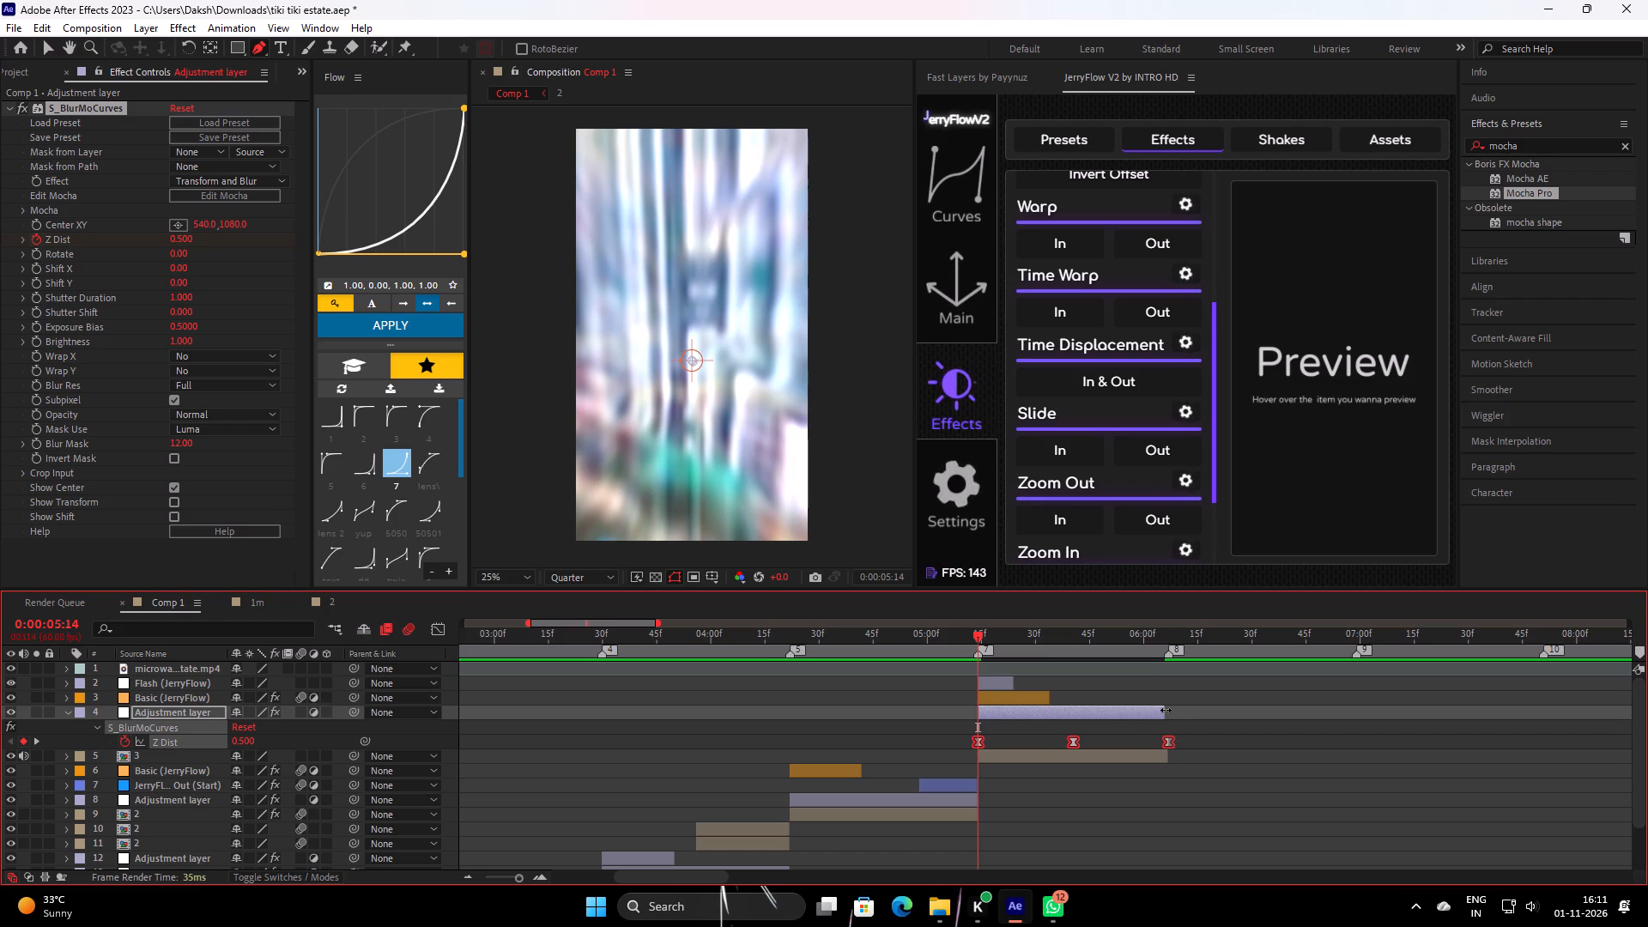
drag(1166, 712, 1170, 721)
Play repeatedly from between 0:00:03:11 and 0:00:03:38 through the Tower D cut to check the duplicated blur zoom.
drag(1012, 652, 584, 781)
key(space)
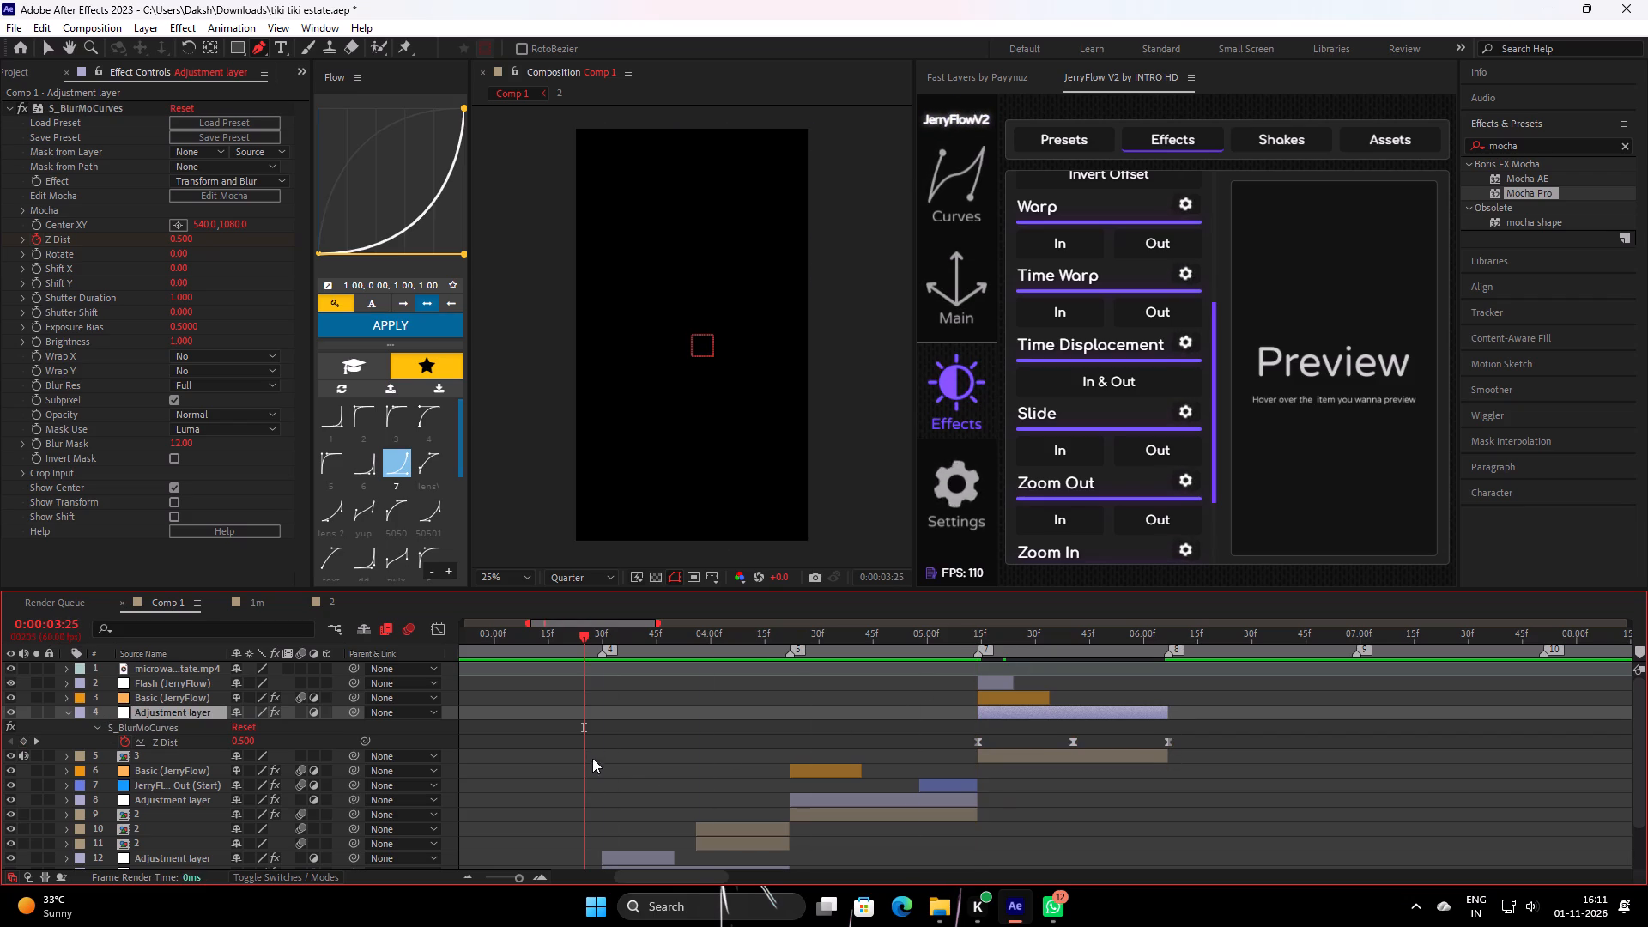
click(612, 755)
key(s)
key(s)
key(s)
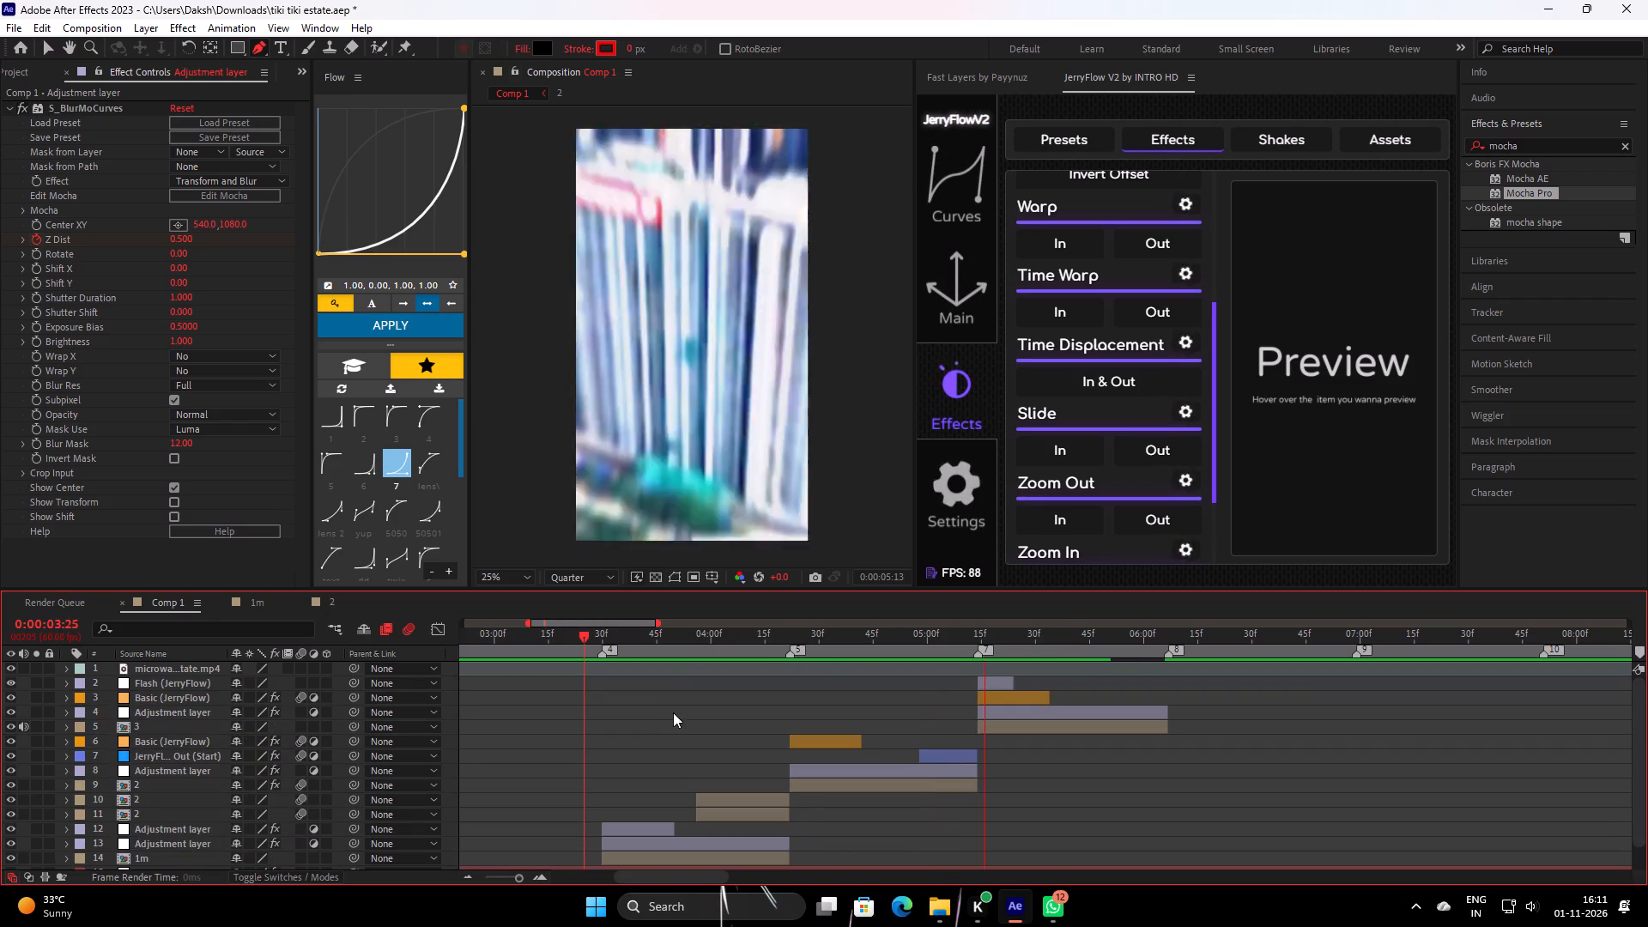
key(space)
drag(1104, 651, 924, 721)
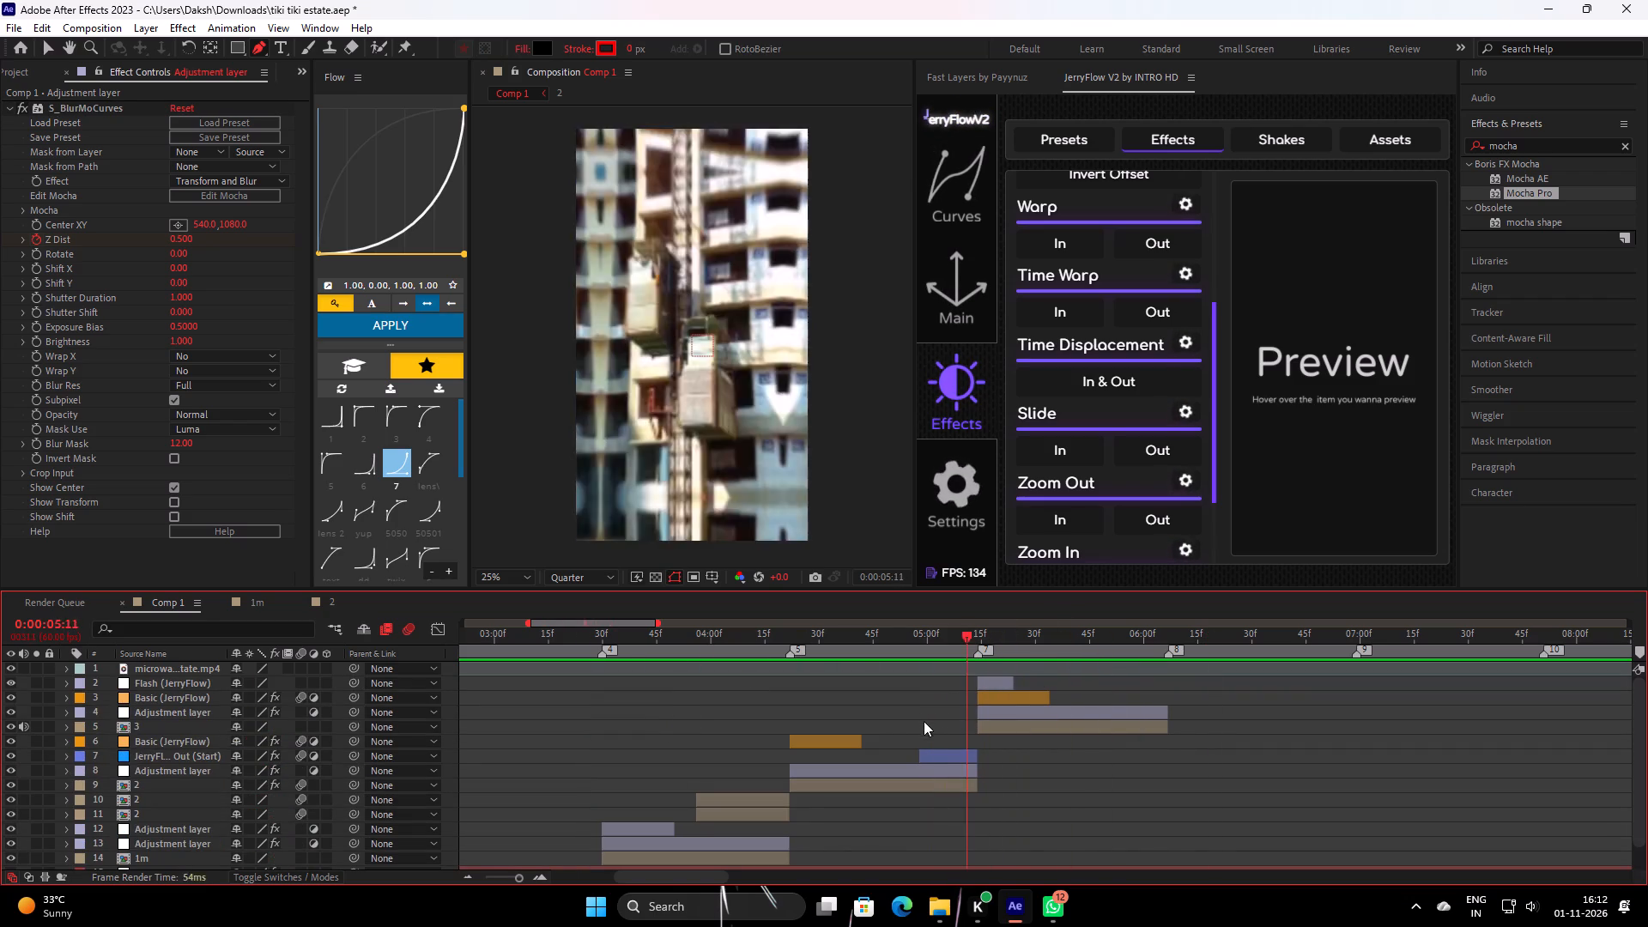
drag(924, 721, 566, 779)
key(space)
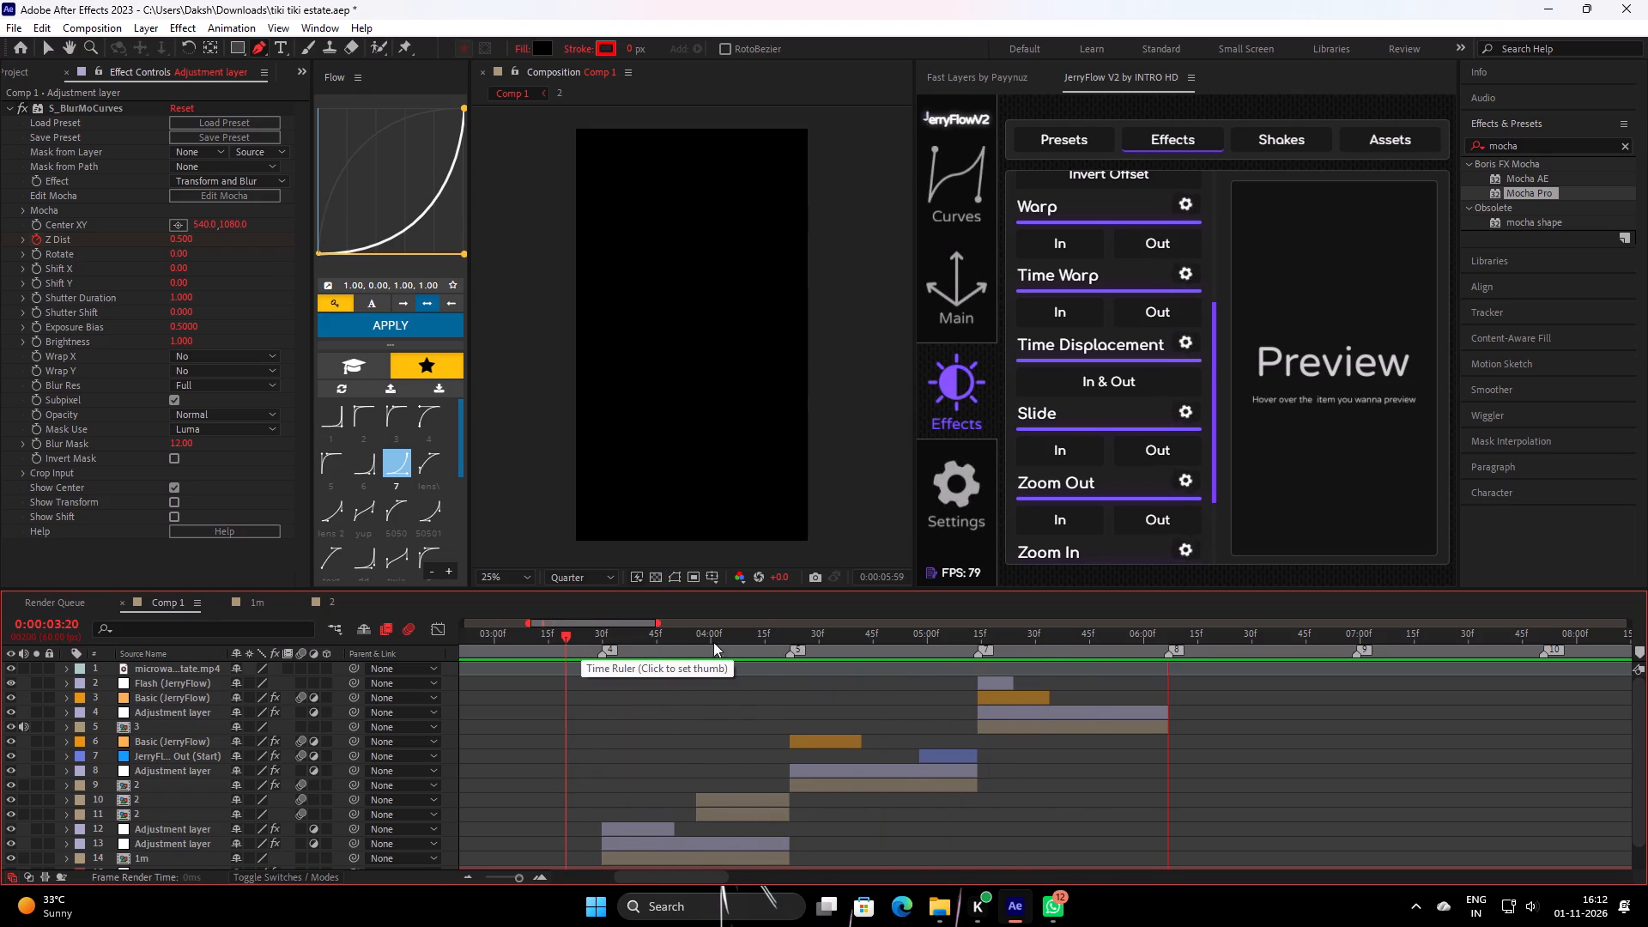
key(space)
drag(1049, 649, 628, 763)
key(space)
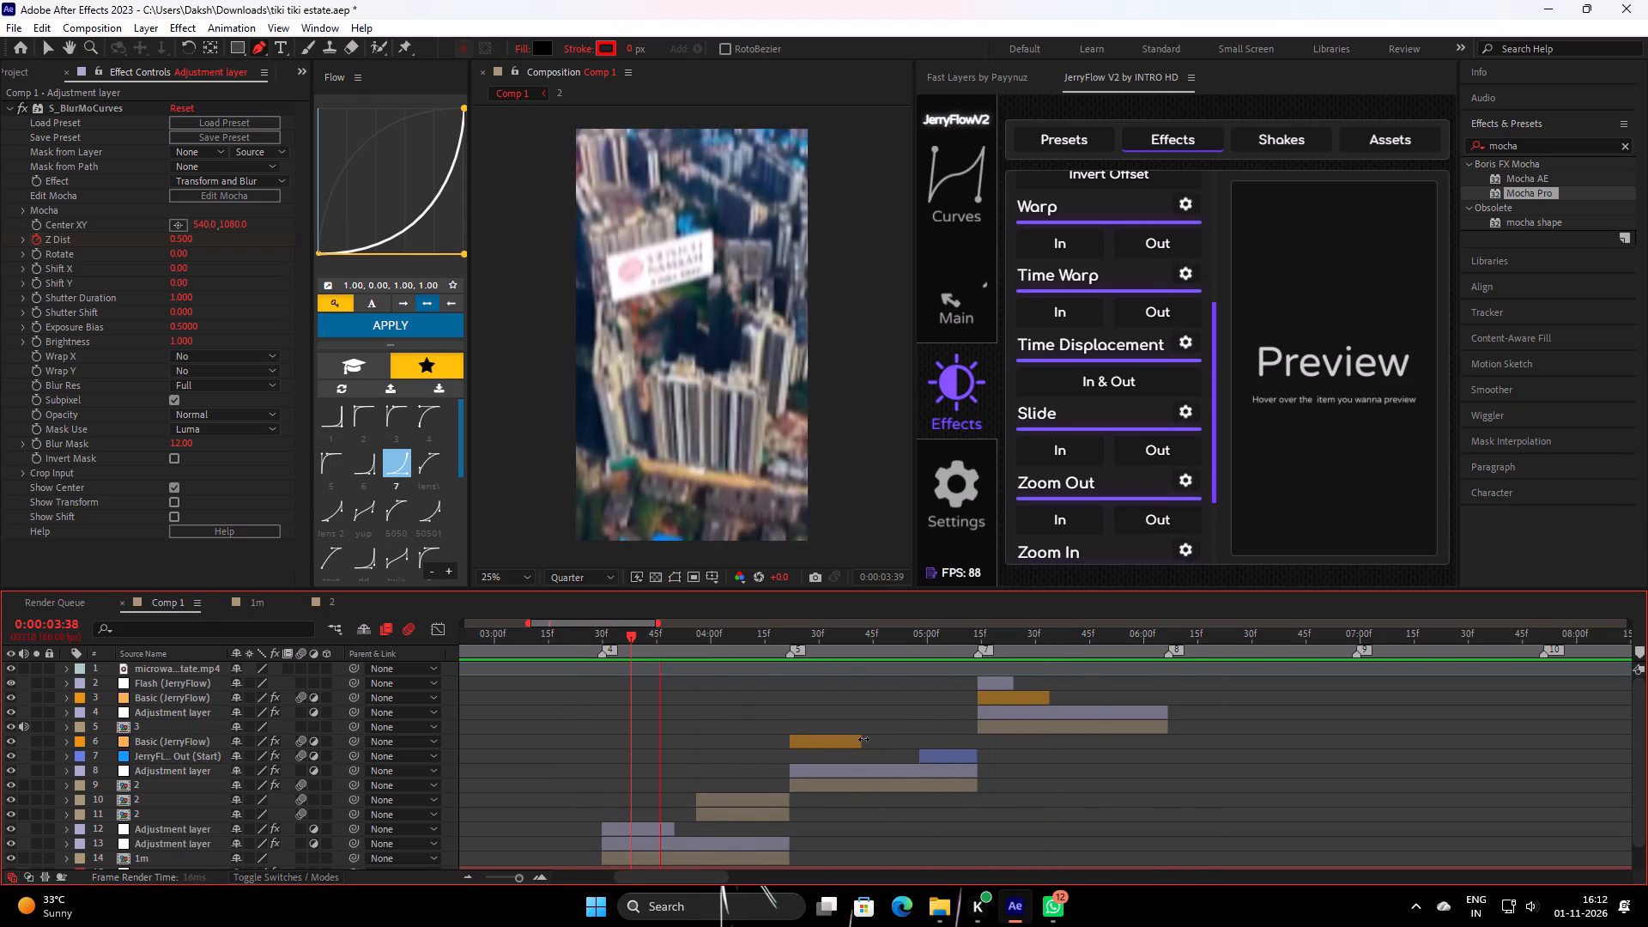
key(space)
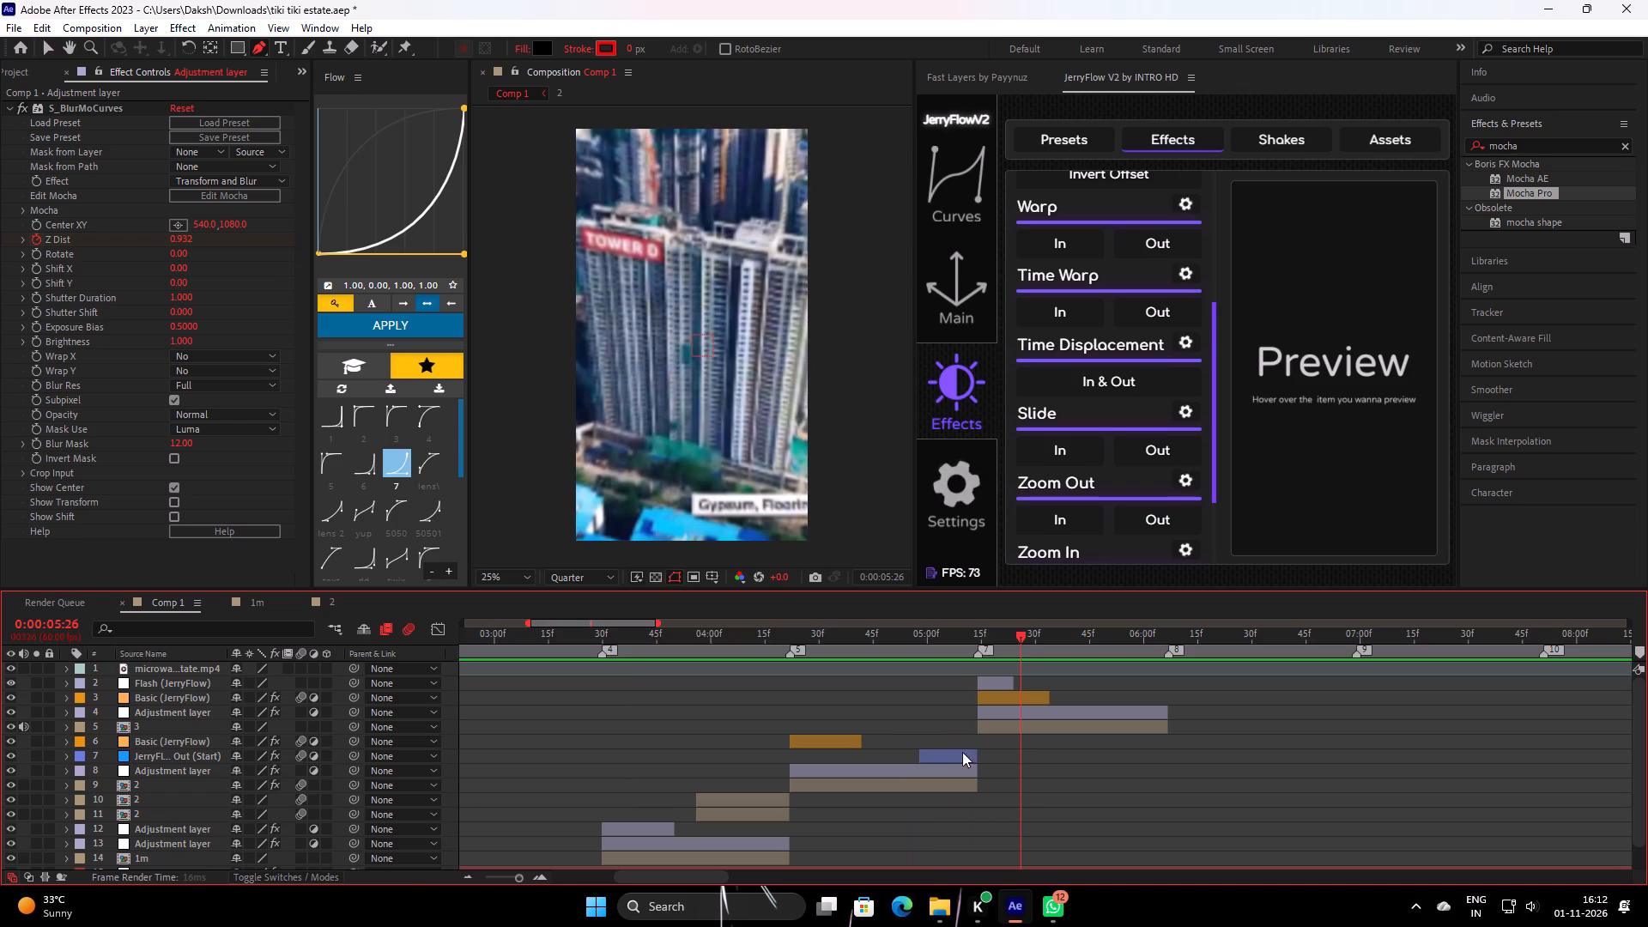
drag(1019, 647, 577, 772)
key(space)
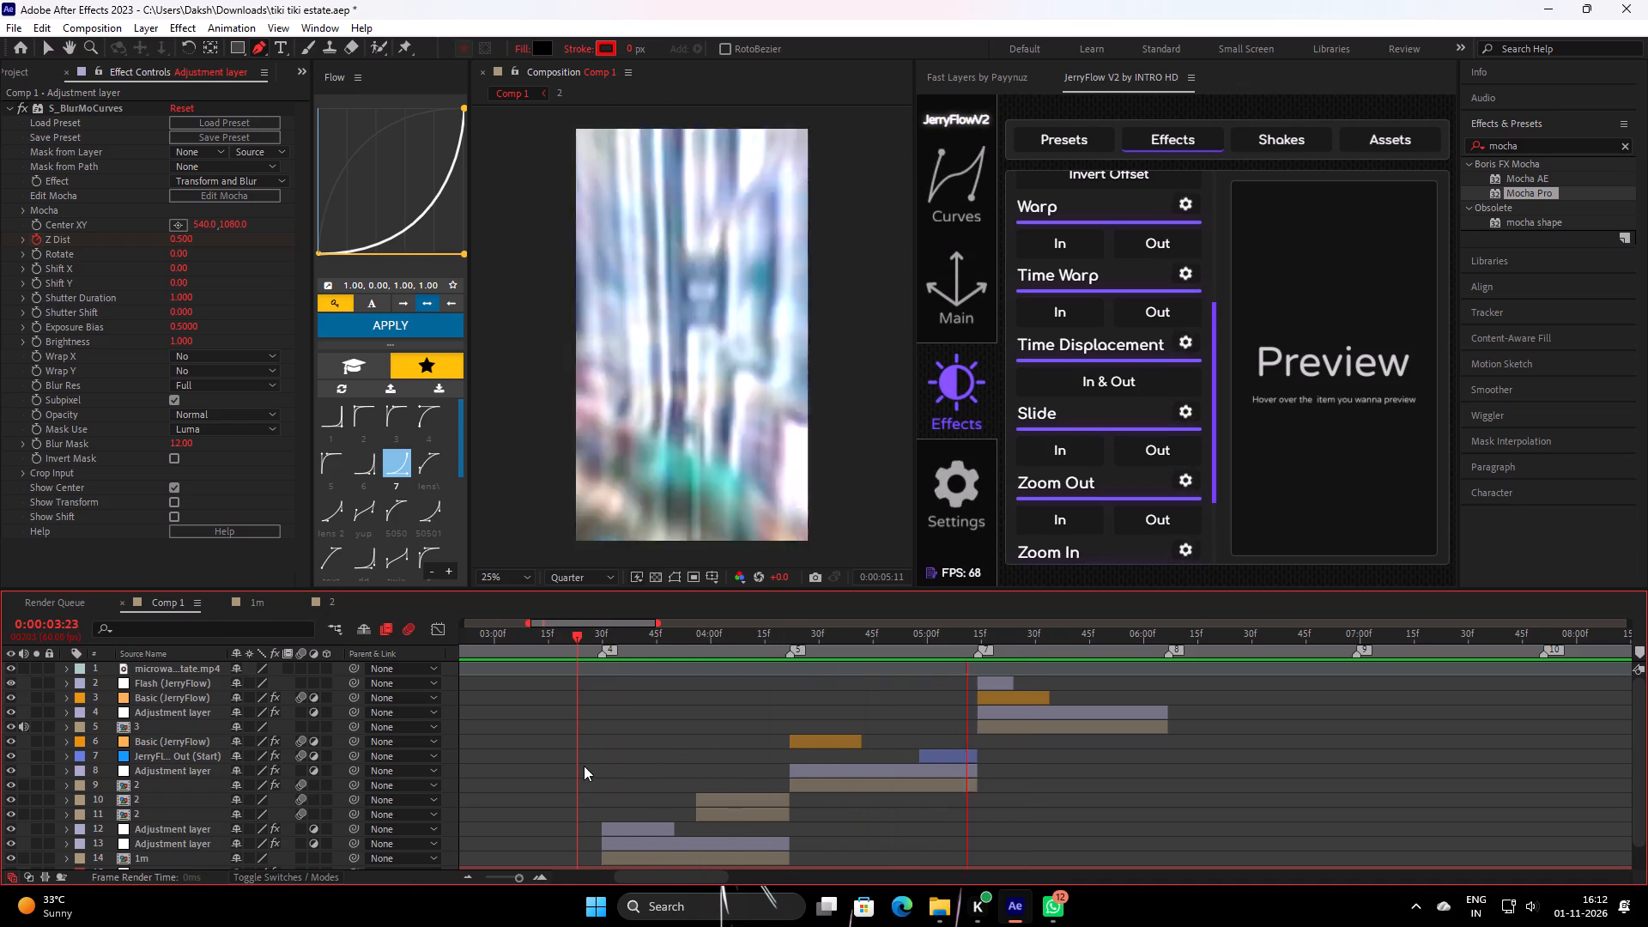
key(space)
drag(1050, 624, 997, 647)
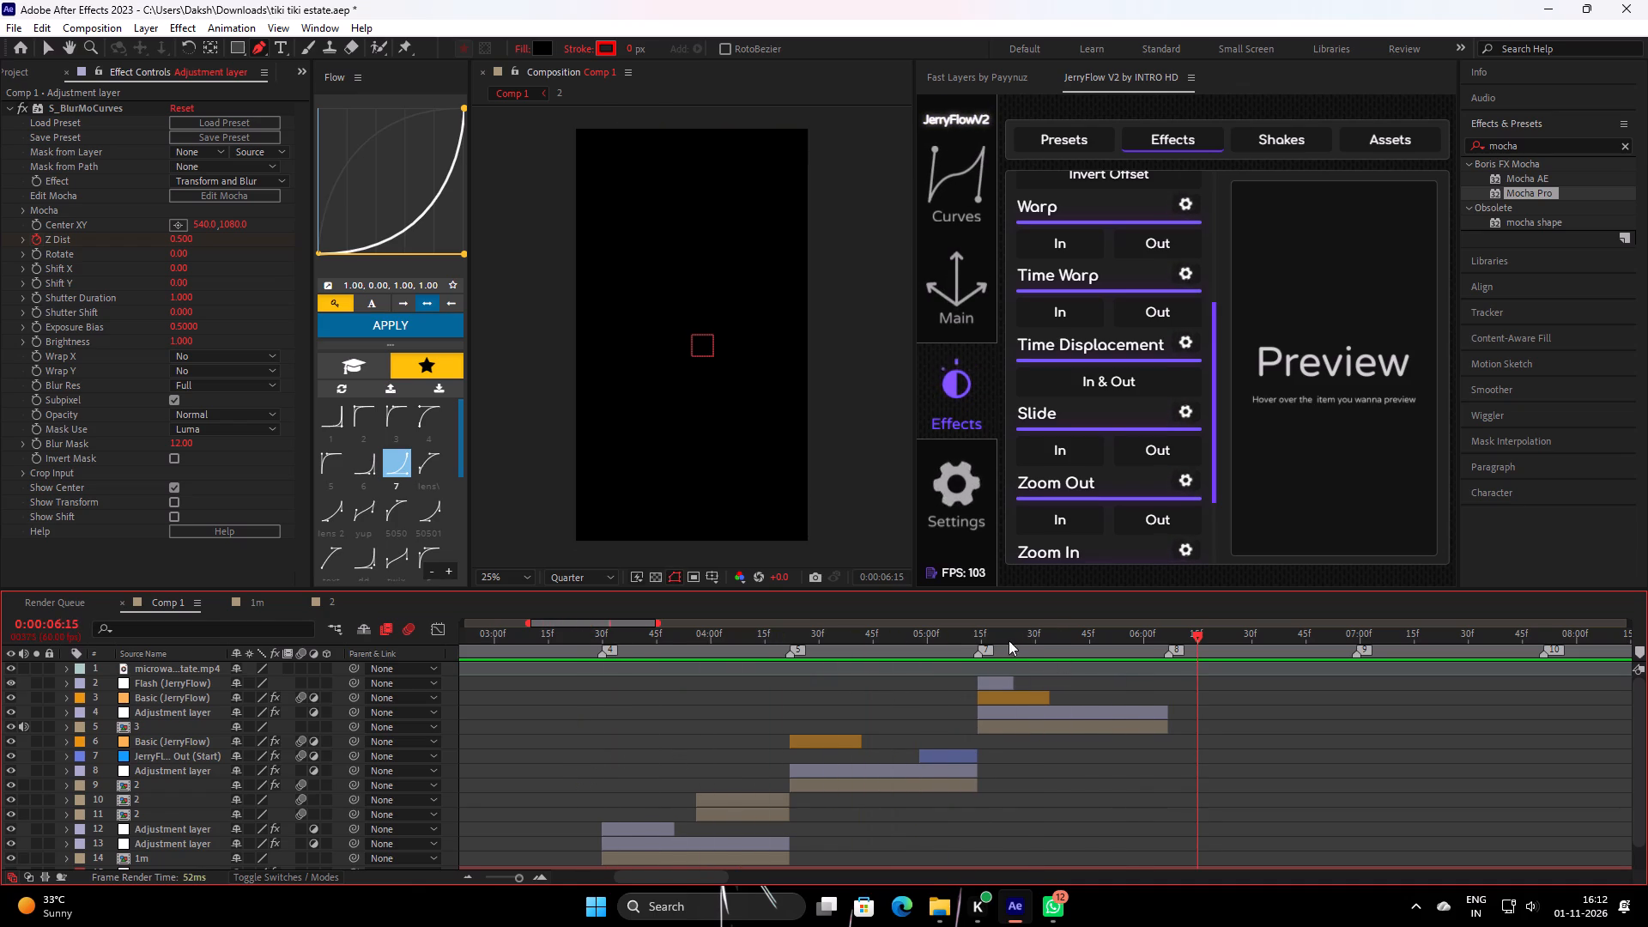
drag(1009, 640, 531, 746)
key(space)
key(space)
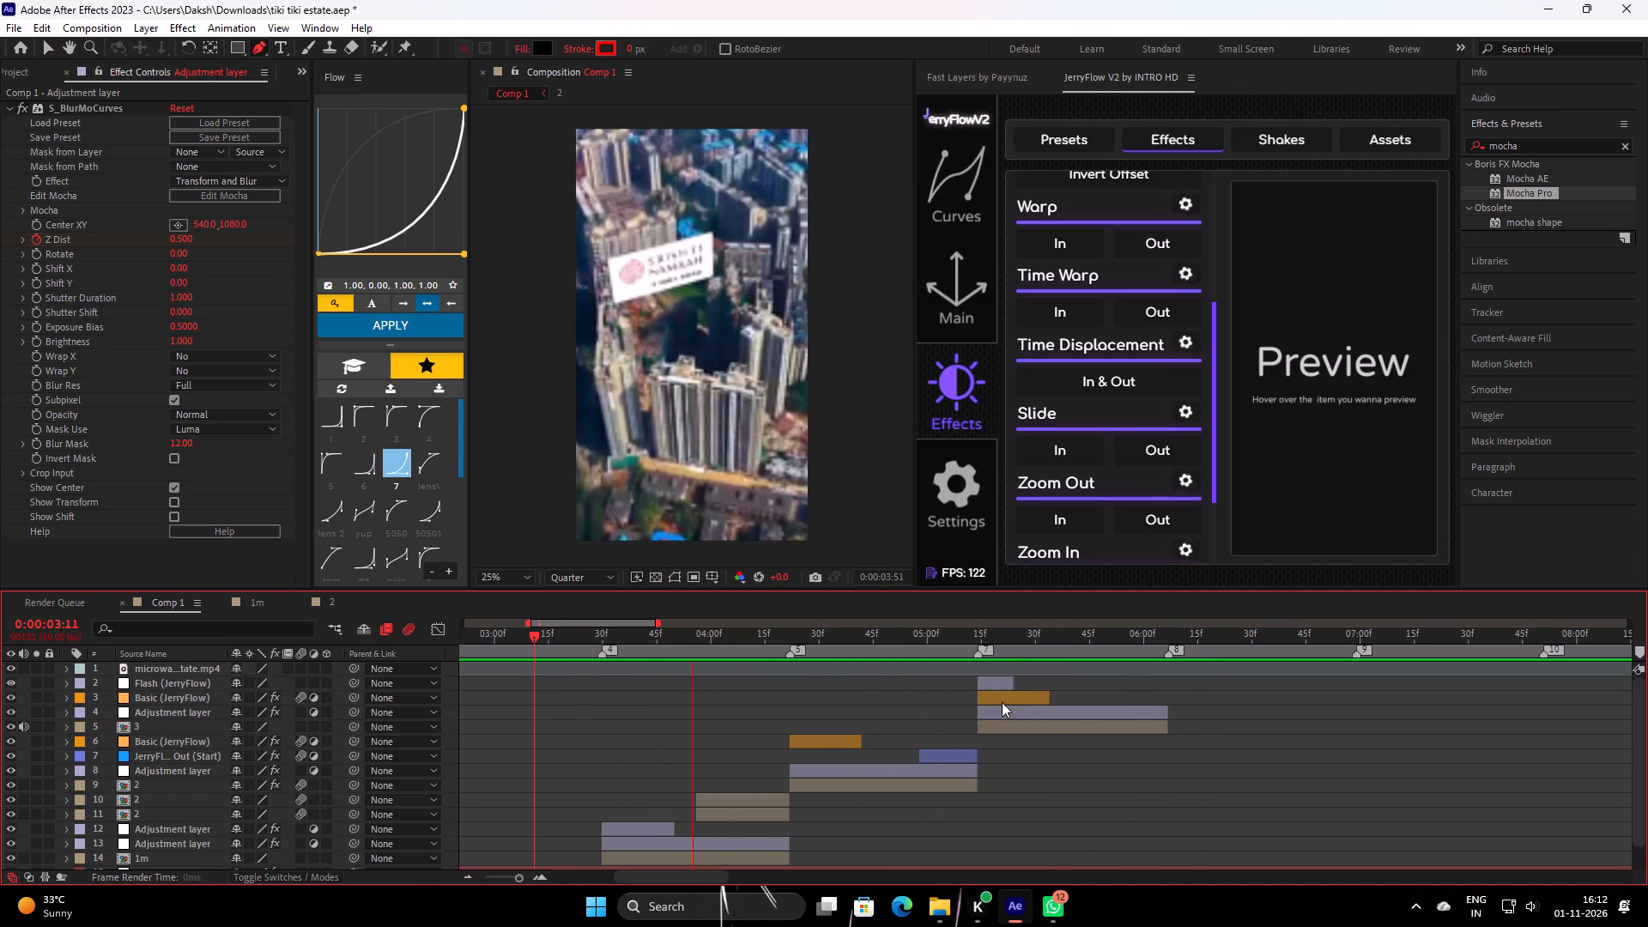
Delete the Flash and Basic shake layers over the Tower D clip and the Zoom Out (Start) layer before it.
ctrl+click(1002, 700)
ctrl+click(998, 683)
key(BackSpace)
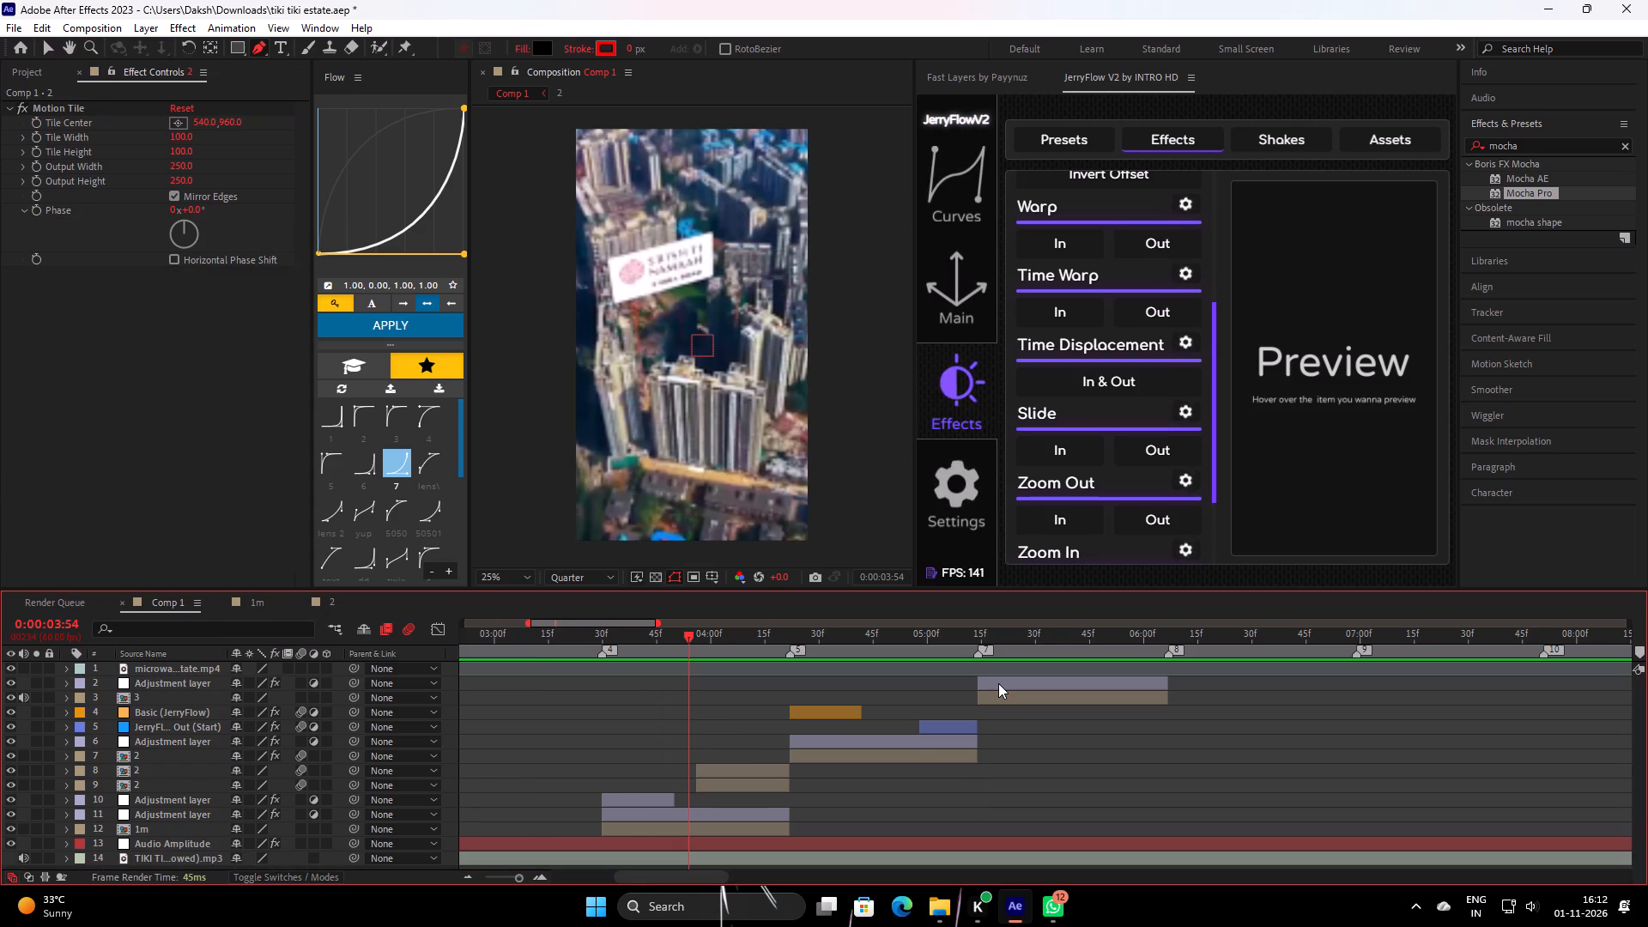
click(950, 731)
key(BackSpace)
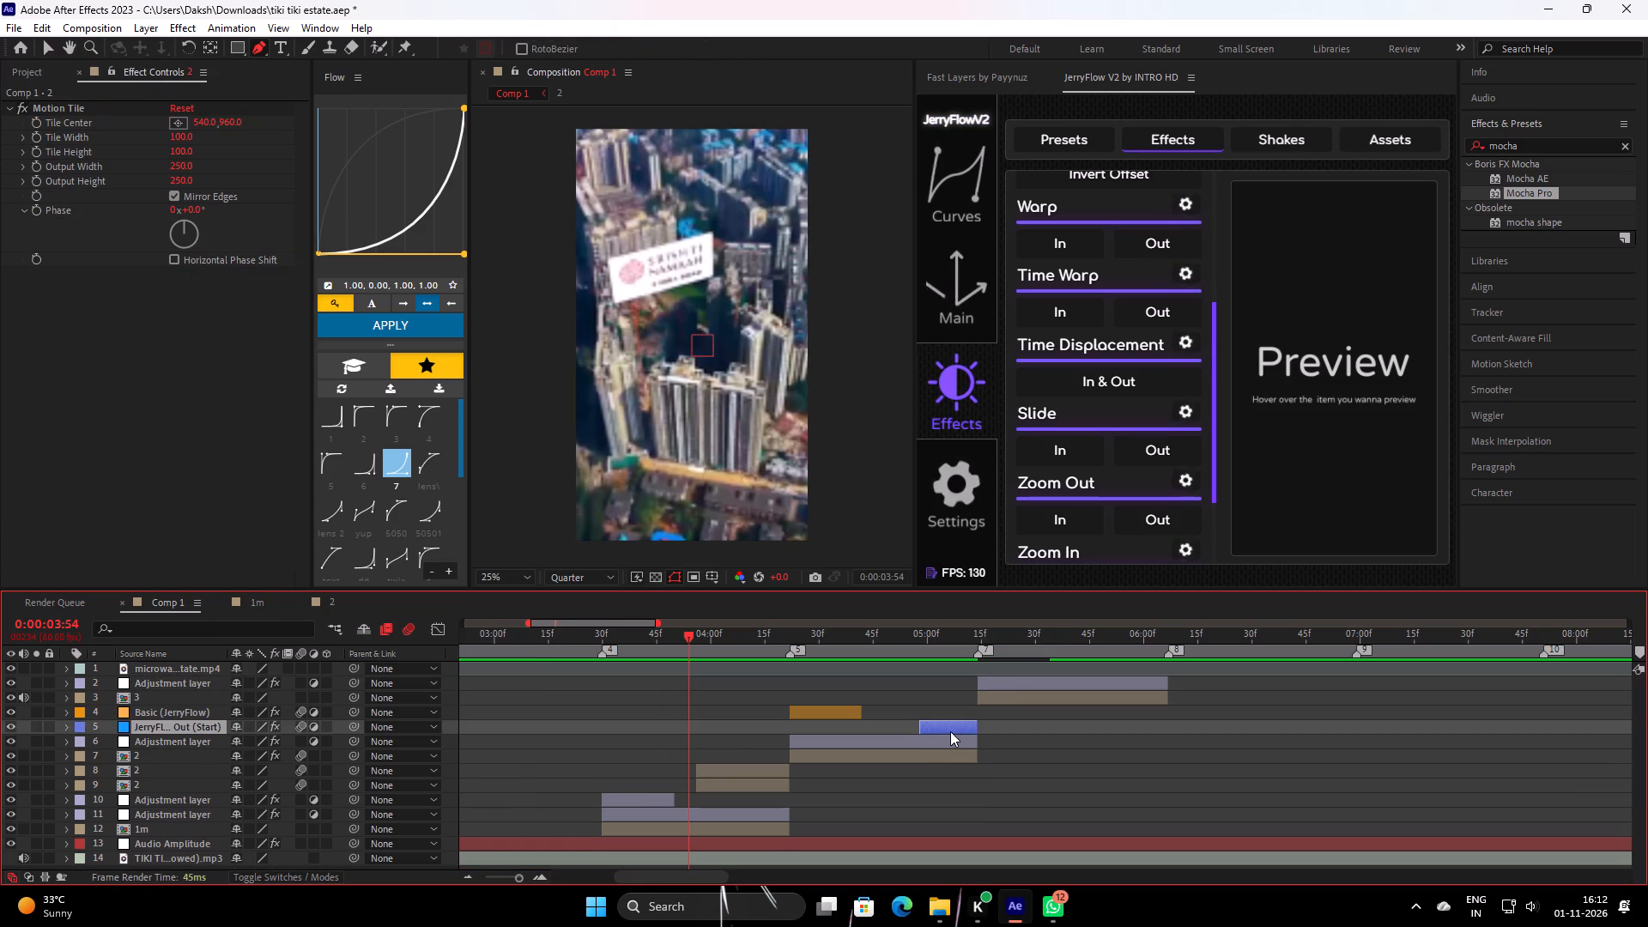
Play from 0:00:02:57 through the Tower D cut and scrub back to 0:00:05:29 to check the simplified transition.
drag(694, 645, 484, 719)
key(space)
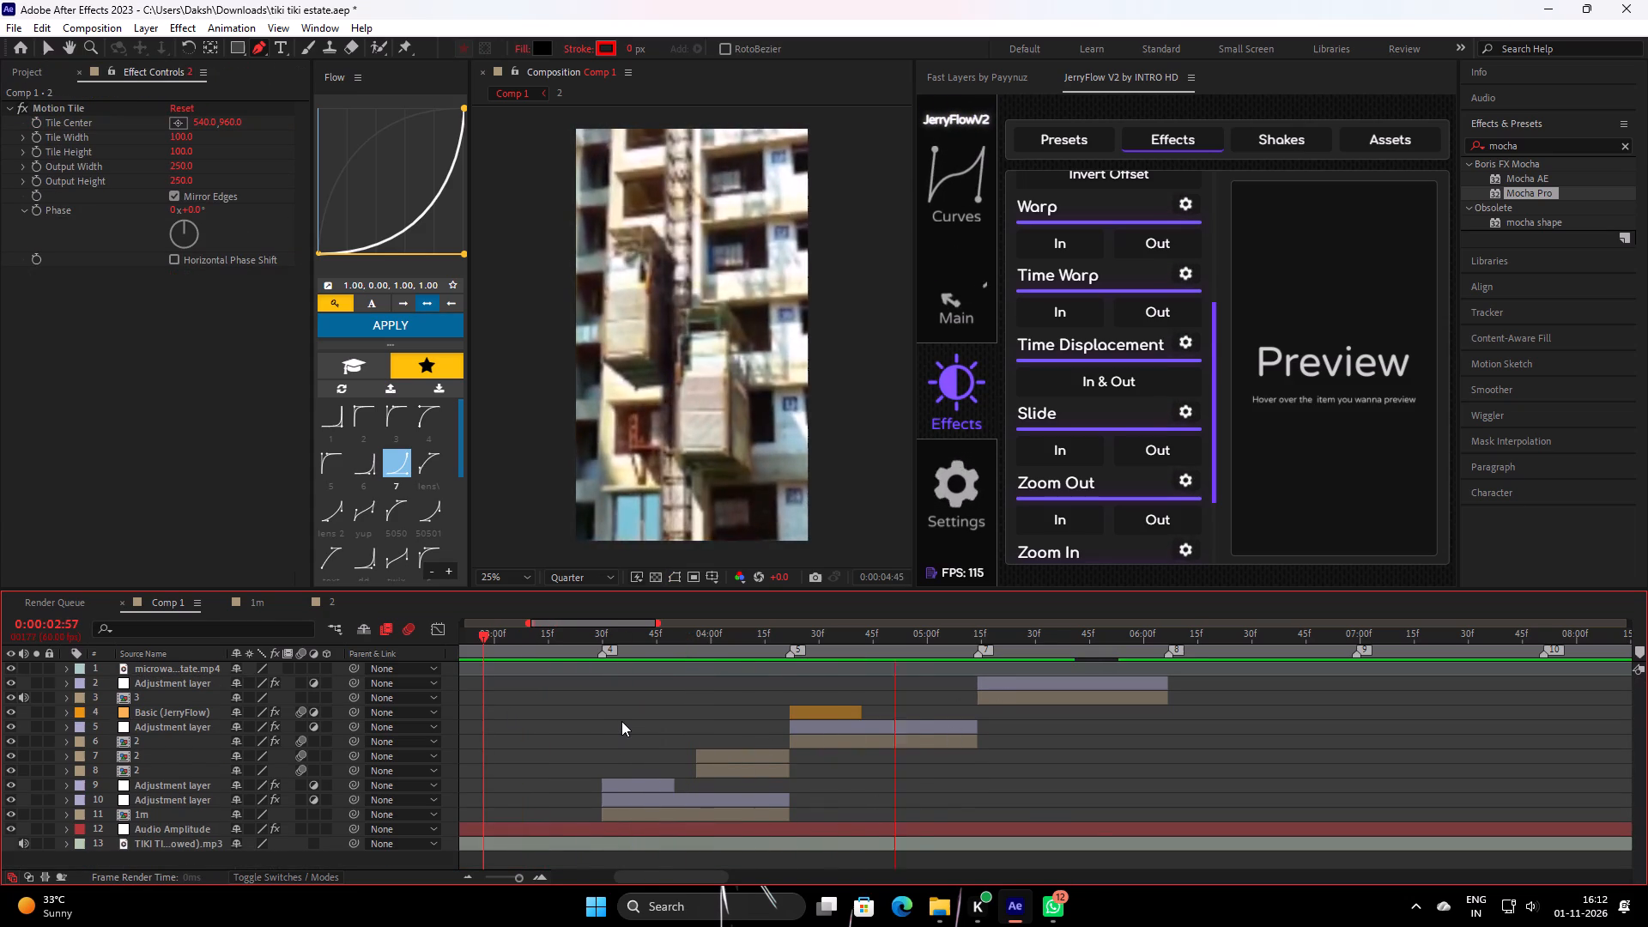
key(space)
drag(1105, 642, 1035, 680)
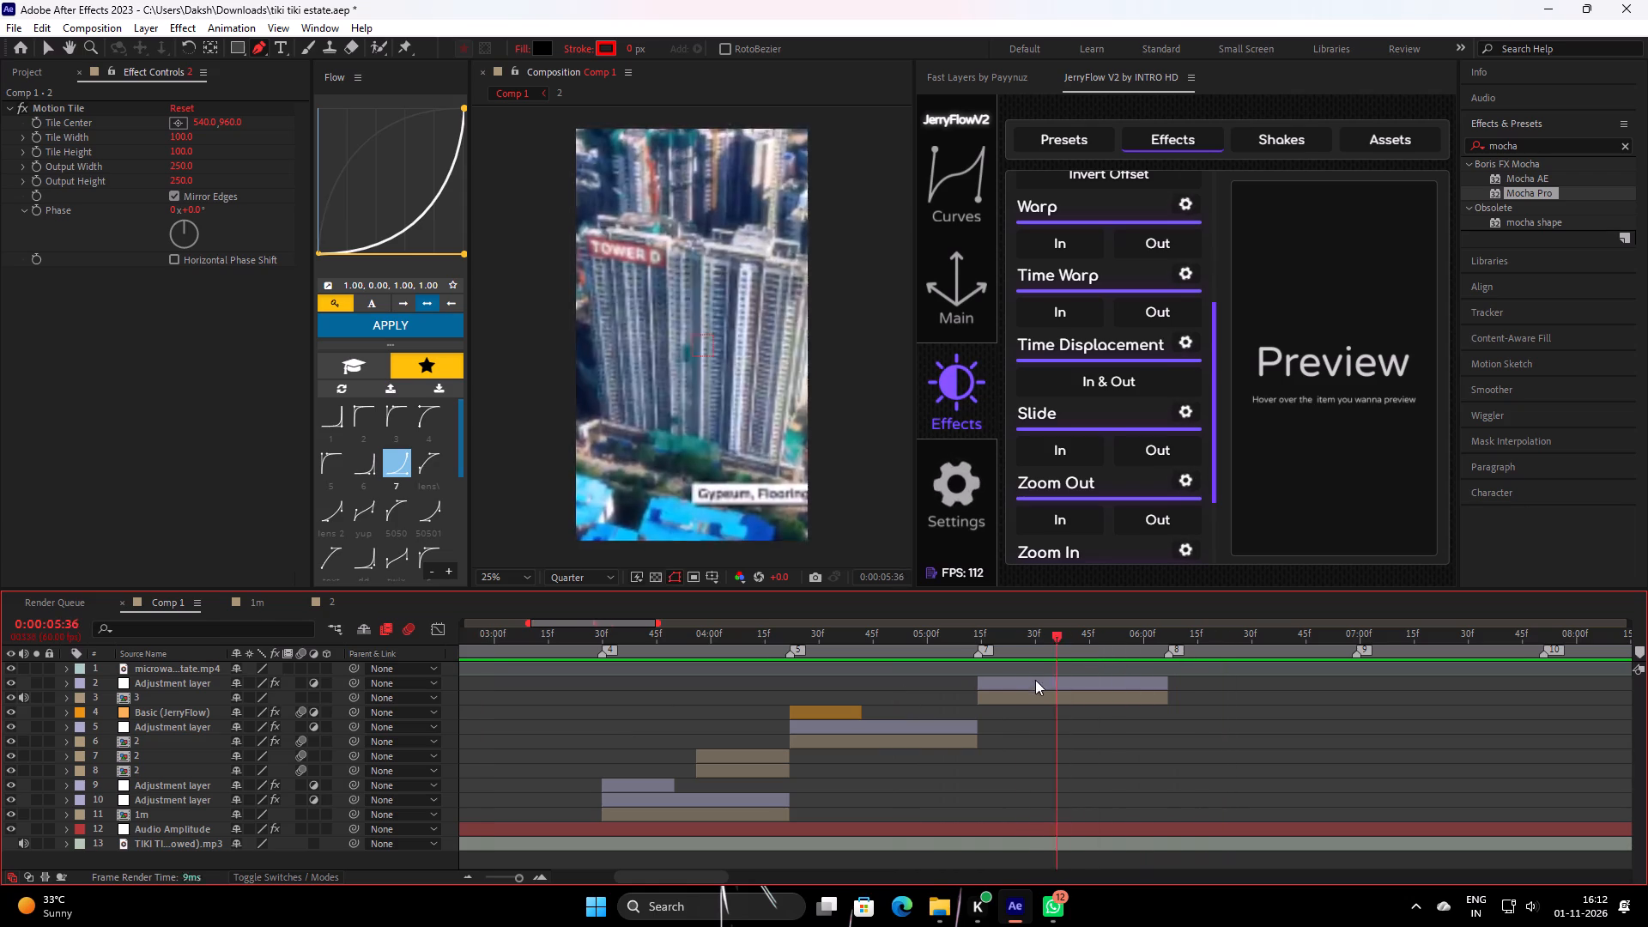
drag(1035, 680, 1030, 680)
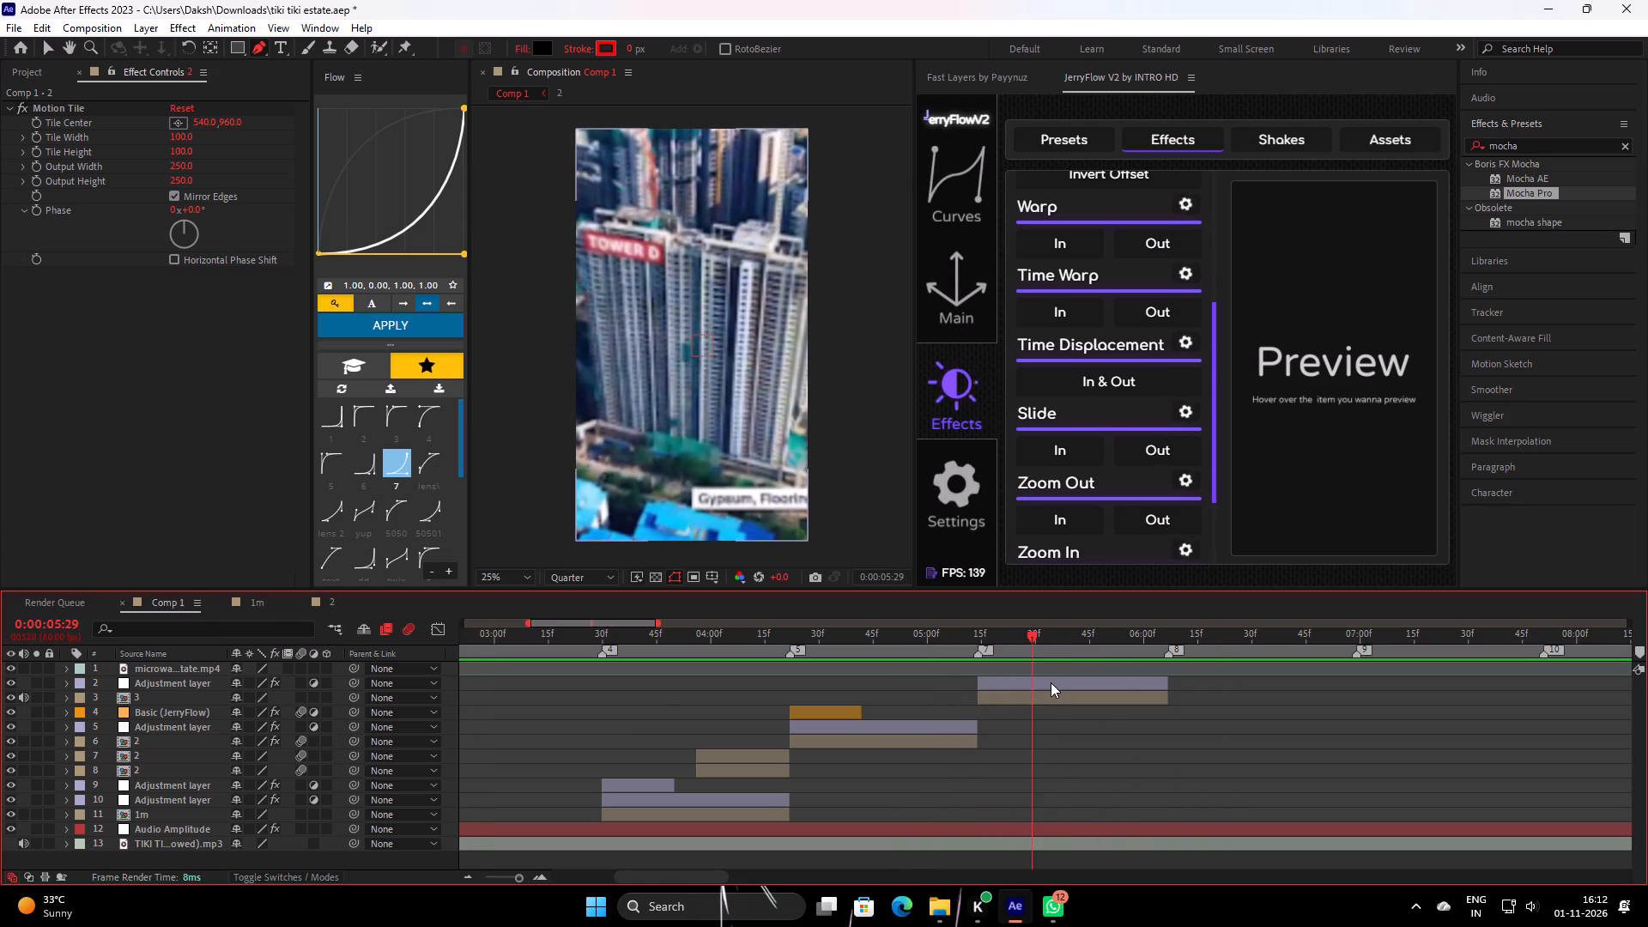
Reveal the Z Dist keyframes on the Tower D blur adjustment layer and play from 0:00:03:27 and 0:00:05:14 to check the zoom.
click(1052, 682)
key(u)
drag(1025, 637, 998, 658)
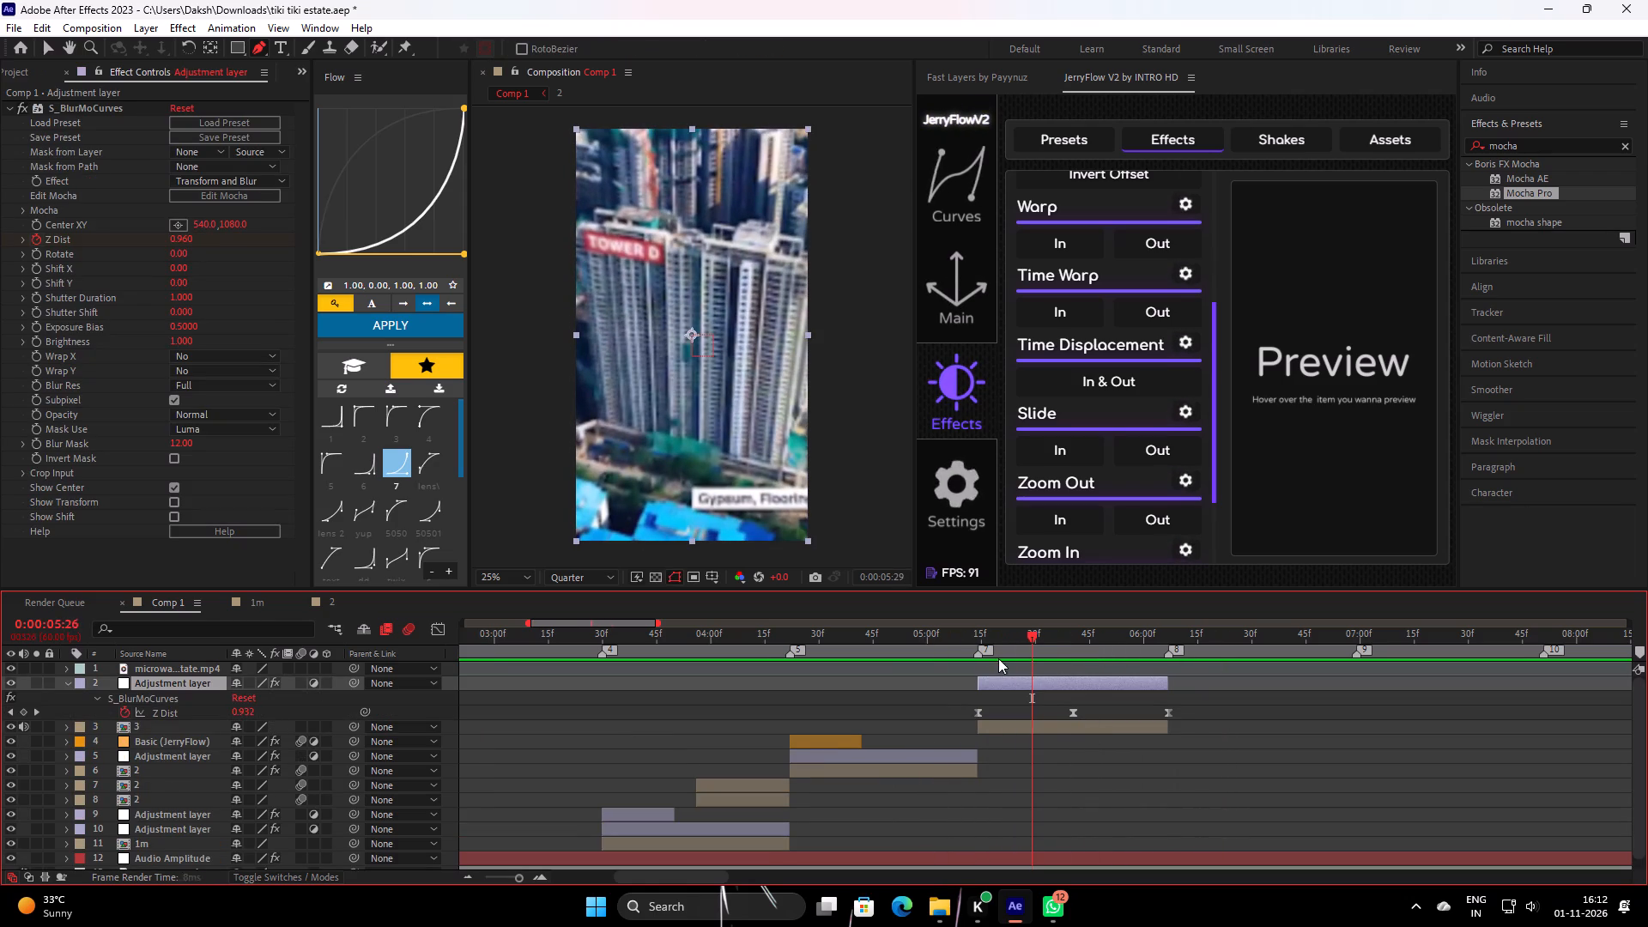
drag(998, 658, 1089, 638)
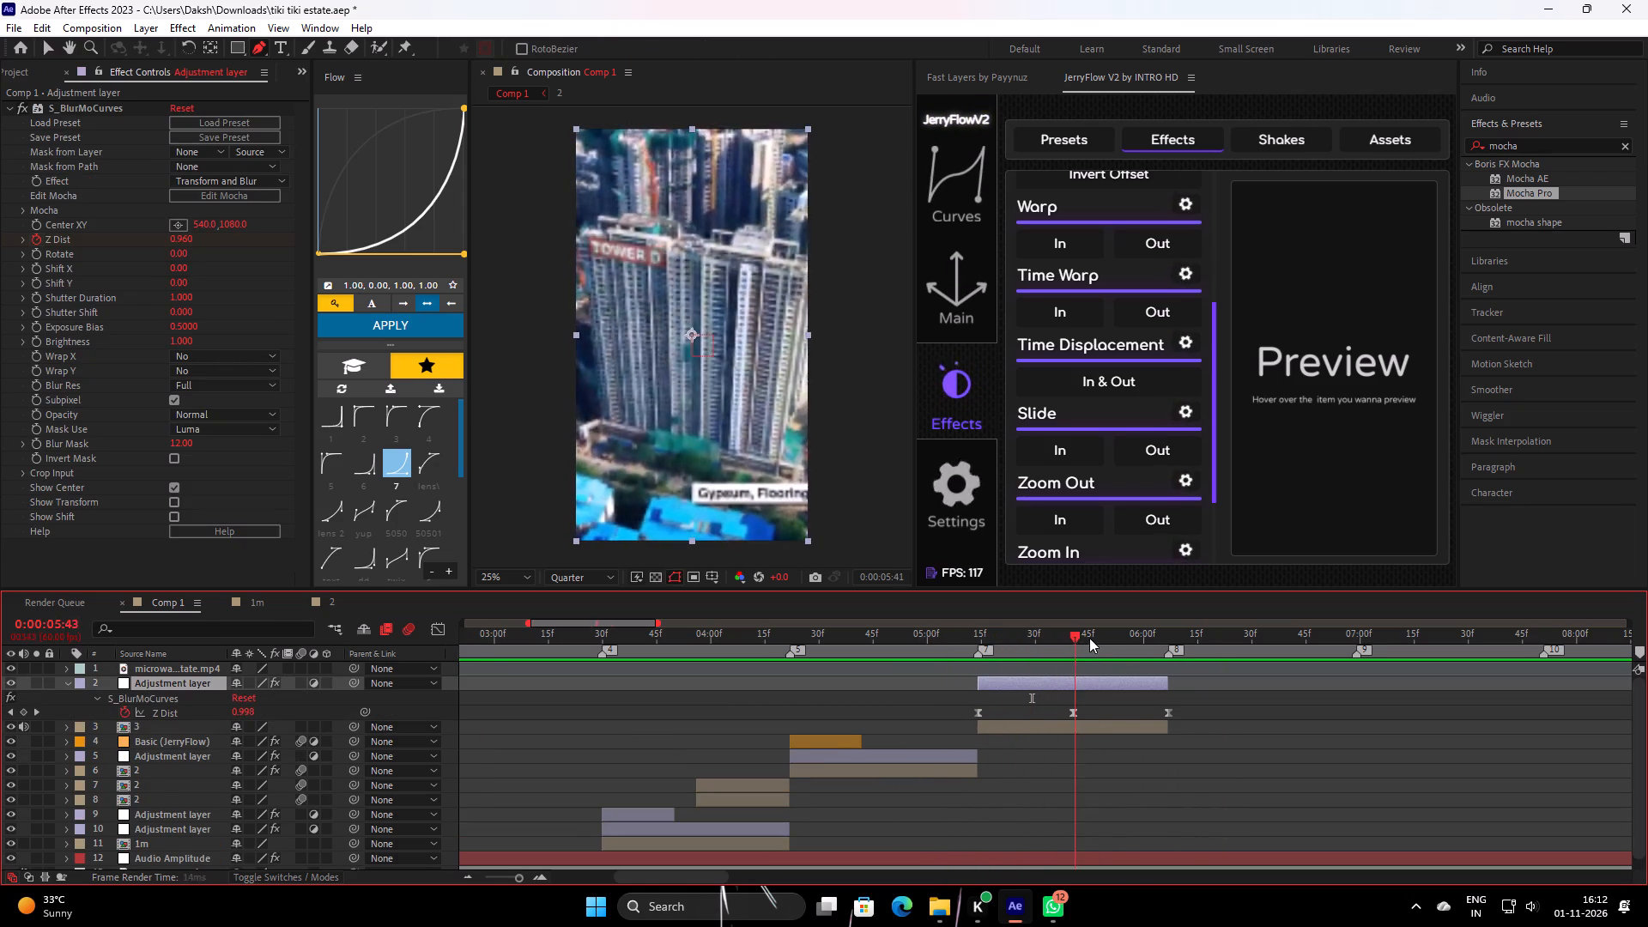
drag(1089, 638, 652, 785)
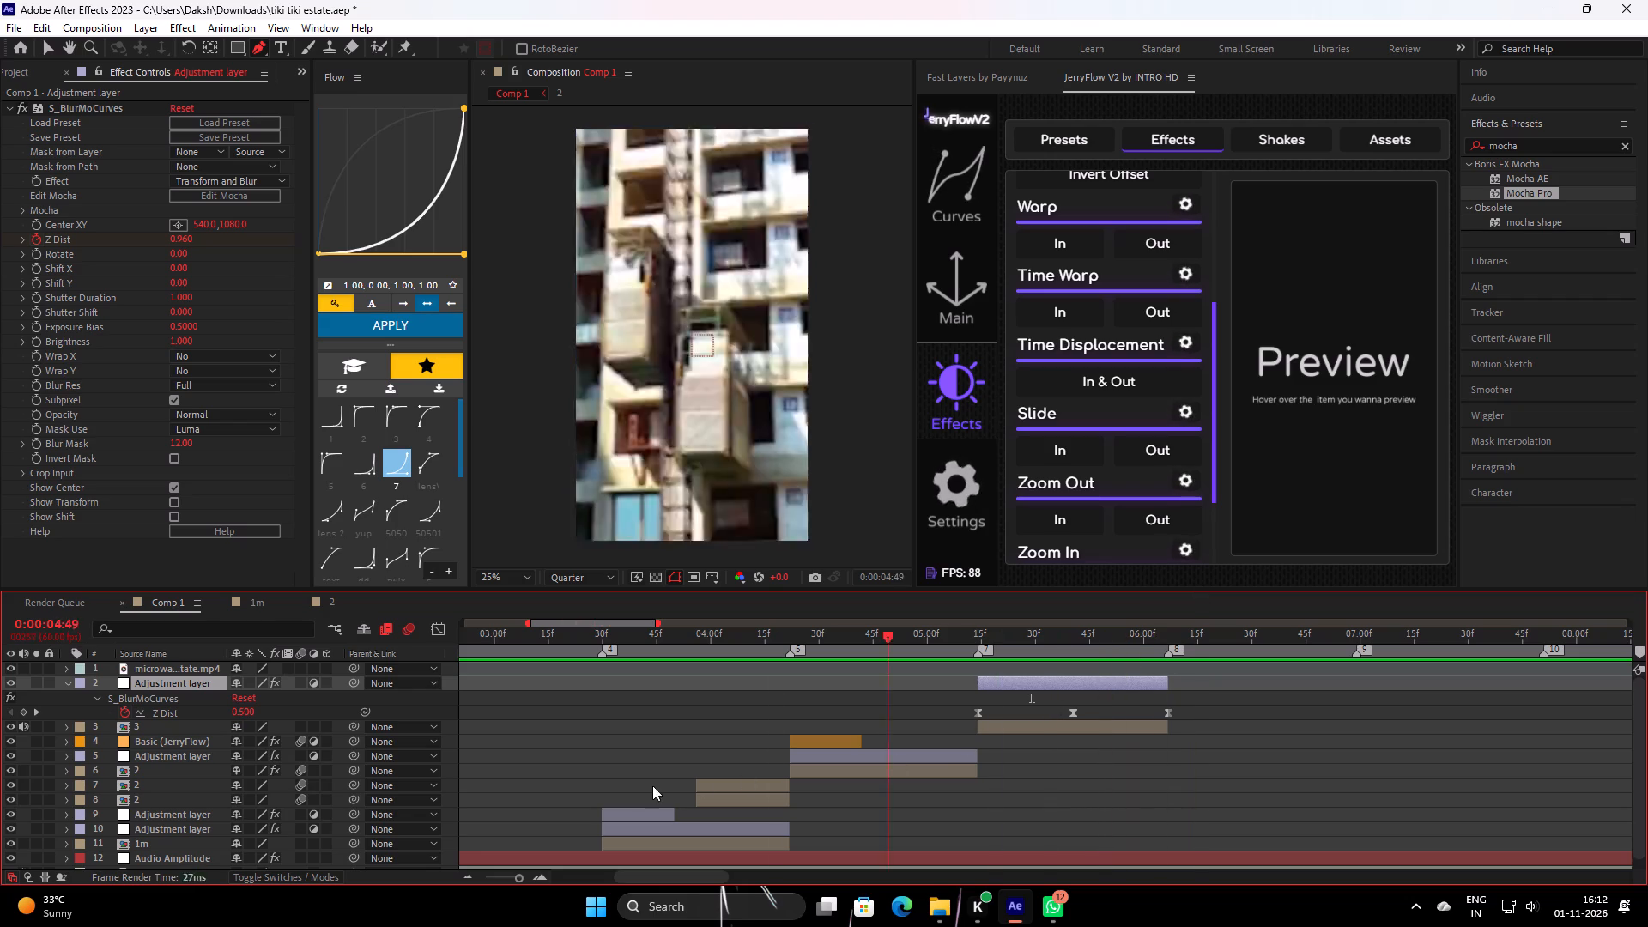
drag(652, 785, 627, 791)
key(space)
drag(639, 639, 592, 702)
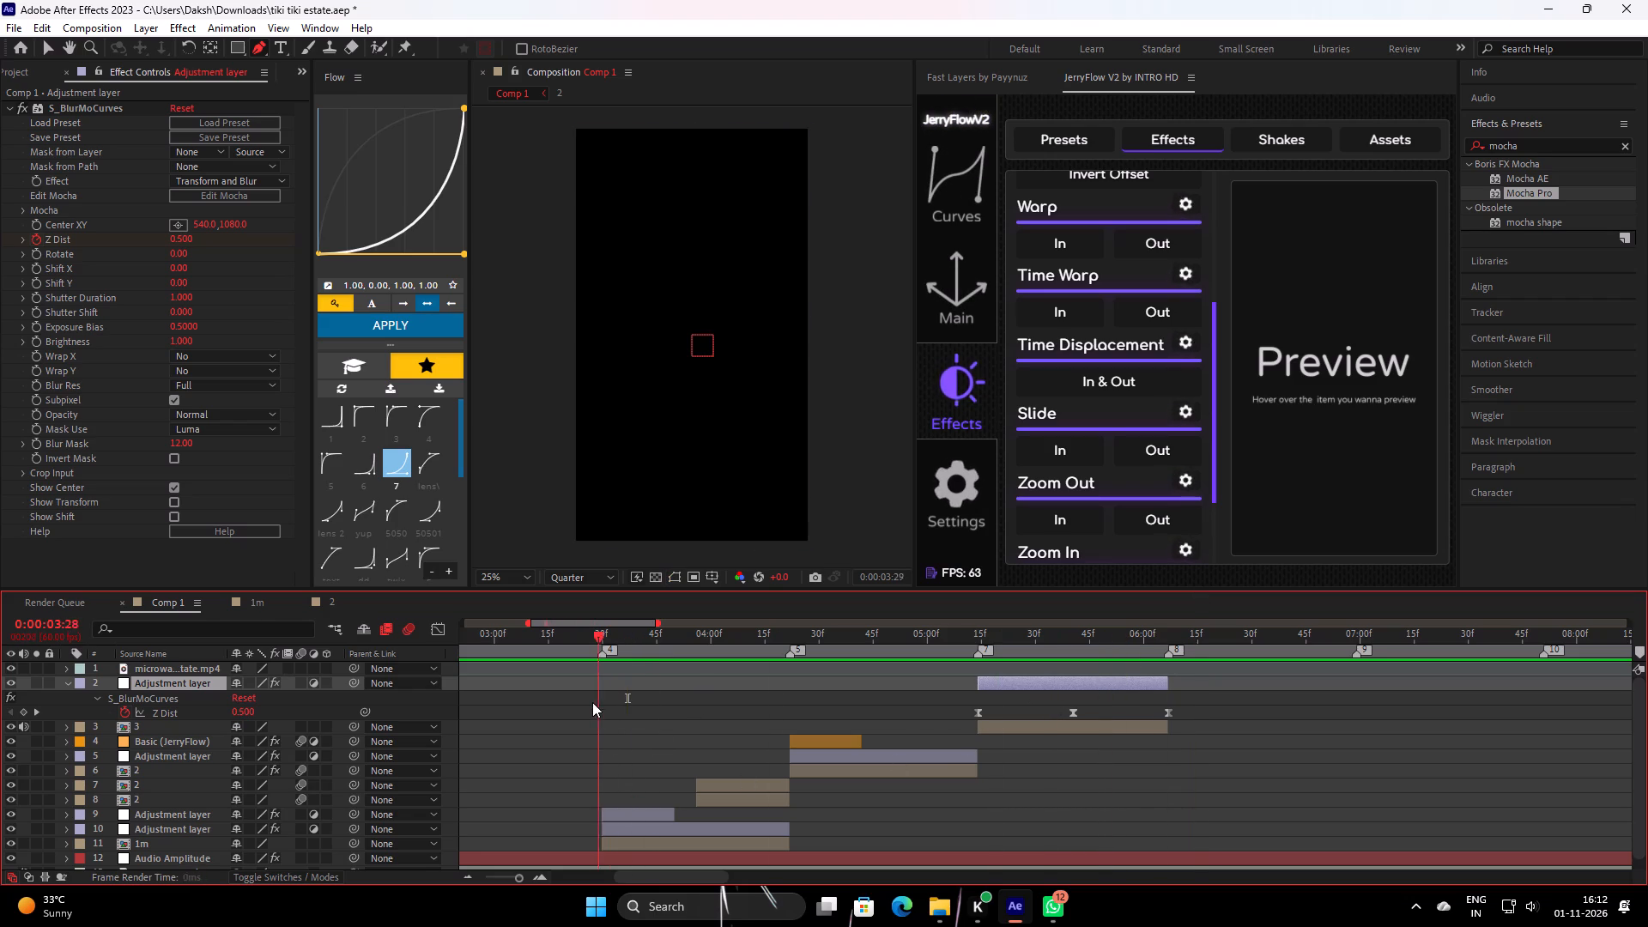
drag(592, 702, 591, 702)
key(space)
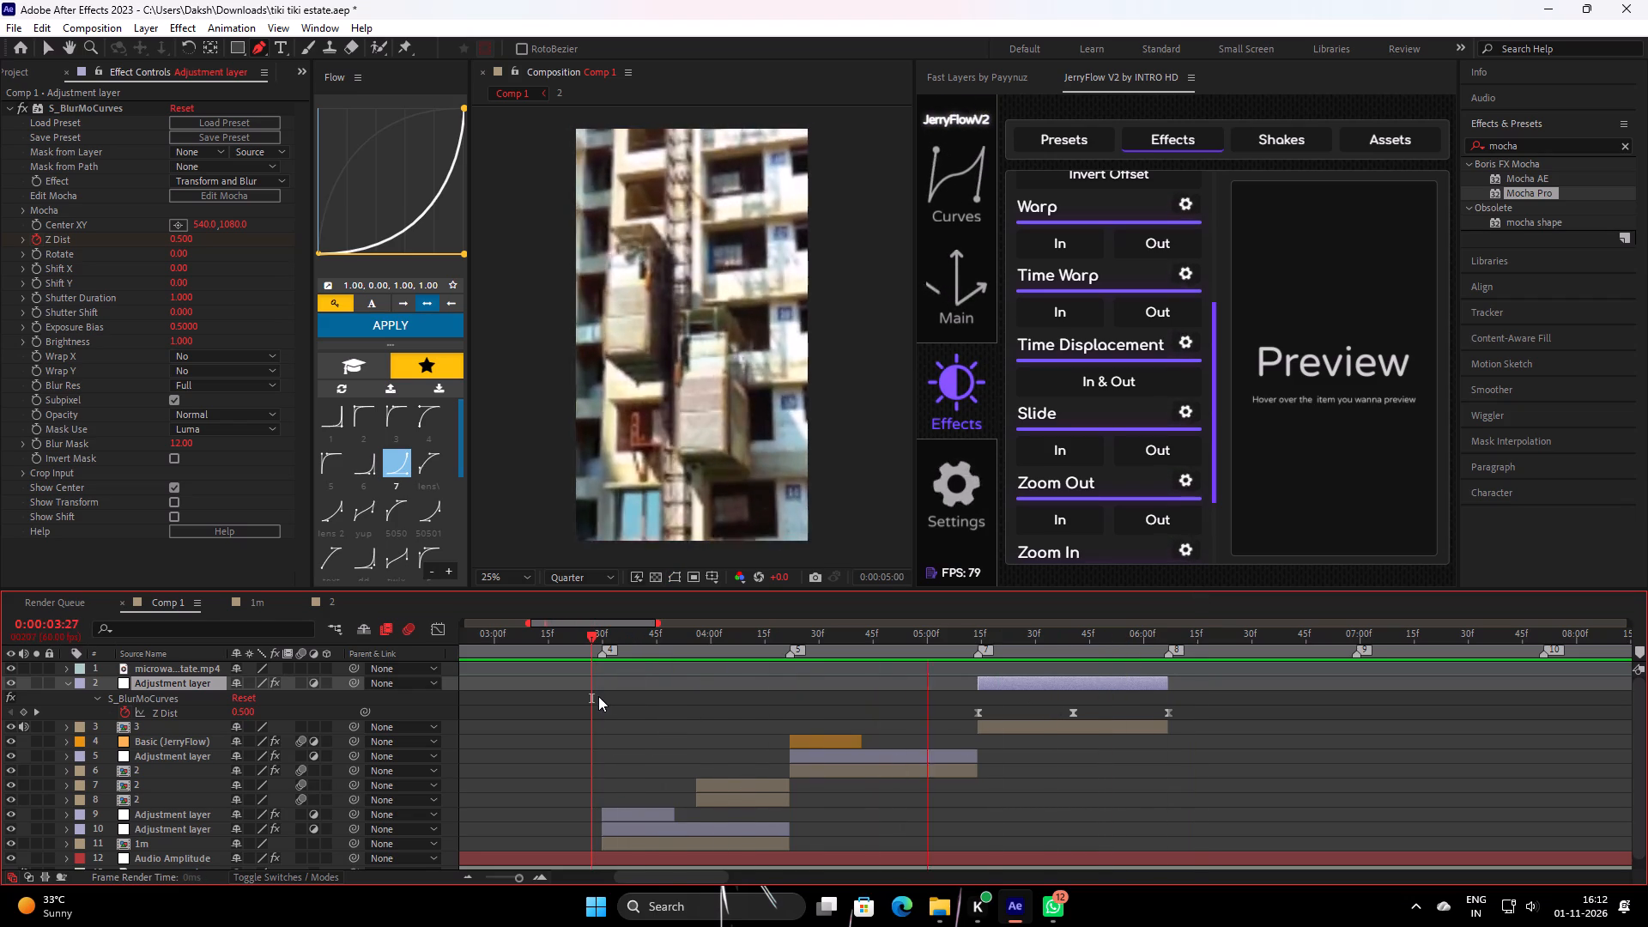
key(space)
drag(1075, 646, 989, 704)
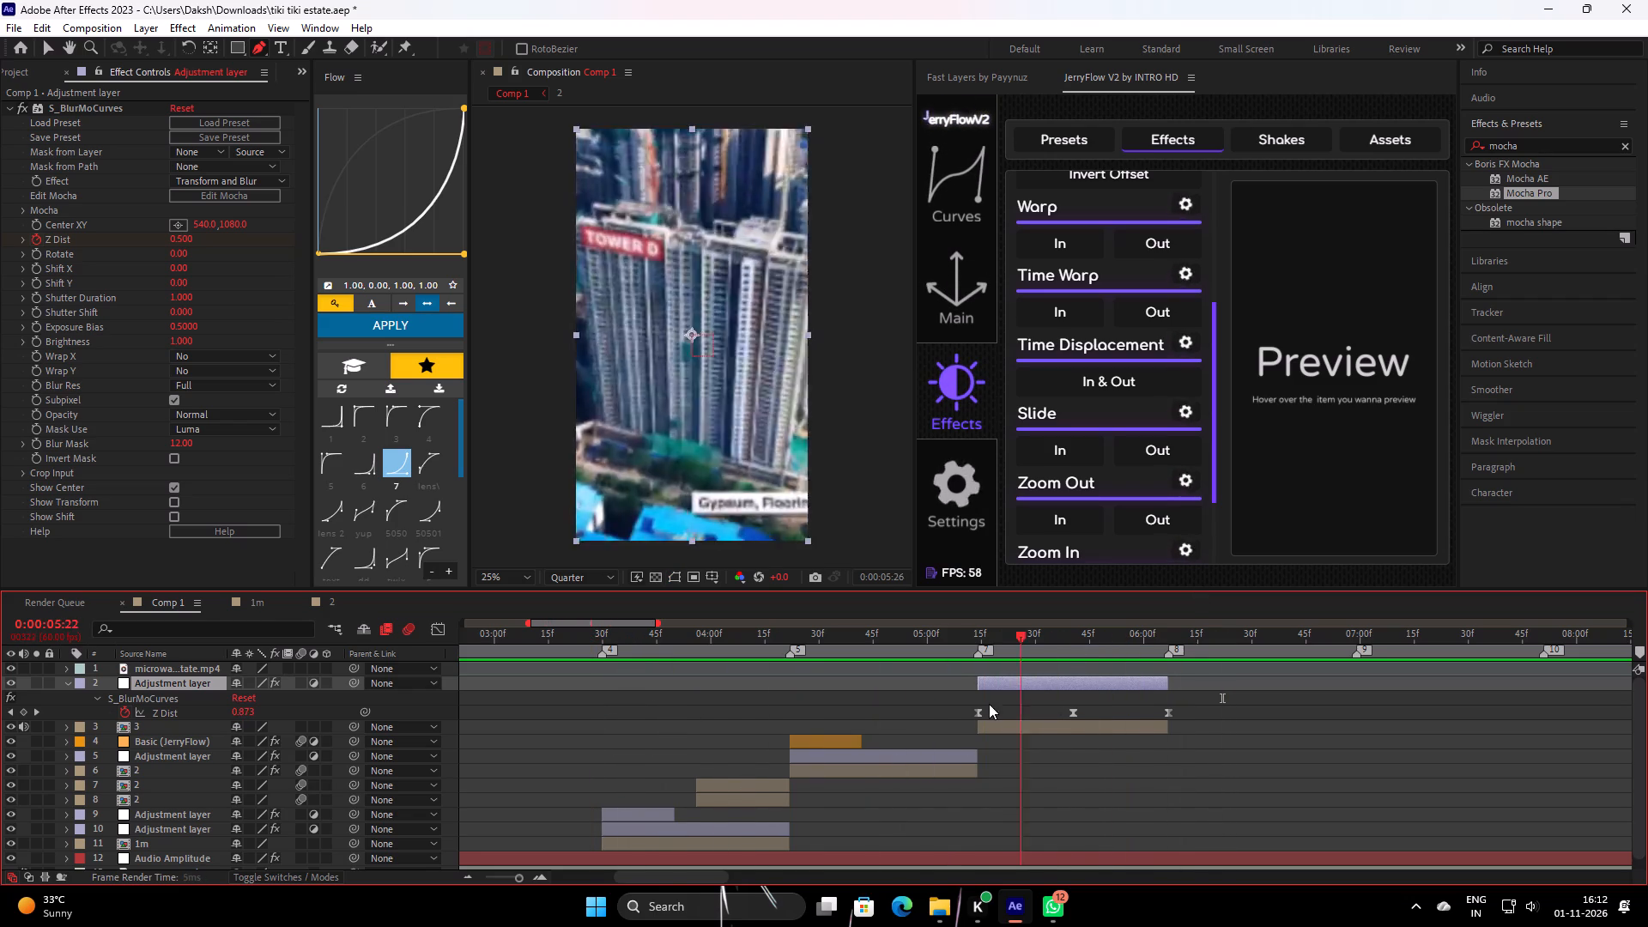
drag(989, 704, 978, 718)
key(space)
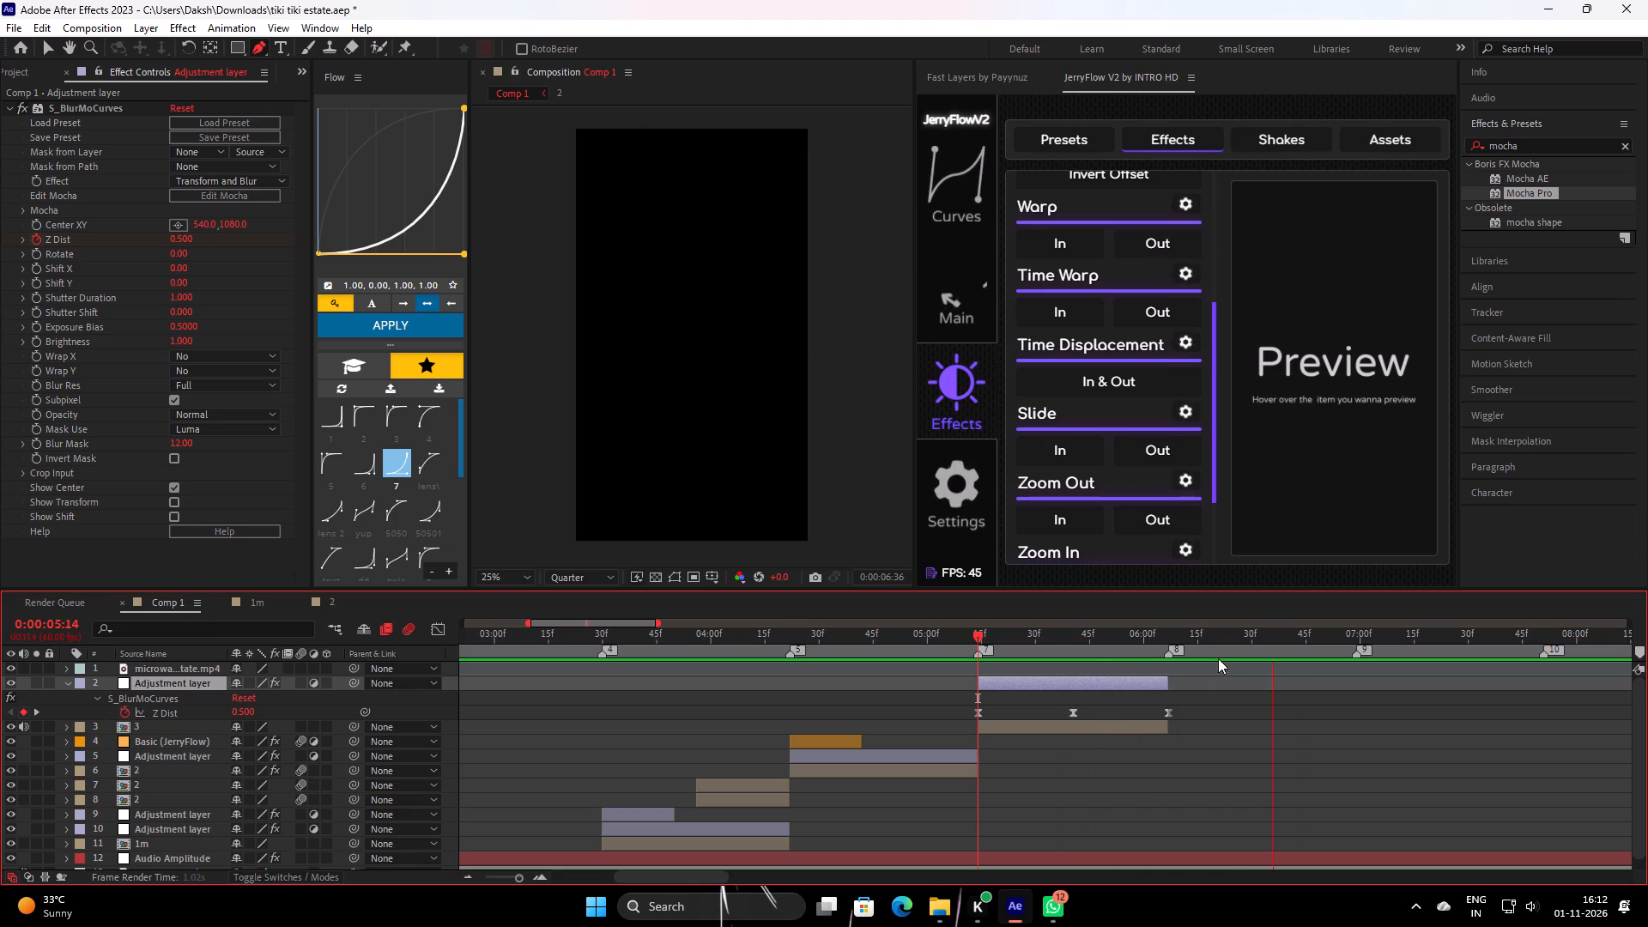
Replay the sequence from 0:00:03:23, 0:00:03:55 and 0:00:03:27, scrubbing around 0:00:04:18 to 0:00:04:20 to inspect the hoist-cabin cutout transition.
drag(1218, 641, 575, 739)
key(space)
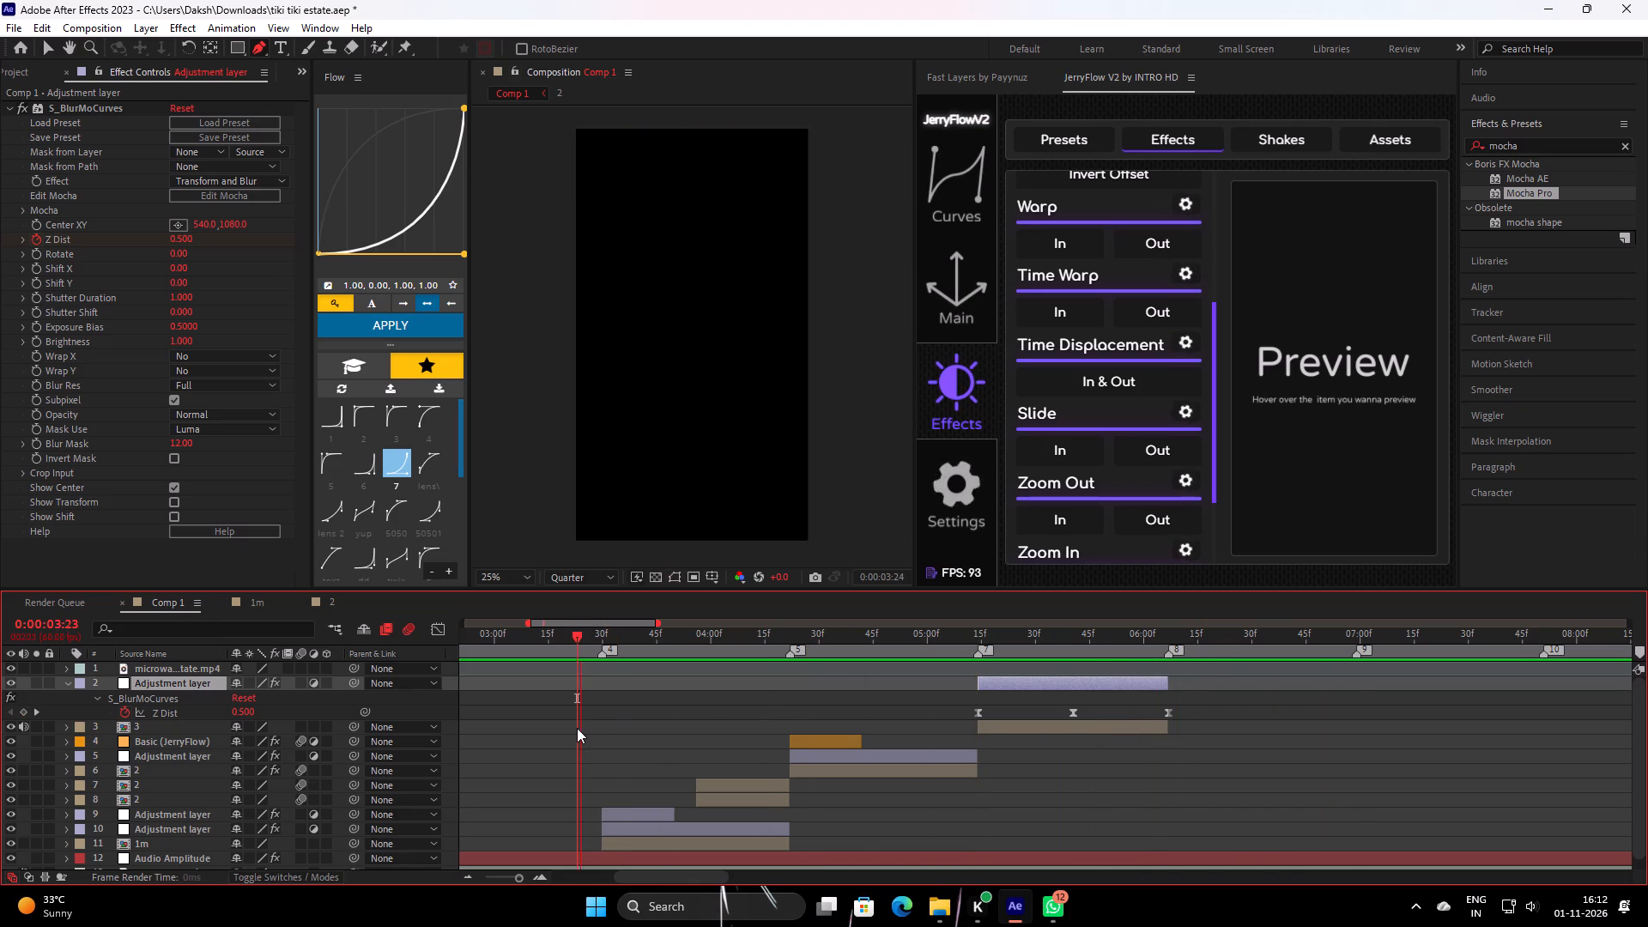
key(space)
drag(833, 637, 829, 639)
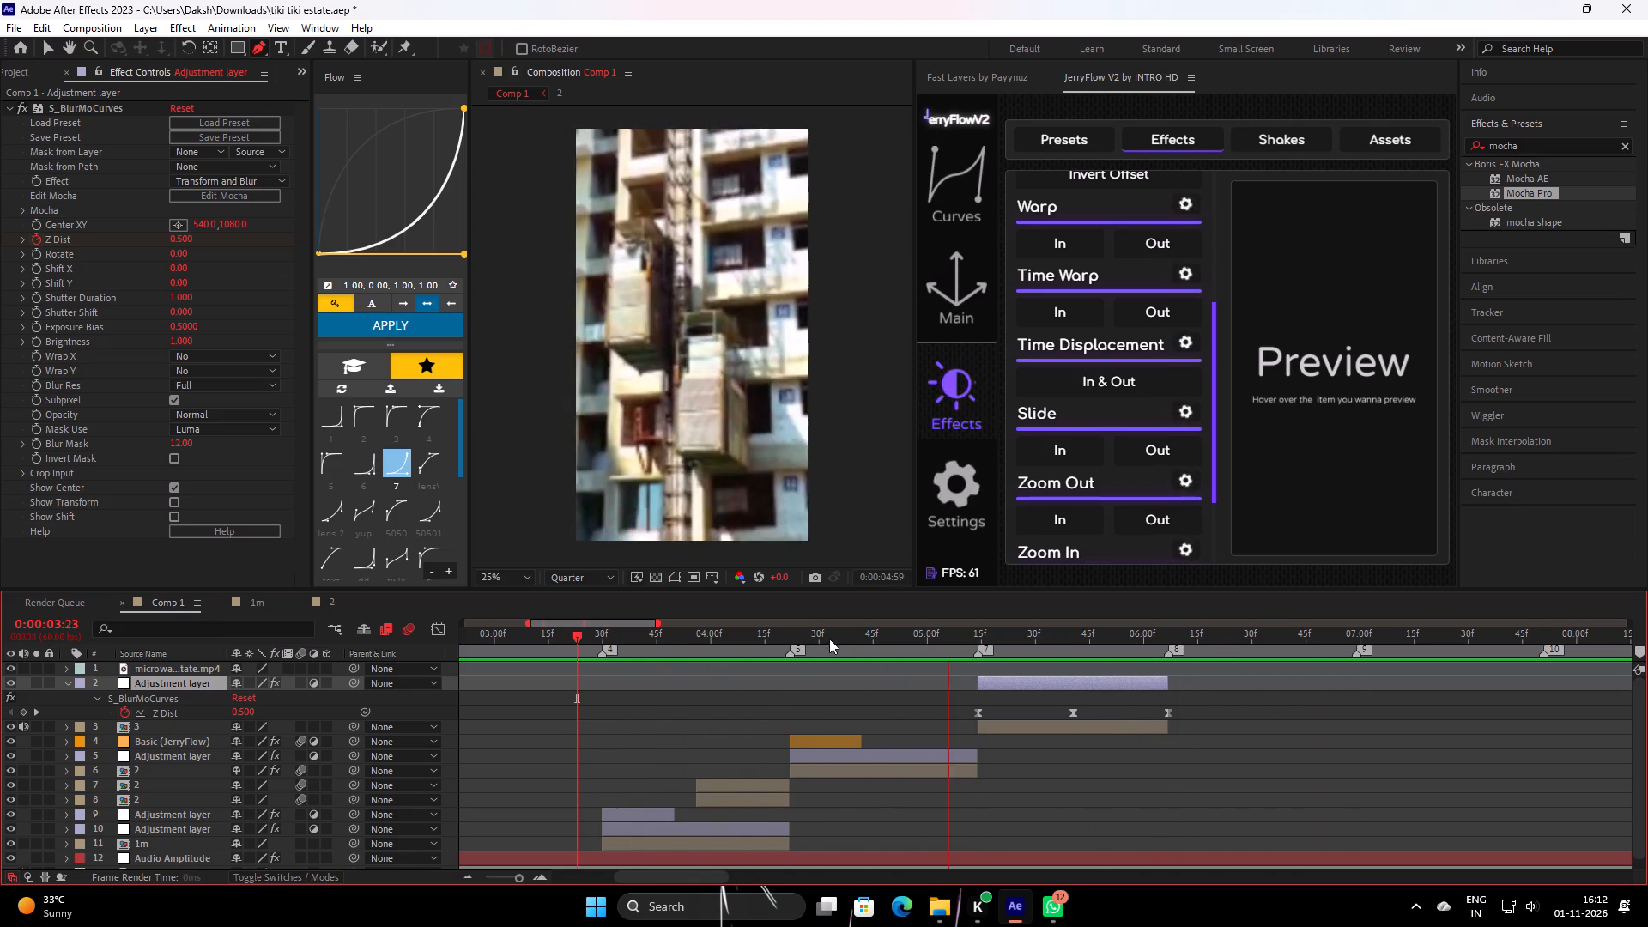
drag(829, 639, 782, 682)
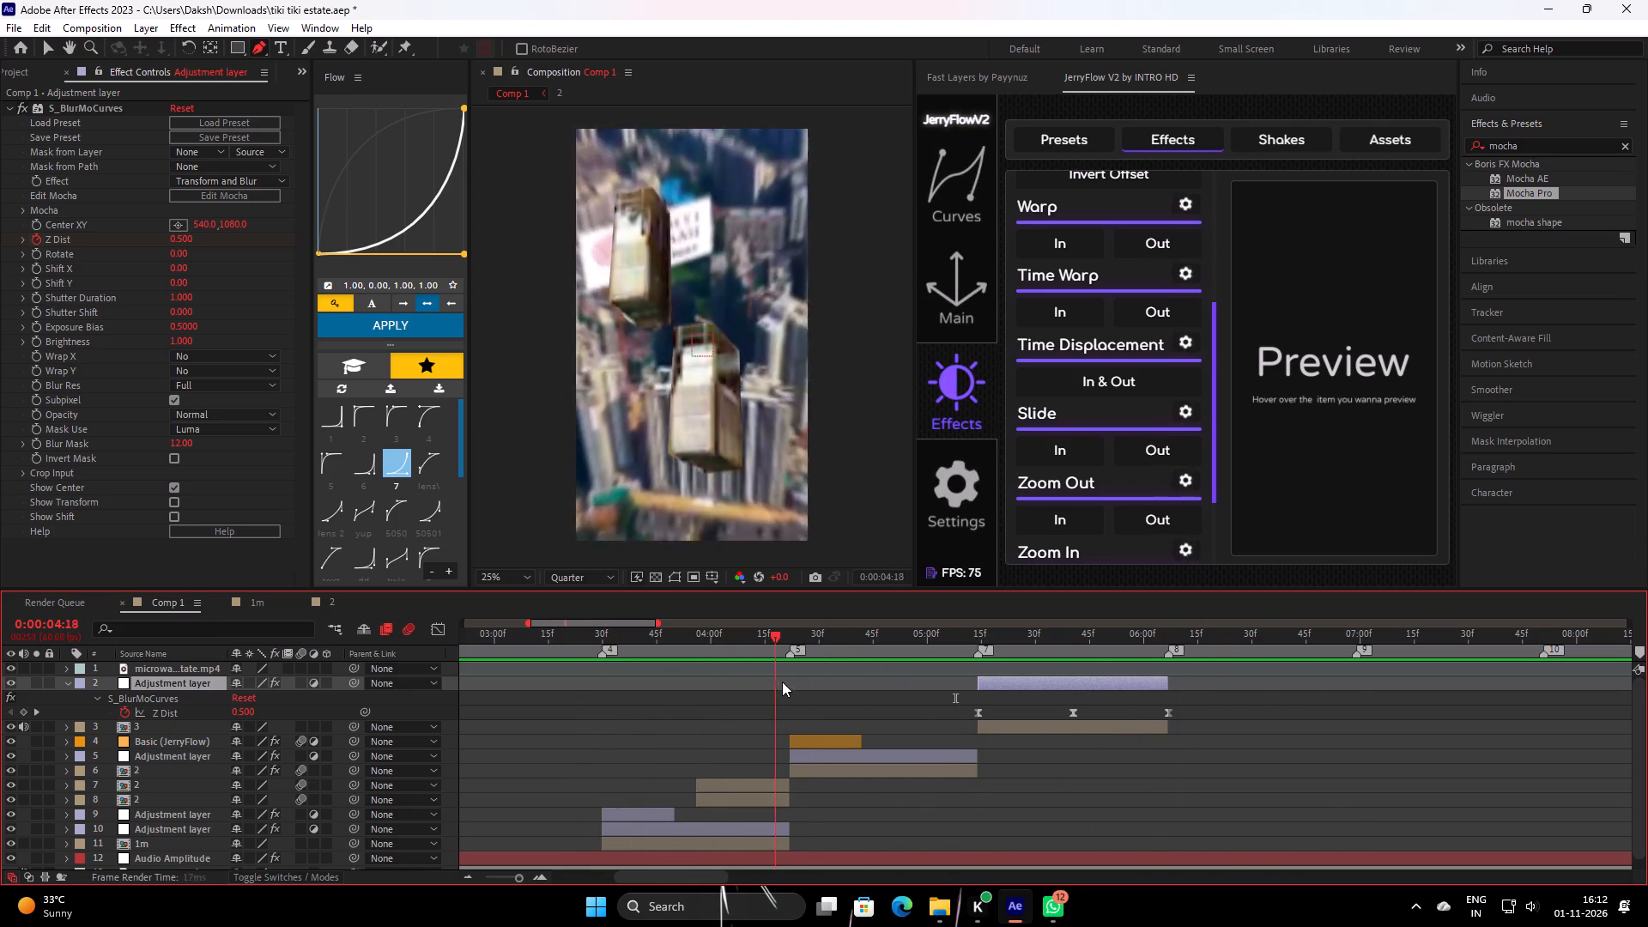
drag(782, 682, 779, 692)
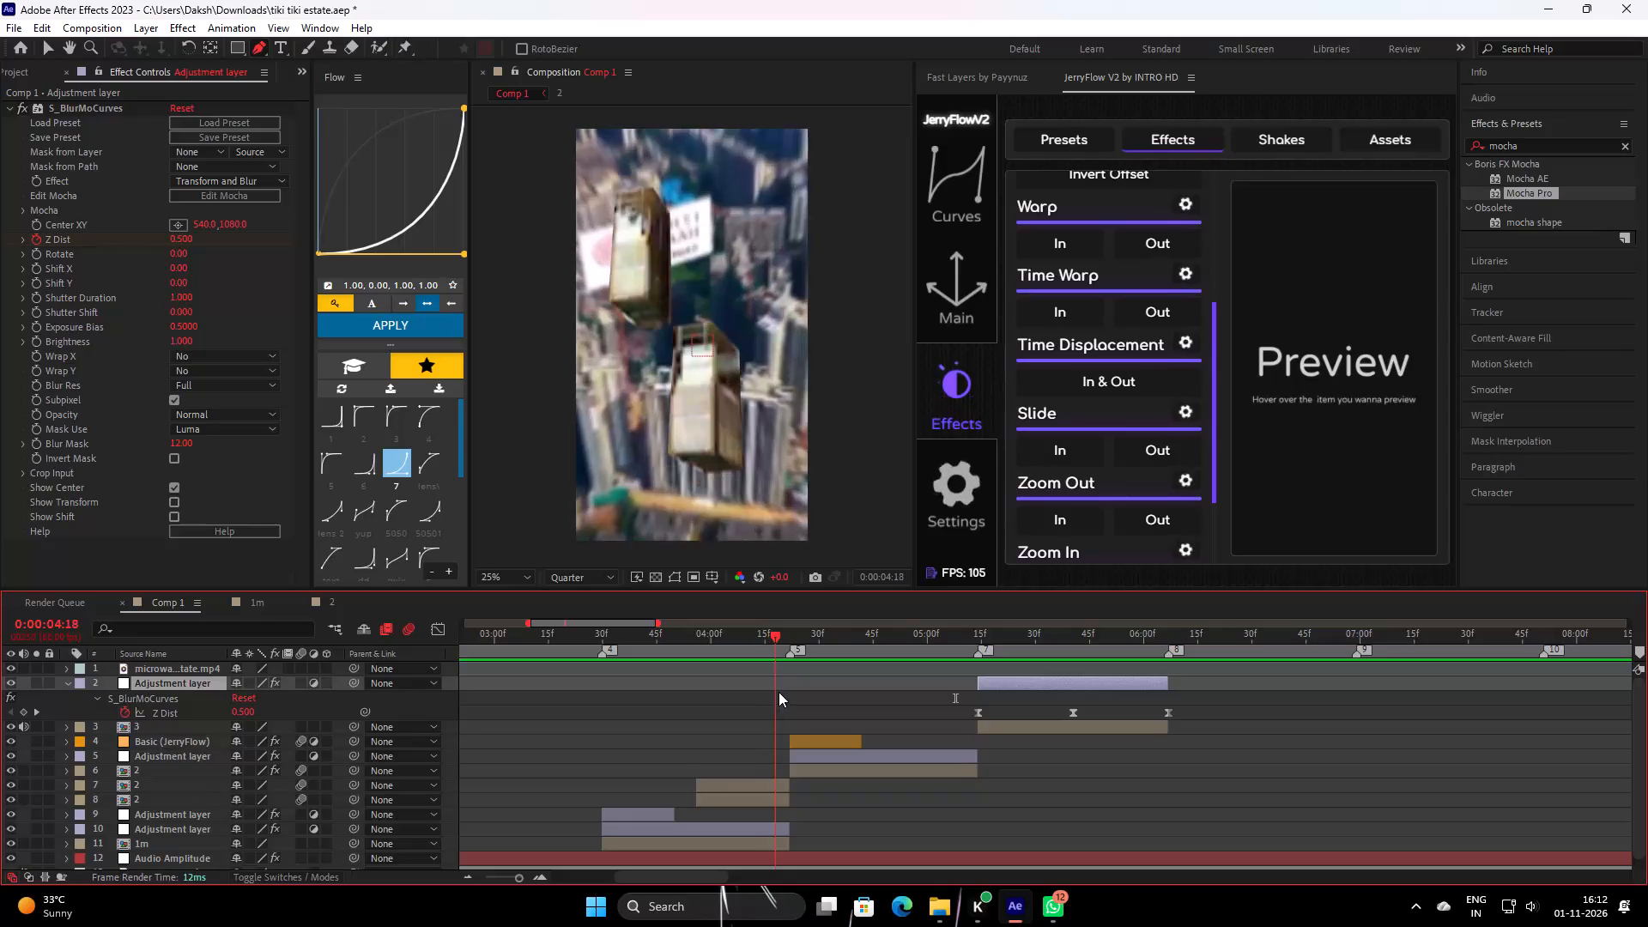
drag(779, 692, 780, 691)
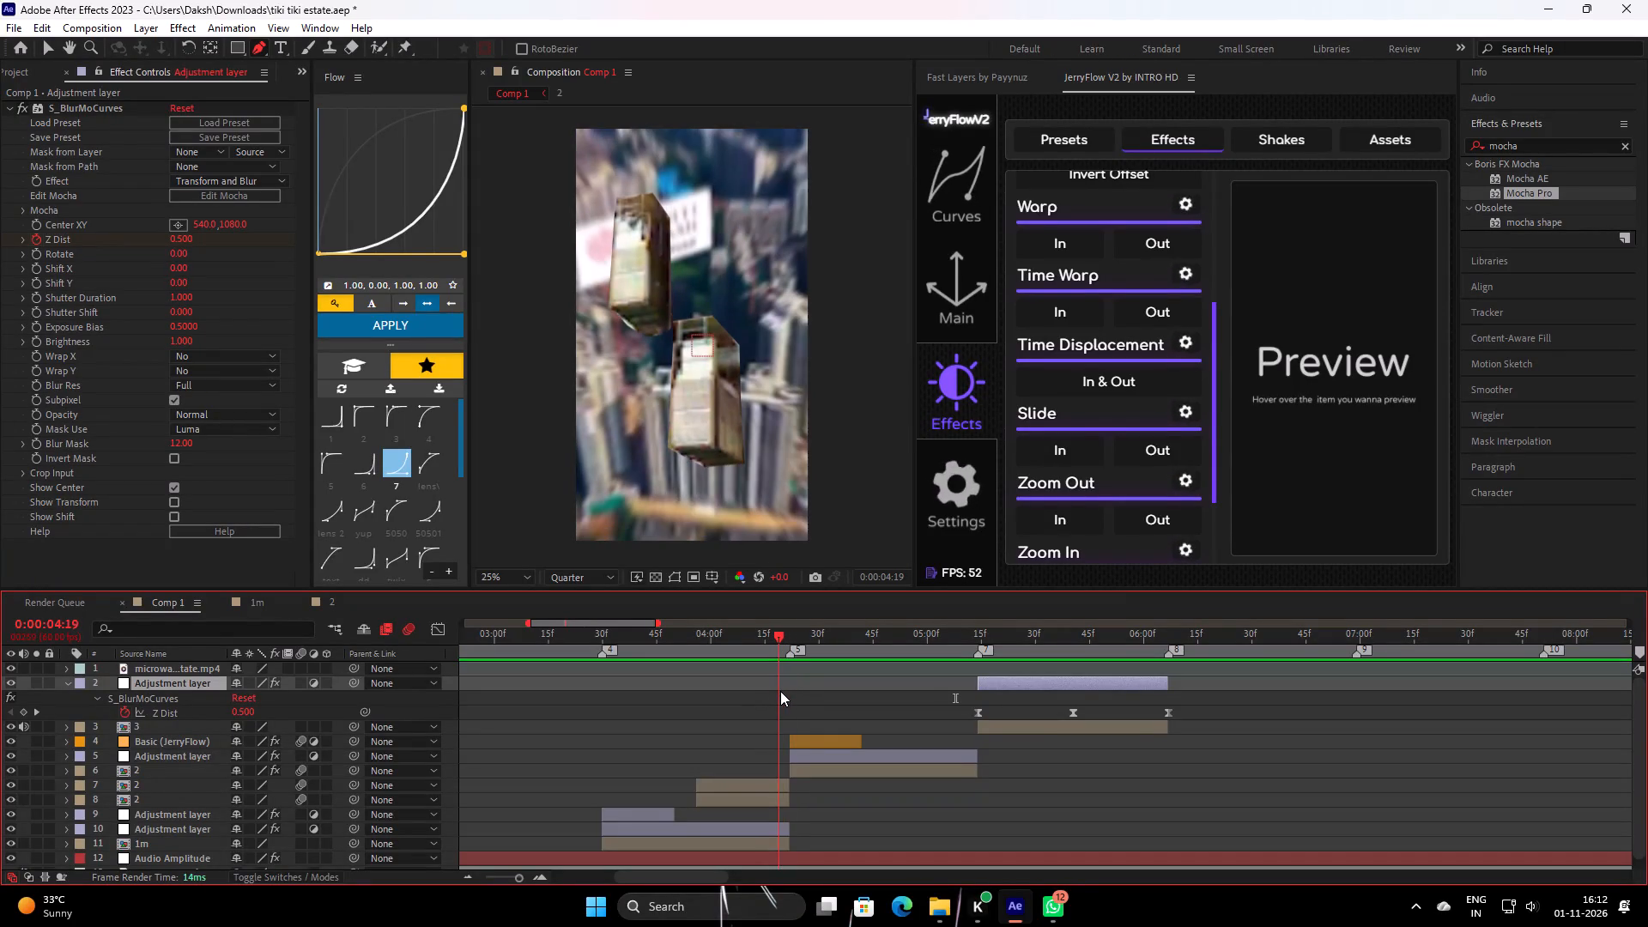
drag(780, 691, 783, 691)
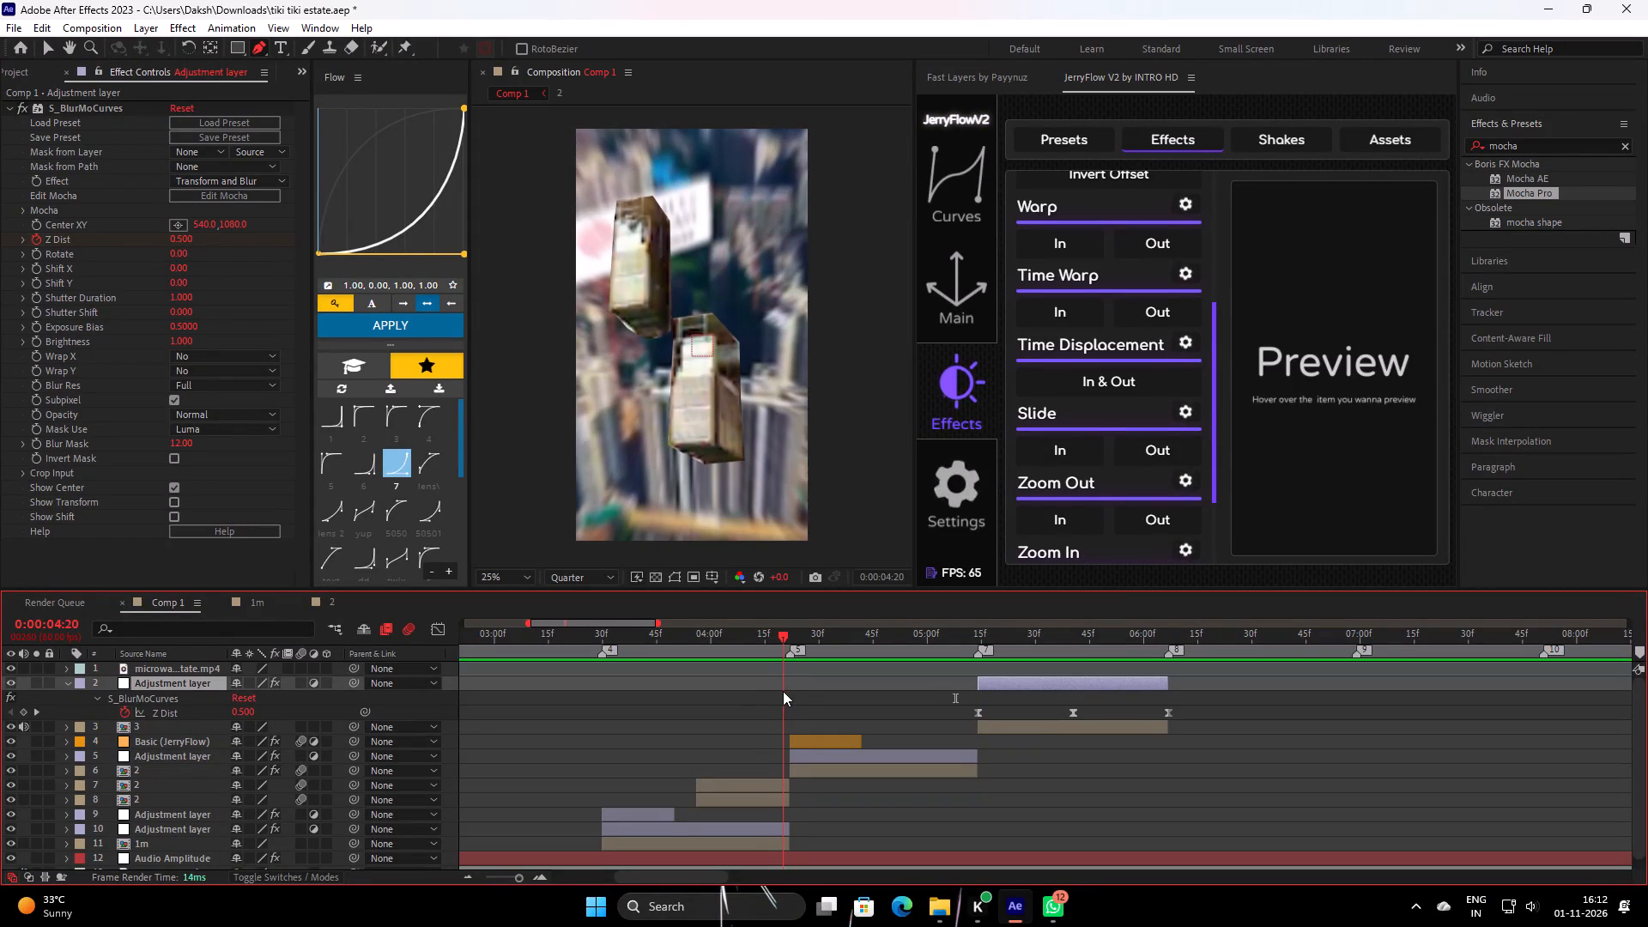
drag(783, 691, 723, 716)
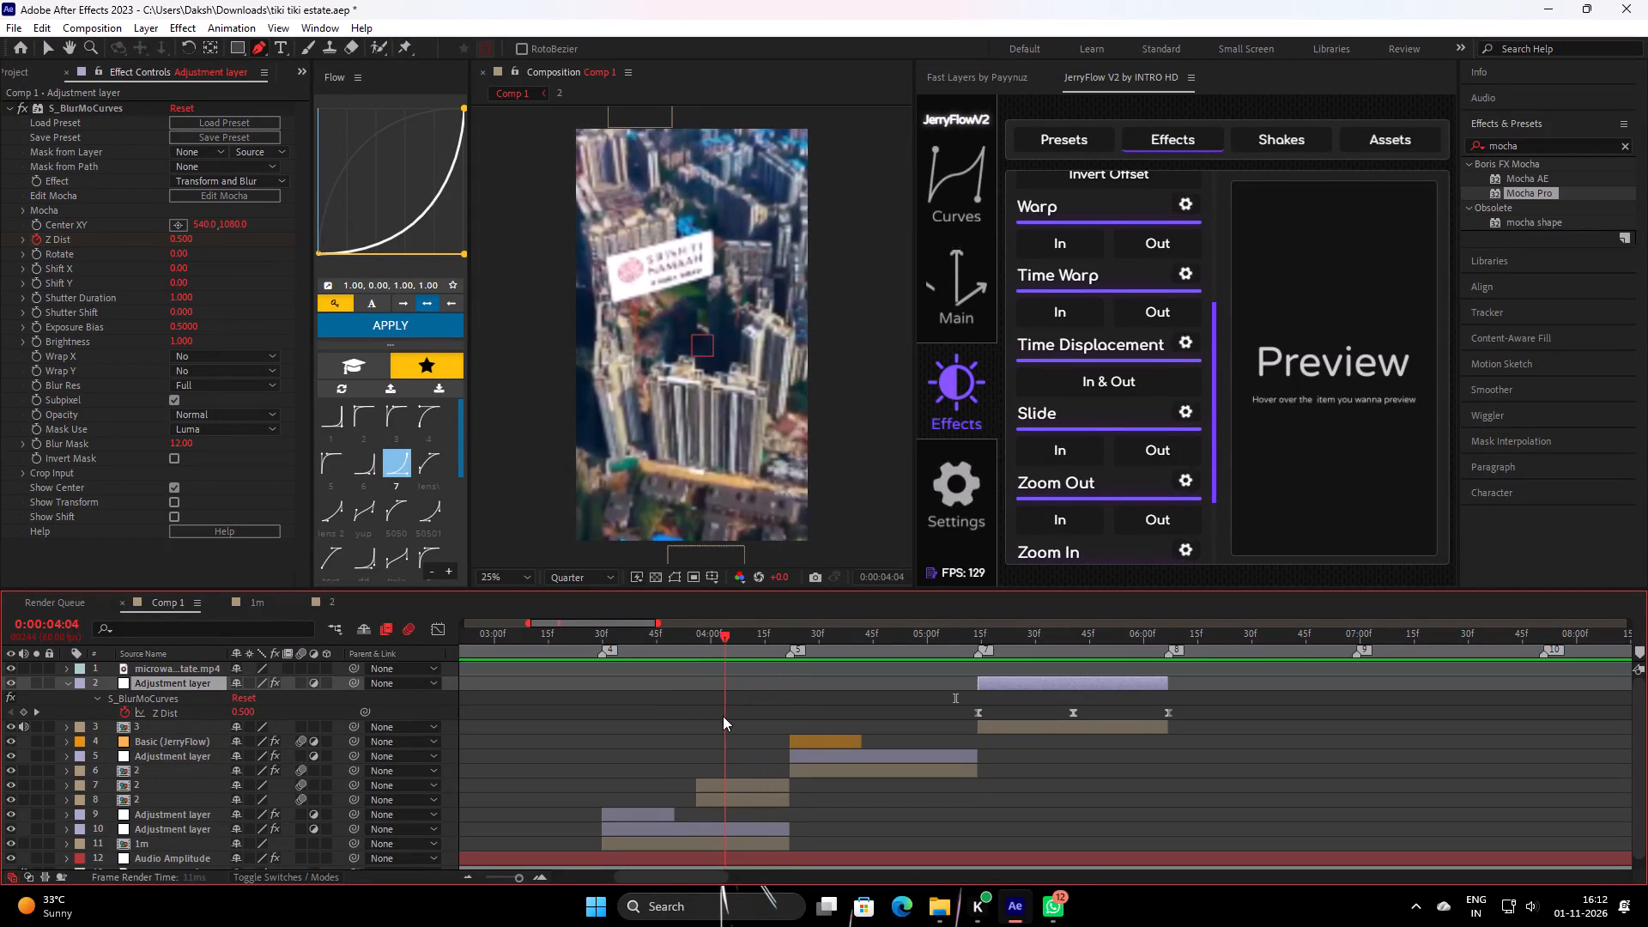
drag(723, 716, 693, 724)
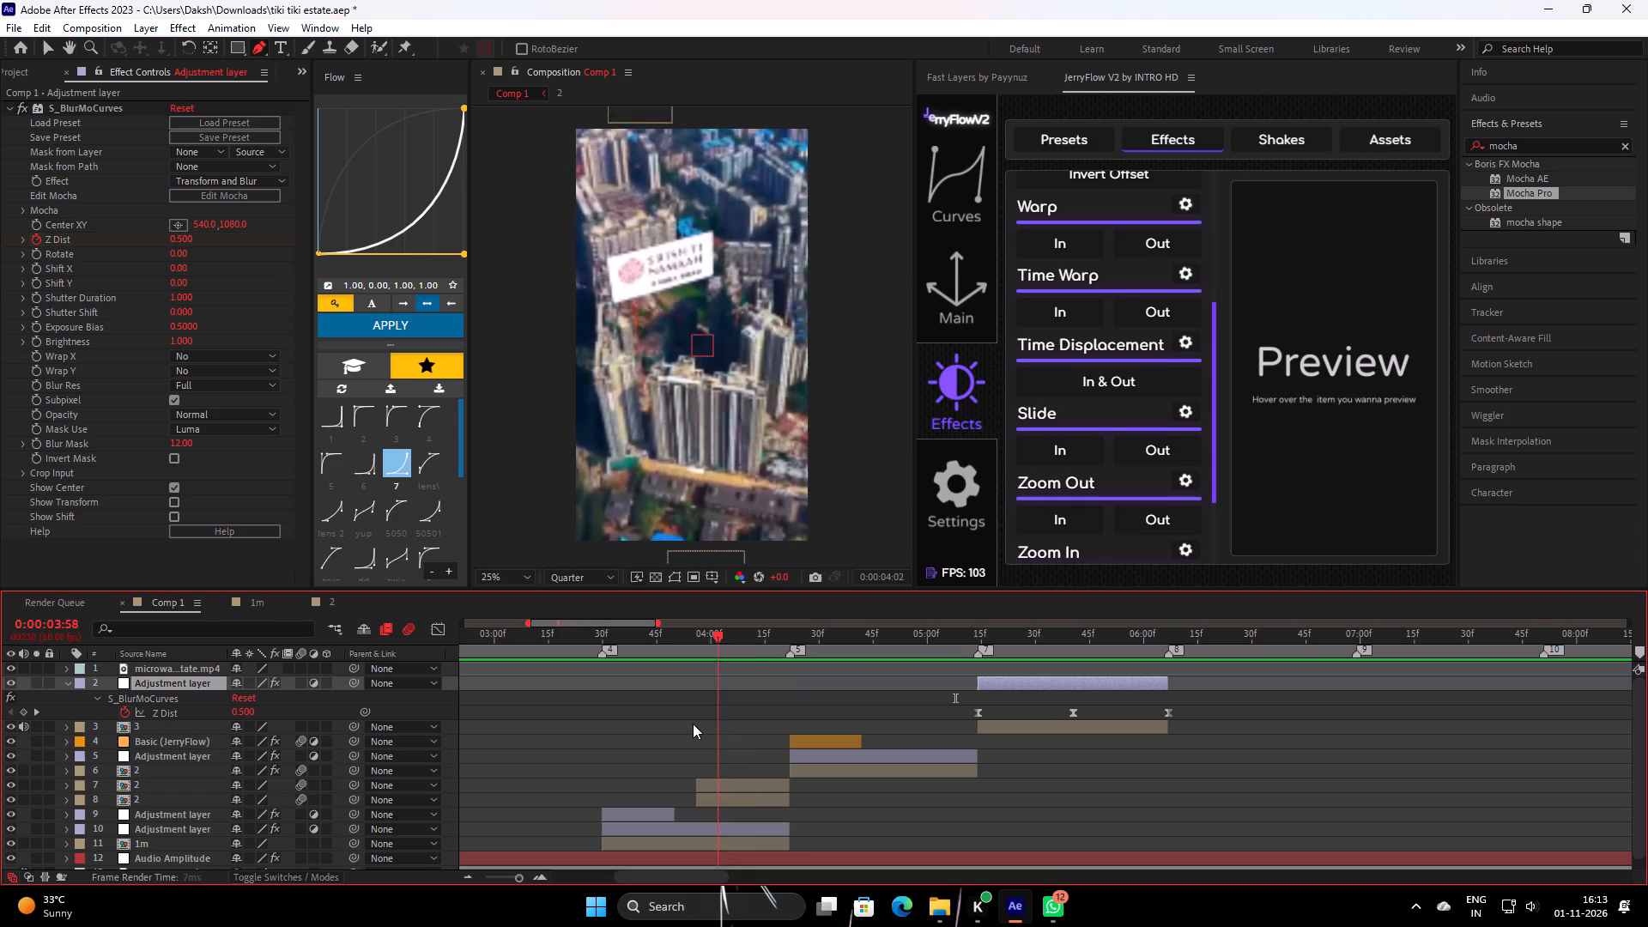
drag(693, 724, 692, 724)
key(space)
key(space)
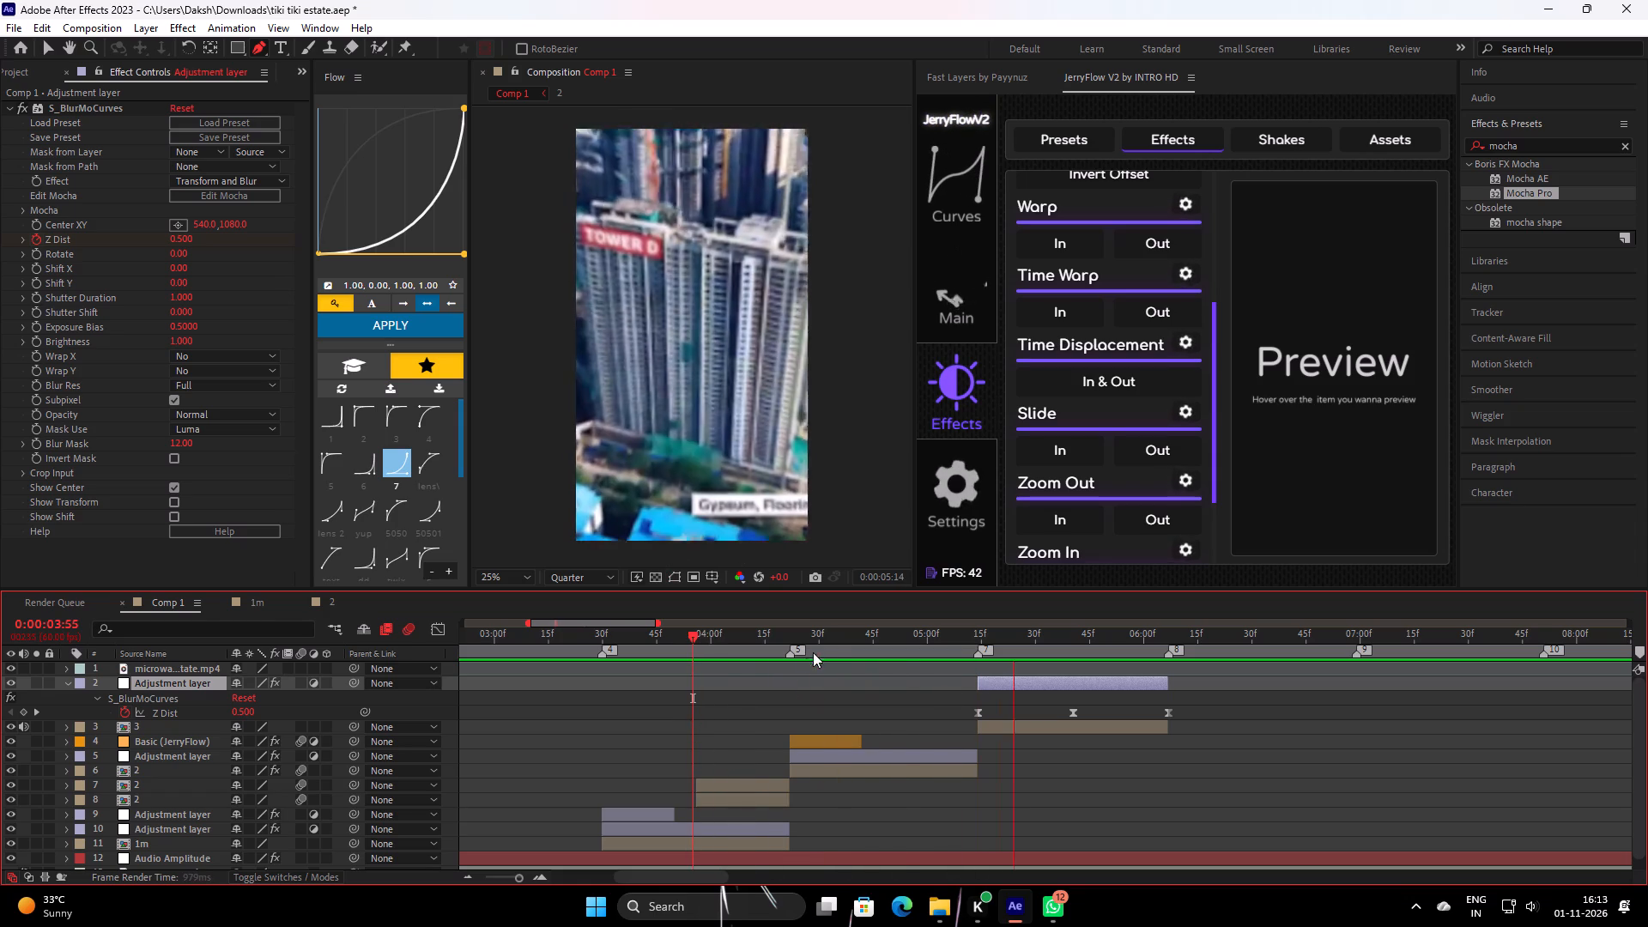
drag(838, 636, 590, 737)
key(space)
click(609, 719)
text(ss)
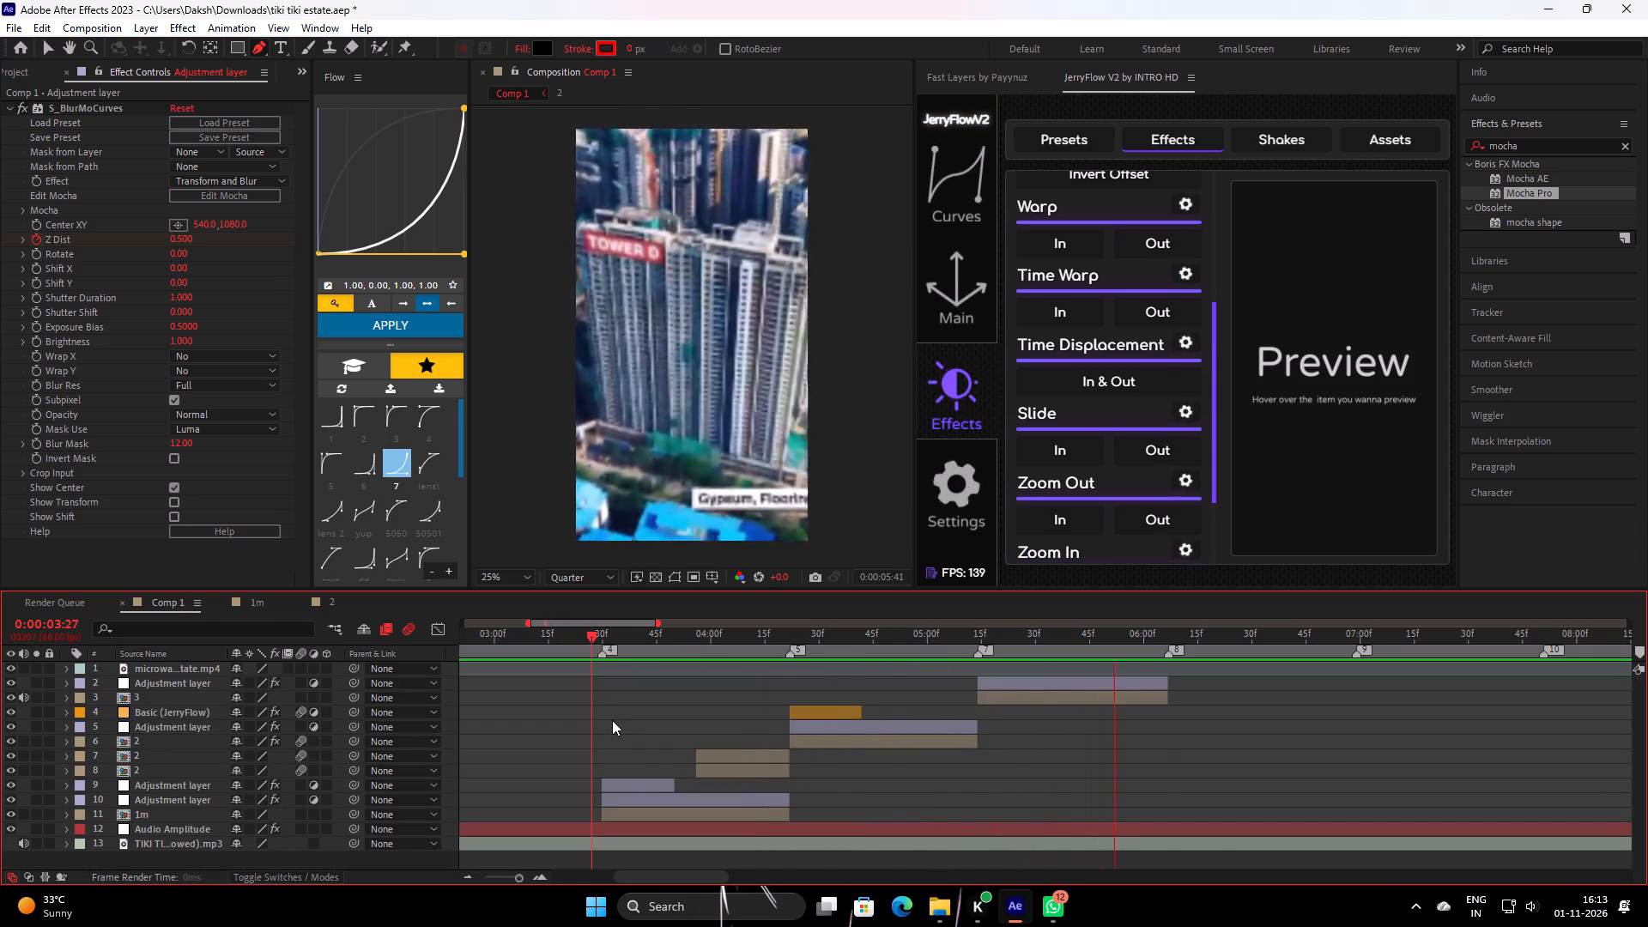
key(space)
Move the source estate footage layer to start at 0:00:06:07, where the Tower D clip ends.
drag(1194, 644, 1177, 674)
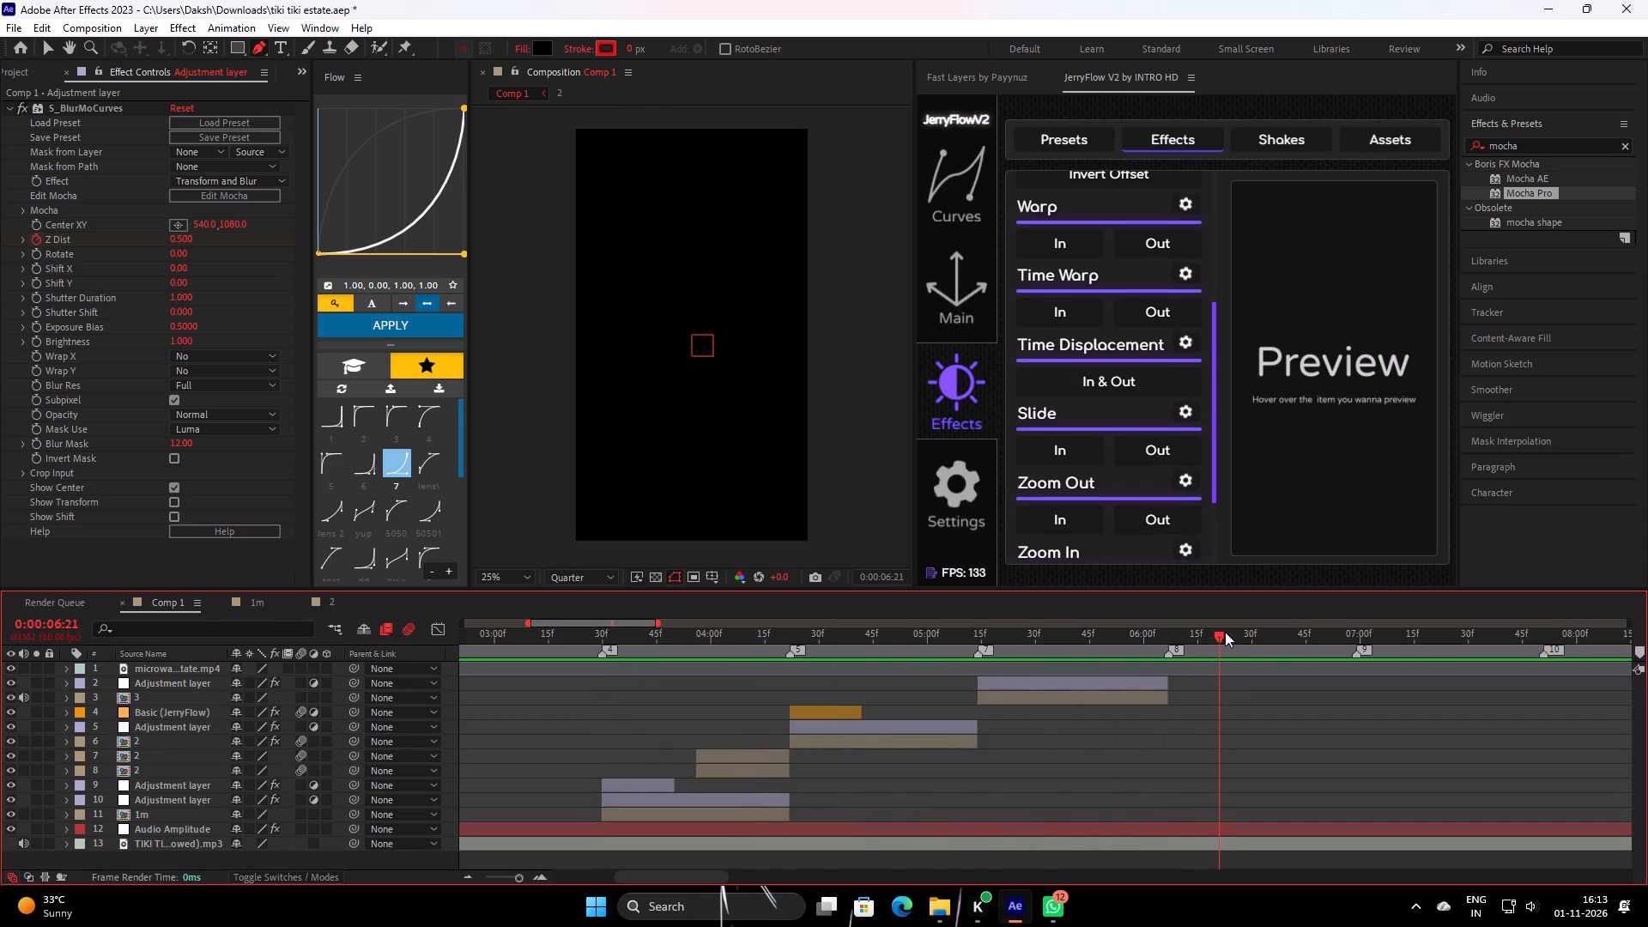
drag(1221, 634, 1172, 688)
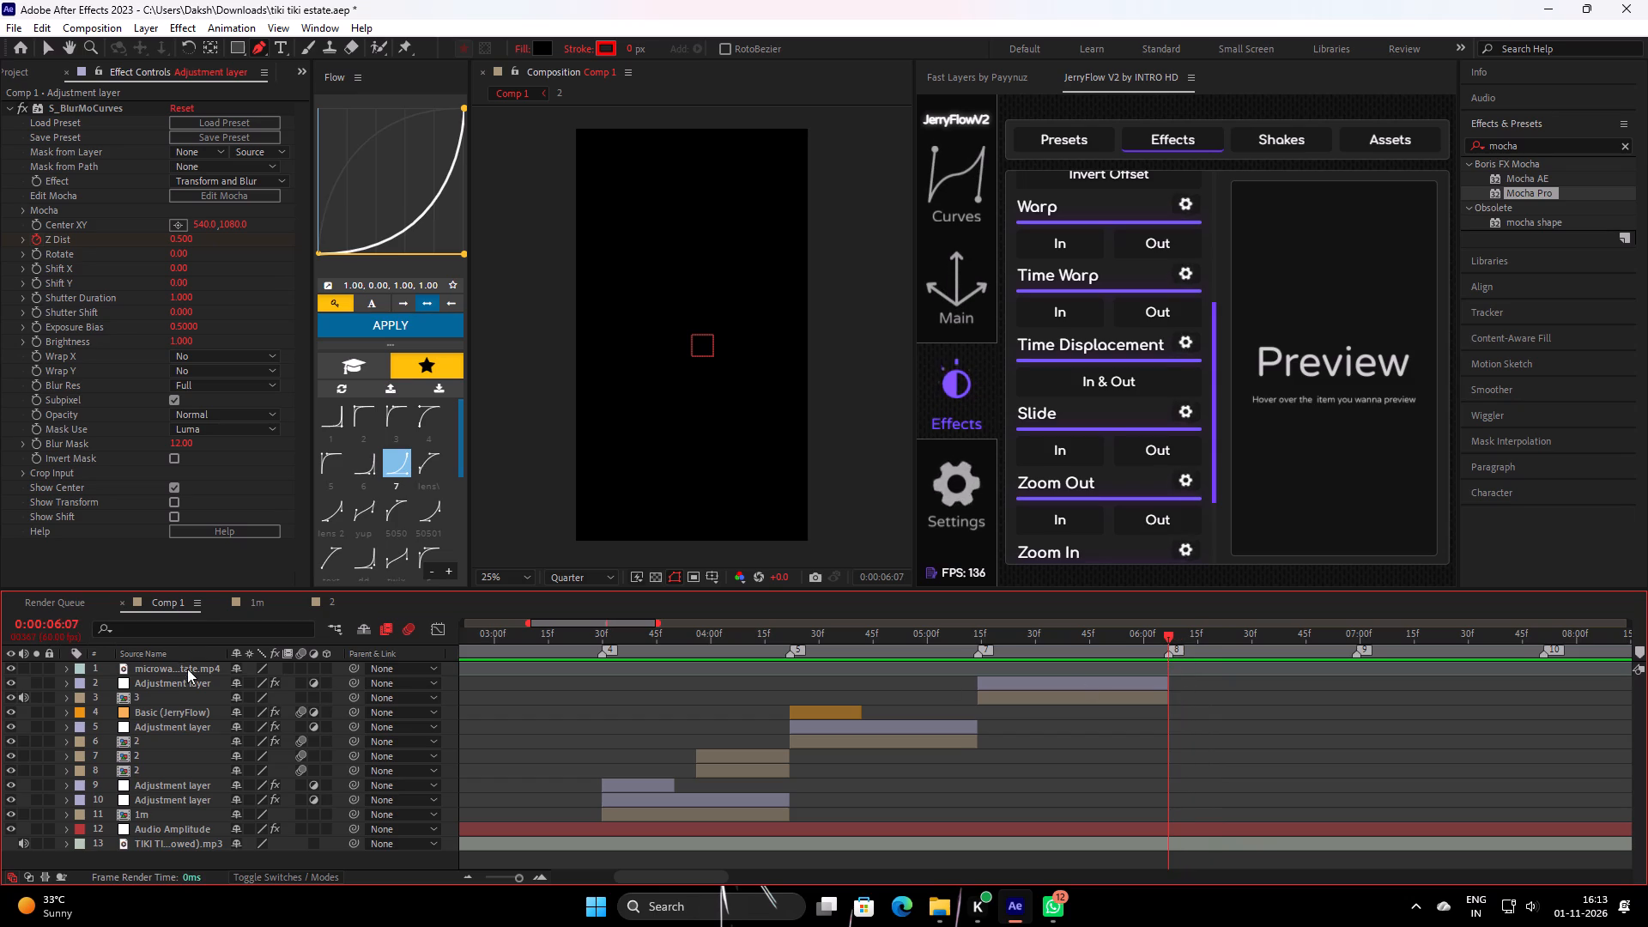
click(187, 669)
key(bracketleft)
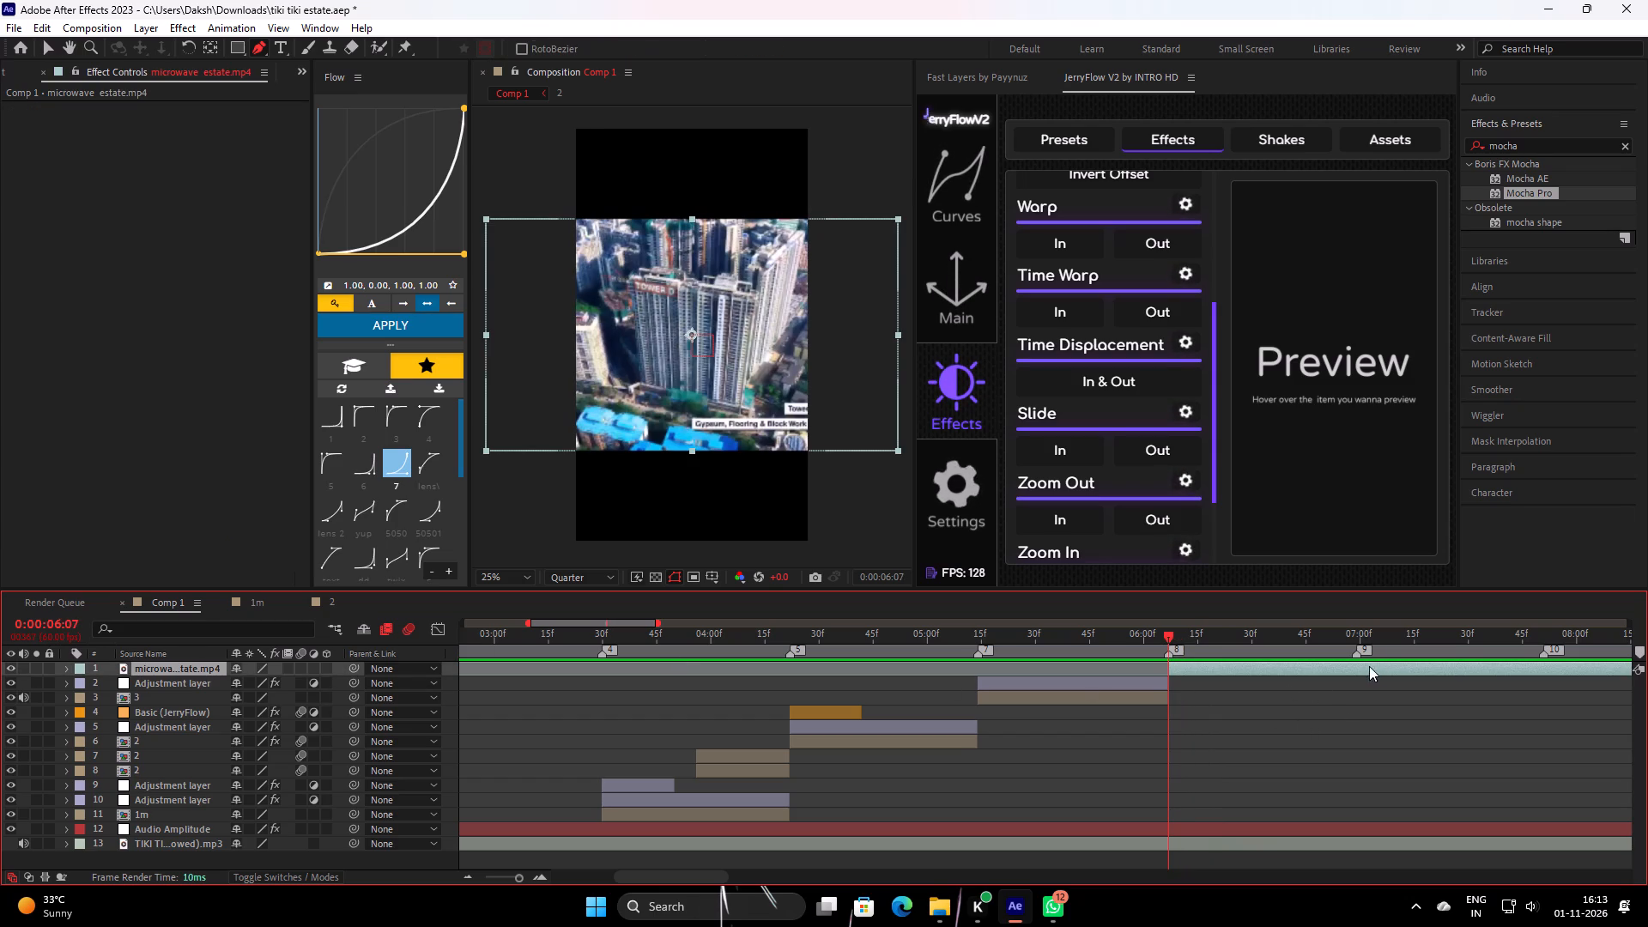
Slide the source footage earlier past the Tower E and Tower F shots to place the Clubhouse shot at 0:00:06:07.
drag(1505, 667, 1009, 770)
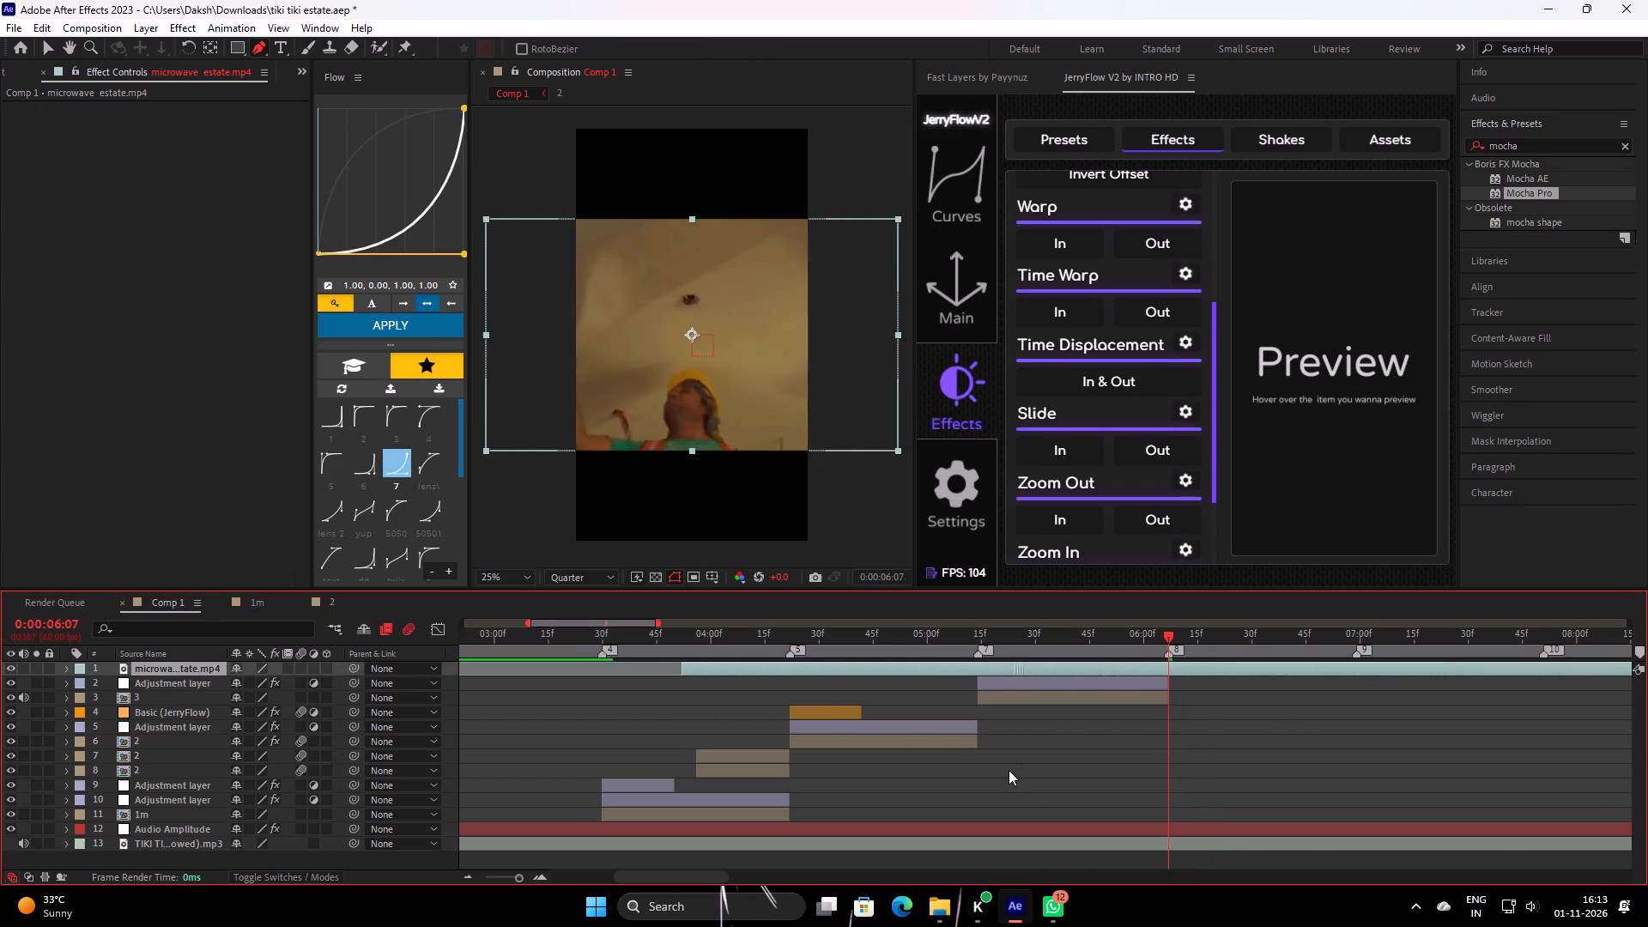
drag(1009, 770, 530, 730)
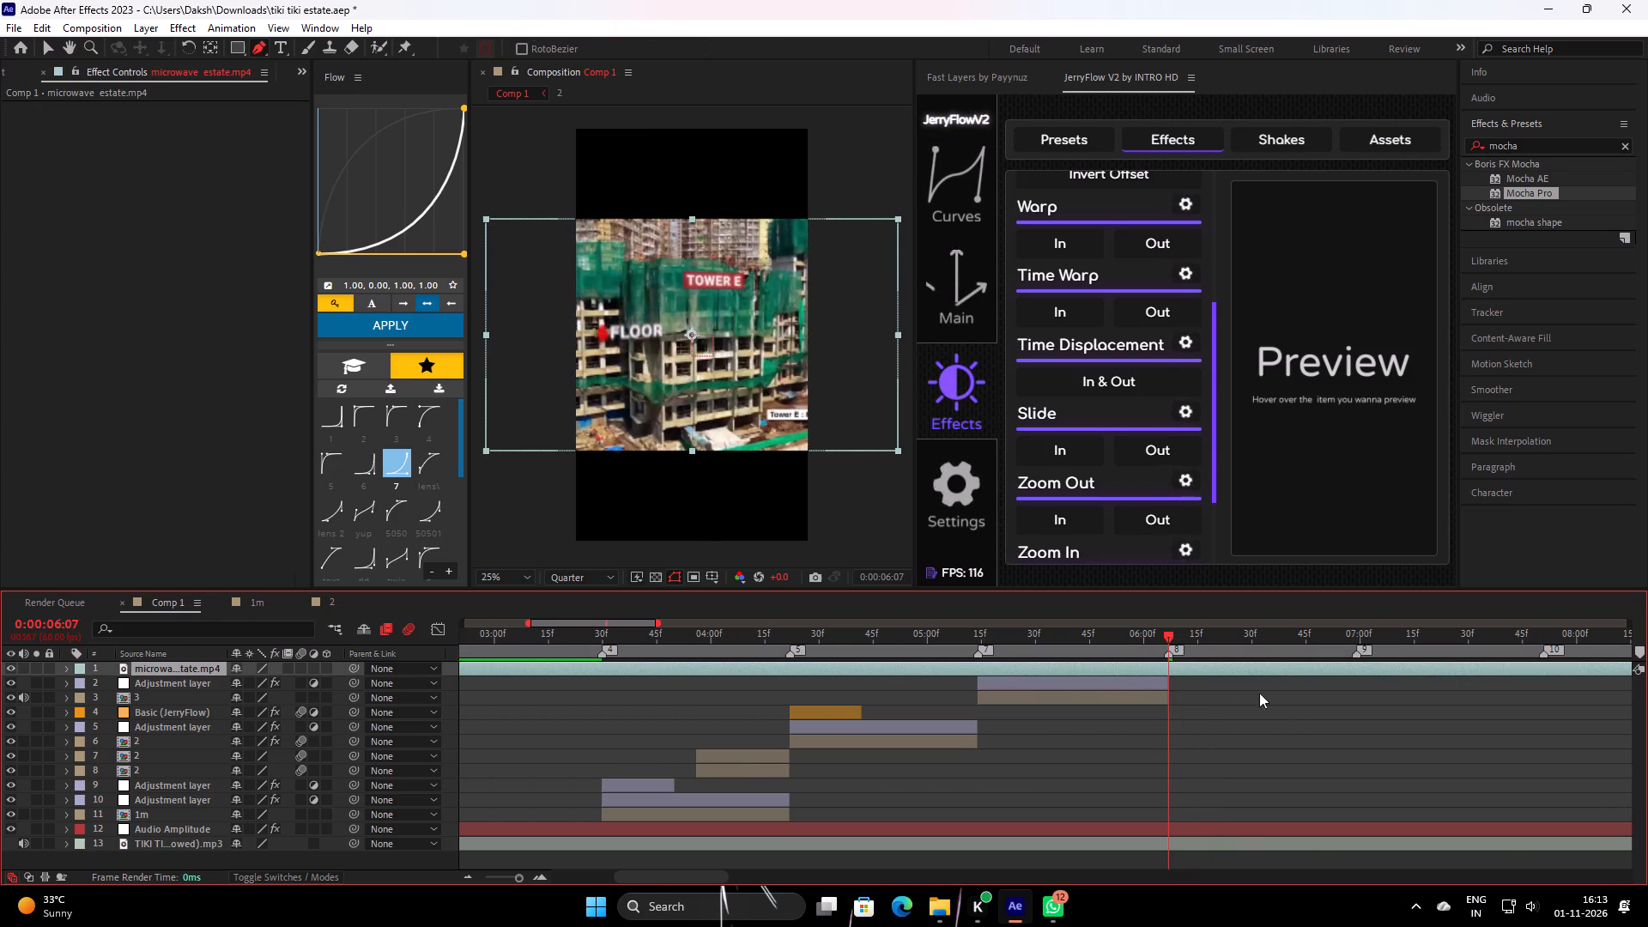
drag(1448, 670, 954, 701)
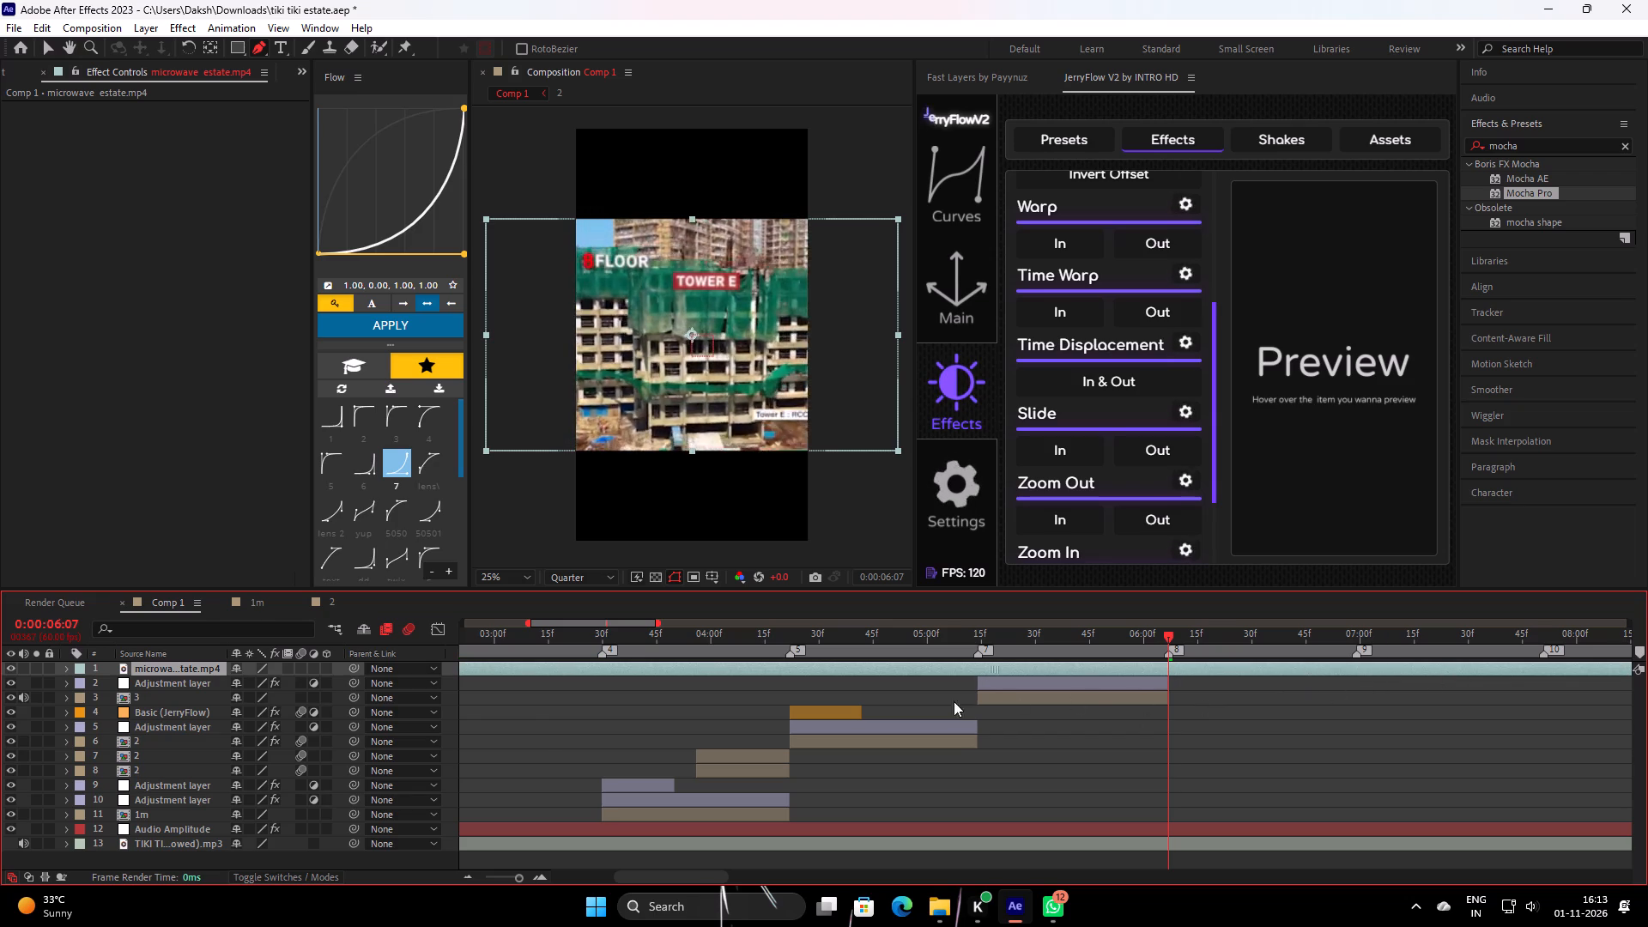
drag(954, 701, 499, 693)
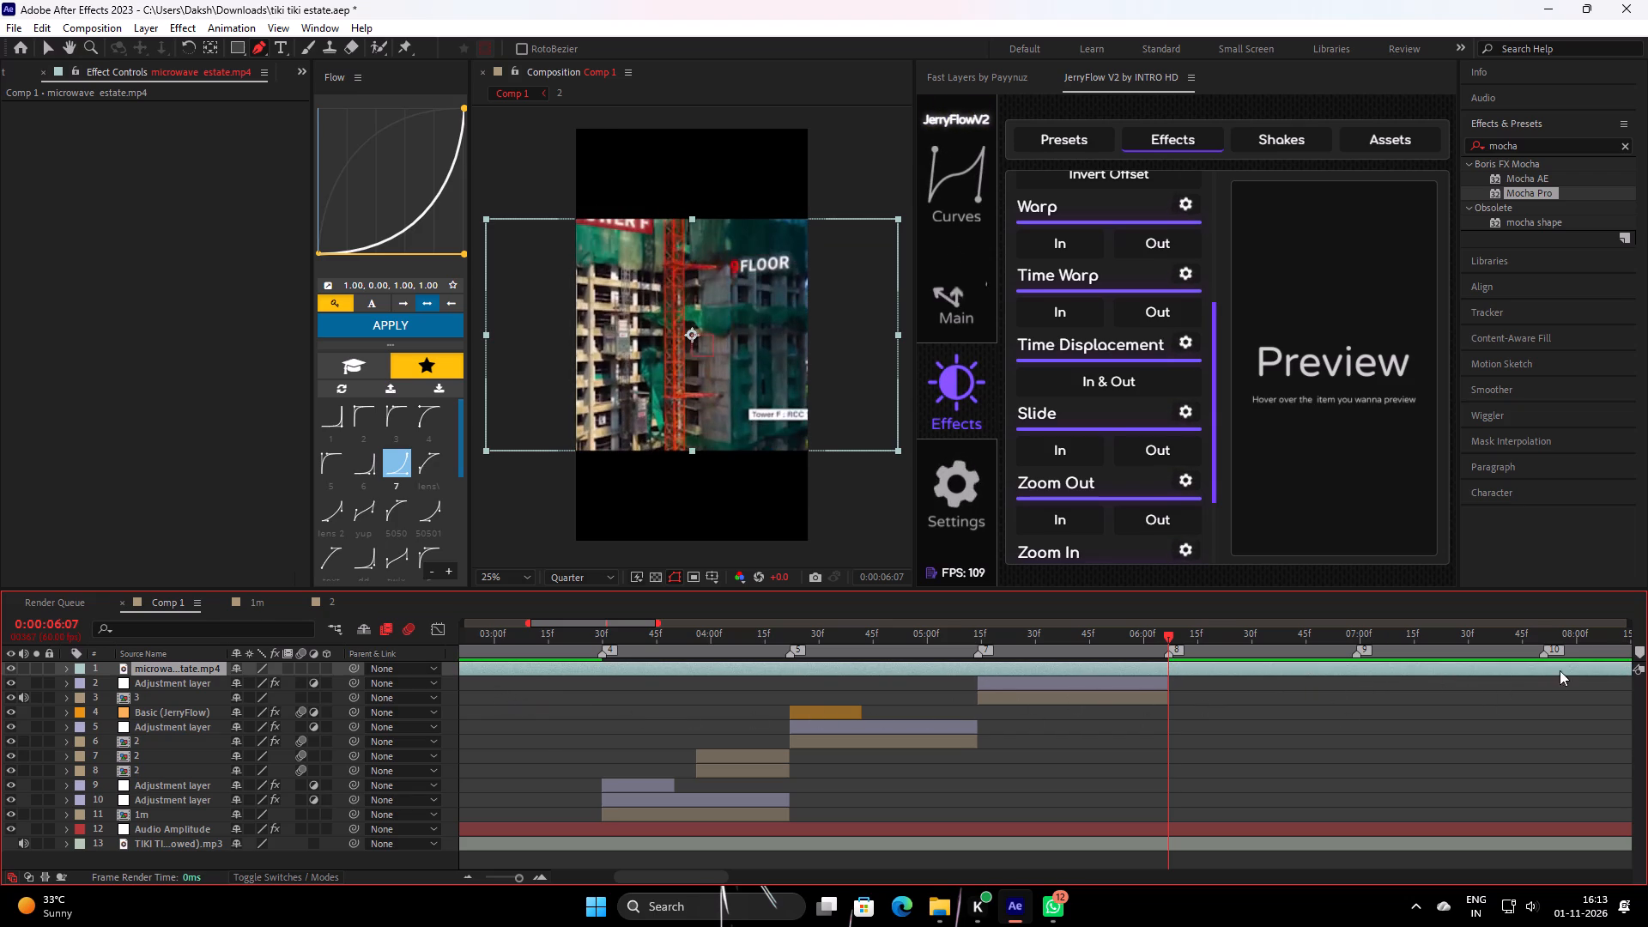
drag(1564, 669, 638, 745)
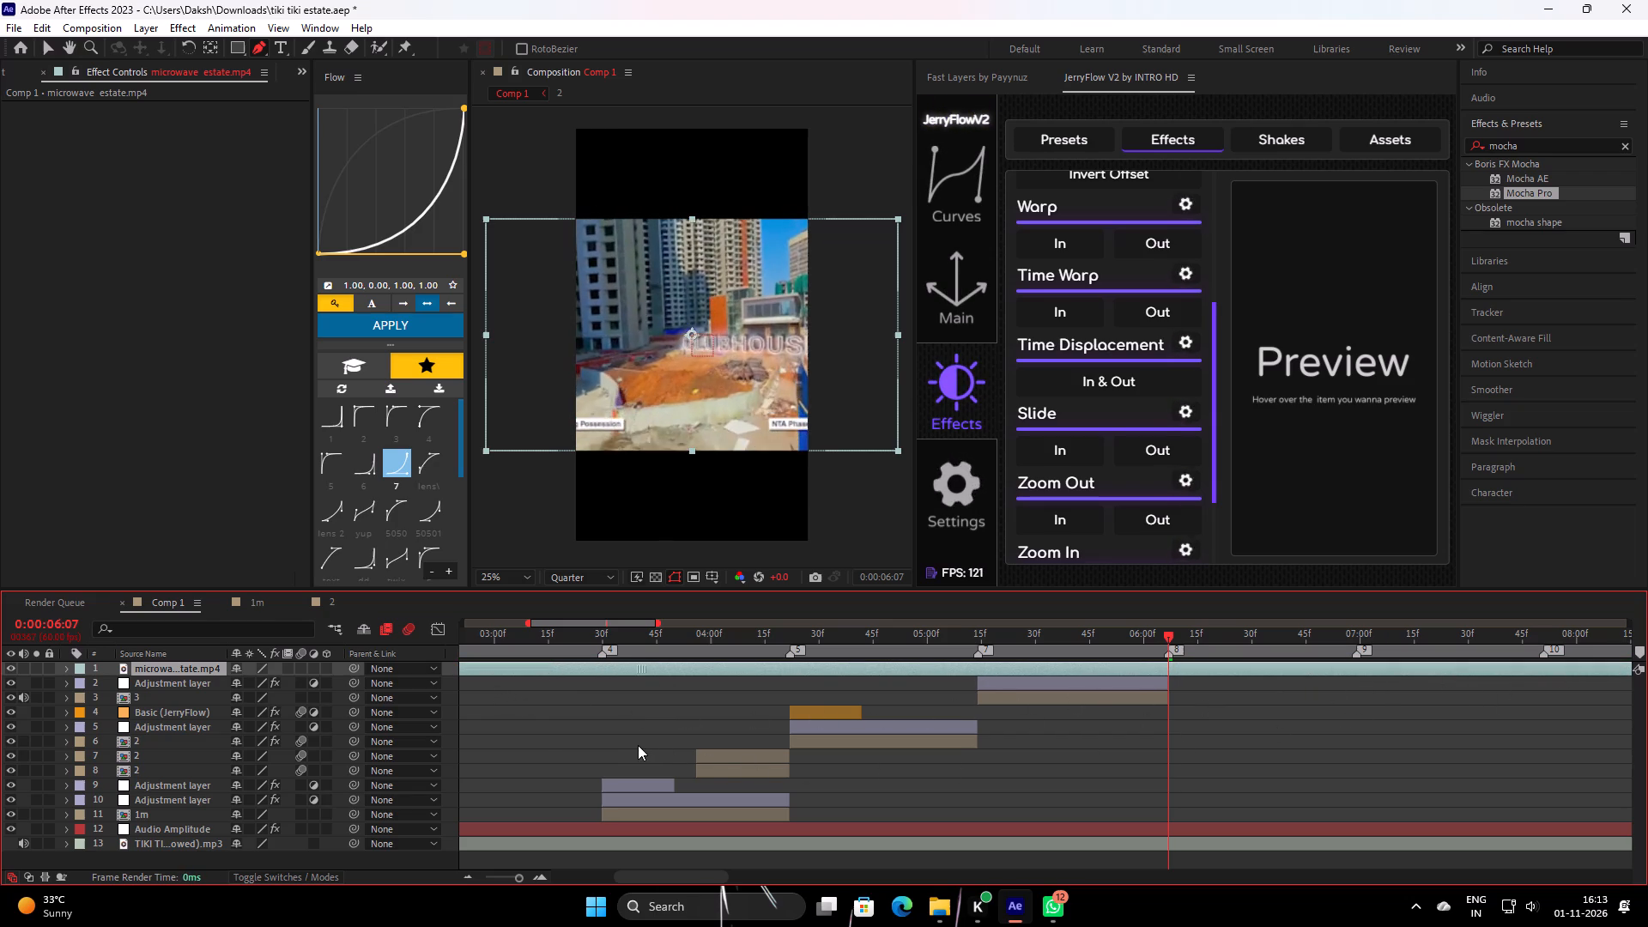
drag(638, 745, 468, 720)
Slide the source footage back and forth through the Clubhouse shot to bring the orange wall to 0:00:06:07.
drag(1533, 673, 1528, 673)
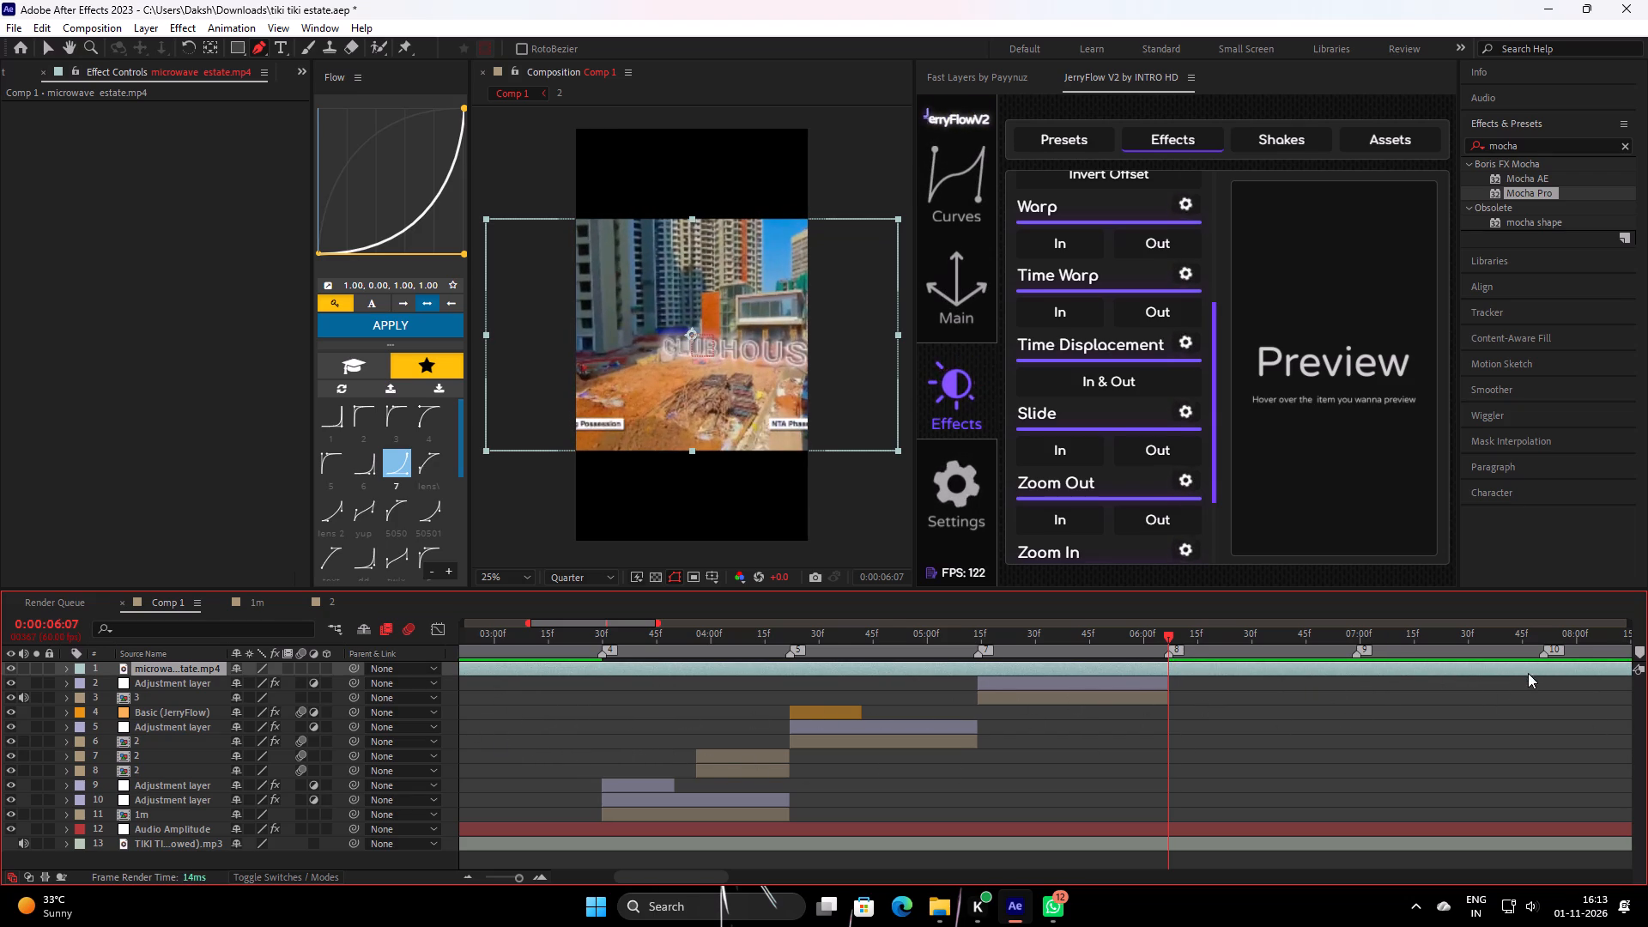
drag(1528, 673, 1441, 679)
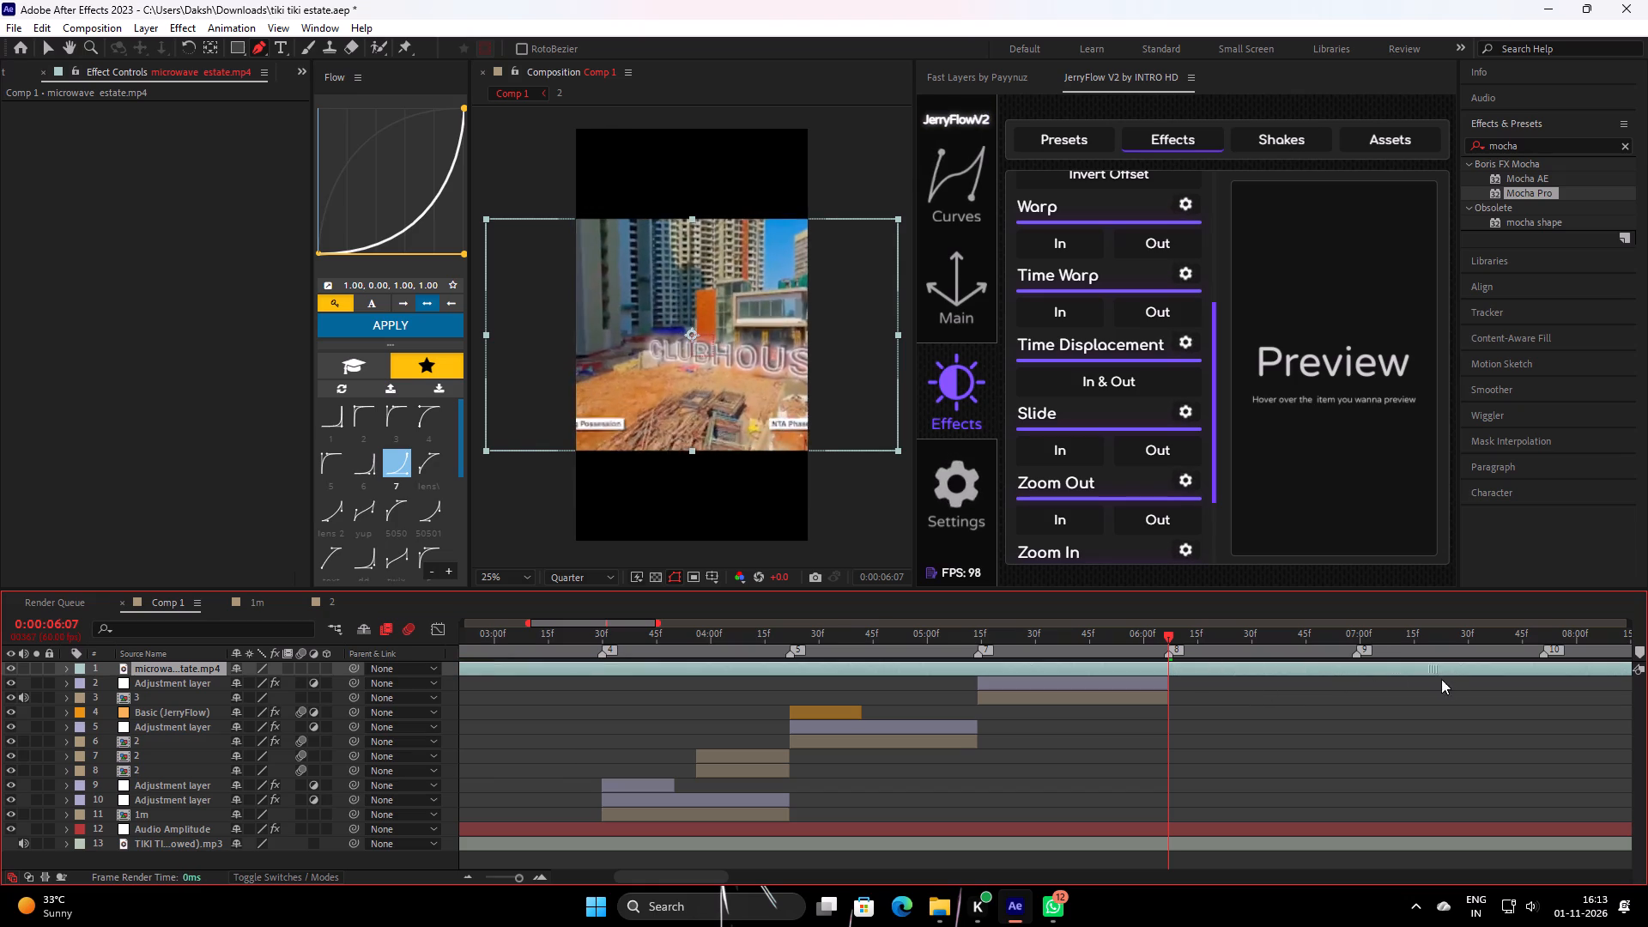
drag(1441, 679, 1344, 688)
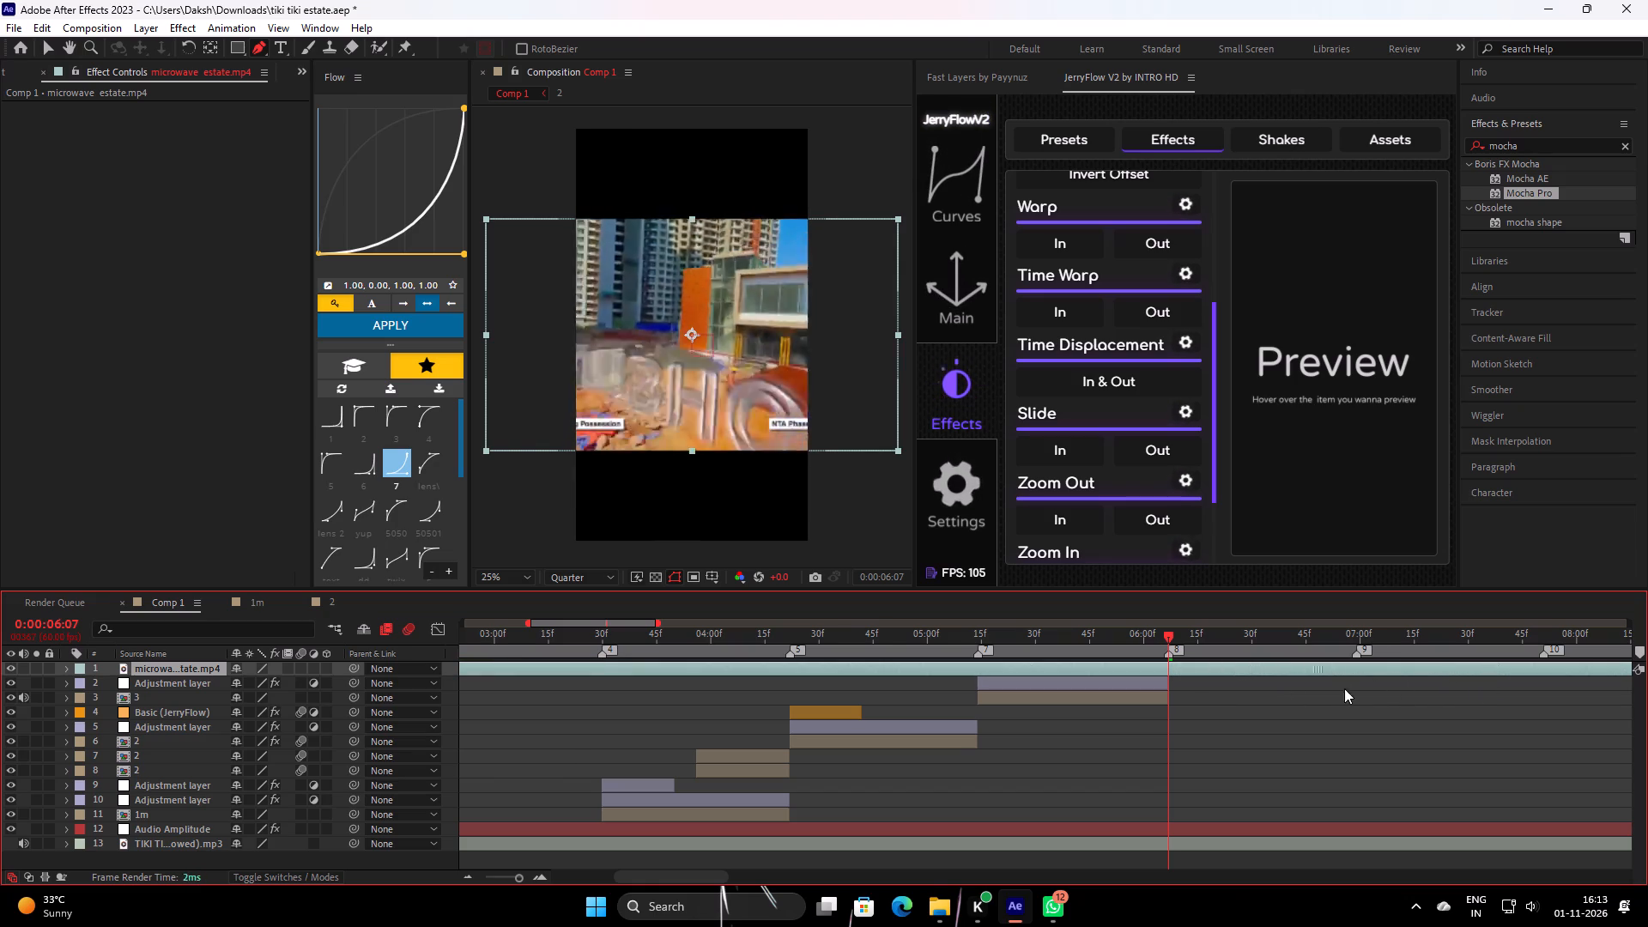
drag(1344, 688, 1306, 708)
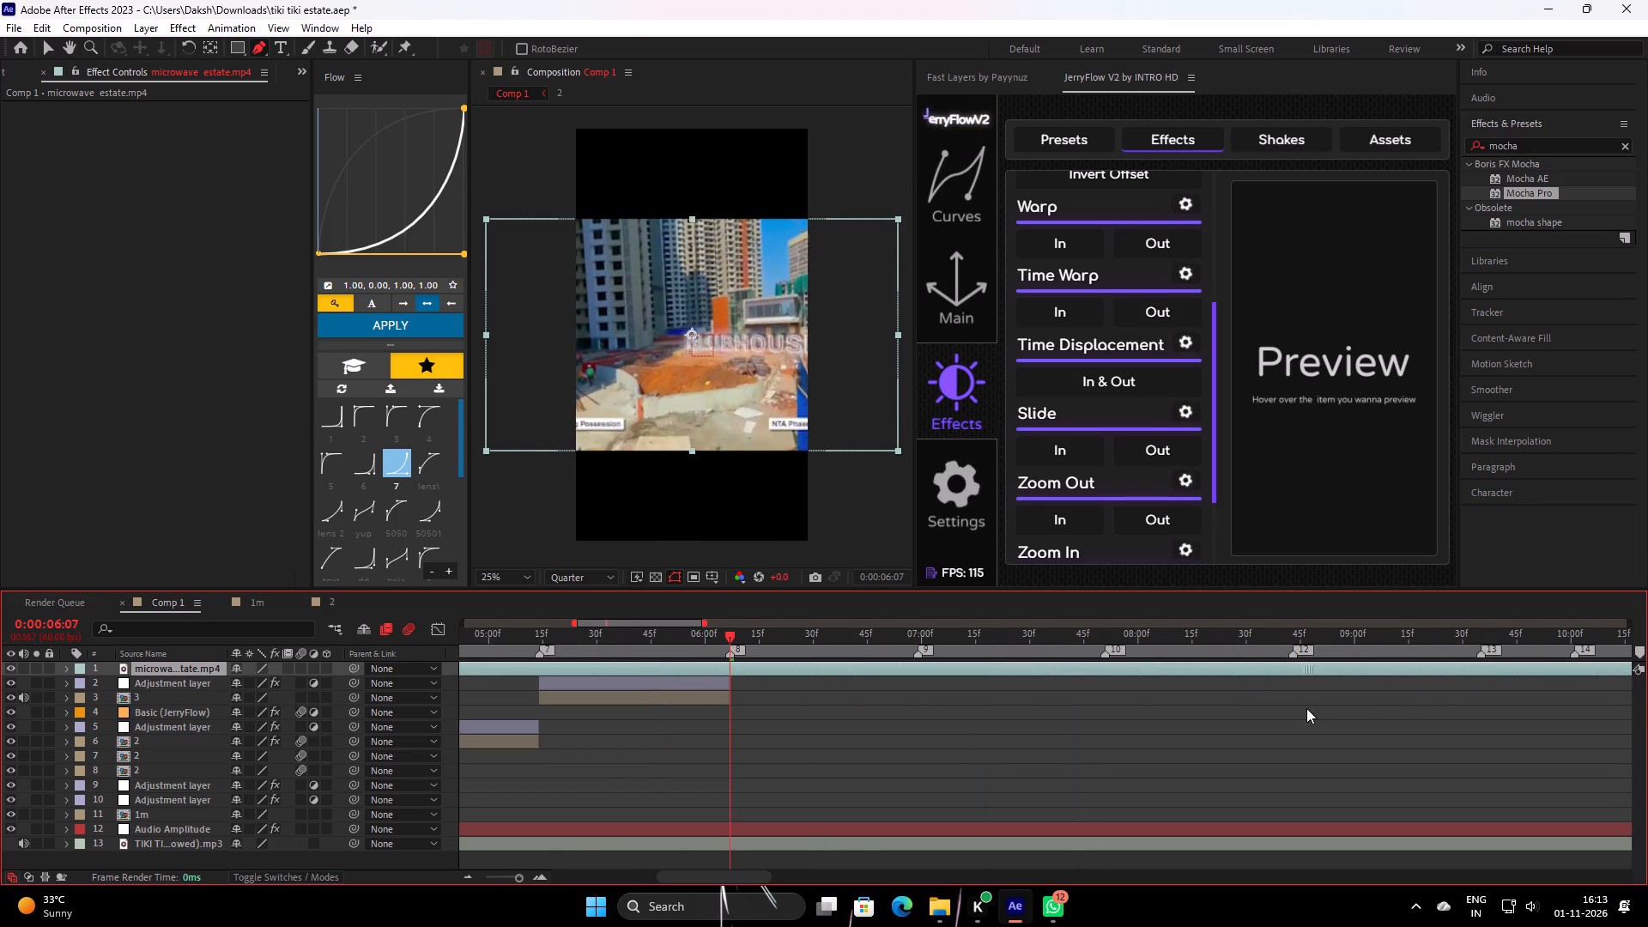
drag(1306, 708, 1219, 711)
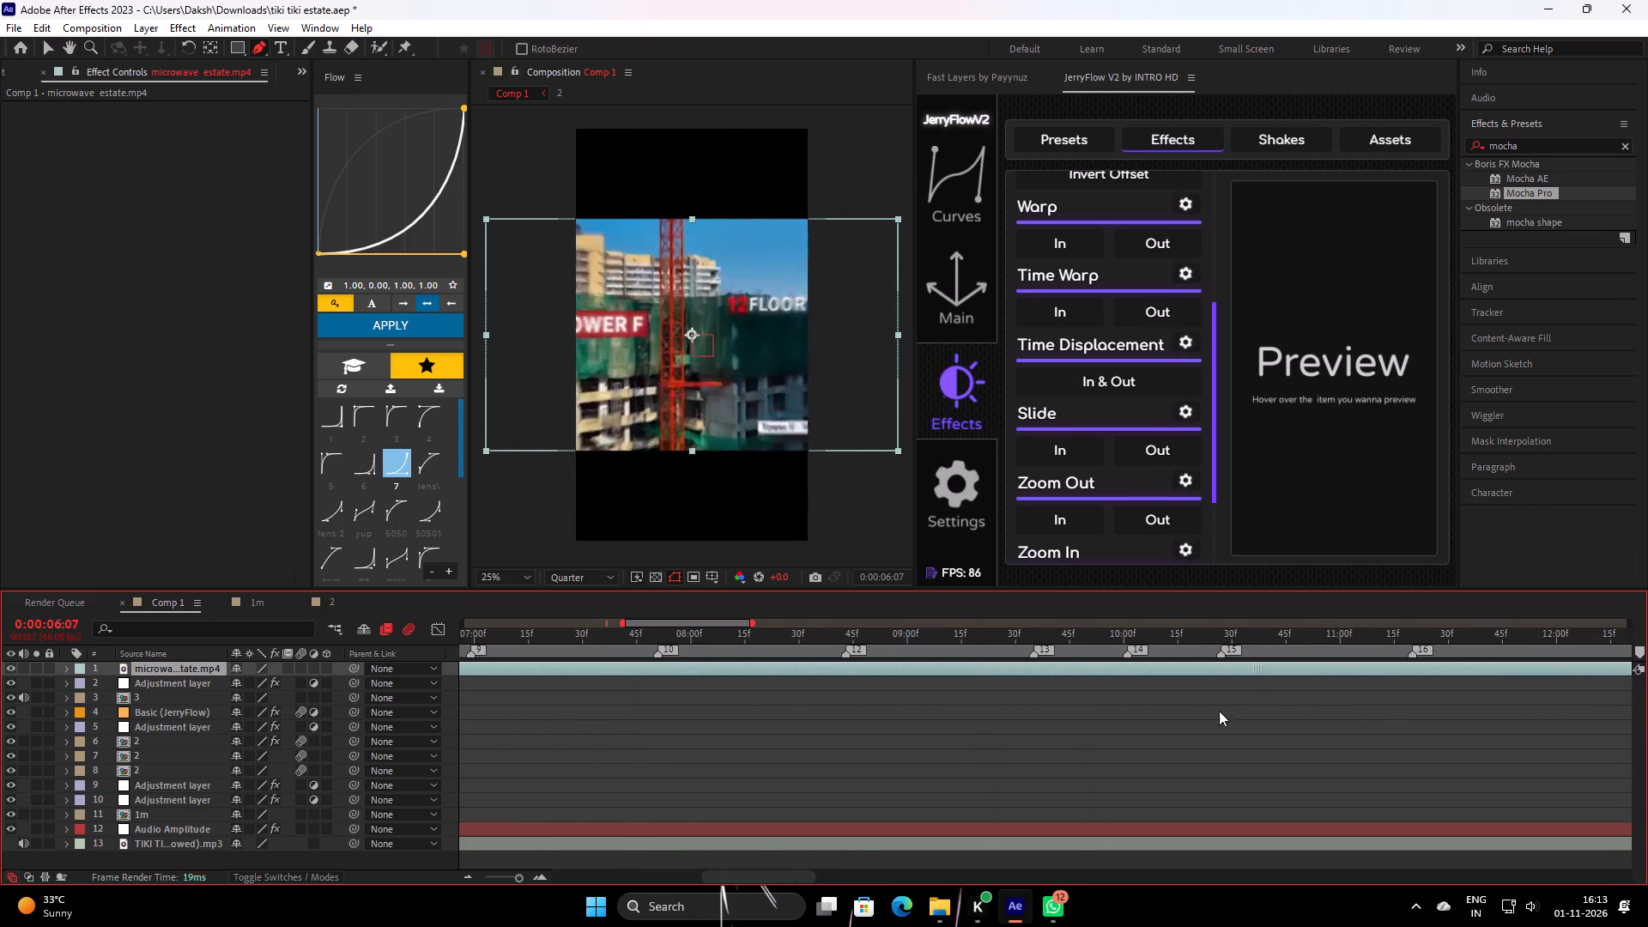
drag(1219, 711, 591, 689)
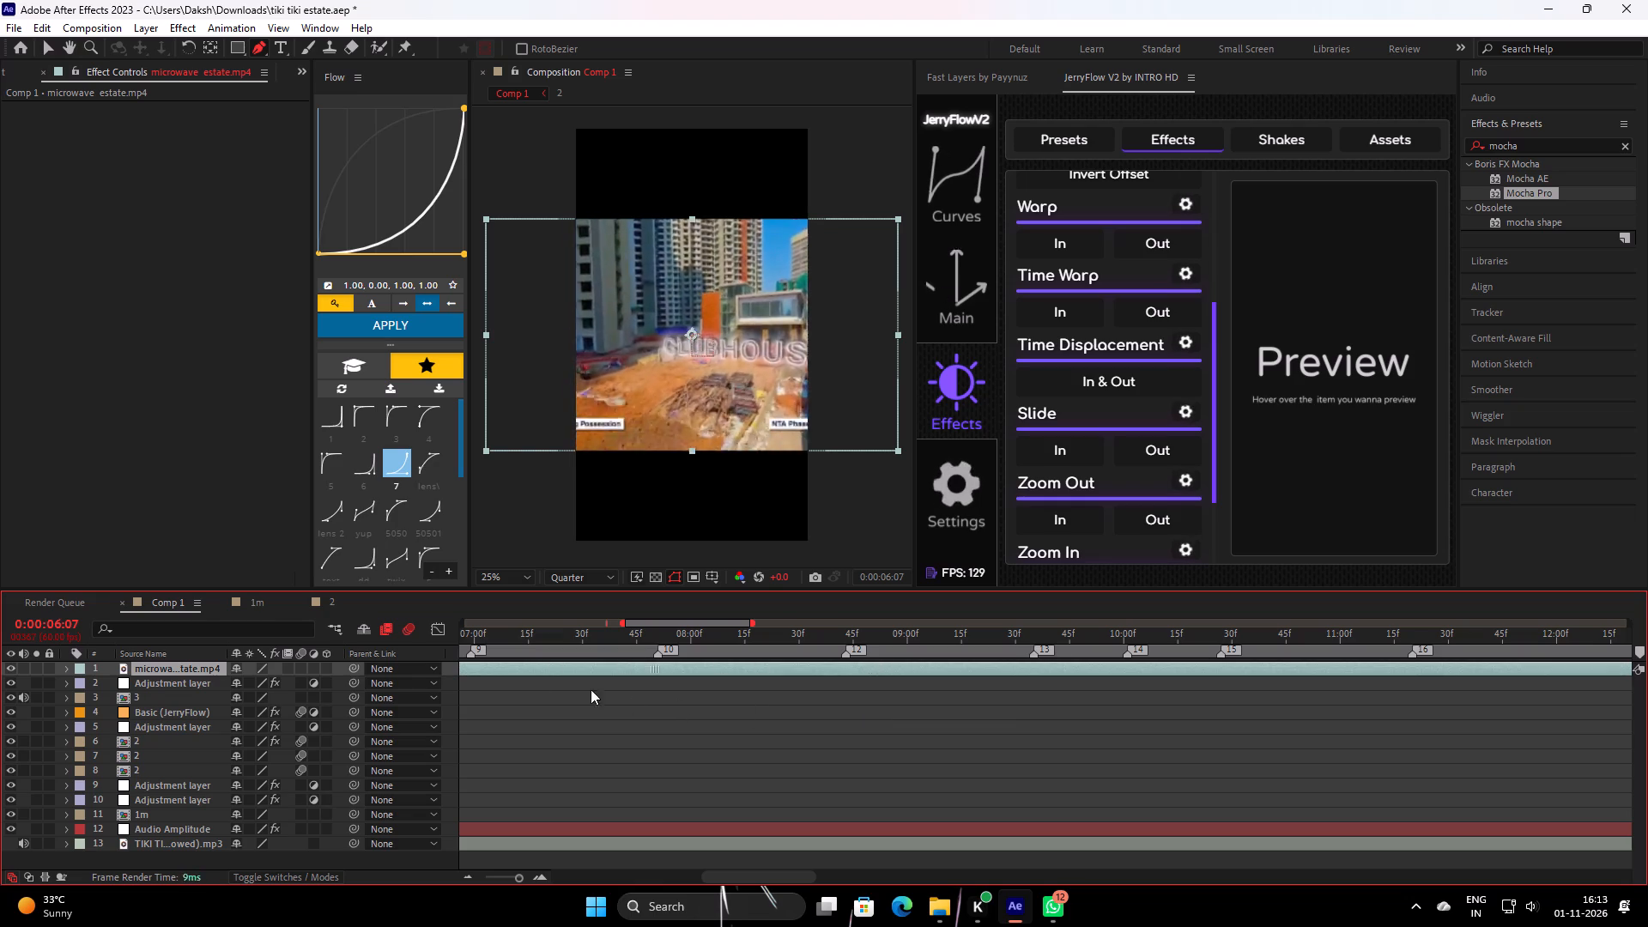
drag(591, 689, 1550, 668)
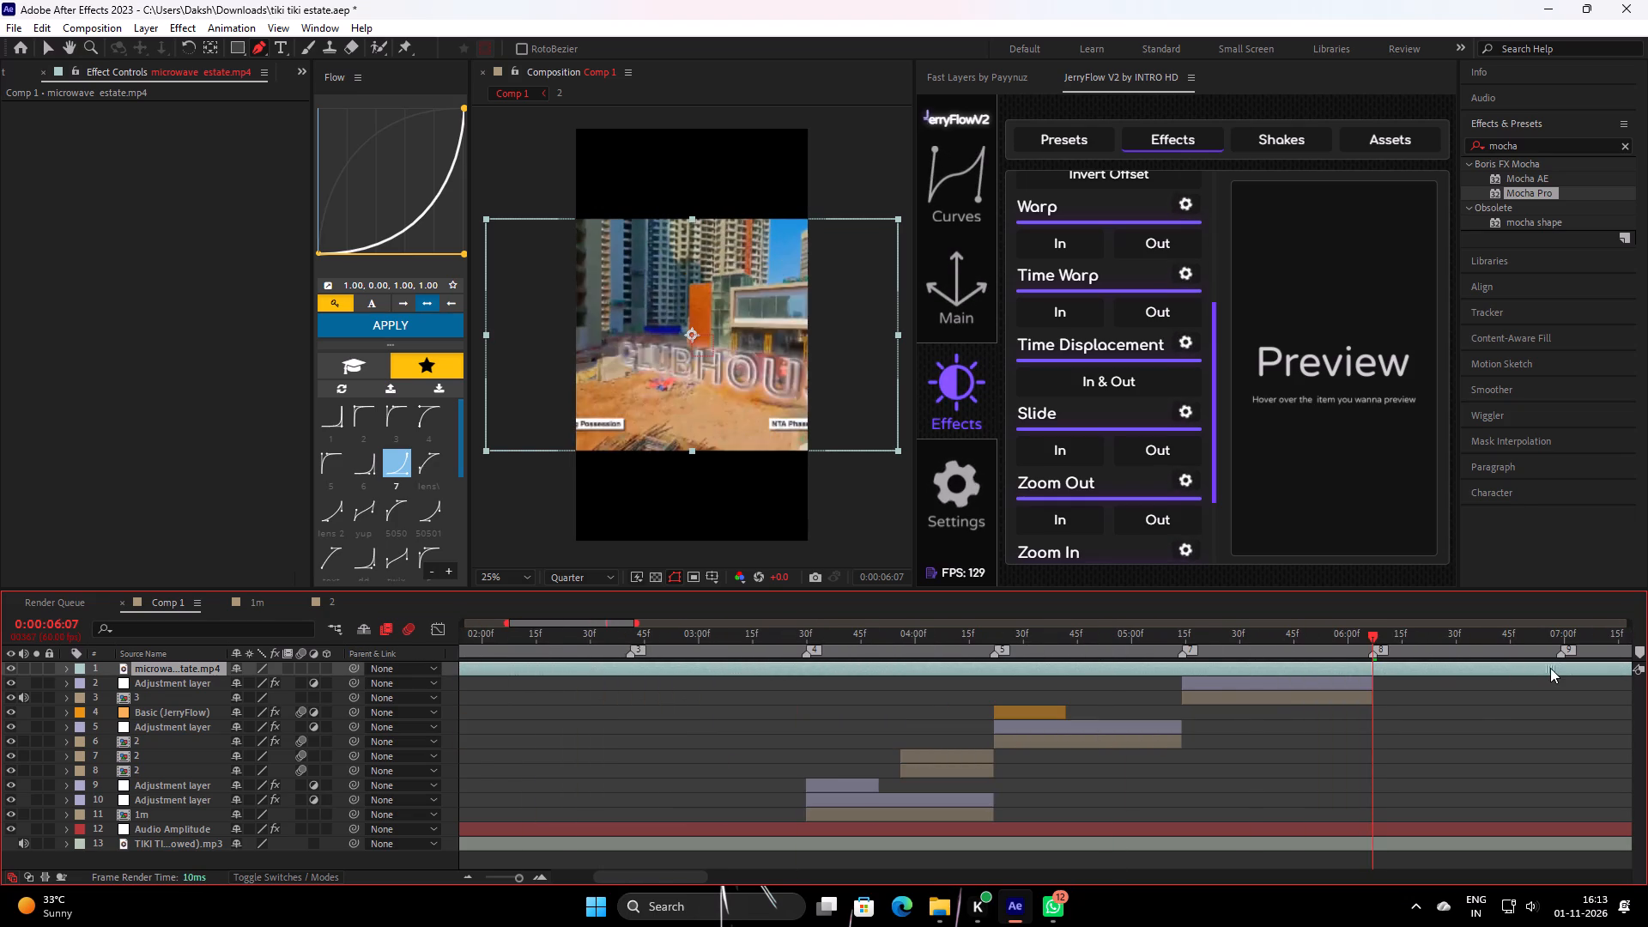
drag(1550, 668, 1483, 691)
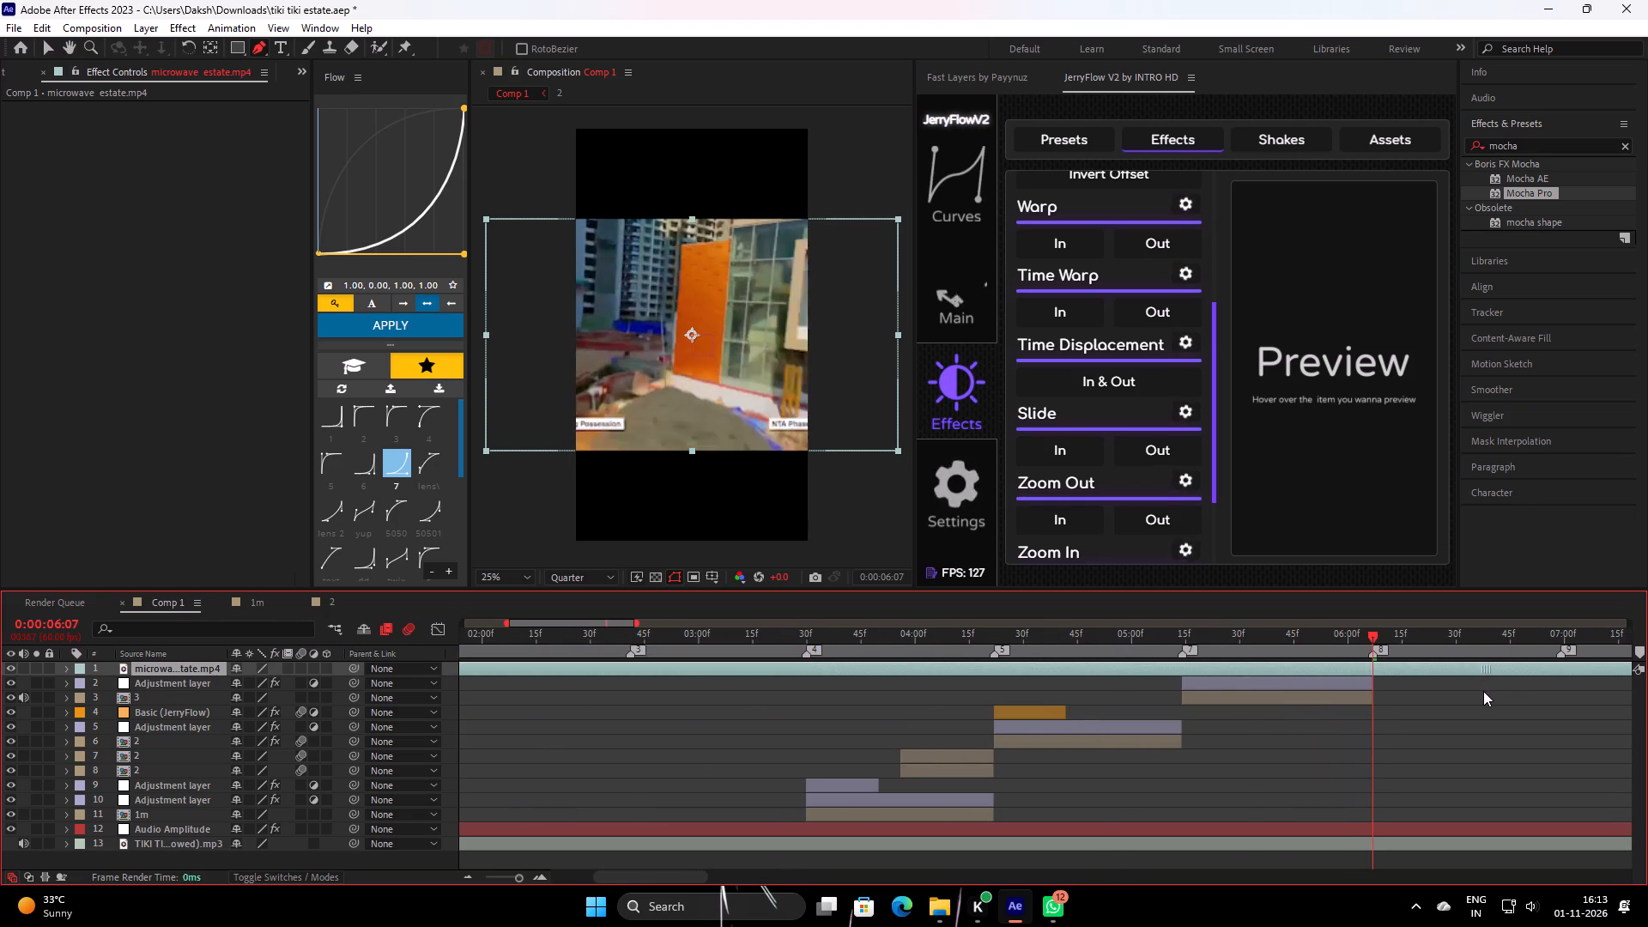
drag(1483, 691, 1591, 669)
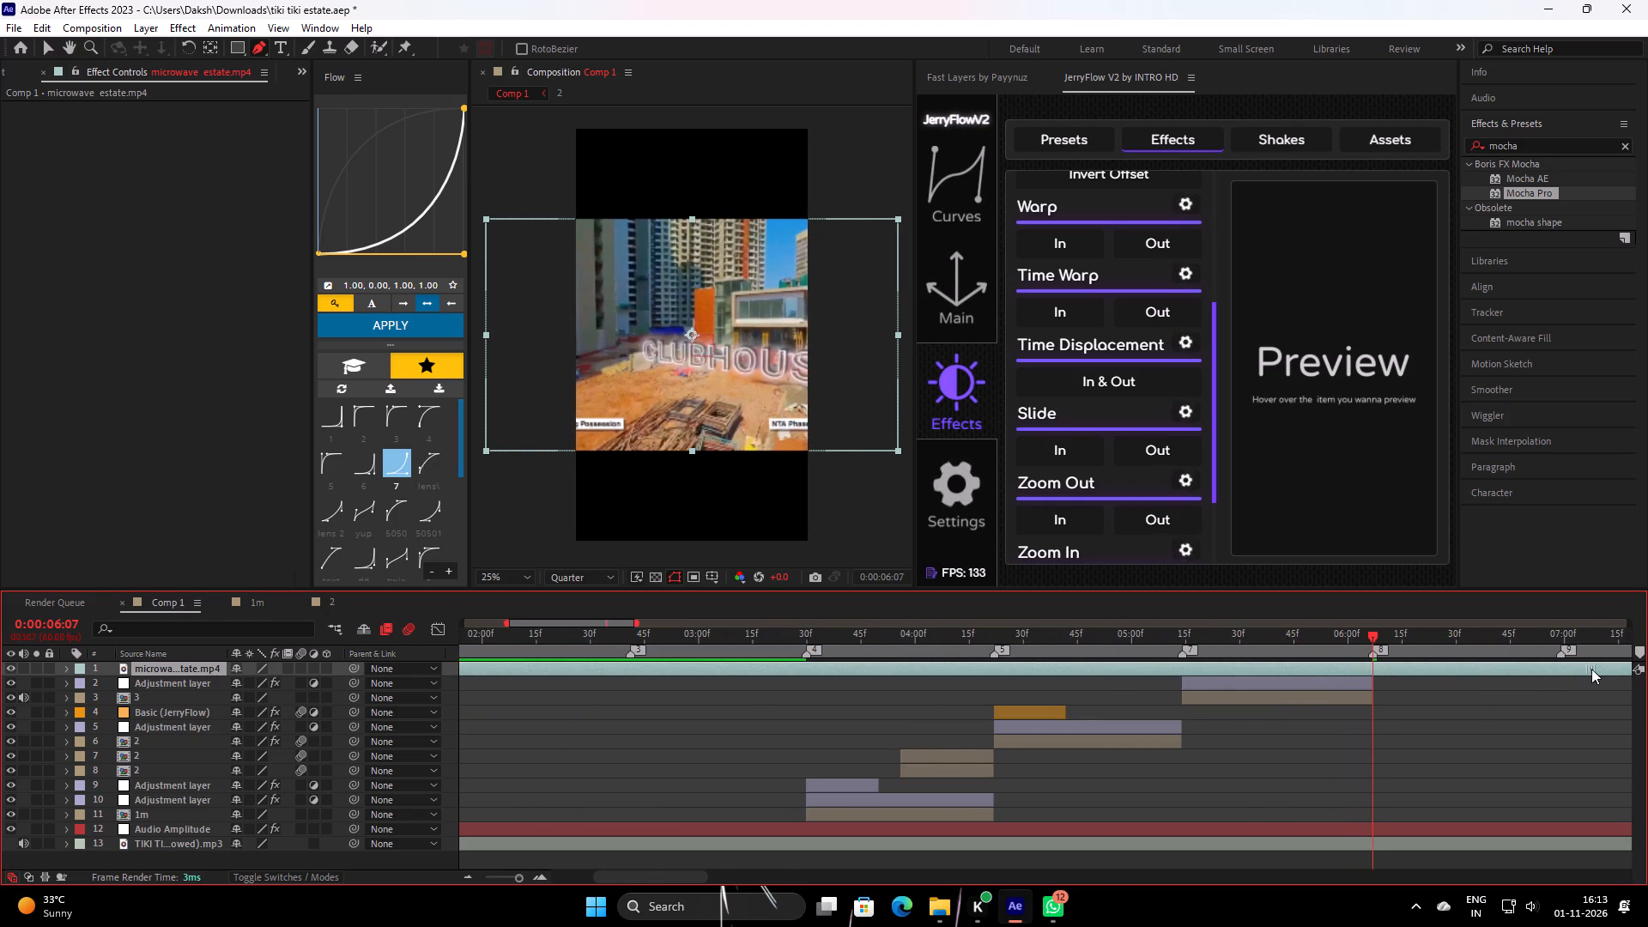
drag(1591, 669, 1403, 686)
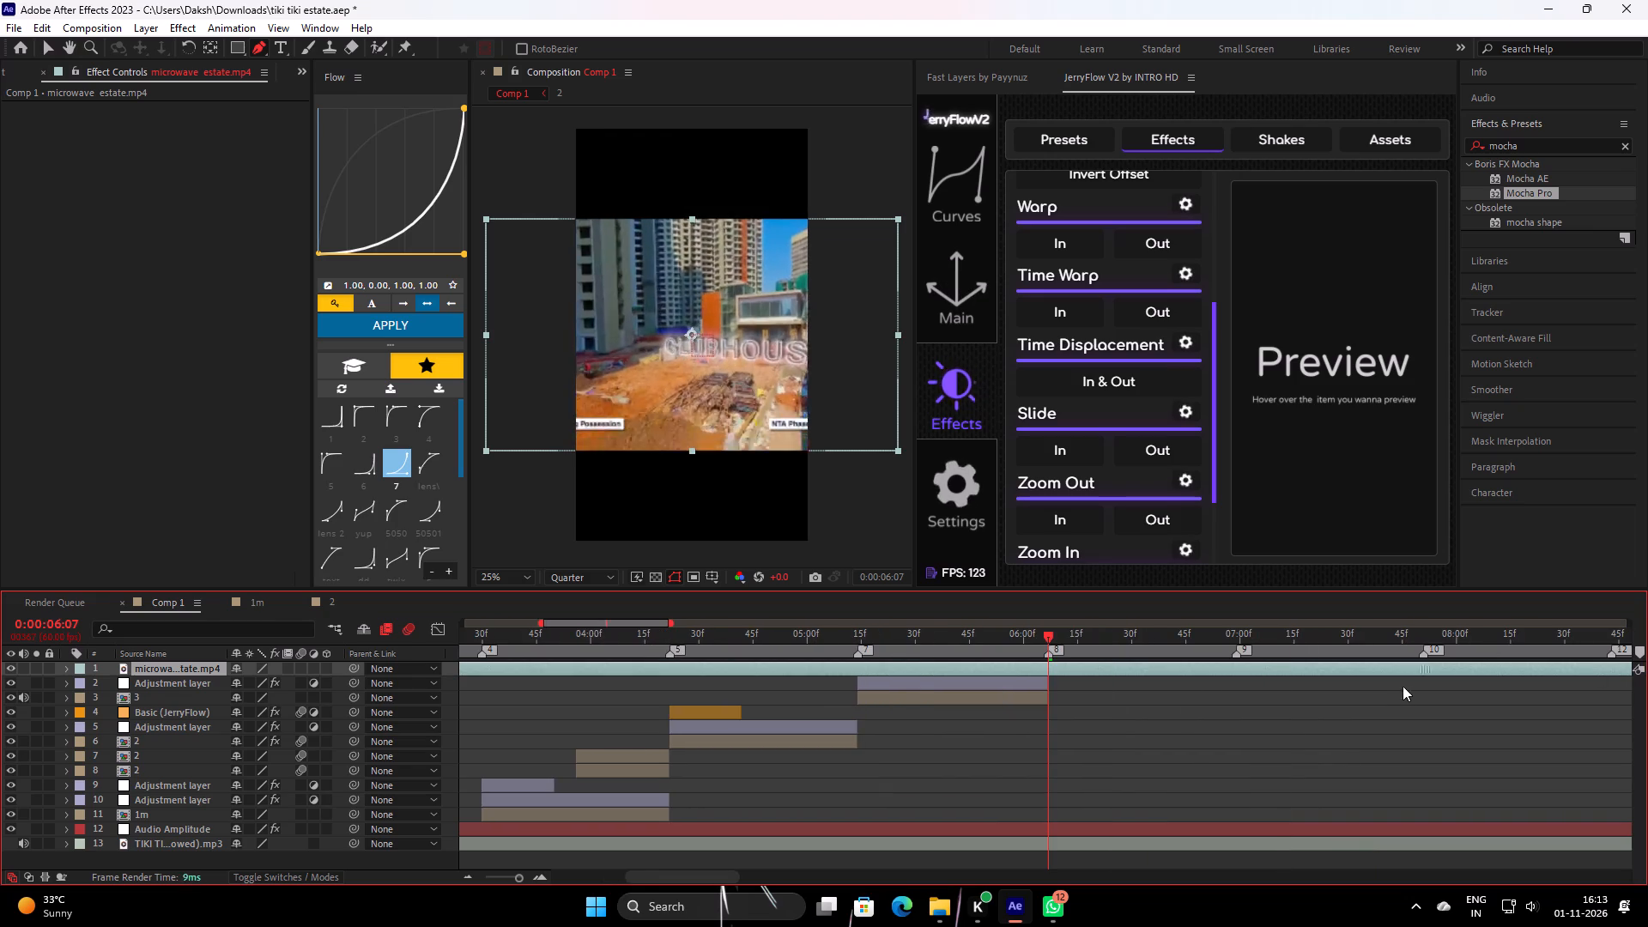
drag(1403, 686, 1239, 667)
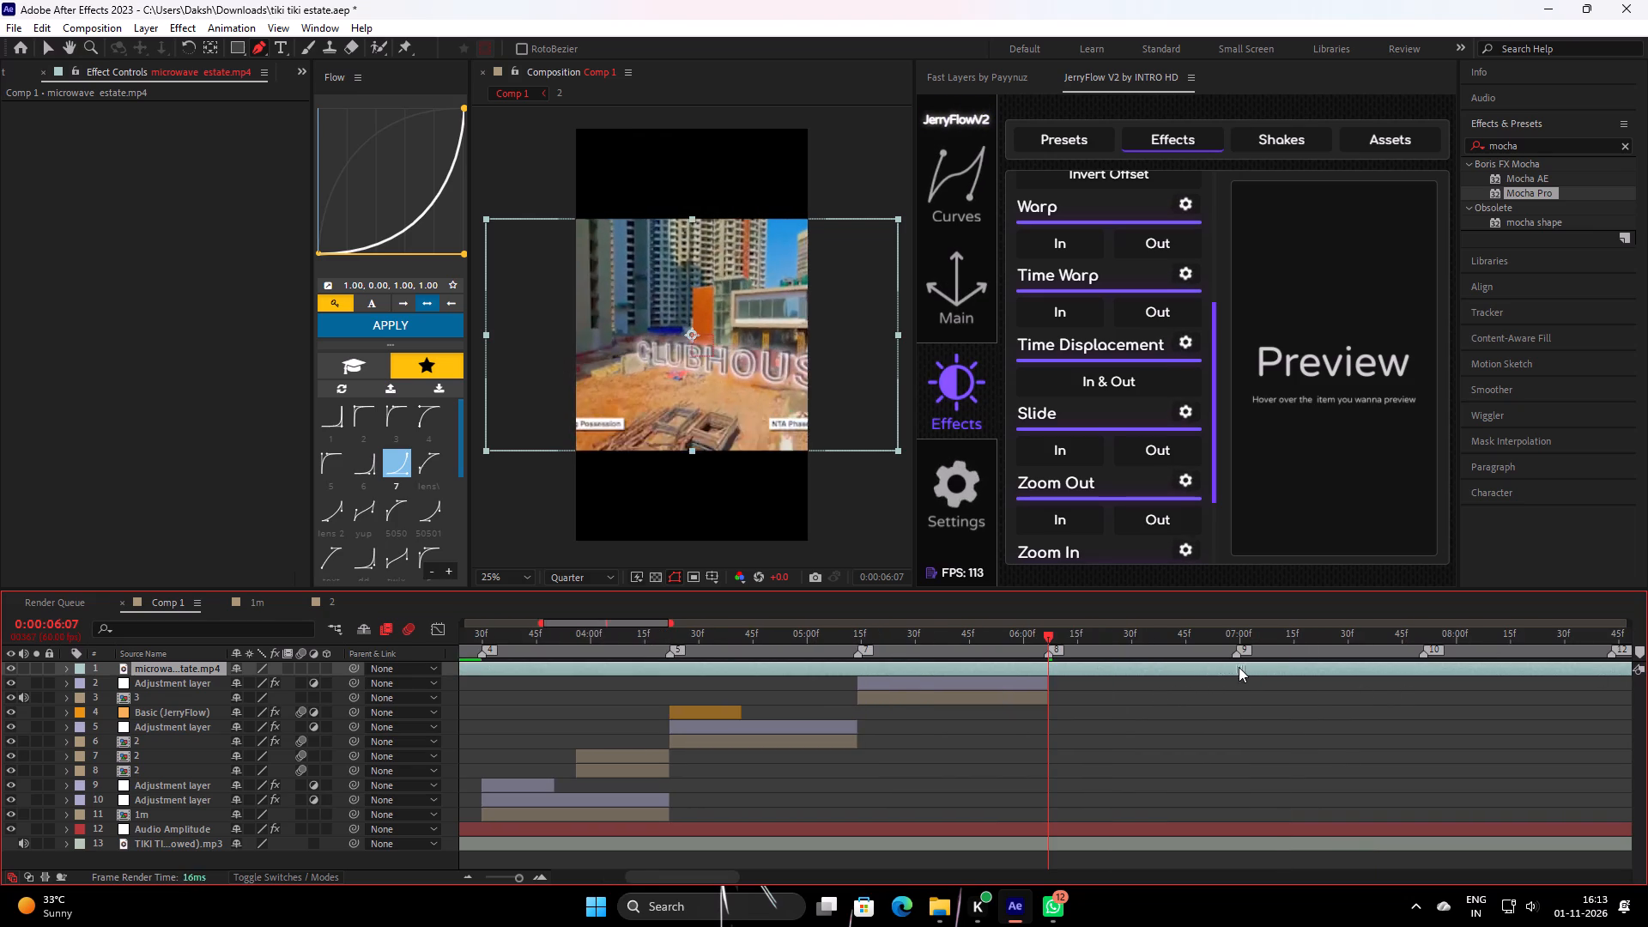
drag(1239, 667, 1160, 669)
Inspect the Clubhouse footage in the Layer viewer around the orange wall, and split the source footage at 0:00:06:09.
double_click(1154, 669)
scroll(779, 394, up, 2)
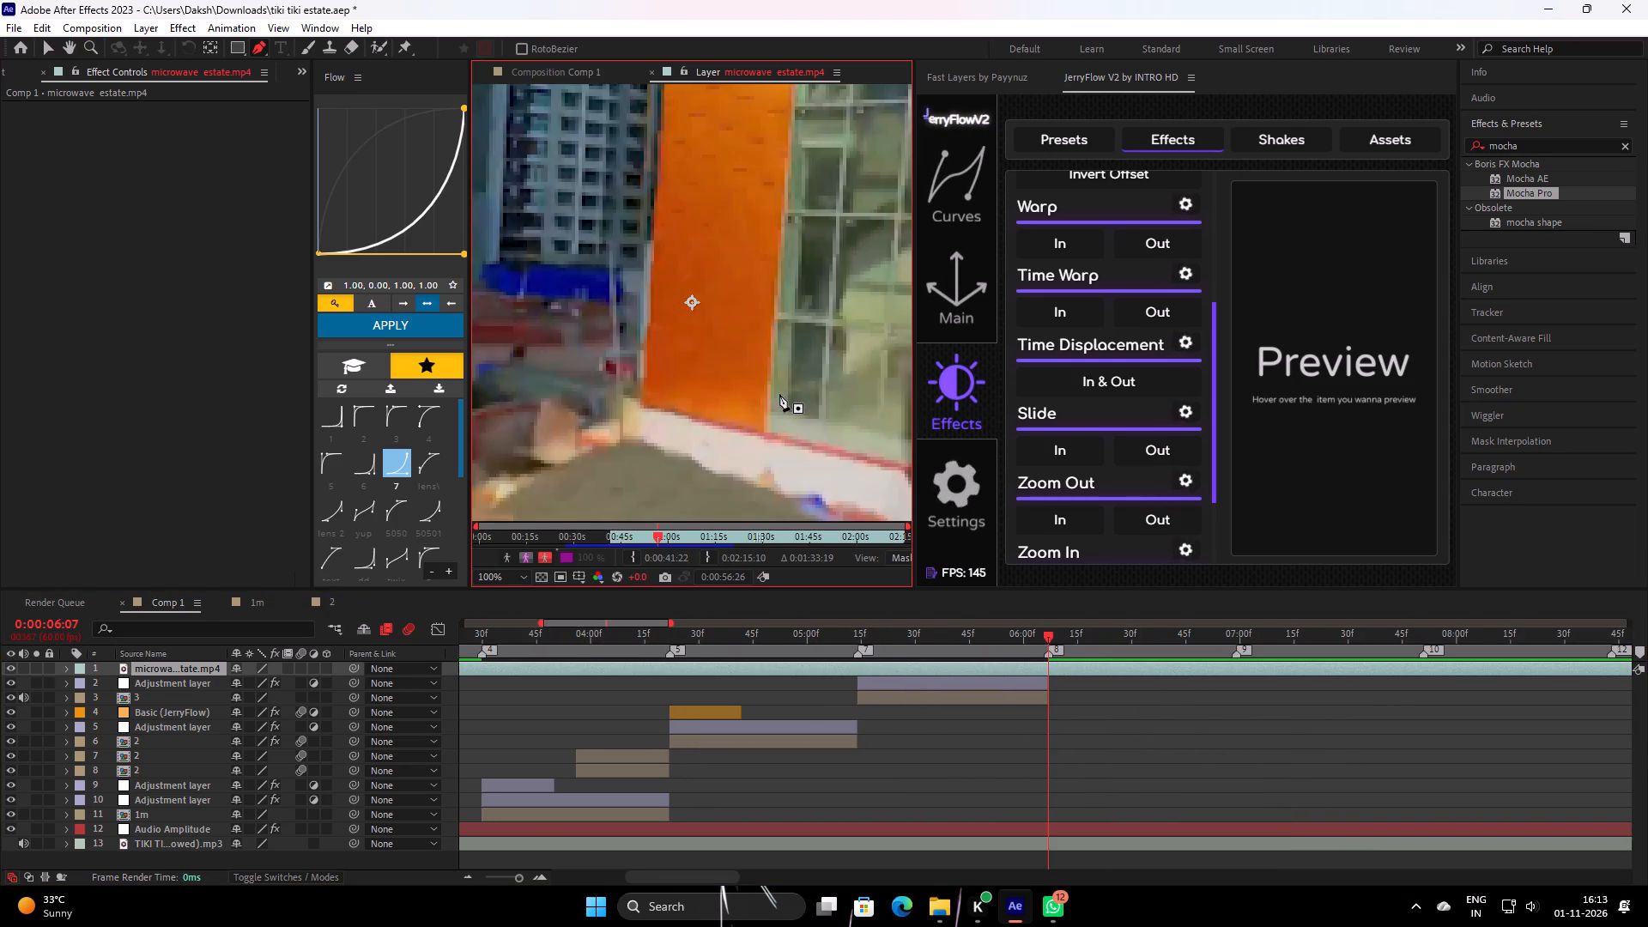
scroll(779, 394, down, 1)
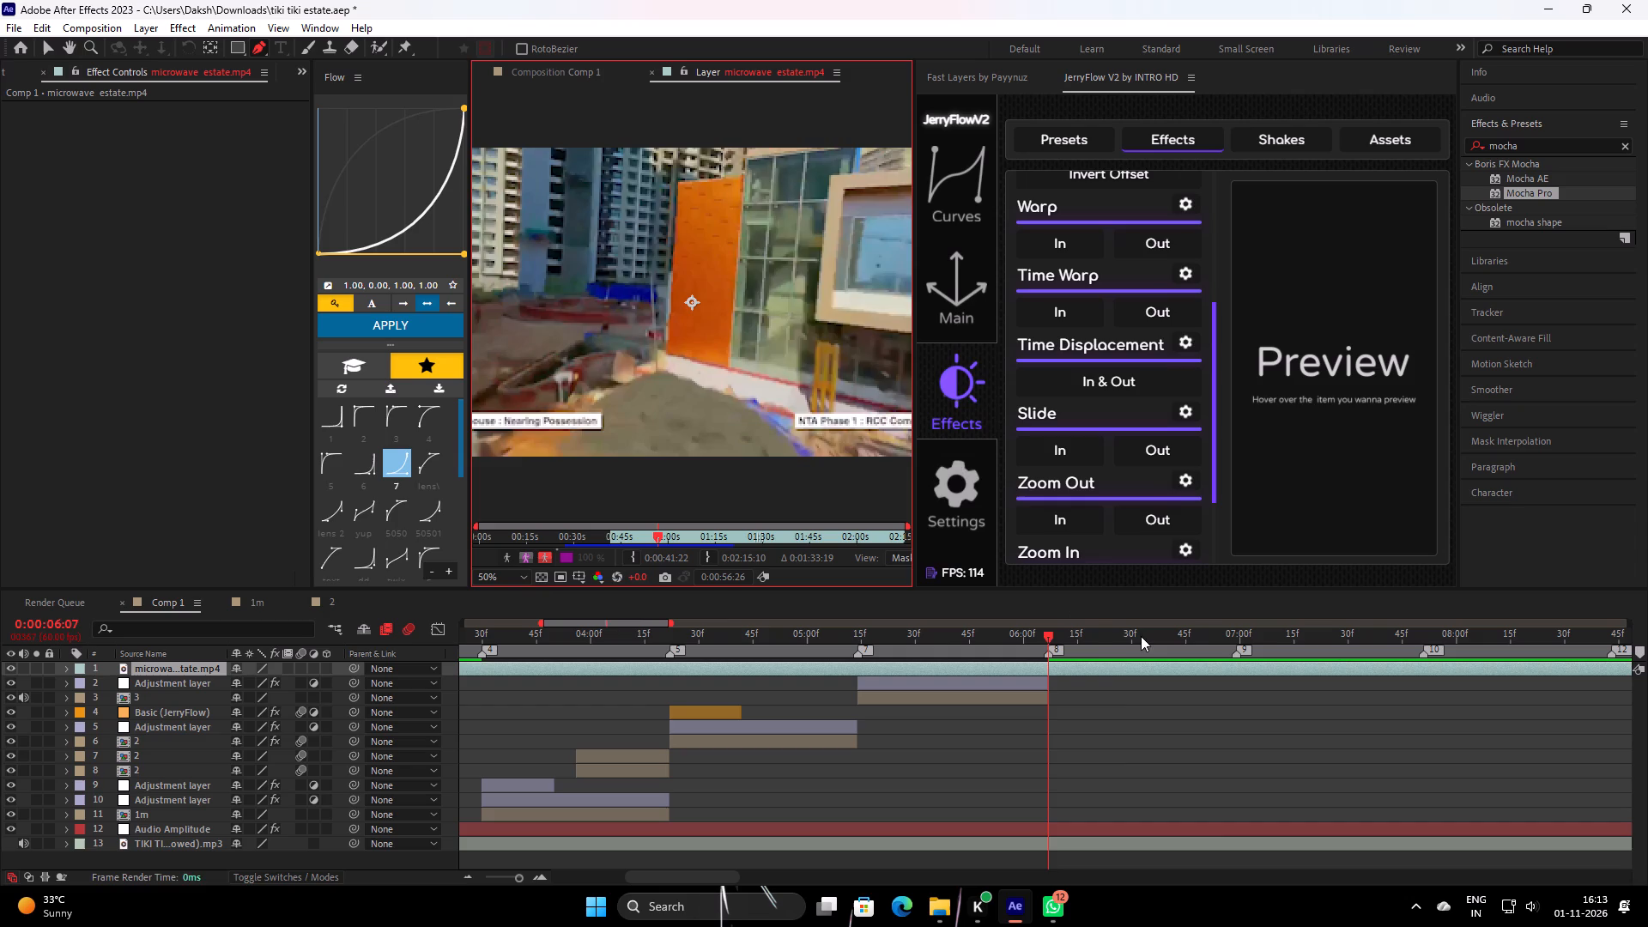
drag(1115, 639, 1039, 686)
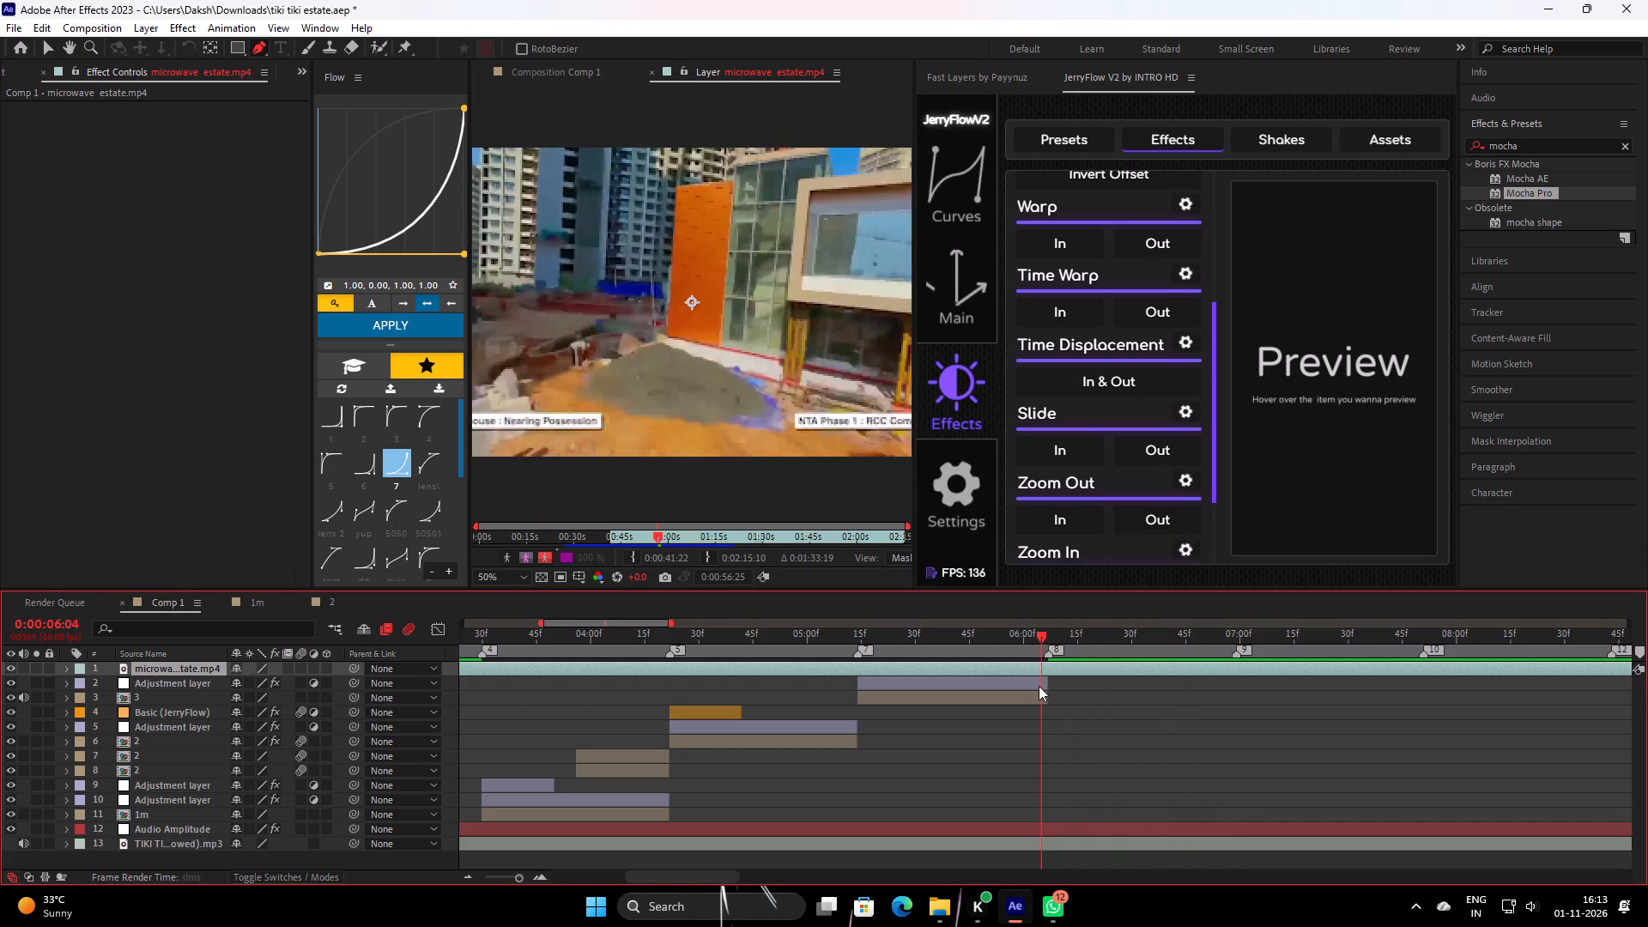
drag(1039, 686, 1053, 681)
scroll(832, 415, down, 1)
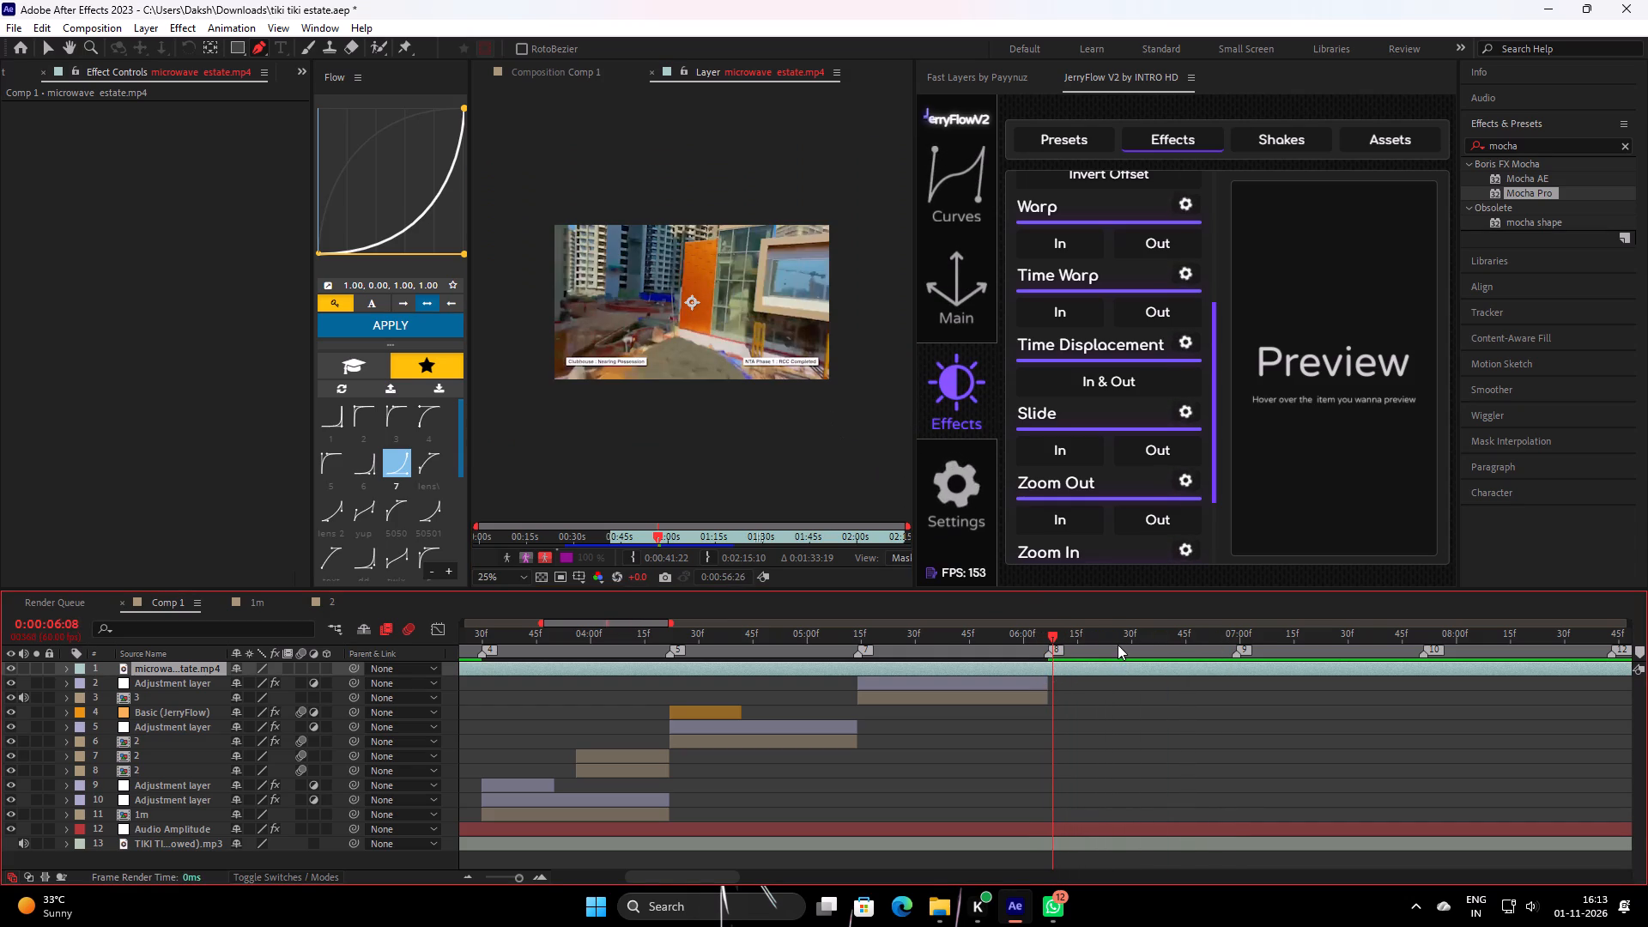
drag(1082, 640, 1062, 665)
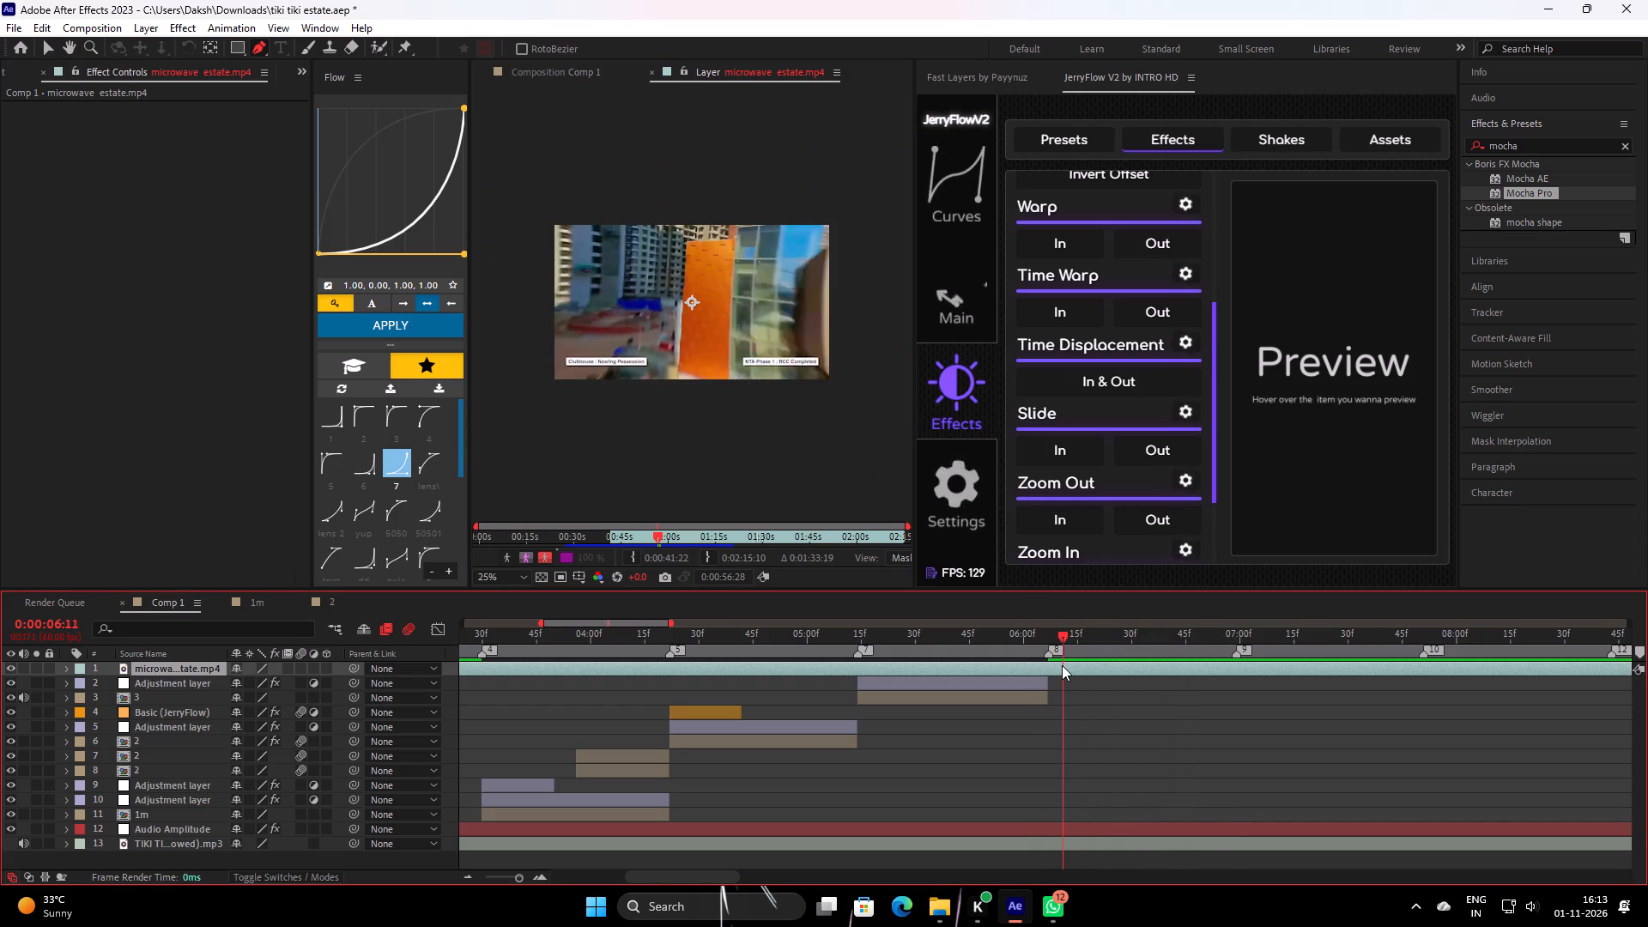
drag(1062, 665, 1056, 669)
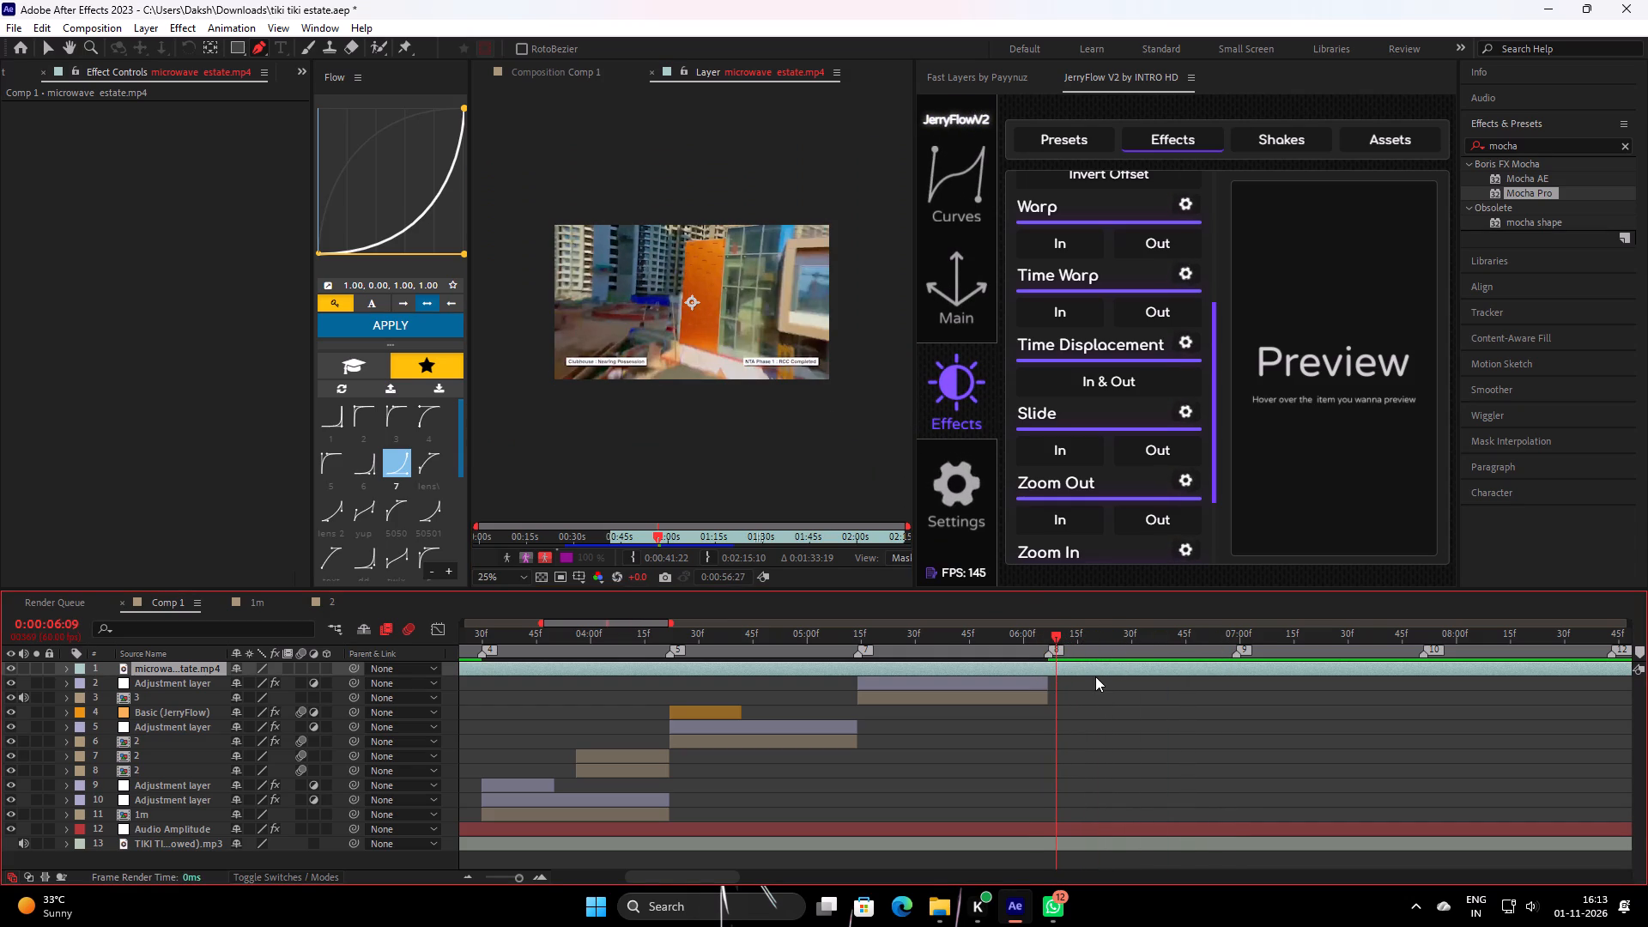
key(ctrl+shift+d)
key(BackSpace)
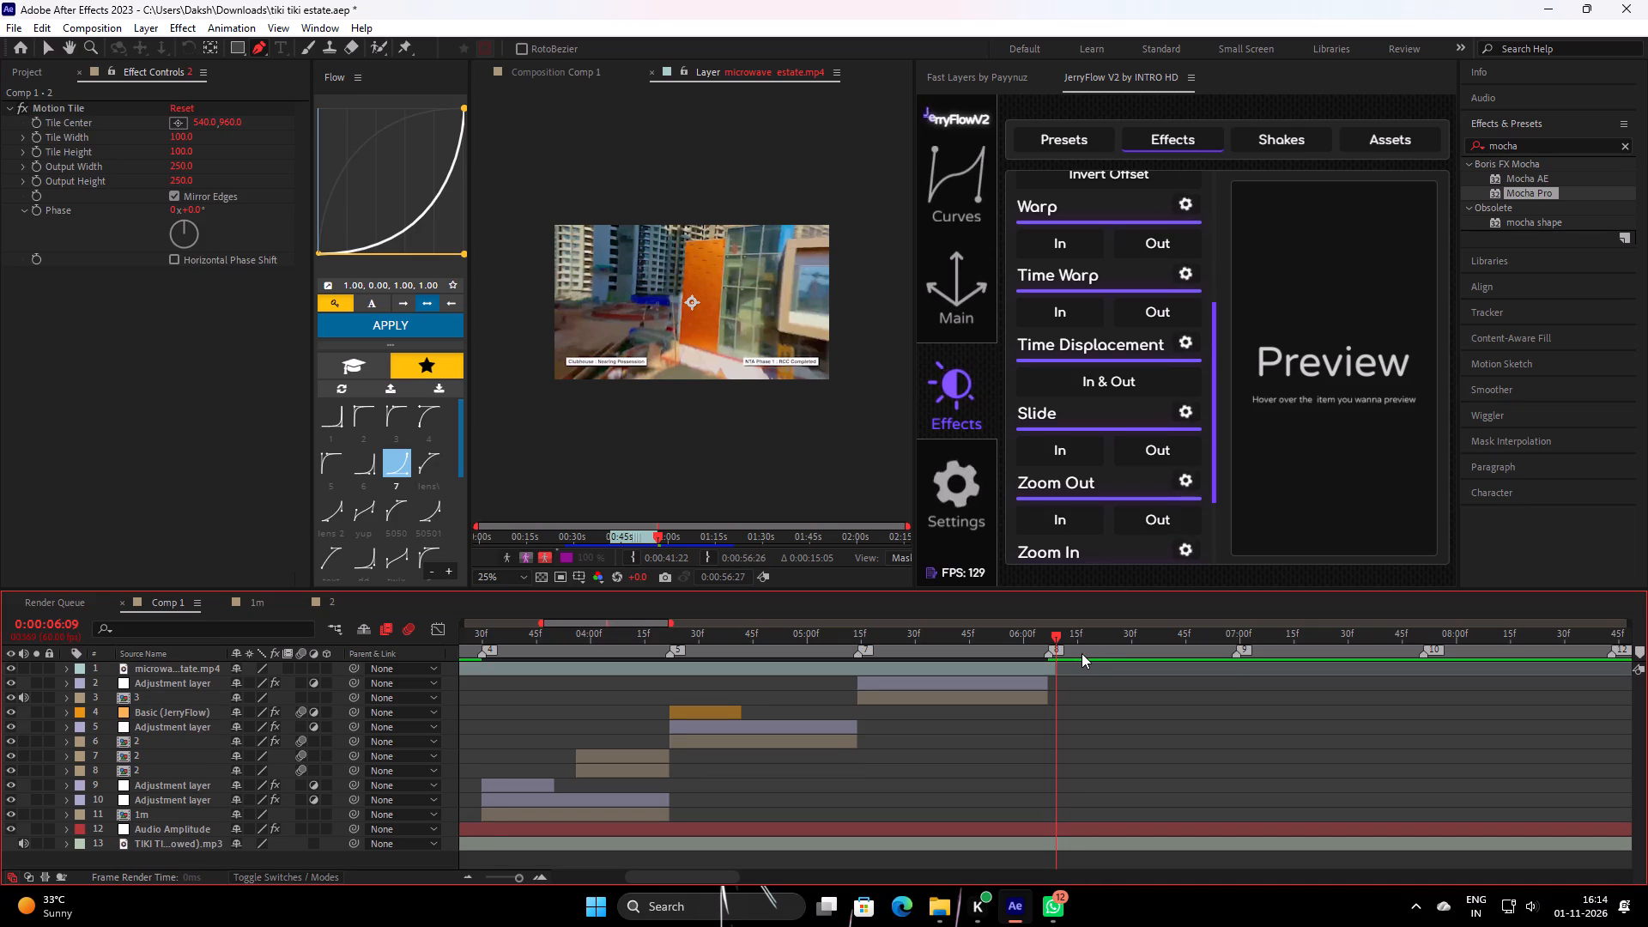
key(ctrl+z)
Slide the earlier footage piece later until the opening of the Clubhouse shot sits at 0:00:06:09.
drag(1013, 685, 1551, 706)
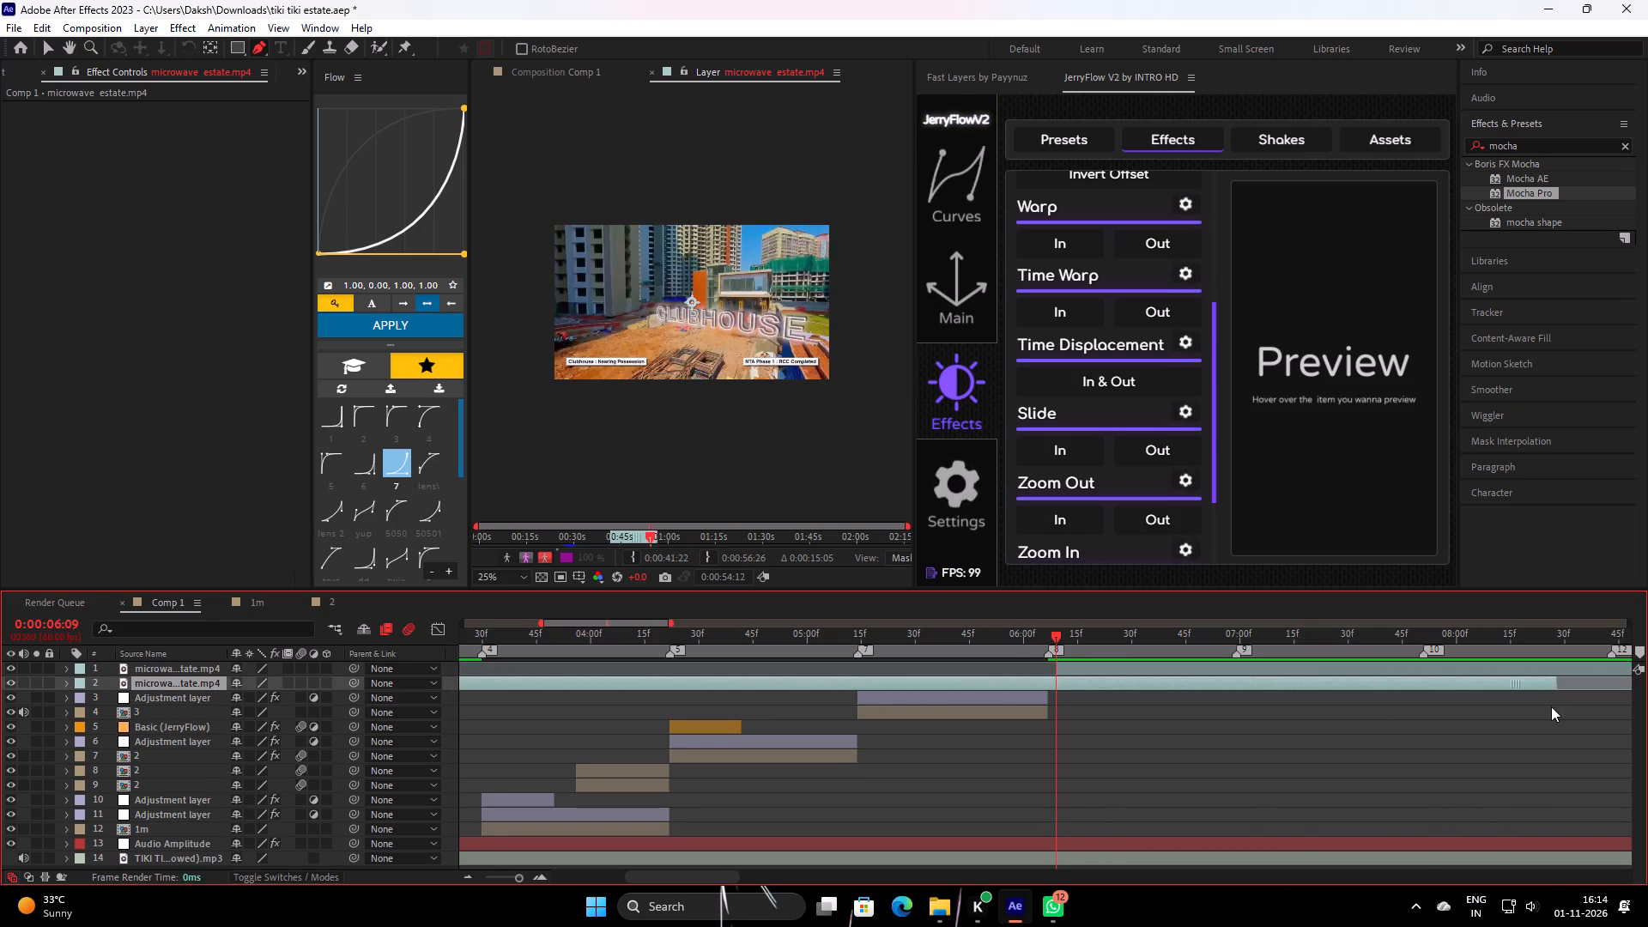
drag(1551, 706, 1554, 706)
click(894, 679)
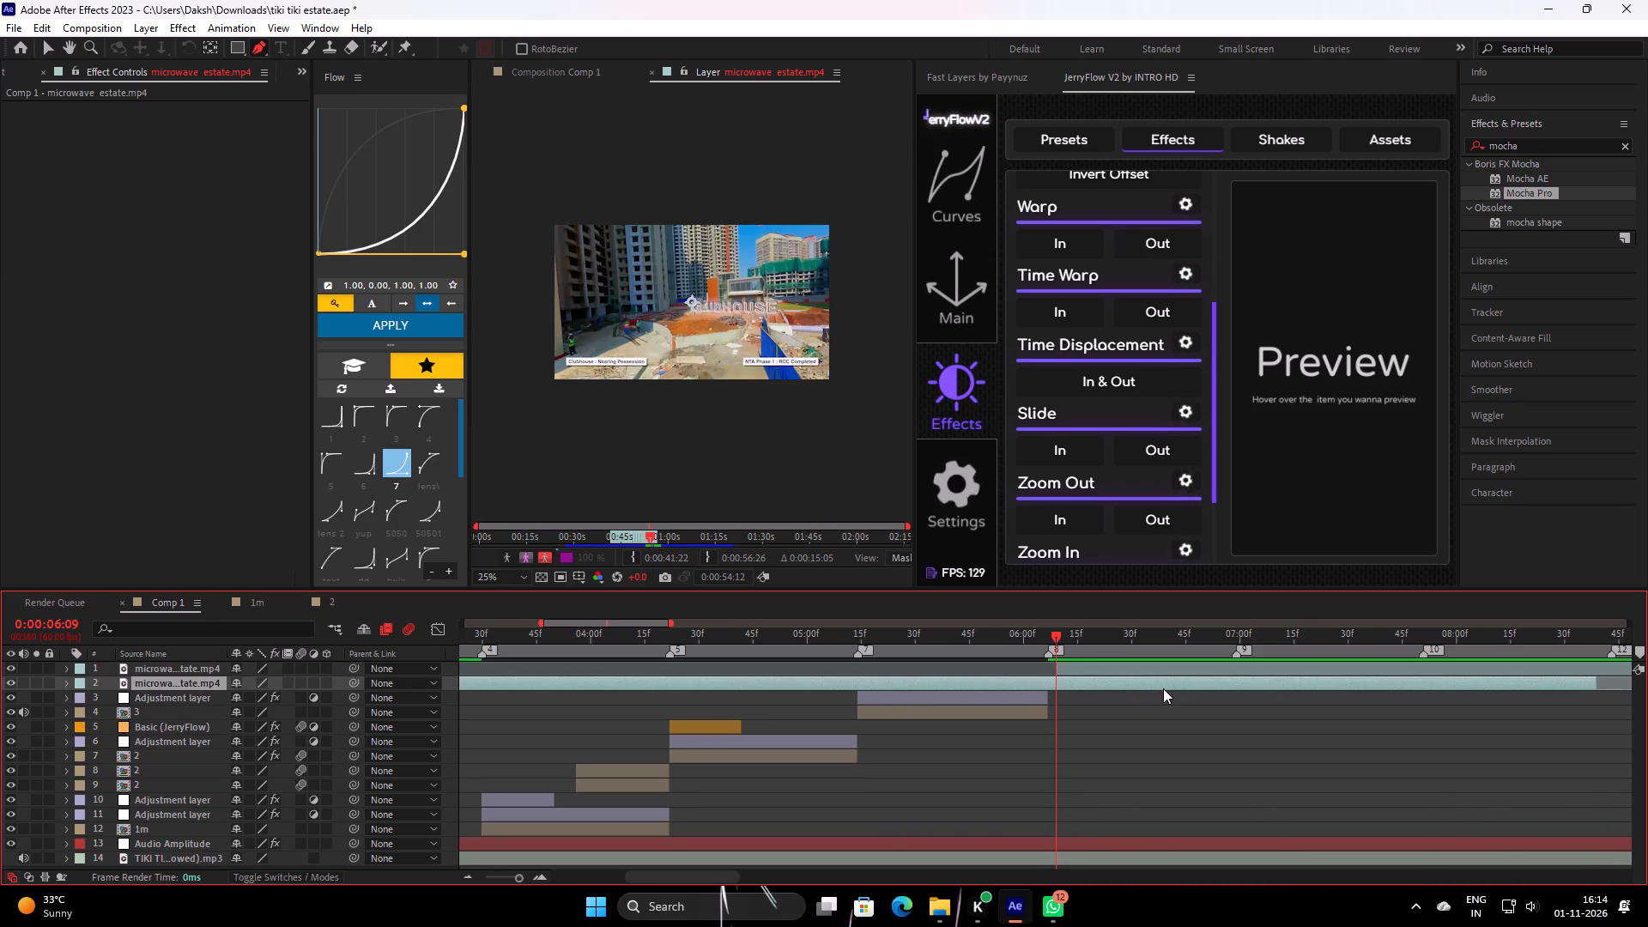
drag(1164, 688, 966, 682)
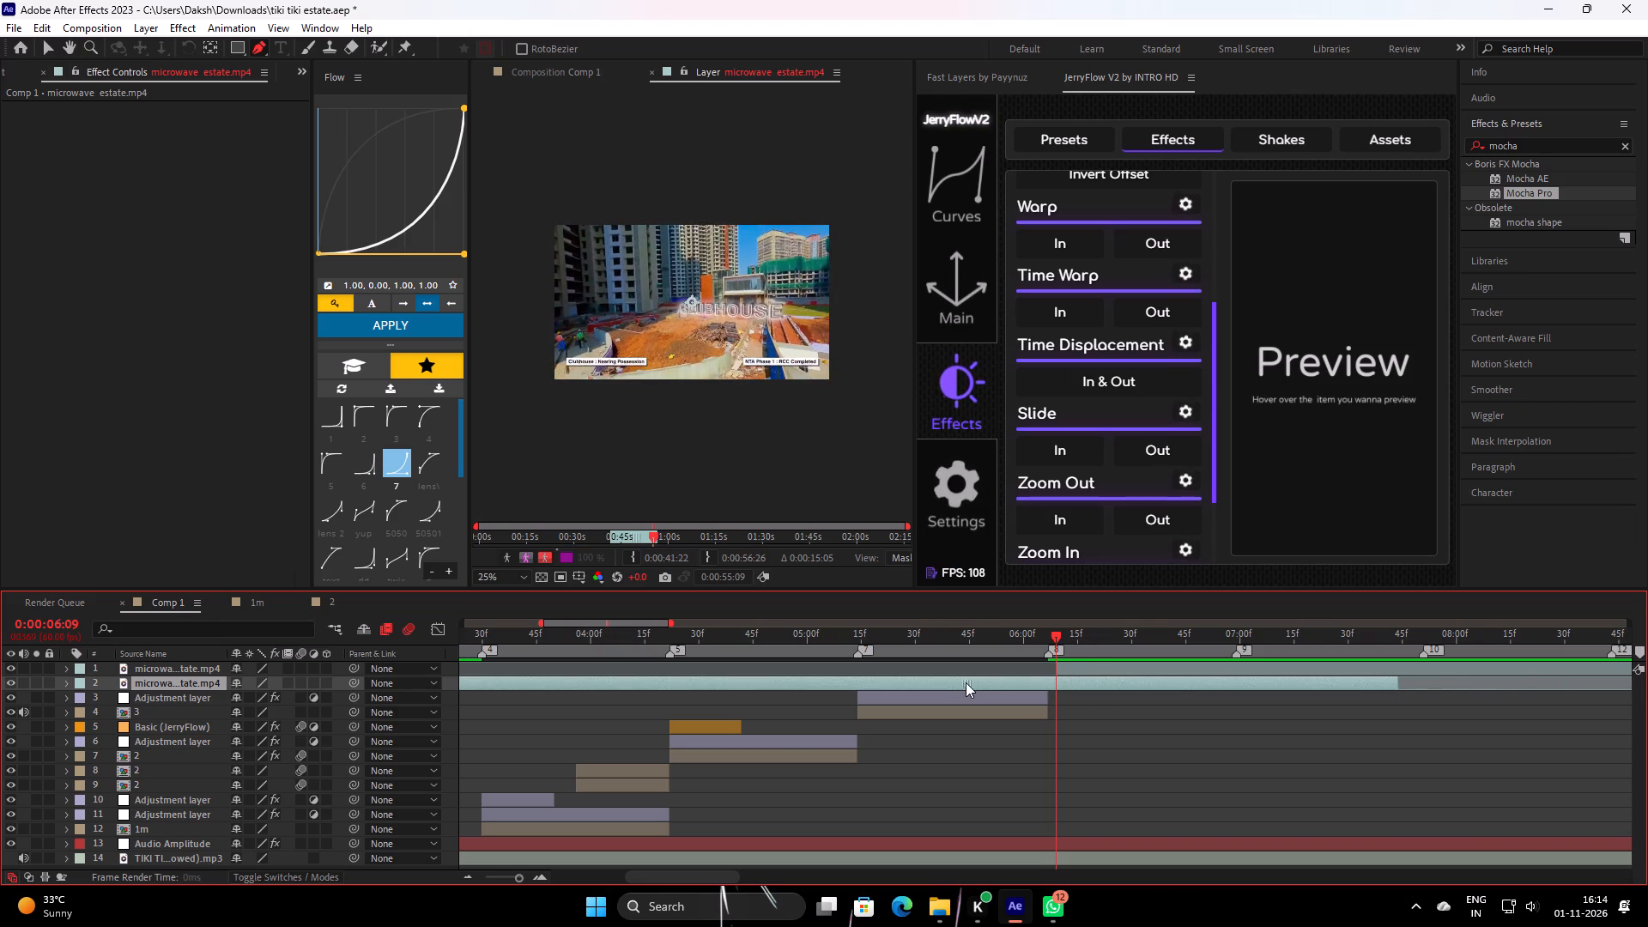
drag(966, 682, 1176, 684)
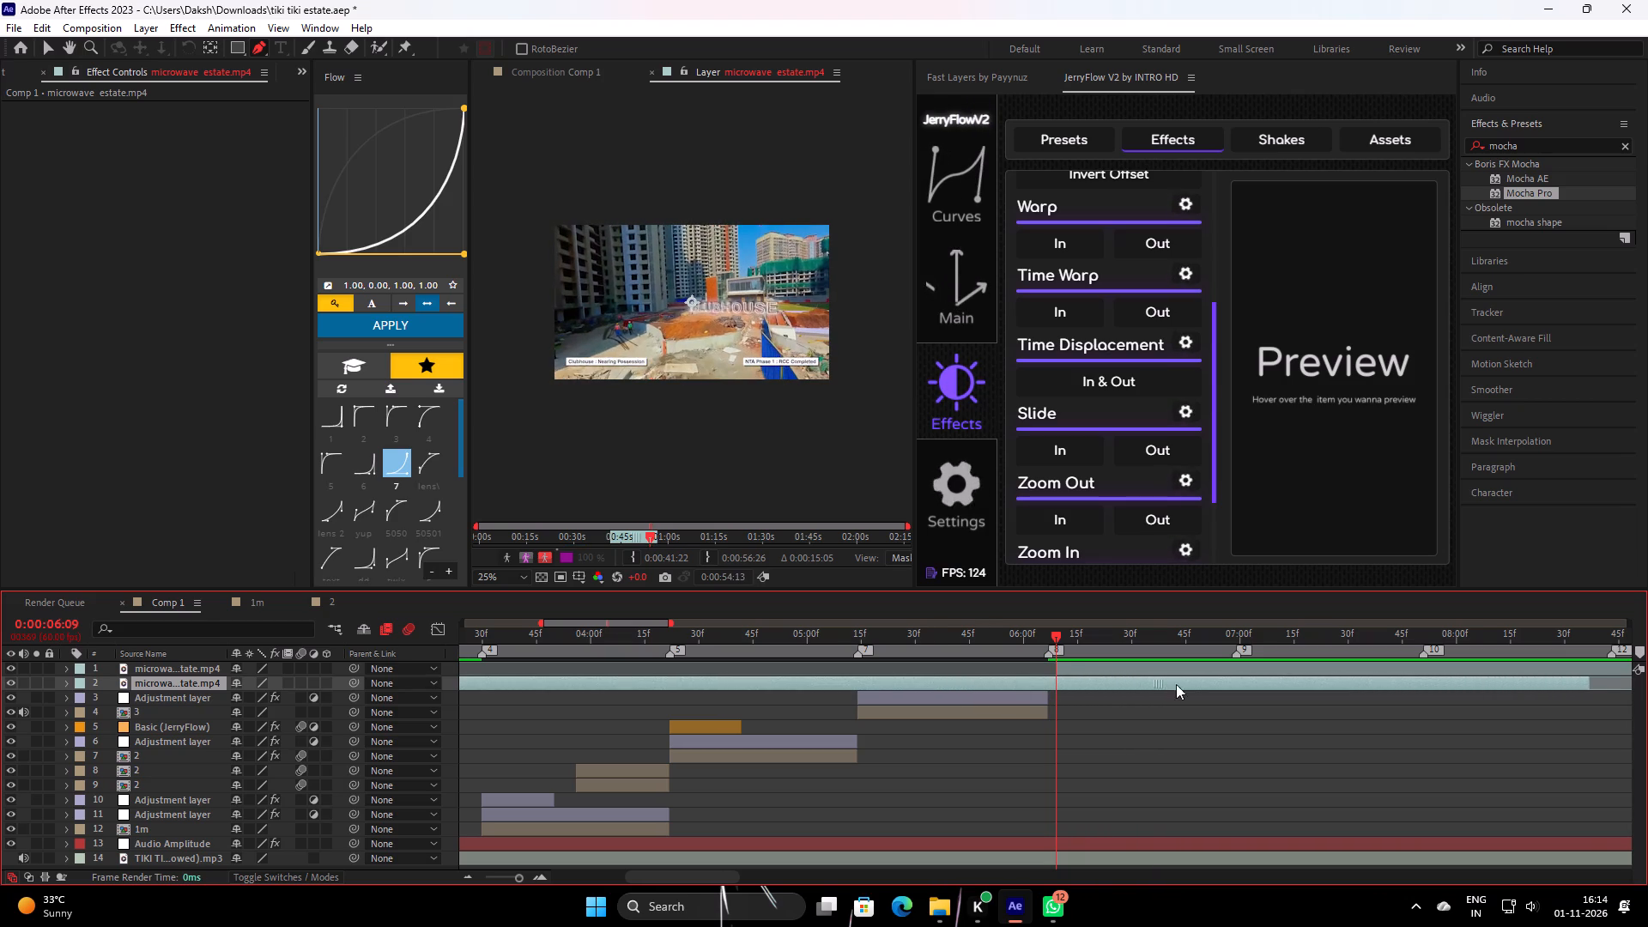
drag(1176, 684, 1360, 715)
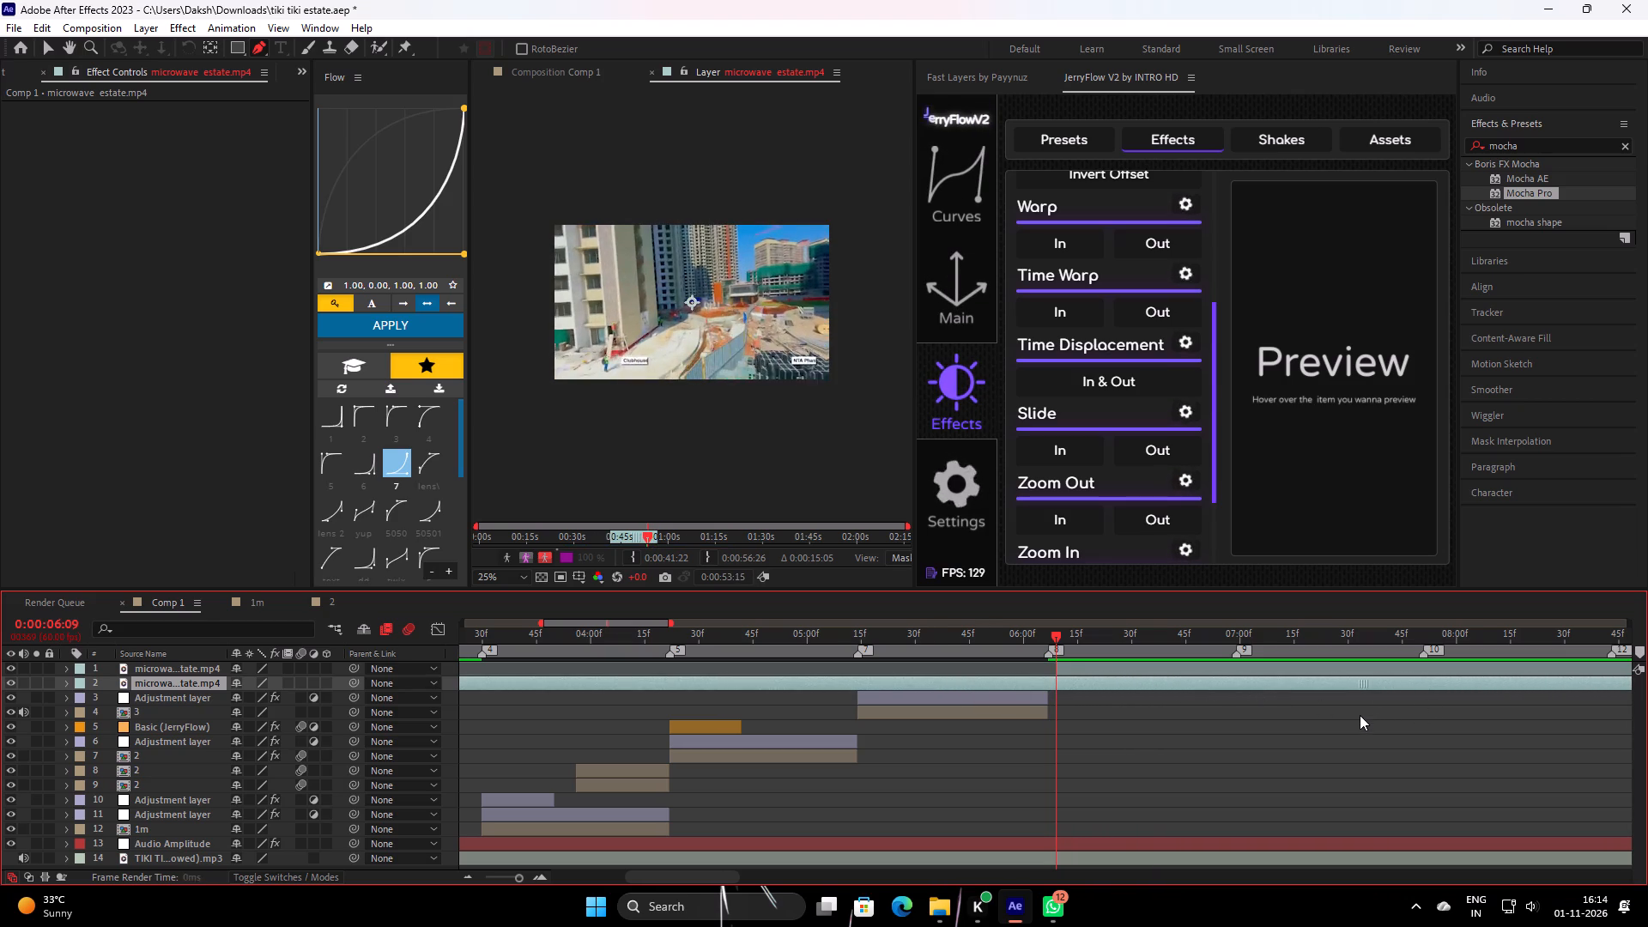
drag(1360, 715, 1430, 707)
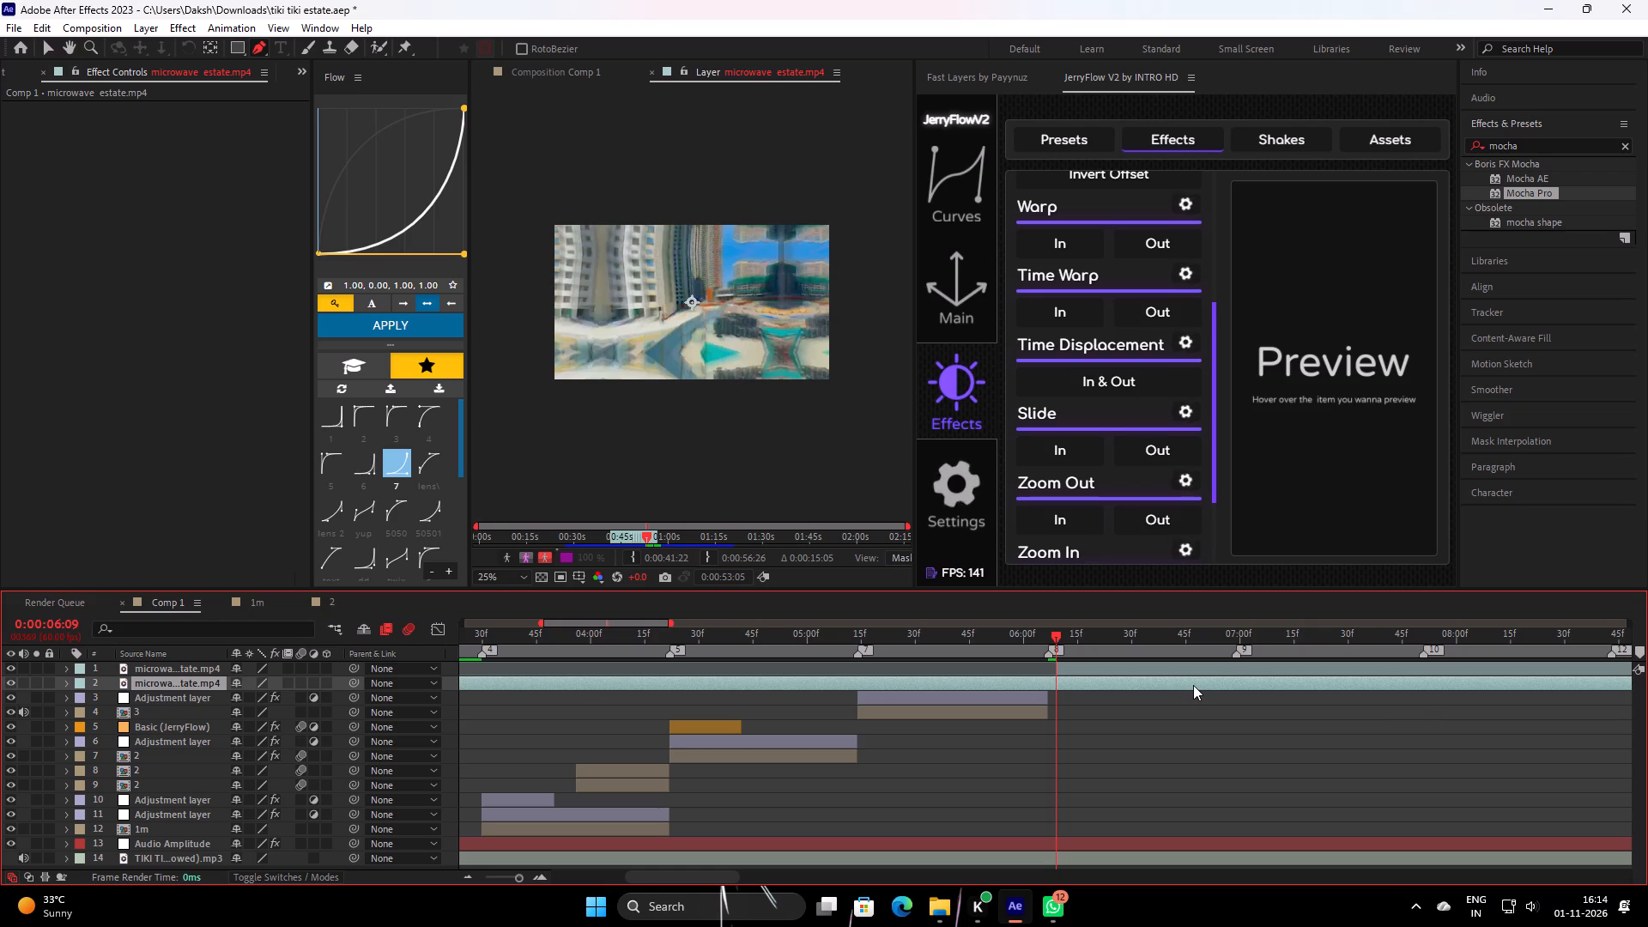
drag(1193, 685, 1120, 693)
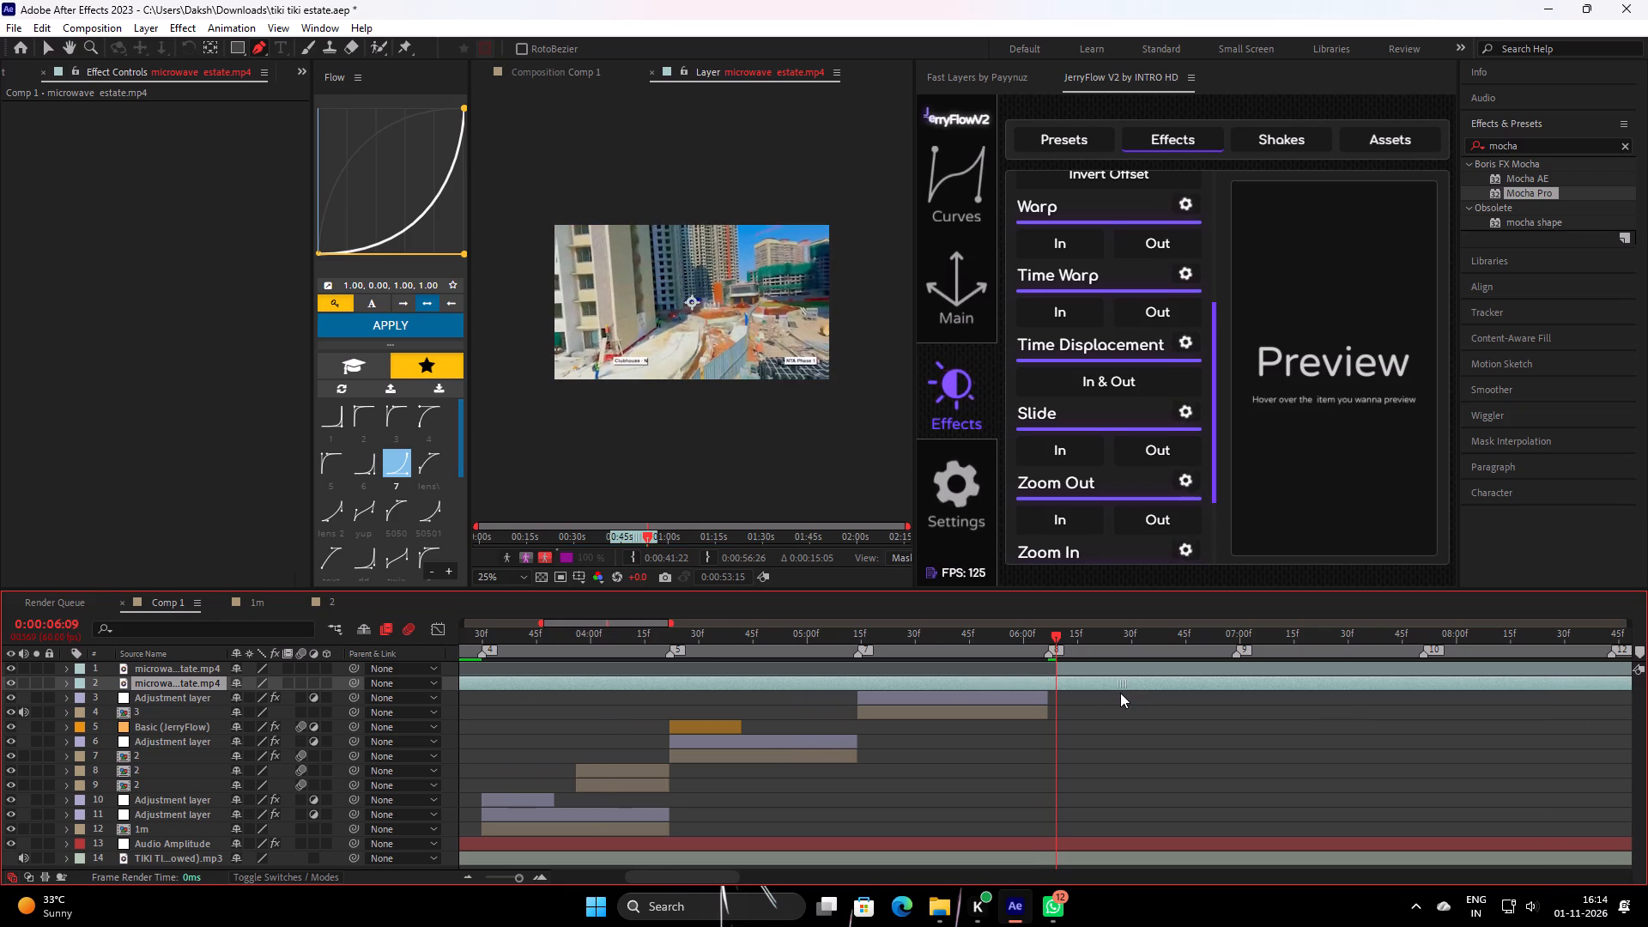
drag(1120, 693, 1071, 693)
Split the repositioned footage piece at 0:00:06:09 and delete the part before the Clubhouse opening.
key(ctrl+shift+d)
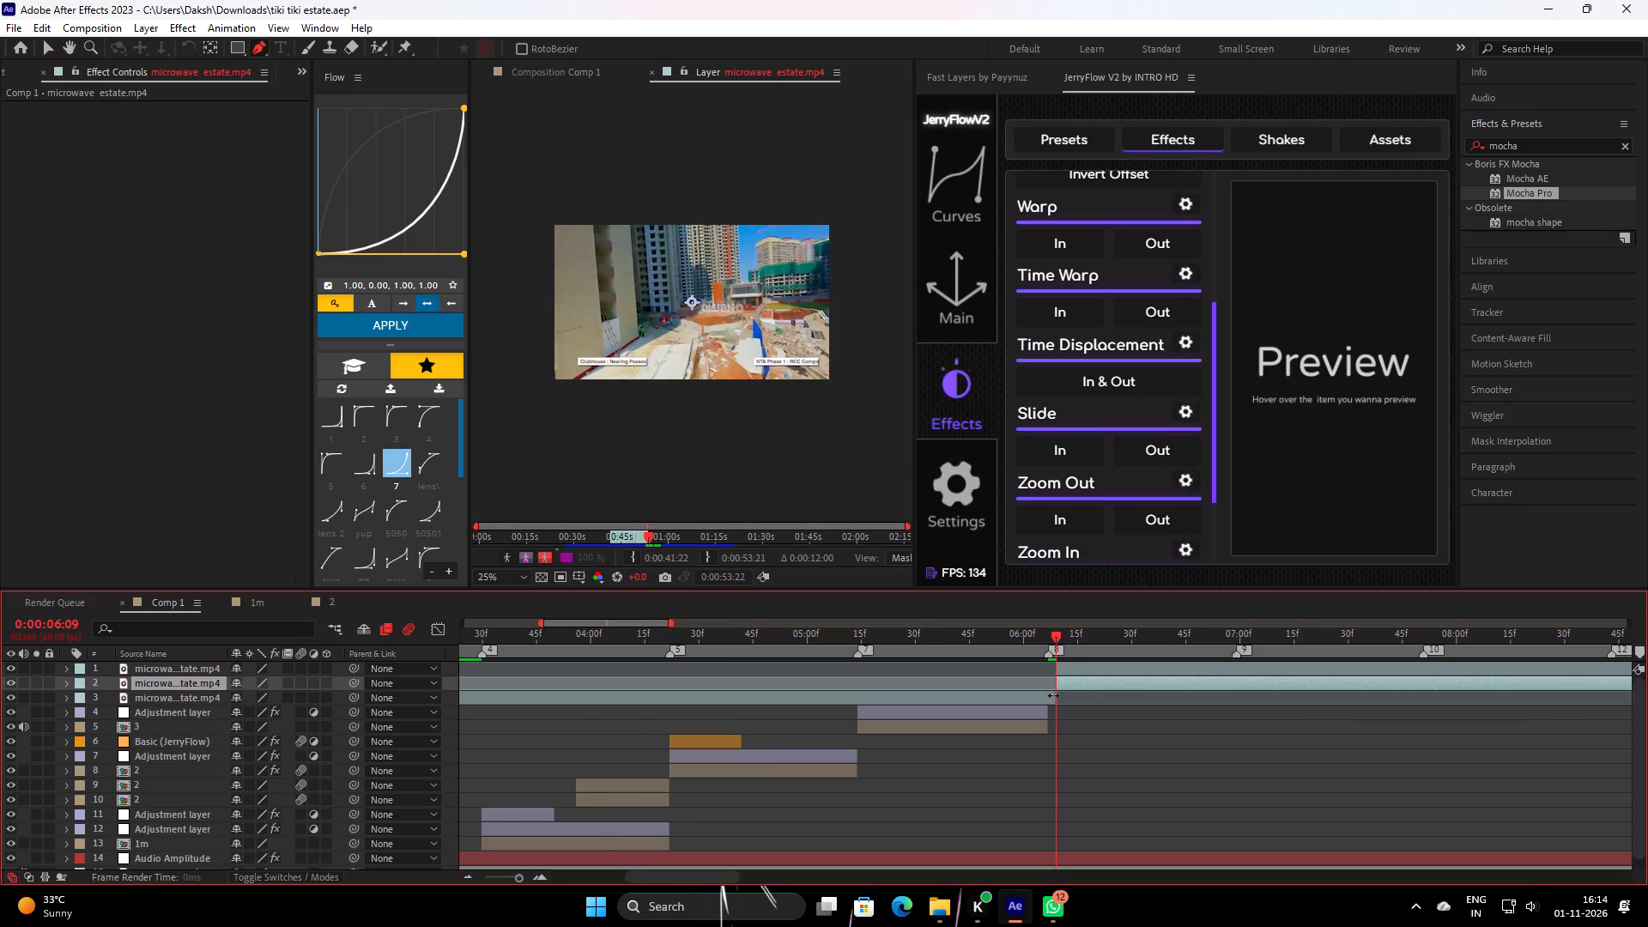
click(1053, 695)
key(BackSpace)
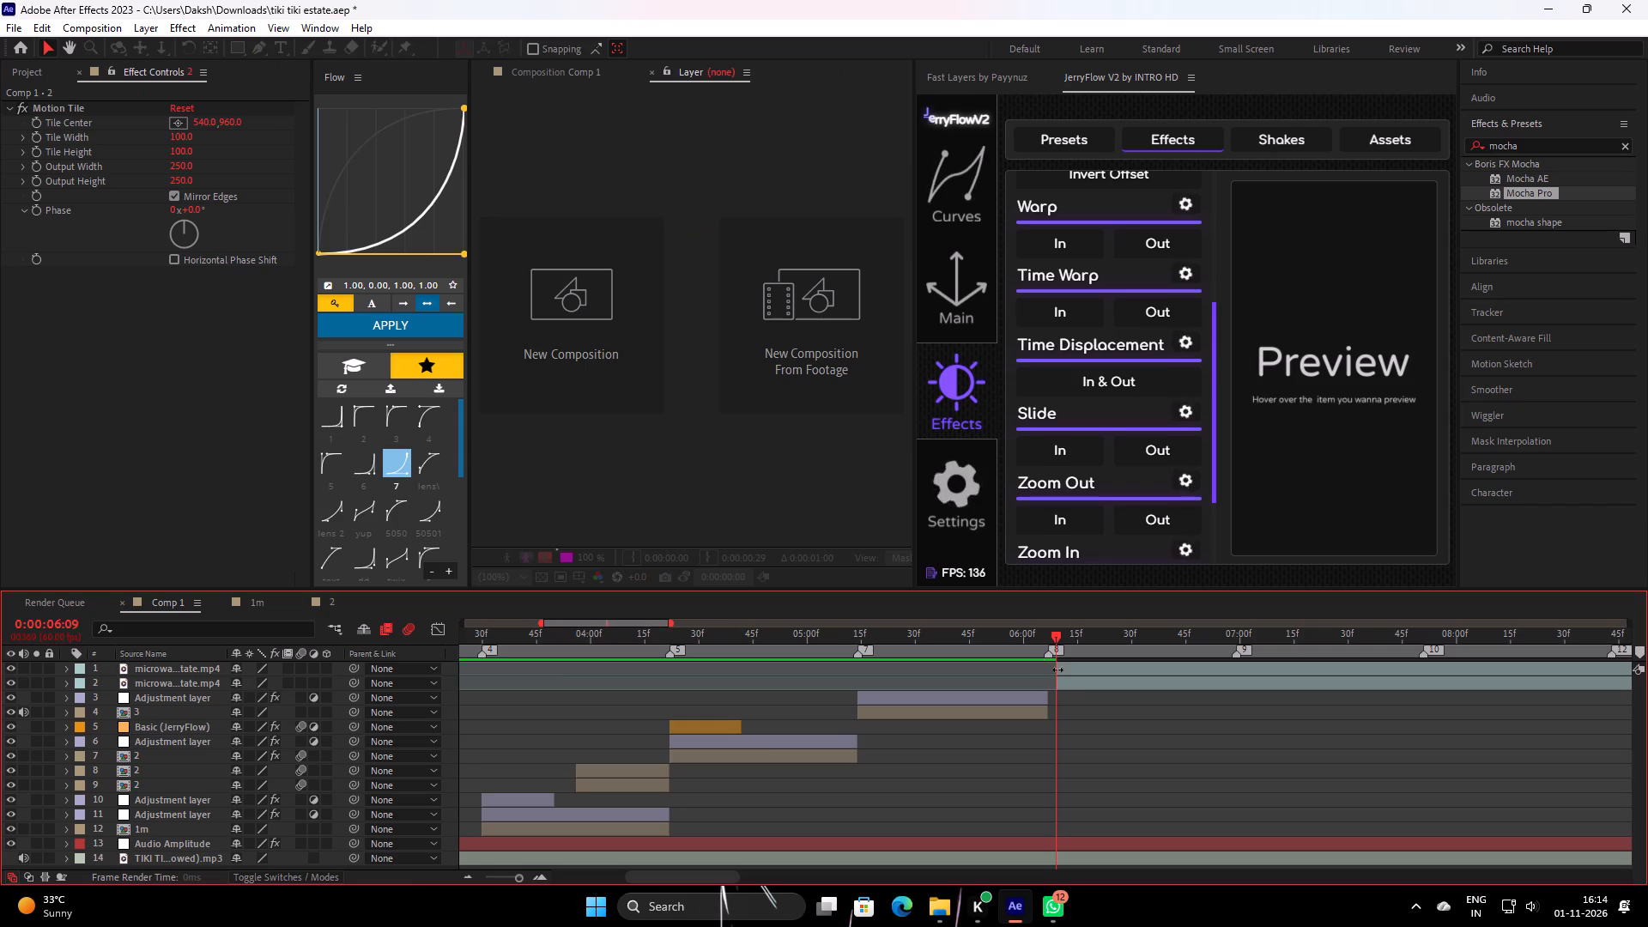
Move the trimmed Clubhouse clip to start at 0:00:06:07, where the Tower D clip ends.
drag(1060, 648, 1048, 693)
drag(1073, 685, 1069, 688)
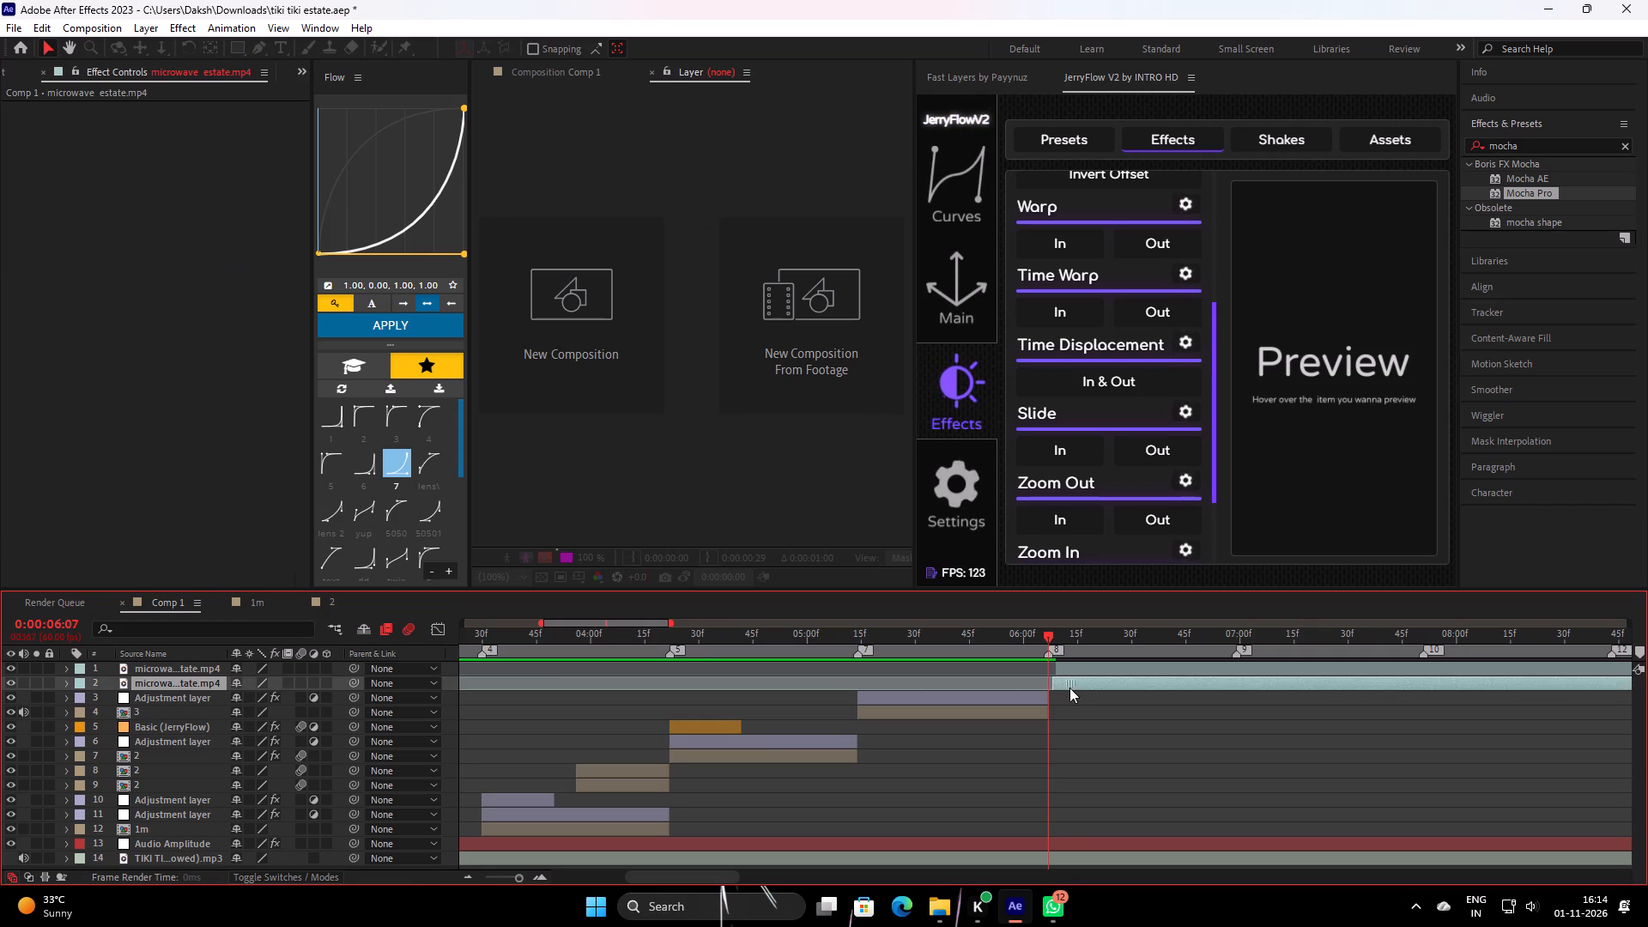
drag(1069, 688, 1064, 694)
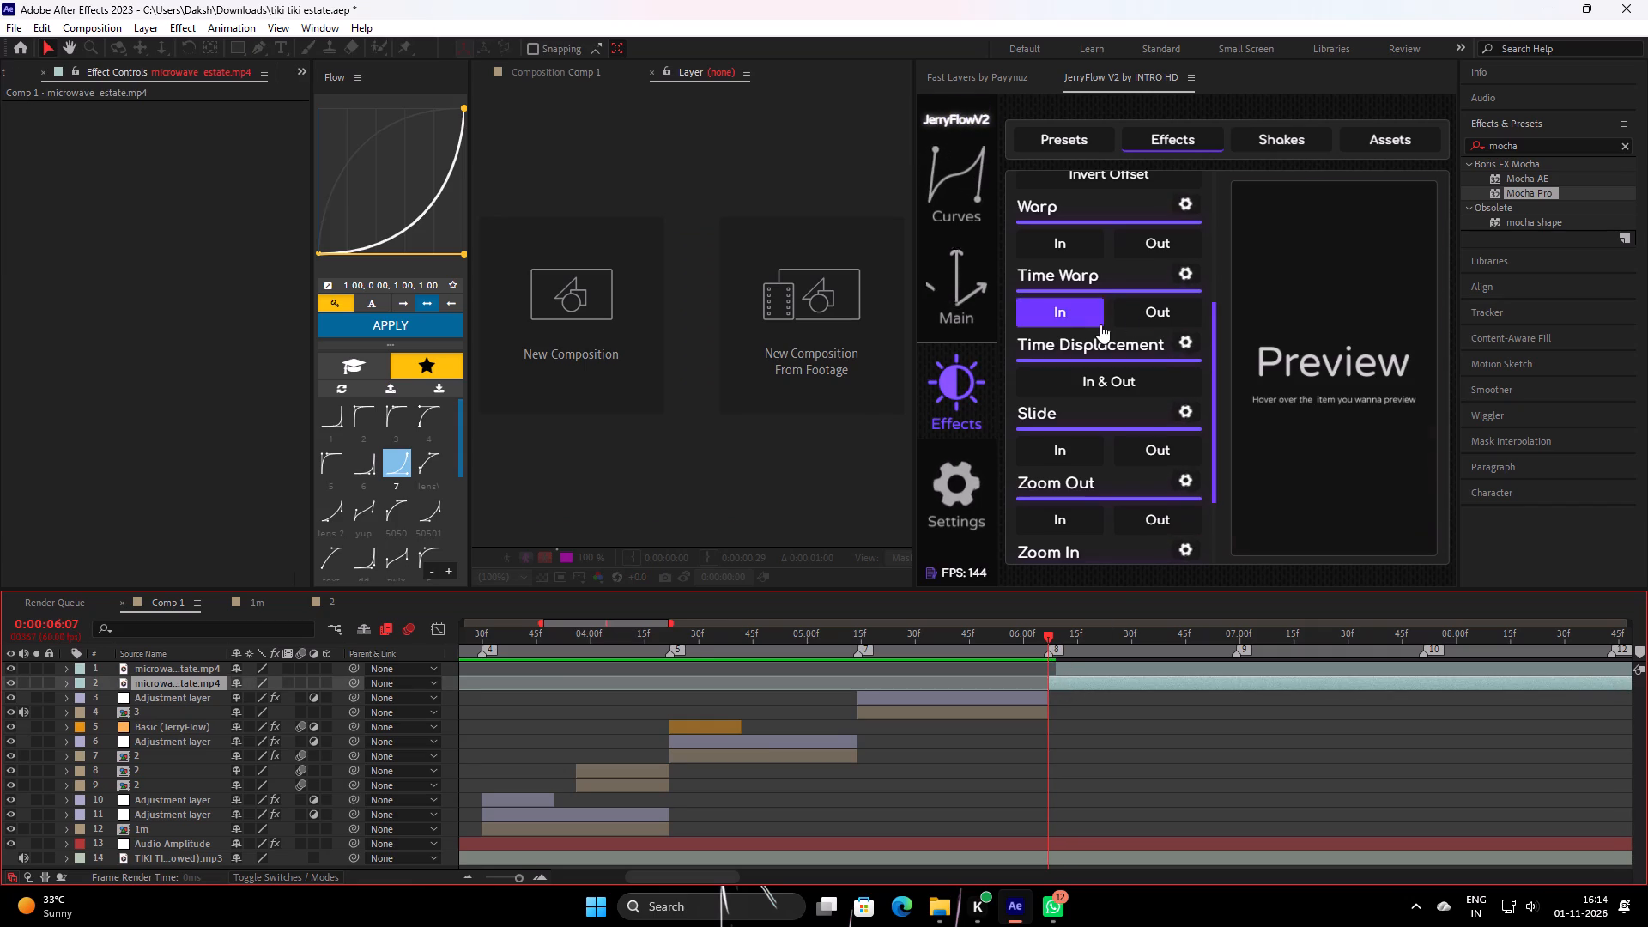
In the composition view, move the leftover source footage later, past 0:00:08:15, and place it below the Clubhouse clip.
click(585, 74)
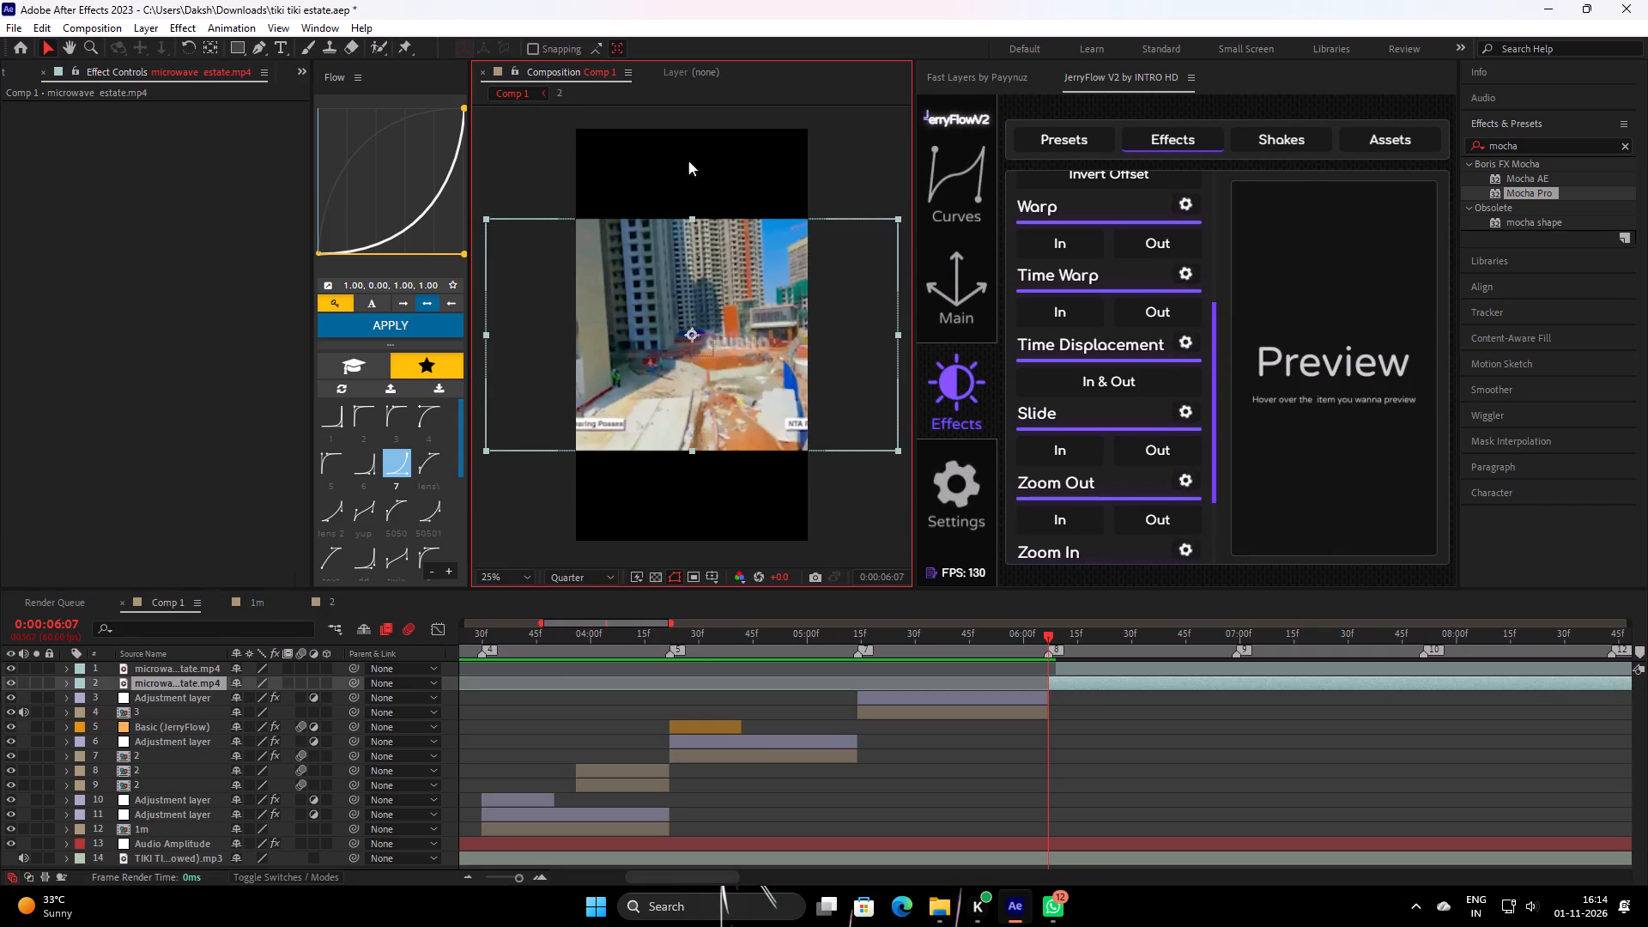
click(648, 70)
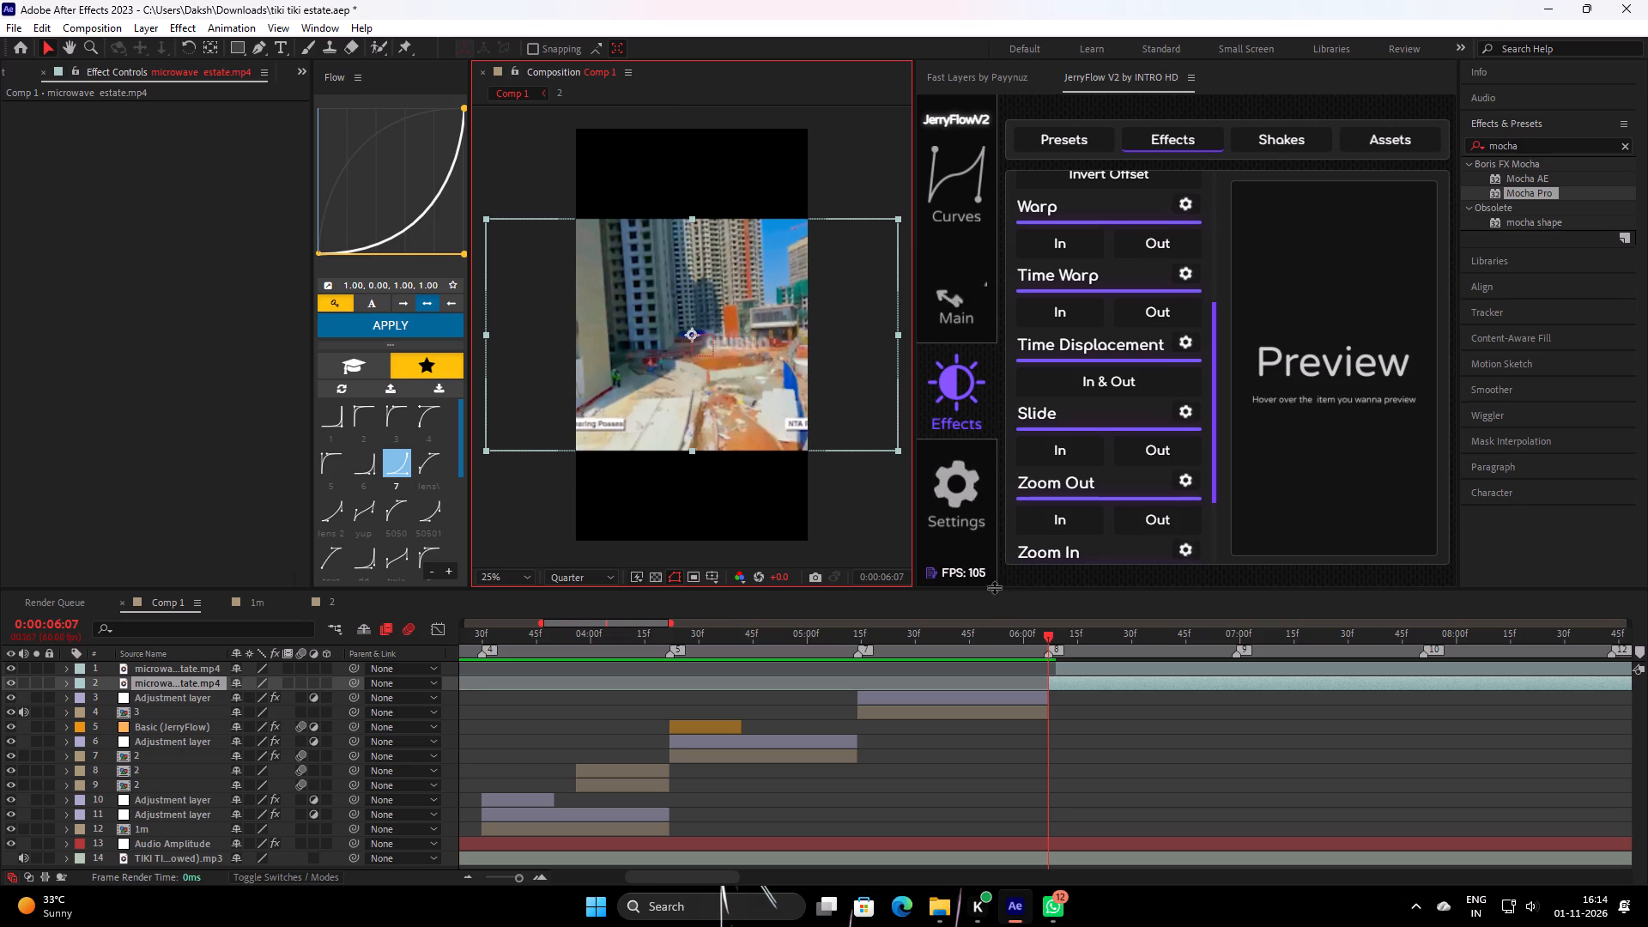
drag(1069, 651, 1066, 663)
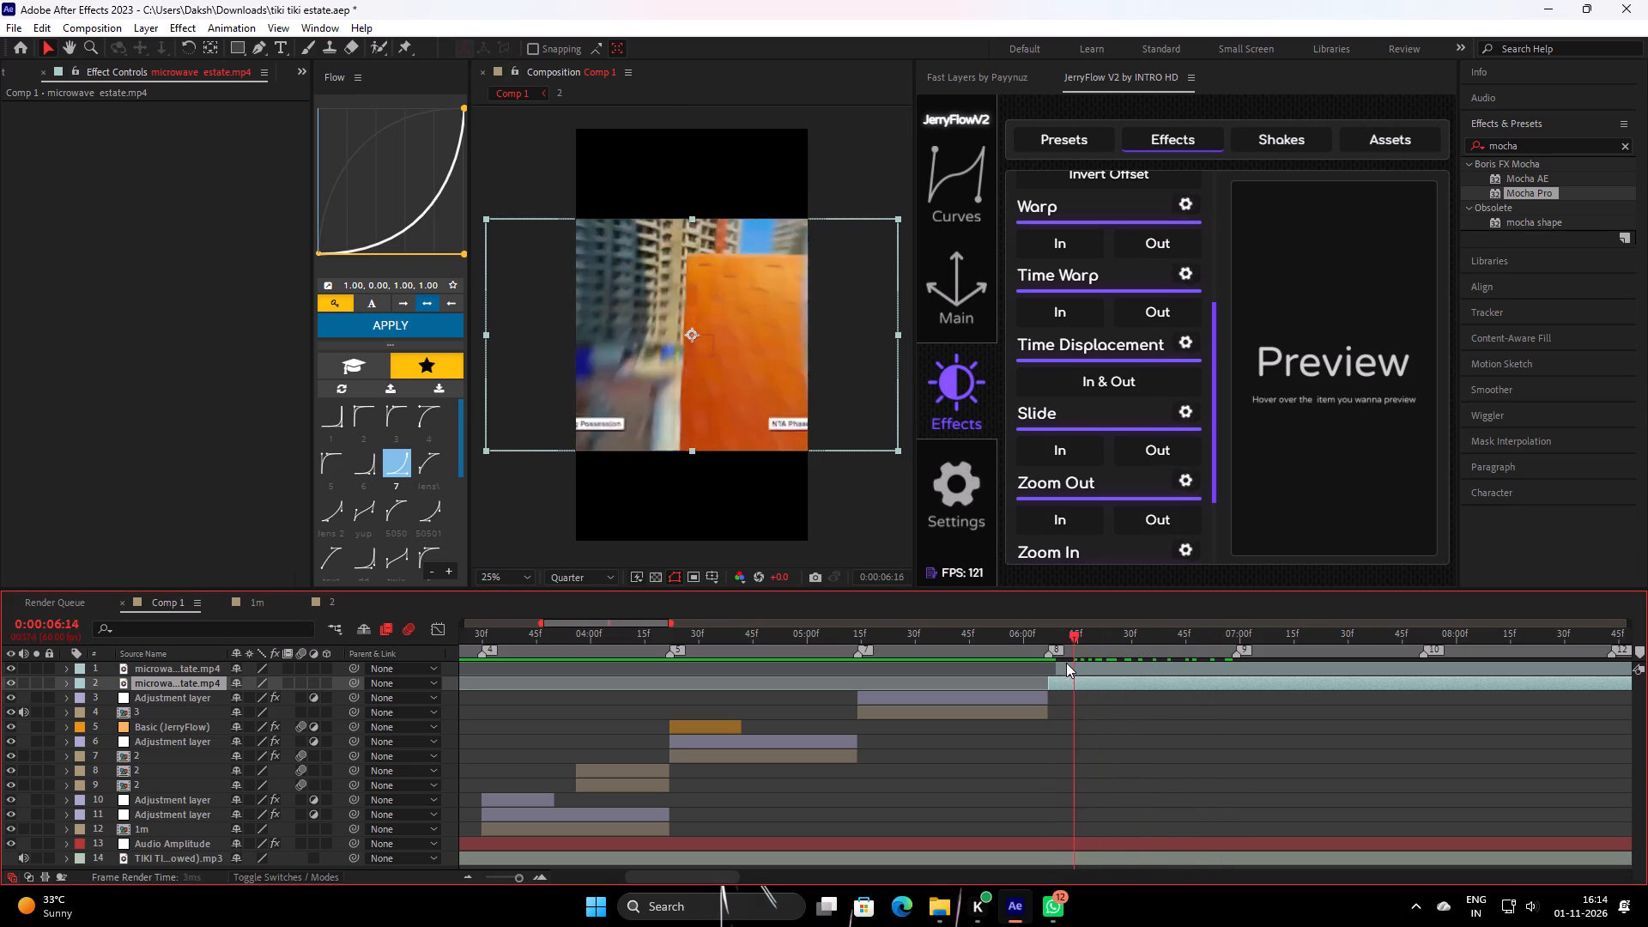
drag(1066, 663, 1059, 665)
drag(1079, 666, 1543, 676)
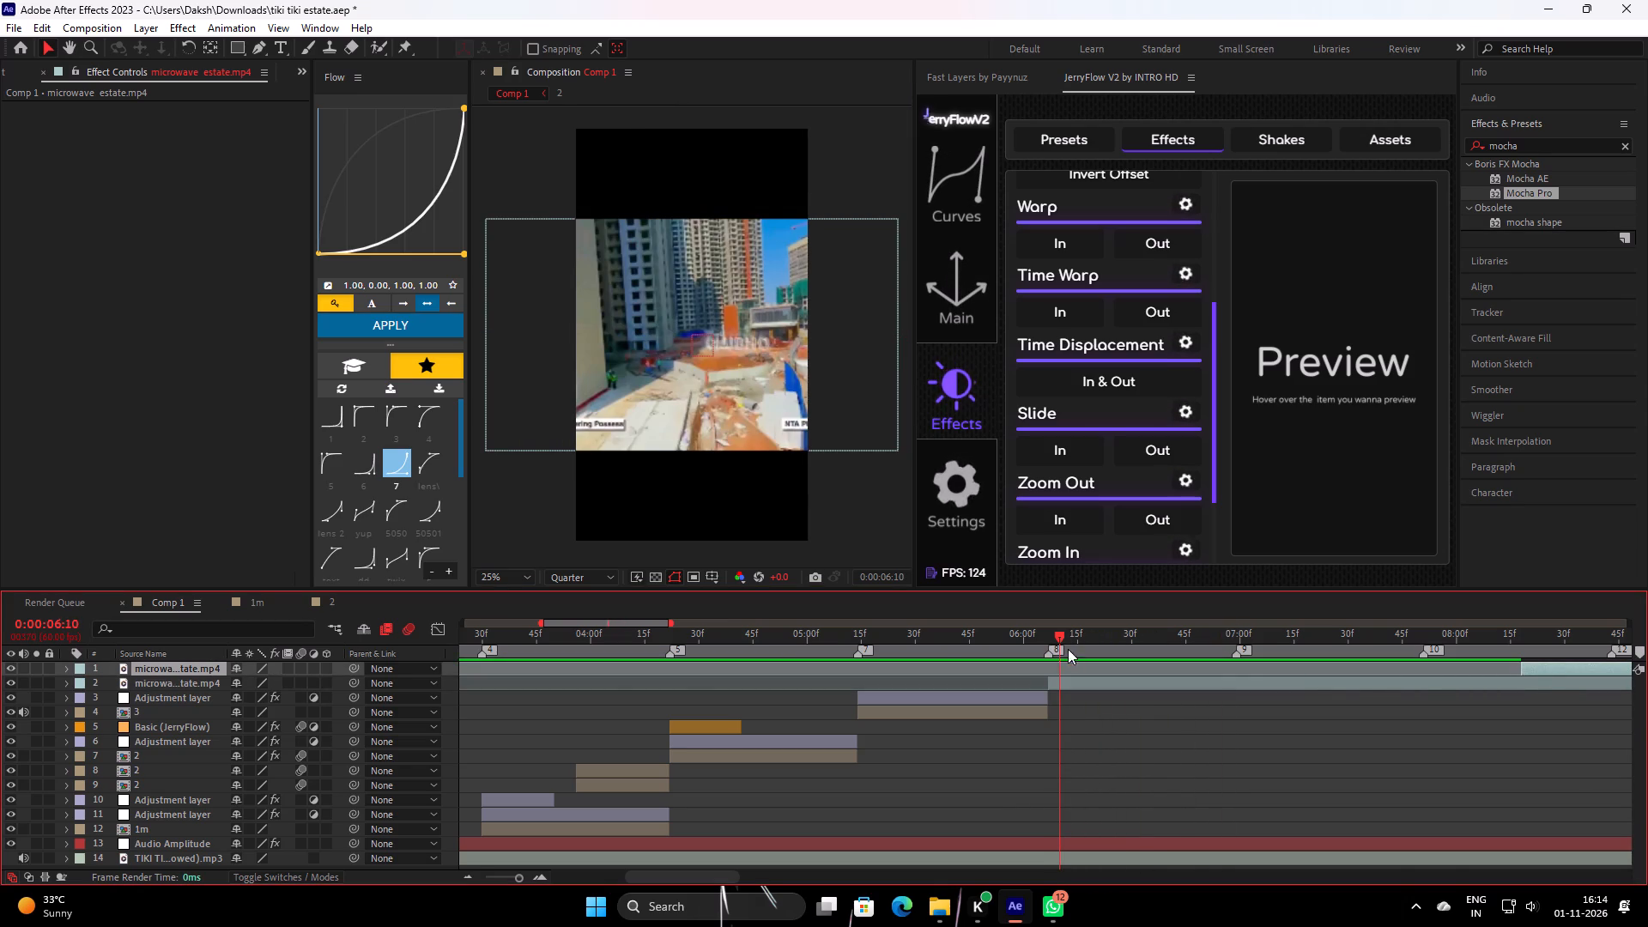
drag(197, 674, 198, 693)
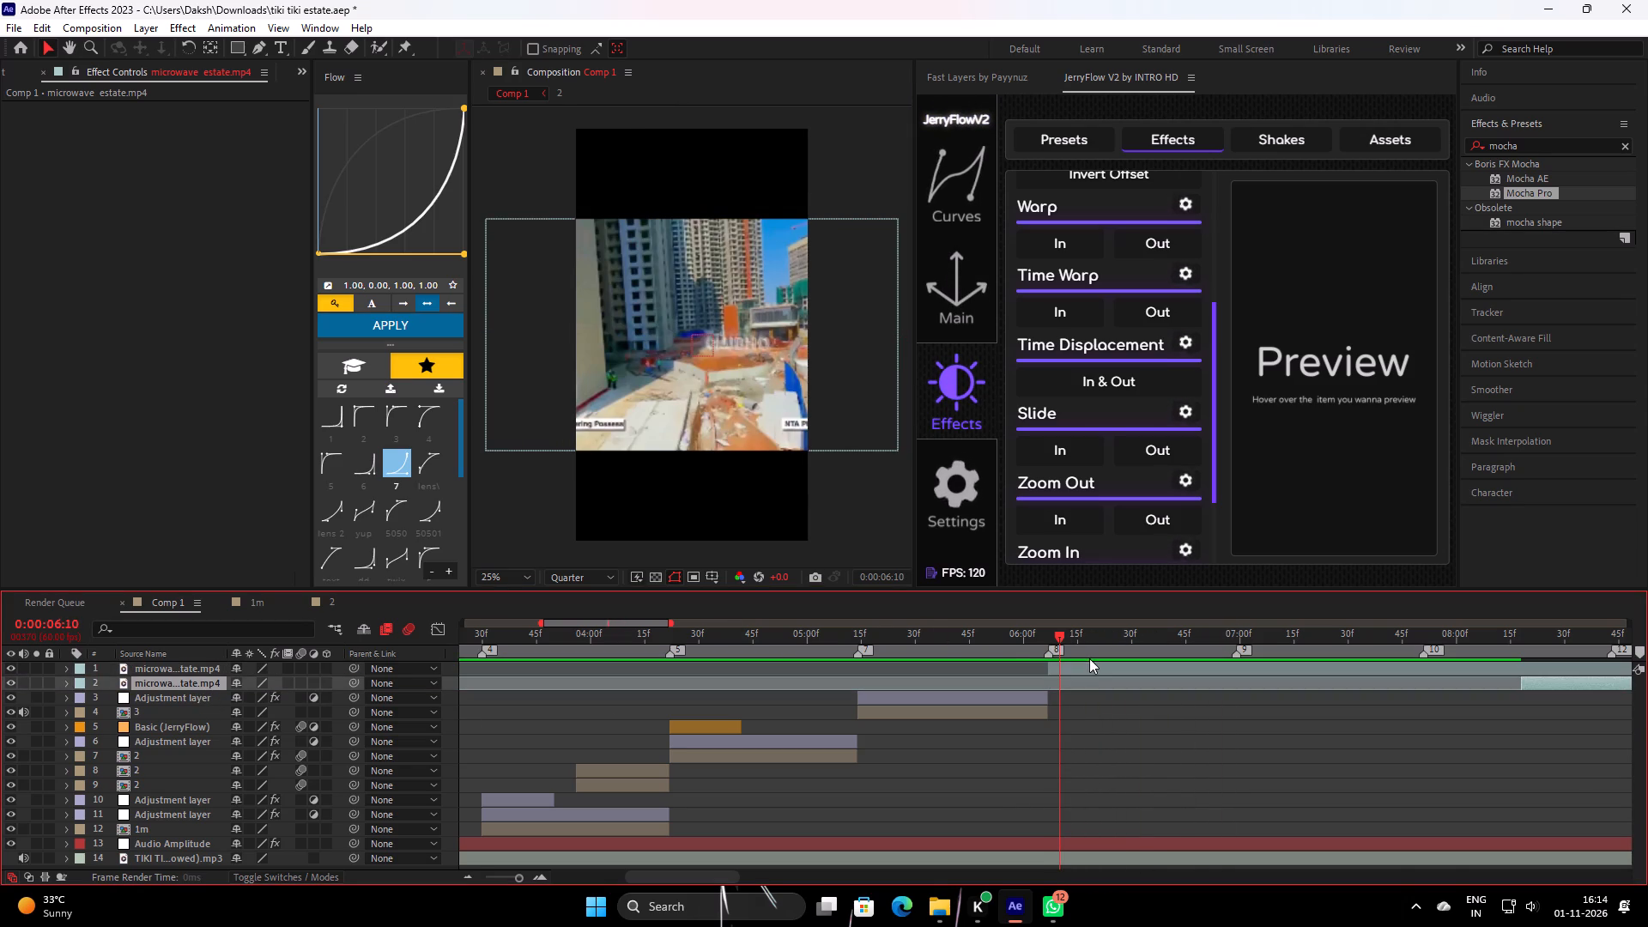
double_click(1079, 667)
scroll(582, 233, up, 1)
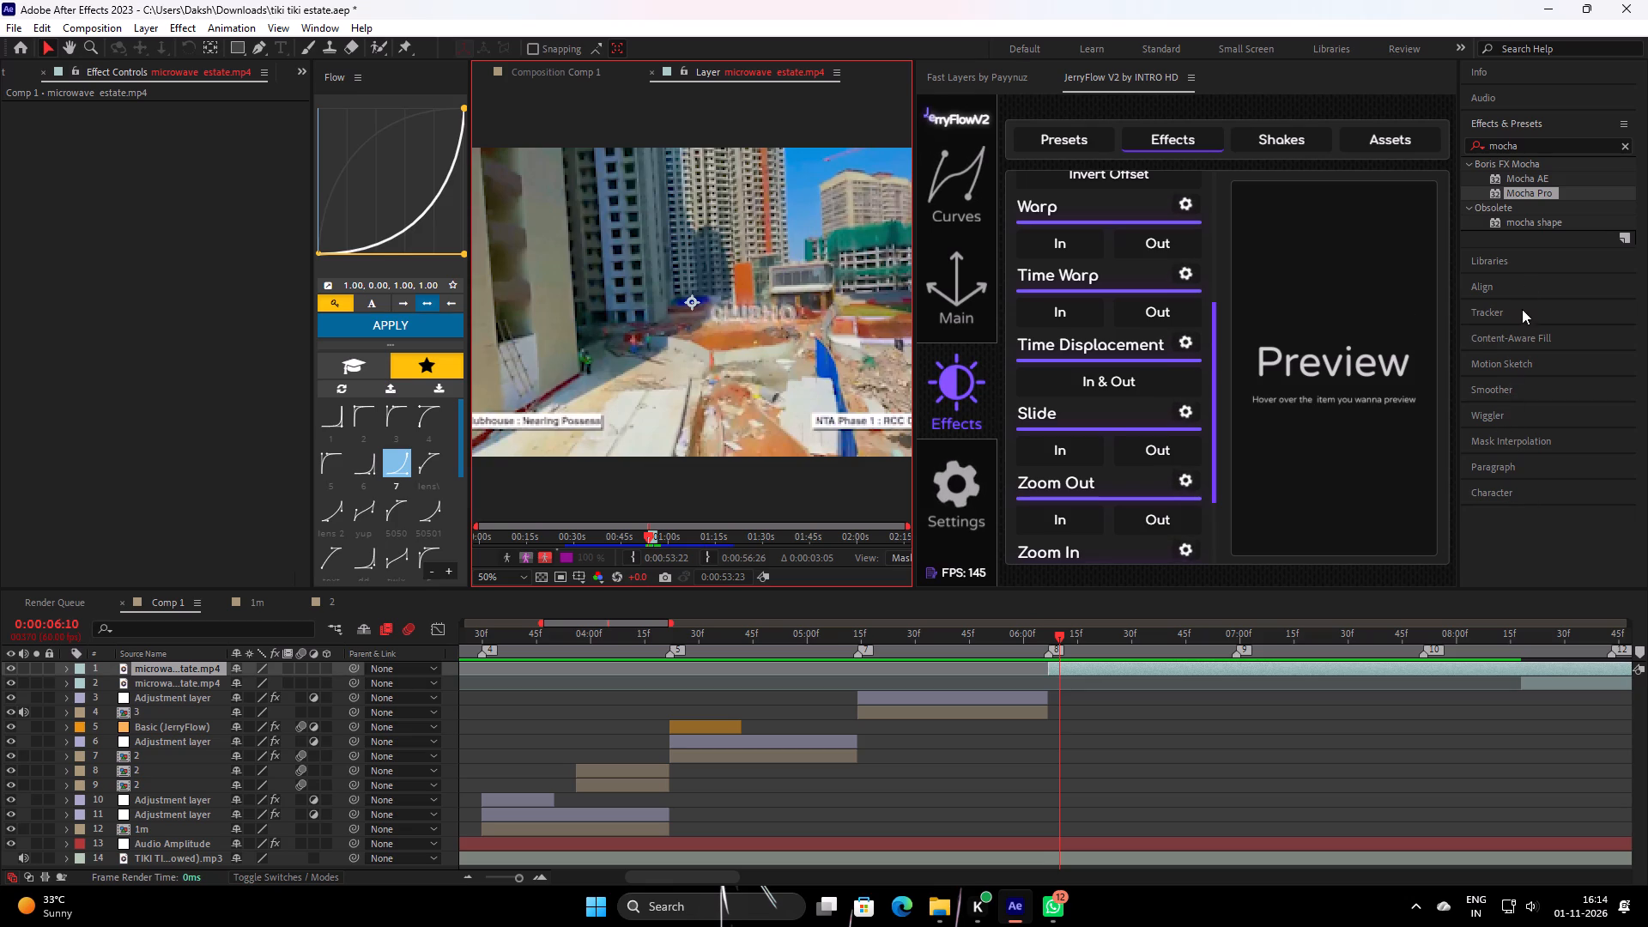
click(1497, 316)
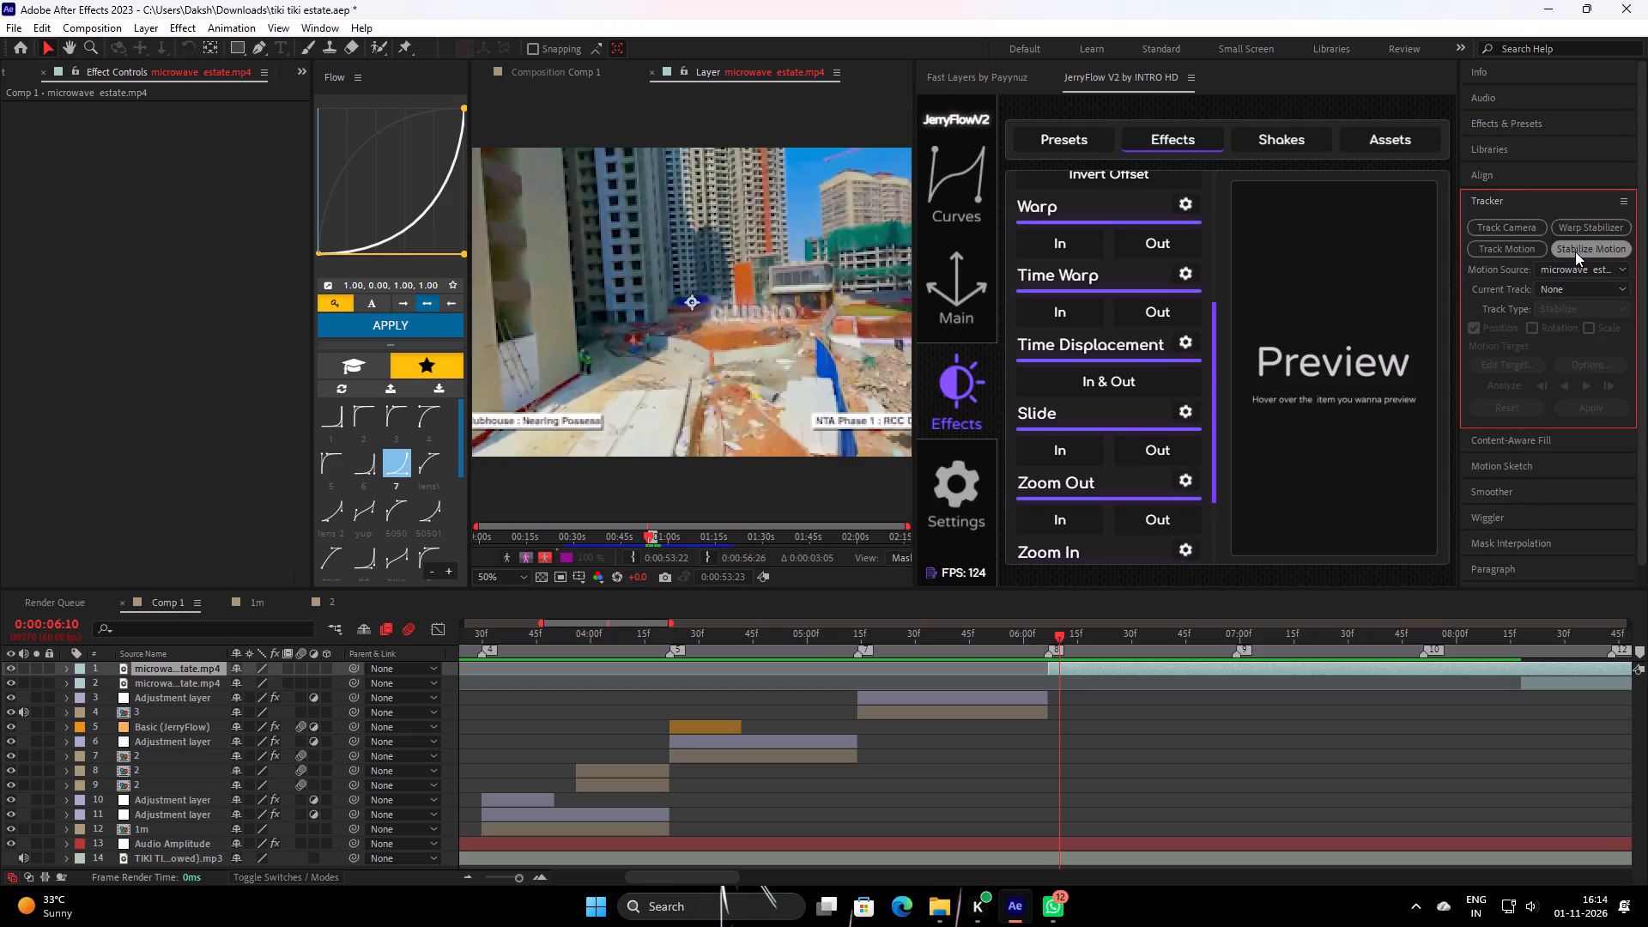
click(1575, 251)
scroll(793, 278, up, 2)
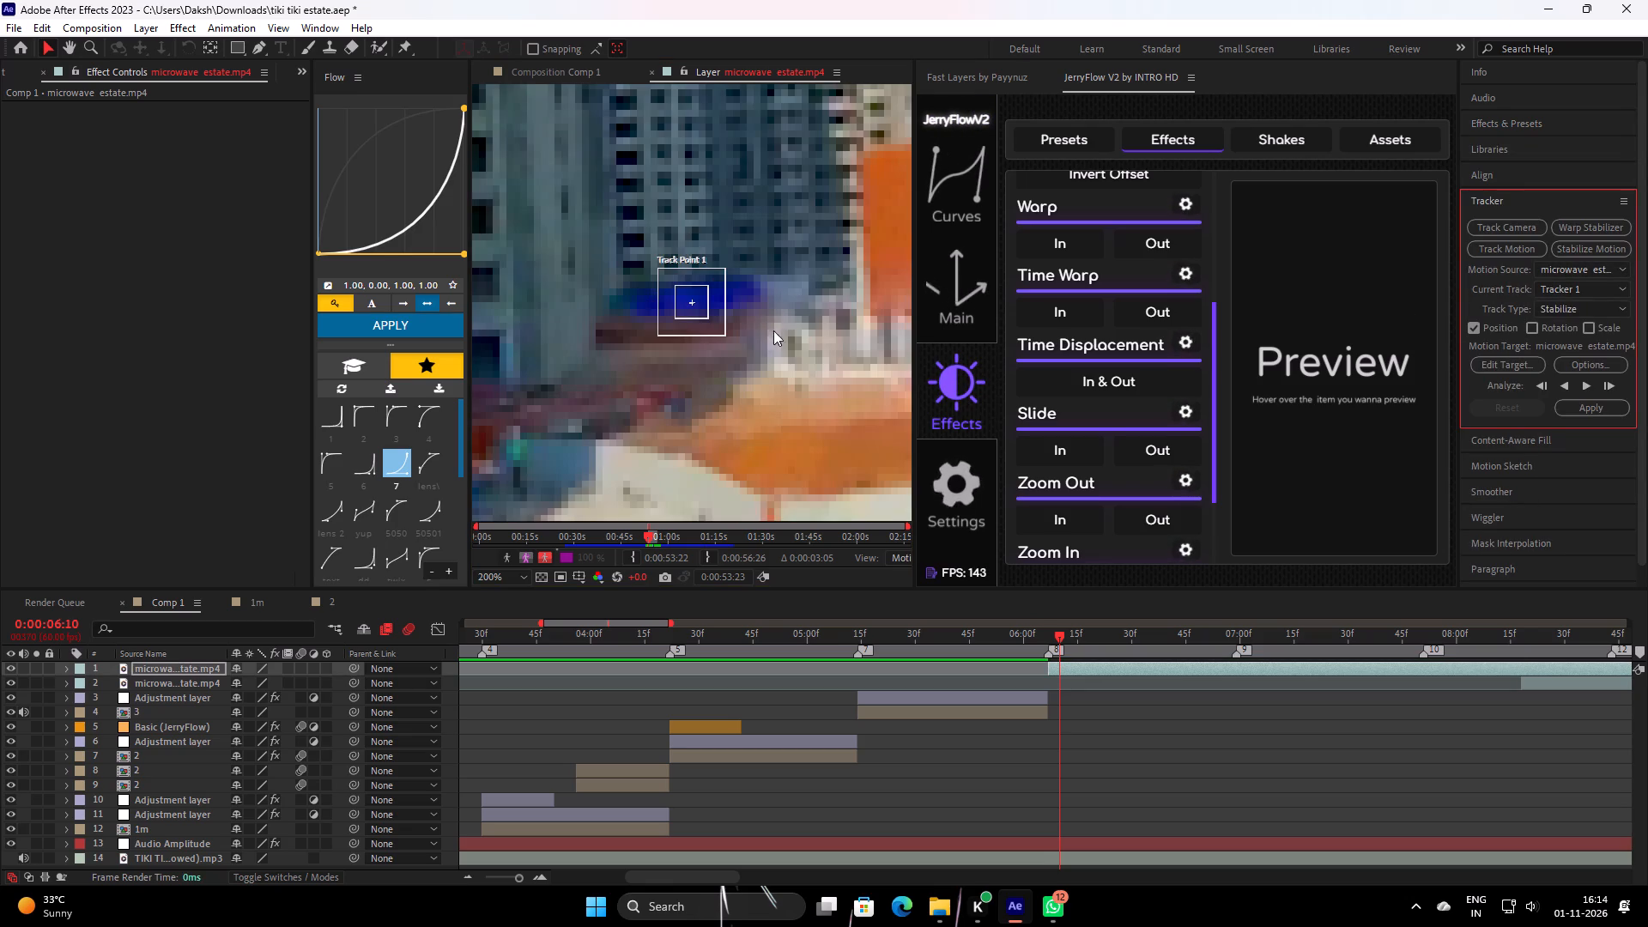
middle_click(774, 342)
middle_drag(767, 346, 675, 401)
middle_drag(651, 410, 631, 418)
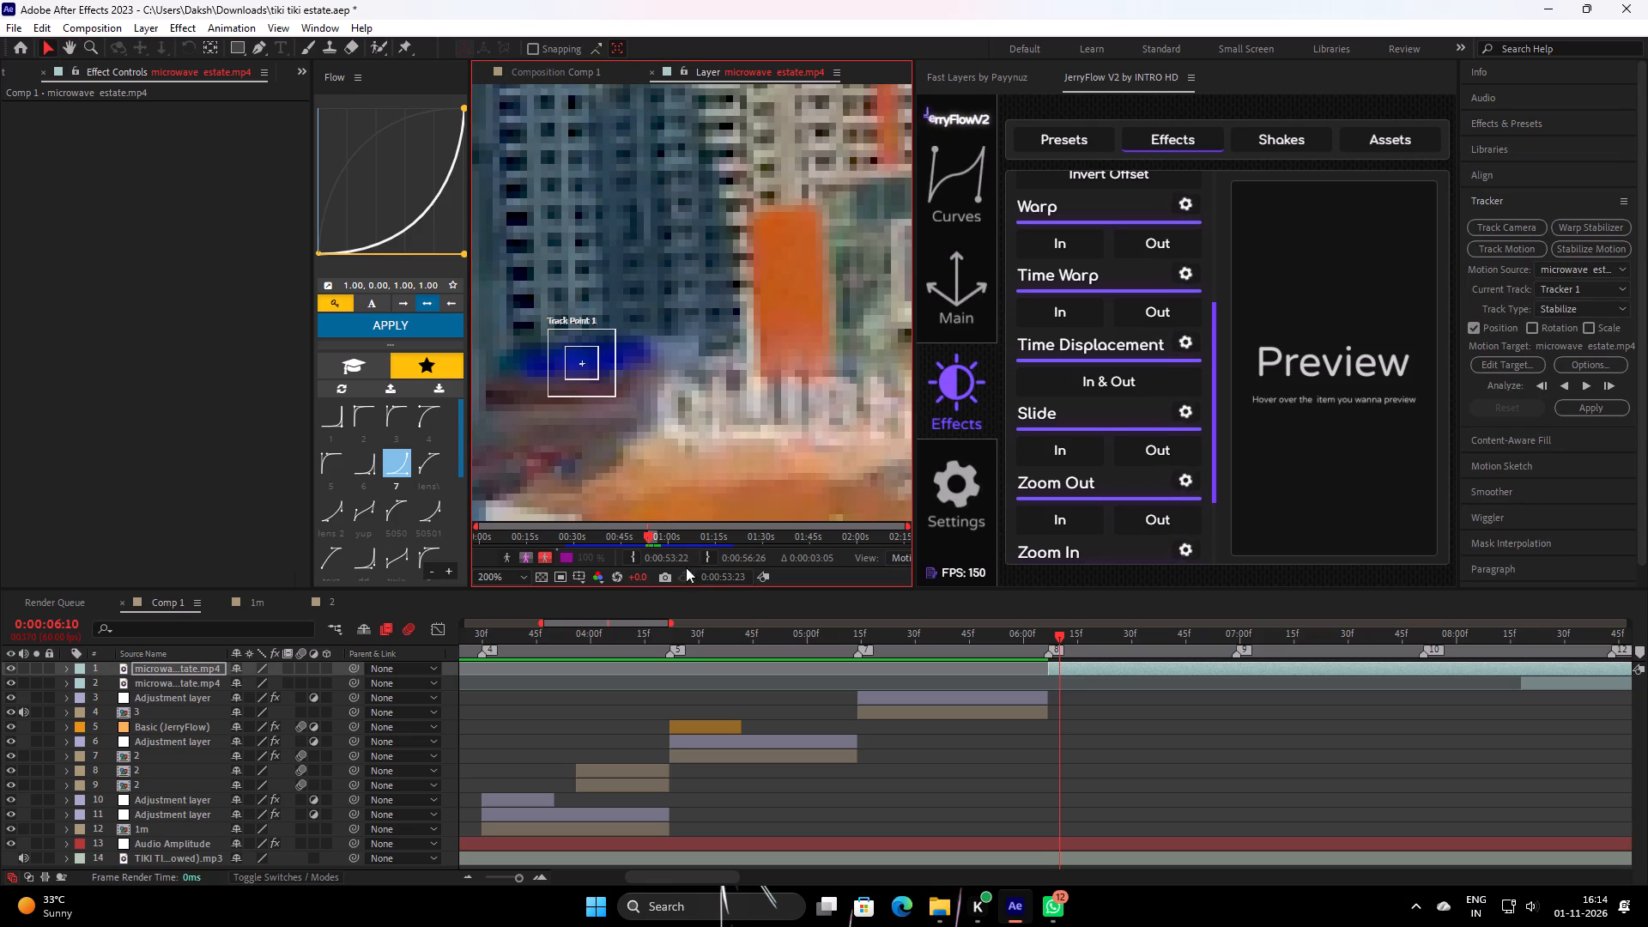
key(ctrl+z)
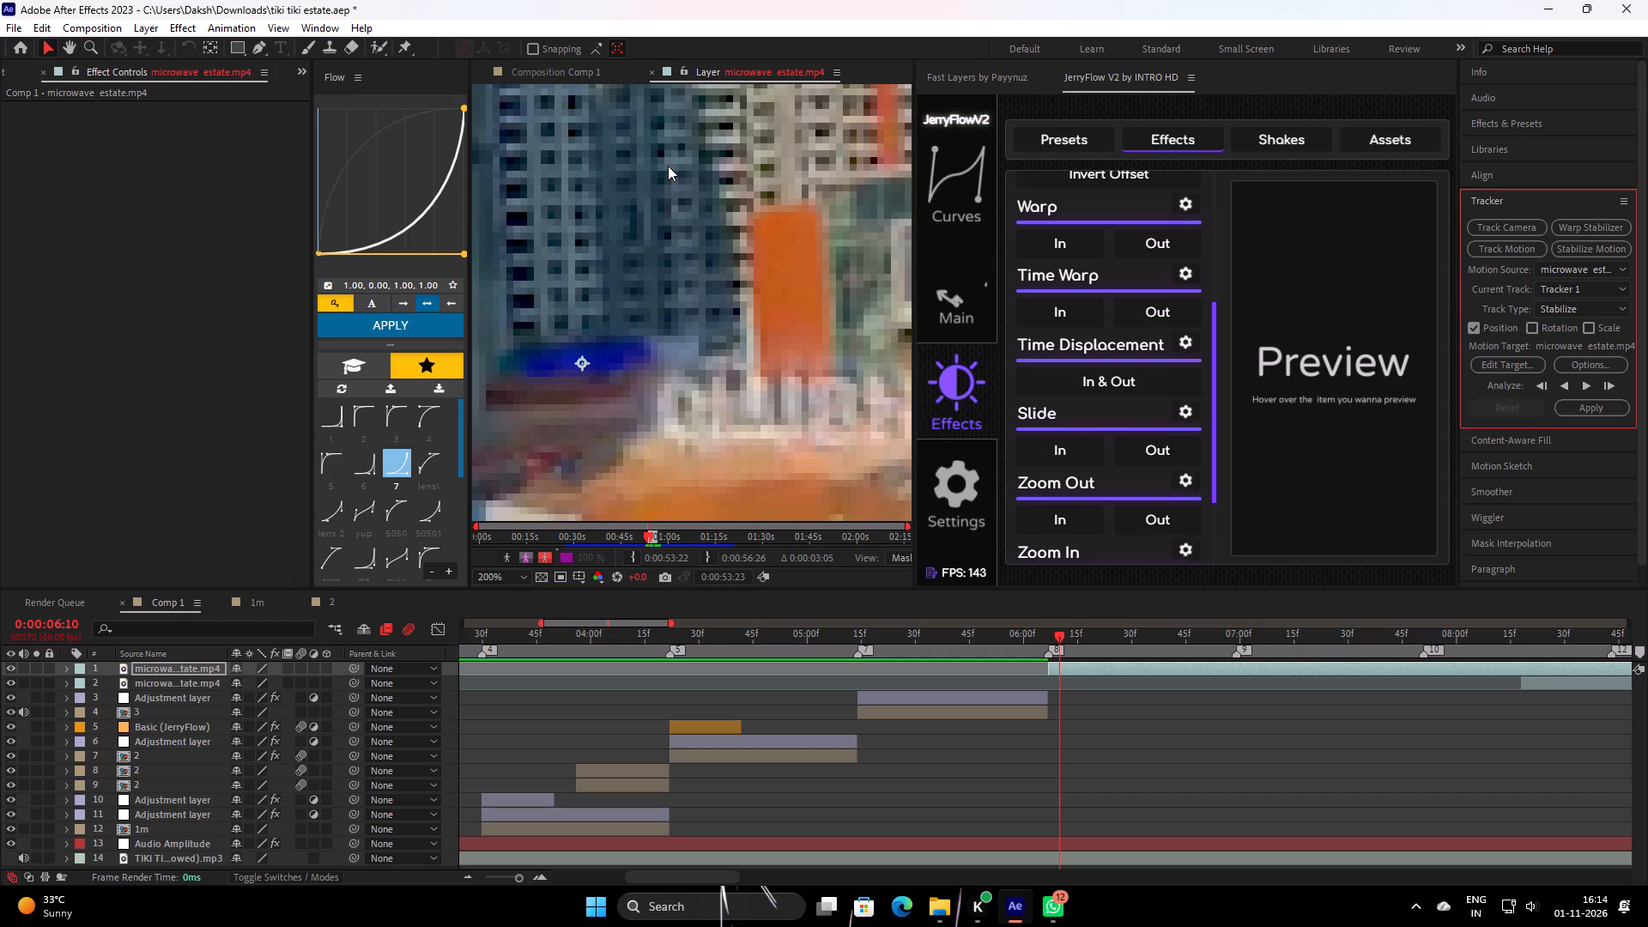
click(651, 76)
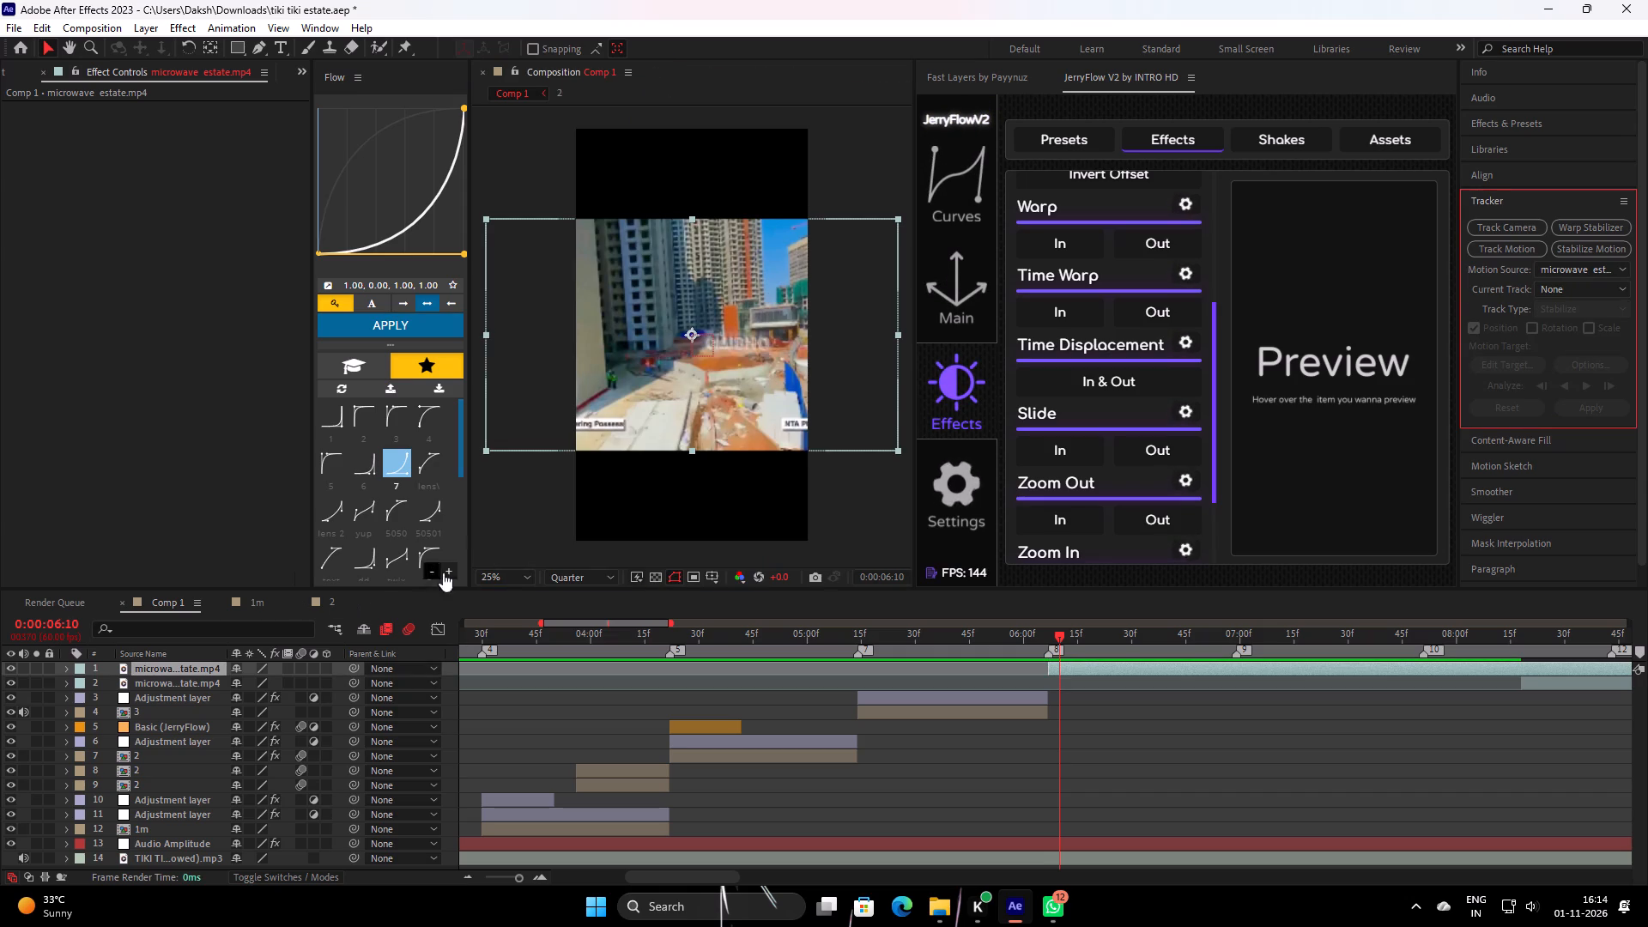
Set the composition preview resolution to Full.
click(567, 574)
click(566, 622)
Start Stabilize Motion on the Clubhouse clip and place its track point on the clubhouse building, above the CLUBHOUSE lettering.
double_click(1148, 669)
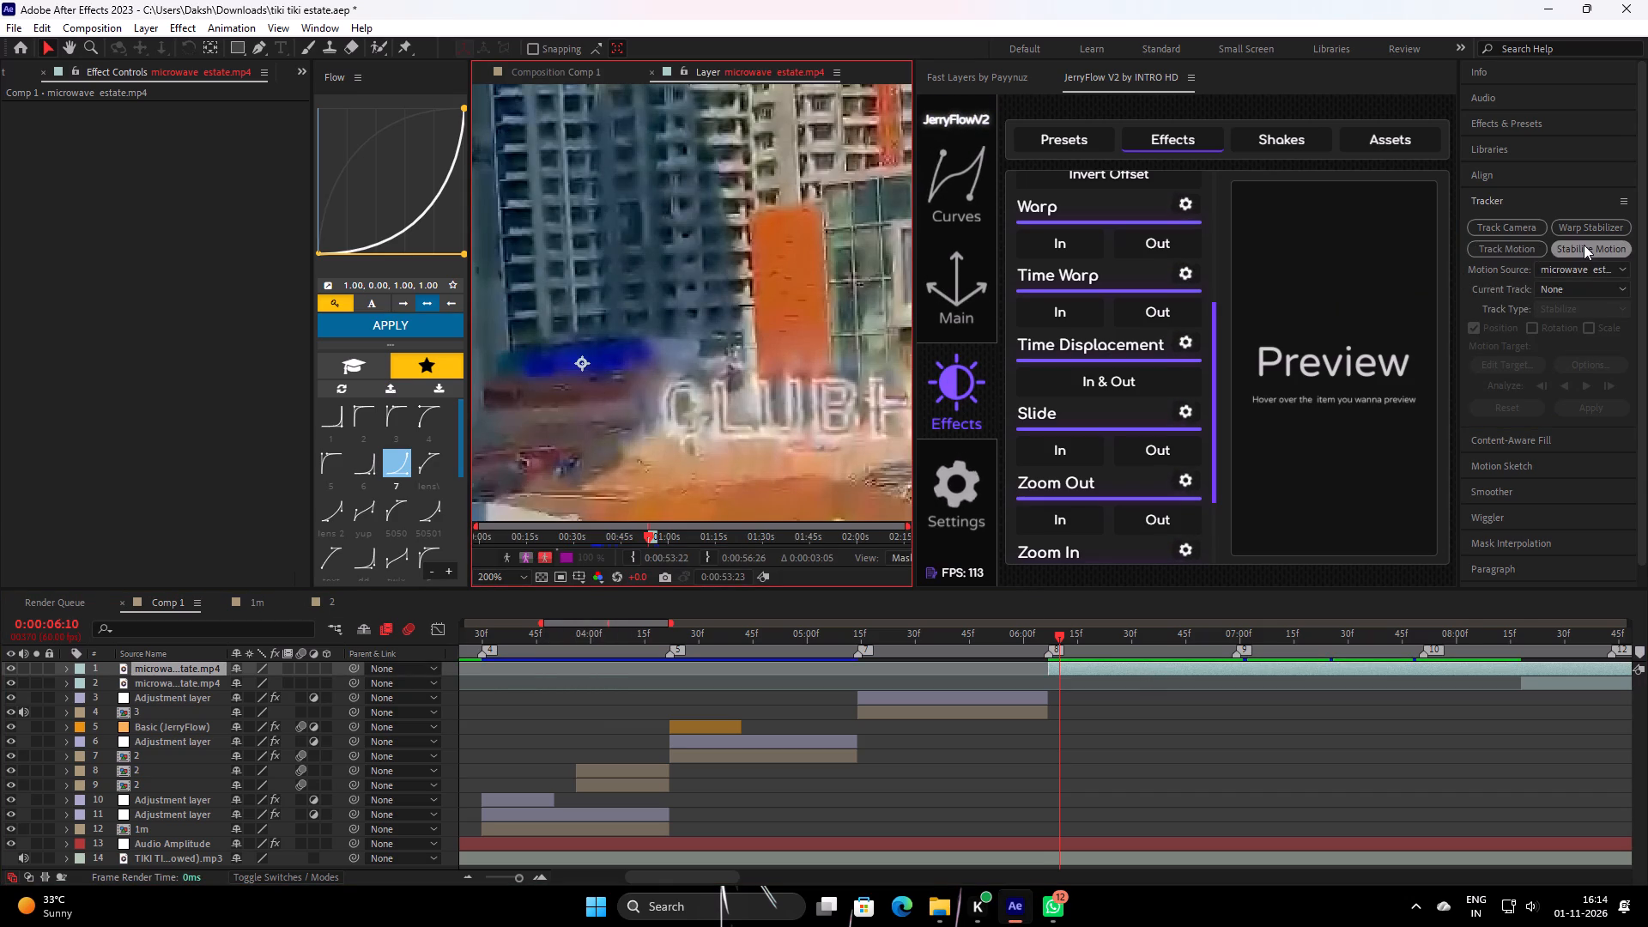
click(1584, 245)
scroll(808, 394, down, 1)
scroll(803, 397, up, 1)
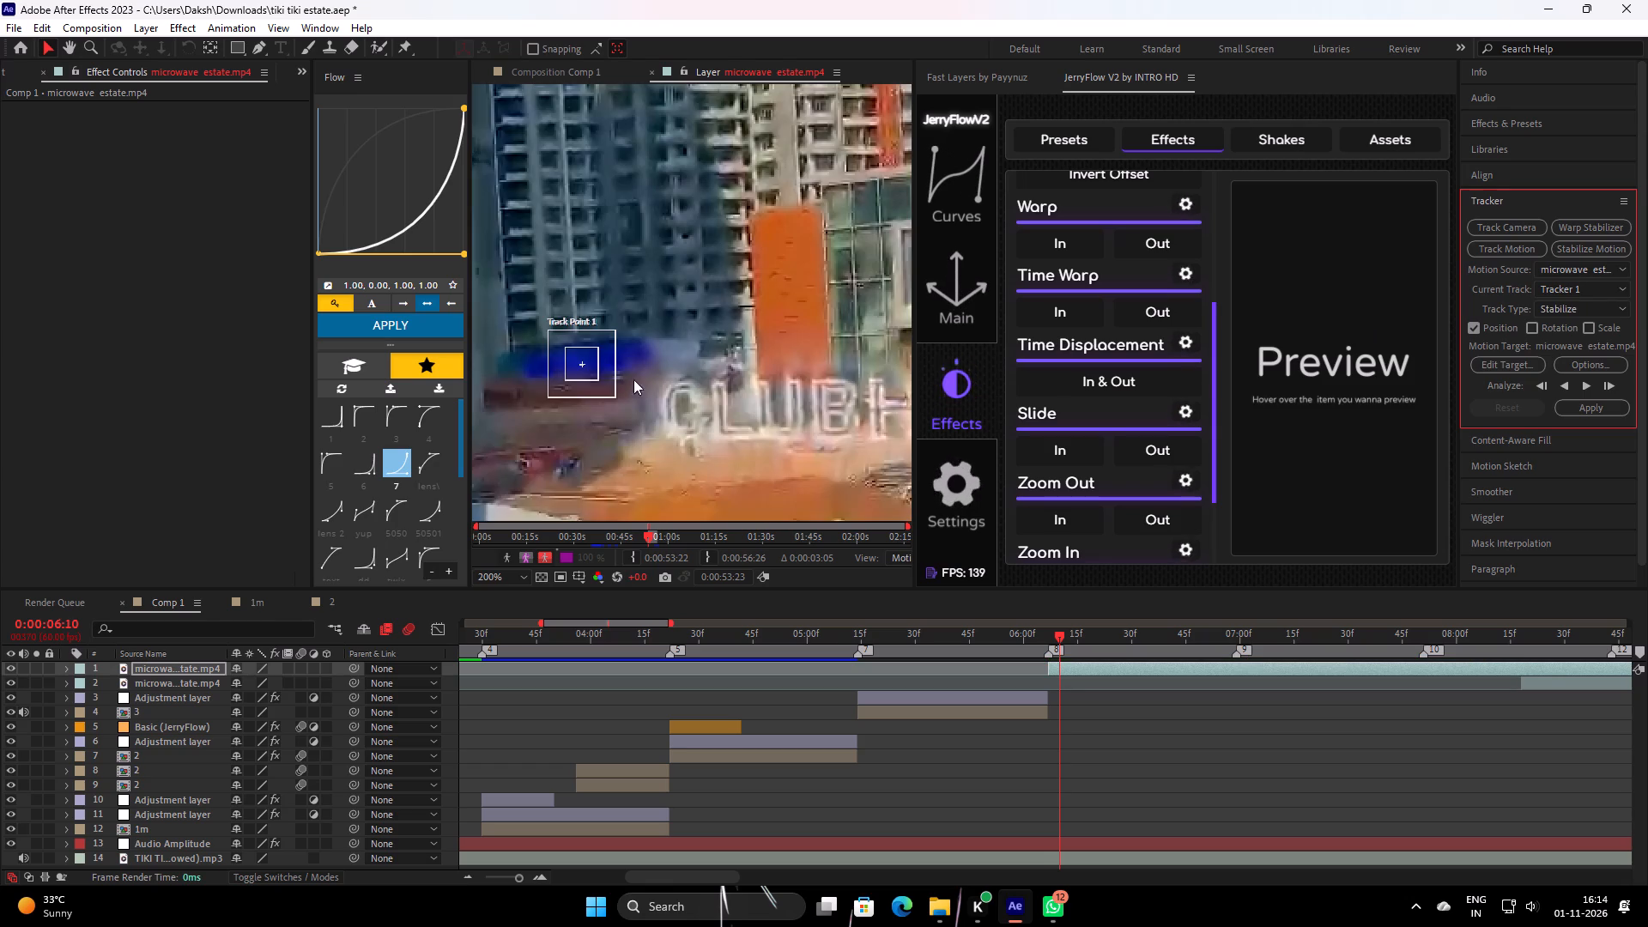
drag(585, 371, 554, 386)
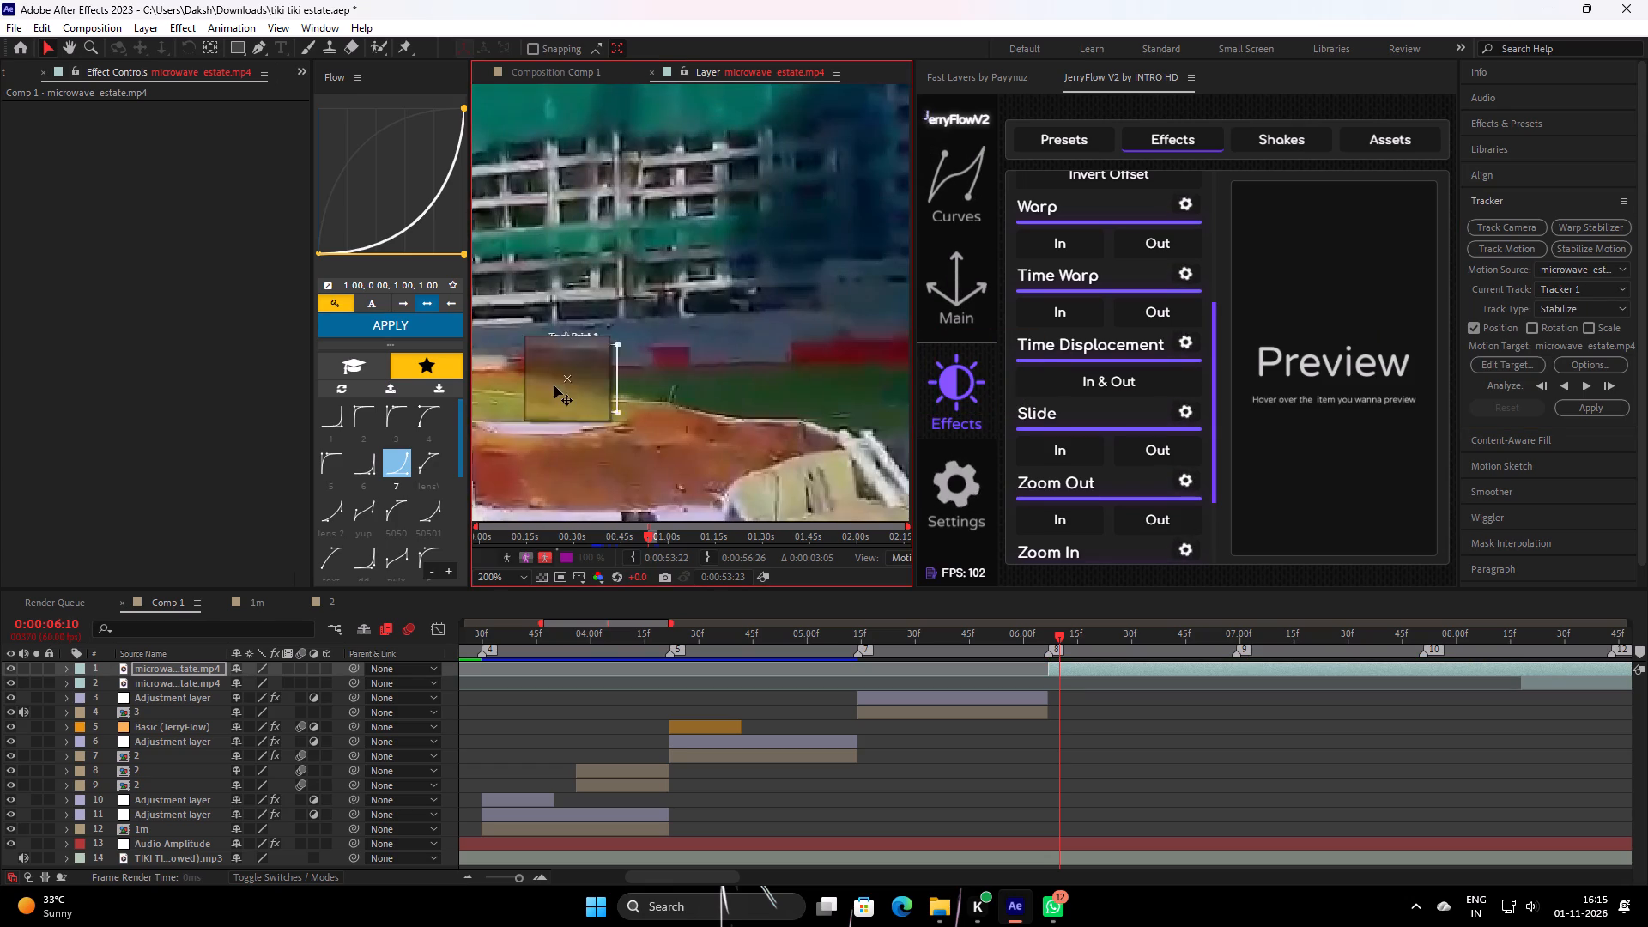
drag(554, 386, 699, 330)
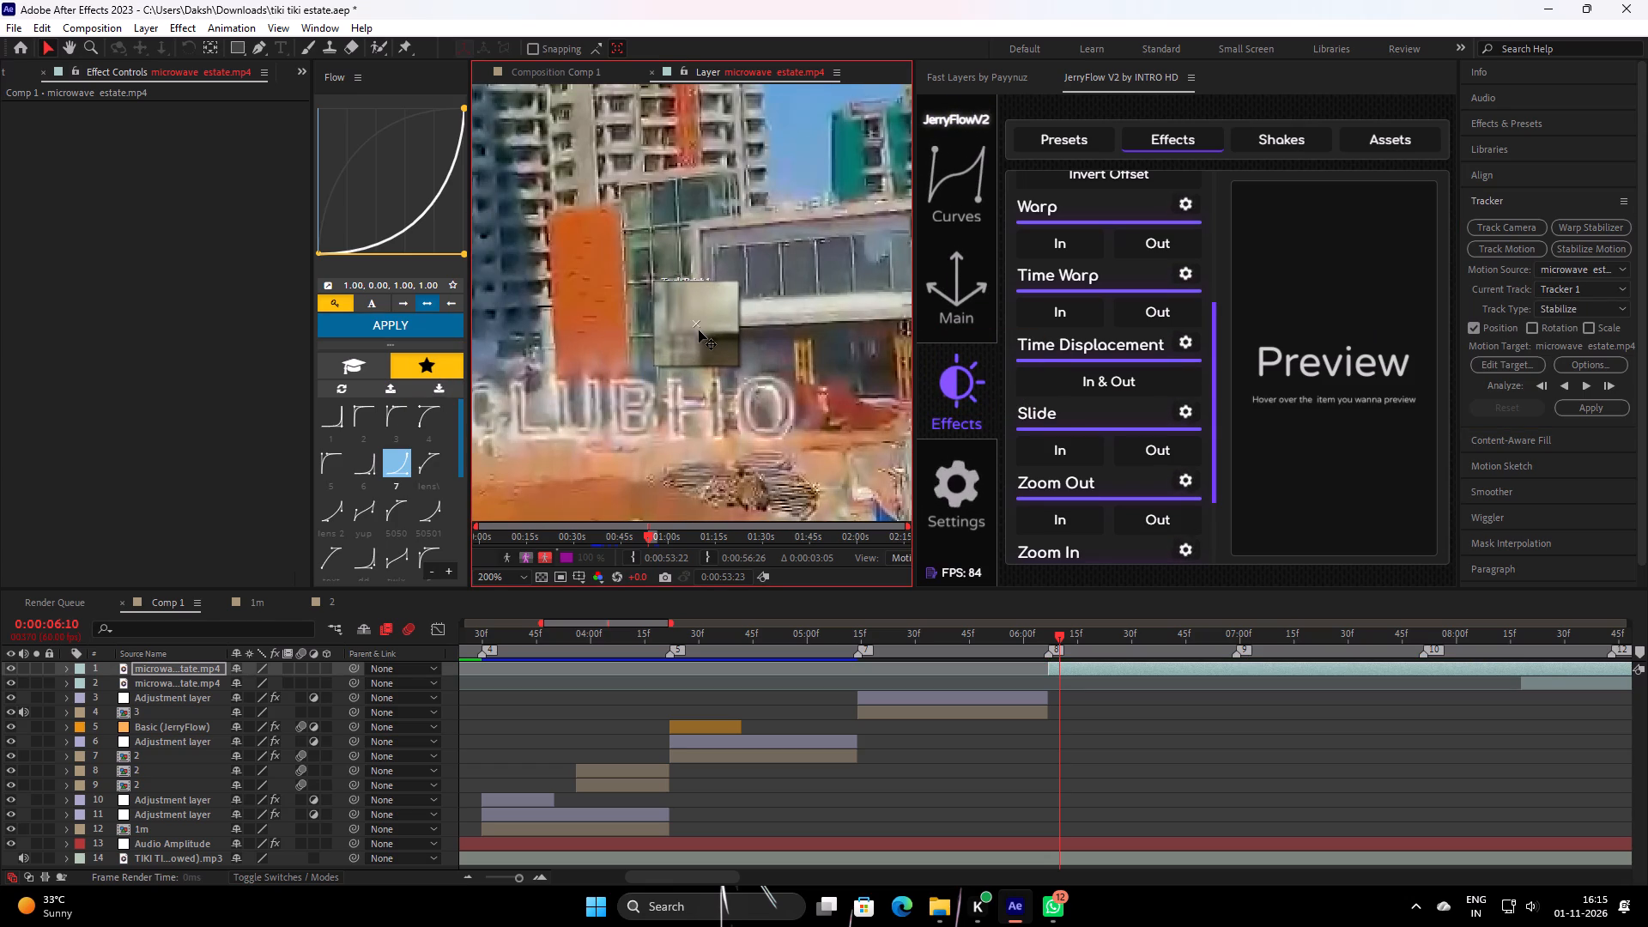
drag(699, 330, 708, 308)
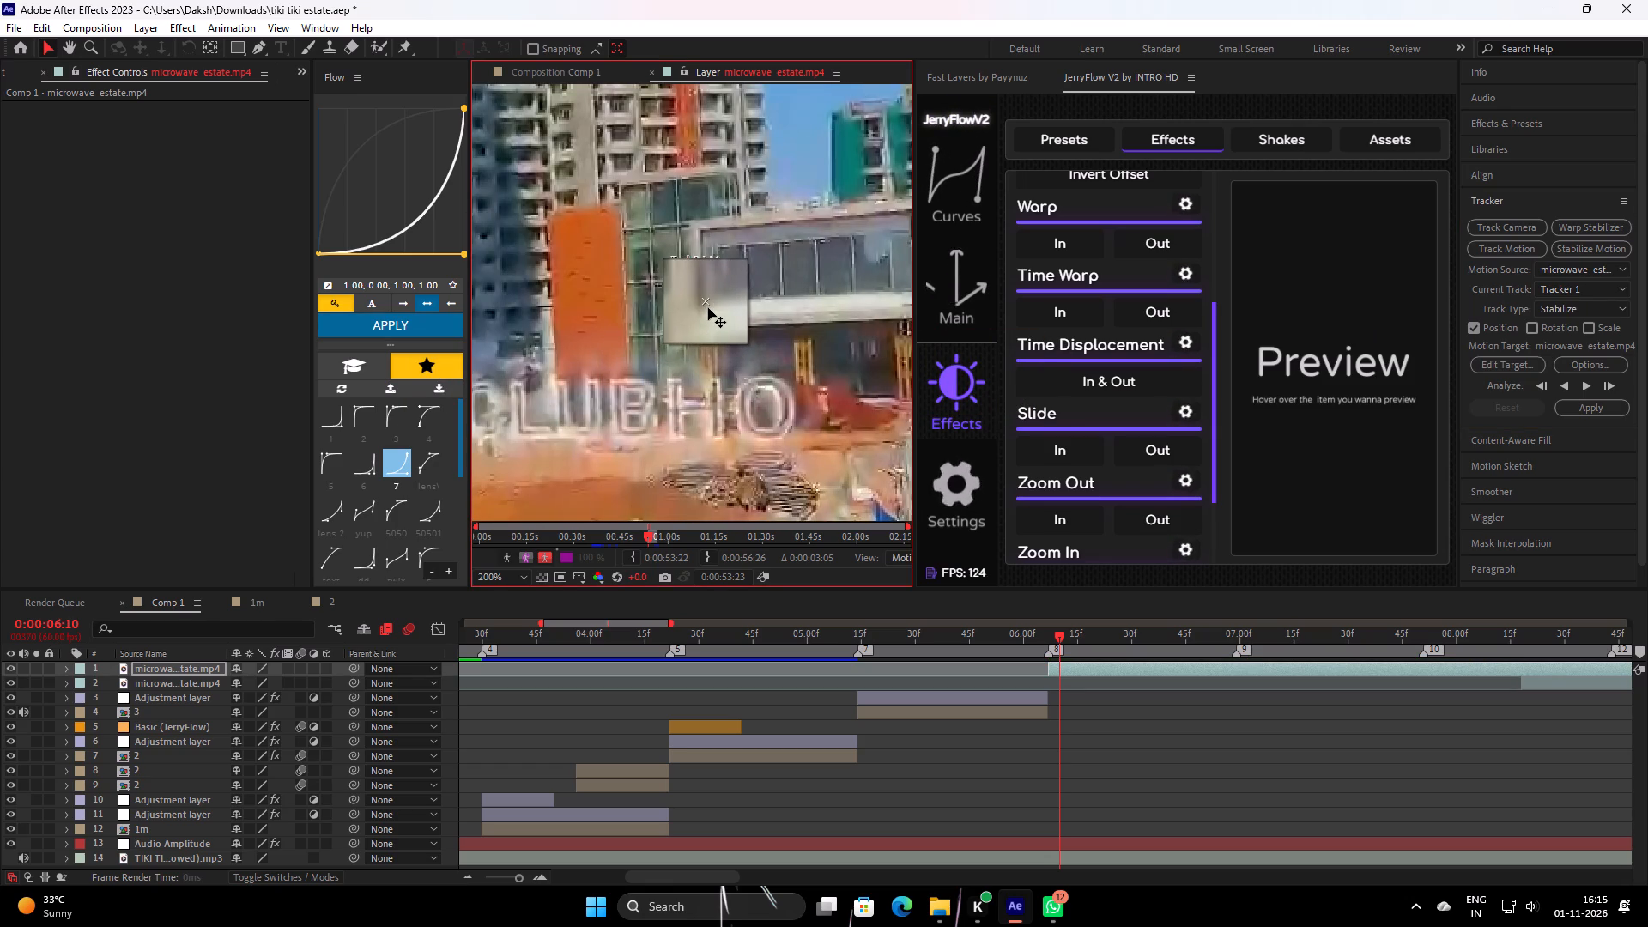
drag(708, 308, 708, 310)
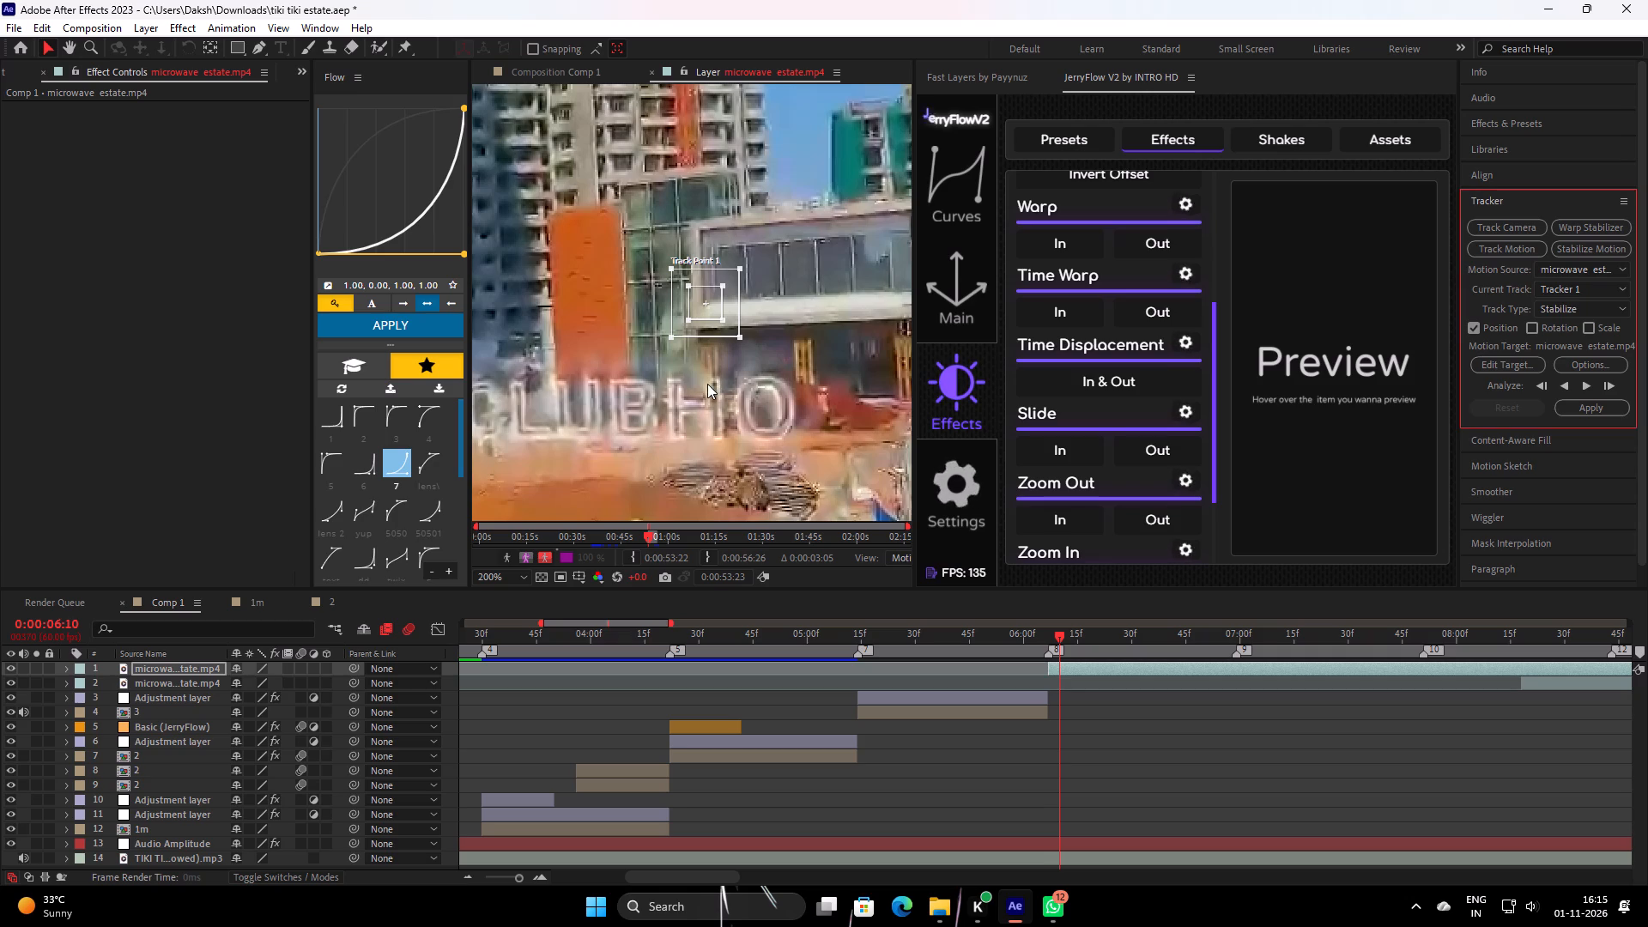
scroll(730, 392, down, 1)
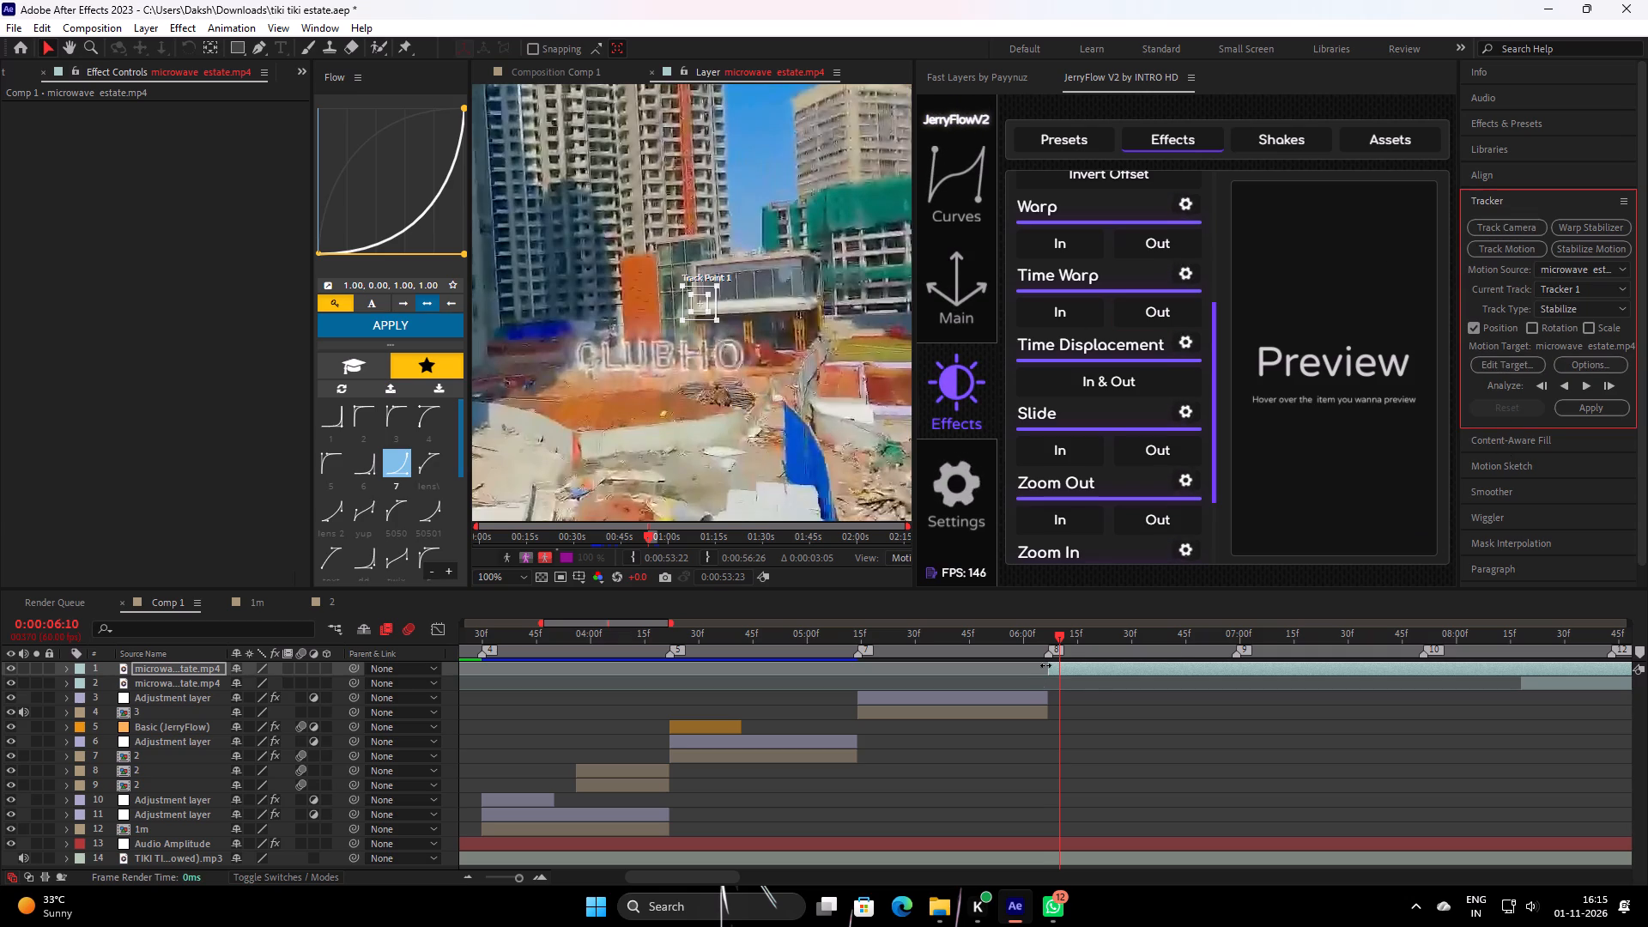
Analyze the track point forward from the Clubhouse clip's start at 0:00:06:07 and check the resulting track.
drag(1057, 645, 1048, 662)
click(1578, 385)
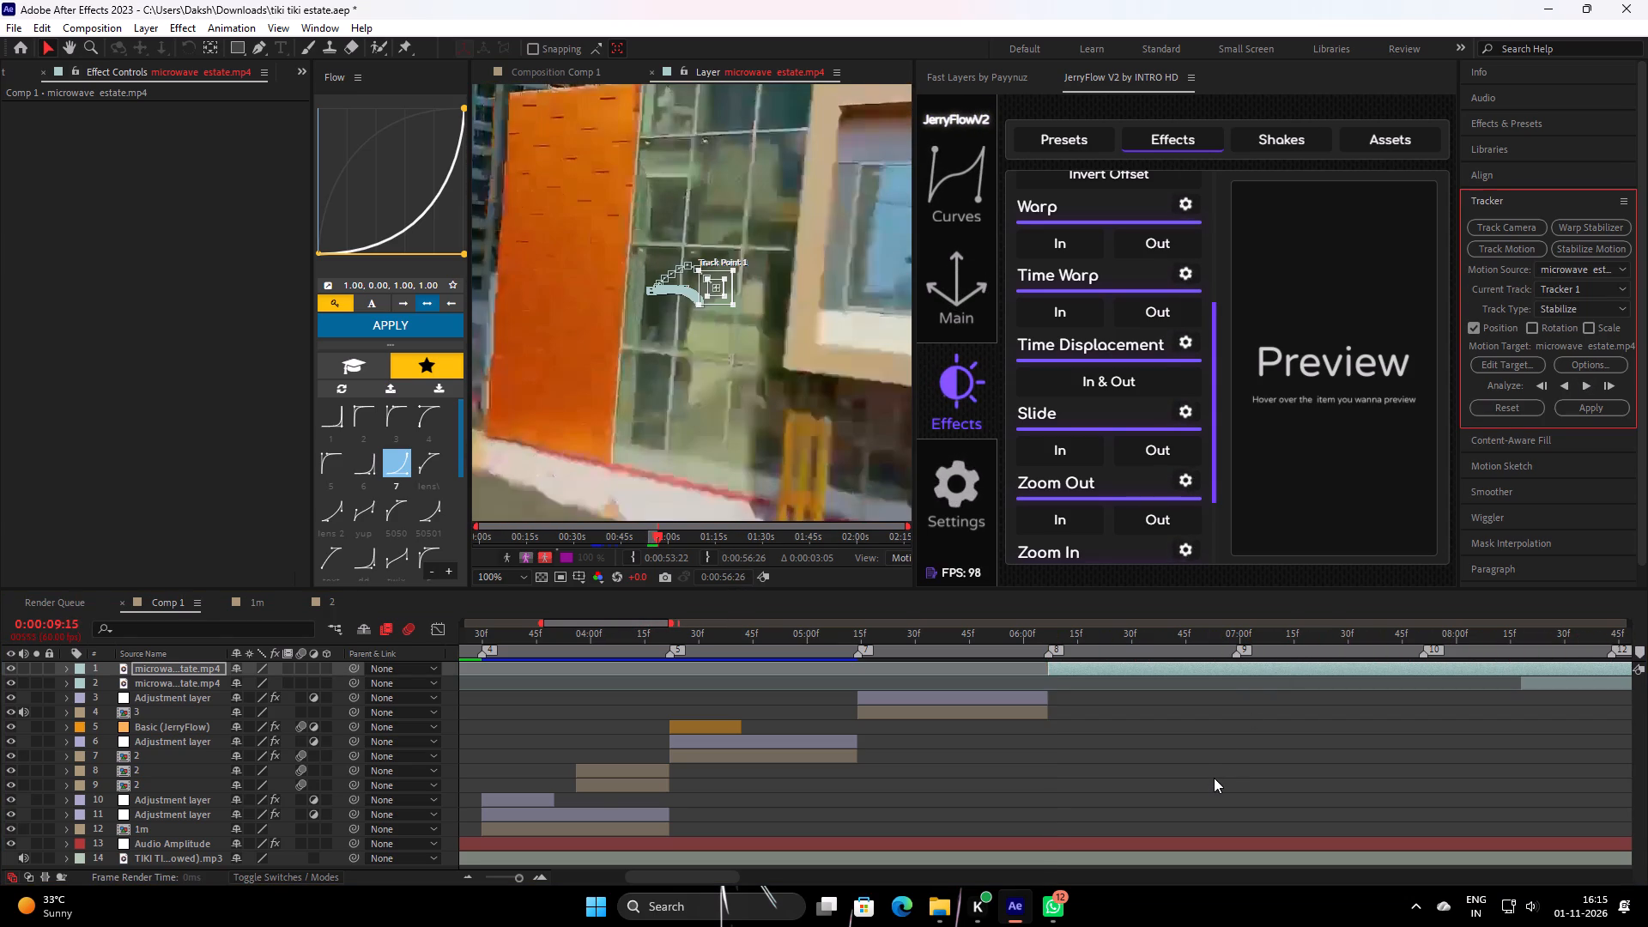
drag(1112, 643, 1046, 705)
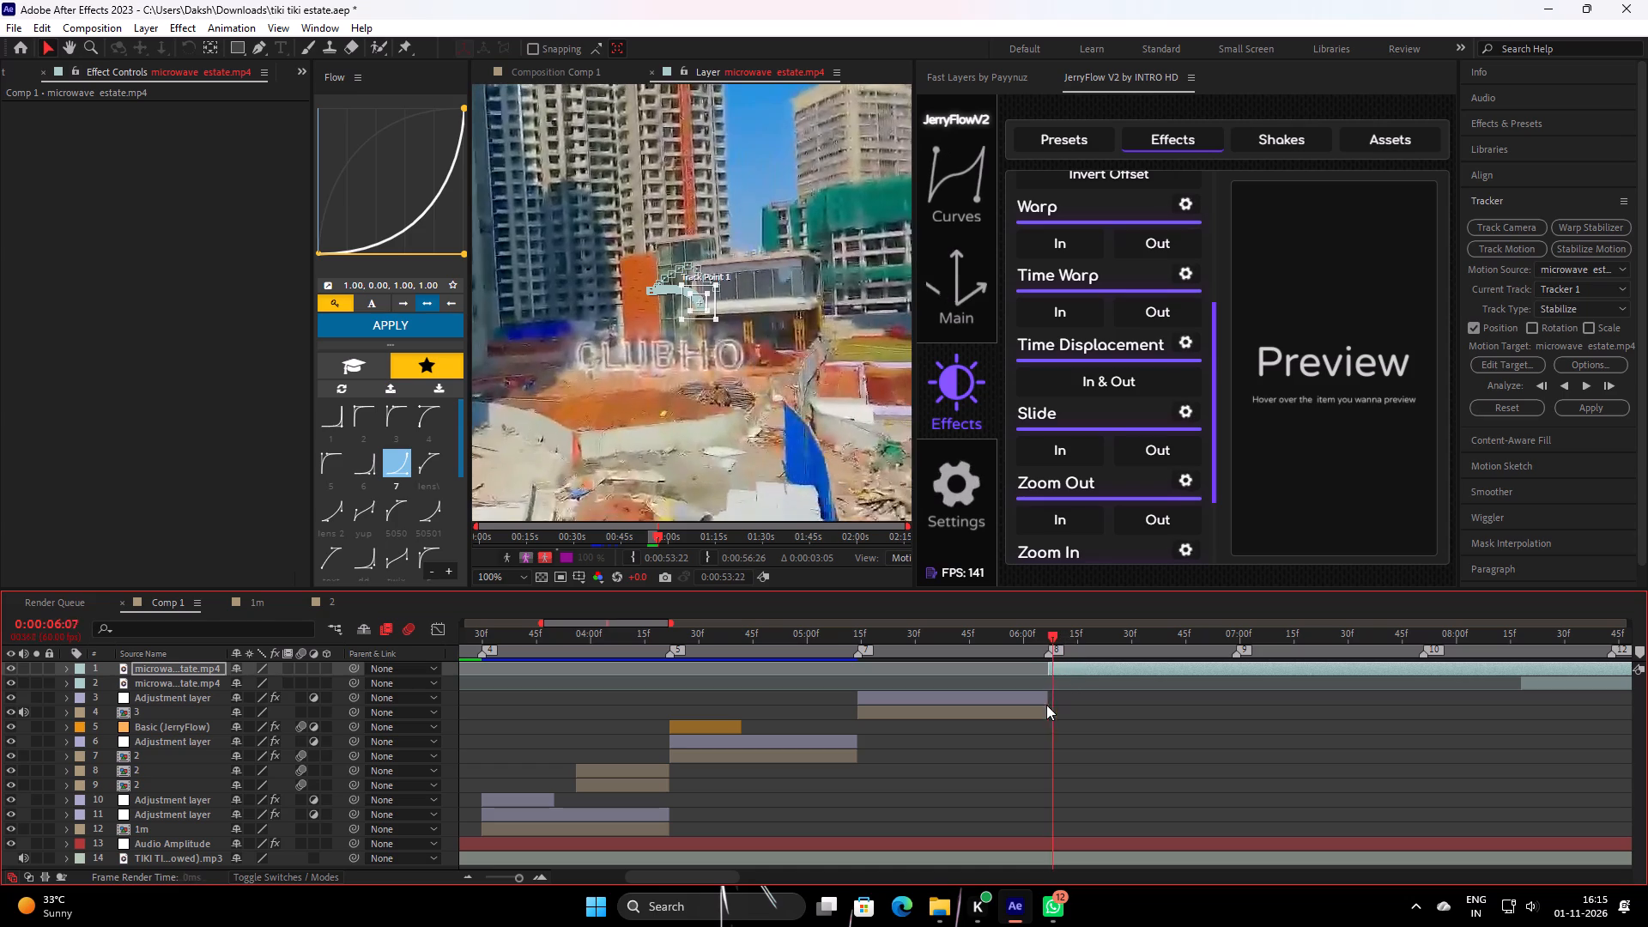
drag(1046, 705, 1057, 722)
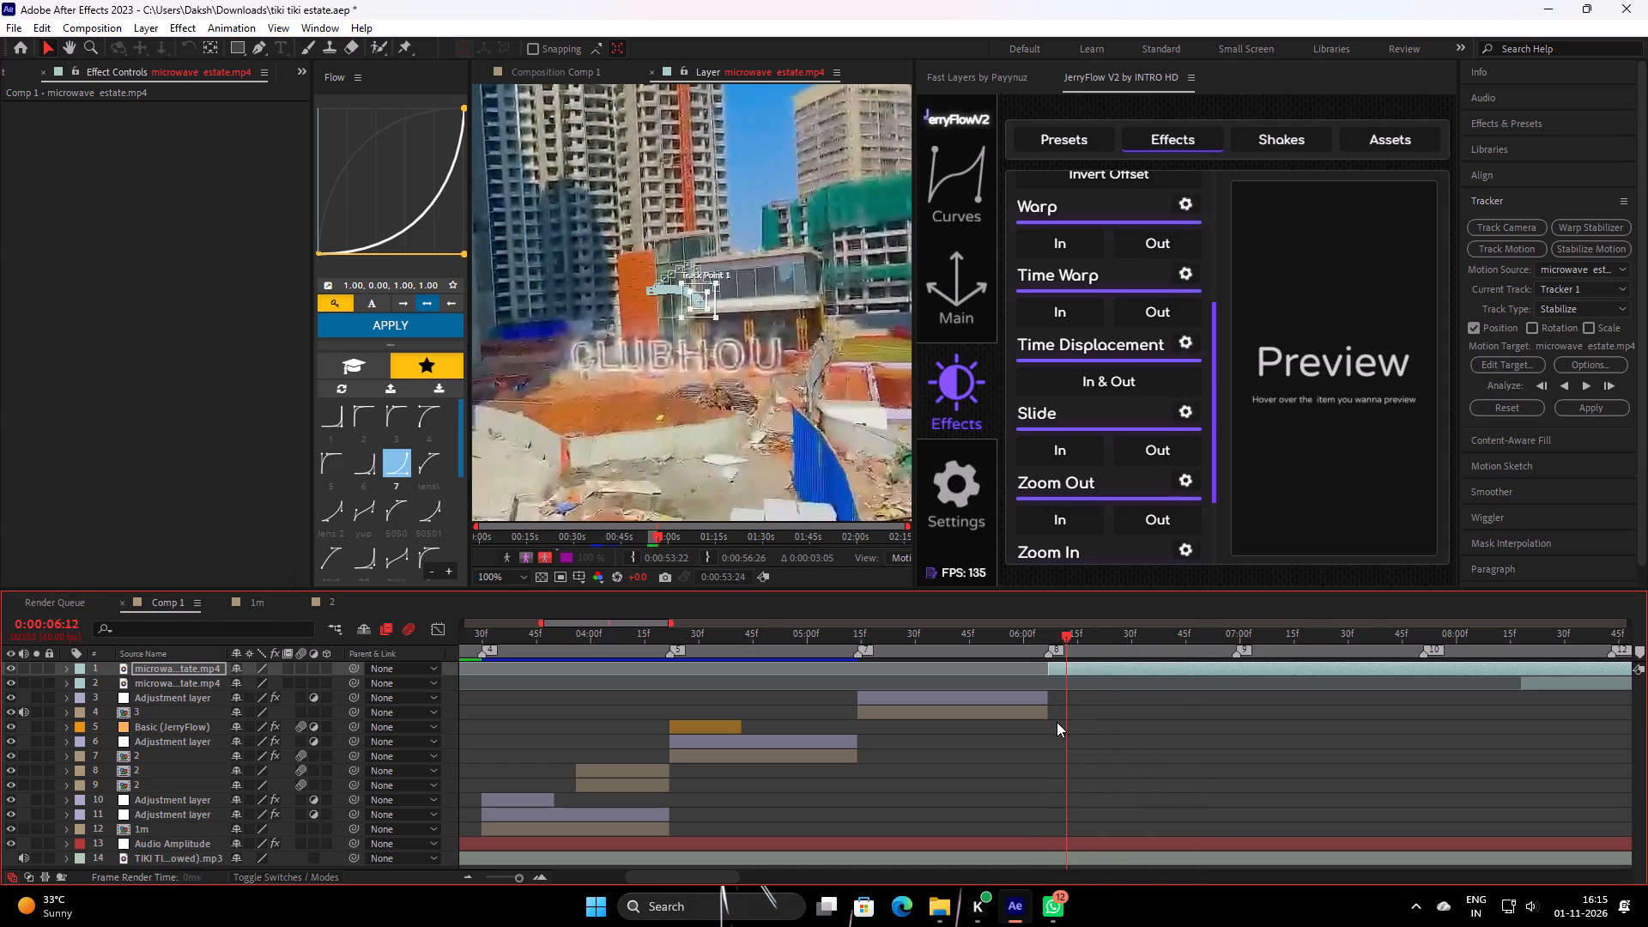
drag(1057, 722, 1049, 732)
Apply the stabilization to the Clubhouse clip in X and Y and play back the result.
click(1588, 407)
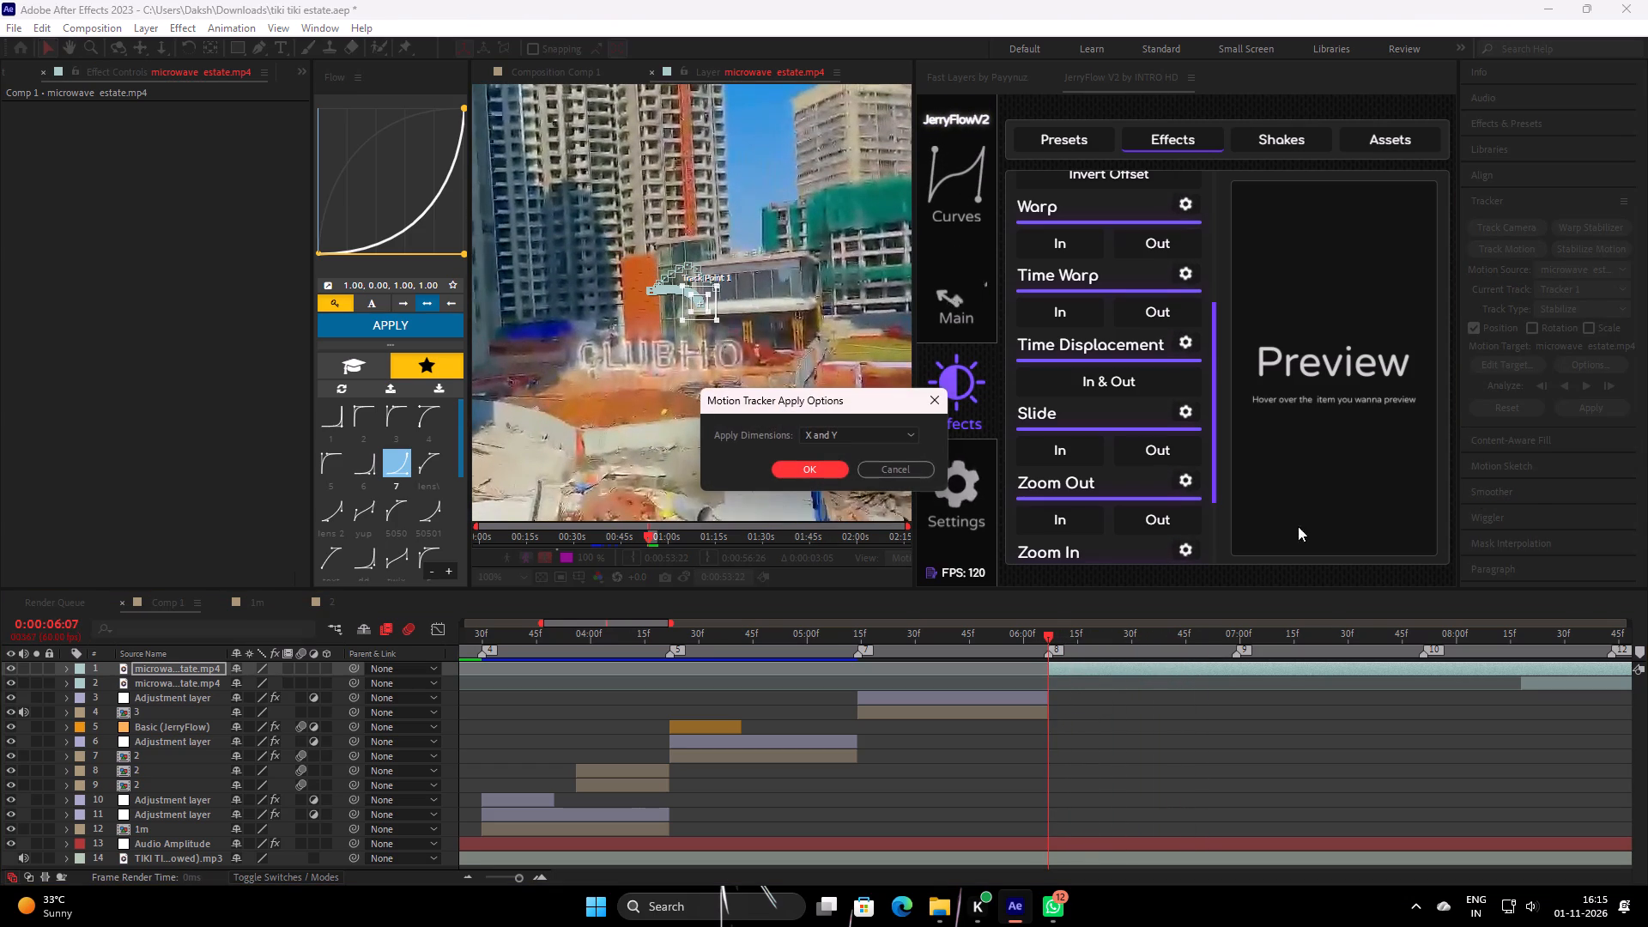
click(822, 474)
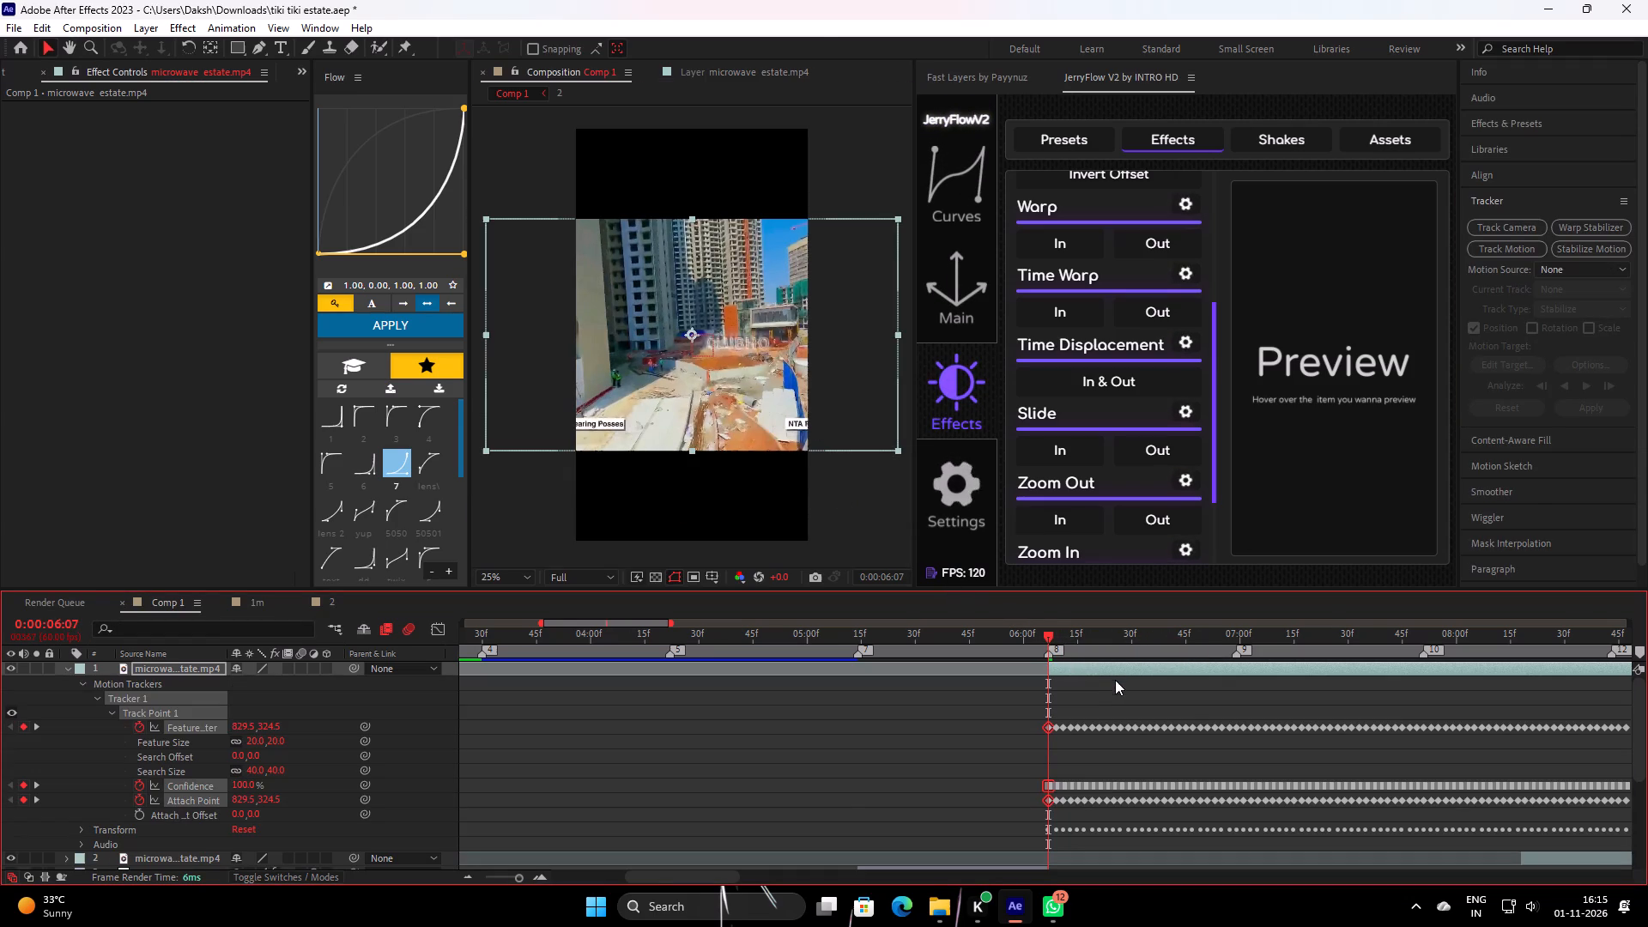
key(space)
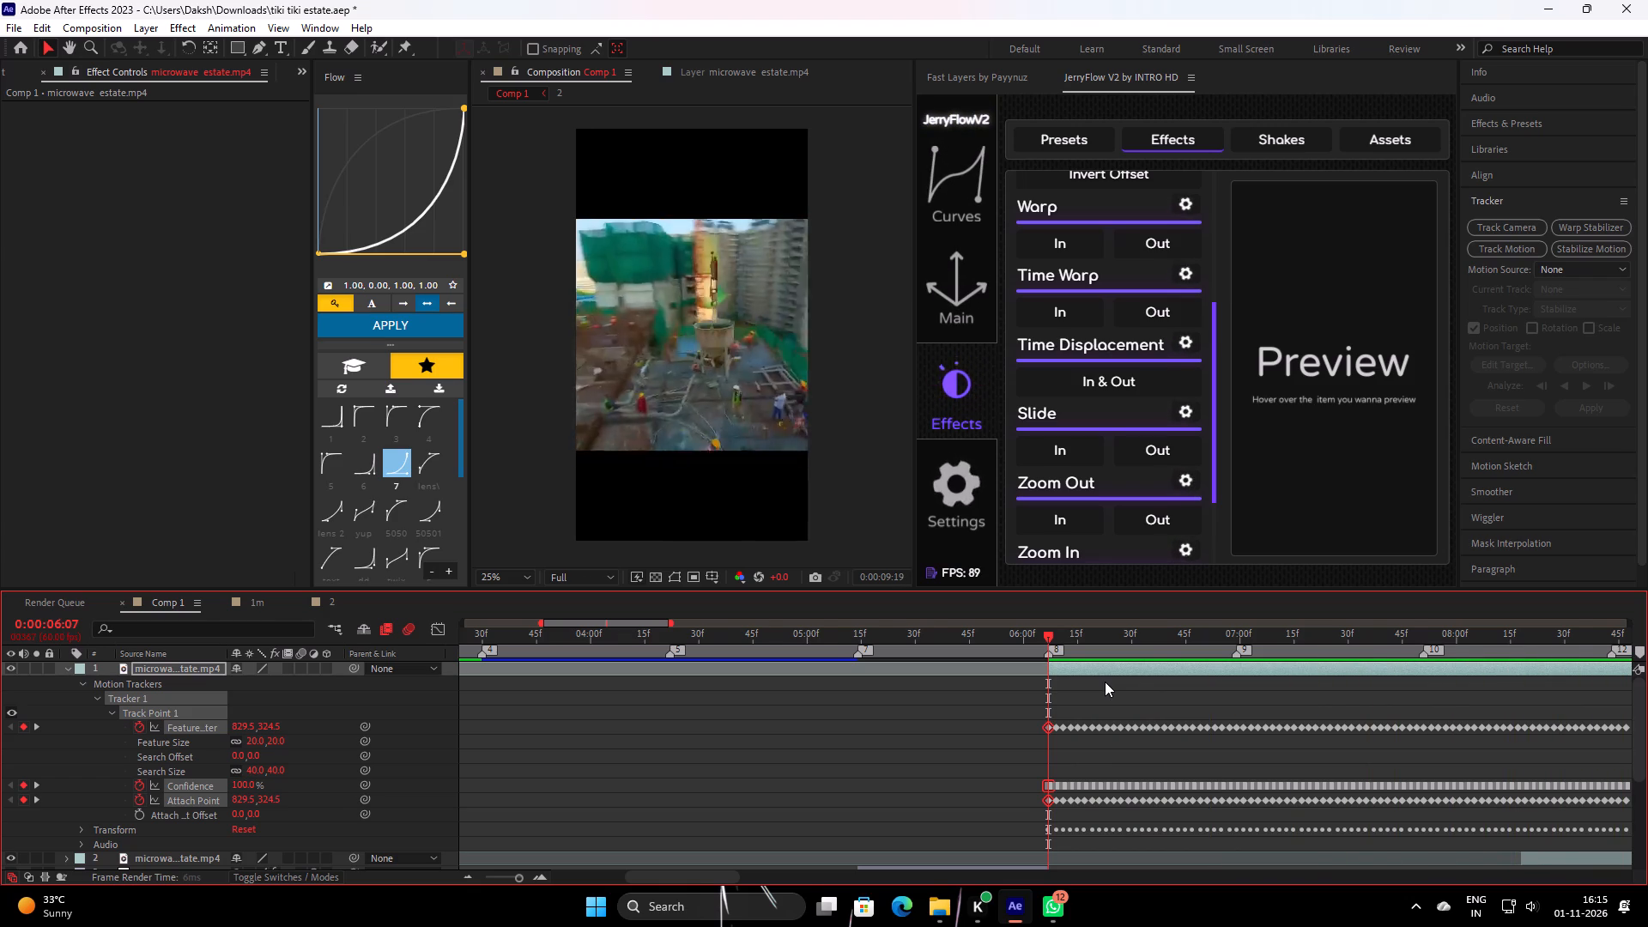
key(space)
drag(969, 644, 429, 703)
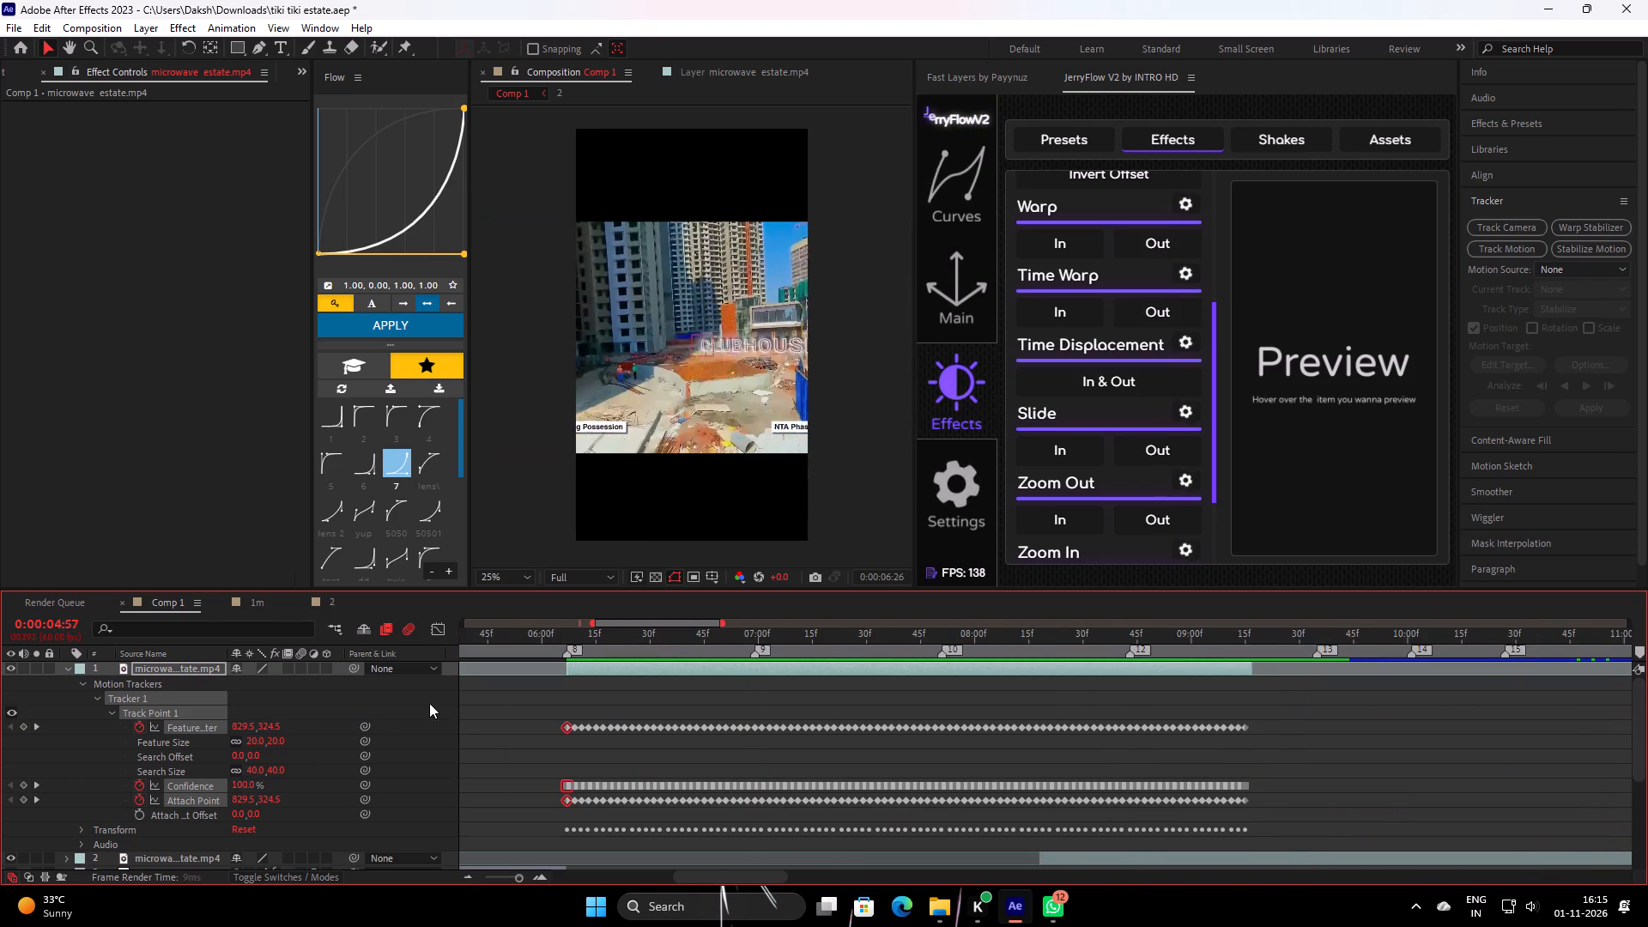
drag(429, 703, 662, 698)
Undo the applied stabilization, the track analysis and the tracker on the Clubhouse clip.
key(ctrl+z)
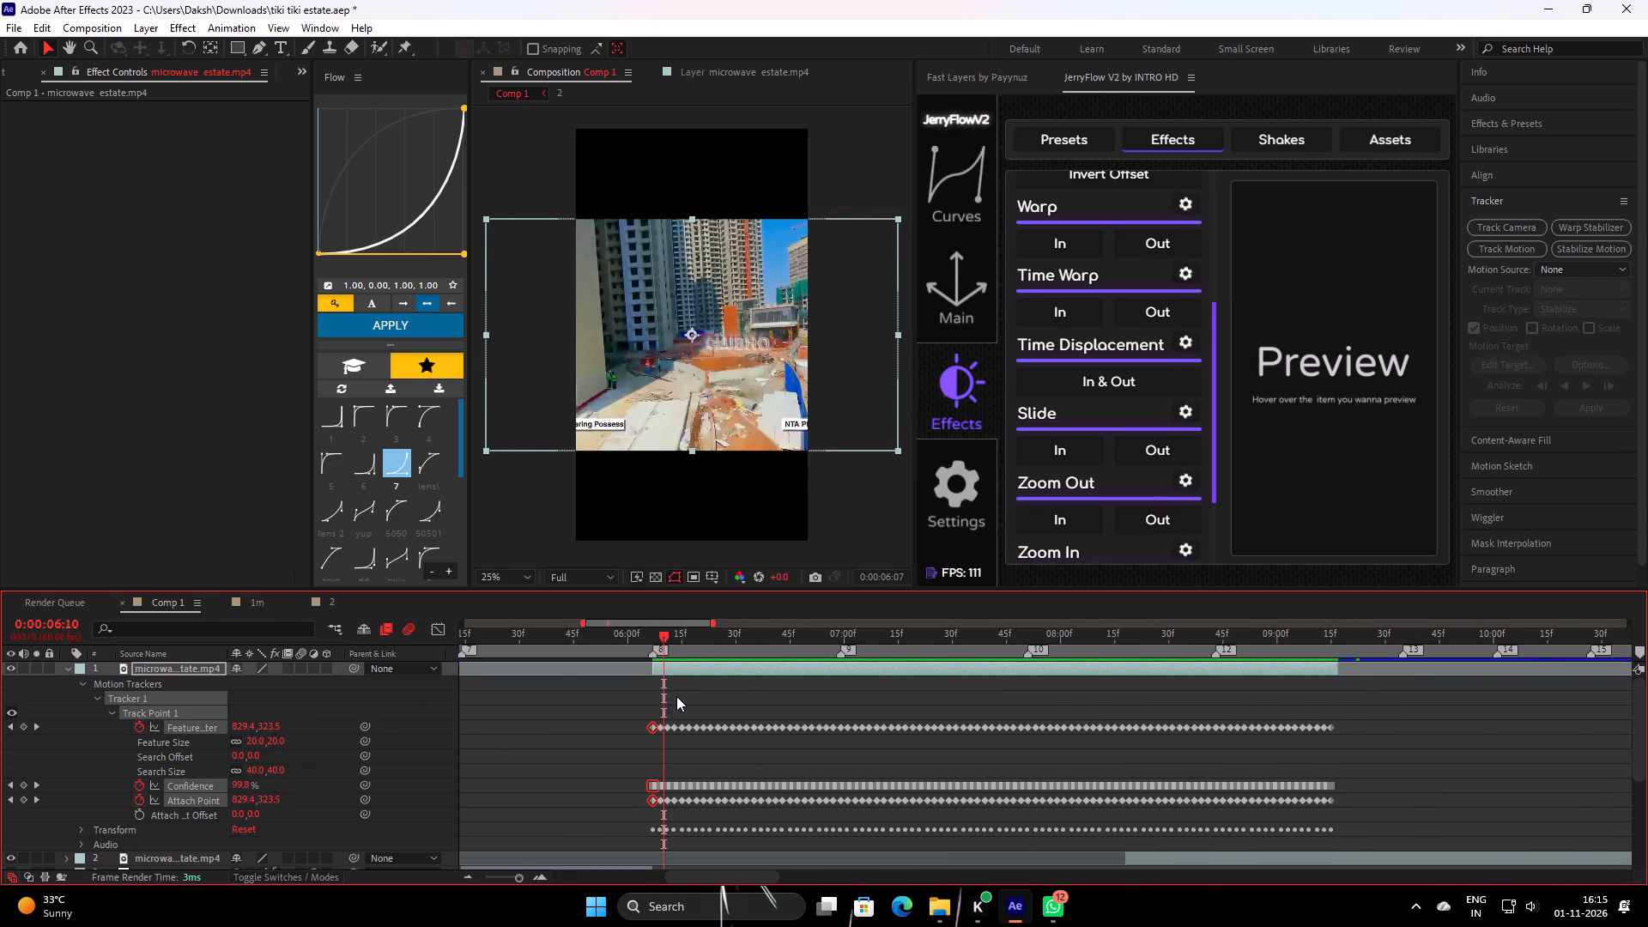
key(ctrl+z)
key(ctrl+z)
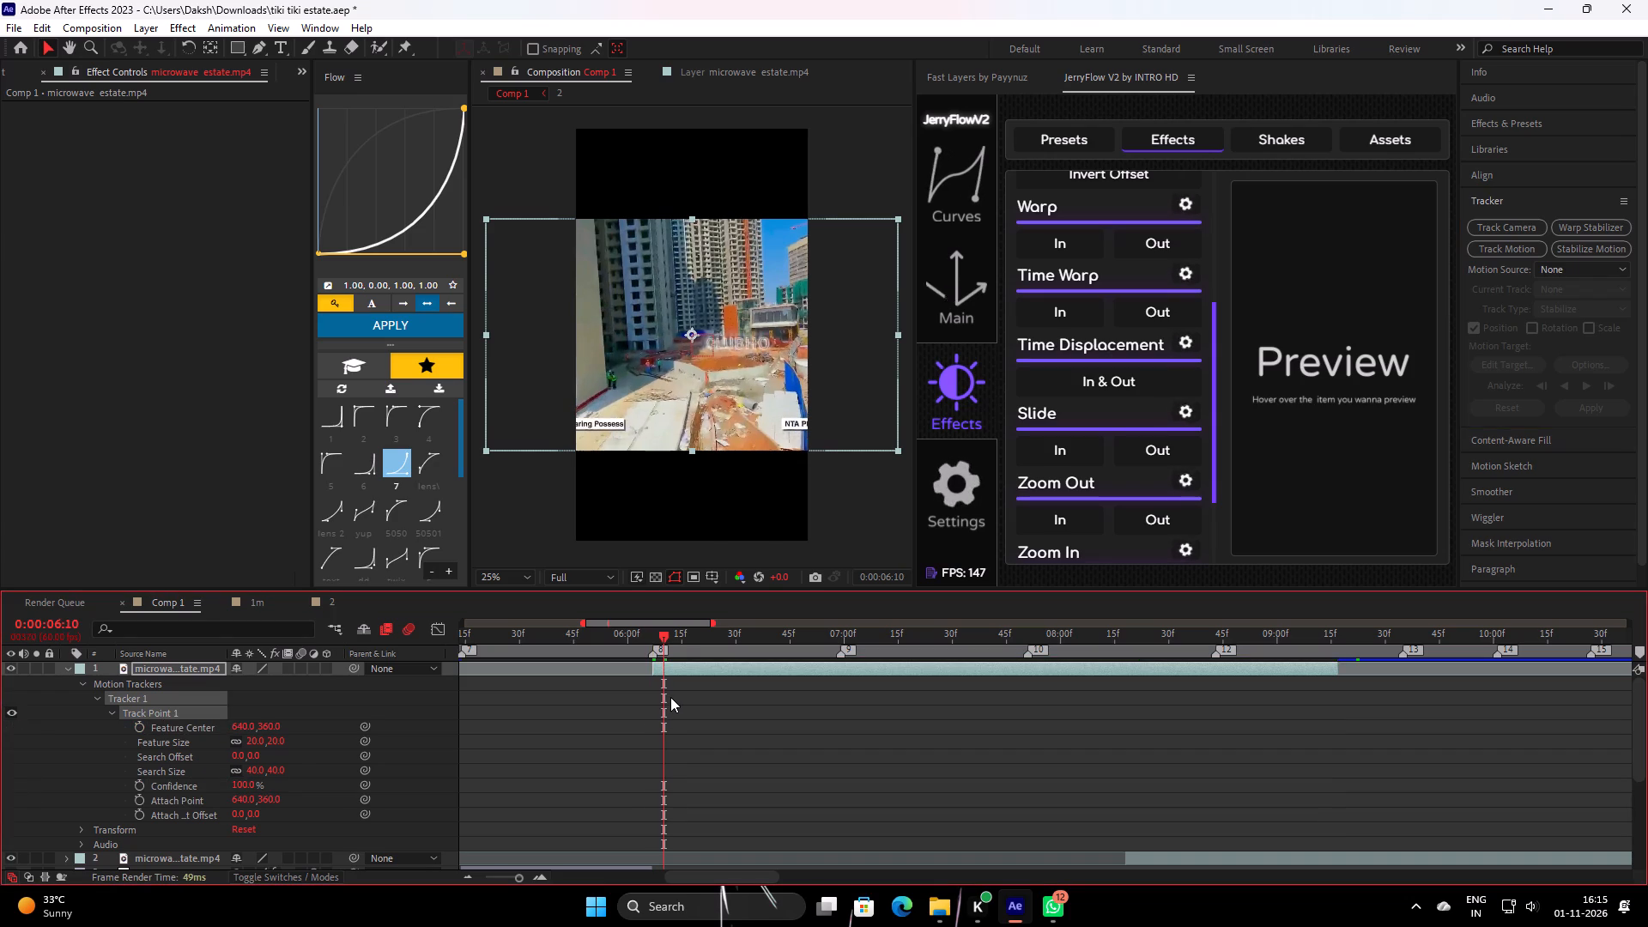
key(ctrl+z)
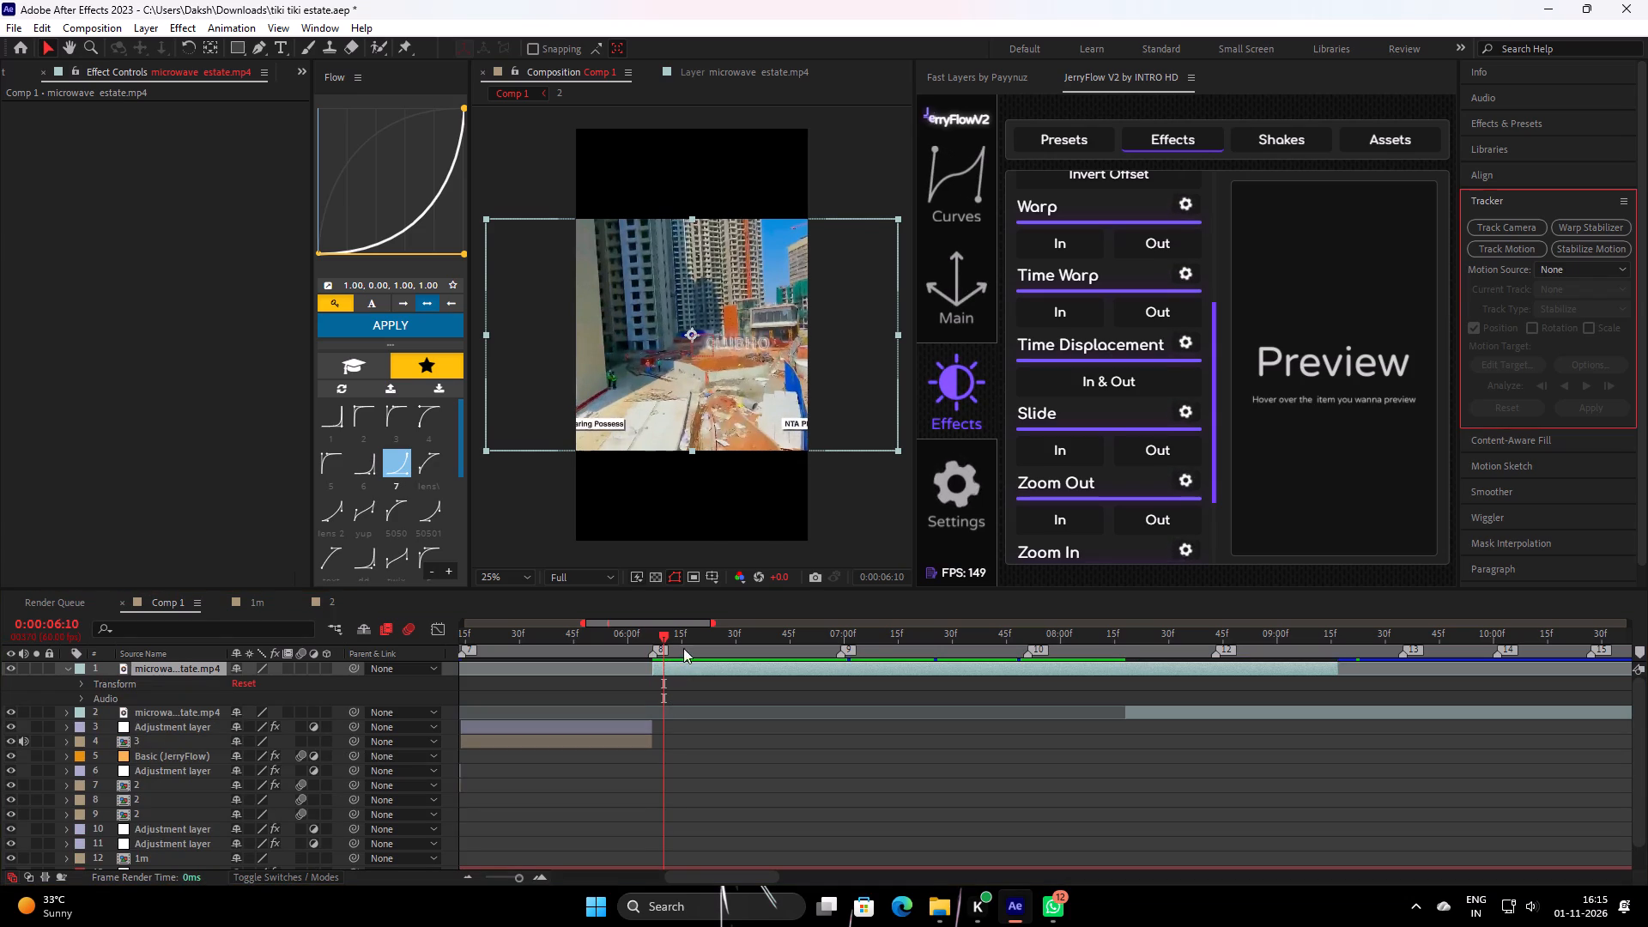
Fit the Clubhouse clip to the composition height and check the framing across the shot.
right_click(682, 667)
click(756, 225)
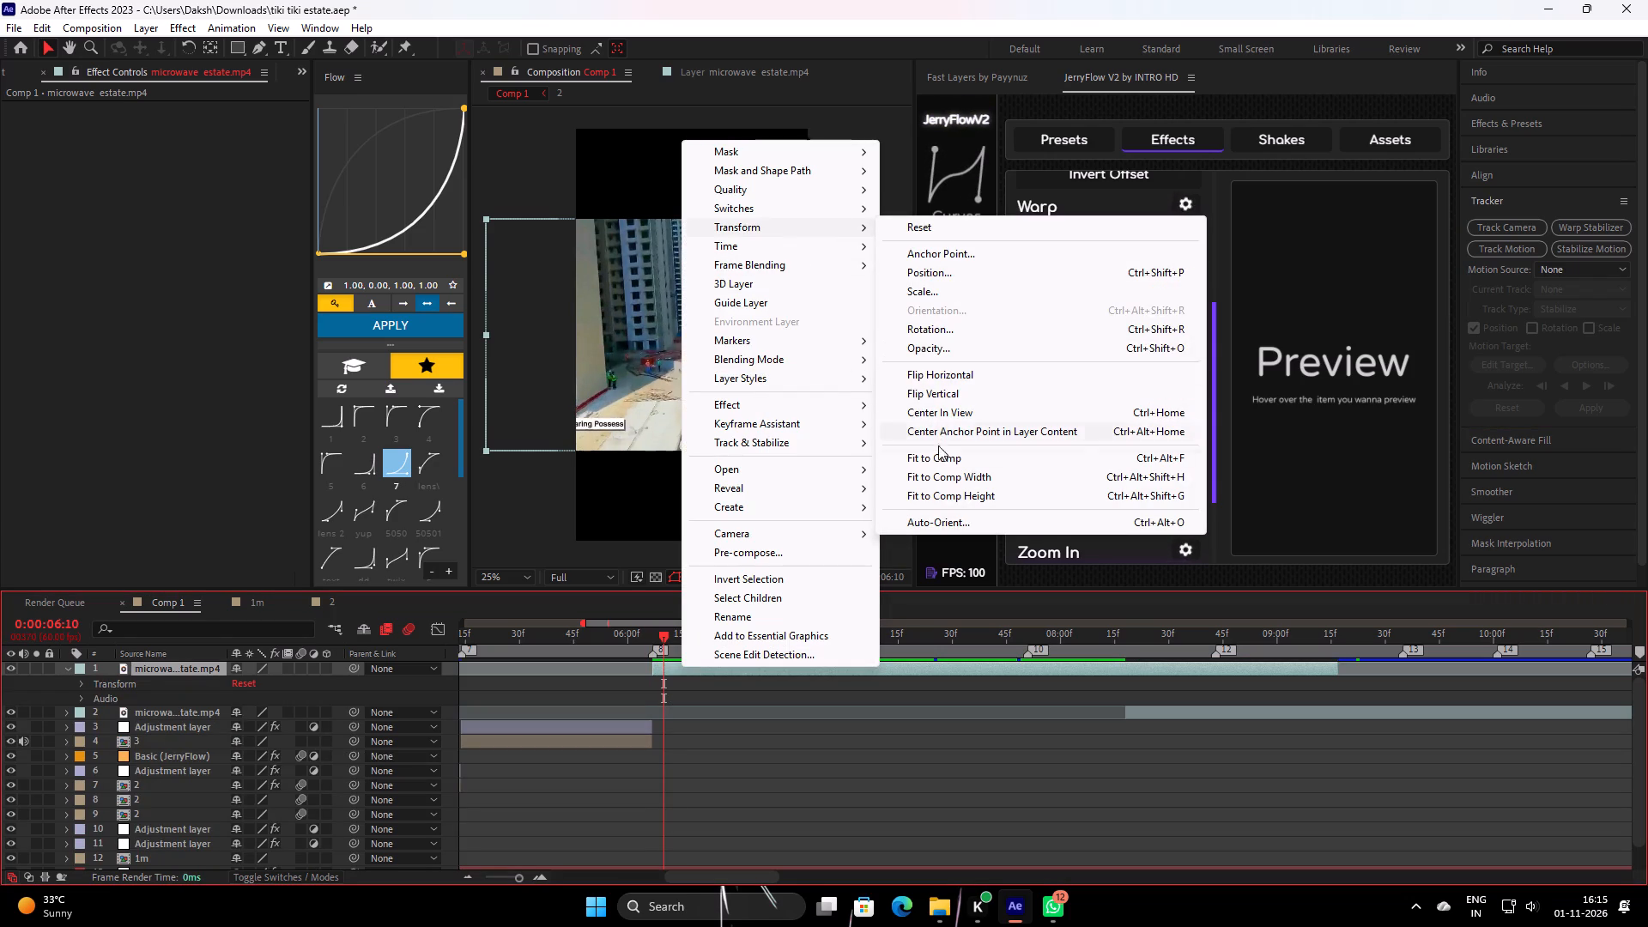
click(941, 504)
drag(675, 646, 984, 642)
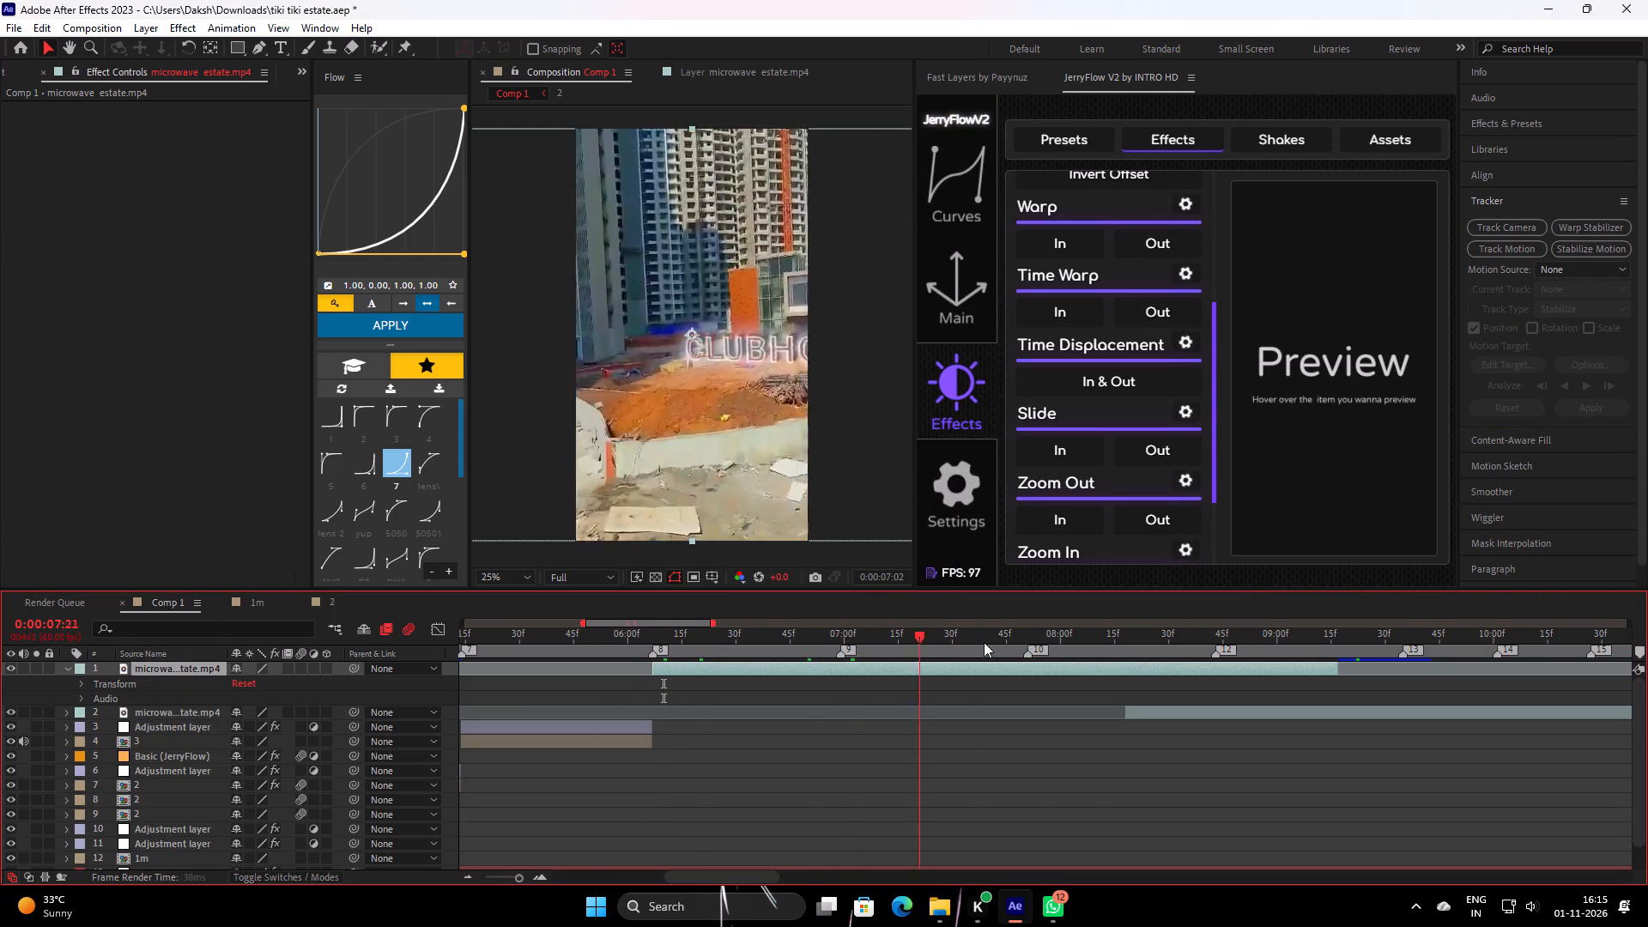
drag(984, 642, 989, 692)
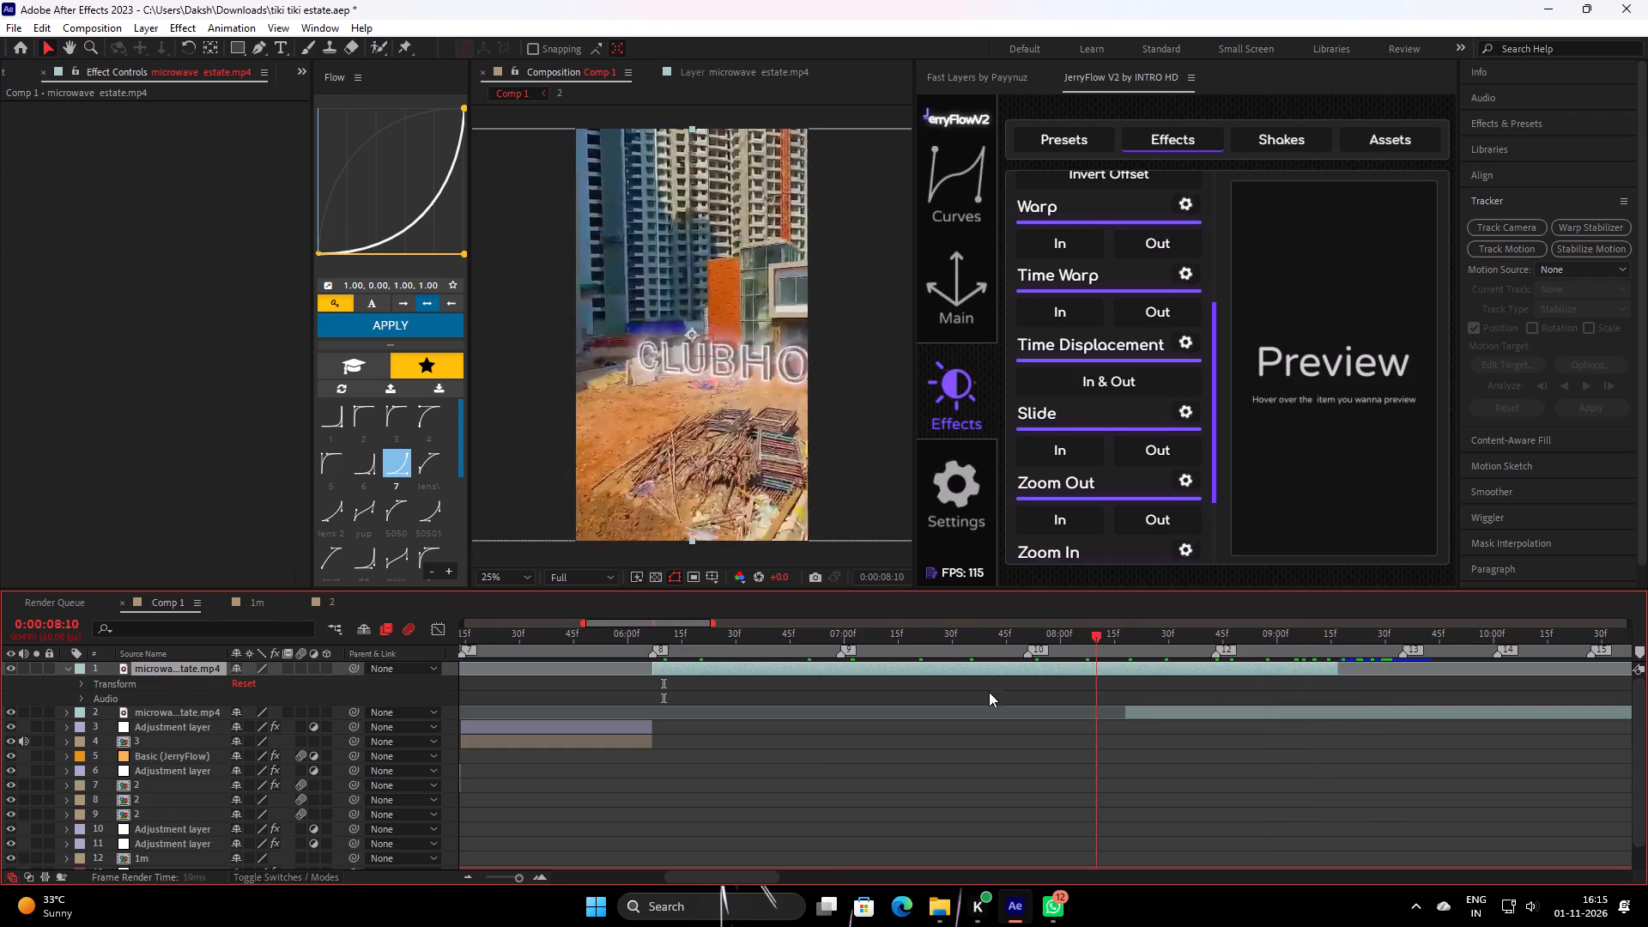
drag(989, 692, 489, 678)
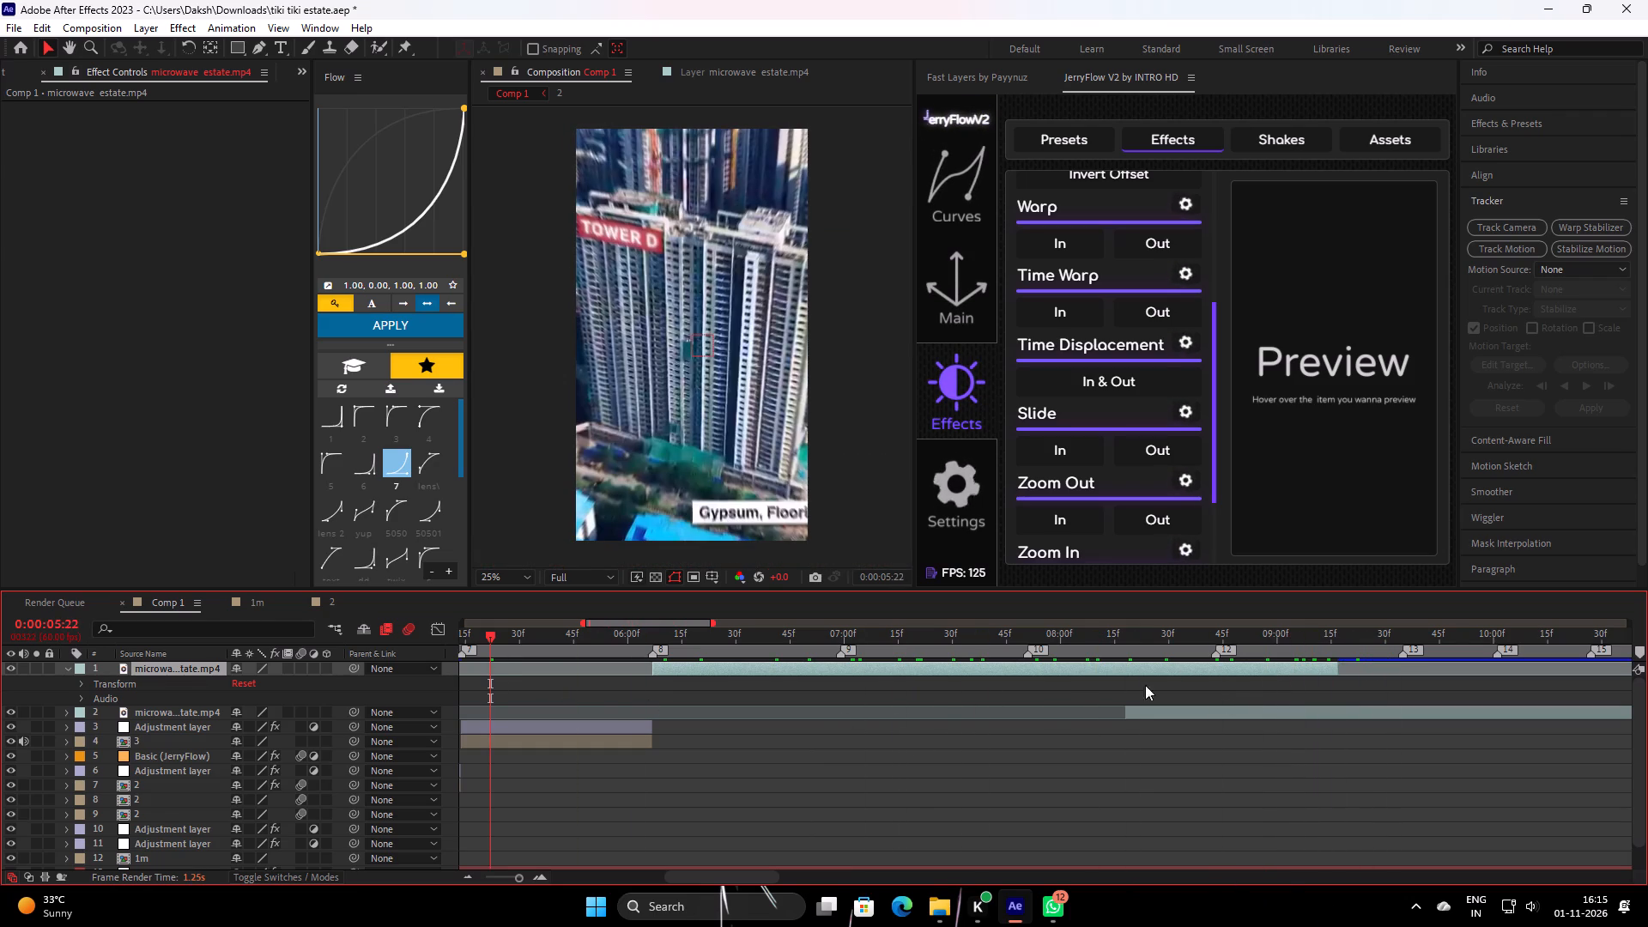
Play back the edit from about 0:00:01:14 to examine the transitions leading into the Clubhouse clip.
double_click(463, 873)
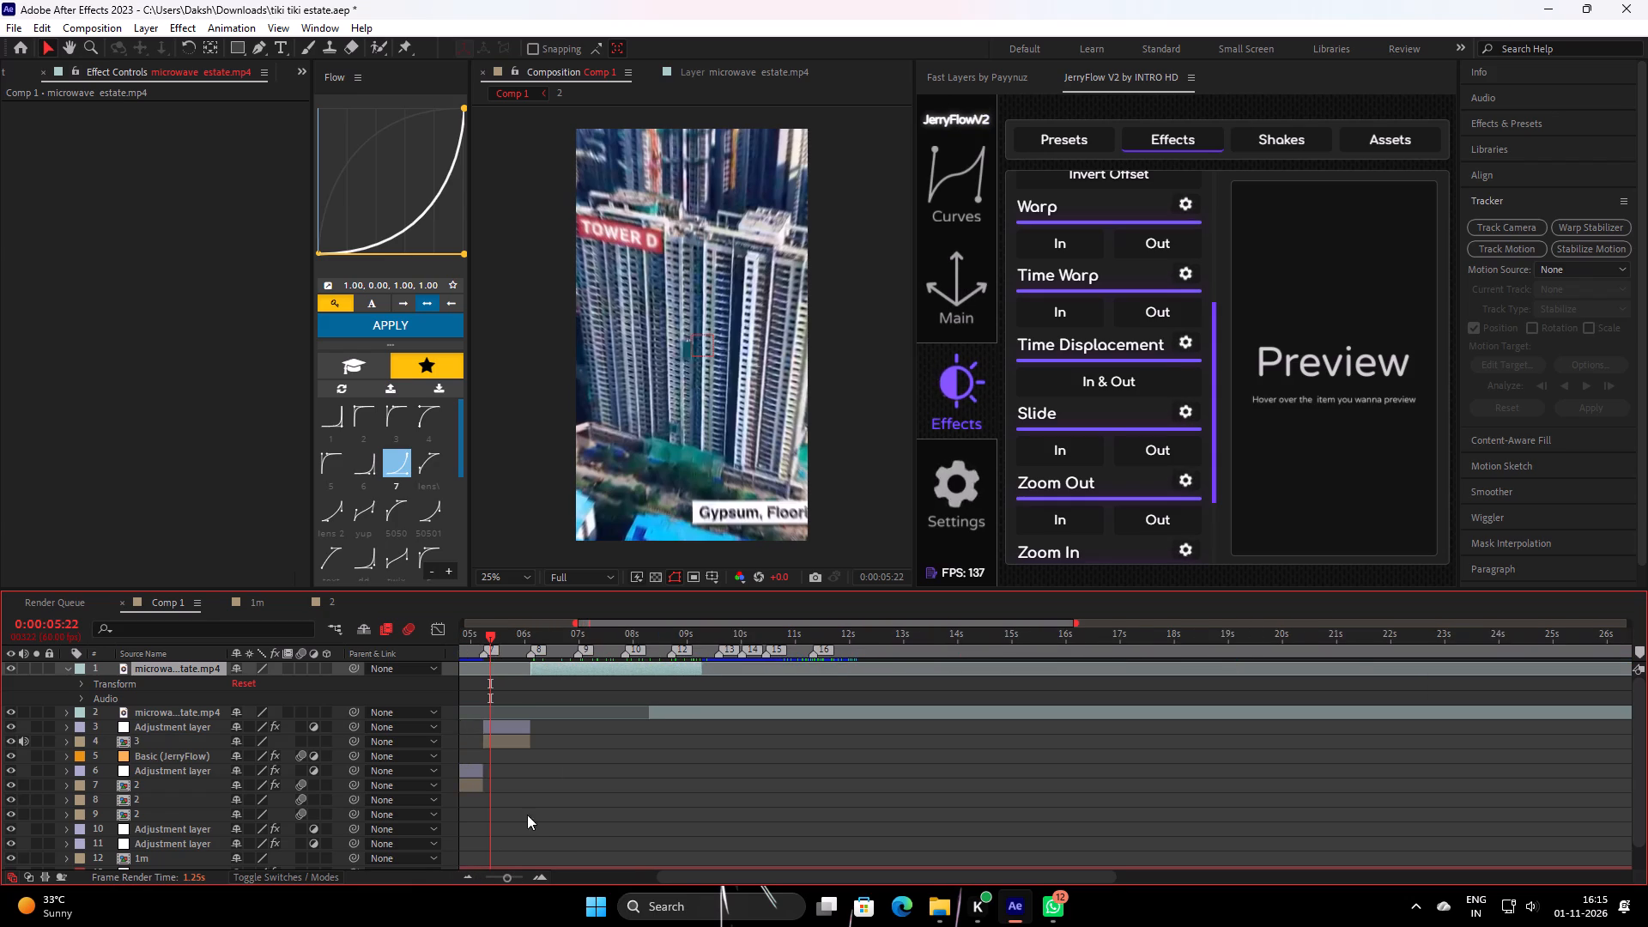
drag(491, 631, 530, 754)
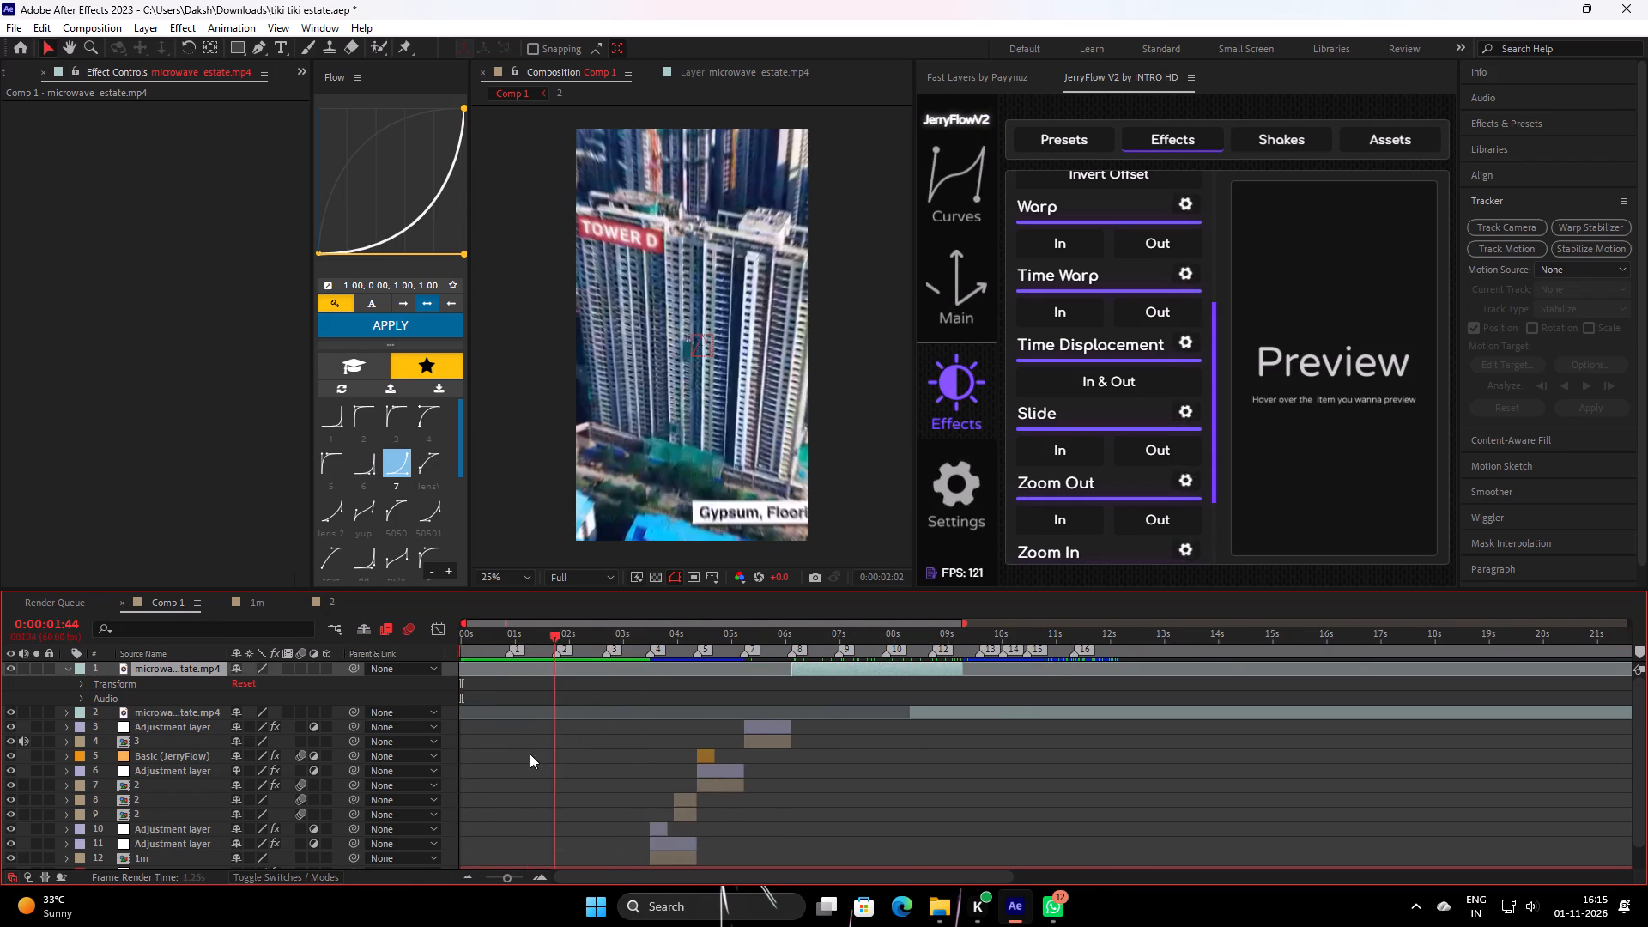
drag(530, 754, 528, 755)
key(space)
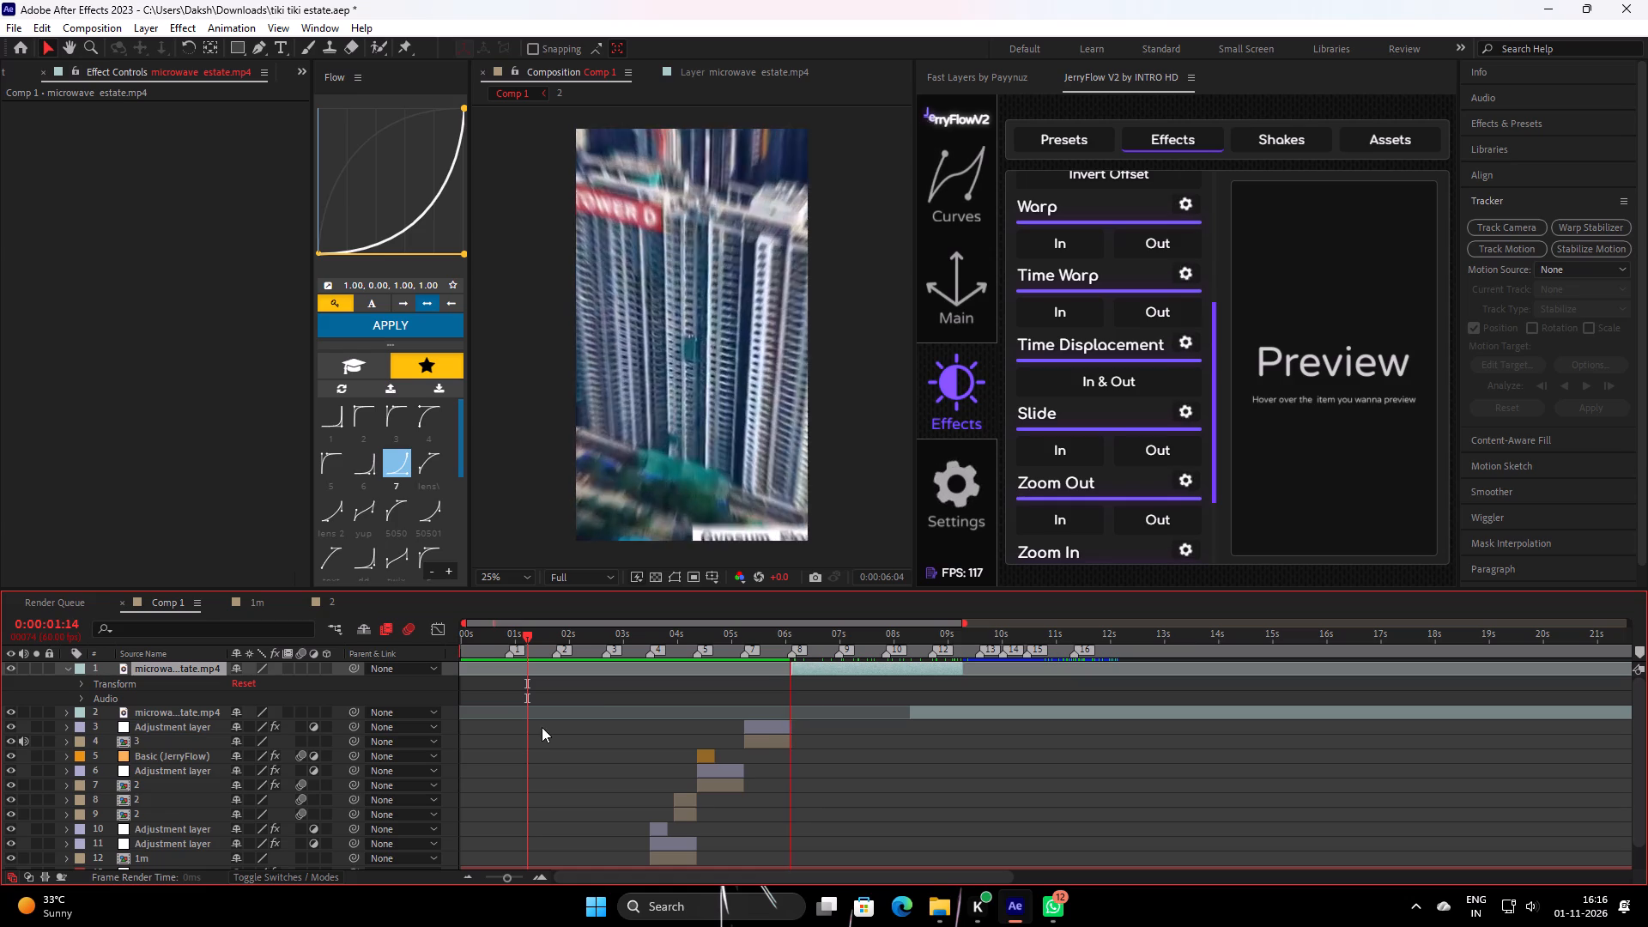
key(space)
drag(807, 640, 607, 833)
key(space)
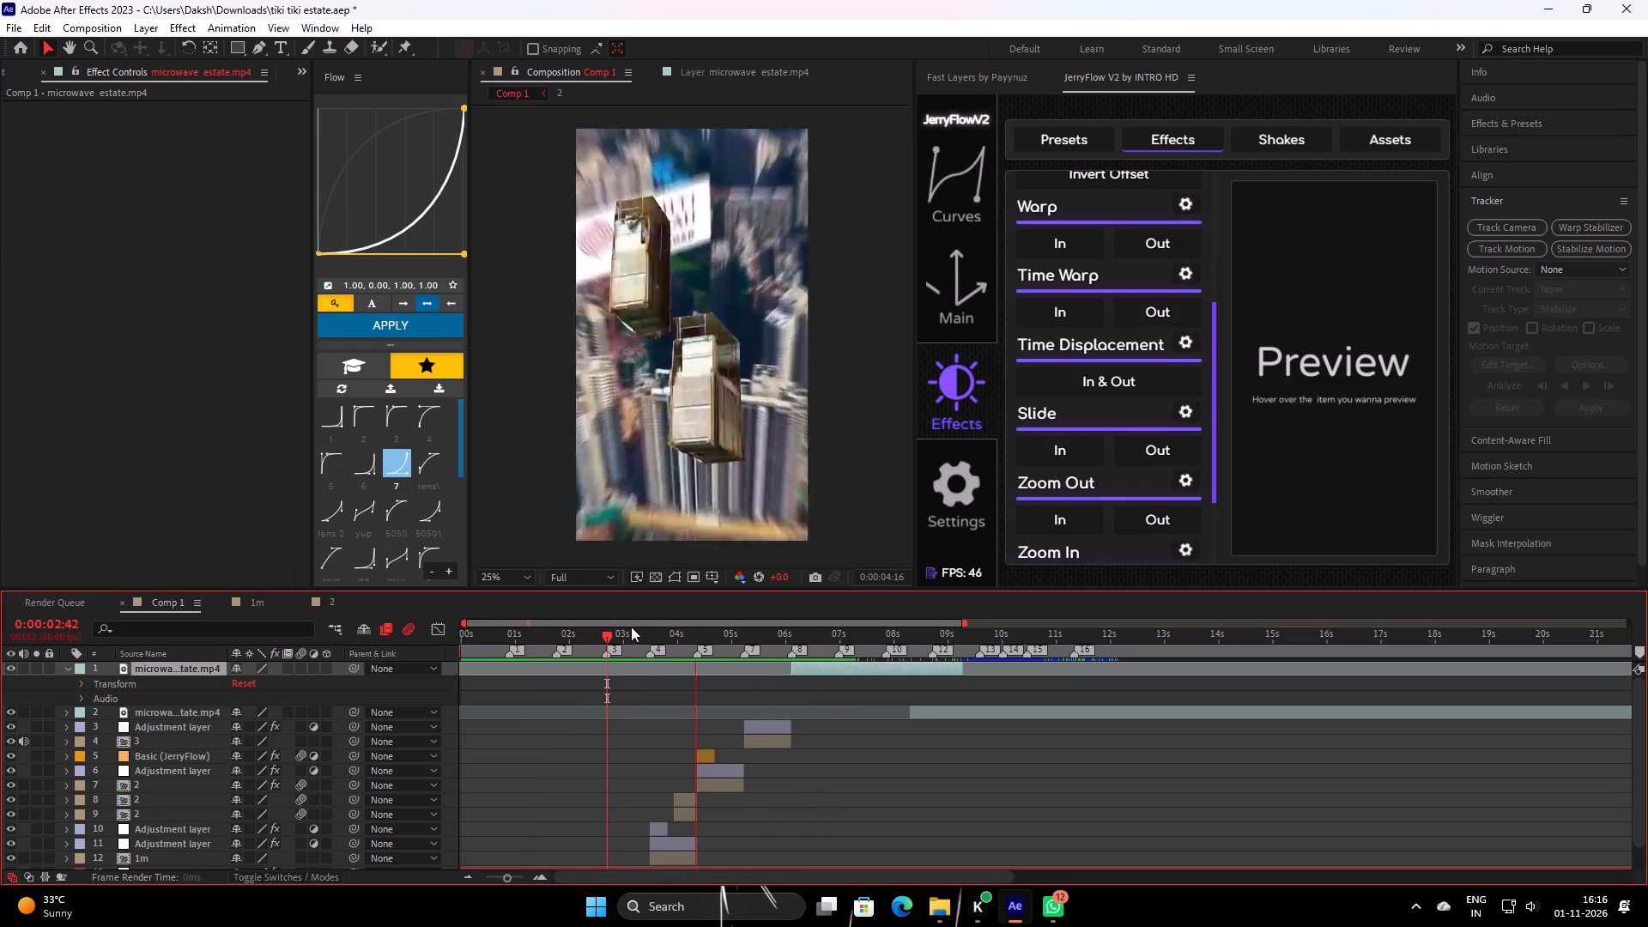
key(space)
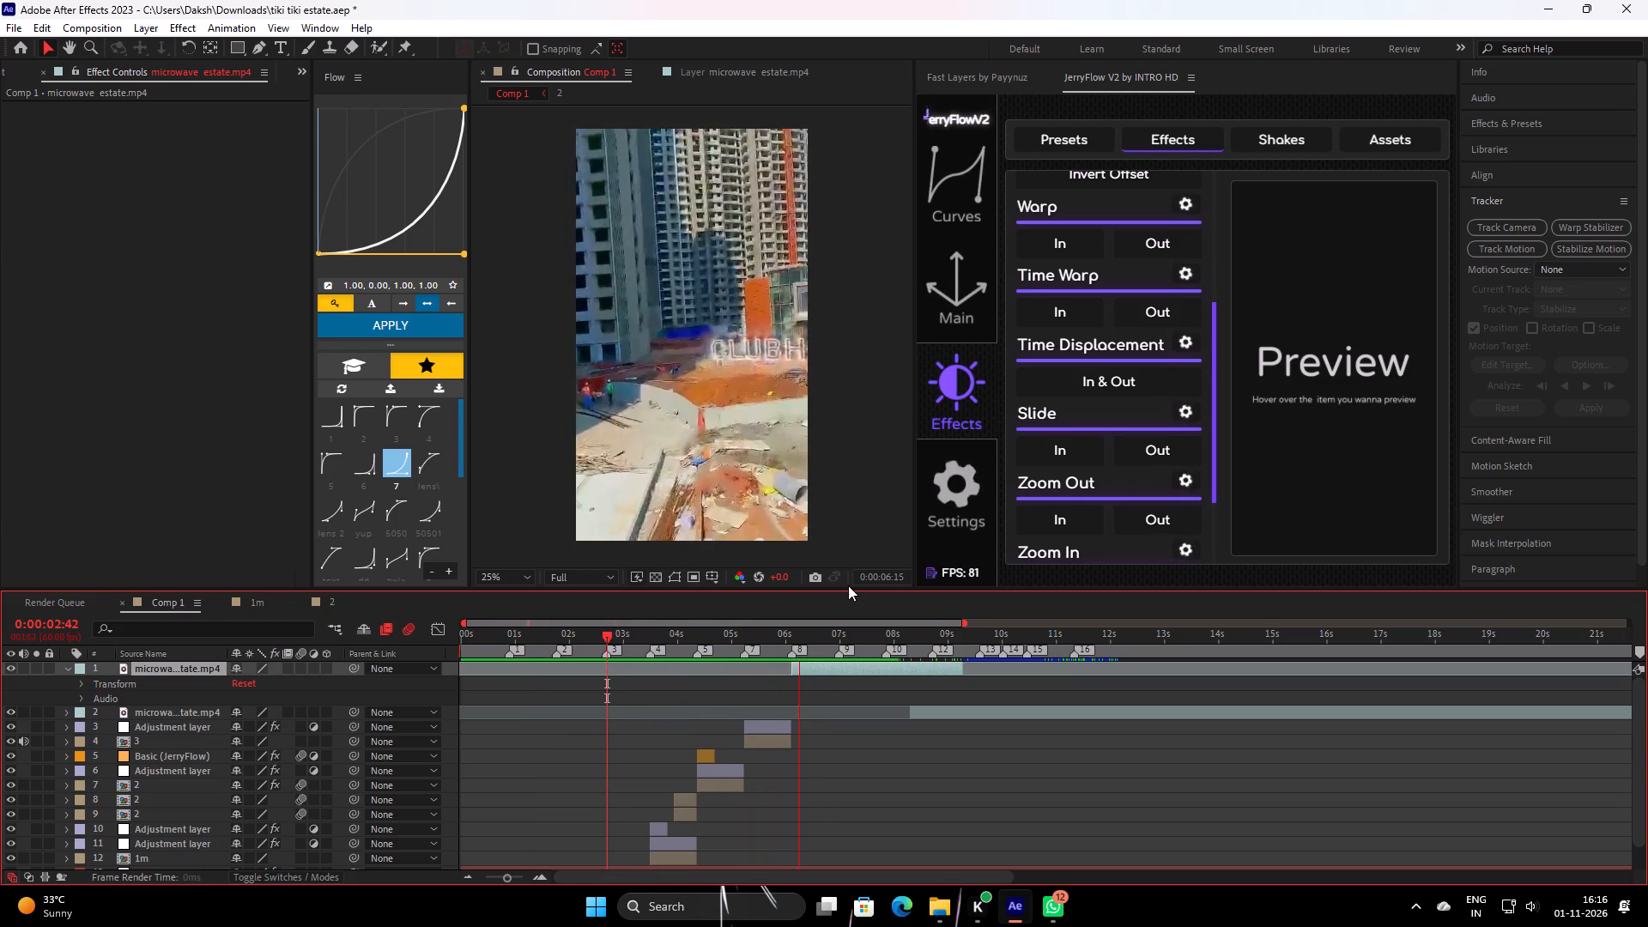
drag(798, 638, 644, 833)
key(space)
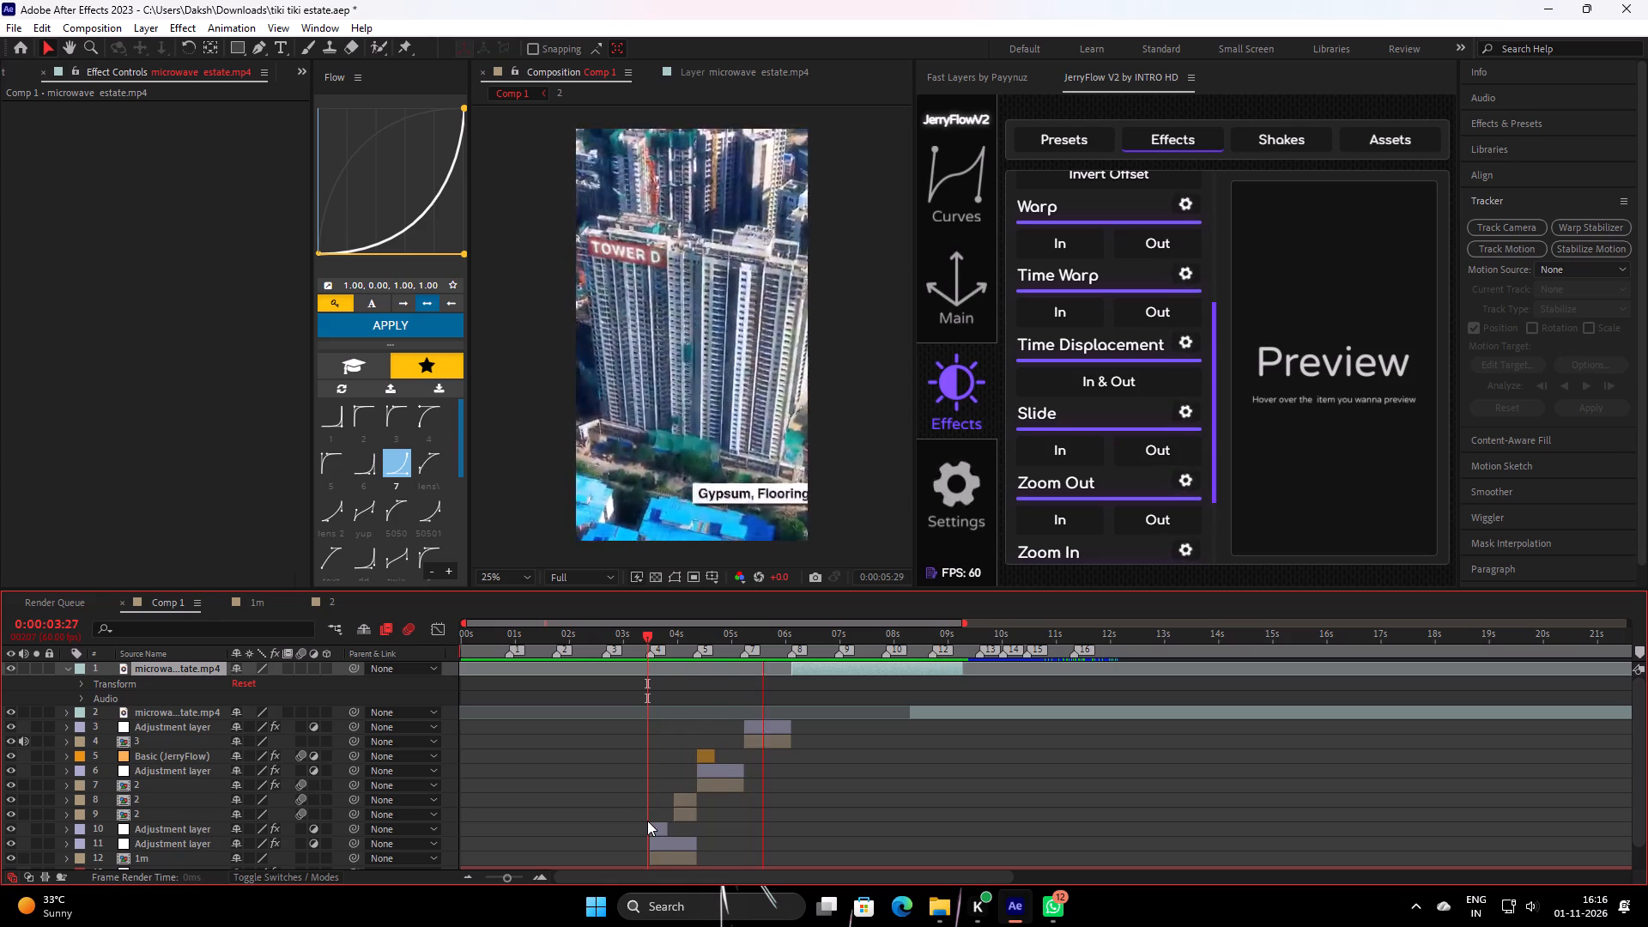
key(space)
With the playhead at 0:00:06:06, slide the Clubhouse clip earlier to check its later footage, and delete the clip from the composition.
drag(809, 627, 787, 670)
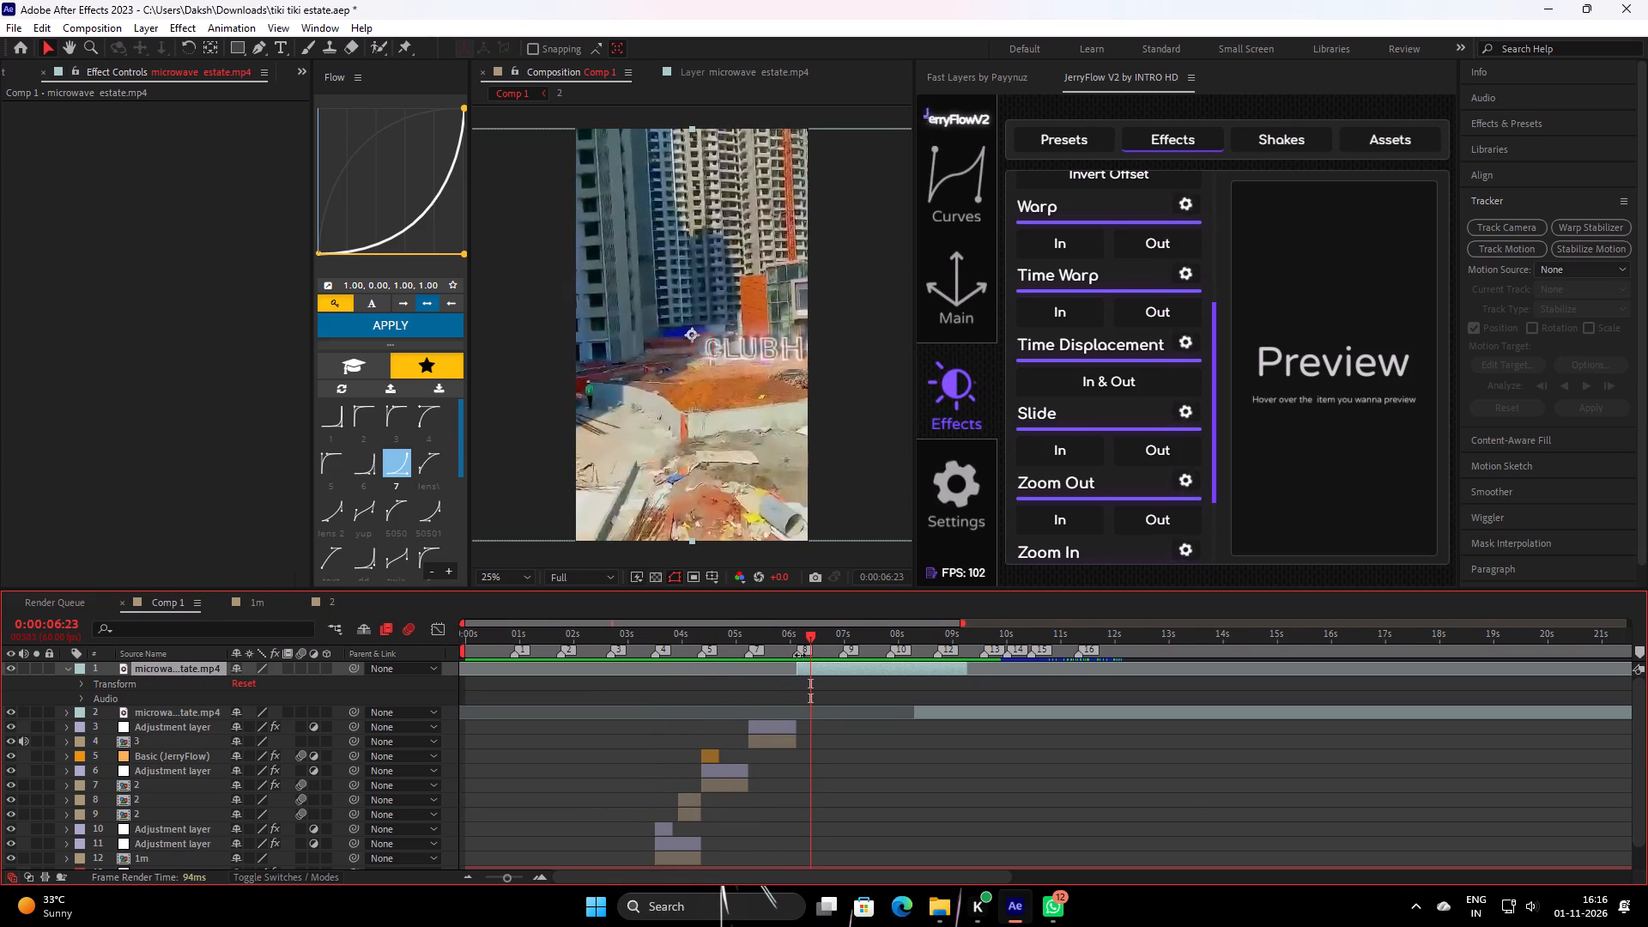
click(540, 875)
drag(820, 650, 793, 680)
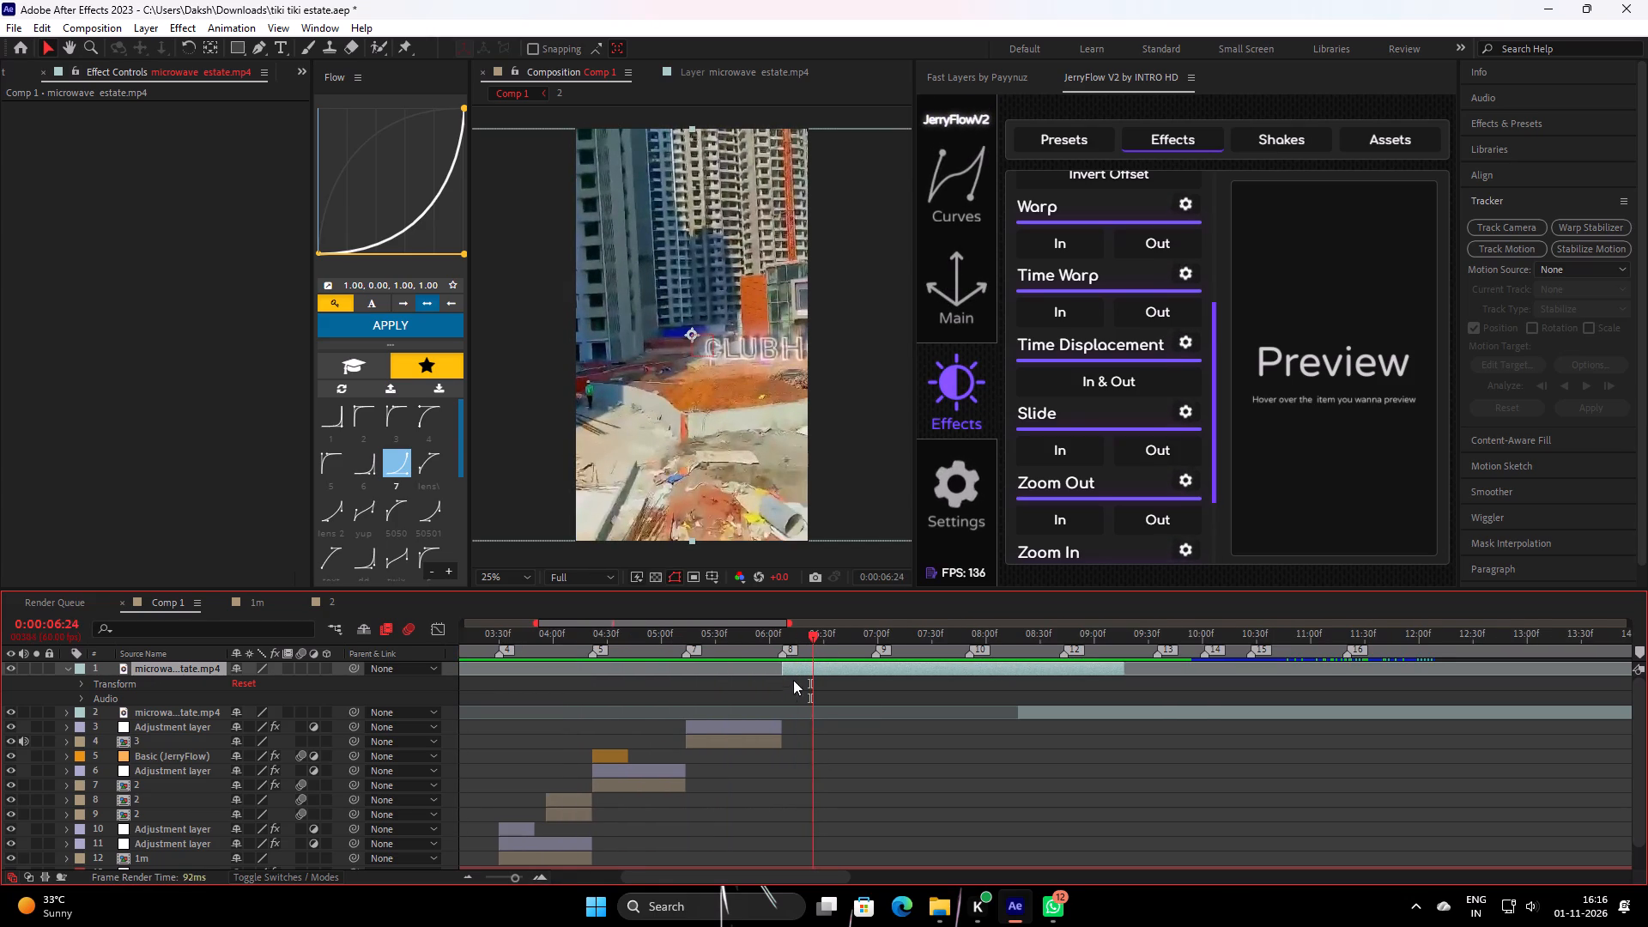
drag(793, 680, 779, 704)
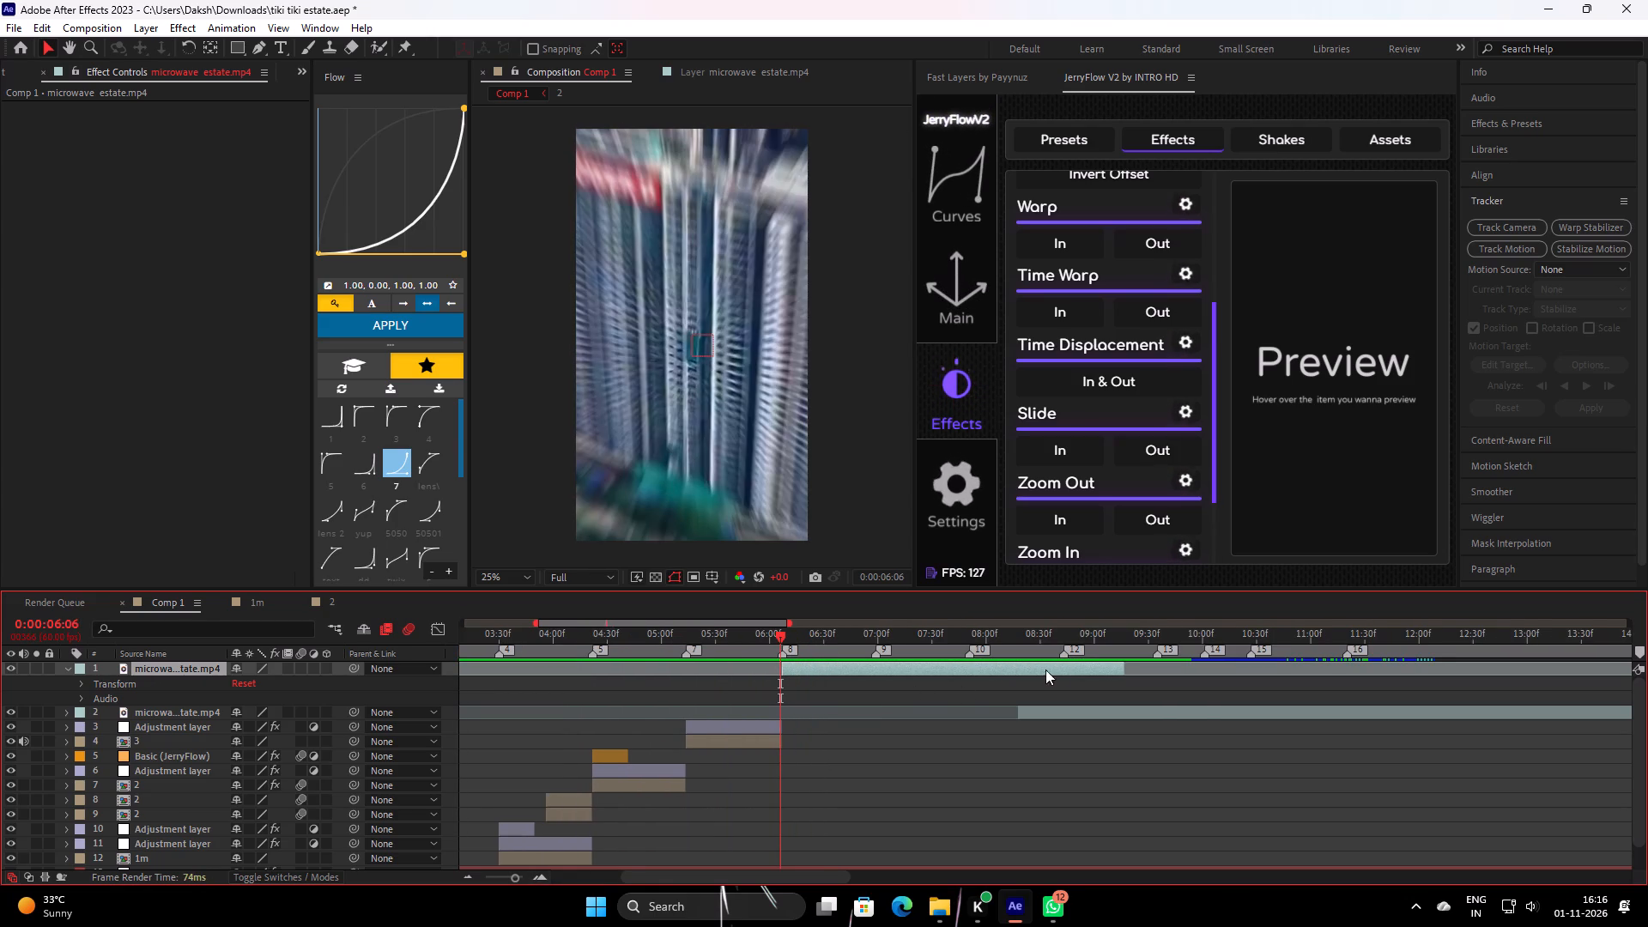
drag(1075, 661, 991, 683)
drag(1030, 665, 1016, 669)
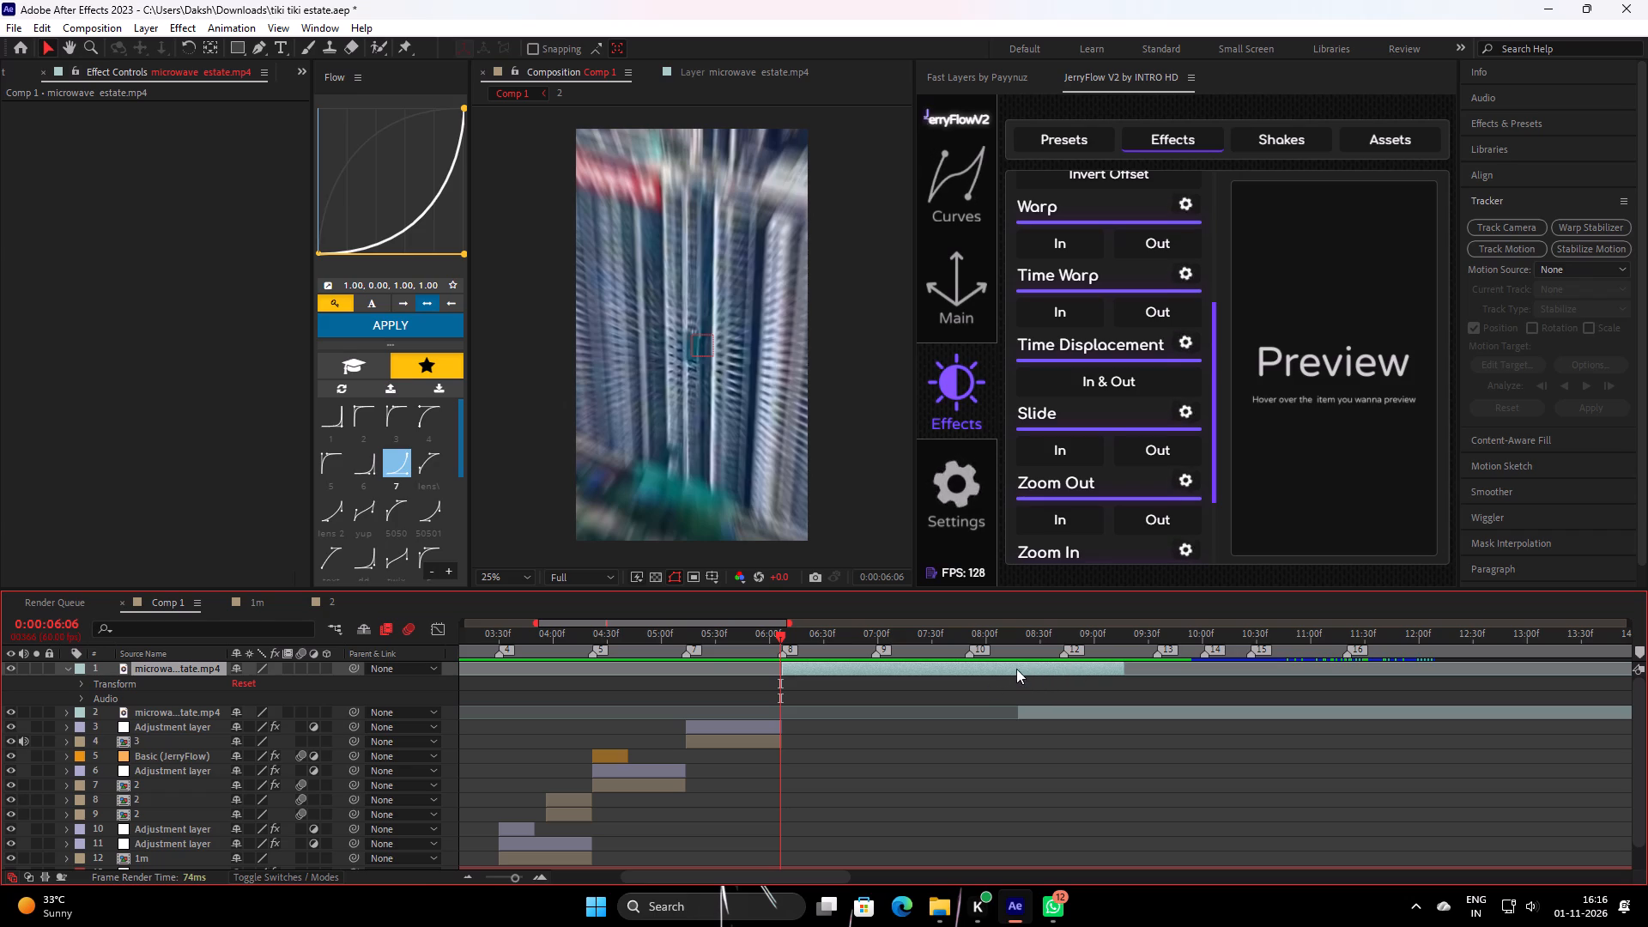
drag(1016, 669, 972, 676)
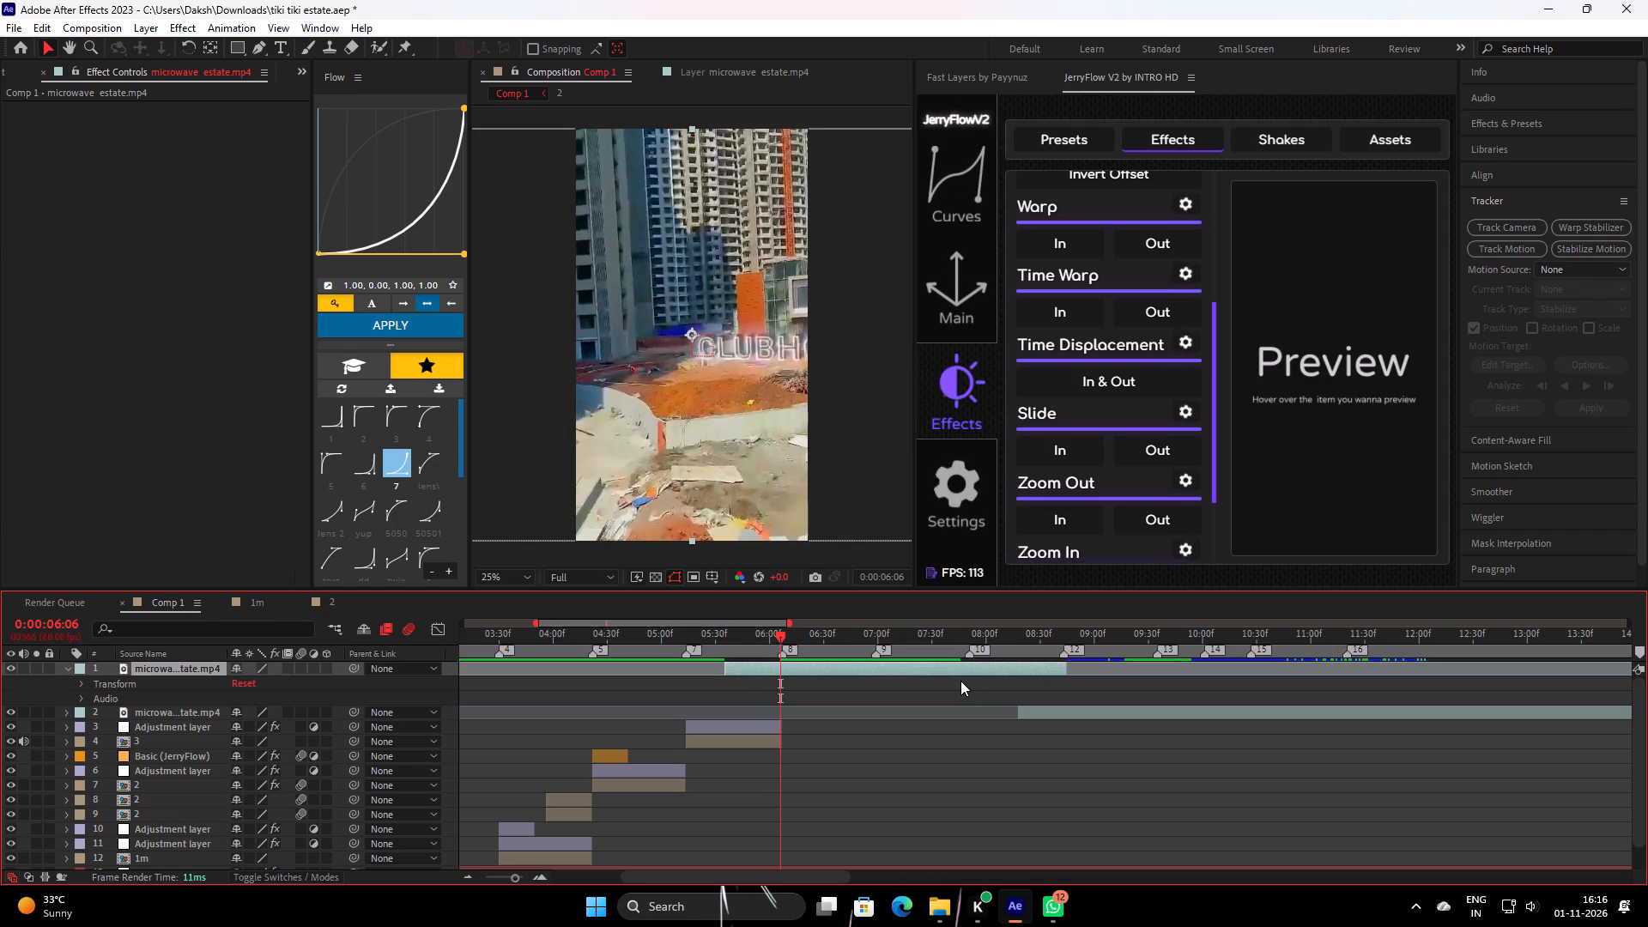
drag(980, 670, 766, 682)
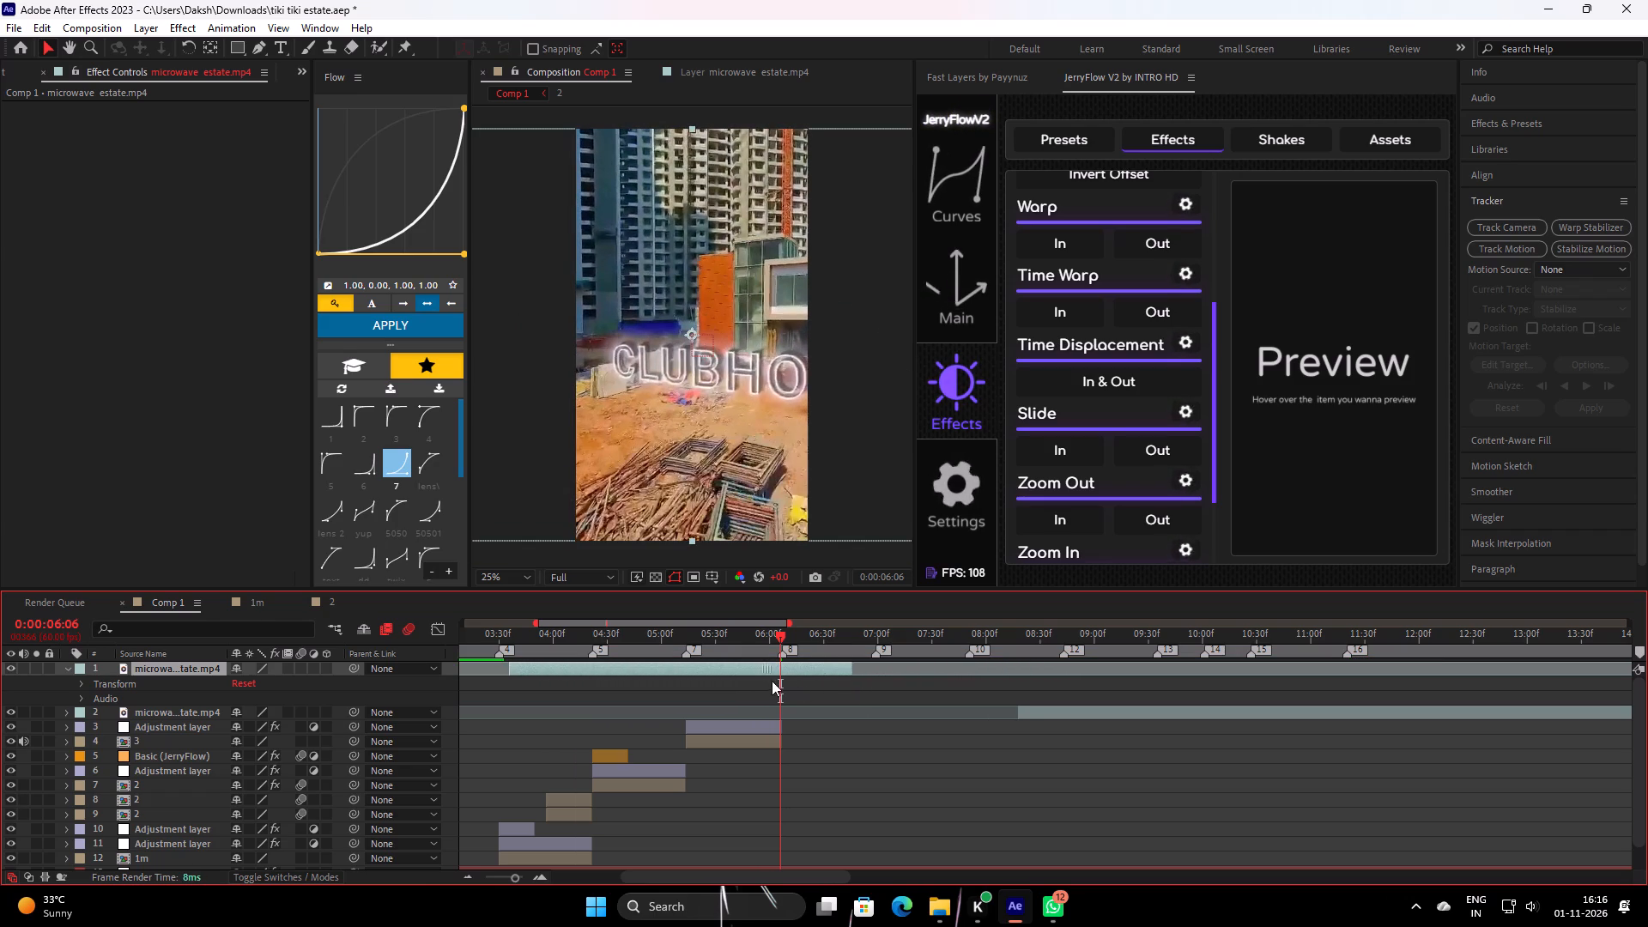
key(BackSpace)
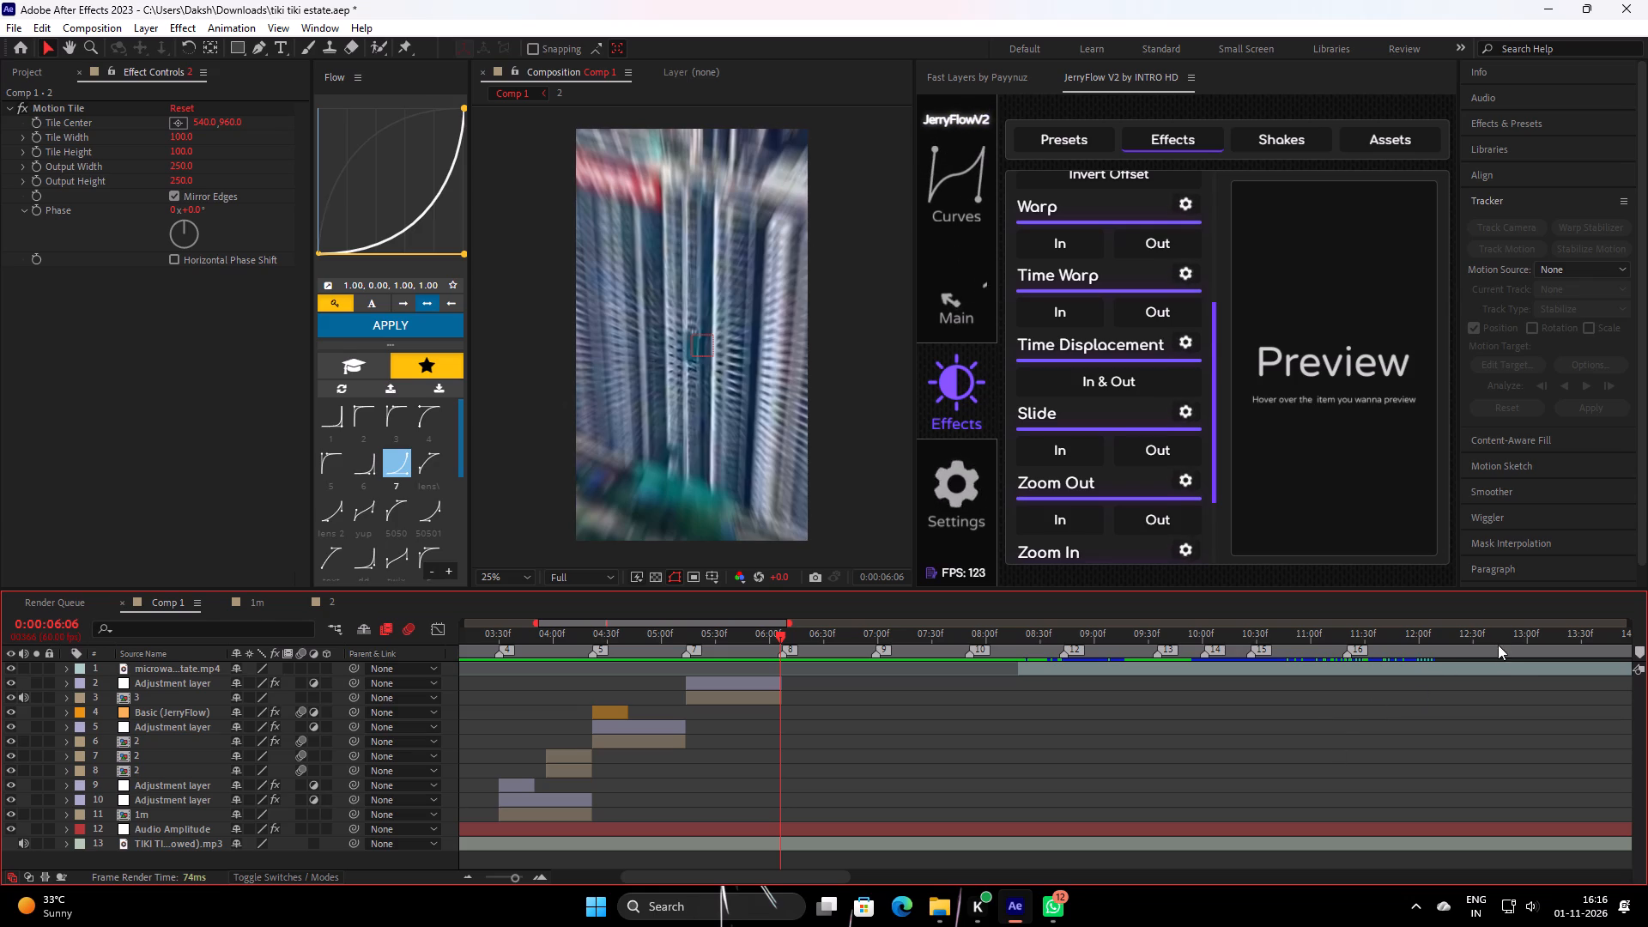
Slide the remaining source footage past the 0:00:06:06 playhead to look through its construction-site shots for the next clip.
drag(1508, 669, 1142, 719)
drag(1419, 667, 1383, 678)
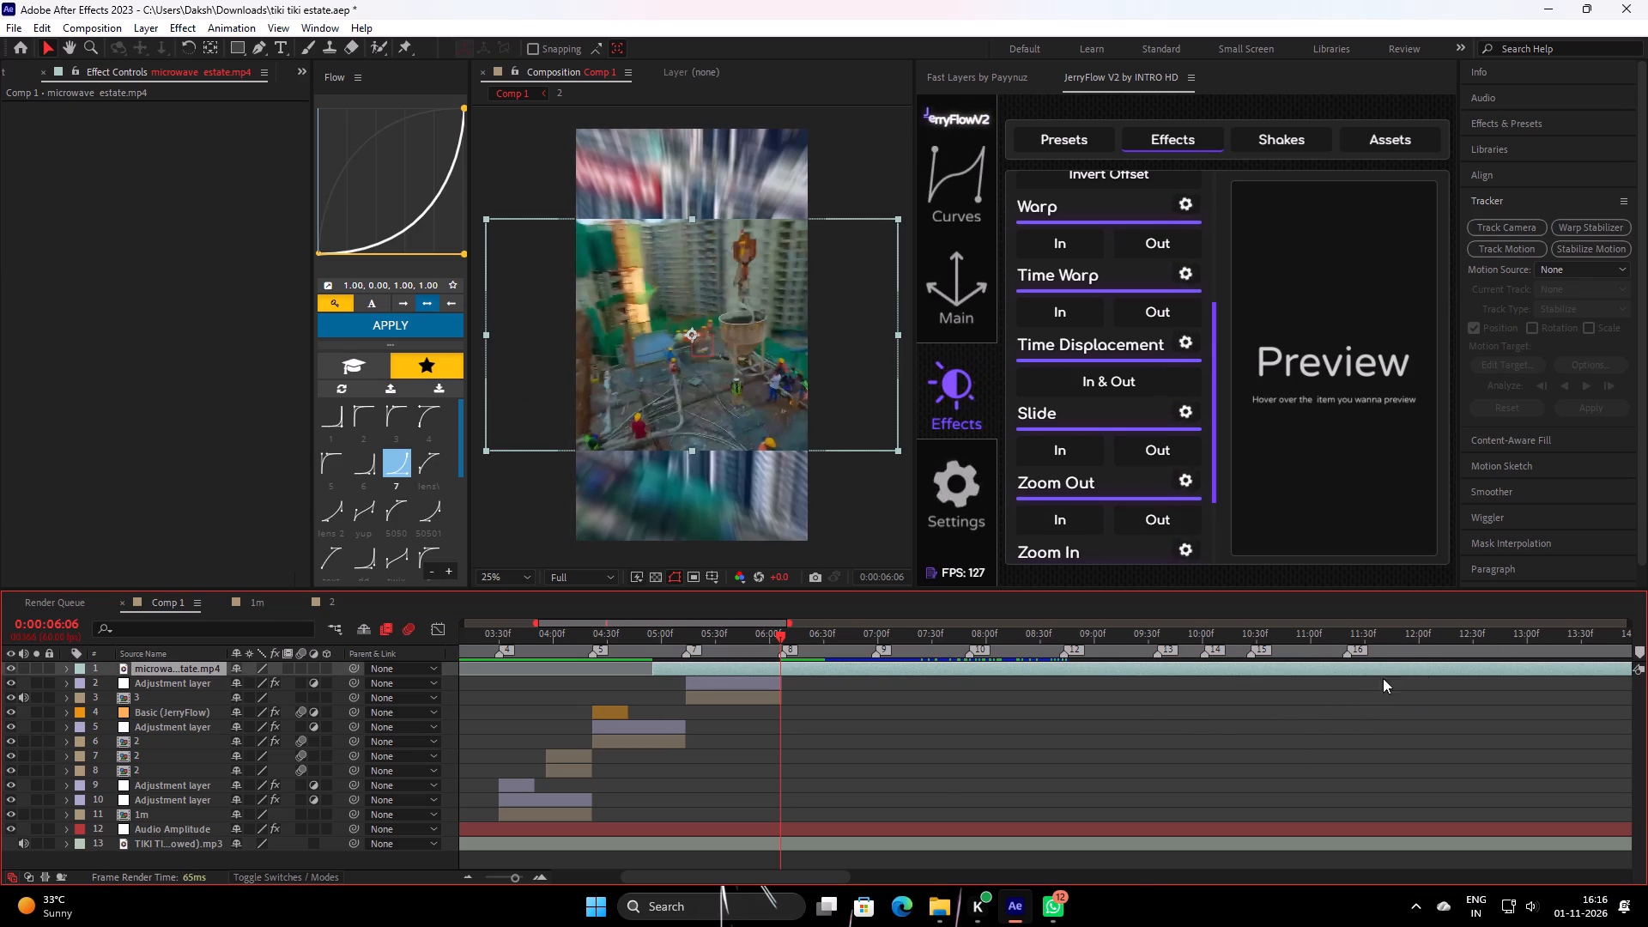
drag(1383, 678, 1184, 714)
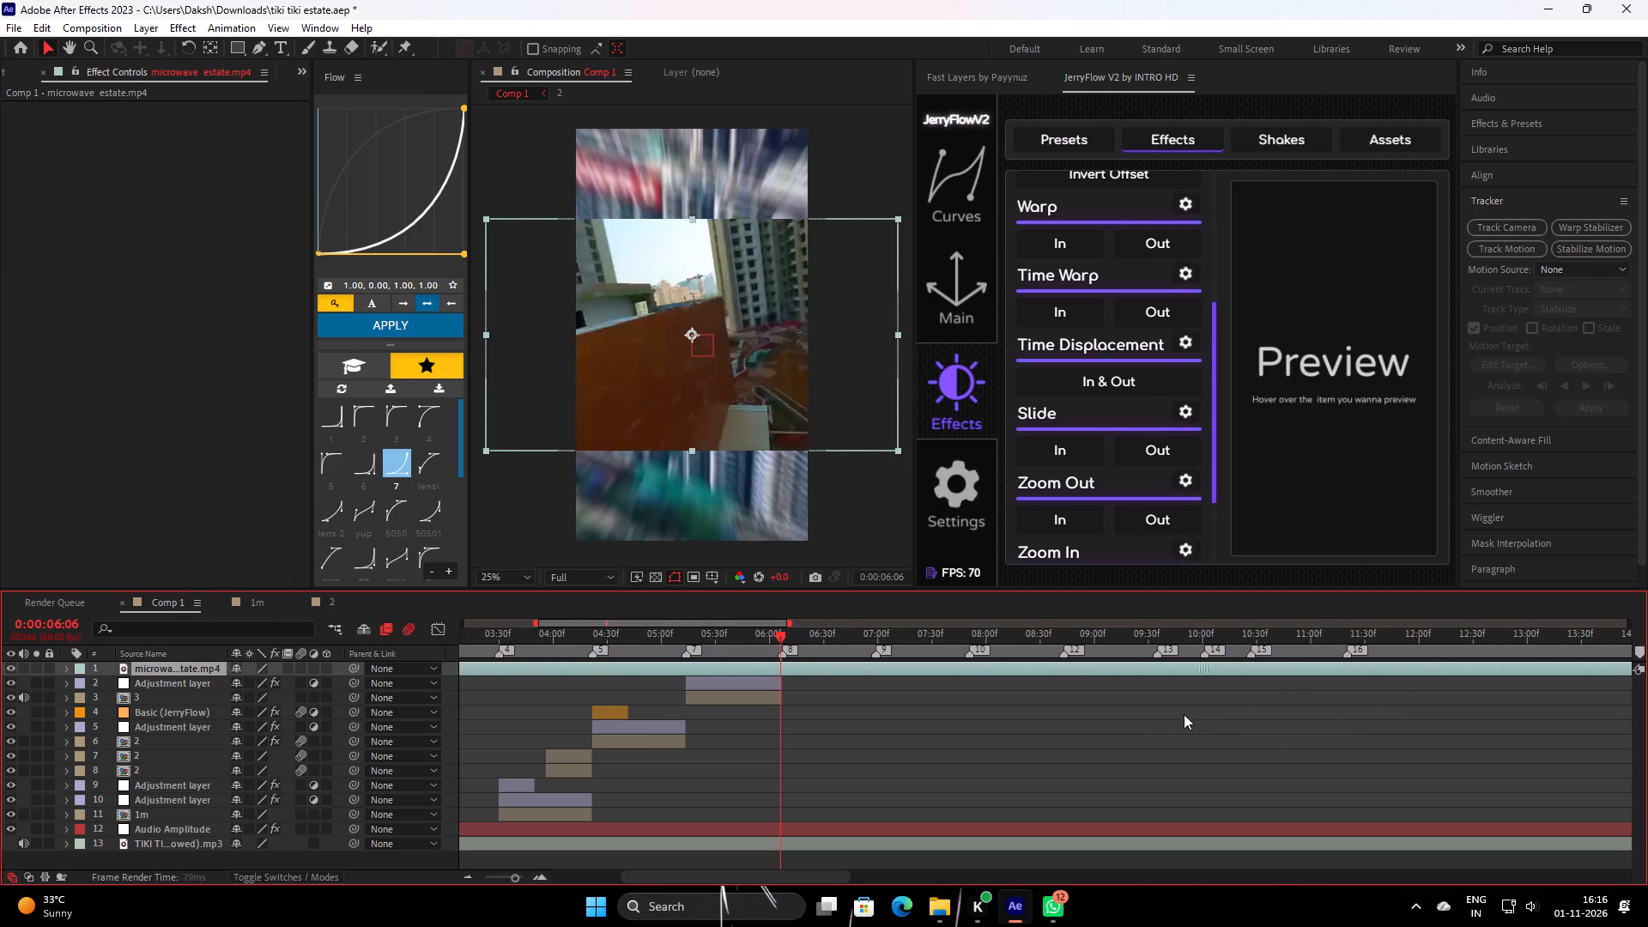
drag(1184, 714, 991, 706)
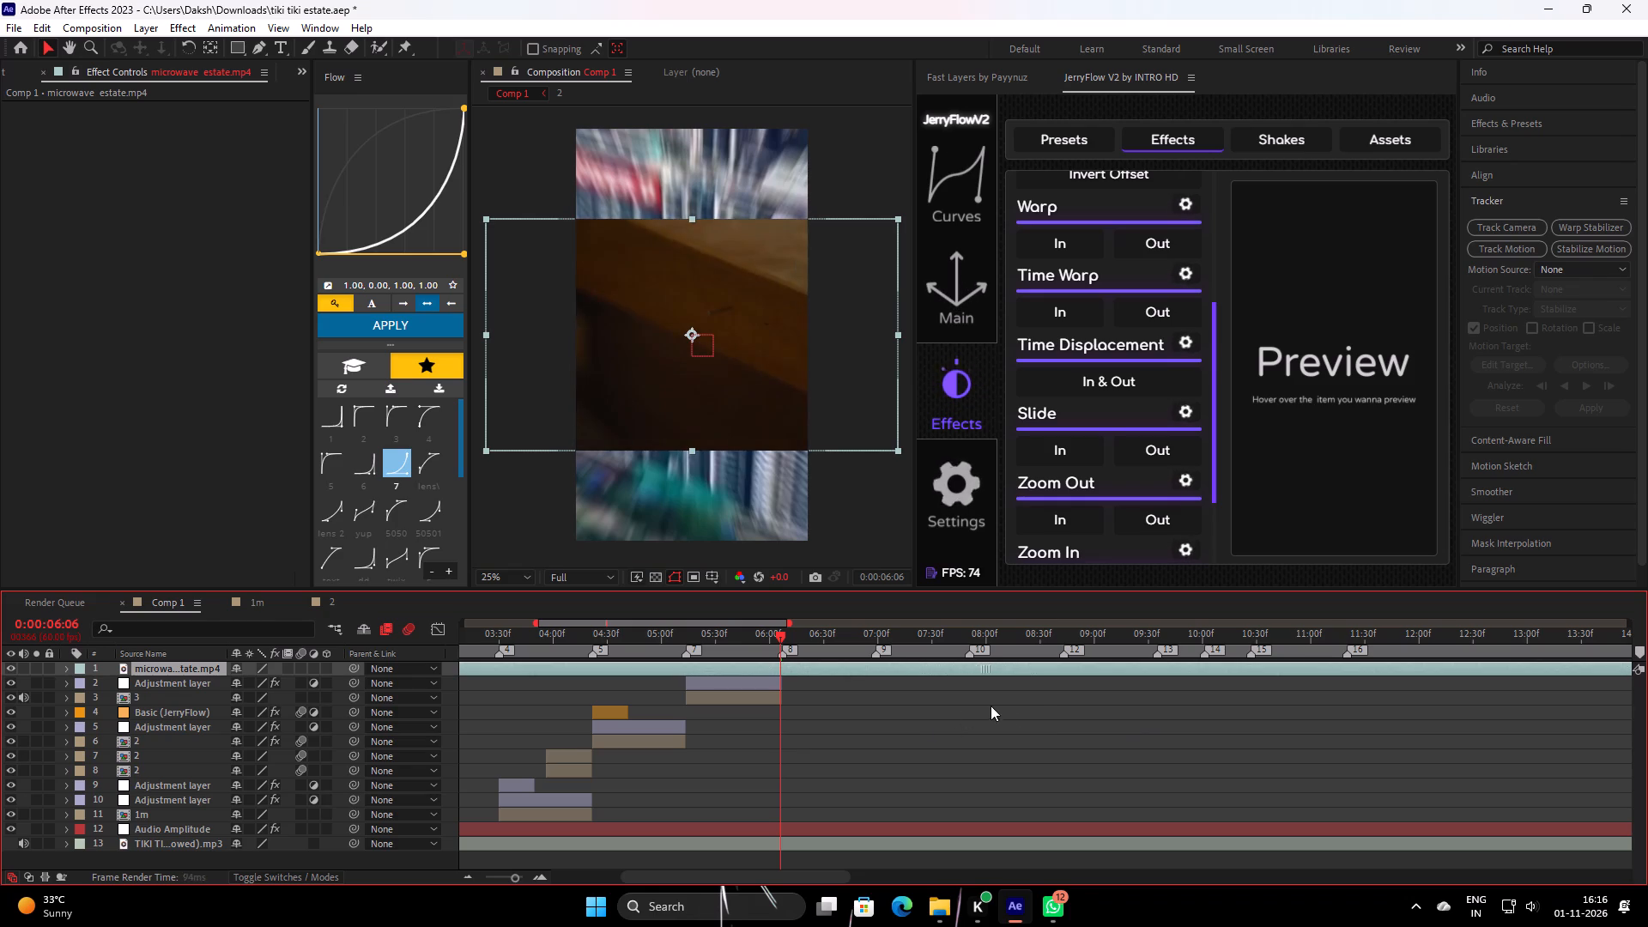
drag(991, 706, 1005, 703)
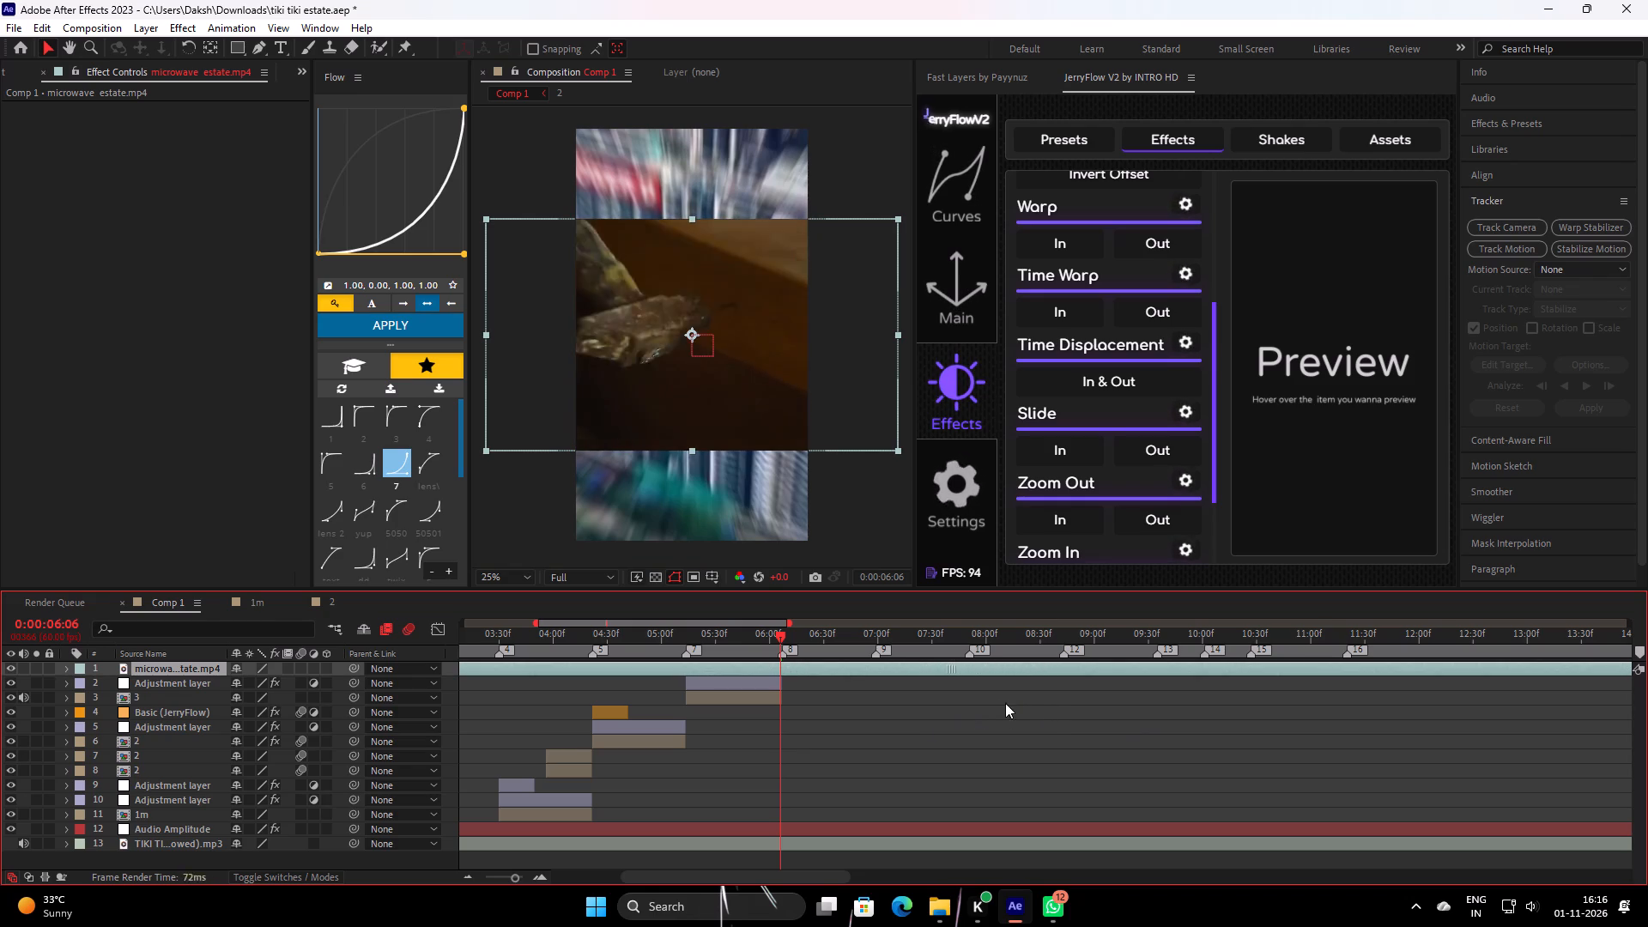
drag(1005, 703, 1183, 719)
click(1205, 720)
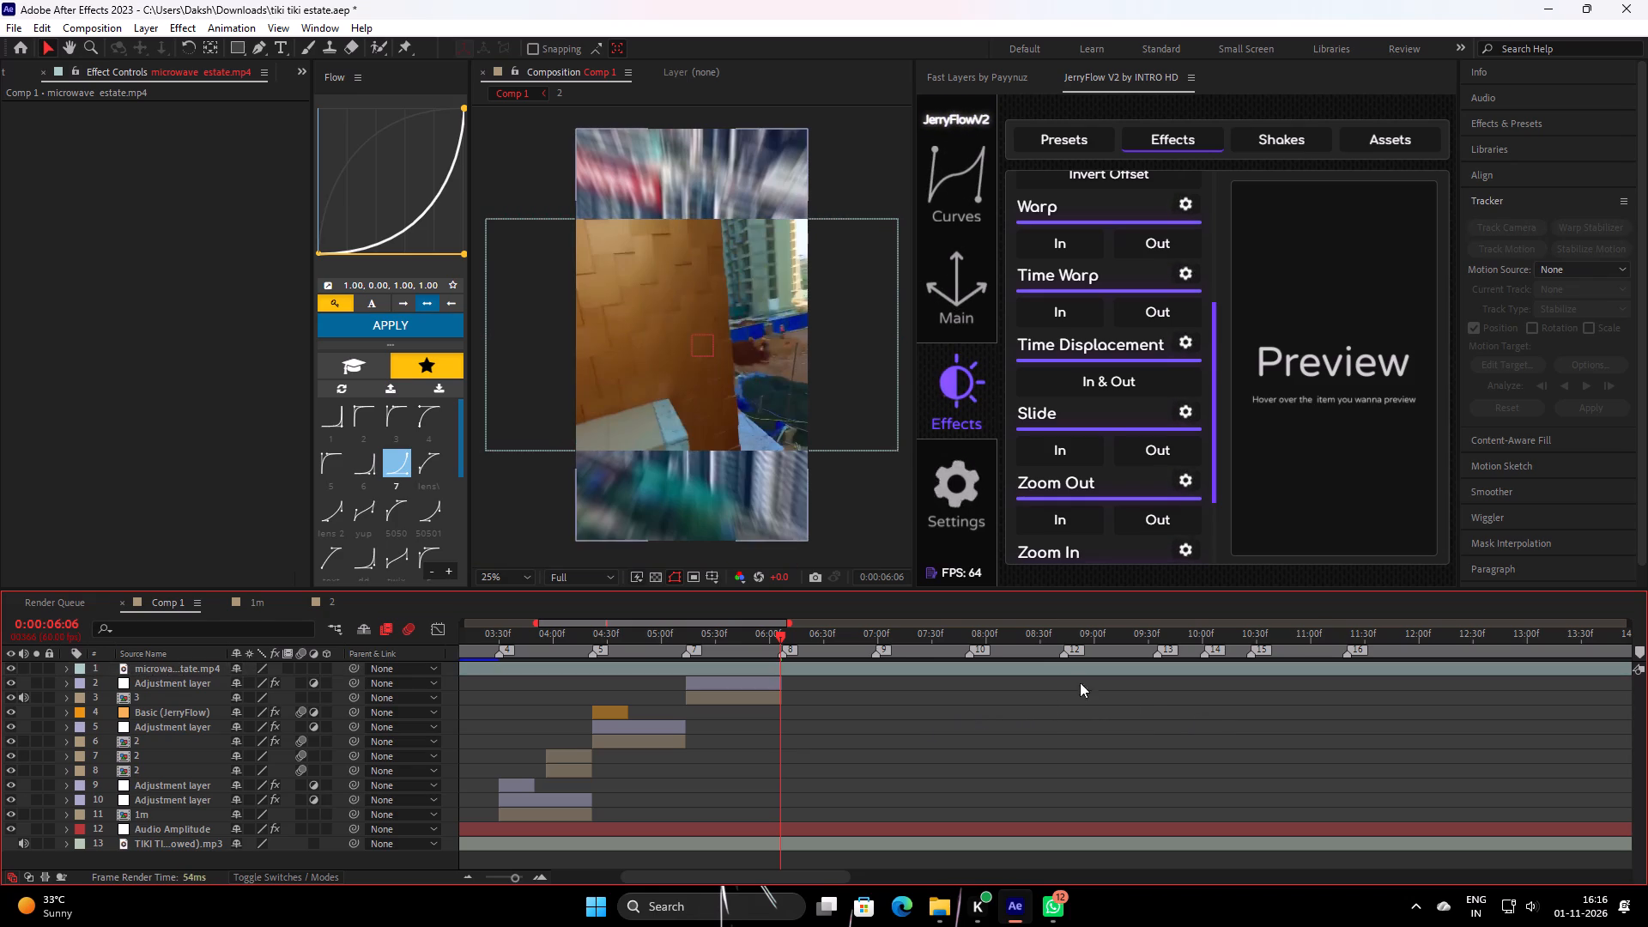
drag(1076, 664, 1192, 667)
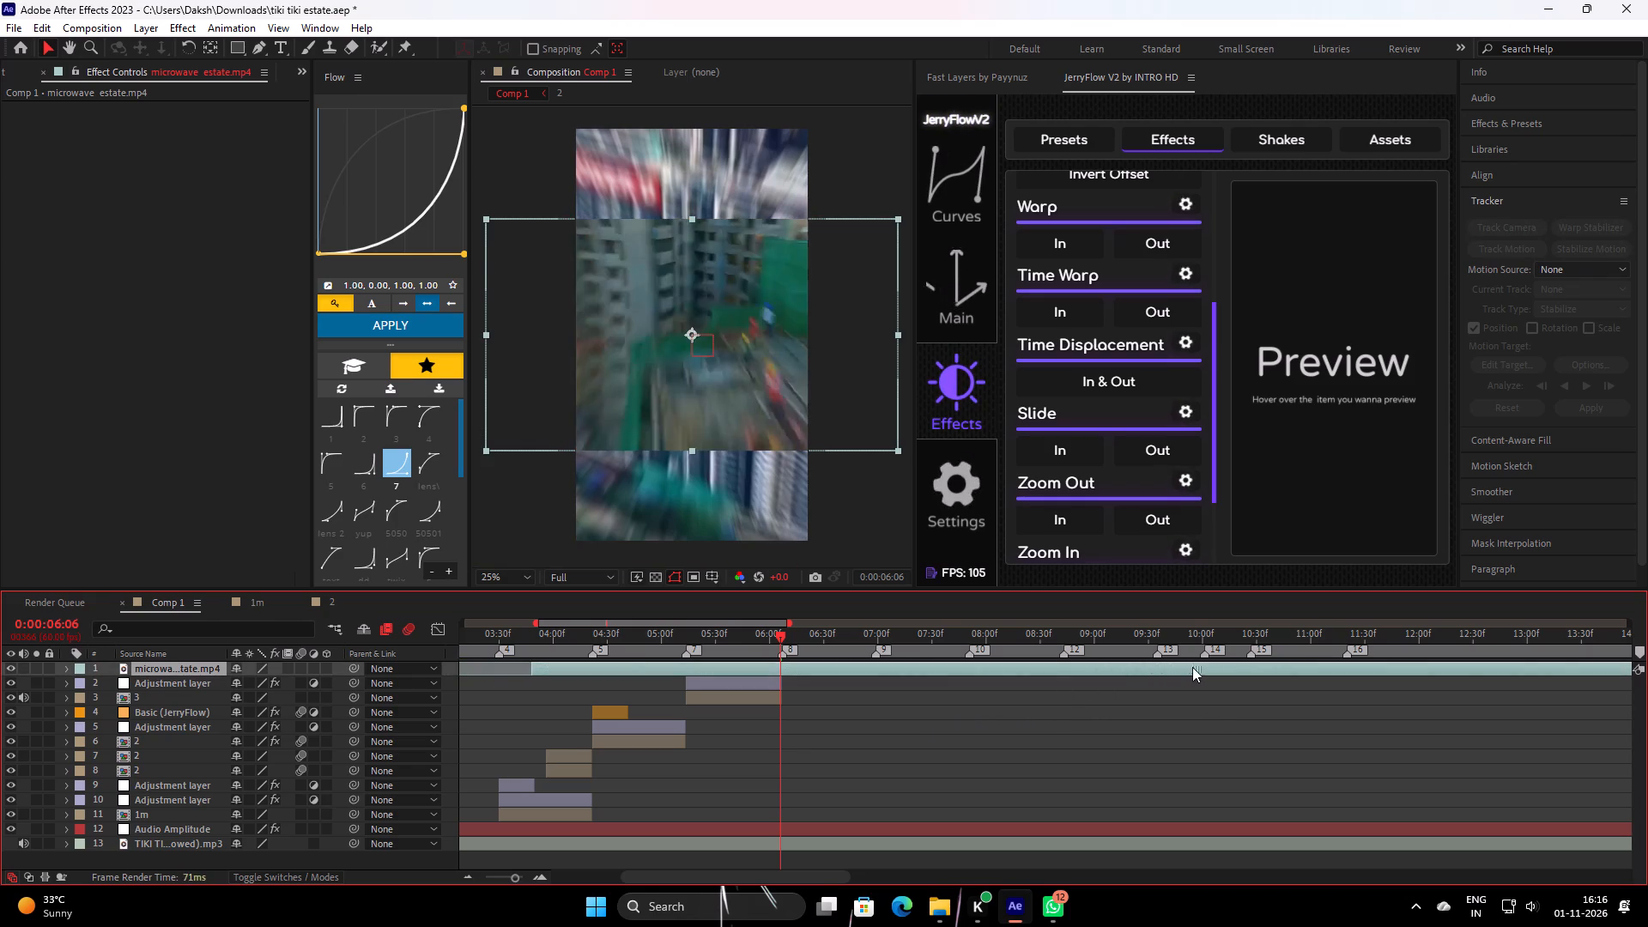
drag(1192, 667, 848, 698)
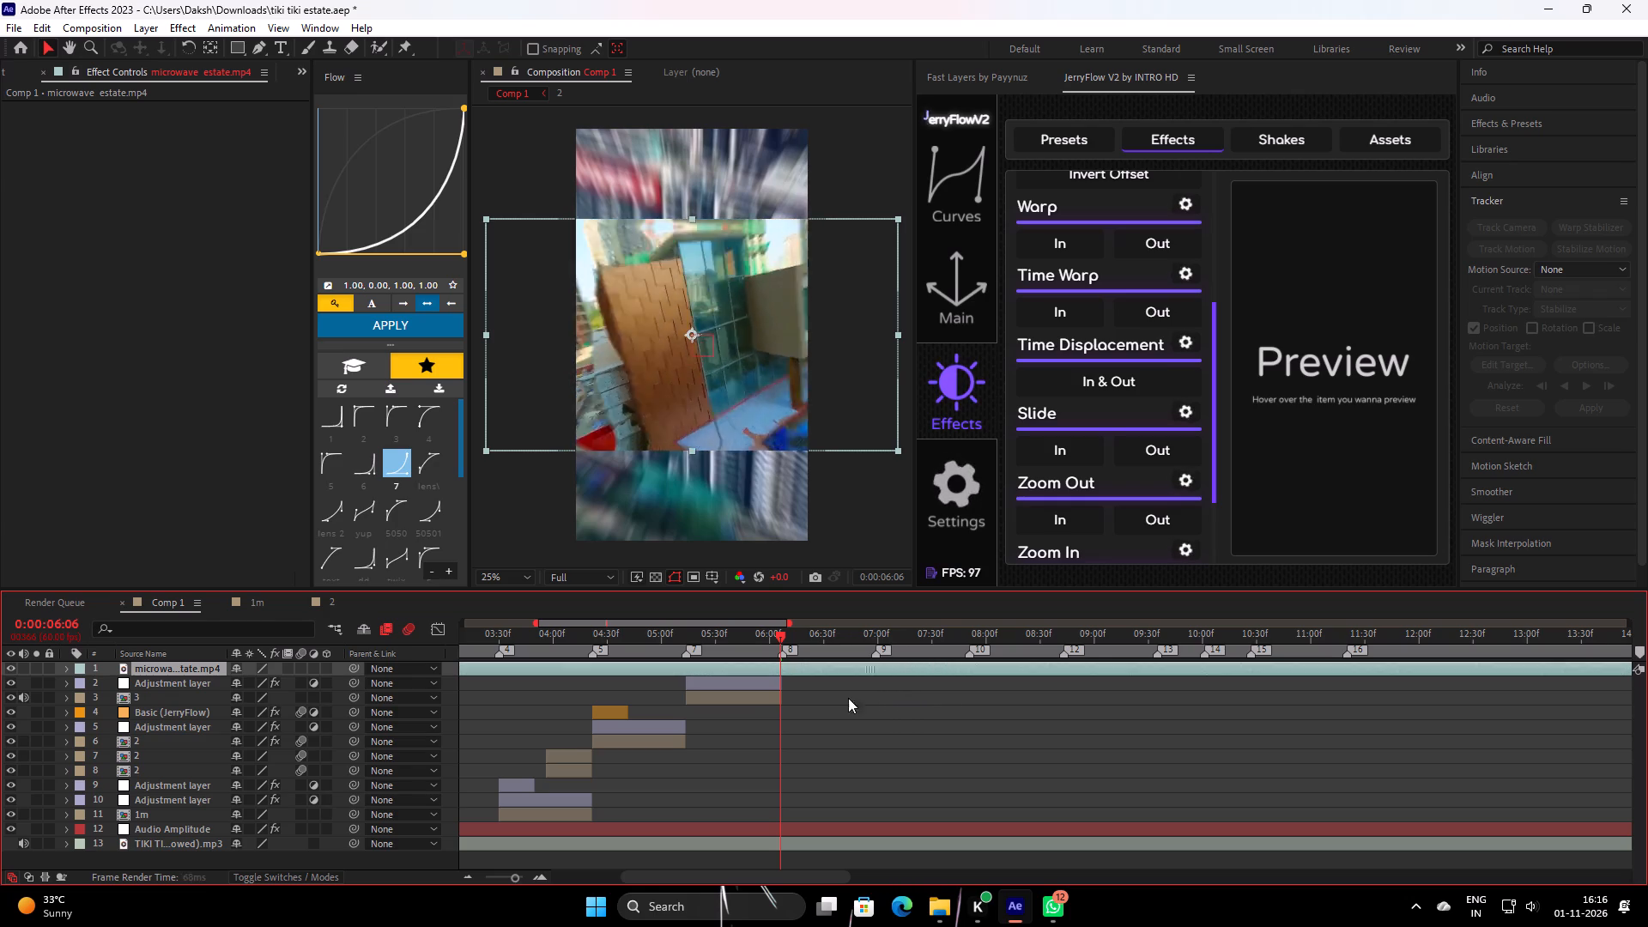
drag(848, 698, 690, 706)
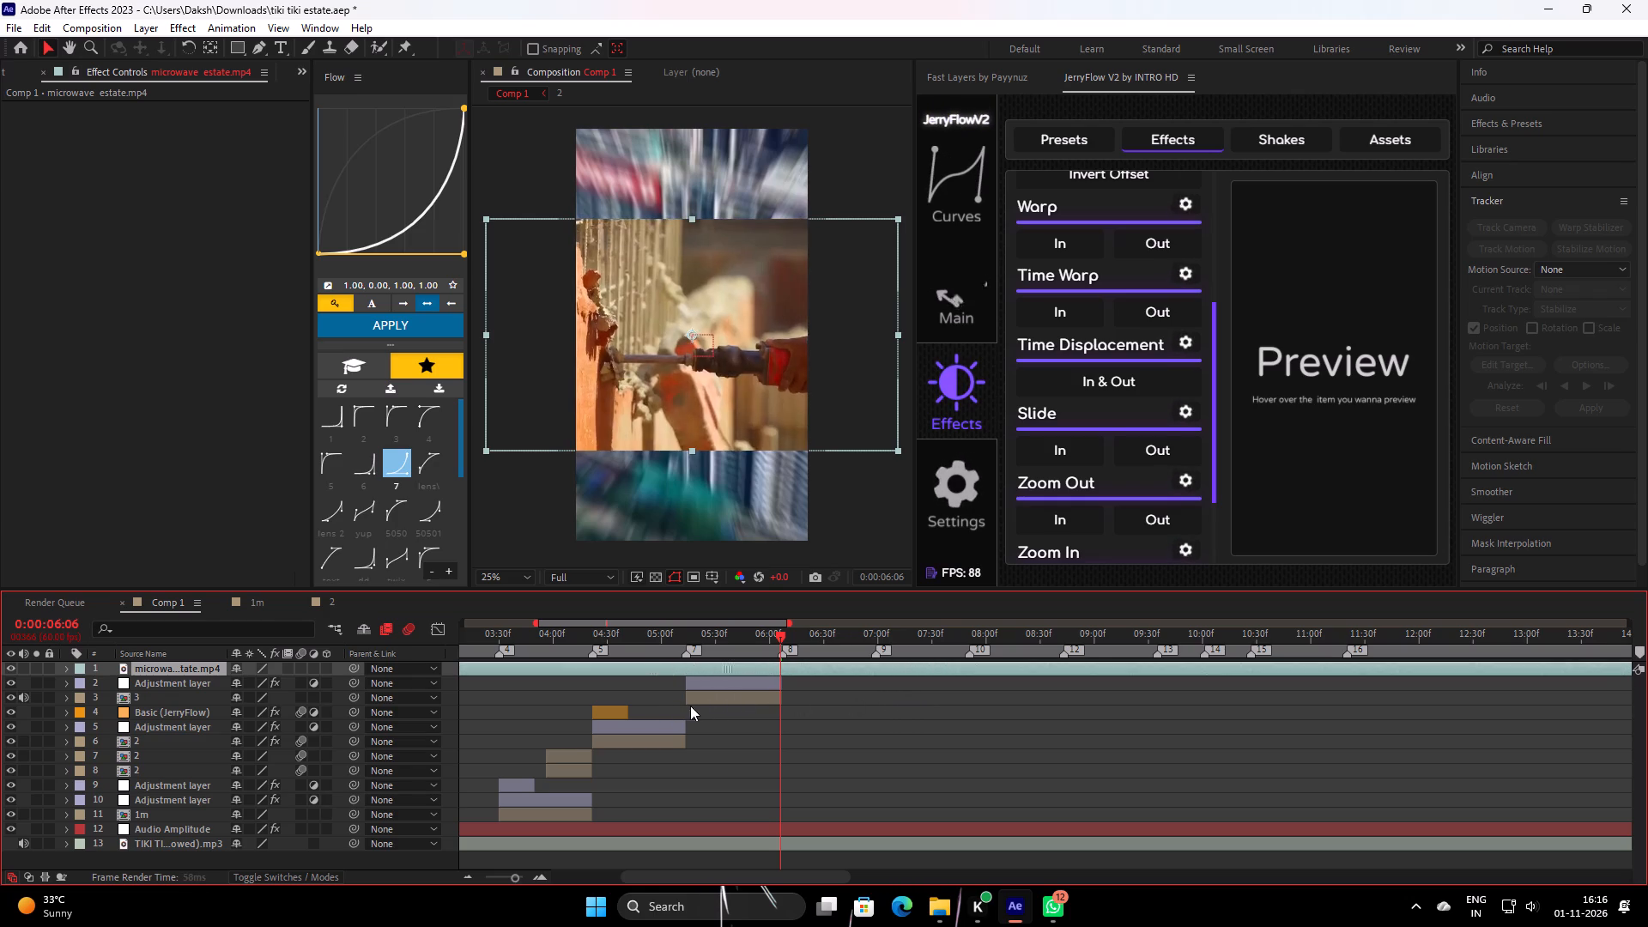
drag(690, 706, 617, 710)
Continue sliding the source footage earlier to examine the Tower G and Tower H shots at 0:00:06:06.
drag(1409, 669, 1259, 677)
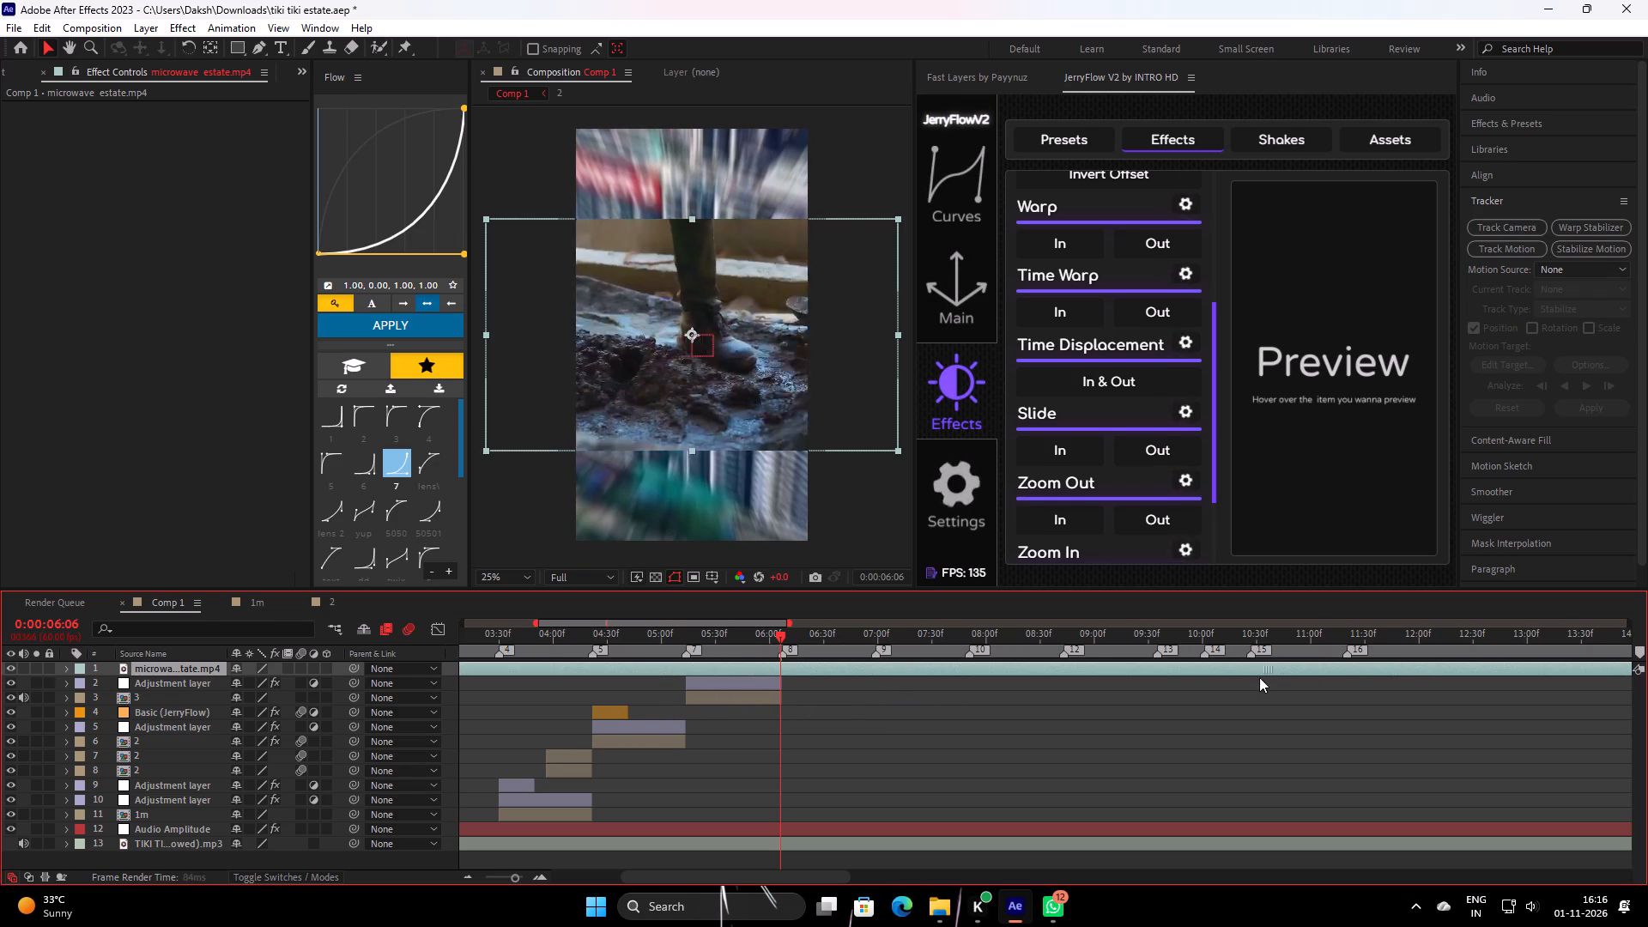
drag(1259, 677, 657, 676)
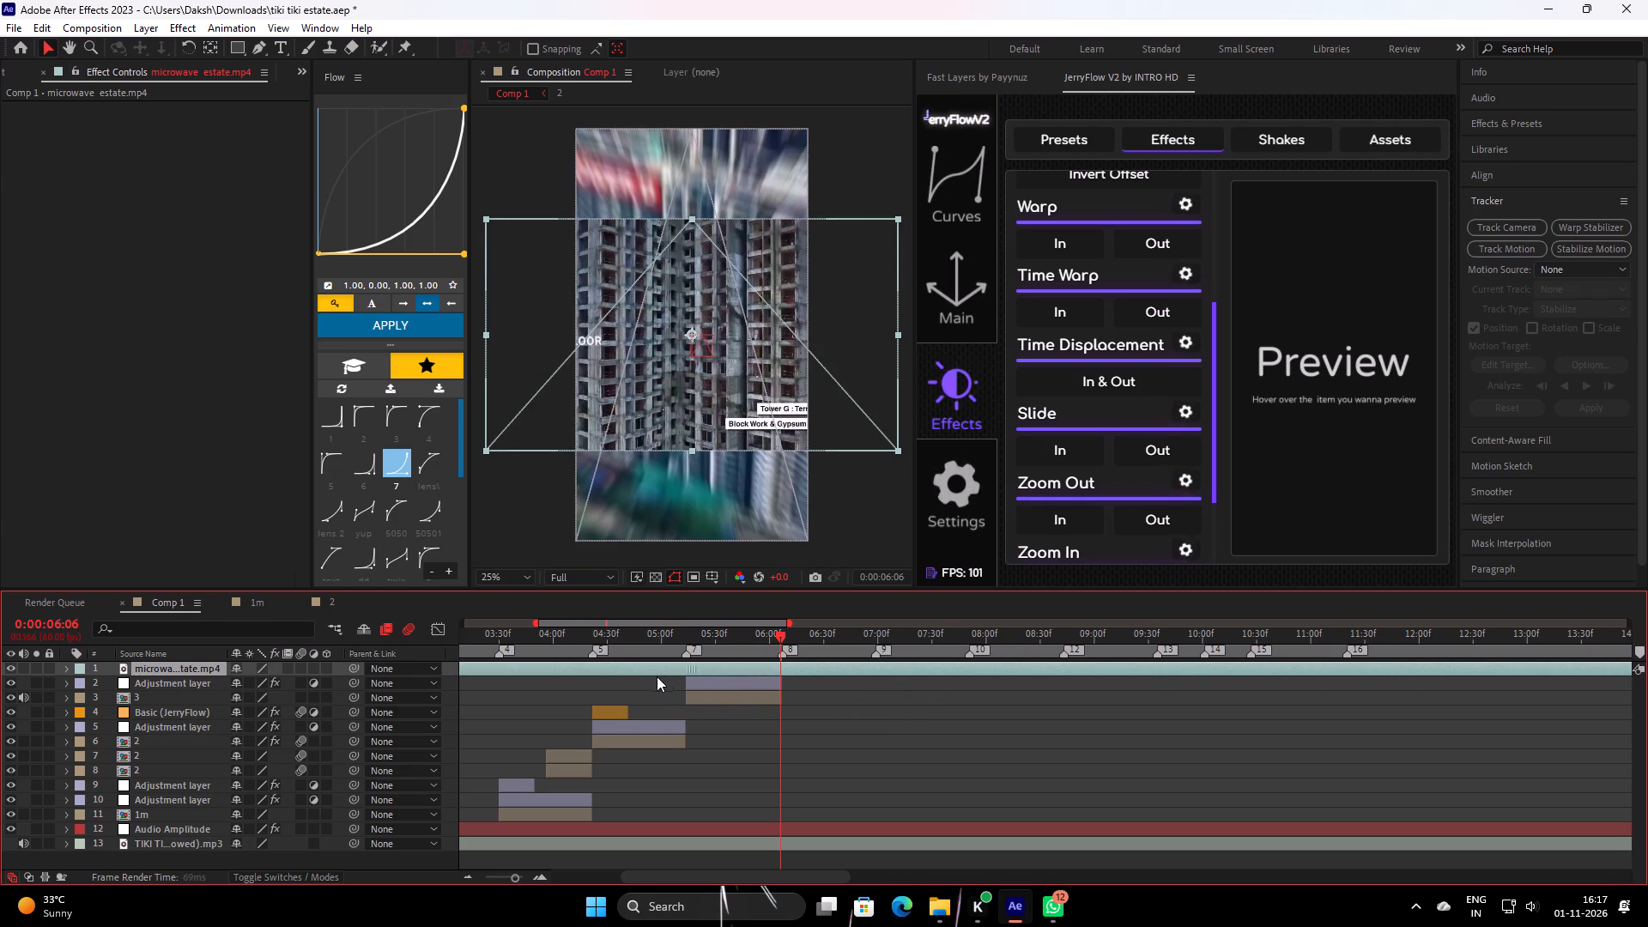
drag(657, 676, 651, 676)
drag(1500, 671, 1011, 672)
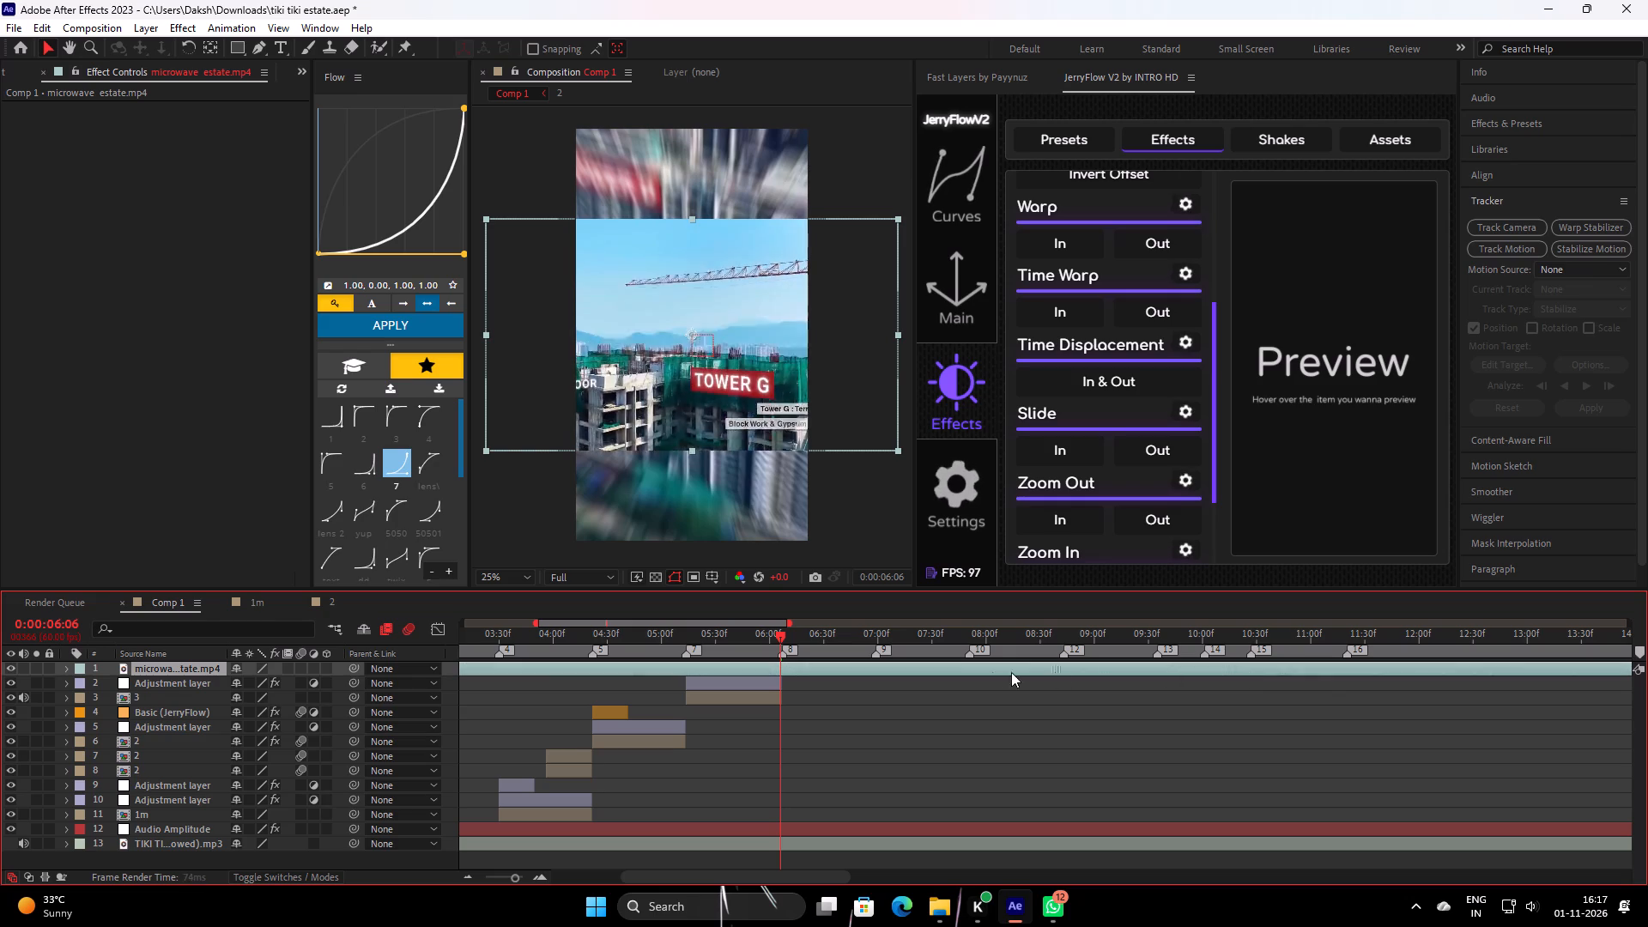
drag(1011, 672, 616, 672)
drag(1548, 670, 1413, 677)
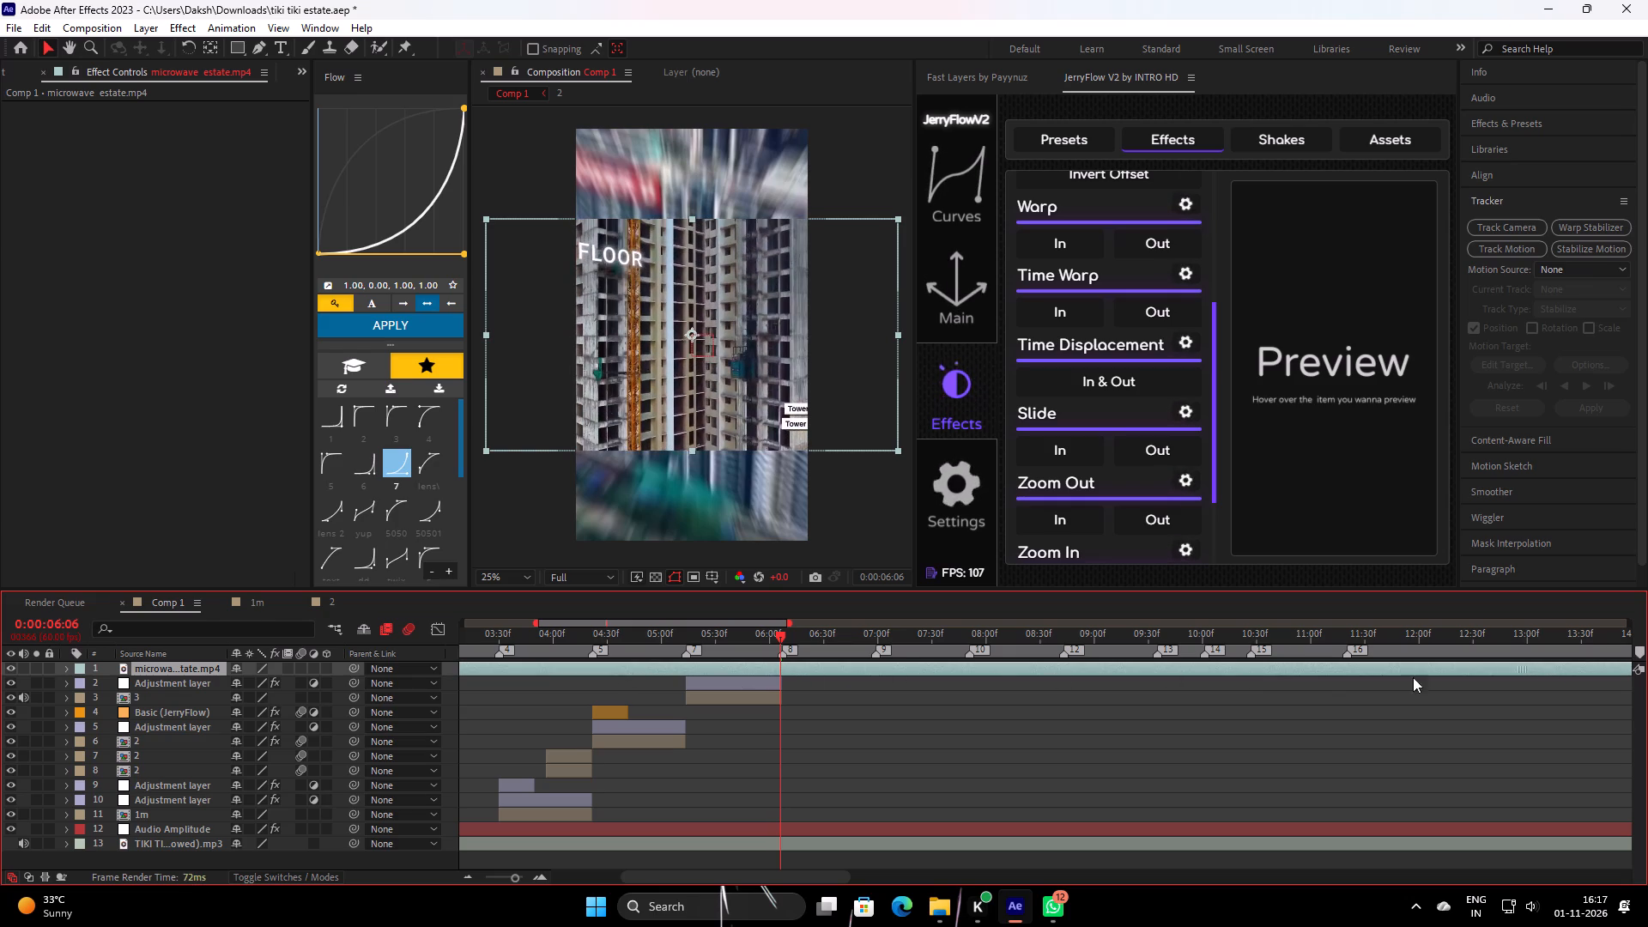
drag(1413, 677, 752, 688)
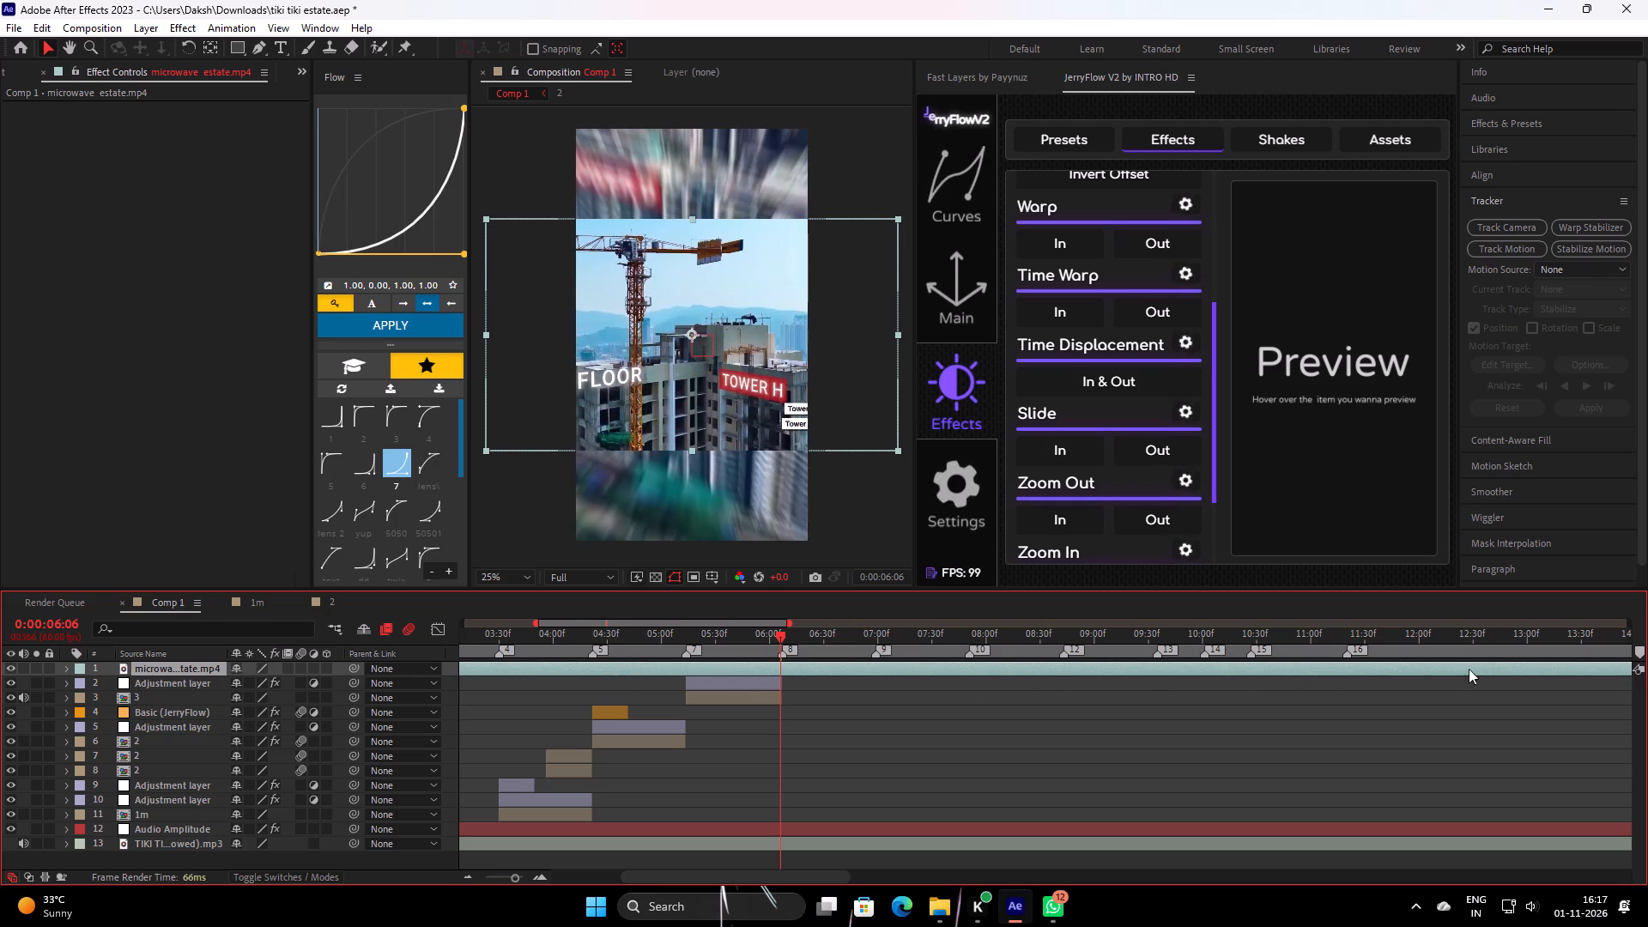
drag(1502, 663, 554, 687)
Slide the source footage back and forth at 0:00:06:06 to examine the aerial, crane and skyline shots as replacement candidates.
drag(840, 668, 1121, 659)
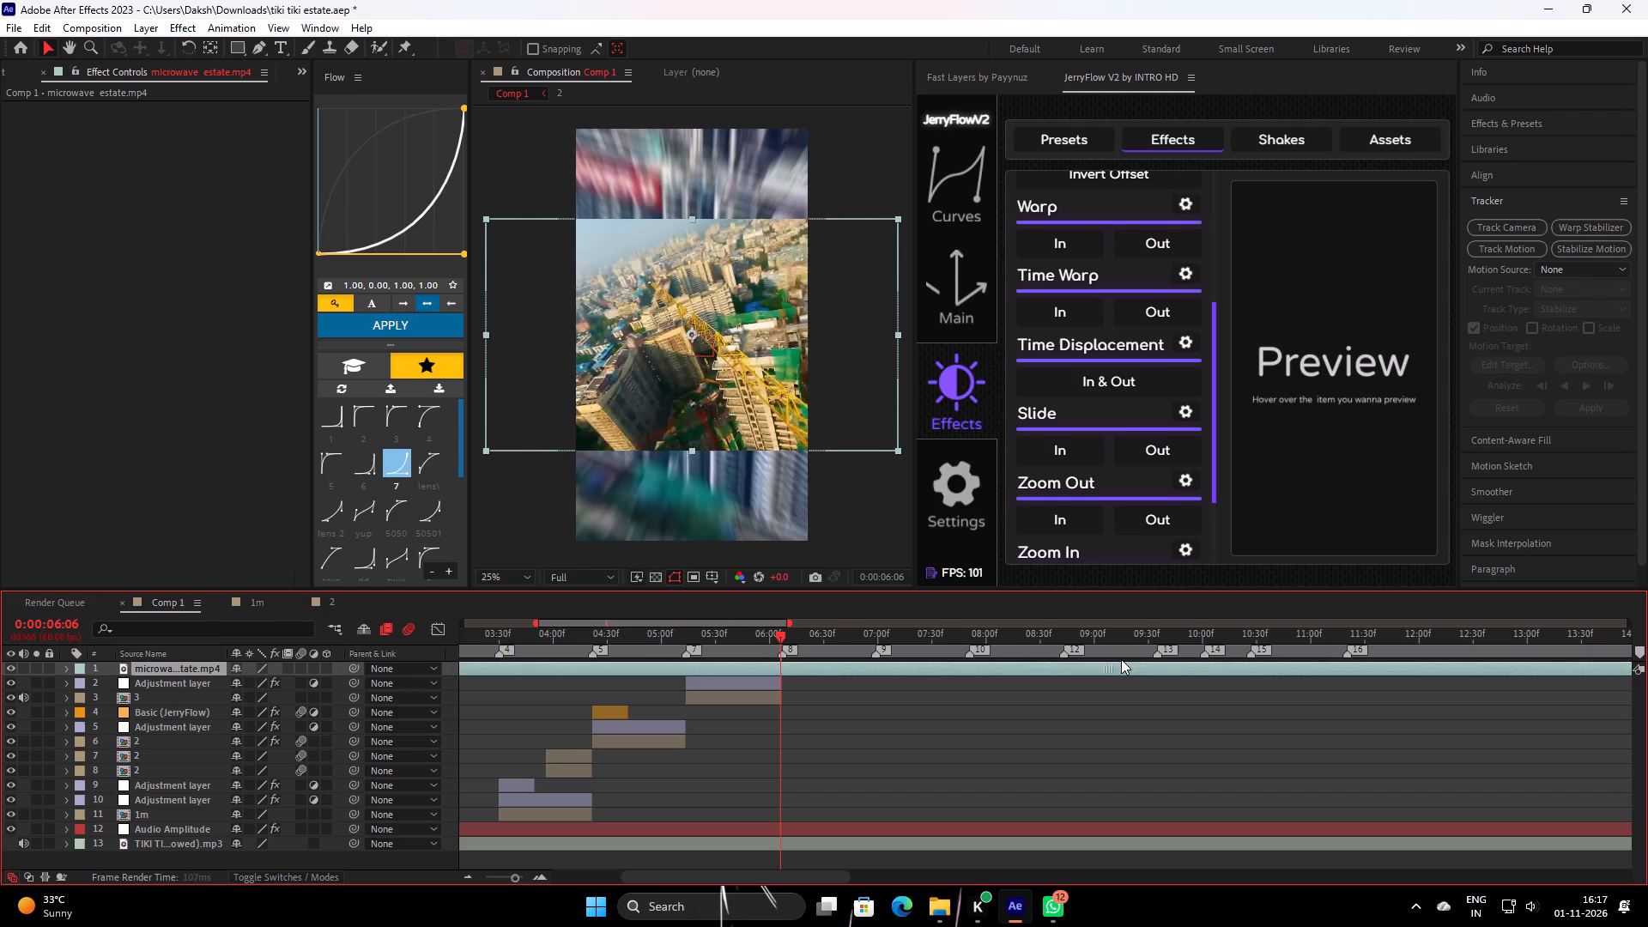
drag(1121, 659, 1125, 666)
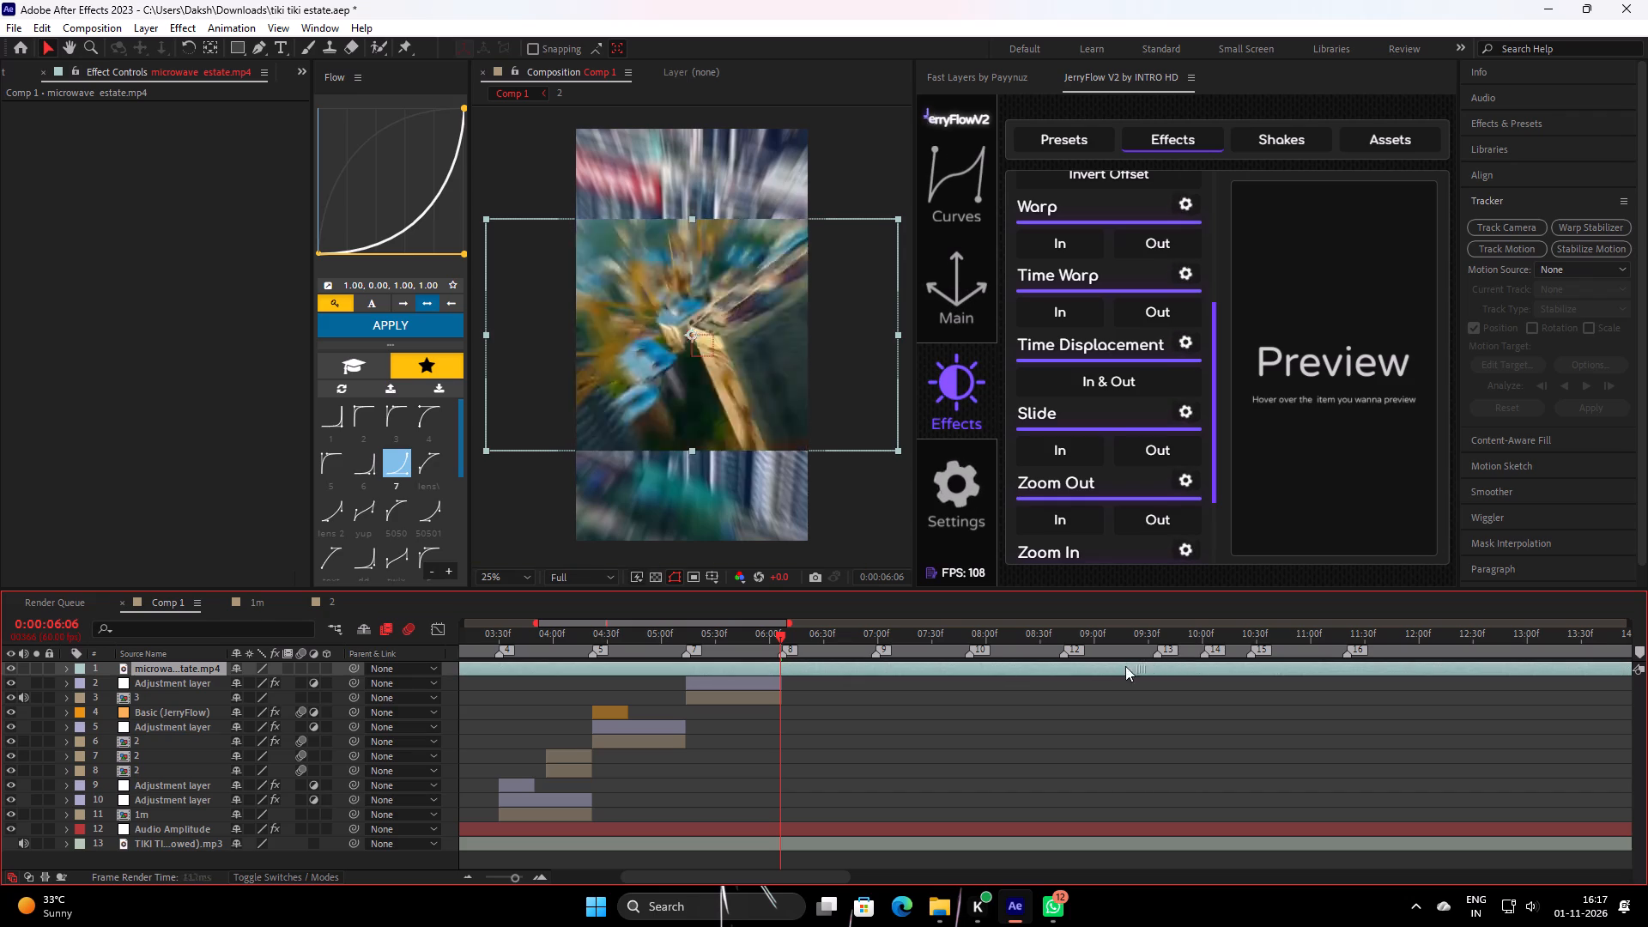
drag(1125, 666, 995, 682)
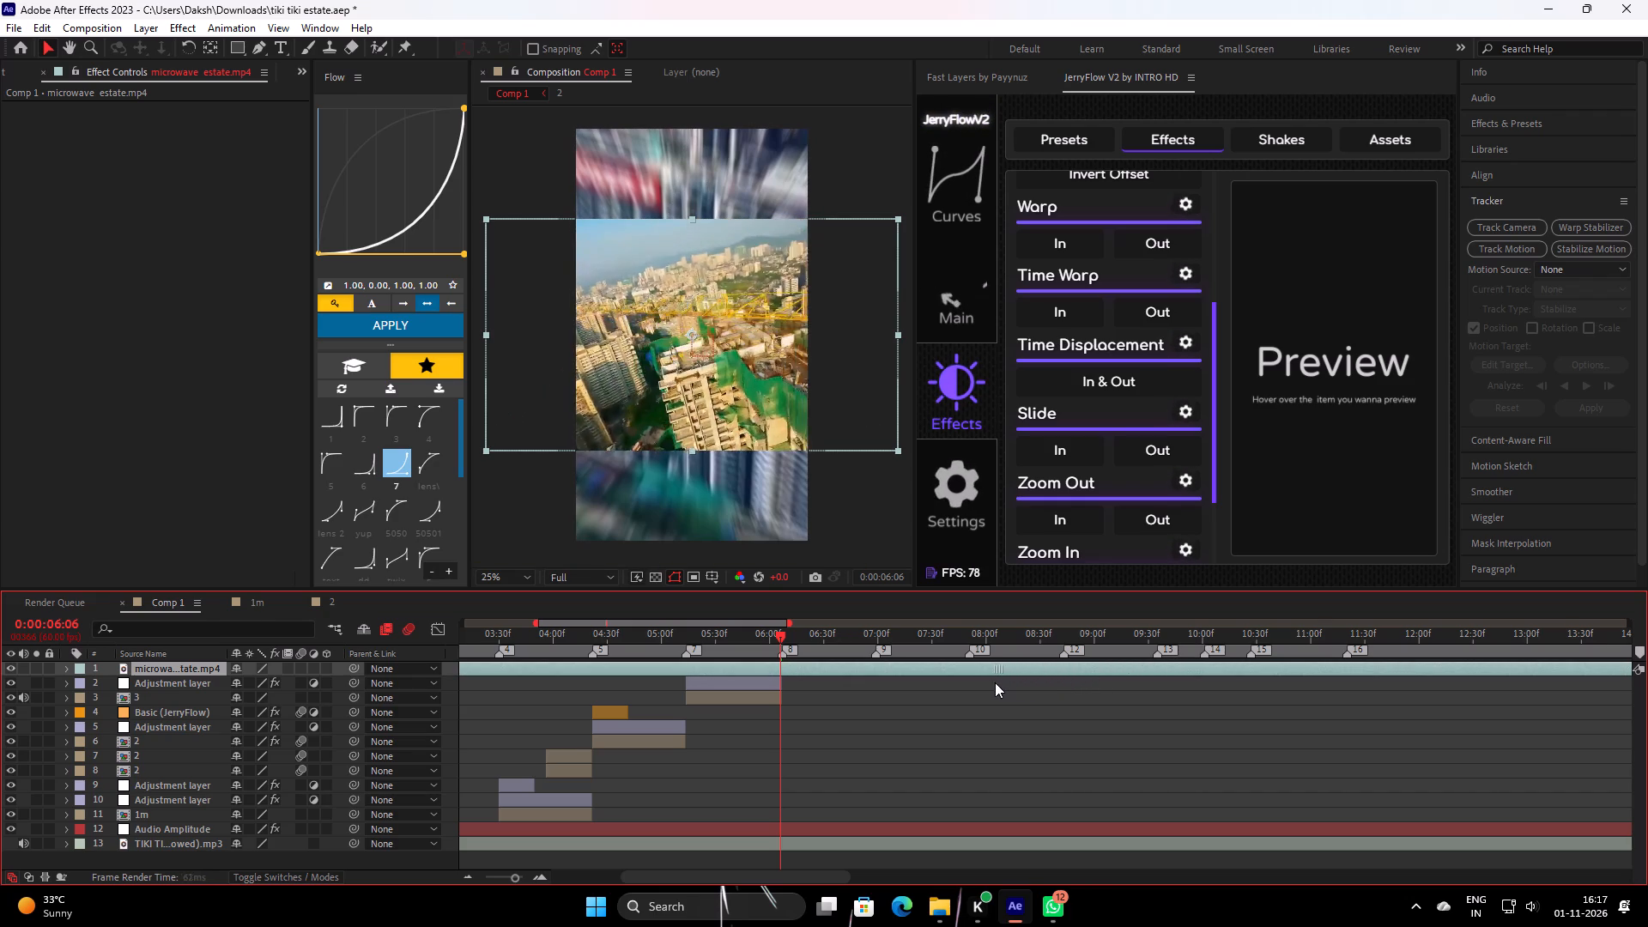
drag(995, 682, 883, 675)
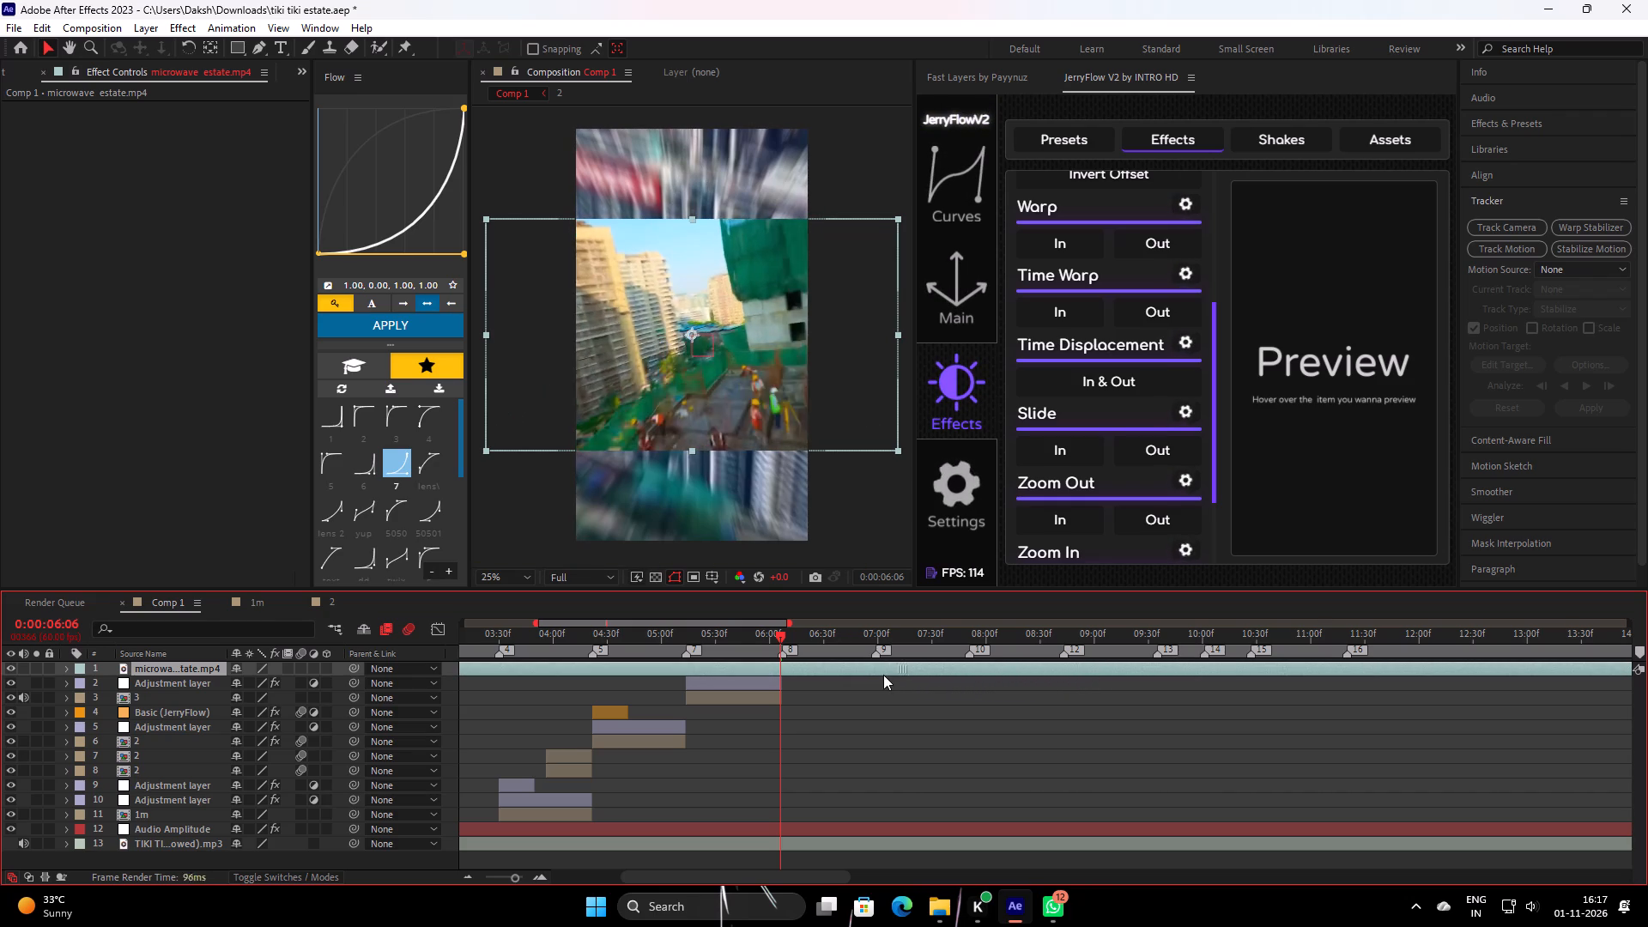
drag(883, 675, 762, 663)
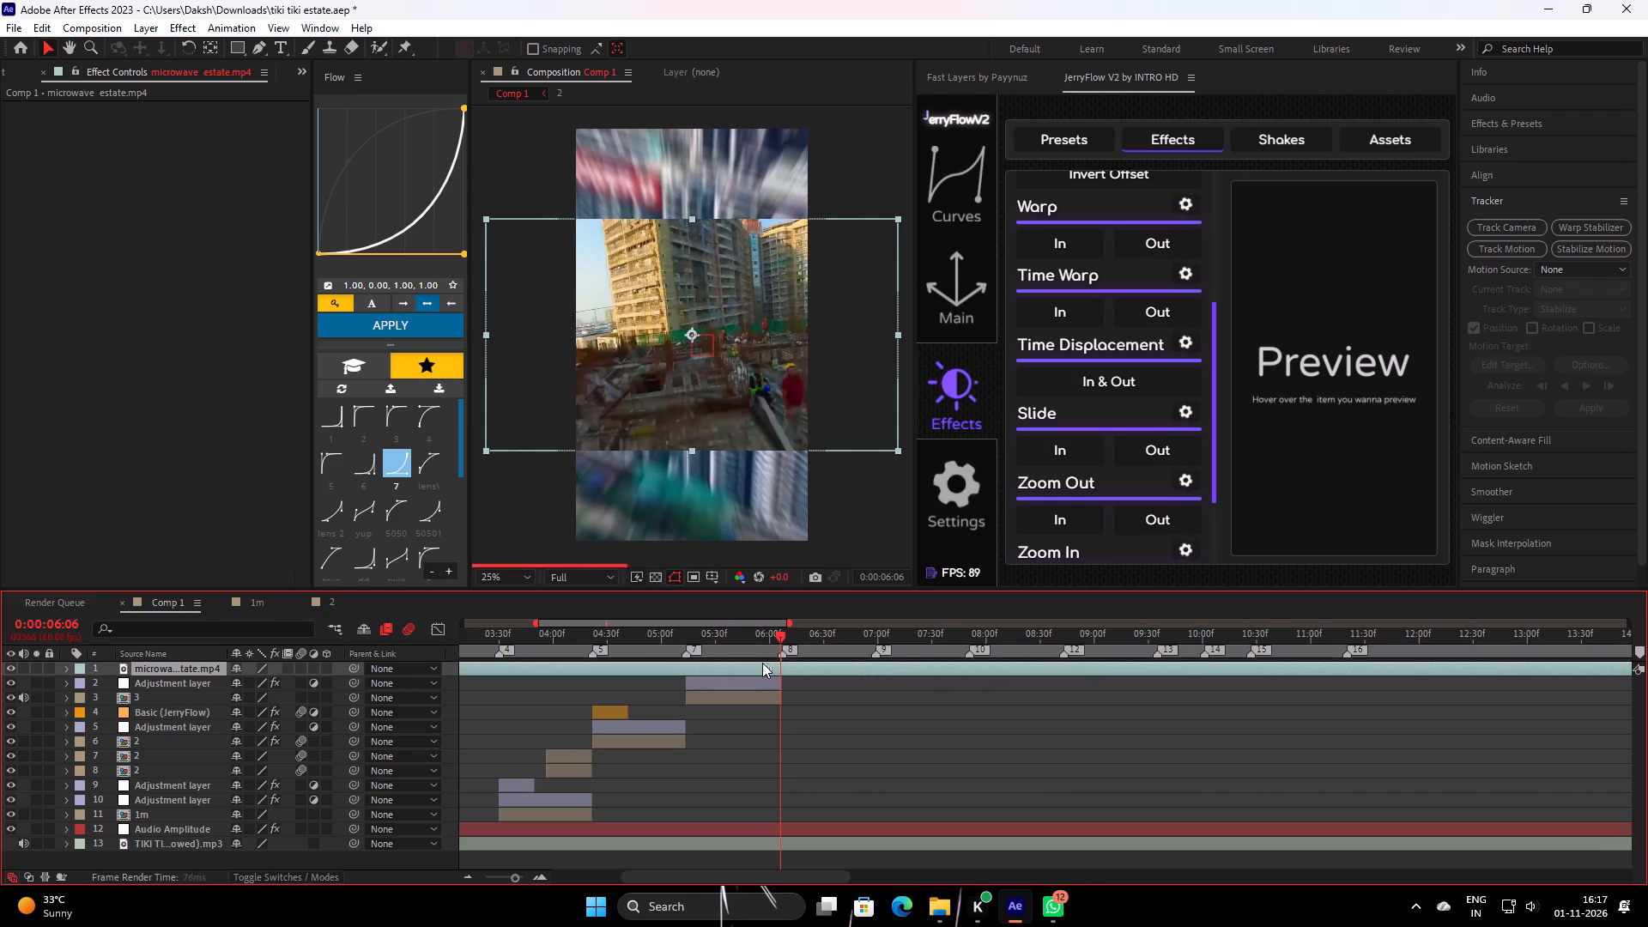
drag(762, 663, 603, 649)
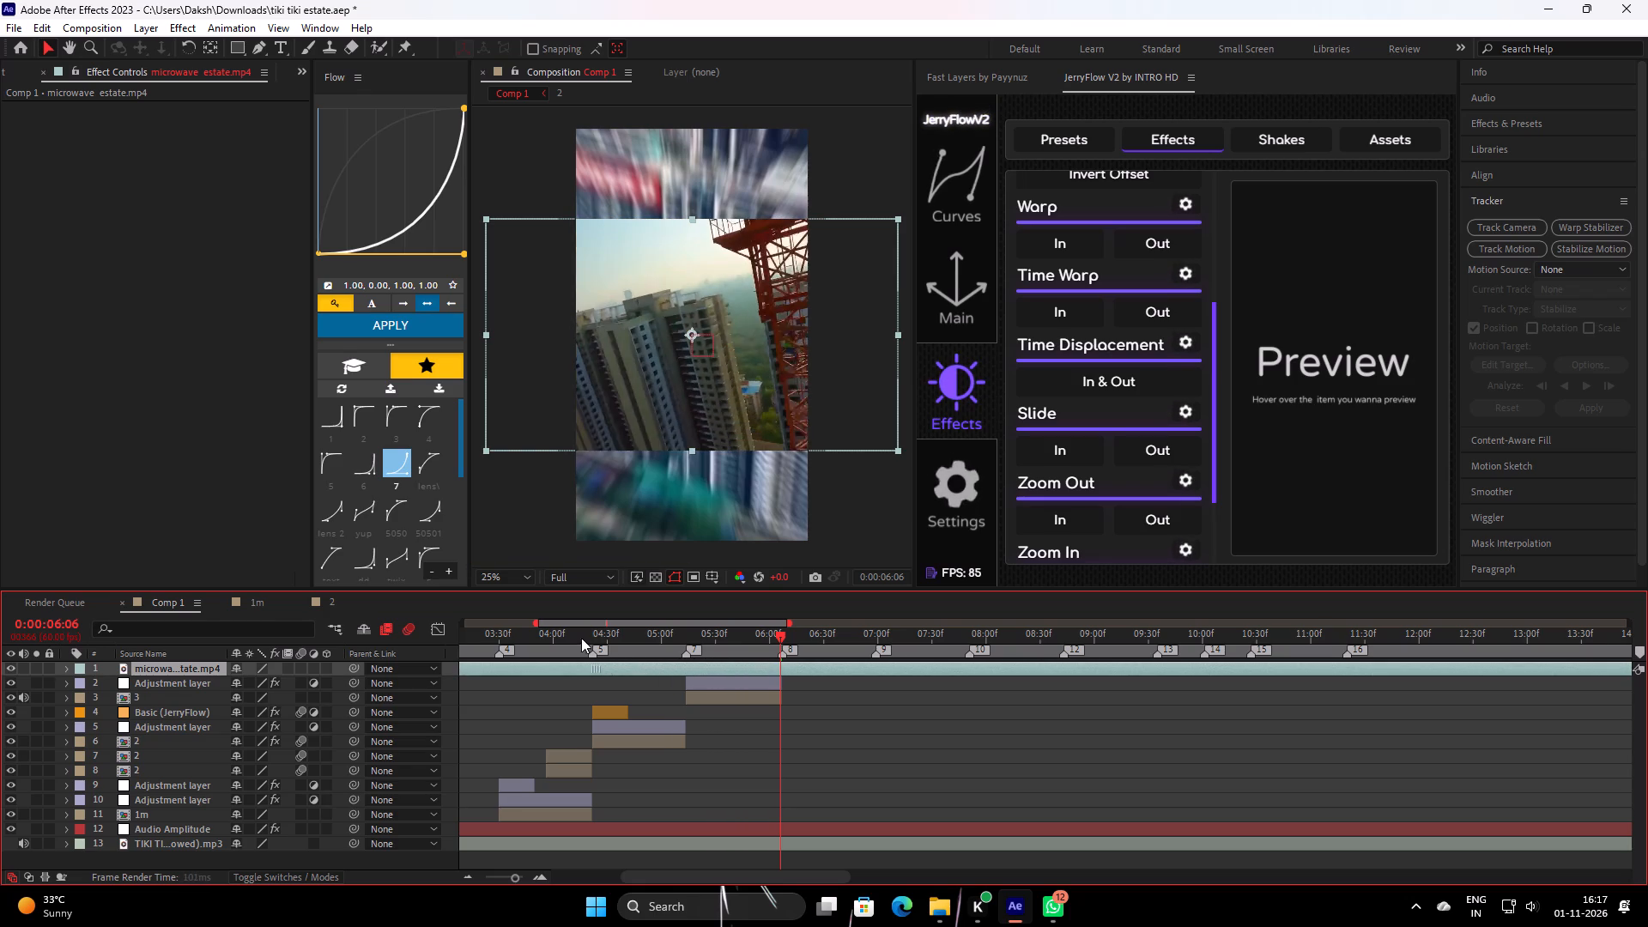
drag(1463, 672, 1333, 689)
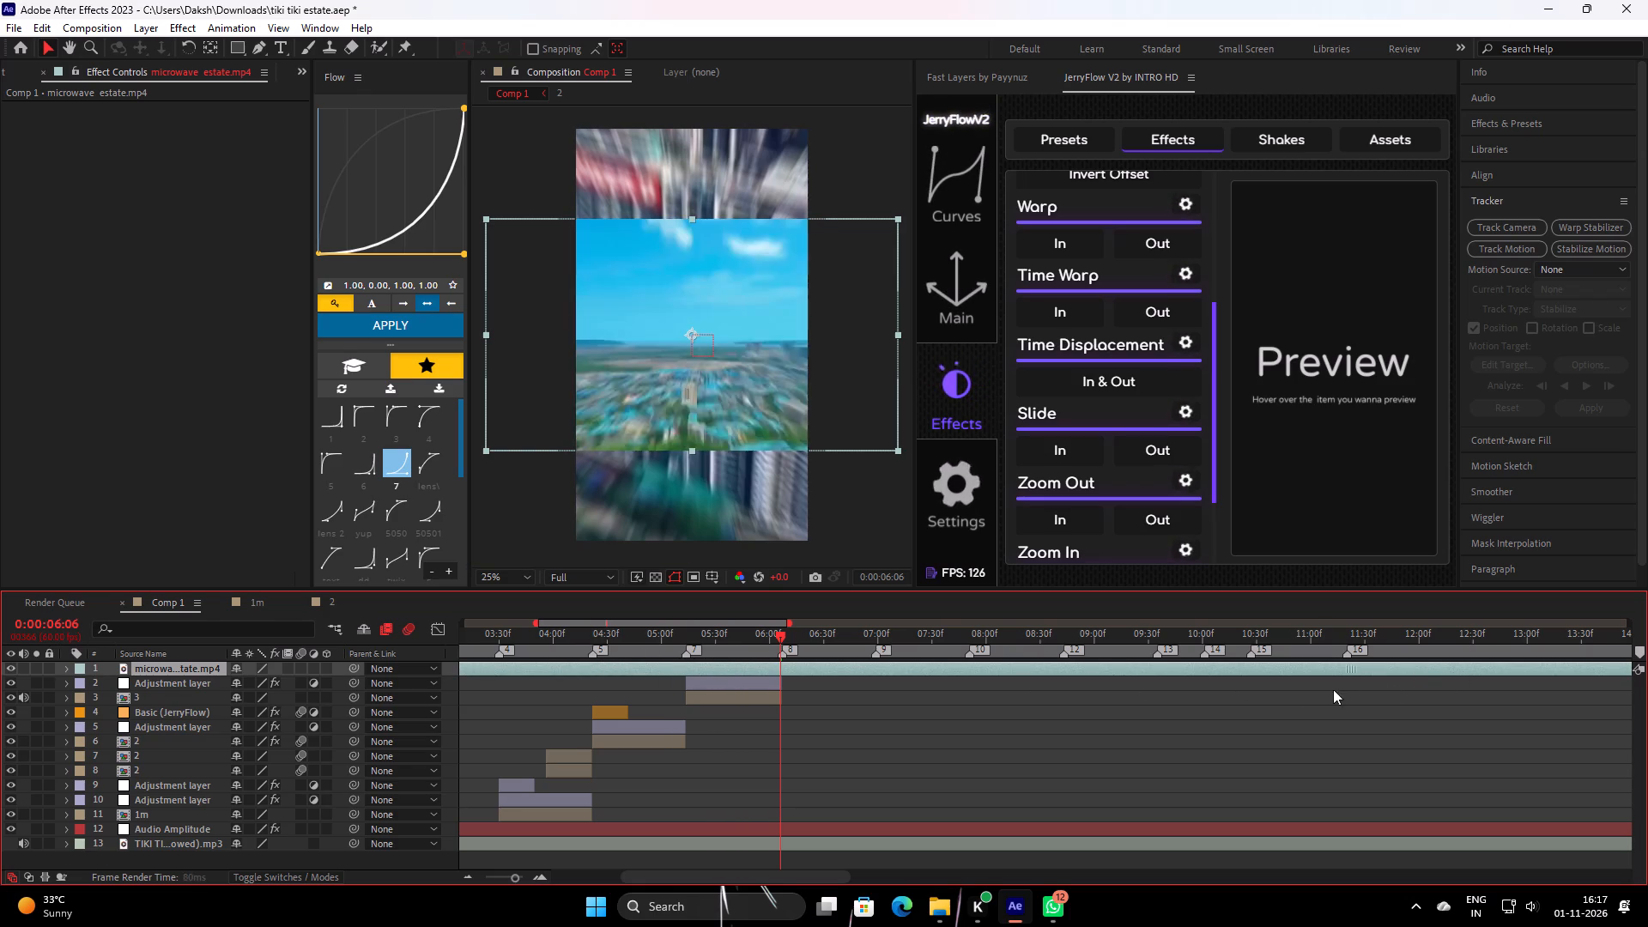
drag(1333, 689, 722, 681)
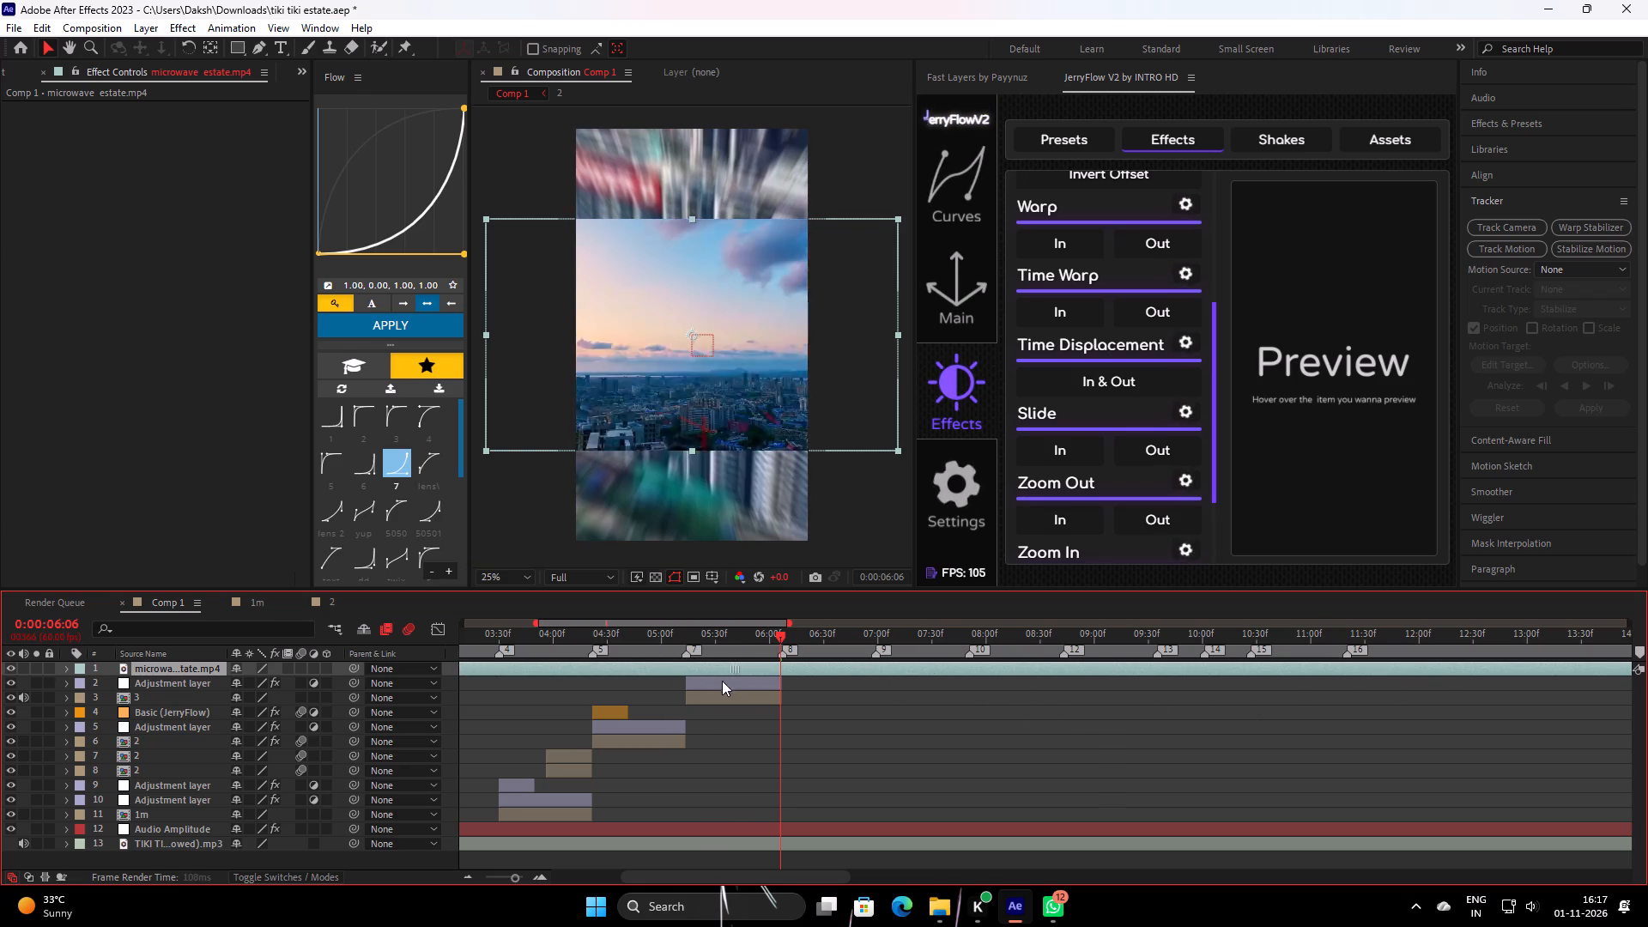
drag(722, 681, 427, 645)
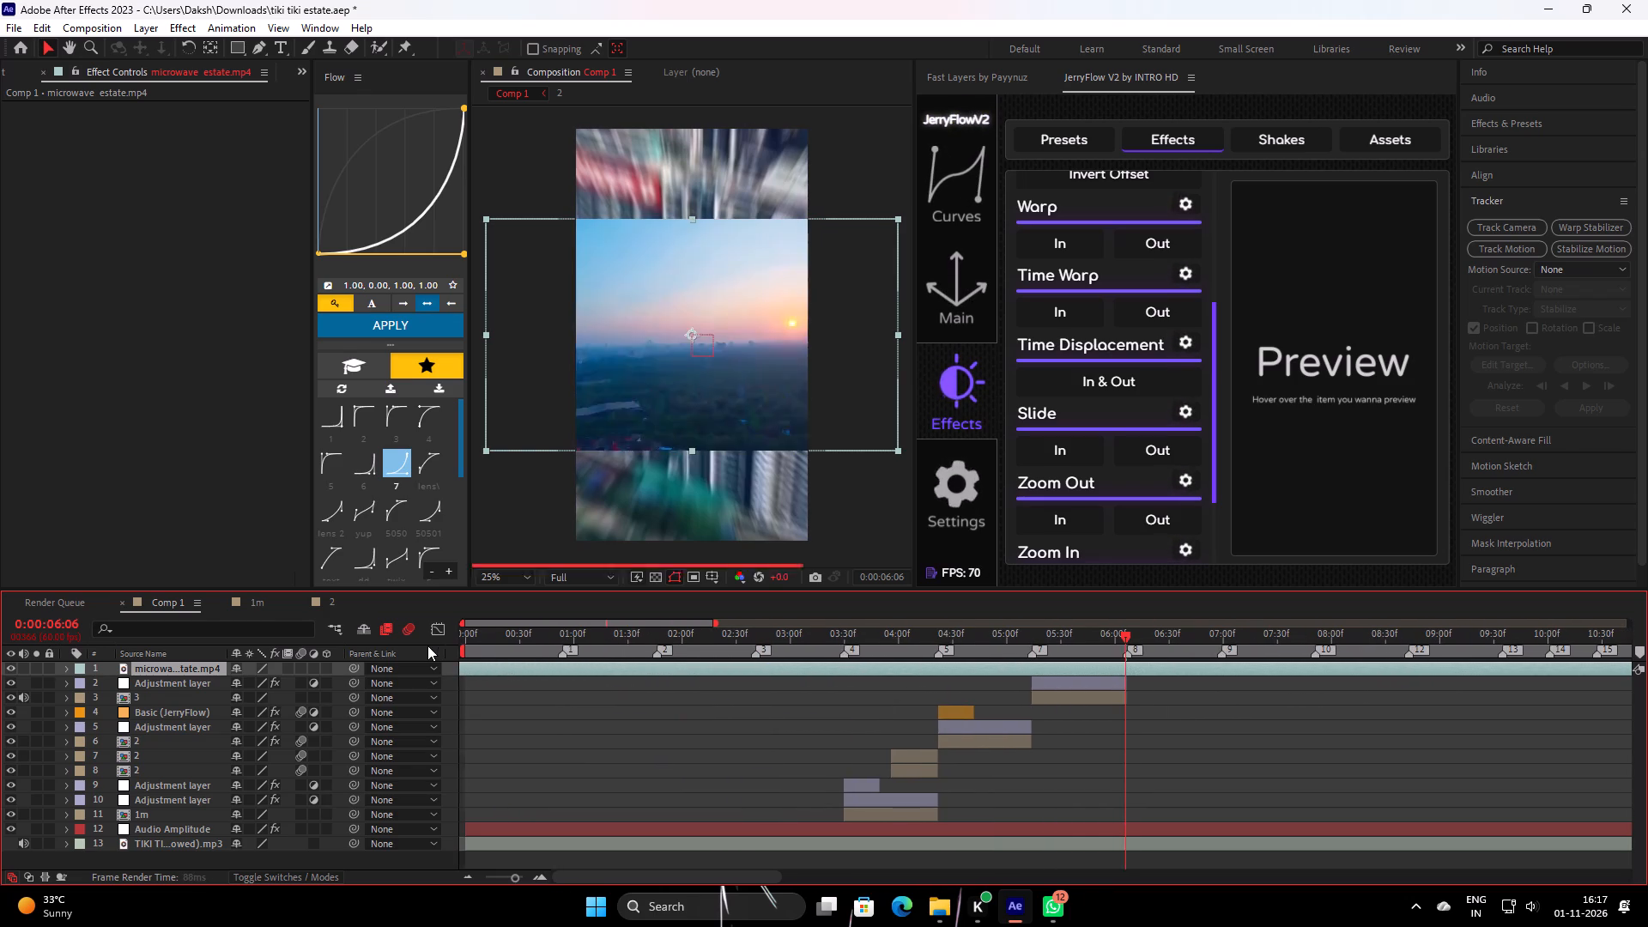
drag(427, 645, 876, 663)
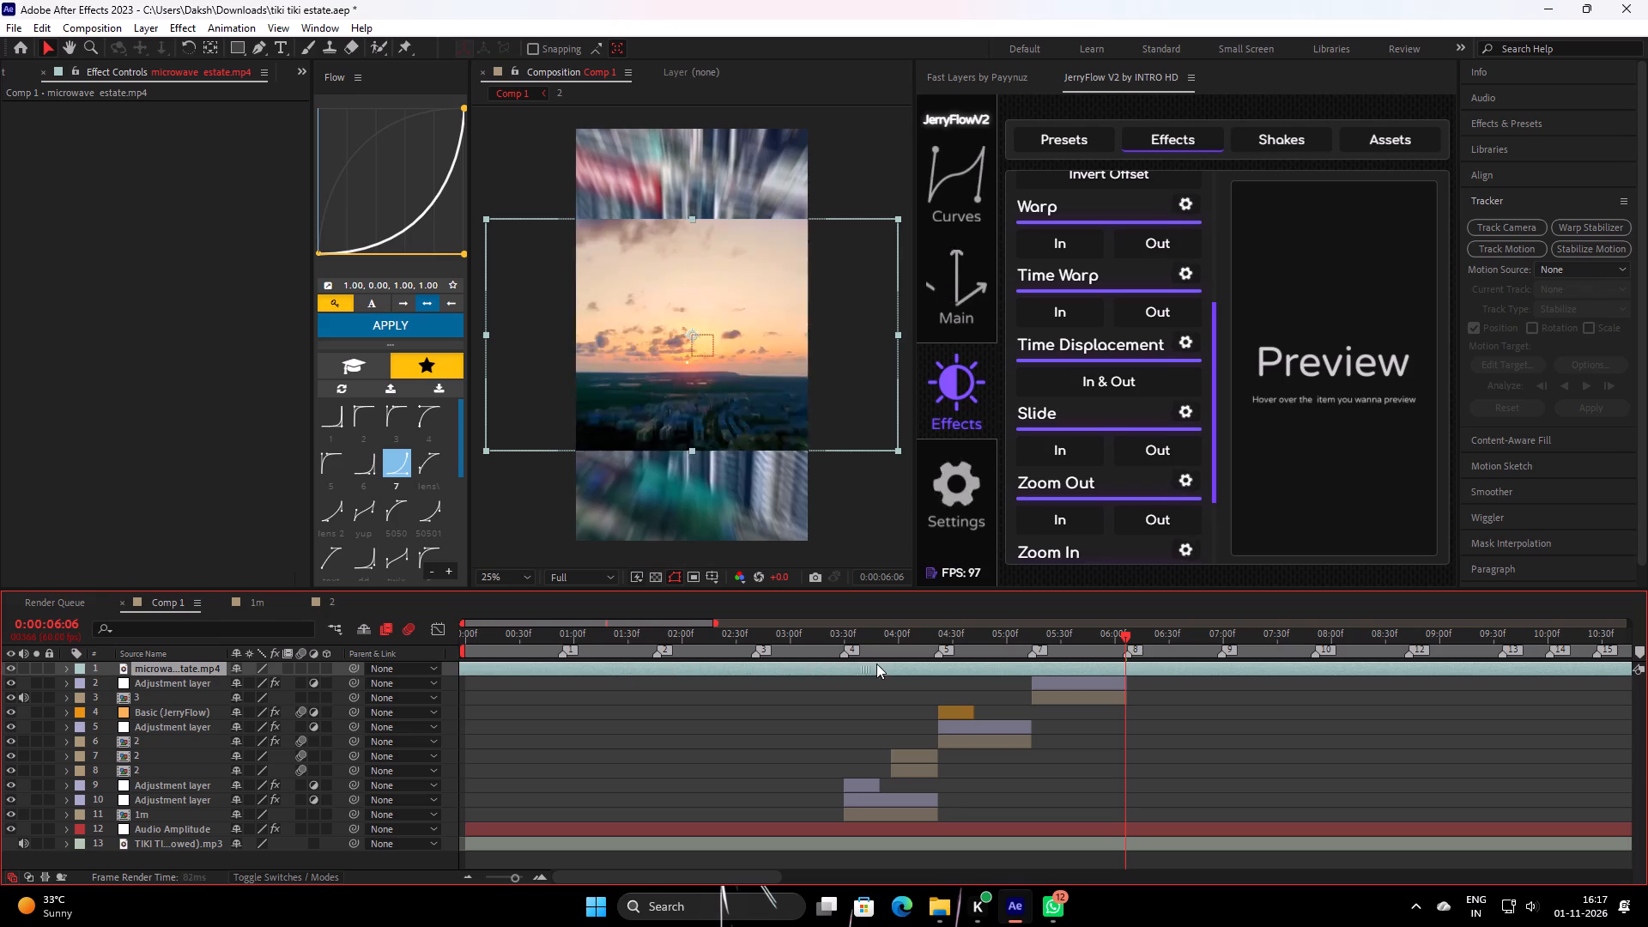
drag(876, 663, 1197, 659)
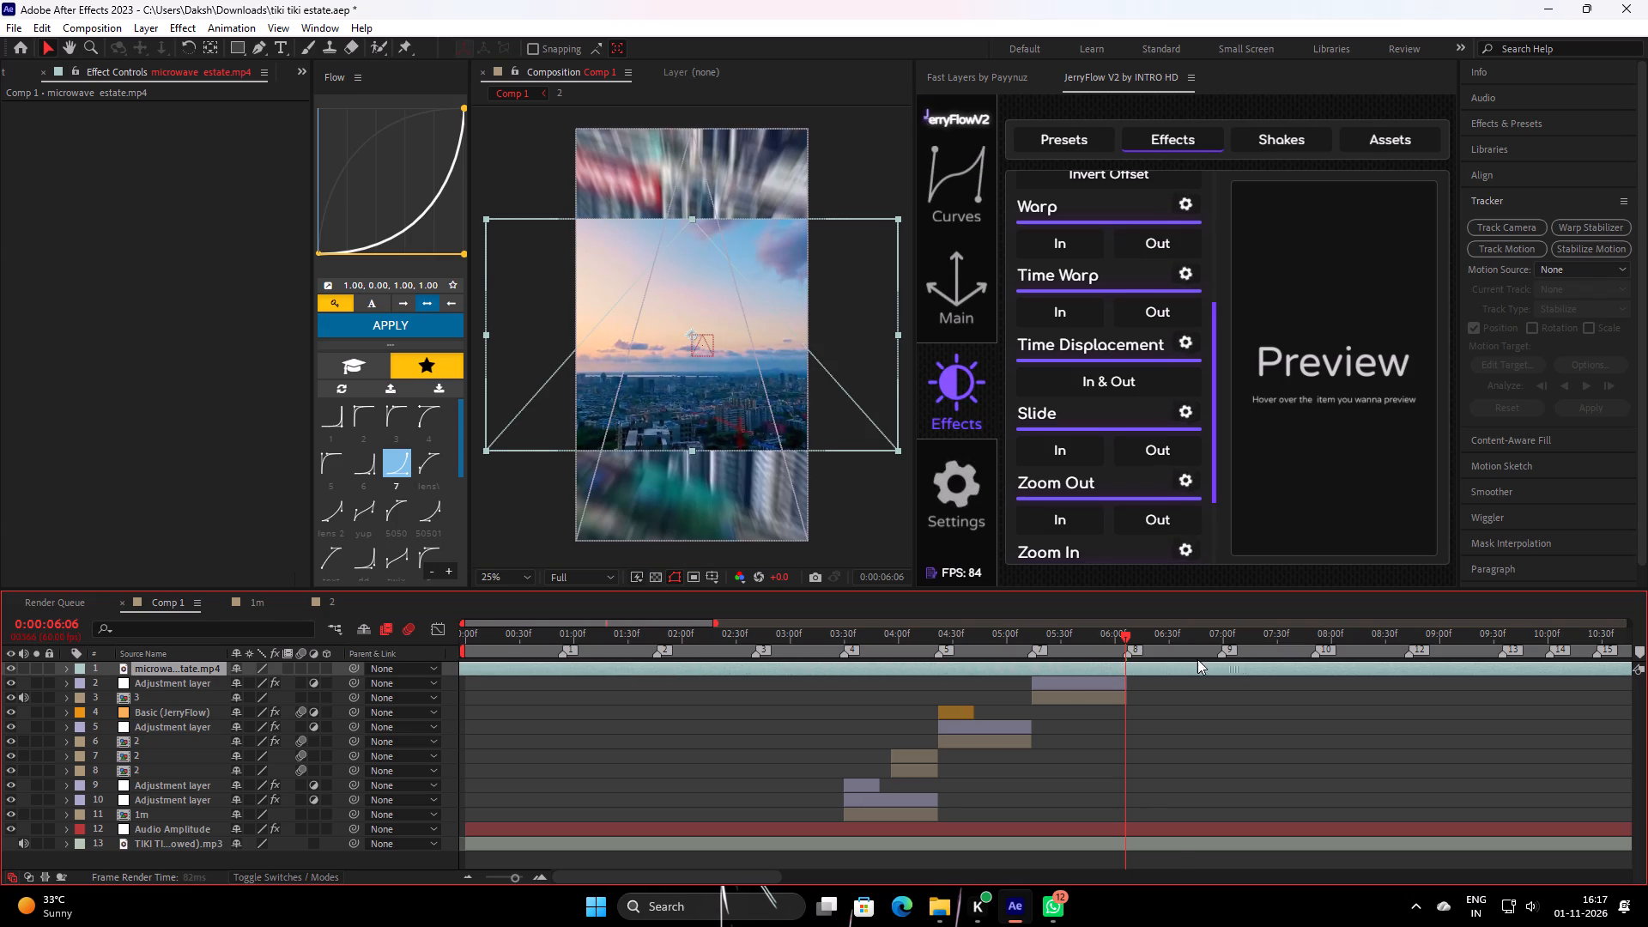
drag(1197, 659, 880, 689)
Open the selected microwave estate.mp4 layer in the Layer viewer and fit its magnification up to 100%.
double_click(1178, 669)
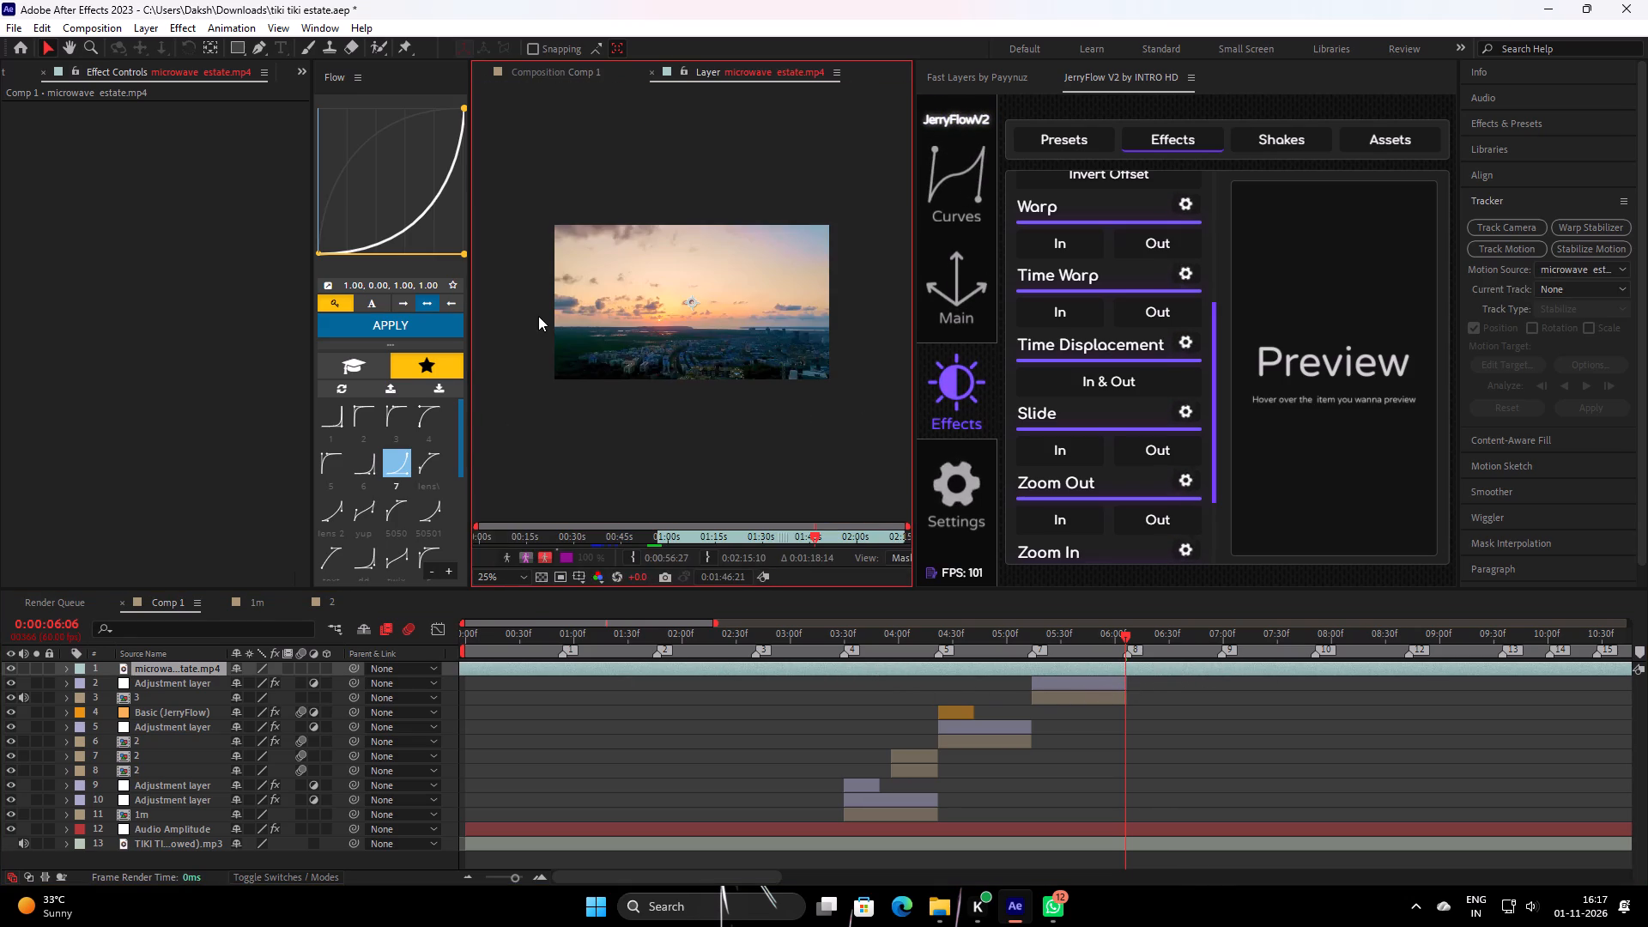
scroll(538, 316, up, 1)
click(509, 579)
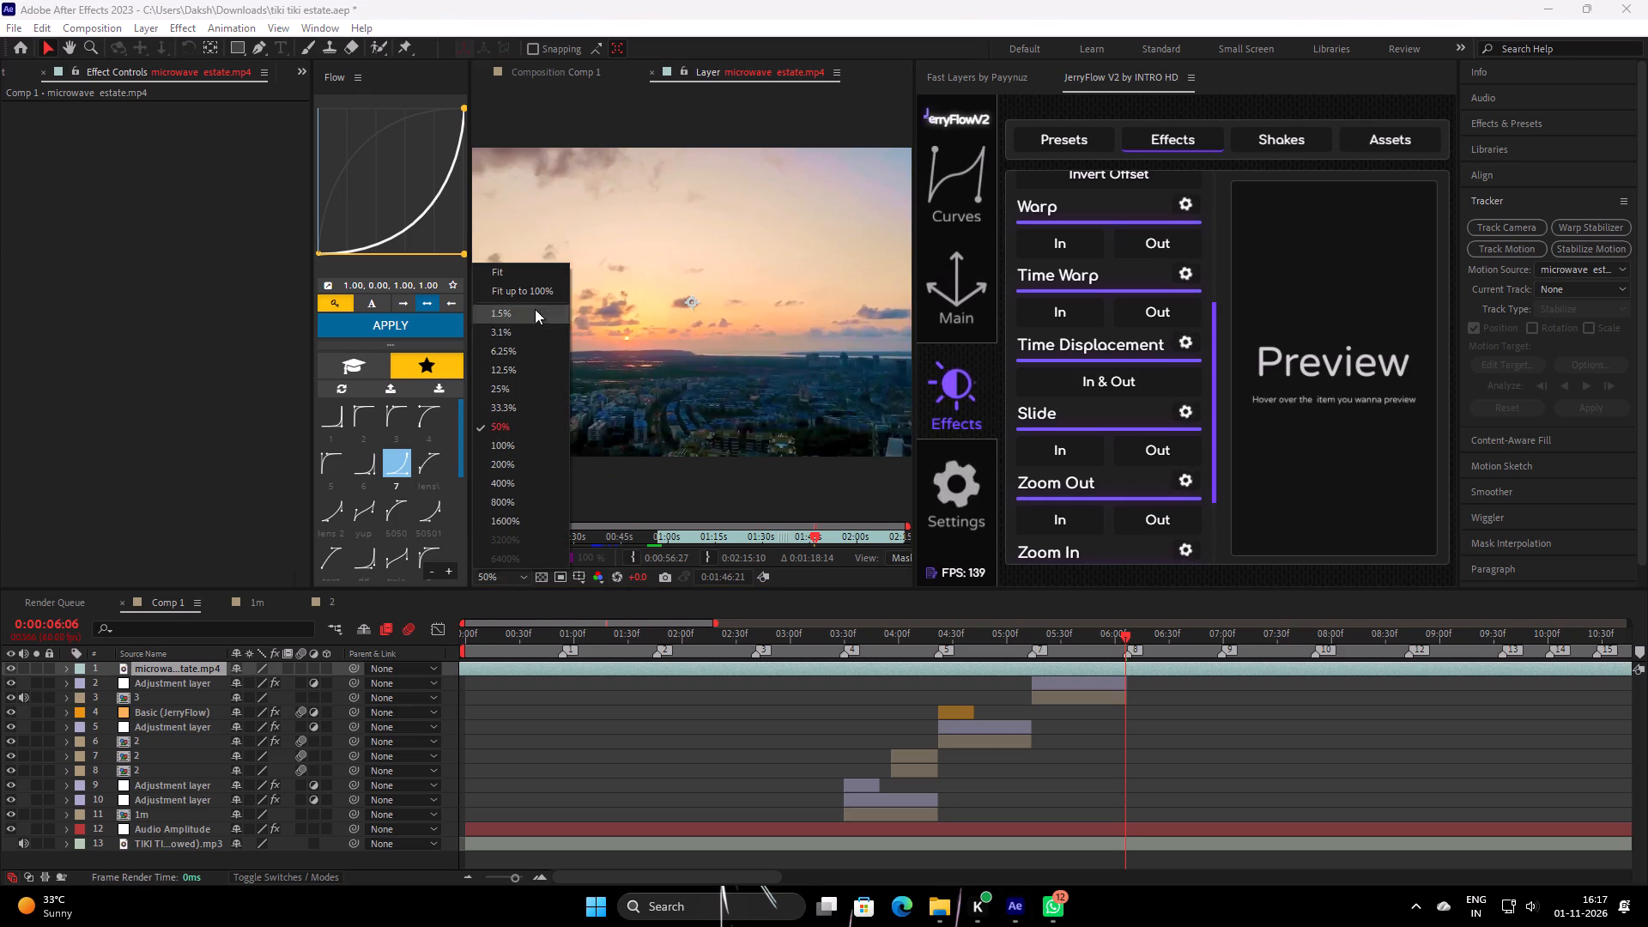
click(542, 291)
Slide the source footage earlier at 0:00:06:06 to look through its closing shots in the Layer viewer.
drag(1544, 669, 1513, 675)
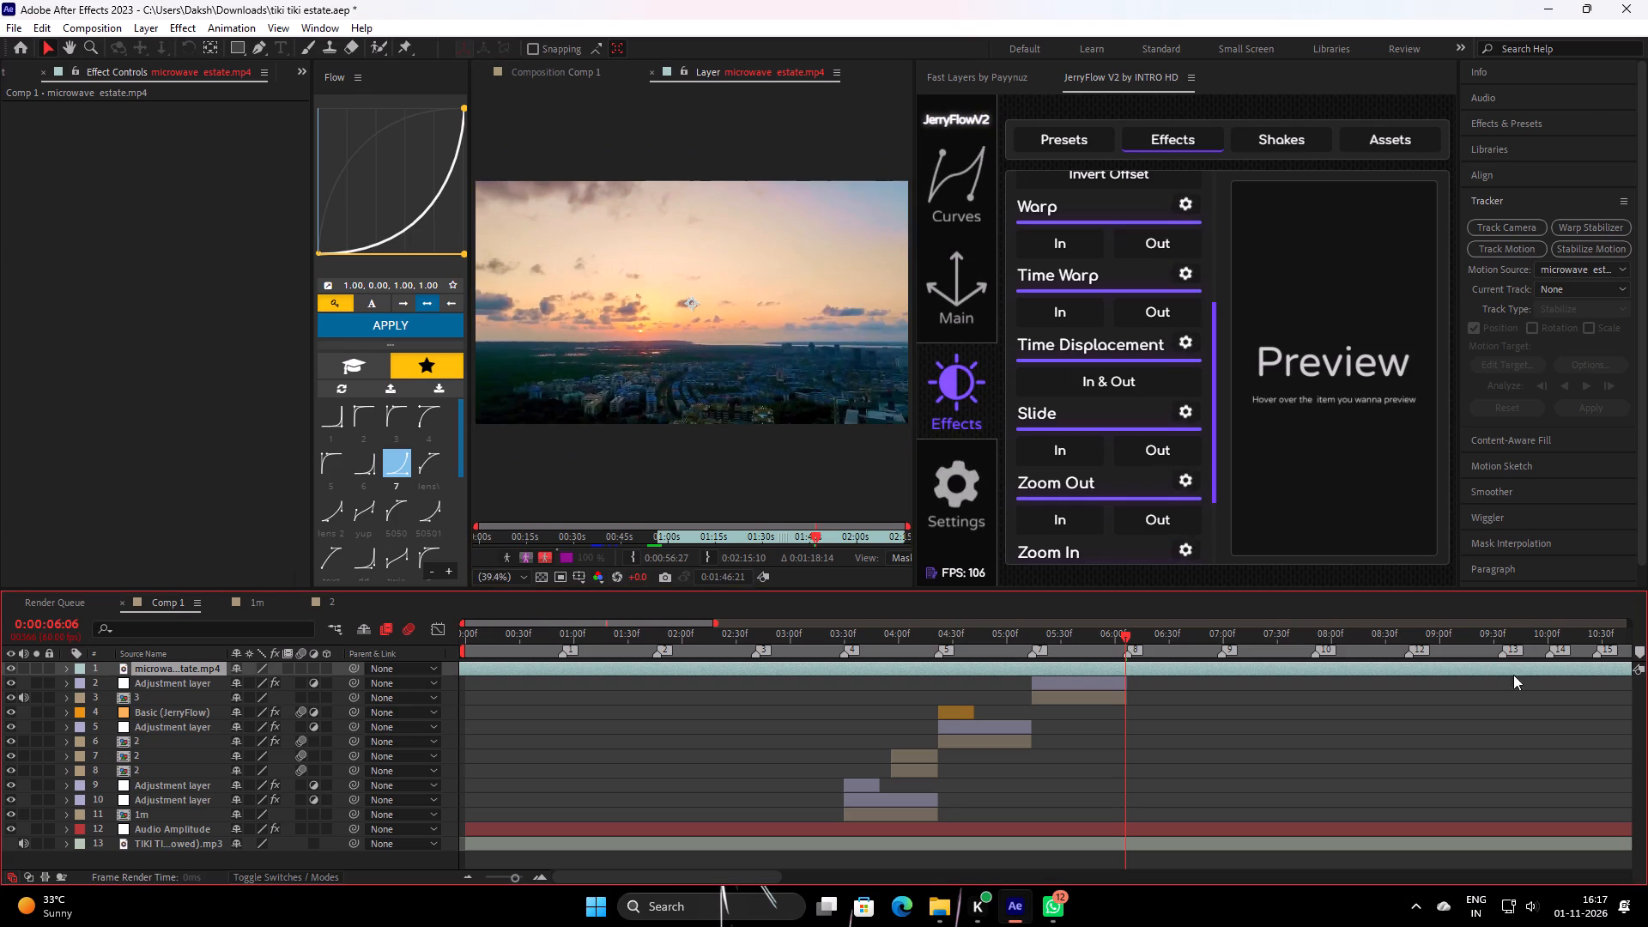
drag(1513, 675, 794, 681)
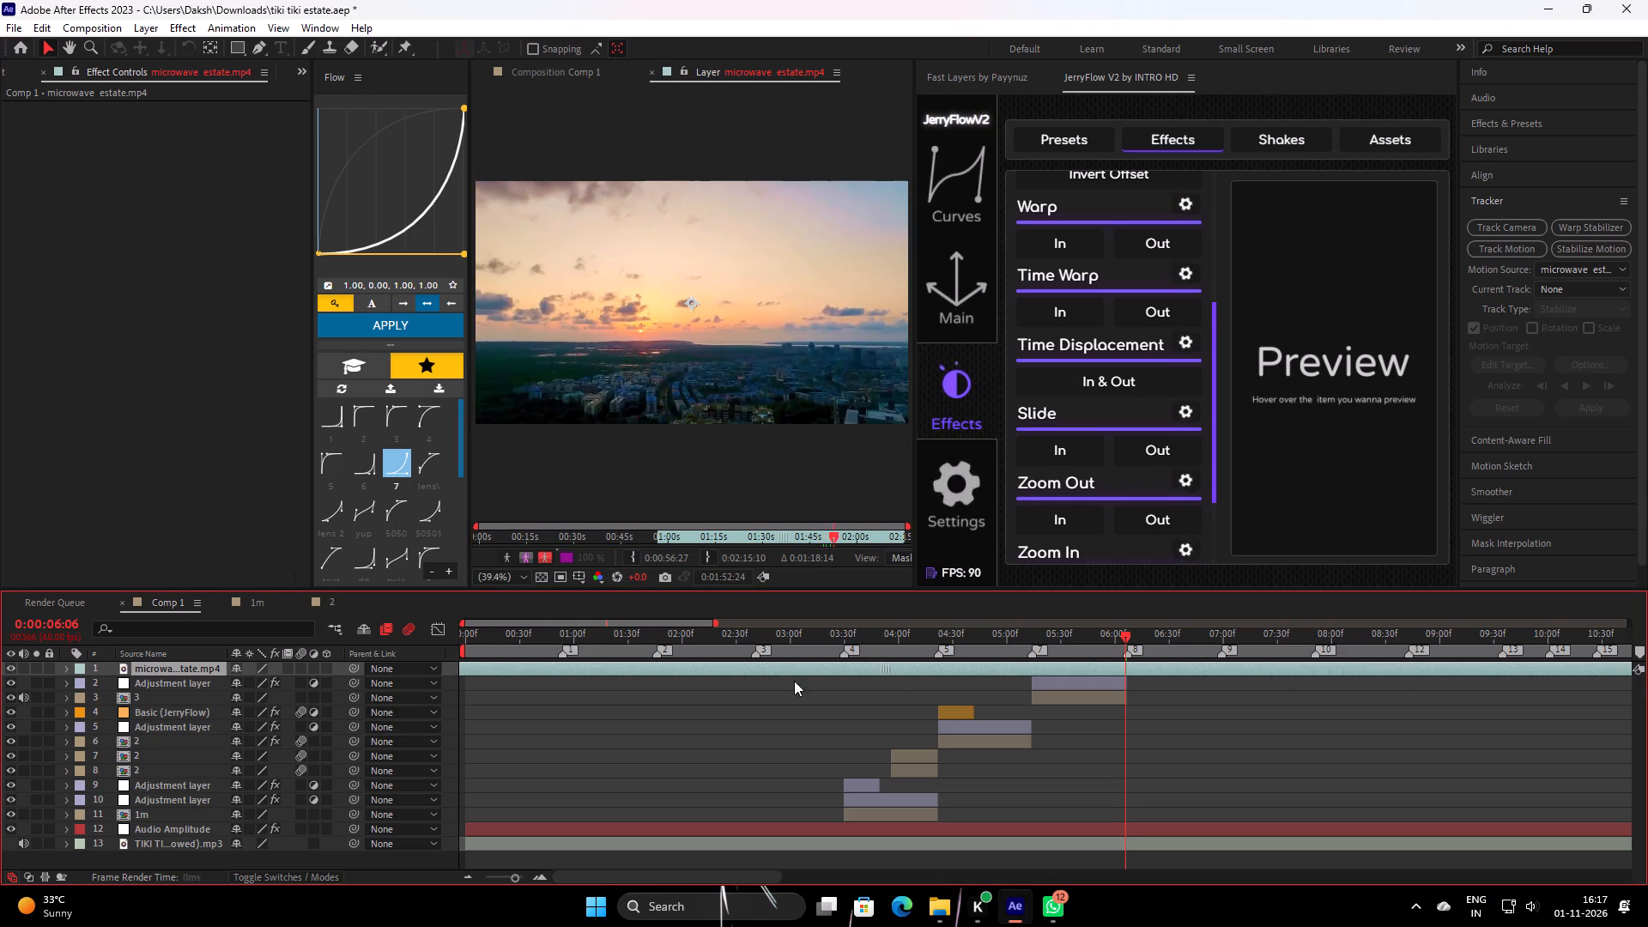
drag(794, 681, 562, 674)
drag(1505, 672, 1300, 676)
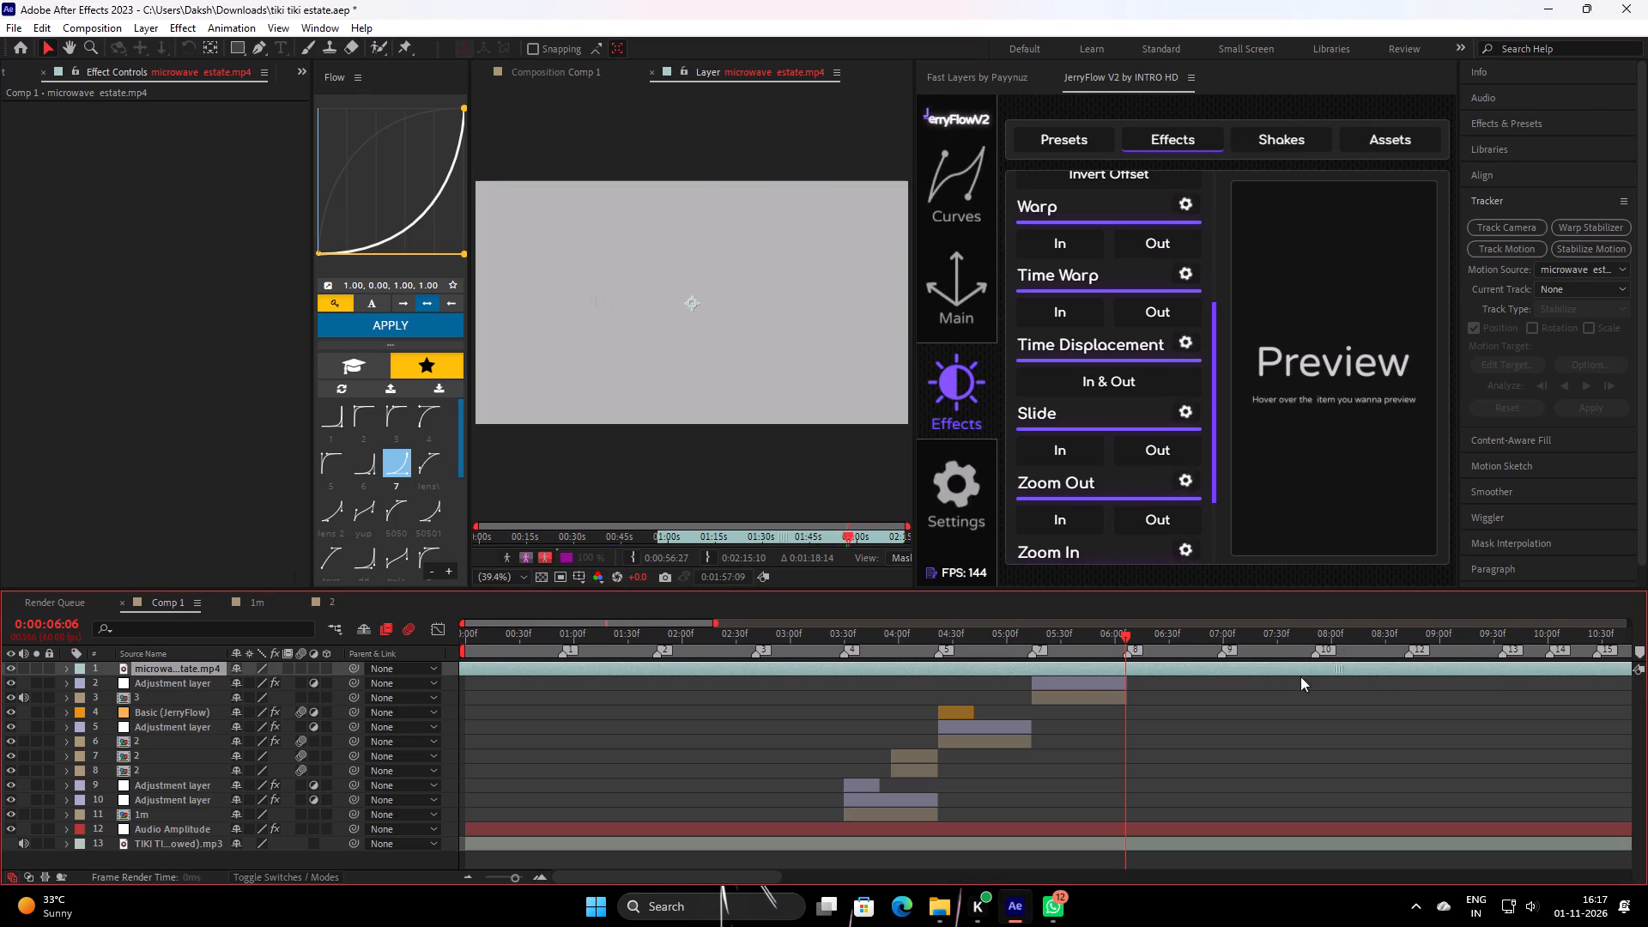
drag(1300, 676, 964, 676)
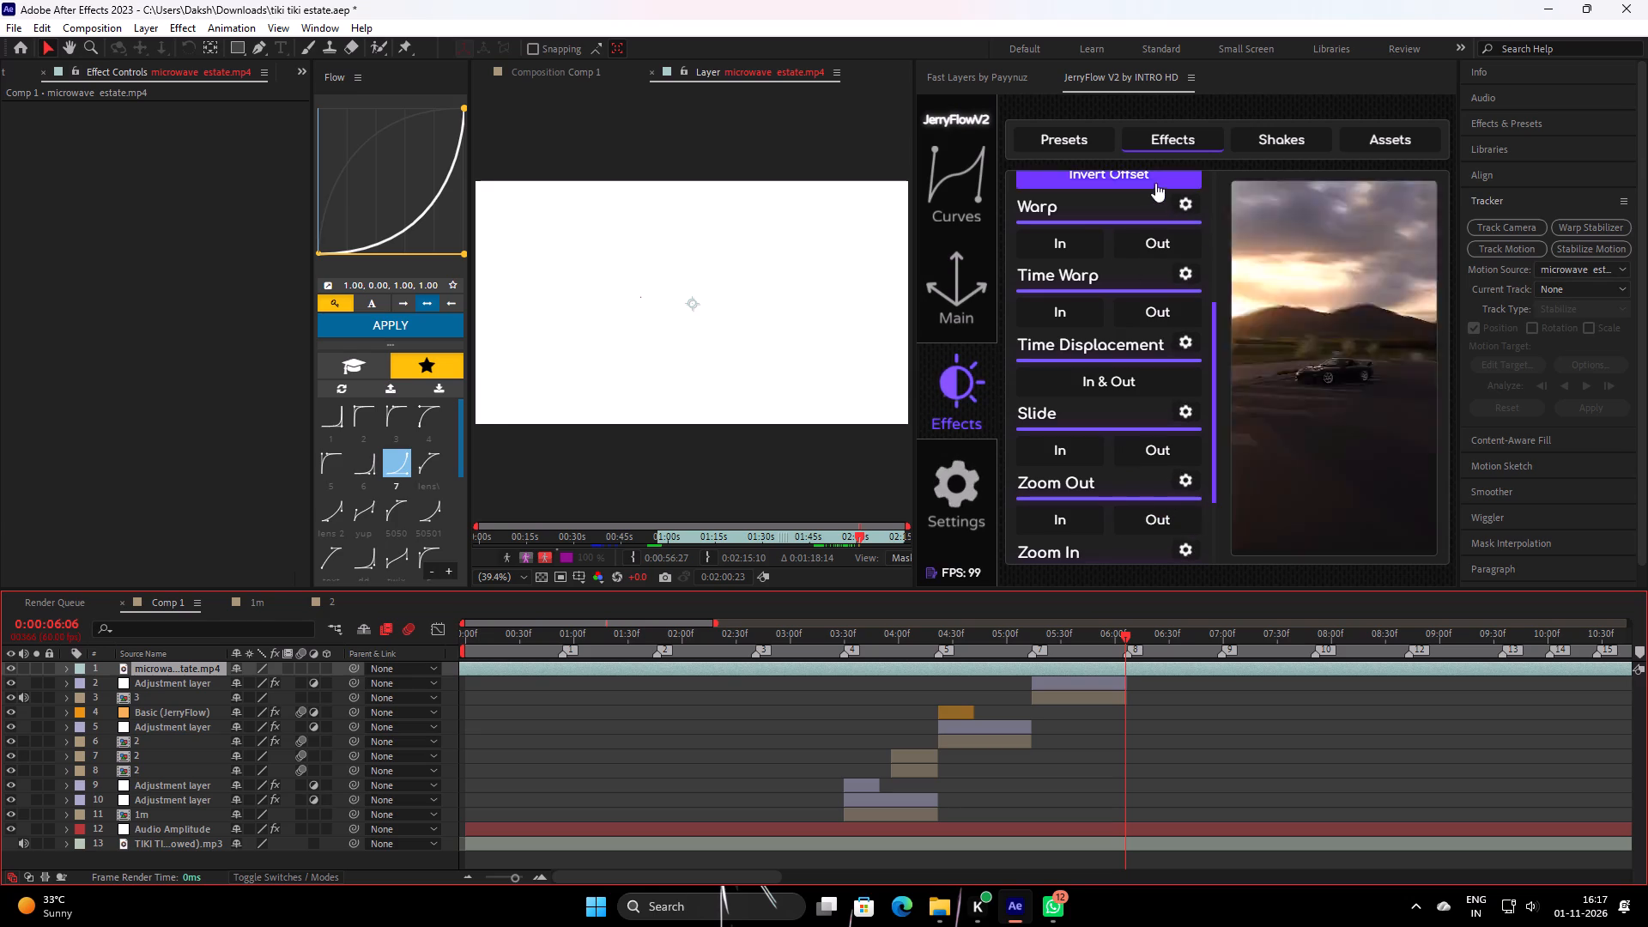
Close the JerryFlow V2 panel and narrow the Fast Layers panel so the footage viewer becomes much wider.
click(1195, 72)
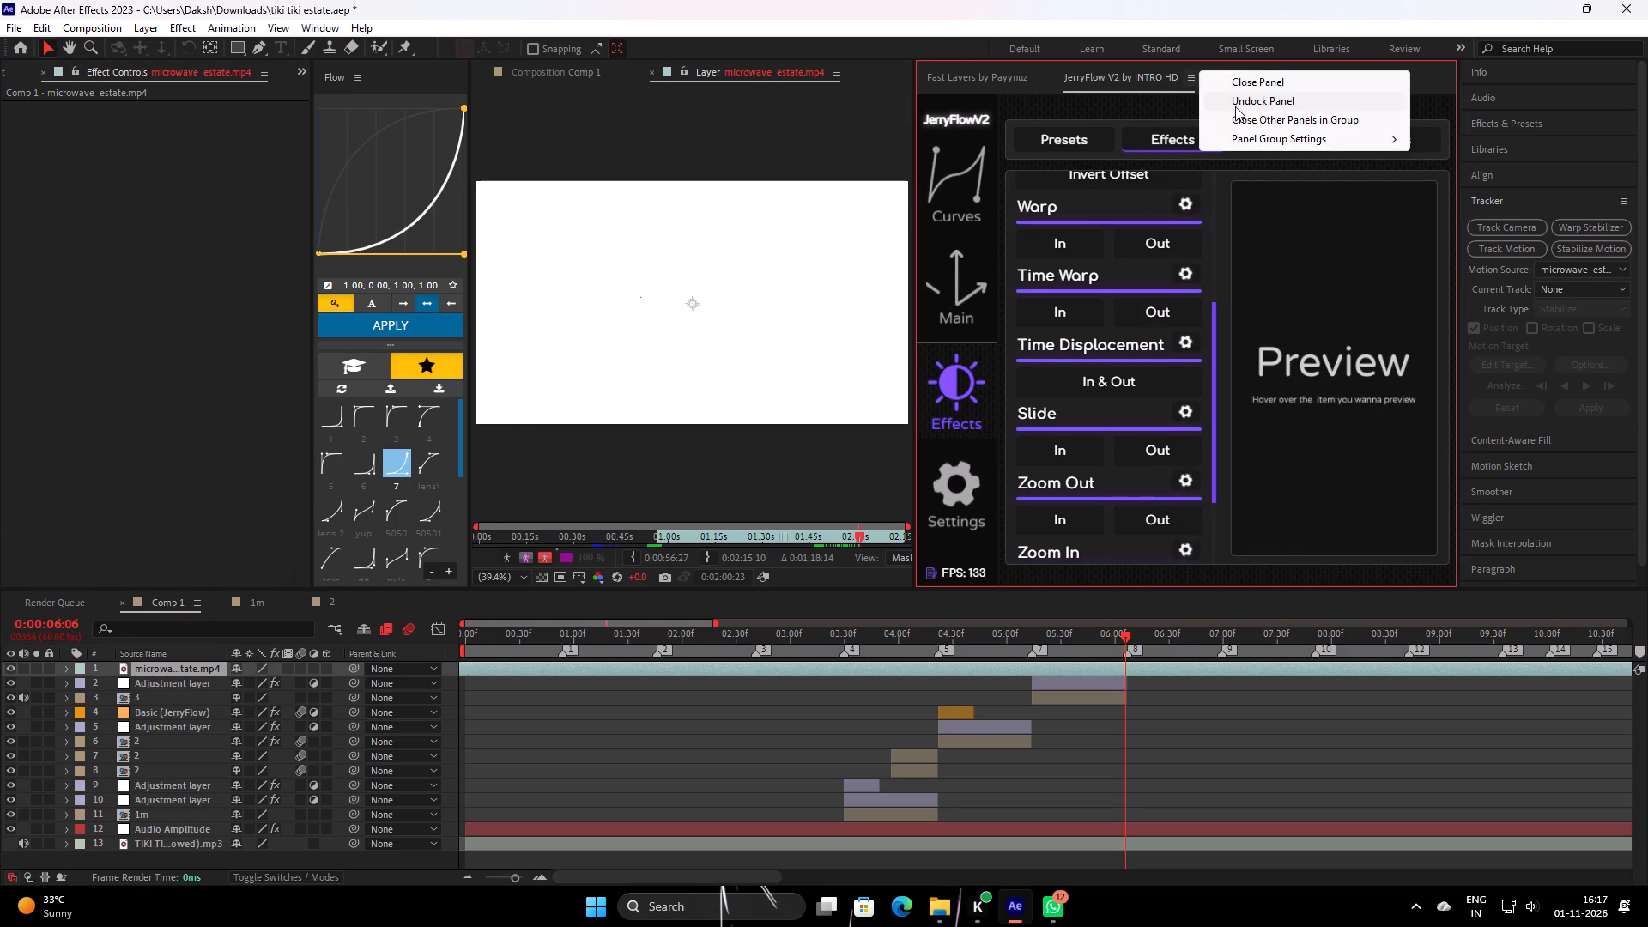
click(1263, 85)
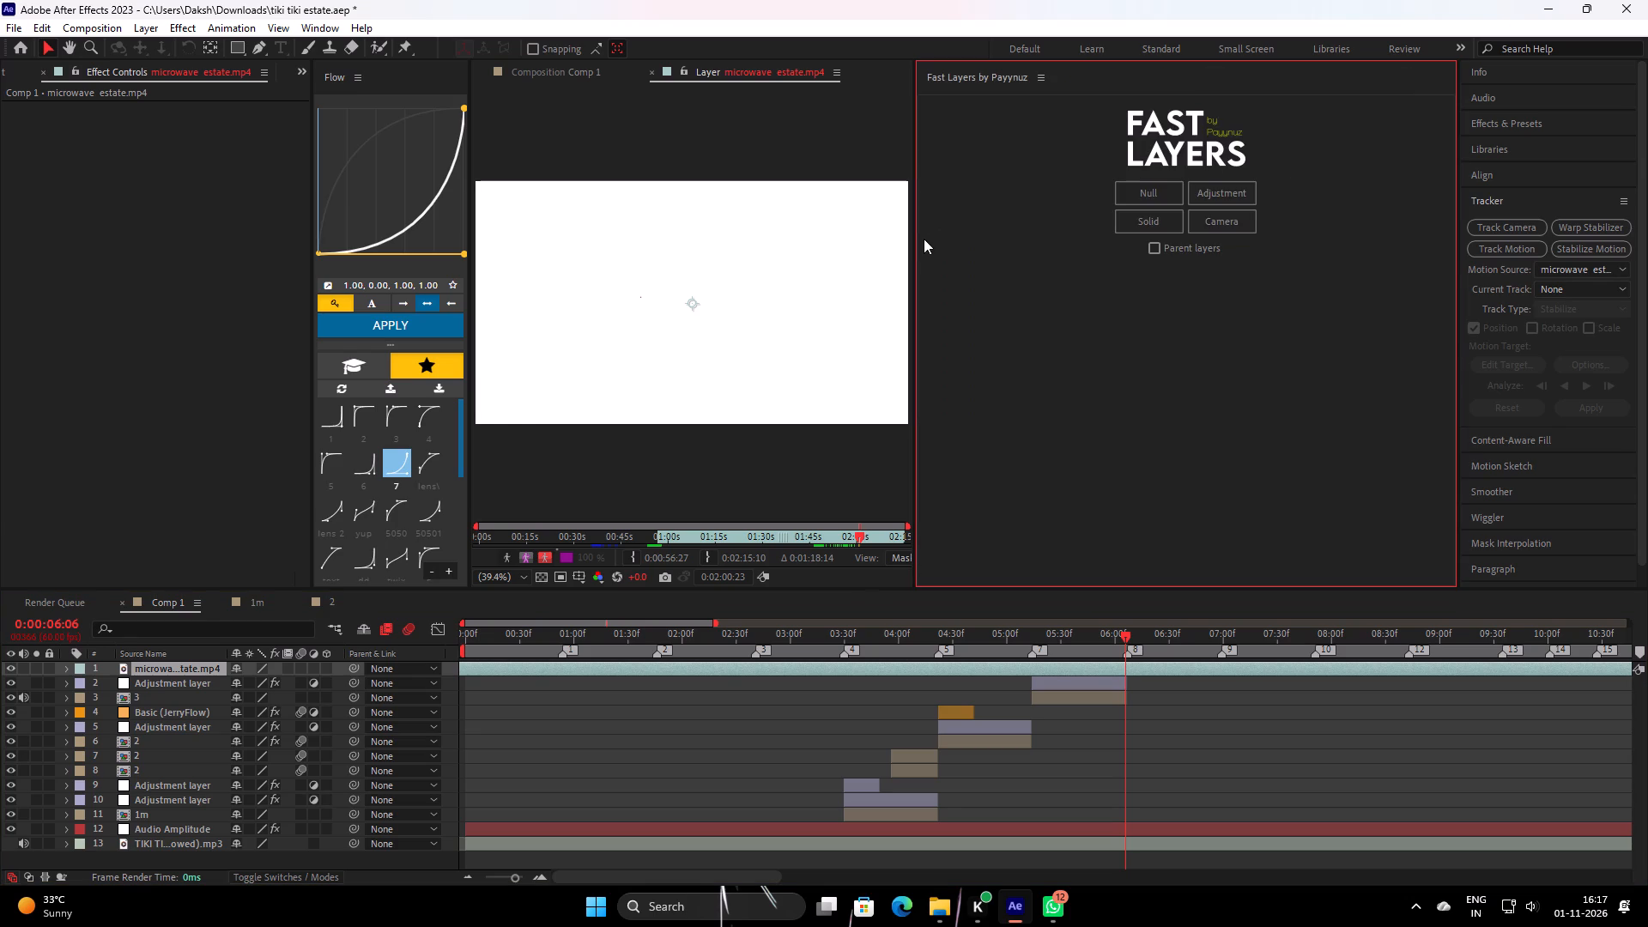
drag(915, 250, 1303, 301)
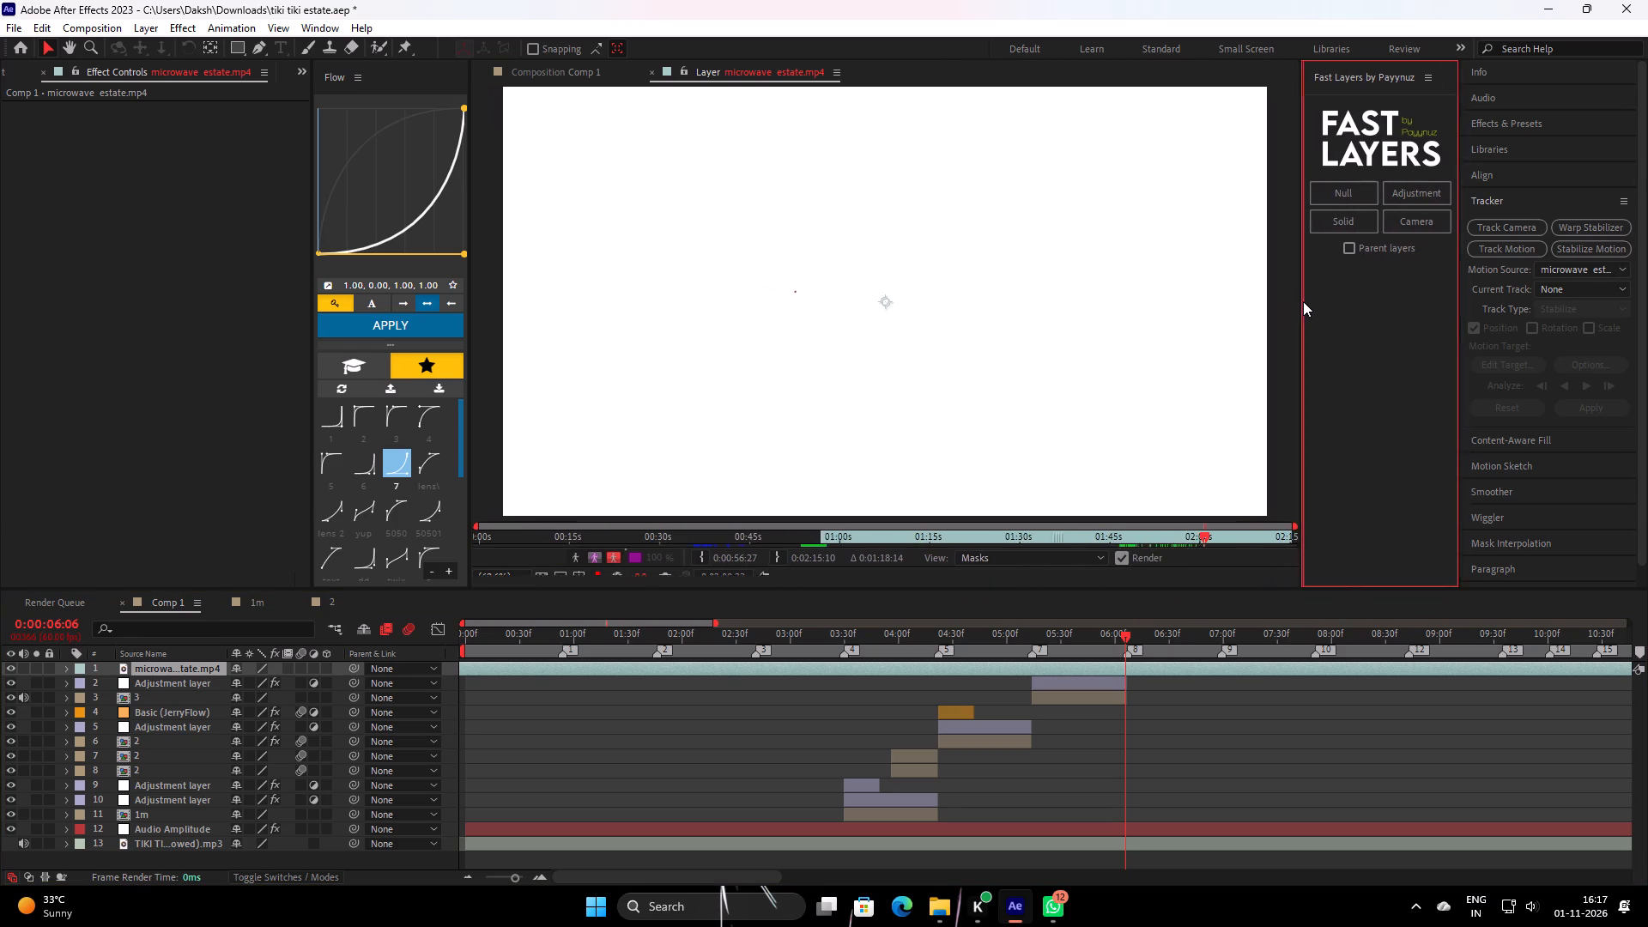
drag(1303, 301, 1305, 301)
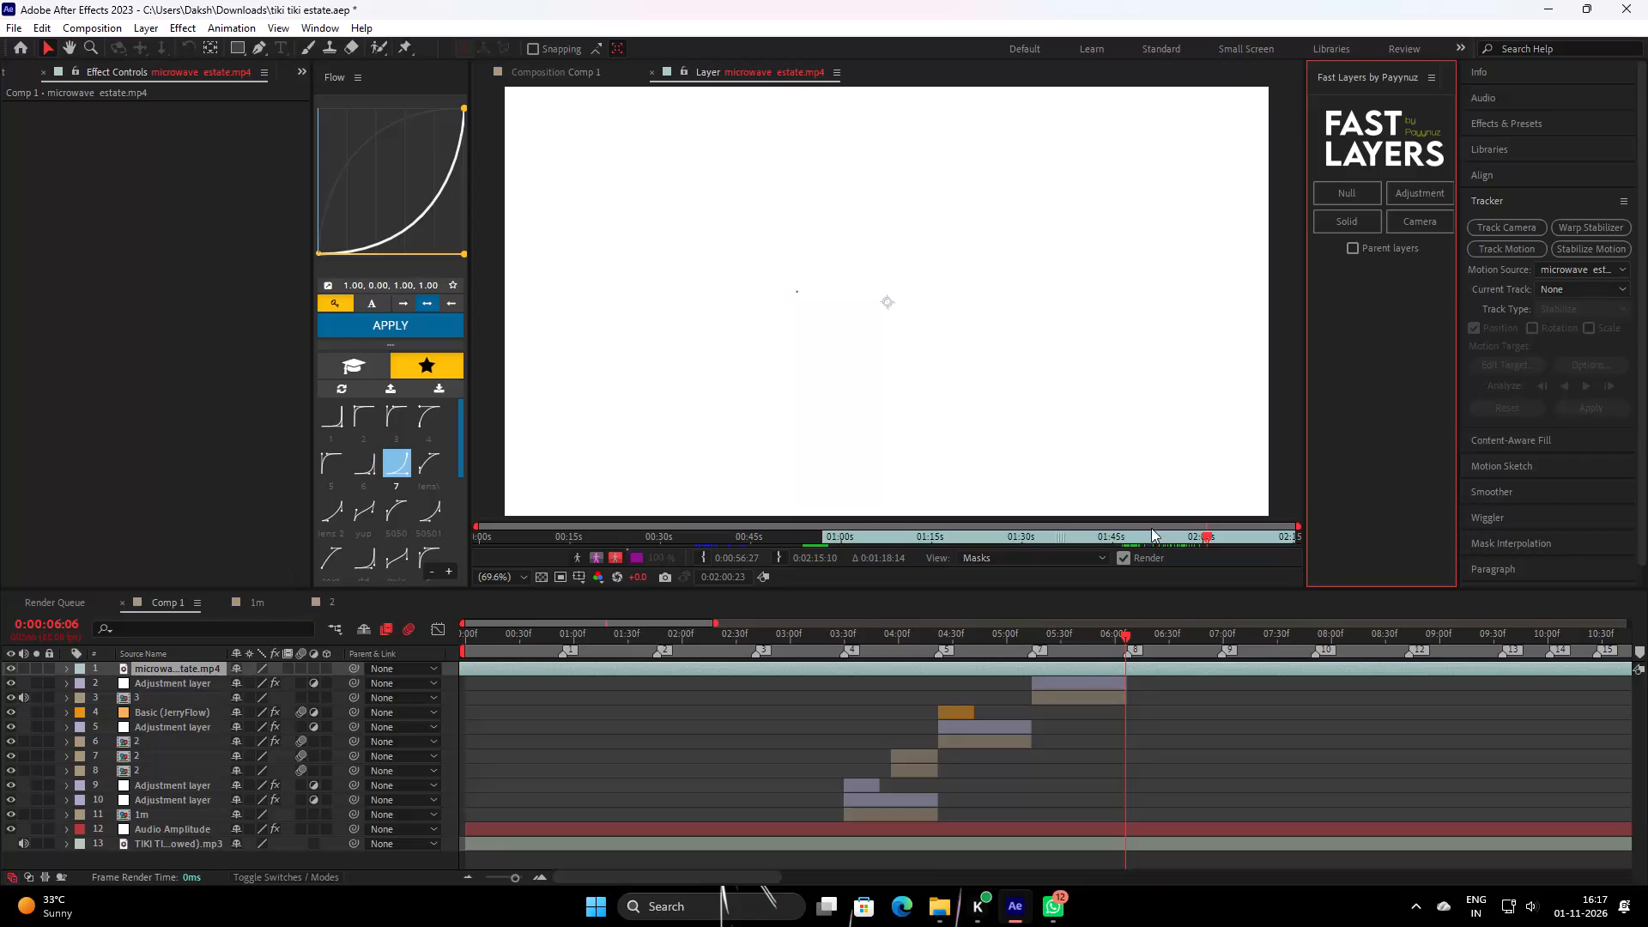
Scrub the source footage in the Layer viewer back from its end card to examine the crane, Tower G and Phase 2 shots.
drag(1202, 533, 1028, 574)
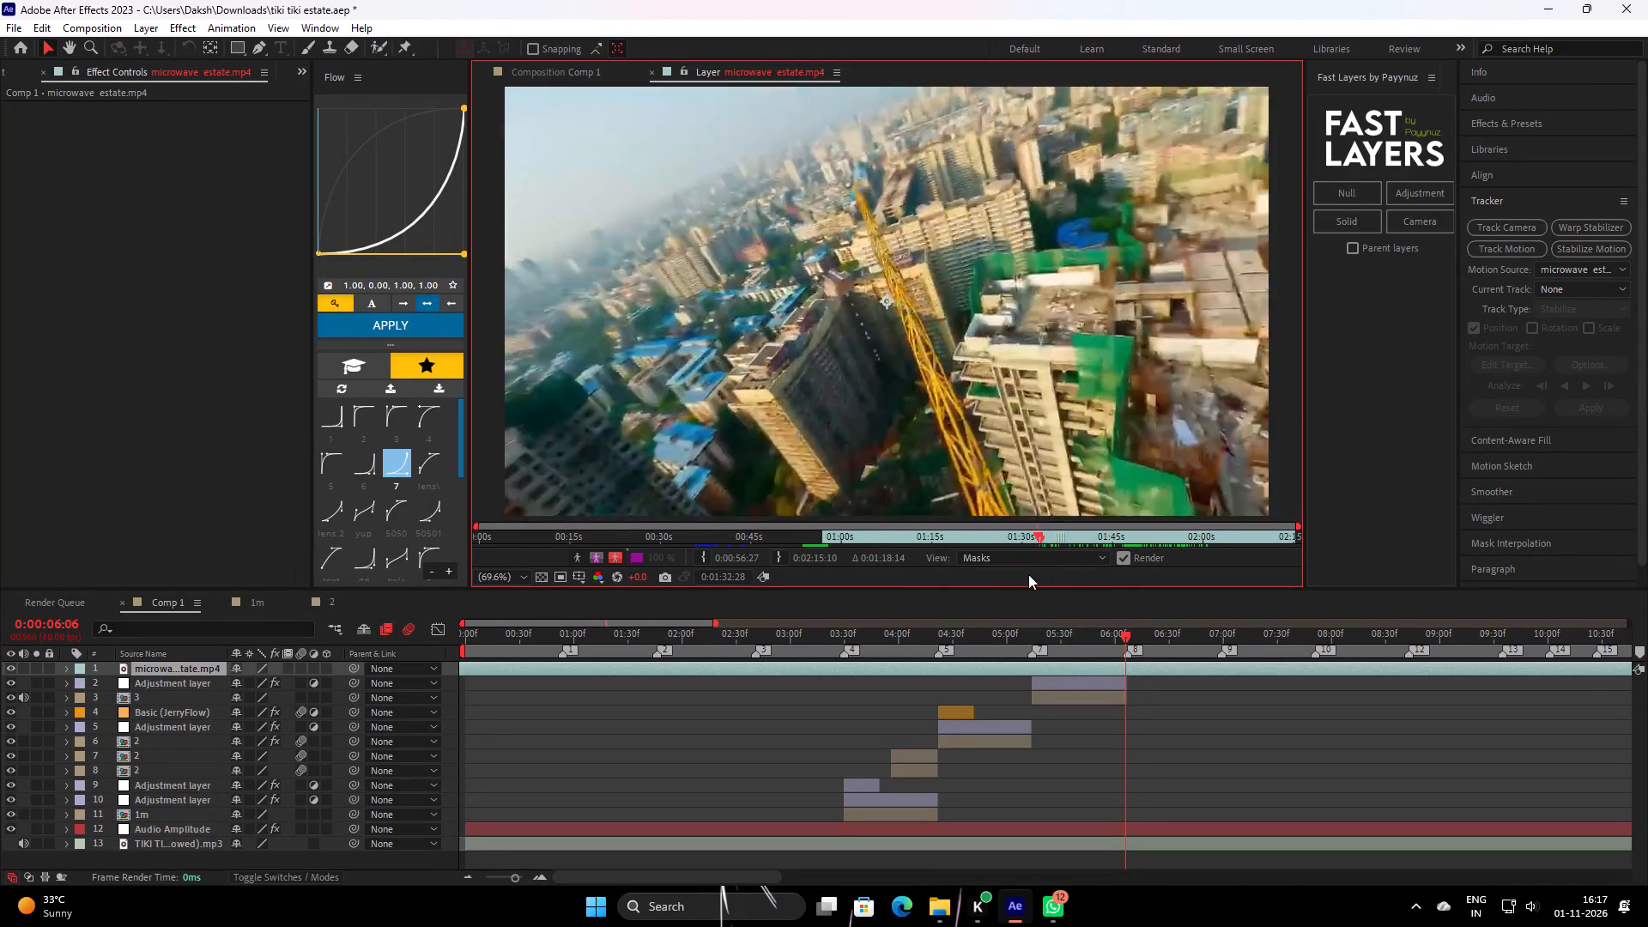
drag(1028, 574, 858, 629)
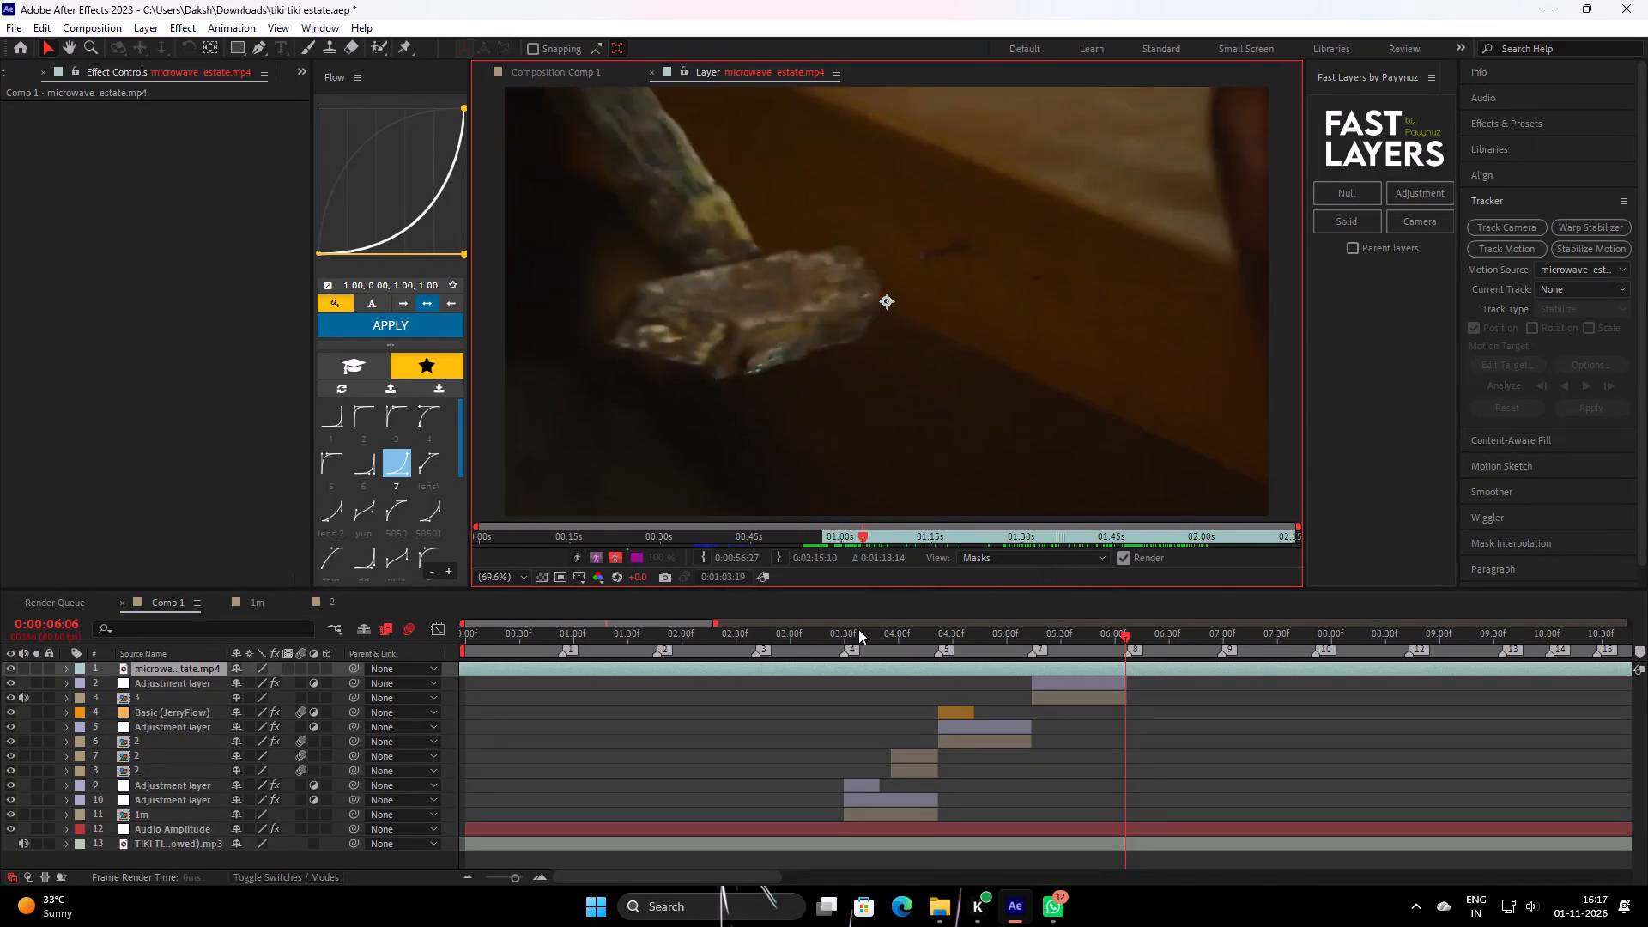
drag(858, 629, 921, 565)
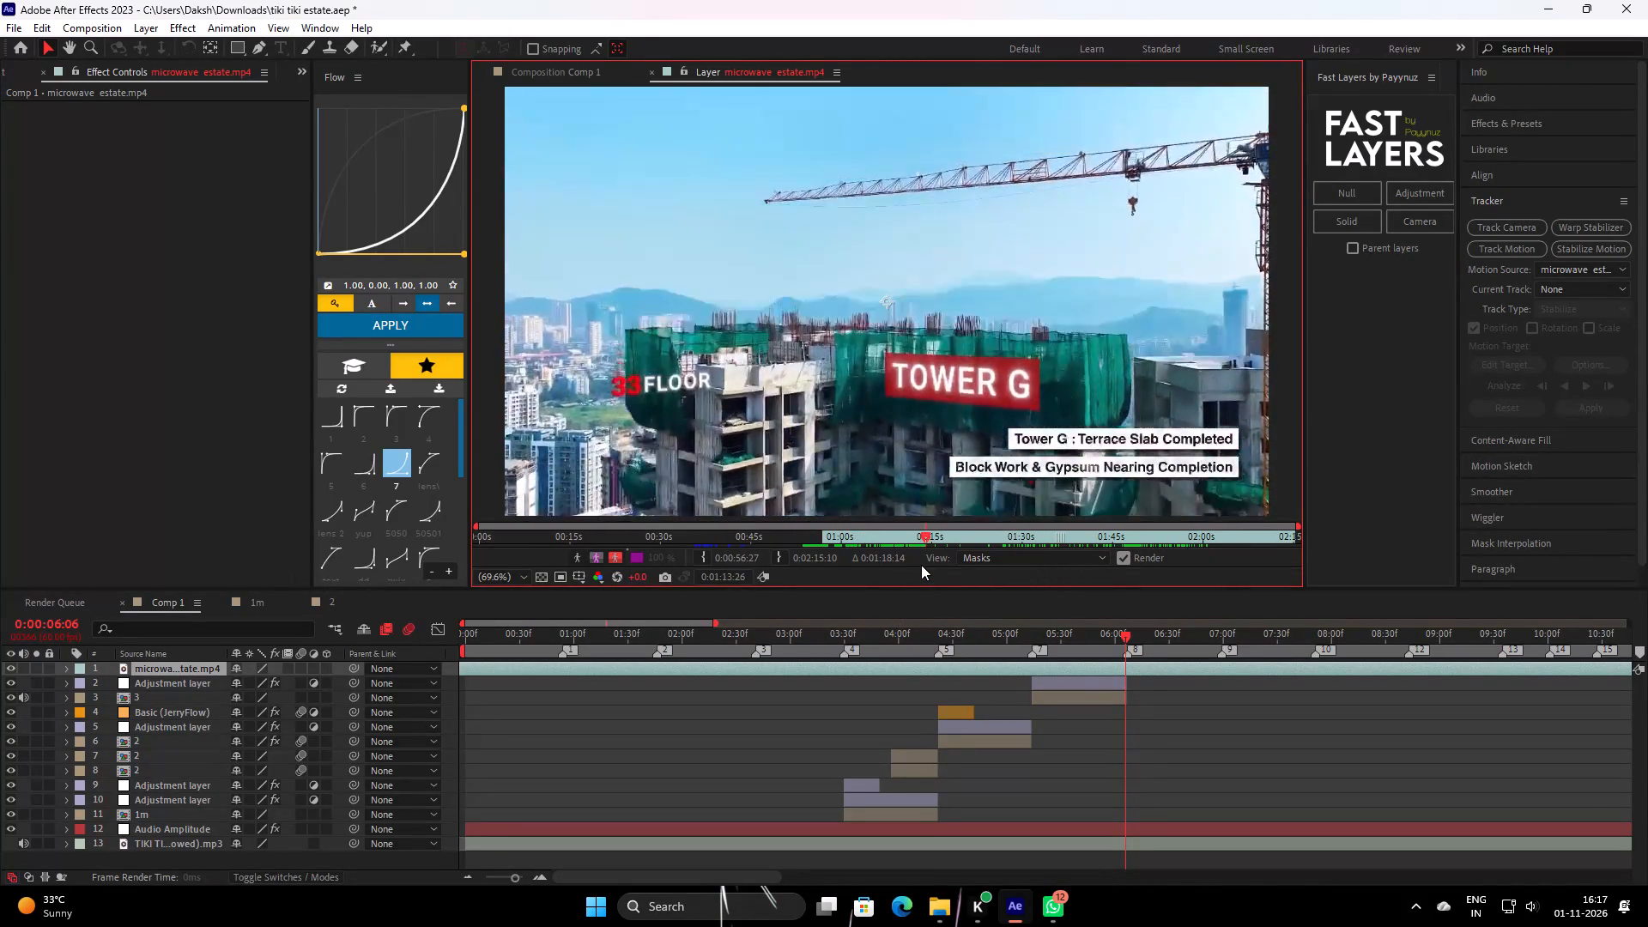
drag(921, 565, 1008, 521)
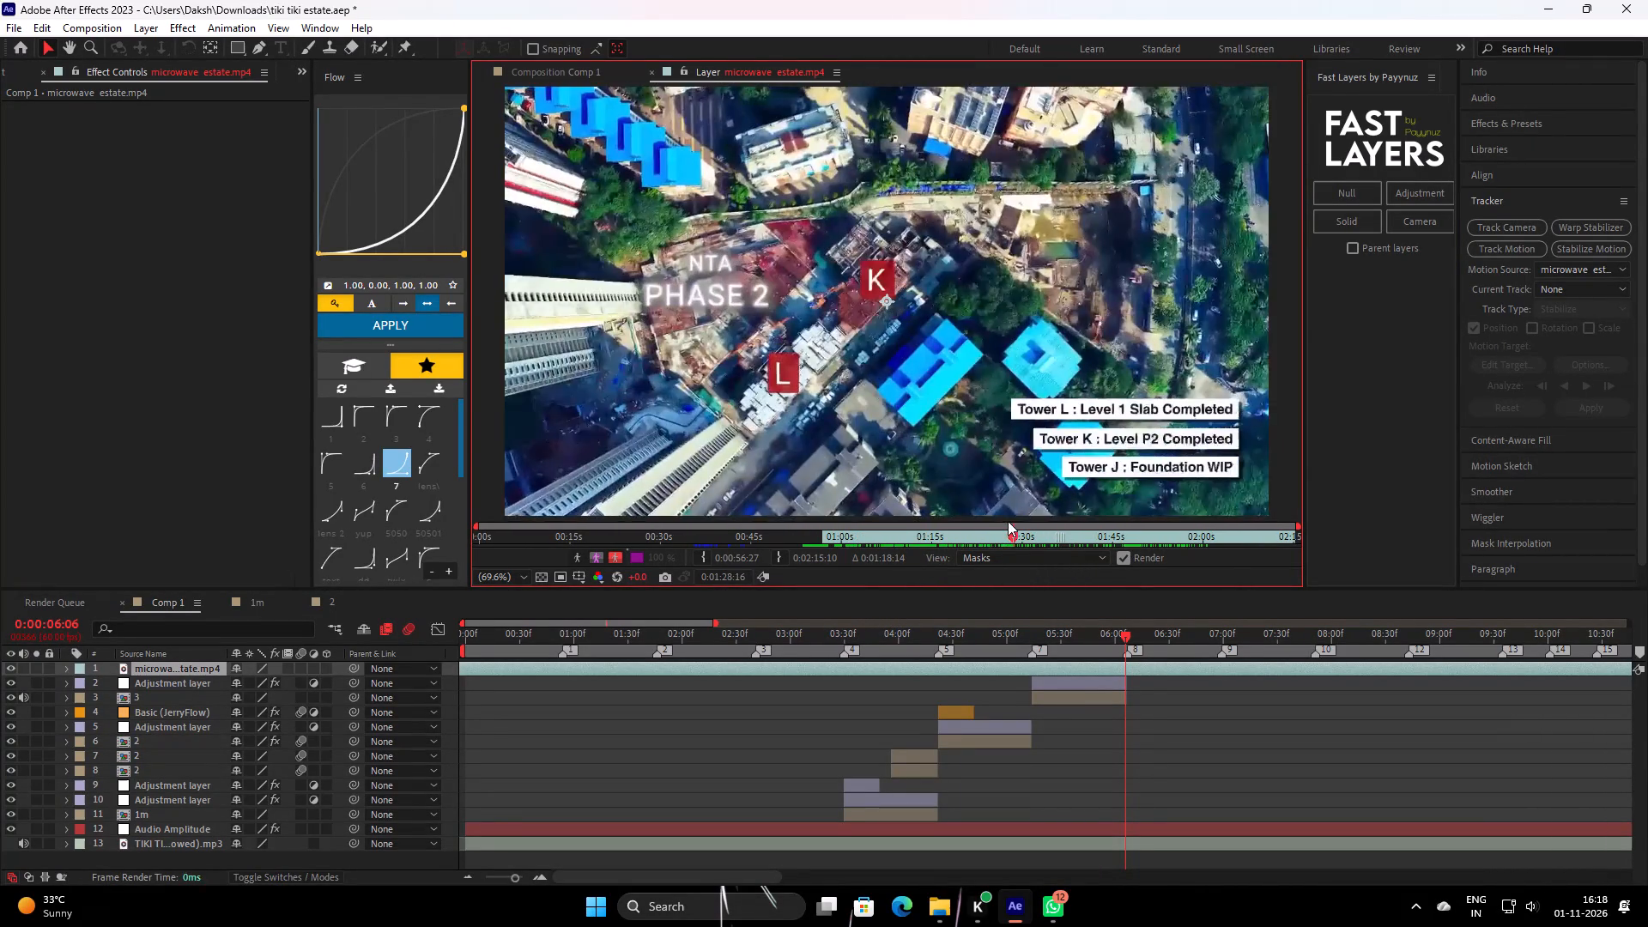
drag(1008, 521, 1054, 526)
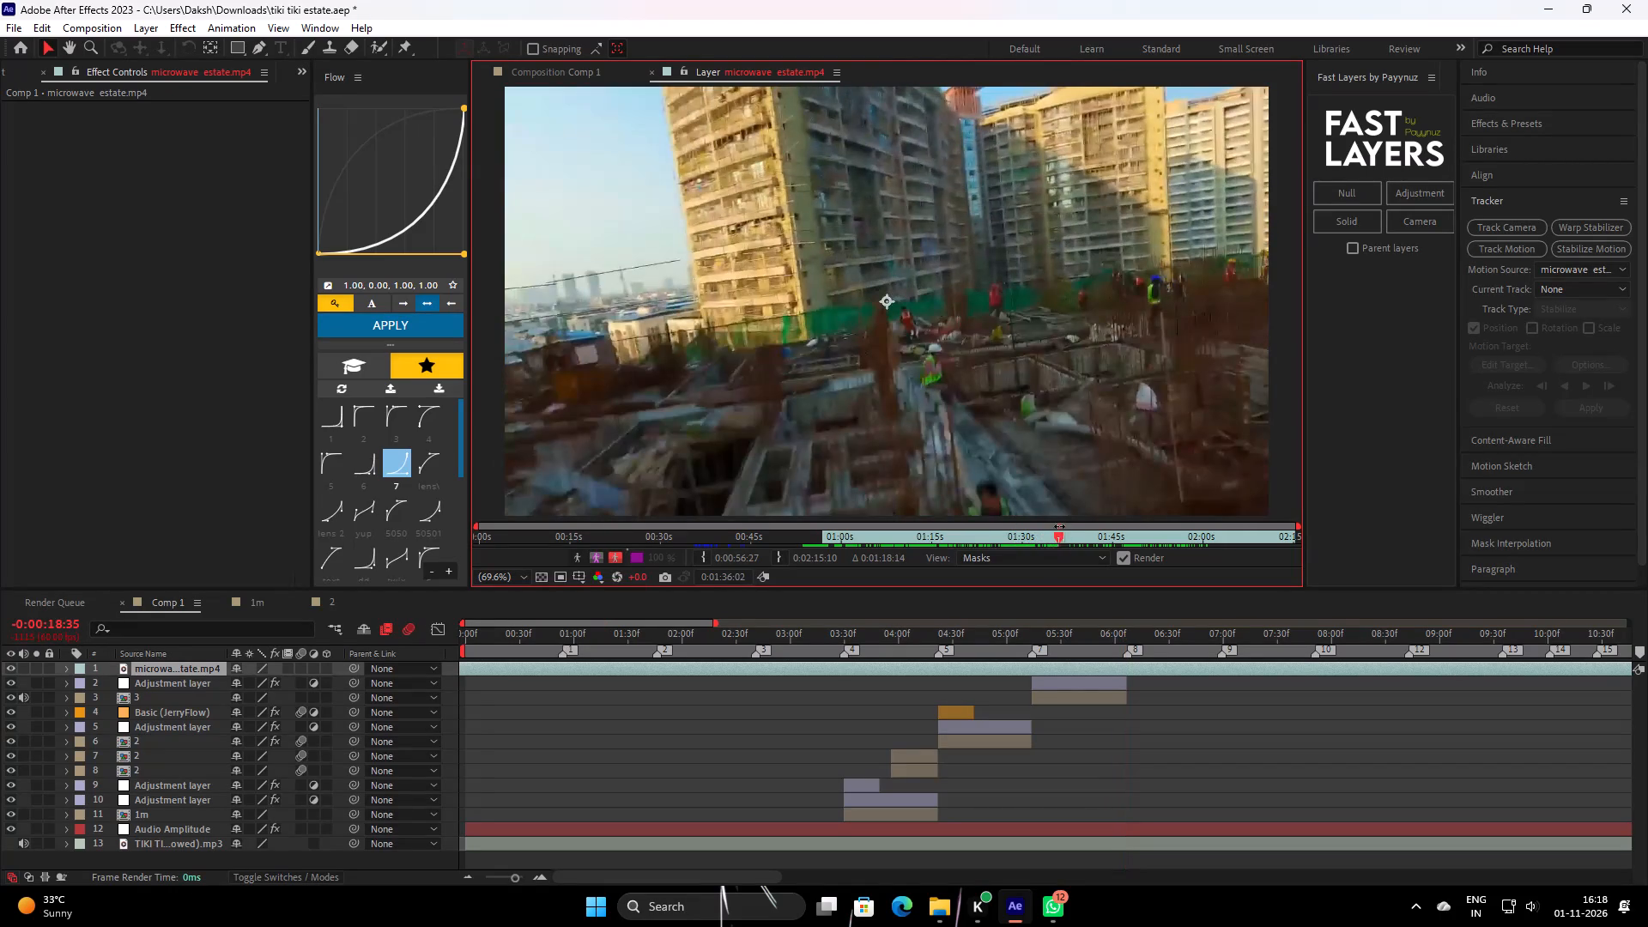
Scrub between about 0:01:32 and 0:01:41 of the source footage to examine the crane fly-over and construction-site shots.
drag(1056, 533, 1033, 565)
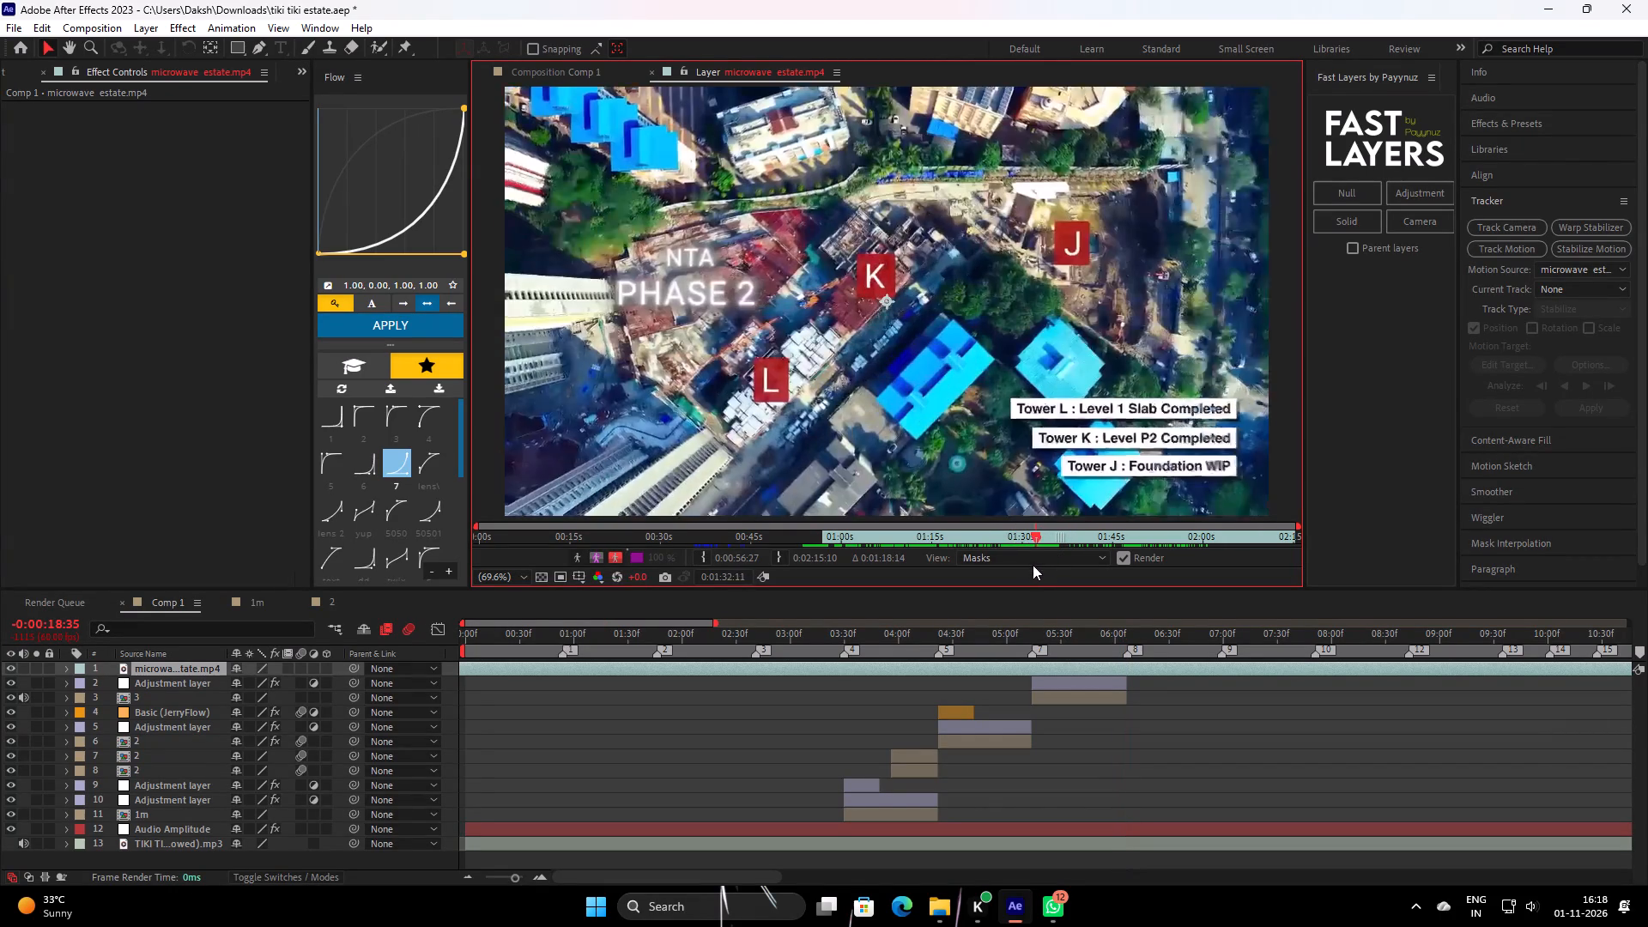
drag(1033, 565, 1046, 550)
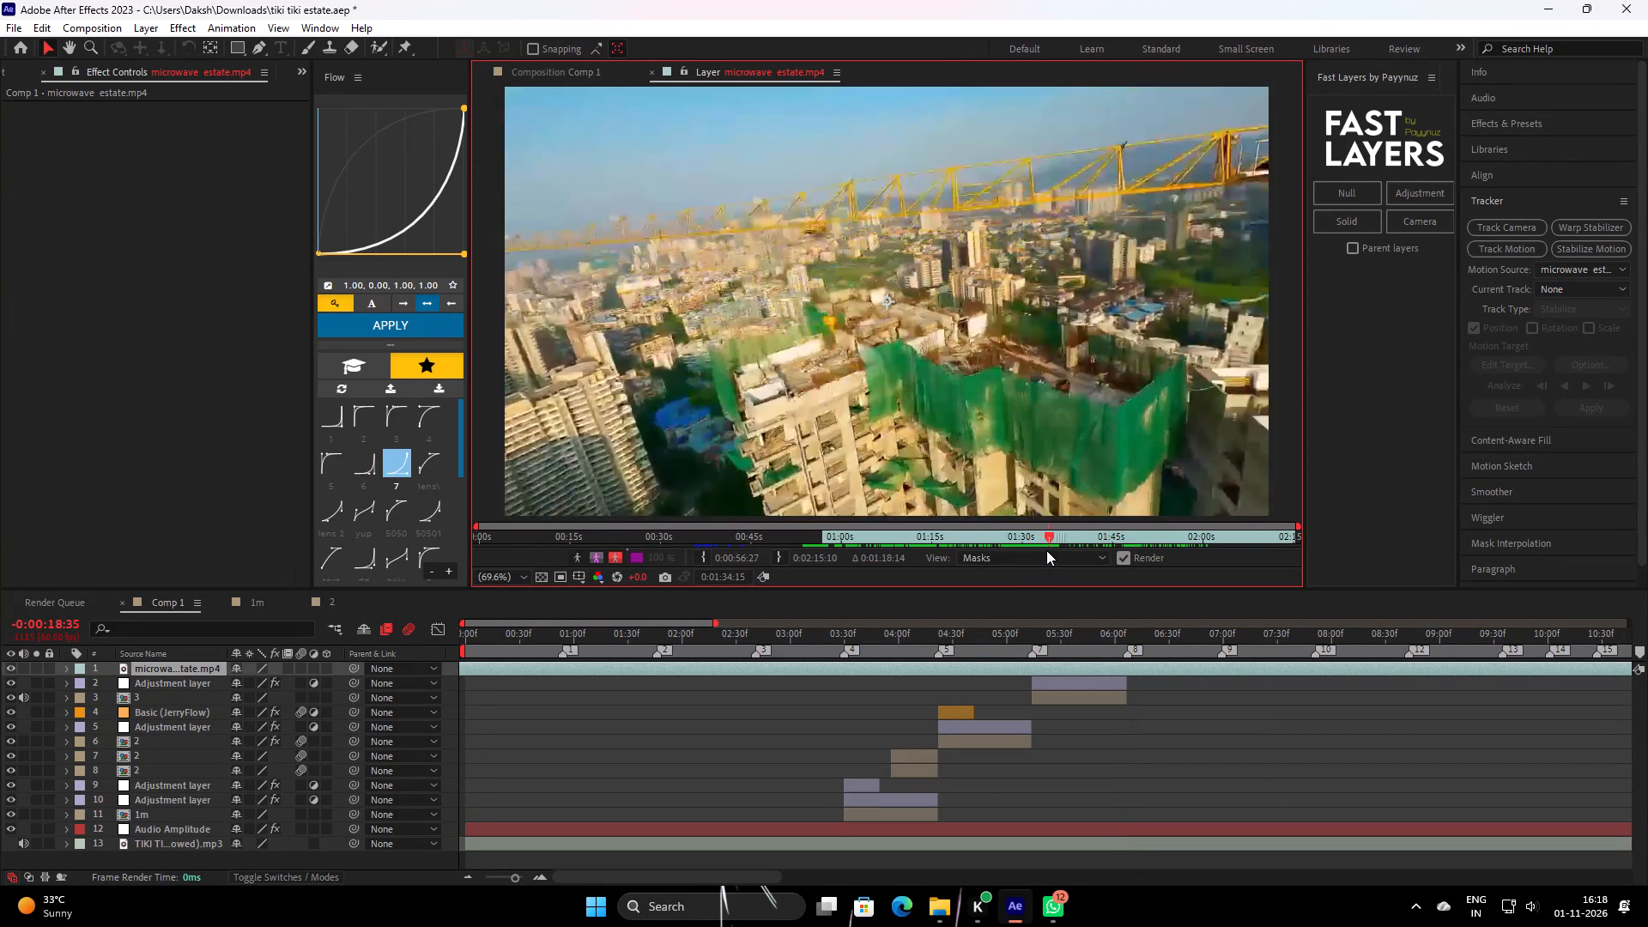
drag(1046, 550, 1035, 561)
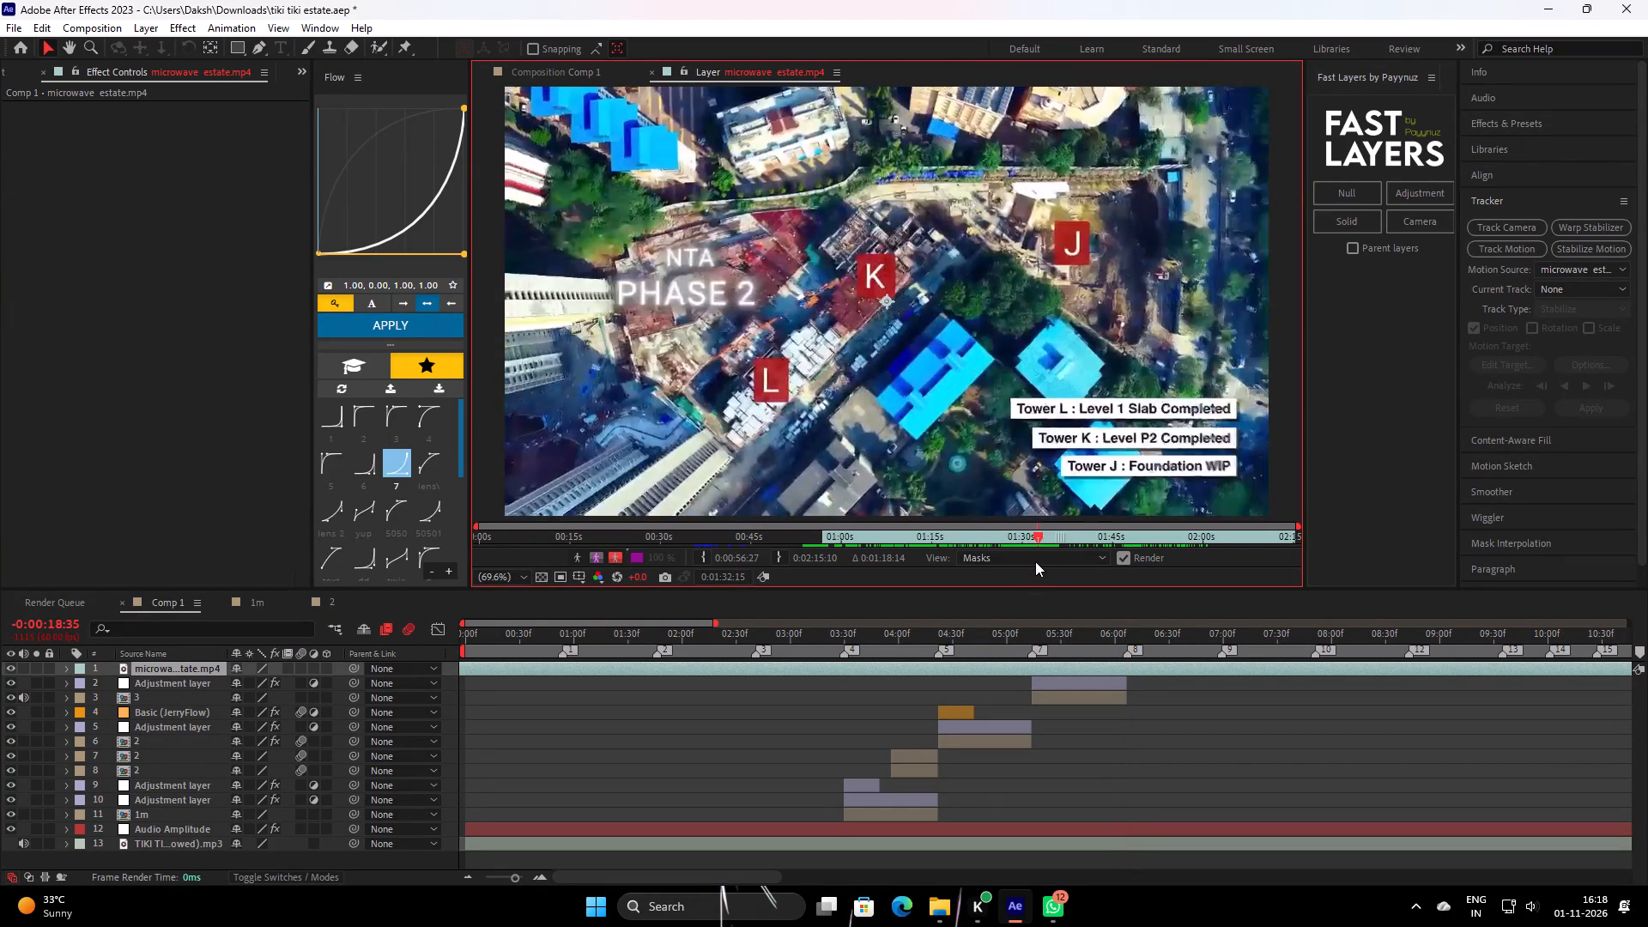
drag(1035, 561, 1043, 554)
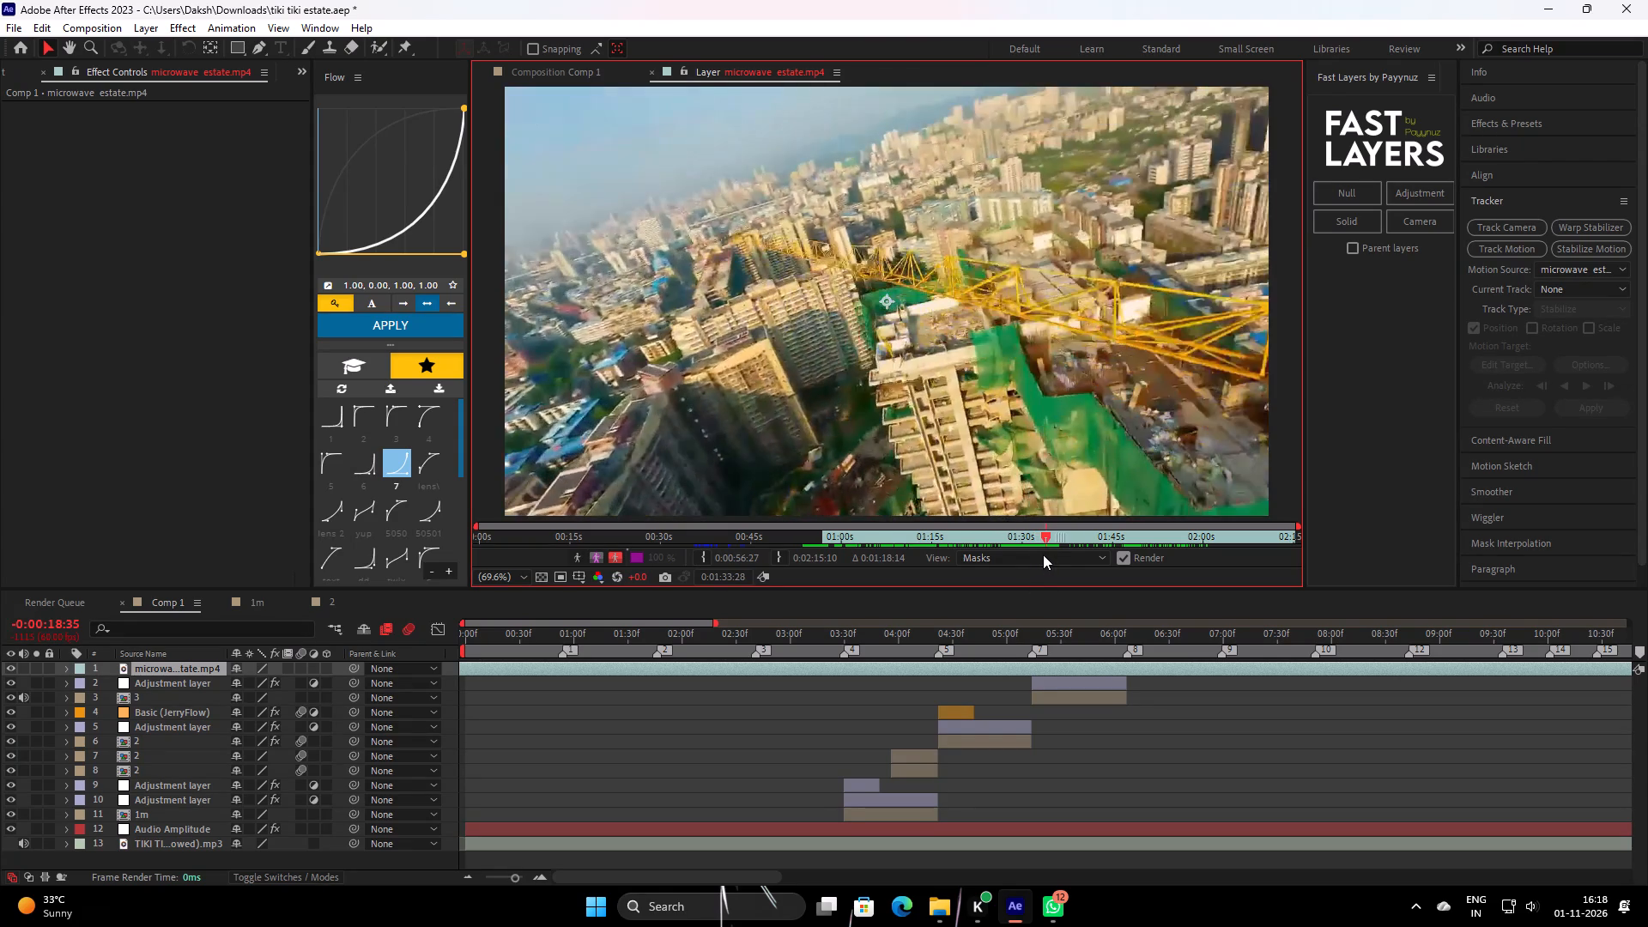
drag(1043, 554, 1054, 550)
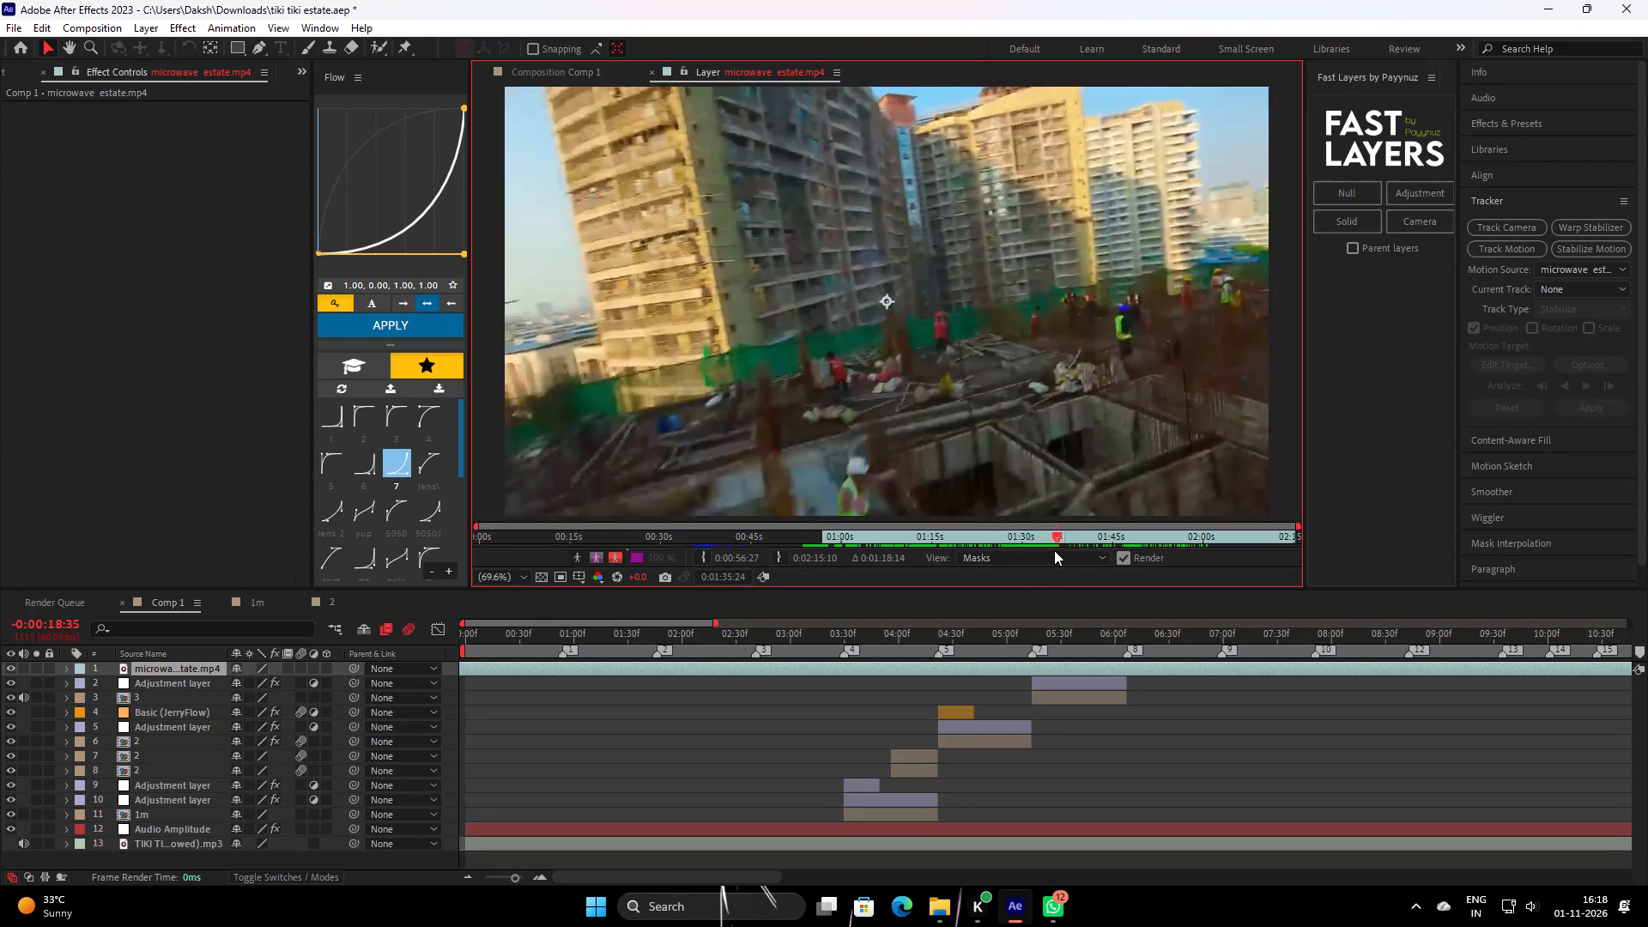
drag(1054, 550, 1068, 546)
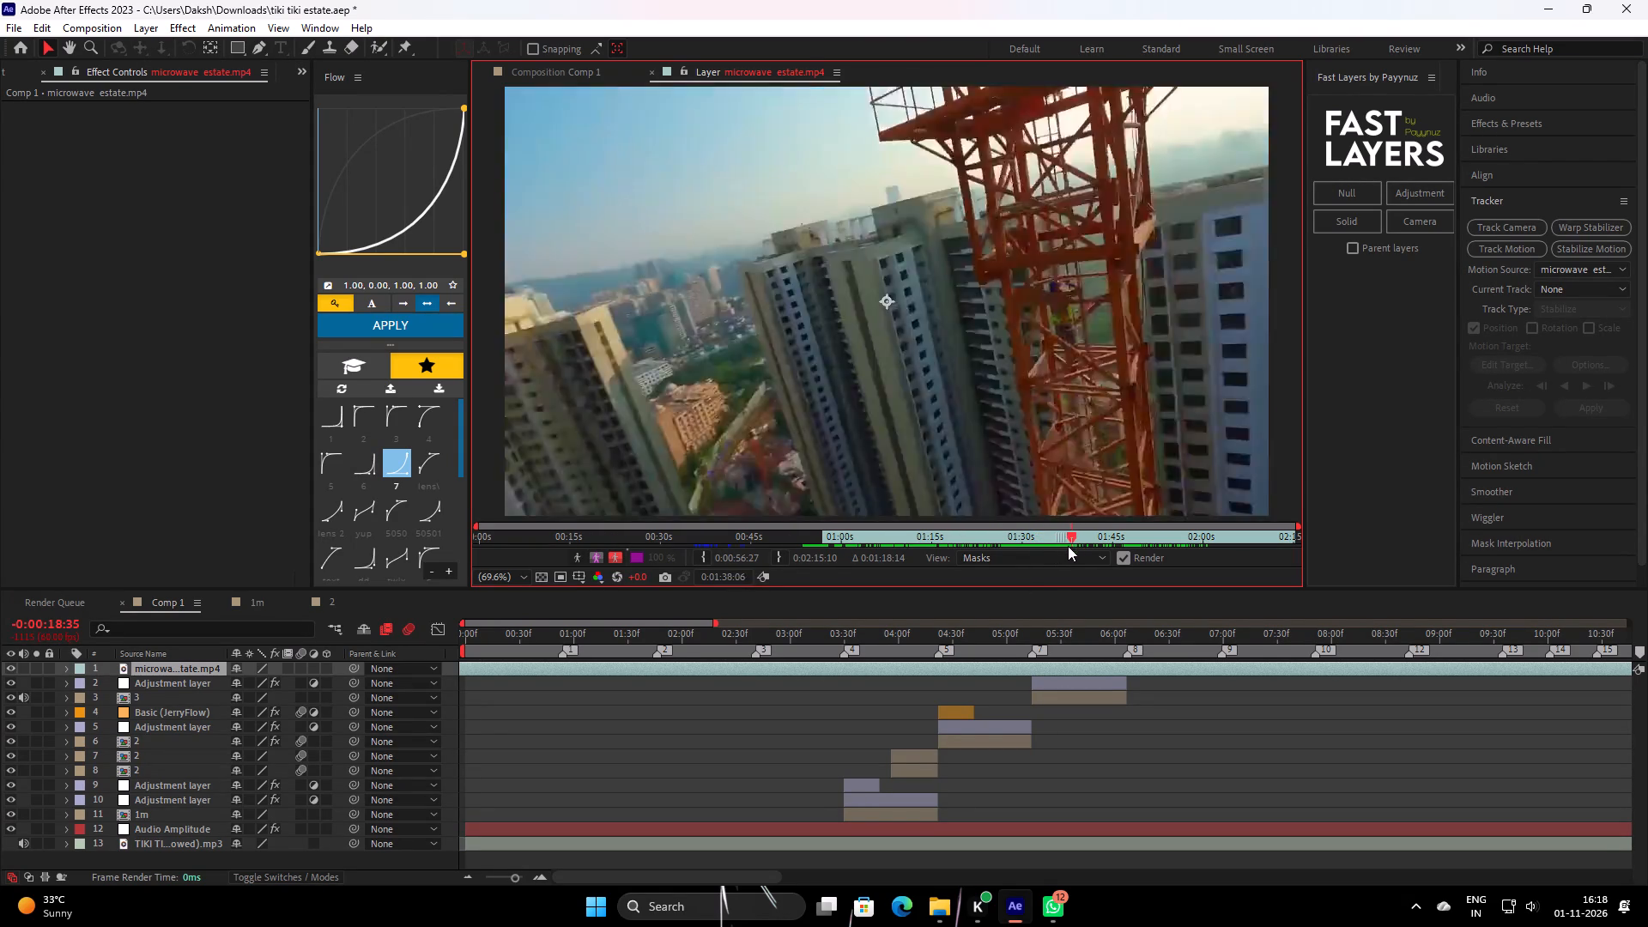
drag(1068, 546, 1088, 539)
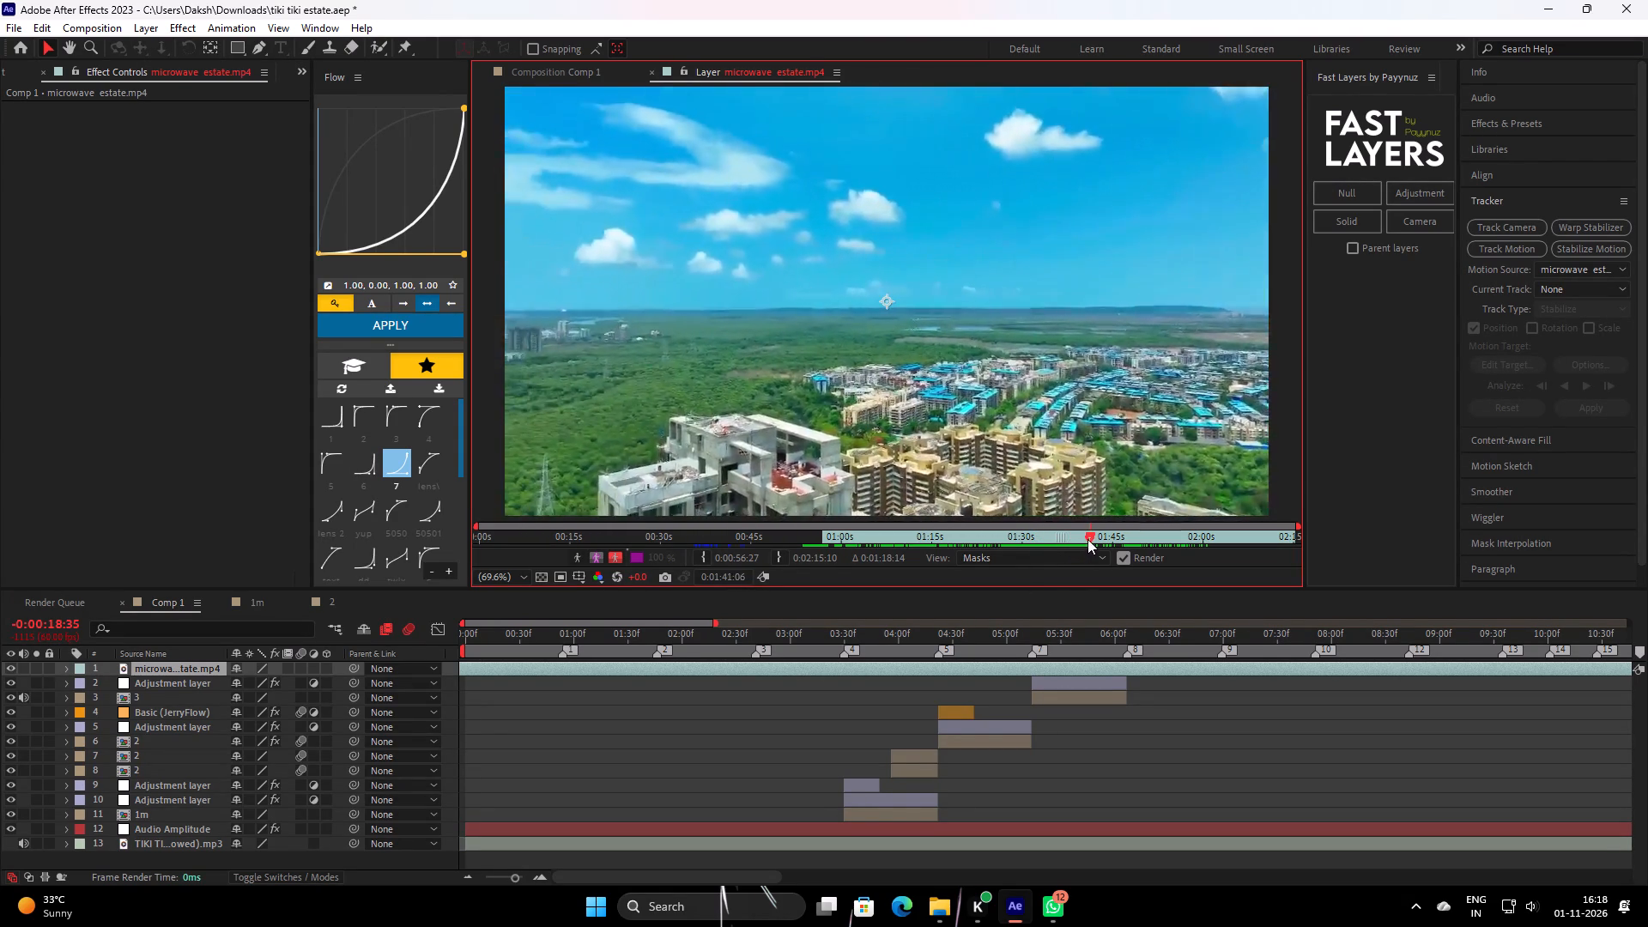
Scrub through the sunset skyline, twin-tower and logo footage, settling on the rooftop fly-over at 0:01:51:18.
drag(1088, 539, 1149, 539)
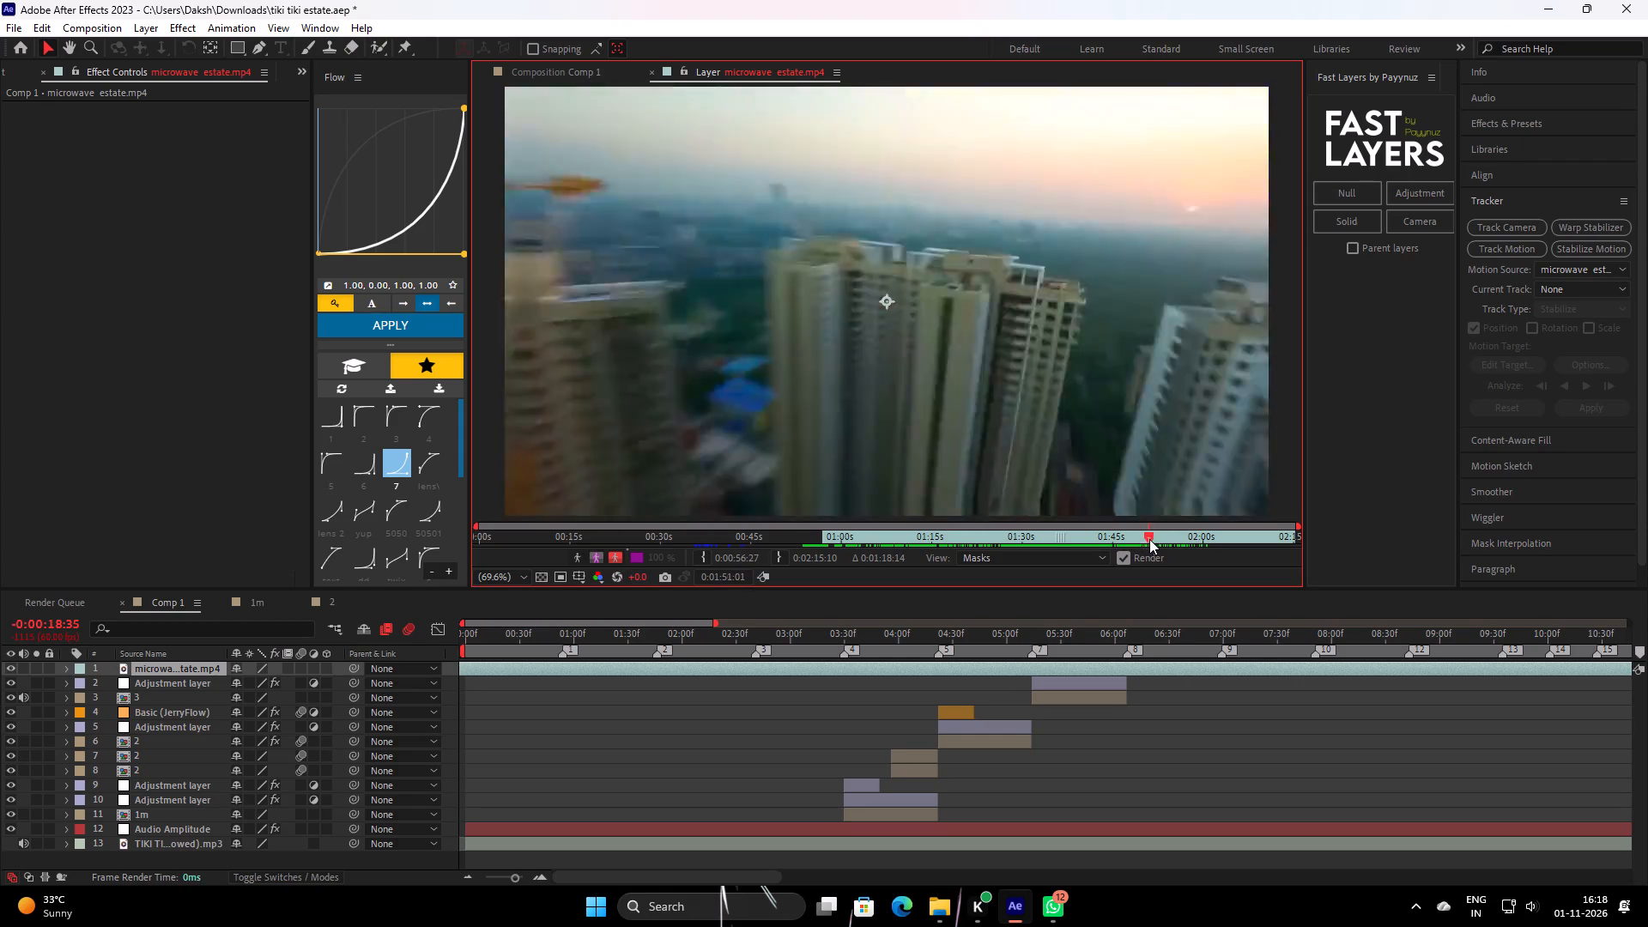
drag(1149, 539, 1137, 560)
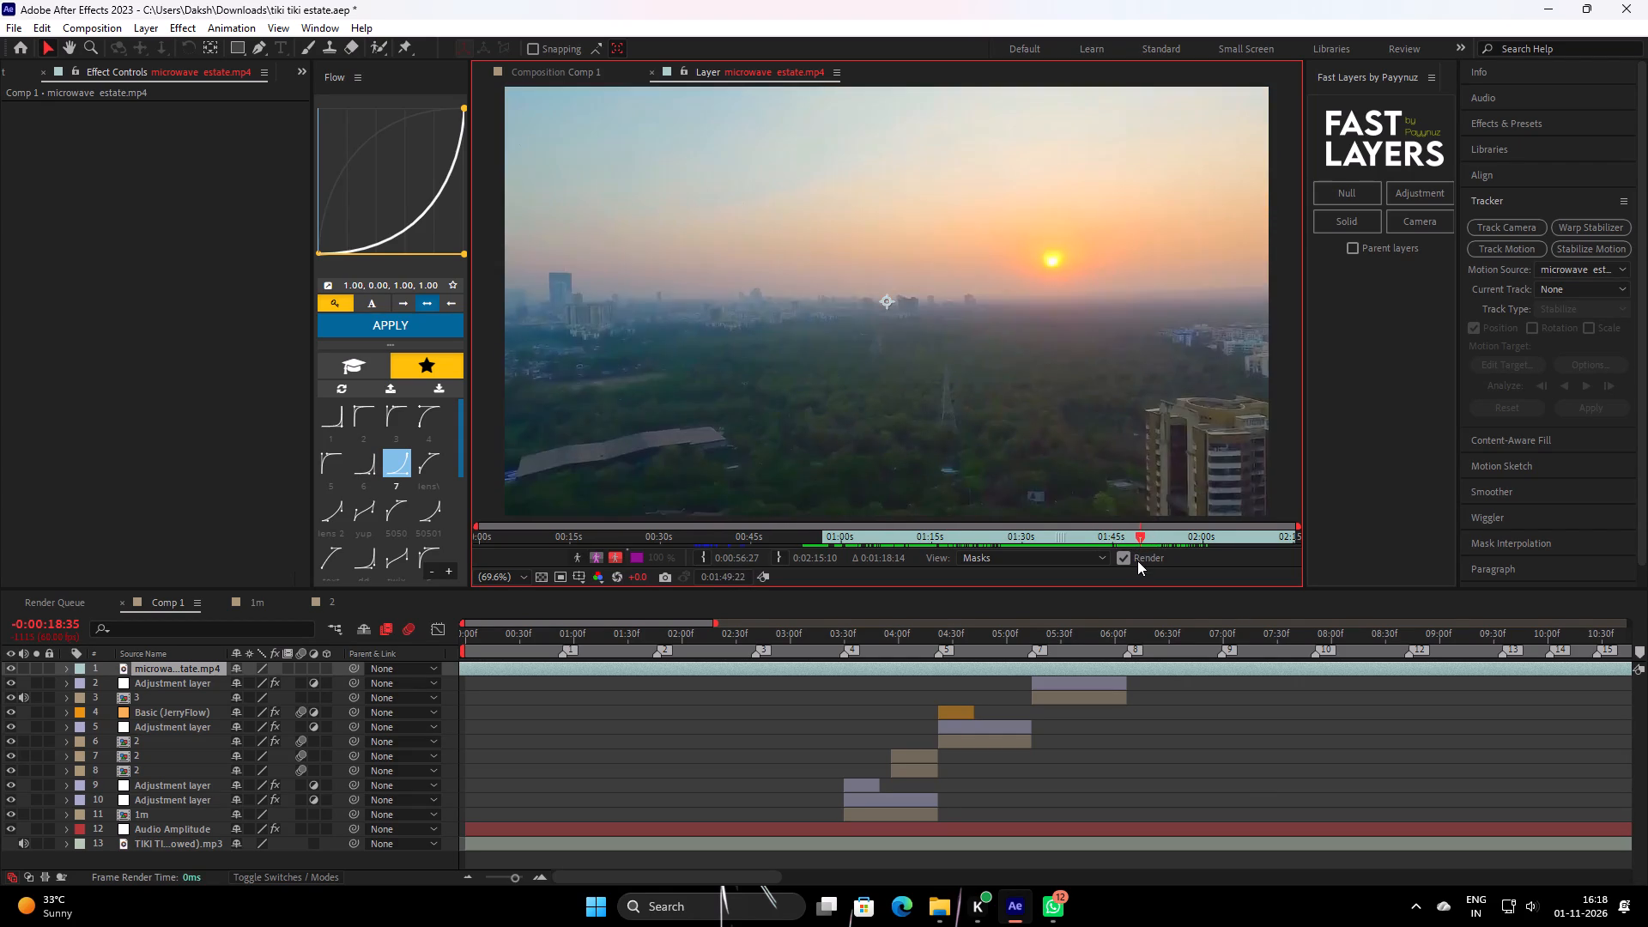
drag(1137, 560, 1167, 544)
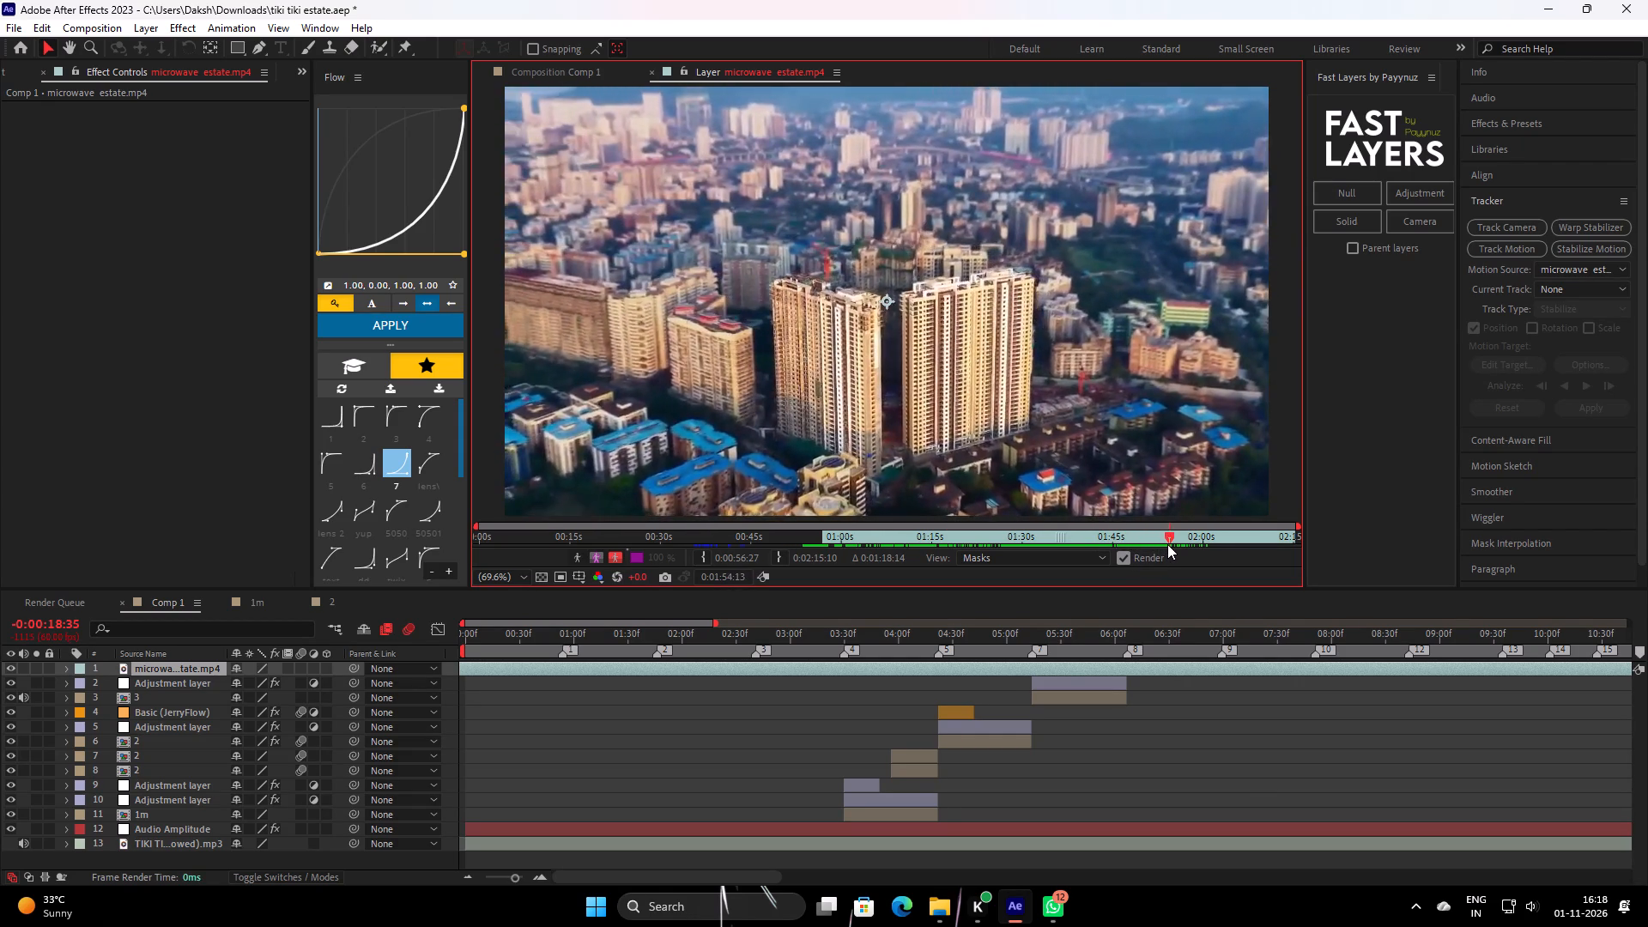
drag(1167, 544, 1245, 523)
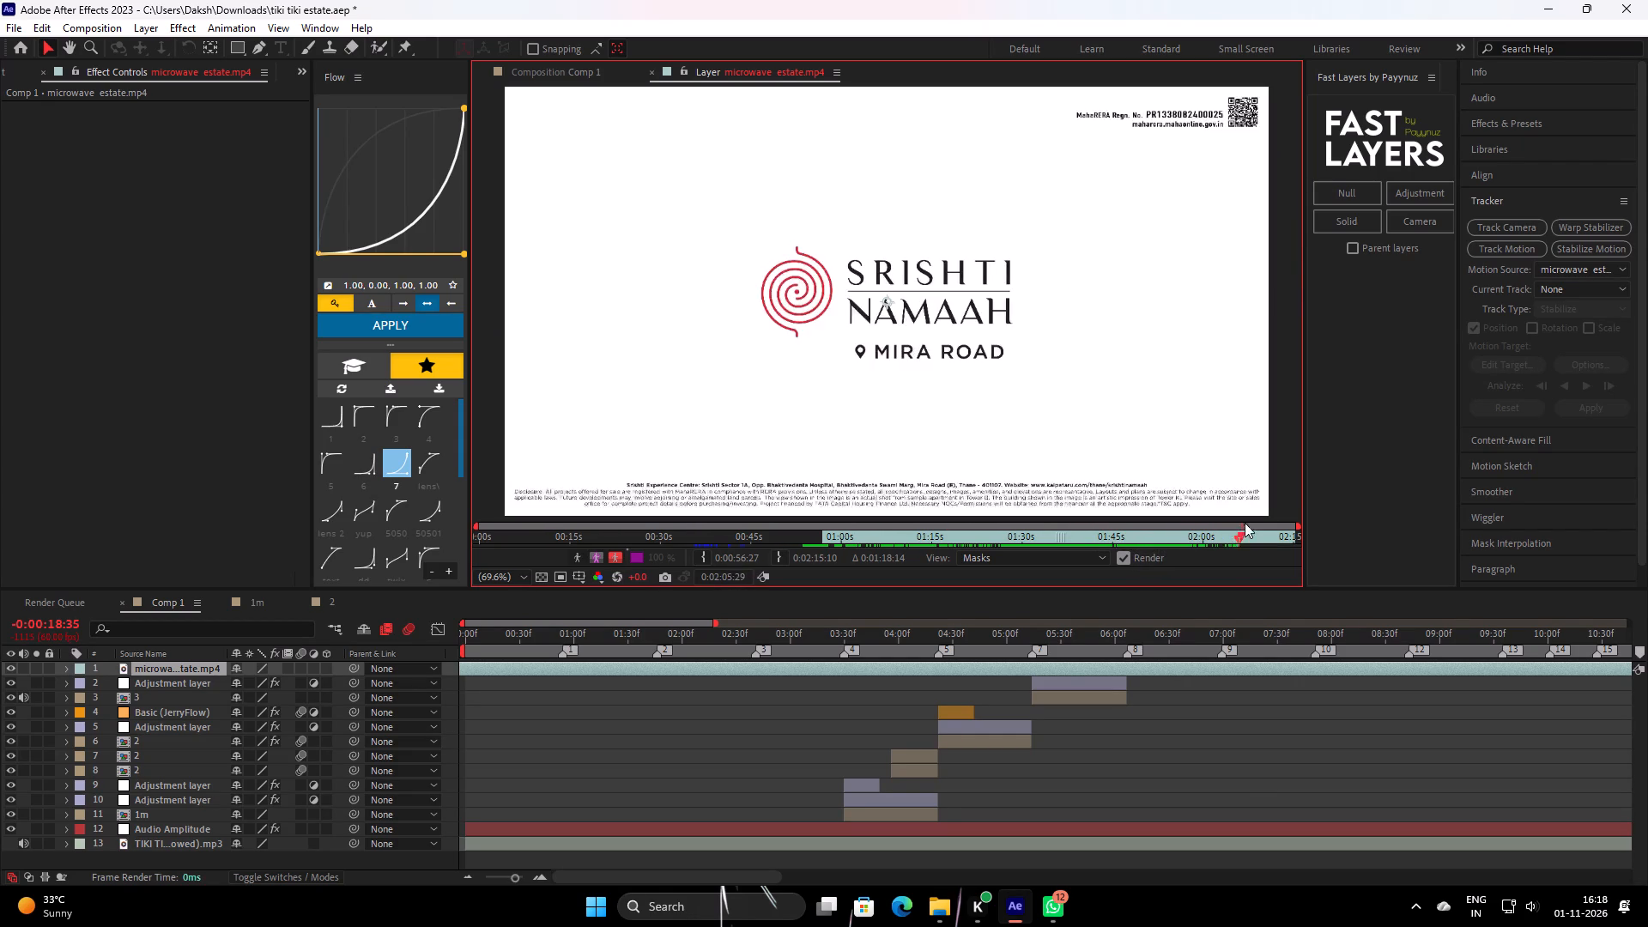
drag(1245, 523, 1146, 573)
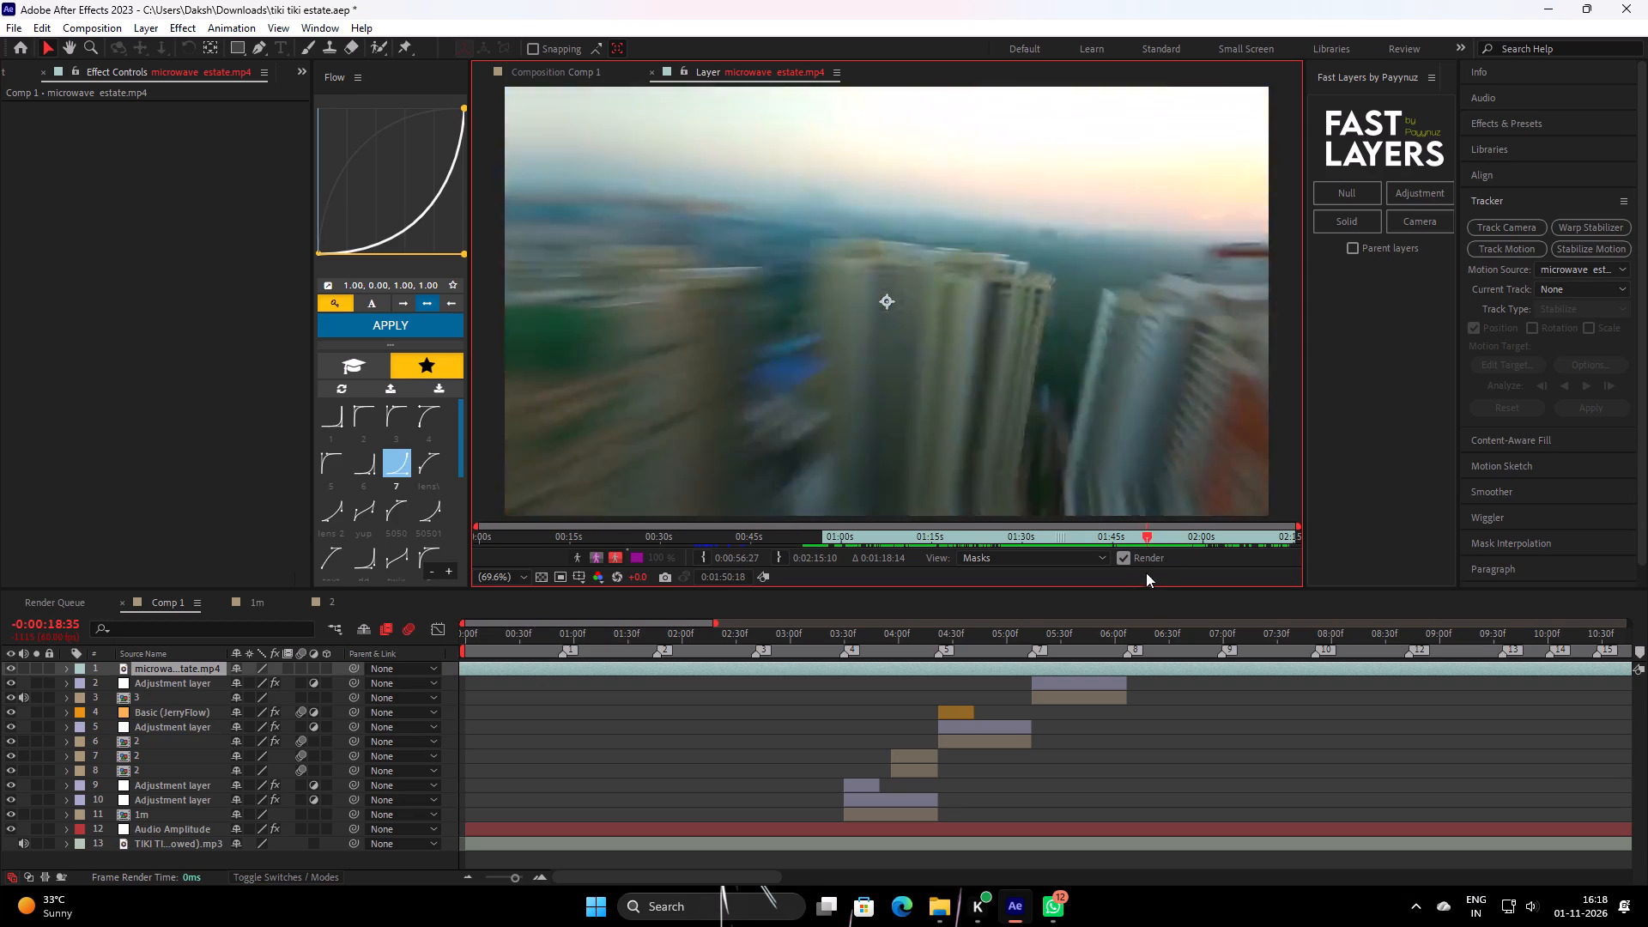
drag(1146, 573, 1149, 585)
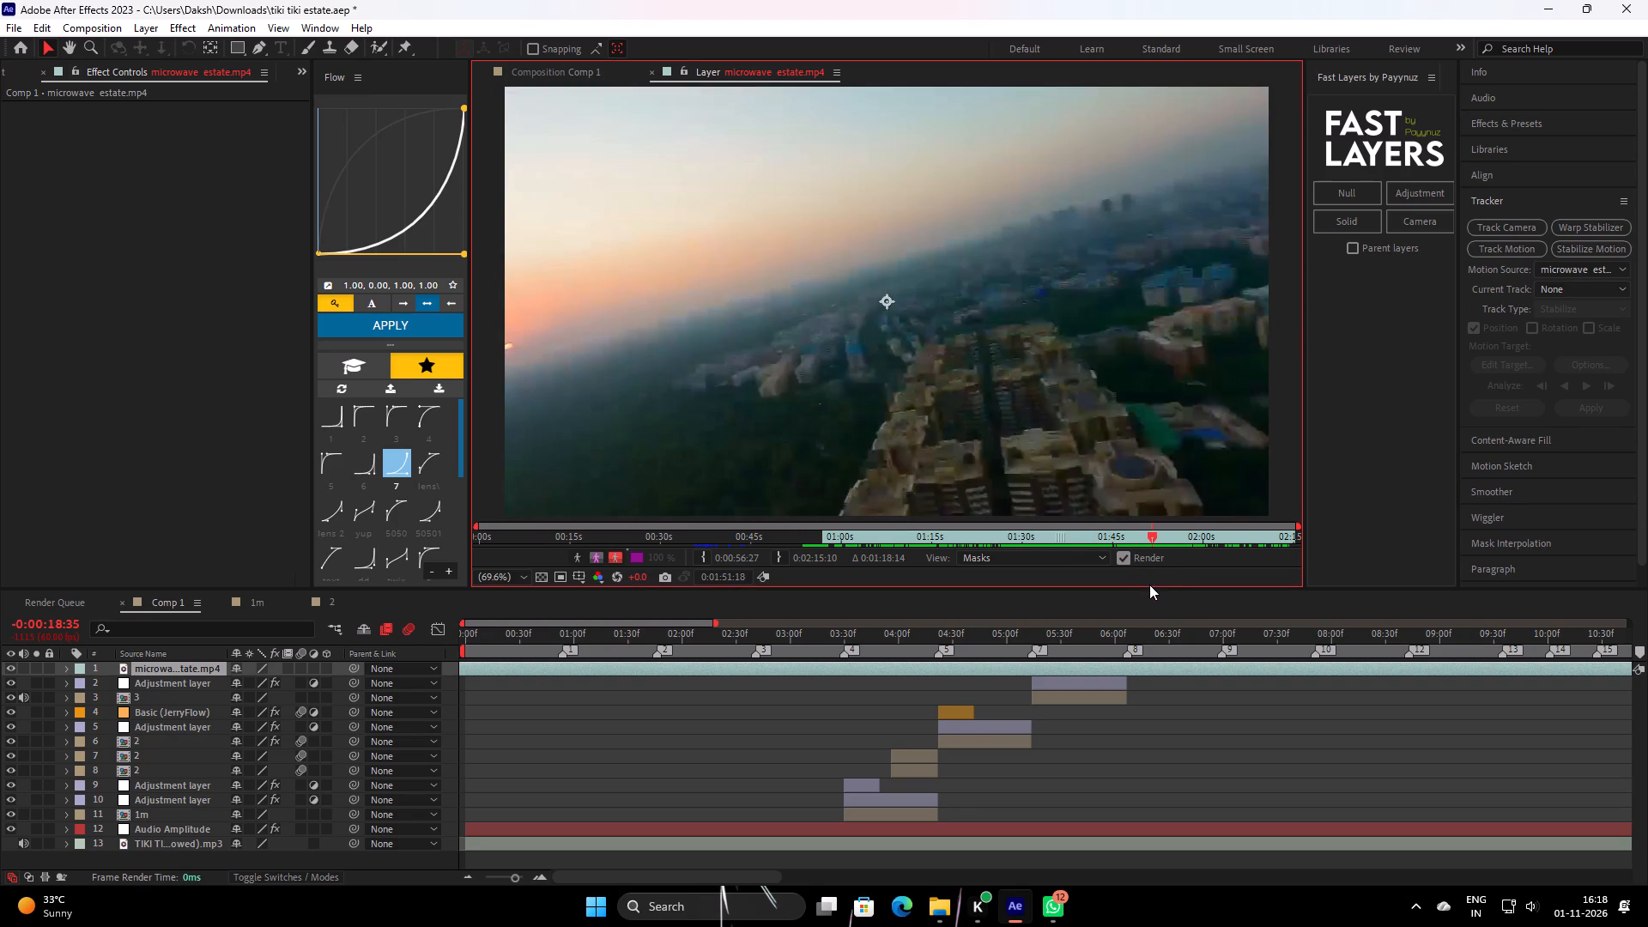
drag(1149, 585, 1149, 585)
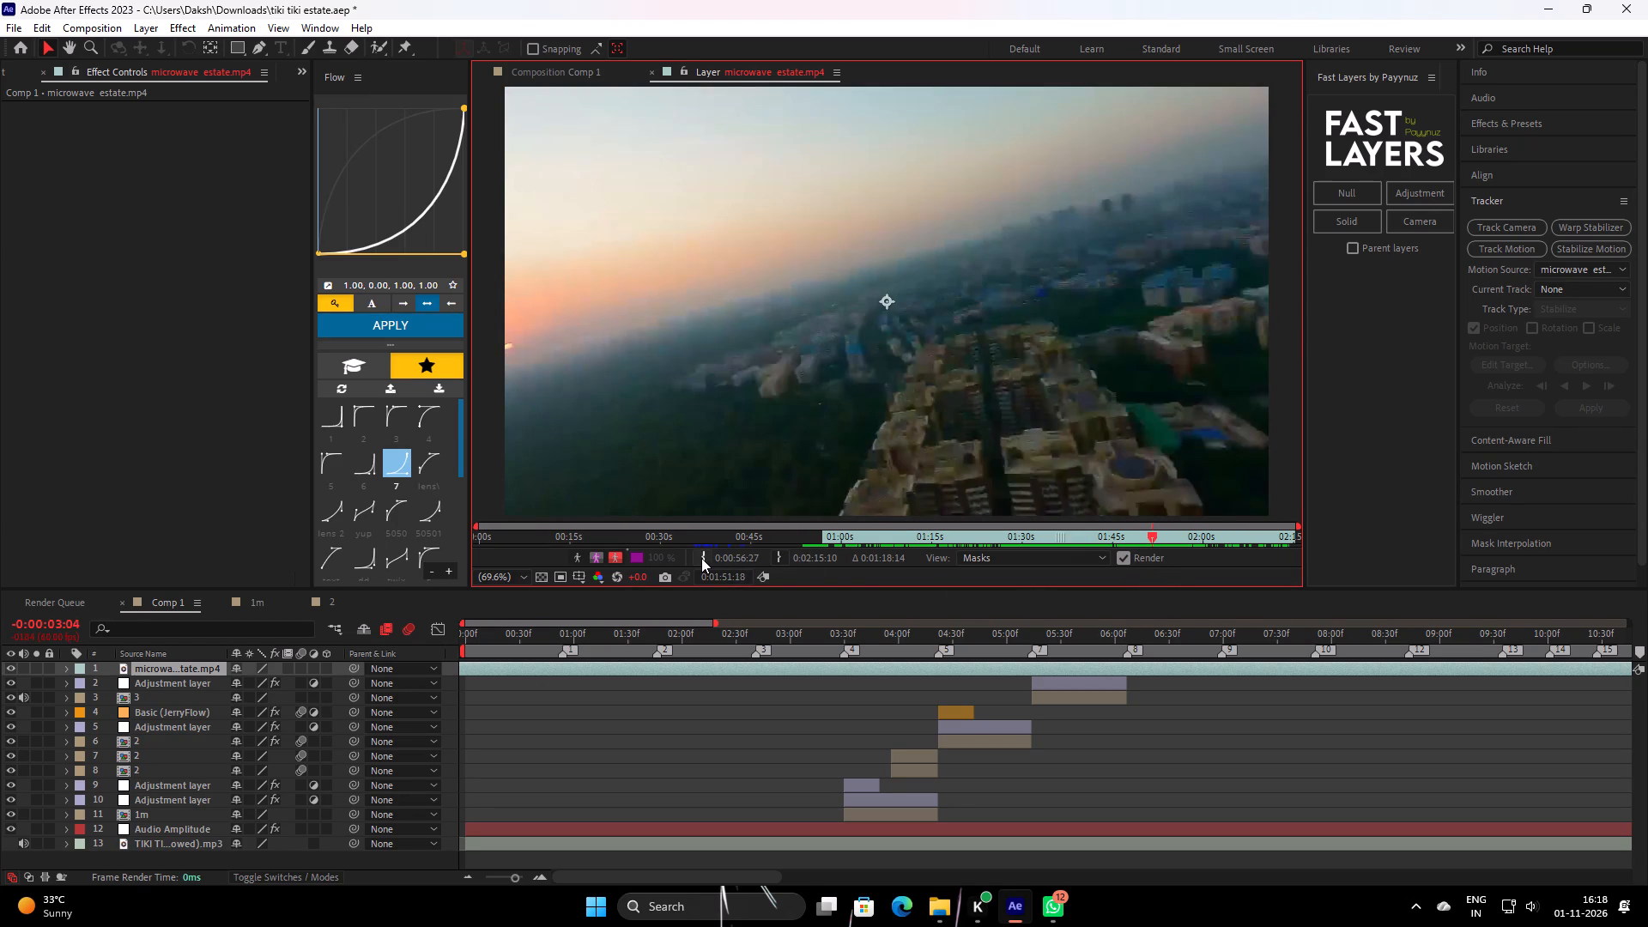
Set the source layer's in point to the rooftop fly-over at 0:01:51:18 and close the Layer viewer.
click(701, 558)
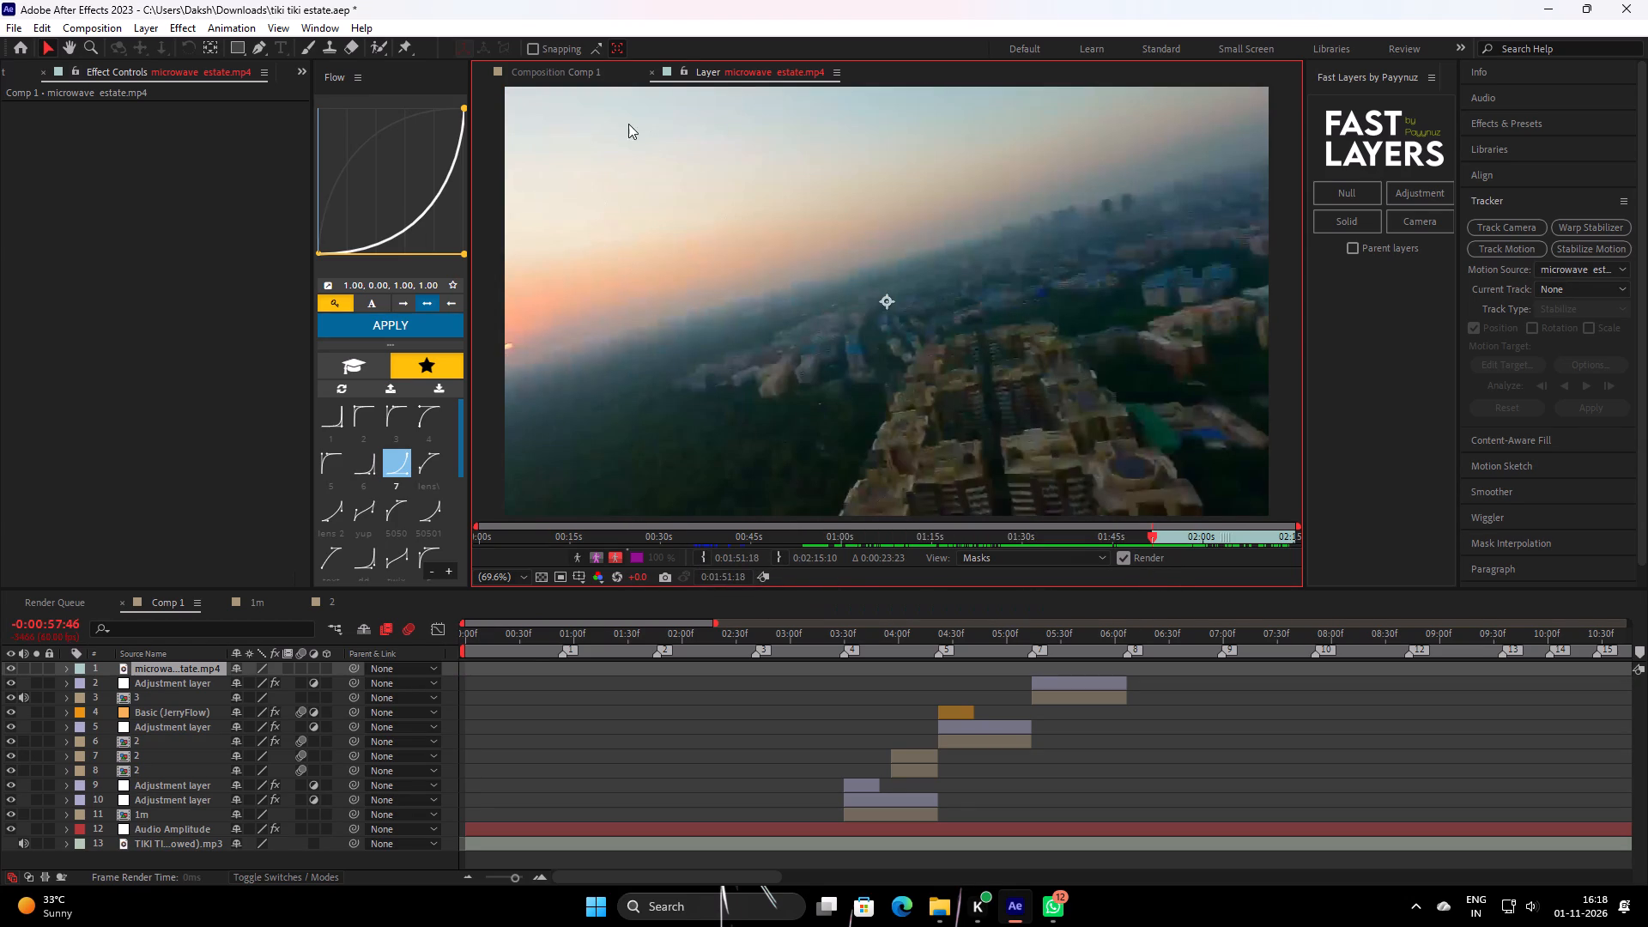
click(646, 76)
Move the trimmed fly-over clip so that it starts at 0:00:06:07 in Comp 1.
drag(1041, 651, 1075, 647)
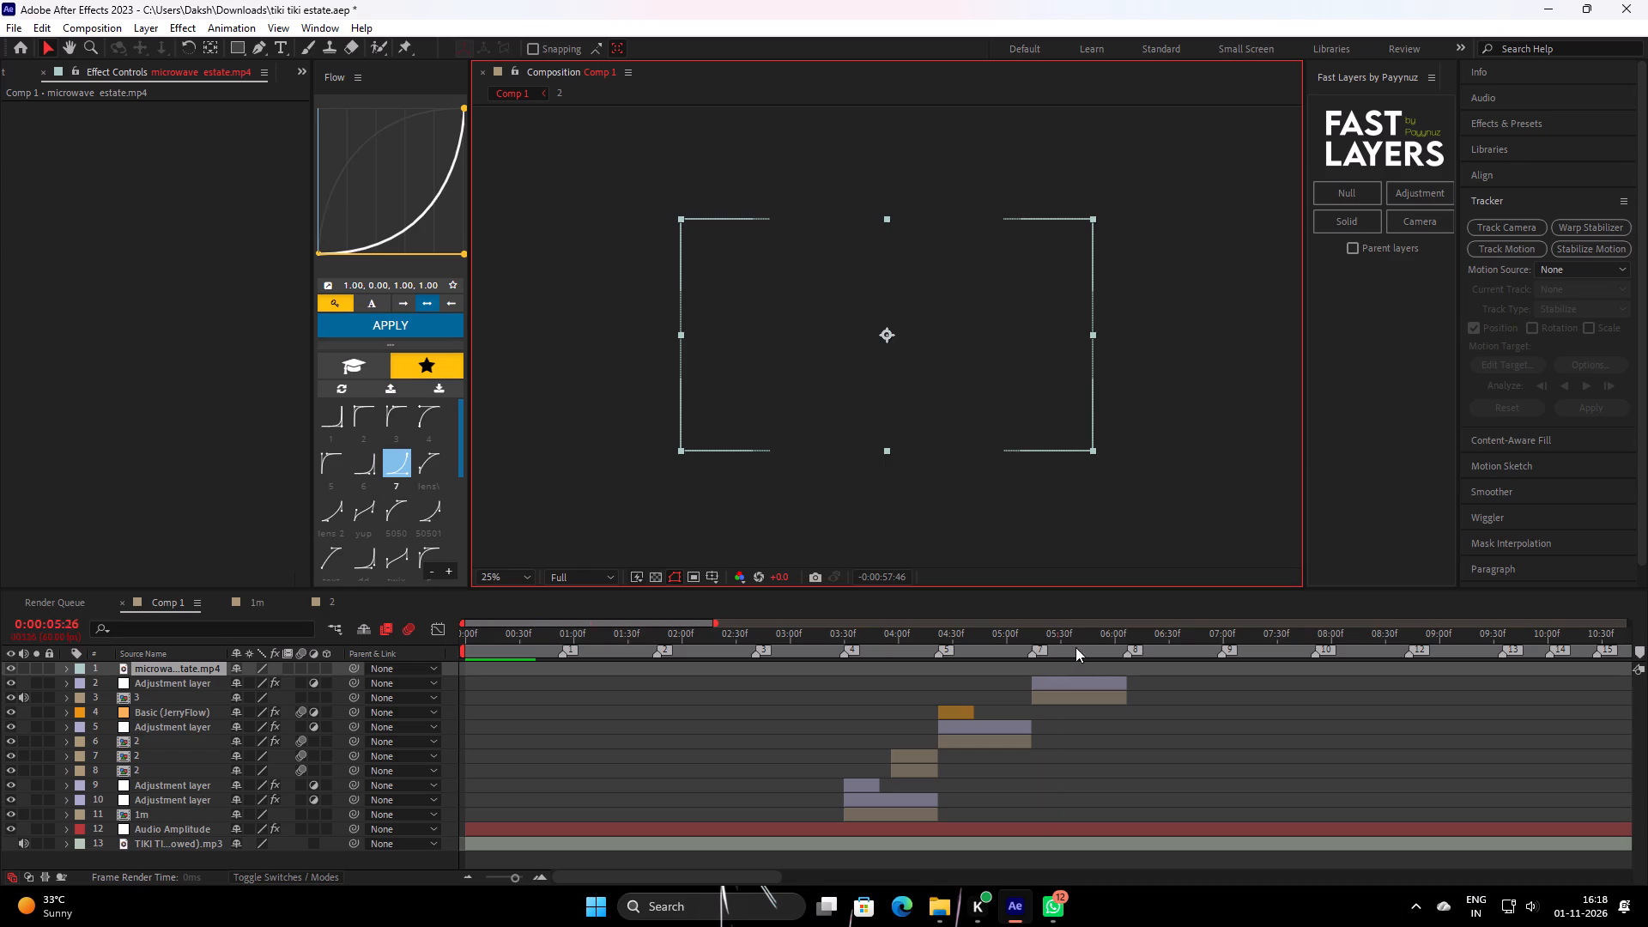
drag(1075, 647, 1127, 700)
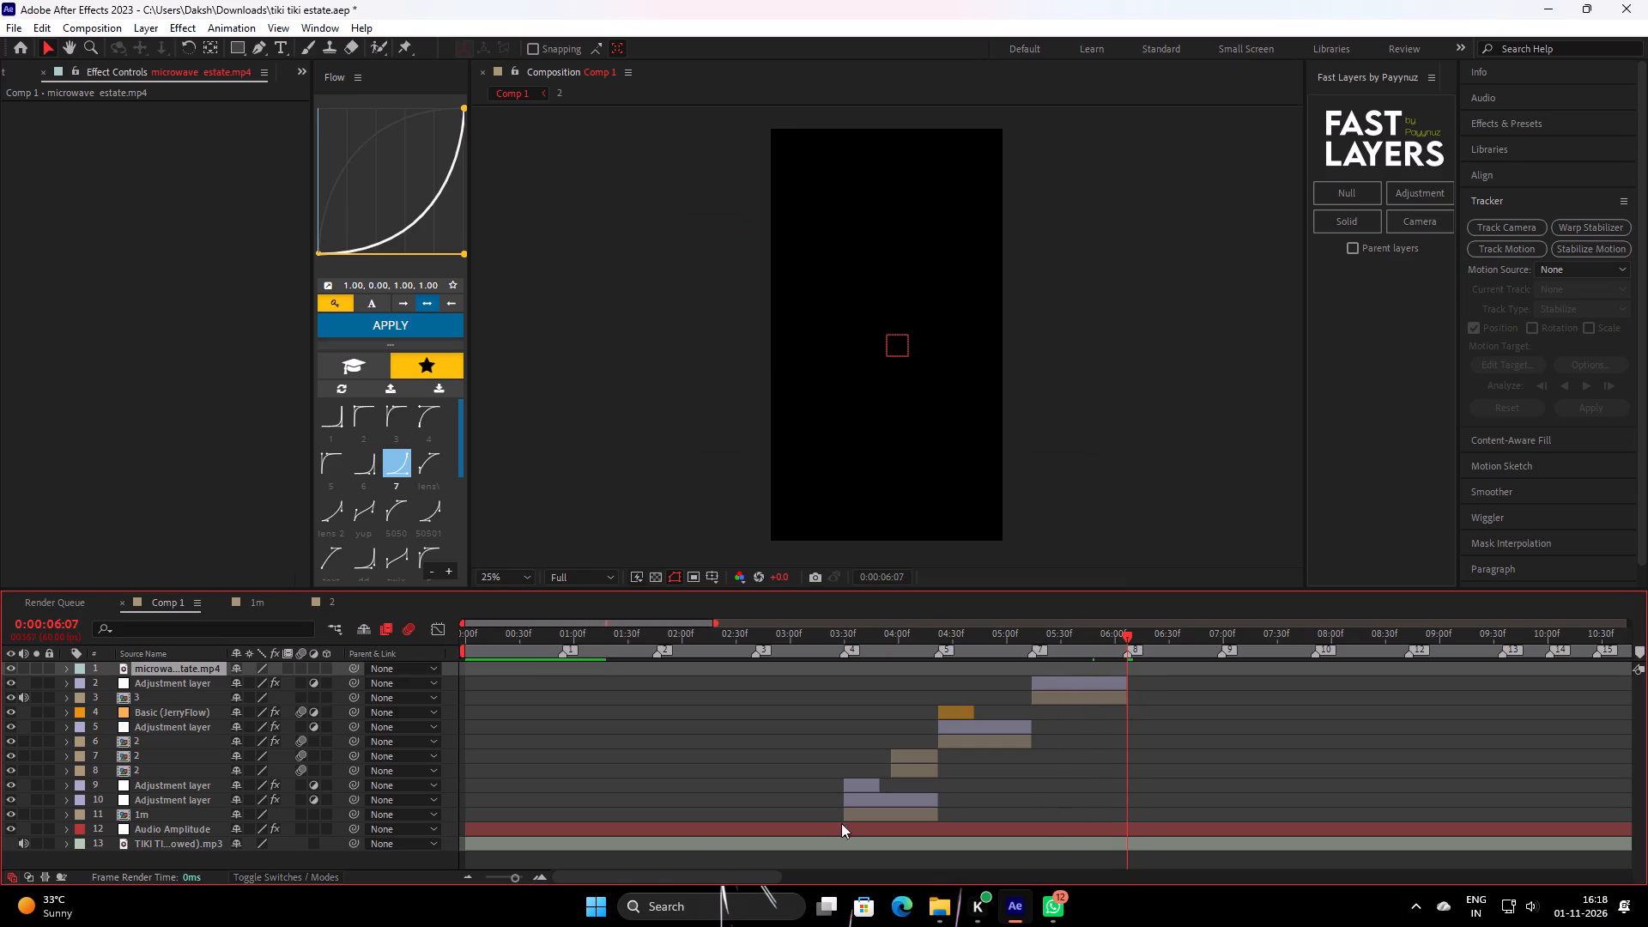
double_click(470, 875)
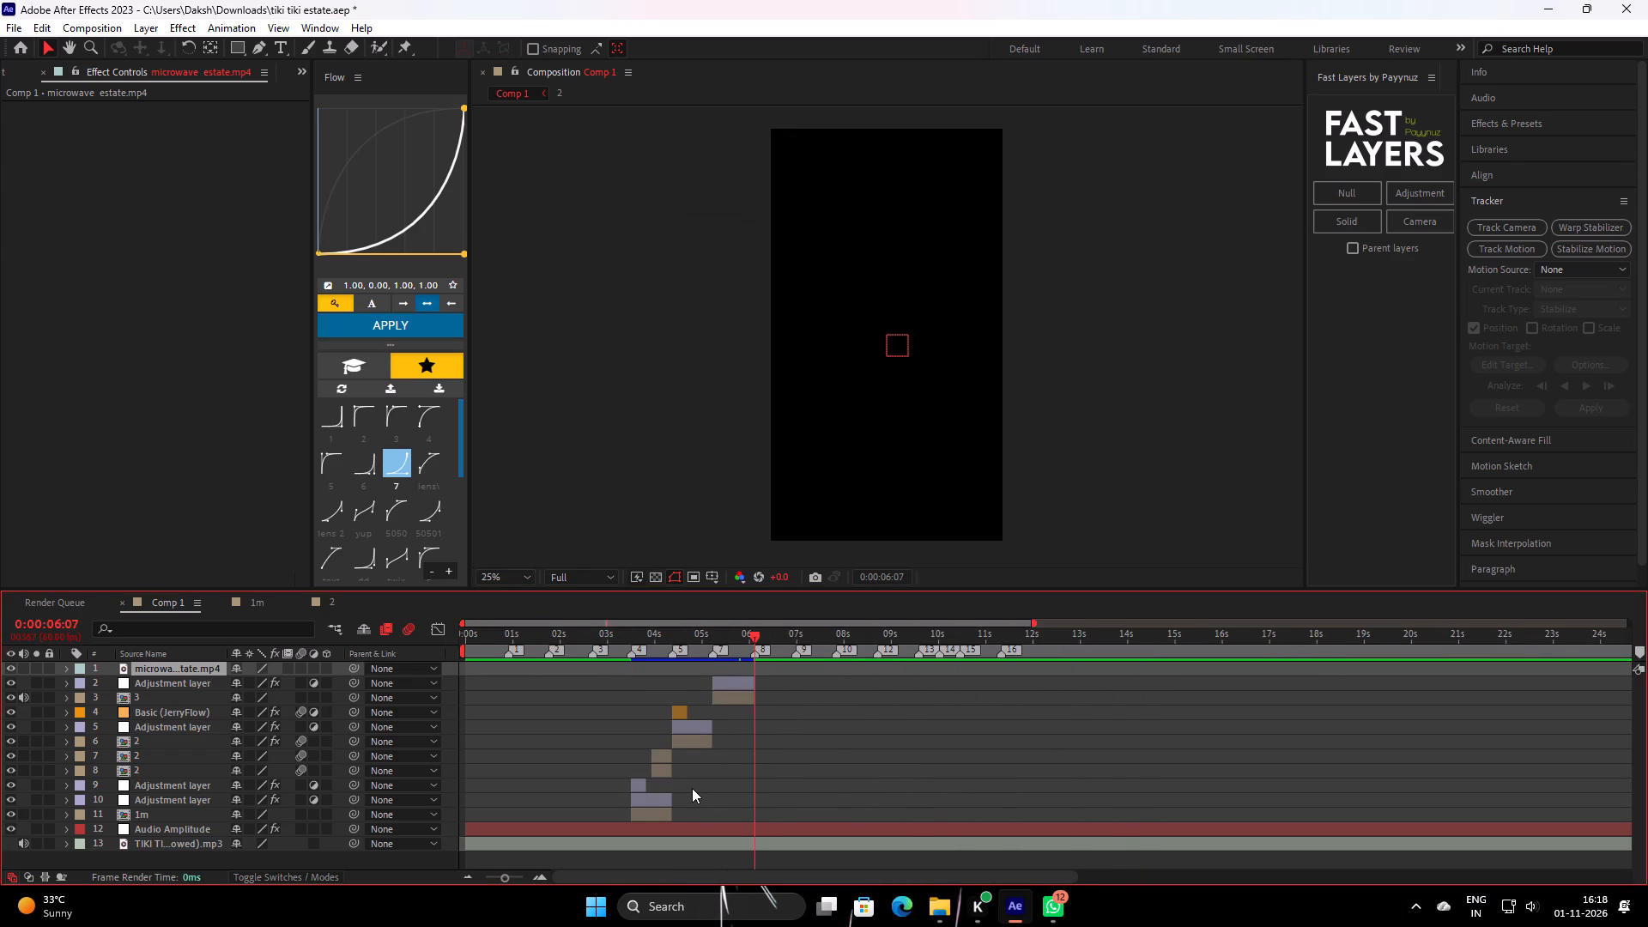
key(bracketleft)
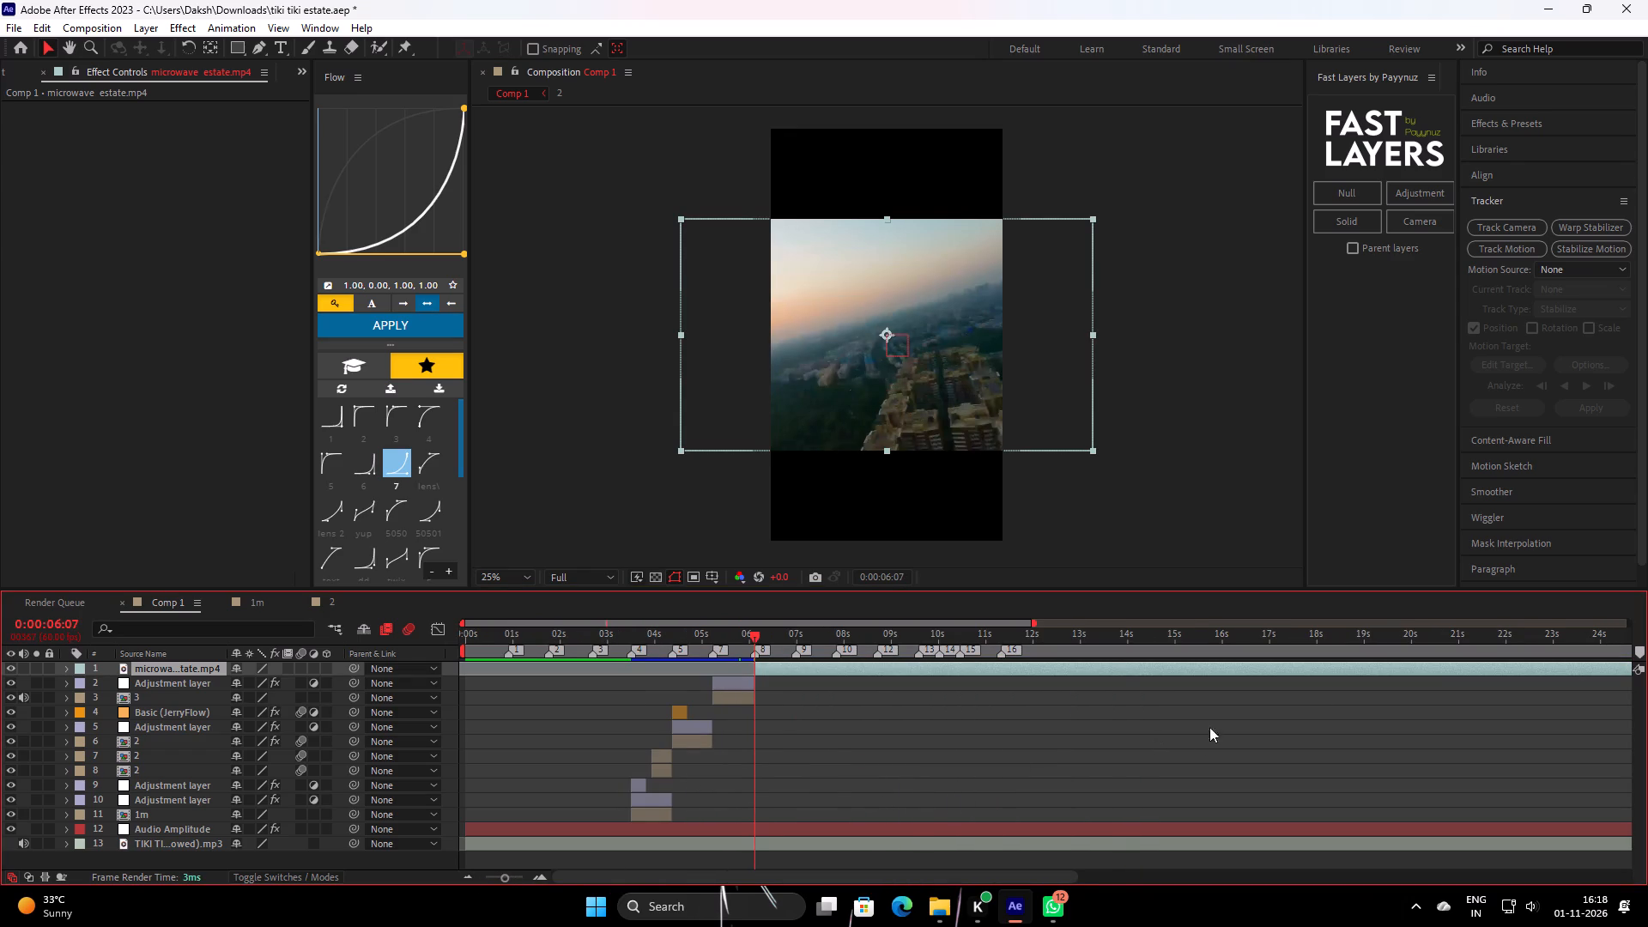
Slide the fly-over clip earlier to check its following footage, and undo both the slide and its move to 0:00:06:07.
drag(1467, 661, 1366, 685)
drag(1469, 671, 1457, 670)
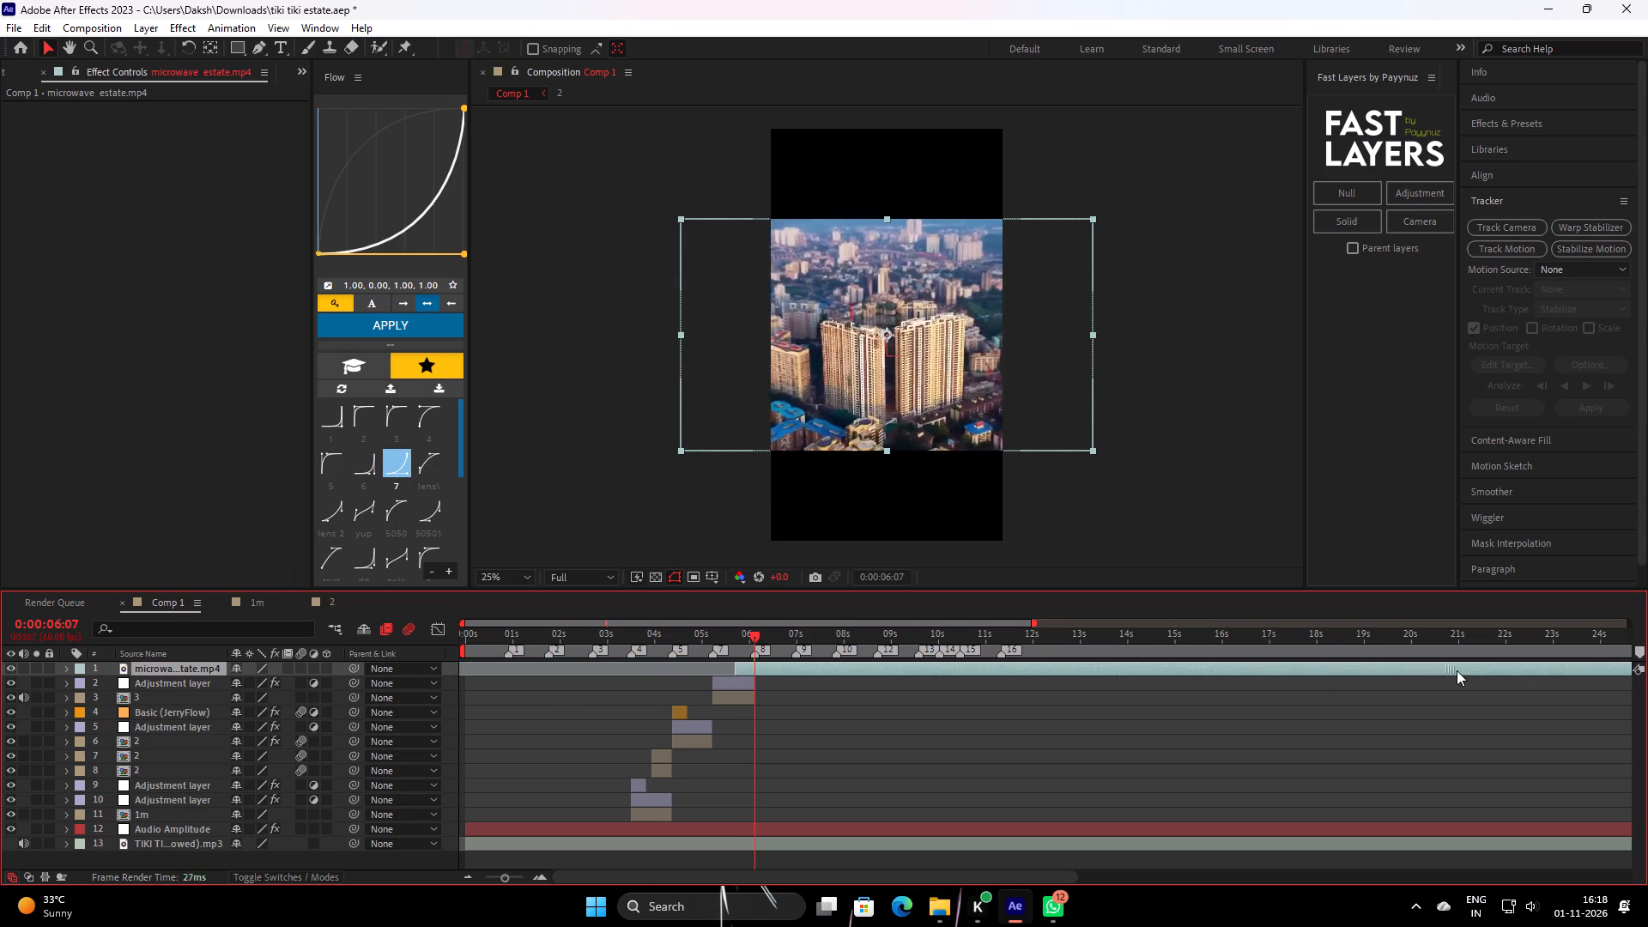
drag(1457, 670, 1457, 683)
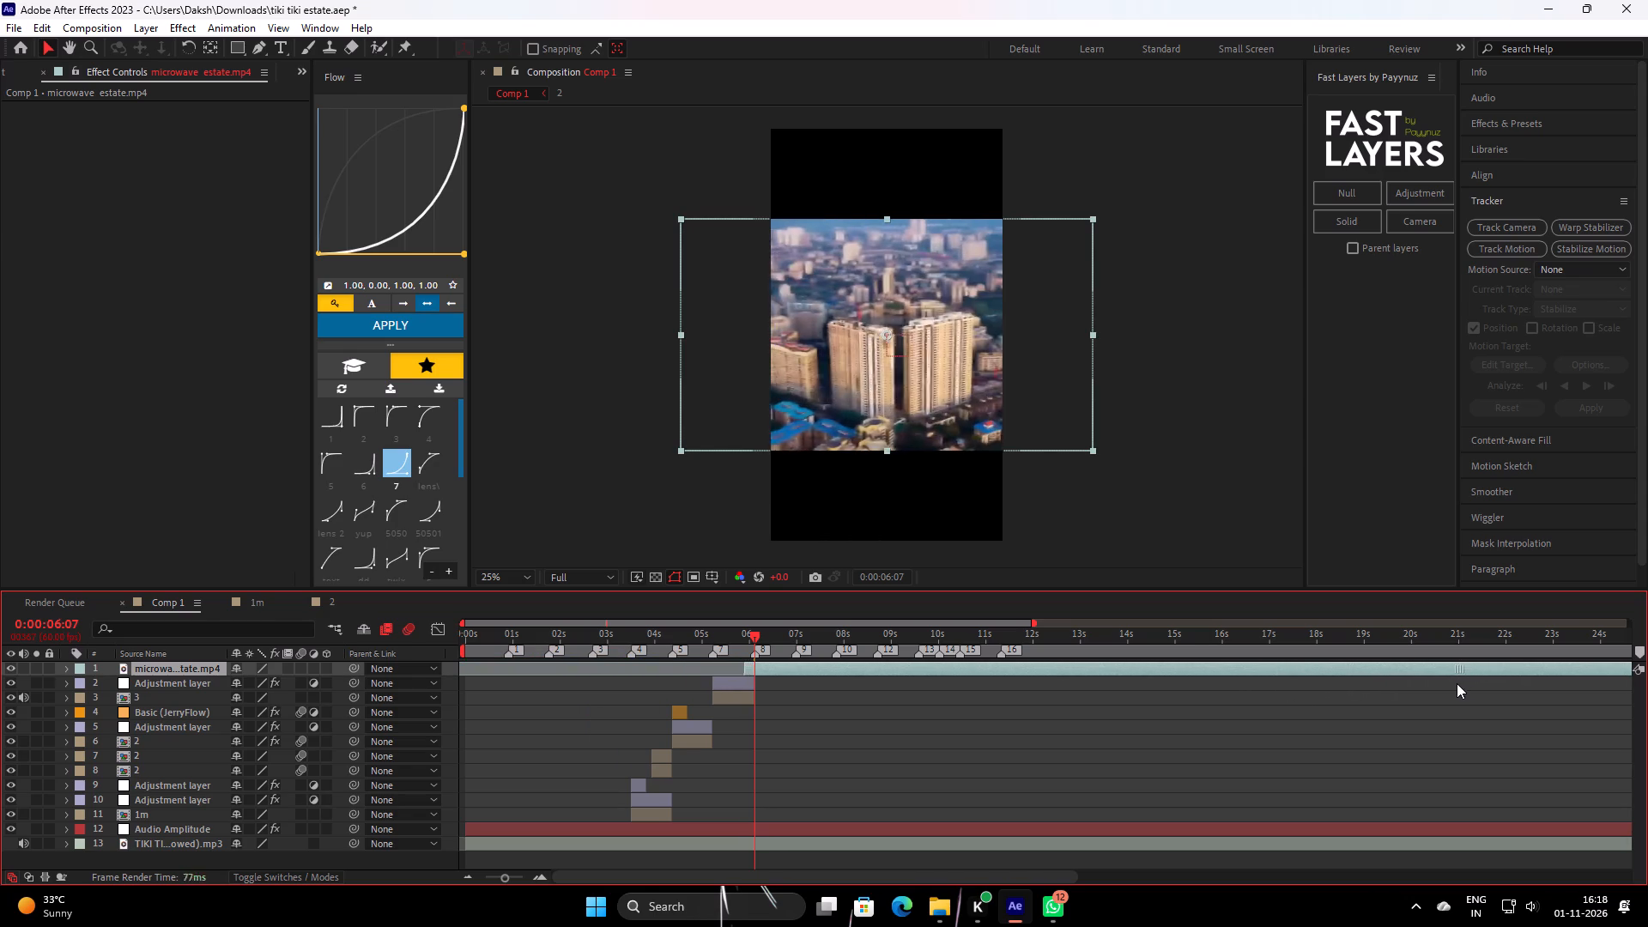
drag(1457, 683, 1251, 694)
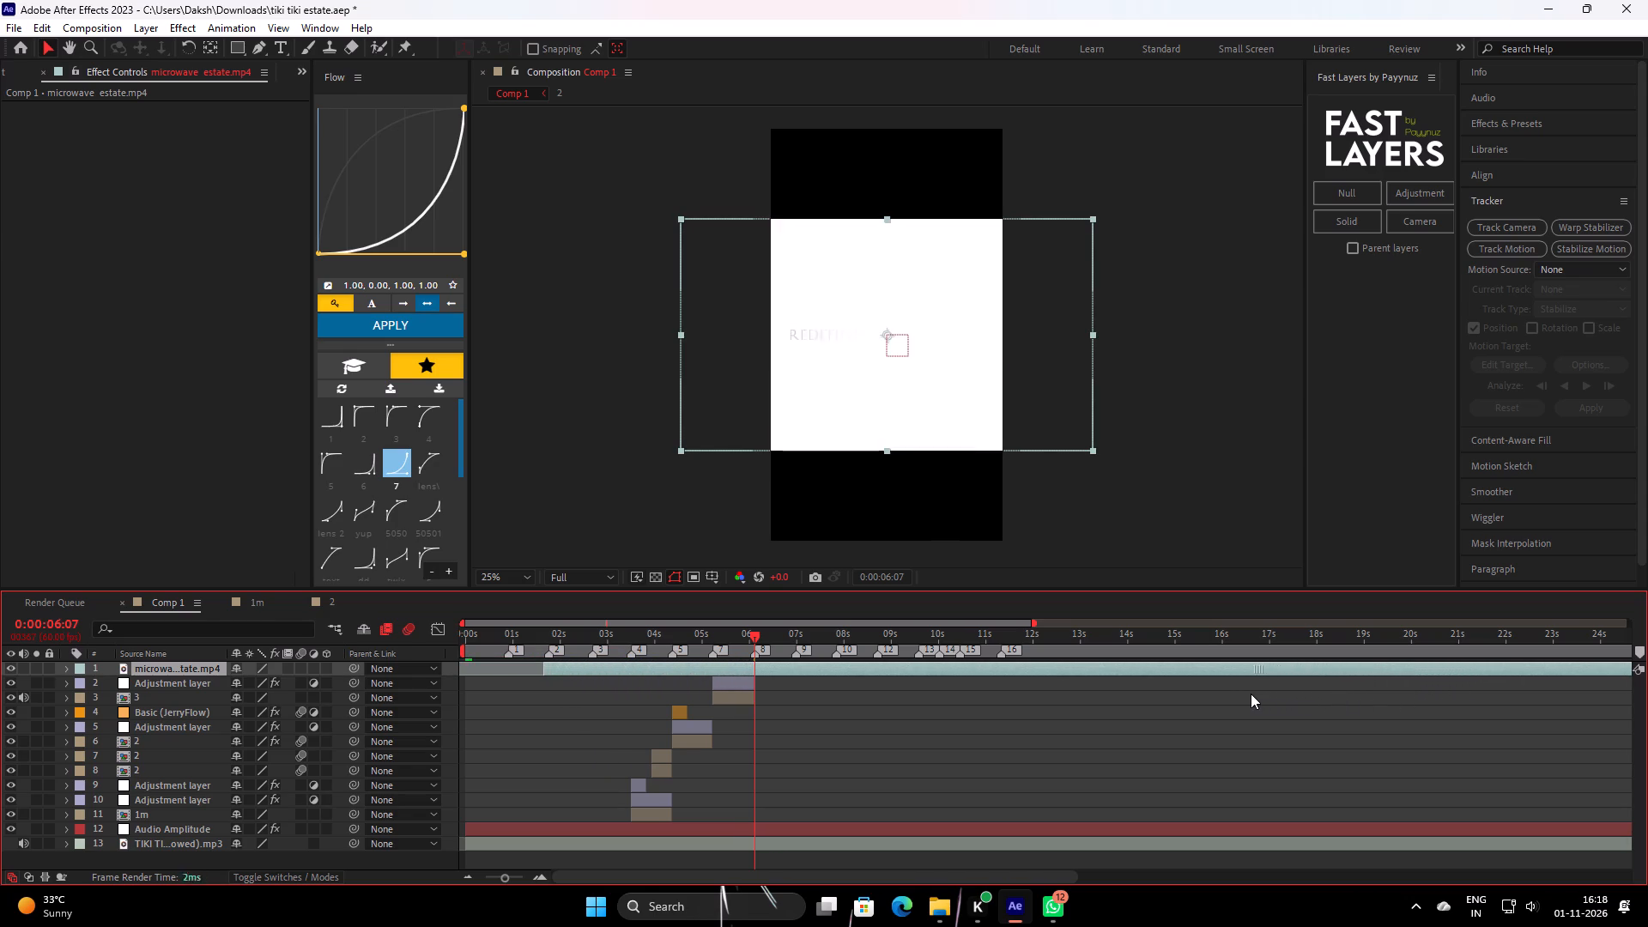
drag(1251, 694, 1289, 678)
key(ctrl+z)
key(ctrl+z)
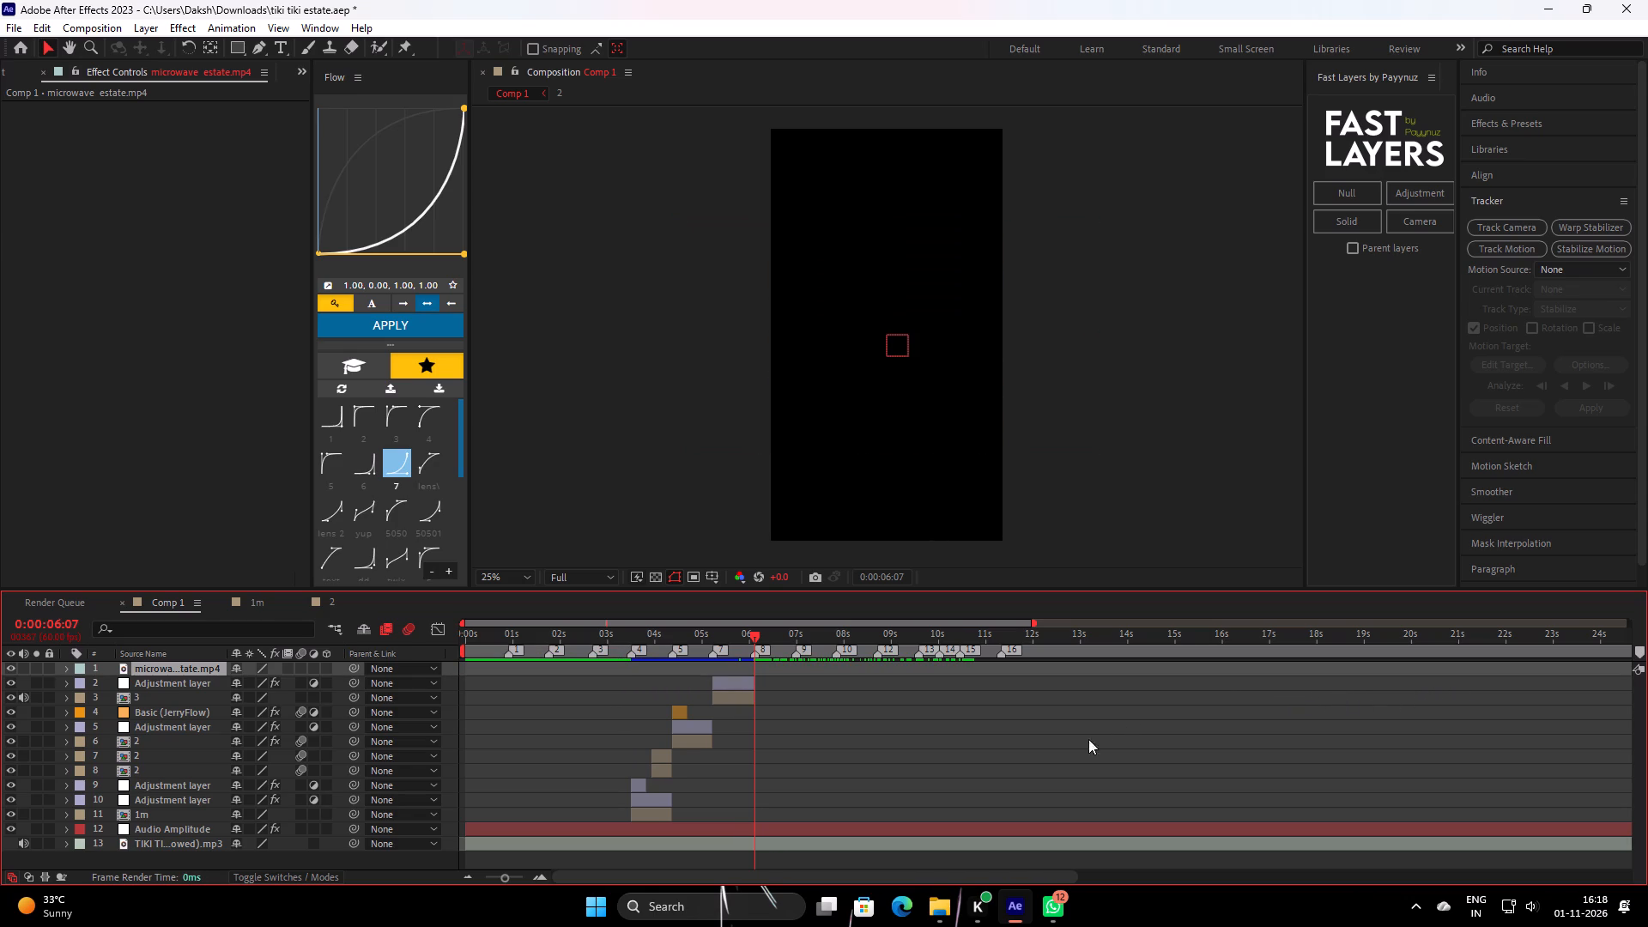